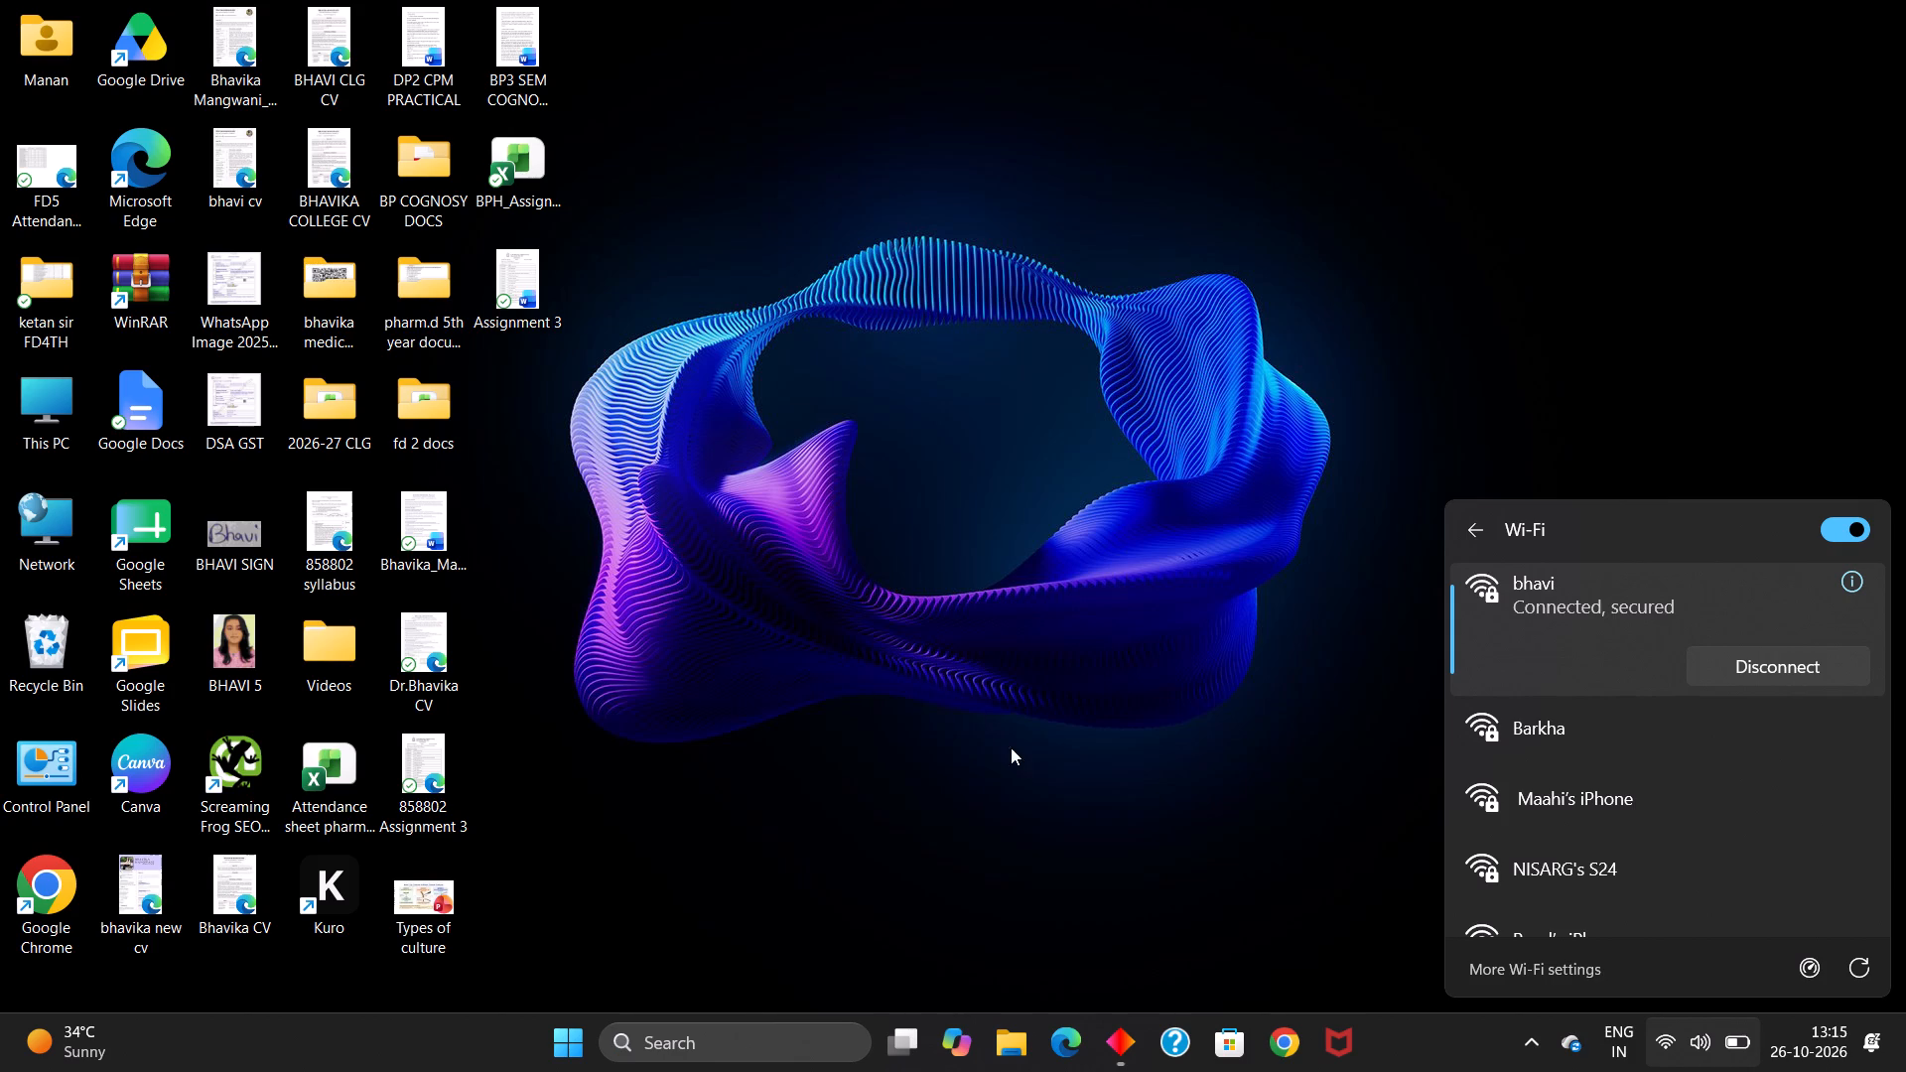
Open the Assignment 3 Word document from the desktop.
{"action": "left_click", "coordinate": [1033, 771]}
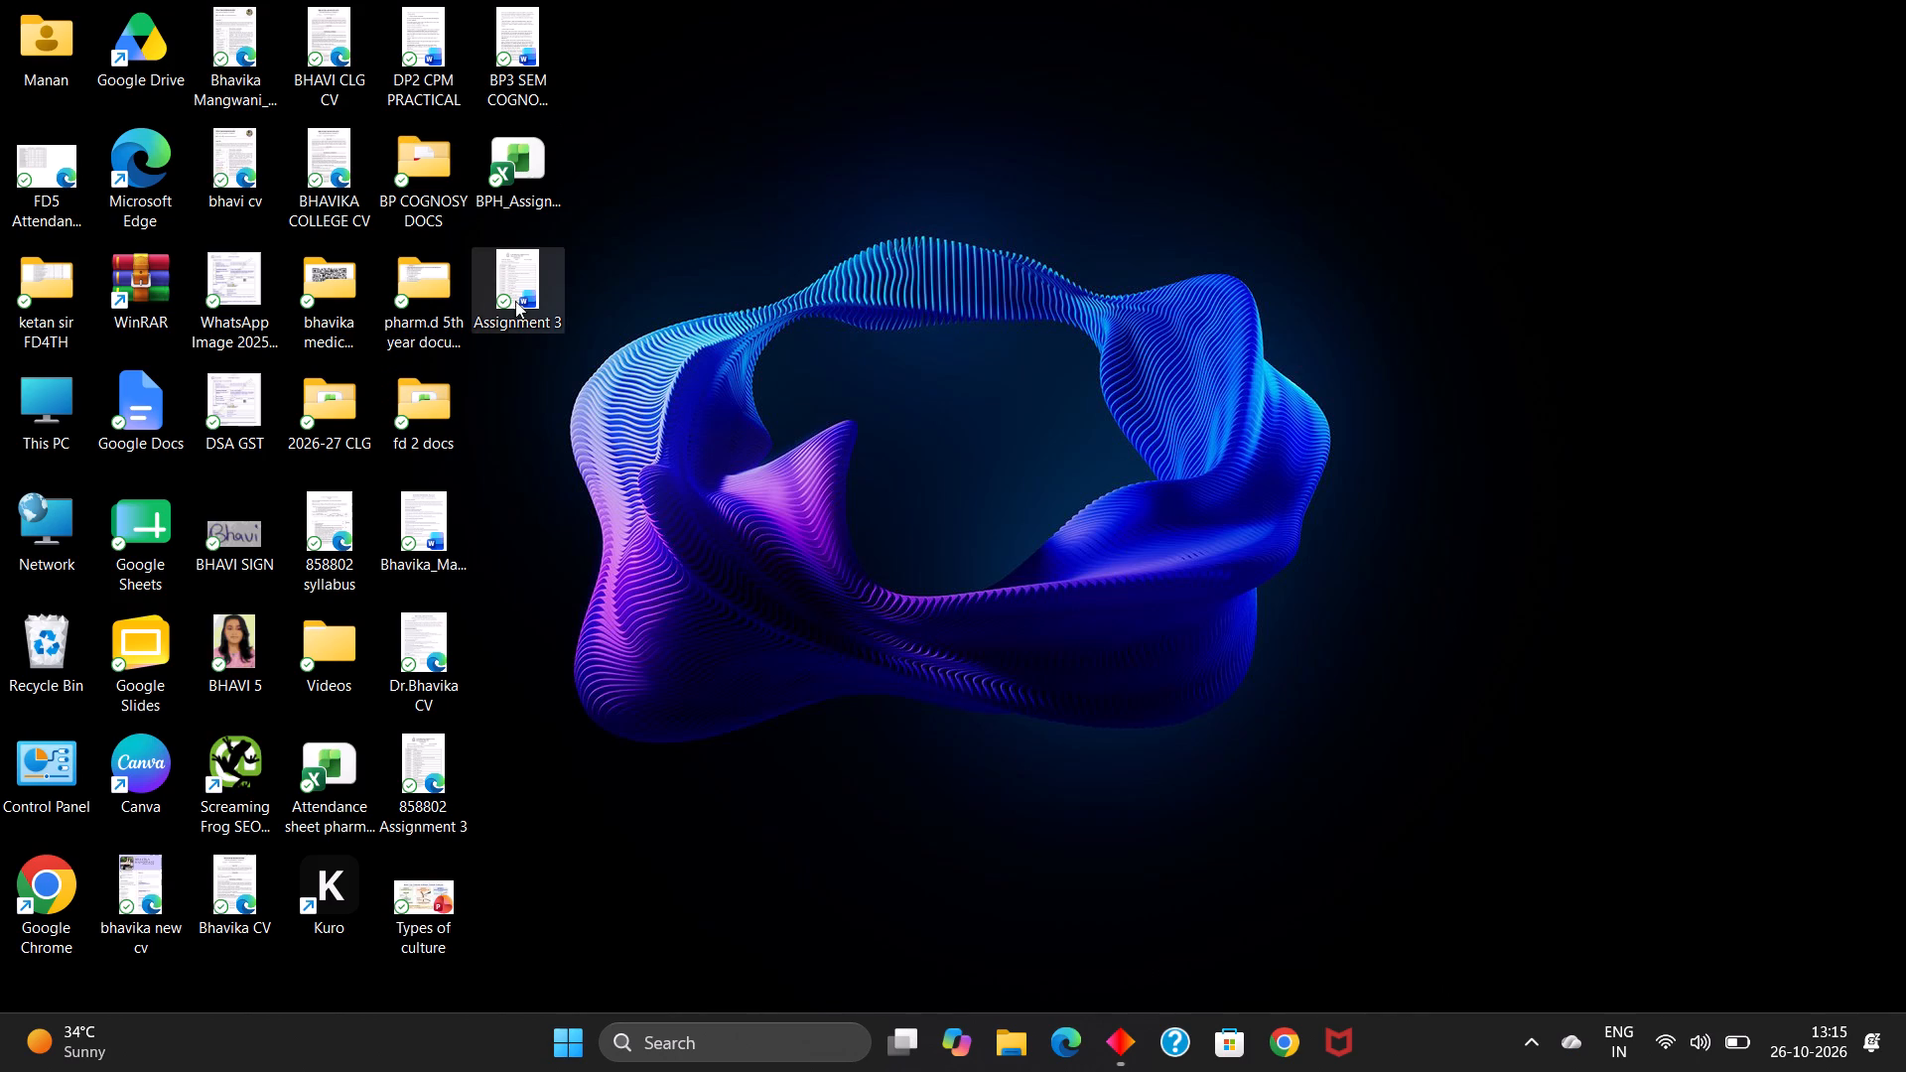
{"action": "double_click", "coordinate": [521, 298]}
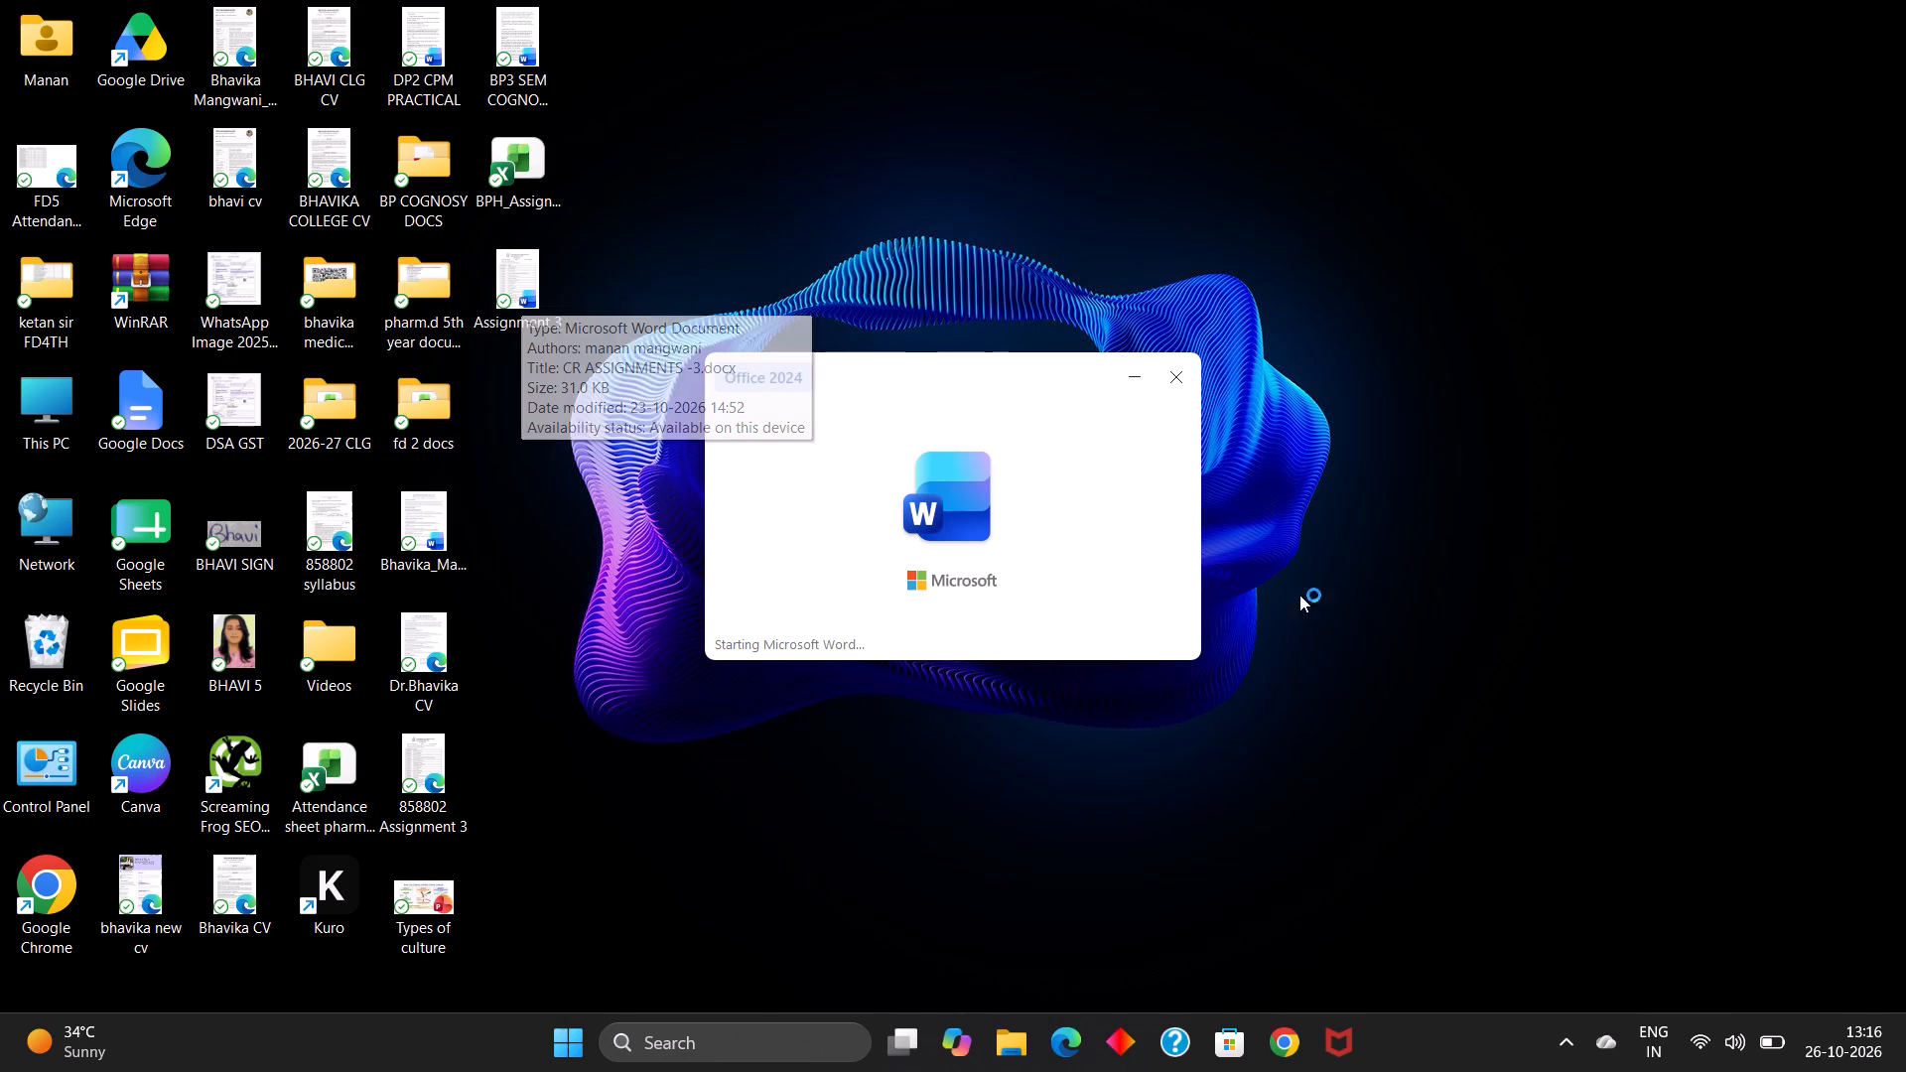
Close the Assignment 3 document in Word.
{"action": "left_click", "coordinate": [1694, 1032]}
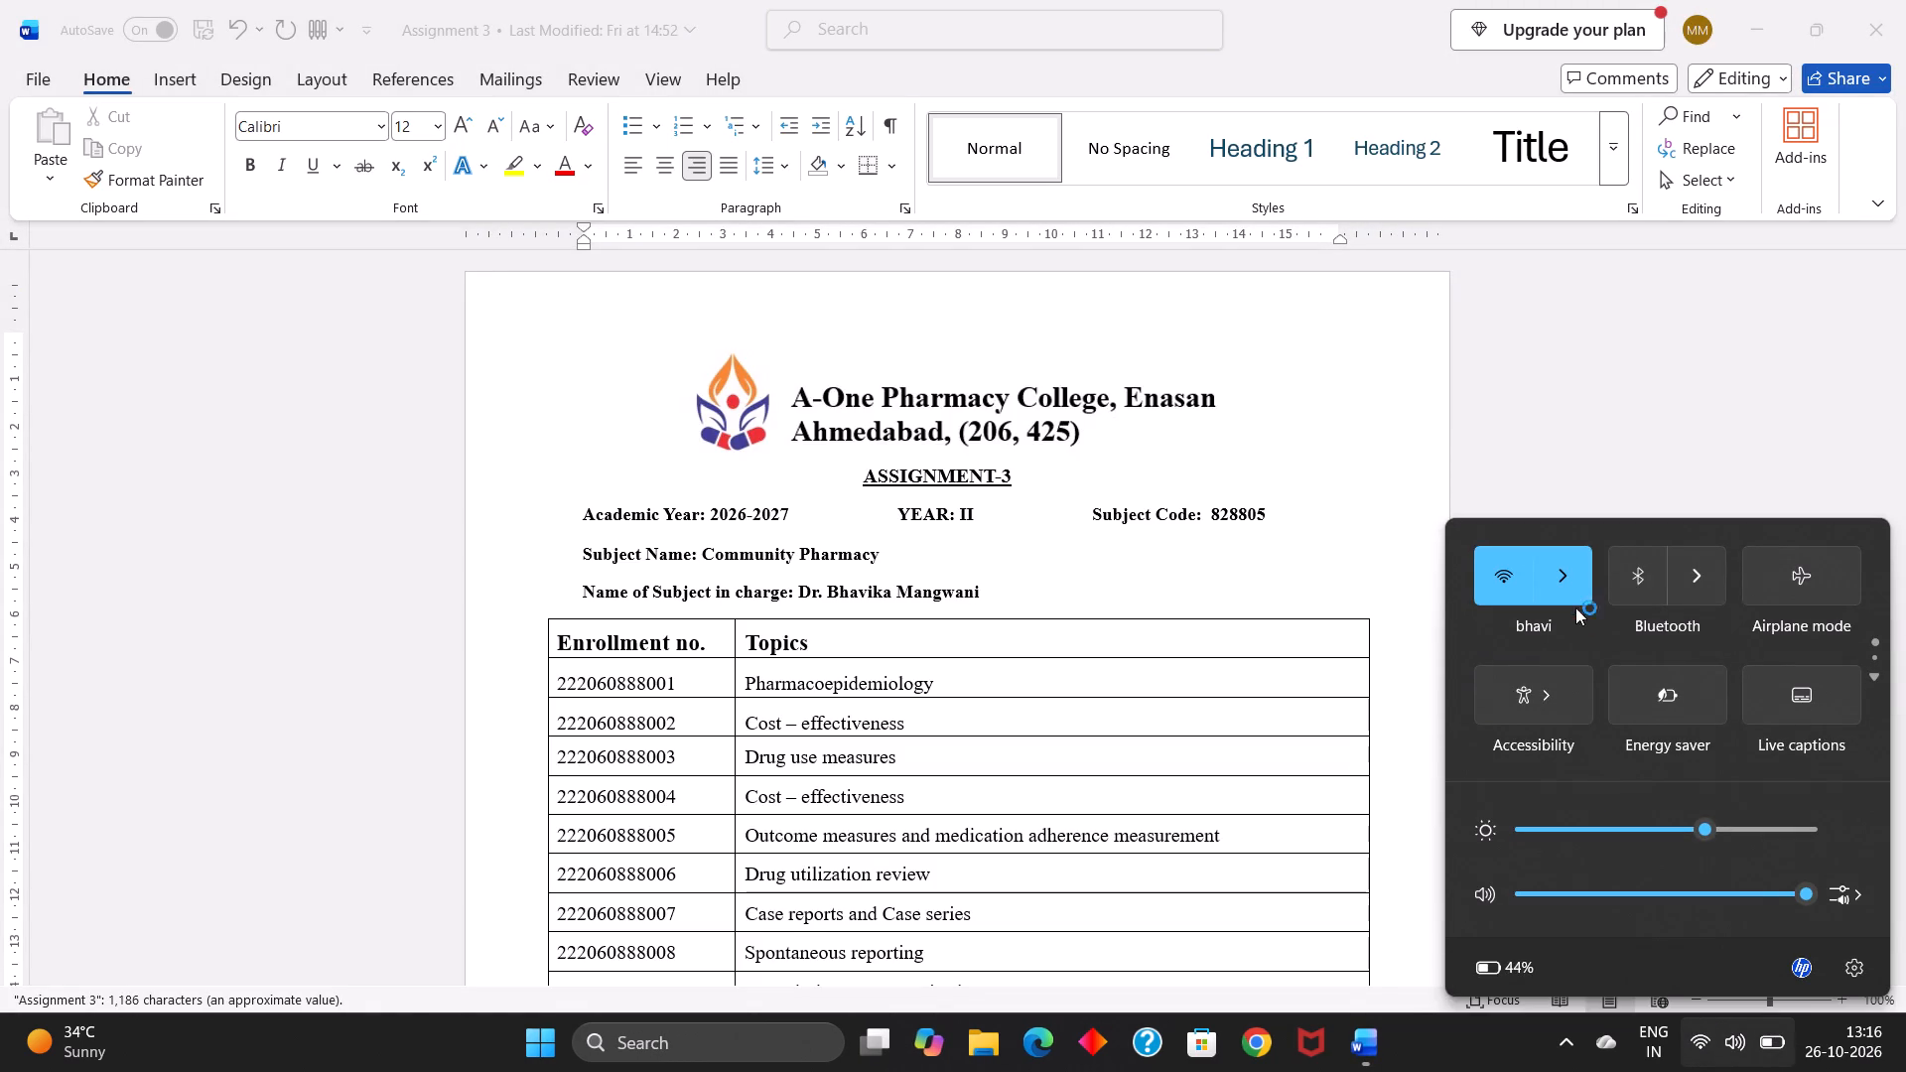
{"action": "left_click", "coordinate": [1862, 16]}
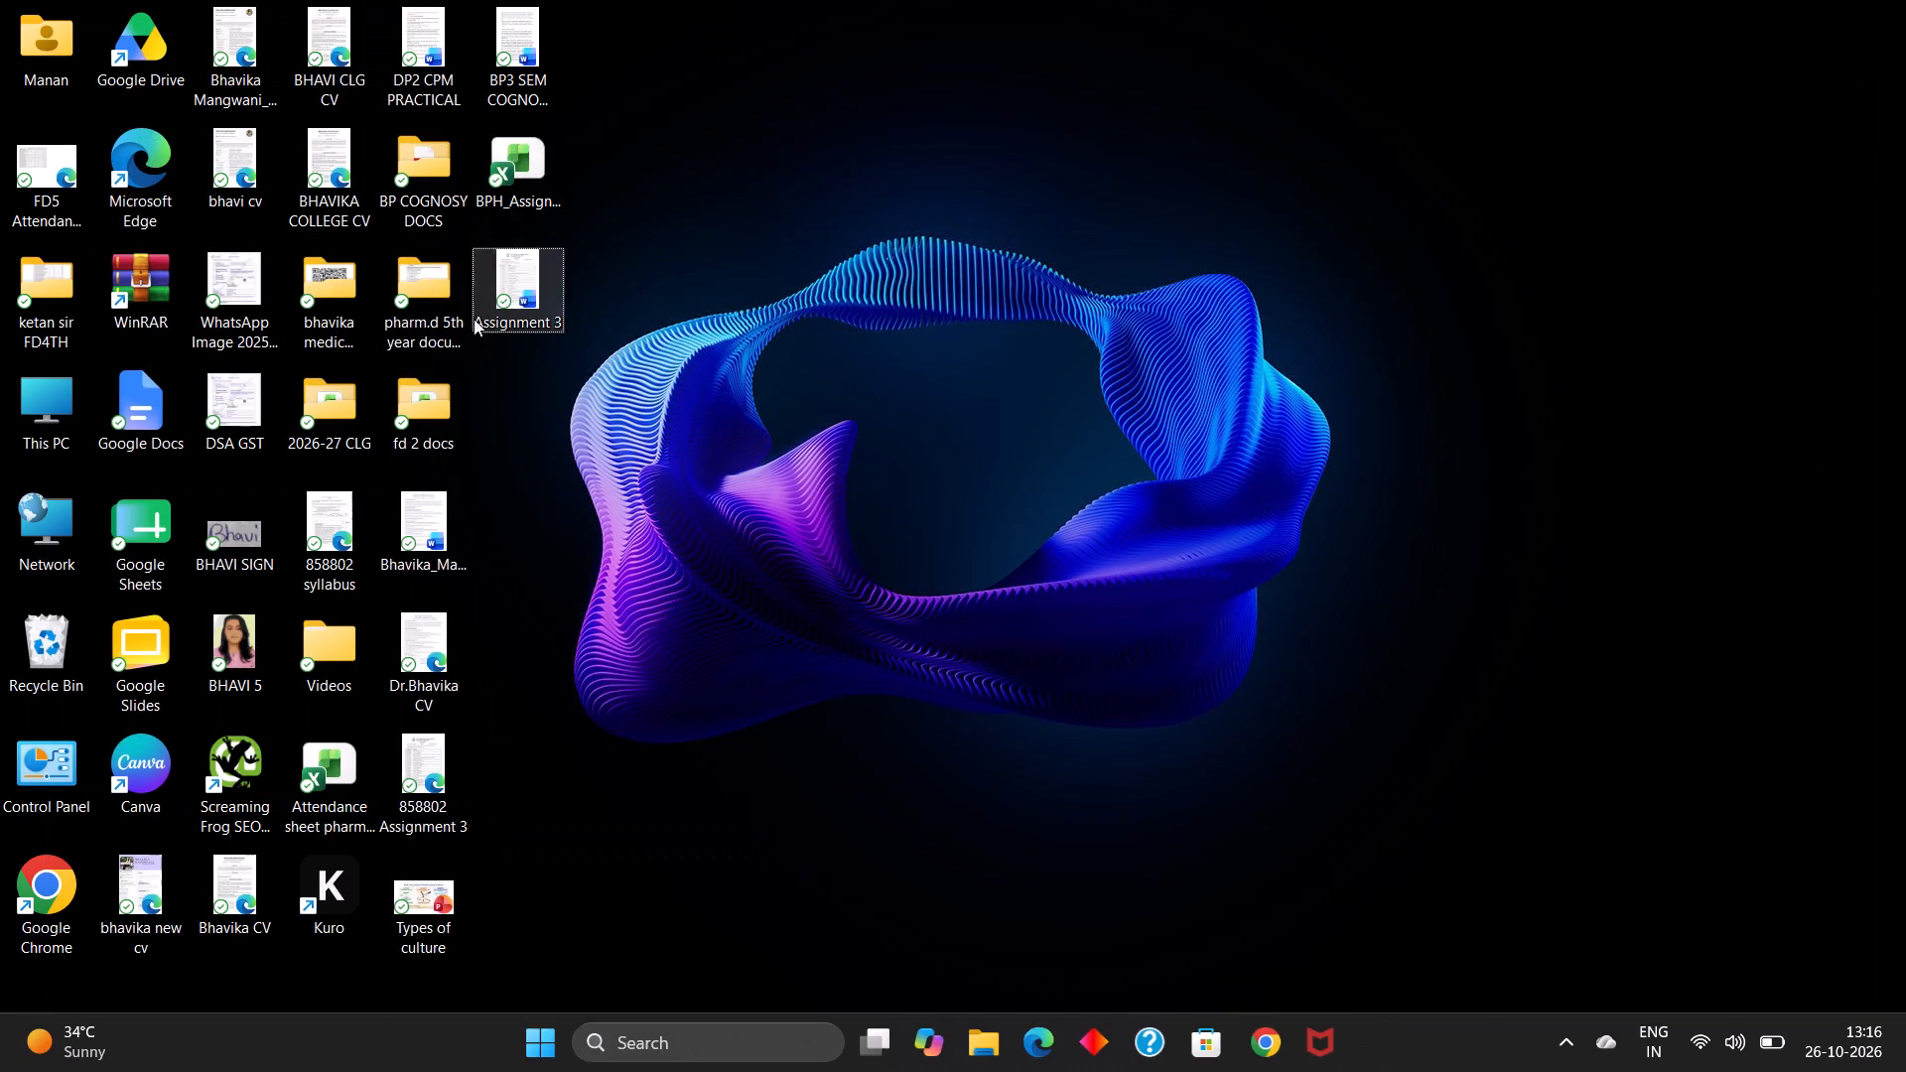
Open the BPH_Assignment_marksheet_format workbook from the desktop in Excel and maximize its window.
{"action": "double_click", "coordinate": [517, 163]}
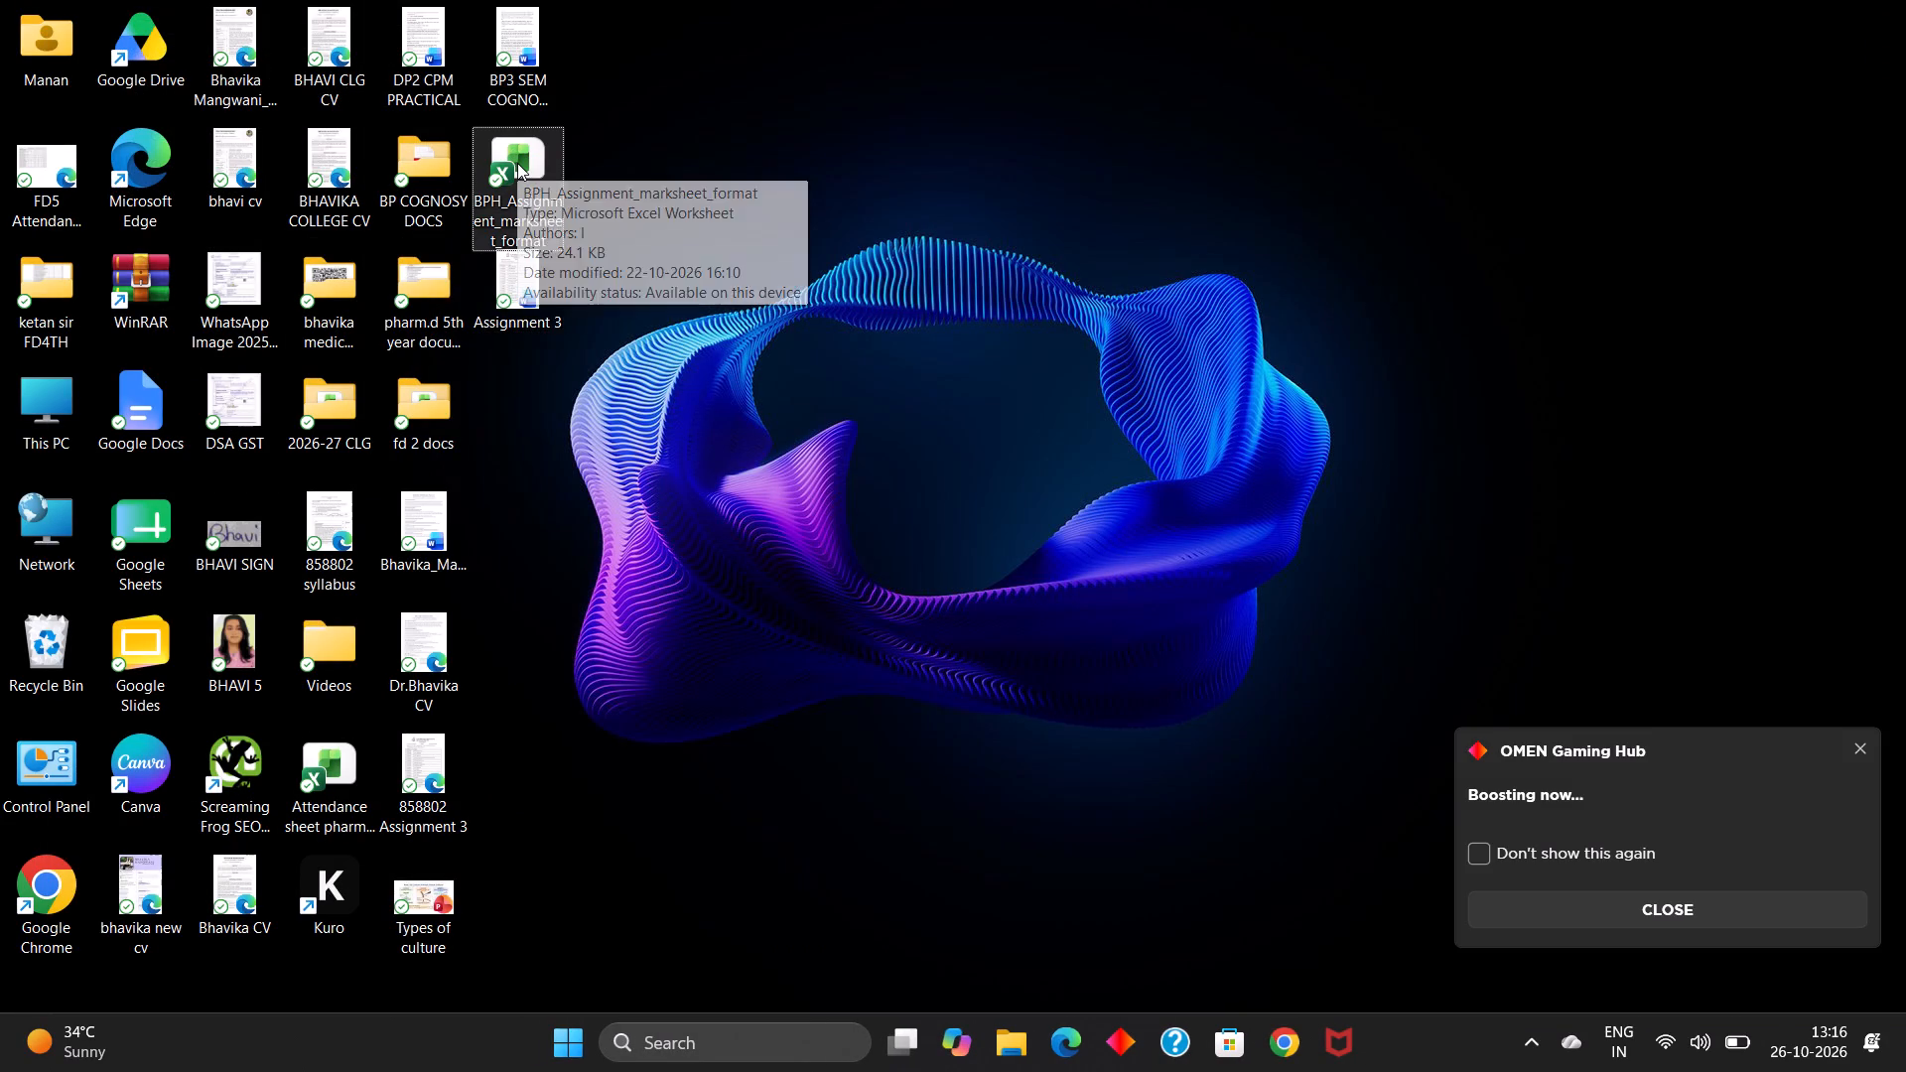
{"action": "left_click", "coordinate": [1866, 756]}
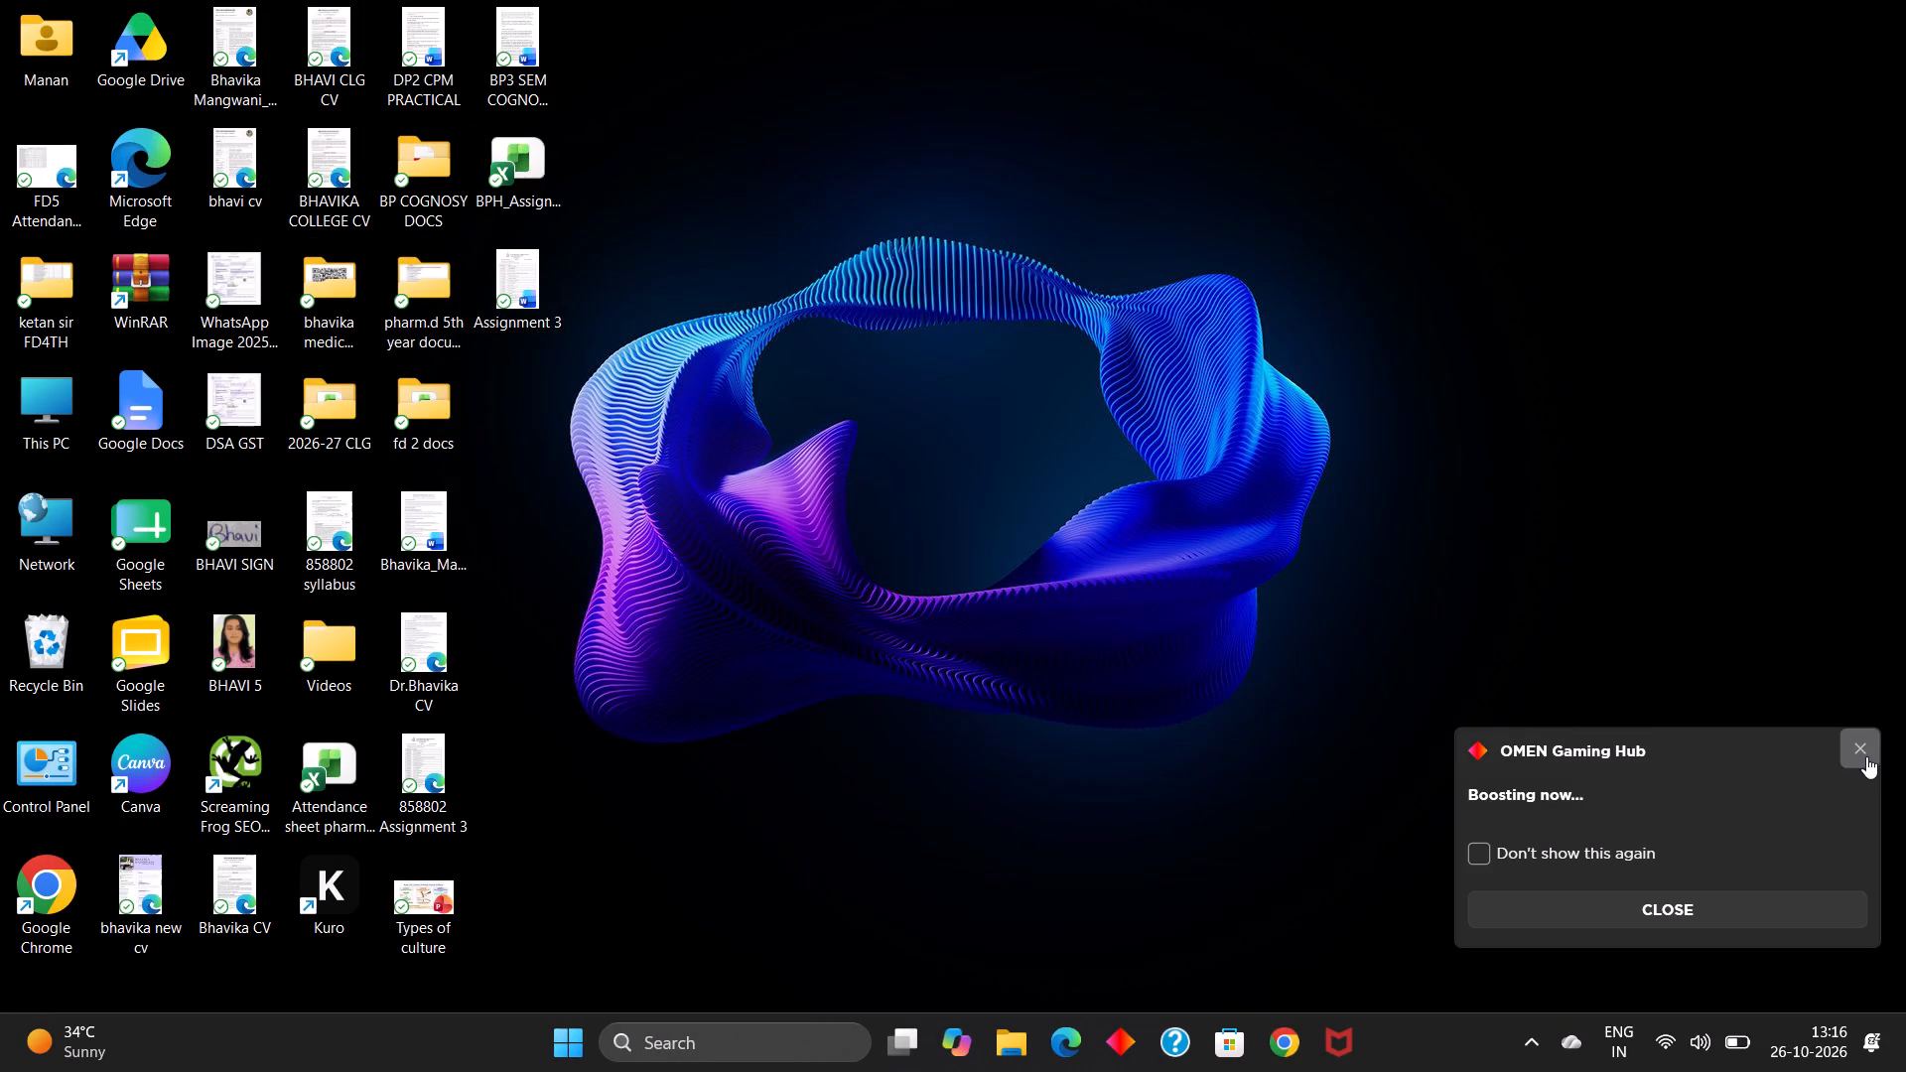
{"action": "double_click", "coordinate": [505, 167]}
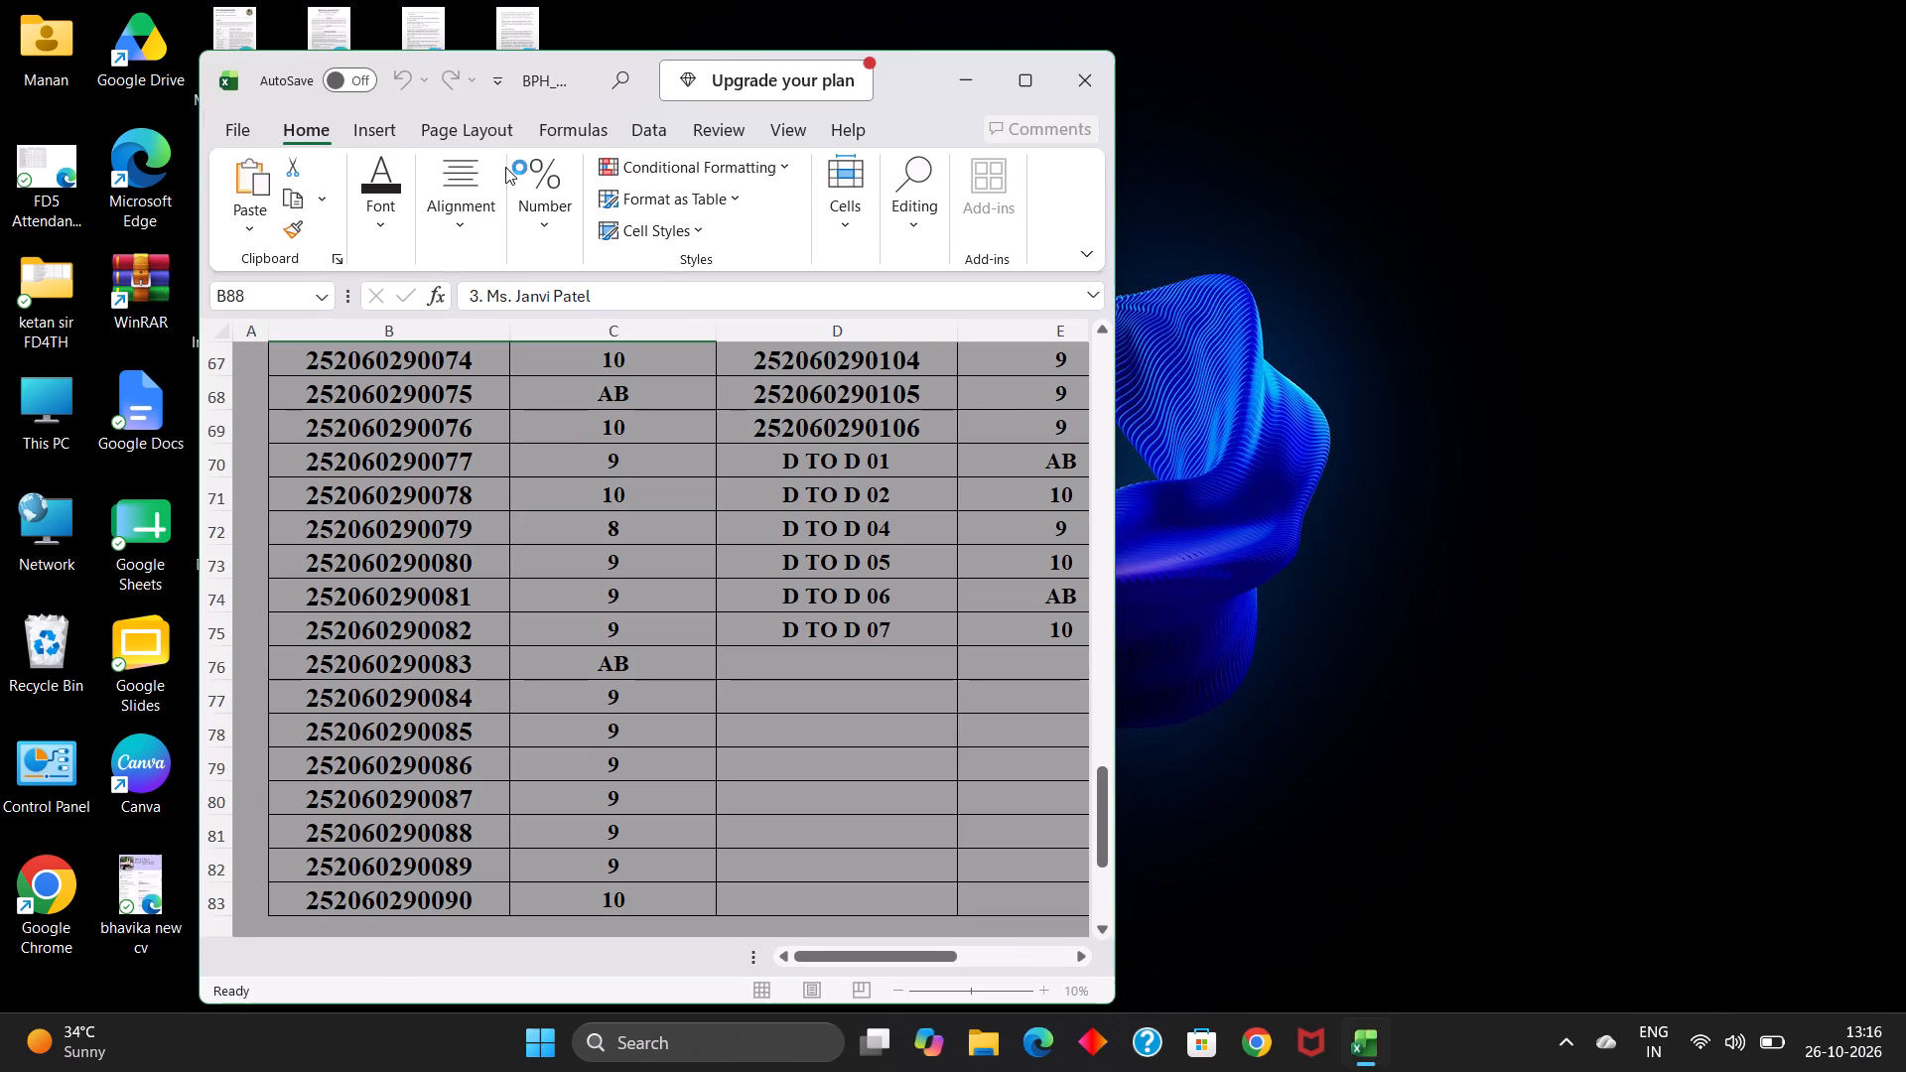
{"action": "left_click", "coordinate": [1031, 66]}
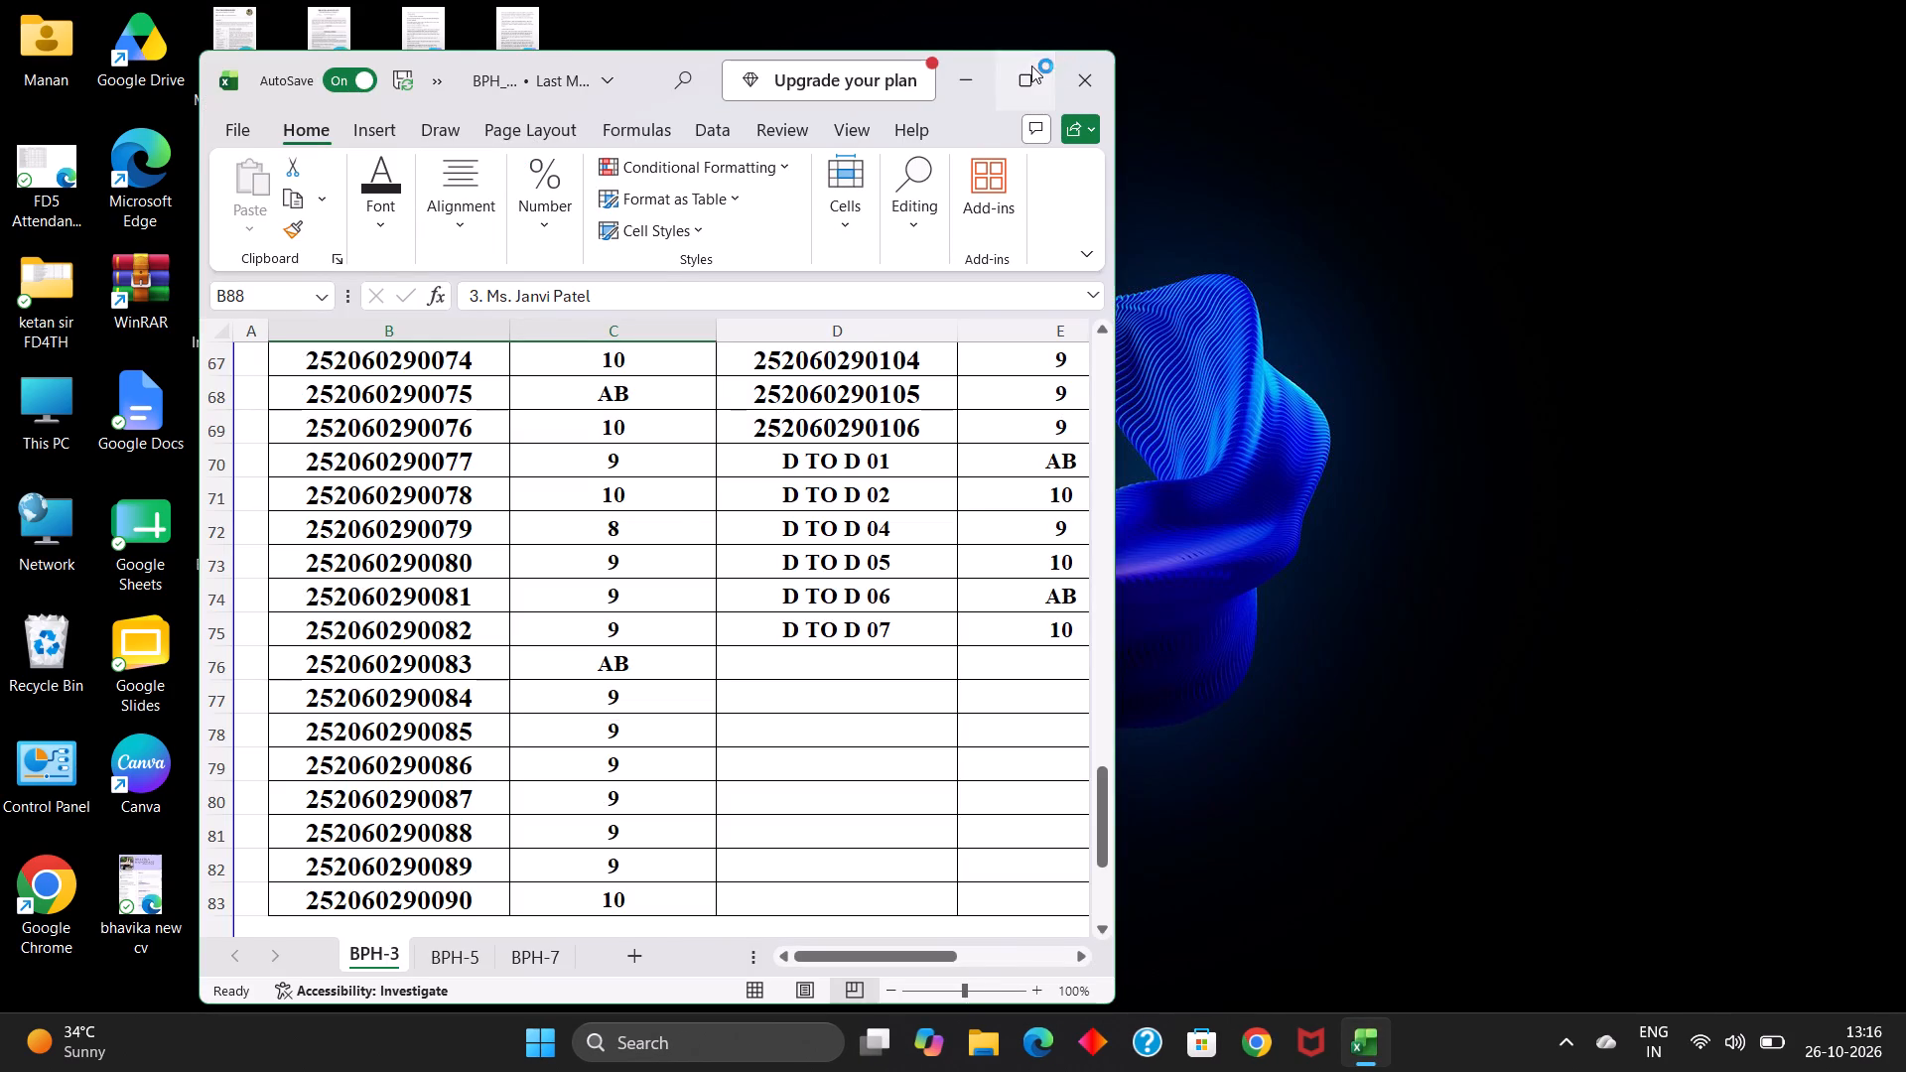
Examine the BPH-3 assignment mark sheet from its title block and marks tables down to the examiner and HOD signature section.
{"action": "scroll", "coordinate": [623, 458], "scroll_direction": "up", "scroll_amount": 3}
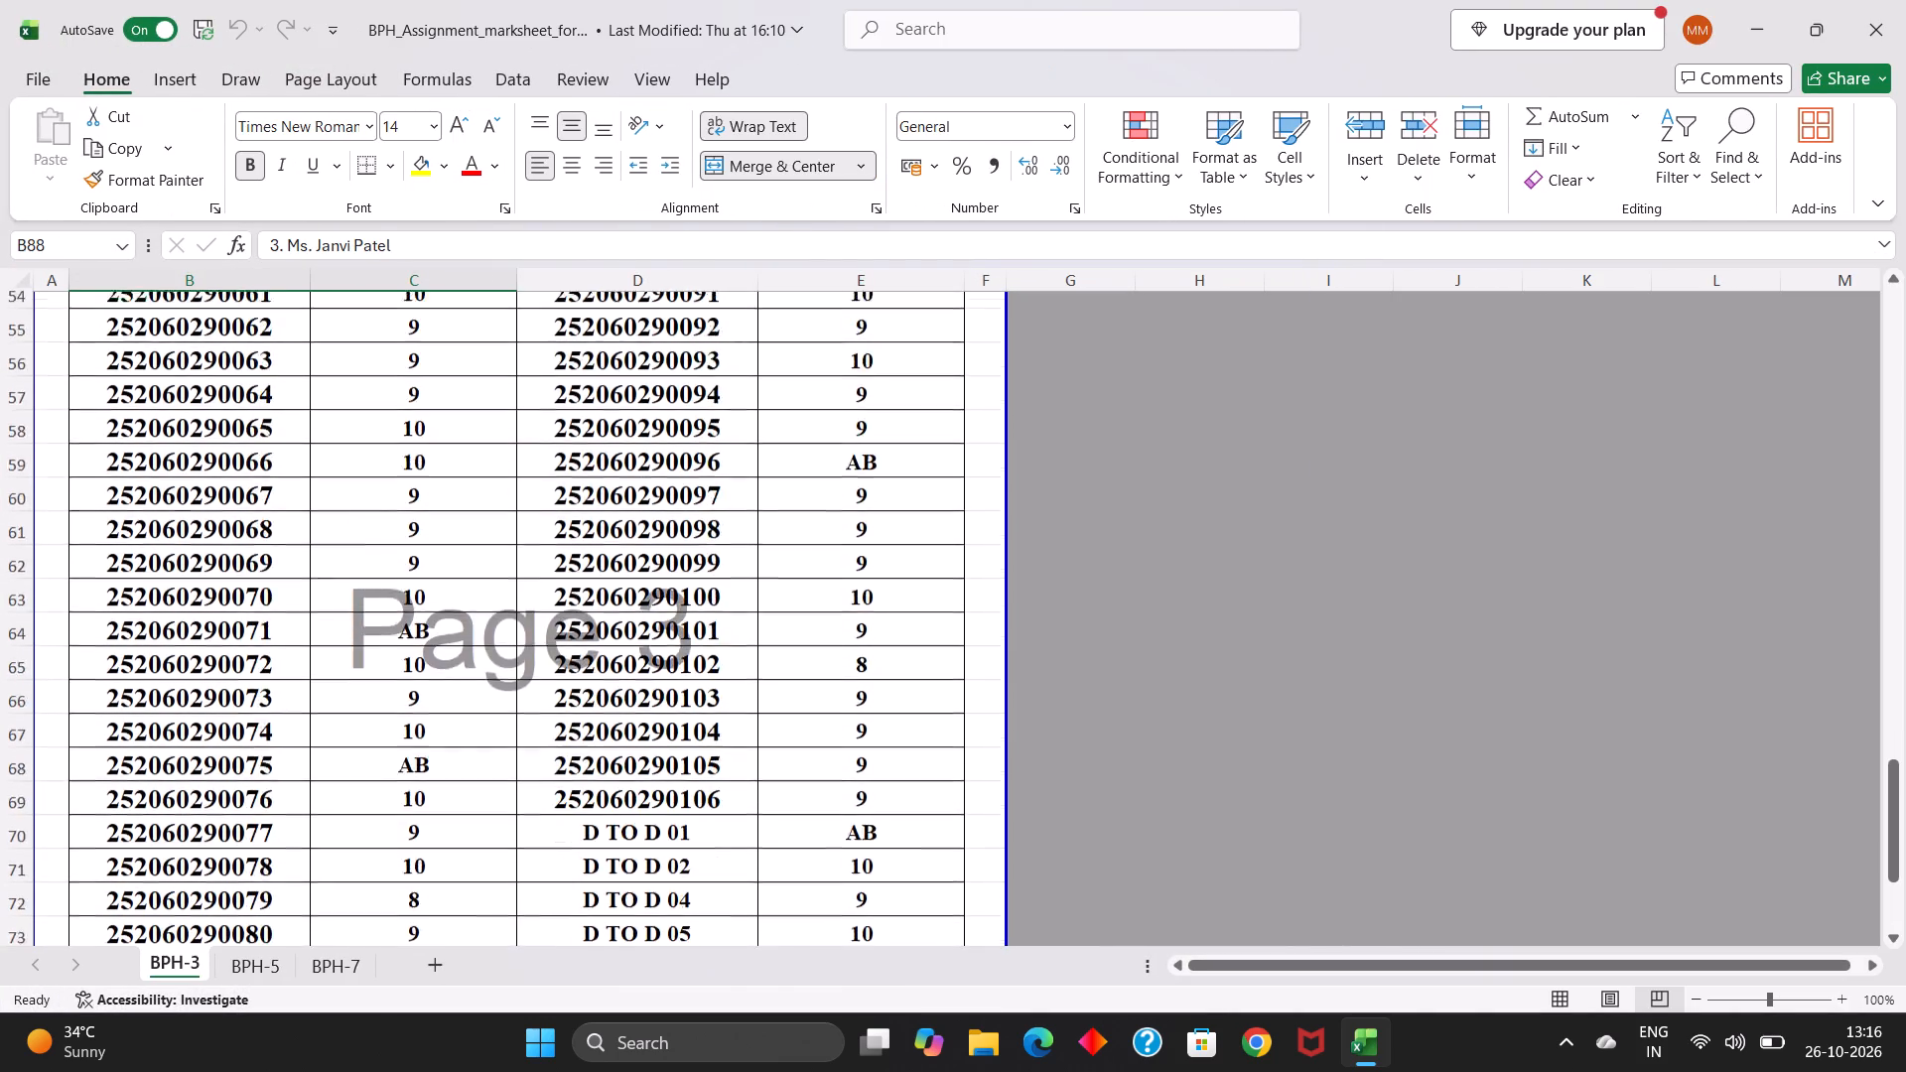
{"action": "scroll", "coordinate": [623, 458], "scroll_direction": "up", "scroll_amount": 6}
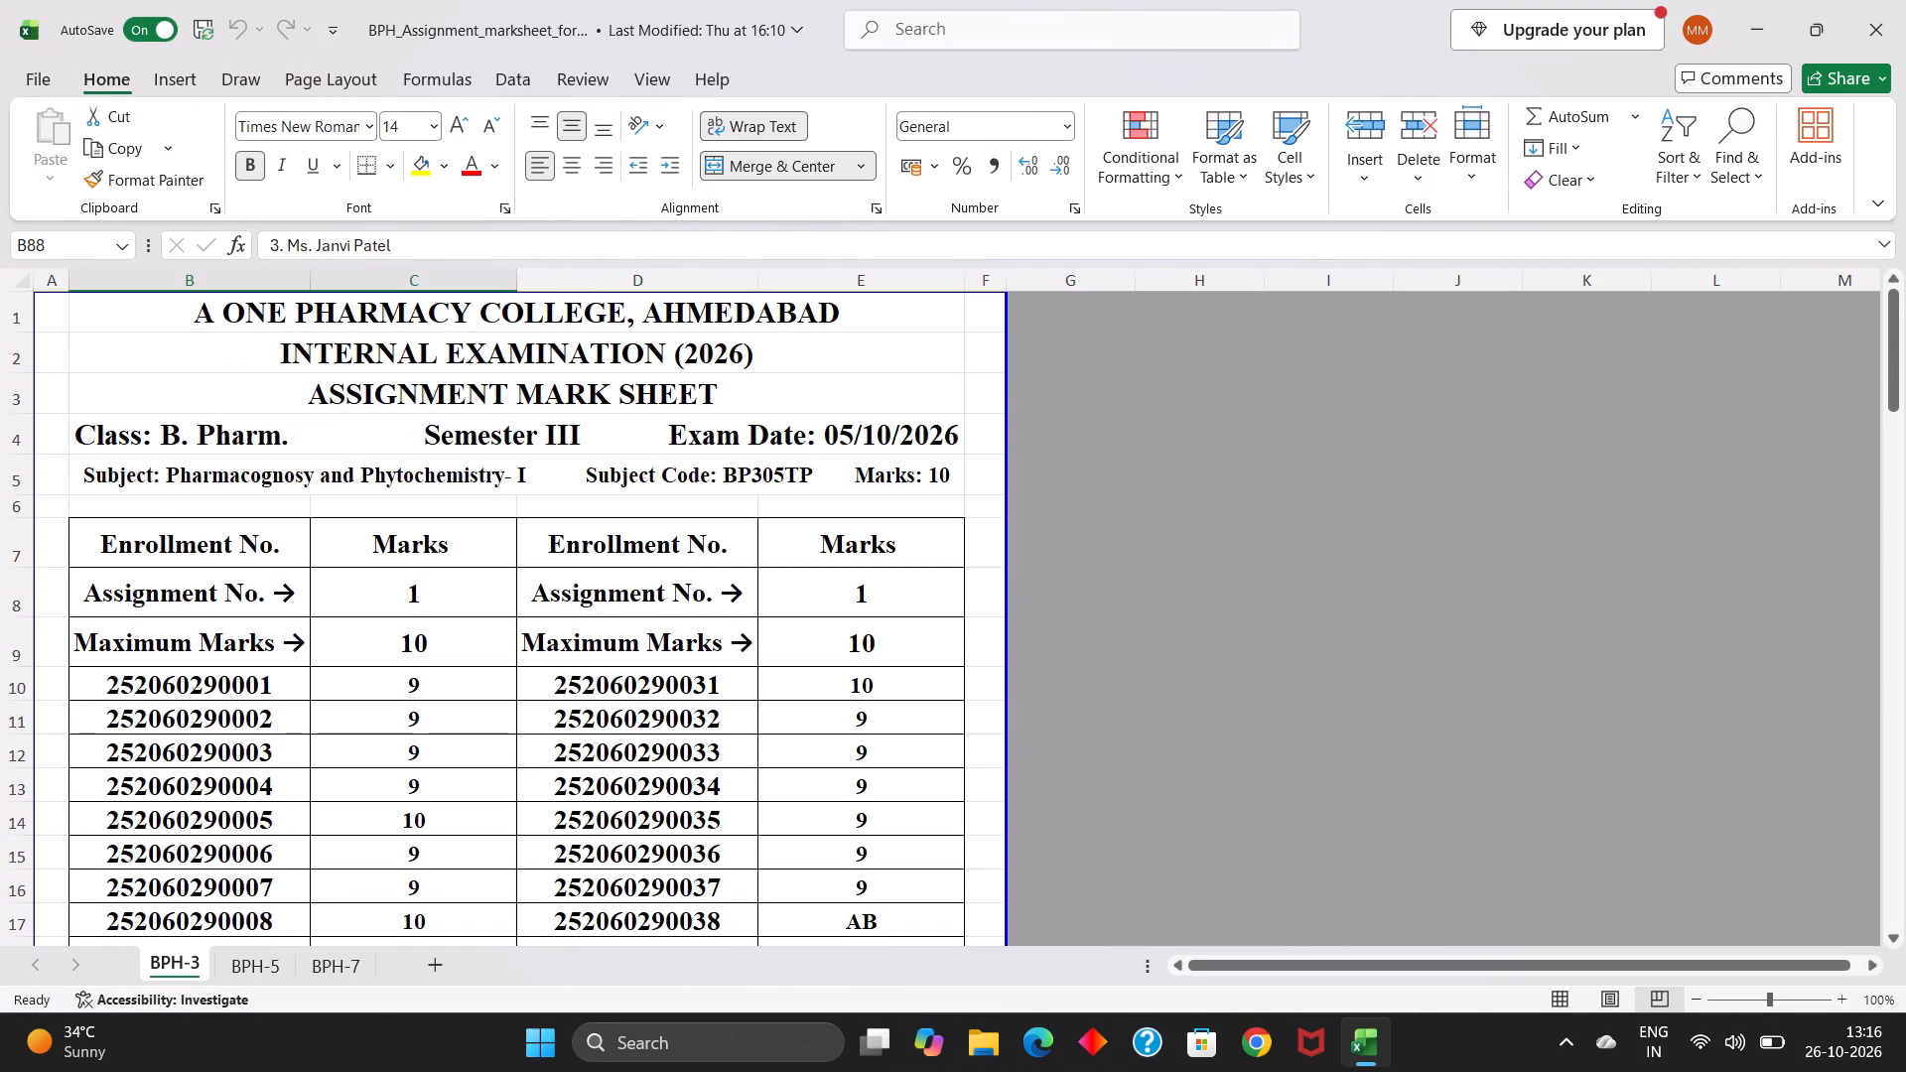
{"action": "scroll", "coordinate": [544, 518], "scroll_direction": "down", "scroll_amount": 9}
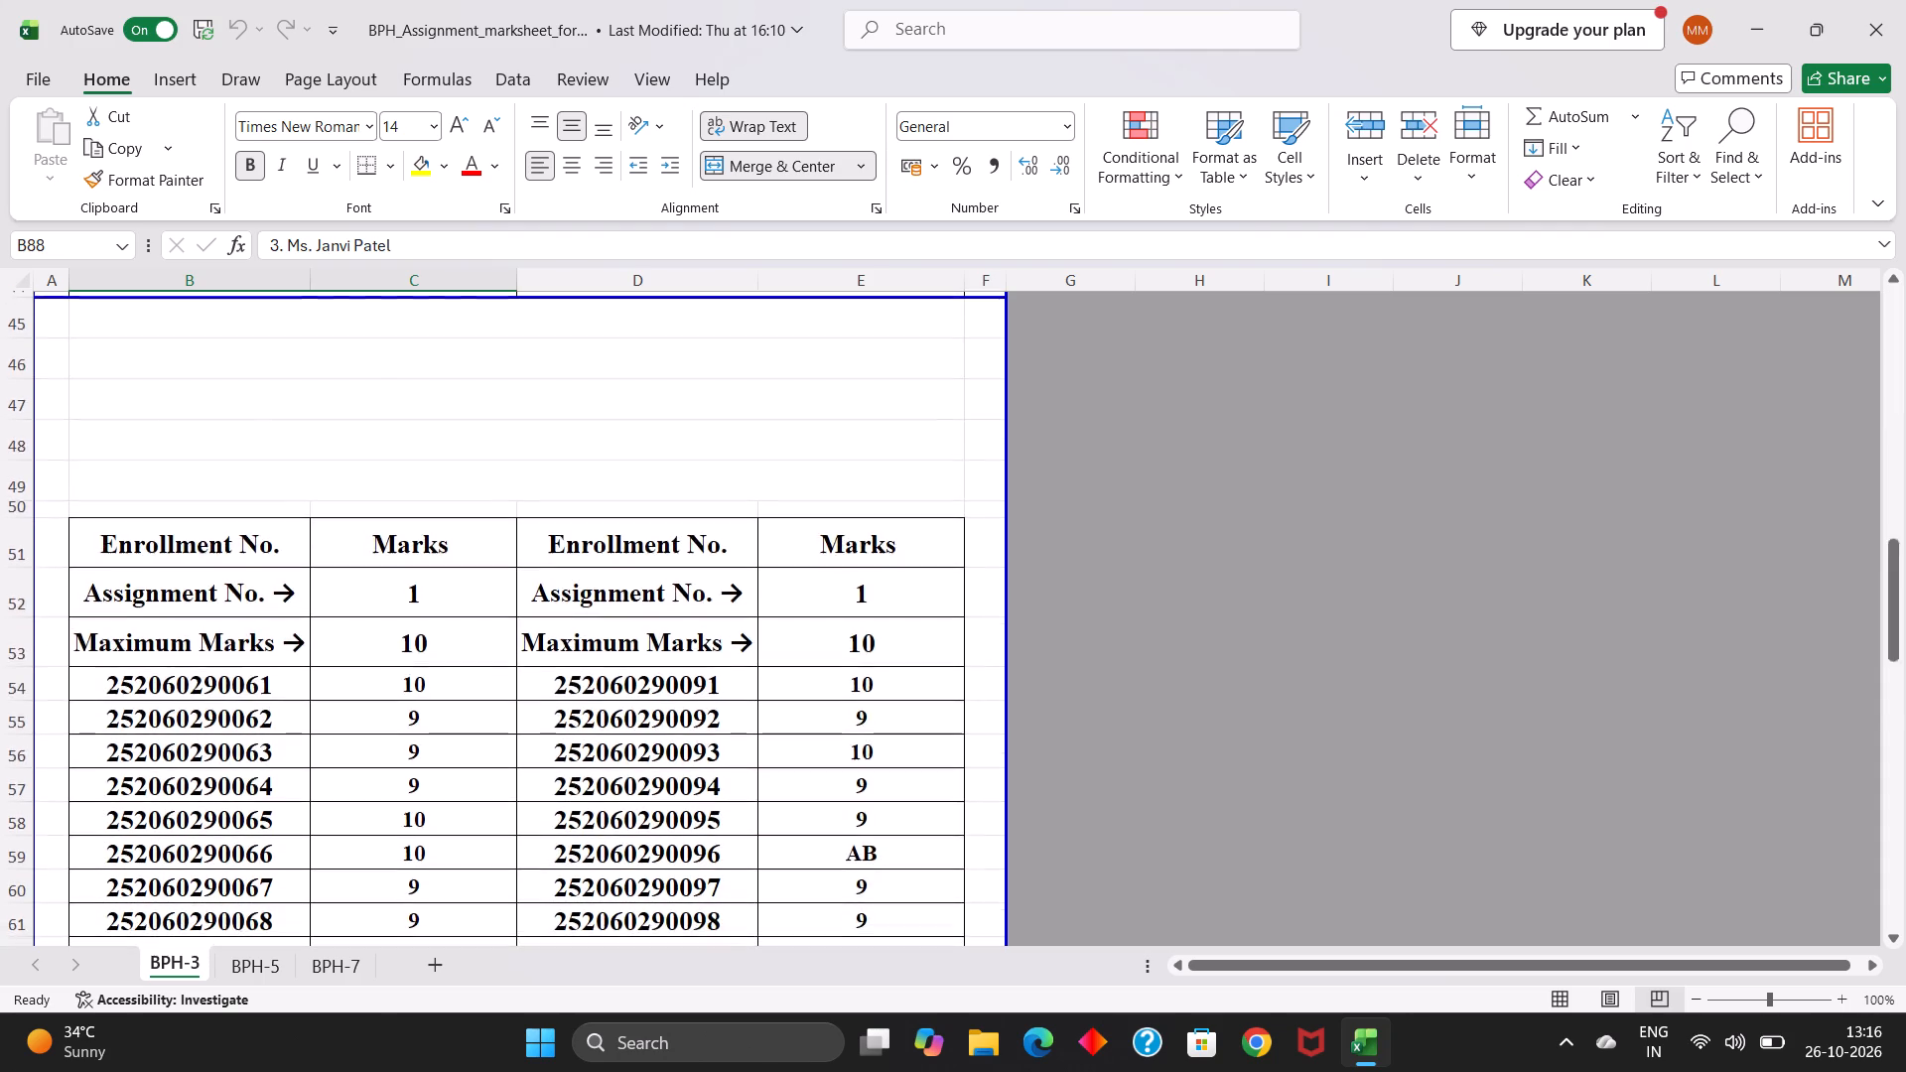
{"action": "scroll", "coordinate": [544, 518], "scroll_direction": "down", "scroll_amount": 1}
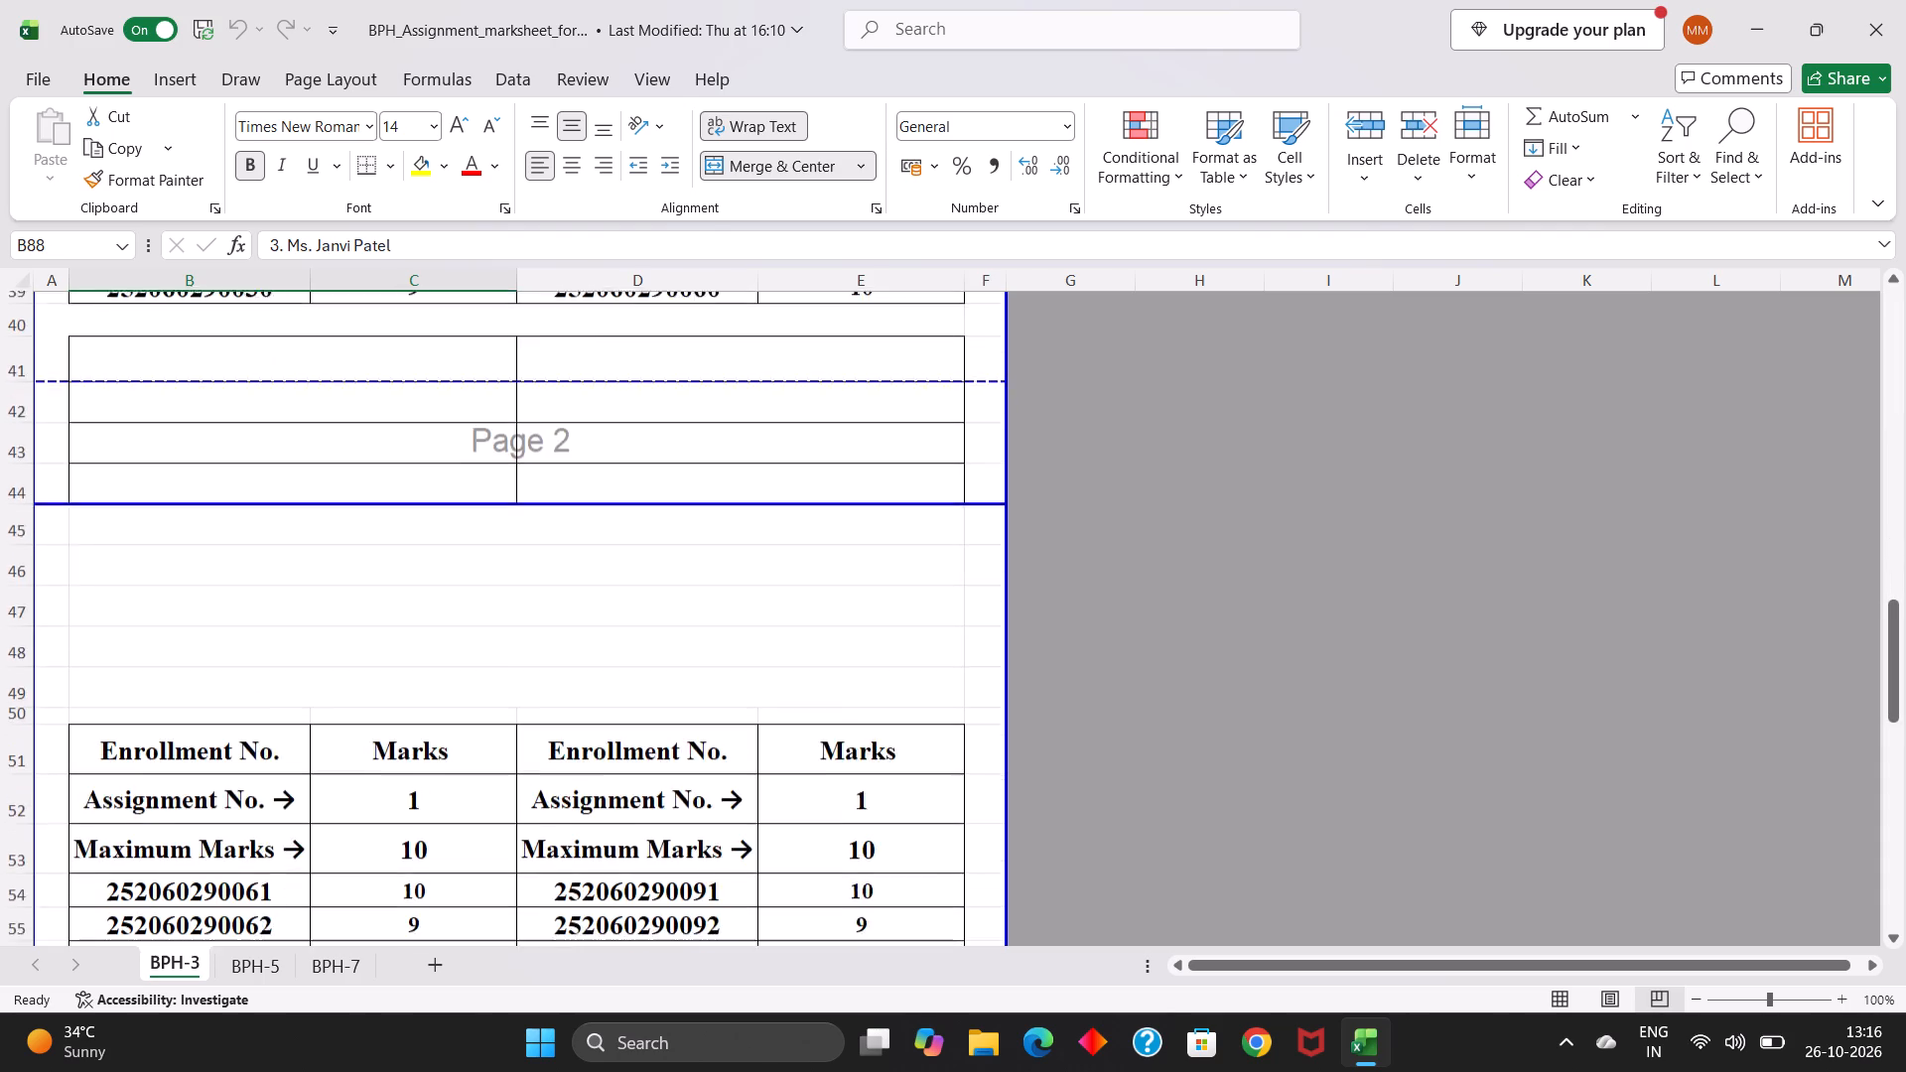
{"action": "scroll", "coordinate": [544, 518], "scroll_direction": "down", "scroll_amount": 3}
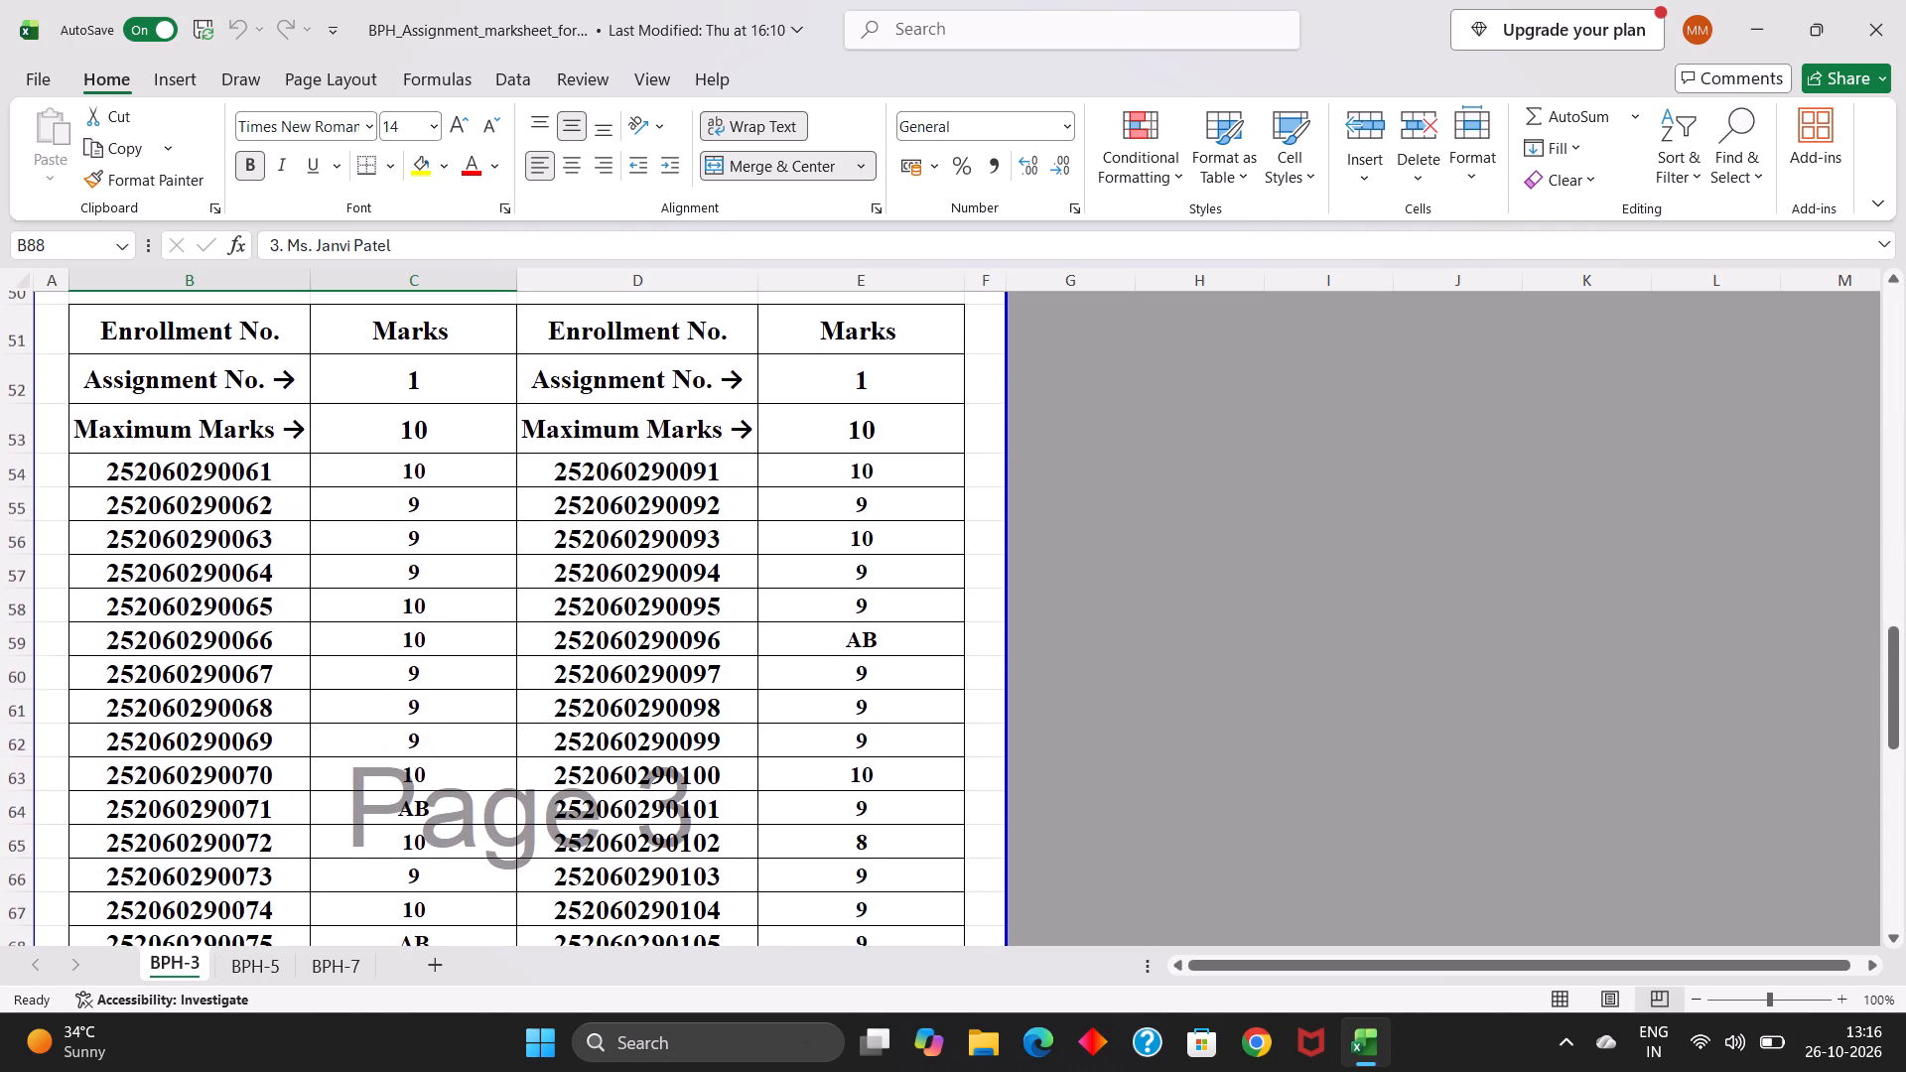
{"action": "scroll", "coordinate": [544, 518], "scroll_direction": "down", "scroll_amount": 2}
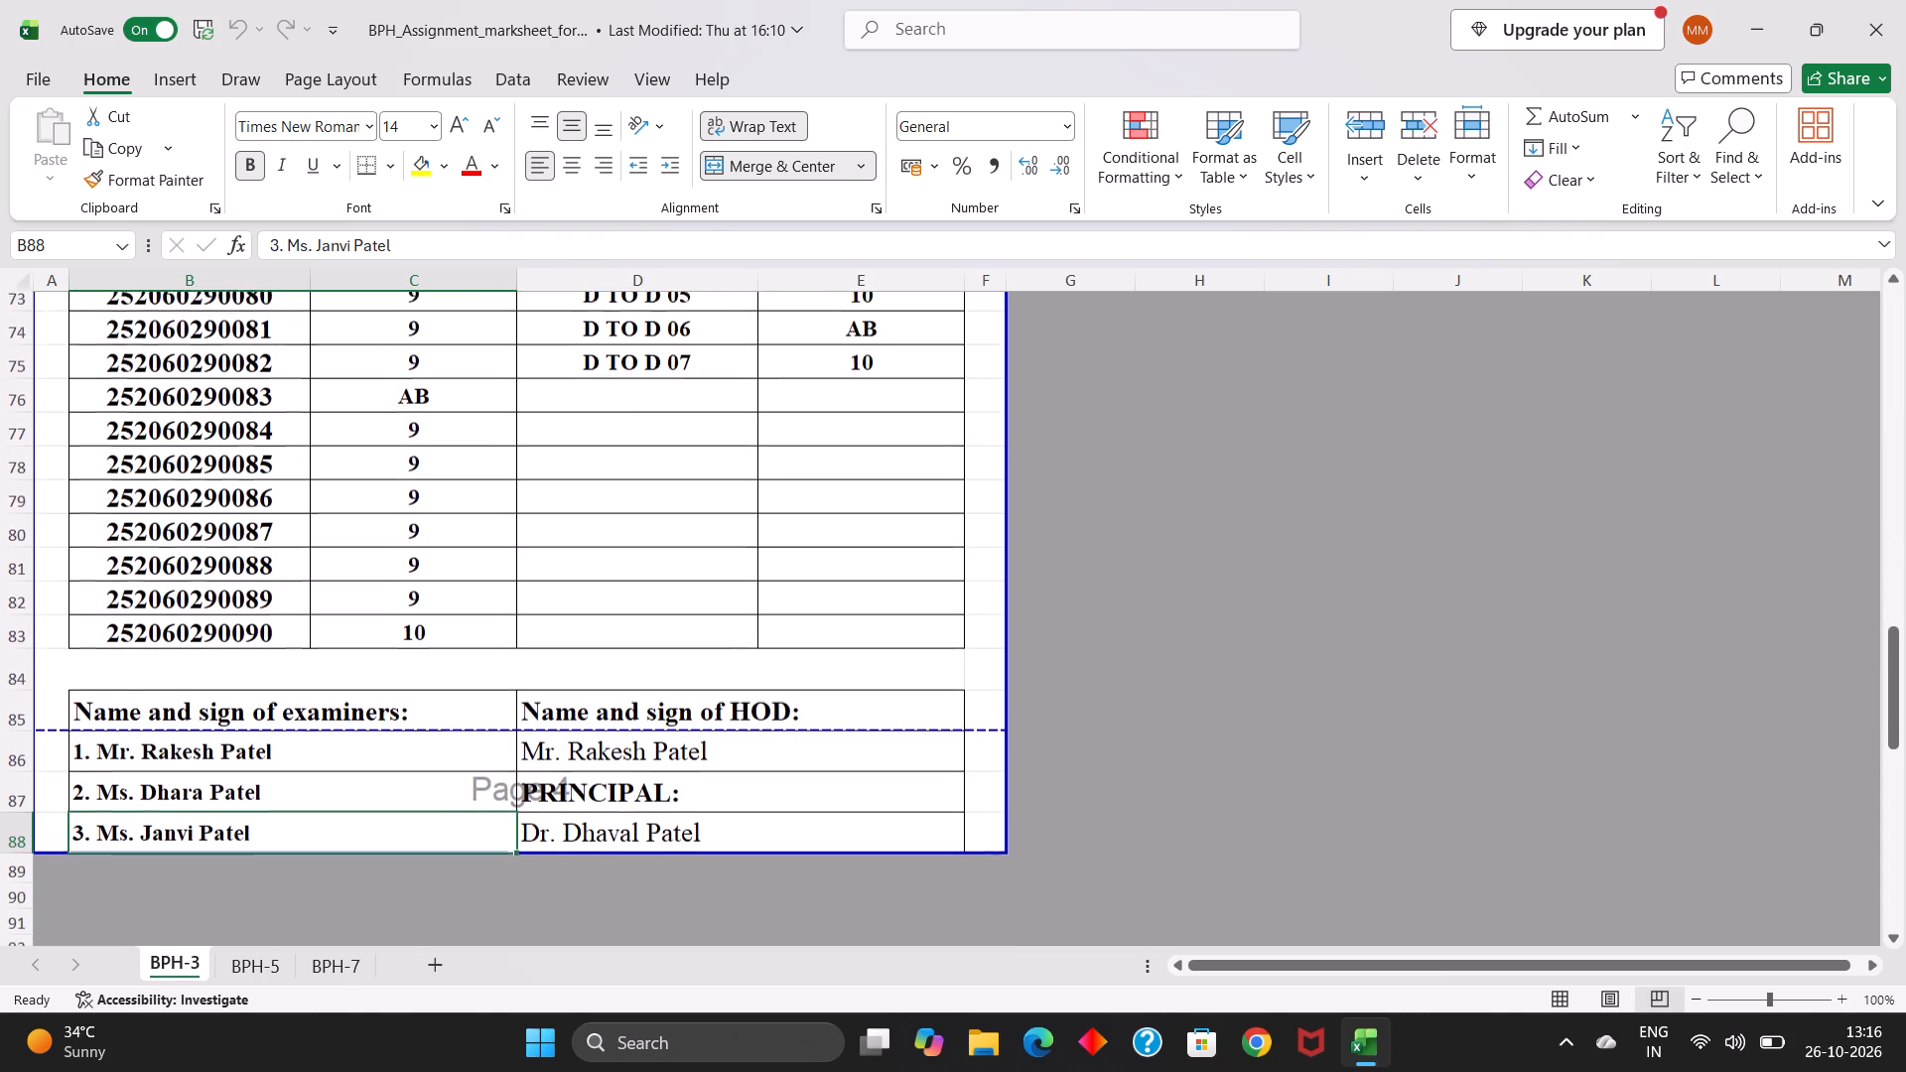
{"action": "scroll", "coordinate": [544, 518], "scroll_direction": "down", "scroll_amount": 1}
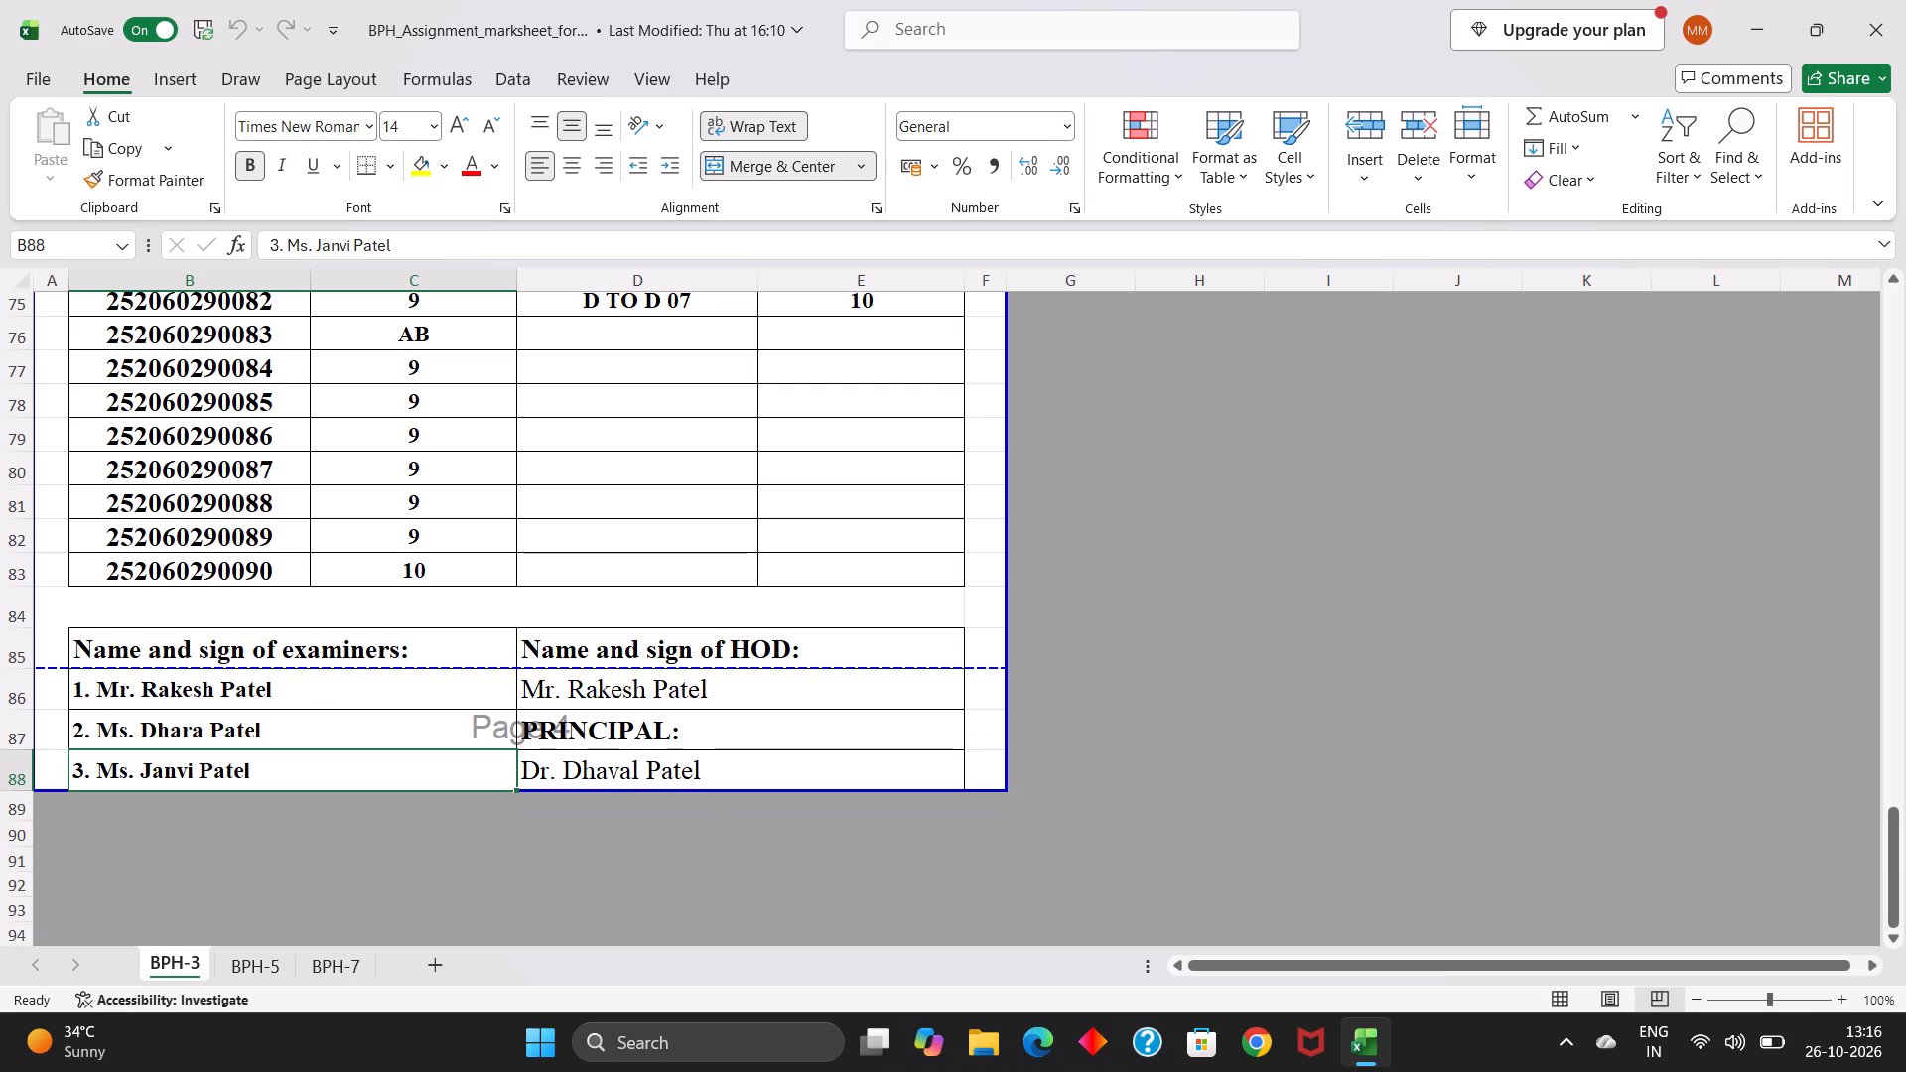
{"action": "scroll", "coordinate": [473, 500], "scroll_direction": "up", "scroll_amount": 15}
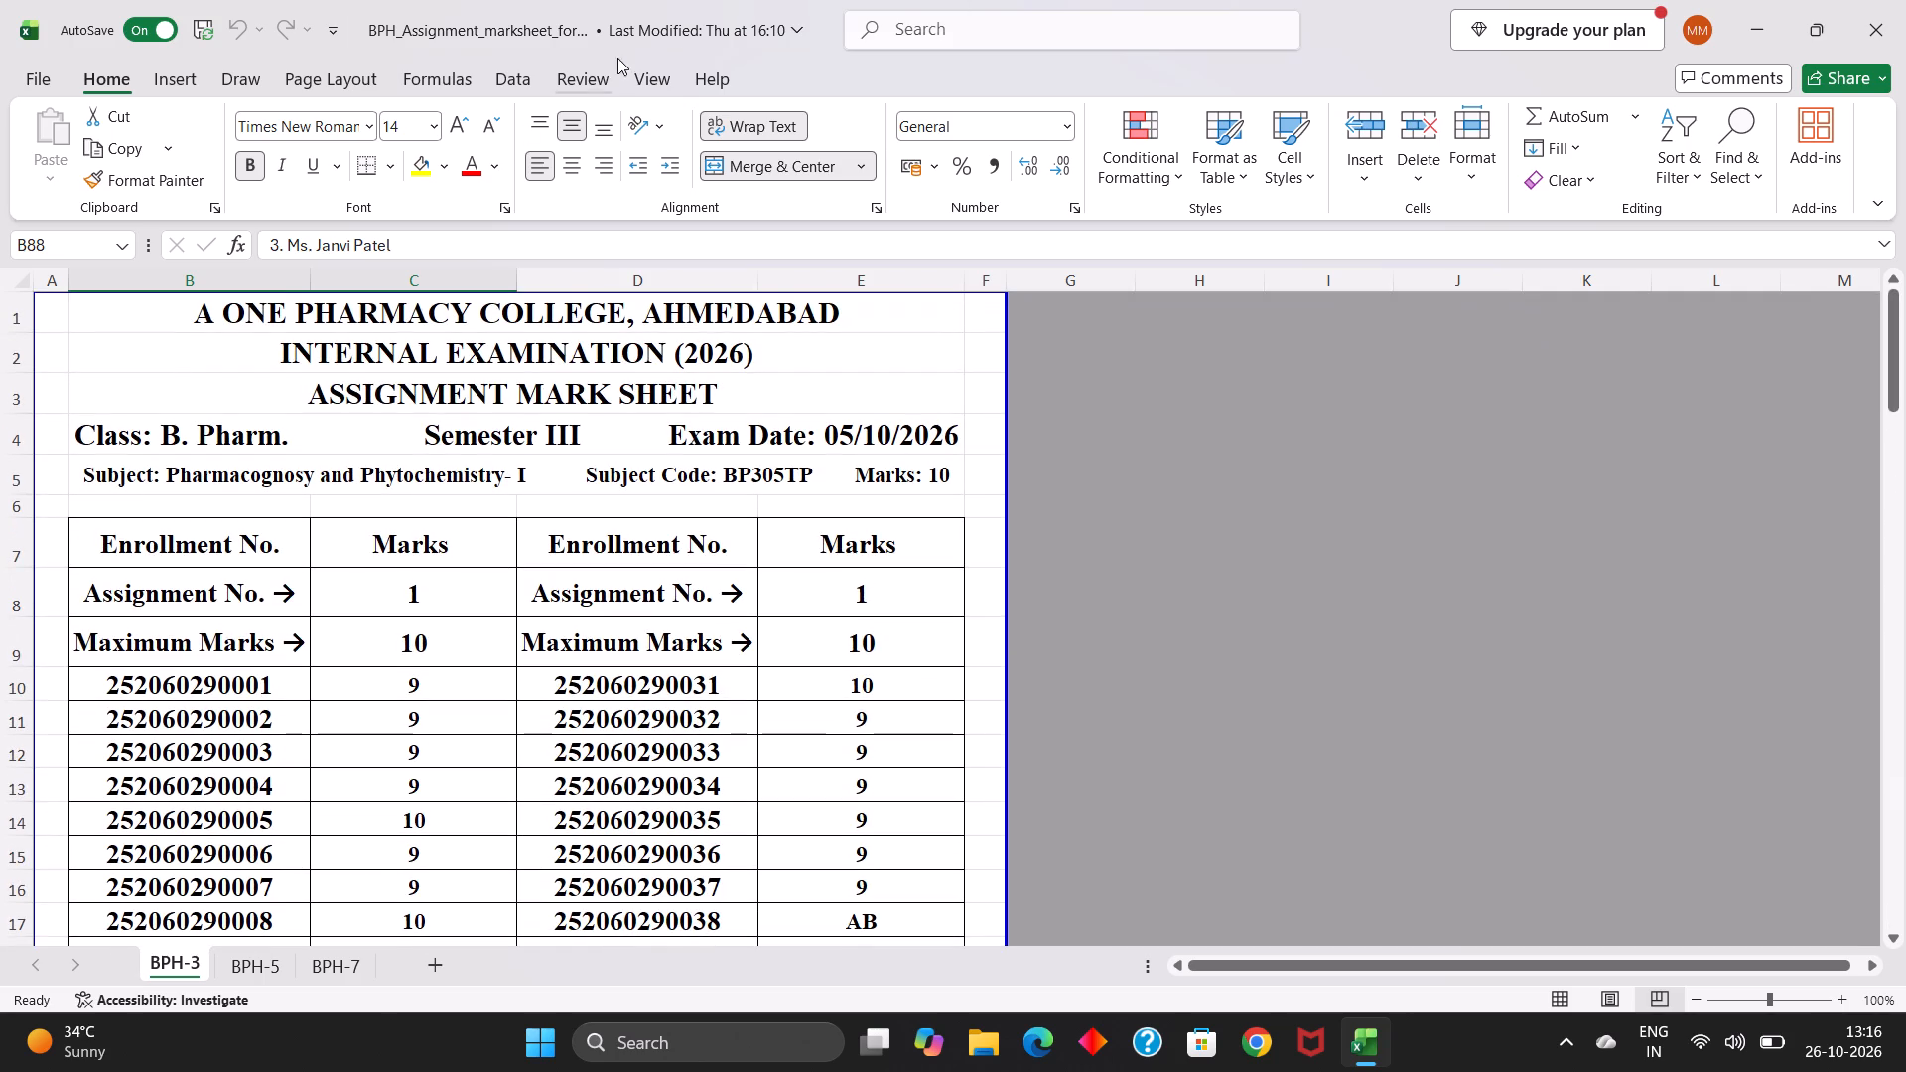
Set the workbook's save location to the Desktop folder under OneDrive - Personal.
{"action": "left_click", "coordinate": [806, 25]}
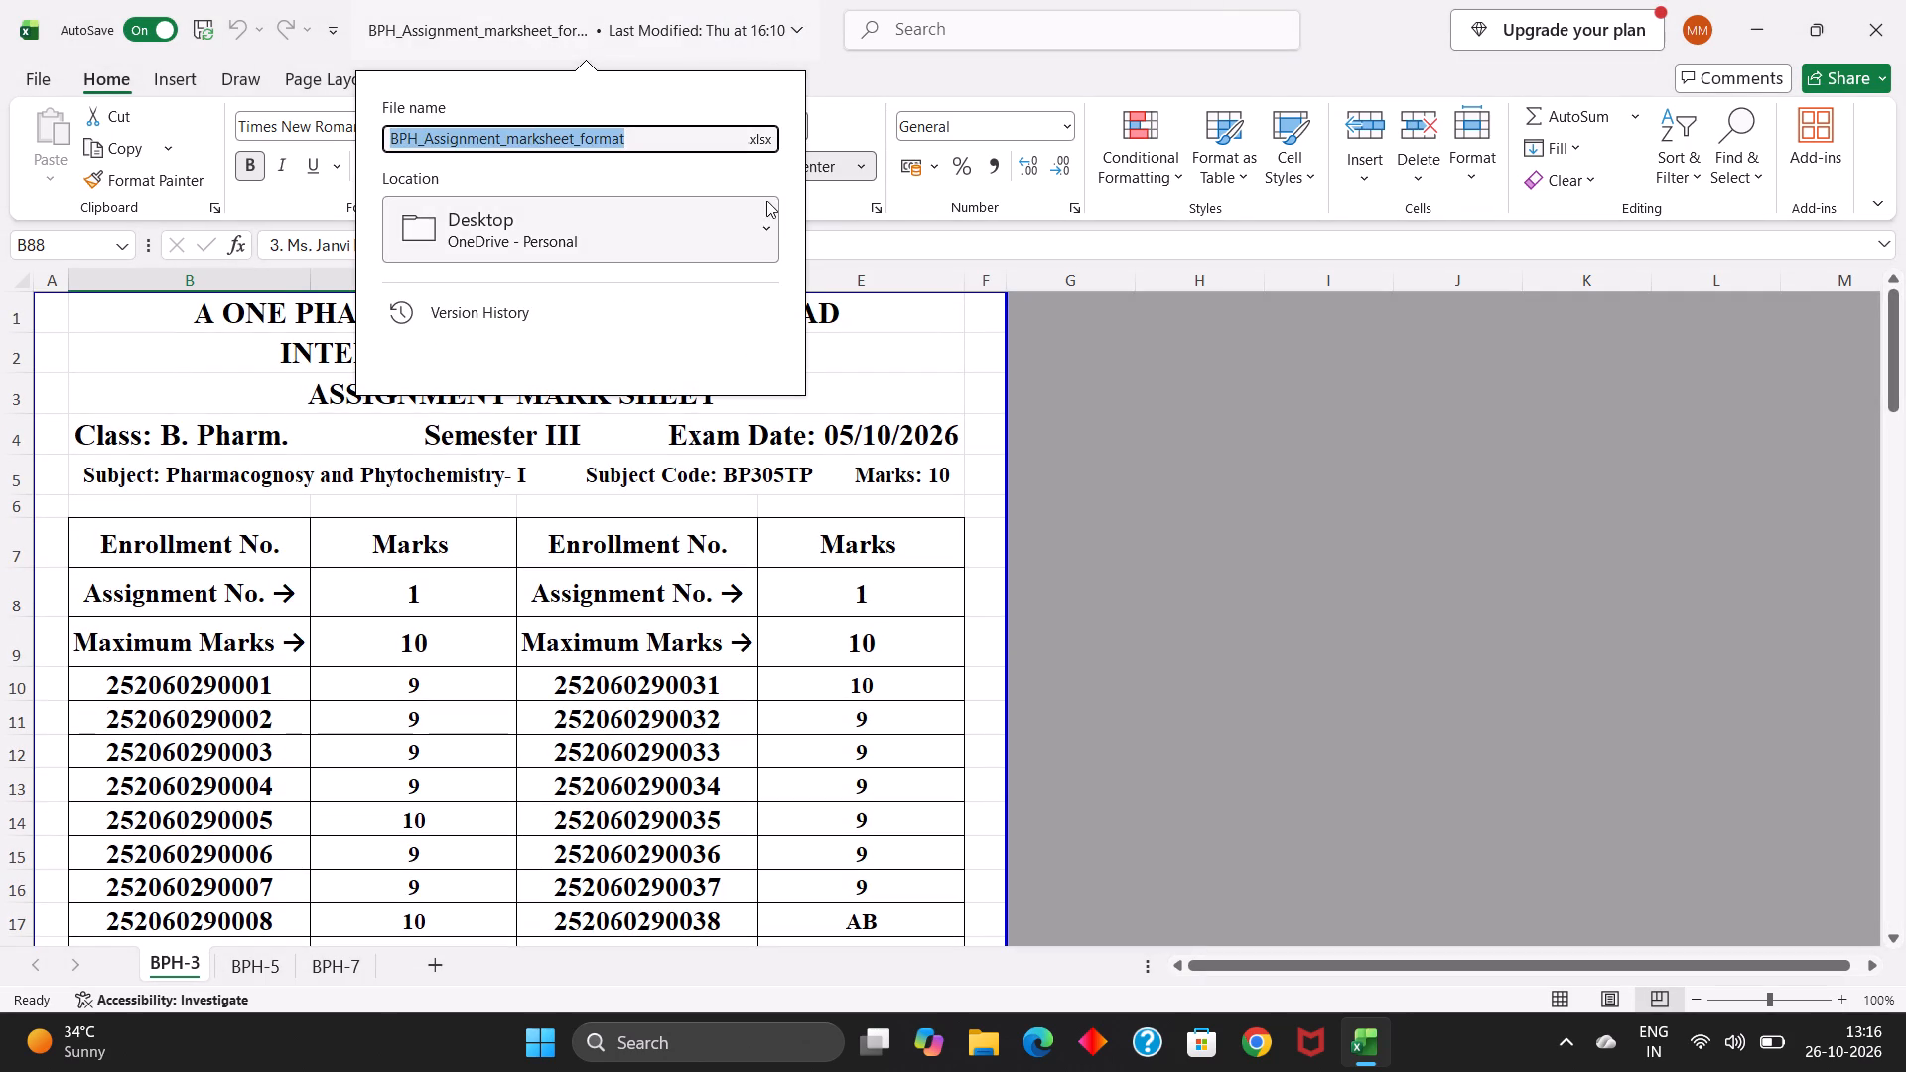
{"action": "left_click", "coordinate": [772, 218]}
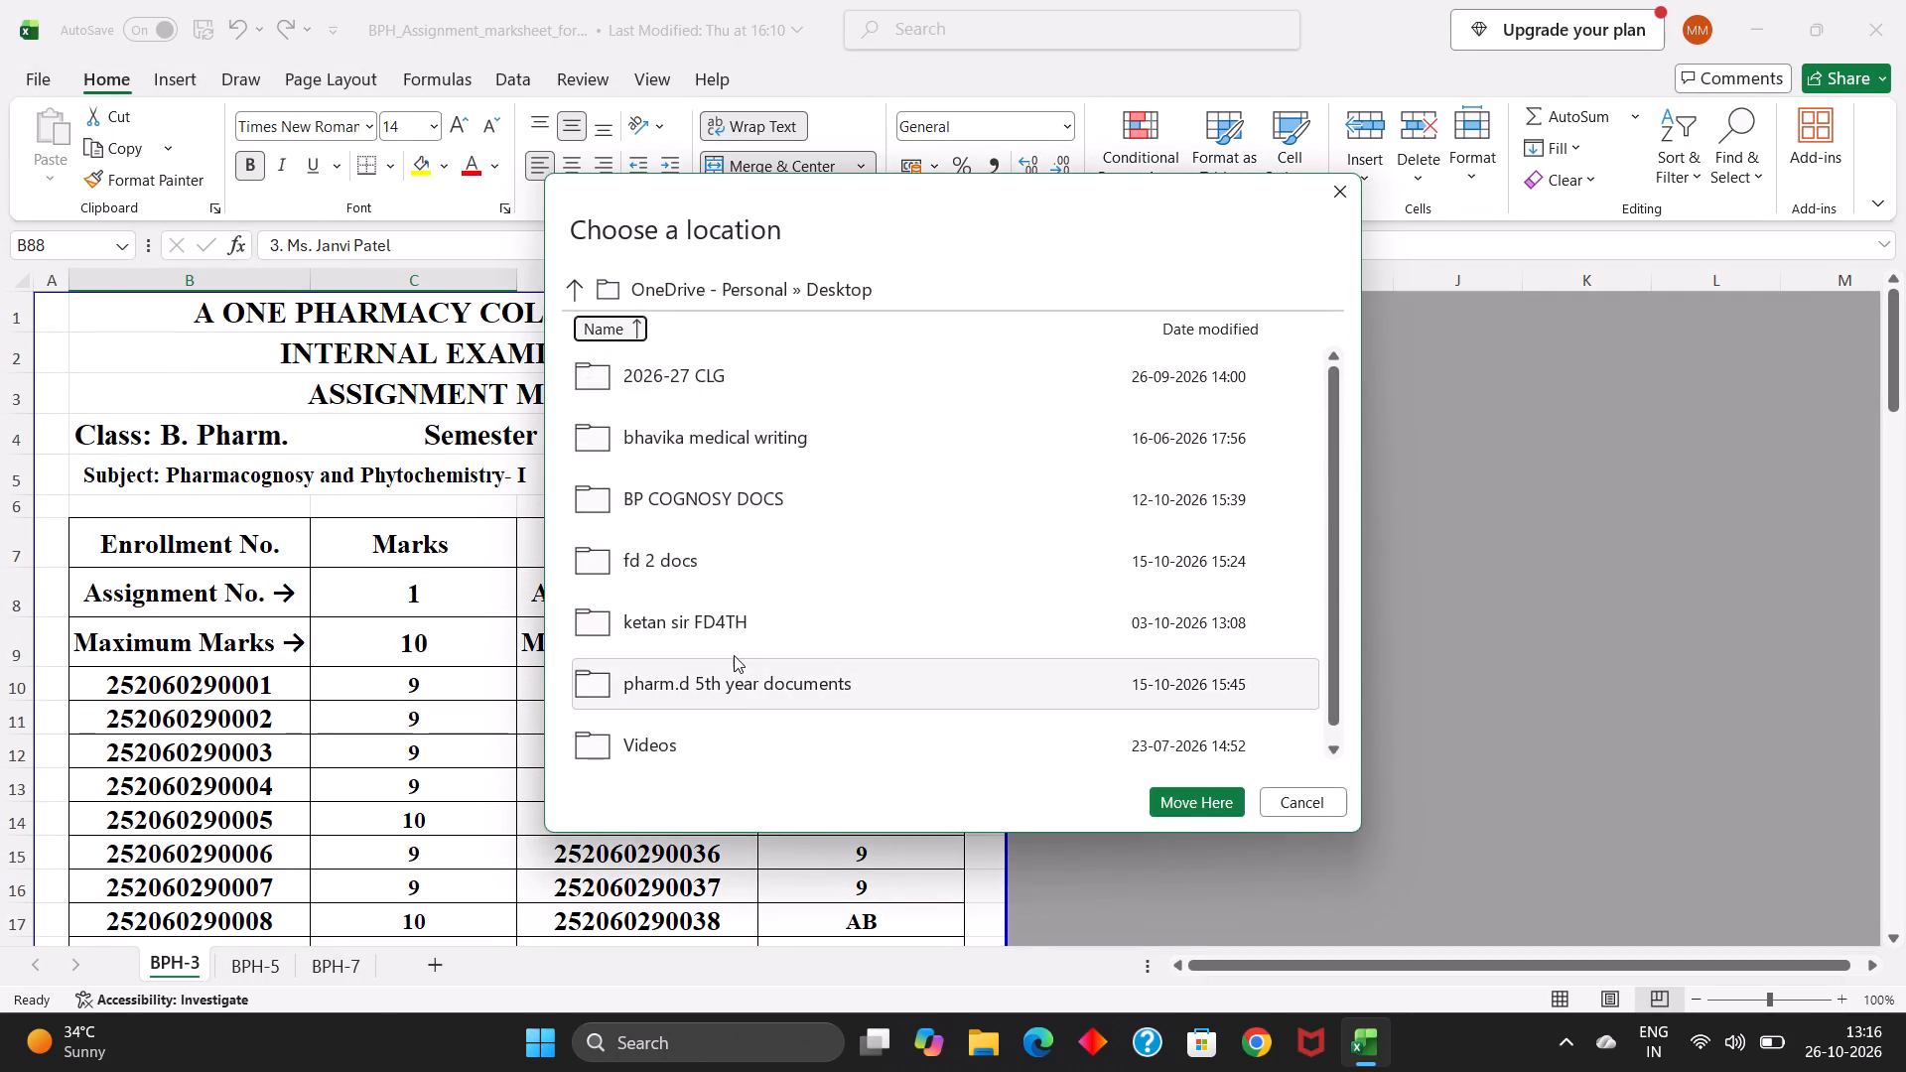
{"action": "left_click", "coordinate": [604, 296]}
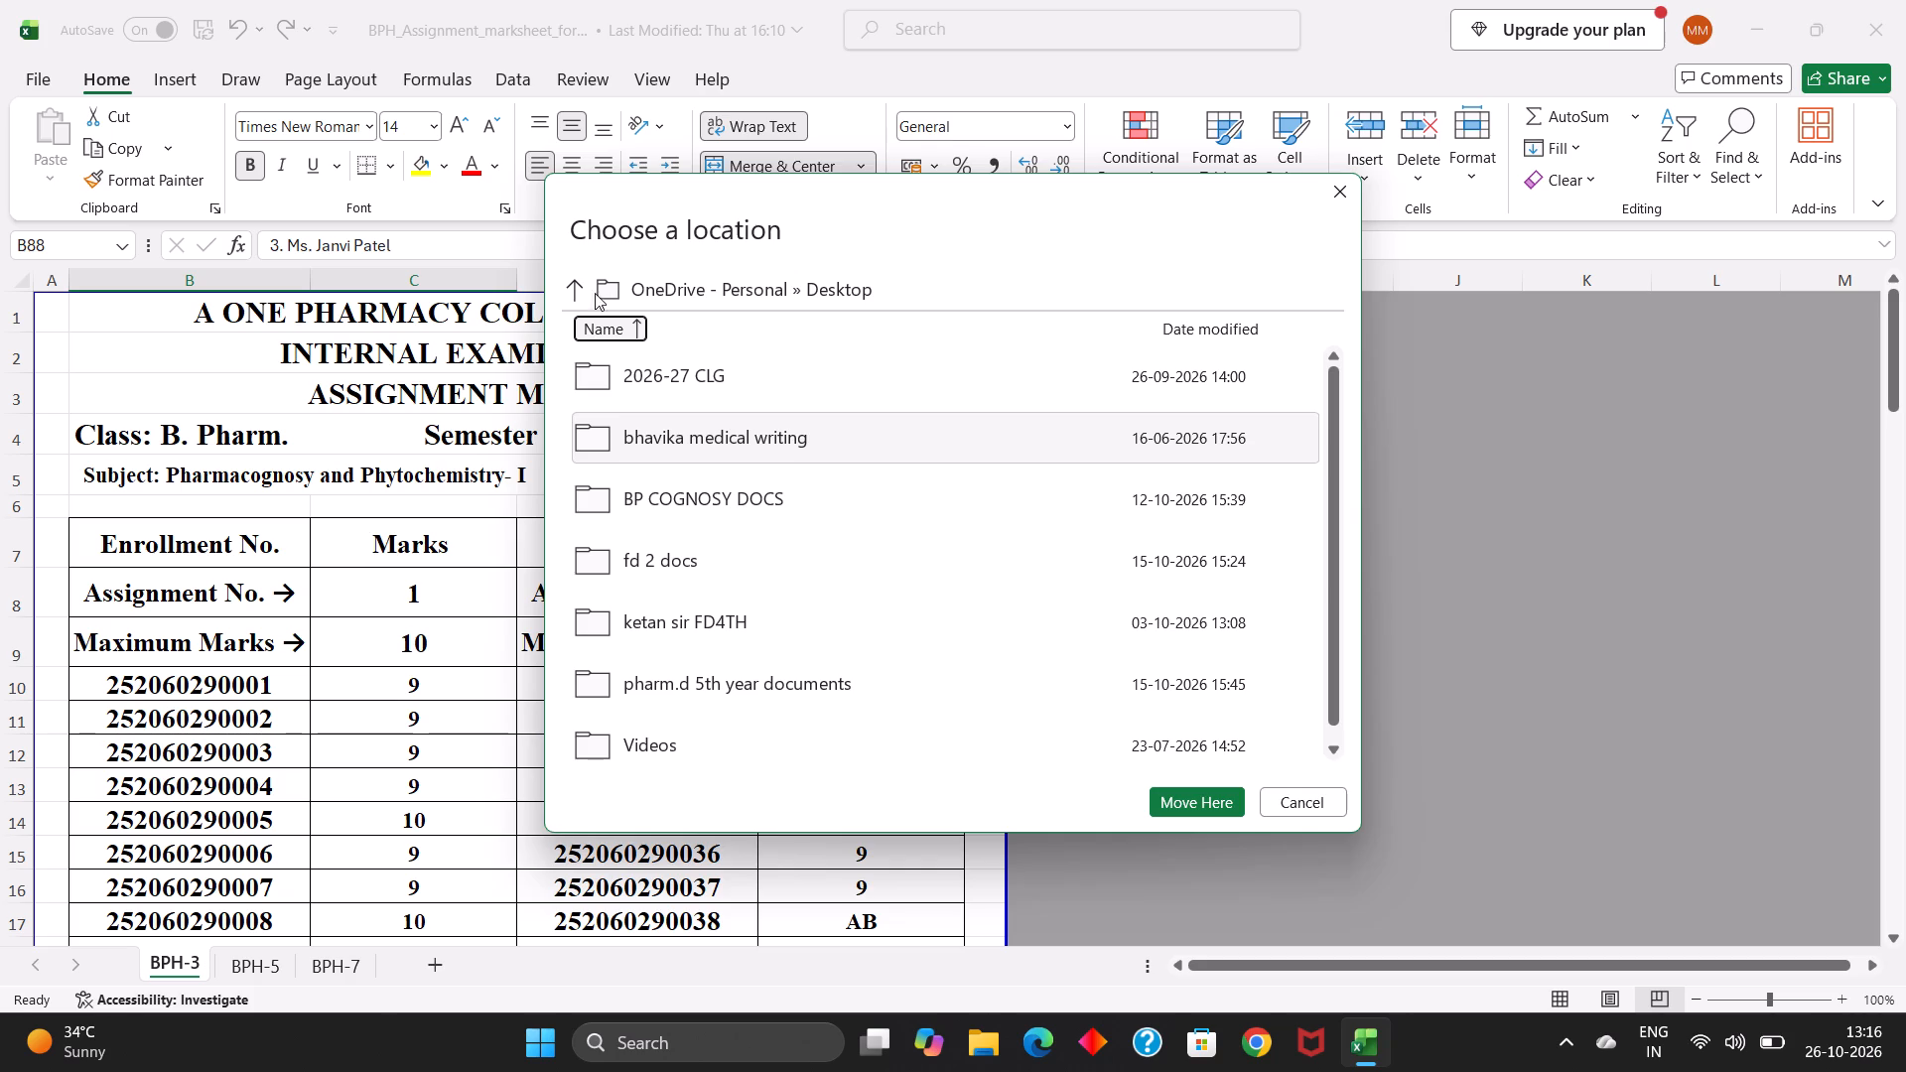
{"action": "left_click", "coordinate": [572, 289]}
{"action": "left_click", "coordinate": [722, 444]}
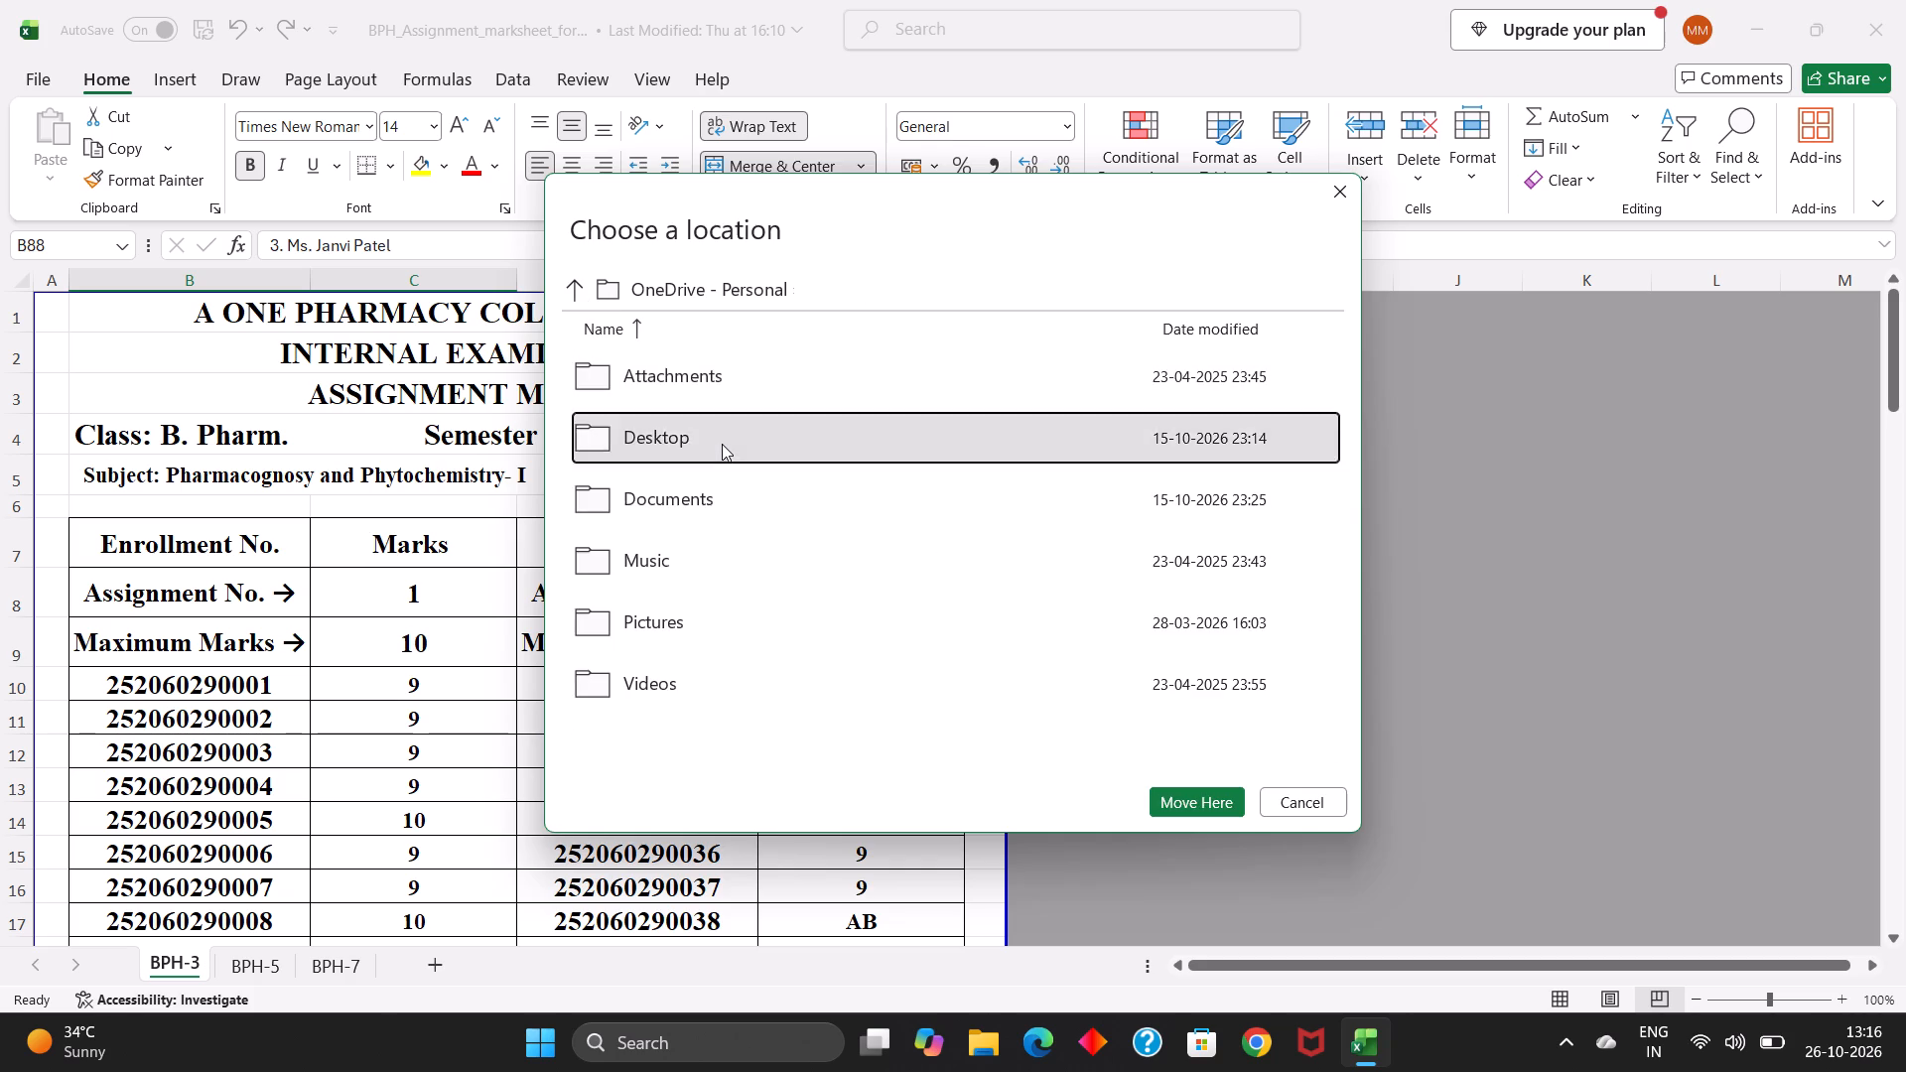
{"action": "left_click", "coordinate": [1177, 801]}
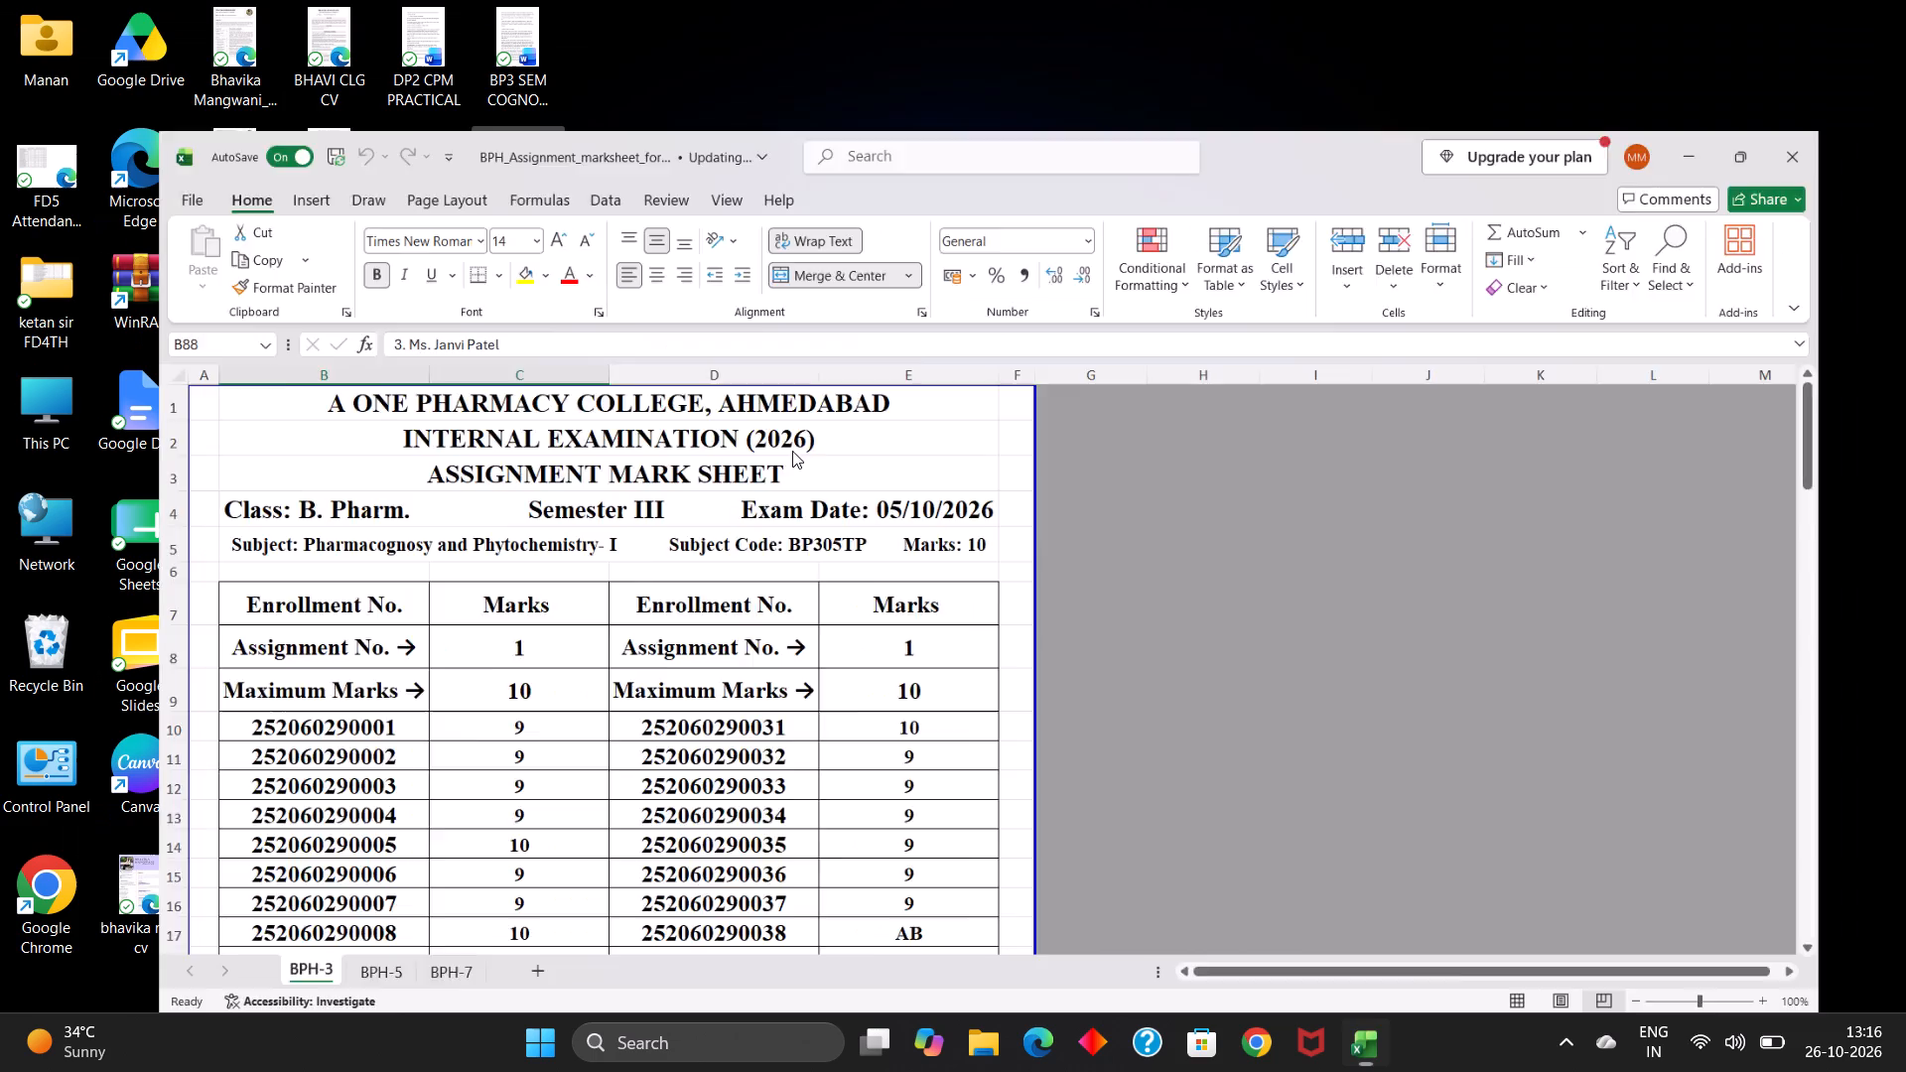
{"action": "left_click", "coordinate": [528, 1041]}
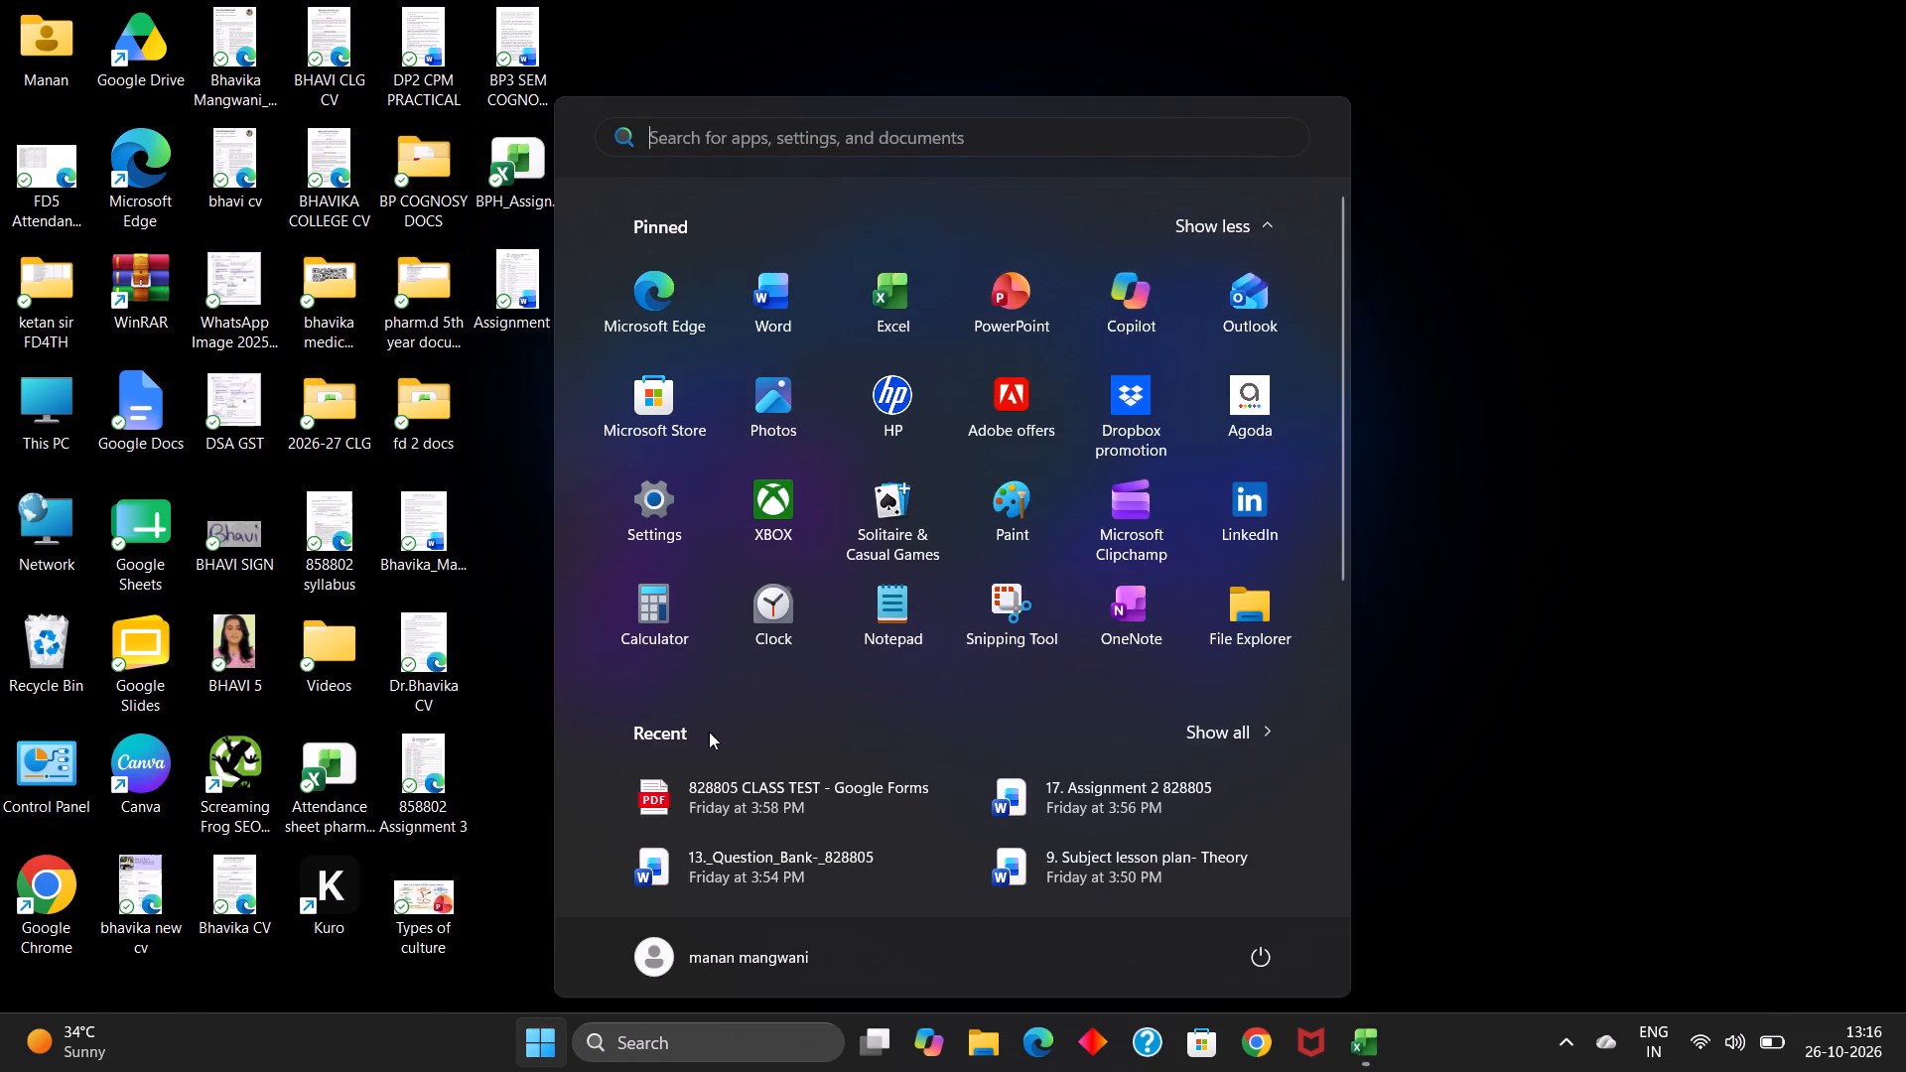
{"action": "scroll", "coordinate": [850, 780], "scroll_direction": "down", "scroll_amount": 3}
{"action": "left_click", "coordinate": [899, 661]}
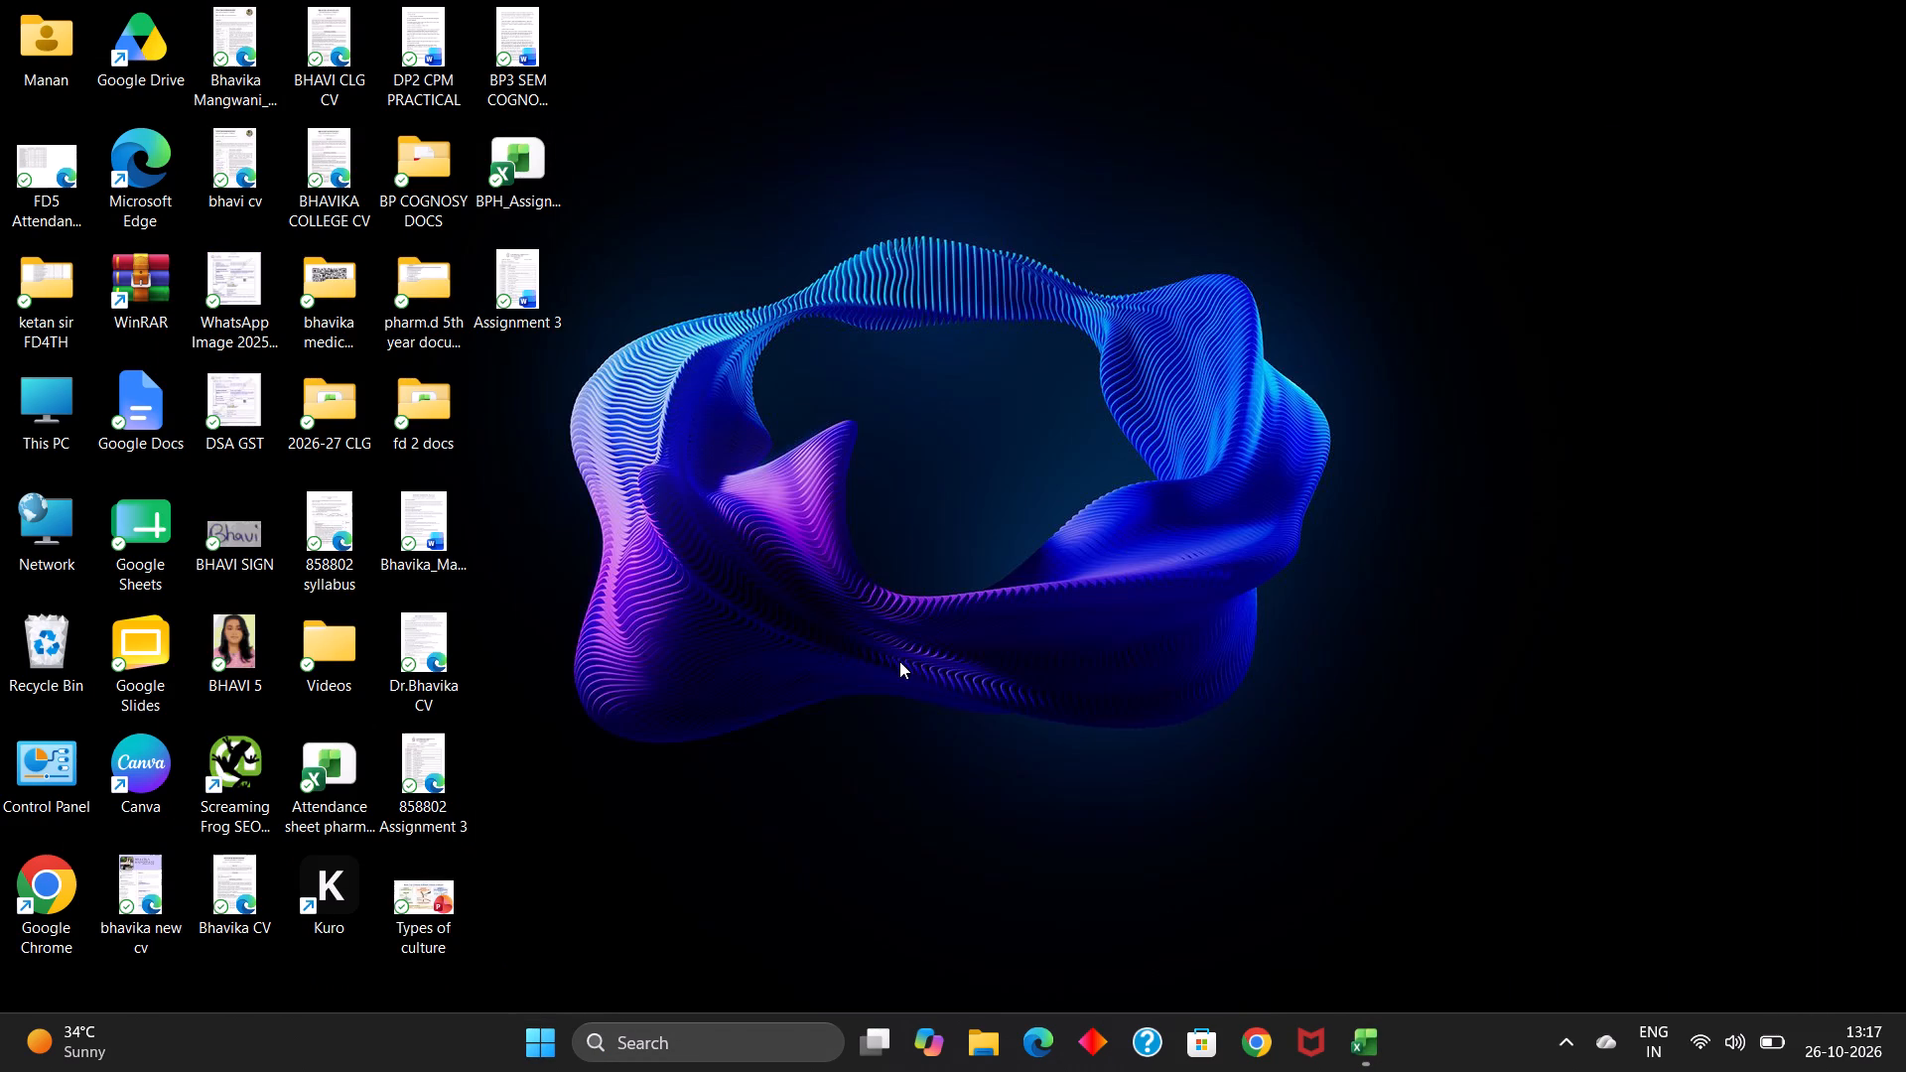
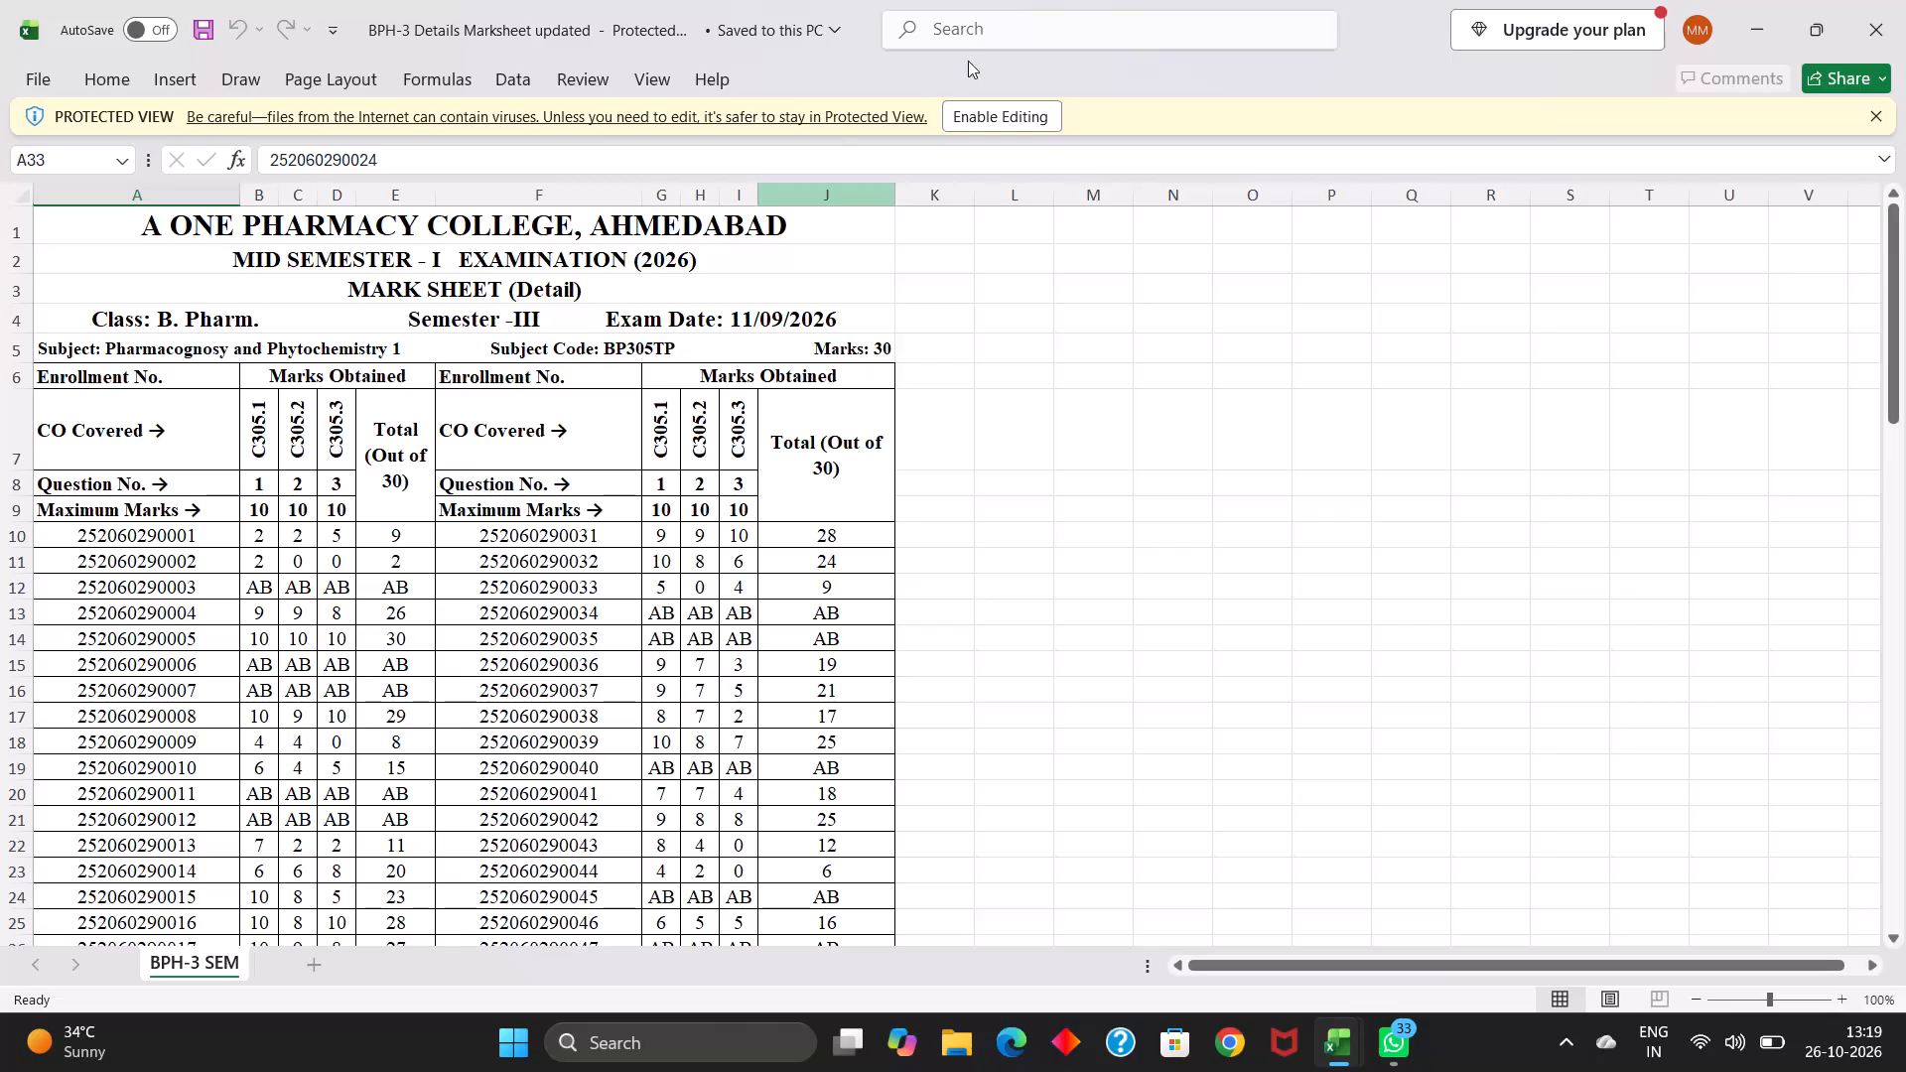
Enable editing of the BPH-3 Details Marksheet updated workbook.
{"action": "left_click", "coordinate": [1016, 112]}
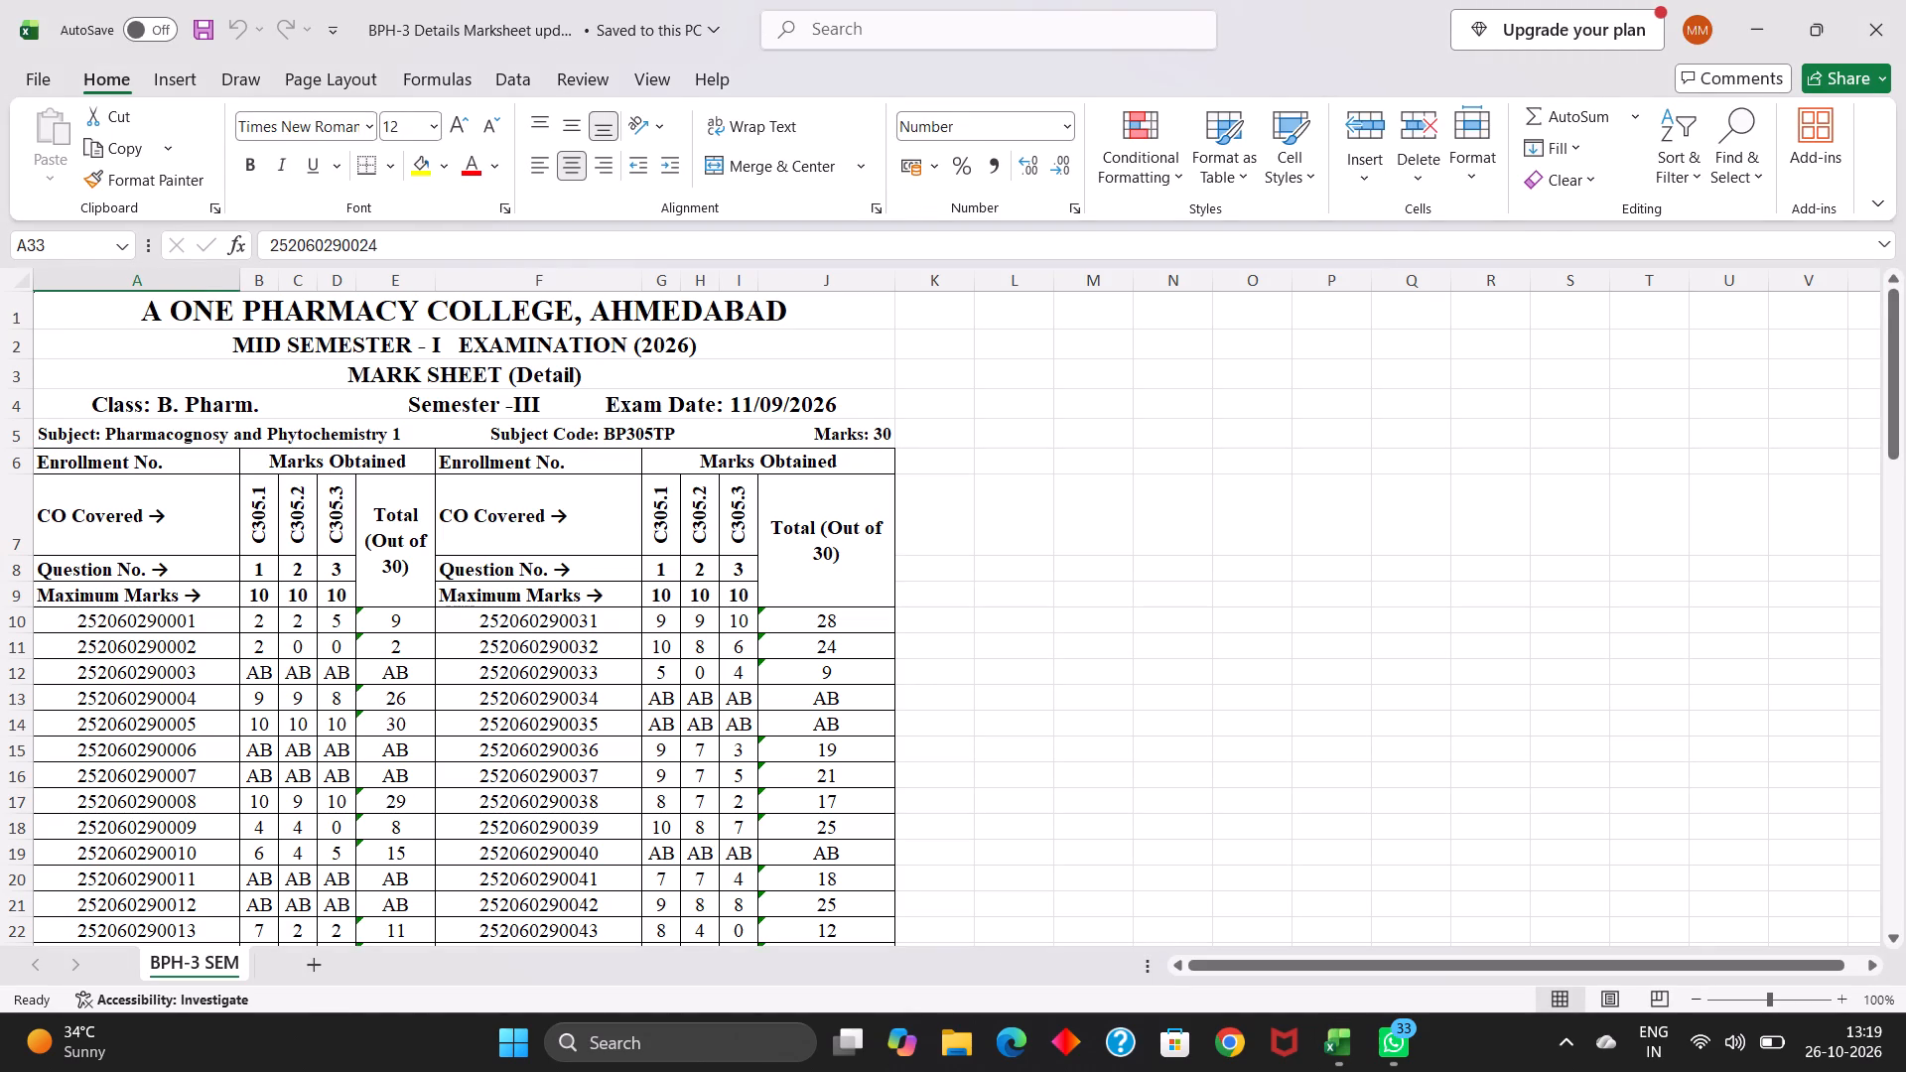
Examine the Mid Semester-I detail mark sheet from the title block through both marks tables to the examiner and principal signature rows.
{"action": "scroll", "coordinate": [442, 523], "scroll_direction": "down", "scroll_amount": 1}
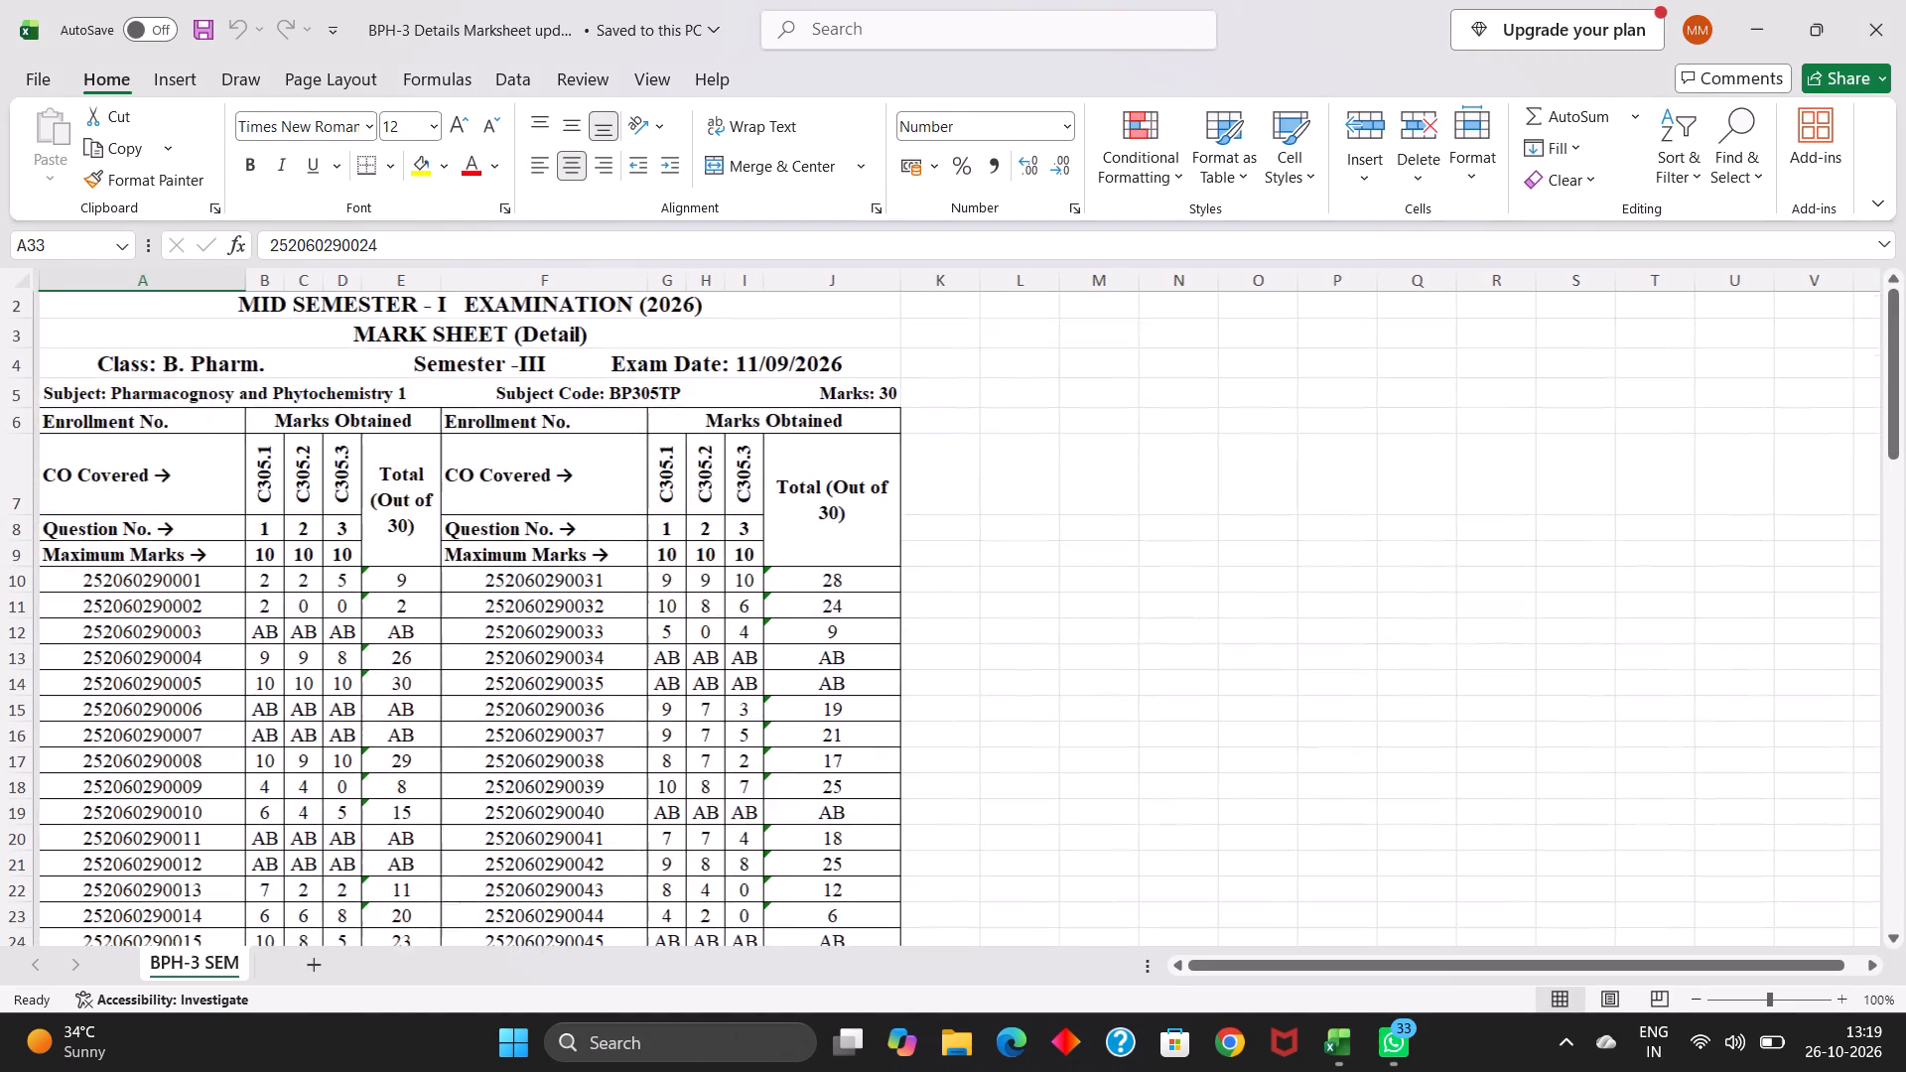
{"action": "scroll", "coordinate": [442, 523], "scroll_direction": "down", "scroll_amount": 4}
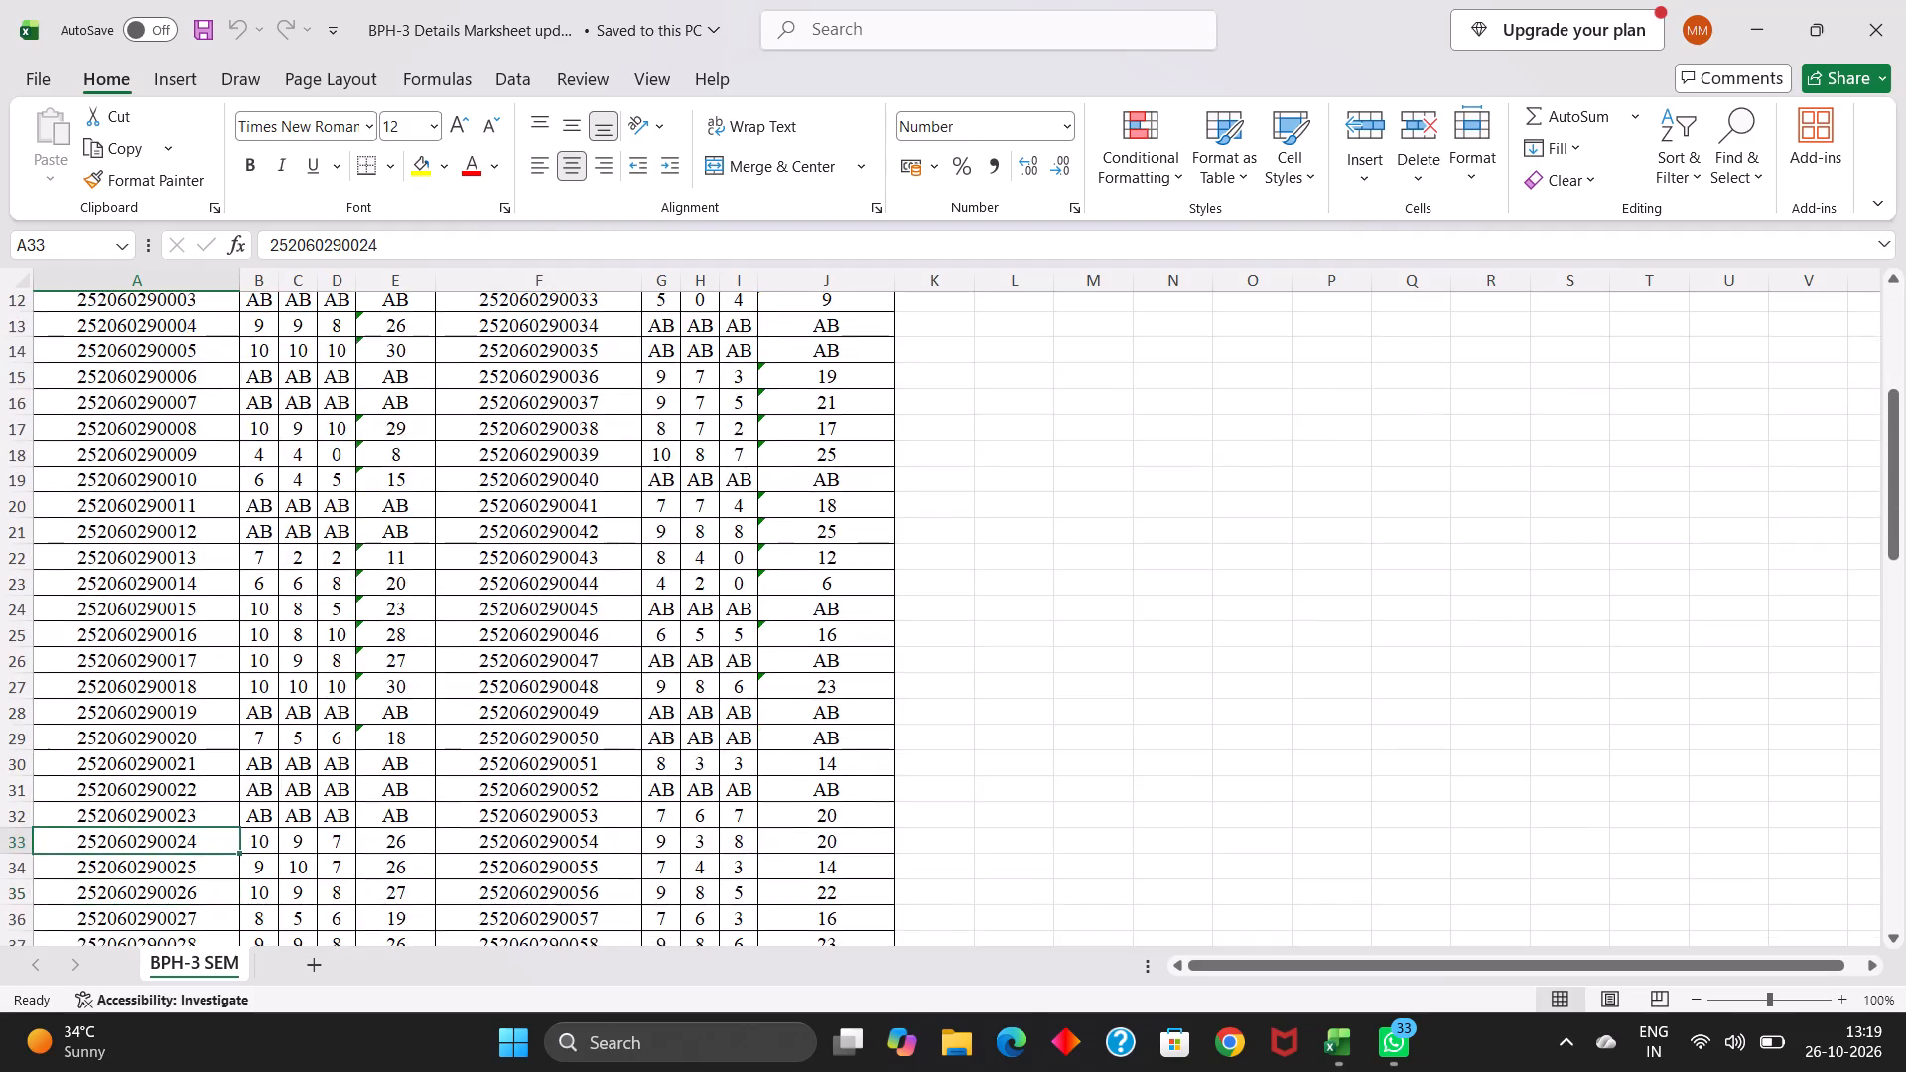
{"action": "scroll", "coordinate": [442, 523], "scroll_direction": "down", "scroll_amount": 5}
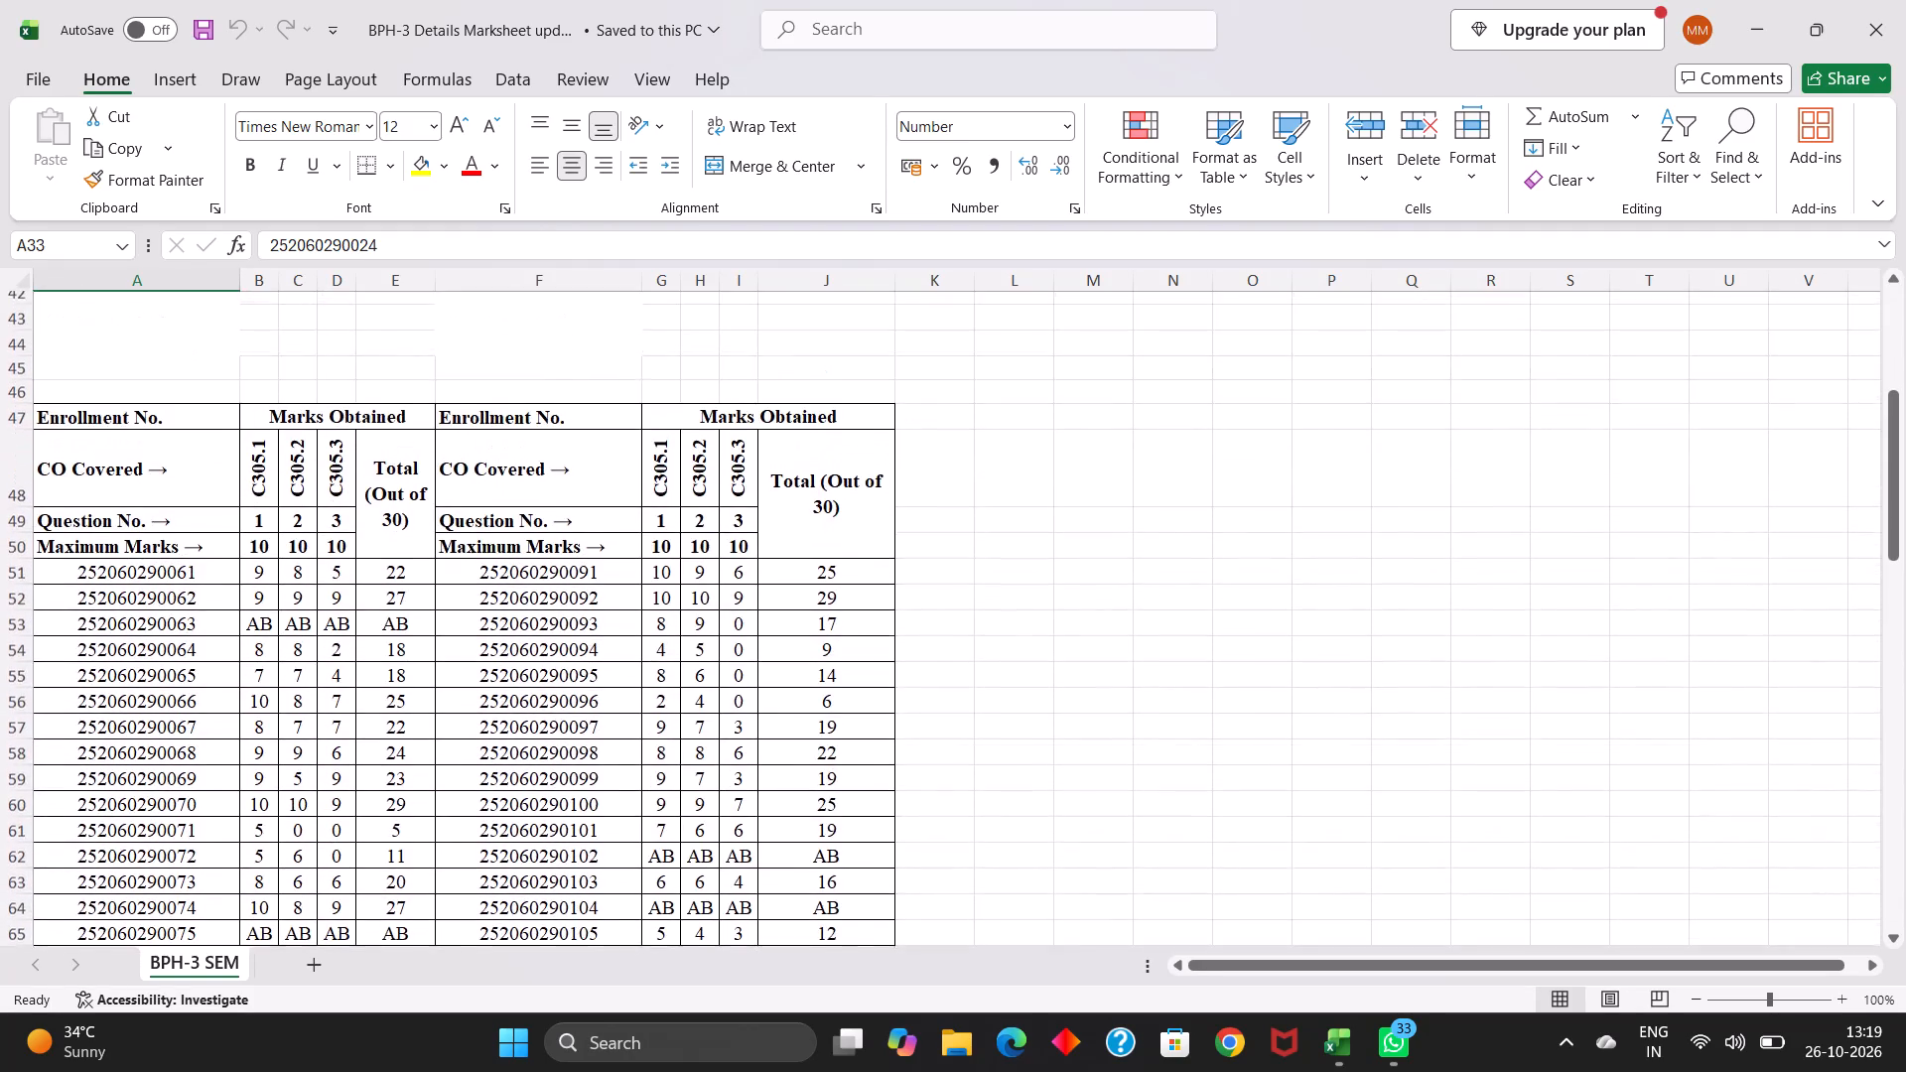
{"action": "scroll", "coordinate": [442, 523], "scroll_direction": "down", "scroll_amount": 2}
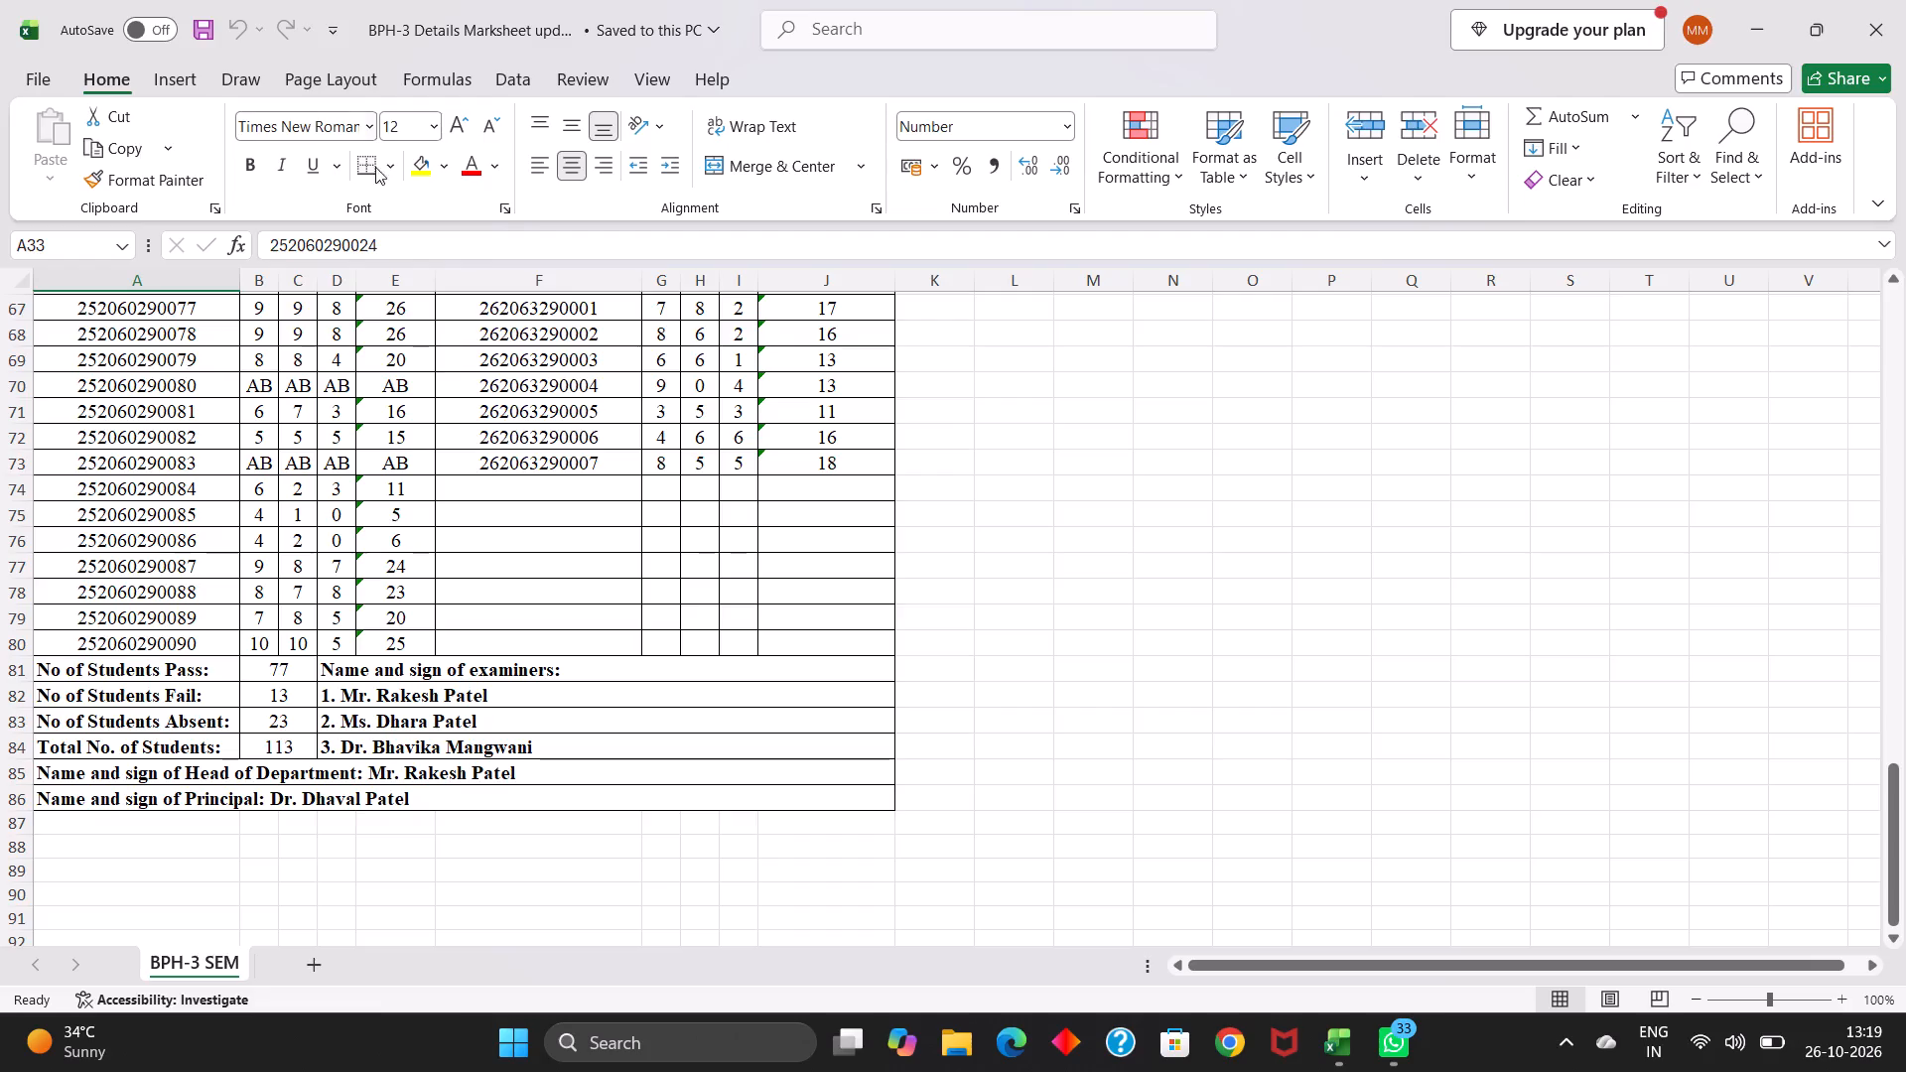
Turn on AutoSave for the mark sheet workbook by uploading a copy to OneDrive - Personal.
{"action": "left_click", "coordinate": [140, 29]}
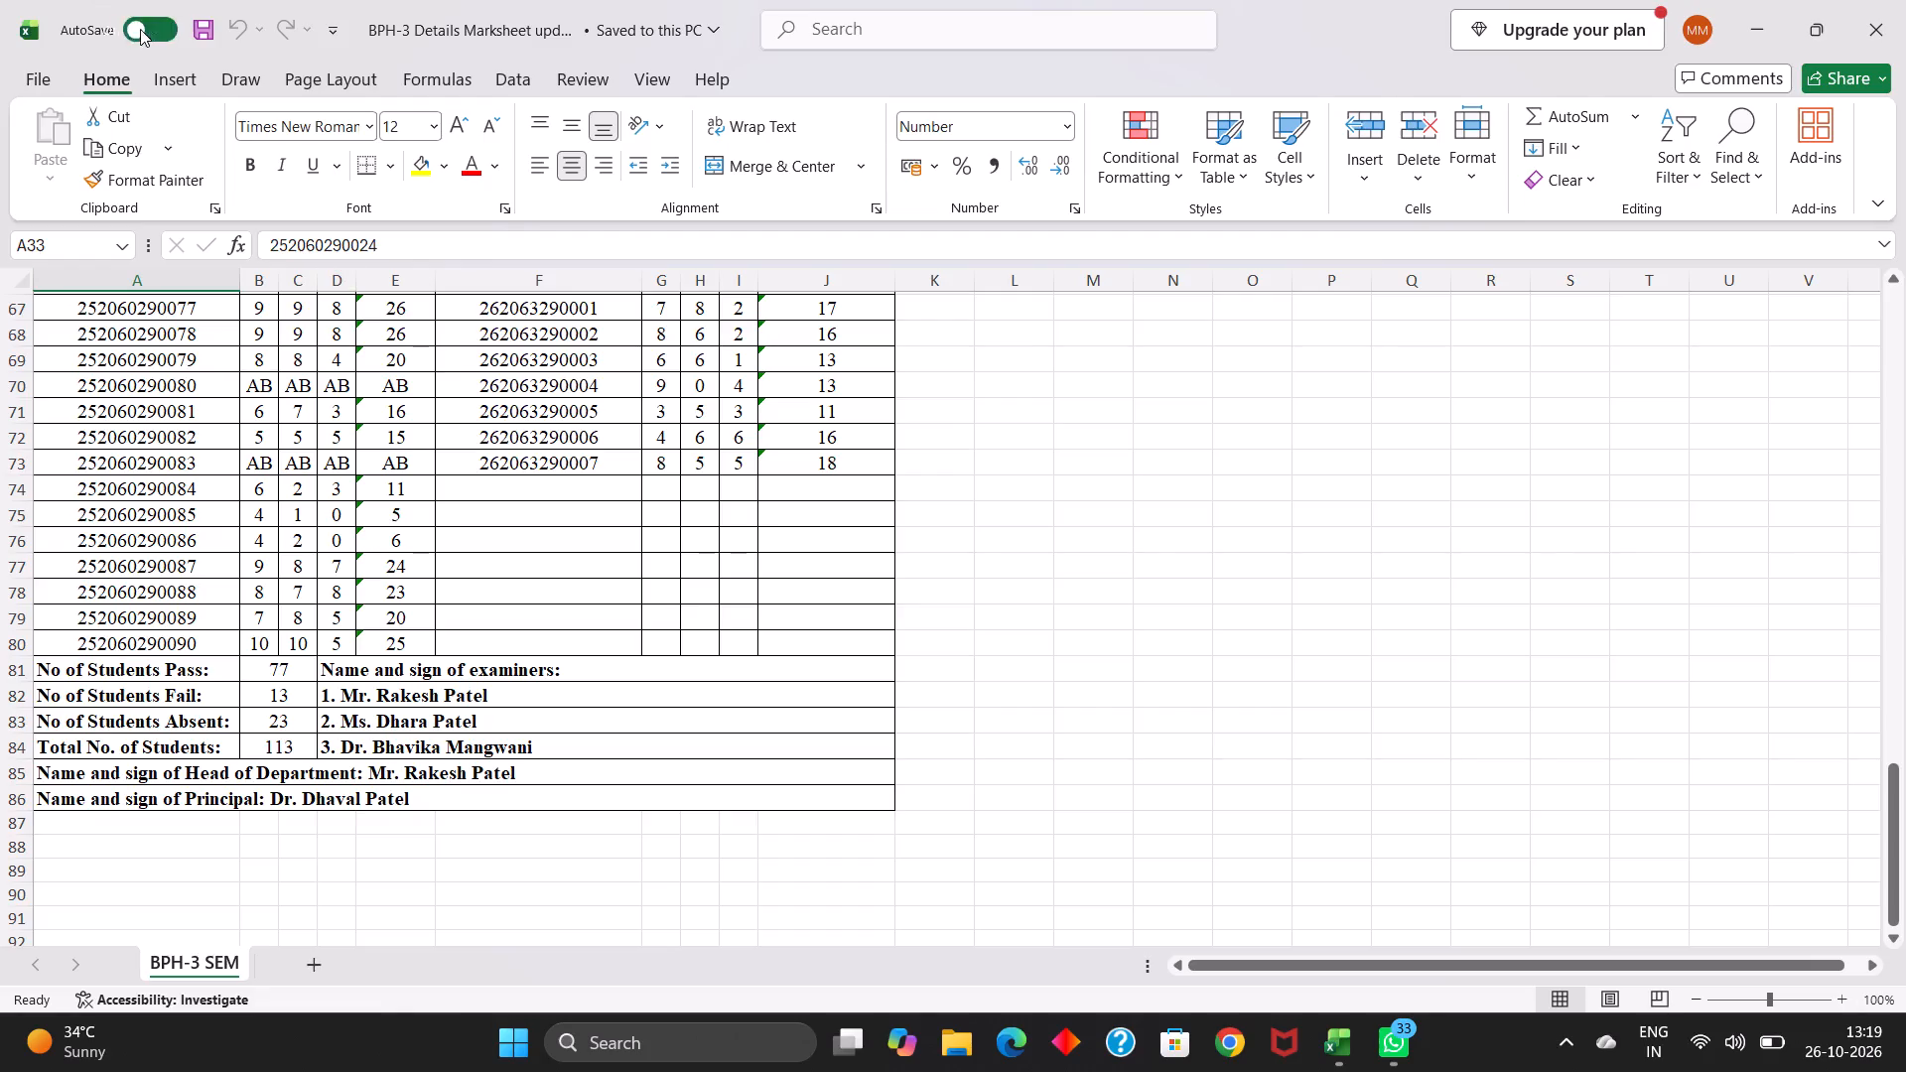
{"action": "left_click", "coordinate": [864, 396]}
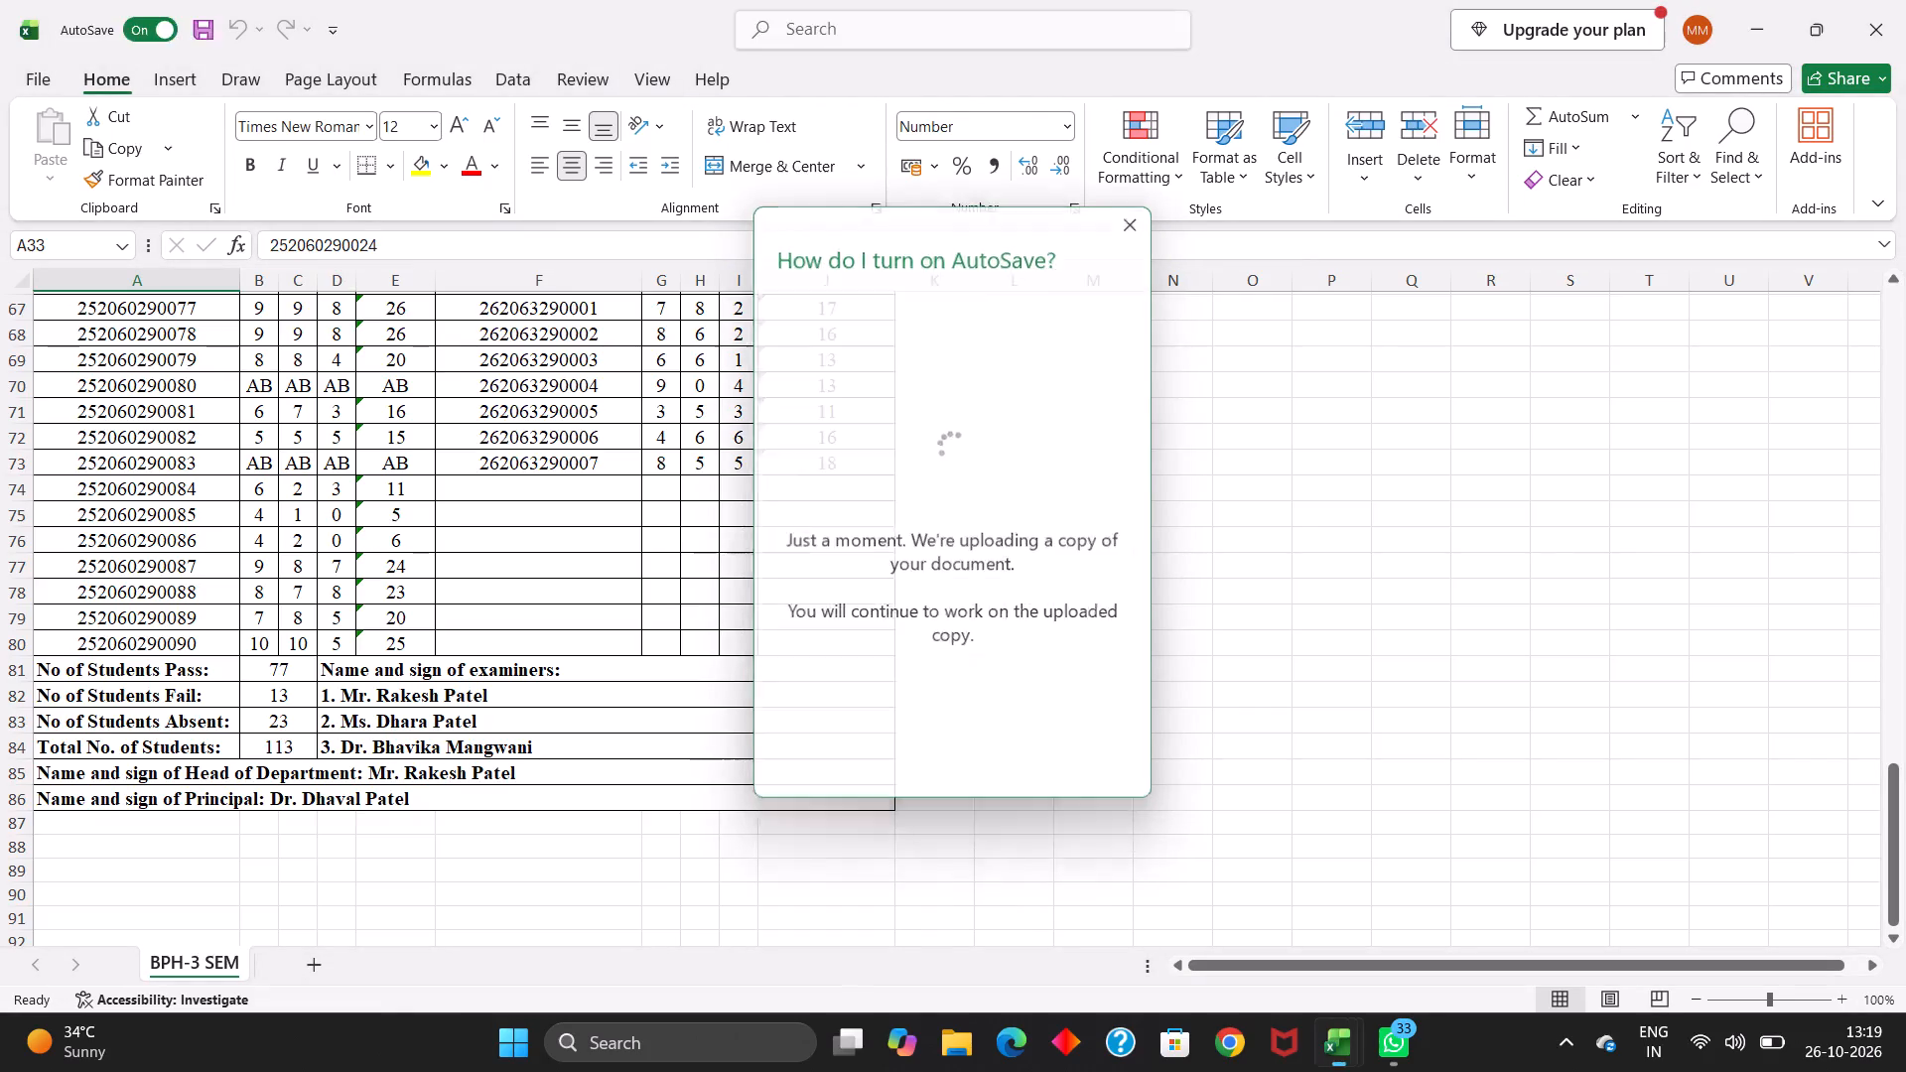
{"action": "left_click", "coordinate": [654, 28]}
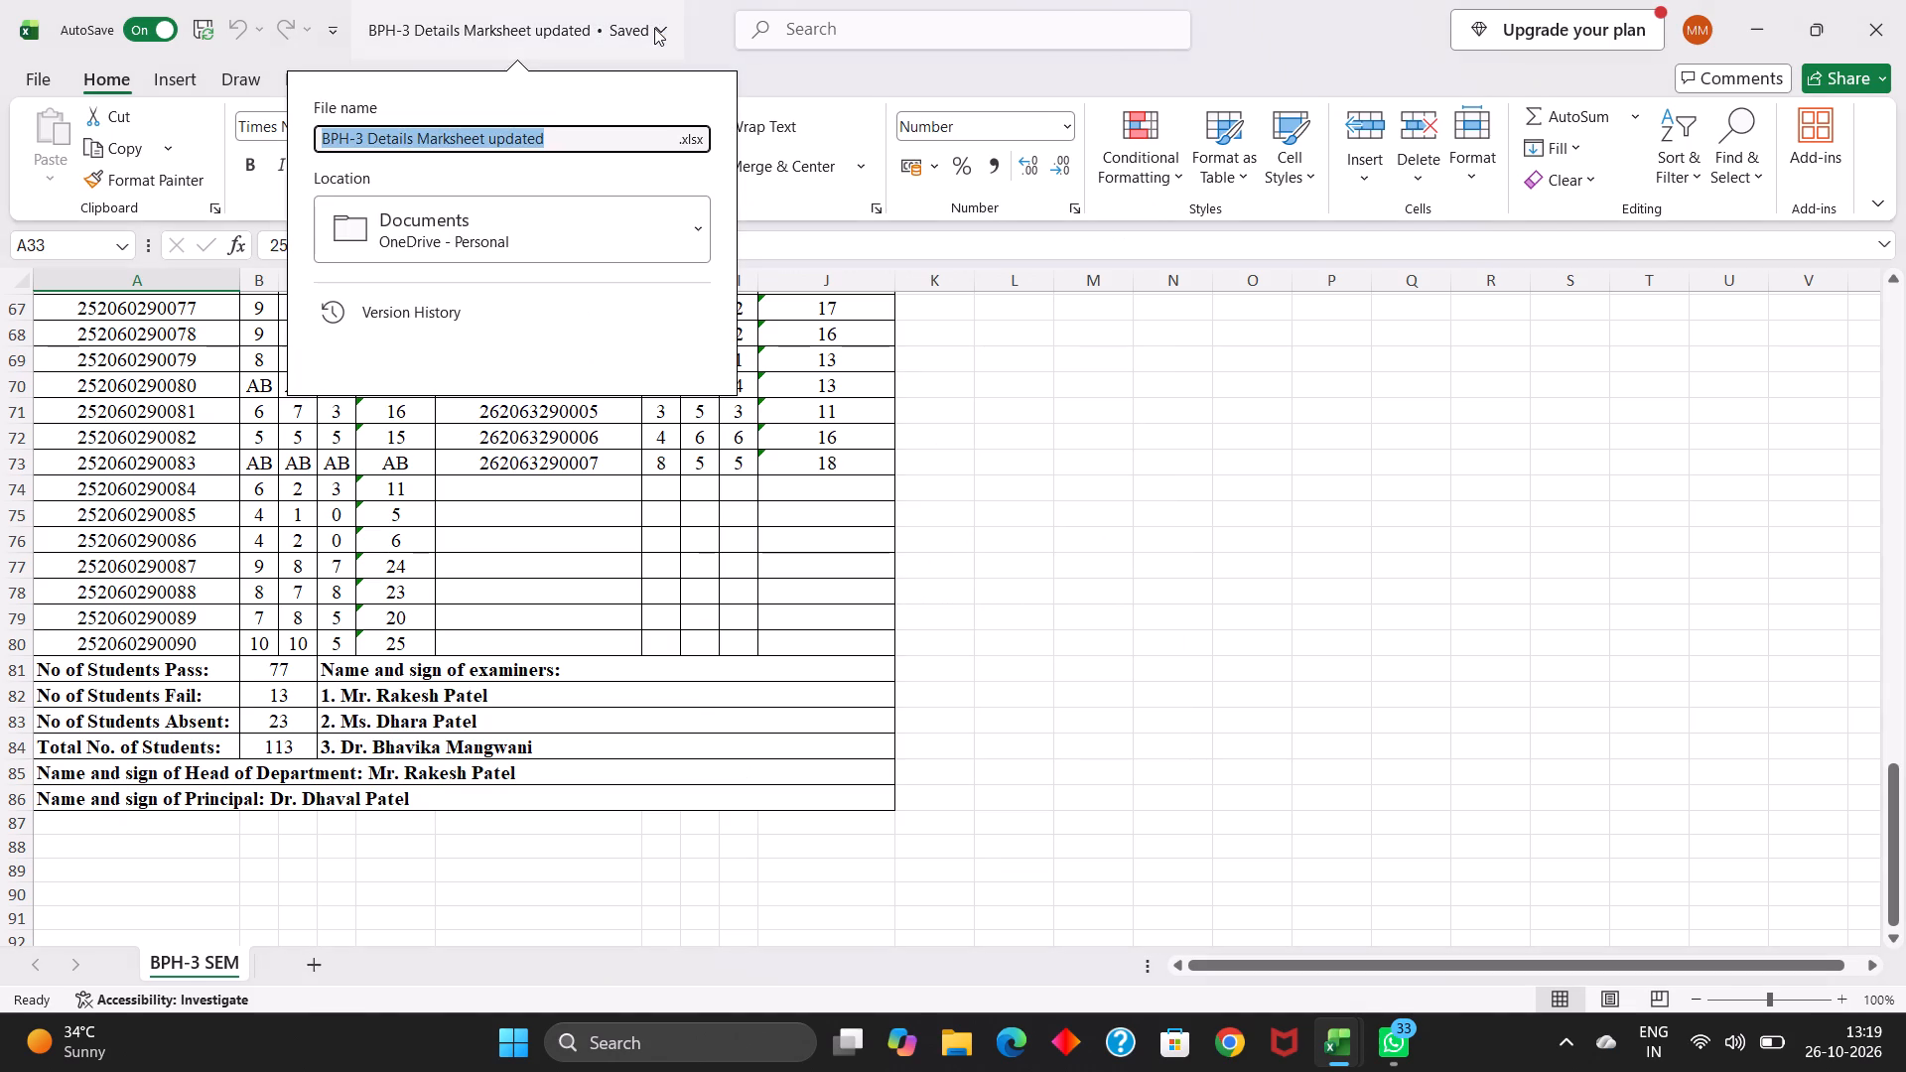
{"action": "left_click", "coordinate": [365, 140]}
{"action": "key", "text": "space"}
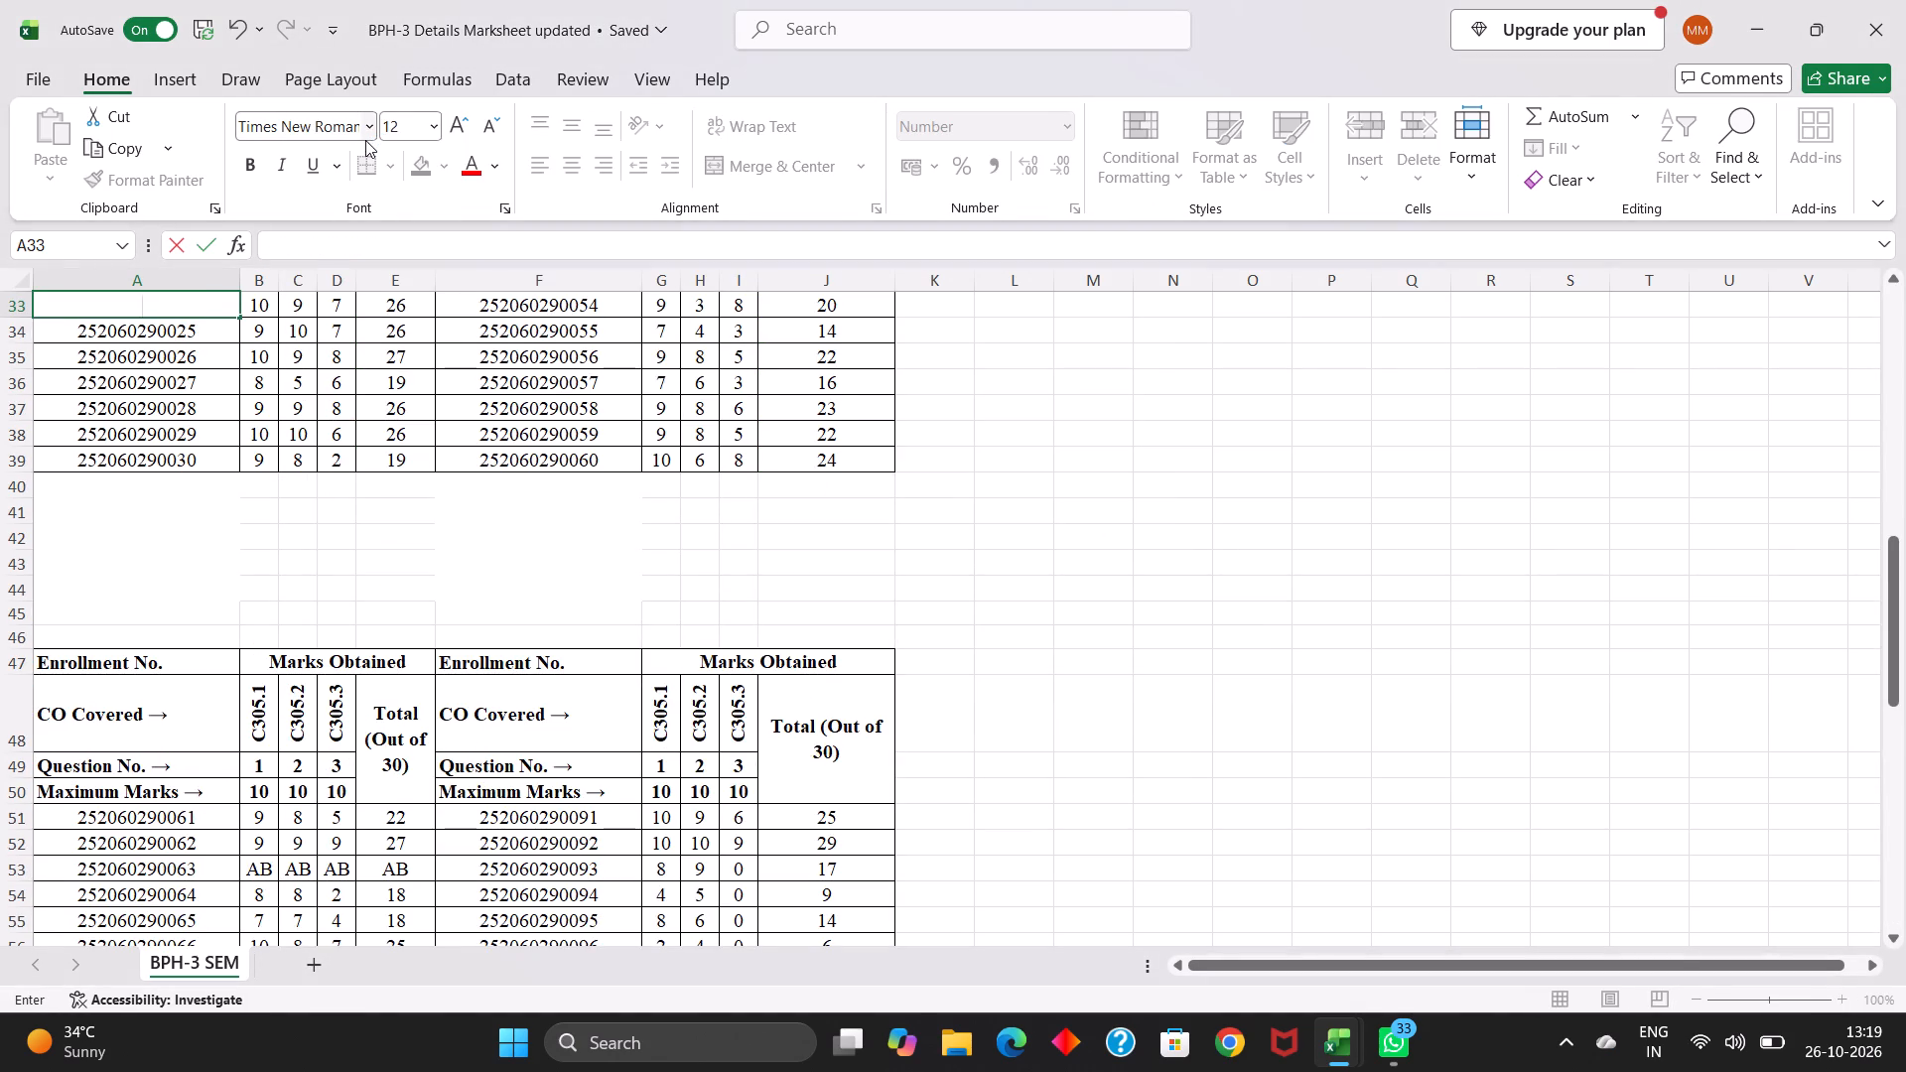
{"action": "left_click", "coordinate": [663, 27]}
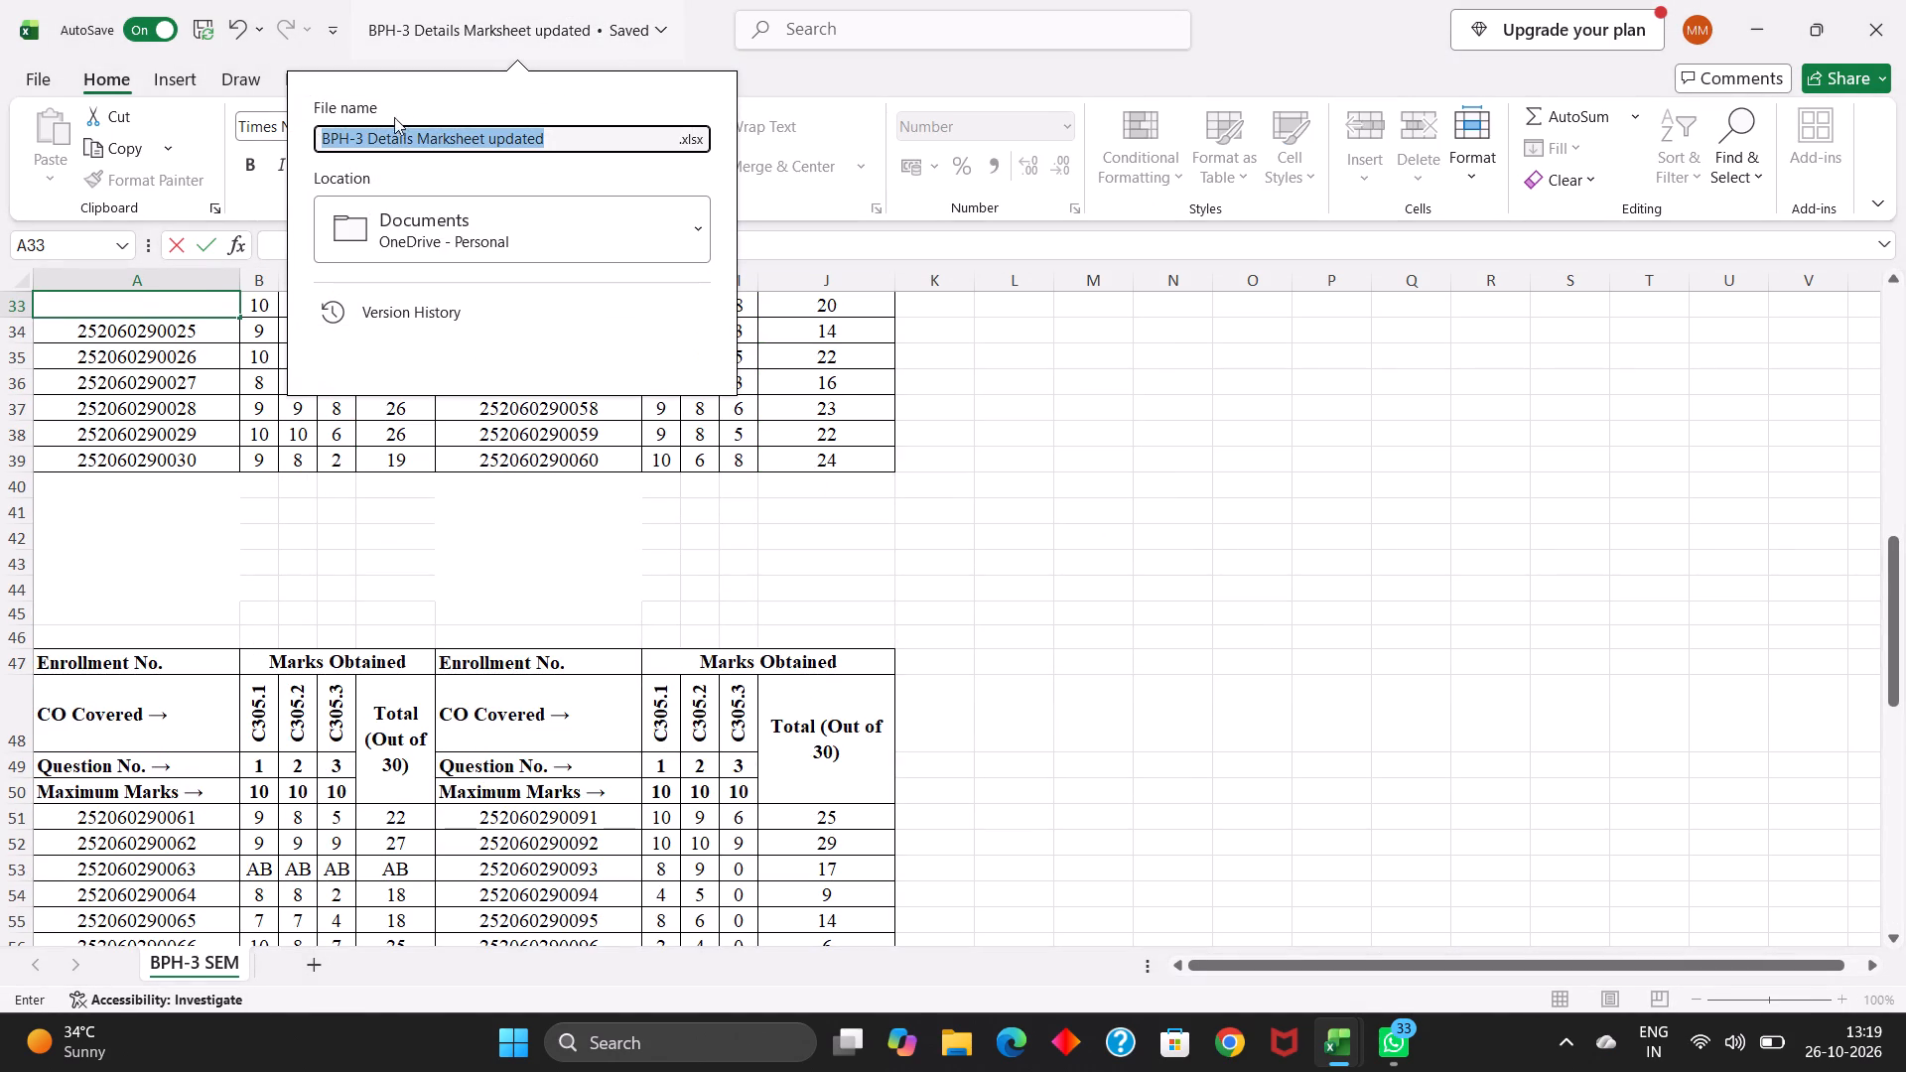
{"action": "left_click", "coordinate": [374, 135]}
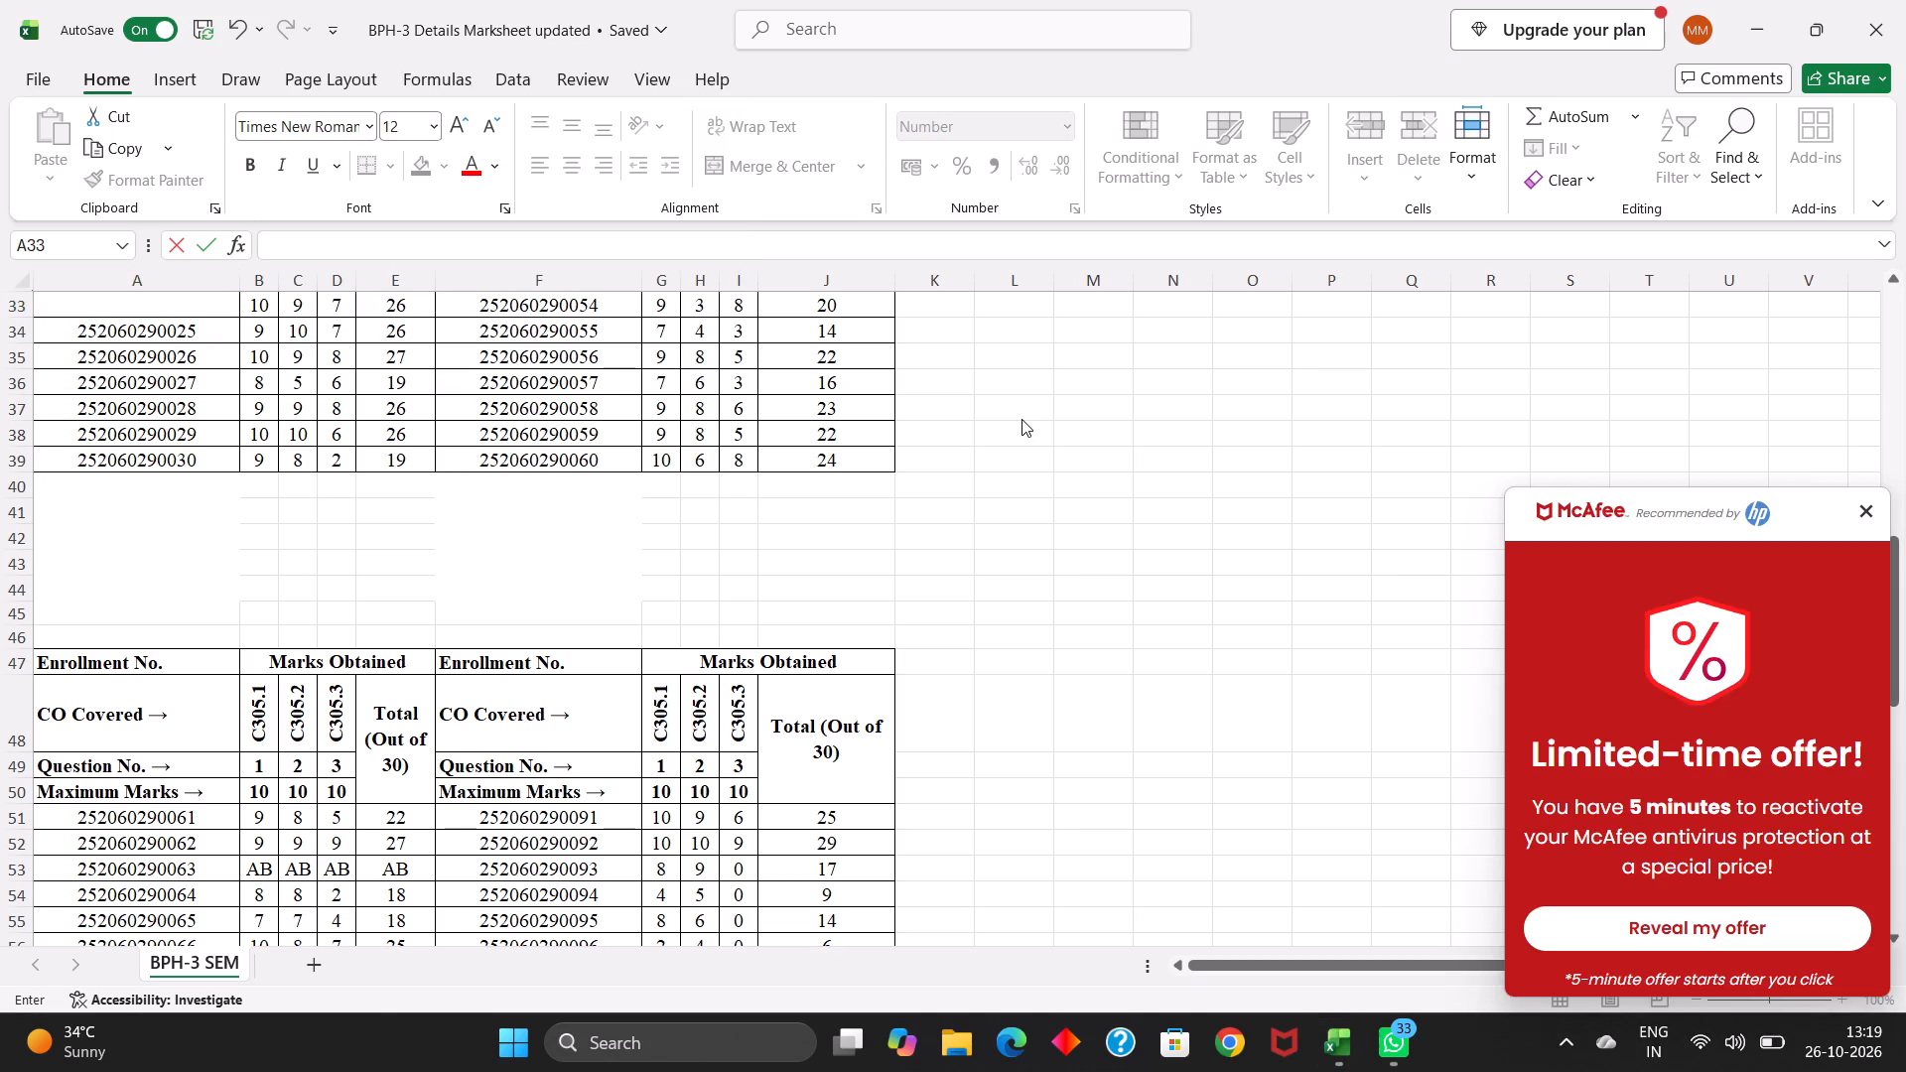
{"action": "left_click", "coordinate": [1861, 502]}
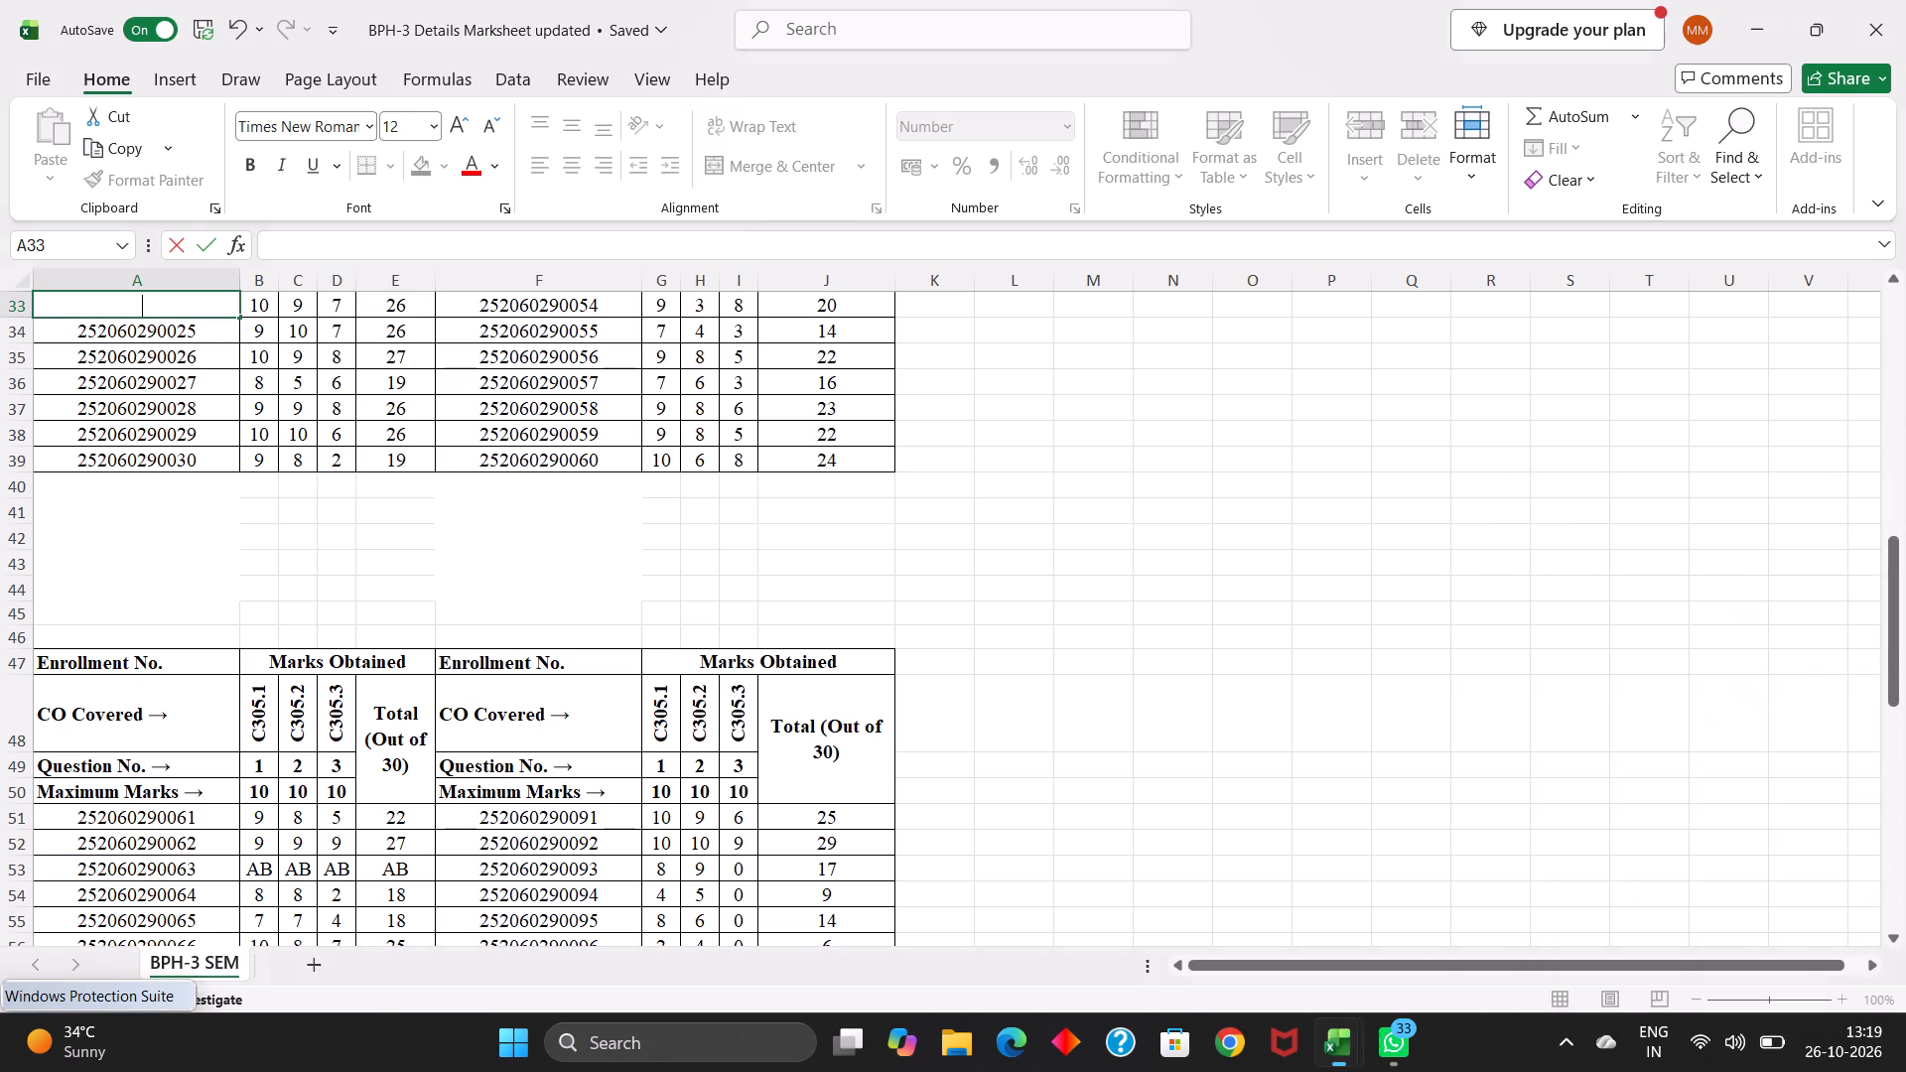
Change the workbook's file name to BPH-3 MID 1 Marksheet updated, replacing the word Details.
{"action": "scroll", "coordinate": [801, 440], "scroll_direction": "up", "scroll_amount": 8}
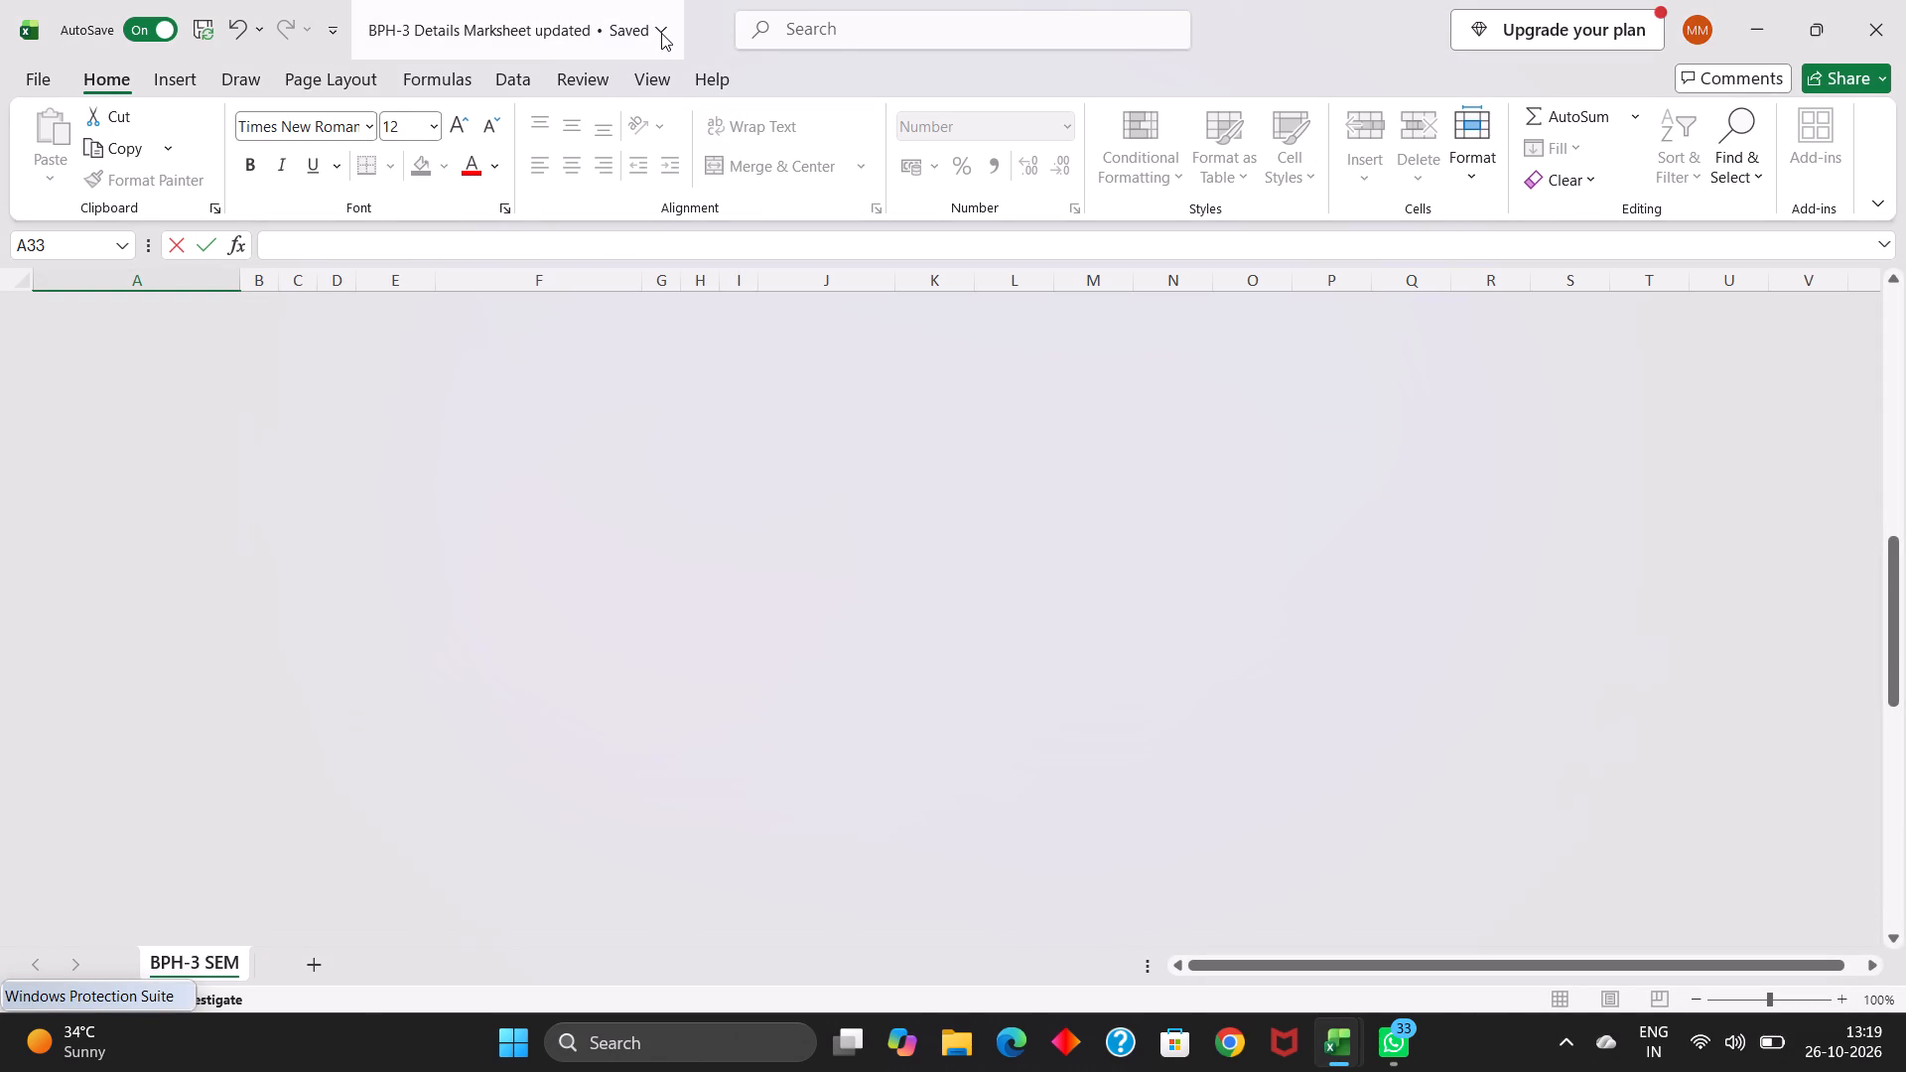
{"action": "left_click", "coordinate": [663, 30]}
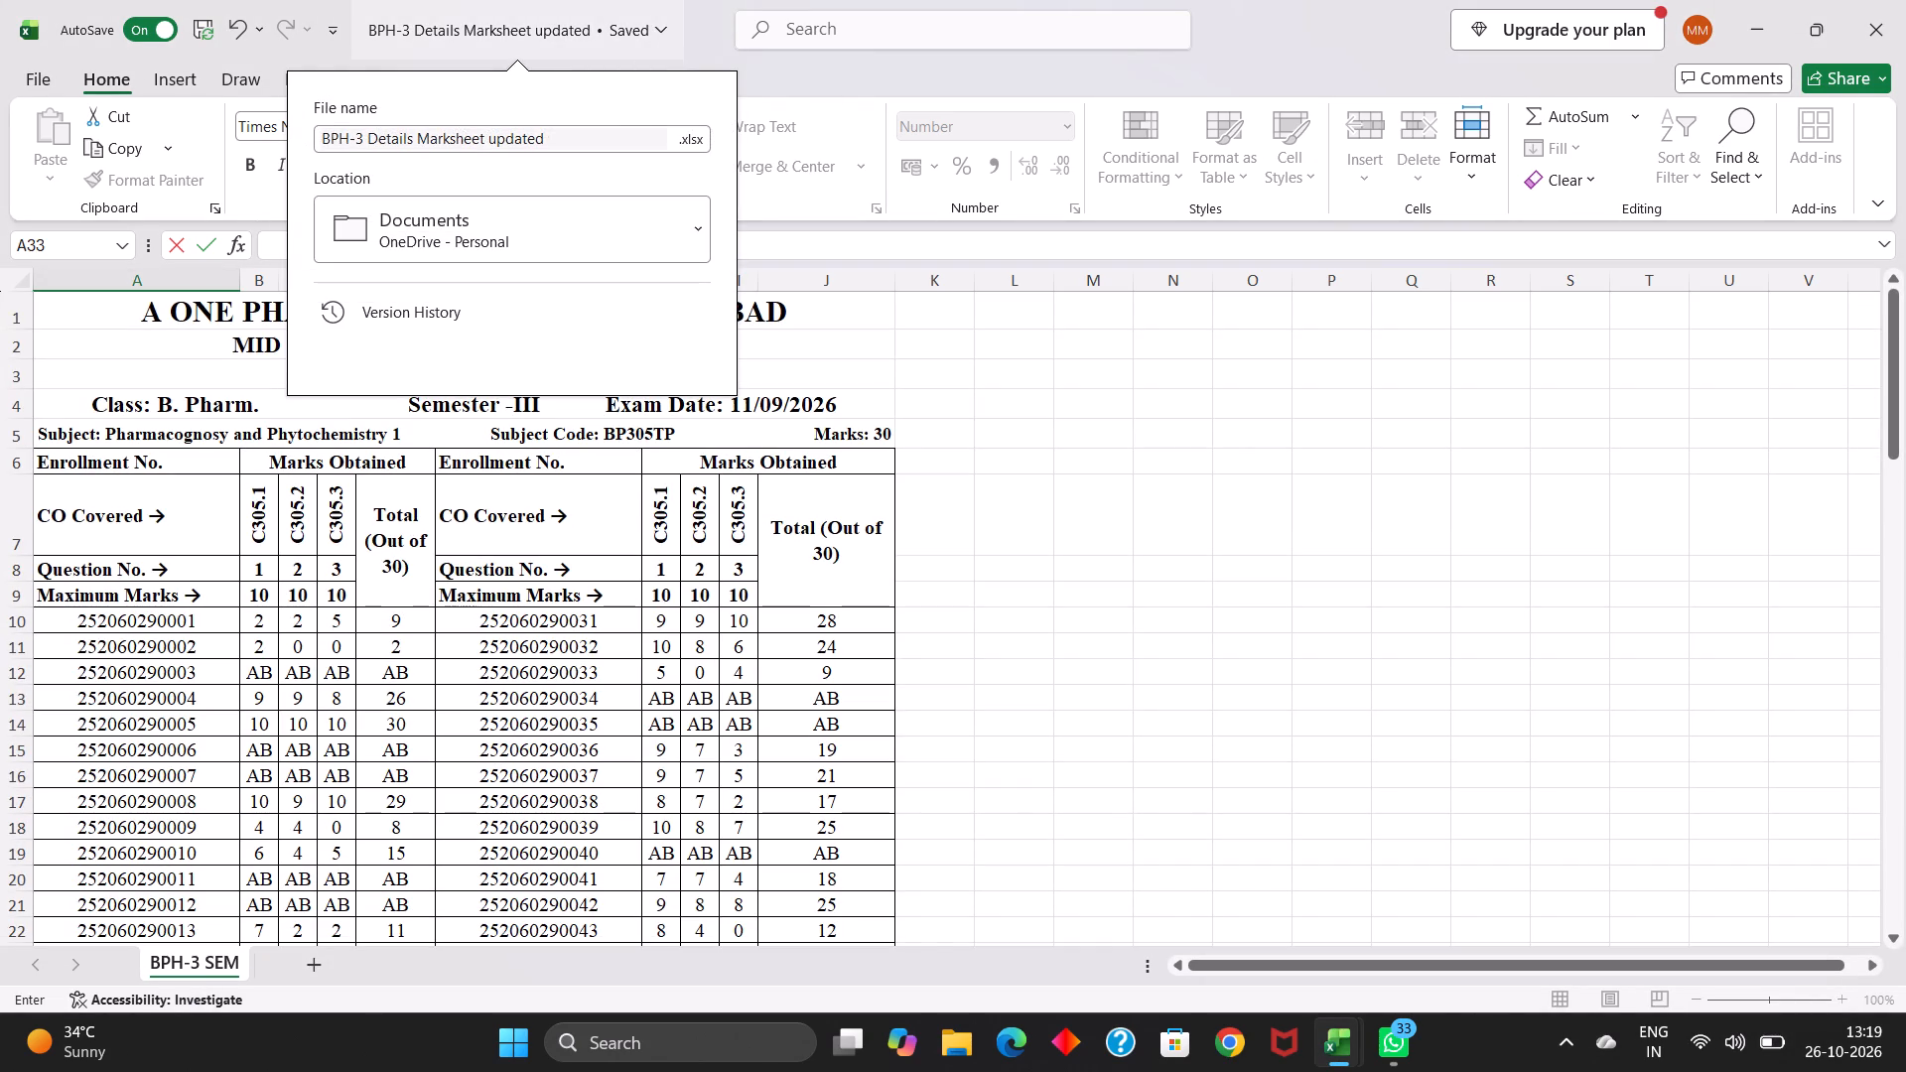
{"action": "left_click", "coordinate": [539, 140]}
{"action": "left_click", "coordinate": [539, 140]}
{"action": "left_click", "coordinate": [539, 140]}
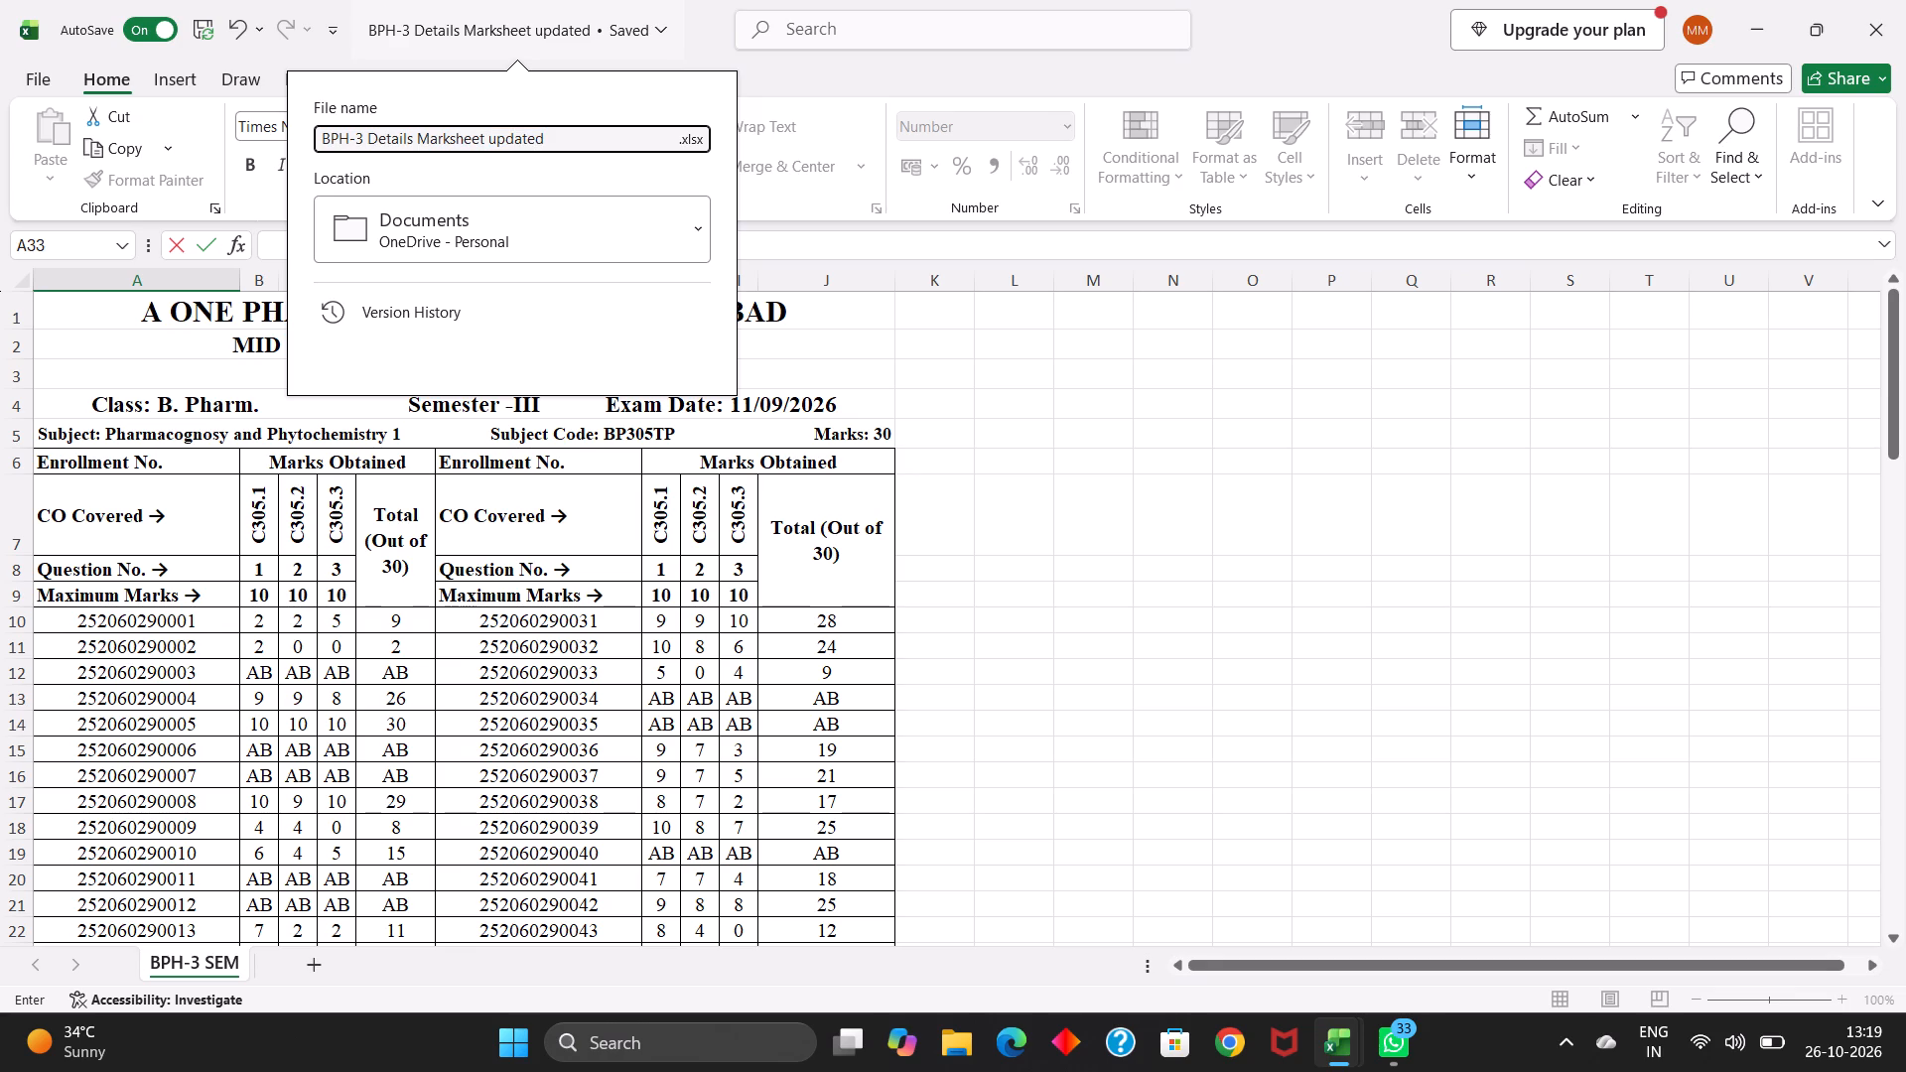
{"action": "left_click", "coordinate": [418, 133]}
{"action": "key", "text": "BackSpace"}
{"action": "key", "text": "BackSpace"}
{"action": "key", "text": "BackSpace"}
{"action": "key", "text": "BackSpace"}
{"action": "key", "text": "BackSpace"}
{"action": "key", "text": "BackSpace"}
{"action": "key", "text": "BackSpace"}
{"action": "key", "text": "BackSpace"}
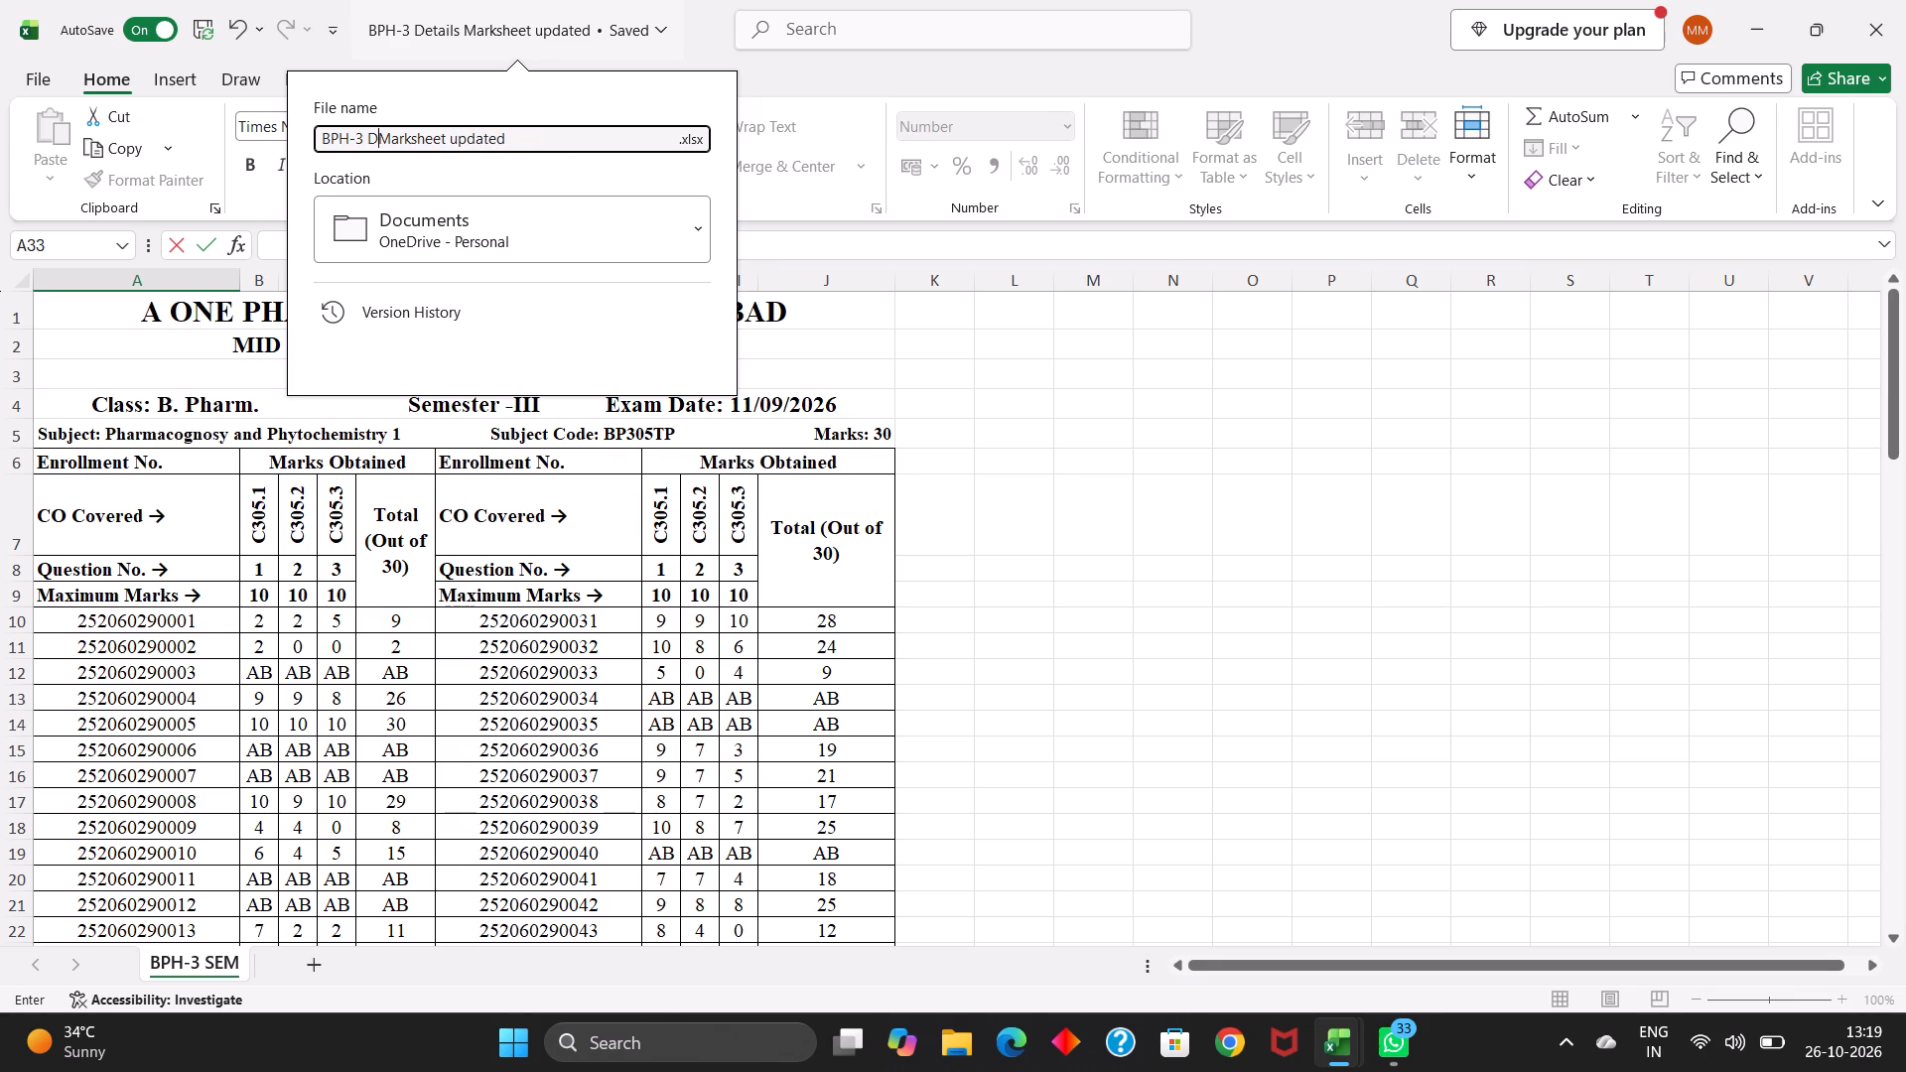
{"action": "type", "text": "MID 1"}
{"action": "key", "text": "space"}
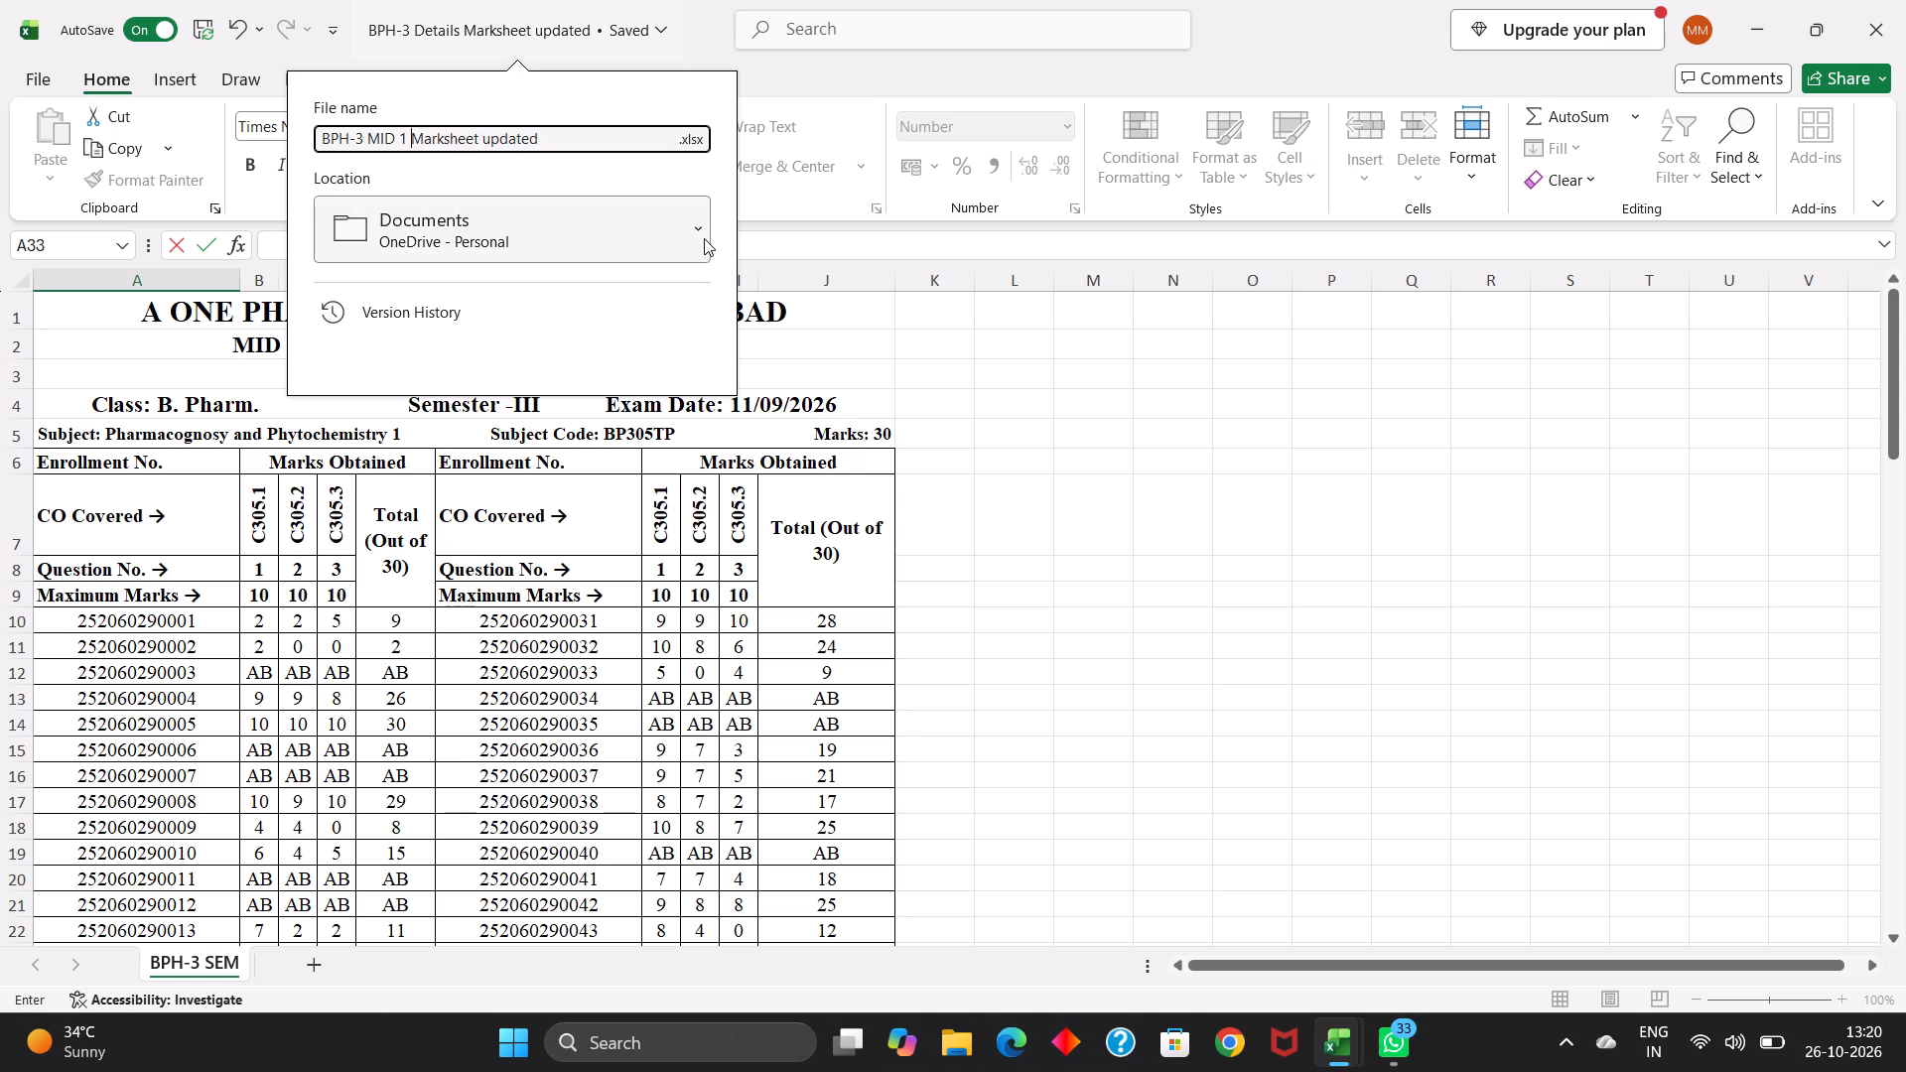
Choose the Desktop folder under OneDrive - Personal as the workbook's new location.
{"action": "left_click", "coordinate": [700, 235]}
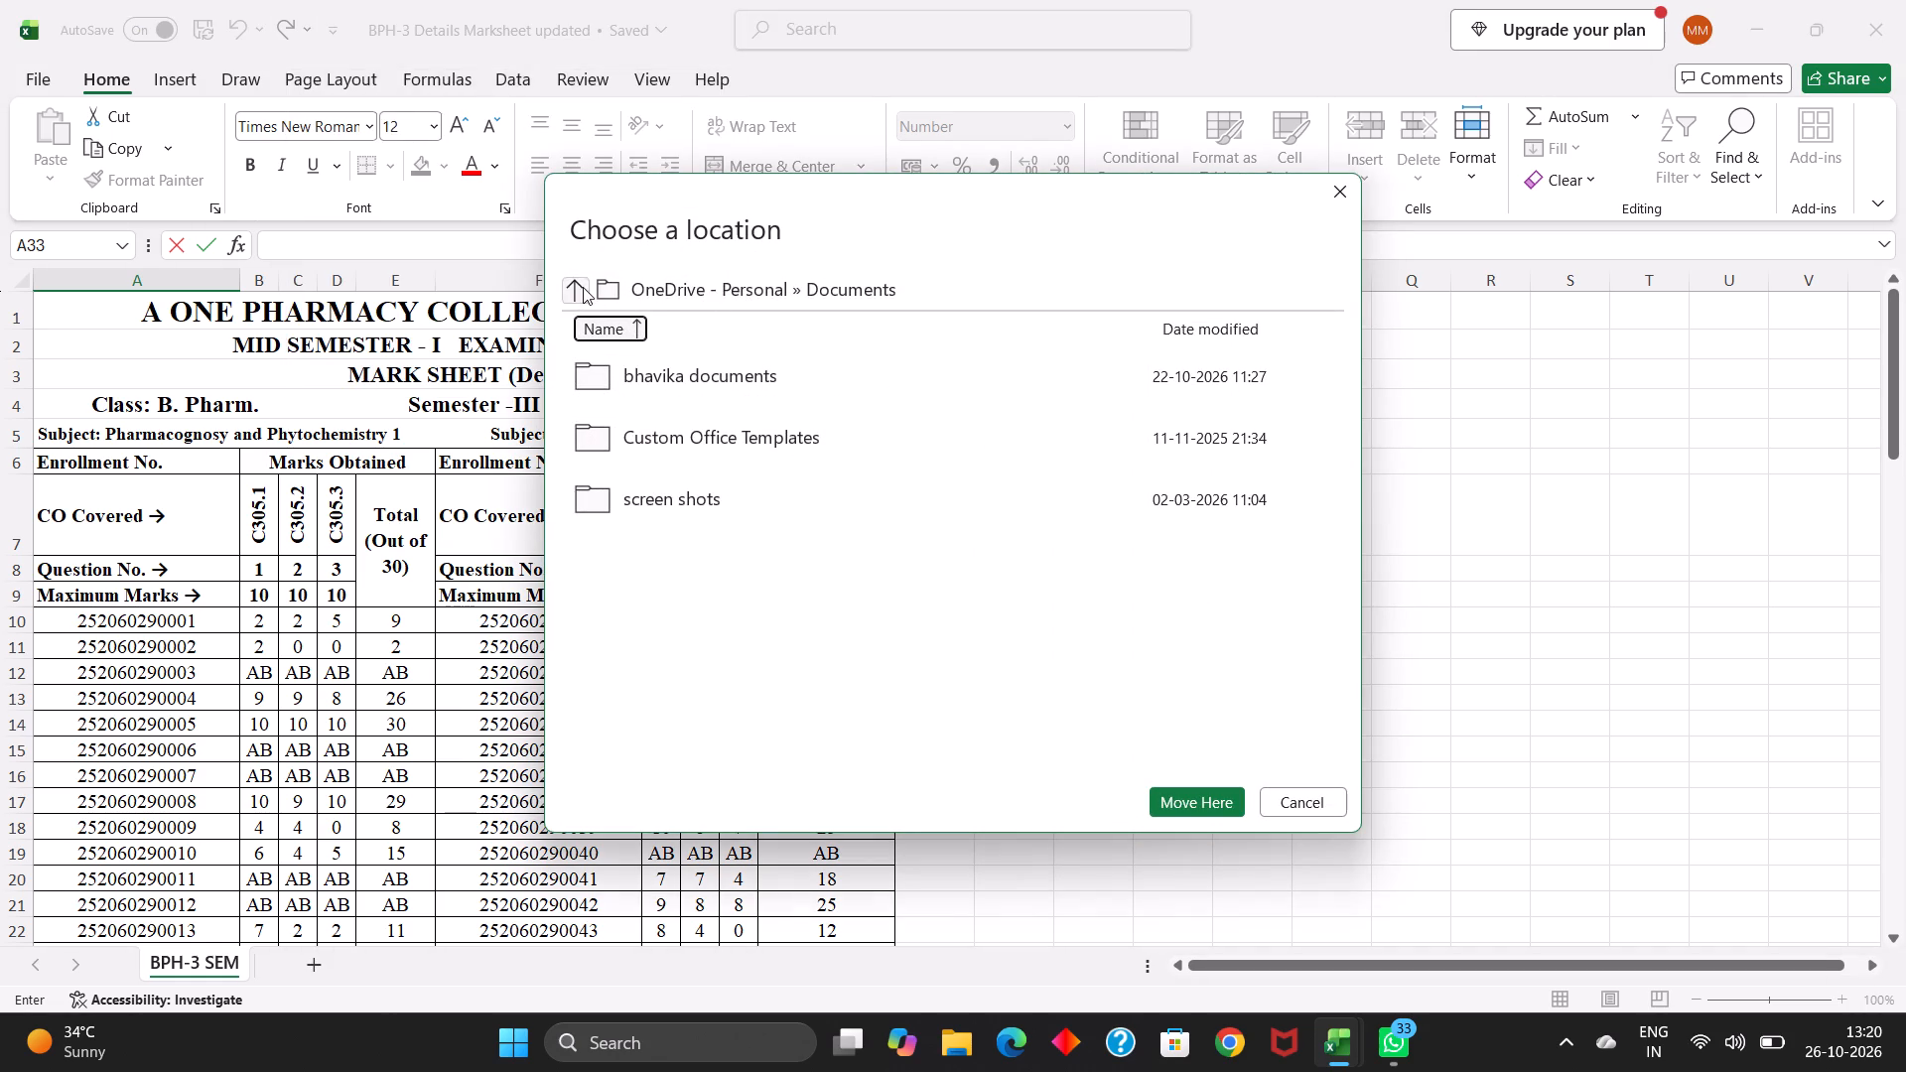
{"action": "left_click", "coordinate": [580, 287]}
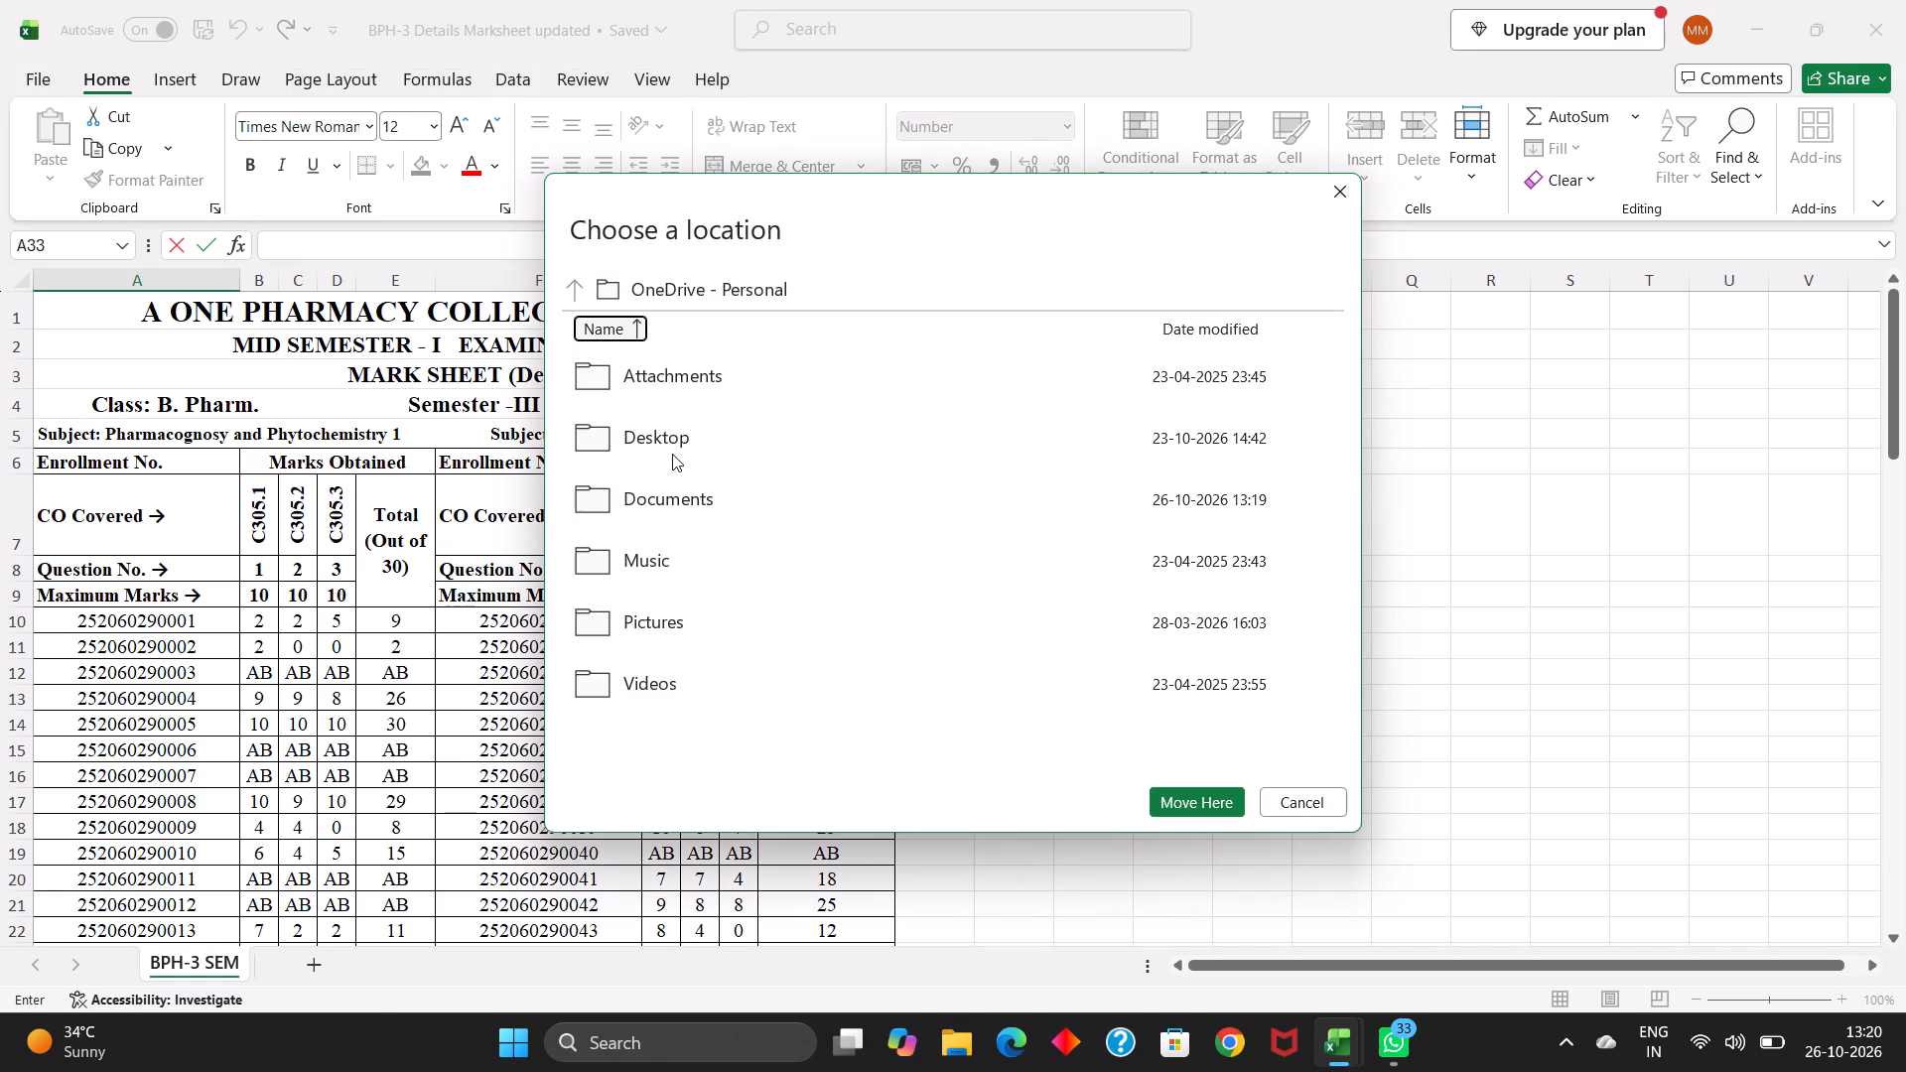
{"action": "left_click", "coordinate": [673, 450]}
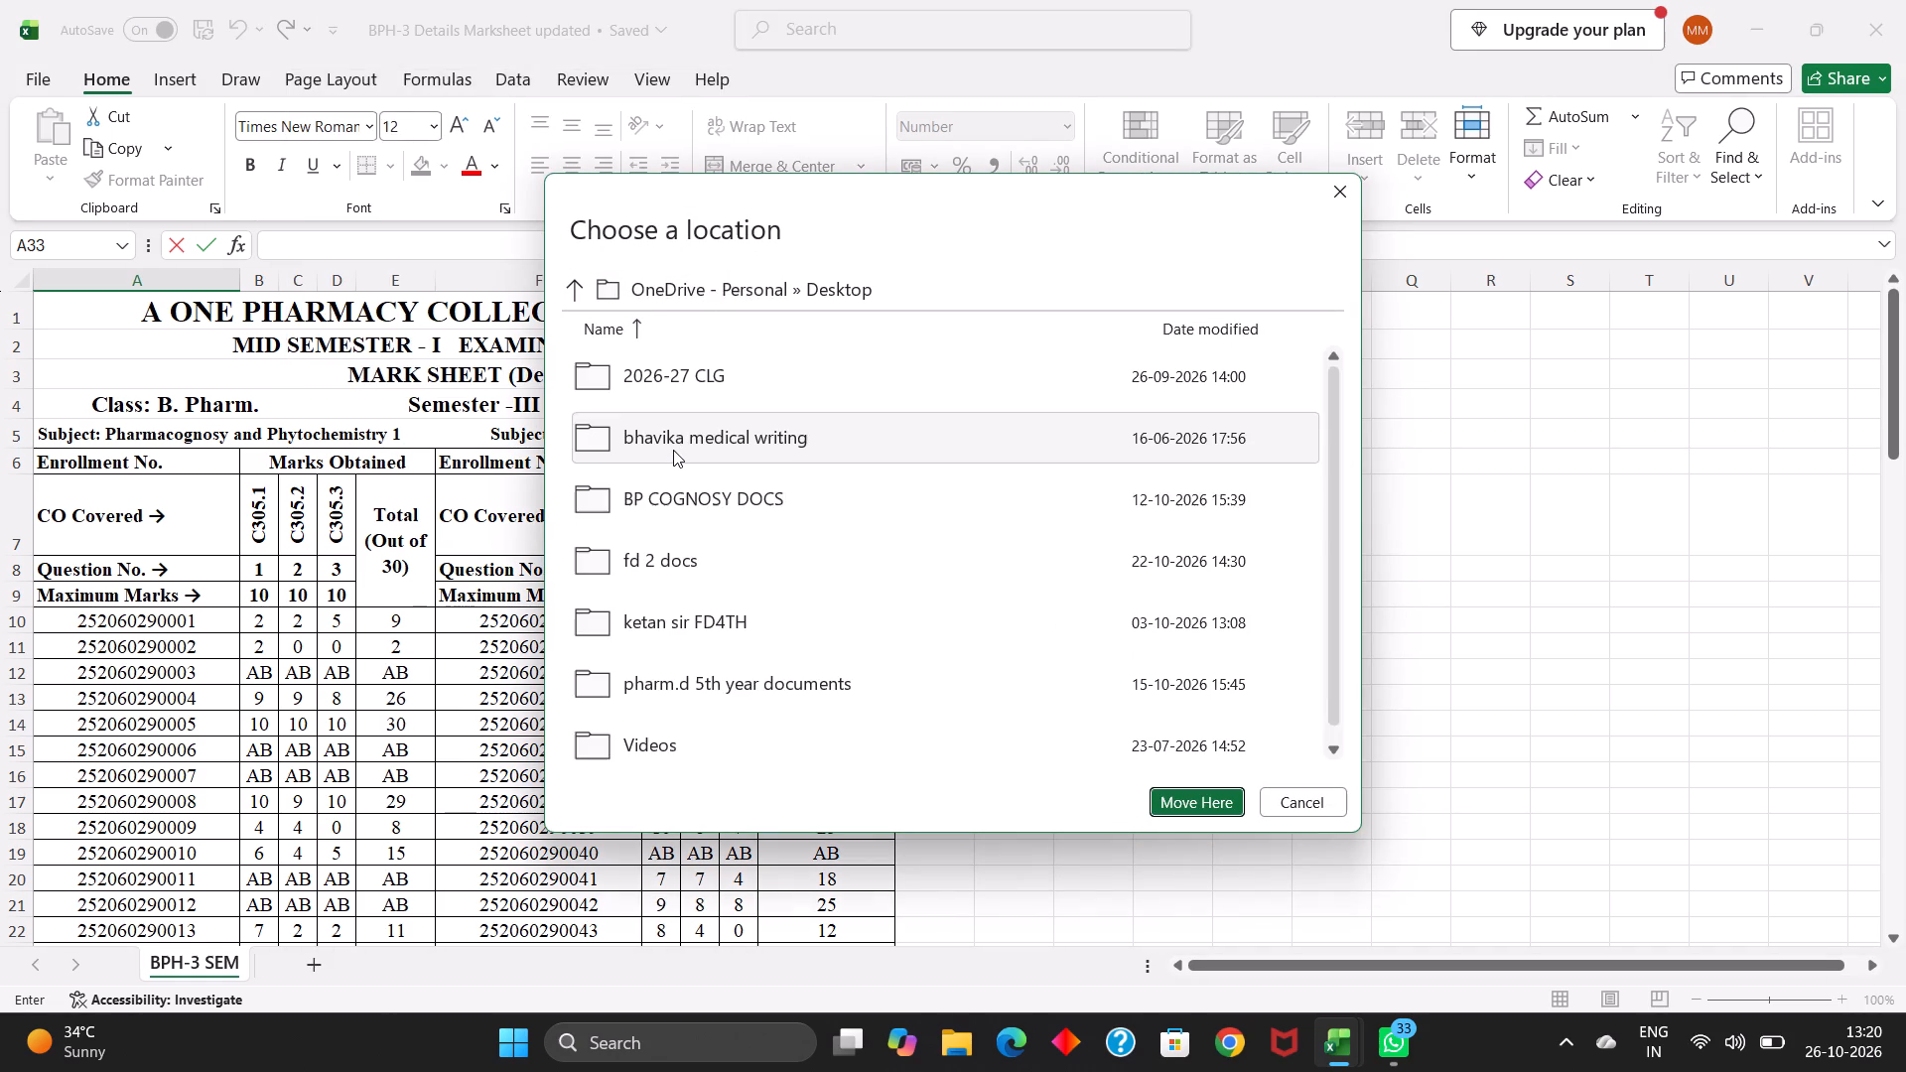
Move the BPH-3 MID 1 Marksheet updated workbook into the chosen OneDrive - Personal Desktop folder.
{"action": "left_click", "coordinate": [1193, 801]}
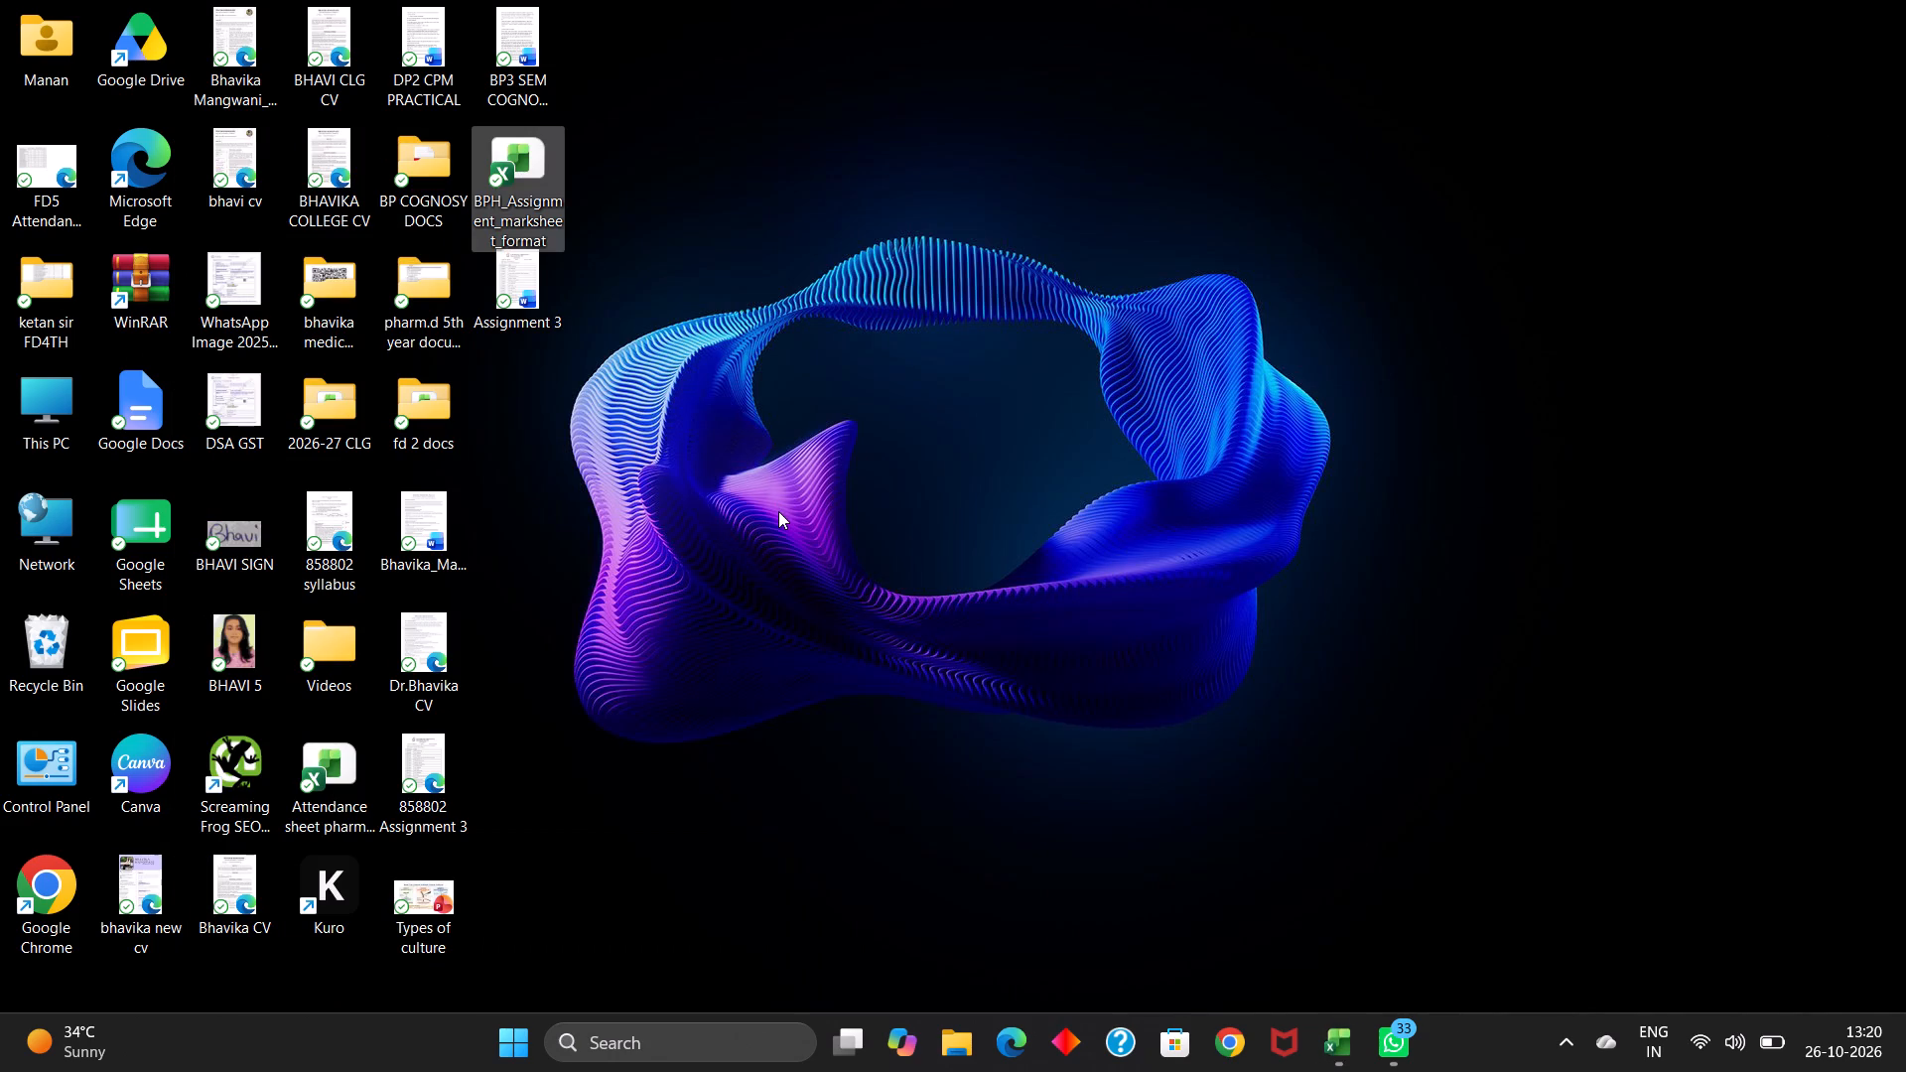
Switch to WhatsApp by launching it from the list of installed apps.
{"action": "left_click", "coordinate": [514, 1054]}
{"action": "scroll", "coordinate": [914, 724], "scroll_direction": "down", "scroll_amount": 2}
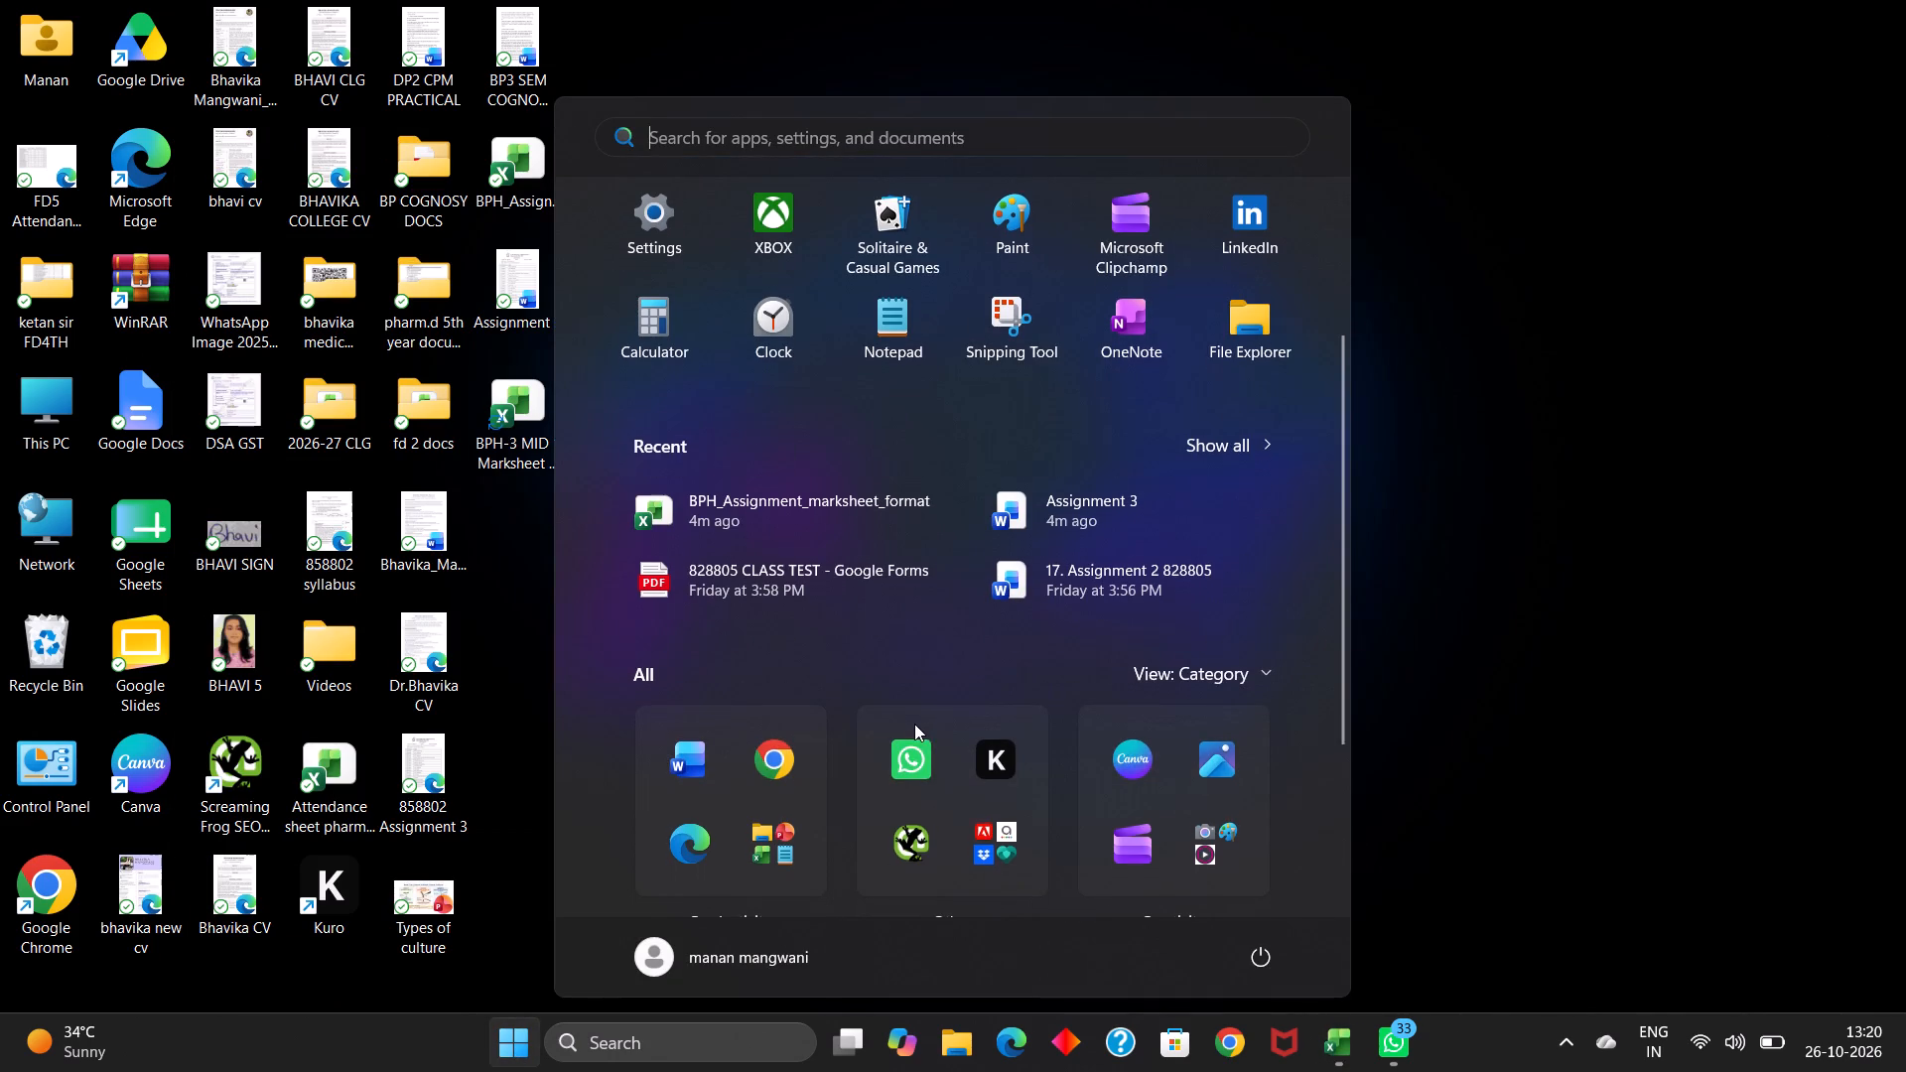
{"action": "left_click", "coordinate": [906, 738]}
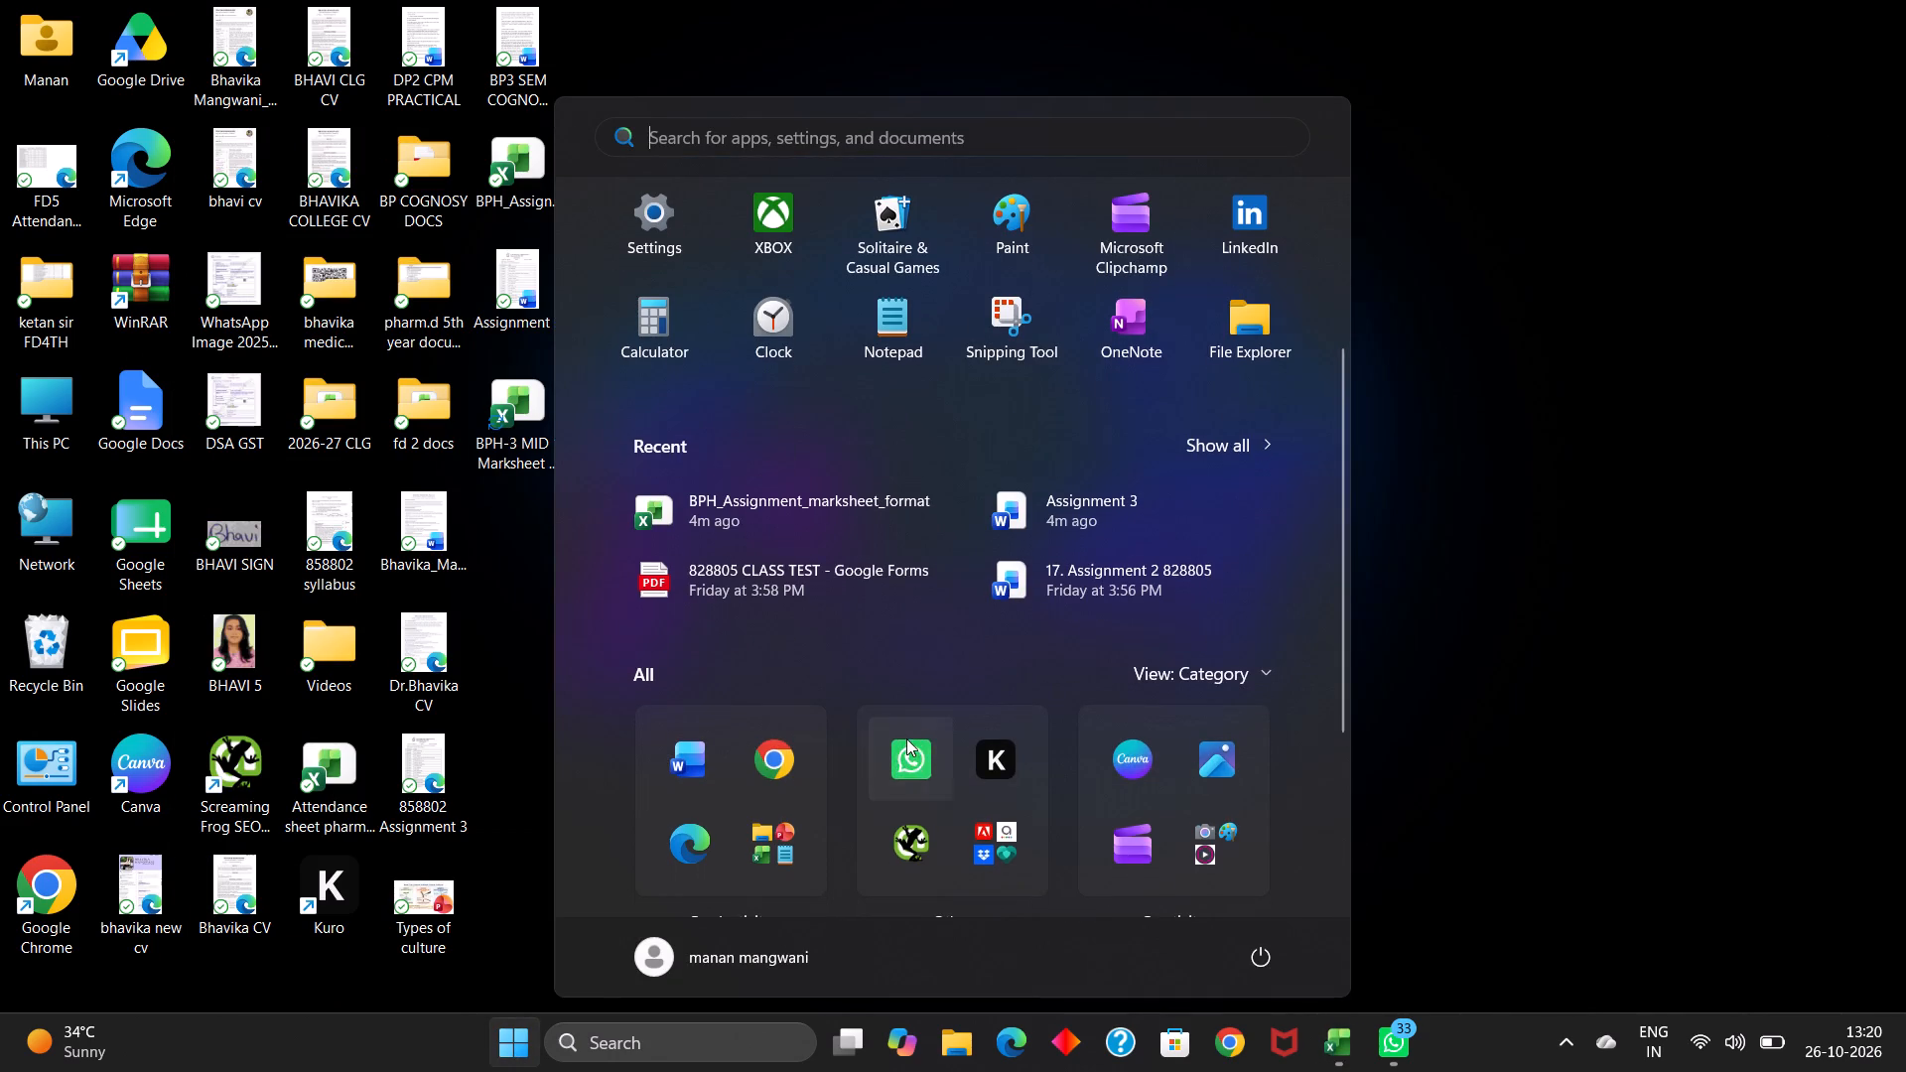
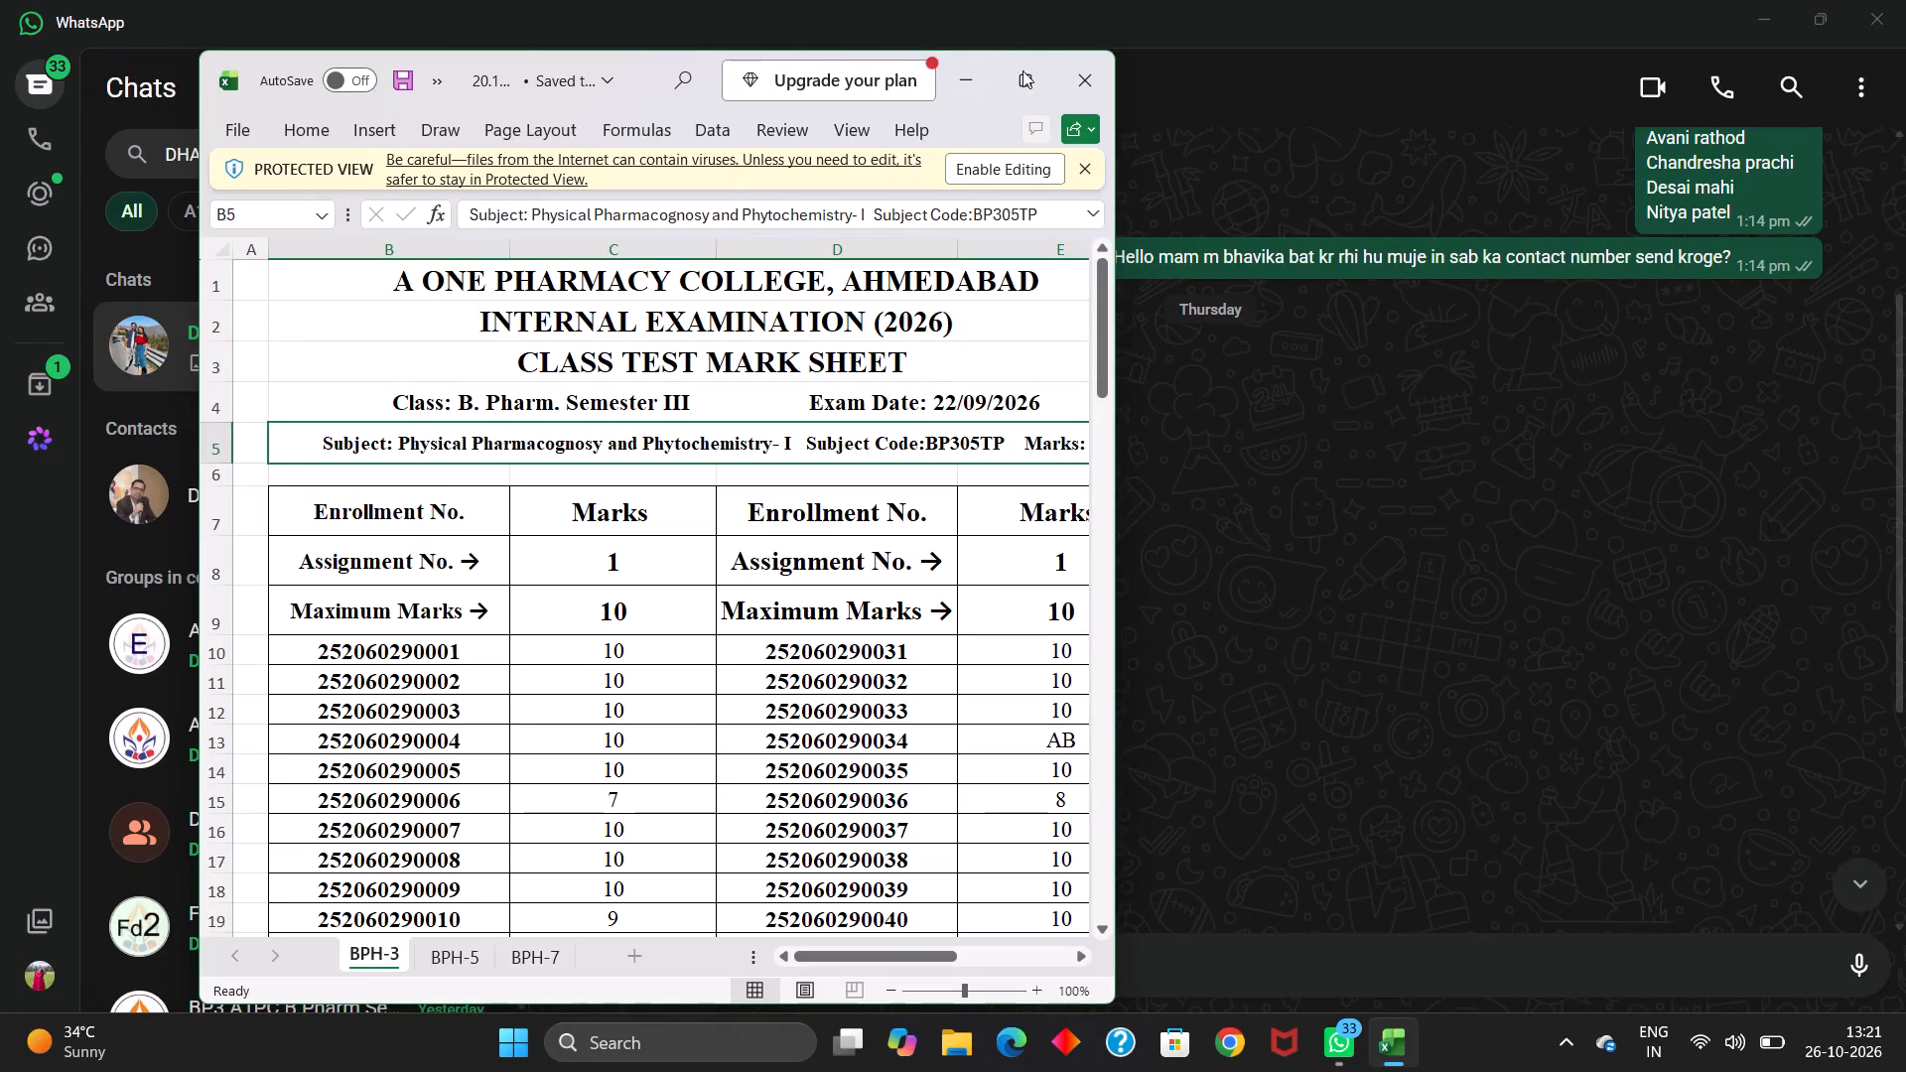
Maximize the 20.1 BPH3_BP32TP_Class test_marksheet workbook and enable editing for it.
{"action": "left_click", "coordinate": [1023, 83]}
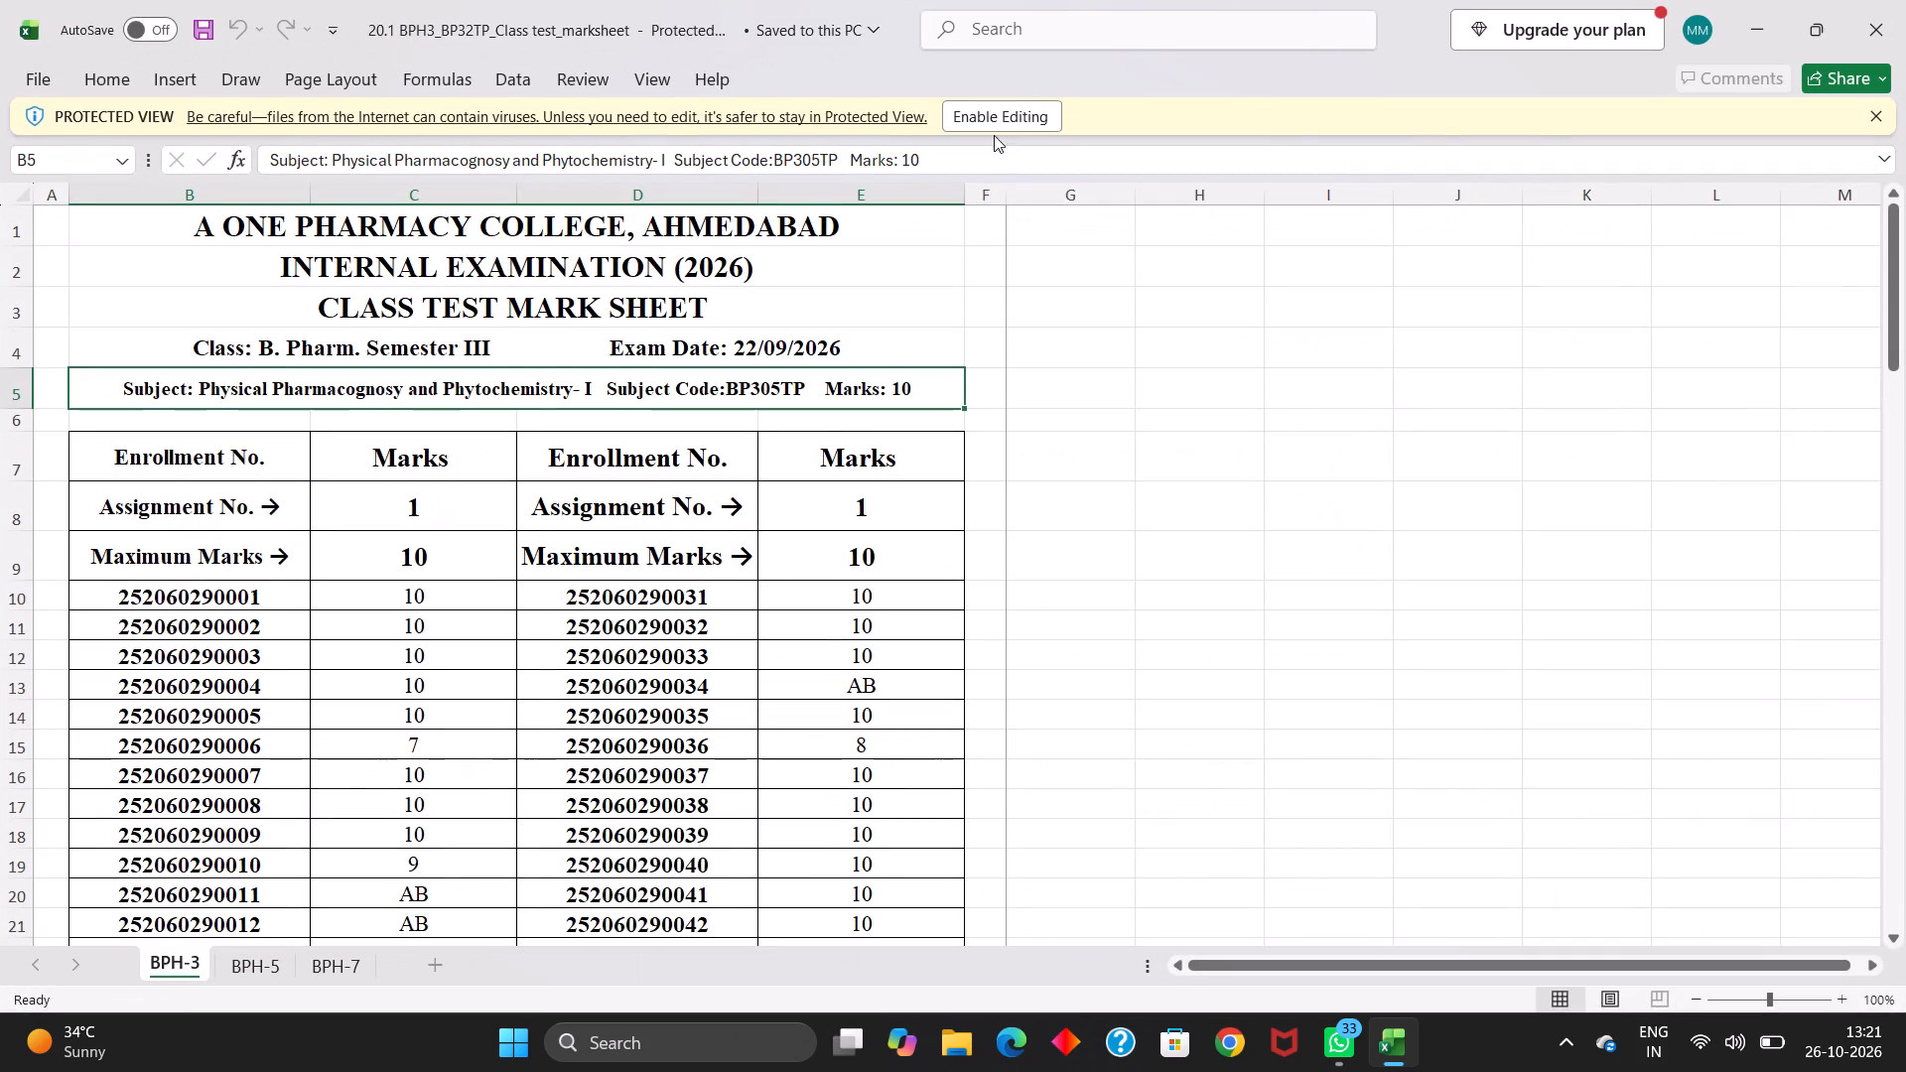
{"action": "left_click", "coordinate": [994, 116]}
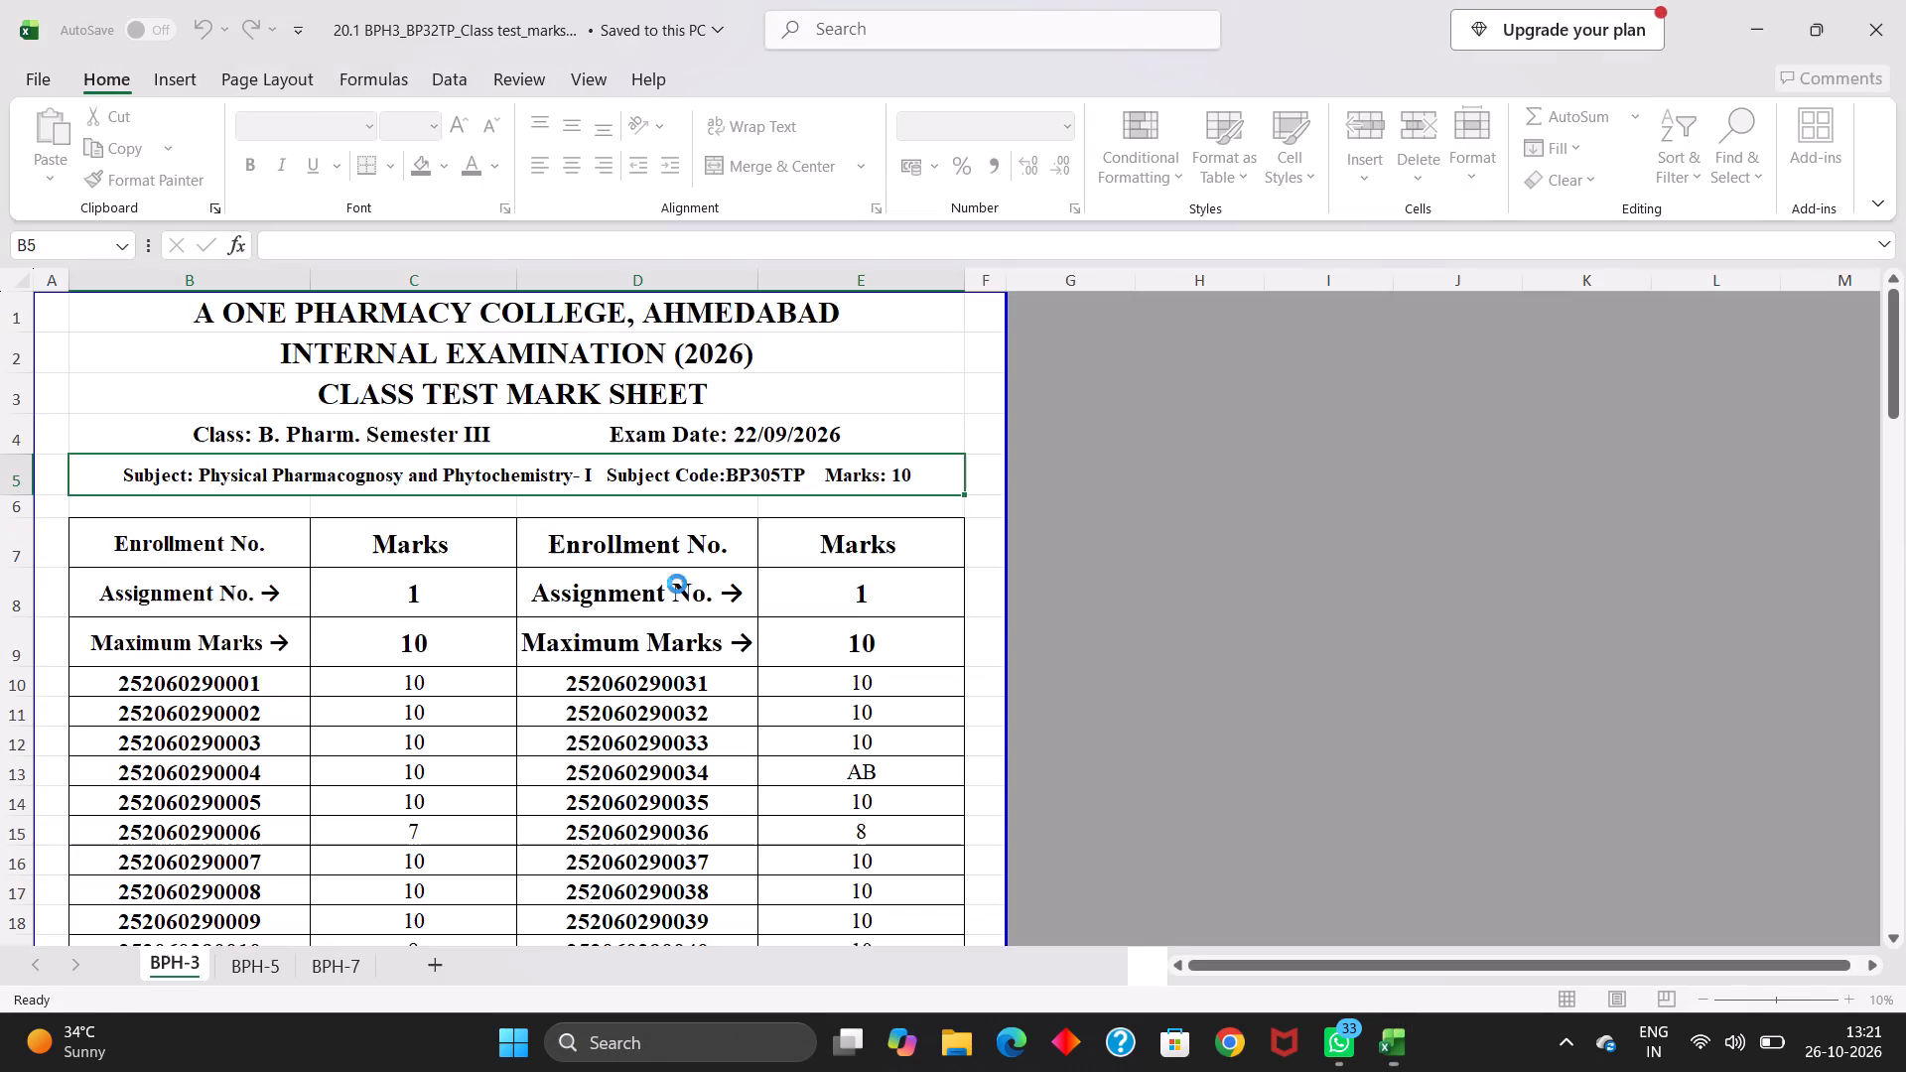
Examine the BPH-3 sheet's class test marks from the BP305TP table through the BP302TP table on the second page.
{"action": "scroll", "coordinate": [677, 584], "scroll_direction": "down", "scroll_amount": 6}
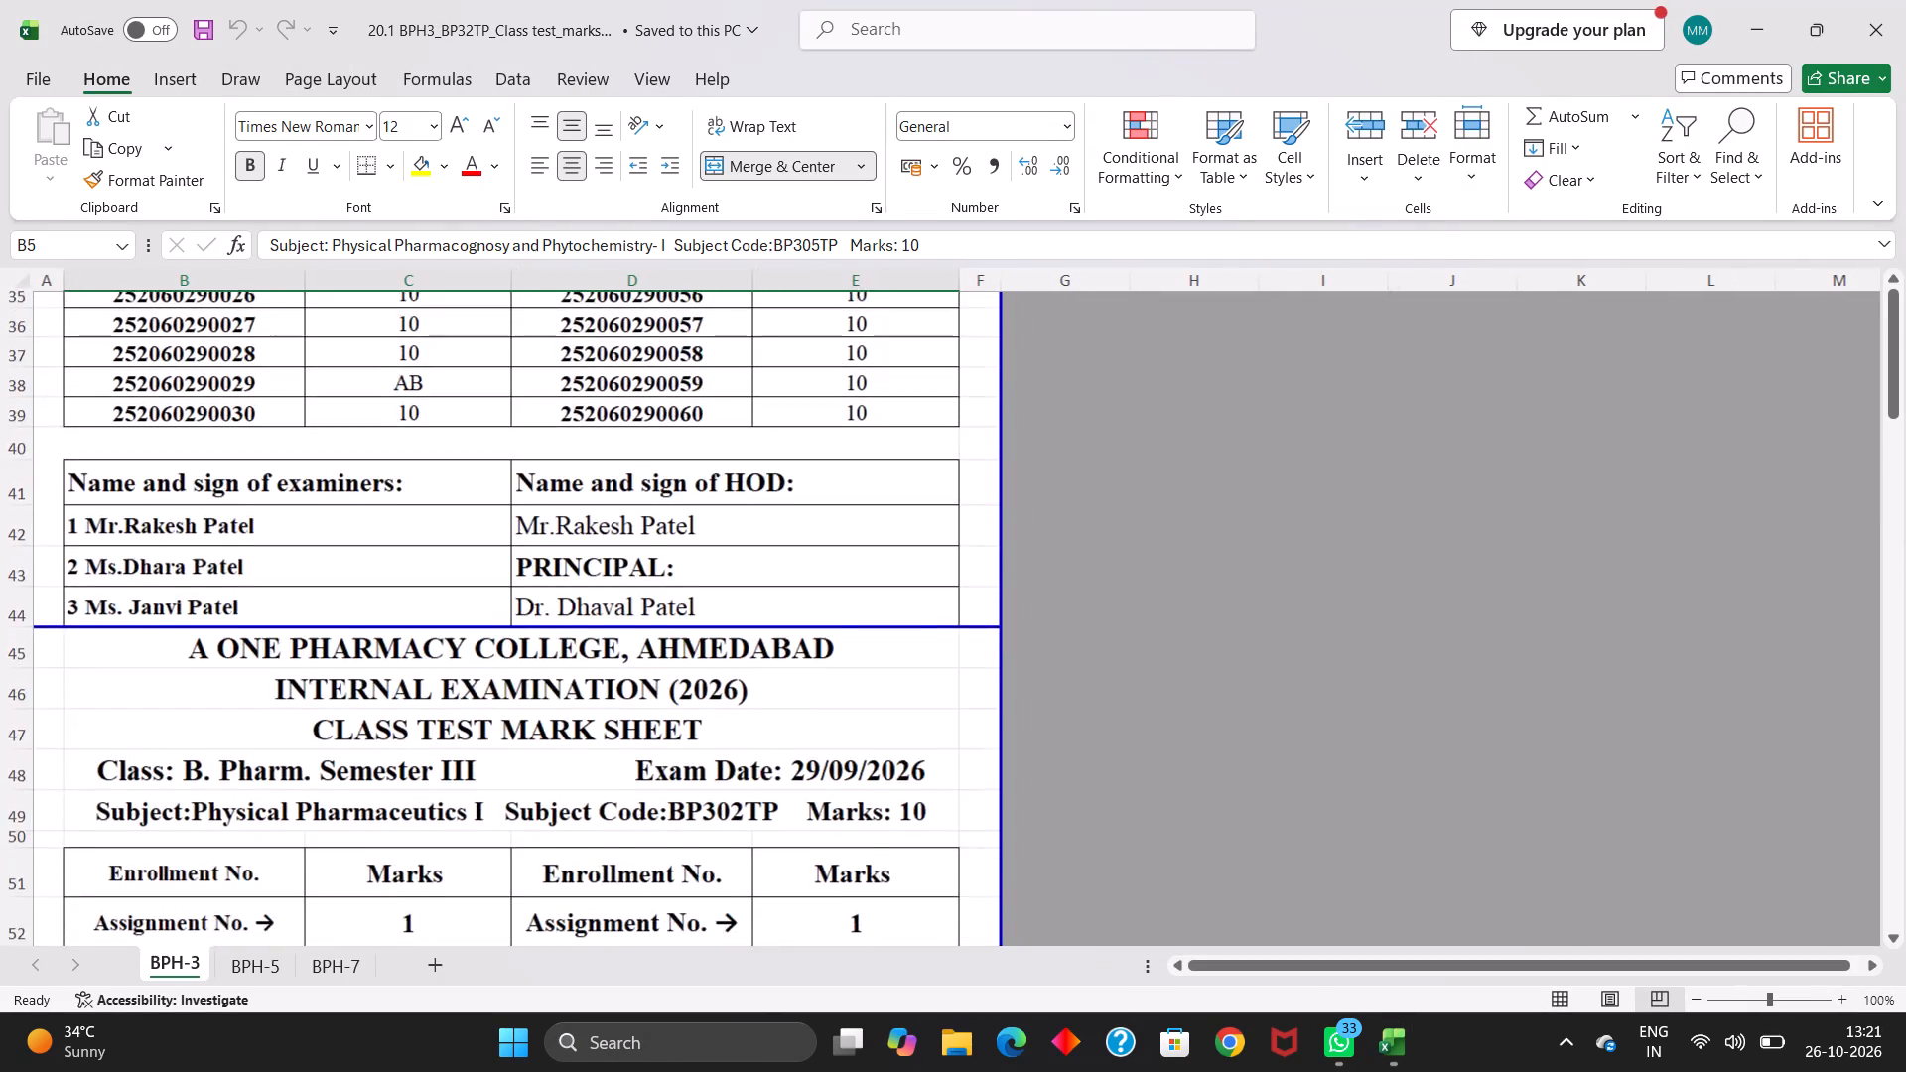
{"action": "scroll", "coordinate": [677, 584], "scroll_direction": "down", "scroll_amount": 4}
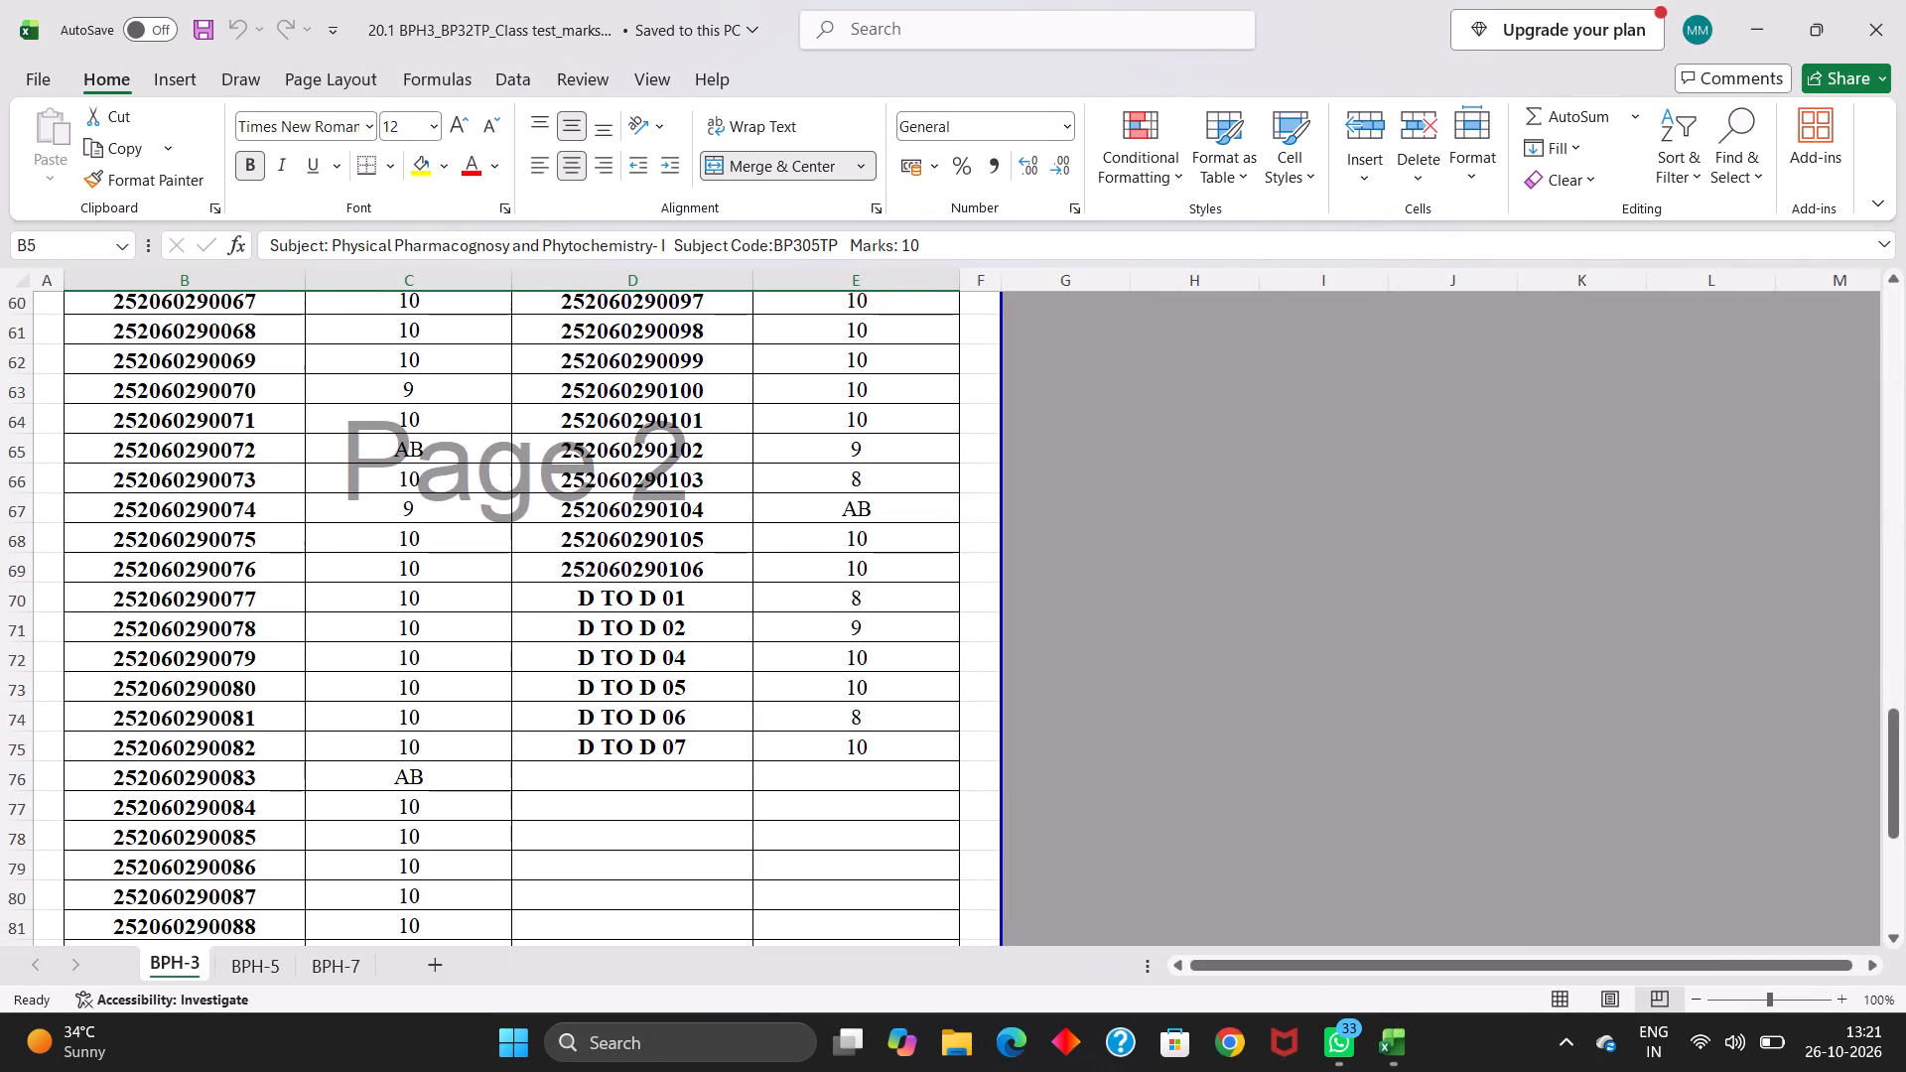
{"action": "scroll", "coordinate": [829, 667], "scroll_direction": "up", "scroll_amount": 4}
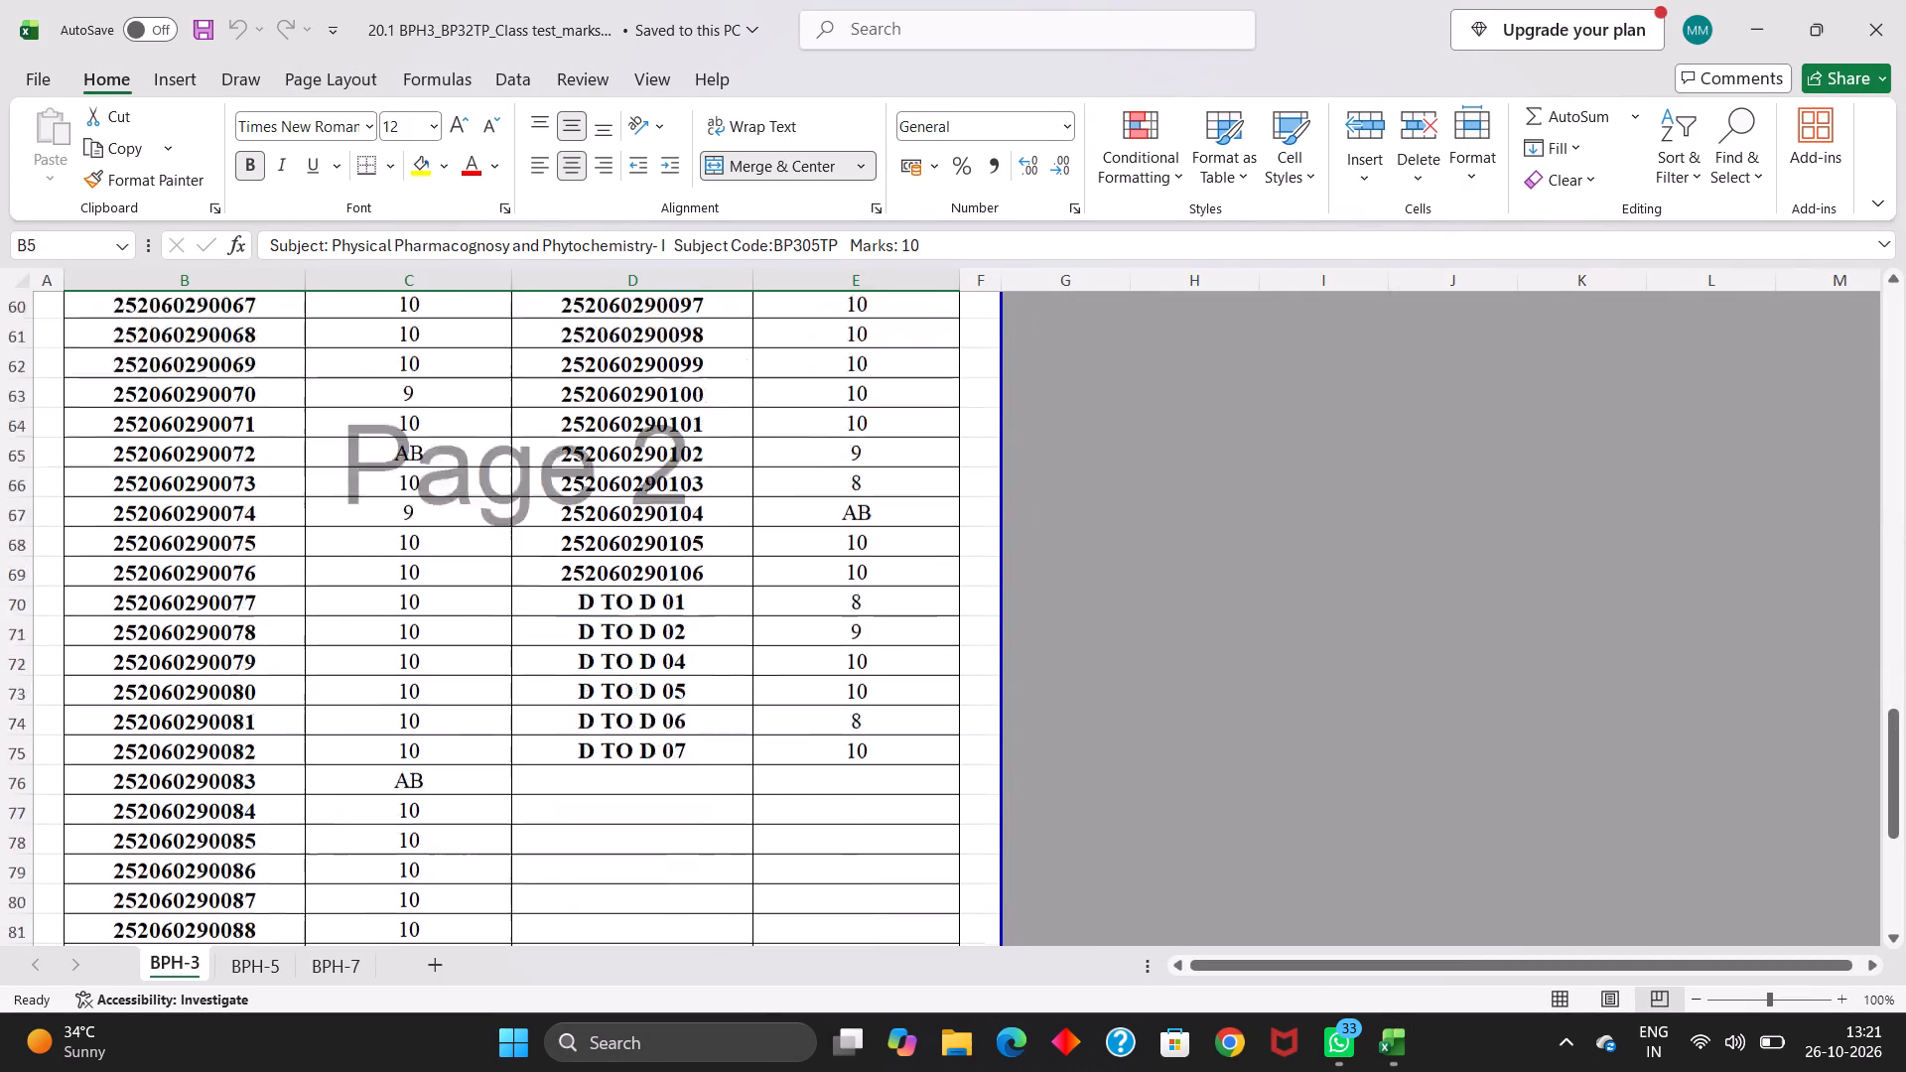
{"action": "scroll", "coordinate": [829, 667], "scroll_direction": "up", "scroll_amount": 1}
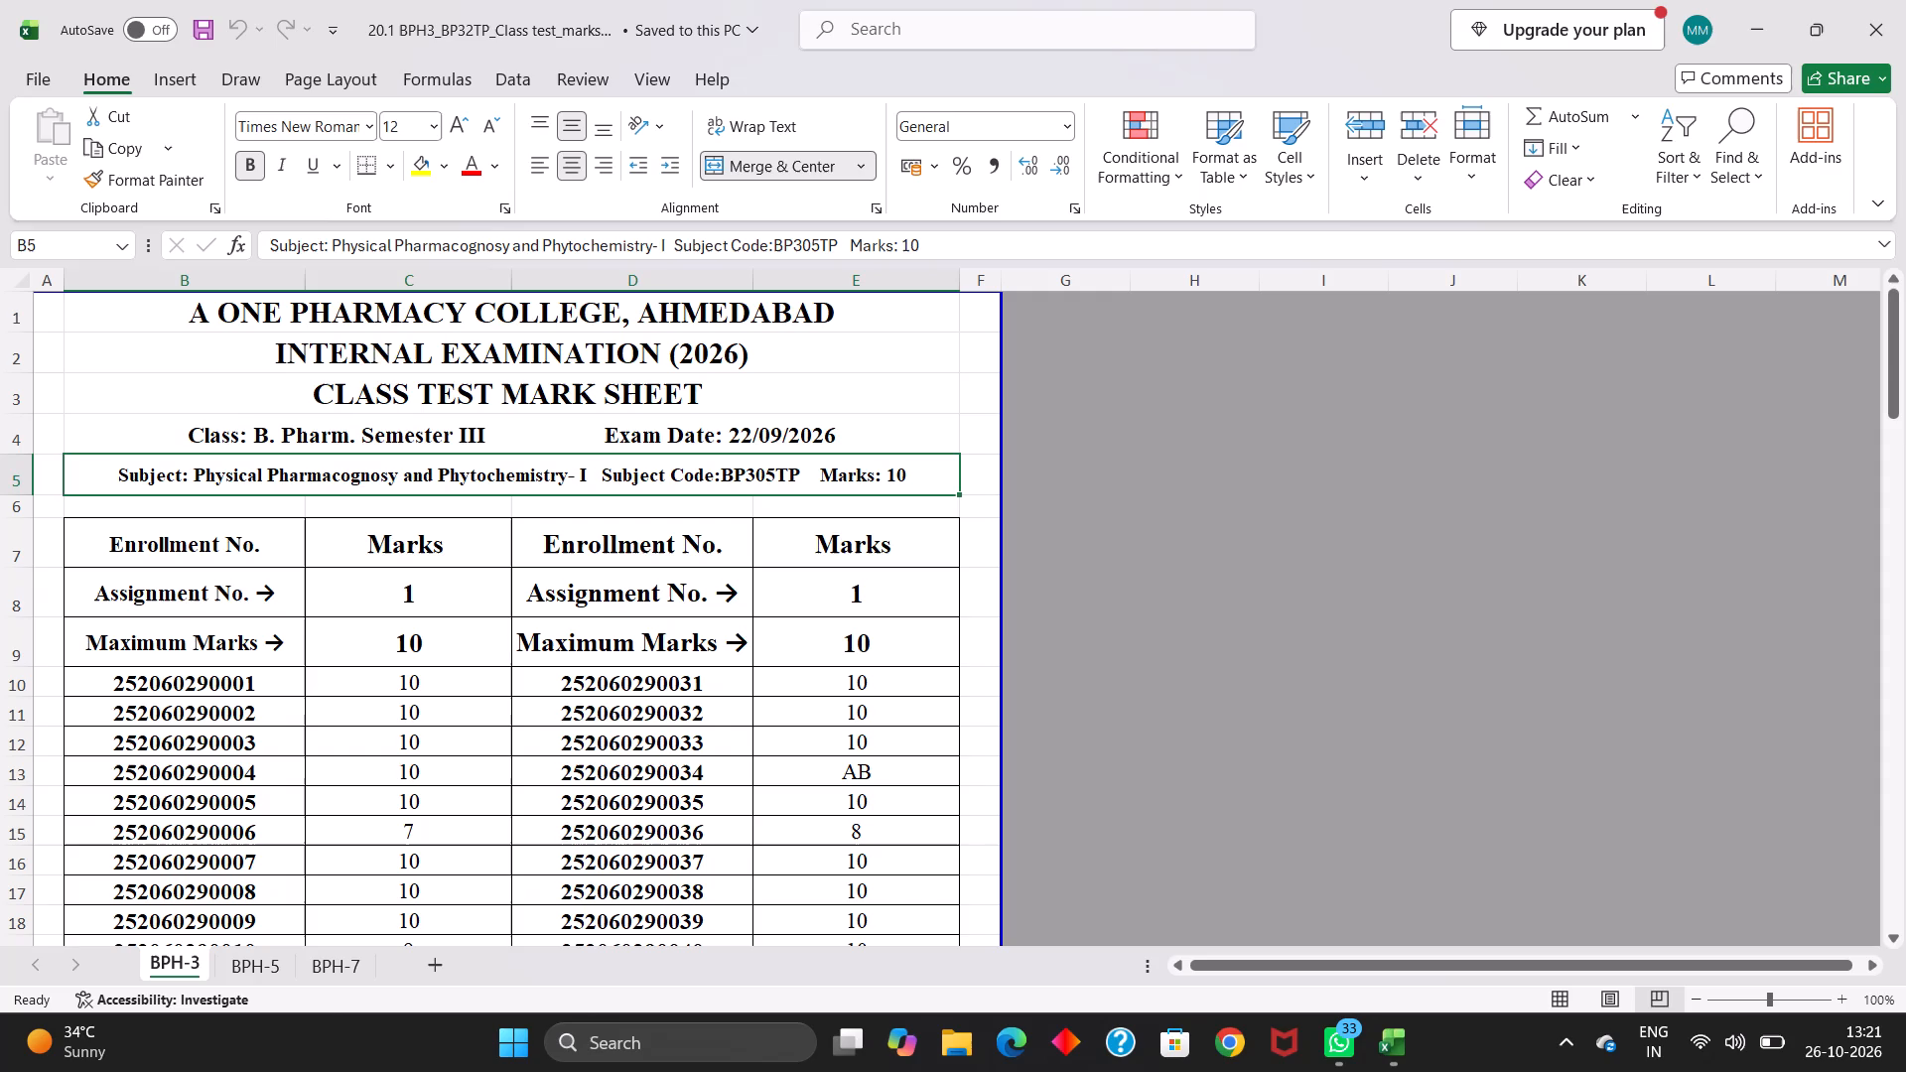
Examine the BPH-3 class test mark sheet, from its title block through both pages of marks to the examiner, HOD and principal signature rows.
{"action": "scroll", "coordinate": [829, 667], "scroll_direction": "down", "scroll_amount": 2}
{"action": "scroll", "coordinate": [829, 667], "scroll_direction": "up", "scroll_amount": 1}
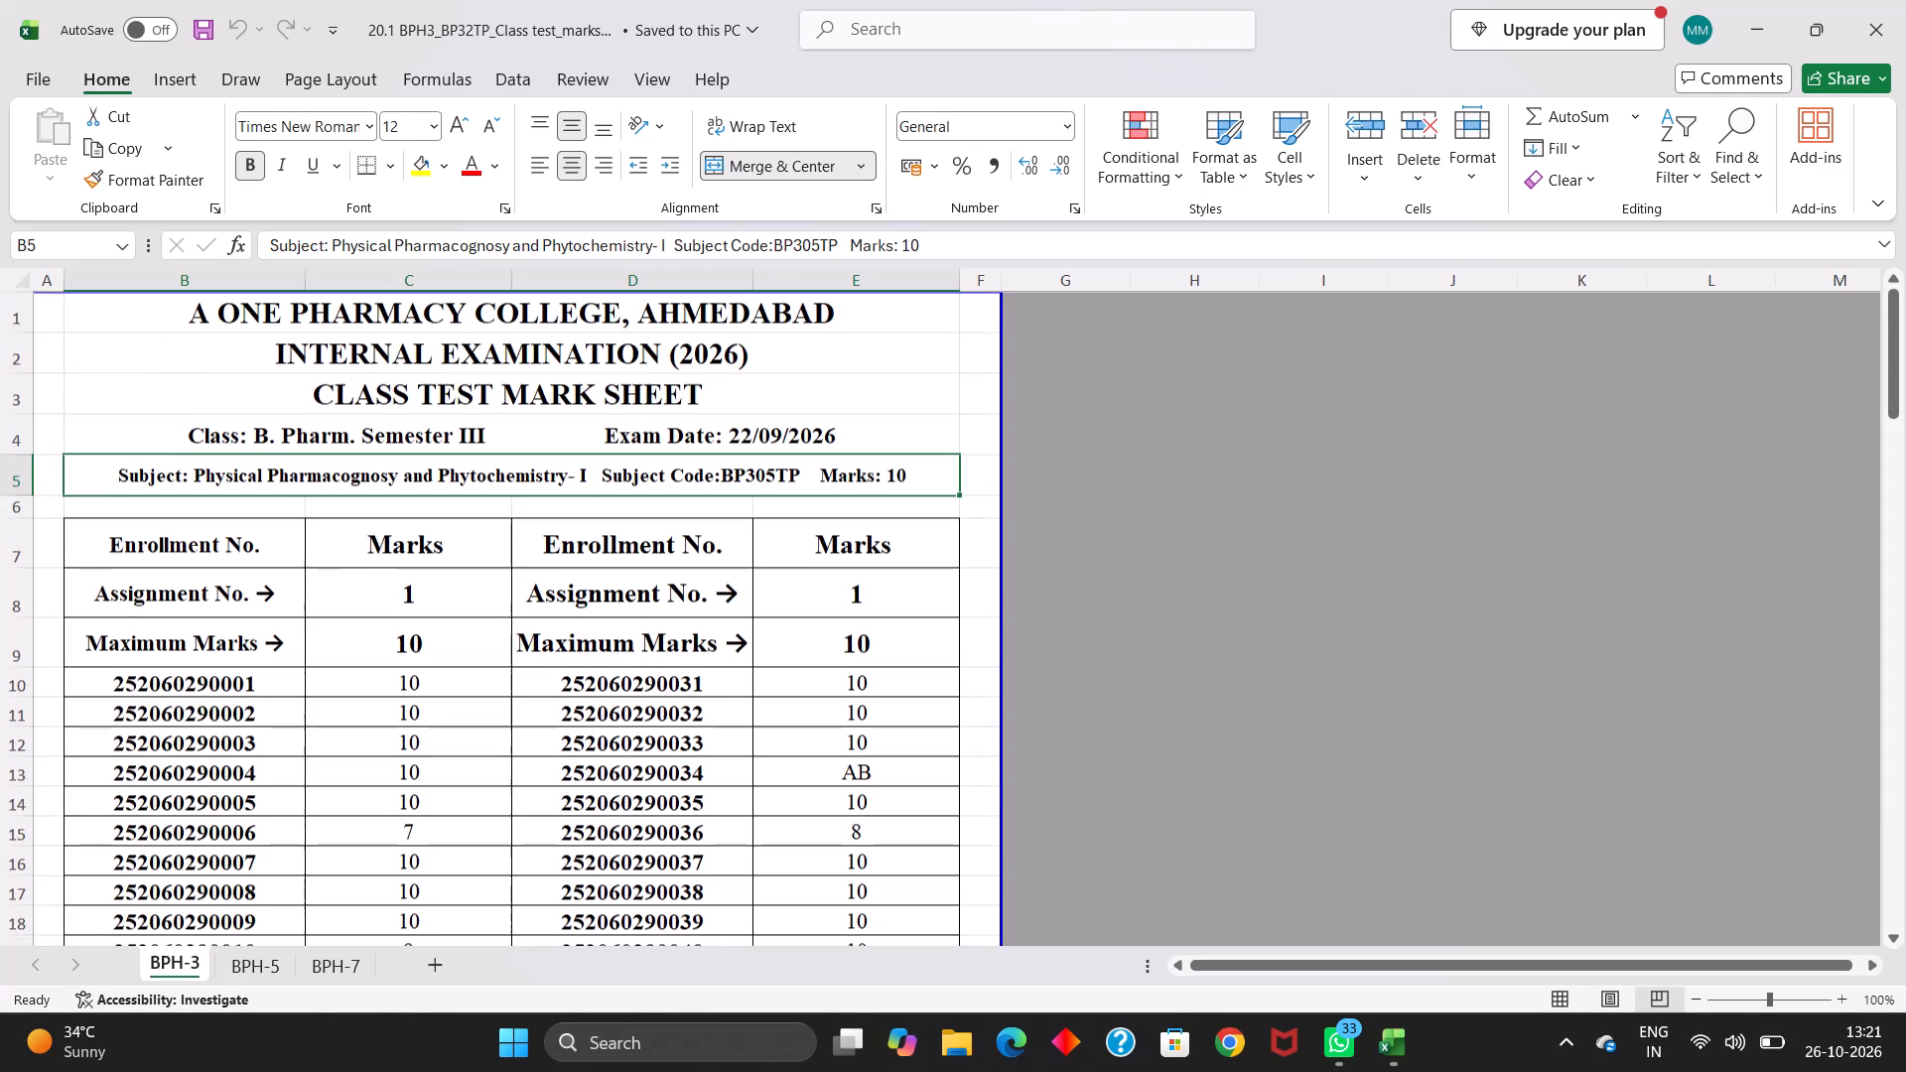
{"action": "scroll", "coordinate": [829, 667], "scroll_direction": "down", "scroll_amount": 2}
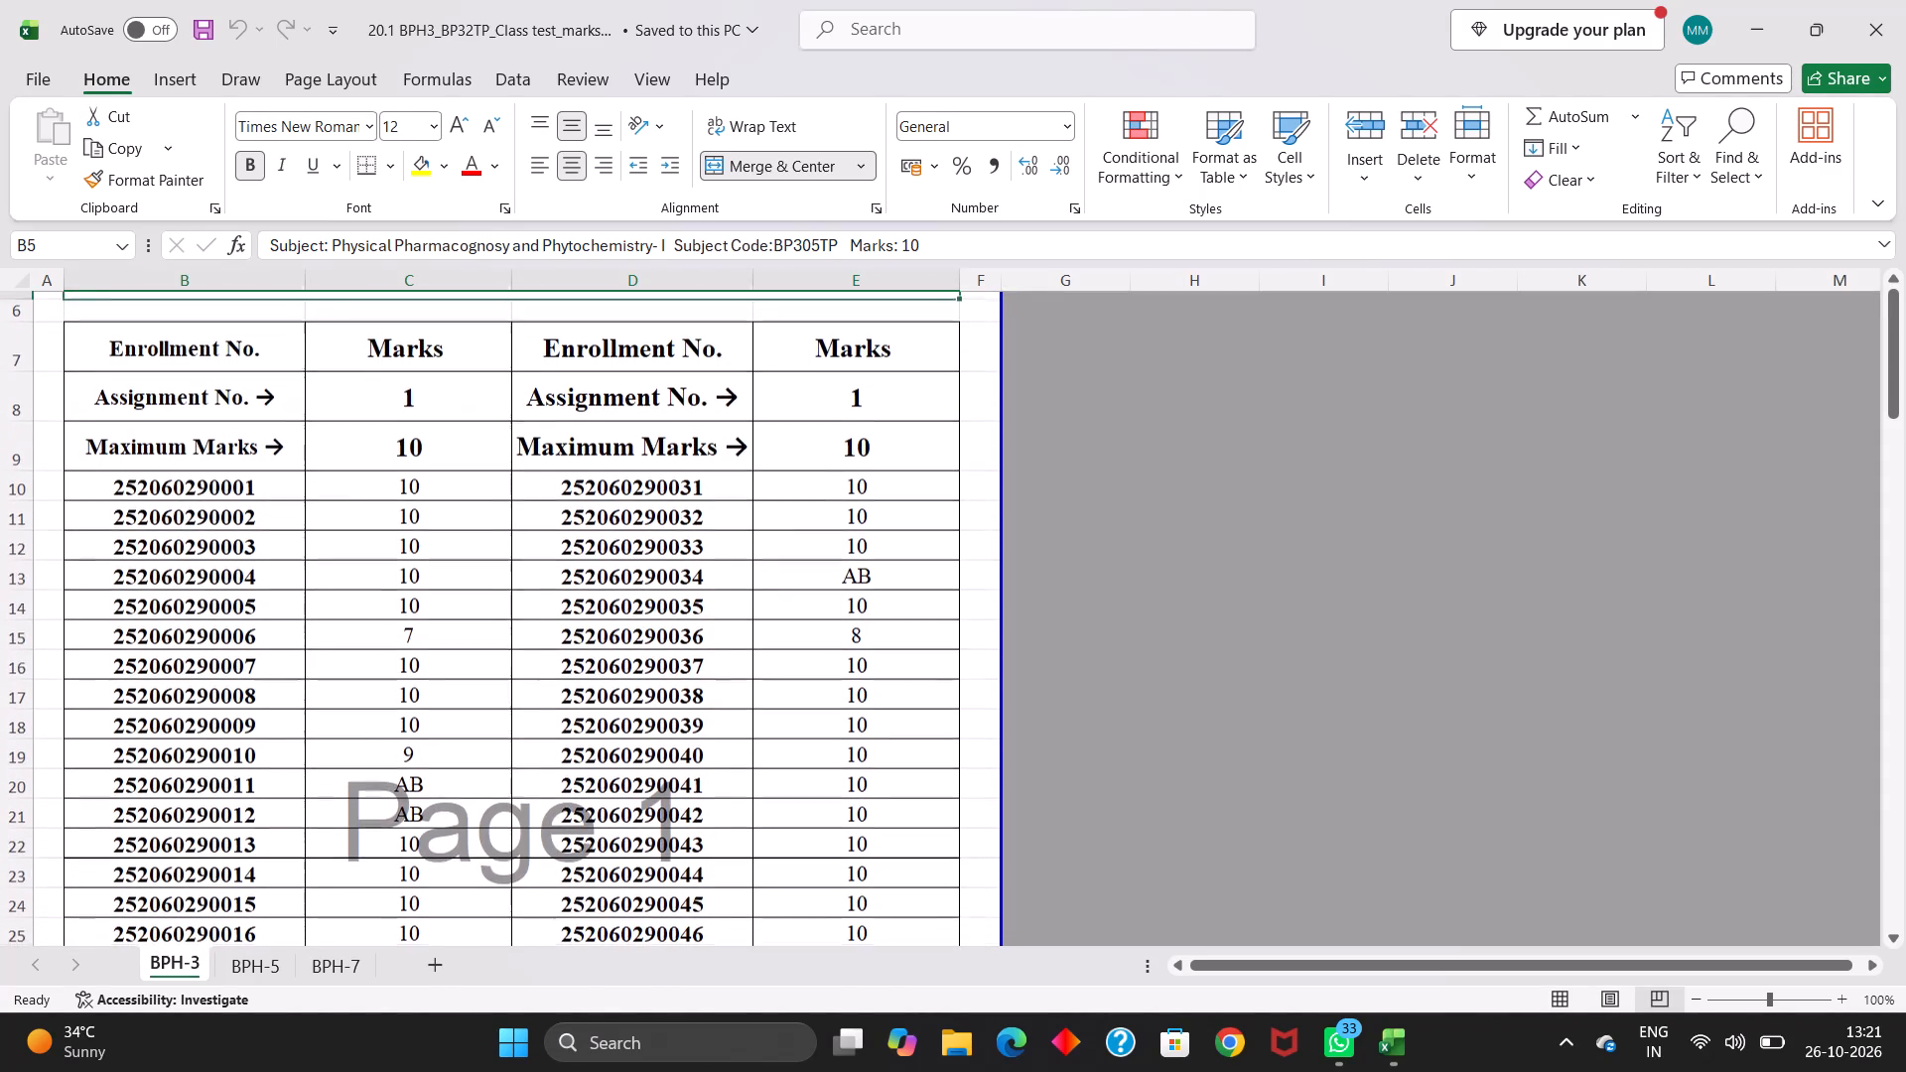
{"action": "scroll", "coordinate": [829, 667], "scroll_direction": "down", "scroll_amount": 2}
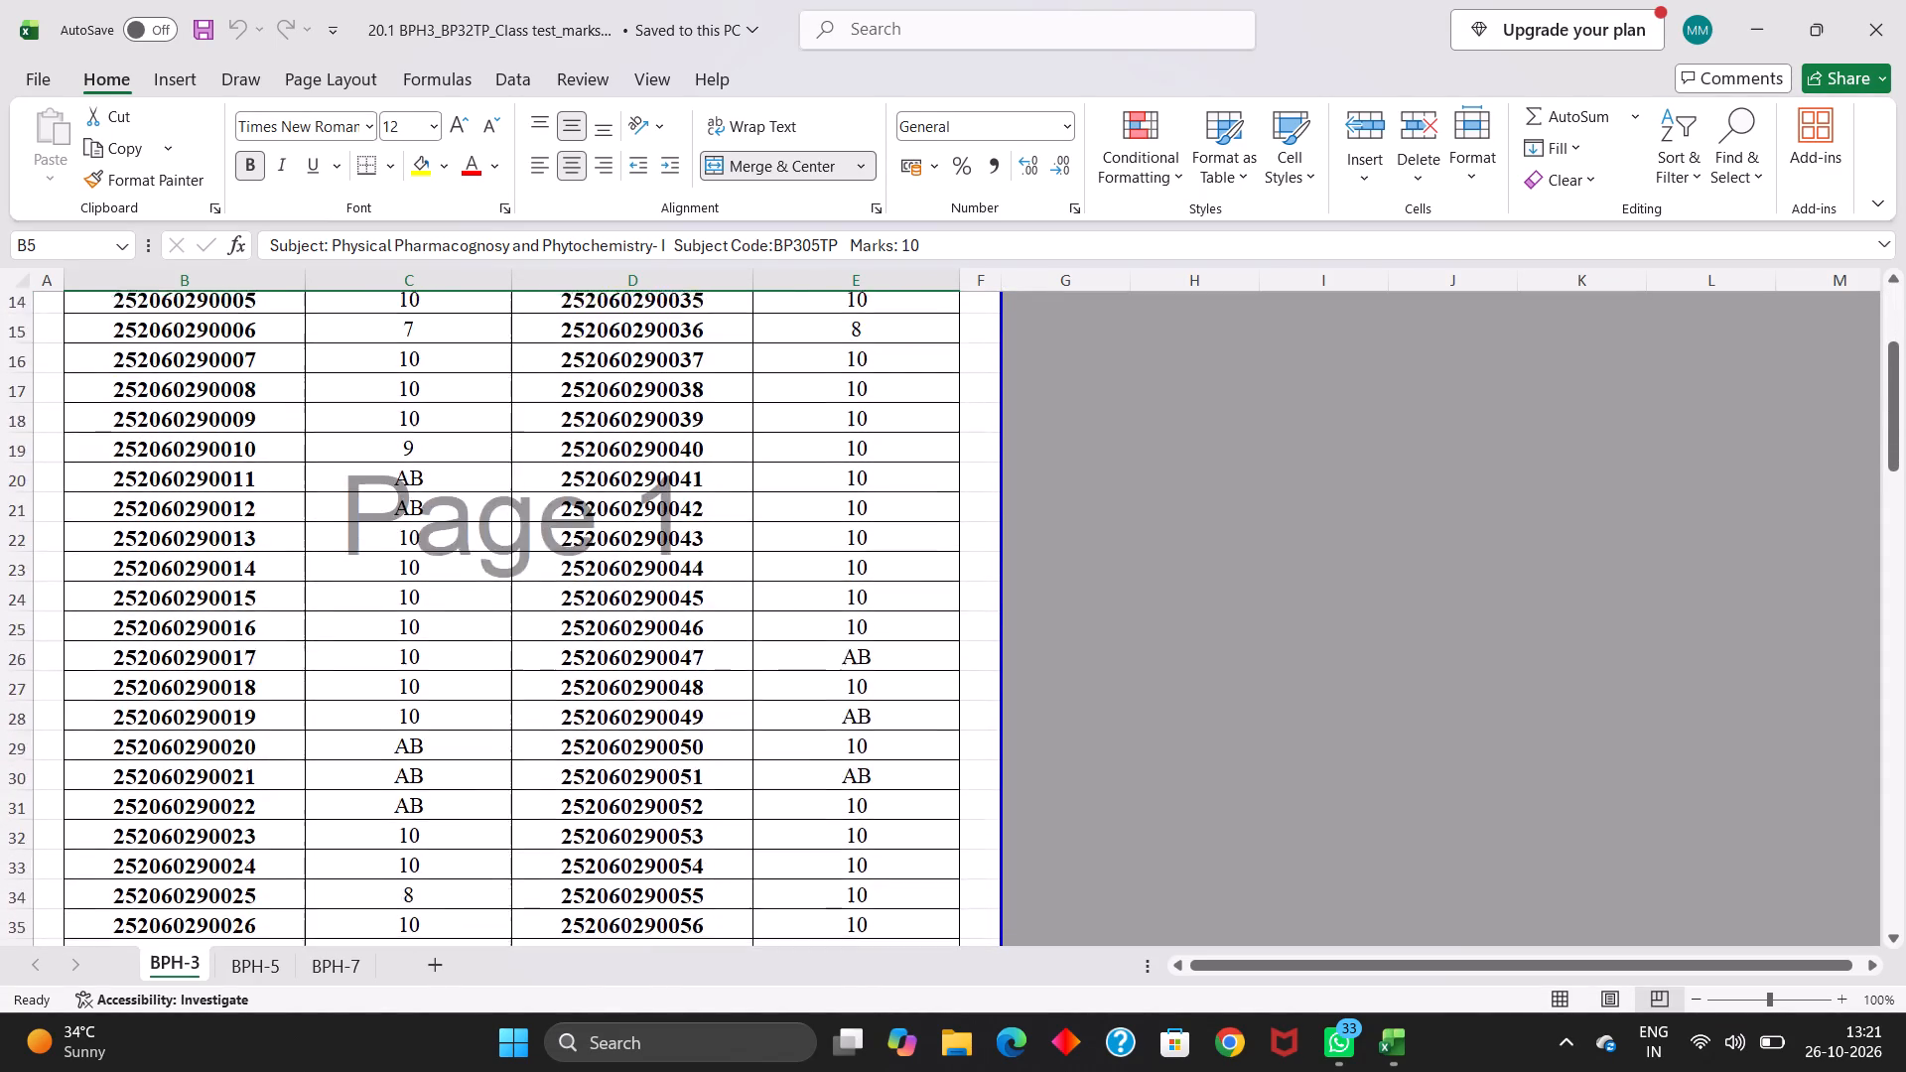
{"action": "scroll", "coordinate": [829, 667], "scroll_direction": "down", "scroll_amount": 4}
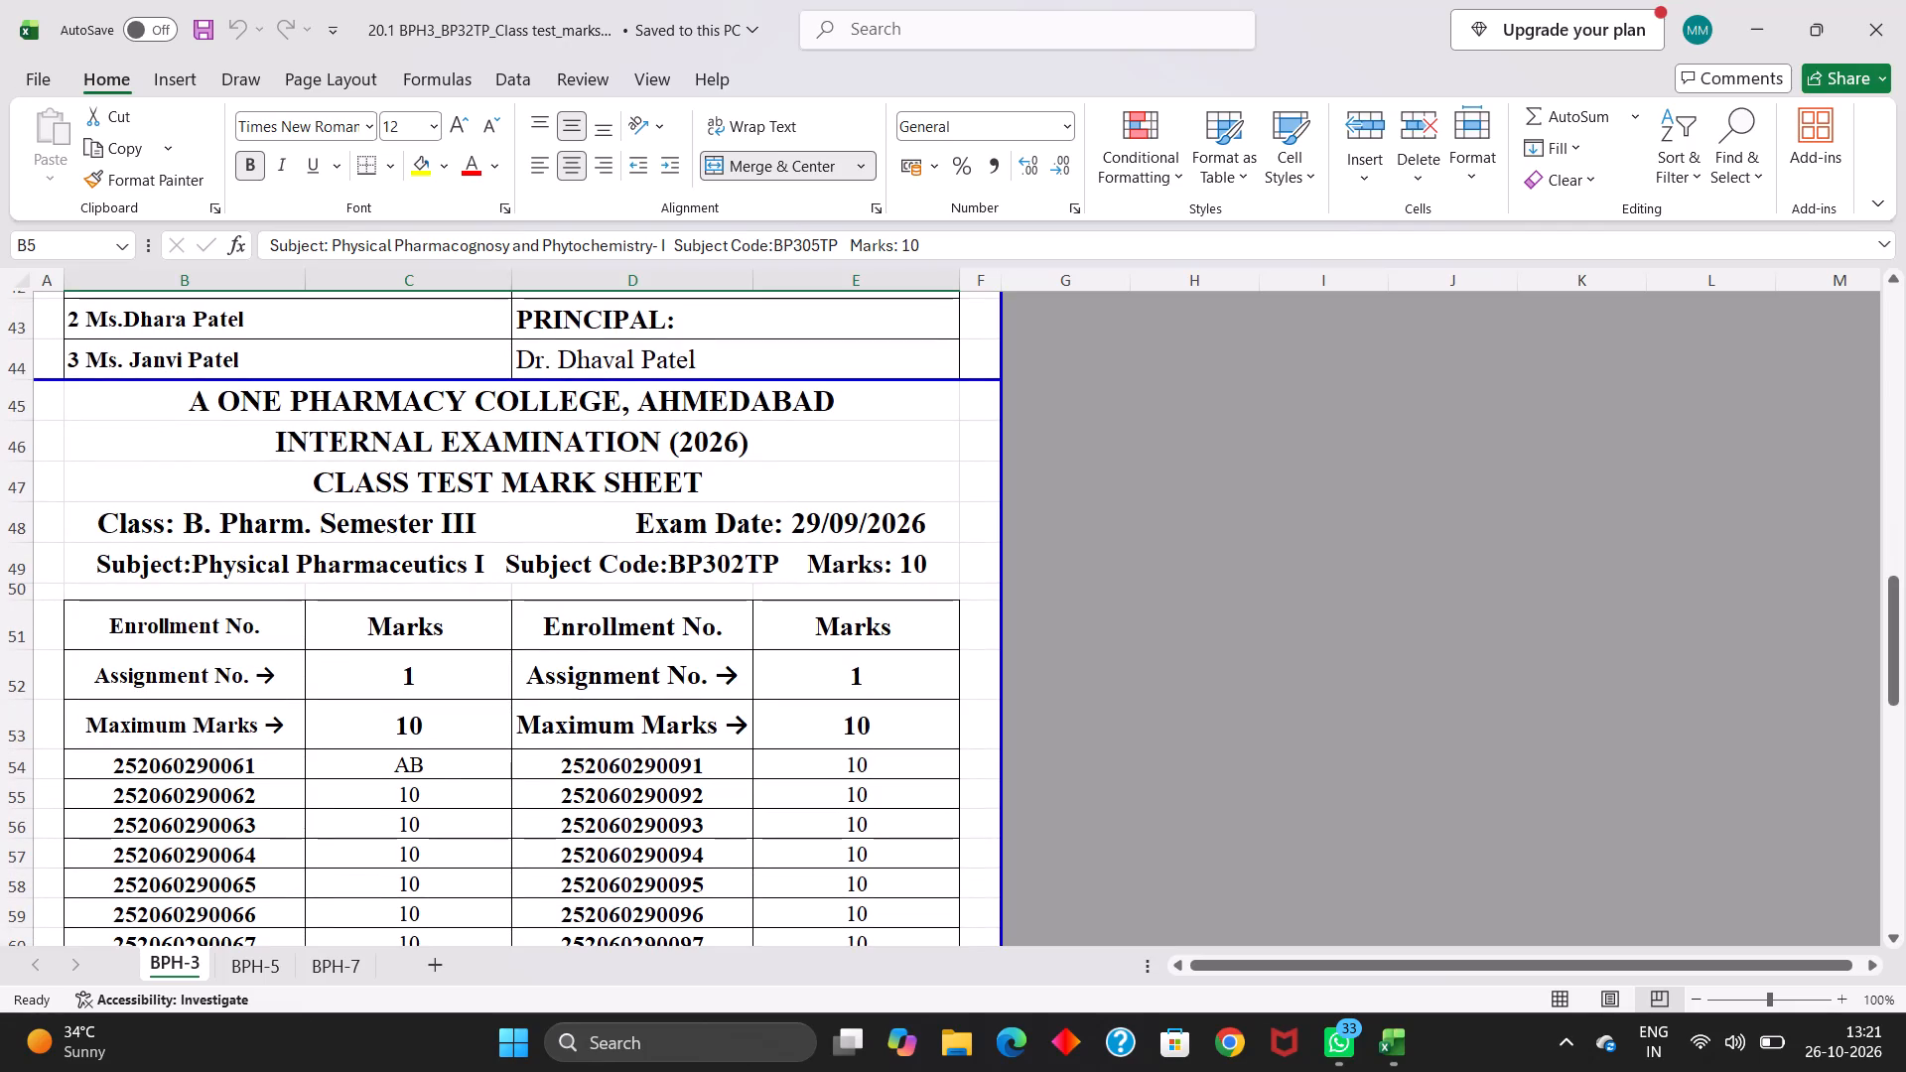
{"action": "scroll", "coordinate": [829, 667], "scroll_direction": "down", "scroll_amount": 2}
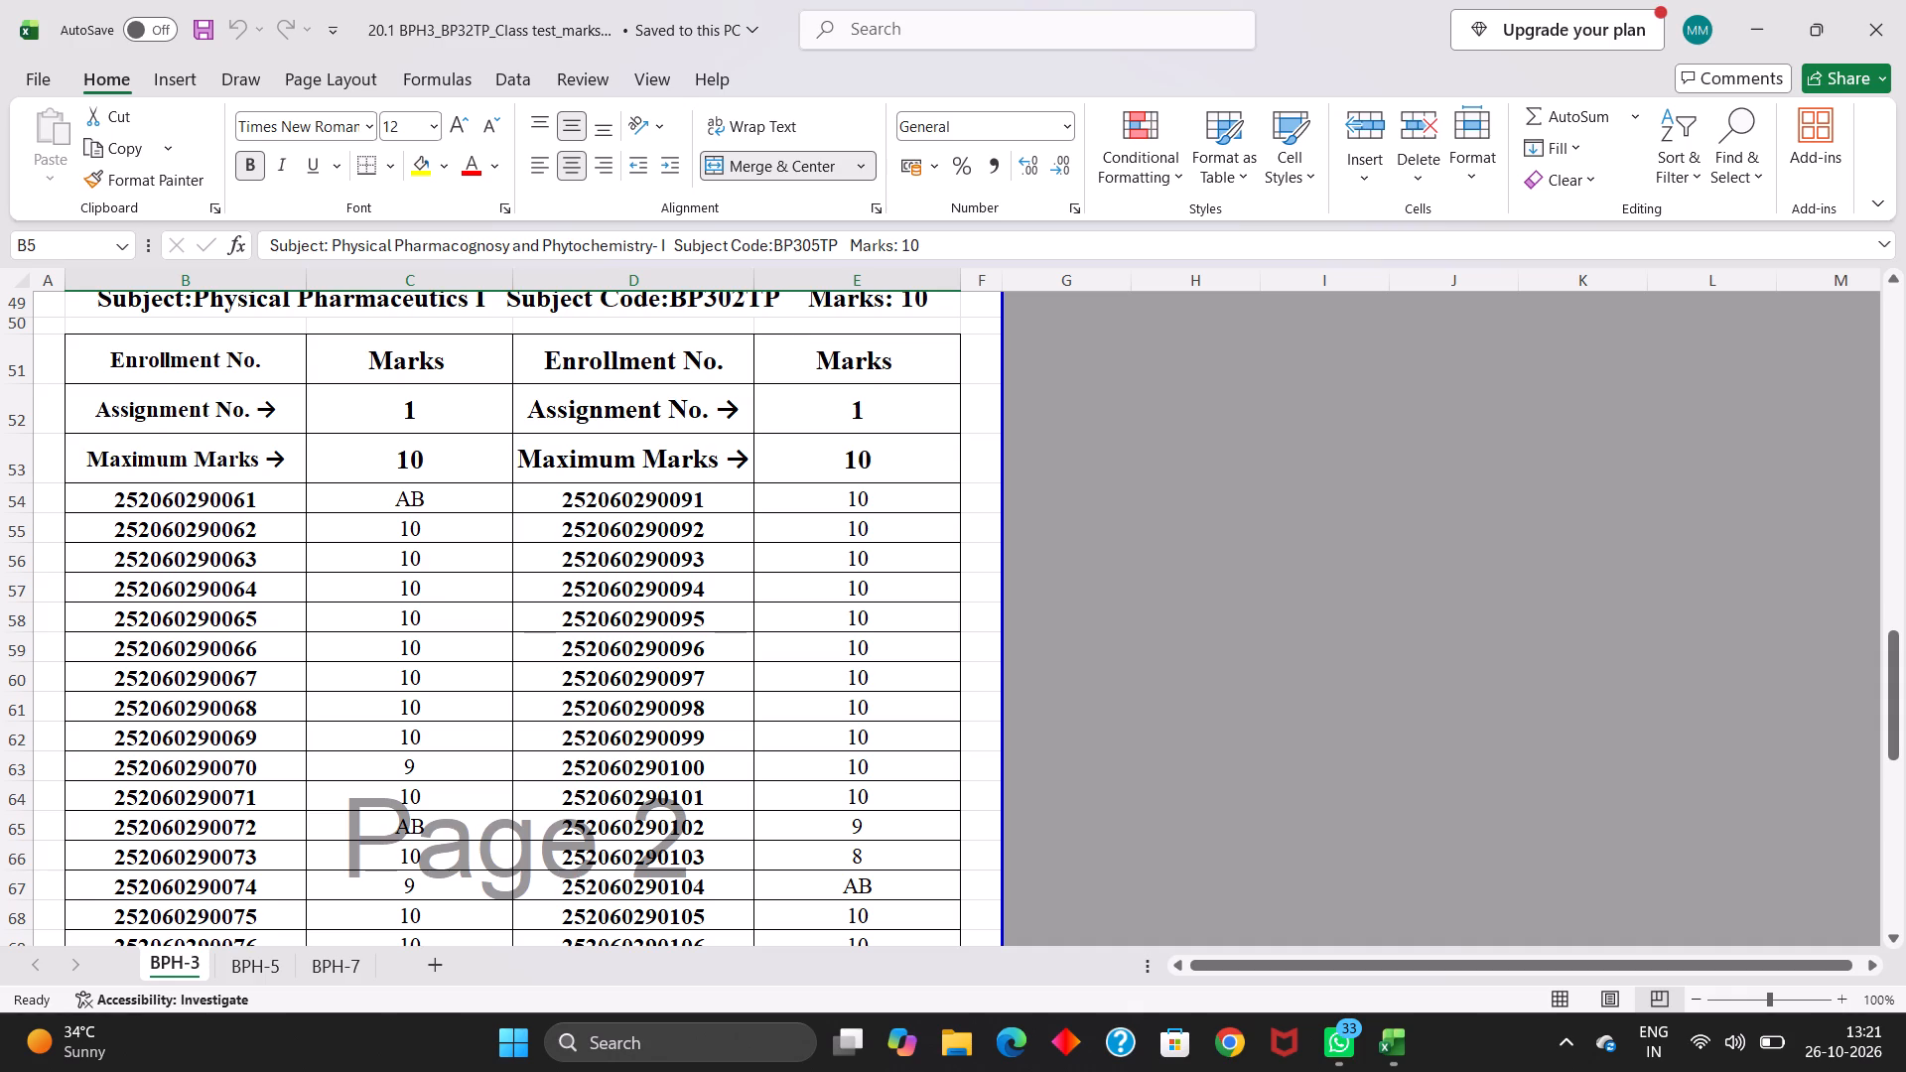
{"action": "scroll", "coordinate": [687, 697], "scroll_direction": "down", "scroll_amount": 4}
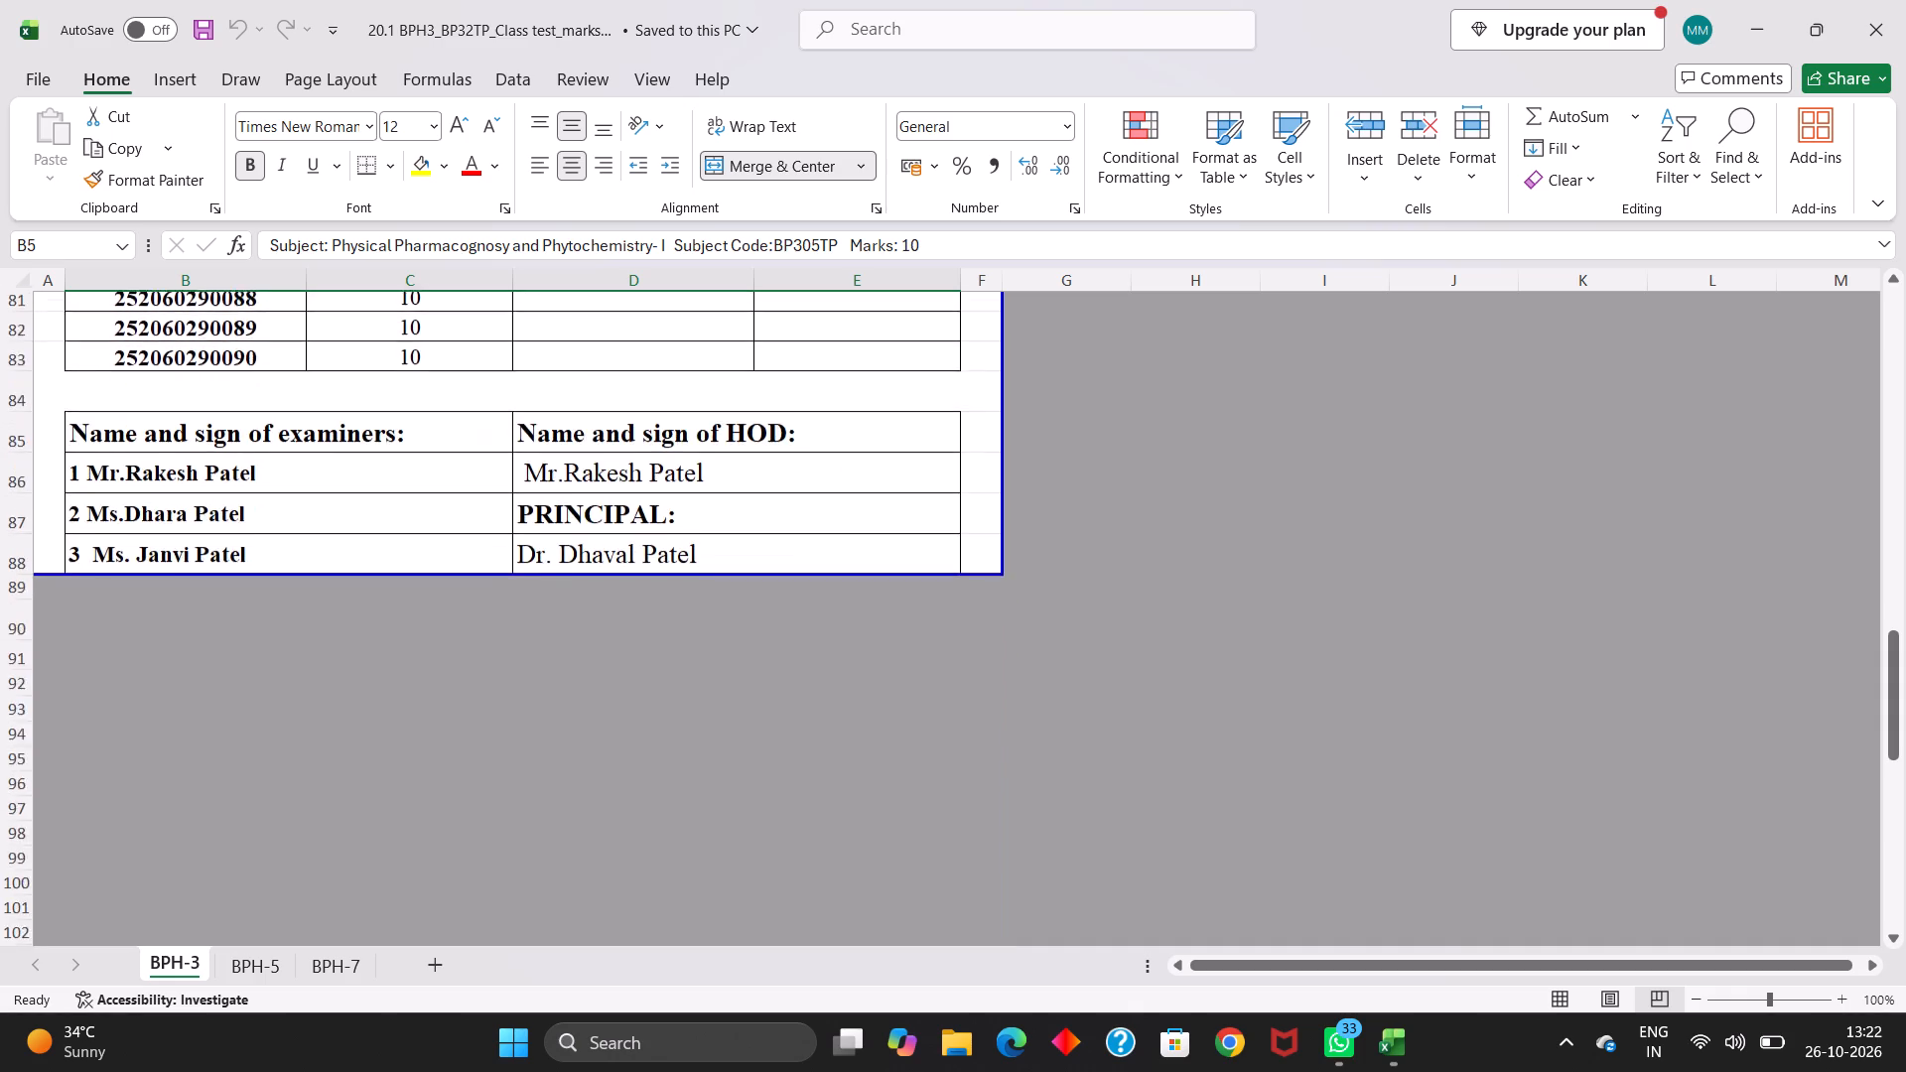
{"action": "scroll", "coordinate": [687, 697], "scroll_direction": "up", "scroll_amount": 5}
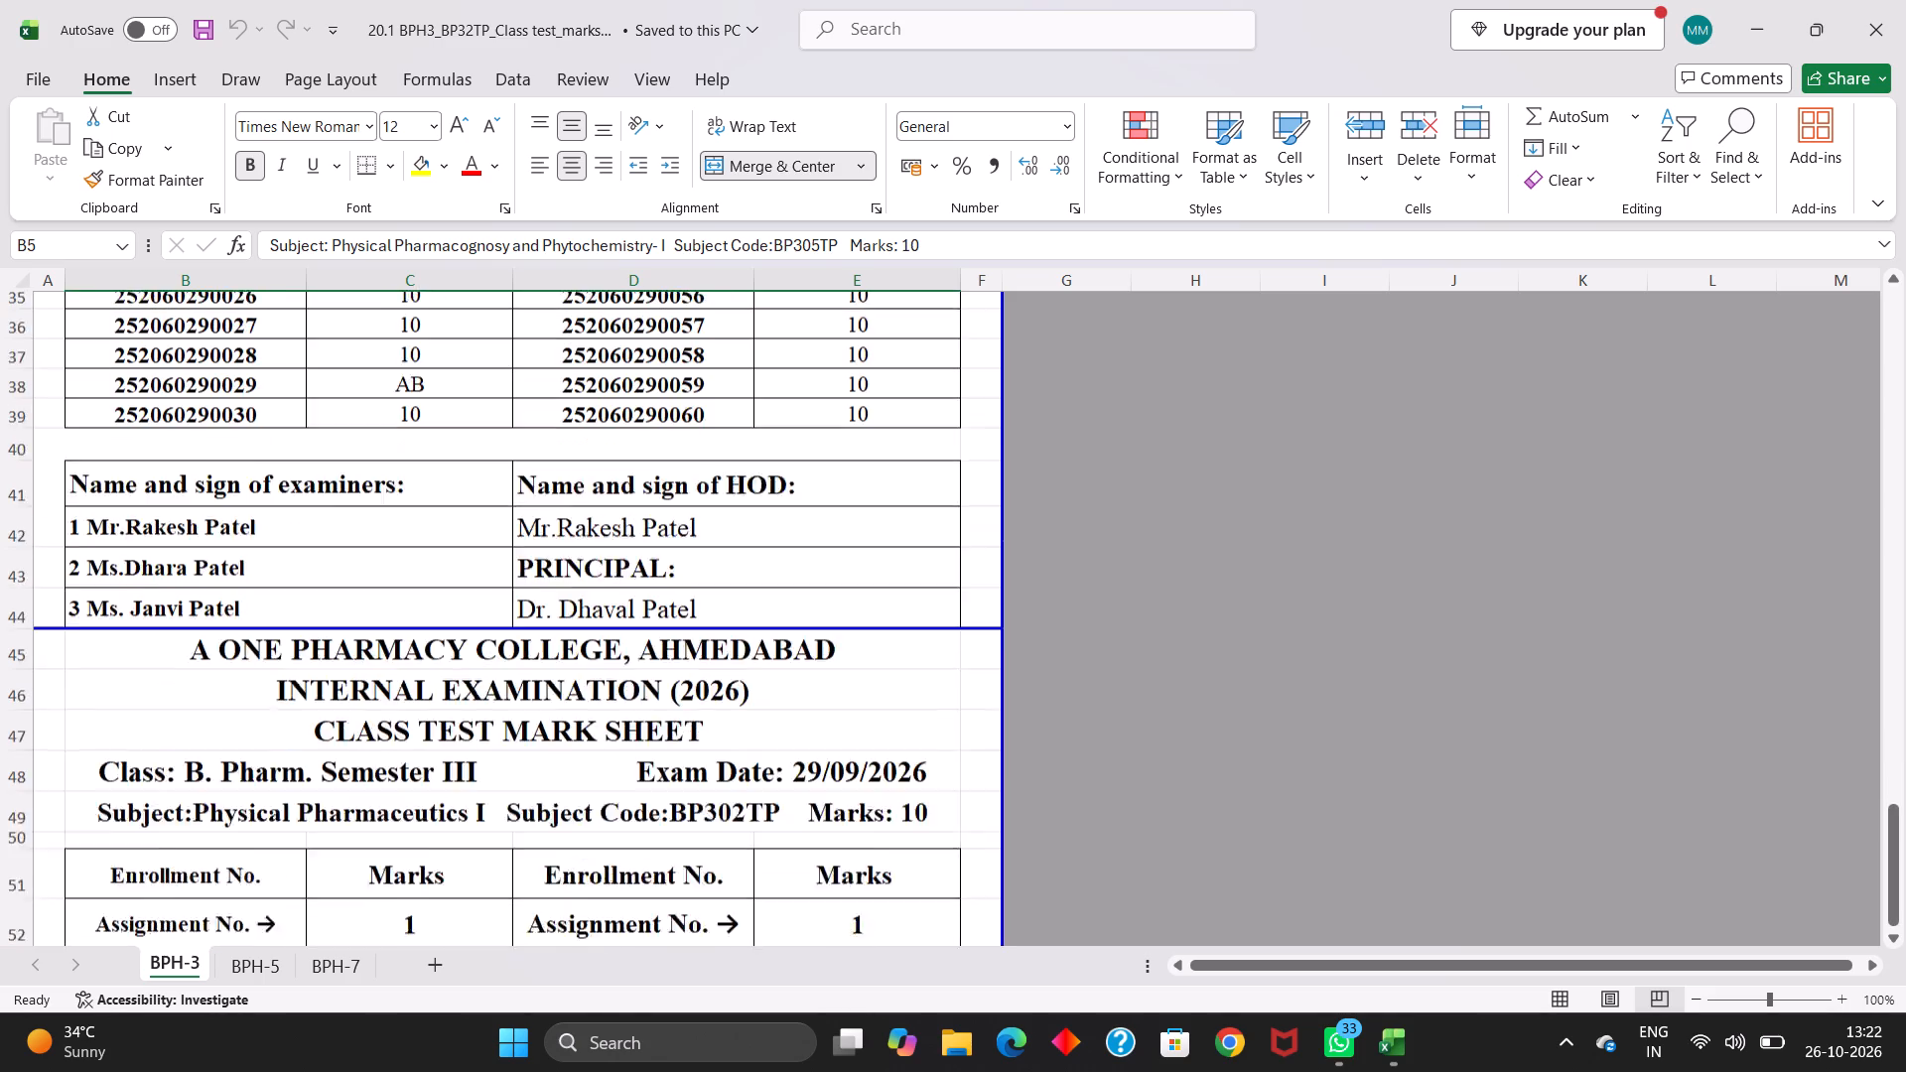
{"action": "scroll", "coordinate": [482, 810], "scroll_direction": "right", "scroll_amount": 1}
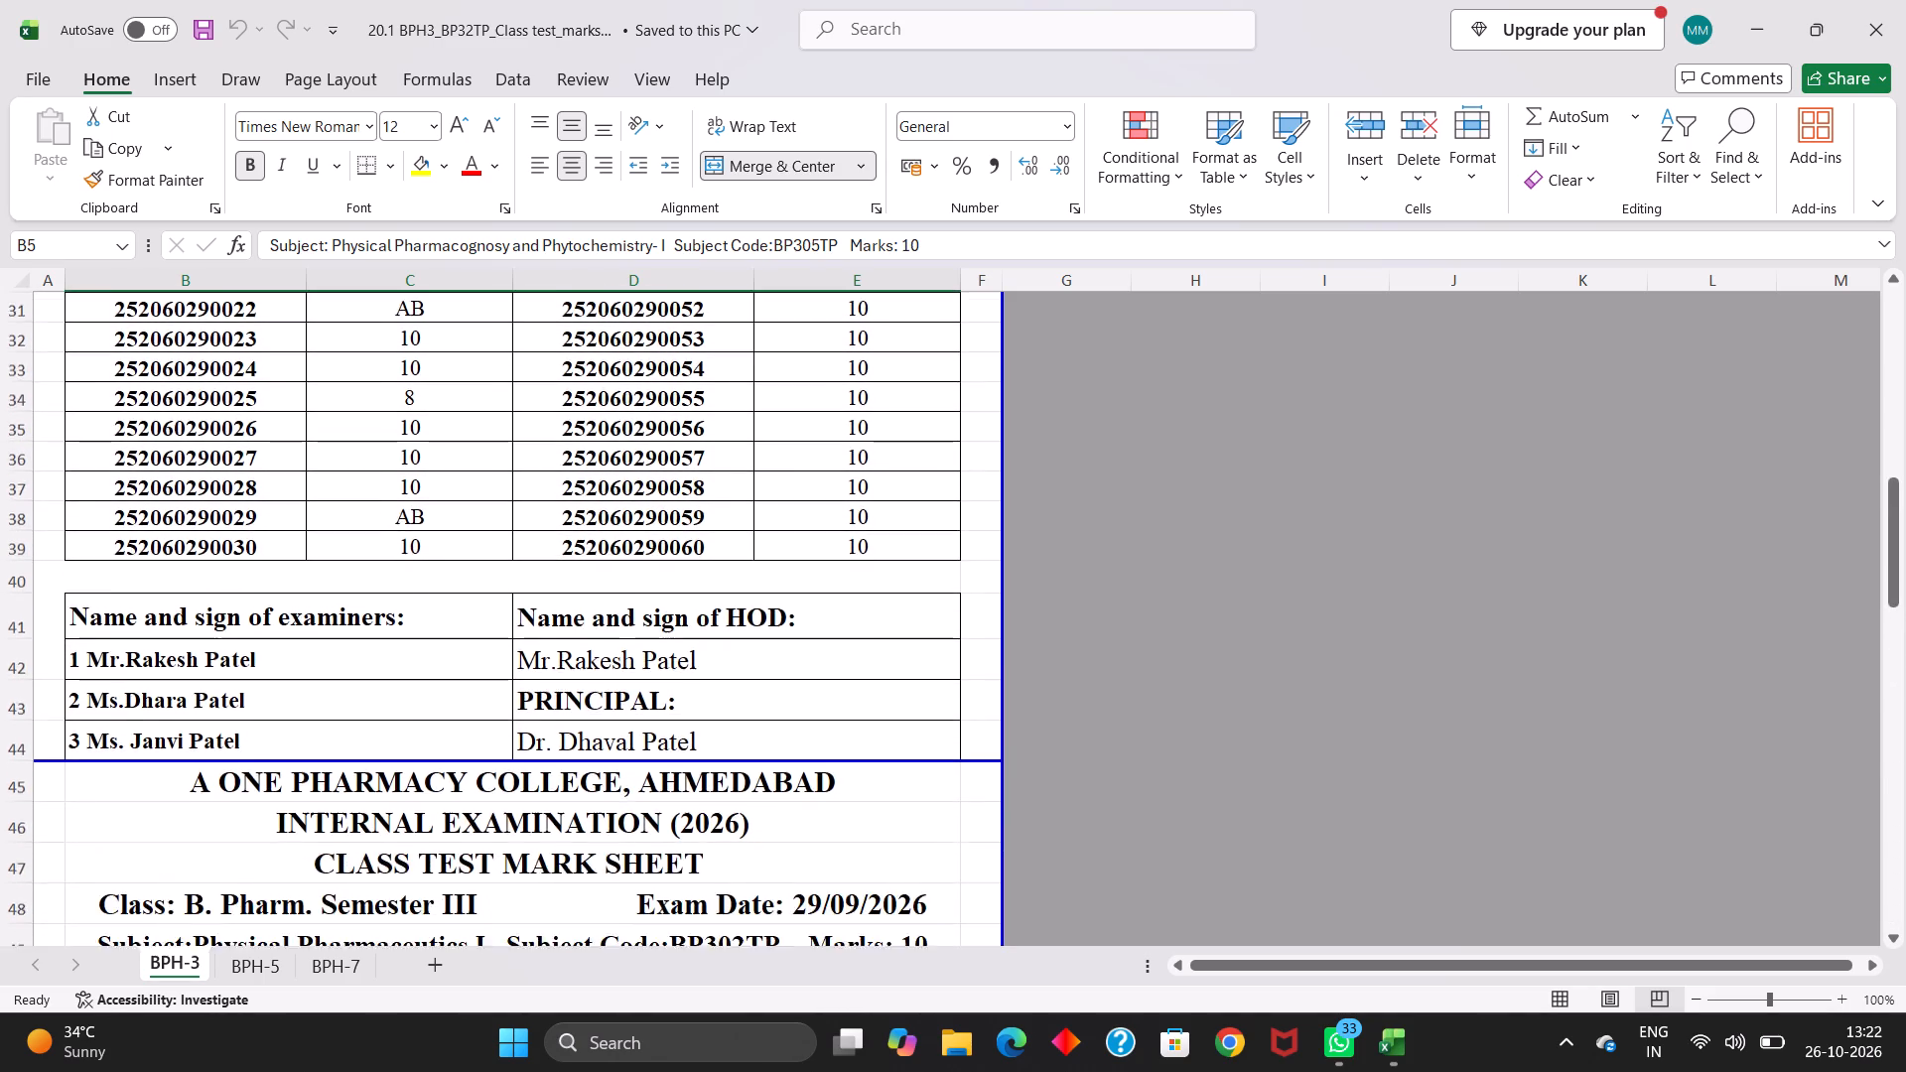
{"action": "scroll", "coordinate": [482, 810], "scroll_direction": "right", "scroll_amount": 1}
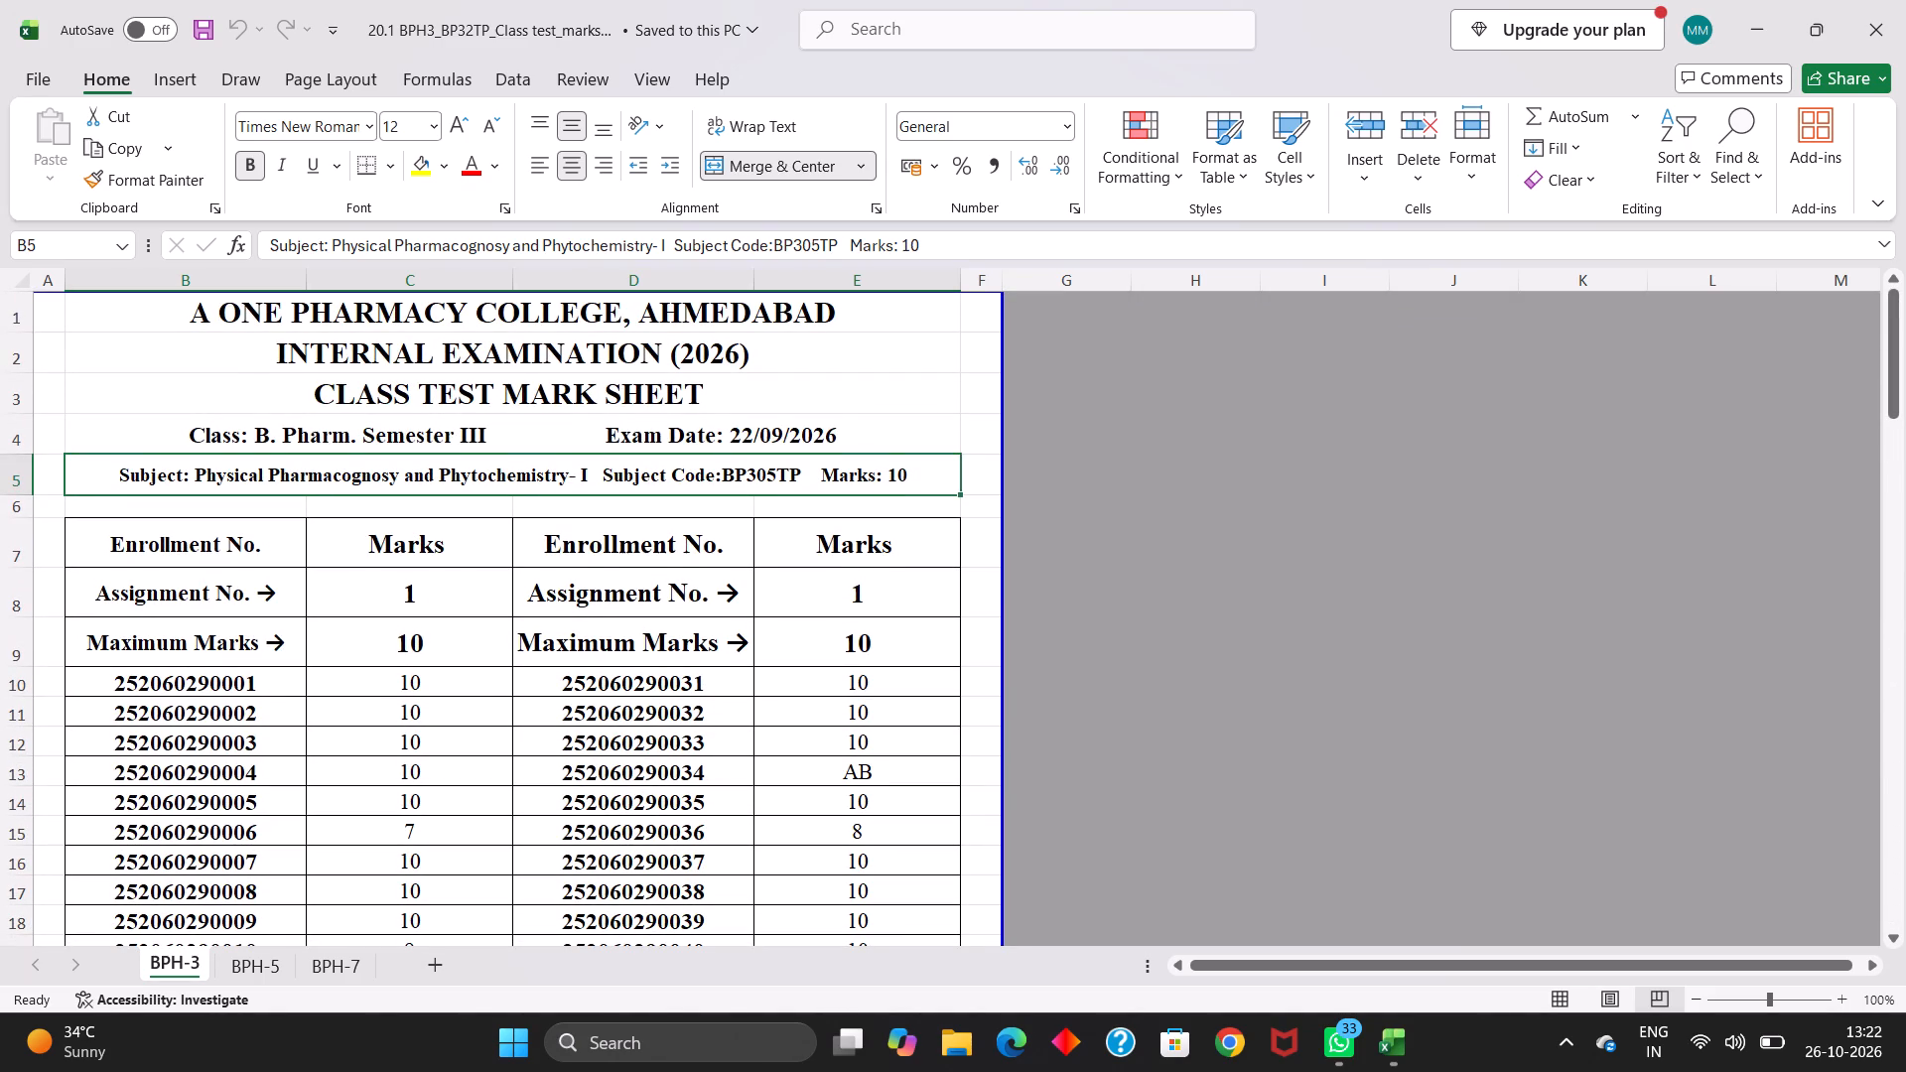
{"action": "scroll", "coordinate": [676, 587], "scroll_direction": "down", "scroll_amount": 6}
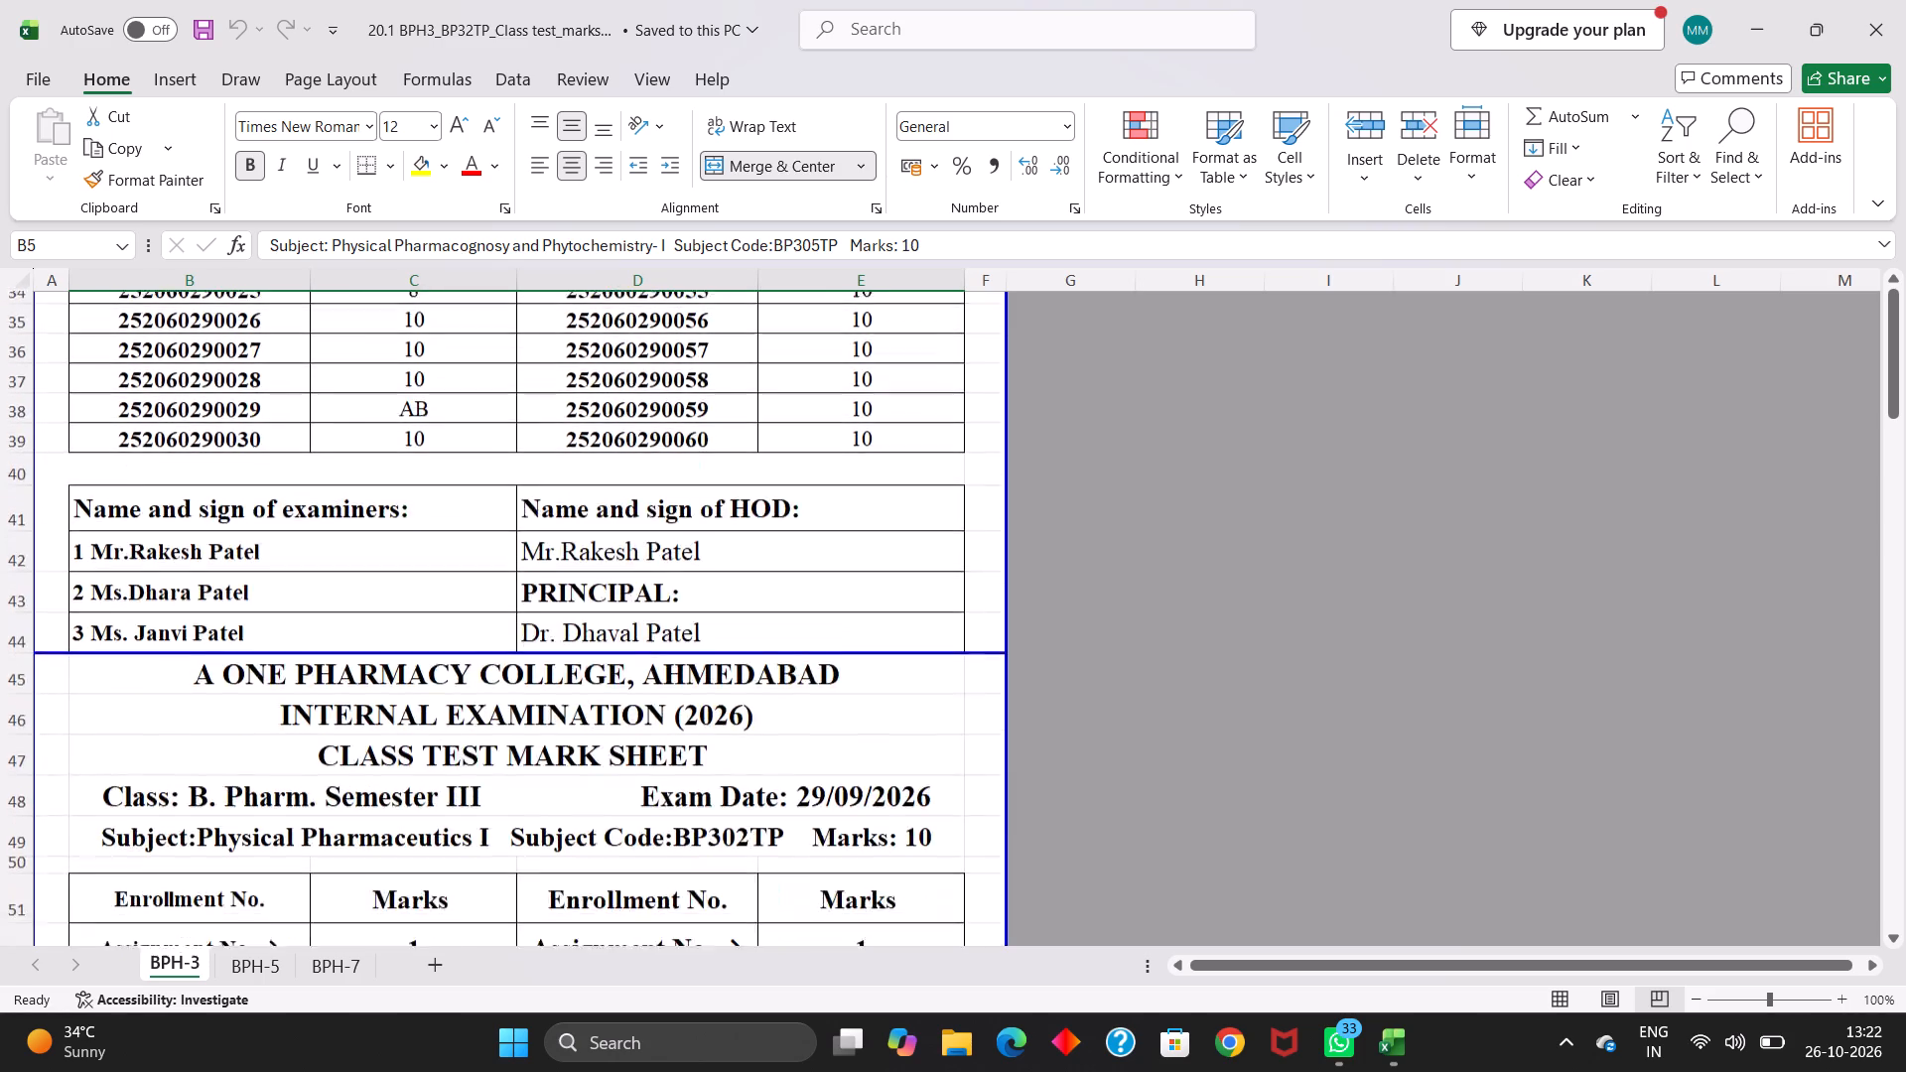
{"action": "scroll", "coordinate": [676, 587], "scroll_direction": "down", "scroll_amount": 5}
{"action": "scroll", "coordinate": [676, 587], "scroll_direction": "up", "scroll_amount": 1}
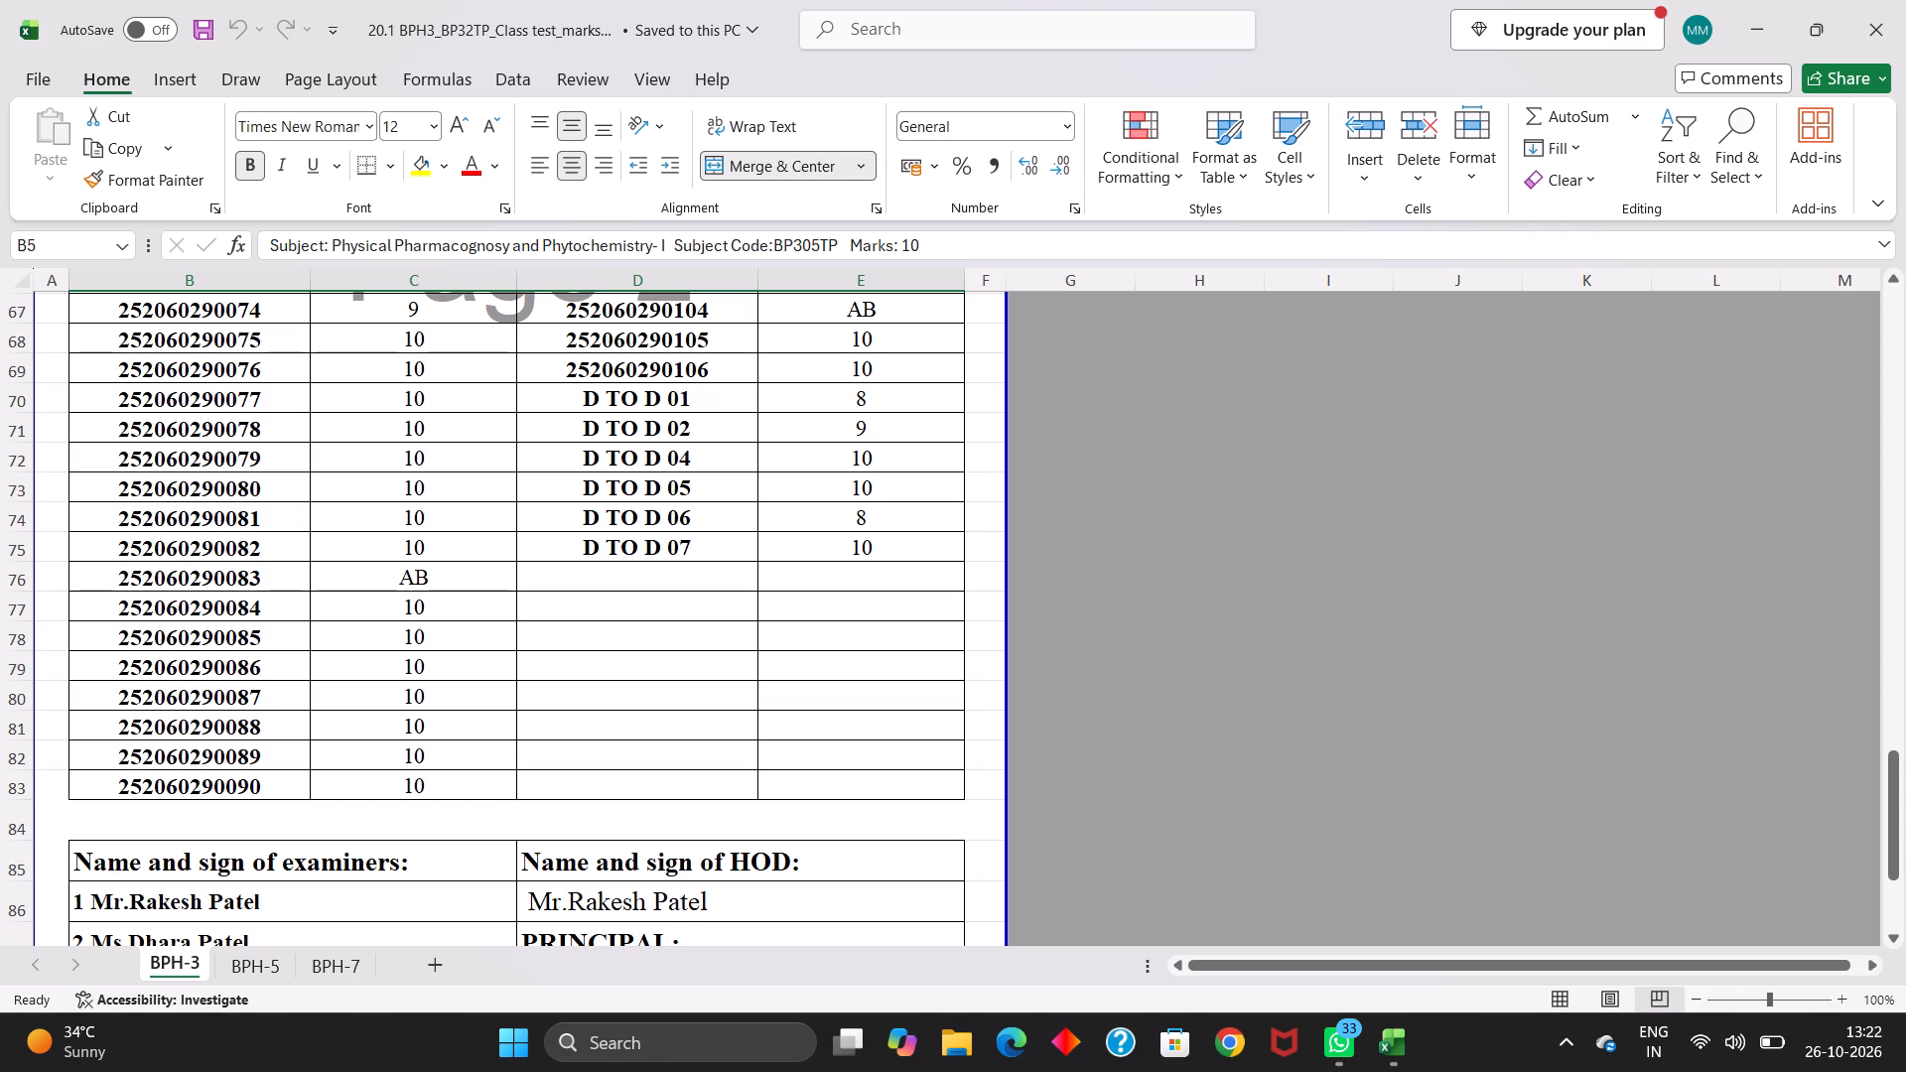
{"action": "scroll", "coordinate": [751, 403], "scroll_direction": "up", "scroll_amount": 9}
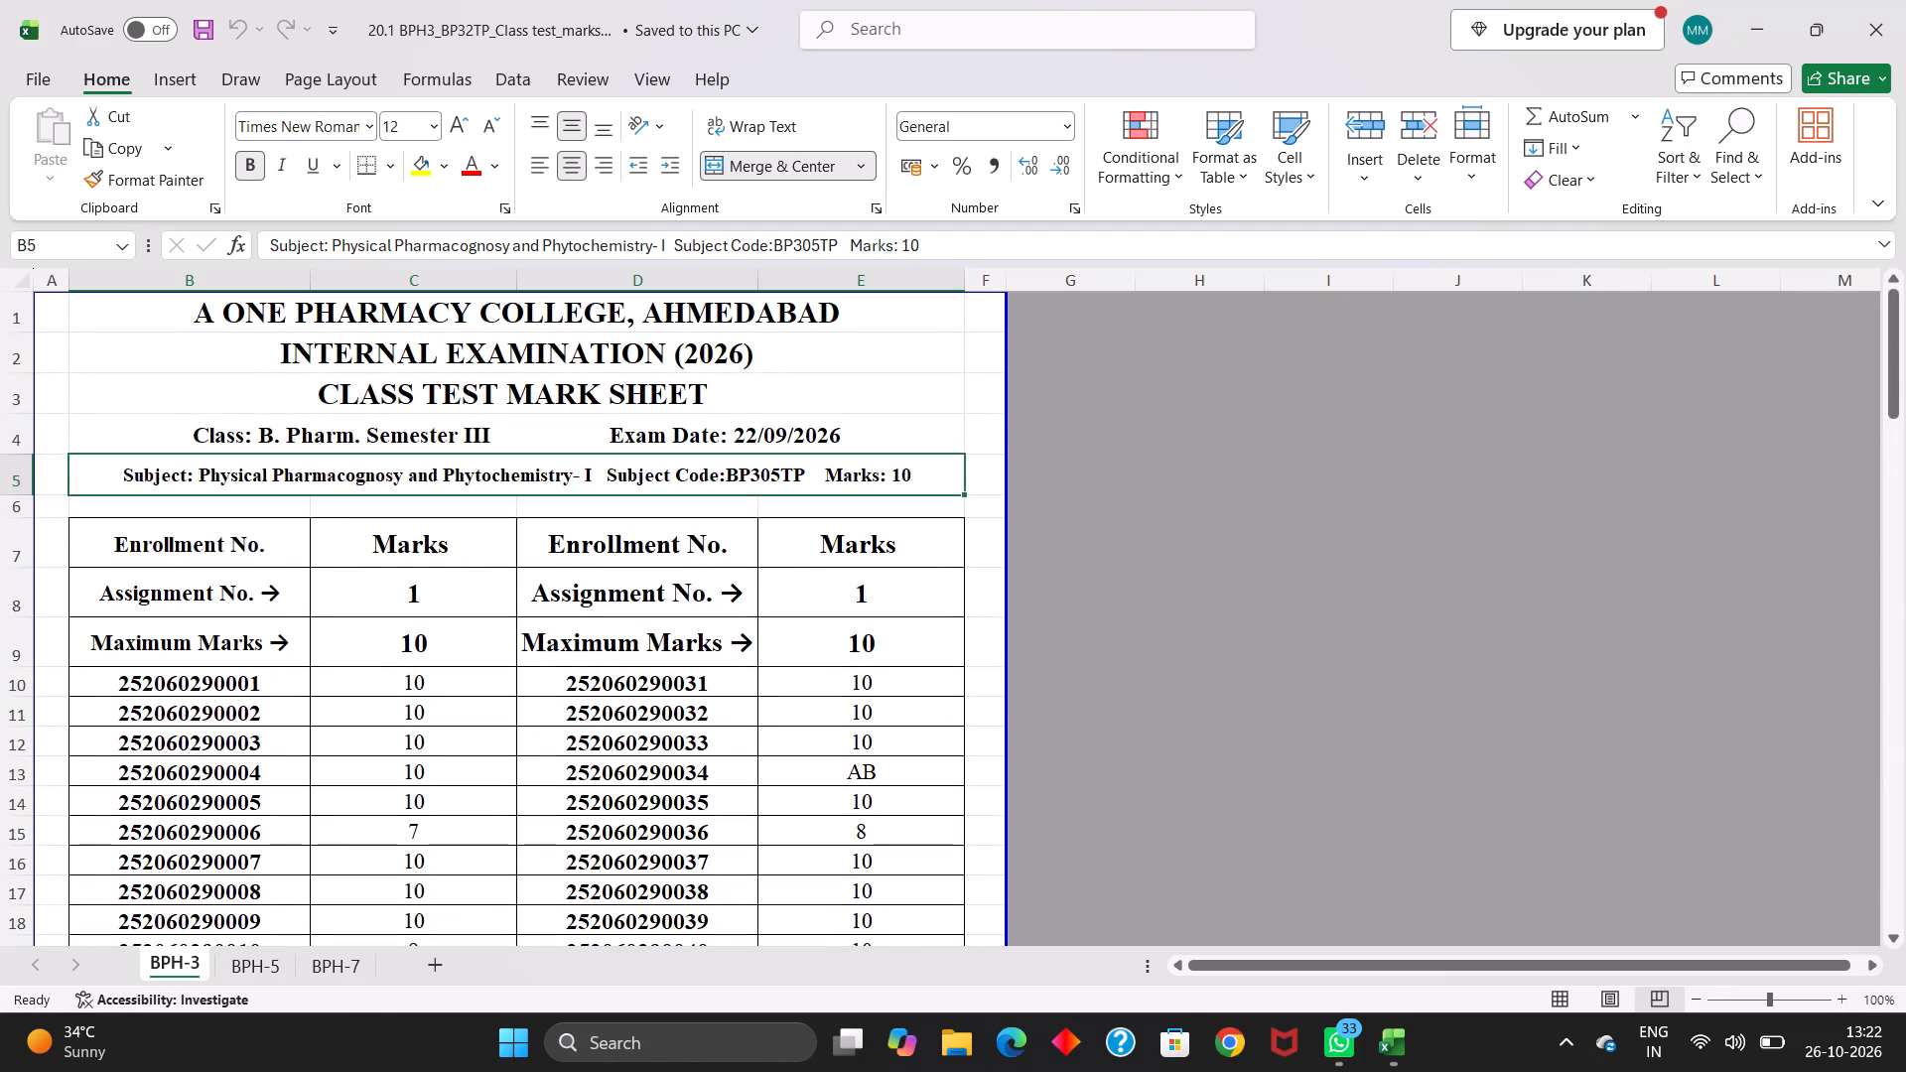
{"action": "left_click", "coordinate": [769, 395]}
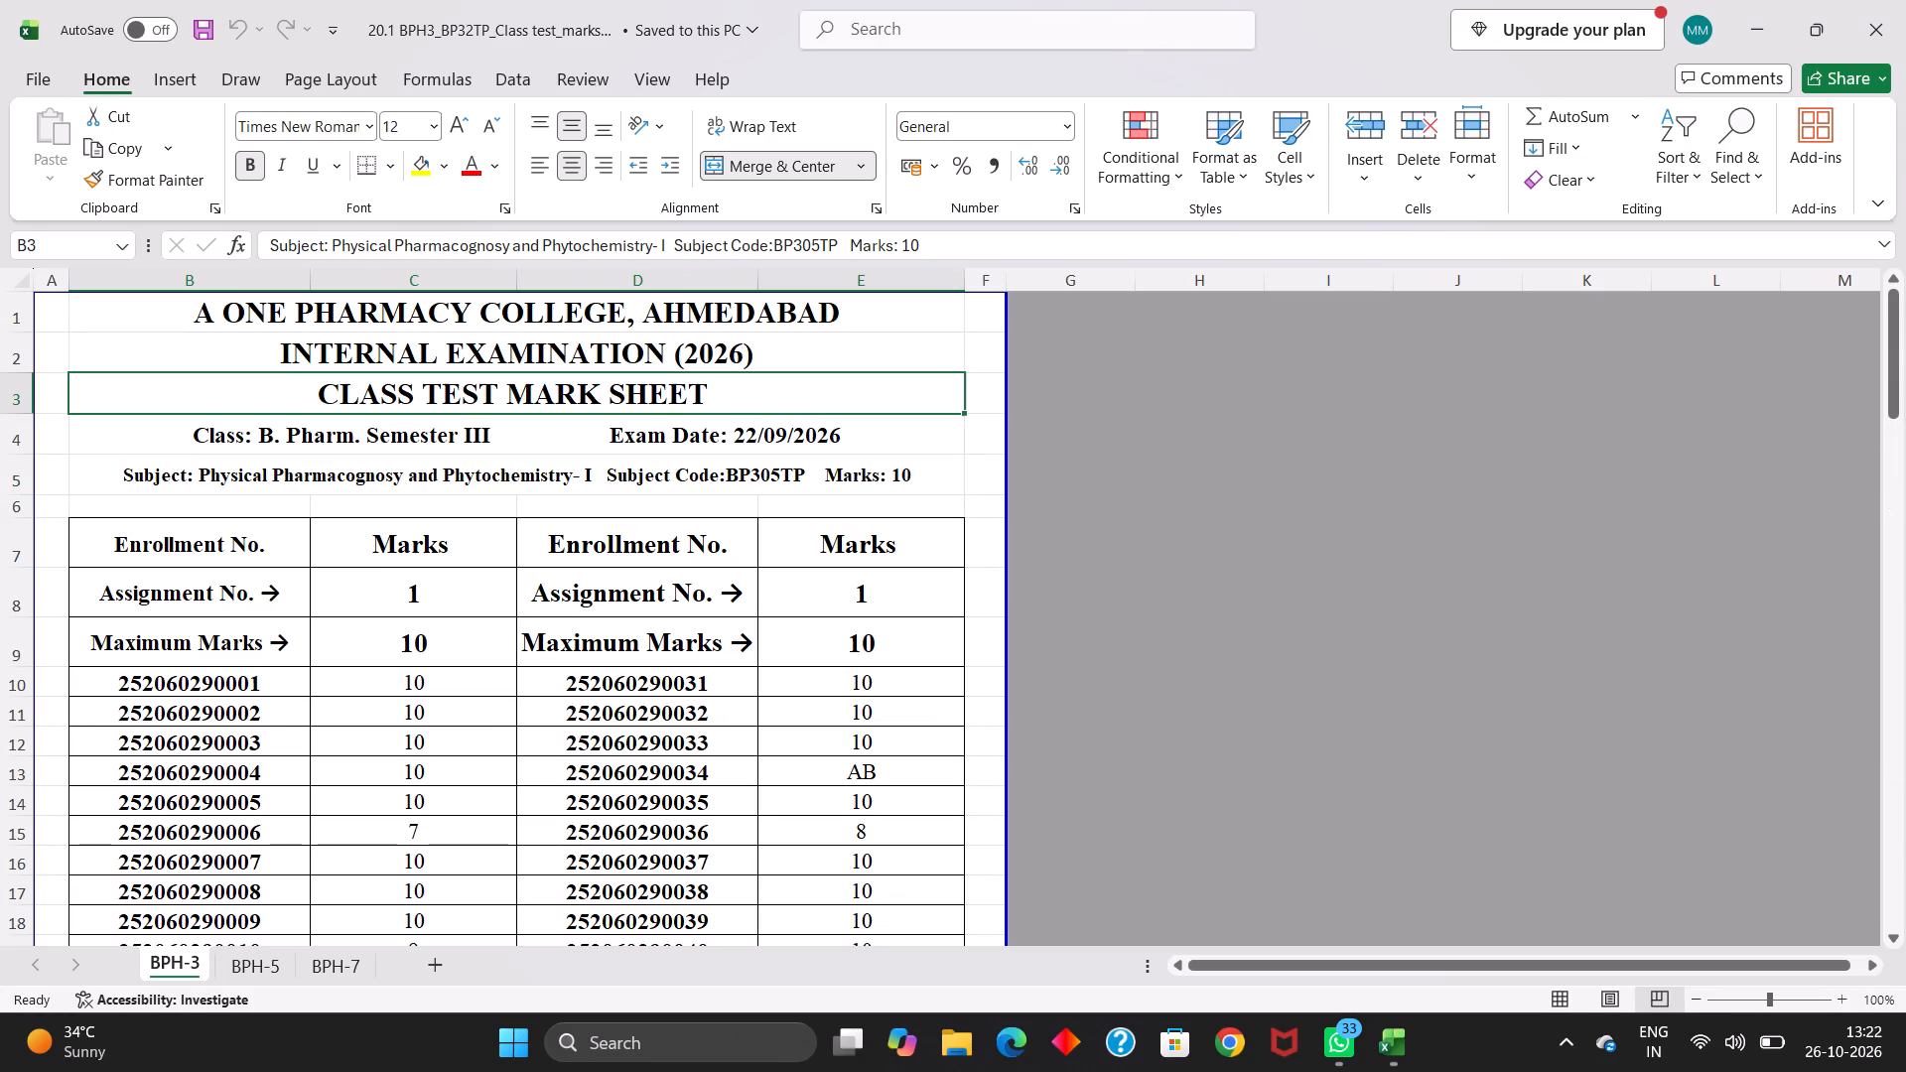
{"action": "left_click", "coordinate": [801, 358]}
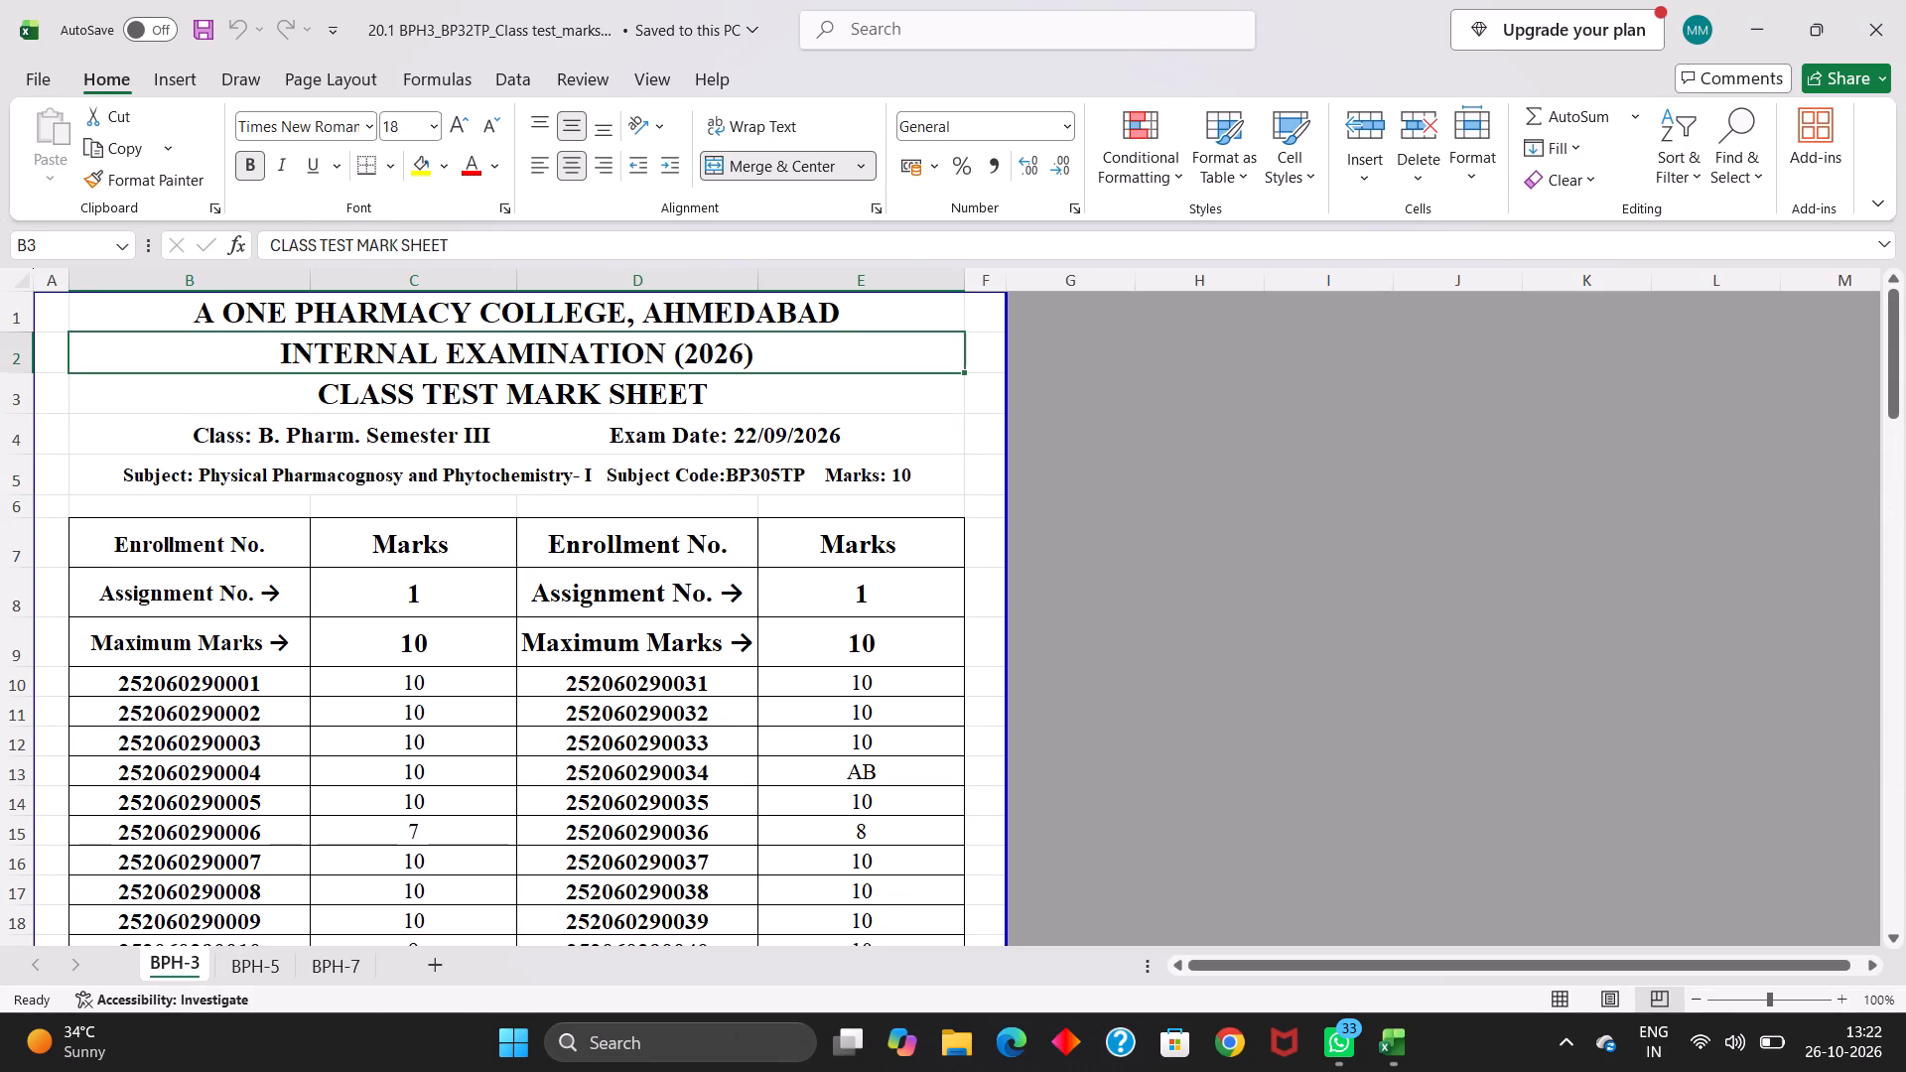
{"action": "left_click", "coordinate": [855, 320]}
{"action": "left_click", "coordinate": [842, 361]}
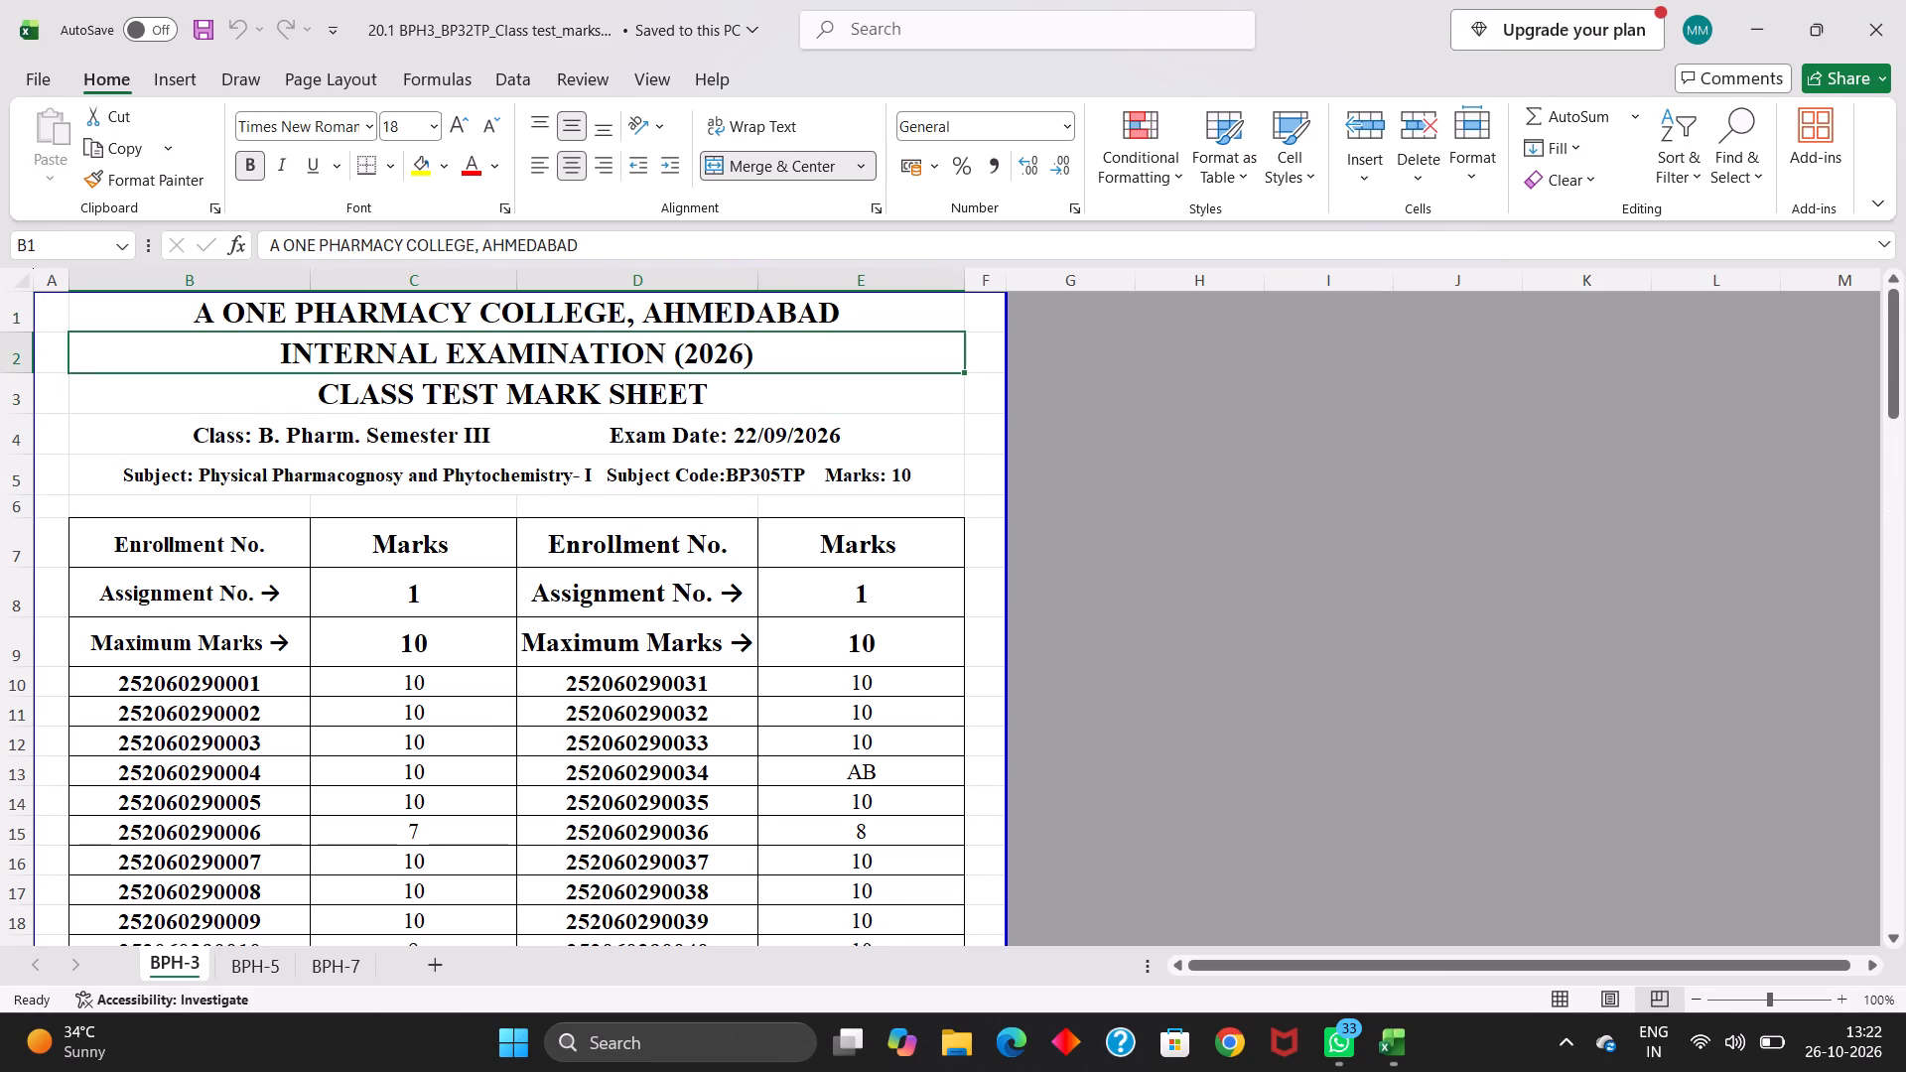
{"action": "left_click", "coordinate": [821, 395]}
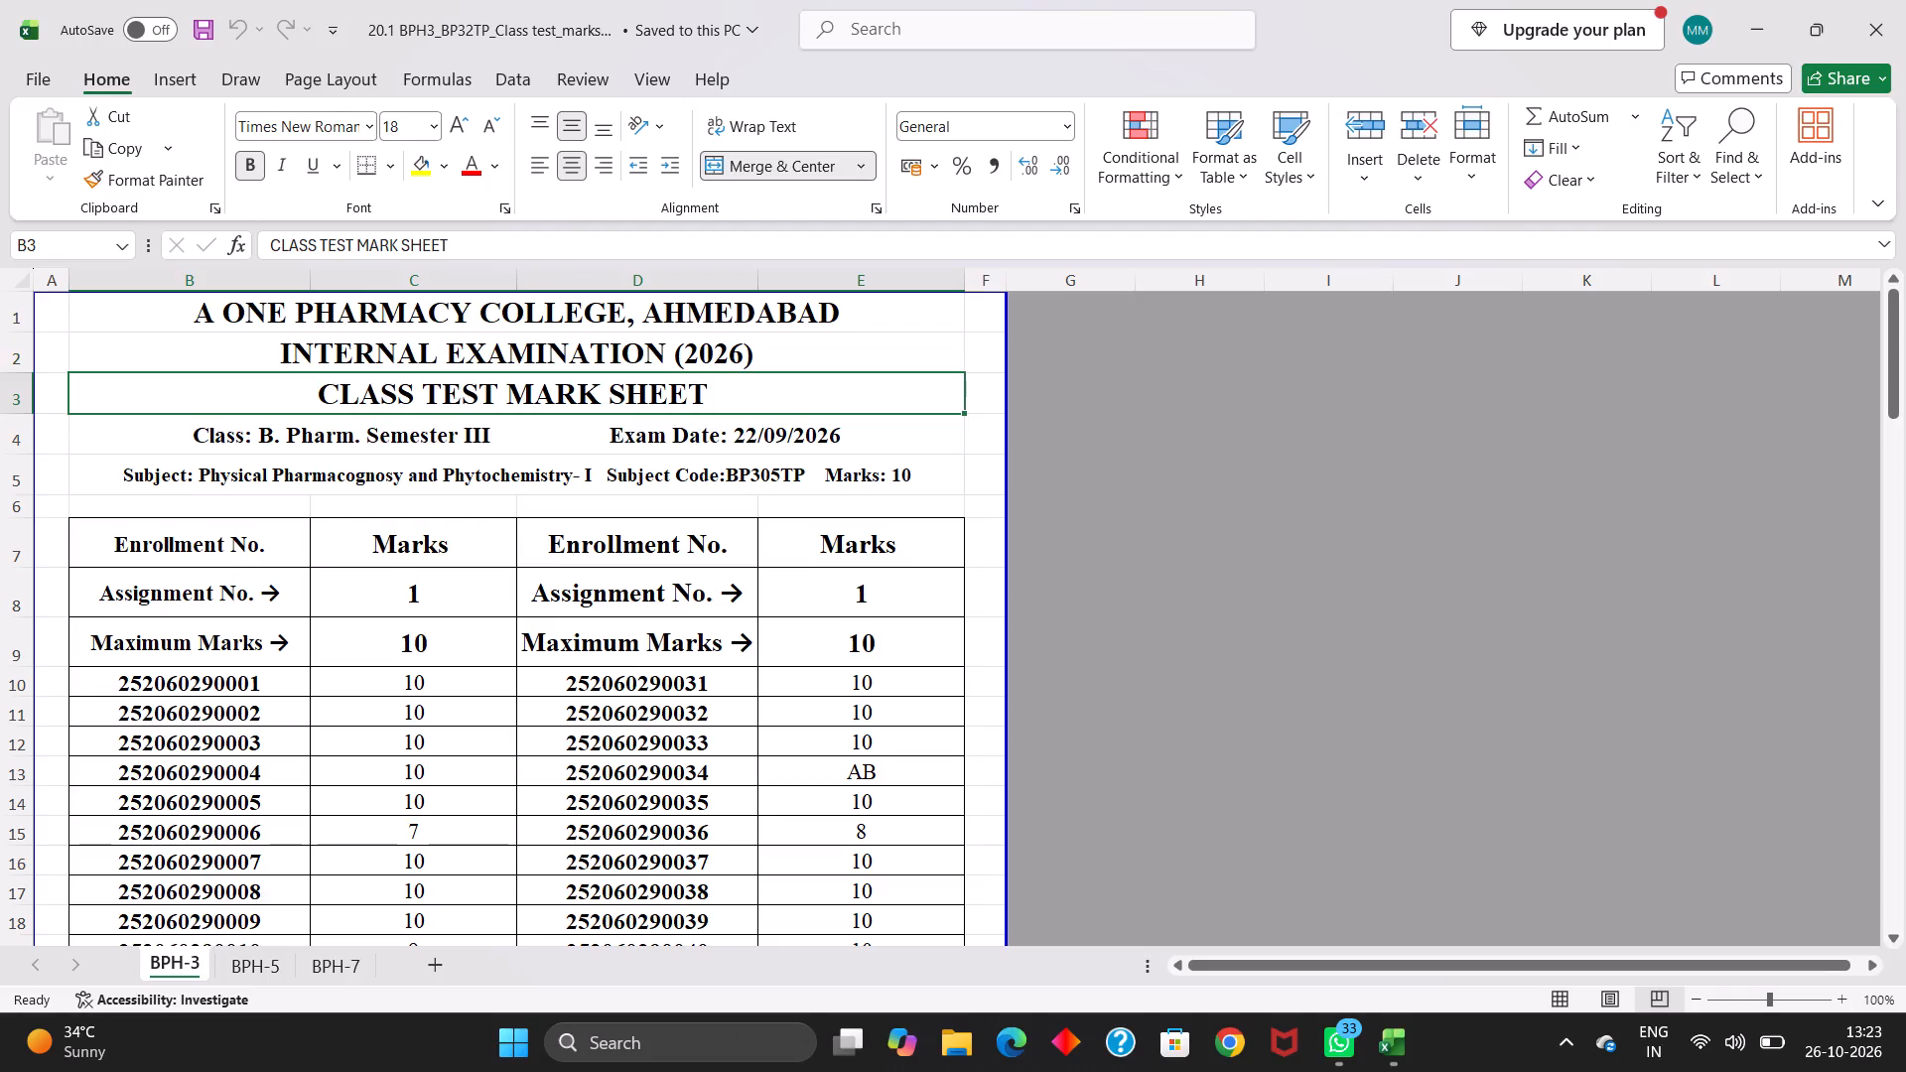
Turn on AutoSave for the class test marks workbook by uploading a copy to OneDrive - Personal.
{"action": "left_click", "coordinate": [147, 34]}
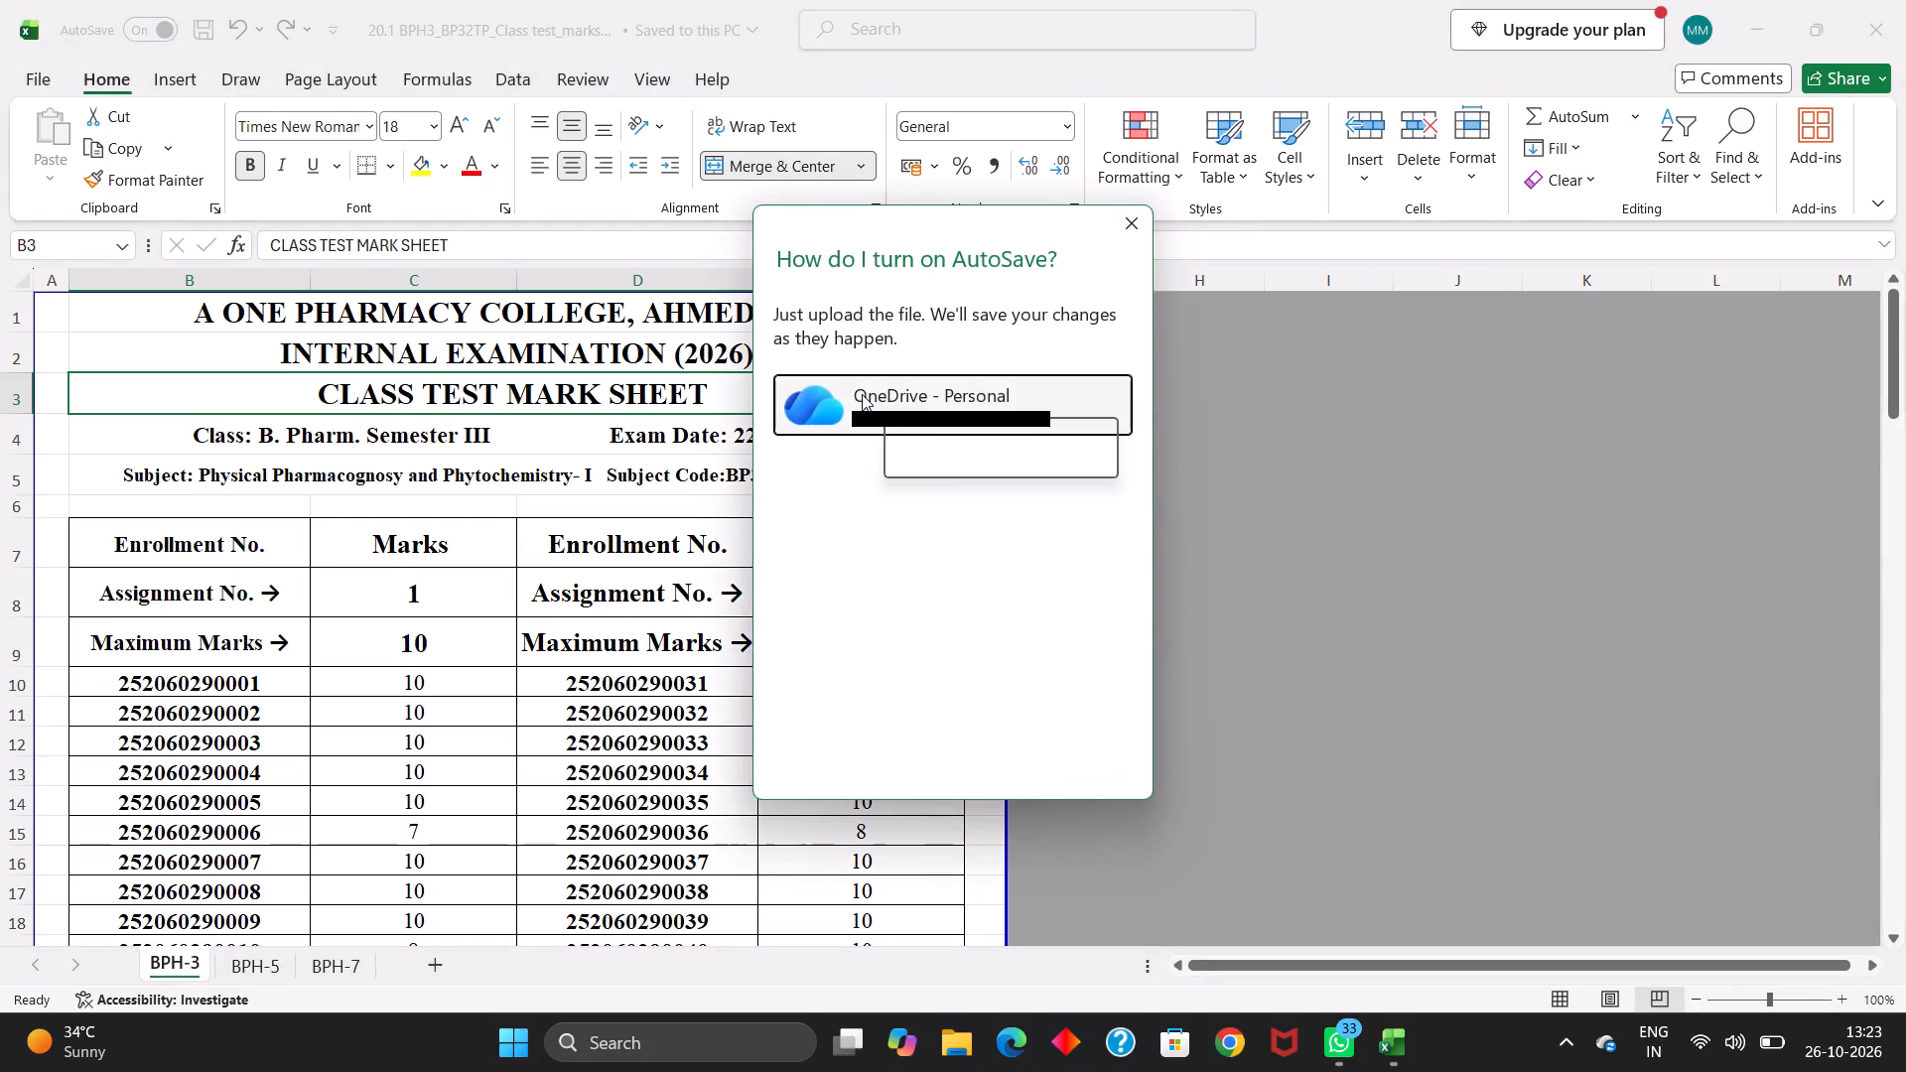
{"action": "left_click", "coordinate": [862, 394]}
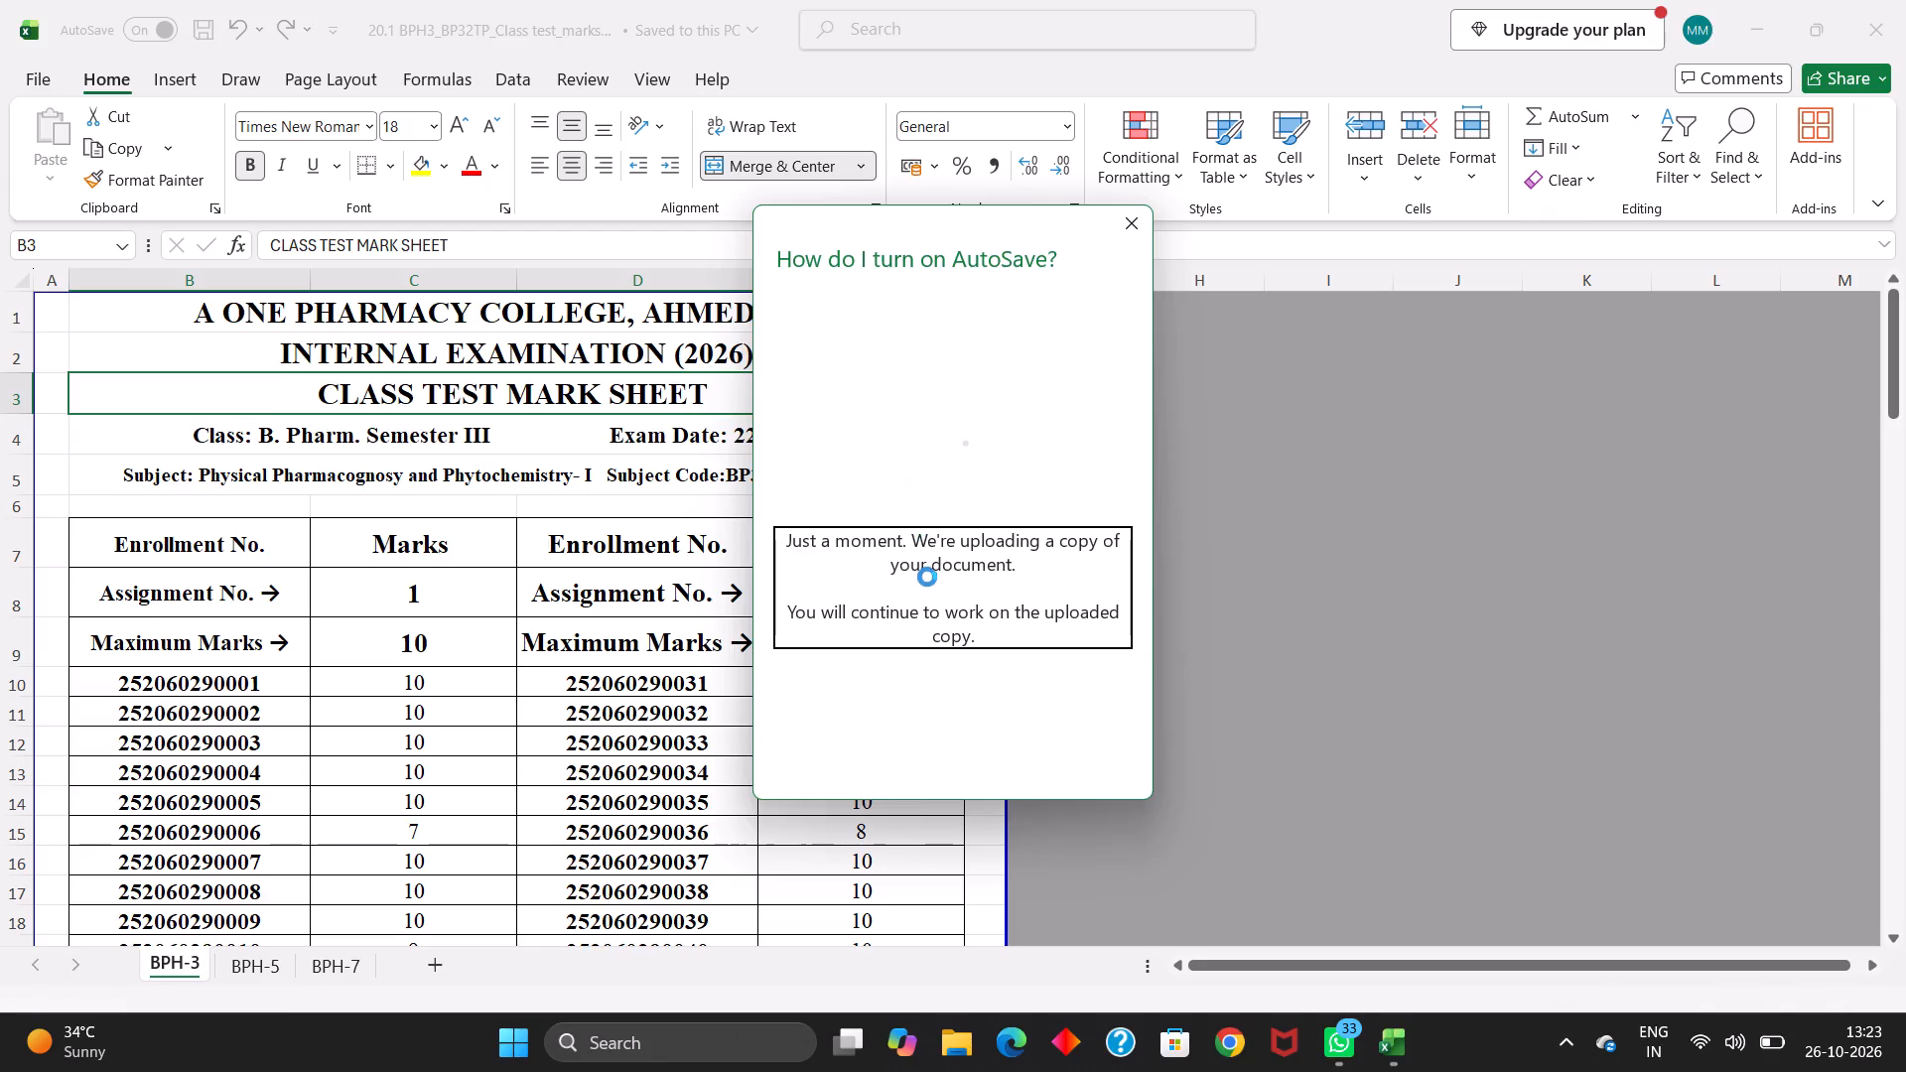
Look through the uploaded workbook's BPH-3 marks tables down to the end of the second page's enrollment list.
{"action": "scroll", "coordinate": [584, 623], "scroll_direction": "down", "scroll_amount": 3}
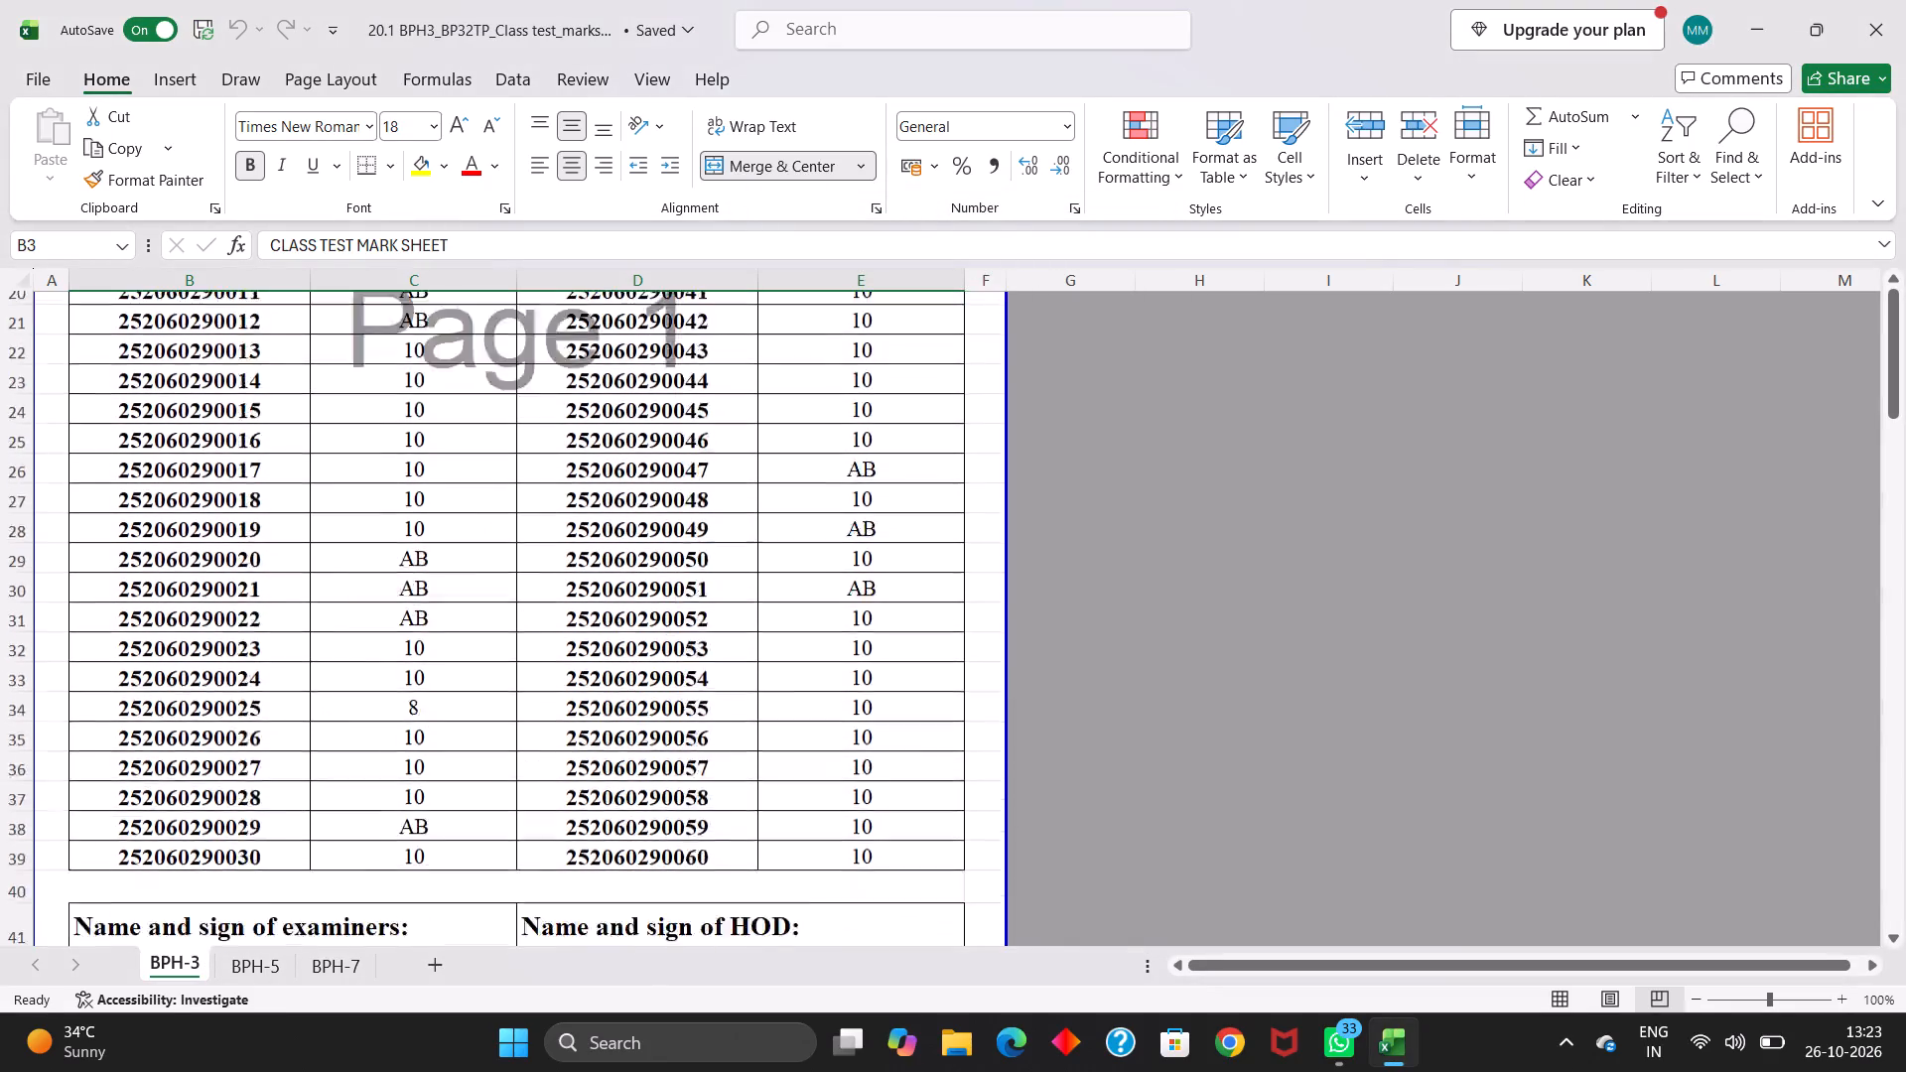
{"action": "scroll", "coordinate": [584, 623], "scroll_direction": "down", "scroll_amount": 6}
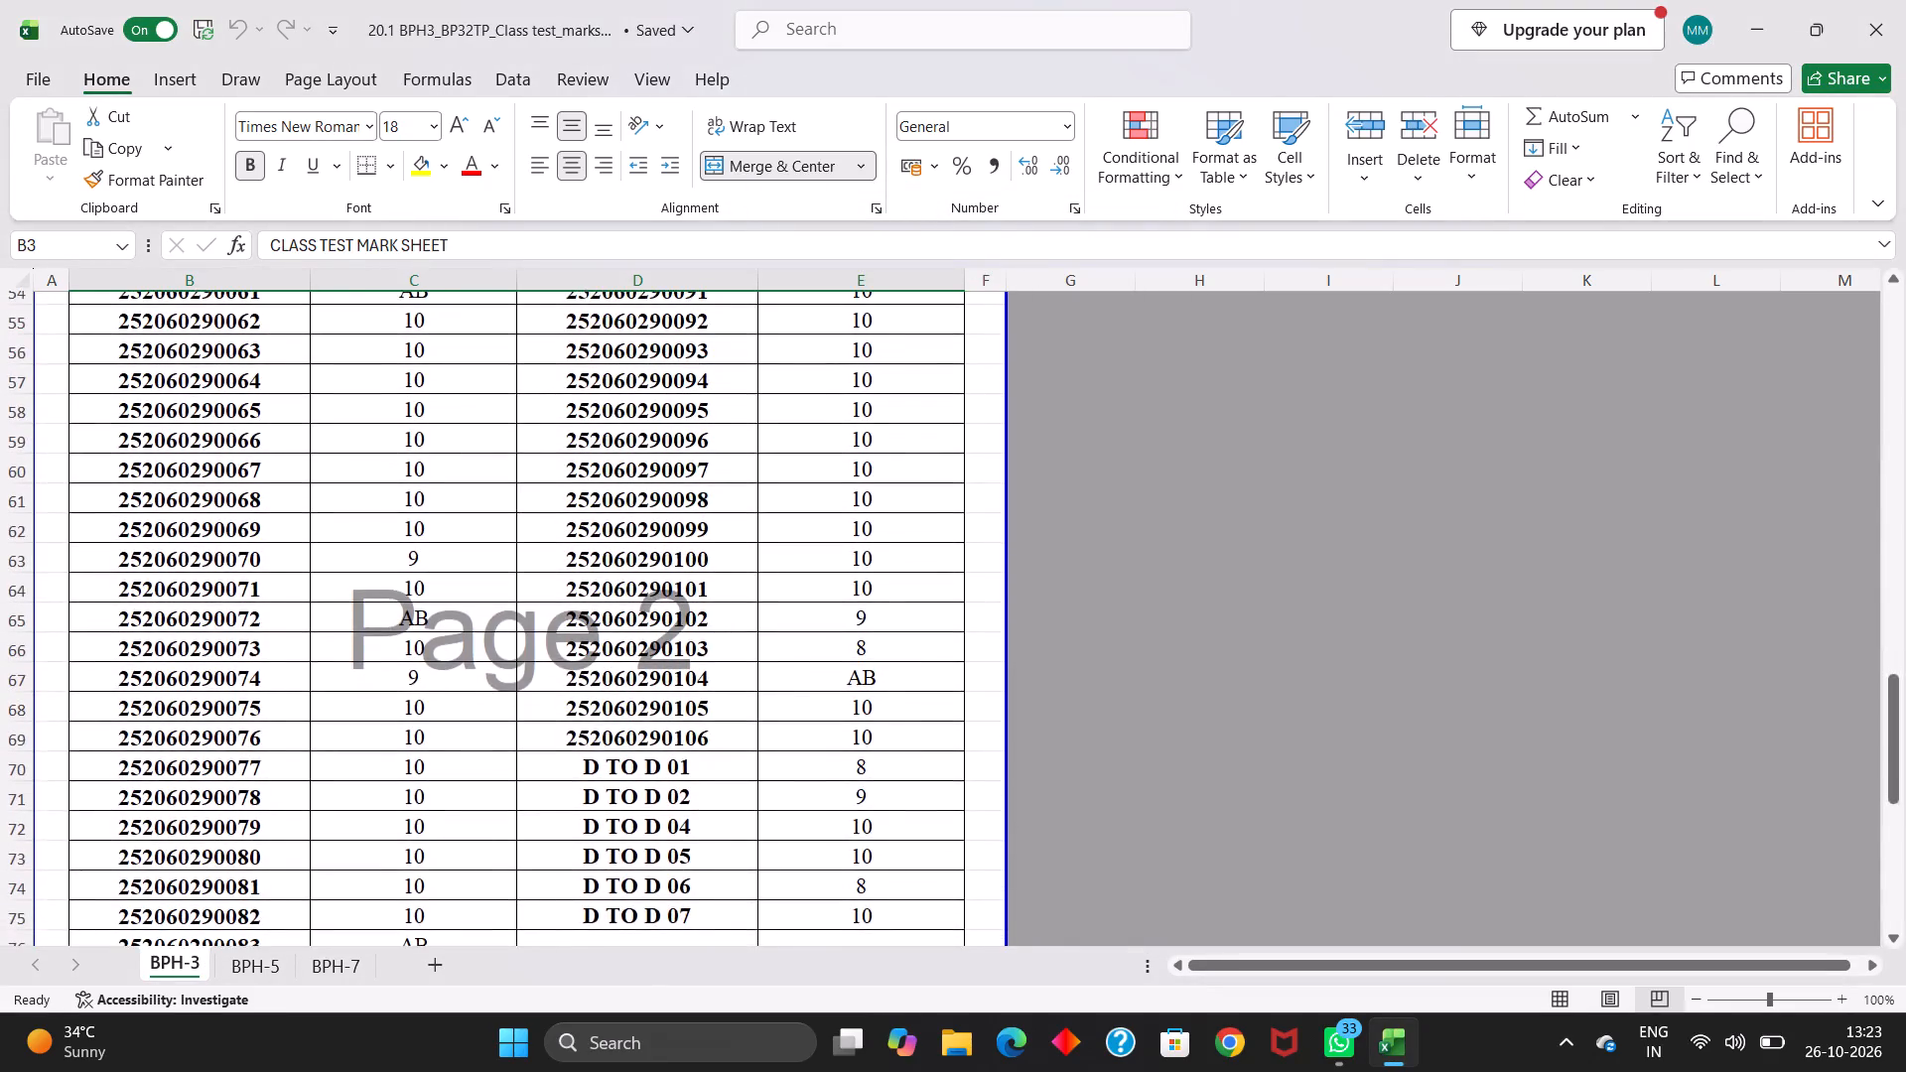
{"action": "scroll", "coordinate": [584, 623], "scroll_direction": "down", "scroll_amount": 1}
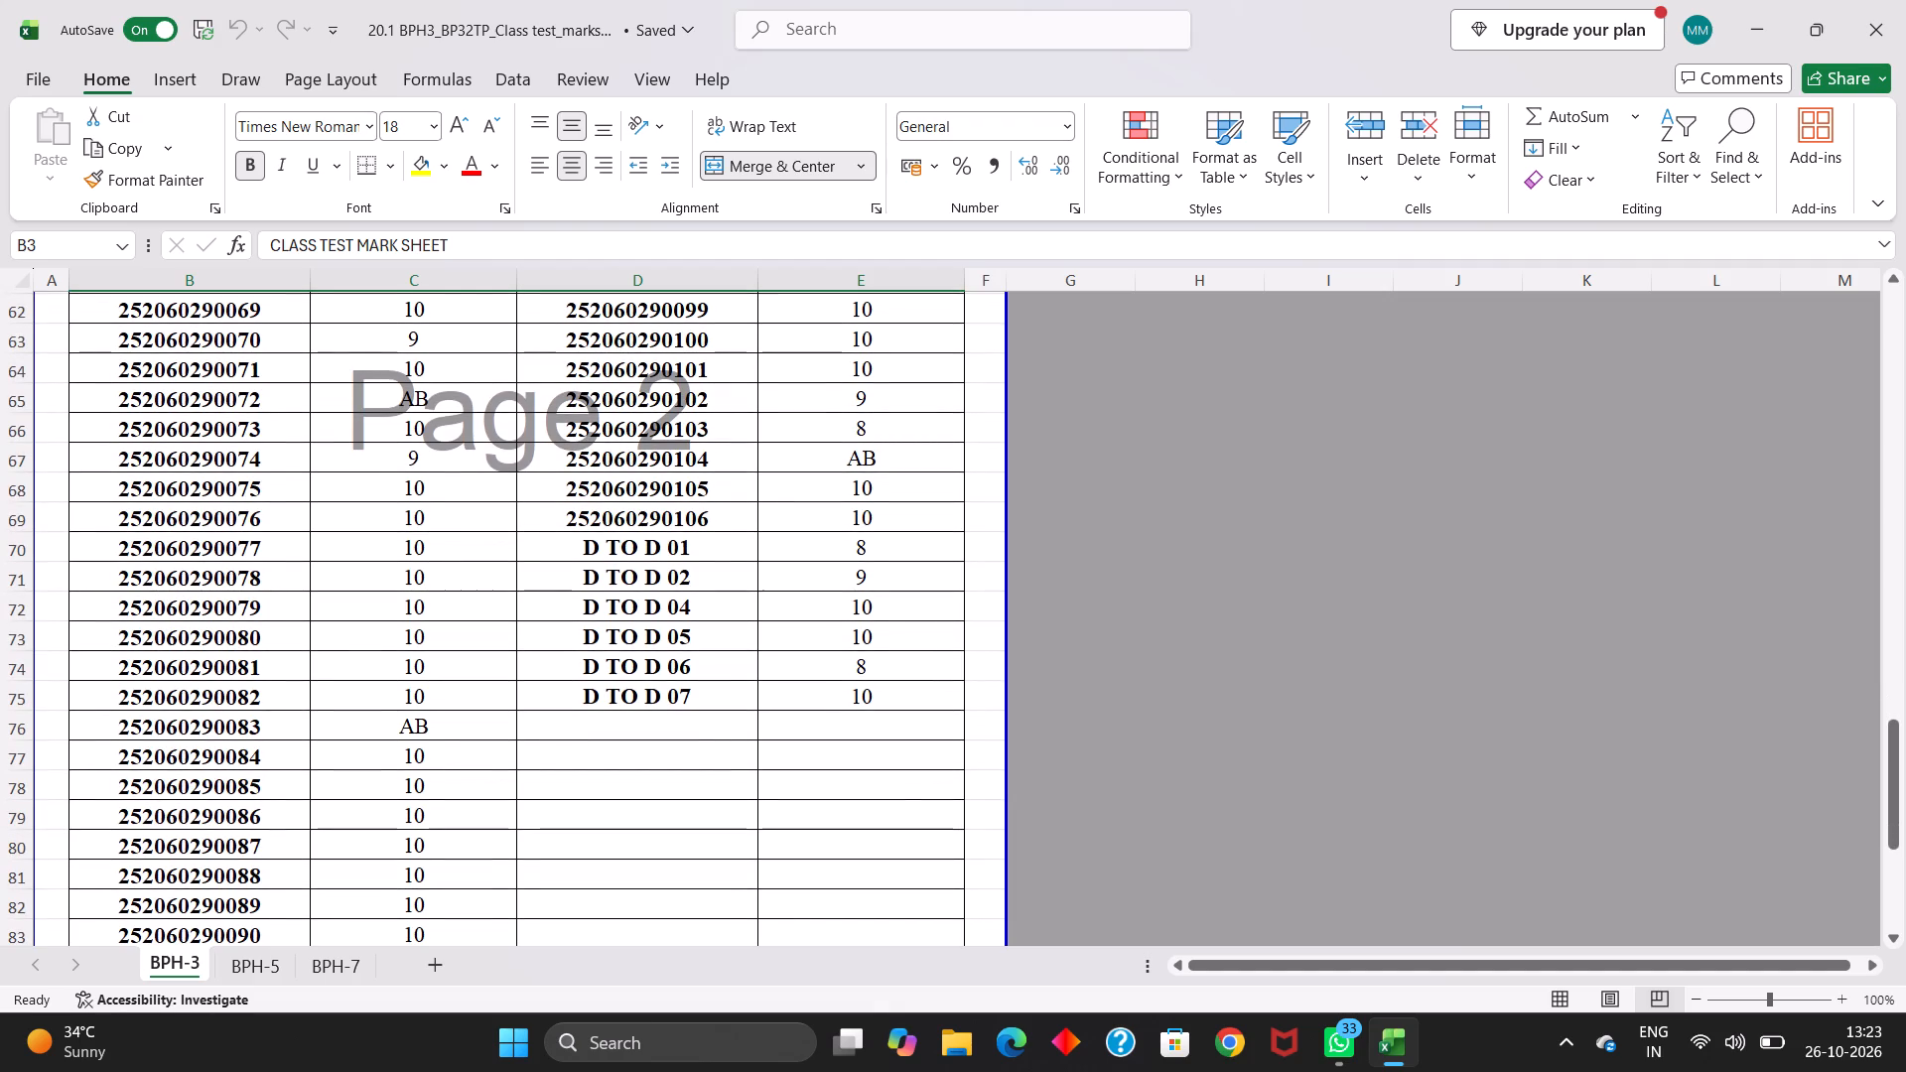
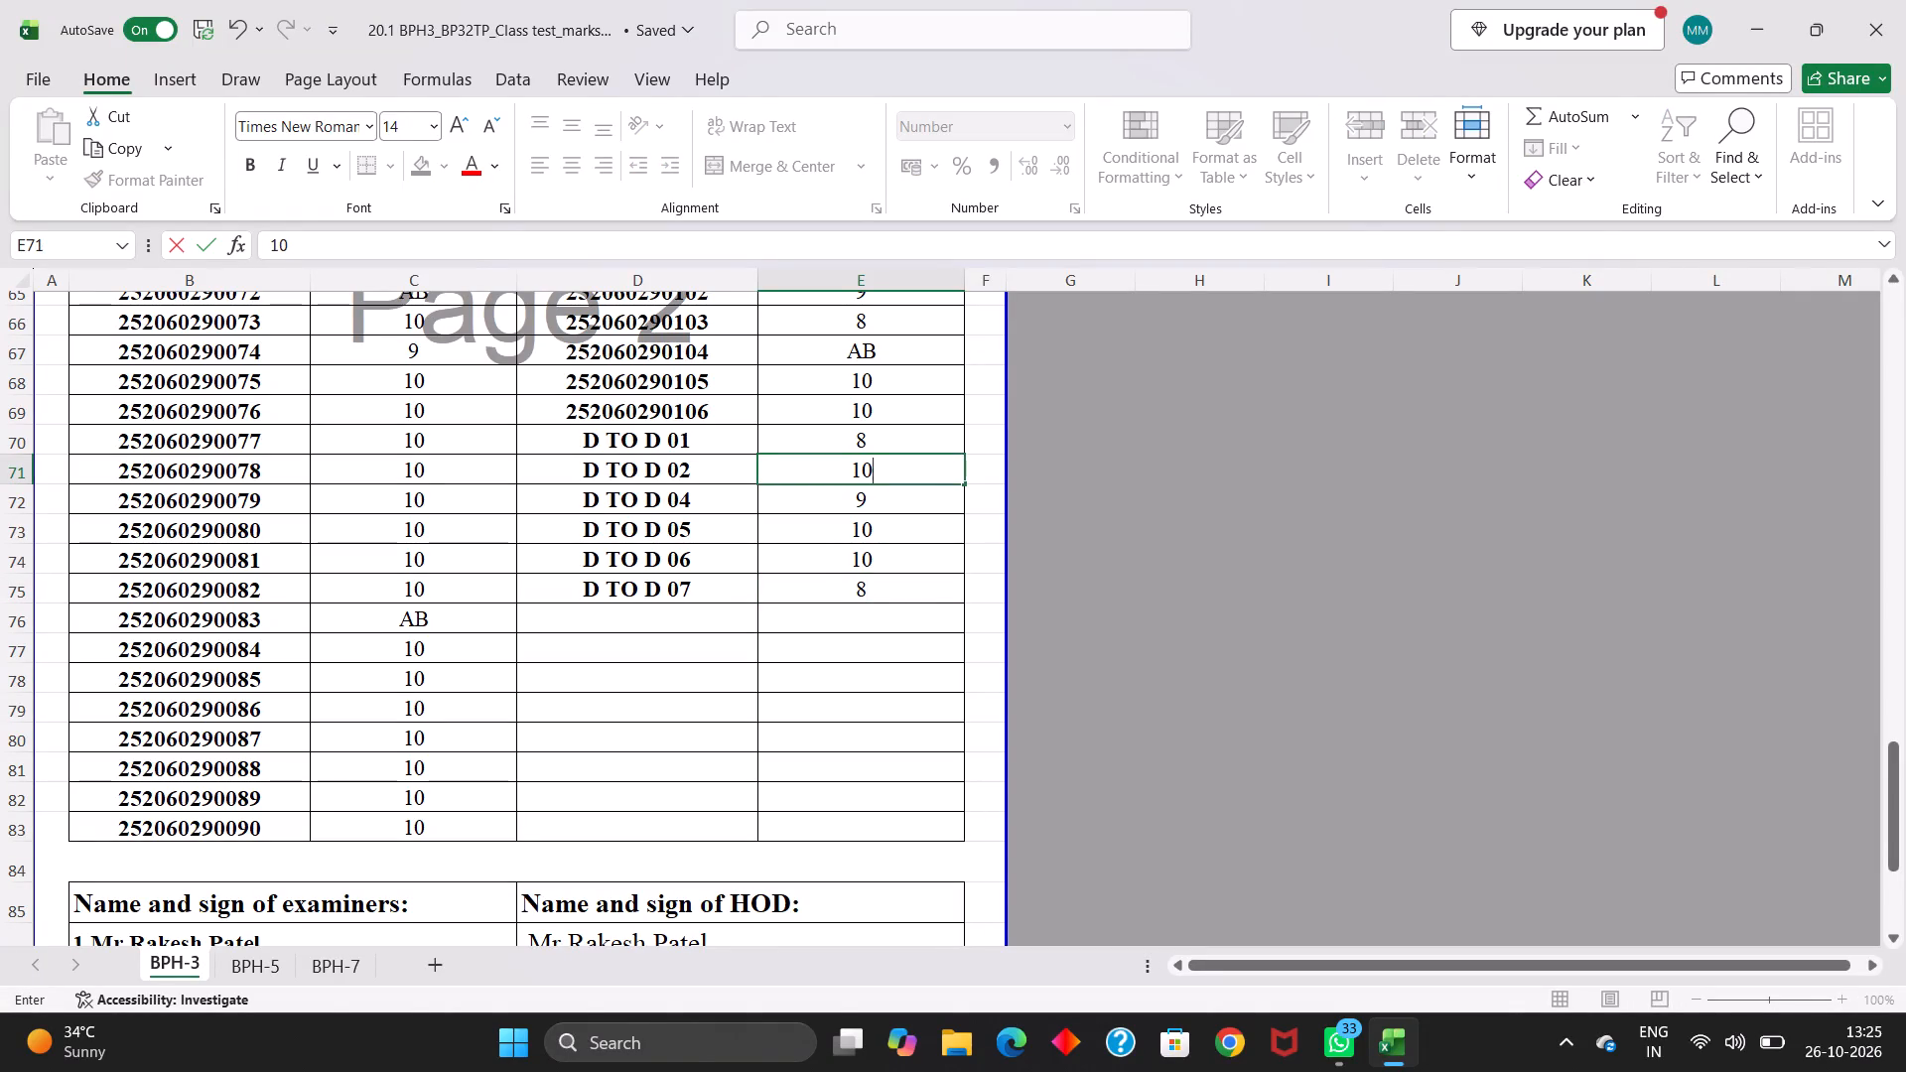
Relabel the page 2 enrollment entries in D72 and D73 as D TO D 03 and D TO D 04.
{"action": "left_click_drag", "start_coordinate": [585, 498], "coordinate": [647, 579]}
{"action": "left_click", "coordinate": [647, 579]}
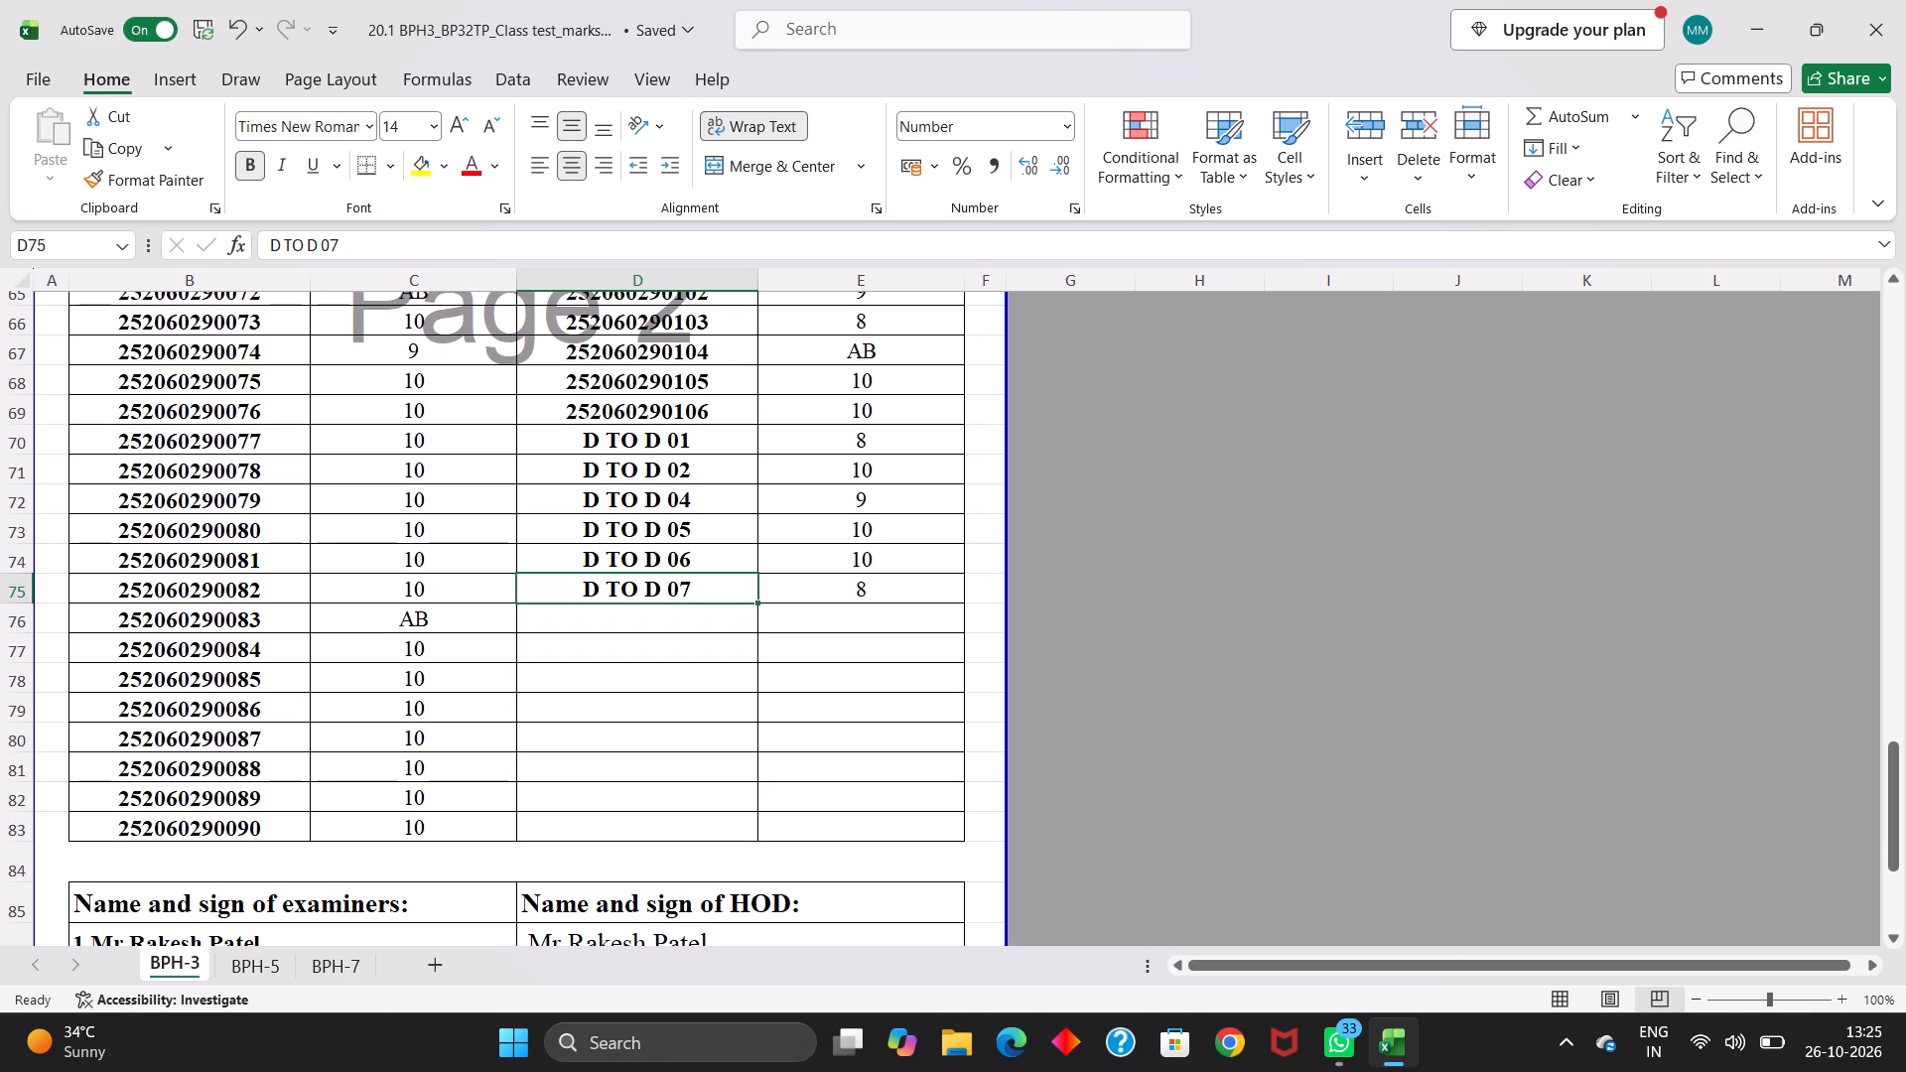
{"action": "double_click", "coordinate": [712, 502]}
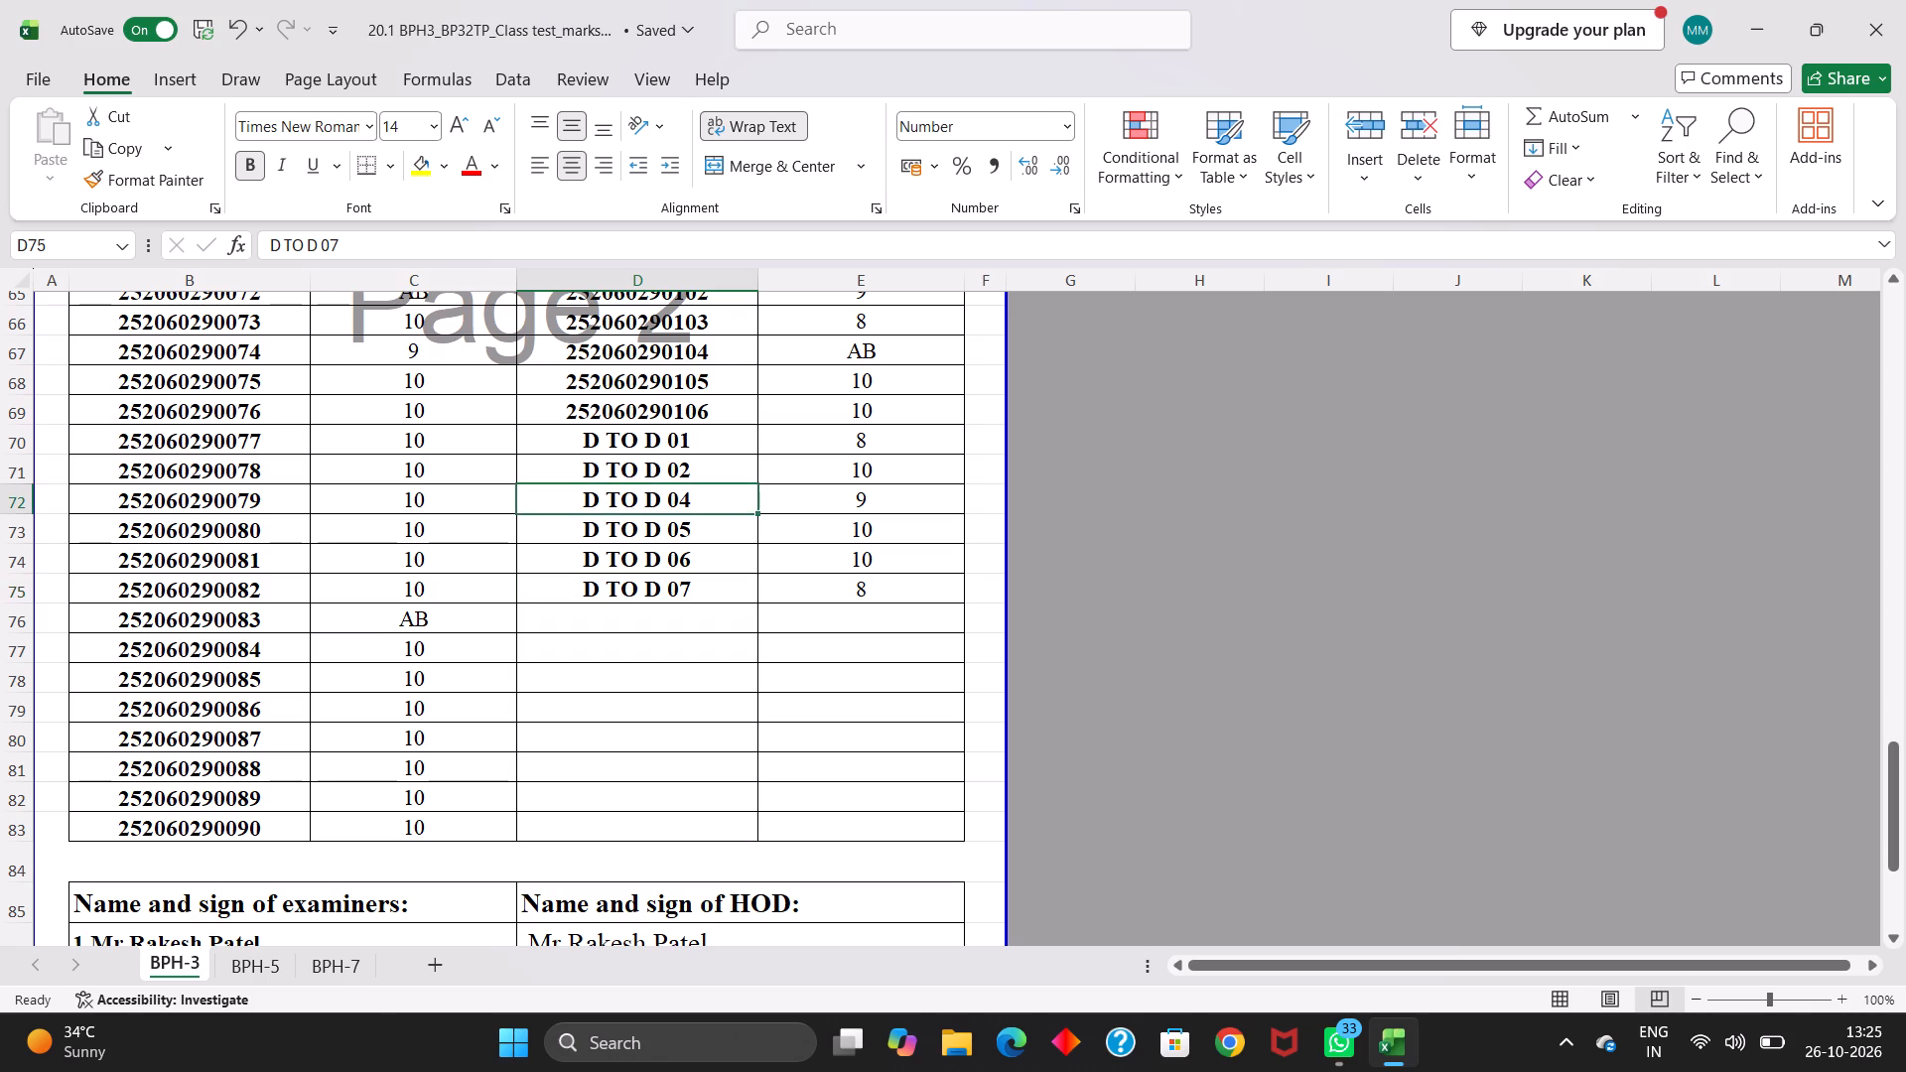
{"action": "key", "text": "BackSpace"}
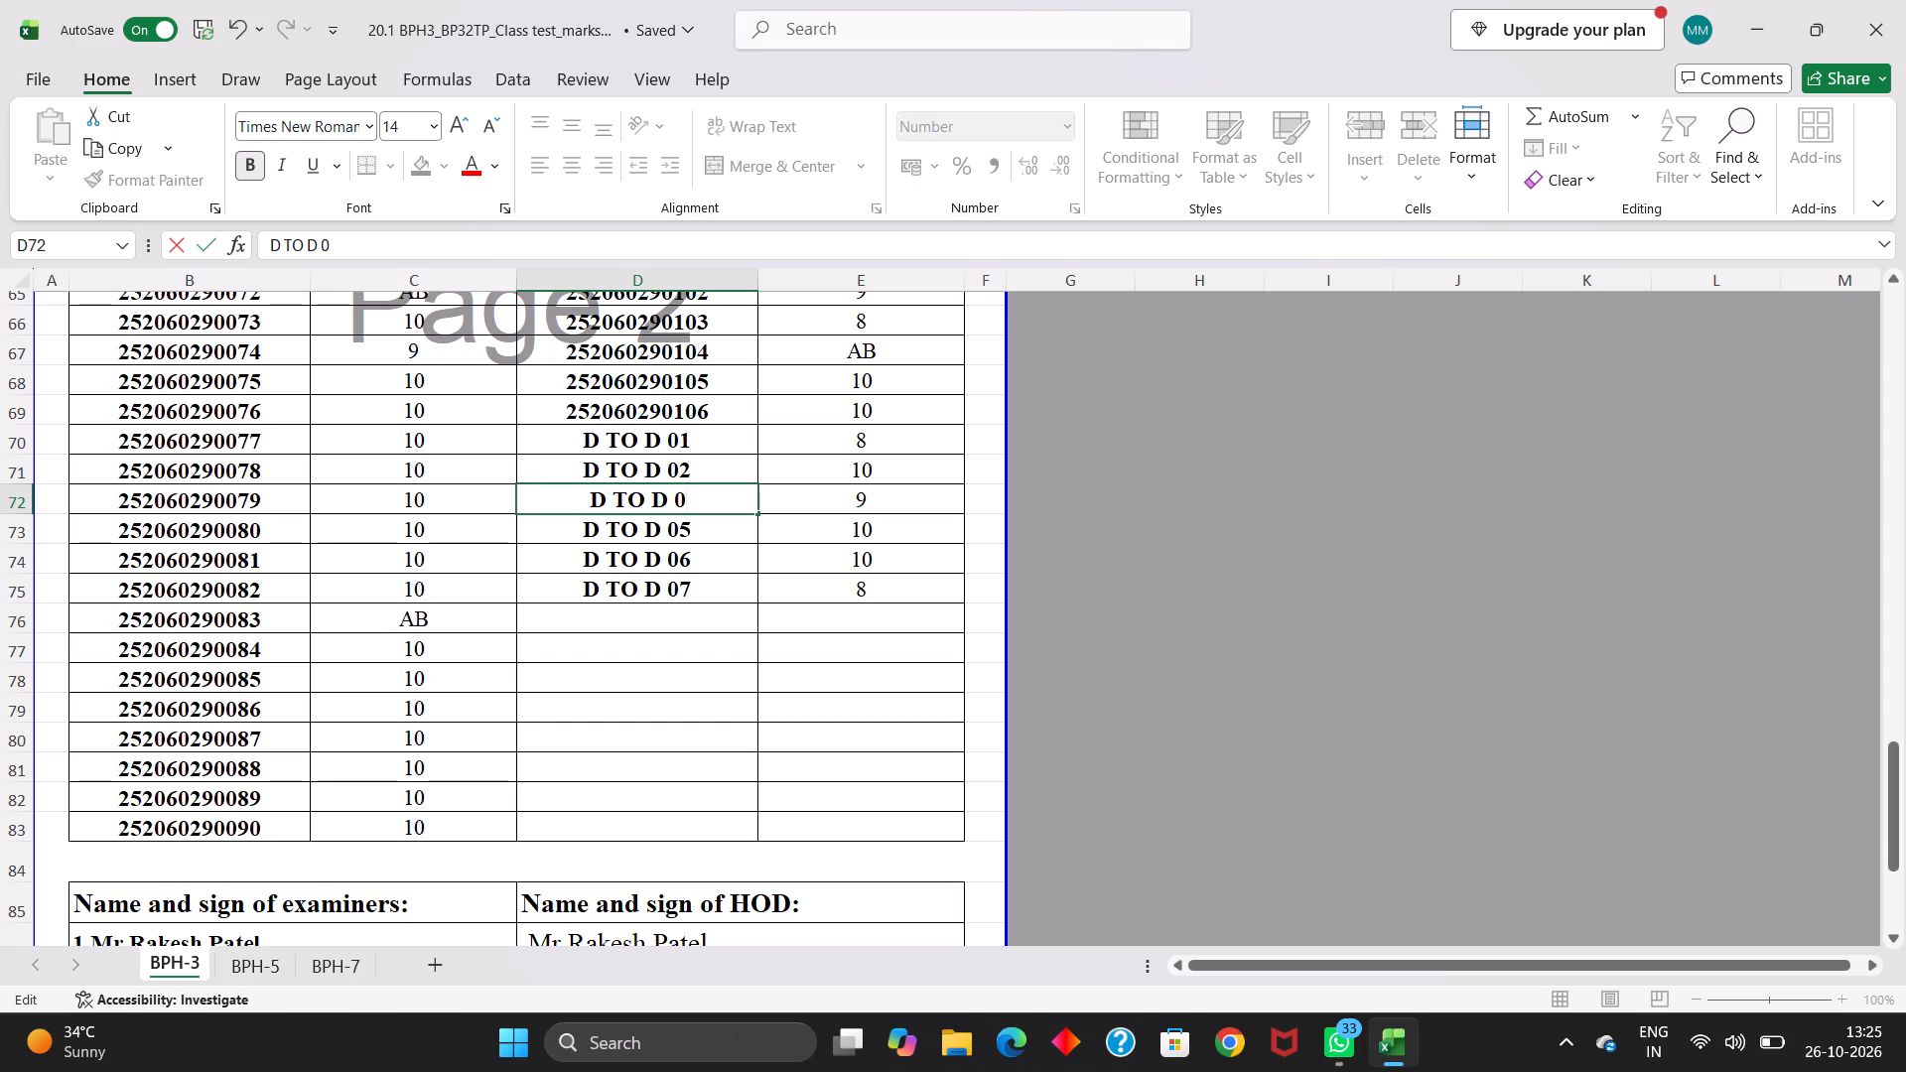
{"action": "key", "text": "3"}
{"action": "left_click", "coordinate": [700, 527]}
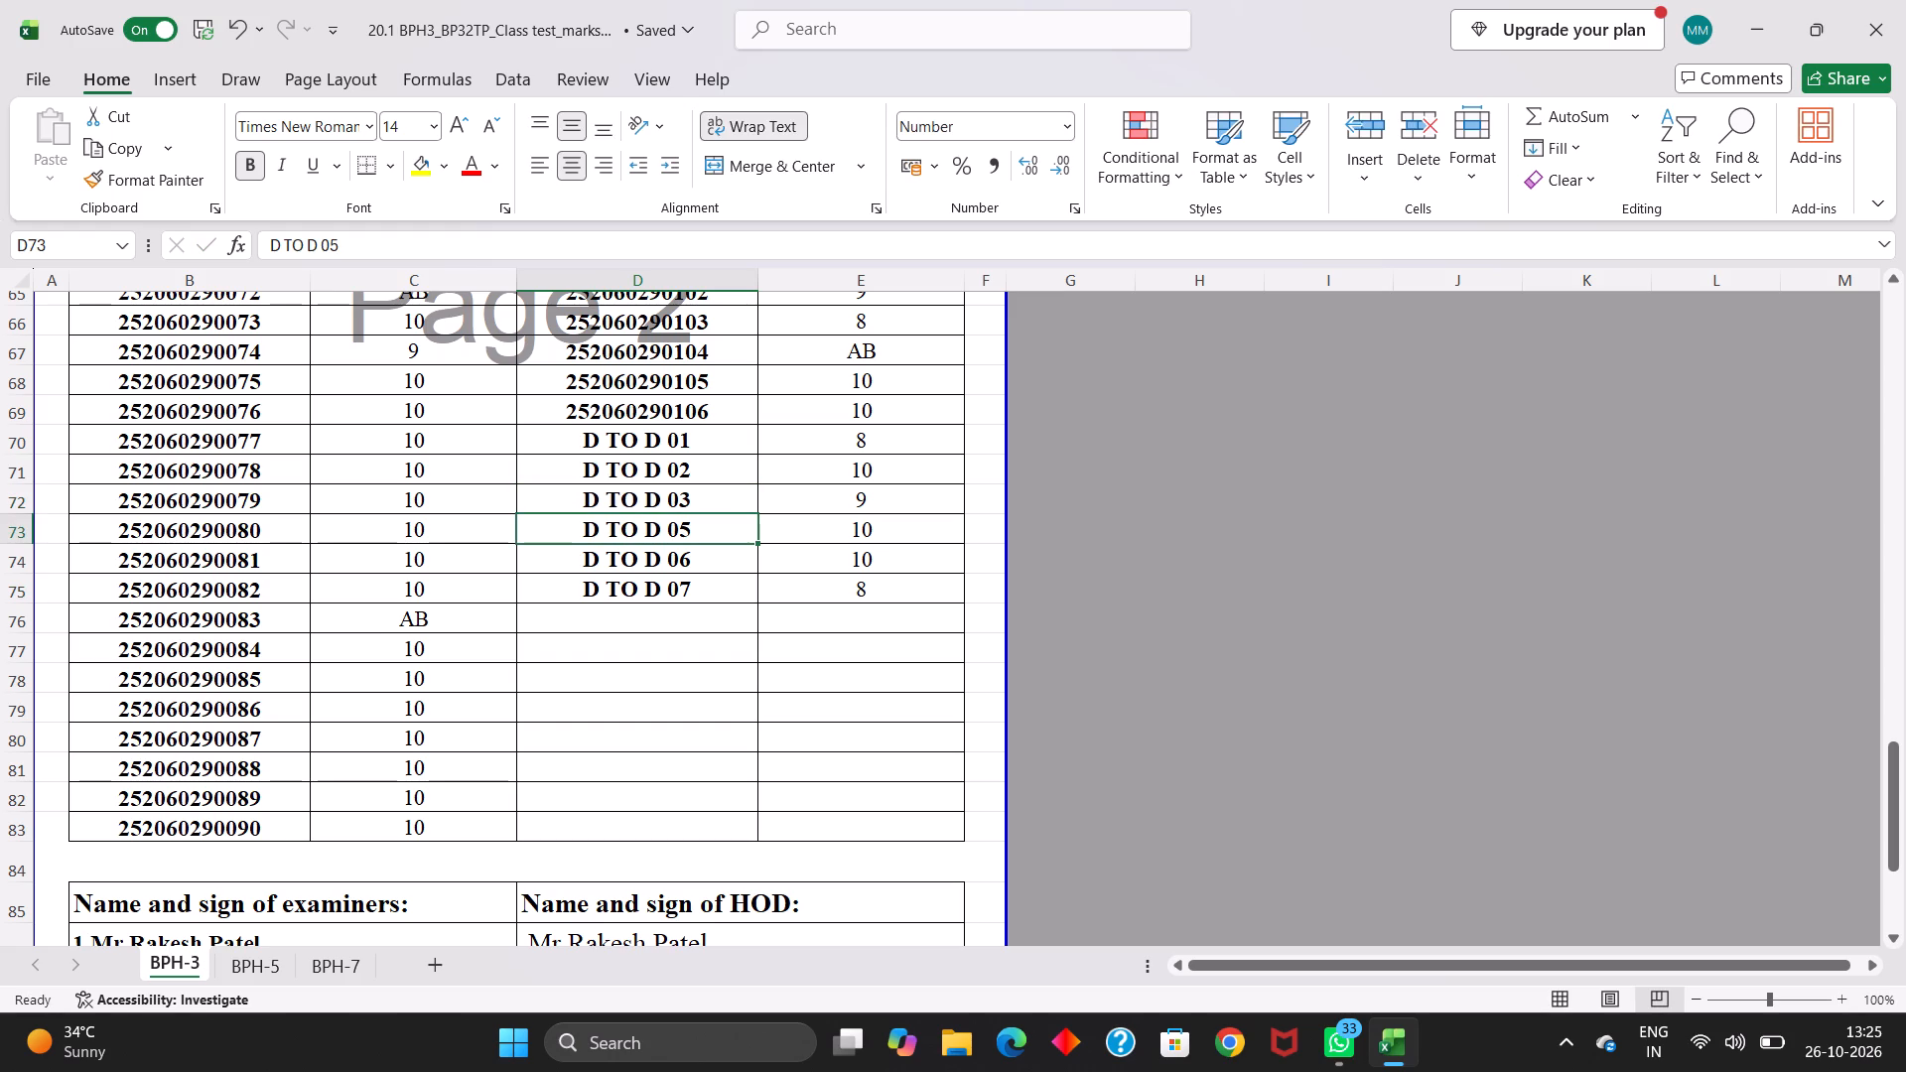
{"action": "left_click", "coordinate": [700, 527]}
{"action": "double_click", "coordinate": [700, 527]}
{"action": "key", "text": "BackSpace"}
{"action": "key", "text": "BackSpace"}
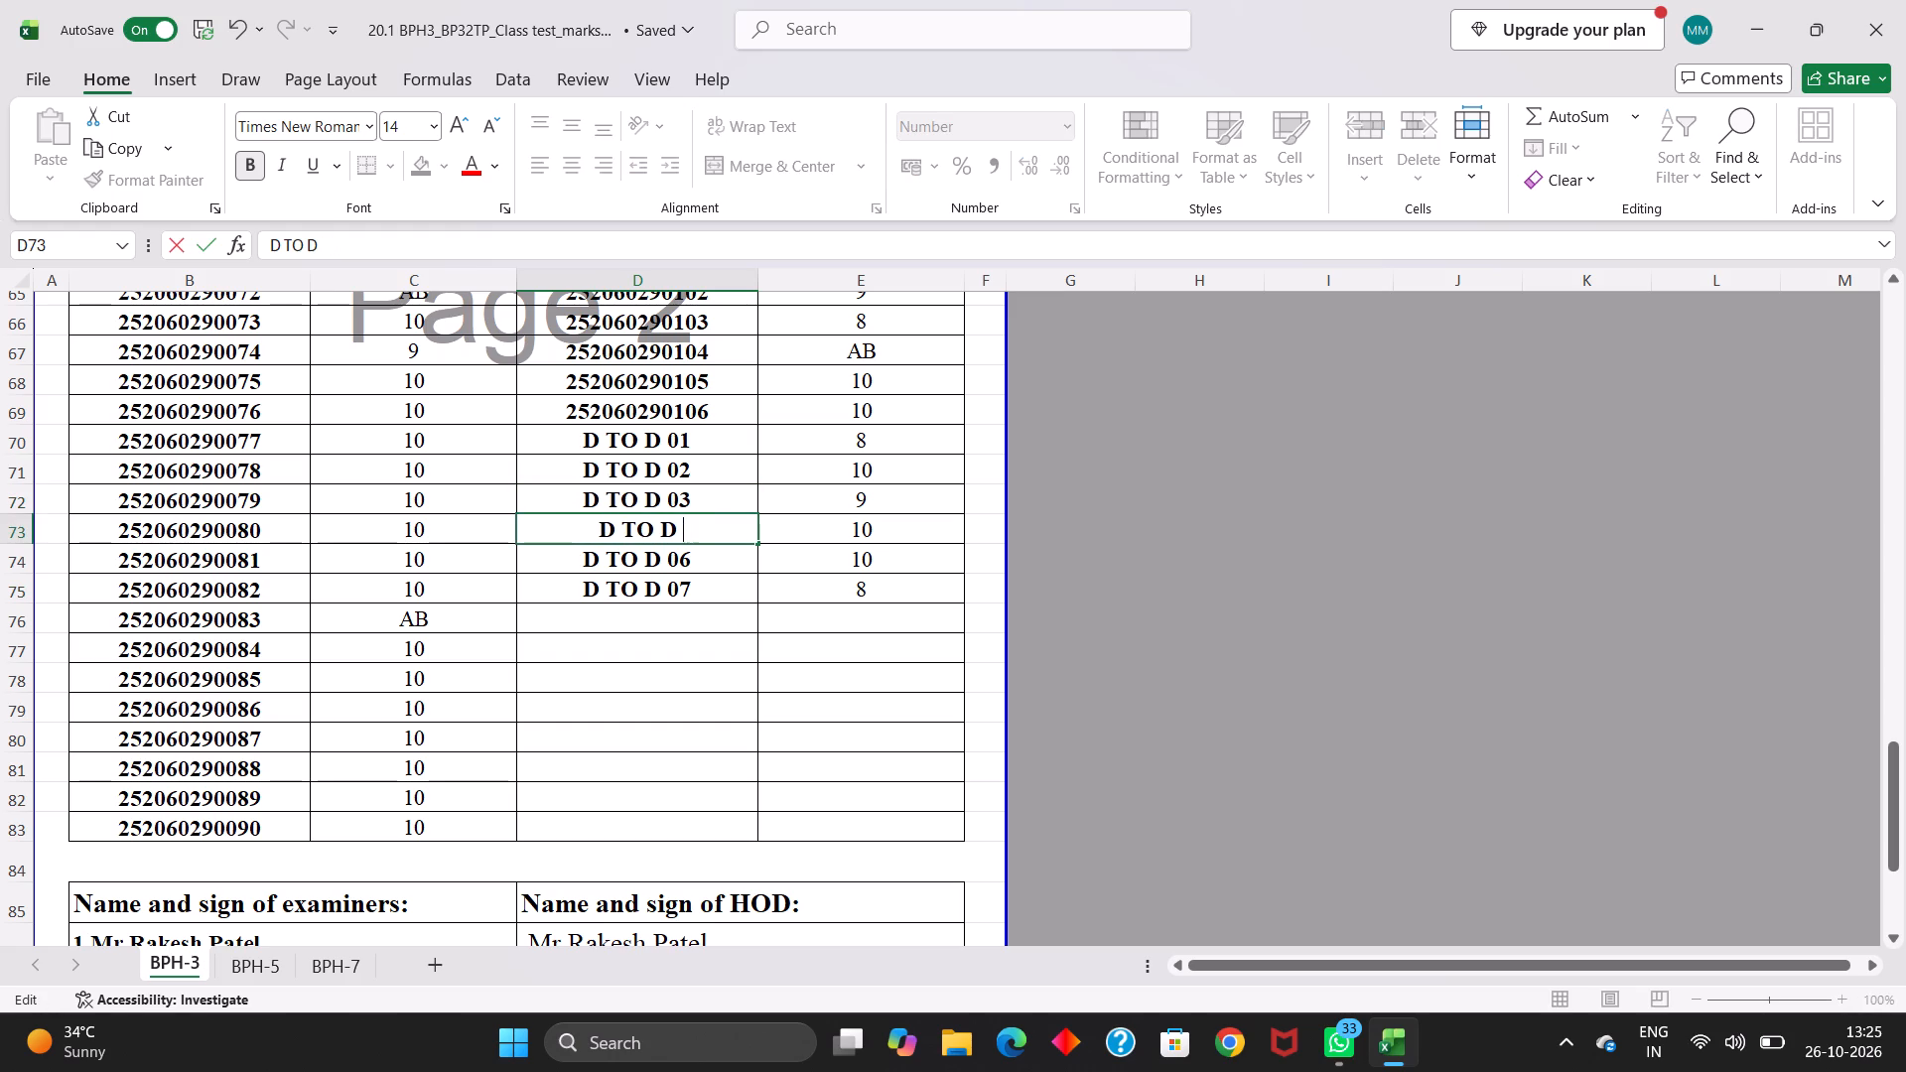
{"action": "type", "text": "04"}
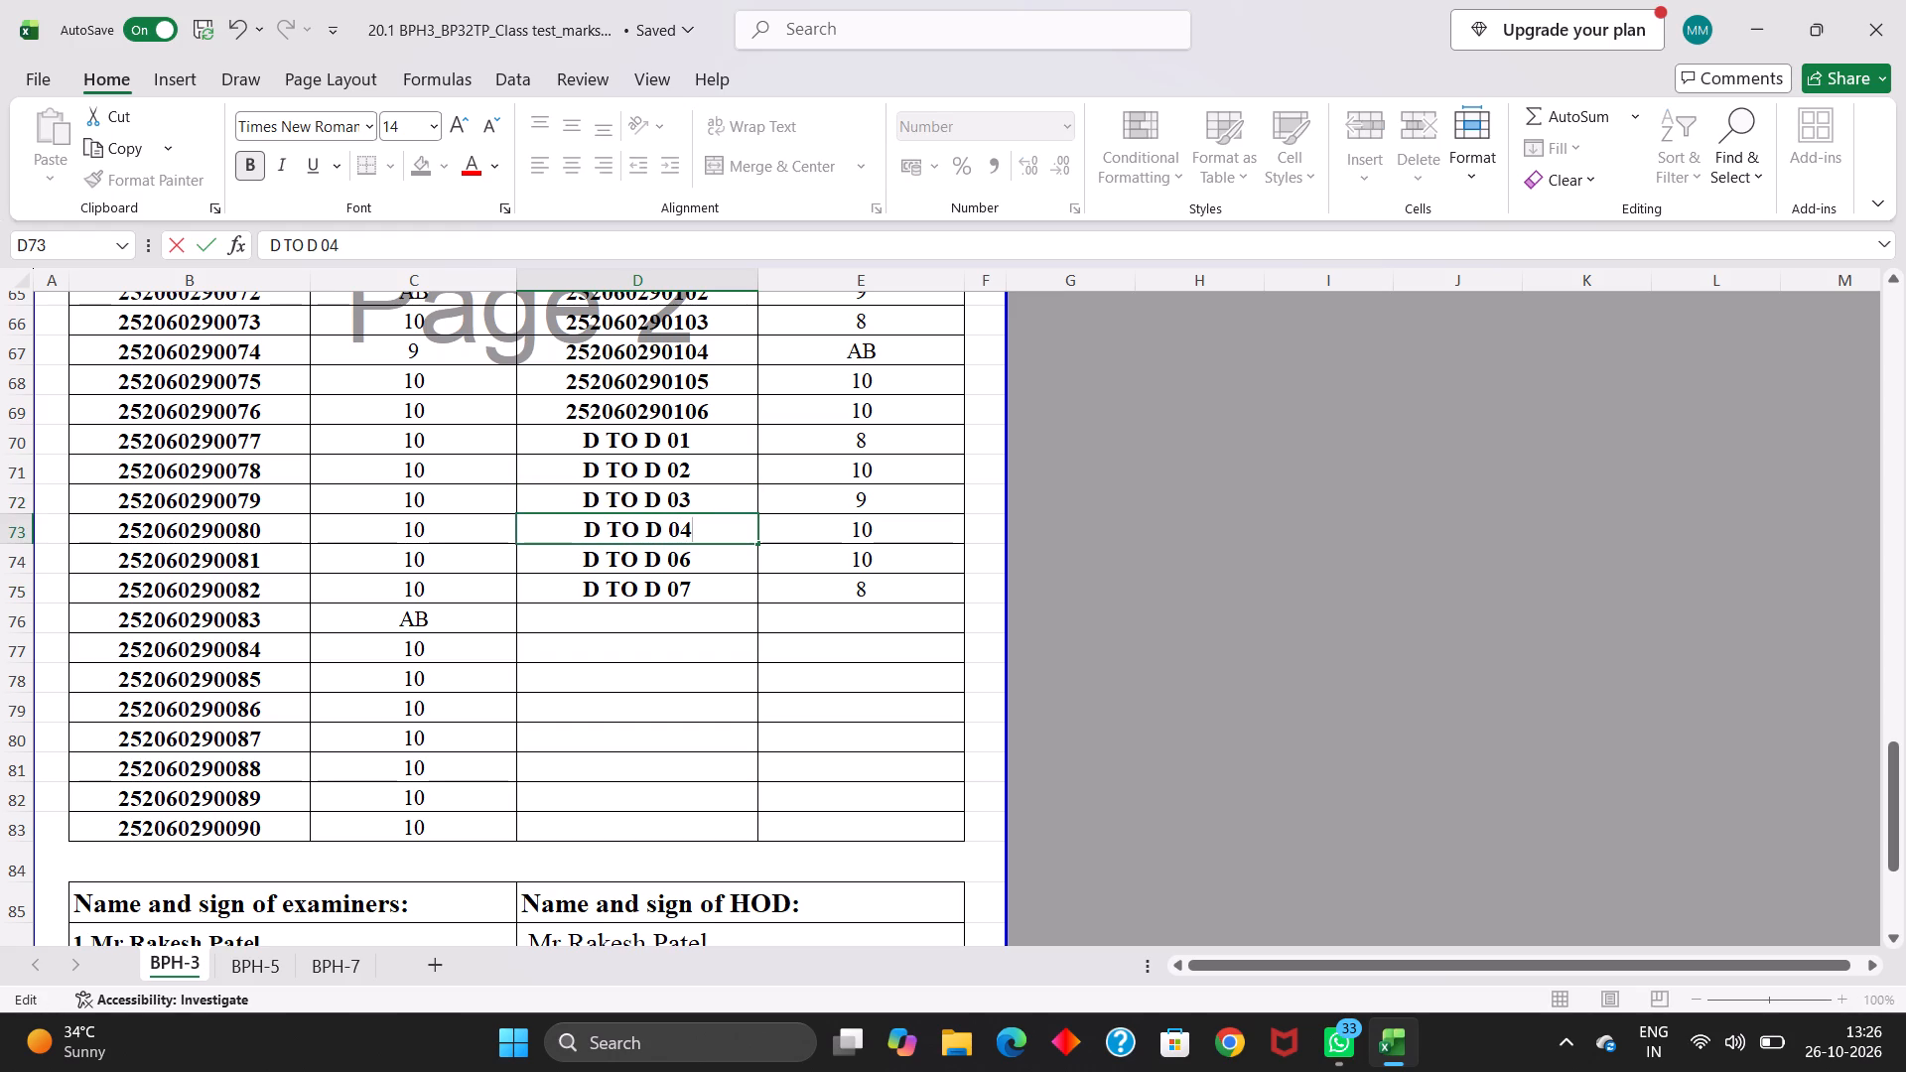
{"action": "key", "text": "Down"}
{"action": "key", "text": "Down"}
Relabel the enrollment entries in D74 and D75 as D TO D 05 and D TO D 06.
{"action": "double_click", "coordinate": [699, 559]}
{"action": "key", "text": "BackSpace"}
{"action": "key", "text": "5"}
{"action": "key", "text": "Down"}
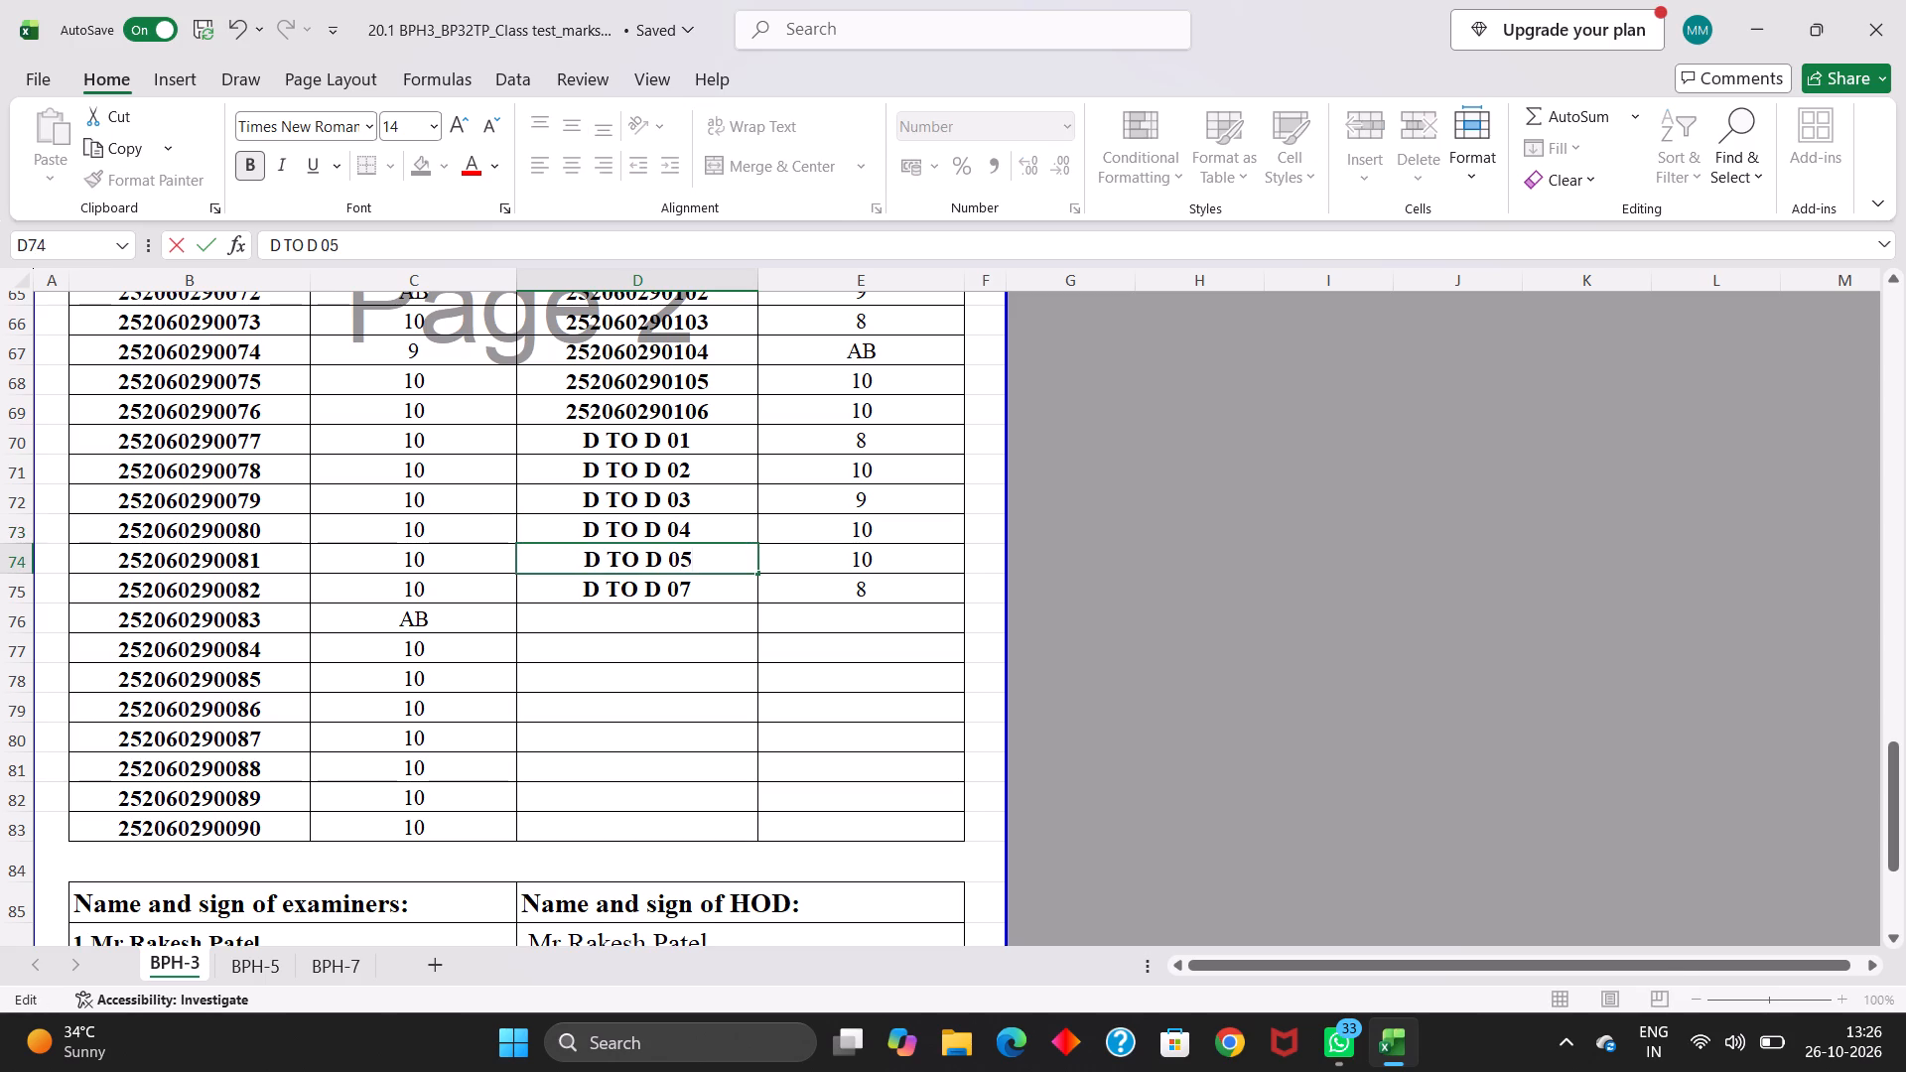
{"action": "double_click", "coordinate": [691, 595]}
{"action": "key", "text": "BackSpace"}
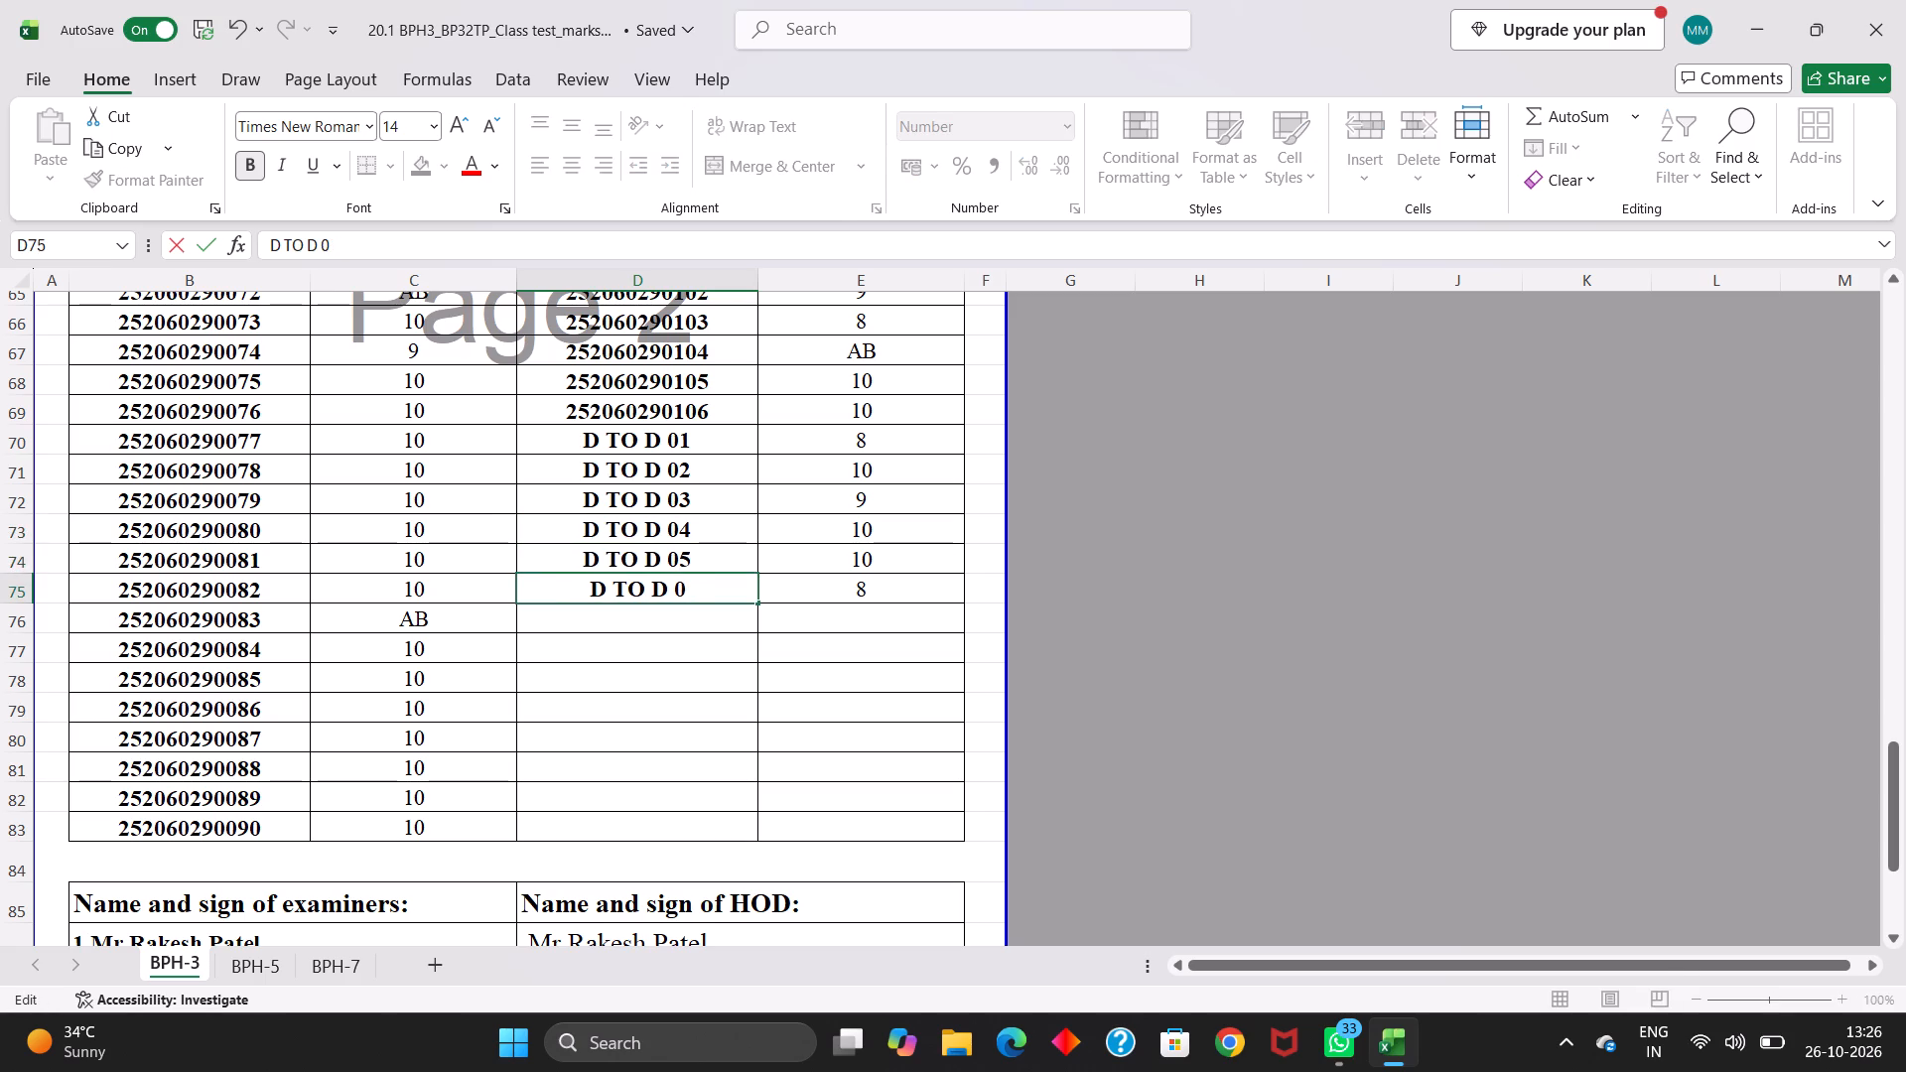
{"action": "key", "text": "6"}
{"action": "key", "text": "Down"}
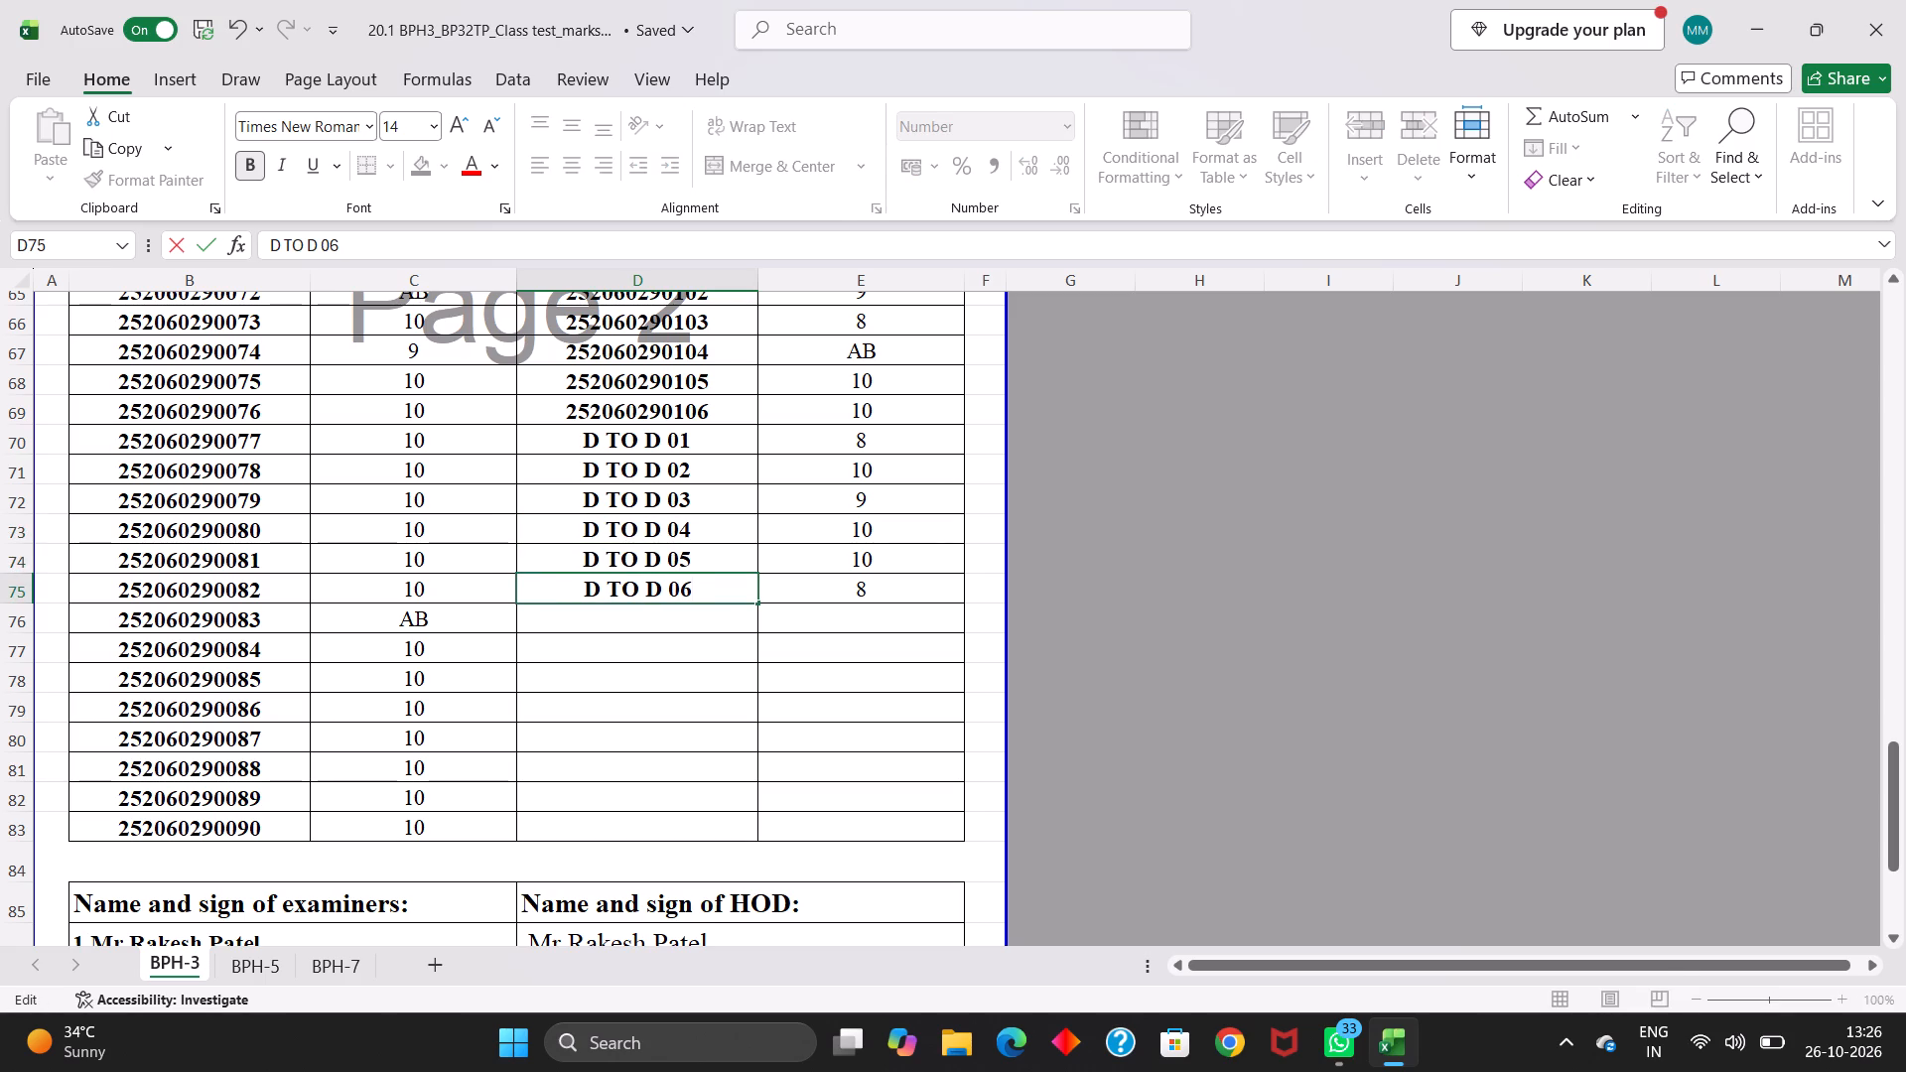
Add D TO D 07 in the empty enrollment cell D76, reusing the text of the D TO D 06 entry above.
{"action": "left_click", "coordinate": [660, 623]}
{"action": "double_click", "coordinate": [631, 599]}
{"action": "left_click_drag", "start_coordinate": [580, 588], "coordinate": [692, 588]}
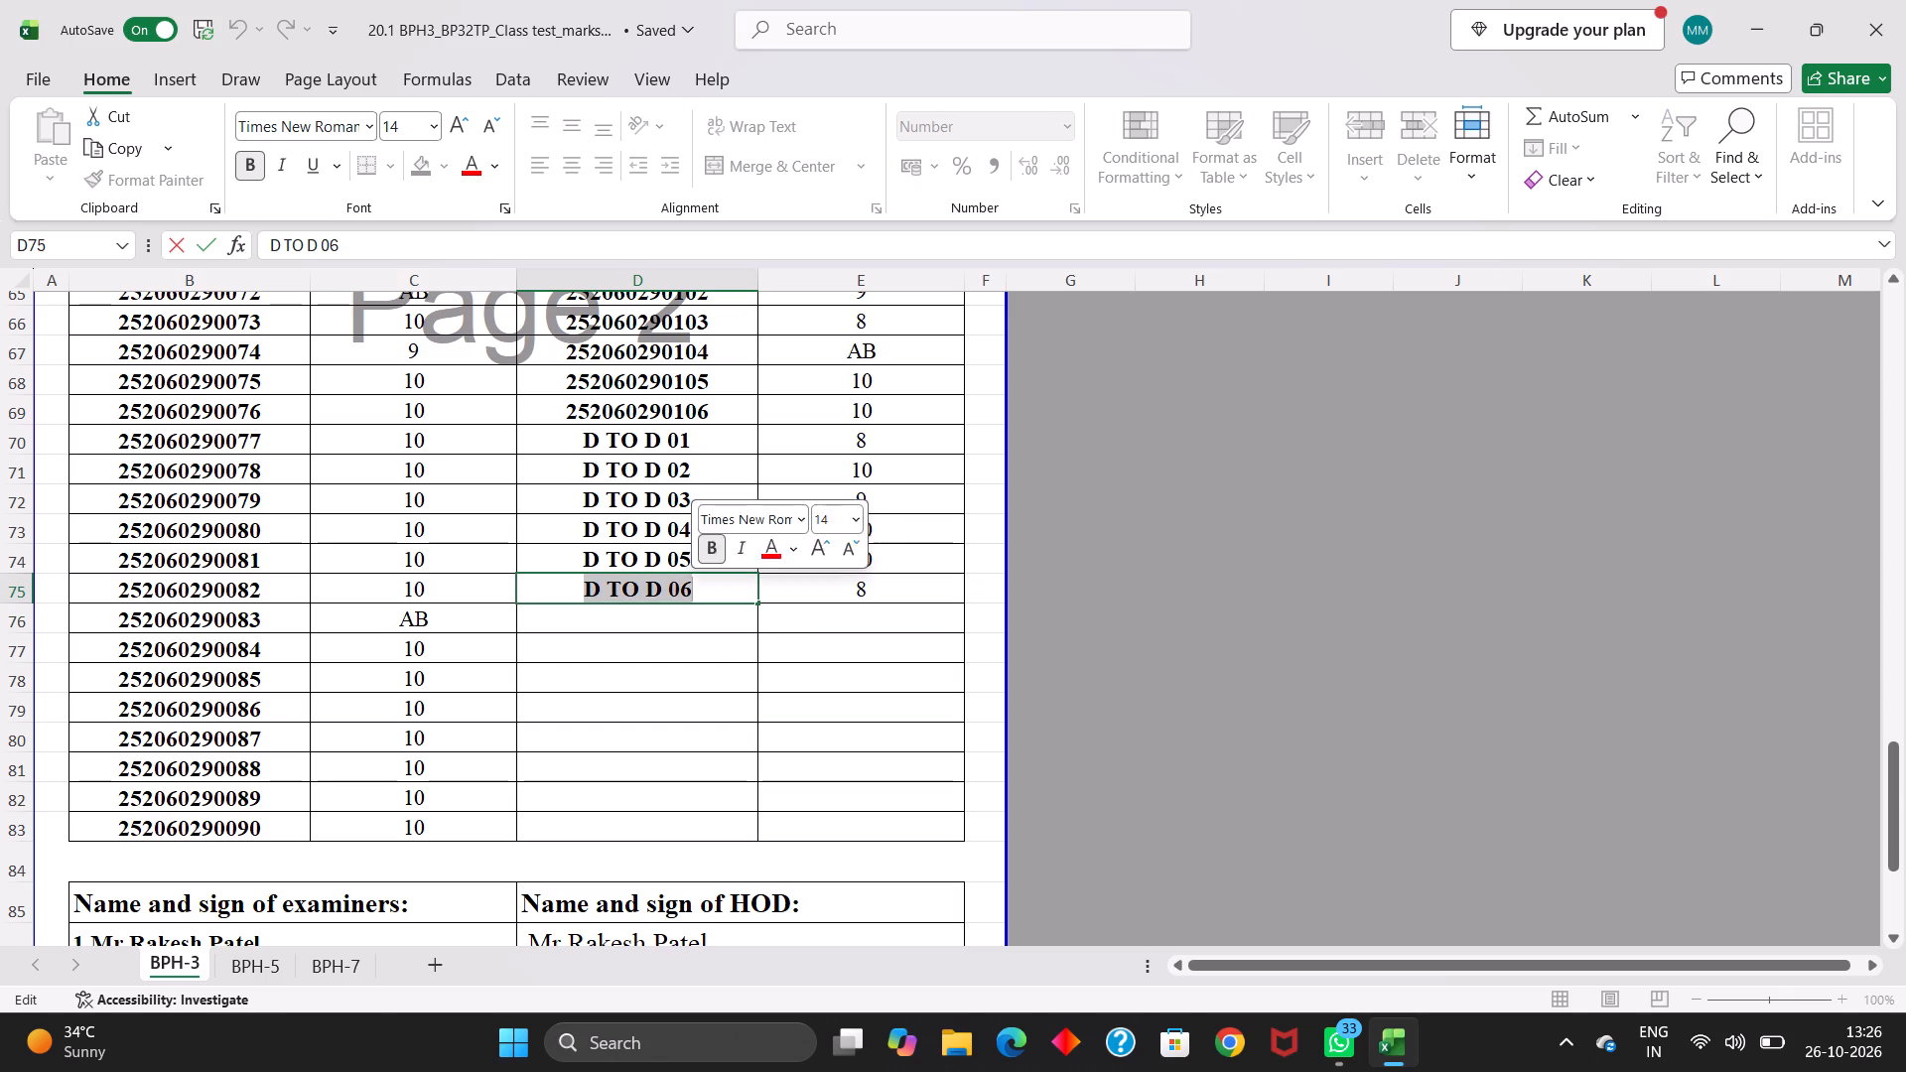
{"action": "key", "text": "ctrl+c"}
{"action": "double_click", "coordinate": [644, 615]}
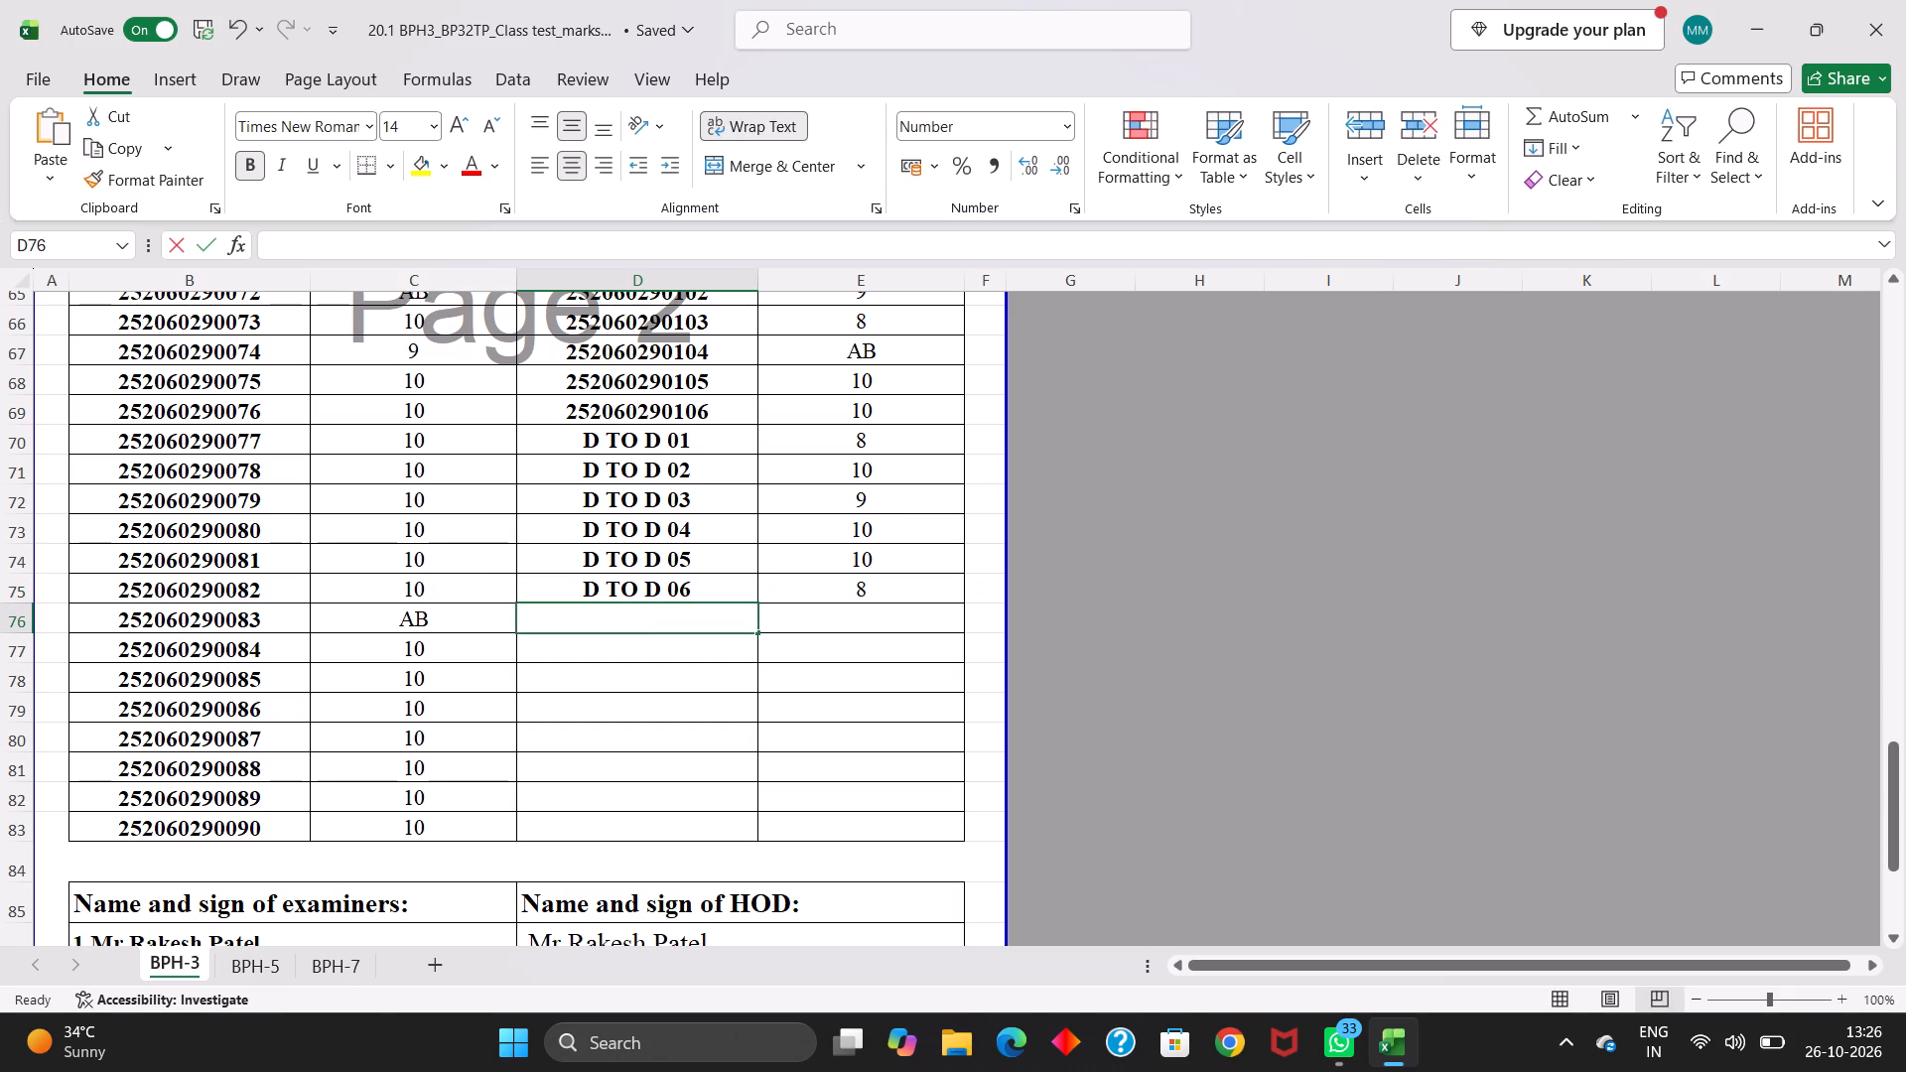
{"action": "key", "text": "ctrl+v"}
{"action": "key", "text": "BackSpace"}
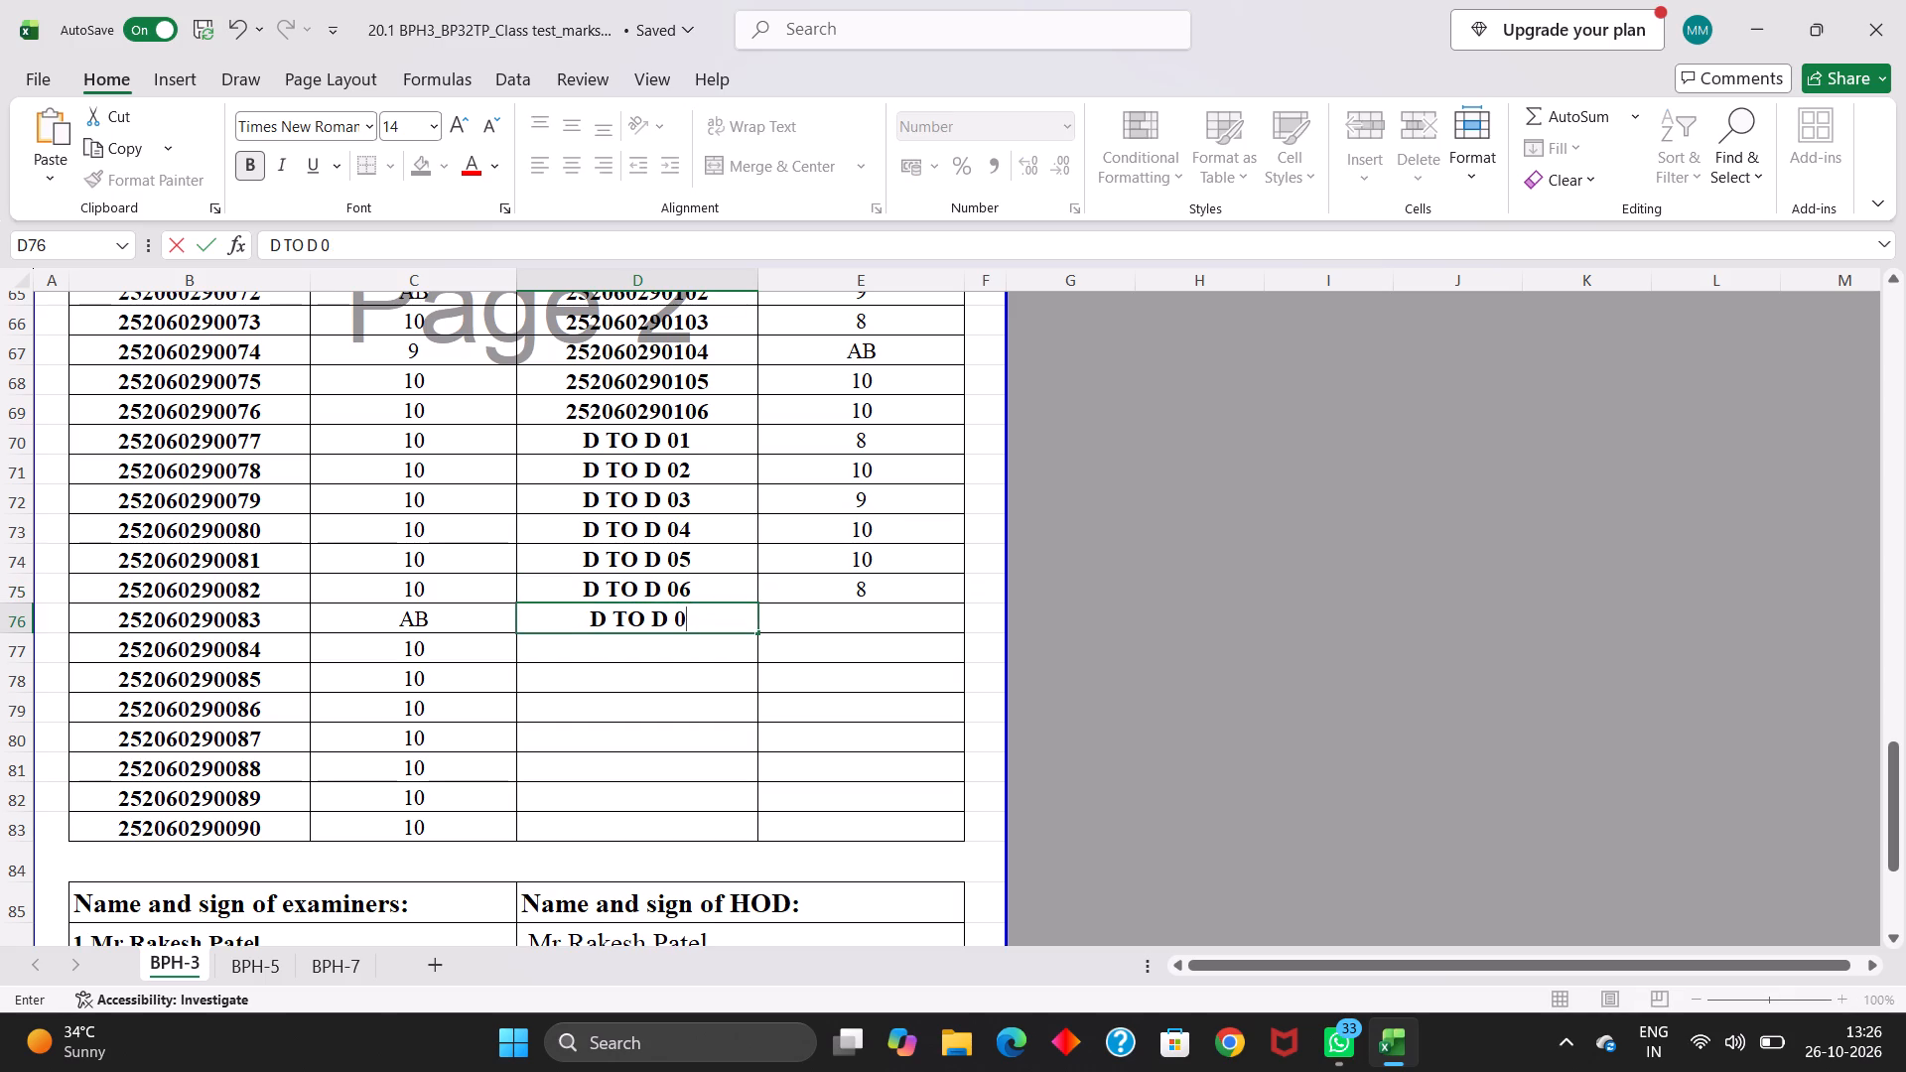
{"action": "key", "text": "7"}
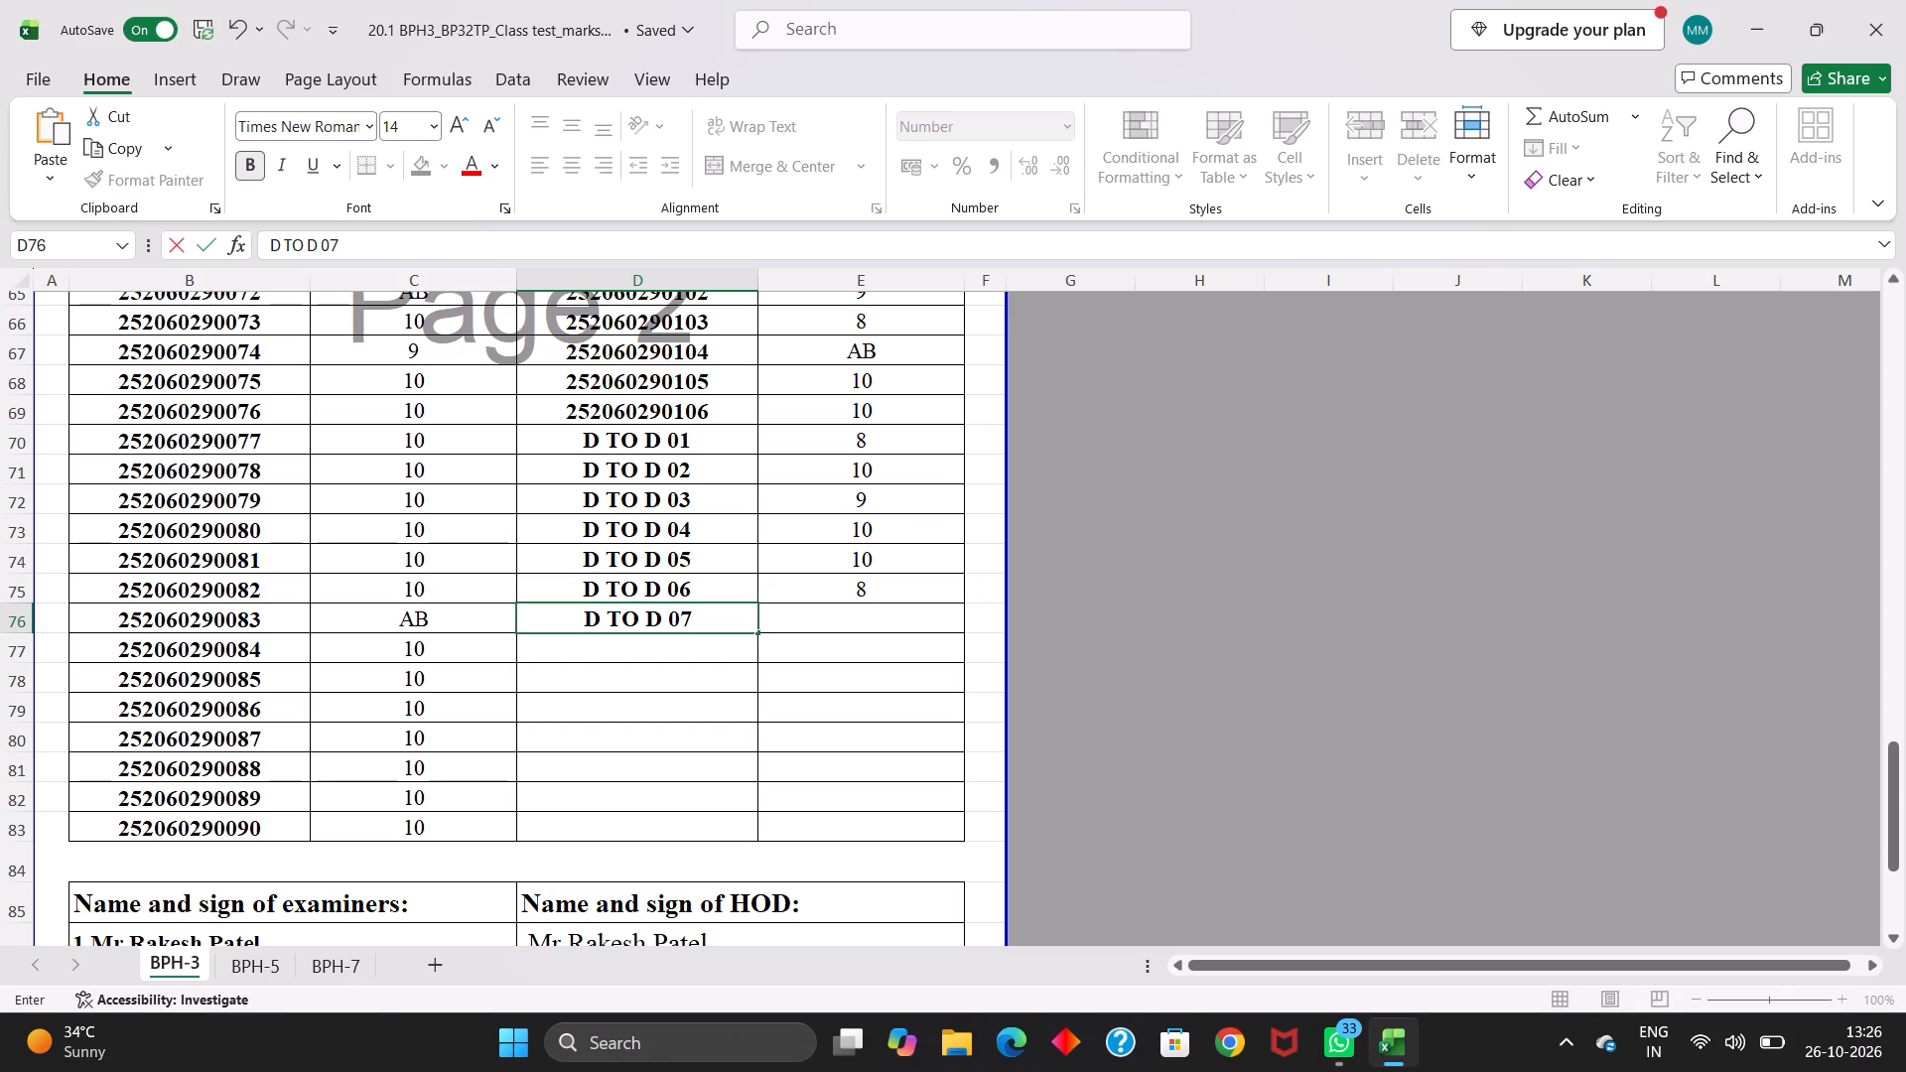
Set the marks for D TO D 03 through D TO D 07 to AB, 9, 10, 10 and 8 respectively.
{"action": "double_click", "coordinate": [866, 497]}
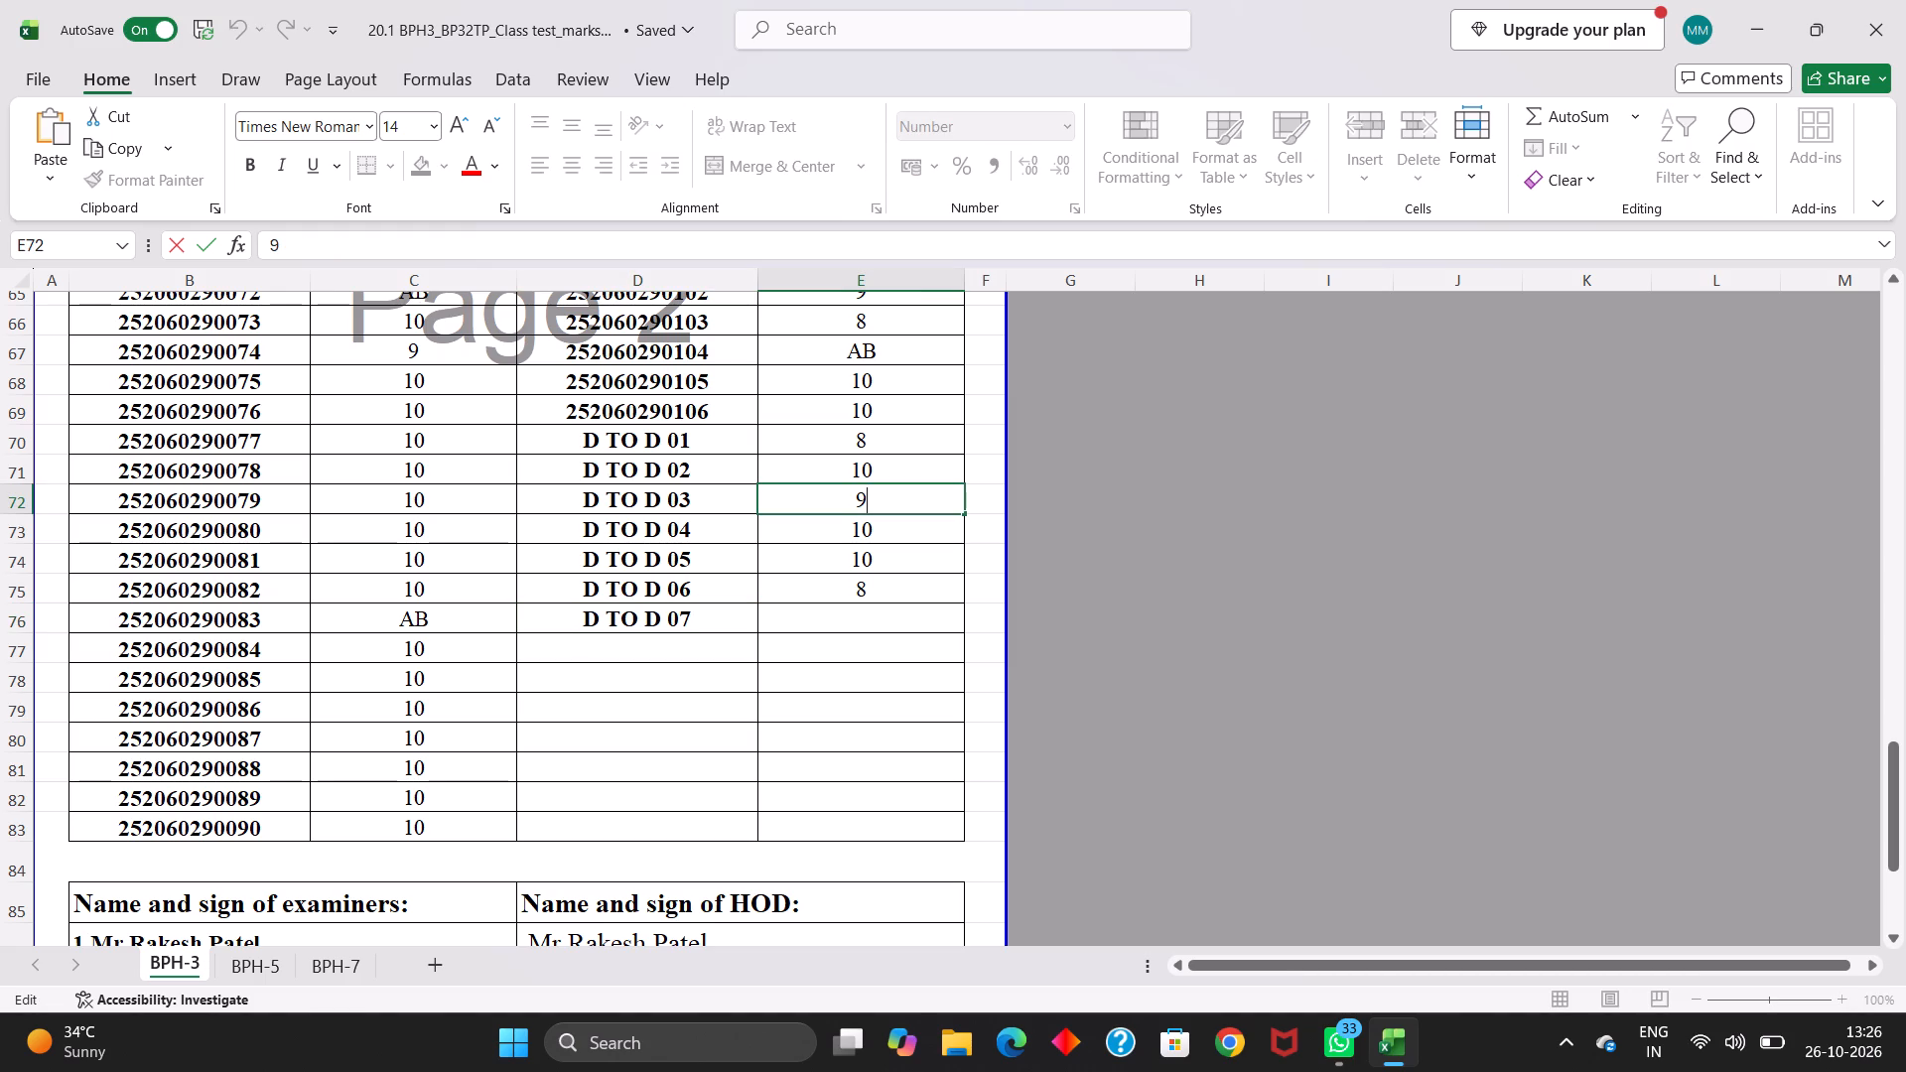
{"action": "key", "text": "BackSpace"}
{"action": "type", "text": "AB"}
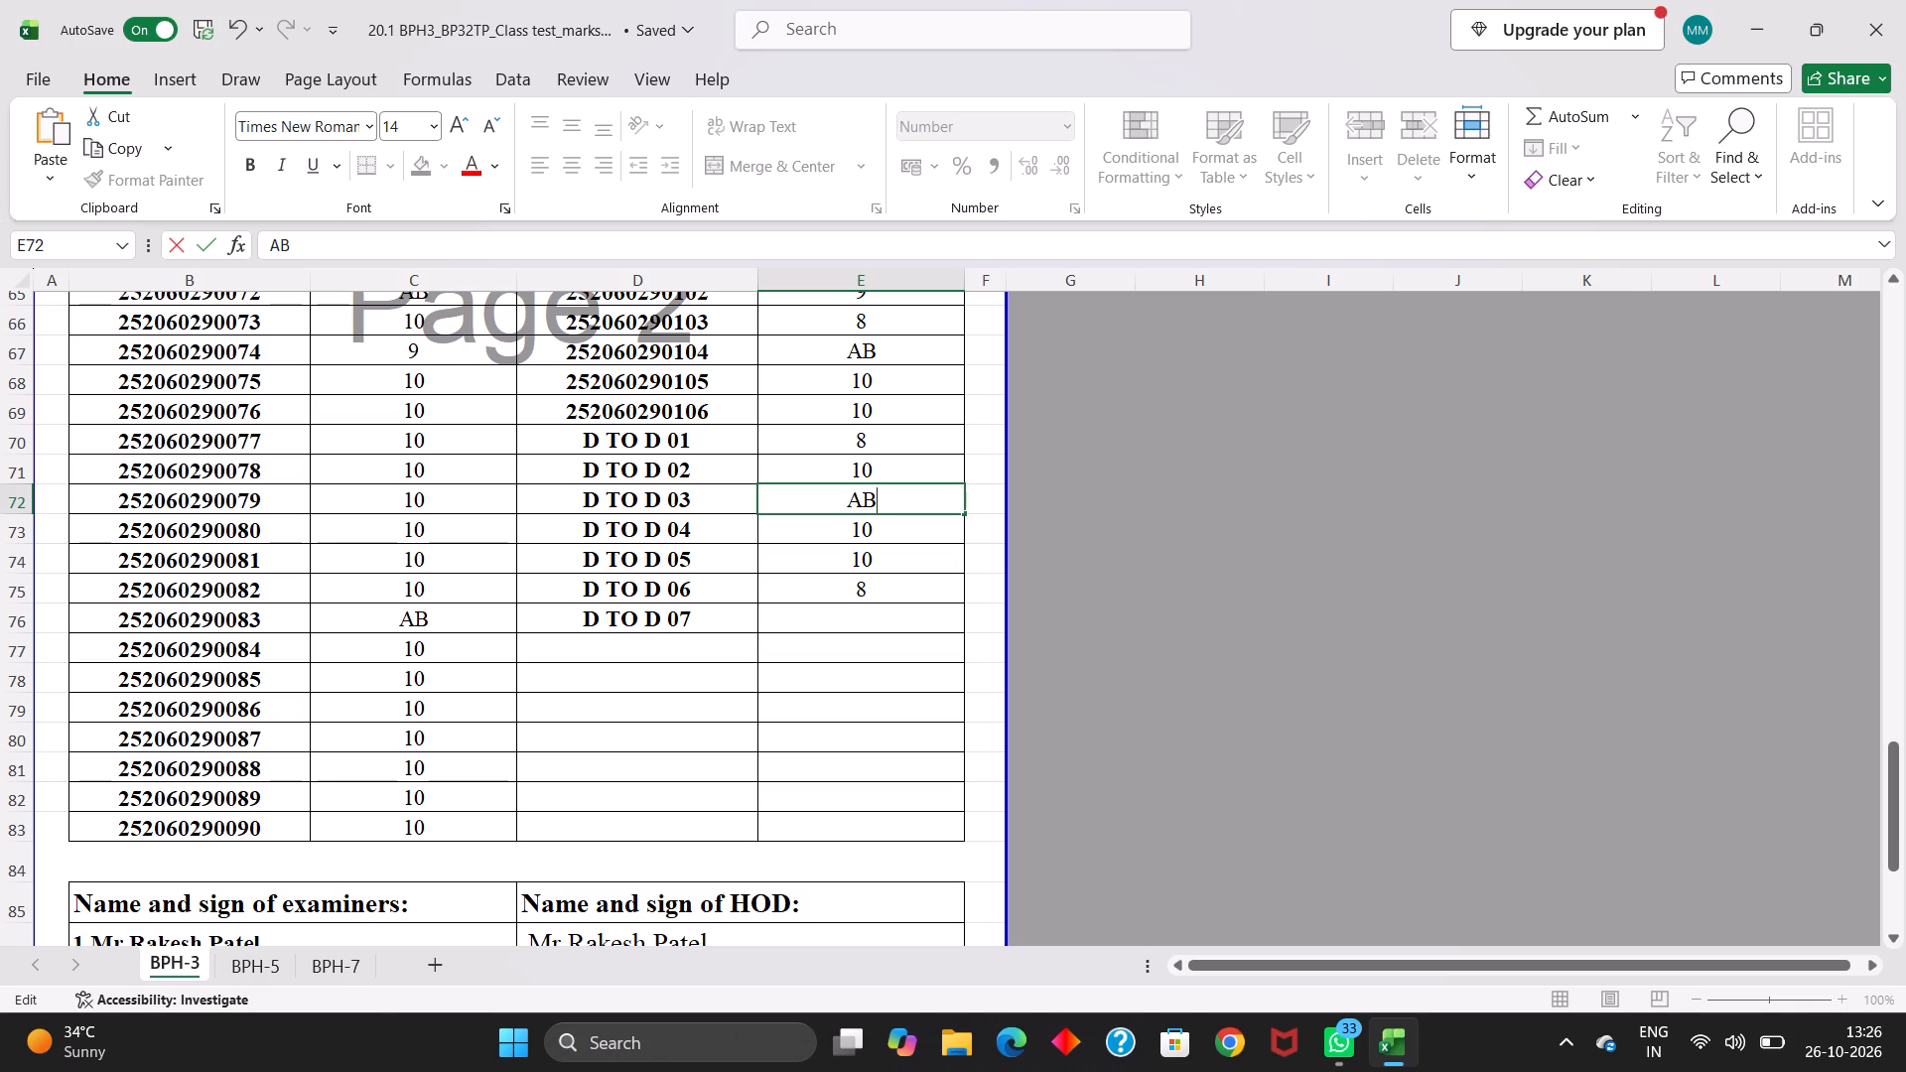
{"action": "left_click", "coordinate": [878, 527]}
{"action": "key", "text": "BackSpace"}
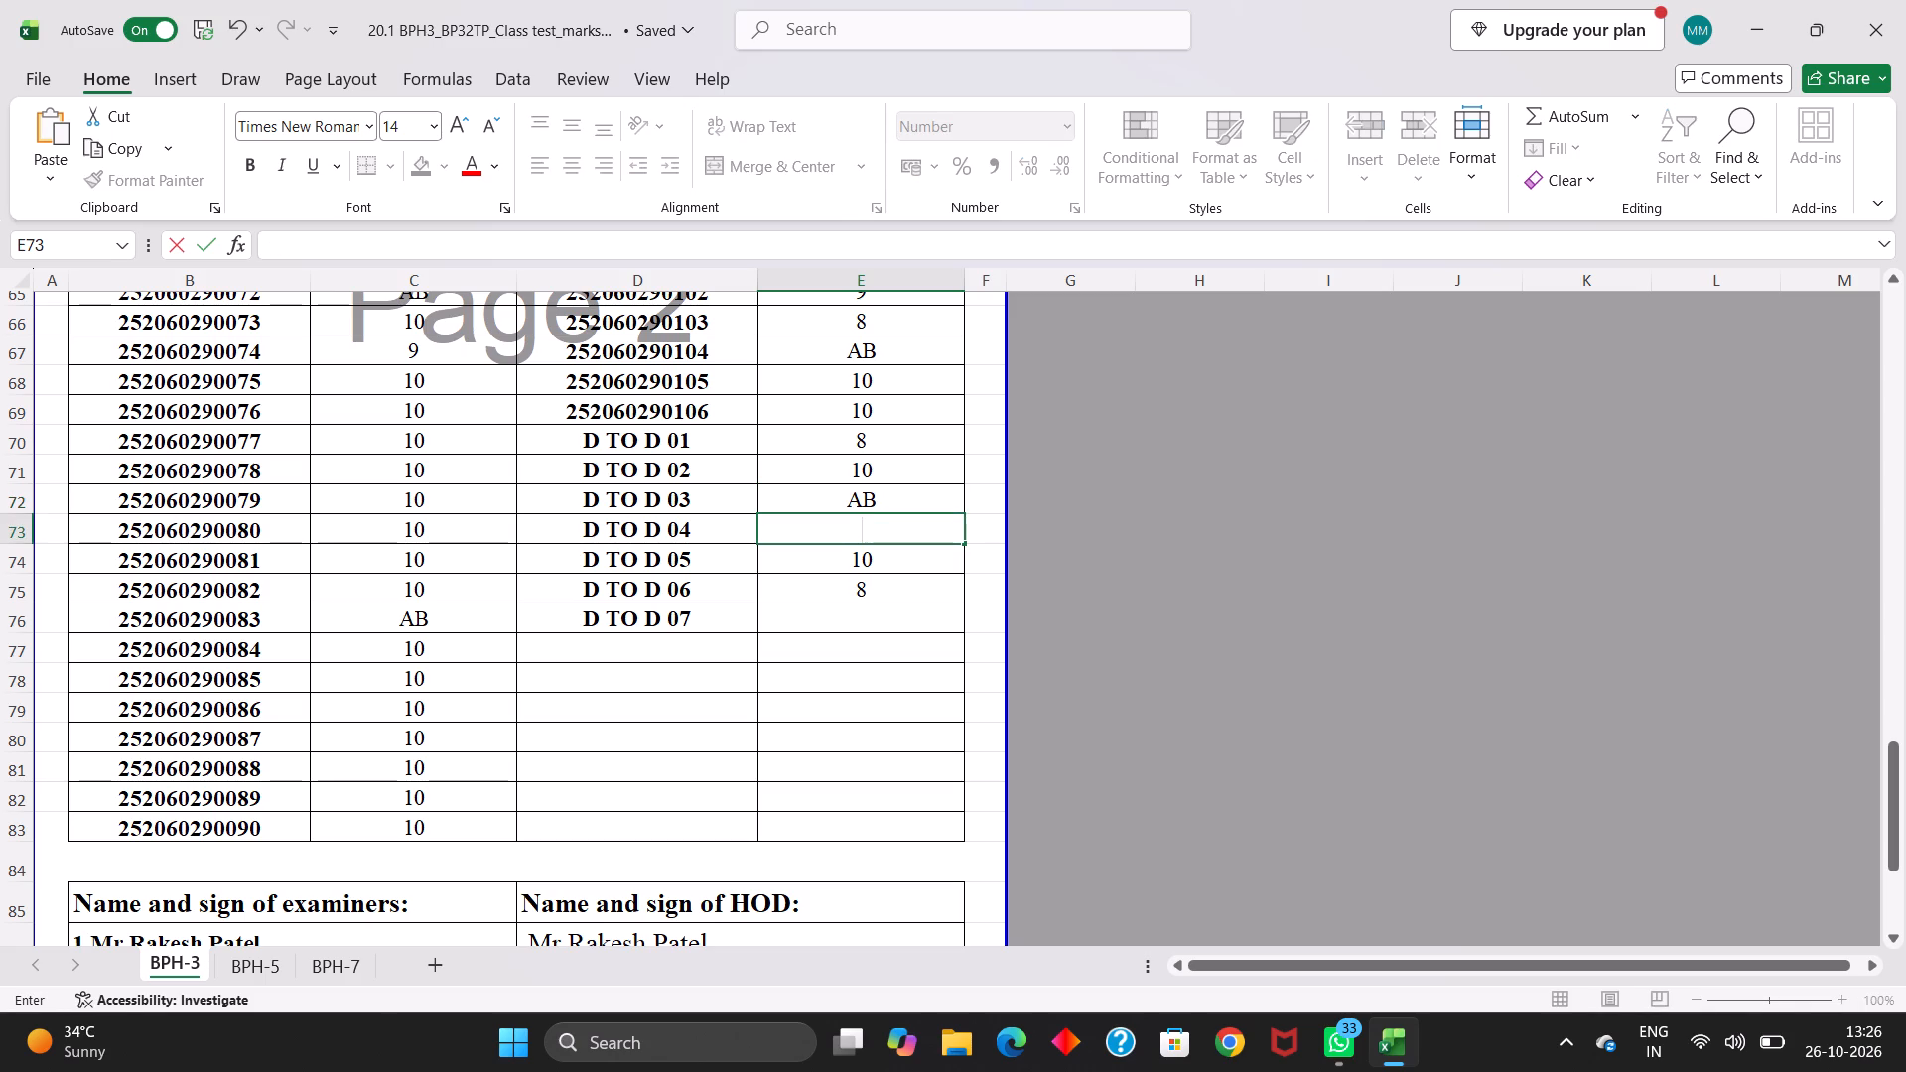
{"action": "key", "text": "9"}
{"action": "key", "text": "Down"}
{"action": "key", "text": "BackSpace"}
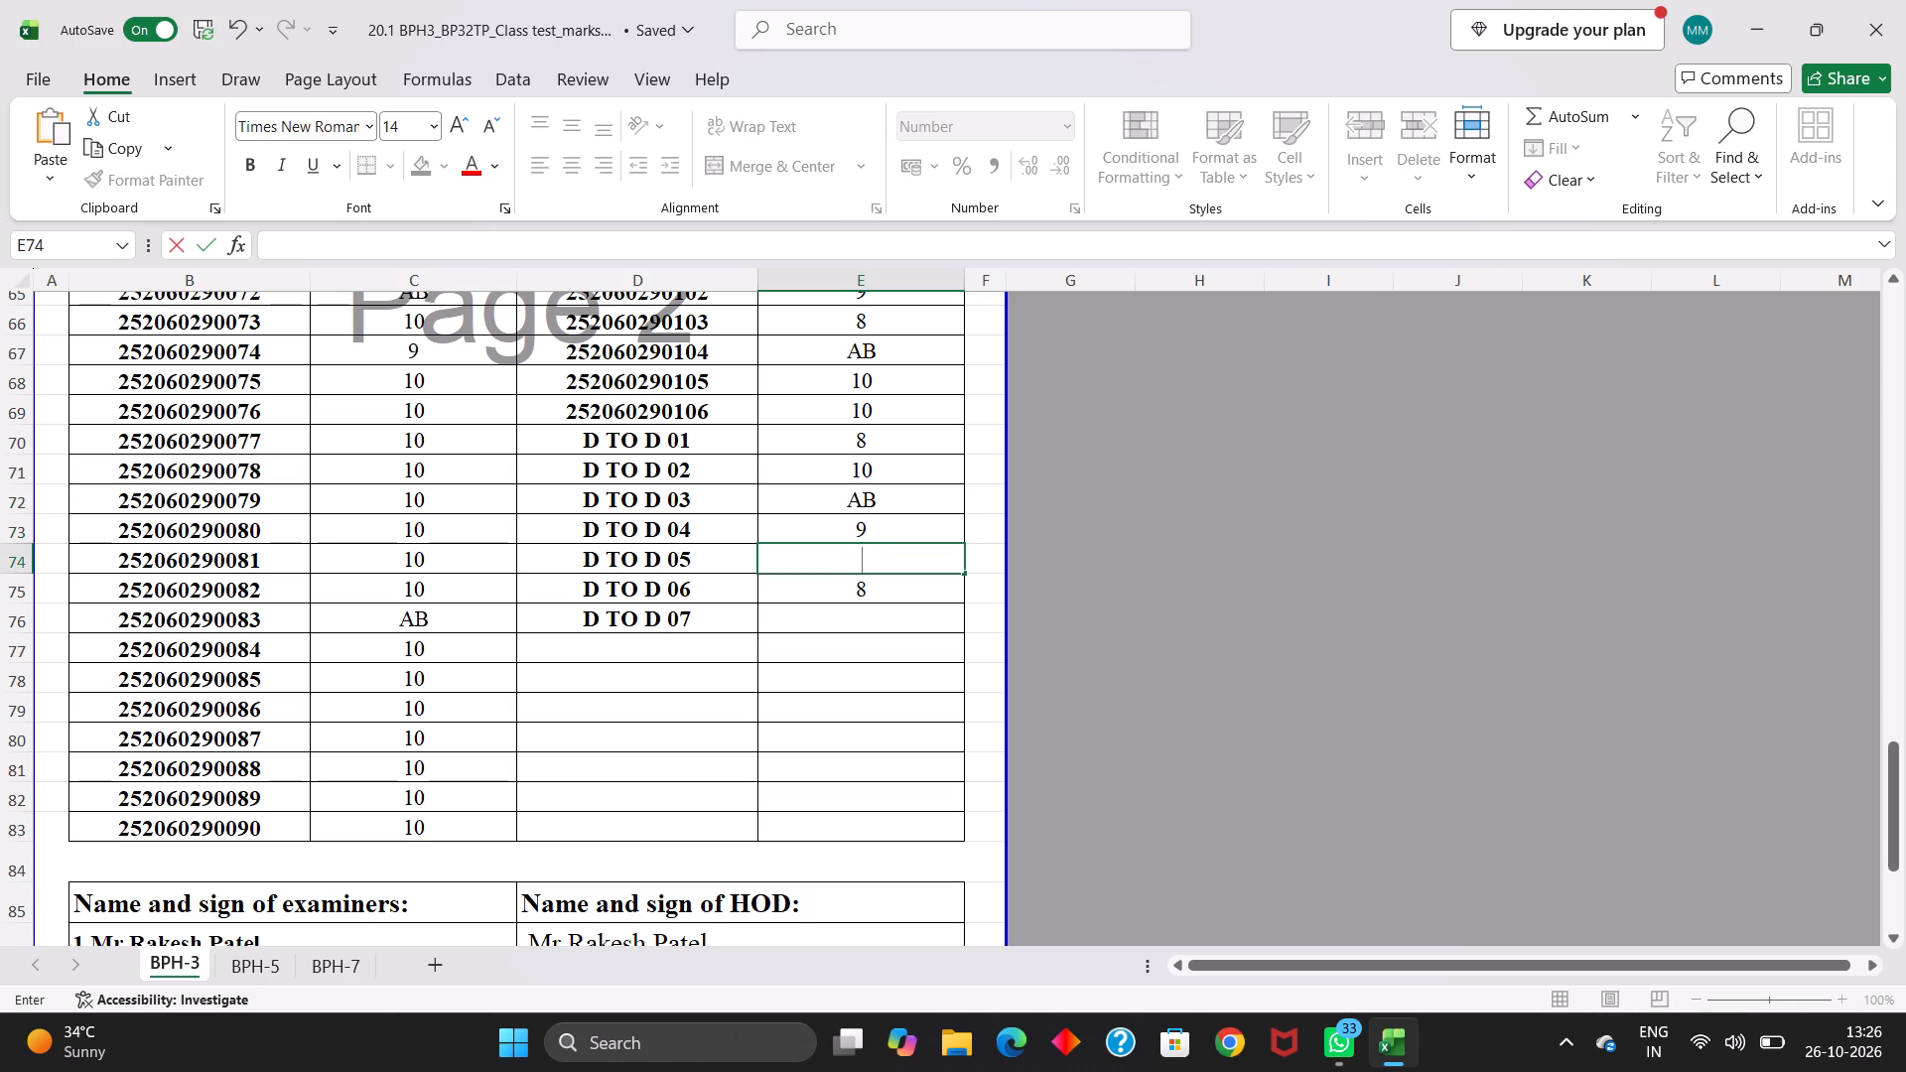
{"action": "type", "text": "10"}
{"action": "key", "text": "Down"}
{"action": "key", "text": "BackSpace"}
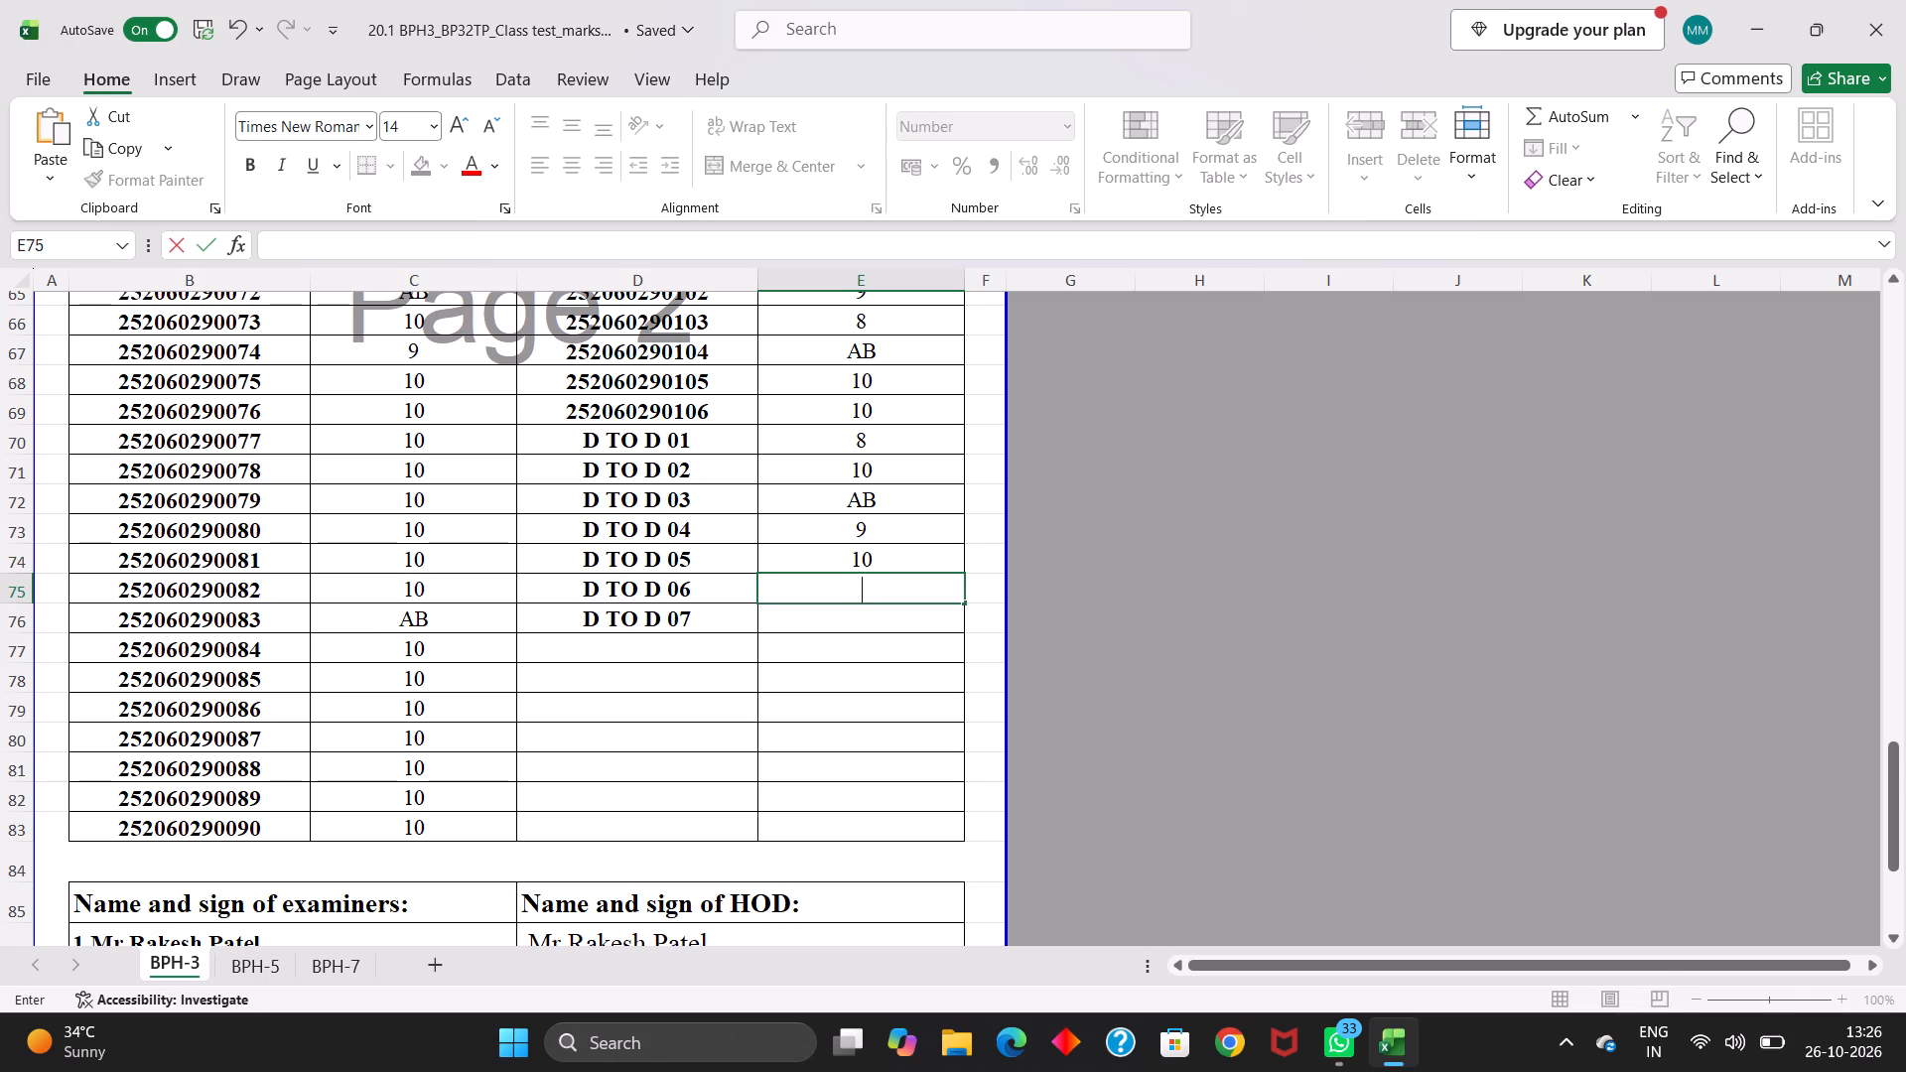
{"action": "type", "text": "10"}
{"action": "key", "text": "Down"}
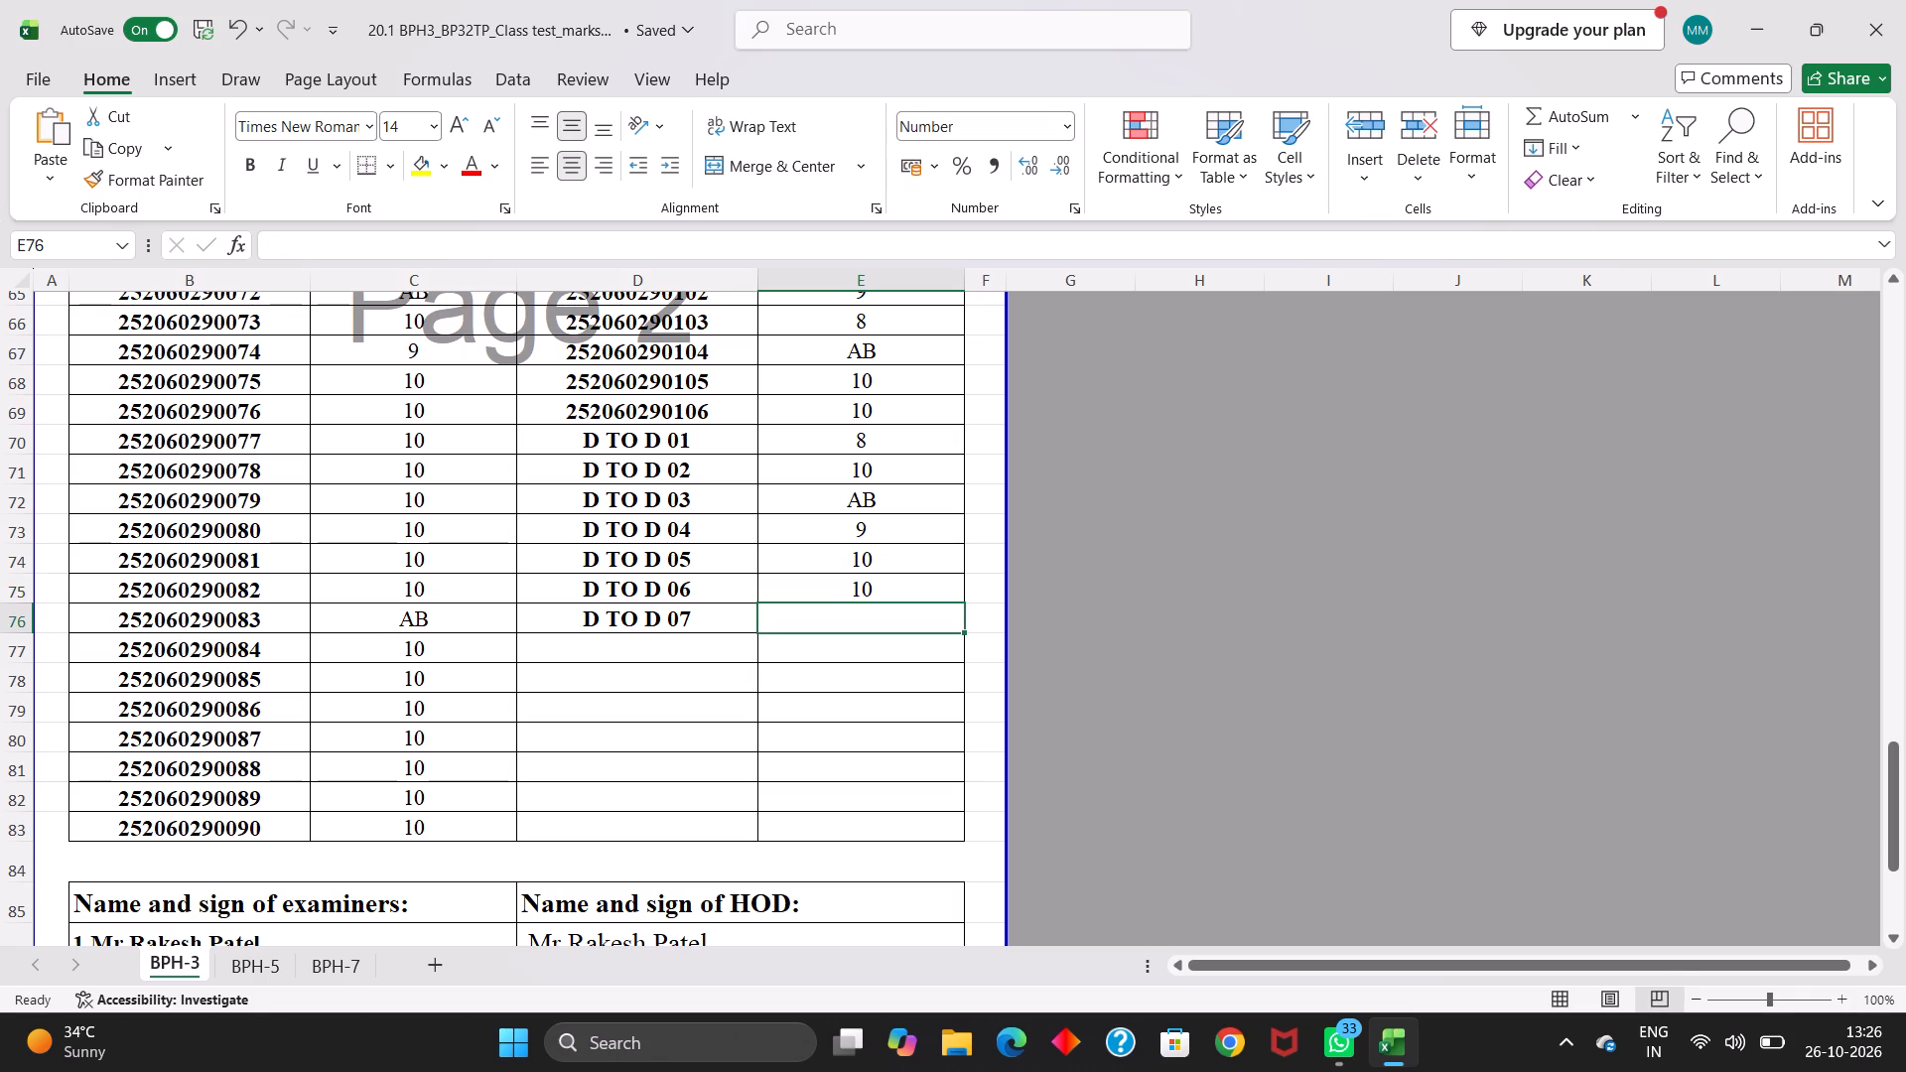
{"action": "key", "text": "8"}
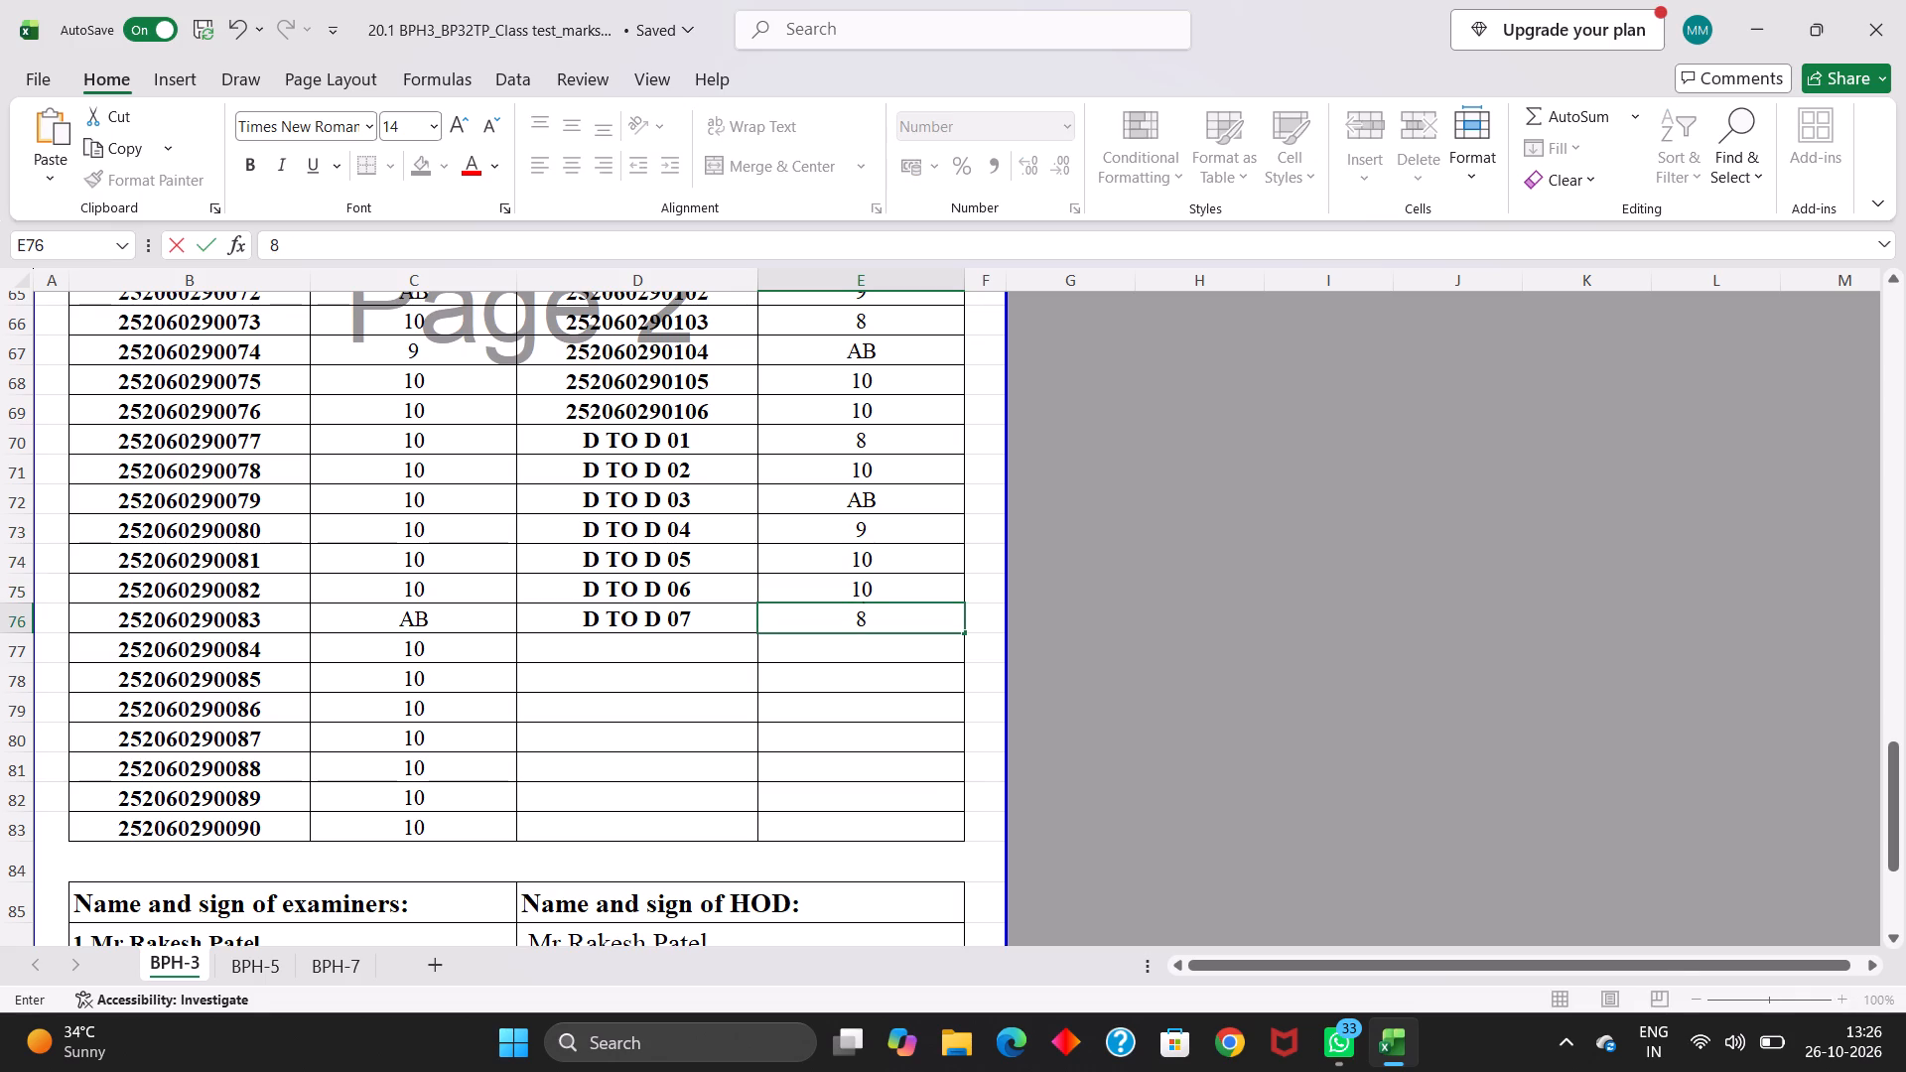
{"action": "left_click", "coordinate": [829, 694]}
Review the BPH-3 class test mark sheet across both pages of marks, the signature rows and the title block.
{"action": "scroll", "coordinate": [829, 694], "scroll_direction": "up", "scroll_amount": 7}
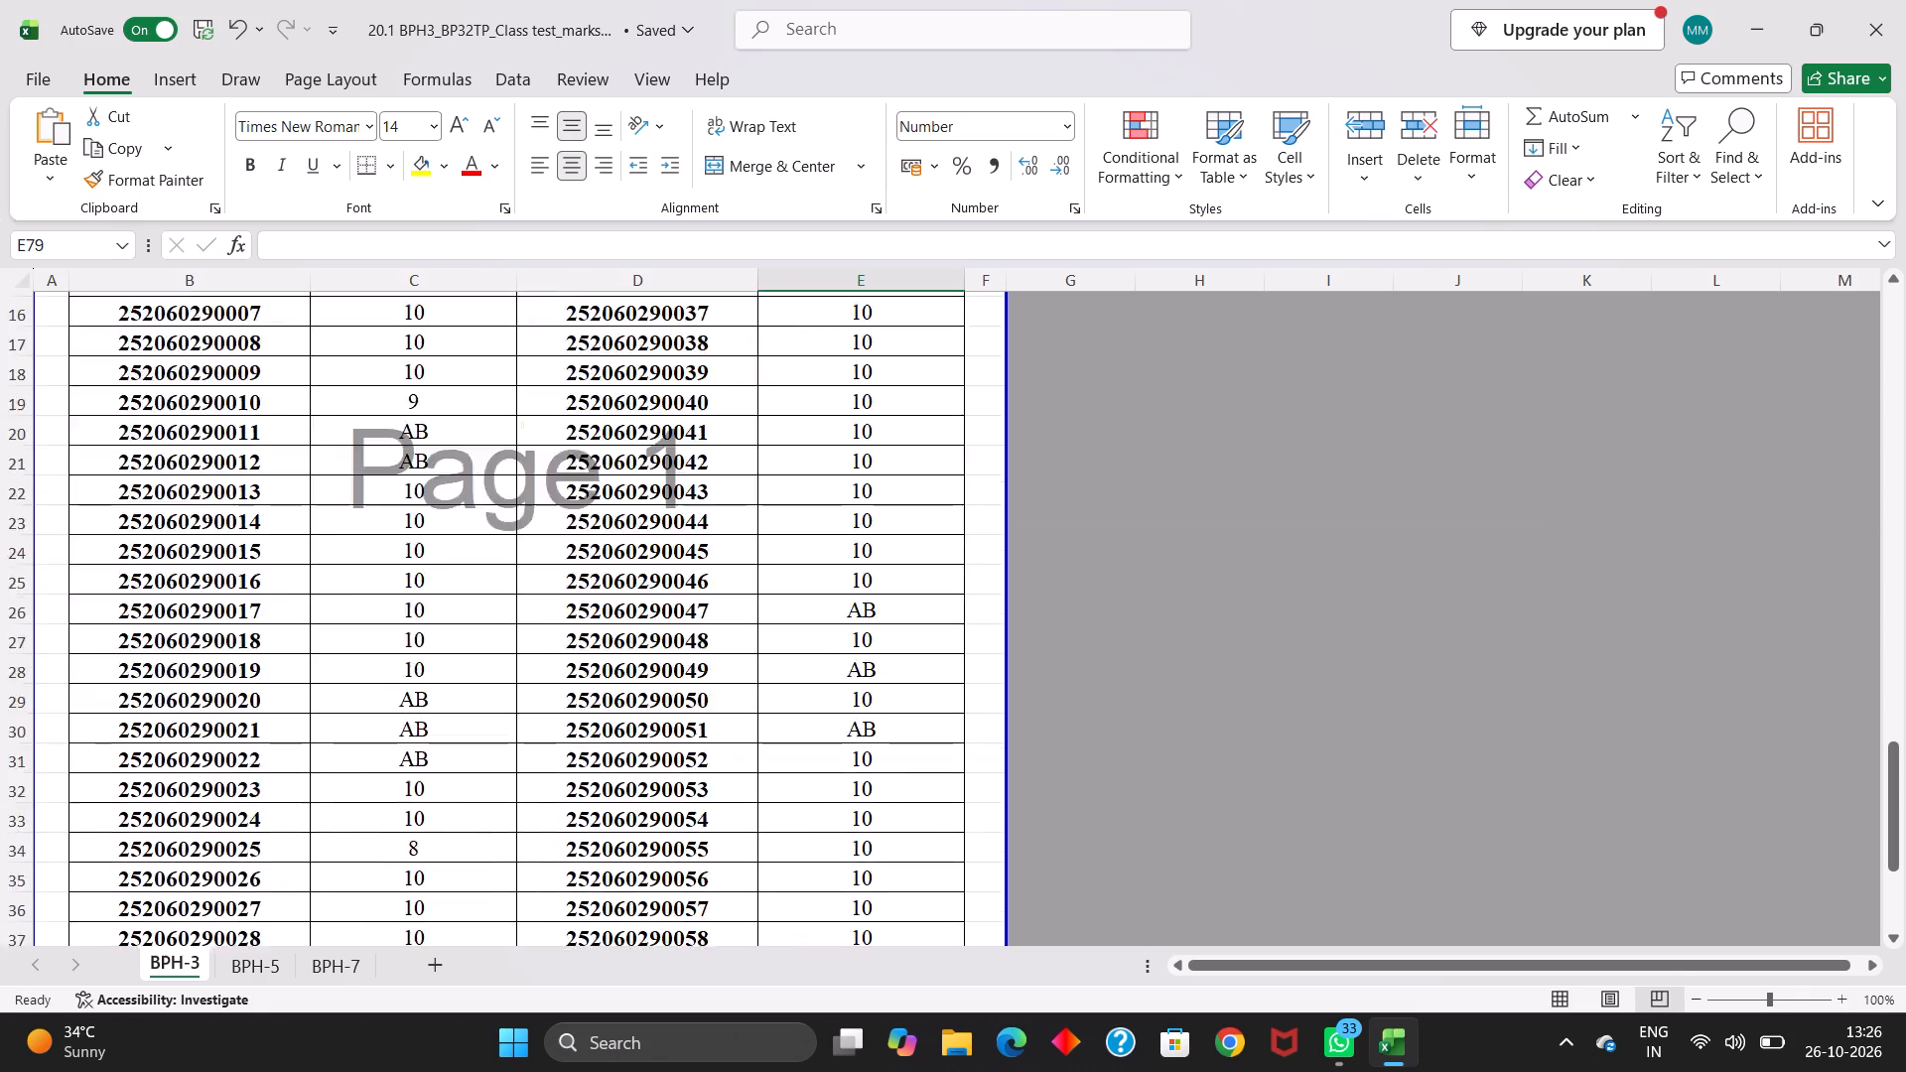
{"action": "scroll", "coordinate": [829, 694], "scroll_direction": "down", "scroll_amount": 1}
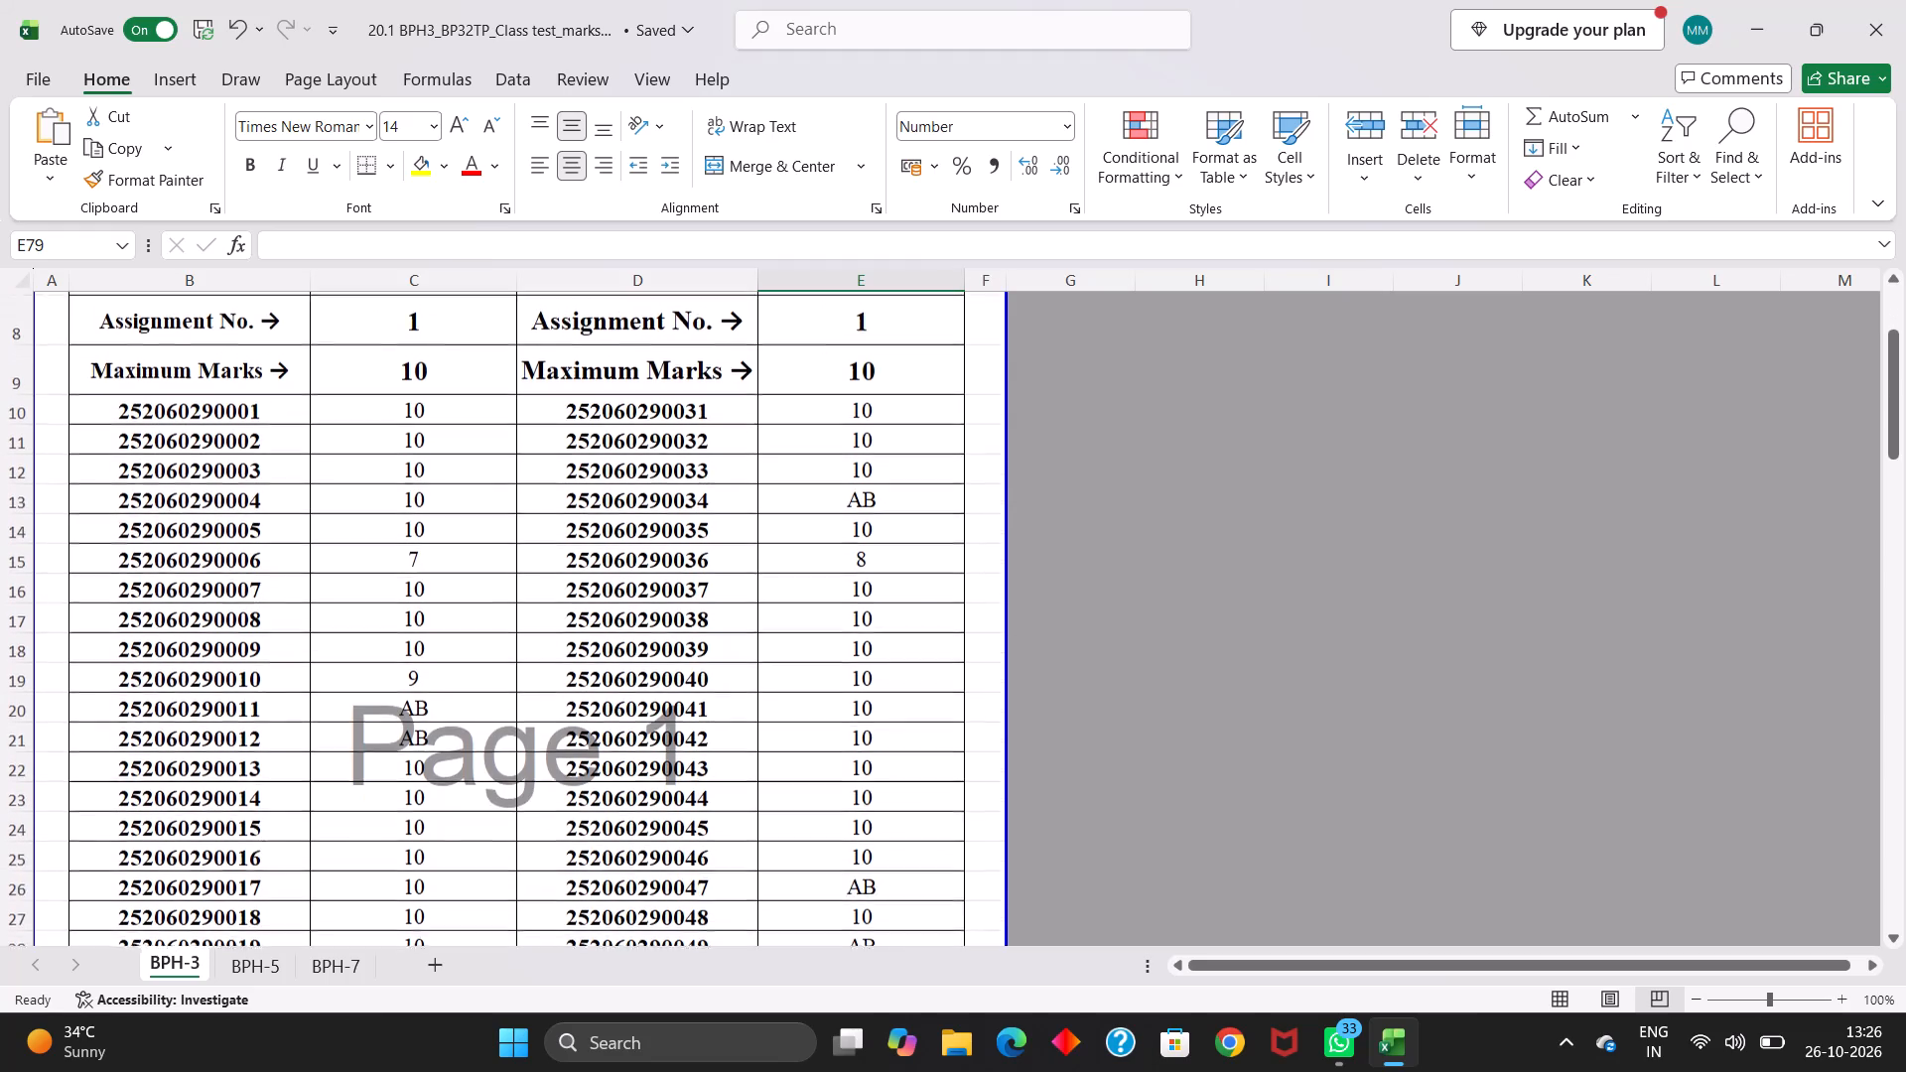
{"action": "scroll", "coordinate": [829, 694], "scroll_direction": "down", "scroll_amount": 4}
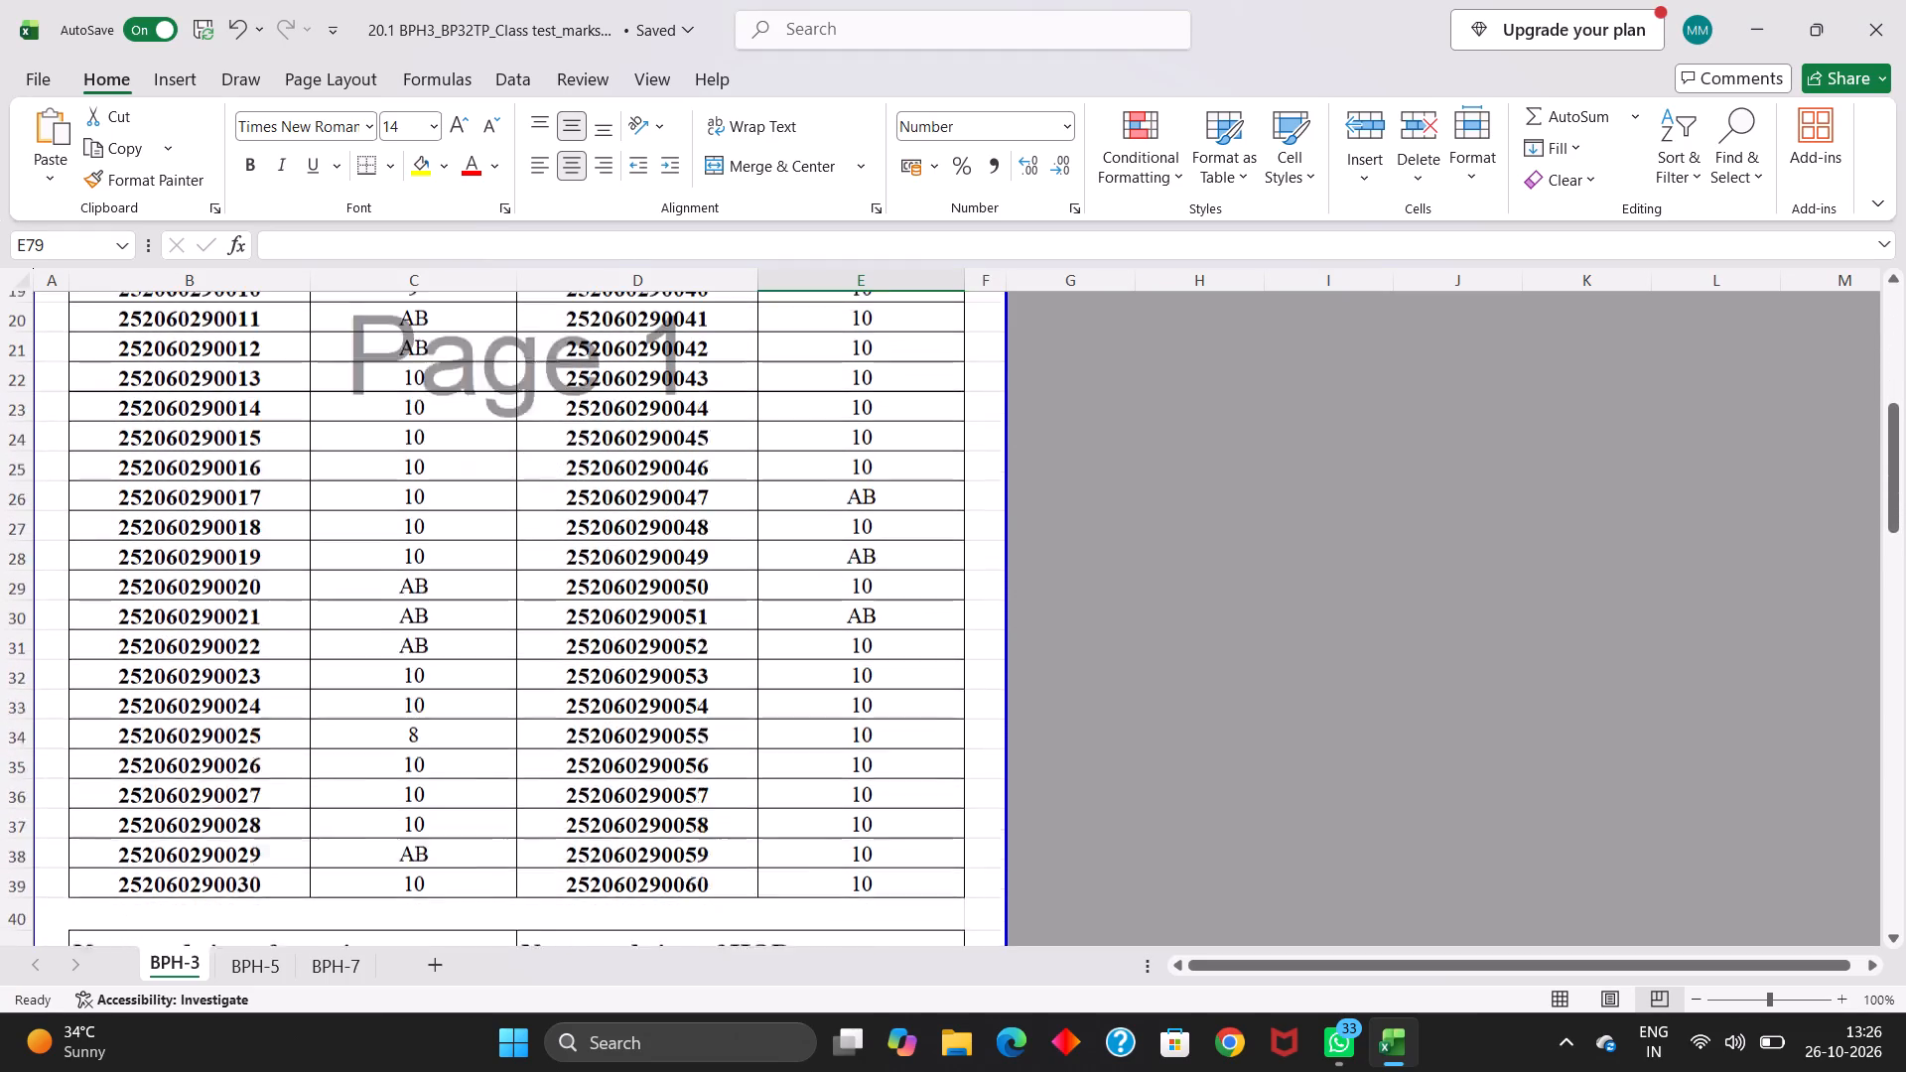
{"action": "scroll", "coordinate": [829, 694], "scroll_direction": "down", "scroll_amount": 6}
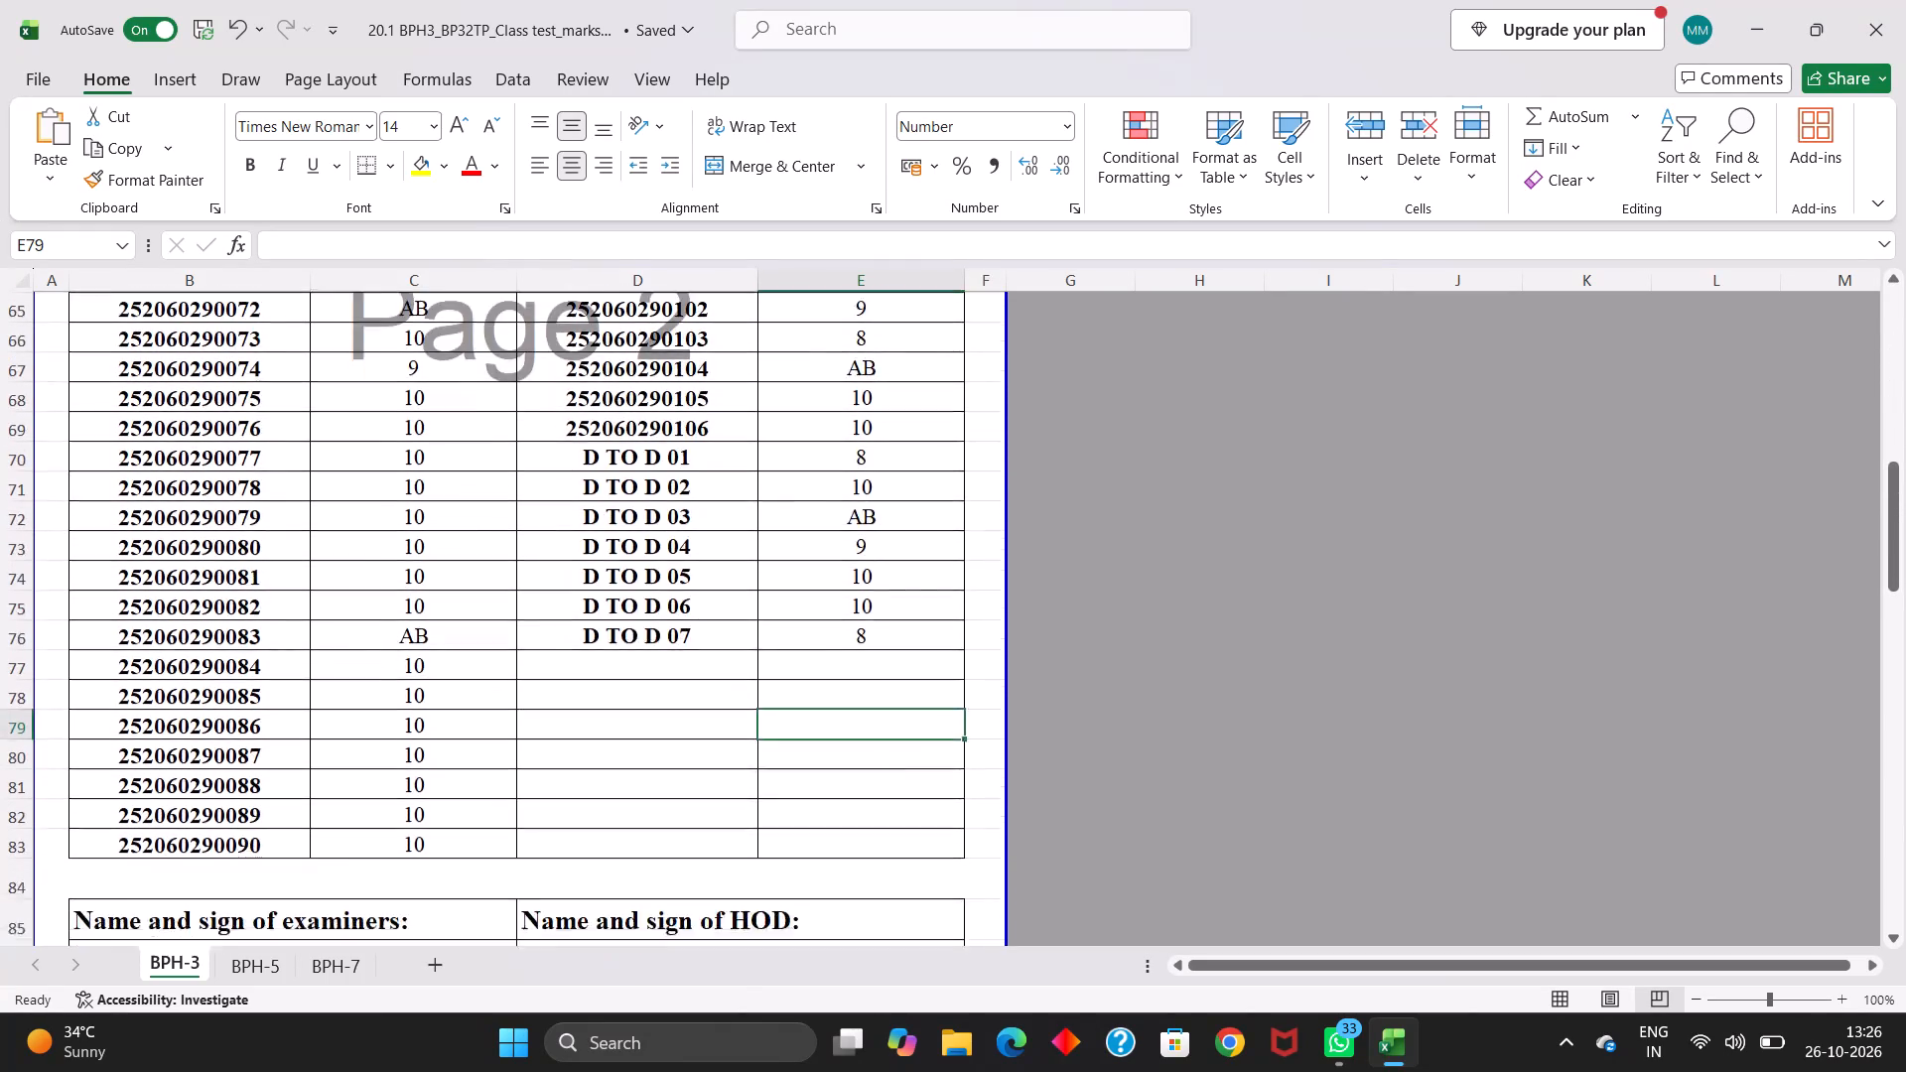
{"action": "scroll", "coordinate": [829, 694], "scroll_direction": "down", "scroll_amount": 1}
{"action": "scroll", "coordinate": [829, 694], "scroll_direction": "up", "scroll_amount": 1}
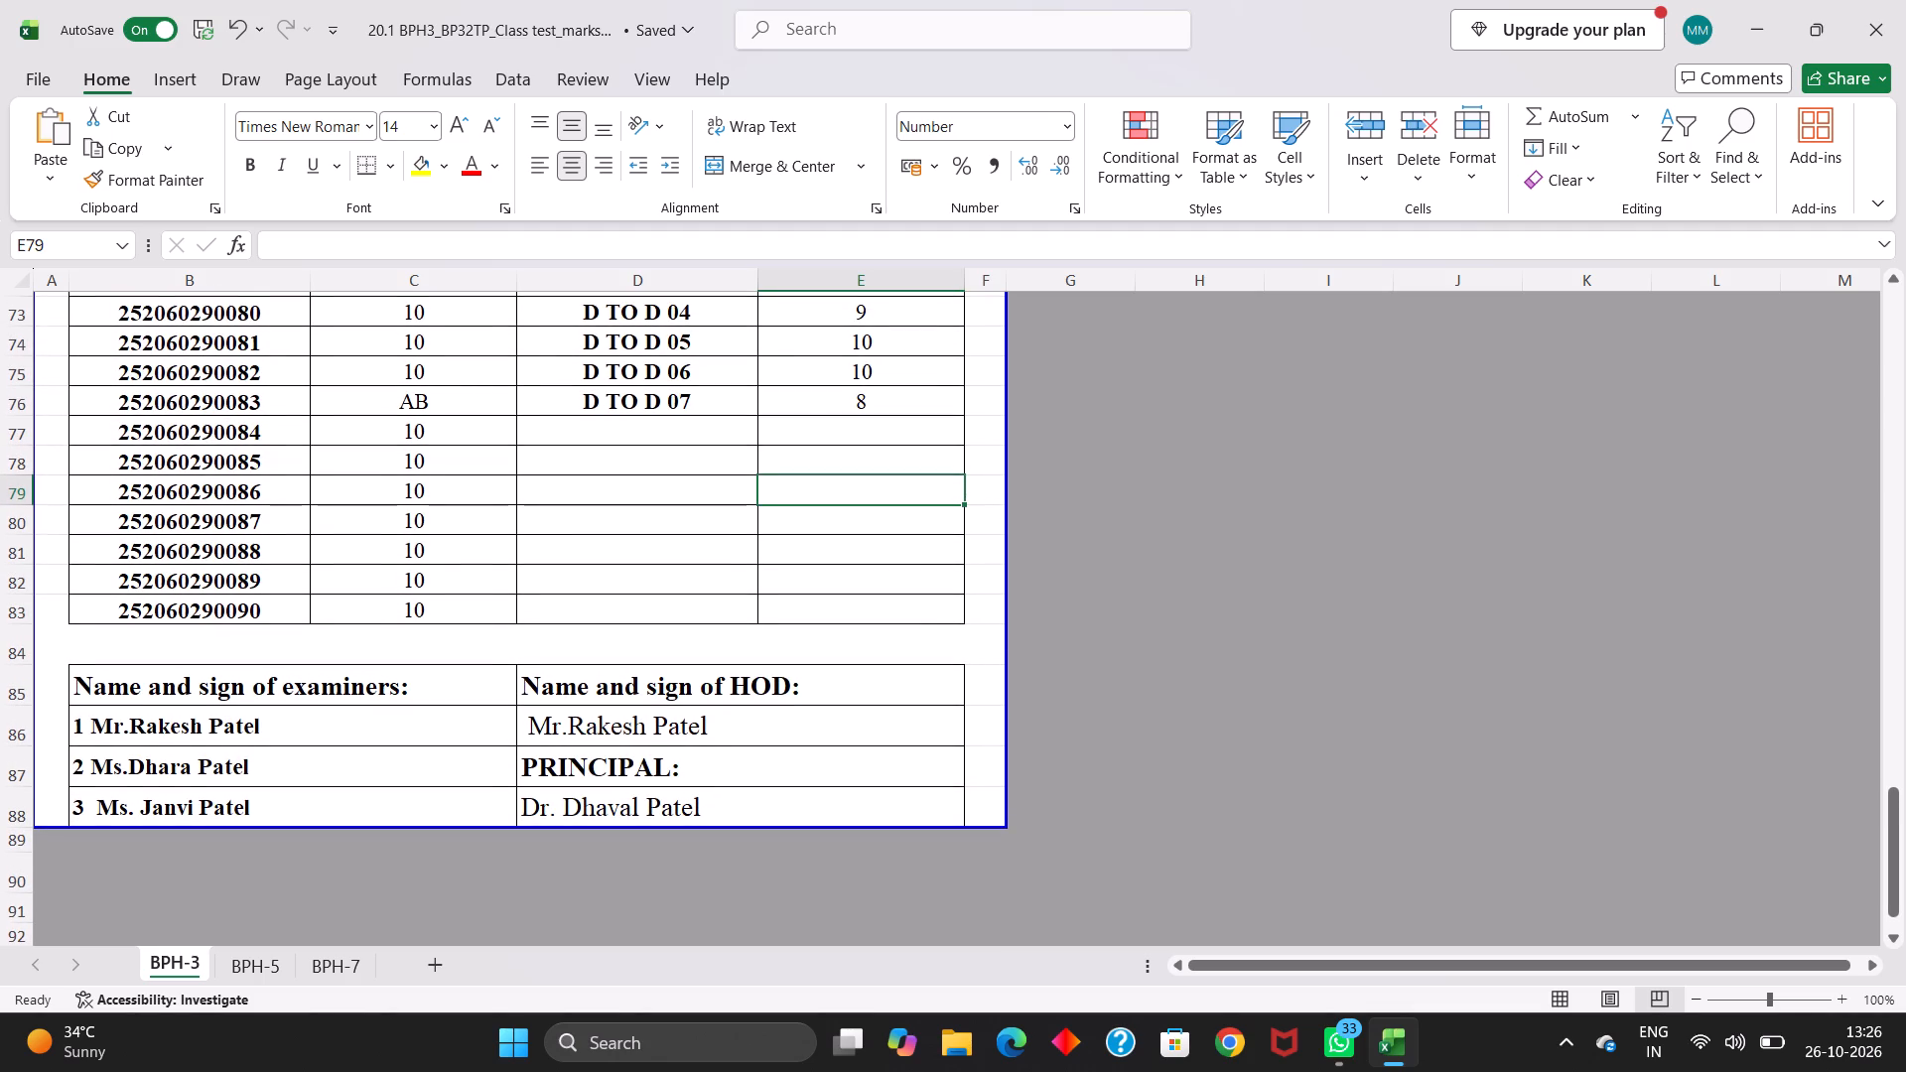
{"action": "scroll", "coordinate": [421, 550], "scroll_direction": "up", "scroll_amount": 5}
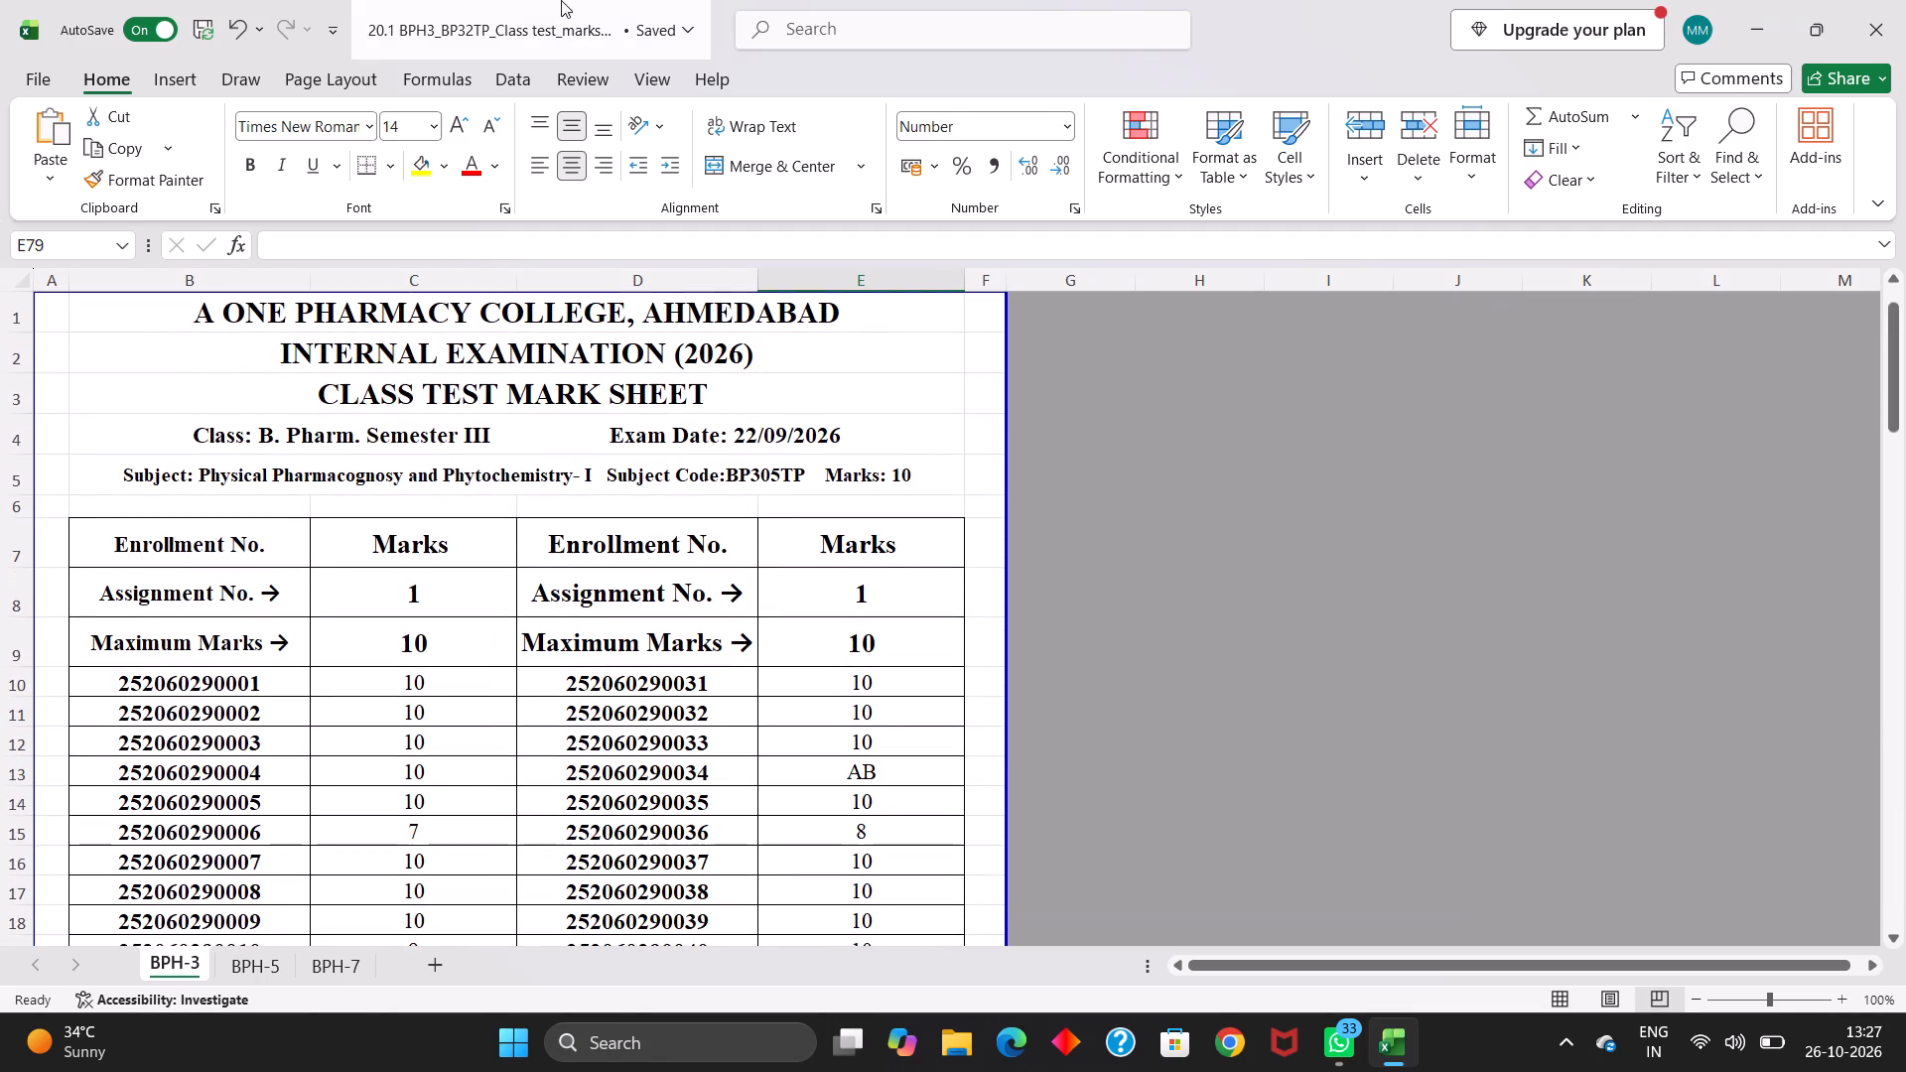
Move the class test marksheet workbook from Documents to the Desktop folder in OneDrive - Personal.
{"action": "left_click", "coordinate": [686, 21]}
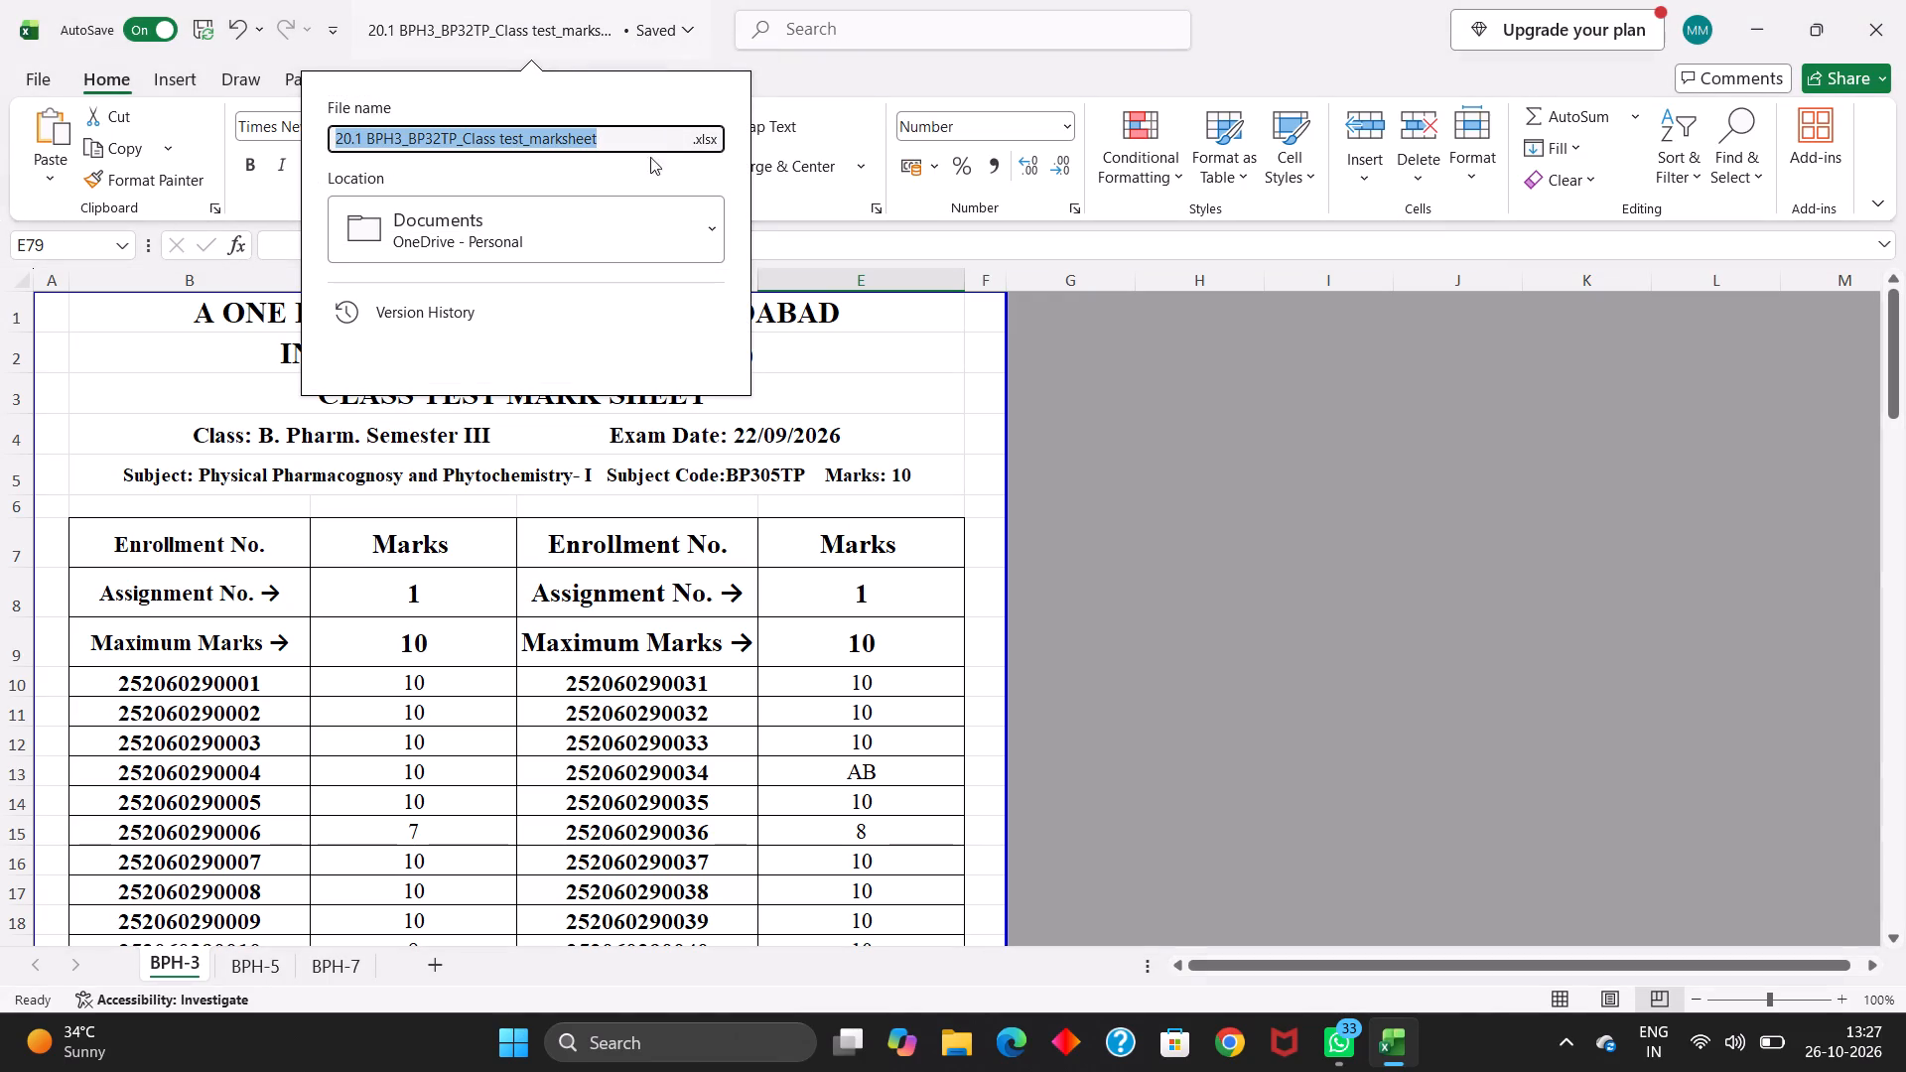
{"action": "left_click", "coordinate": [702, 221]}
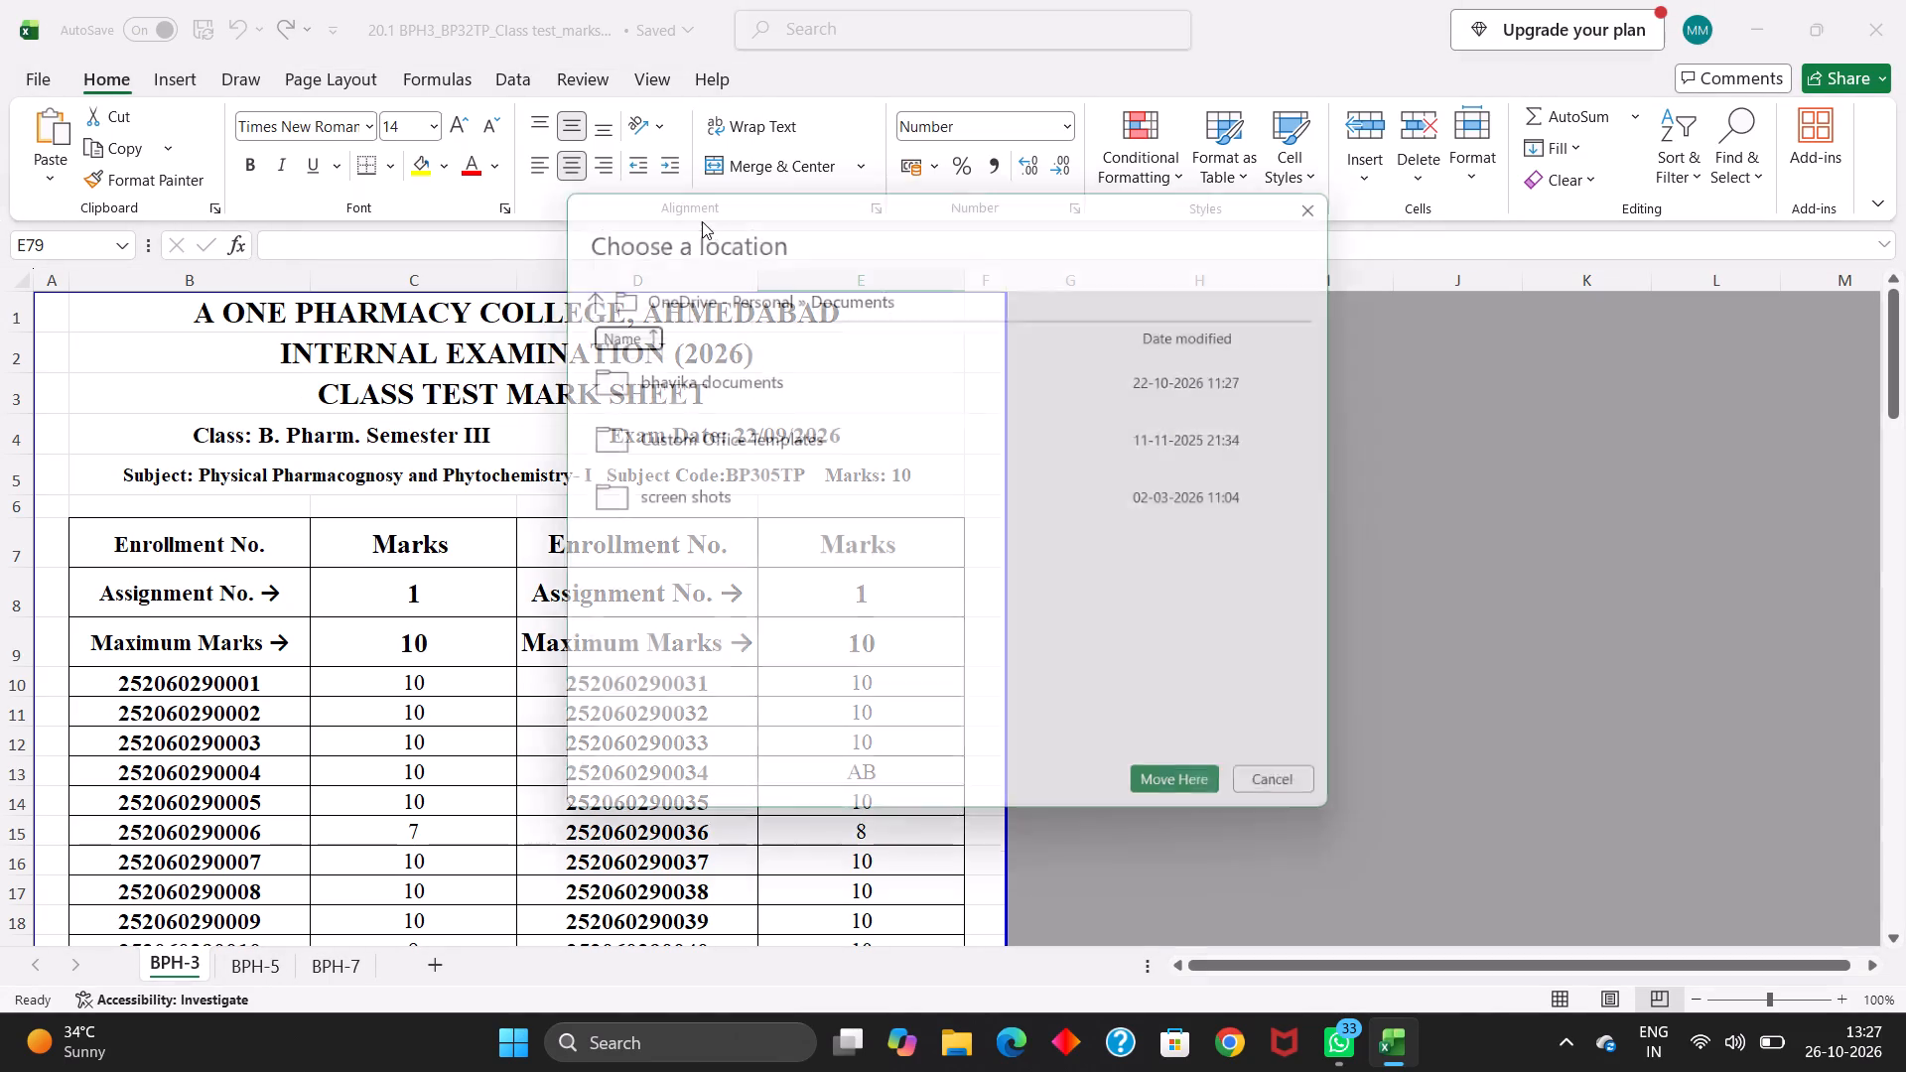
{"action": "left_click", "coordinate": [583, 287]}
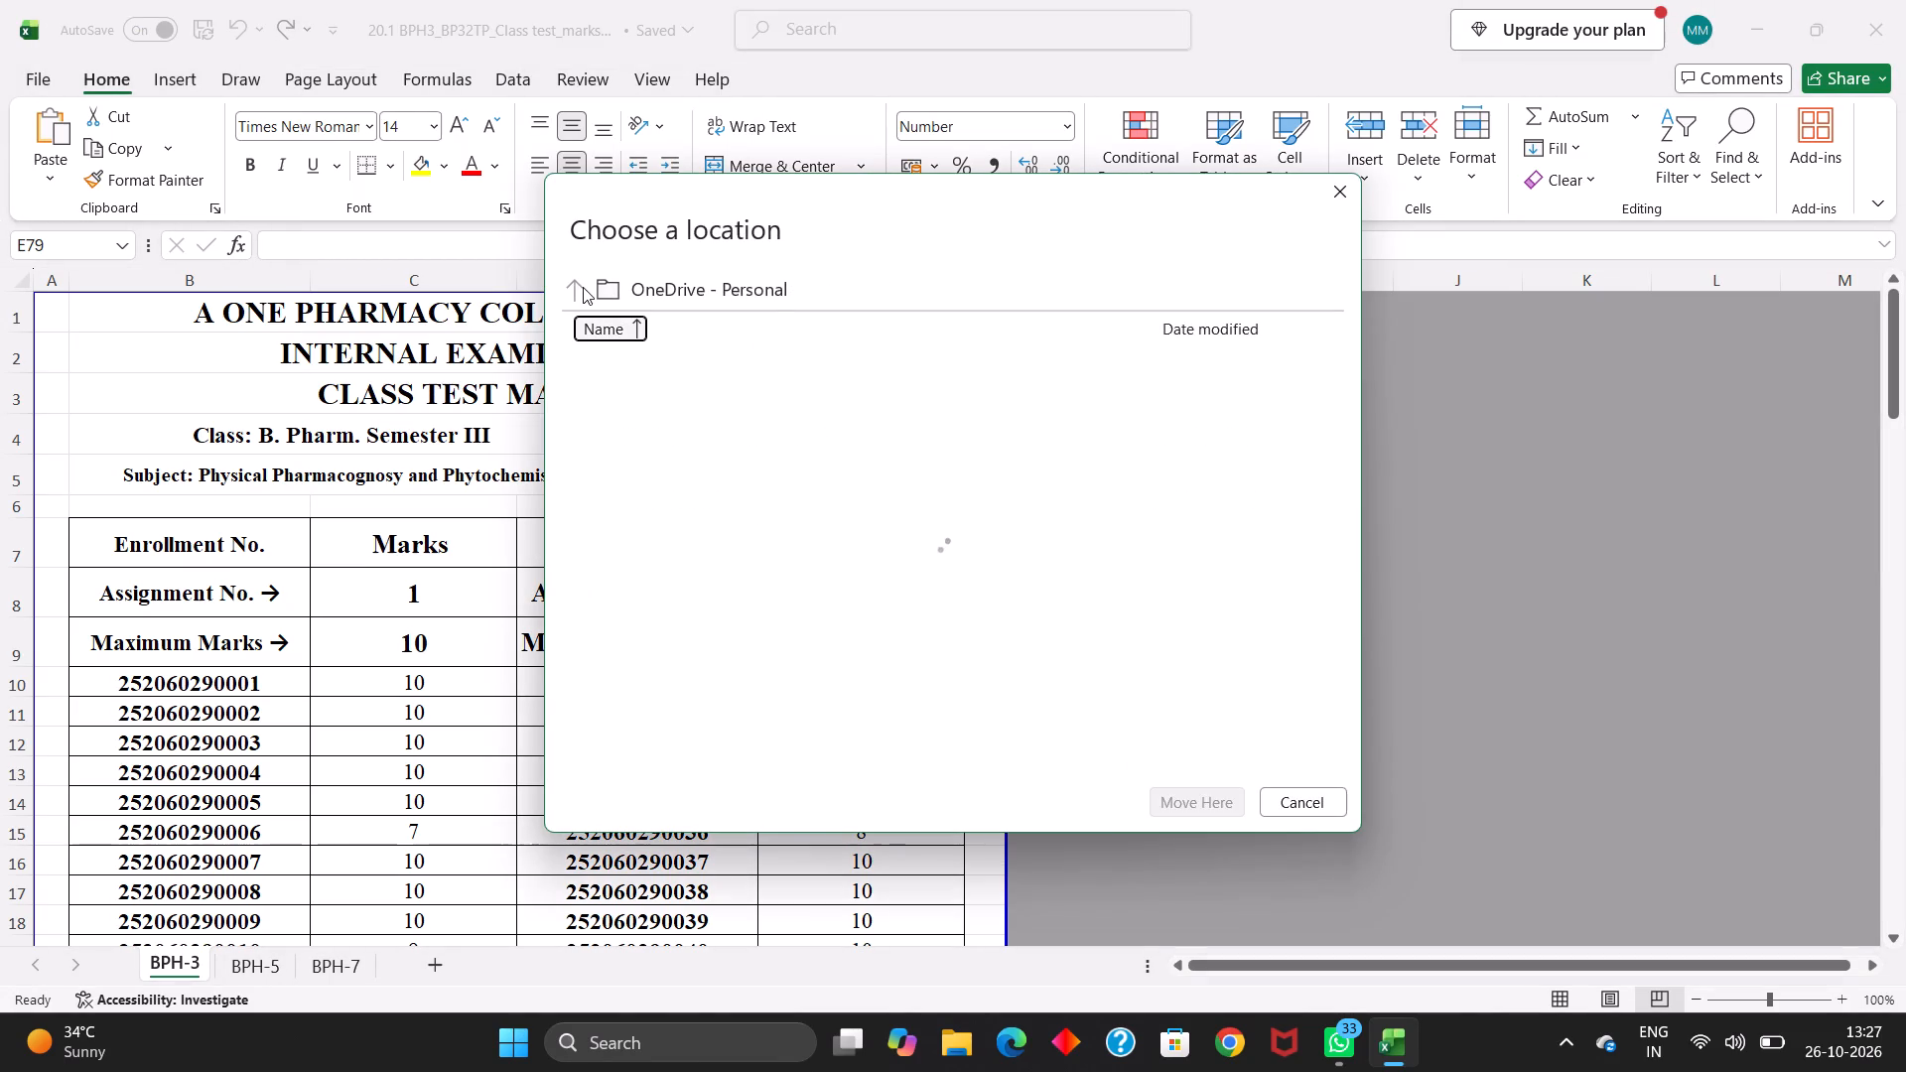
{"action": "left_click", "coordinate": [709, 436]}
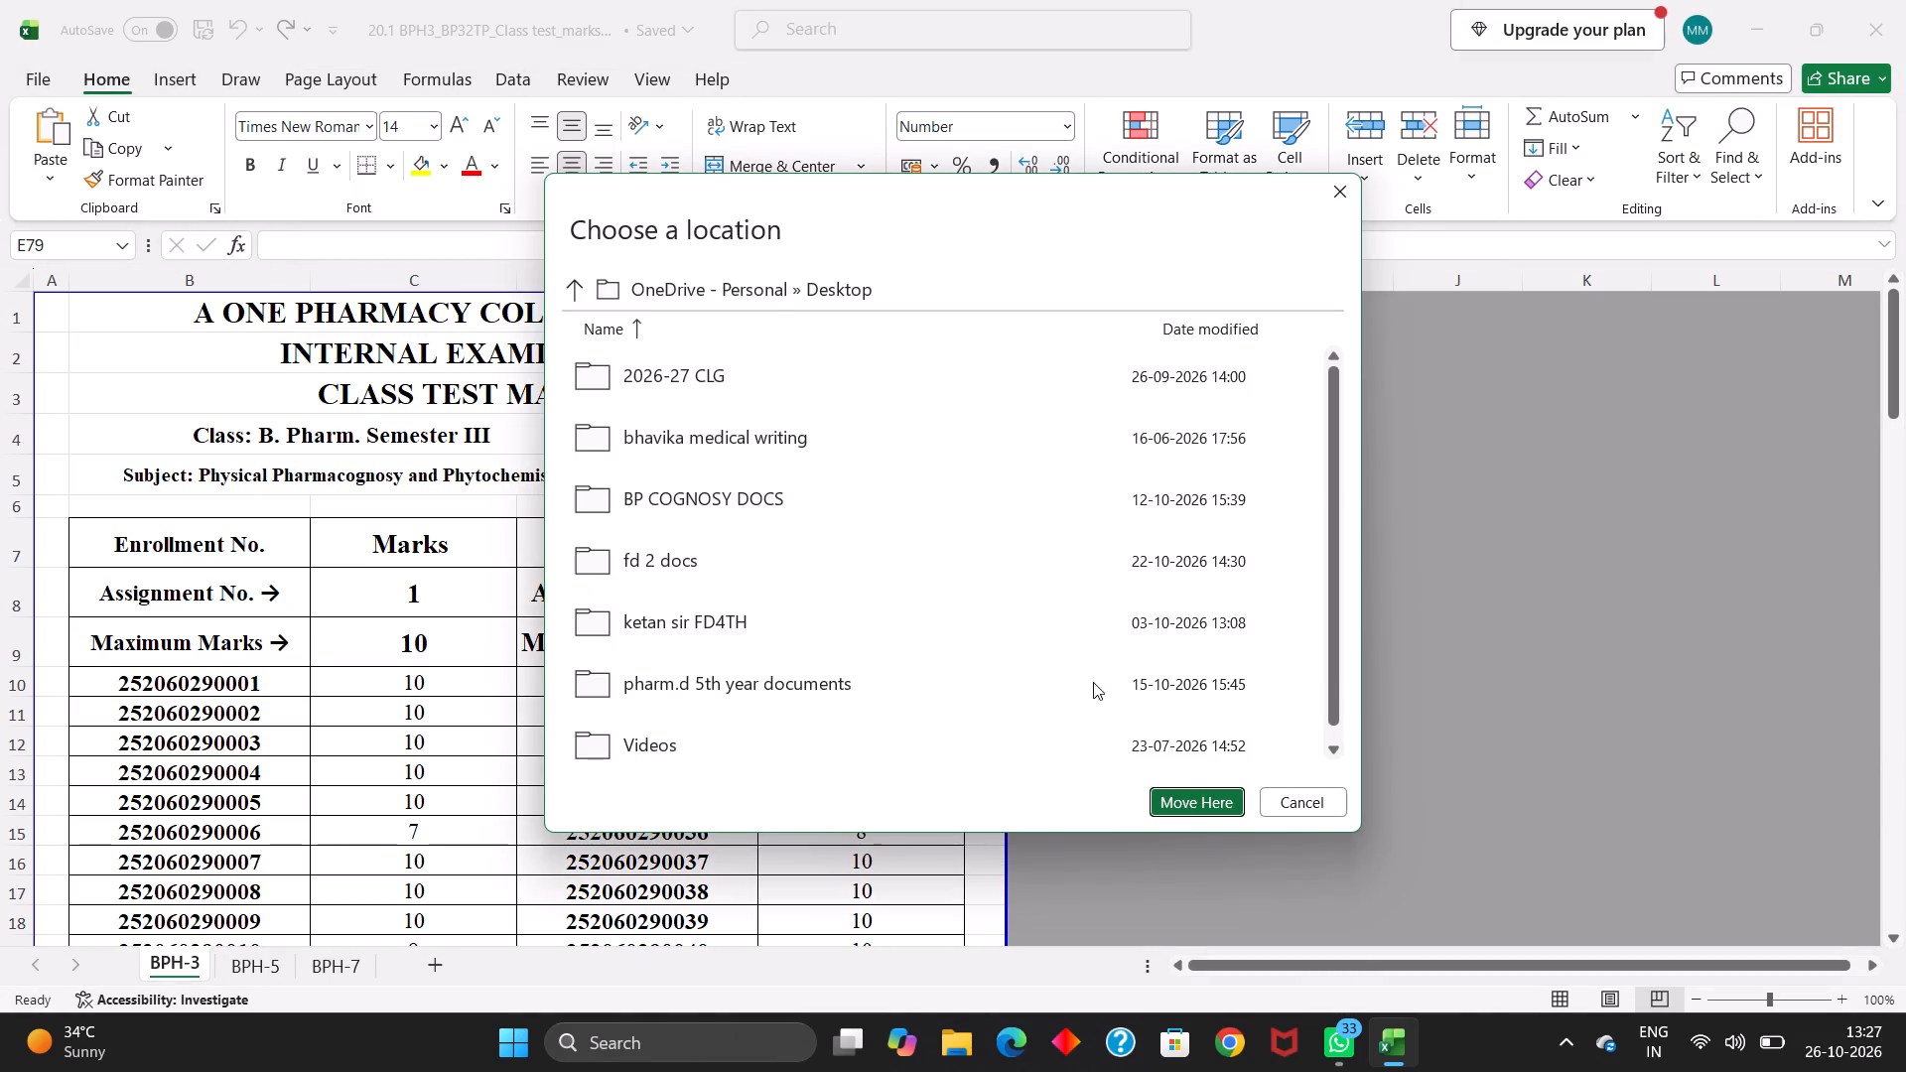
{"action": "left_click", "coordinate": [1201, 796]}
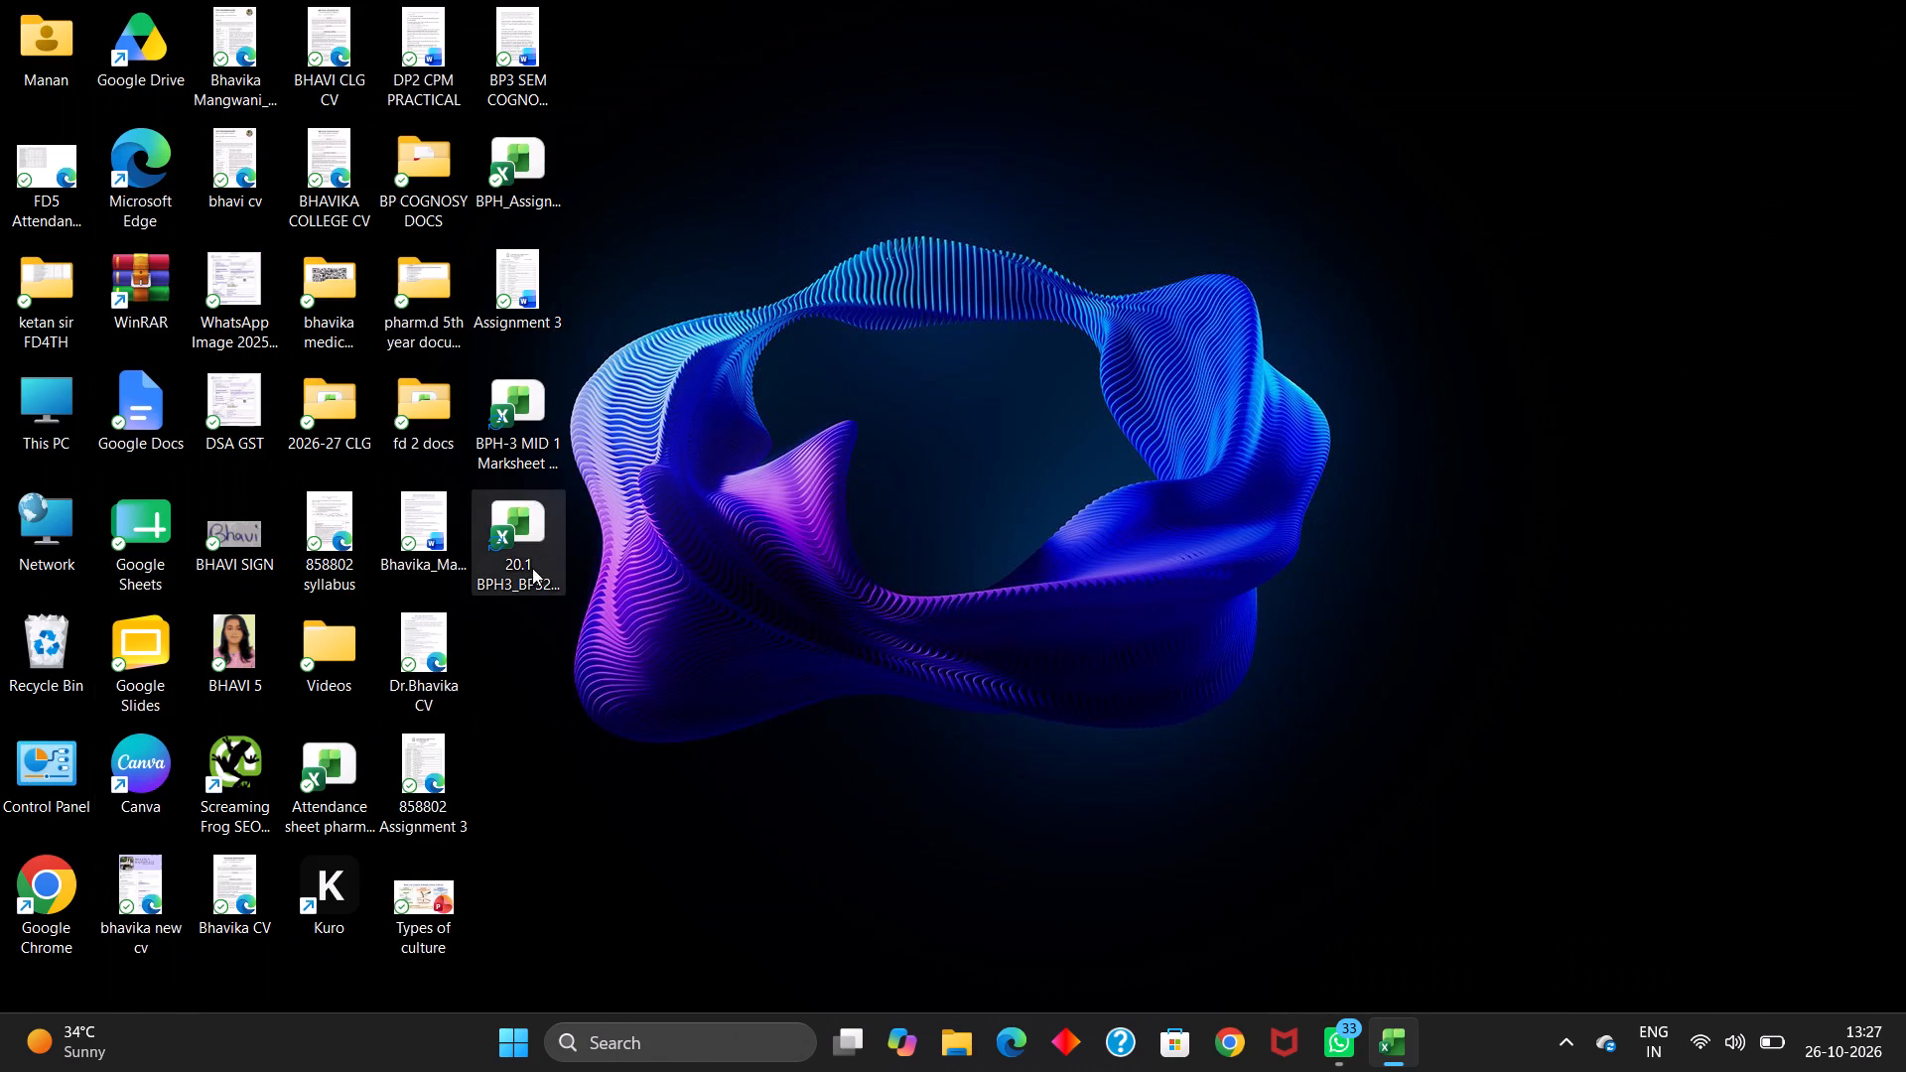
Open the BPH-3 MID 1 marksheet from the desktop to check its enrollment and marks rows, then minimize the open workbooks.
{"action": "double_click", "coordinate": [531, 406]}
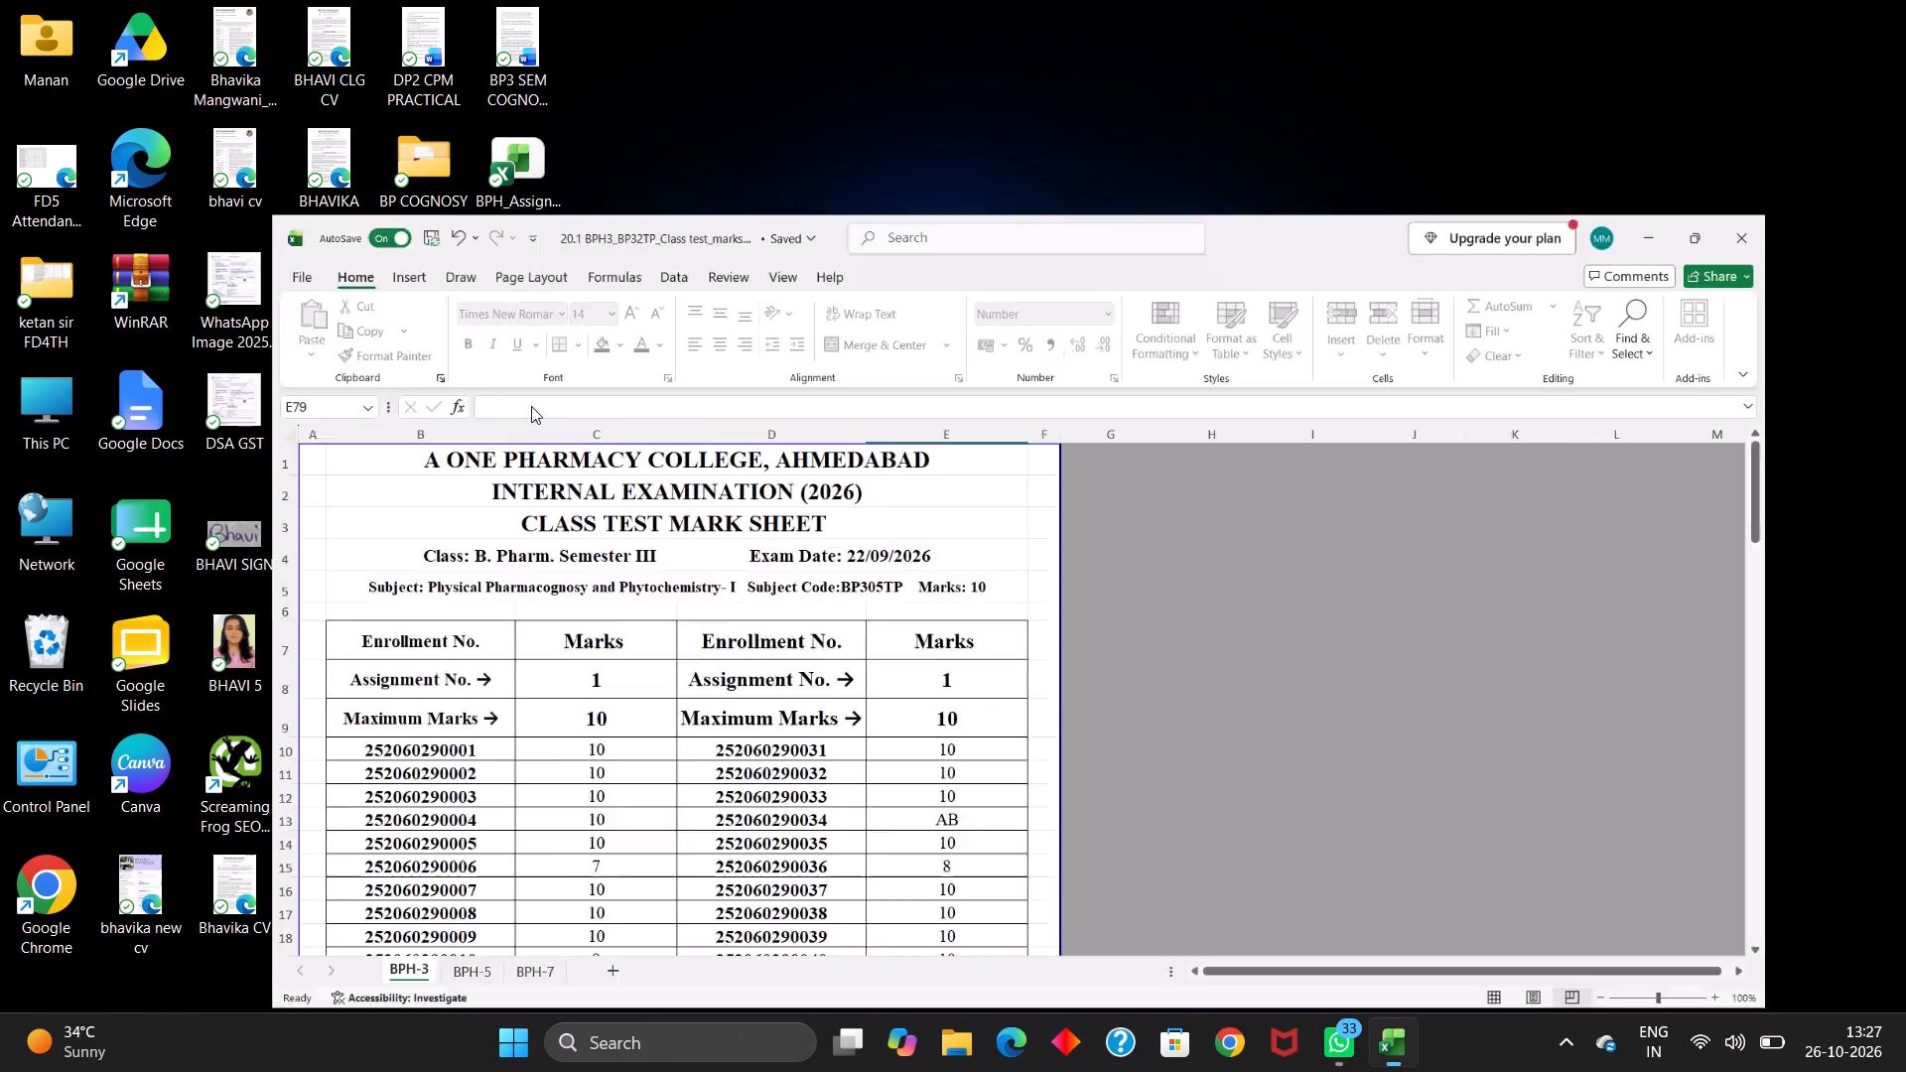
{"action": "scroll", "coordinate": [531, 406], "scroll_direction": "down", "scroll_amount": 1}
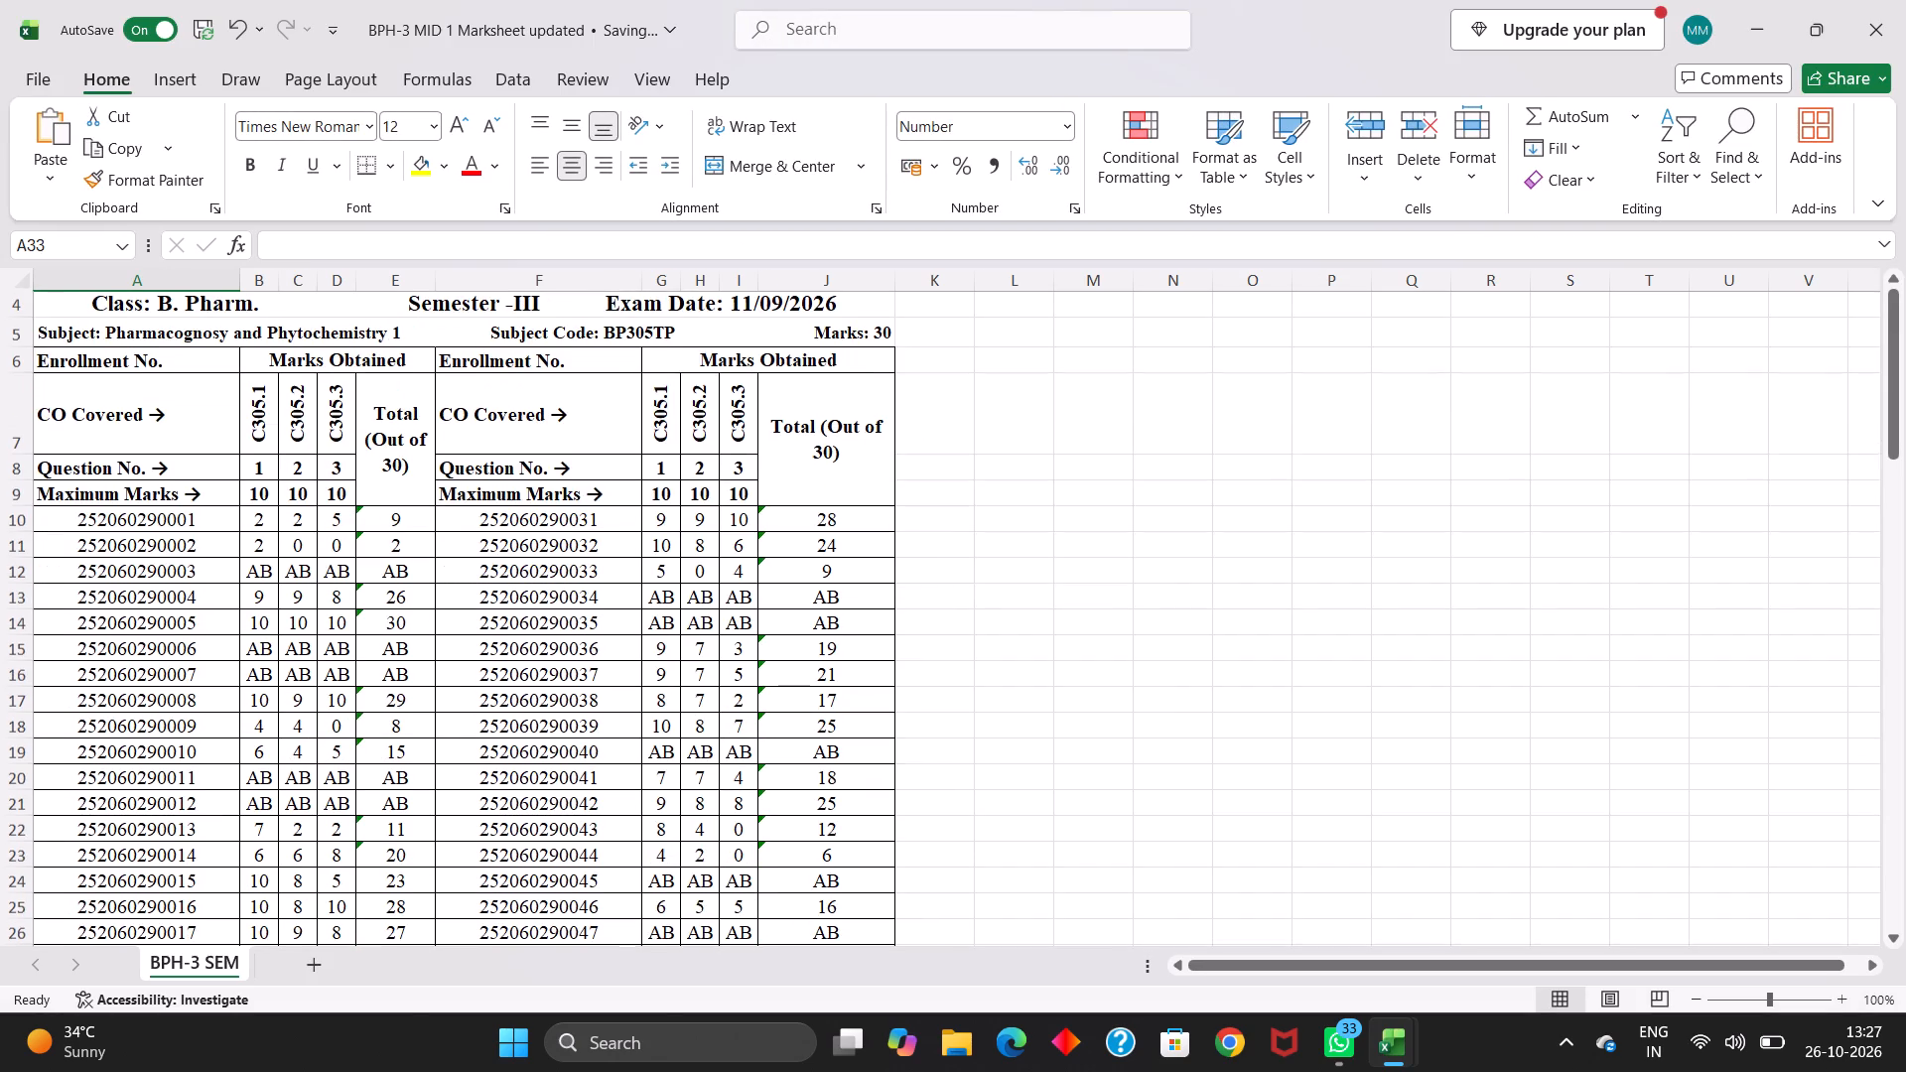
{"action": "scroll", "coordinate": [531, 406], "scroll_direction": "down", "scroll_amount": 1}
{"action": "left_click", "coordinate": [1746, 26]}
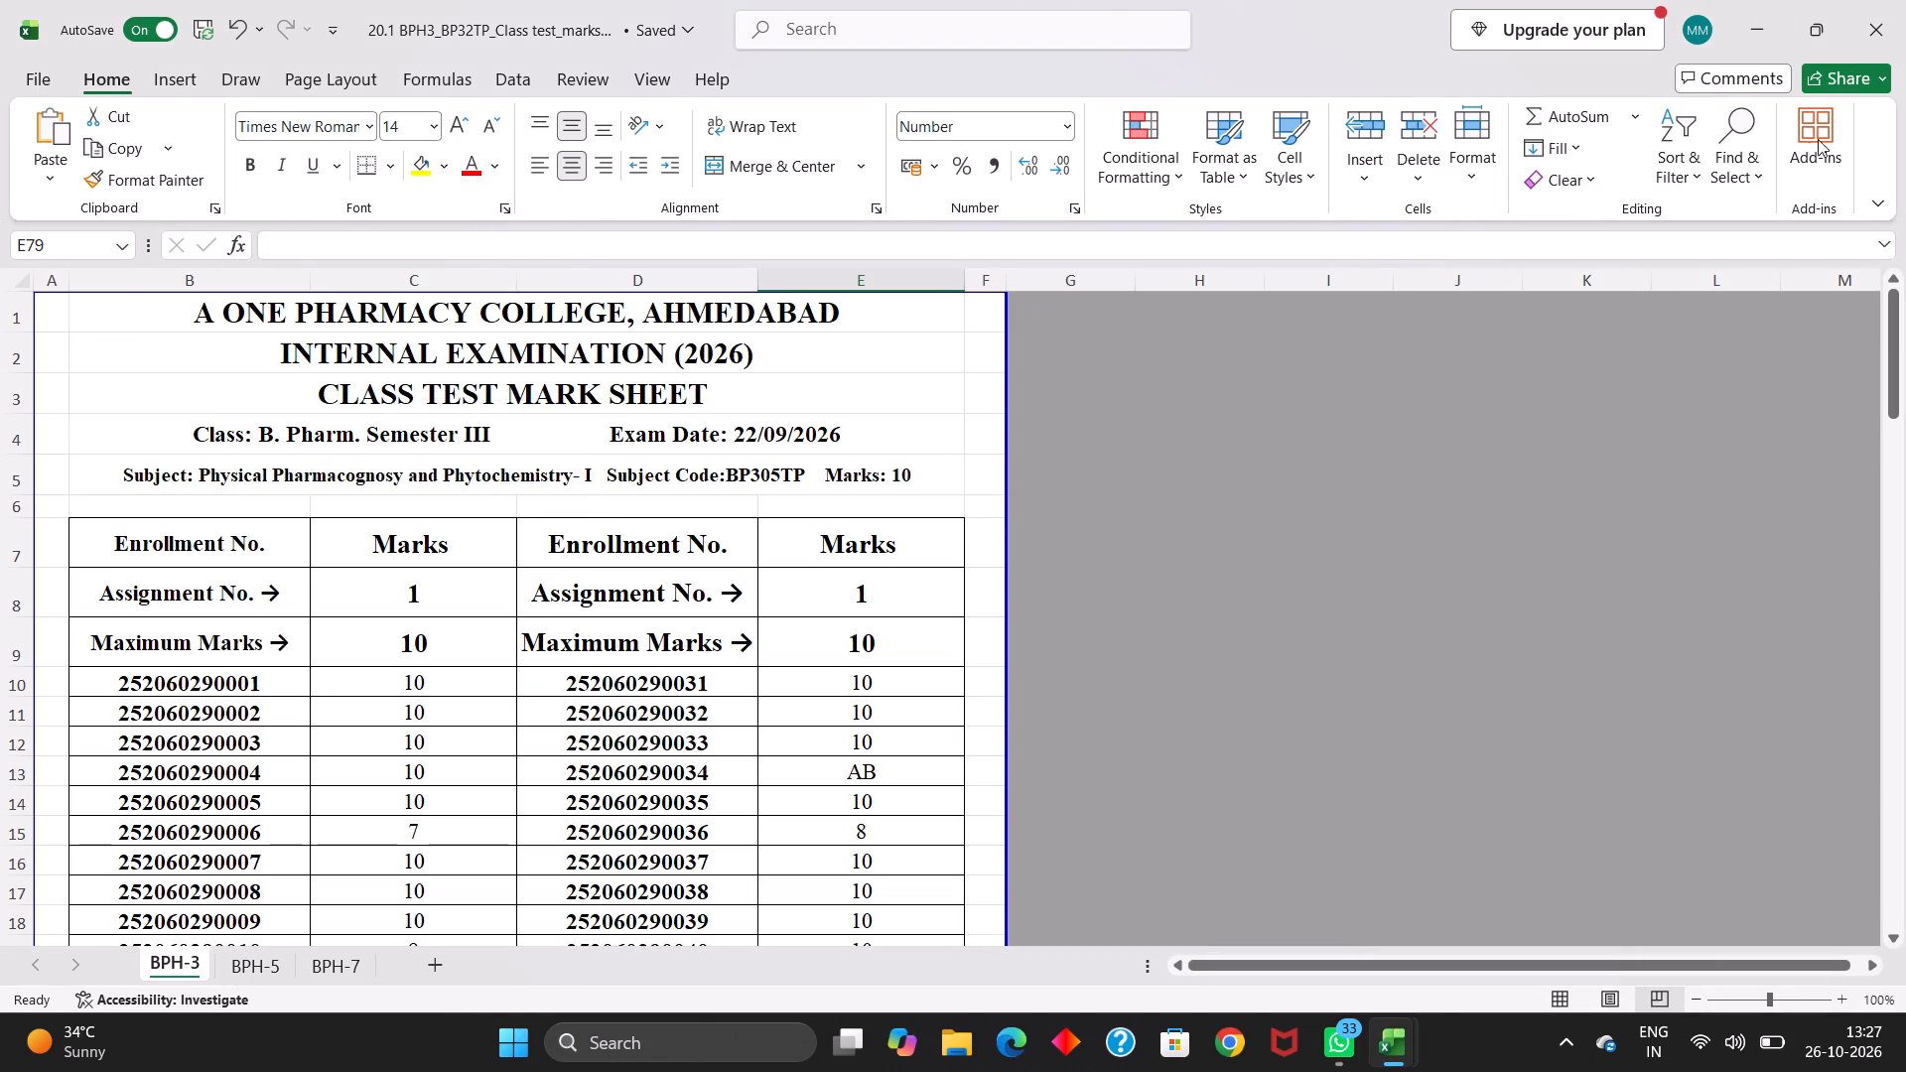
{"action": "left_click", "coordinate": [1771, 32]}
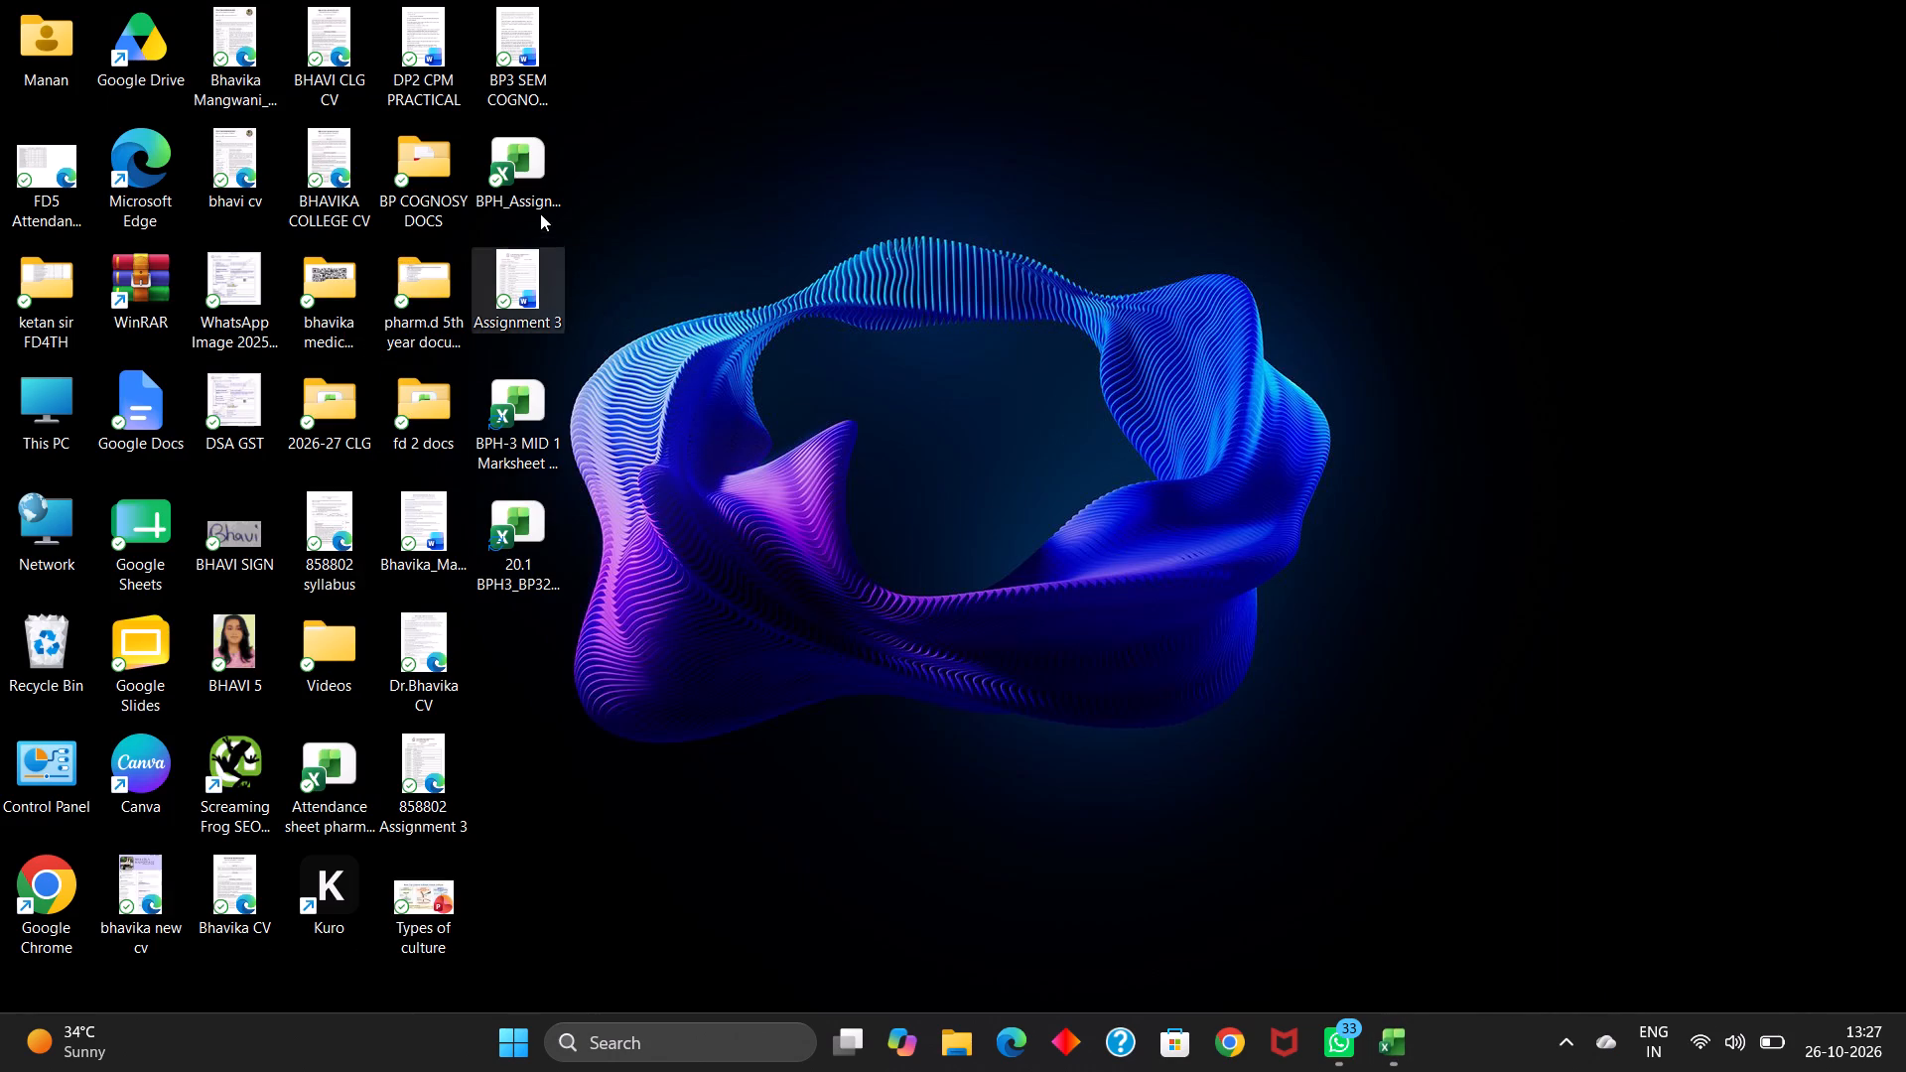
Open the BPH assignment marksheet workbook from the desktop and examine its BPH-3 sheet, from the title block to the D TO D entries.
{"action": "double_click", "coordinate": [527, 180]}
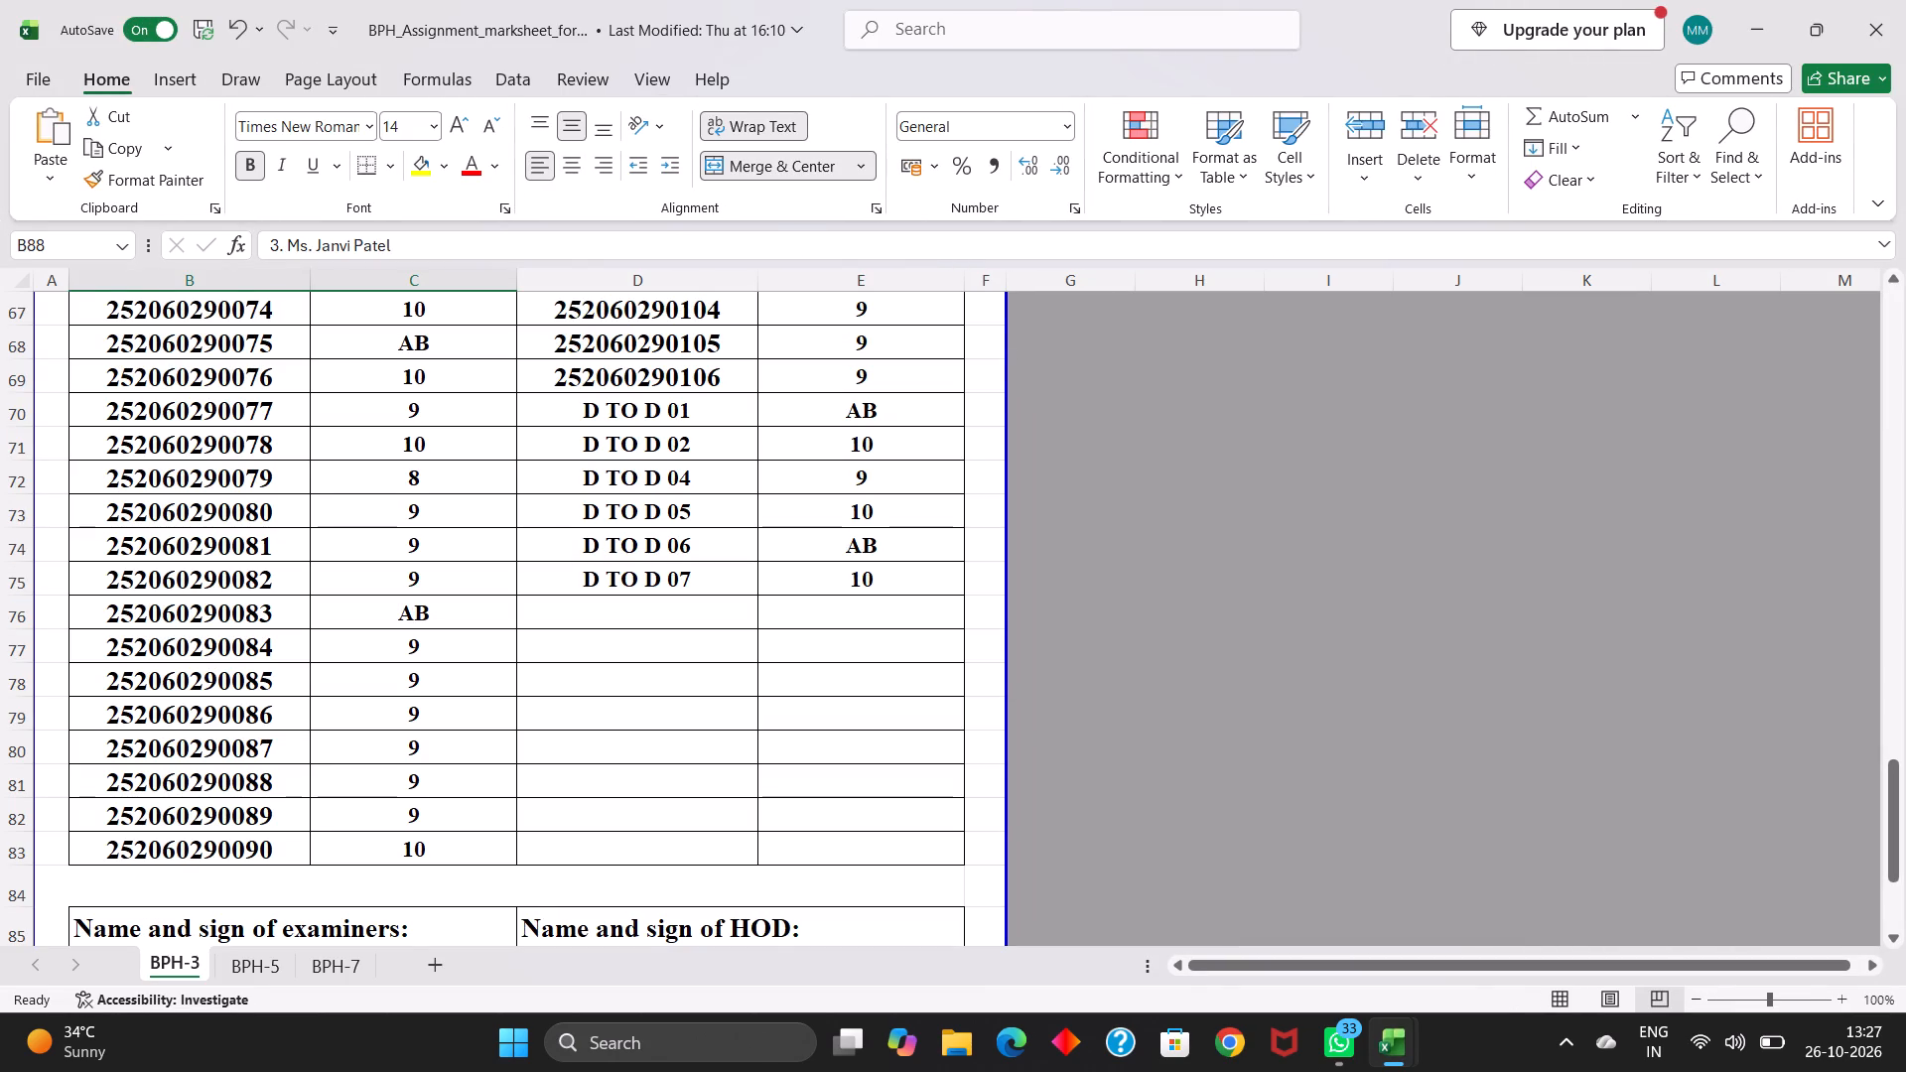
{"action": "scroll", "coordinate": [564, 474], "scroll_direction": "up", "scroll_amount": 2}
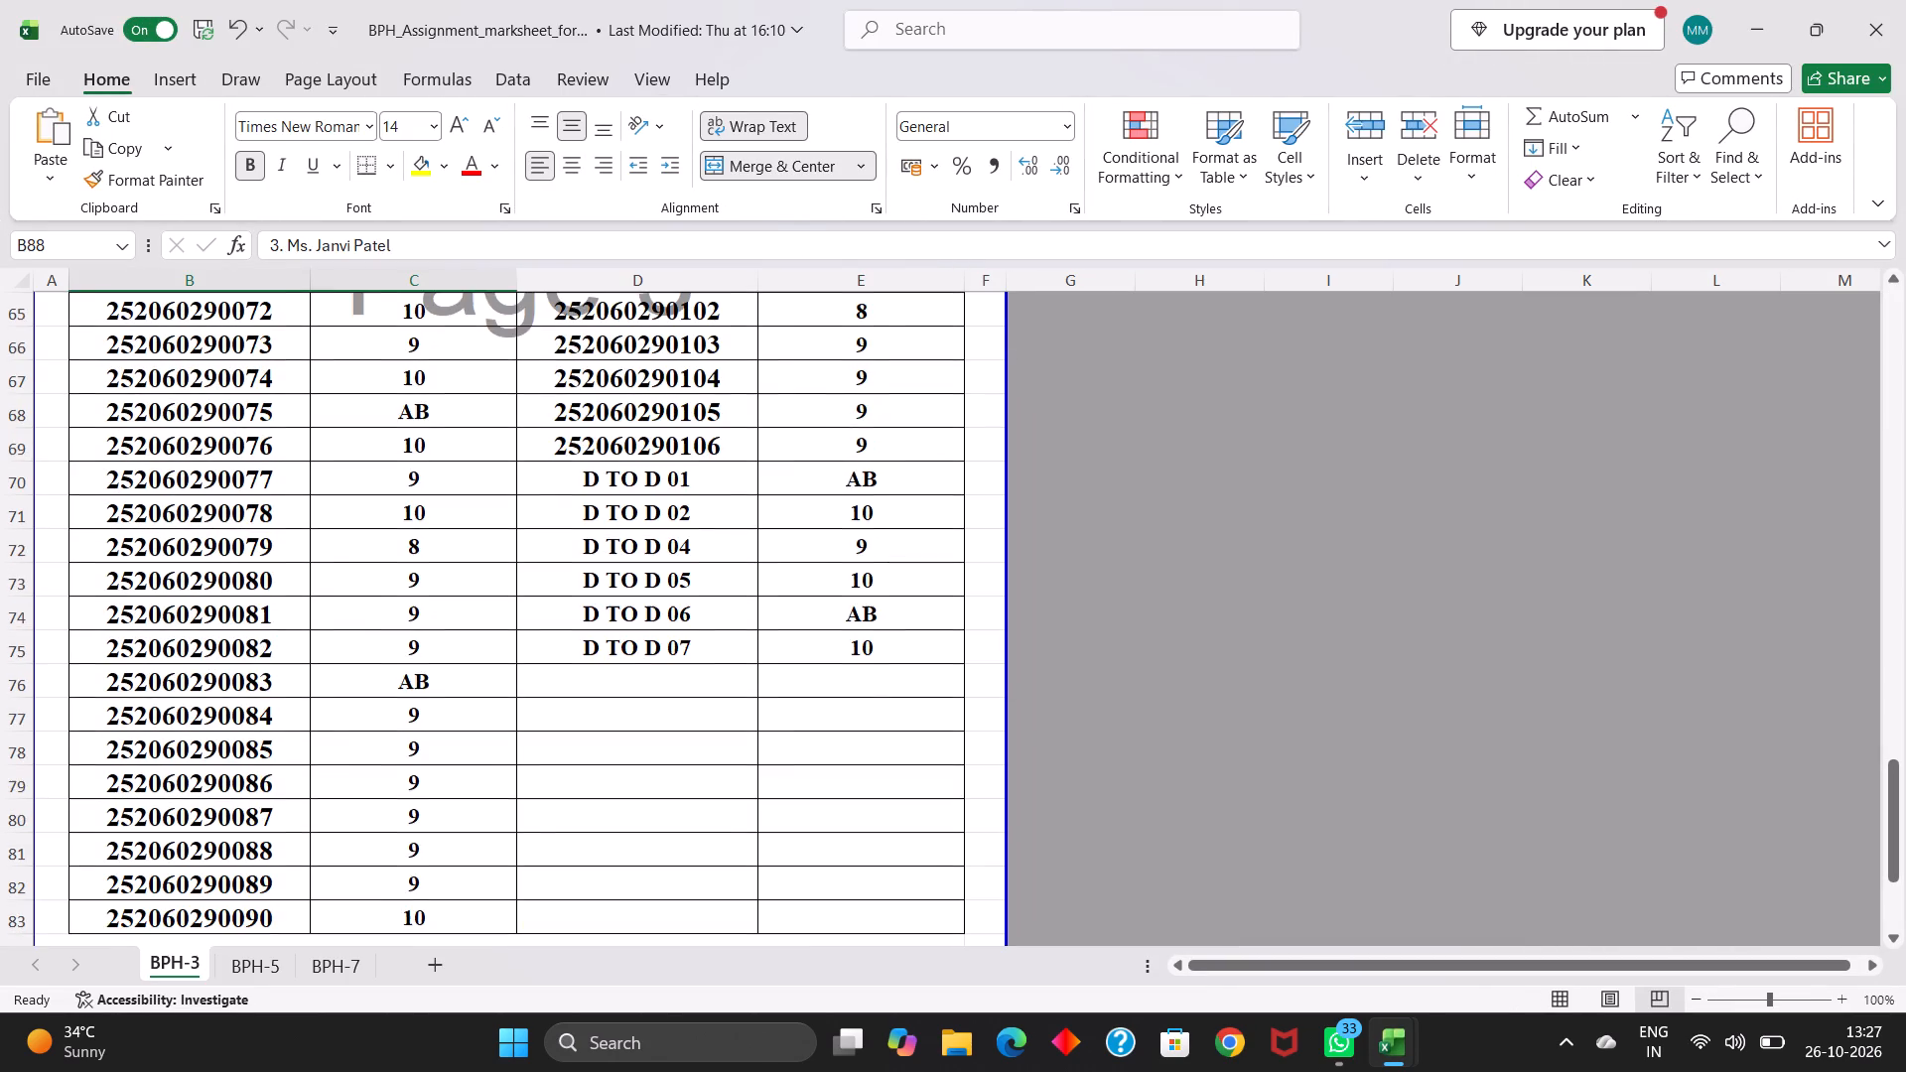
{"action": "scroll", "coordinate": [564, 474], "scroll_direction": "up", "scroll_amount": 6}
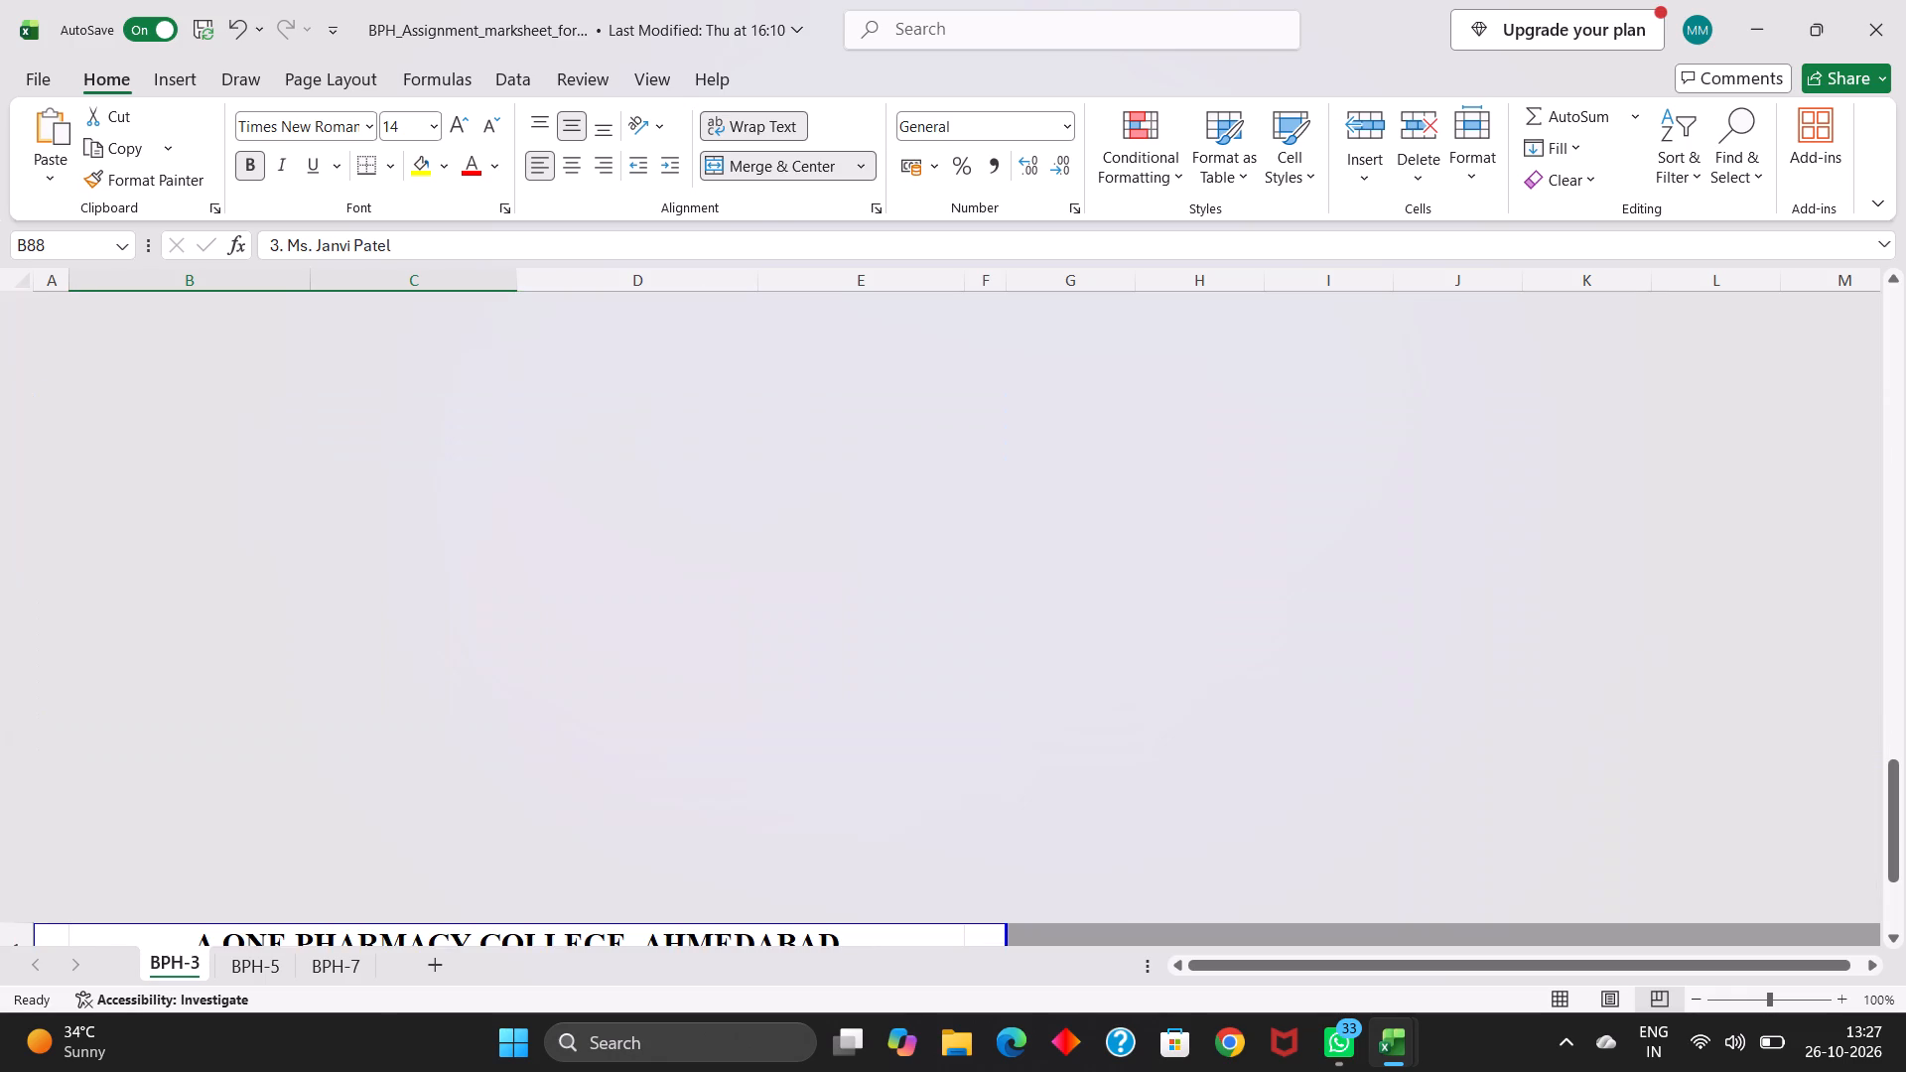
{"action": "scroll", "coordinate": [564, 474], "scroll_direction": "down", "scroll_amount": 4}
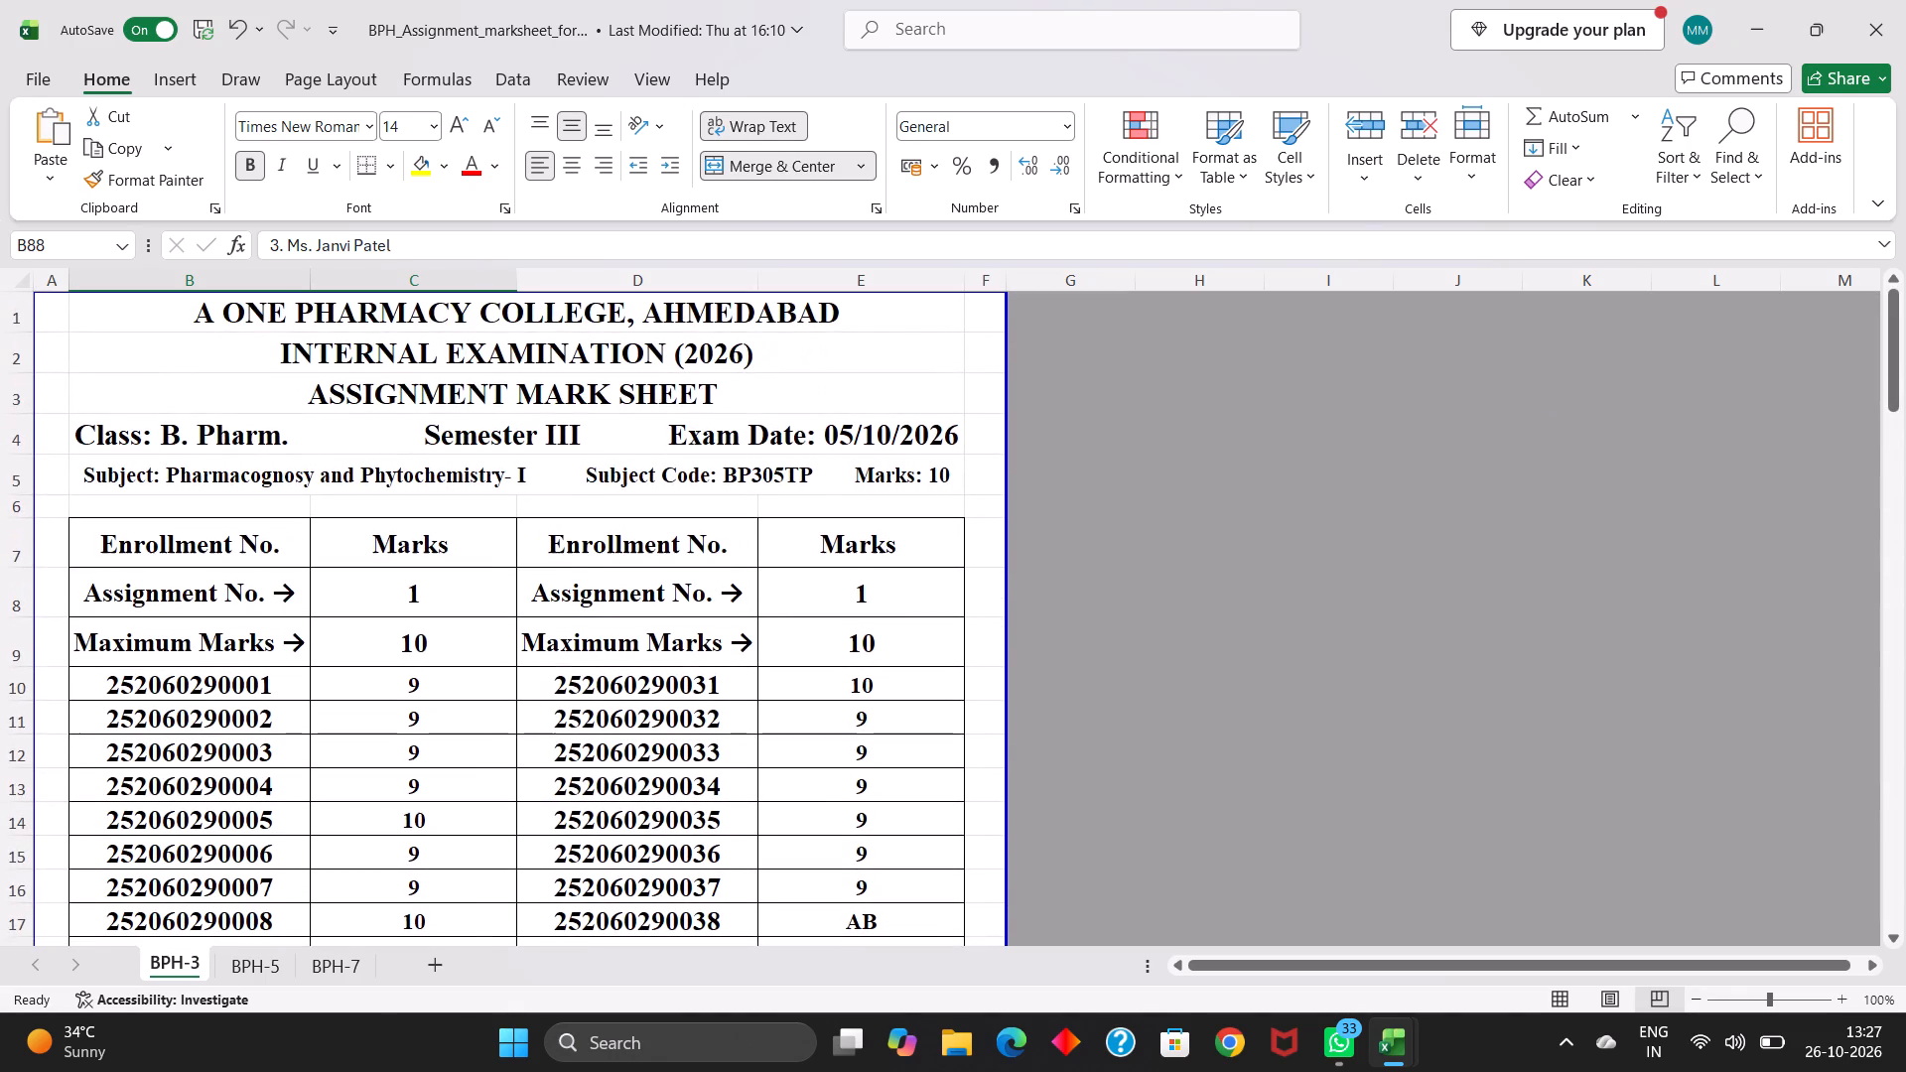
{"action": "left_click", "coordinate": [549, 402]}
{"action": "scroll", "coordinate": [722, 696], "scroll_direction": "down", "scroll_amount": 3}
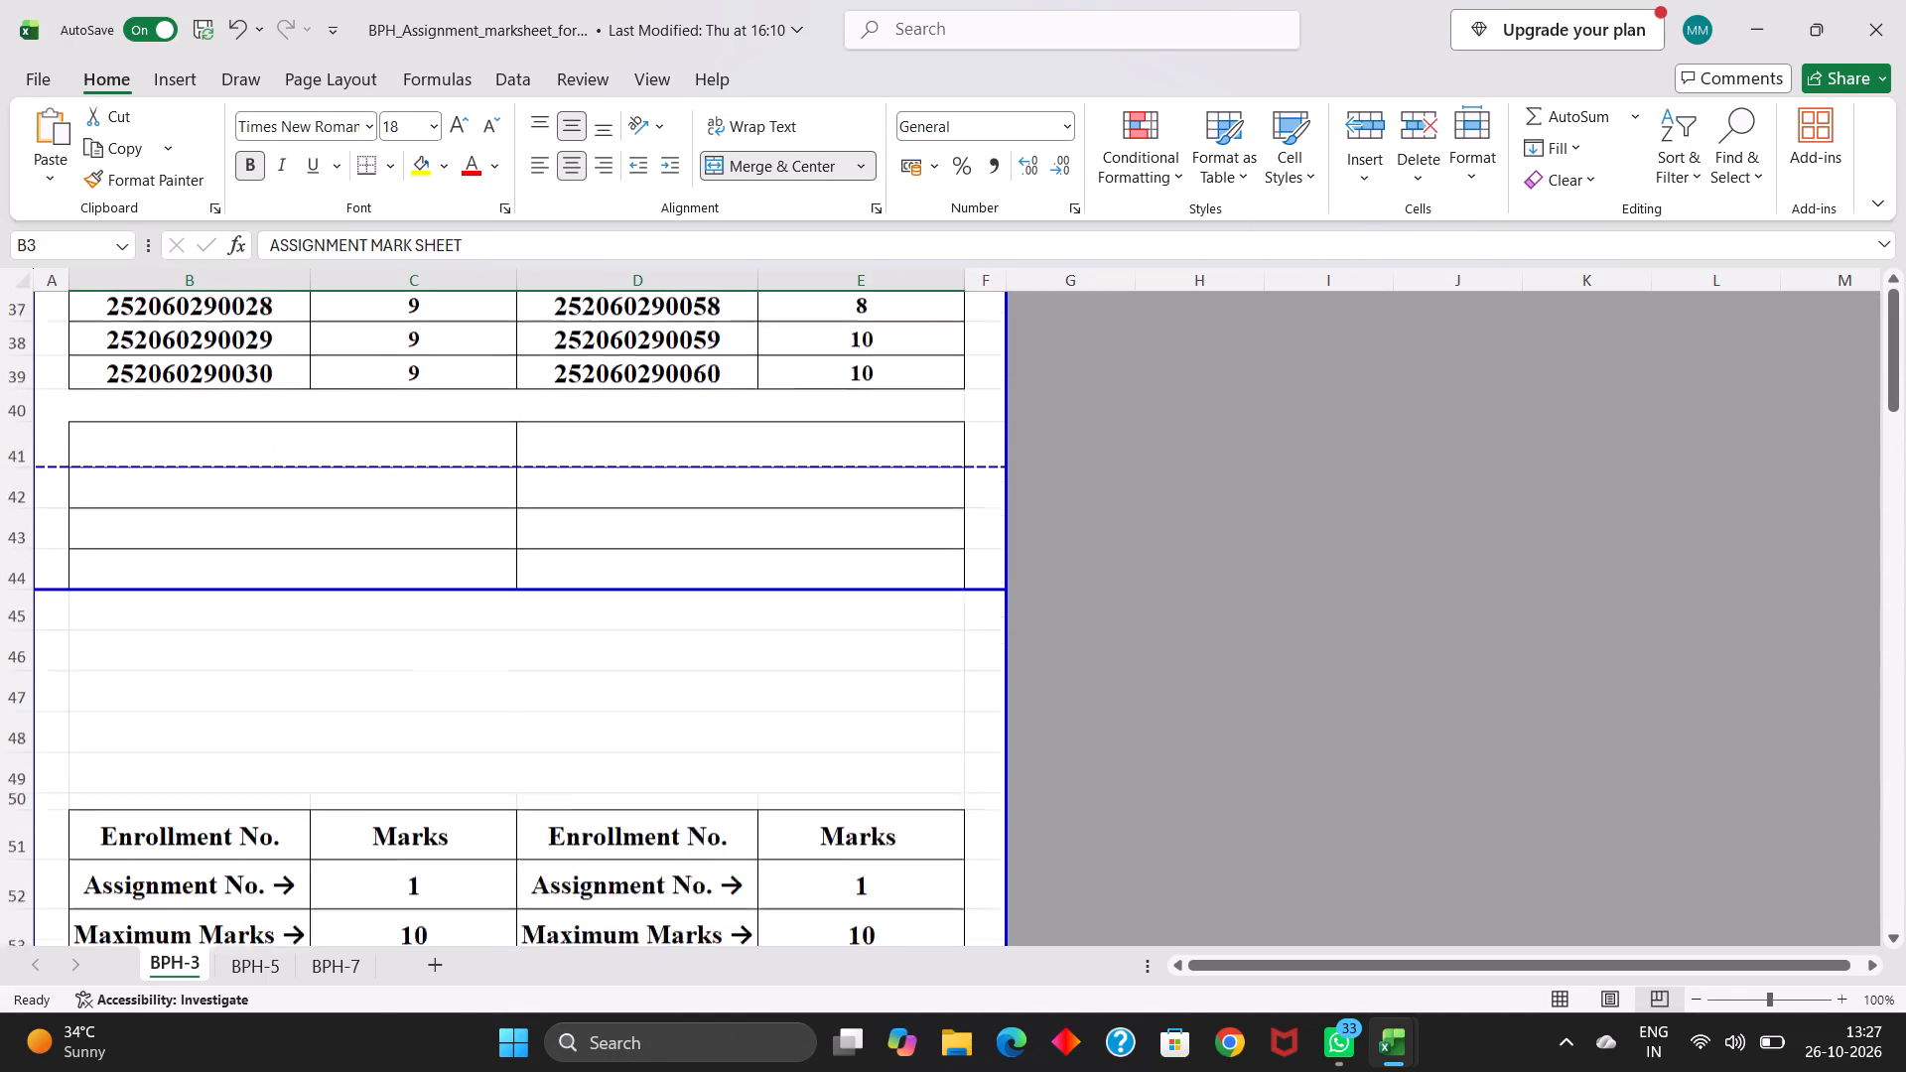
{"action": "scroll", "coordinate": [722, 696], "scroll_direction": "down", "scroll_amount": 3}
{"action": "scroll", "coordinate": [726, 802], "scroll_direction": "down", "scroll_amount": 4}
{"action": "scroll", "coordinate": [726, 802], "scroll_direction": "up", "scroll_amount": 1}
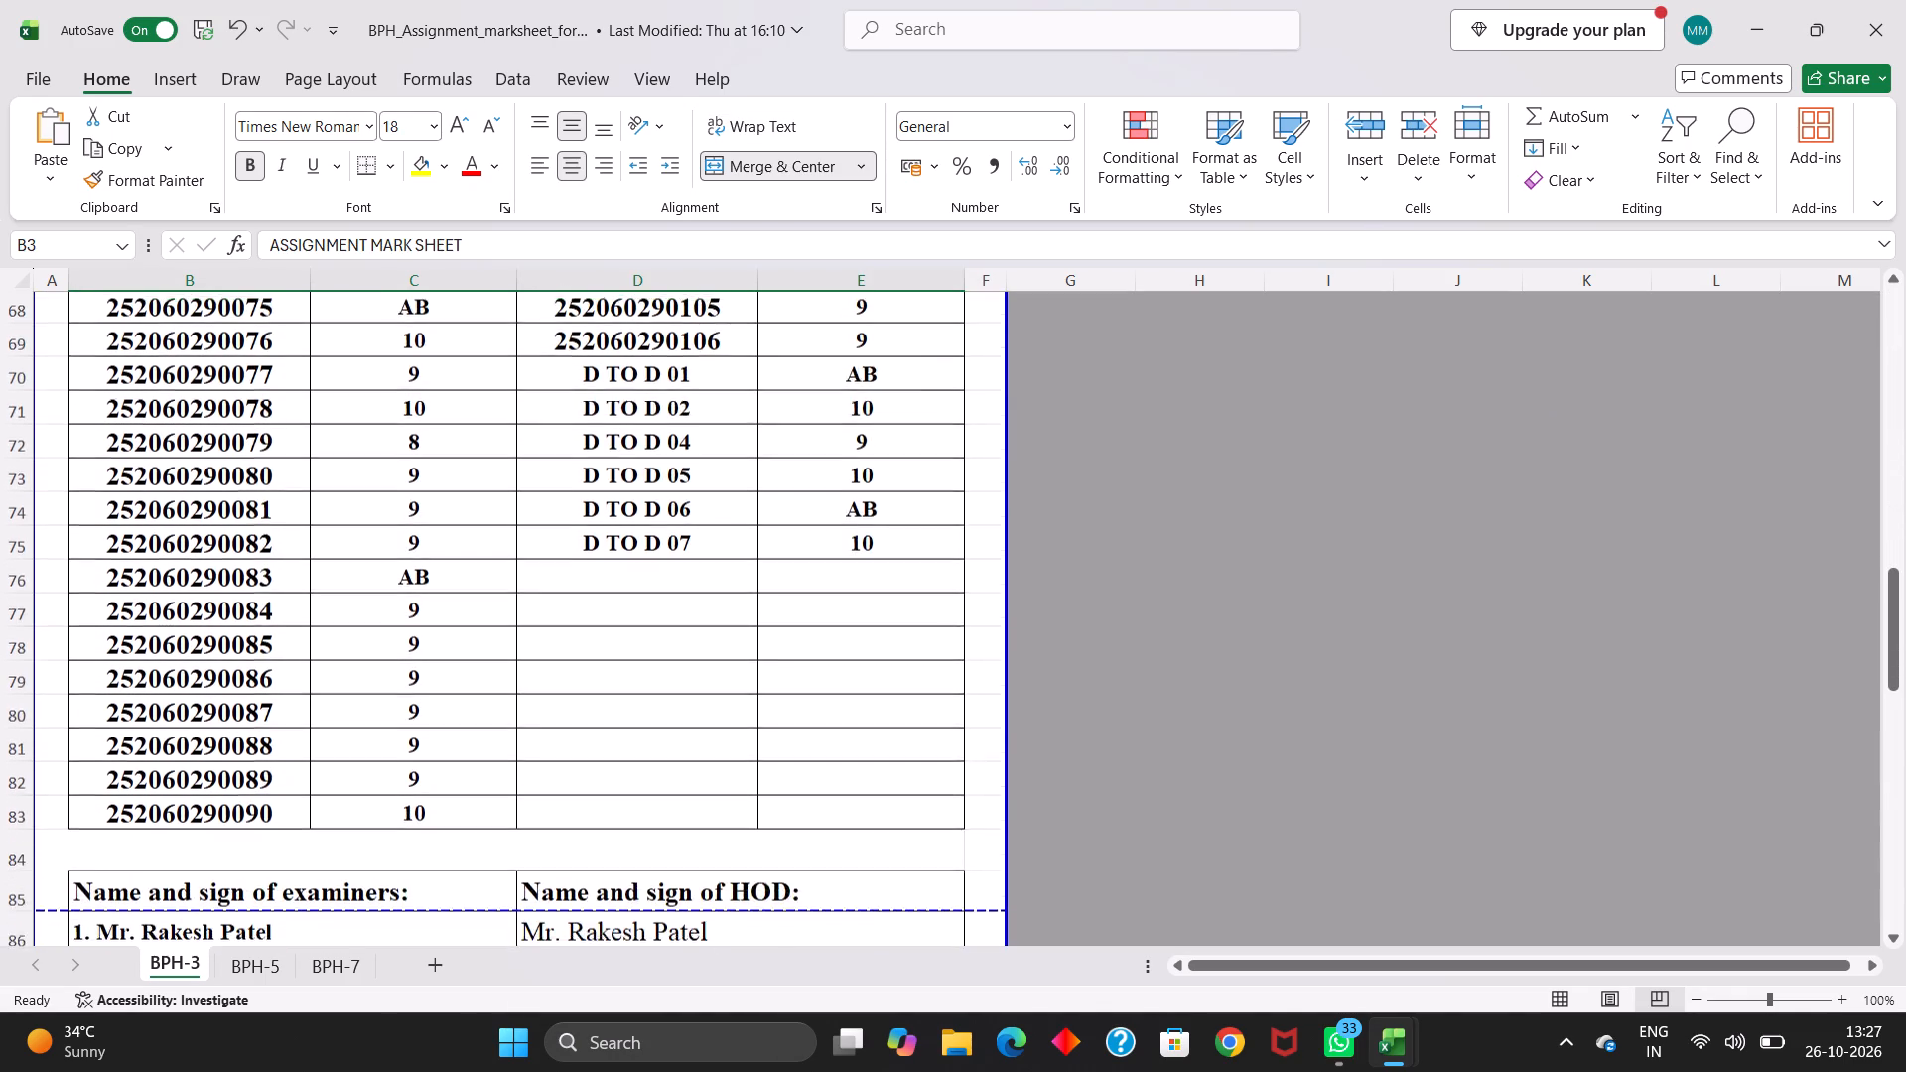
{"action": "scroll", "coordinate": [726, 802], "scroll_direction": "up", "scroll_amount": 1}
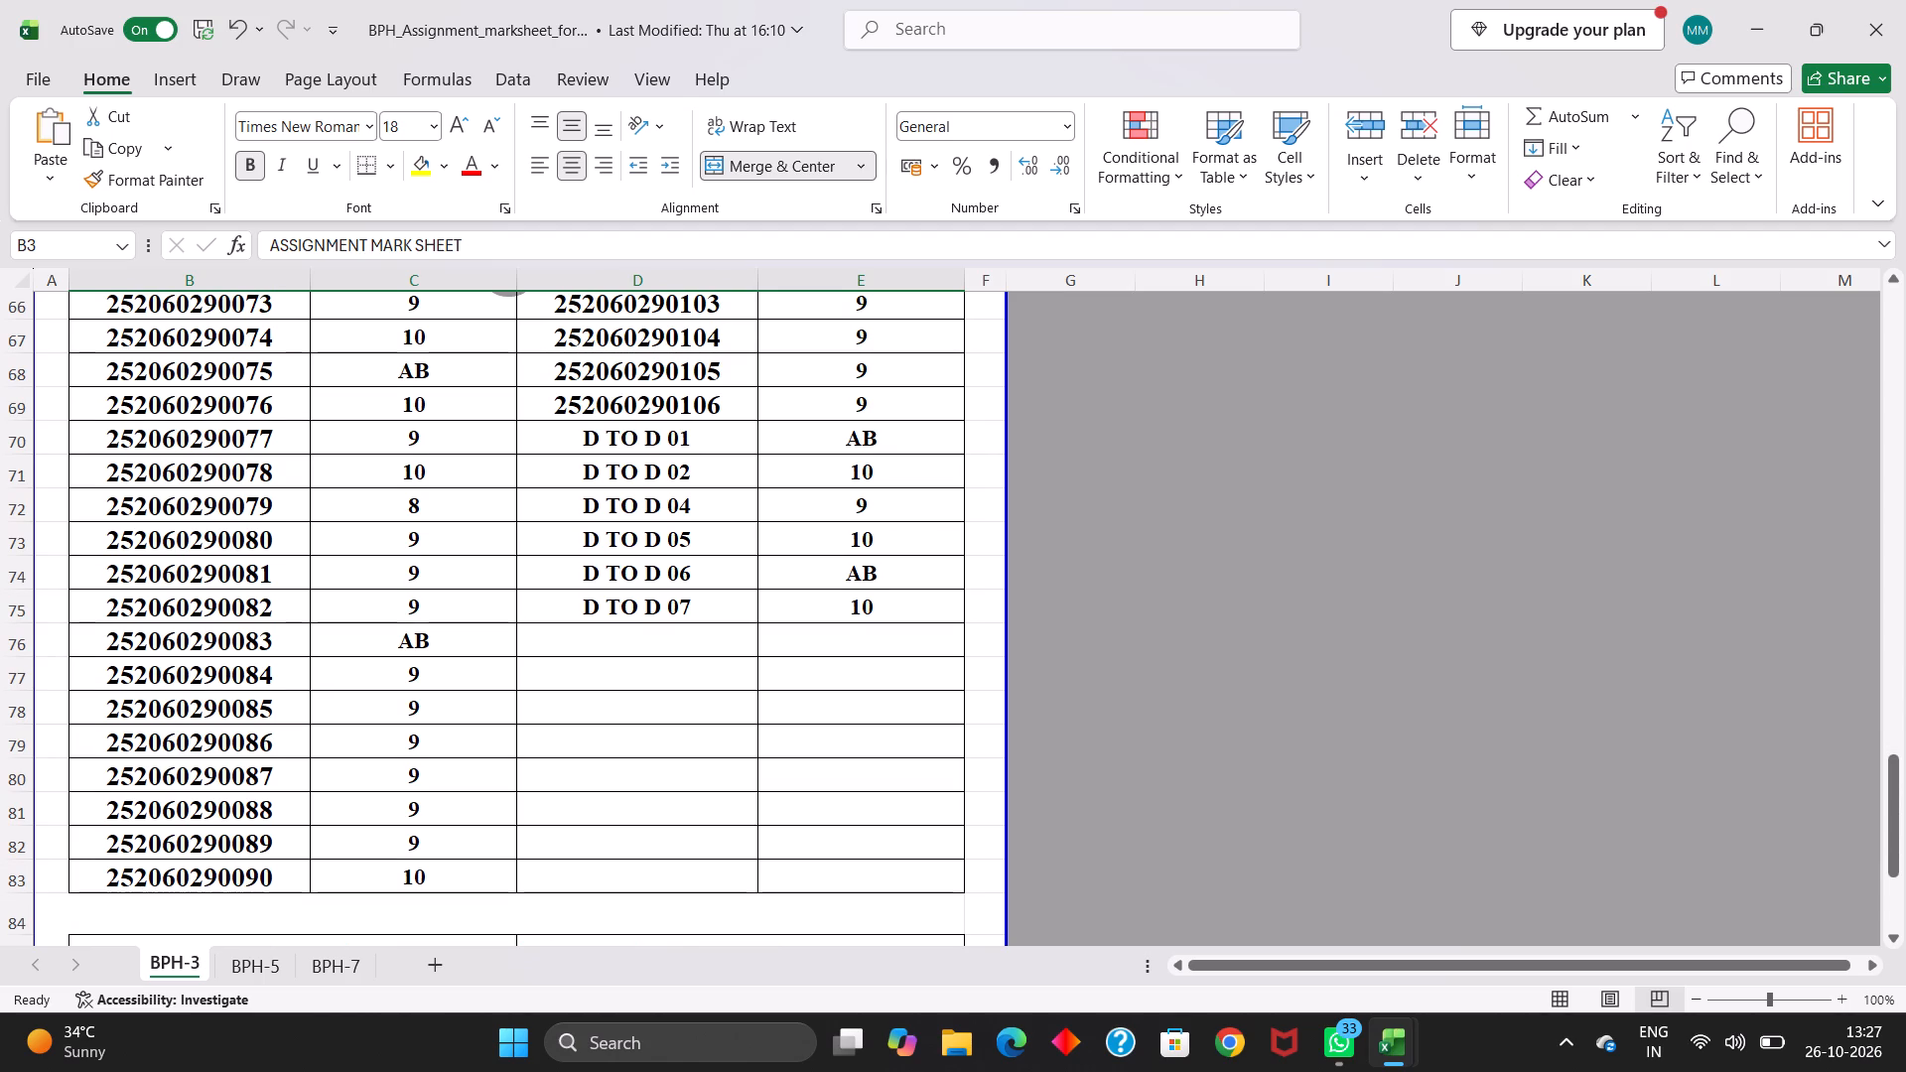
Renumber the enrollment entries in cells D72 through D75 as D TO D 03, D TO D 04, D TO D 05 and D TO D 06.
{"action": "double_click", "coordinate": [703, 512]}
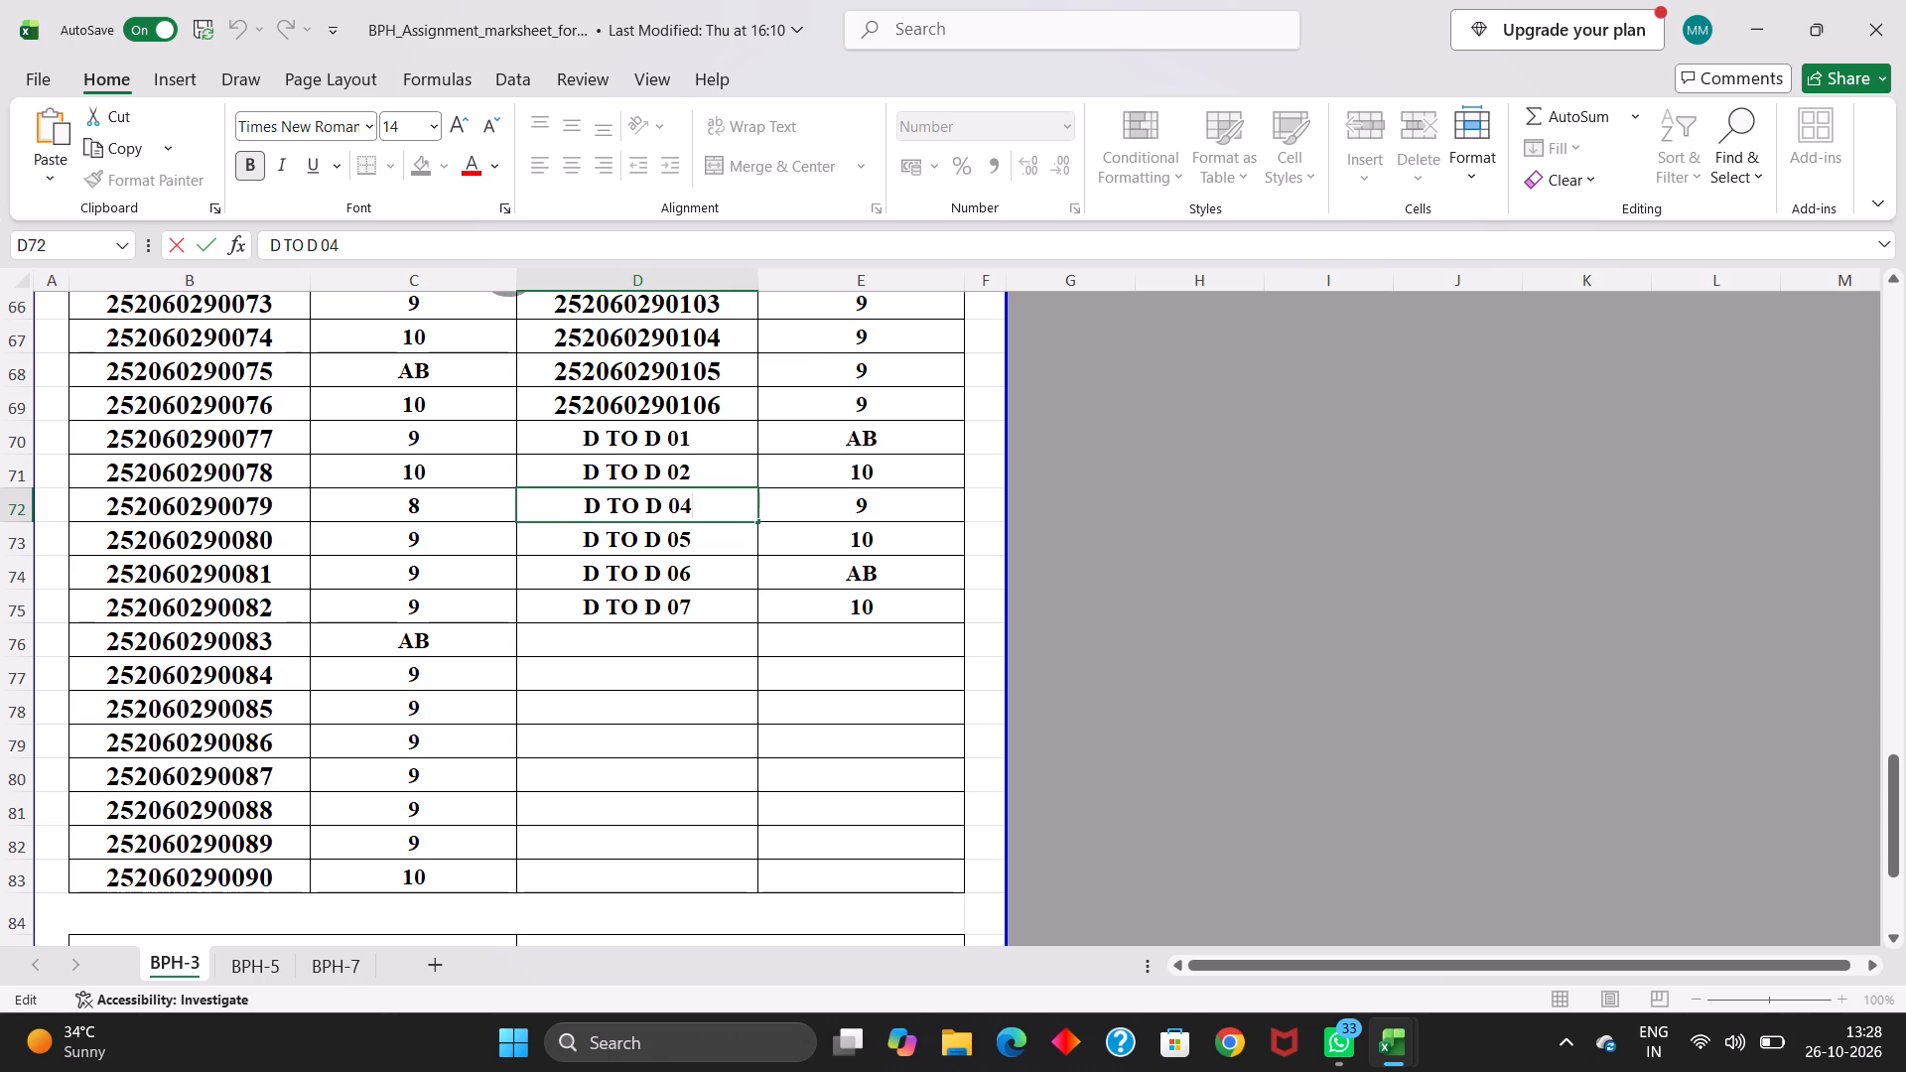
{"action": "key", "text": "BackSpace"}
{"action": "key", "text": "3"}
{"action": "key", "text": "Down"}
{"action": "double_click", "coordinate": [717, 542]}
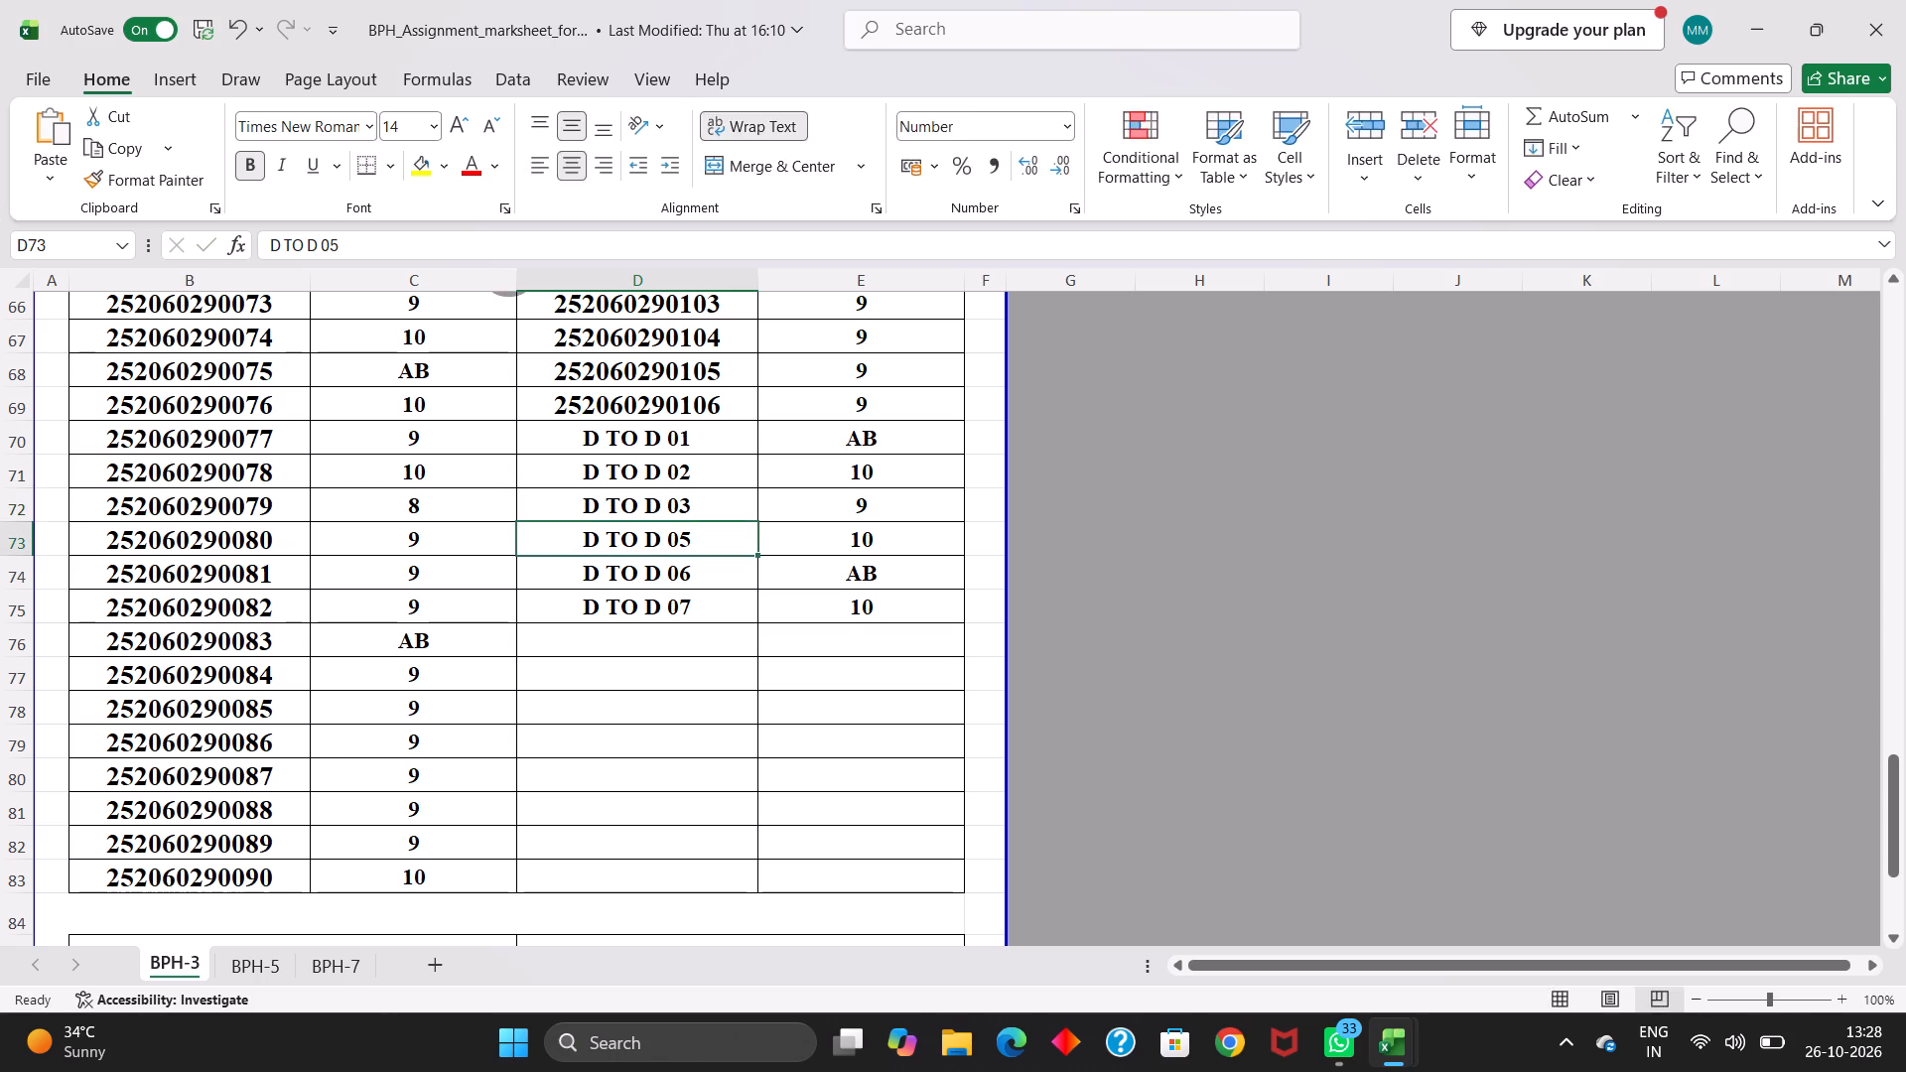
{"action": "key", "text": "BackSpace"}
{"action": "type", "text": "54"}
{"action": "key", "text": "BackSpace"}
{"action": "key", "text": "BackSpace"}
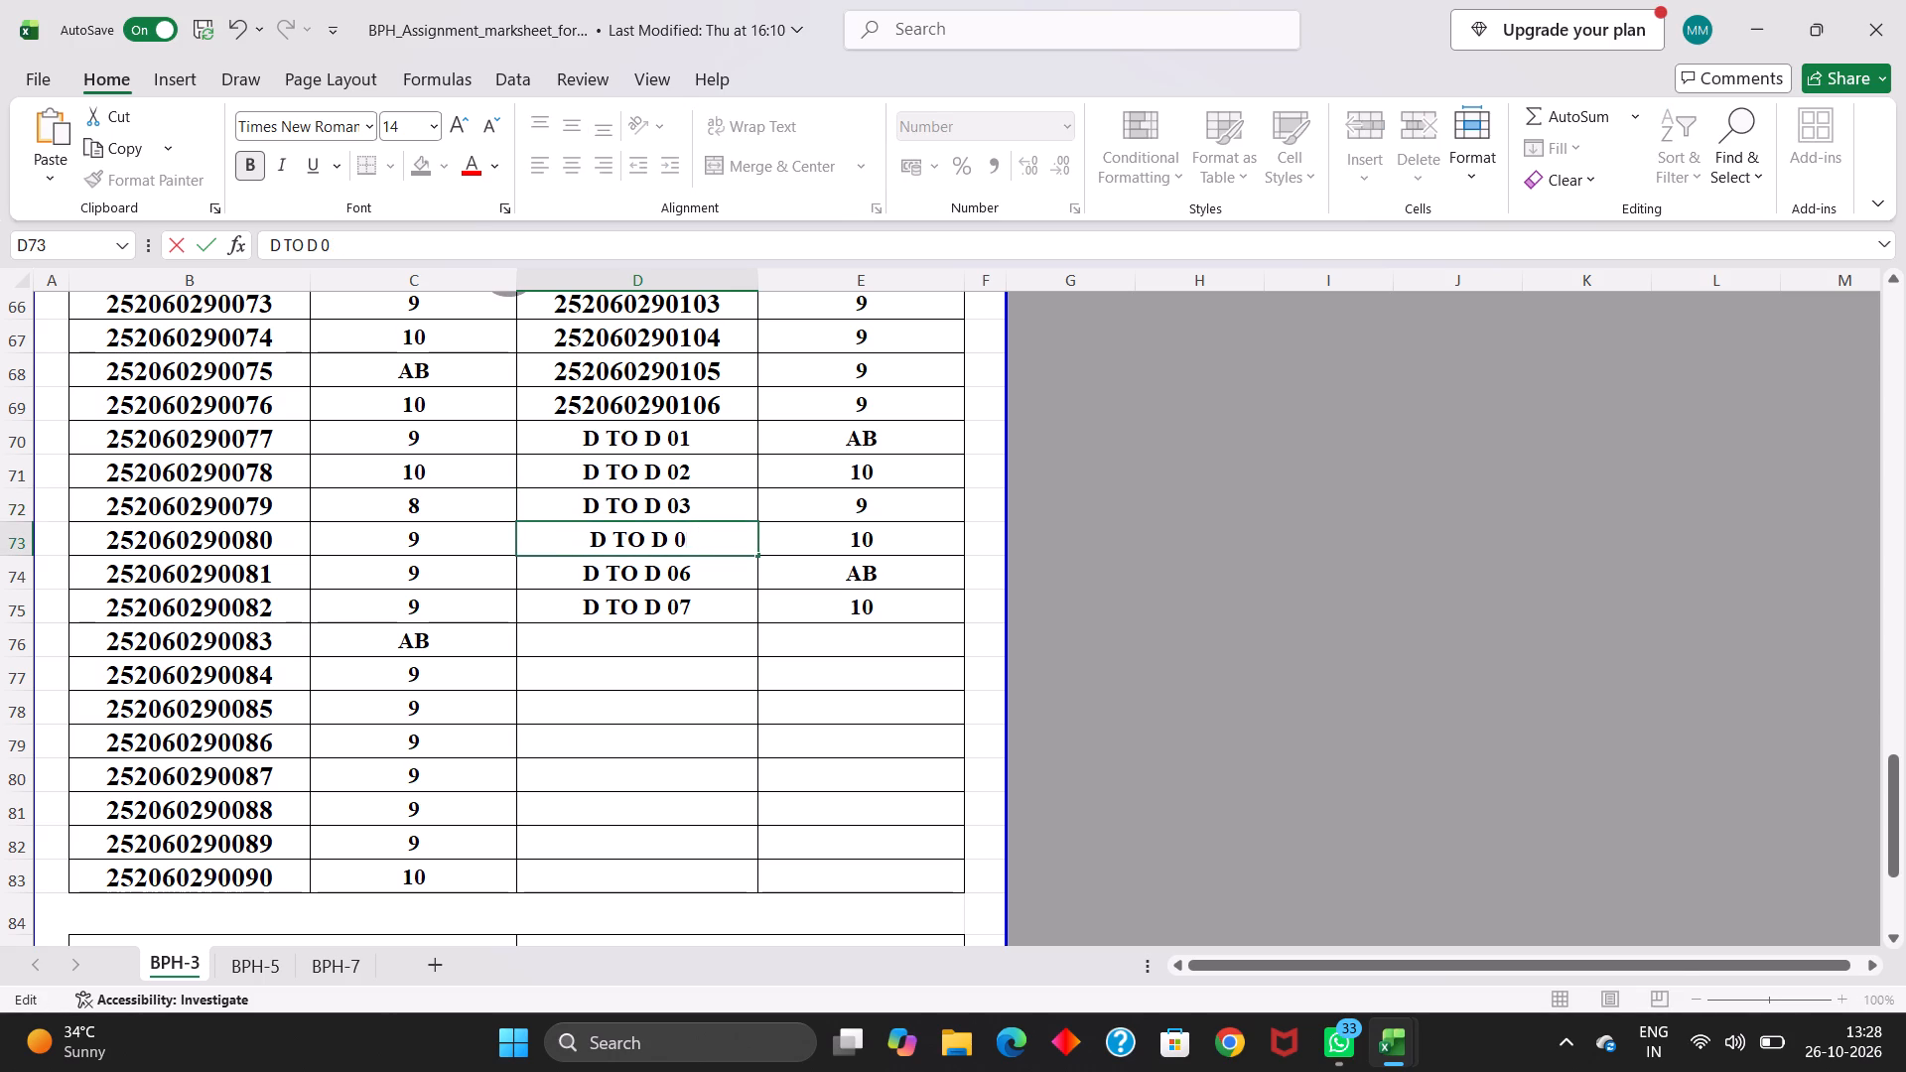
{"action": "key", "text": "4"}
{"action": "double_click", "coordinate": [710, 568]}
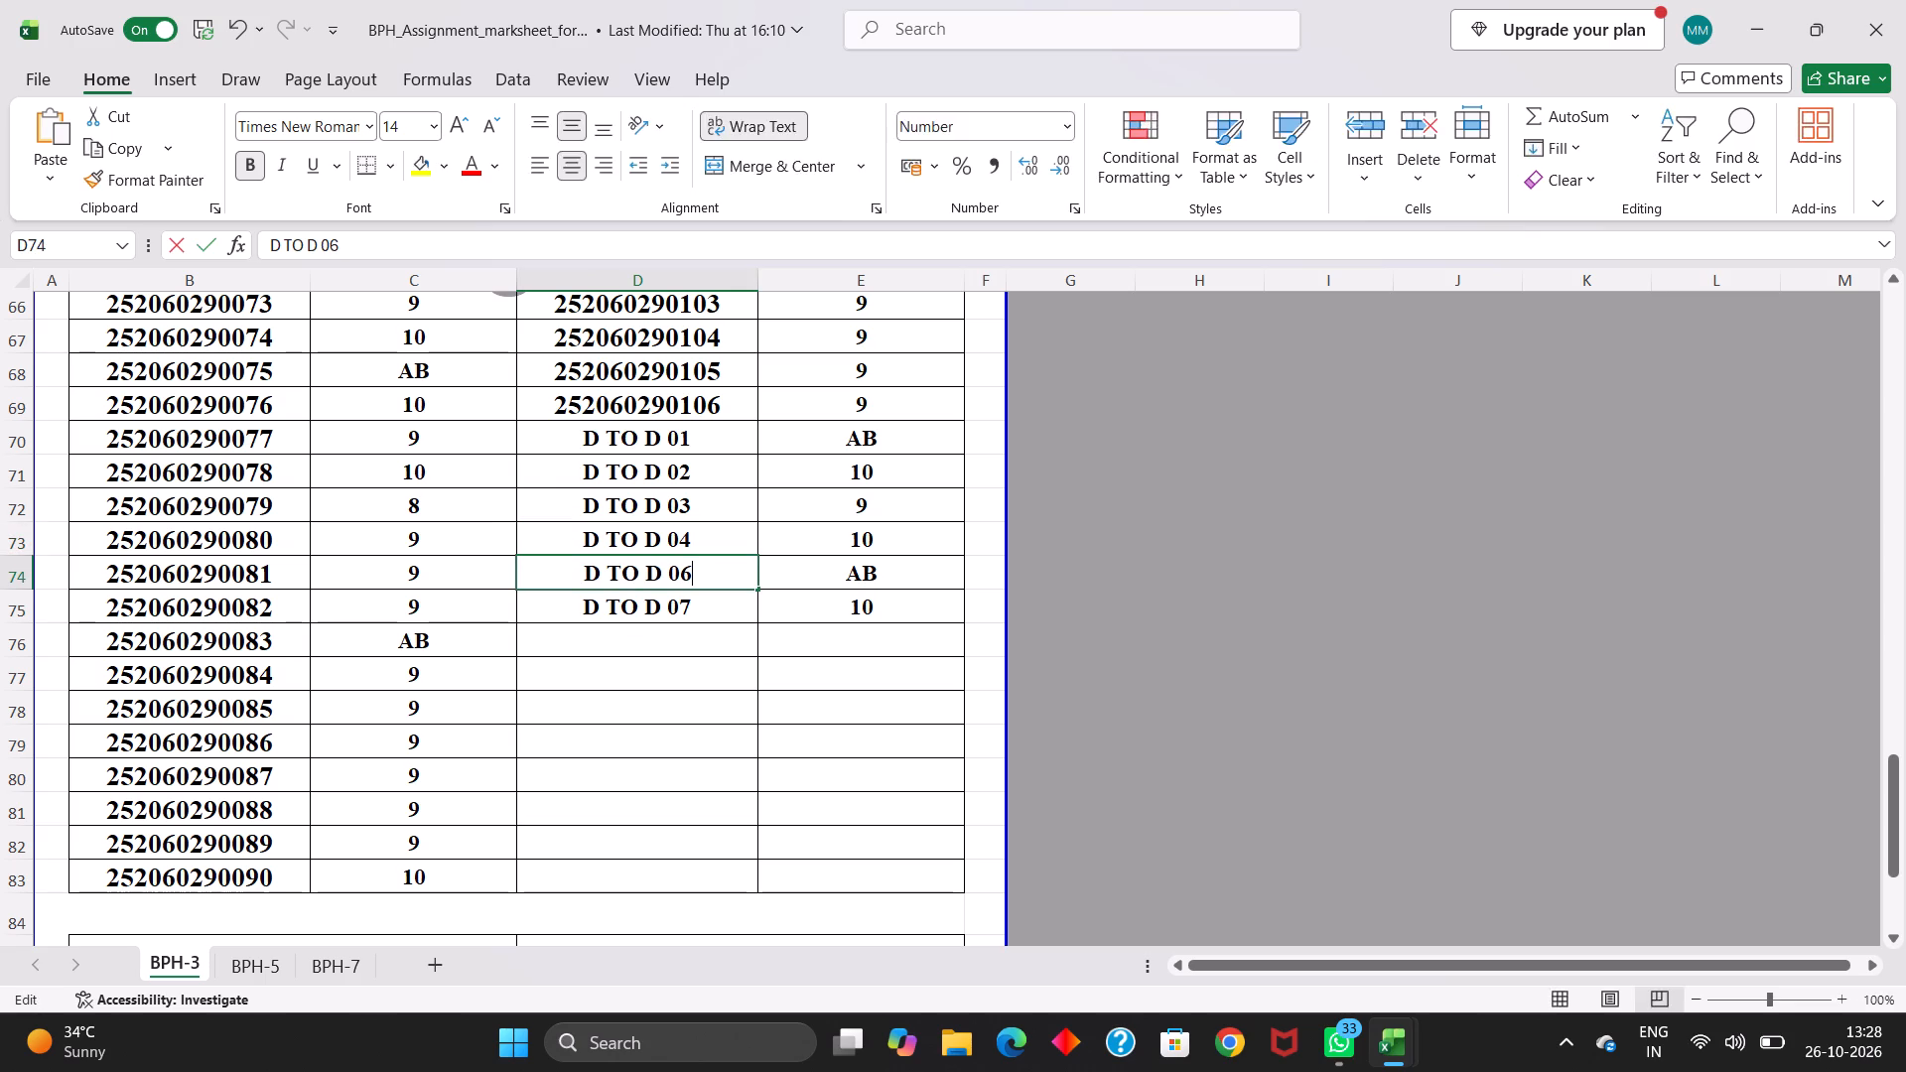
{"action": "key", "text": "BackSpace"}
{"action": "key", "text": "5"}
{"action": "double_click", "coordinate": [701, 603]}
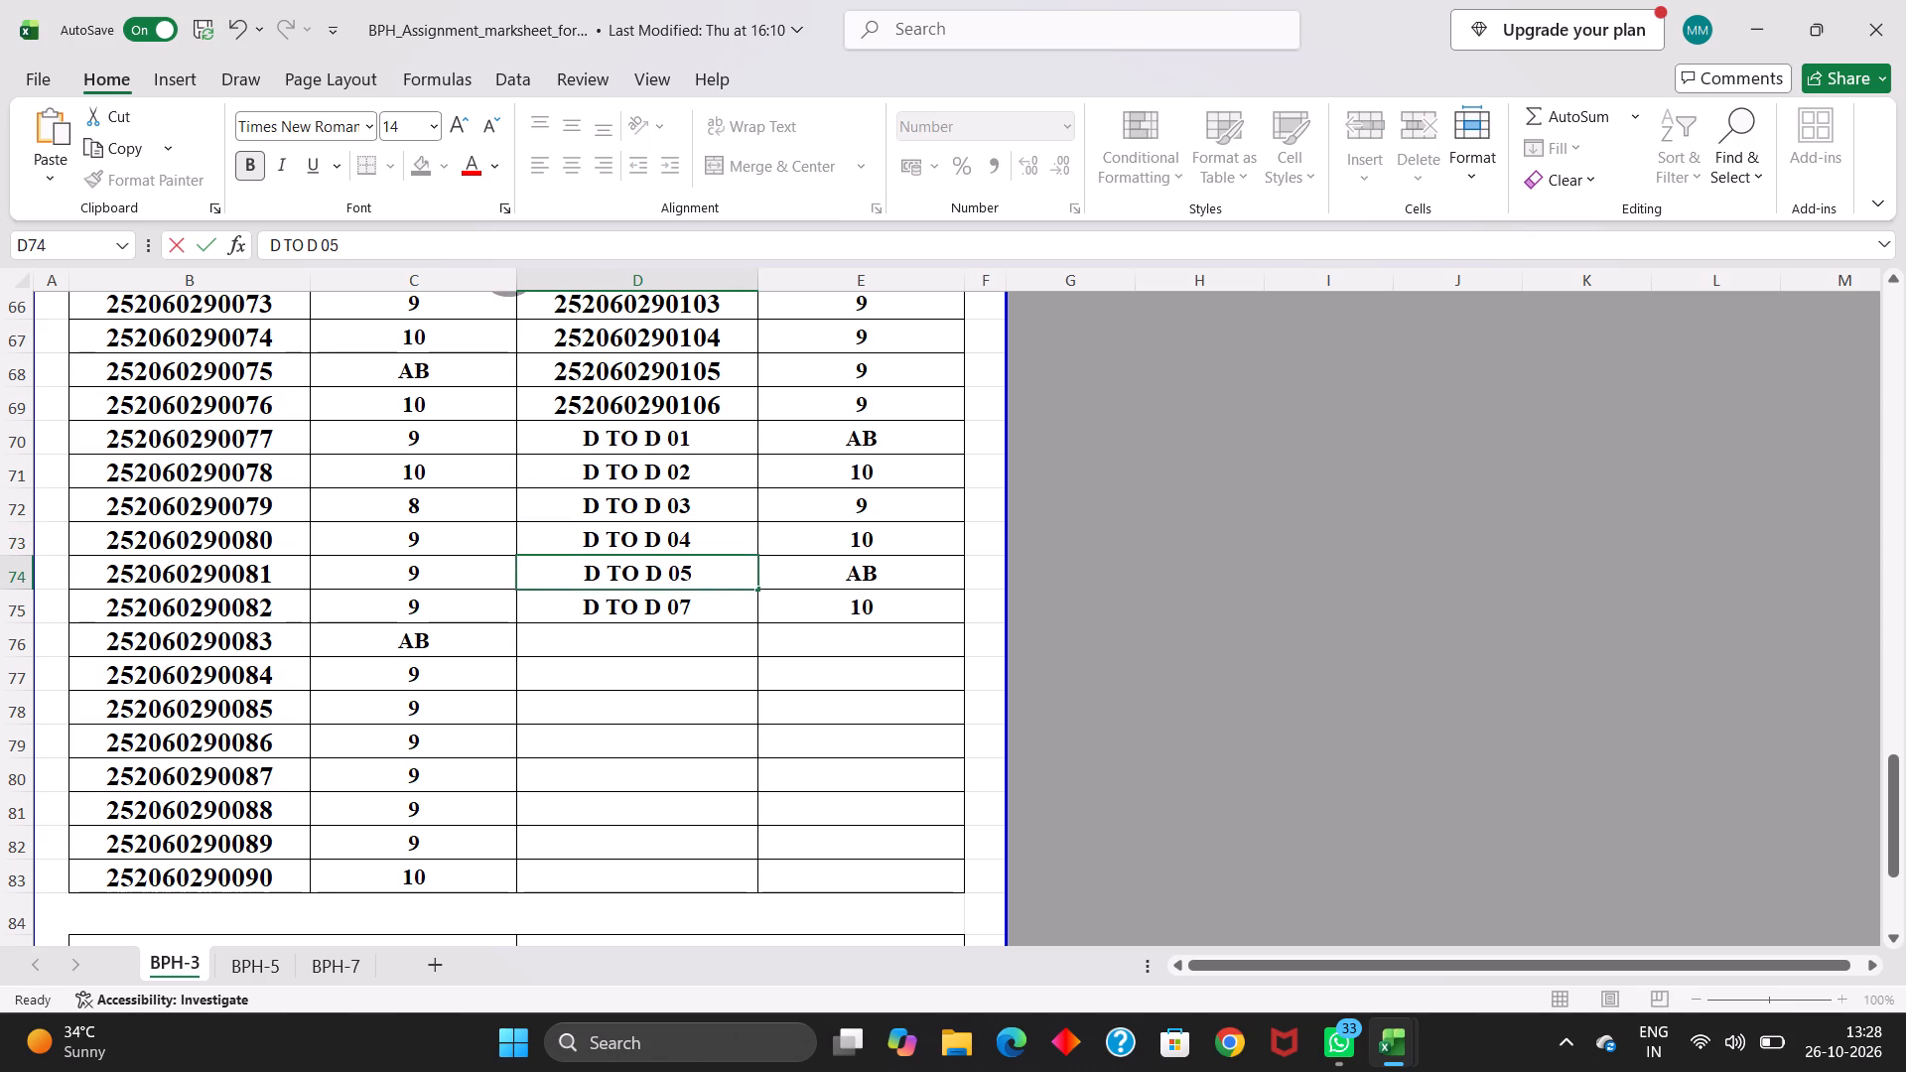
{"action": "key", "text": "BackSpace"}
{"action": "key", "text": "6"}
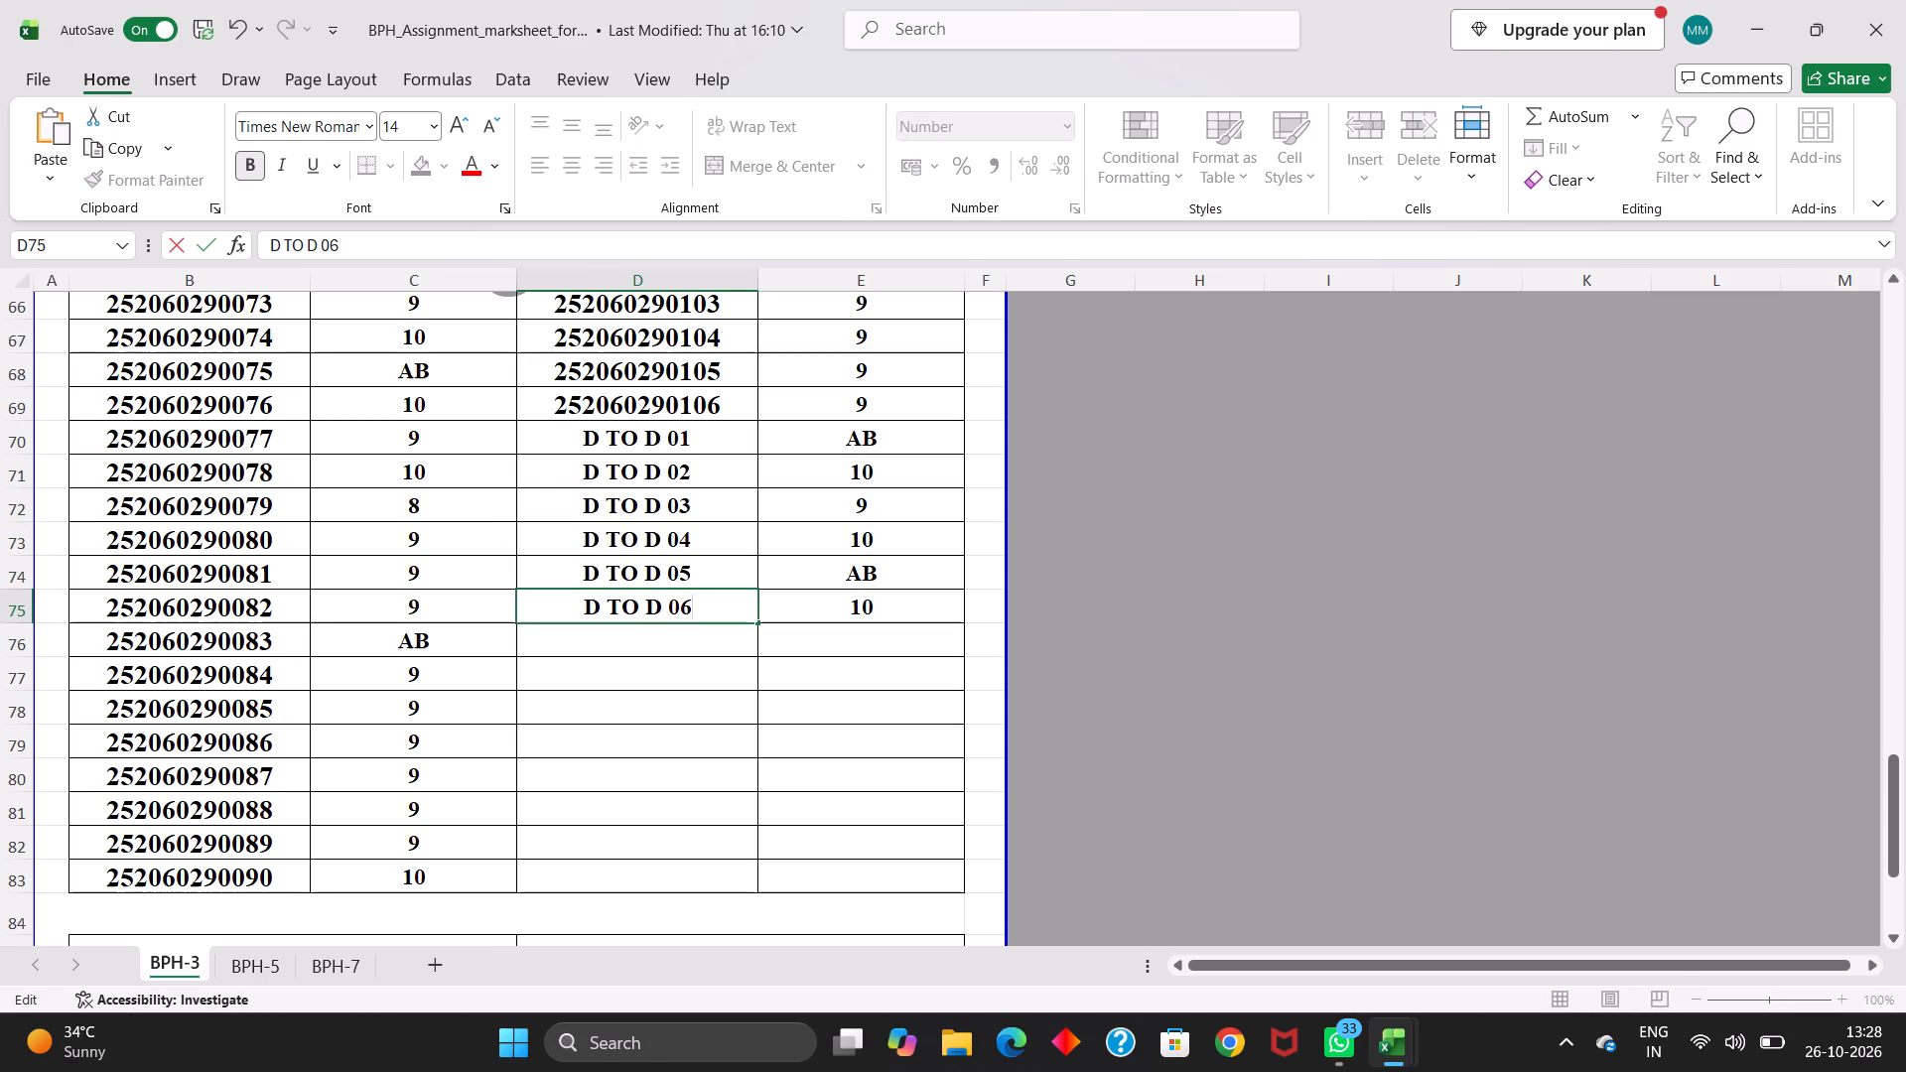
Copy the D TO D 06 text from cell D75 into D76 and renumber it as D TO D 07.
{"action": "left_click", "coordinate": [586, 611]}
{"action": "left_click_drag", "start_coordinate": [586, 611], "coordinate": [684, 618]}
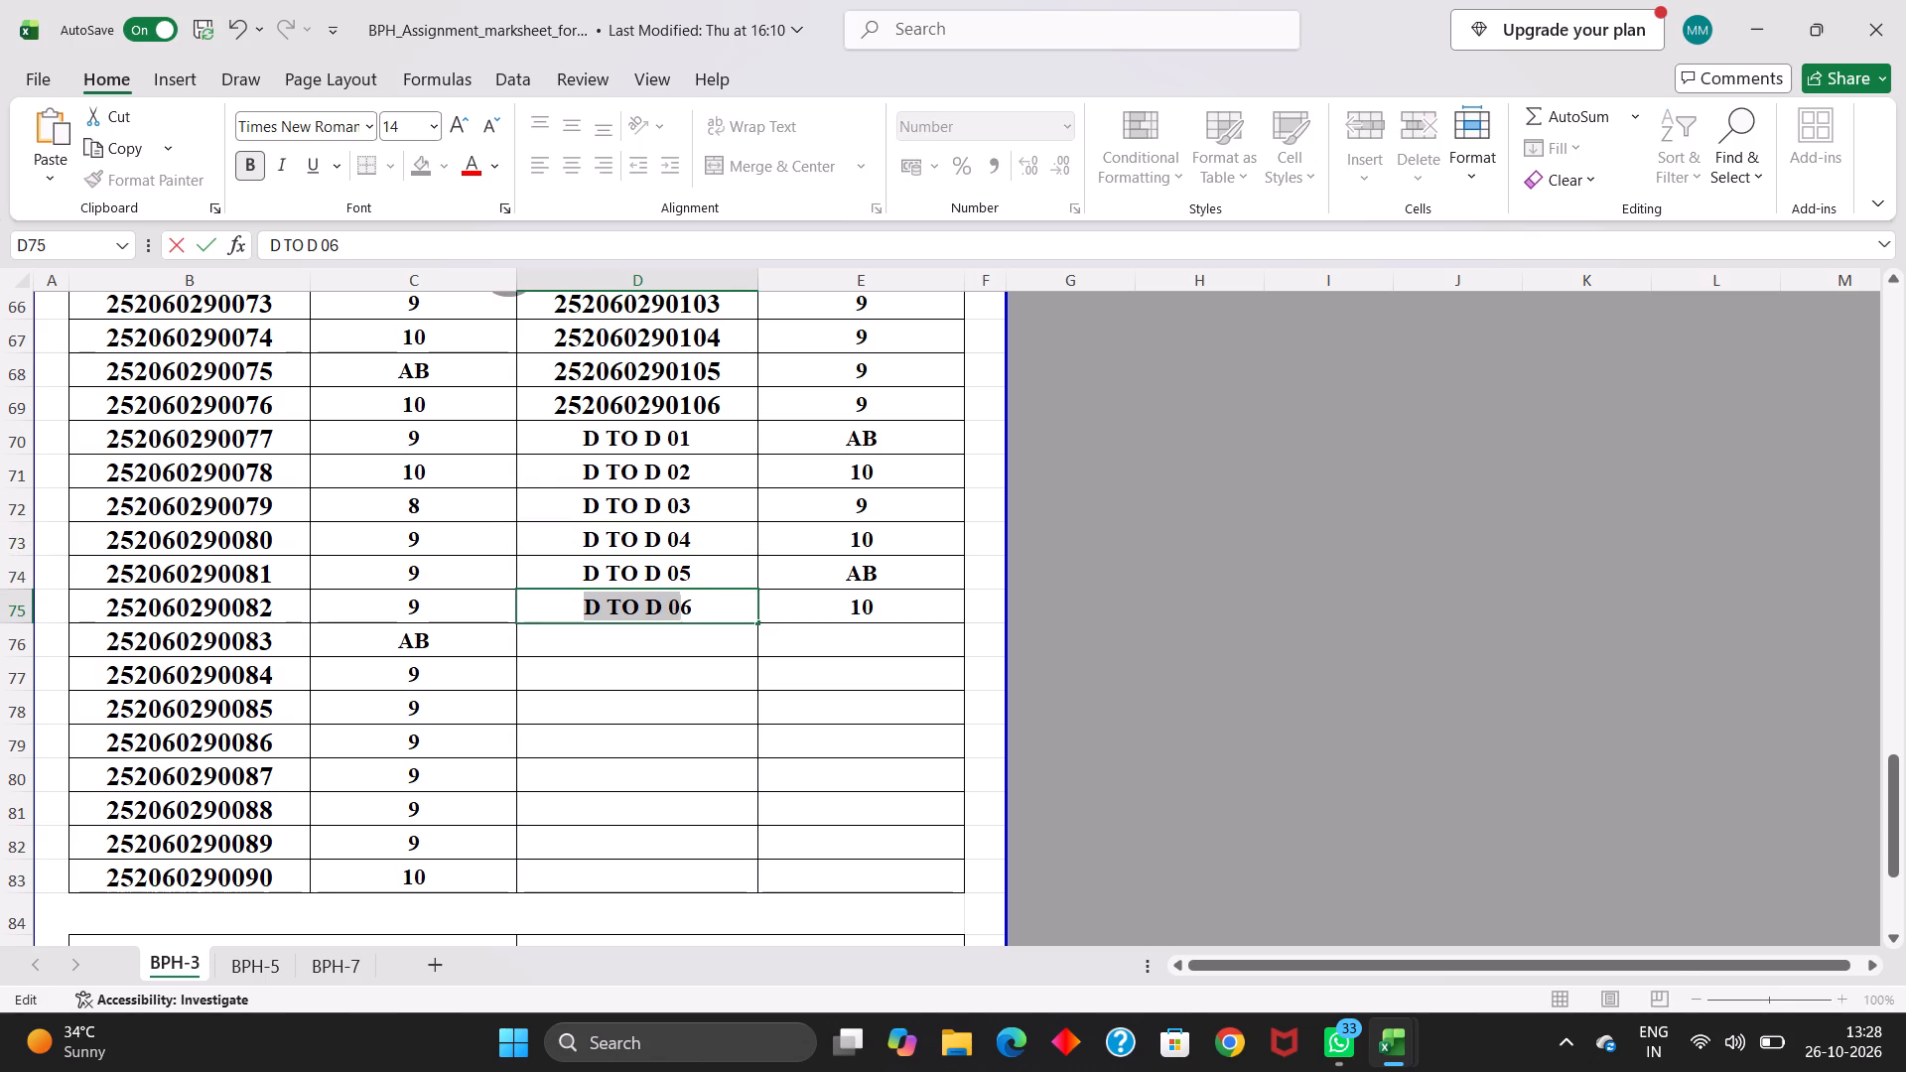
{"action": "left_click_drag", "start_coordinate": [684, 618], "coordinate": [691, 618]}
{"action": "key", "text": "ctrl+c"}
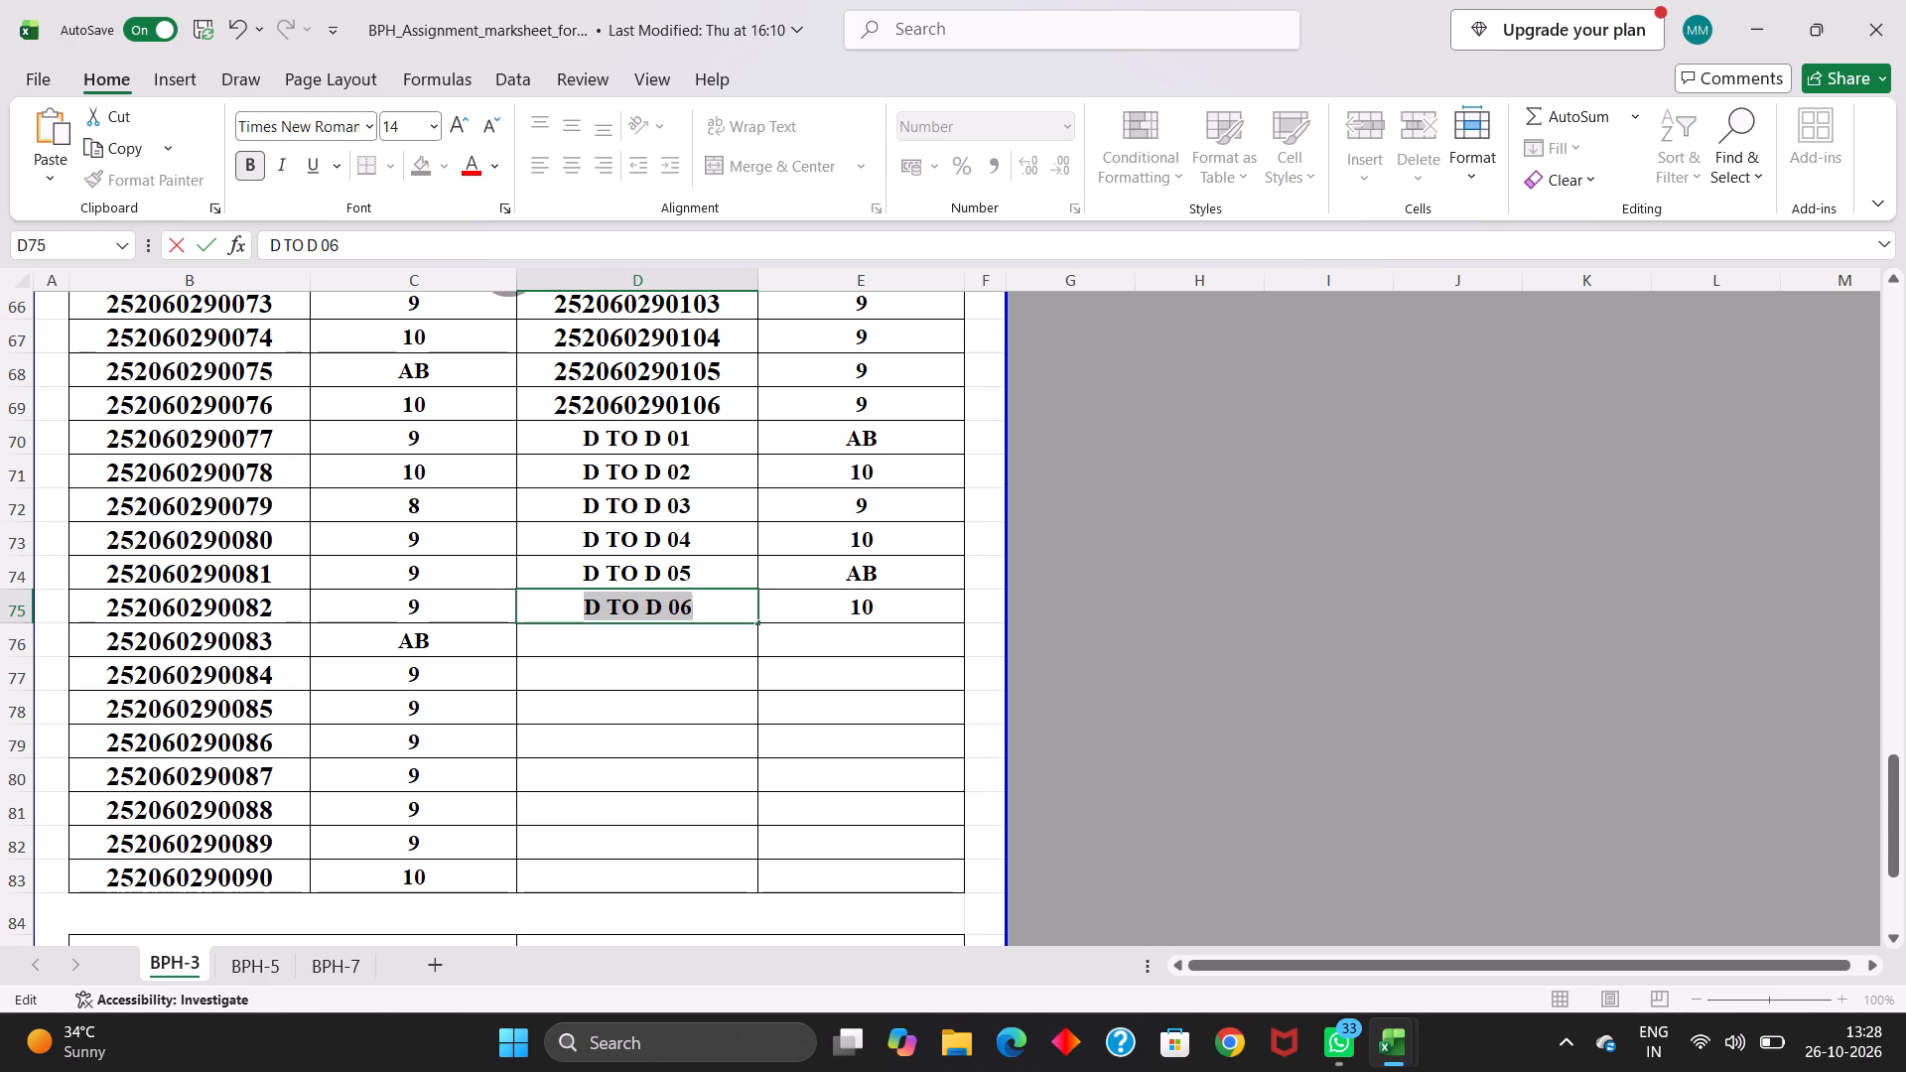
{"action": "double_click", "coordinate": [668, 639]}
{"action": "key", "text": "ctrl+v"}
{"action": "left_click", "coordinate": [668, 639]}
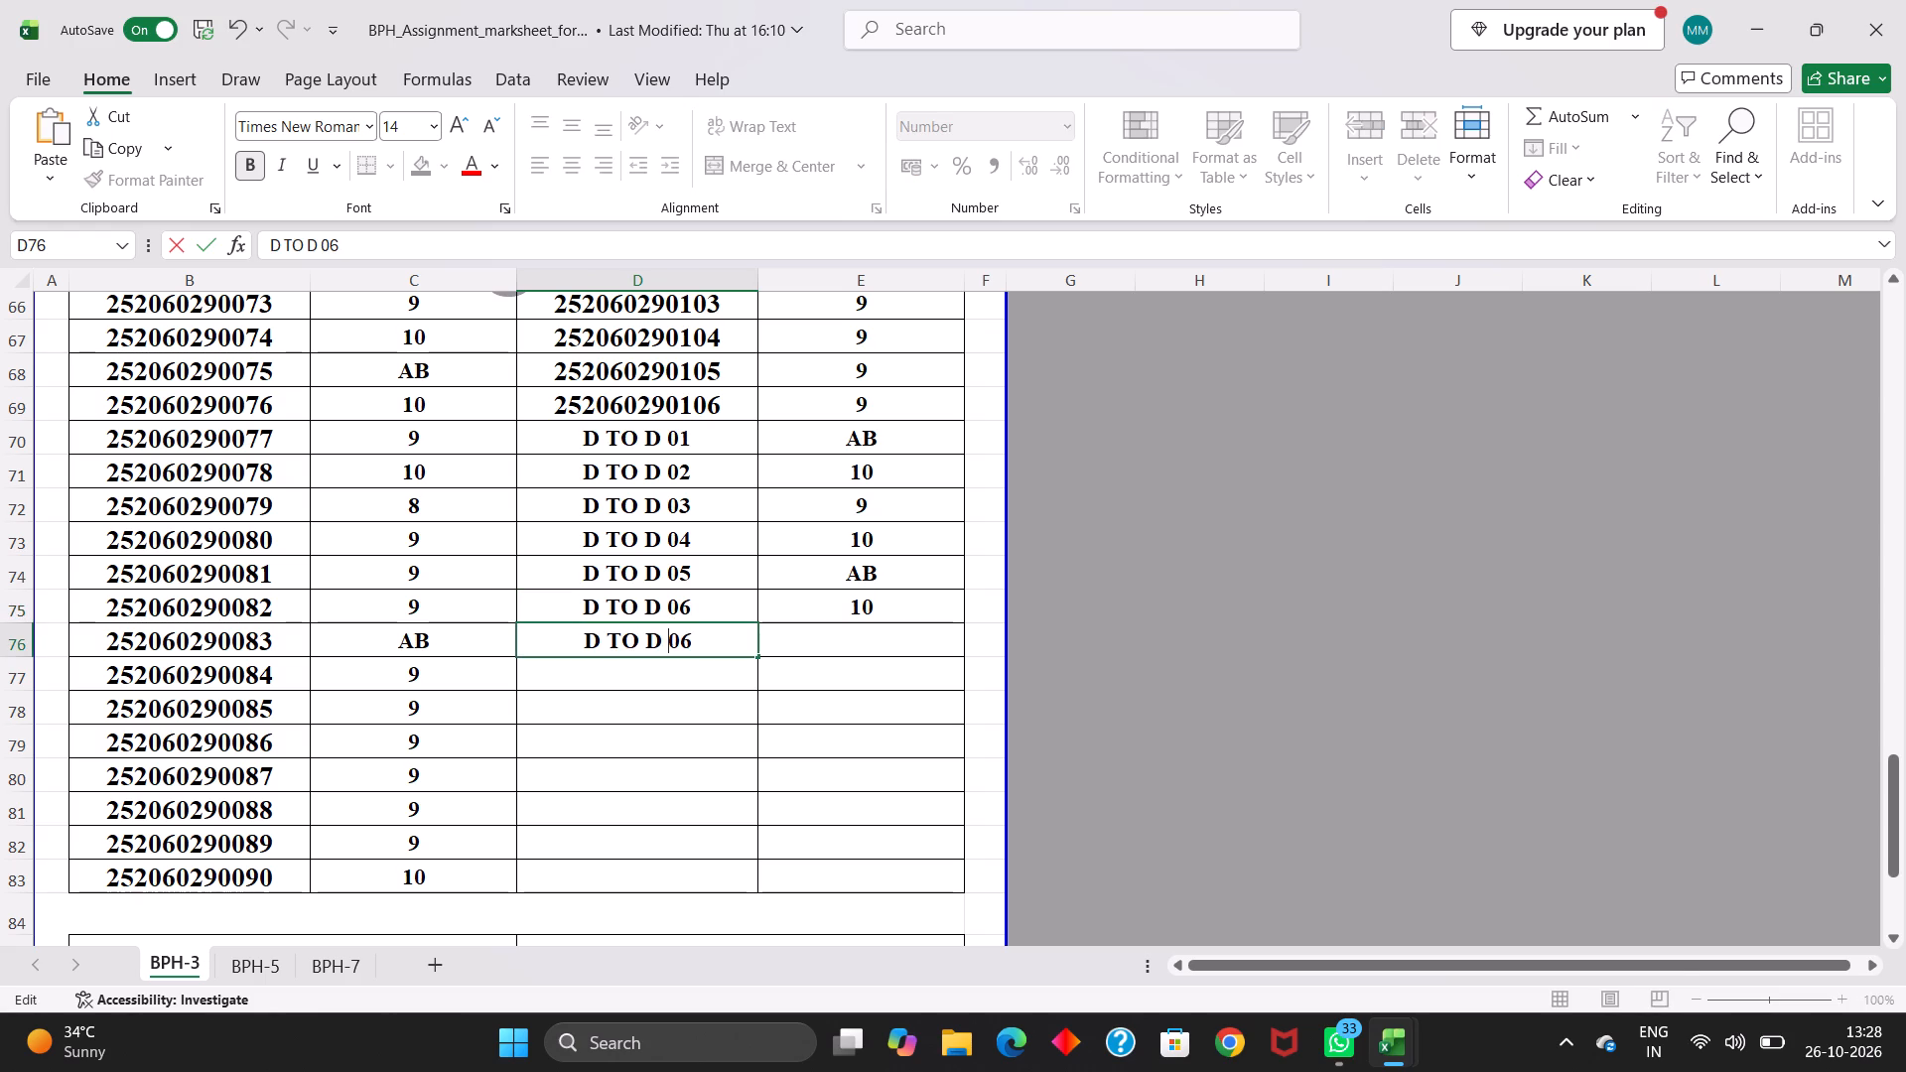
{"action": "left_click", "coordinate": [699, 639]}
{"action": "key", "text": "BackSpace"}
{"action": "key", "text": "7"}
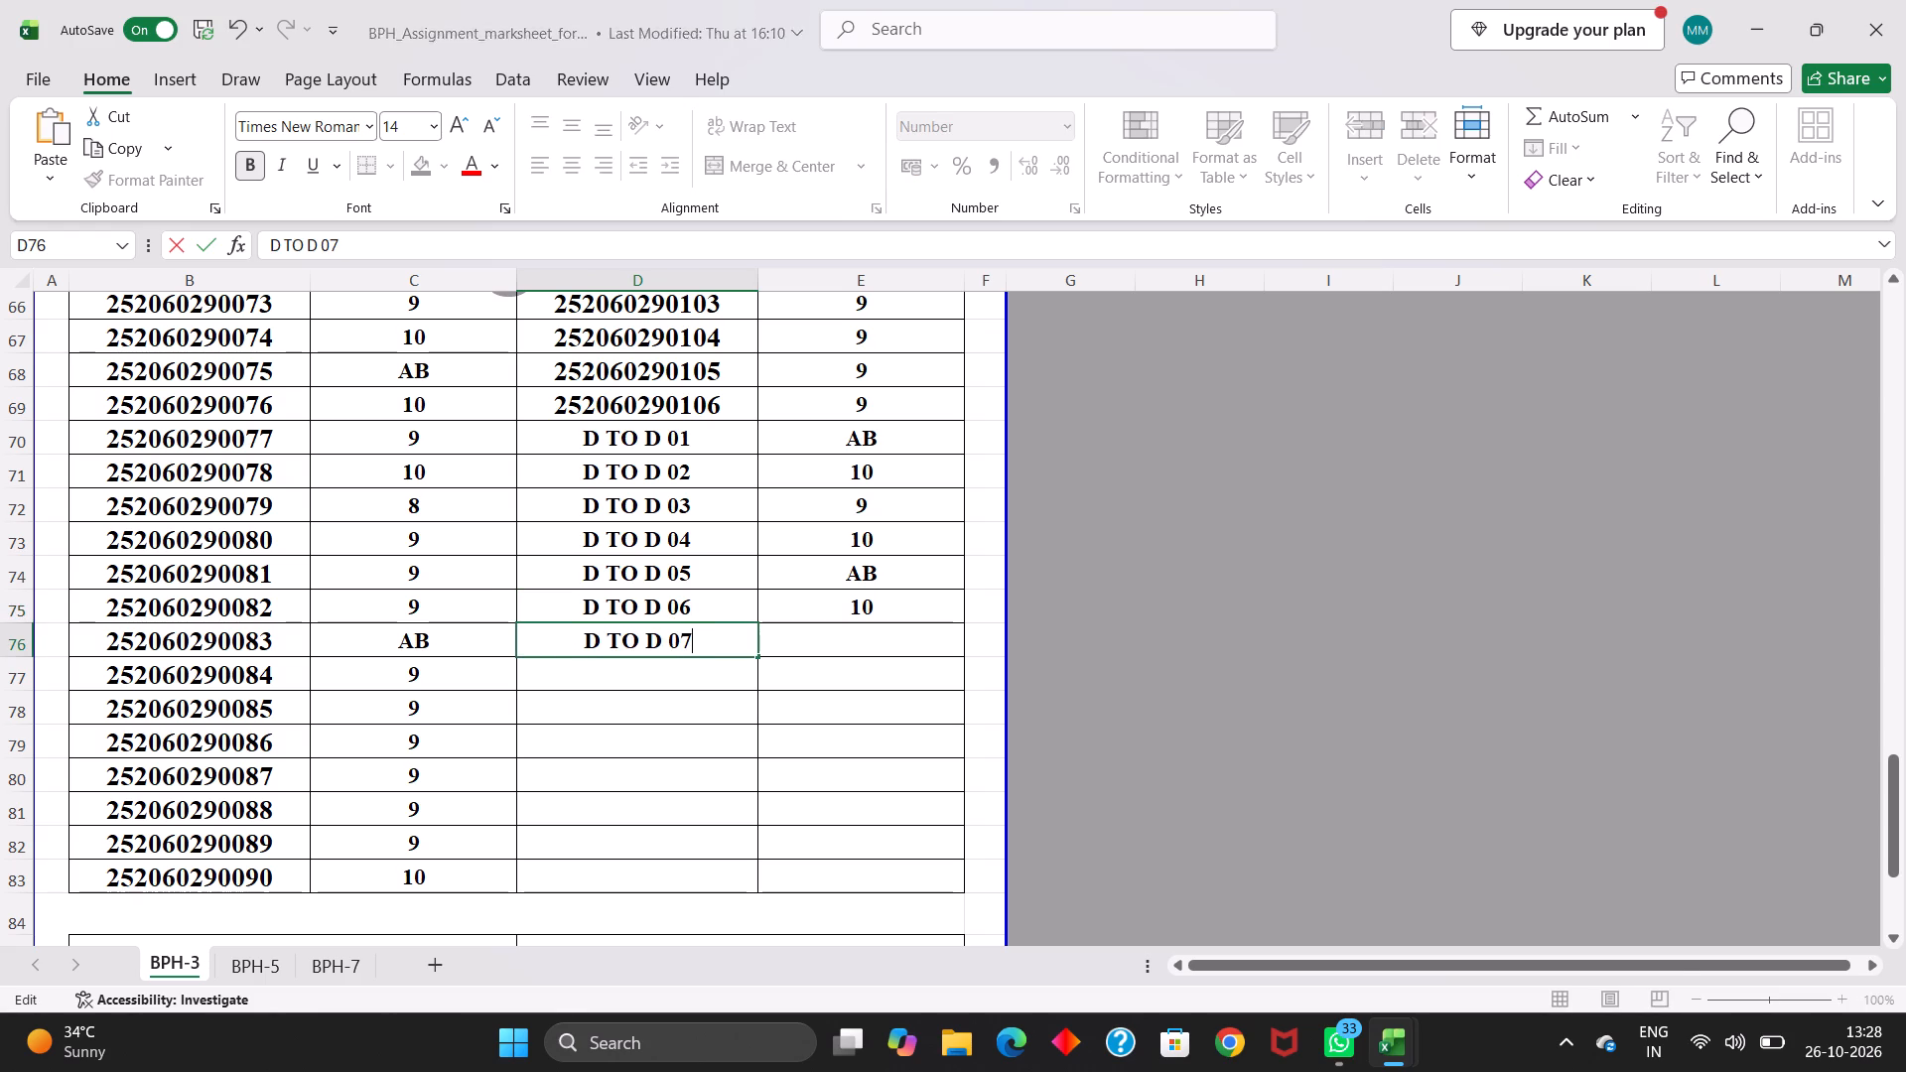
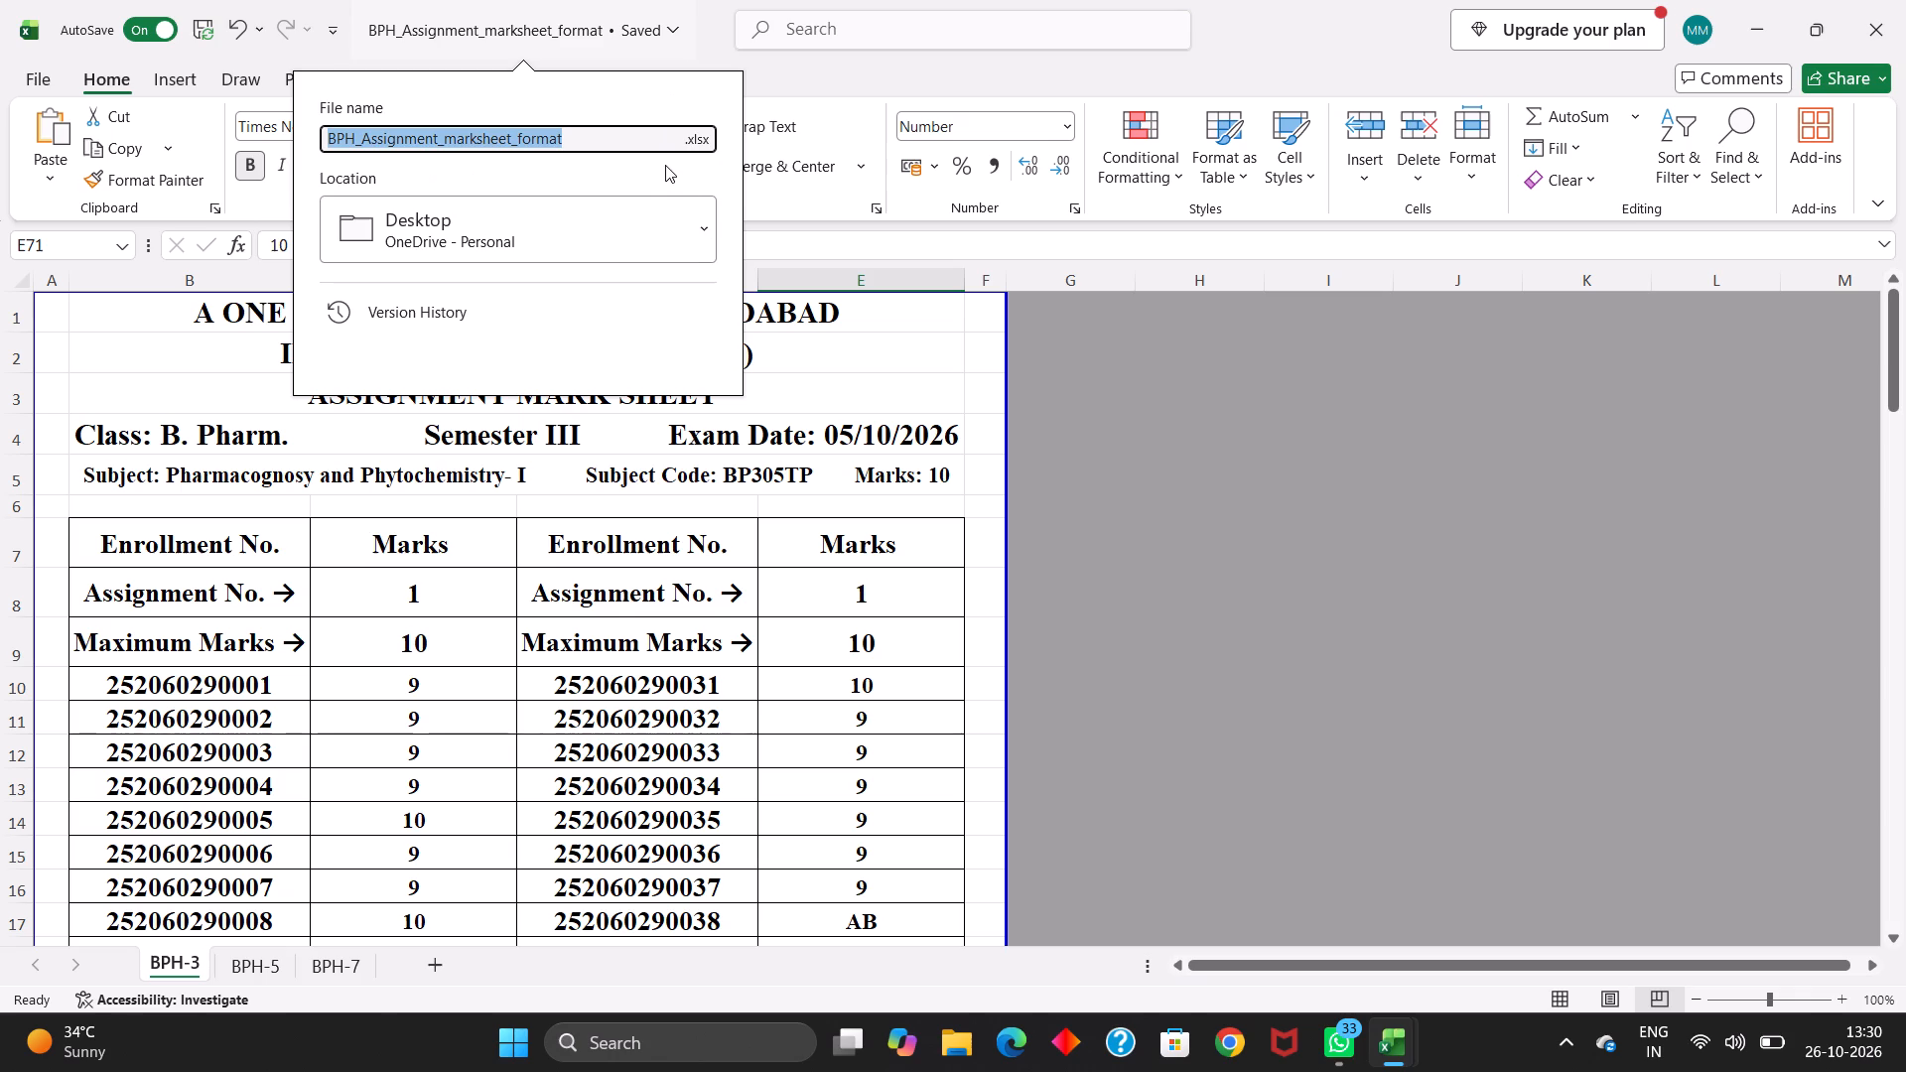
{"action": "left_click", "coordinate": [684, 220]}
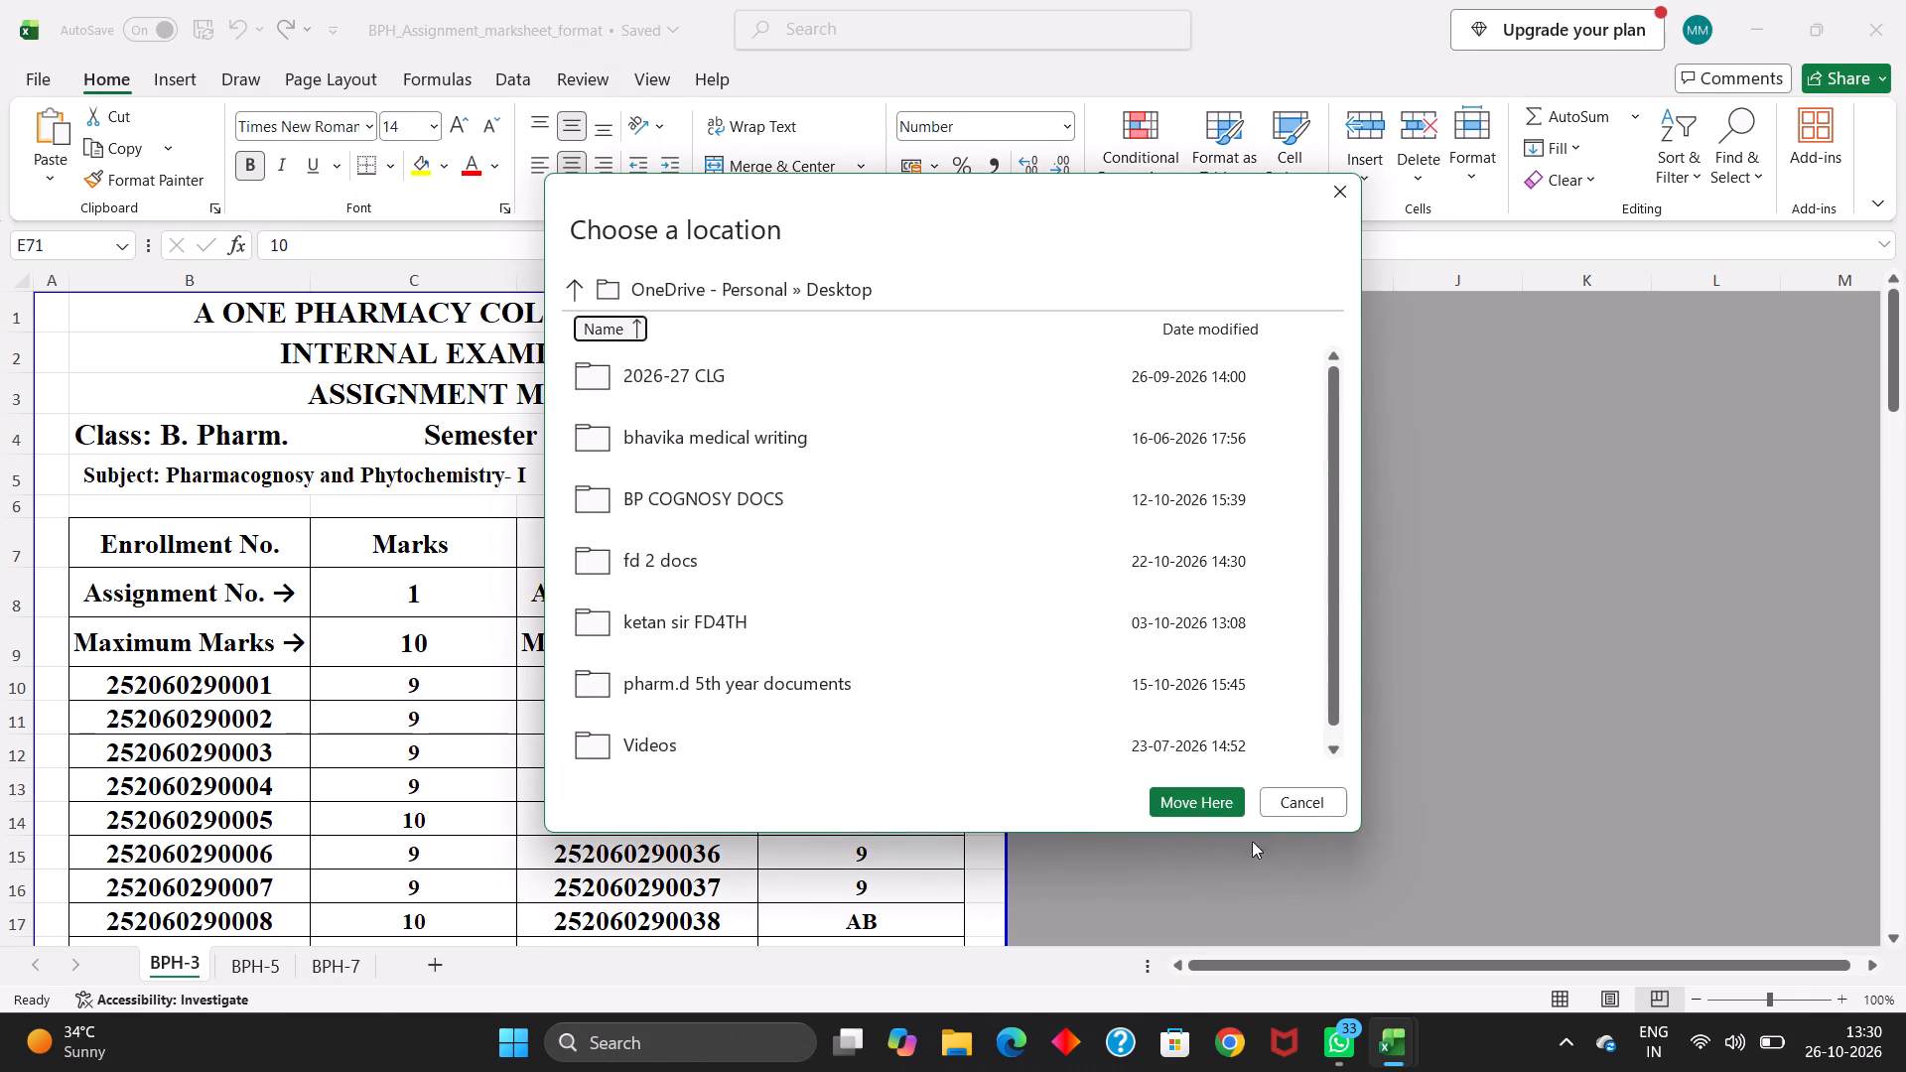
{"action": "left_click", "coordinate": [1209, 794]}
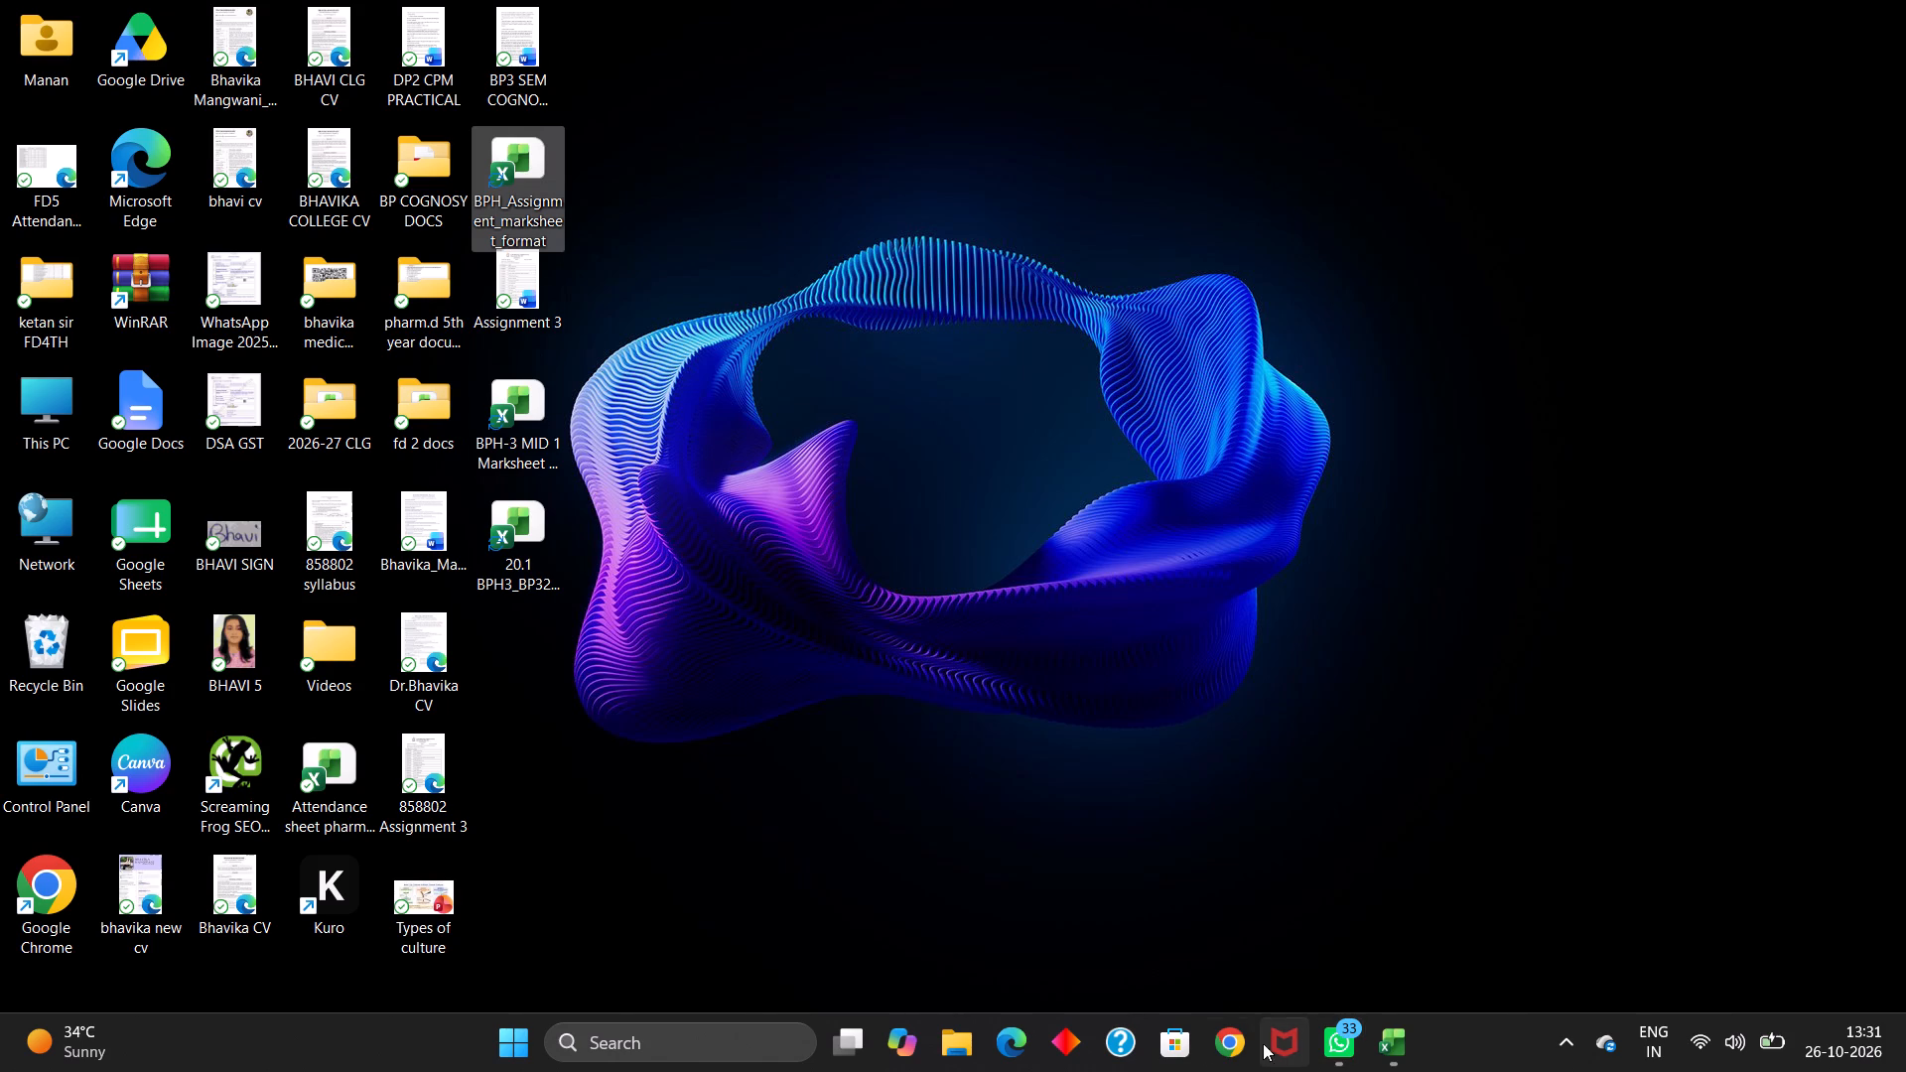
Open Google Chrome from the desktop and maximize its new-tab window.
{"action": "left_click", "coordinate": [1230, 1031]}
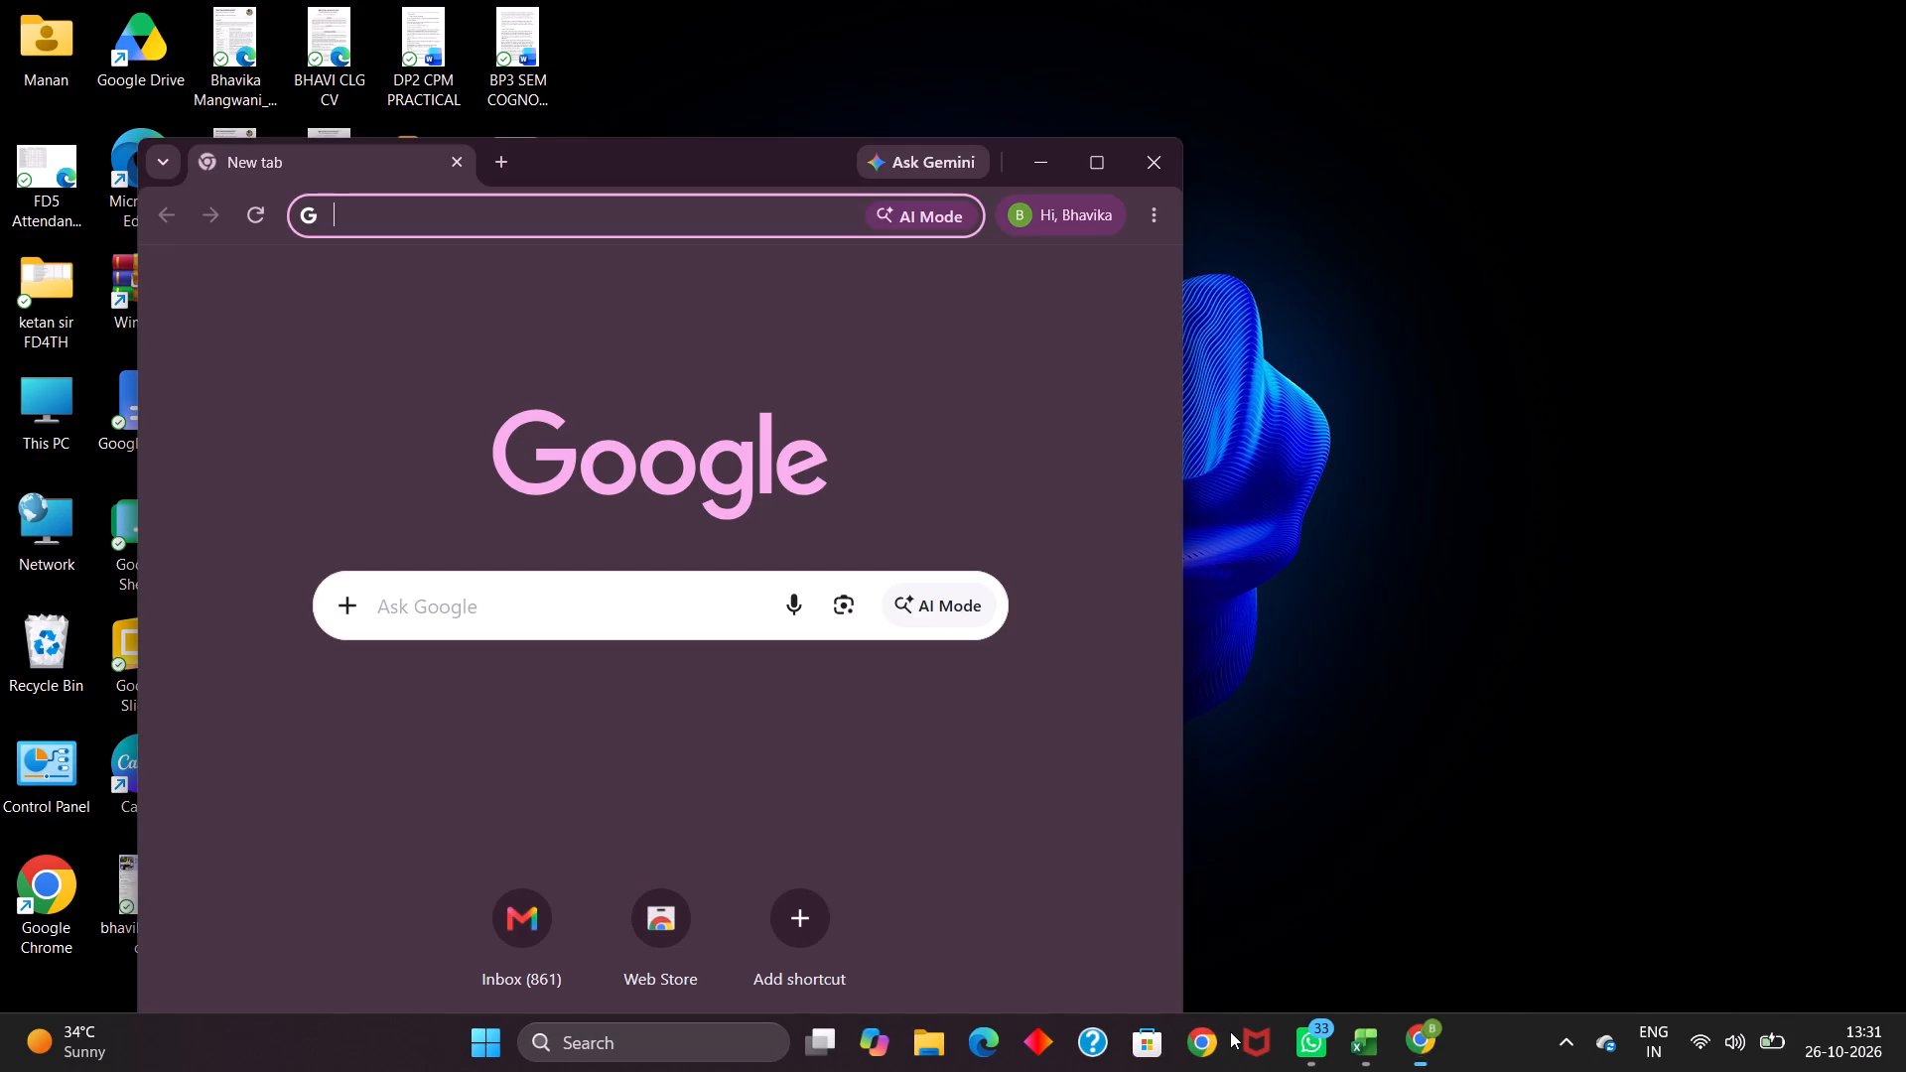
{"action": "left_click", "coordinate": [1093, 160]}
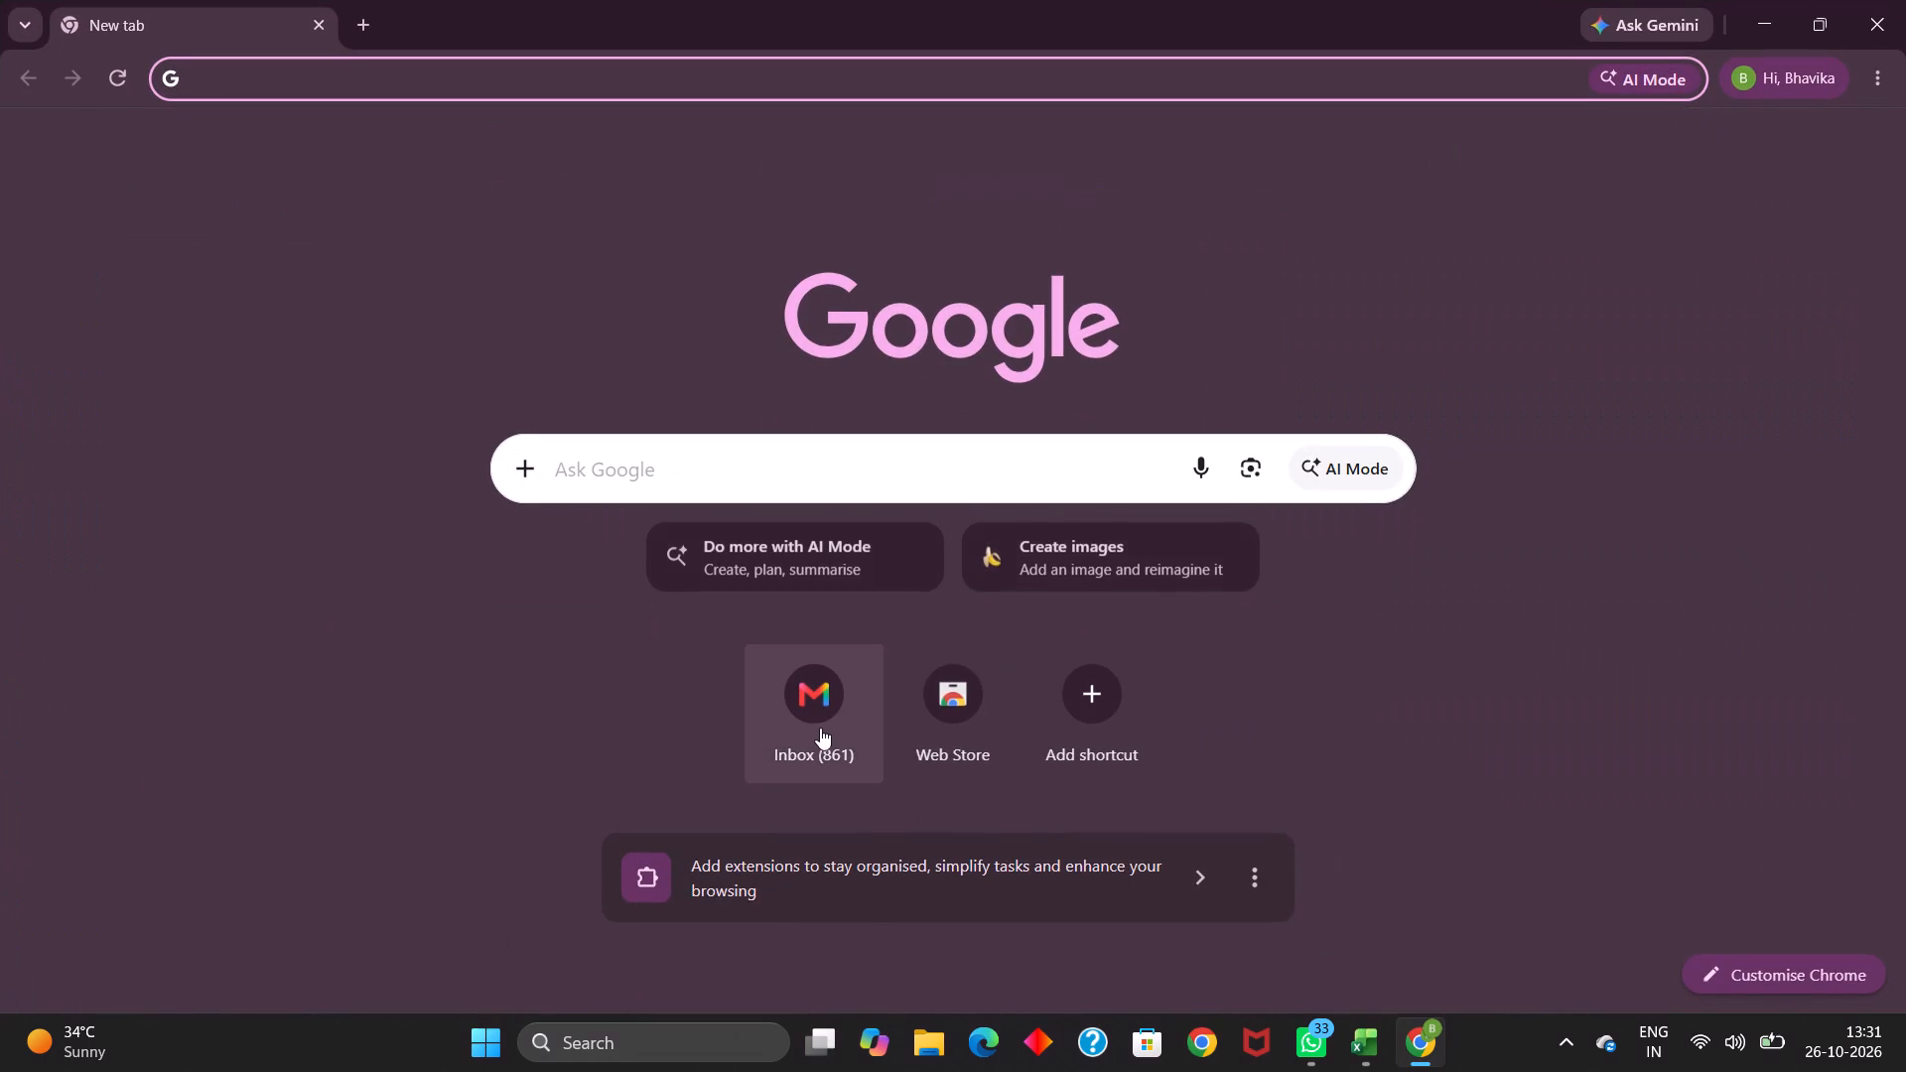
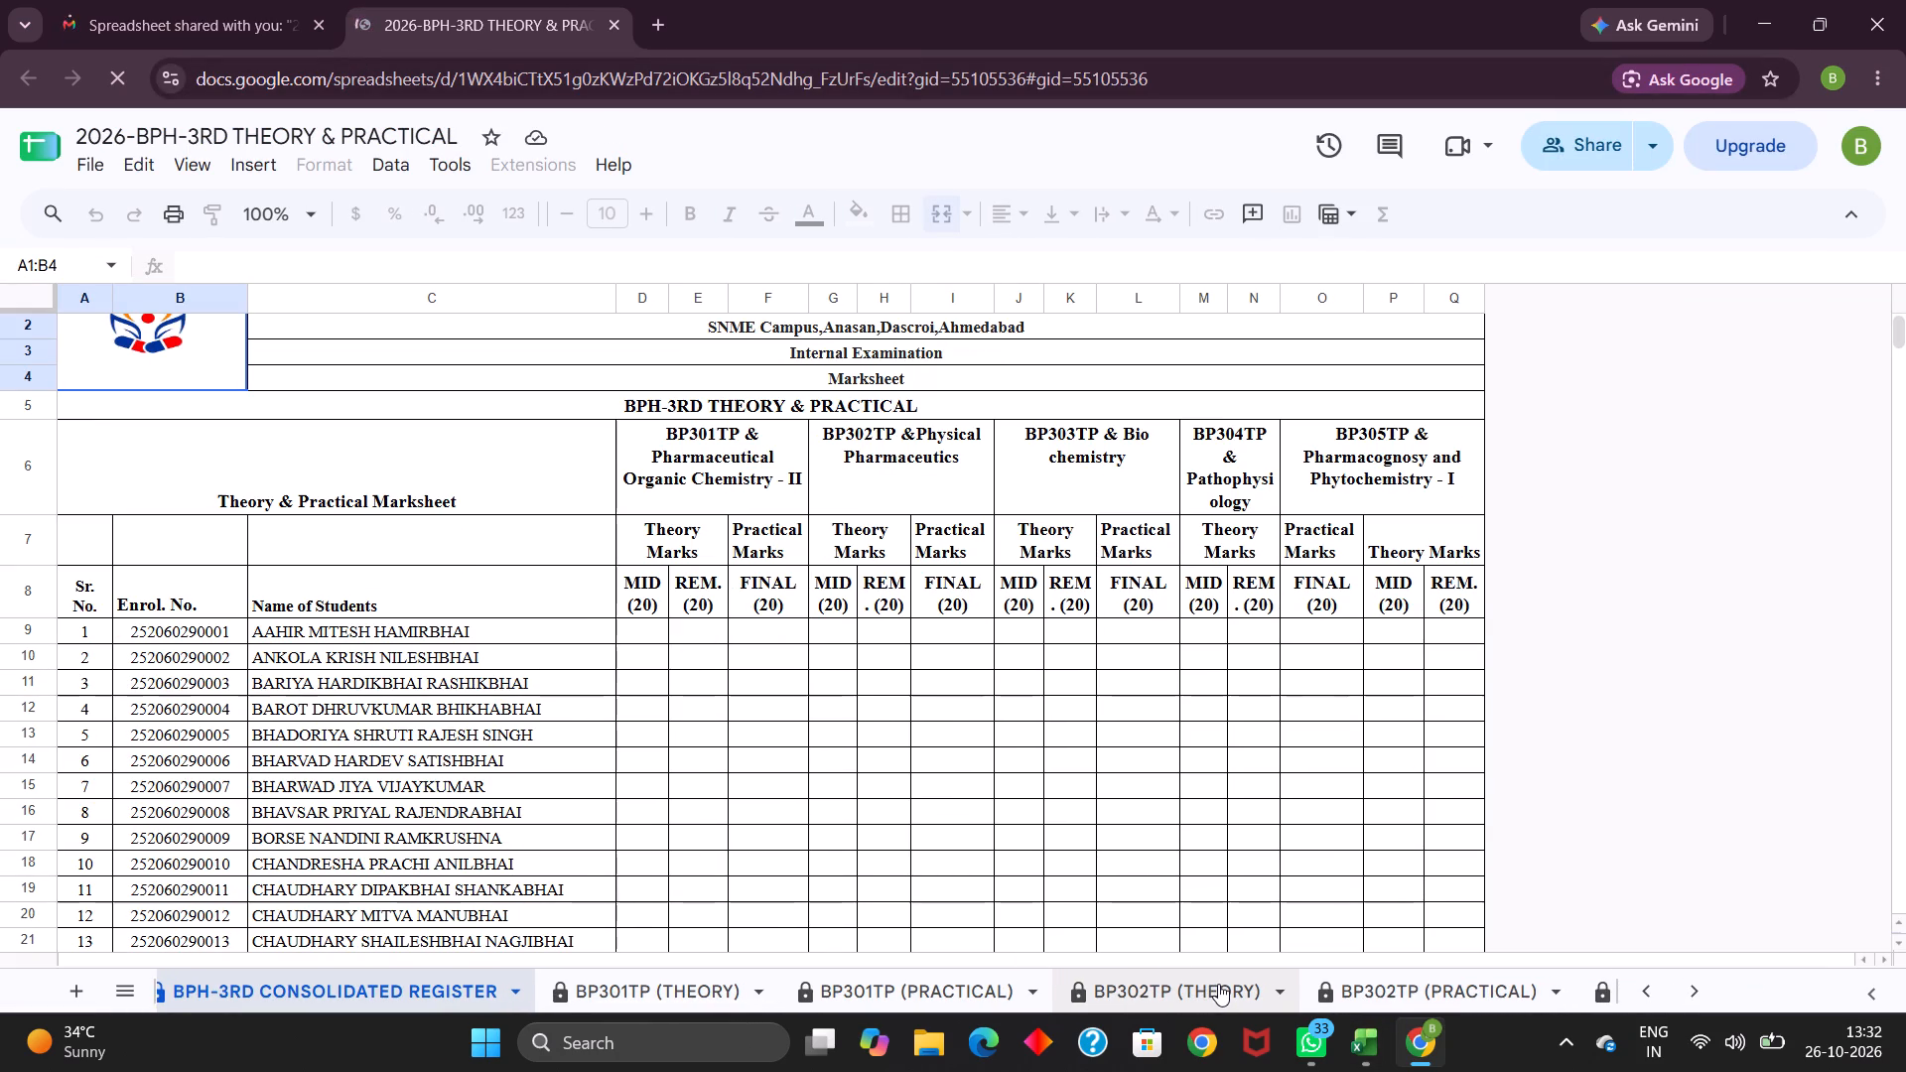
Switch to the 2026-BPH-3RD THEORY & PRACTICAL spreadsheet in Google Sheets and open its BP305TP (THEORY) sheet.
{"action": "scroll", "coordinate": [1218, 984], "scroll_direction": "down", "scroll_amount": 1}
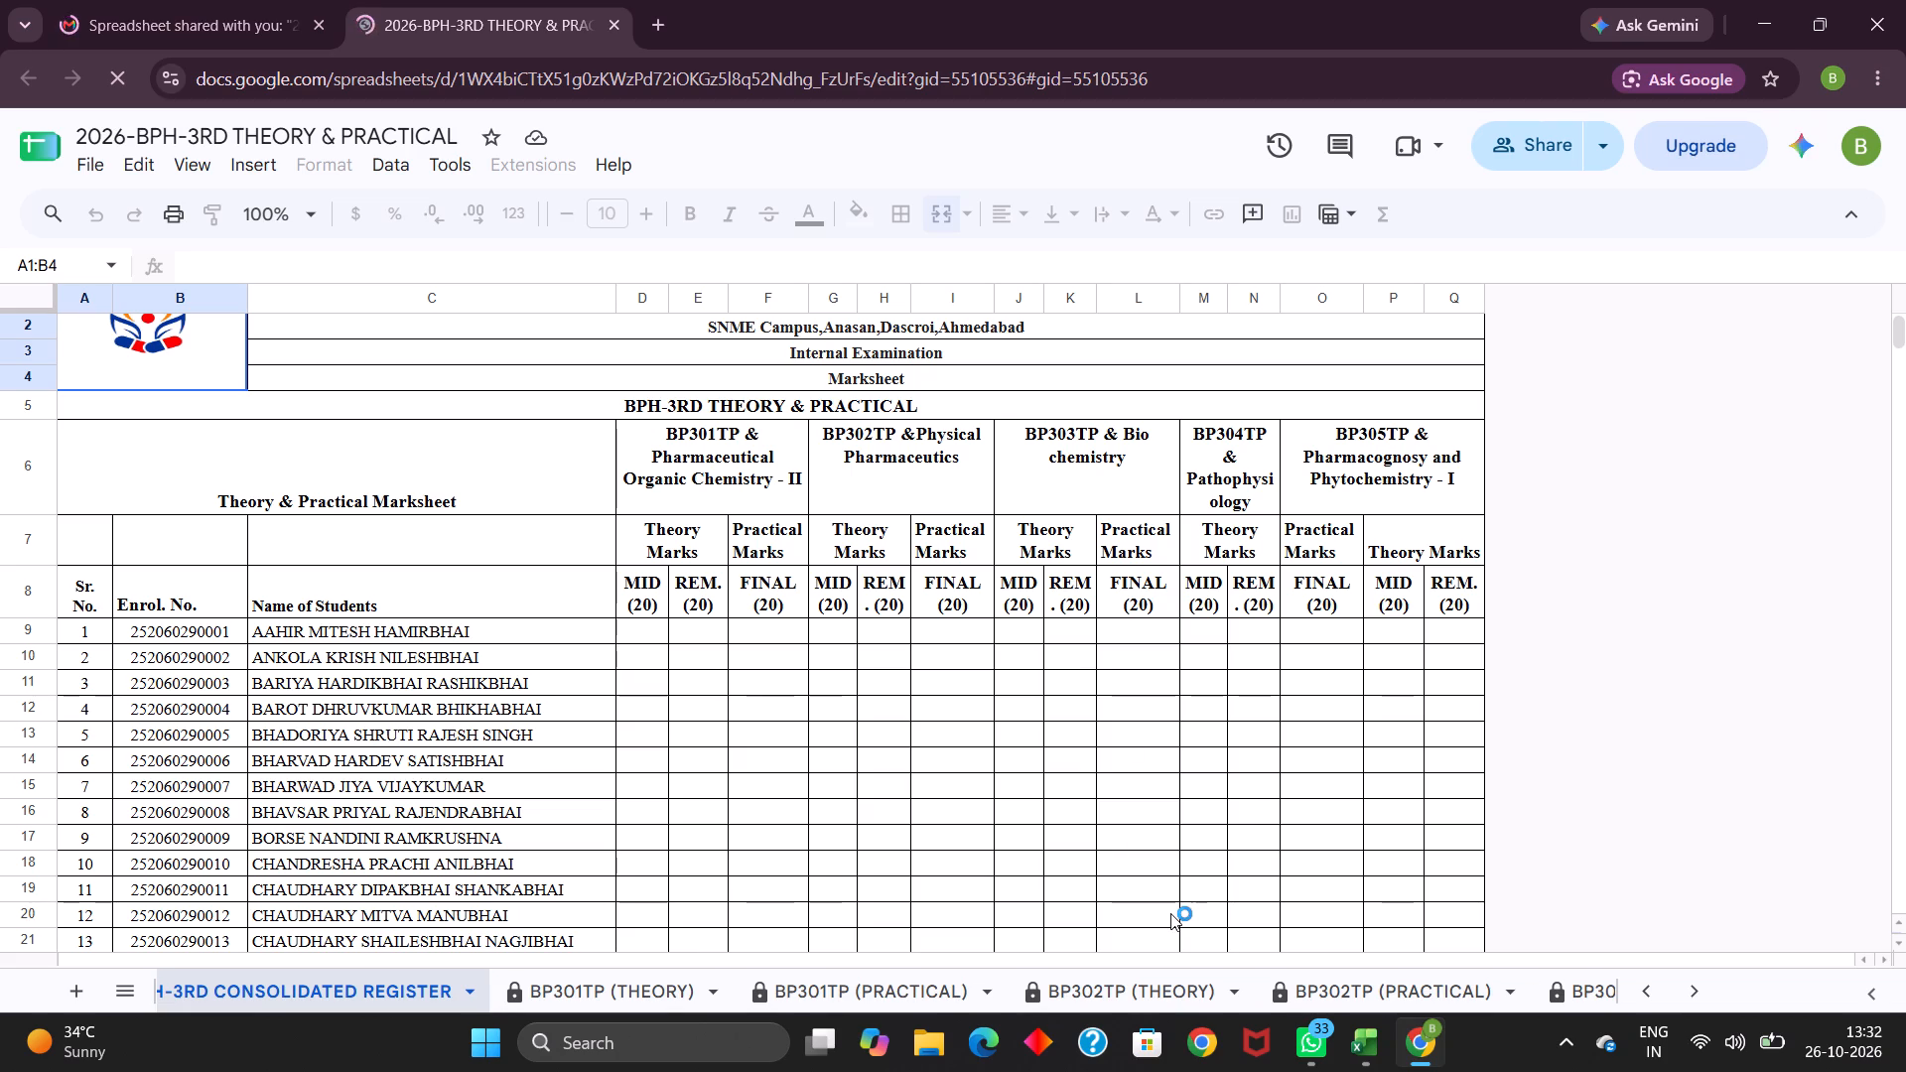
{"action": "left_click", "coordinate": [988, 244]}
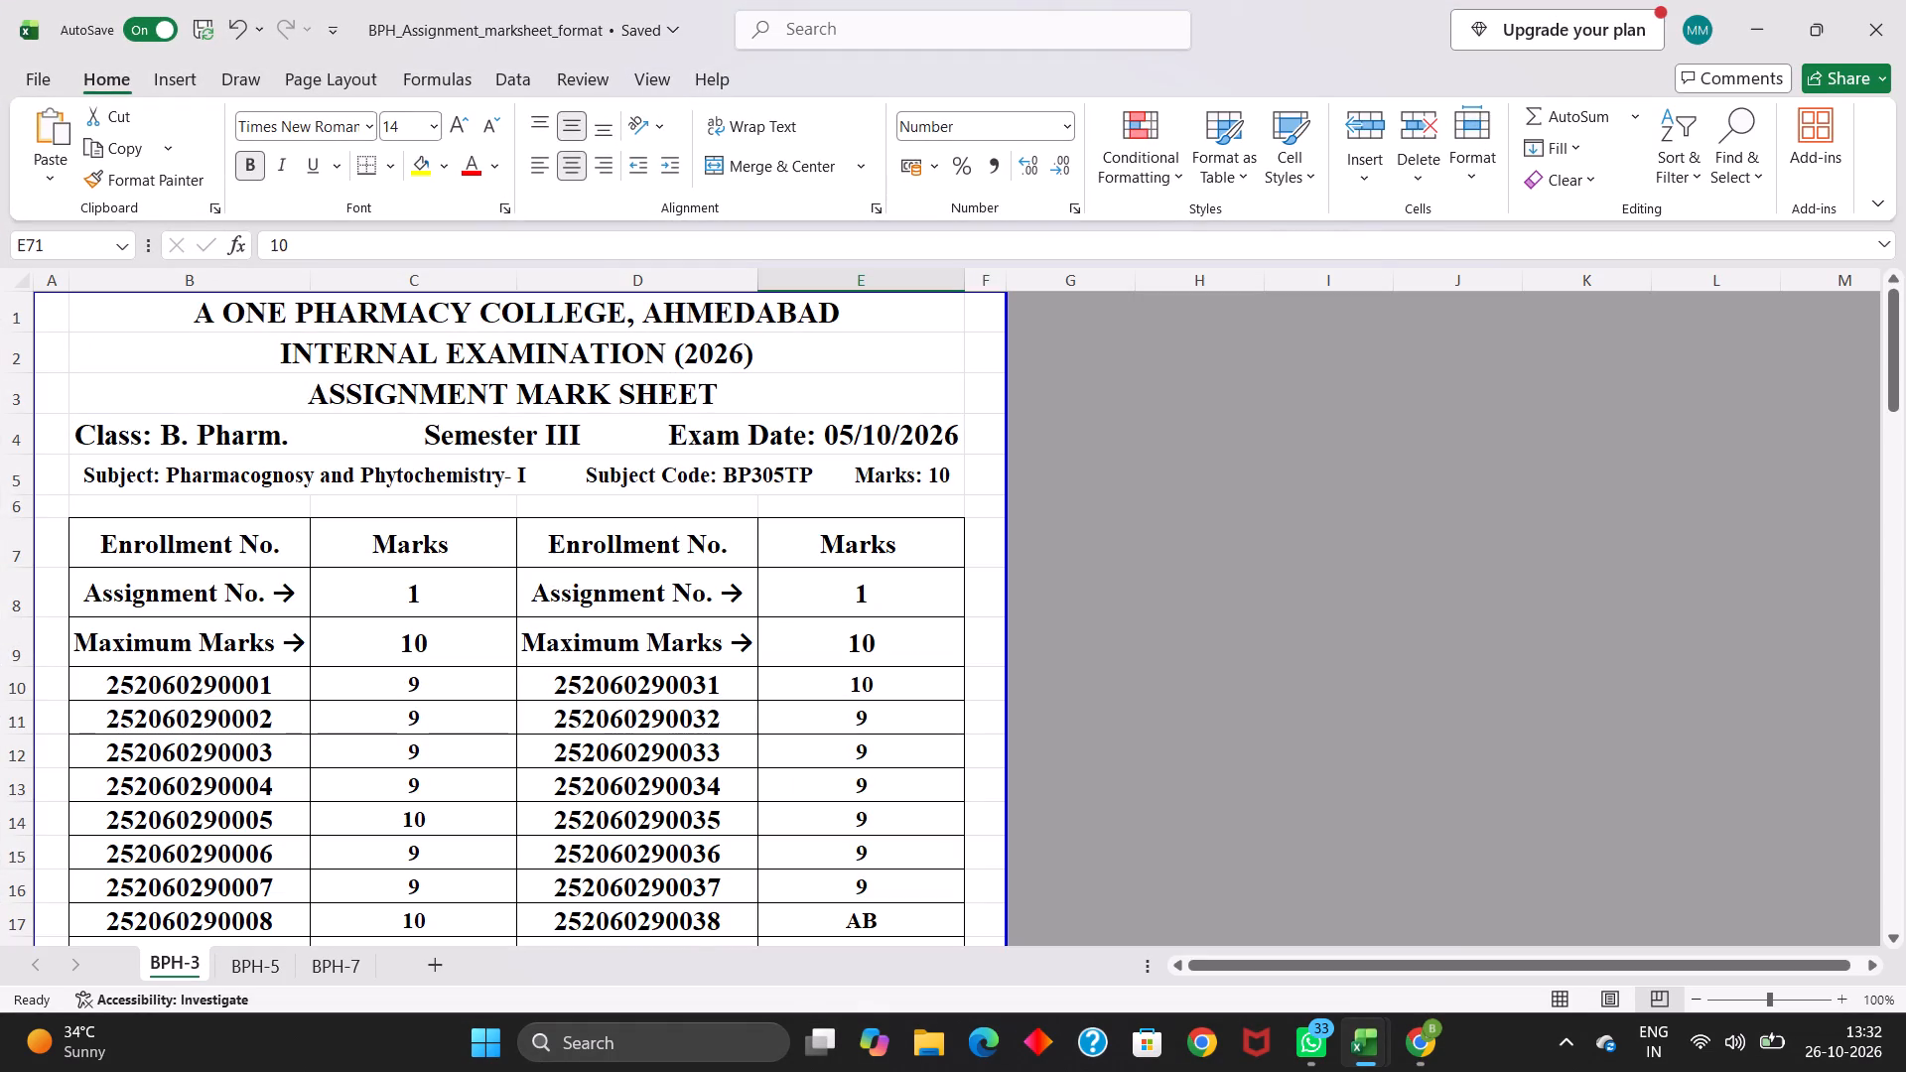
{"action": "left_click", "coordinate": [945, 319]}
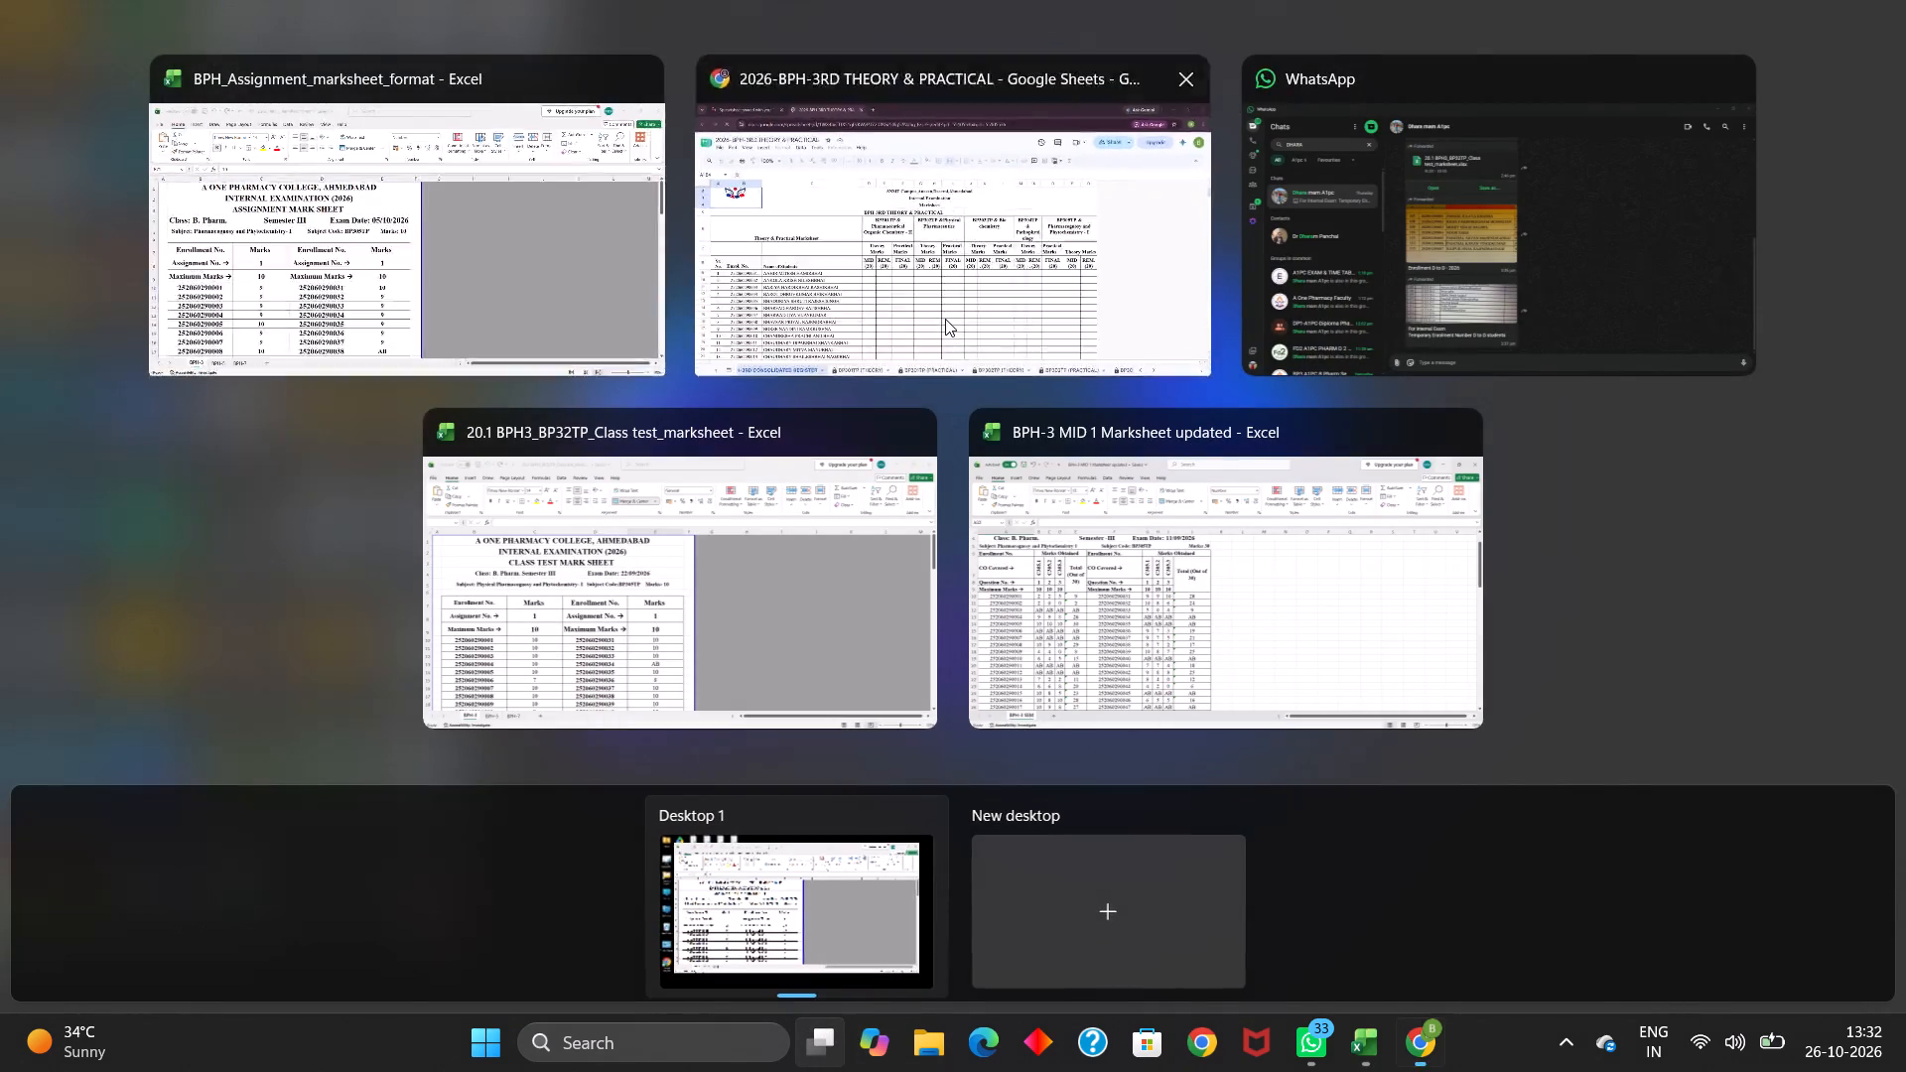
{"action": "scroll", "coordinate": [1363, 987], "scroll_direction": "left", "scroll_amount": 6}
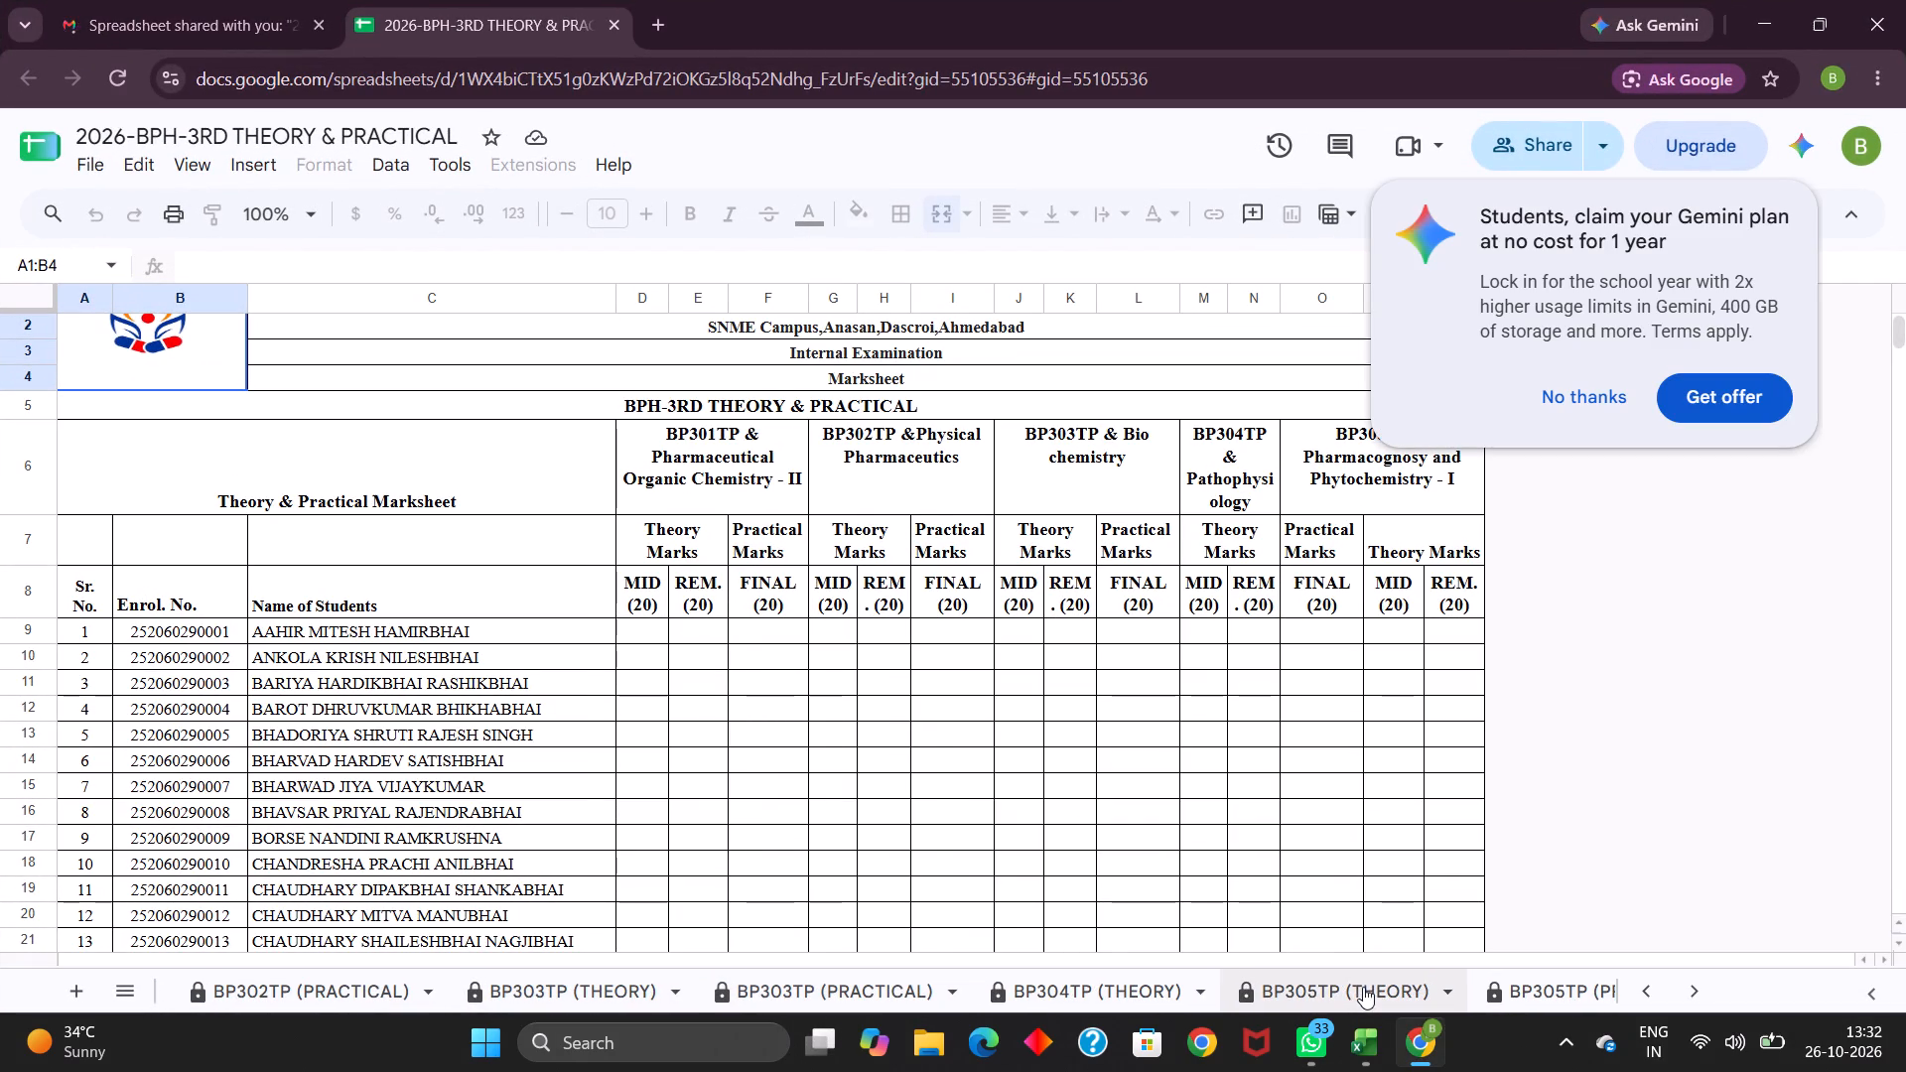
{"action": "scroll", "coordinate": [1363, 987], "scroll_direction": "left", "scroll_amount": 1}
{"action": "left_click", "coordinate": [1344, 979]}
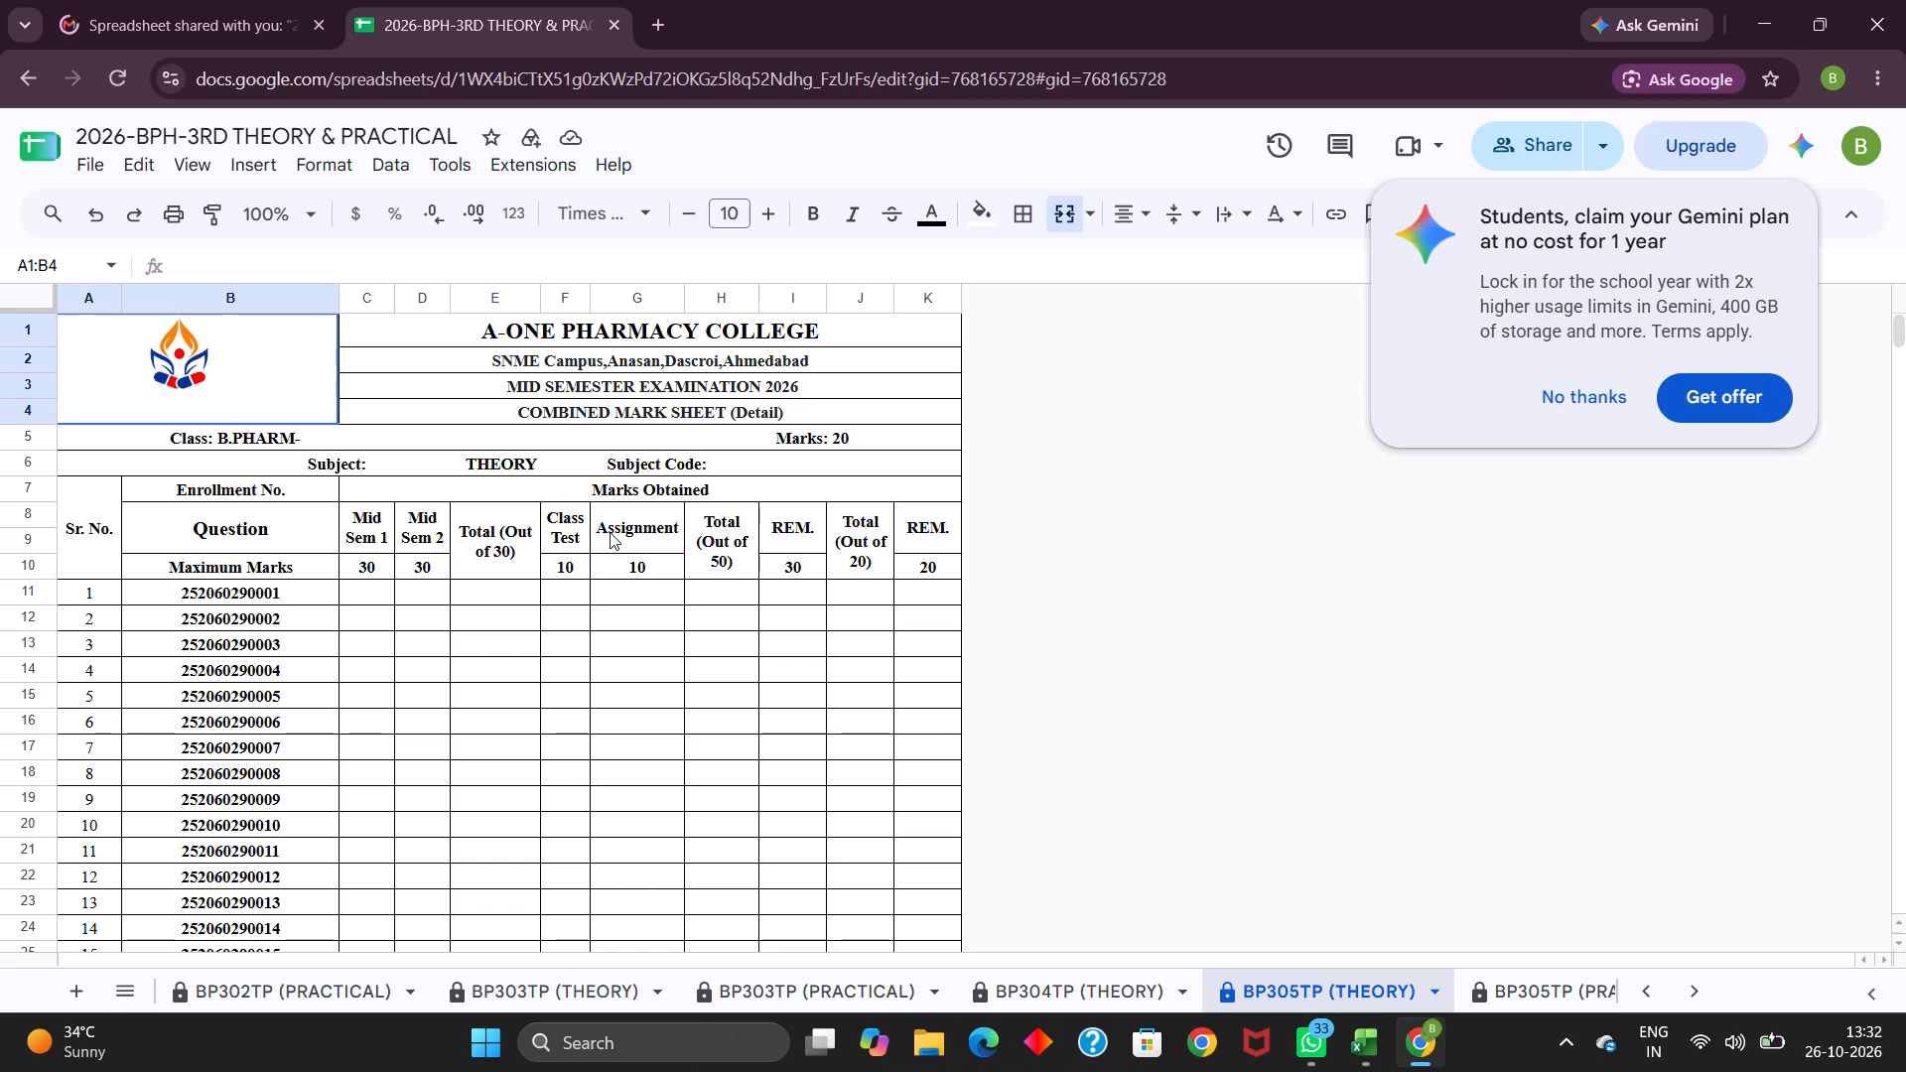
{"action": "left_click", "coordinate": [1035, 980]}
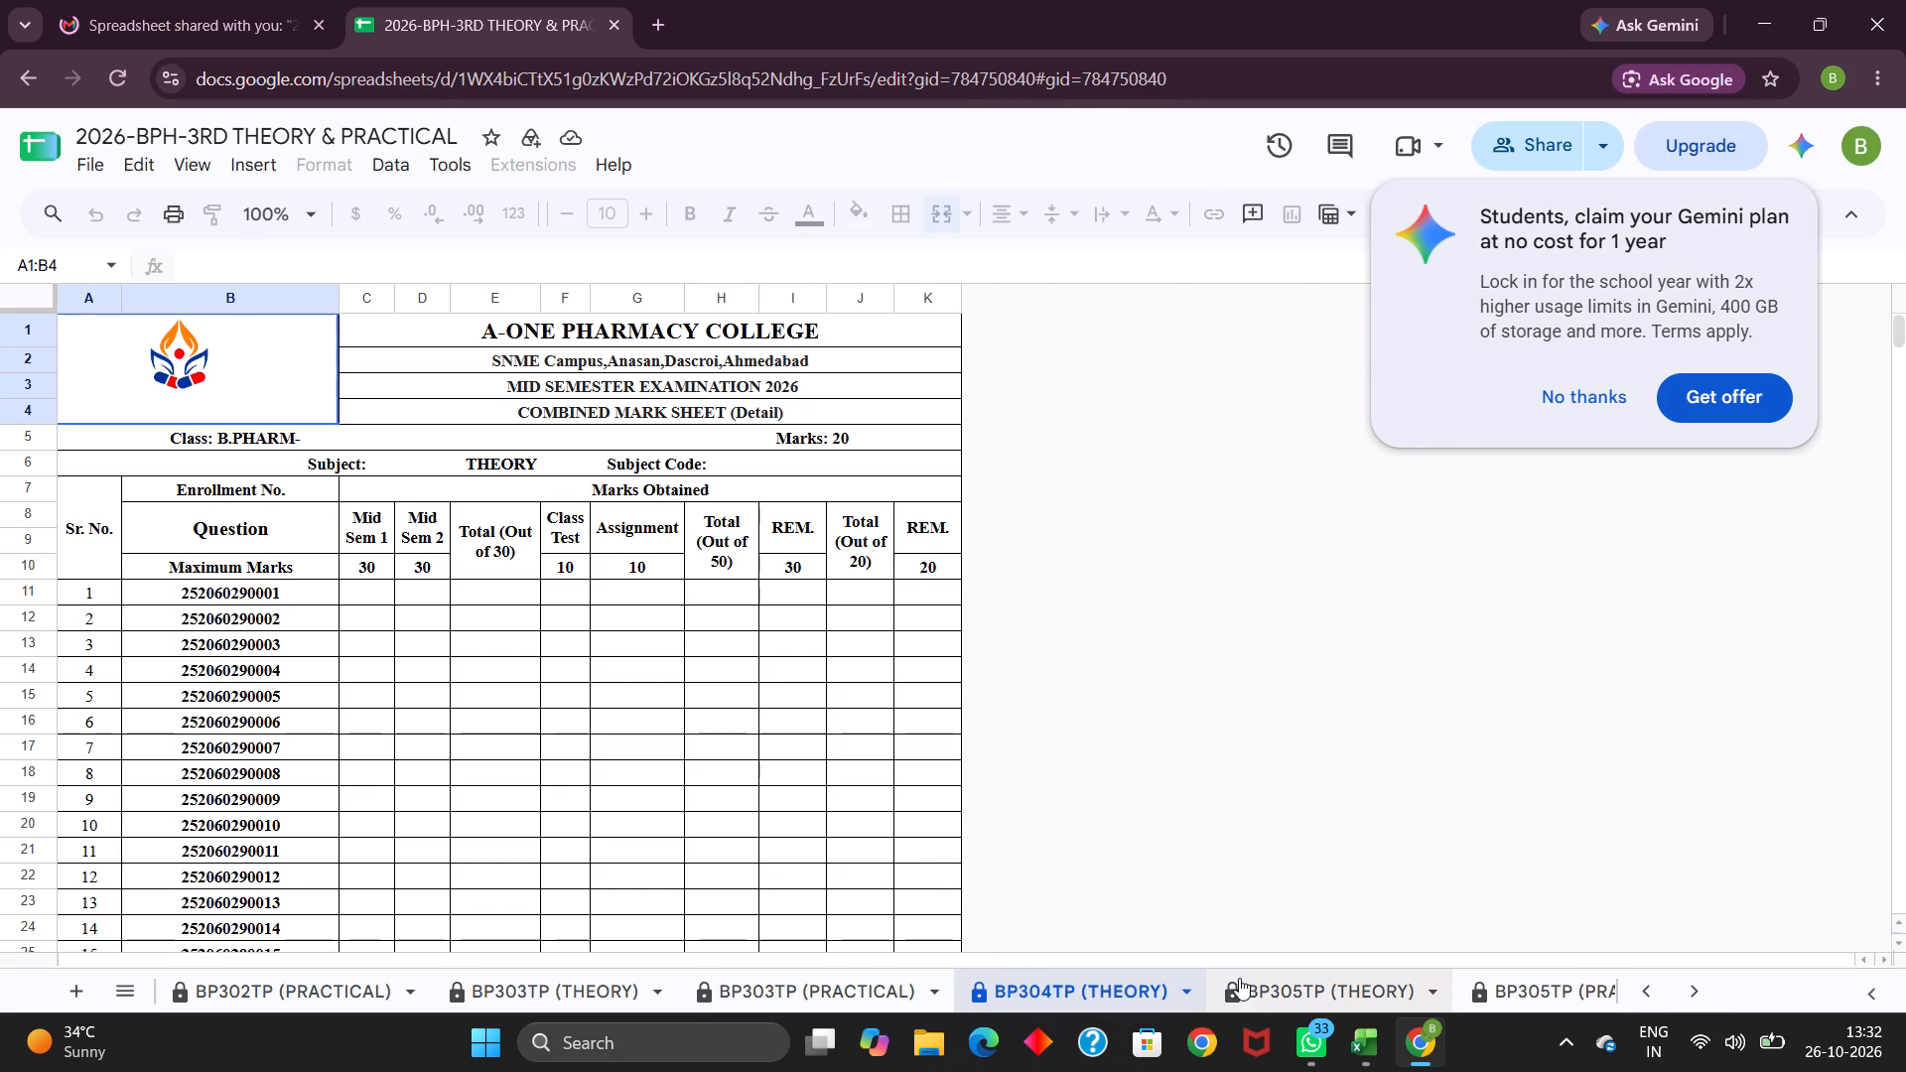
{"action": "left_click", "coordinate": [1246, 974]}
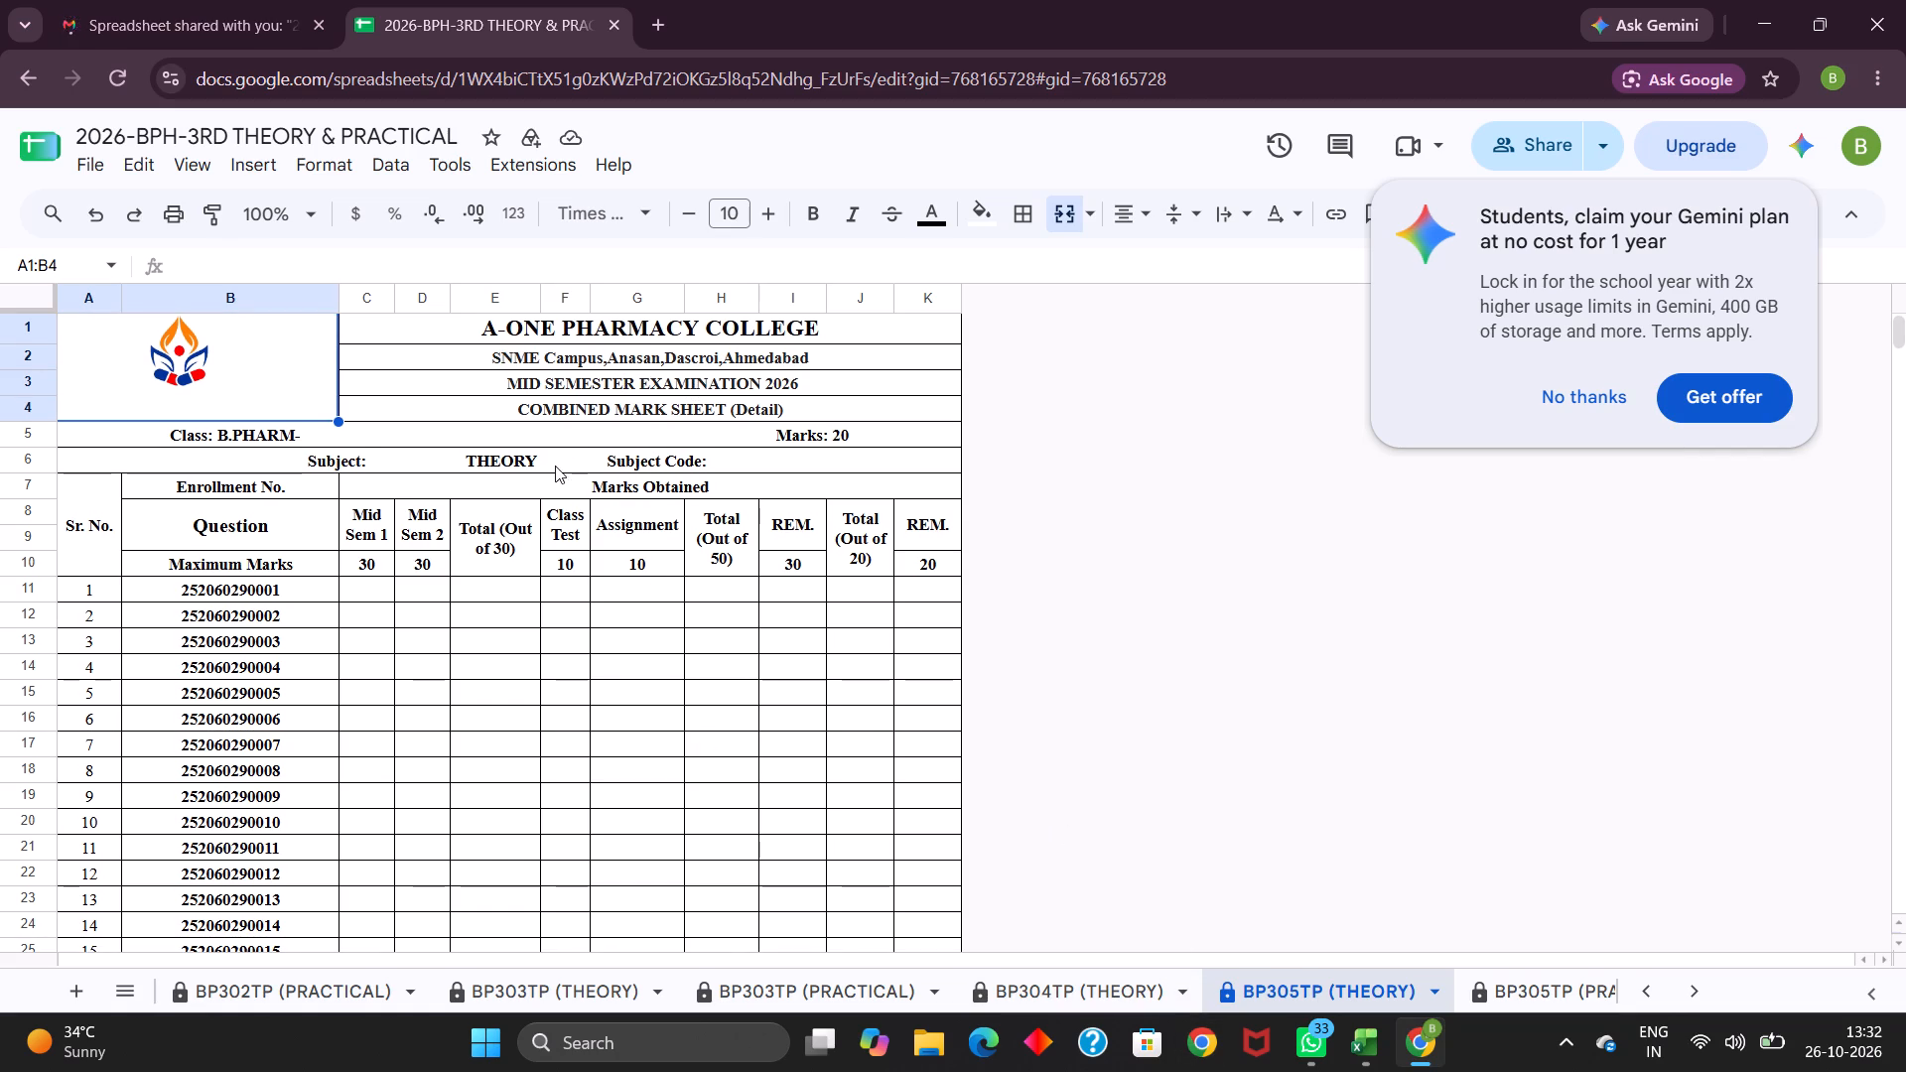
Copy the subject name Pharmacognosy and Phytochemistry- I from row 5 of the Excel assignment mark sheet into the Subject entry in row 6 of BP305TP (THEORY).
{"action": "double_click", "coordinate": [312, 436]}
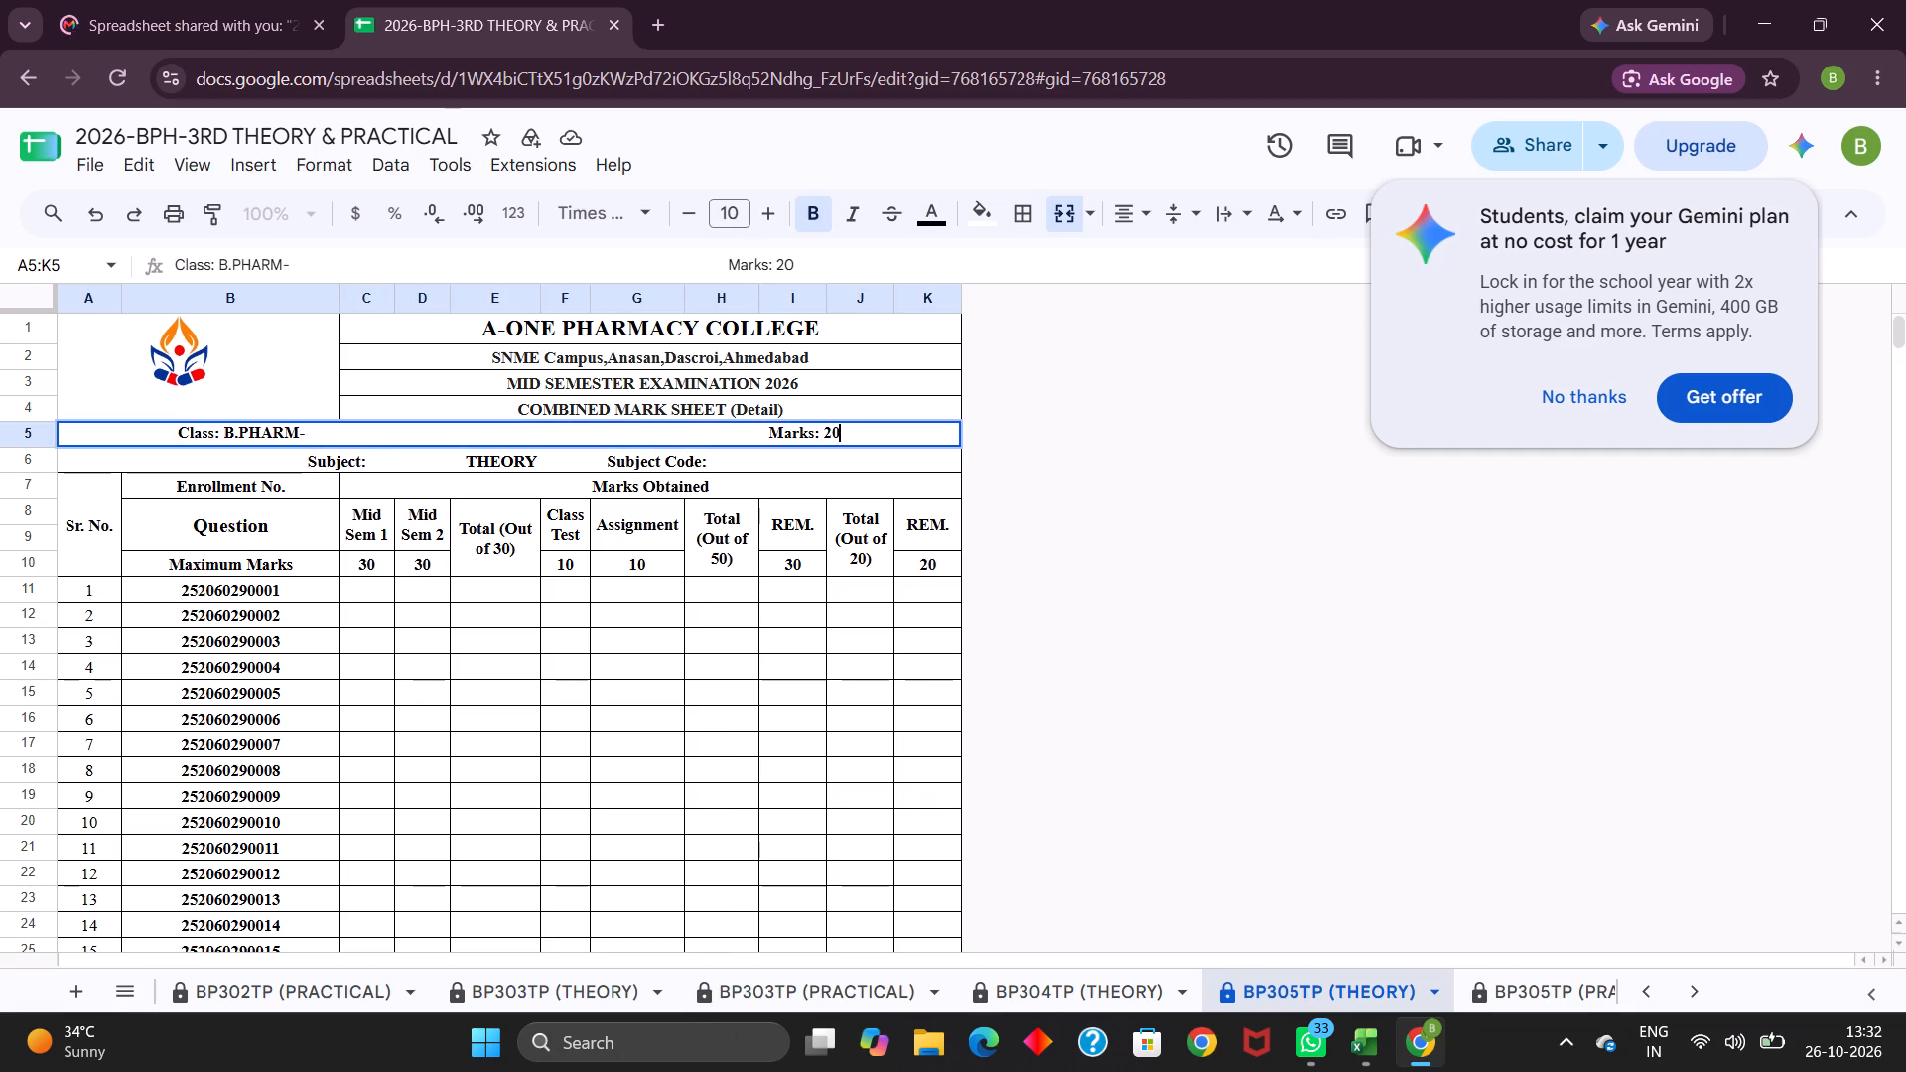
{"action": "double_click", "coordinate": [370, 466]}
{"action": "double_click", "coordinate": [390, 458]}
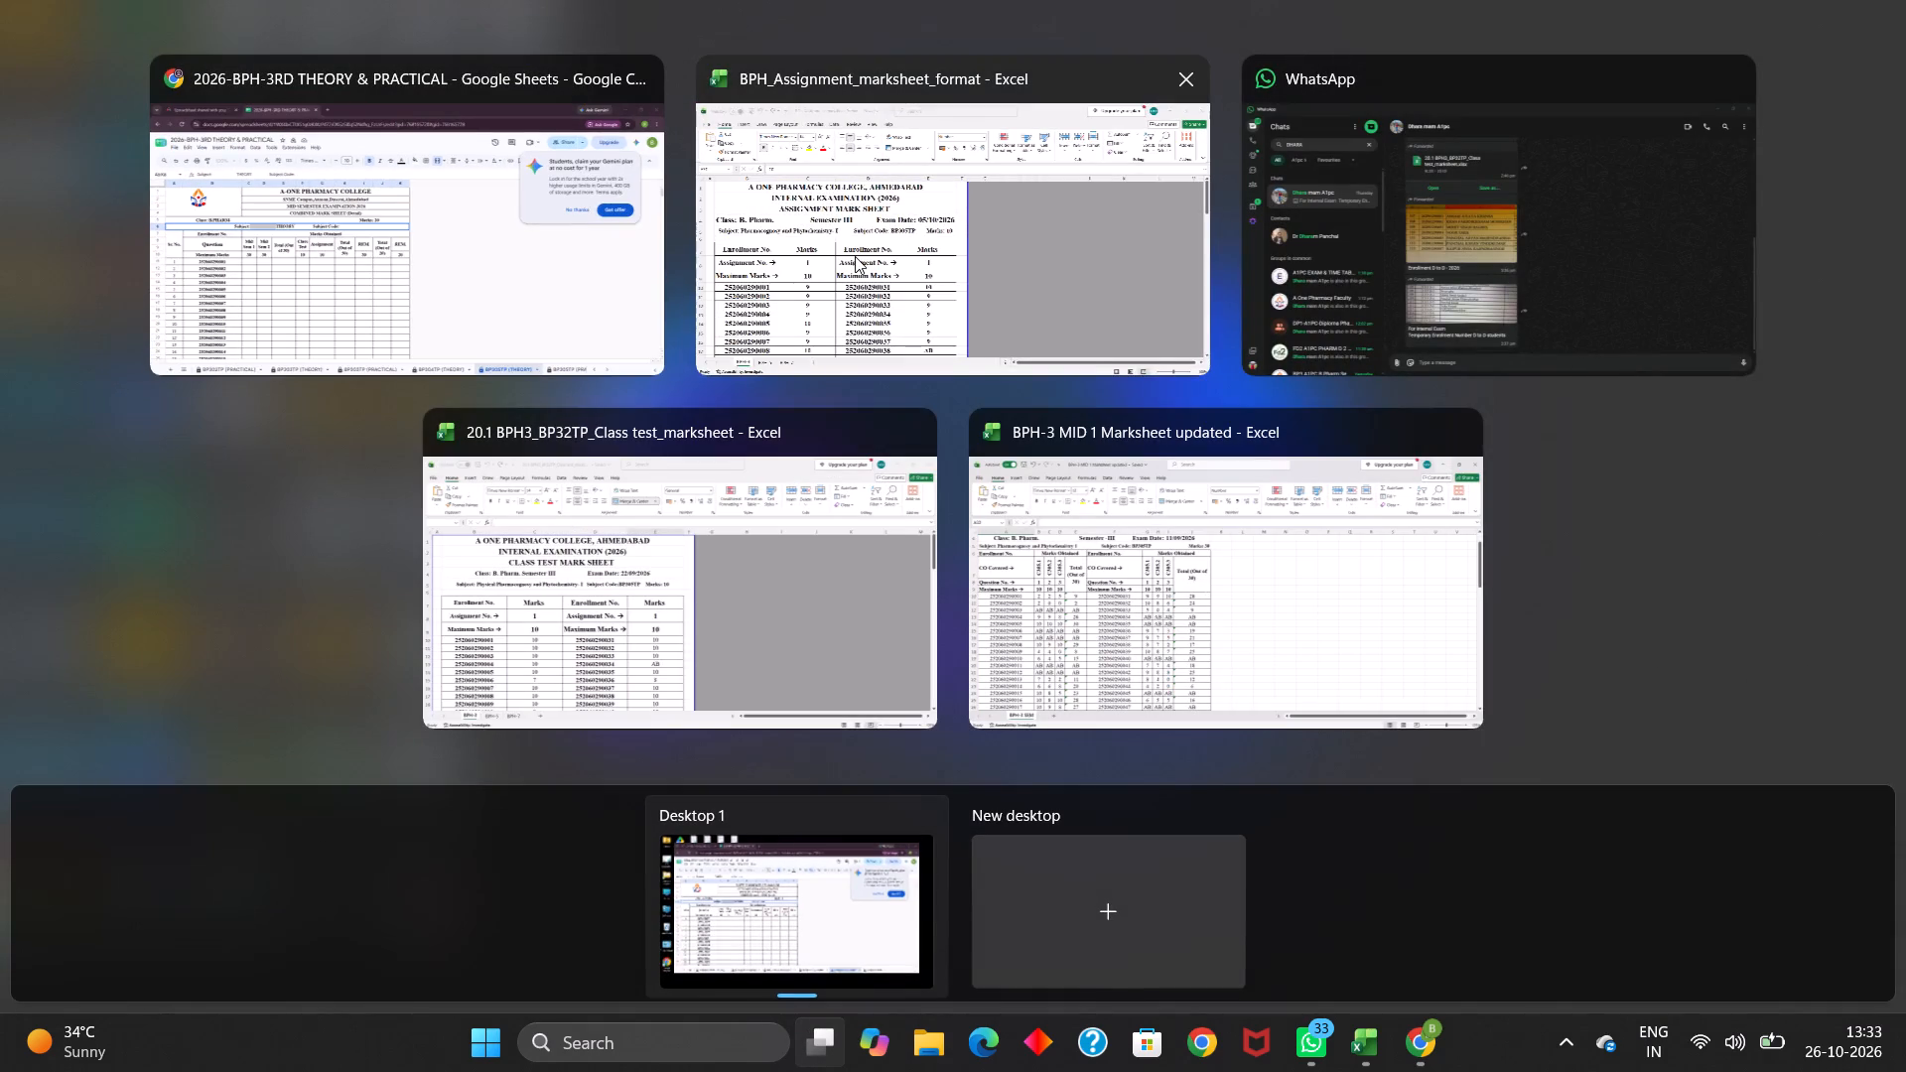
{"action": "left_click", "coordinate": [855, 256]}
{"action": "left_click", "coordinate": [244, 481]}
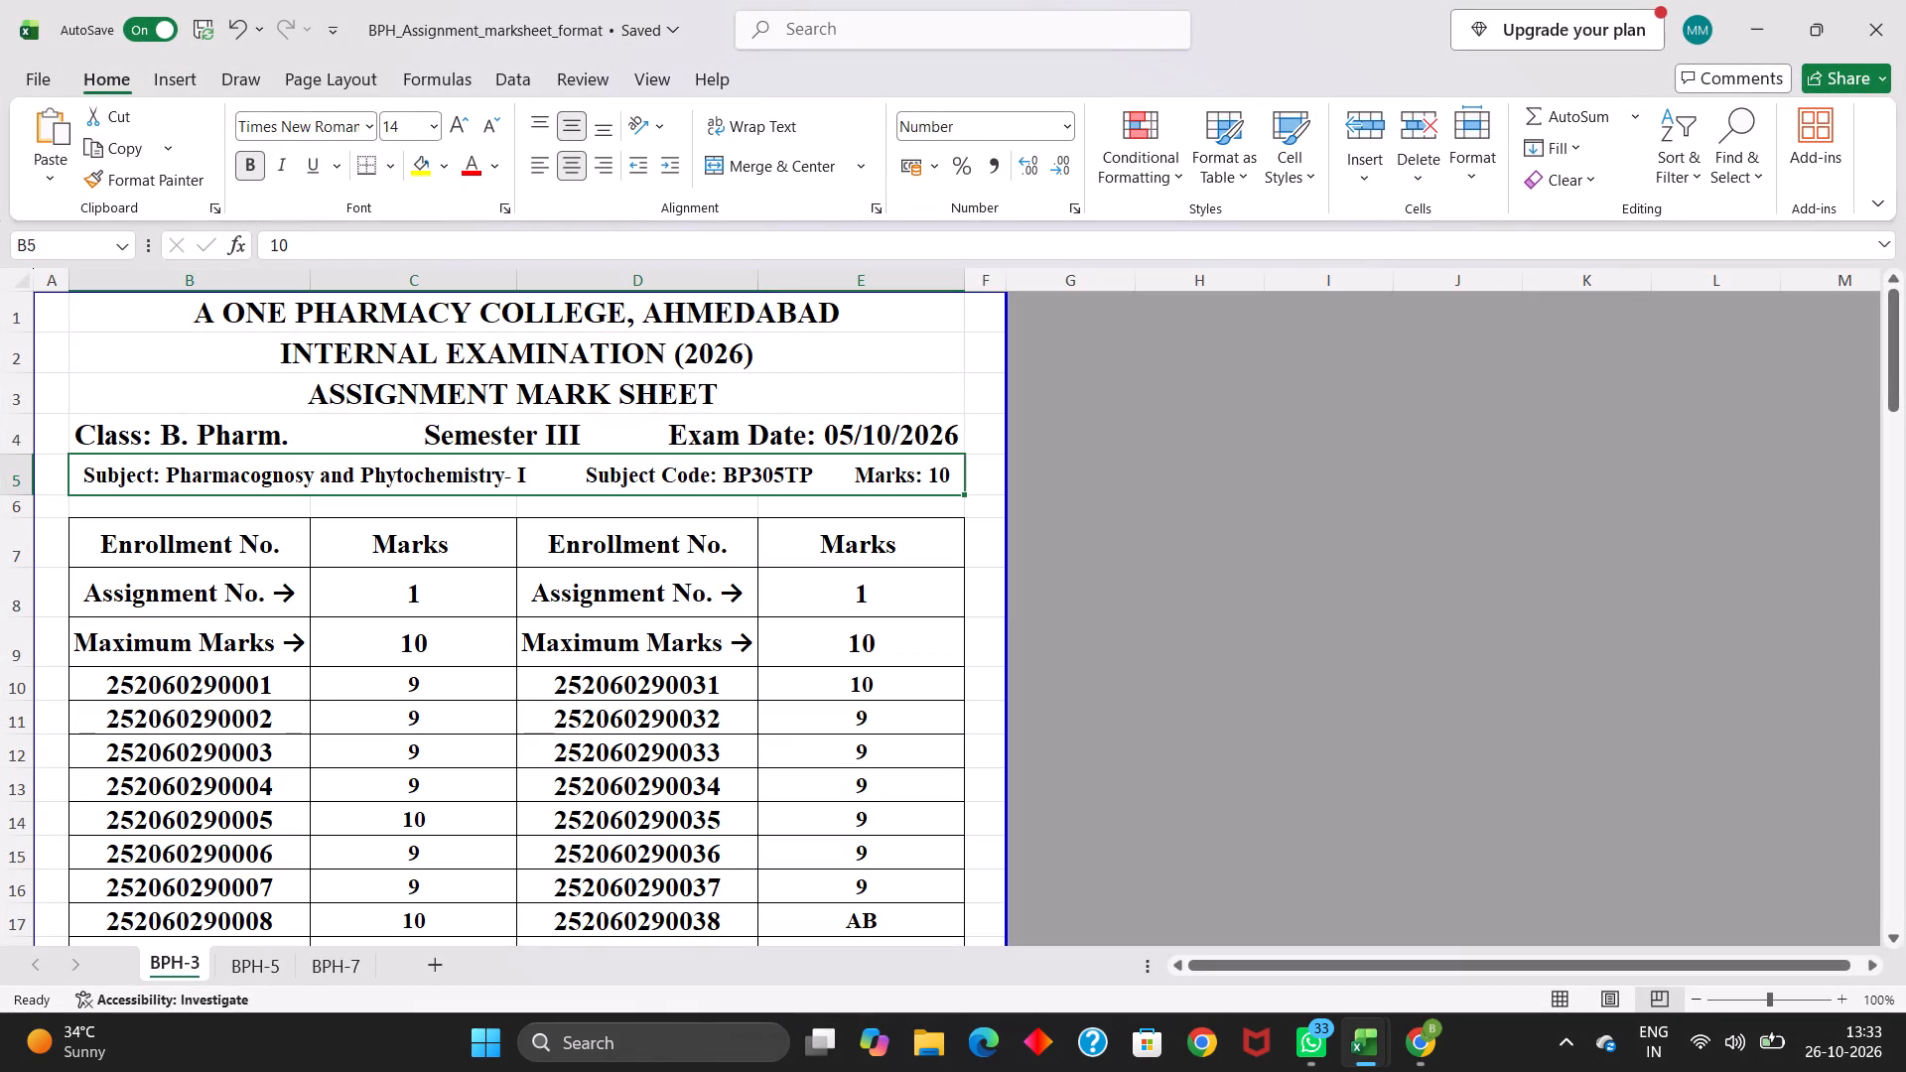
{"action": "left_click", "coordinate": [169, 475]}
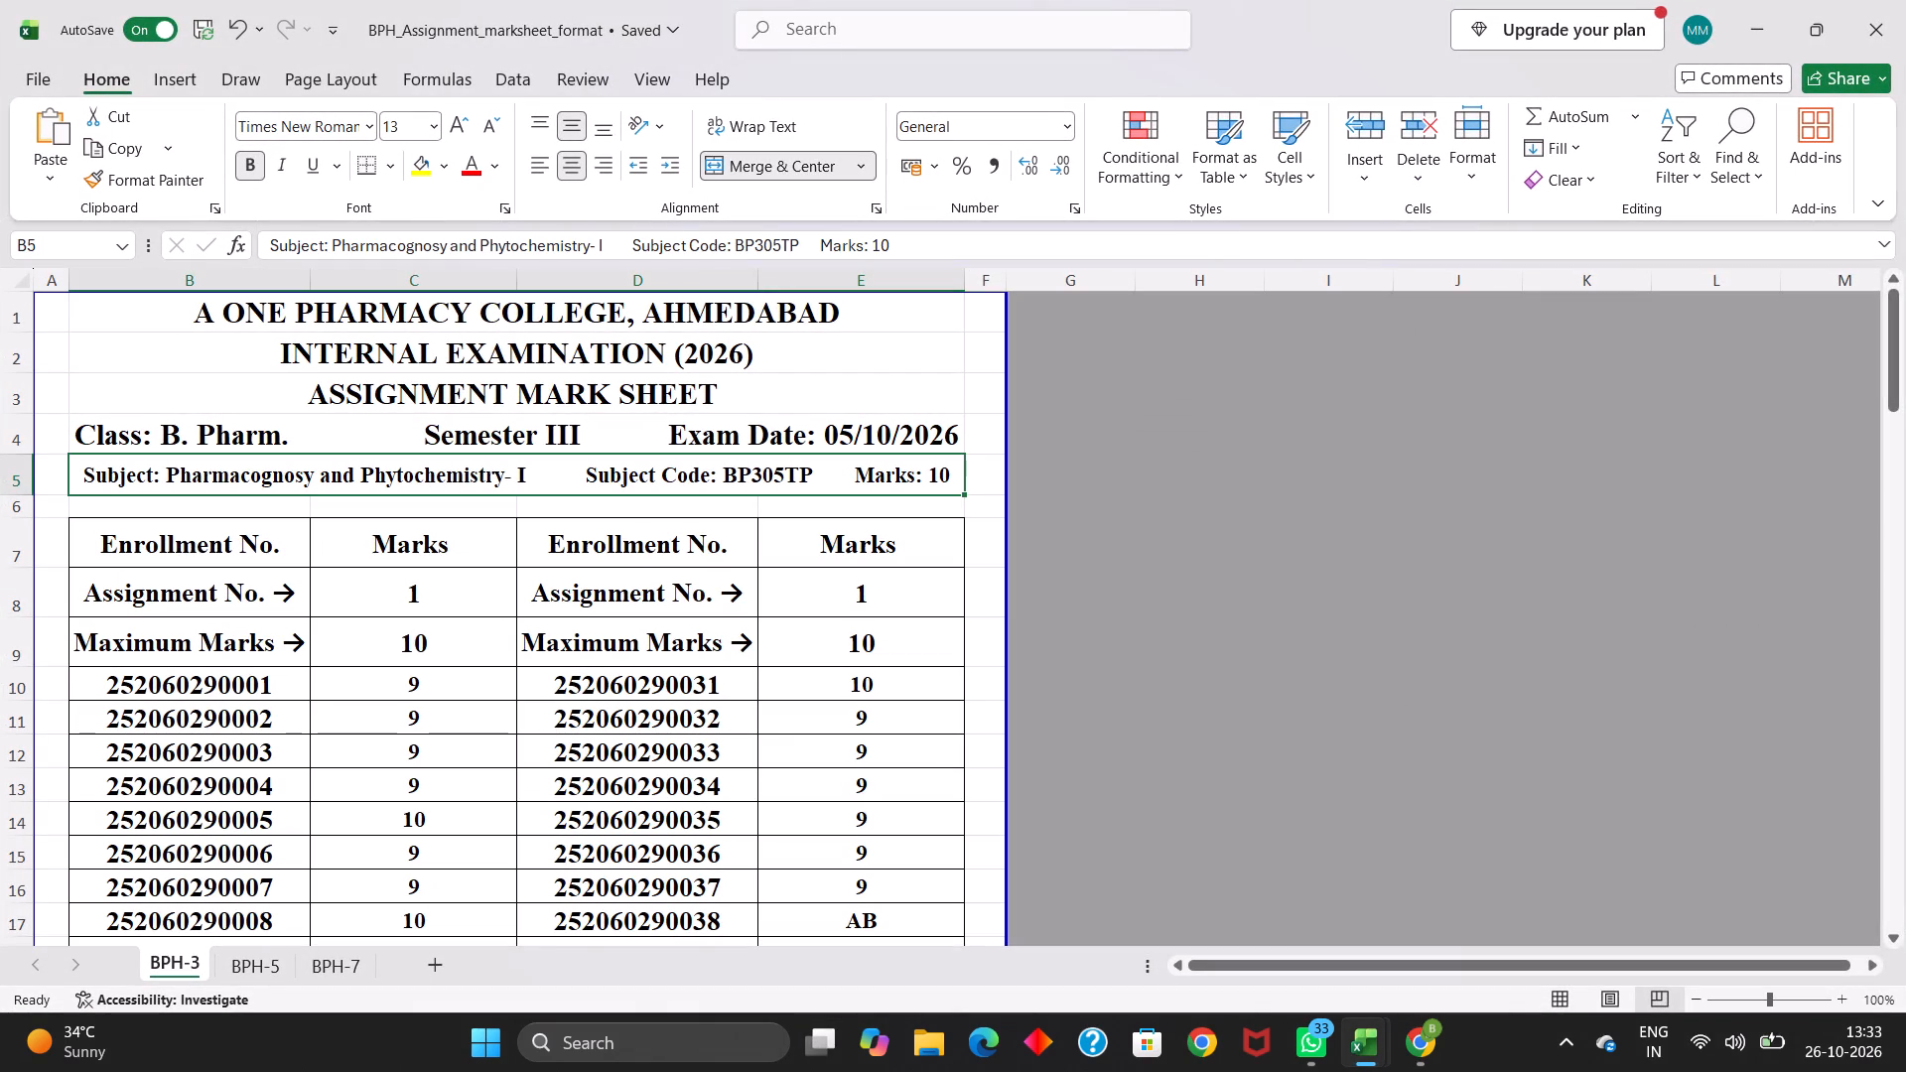
{"action": "double_click", "coordinate": [177, 475]}
{"action": "left_click_drag", "start_coordinate": [165, 475], "coordinate": [526, 471]}
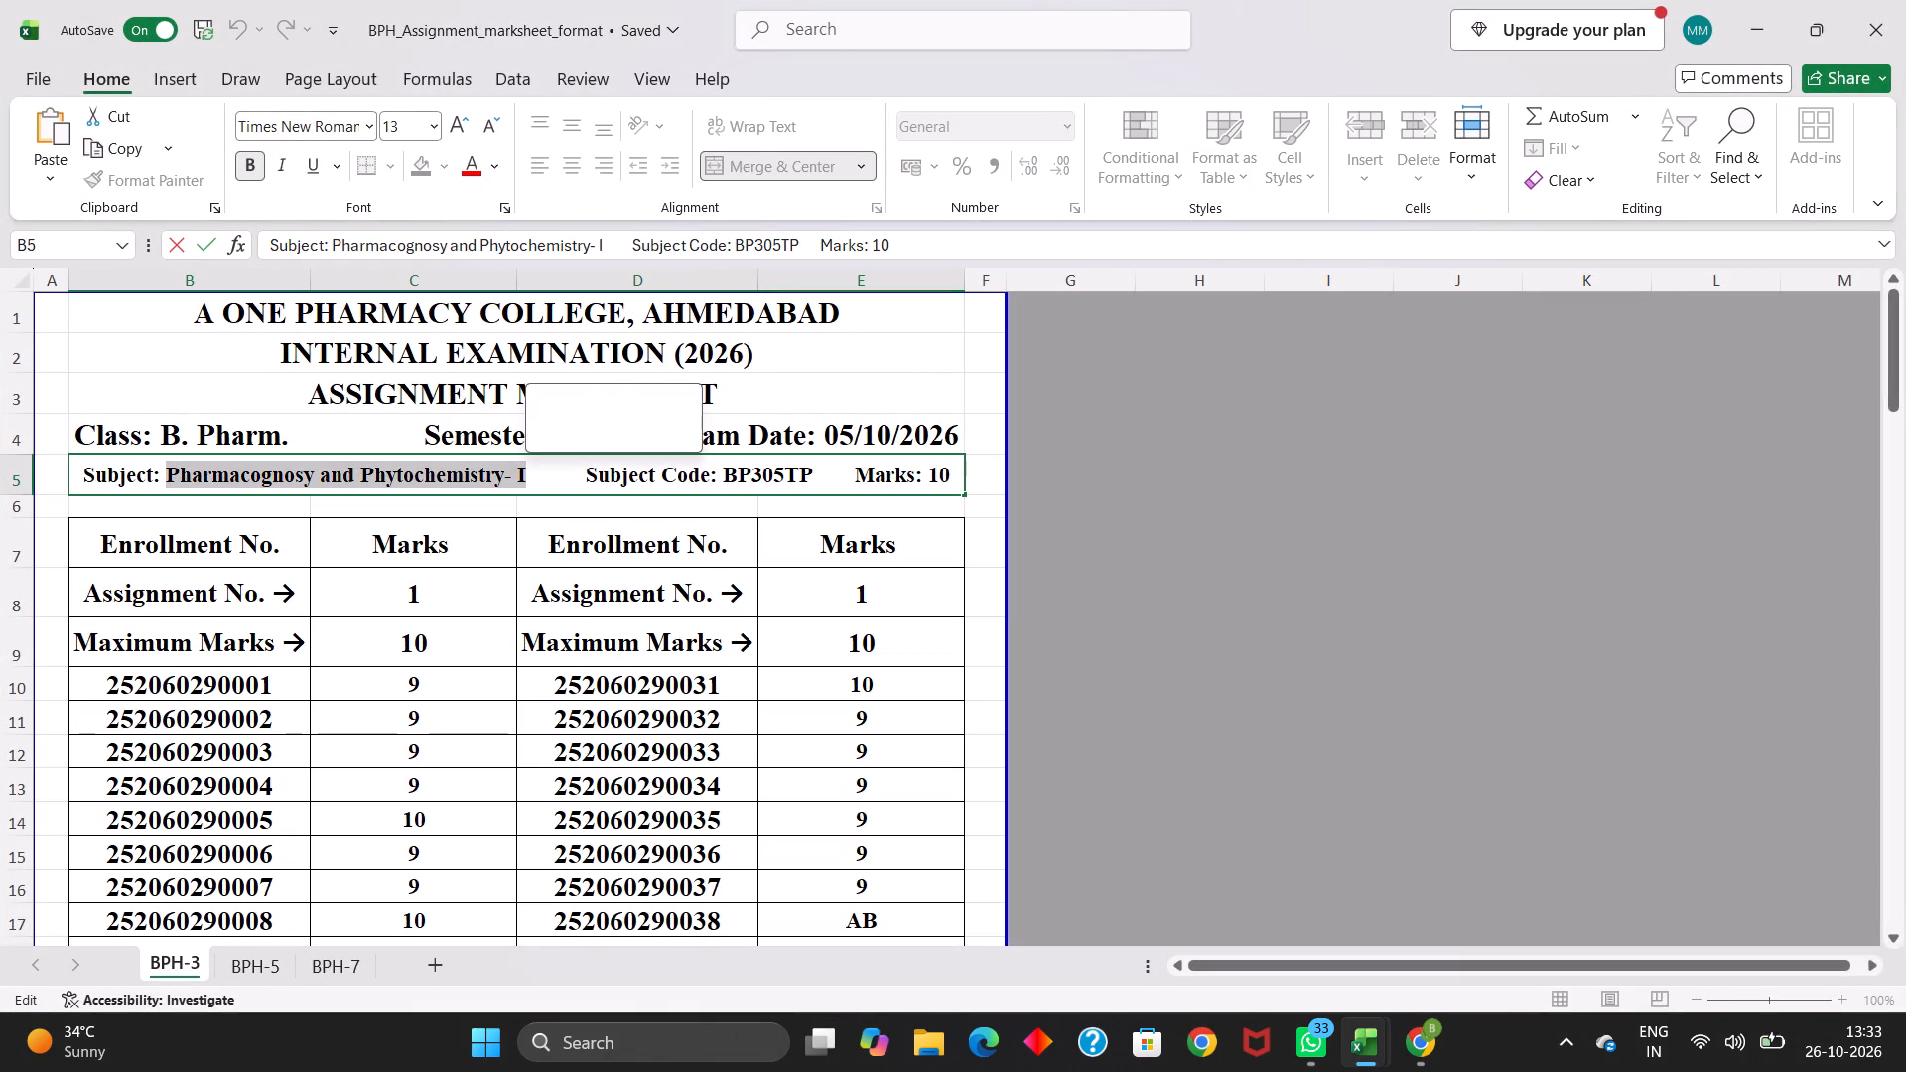
{"action": "key", "text": "ctrl+c"}
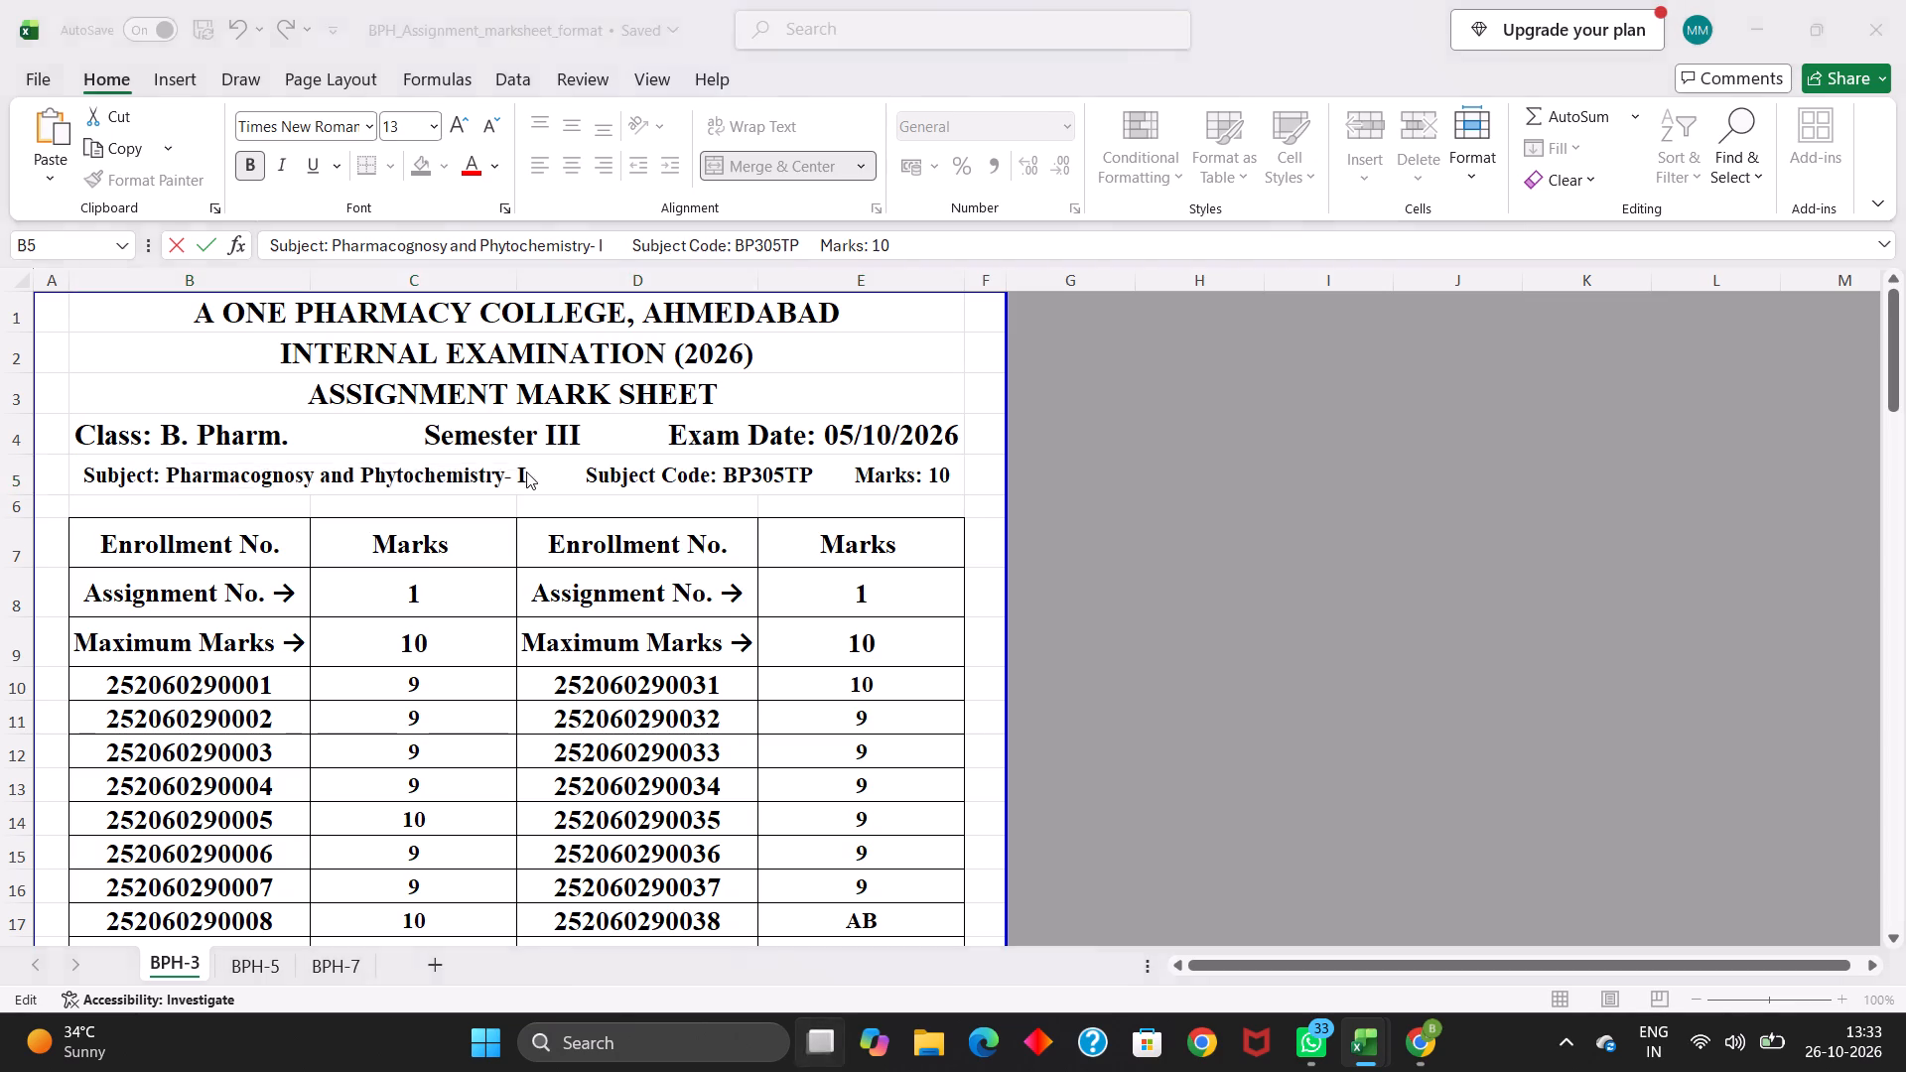
{"action": "left_click", "coordinate": [842, 272]}
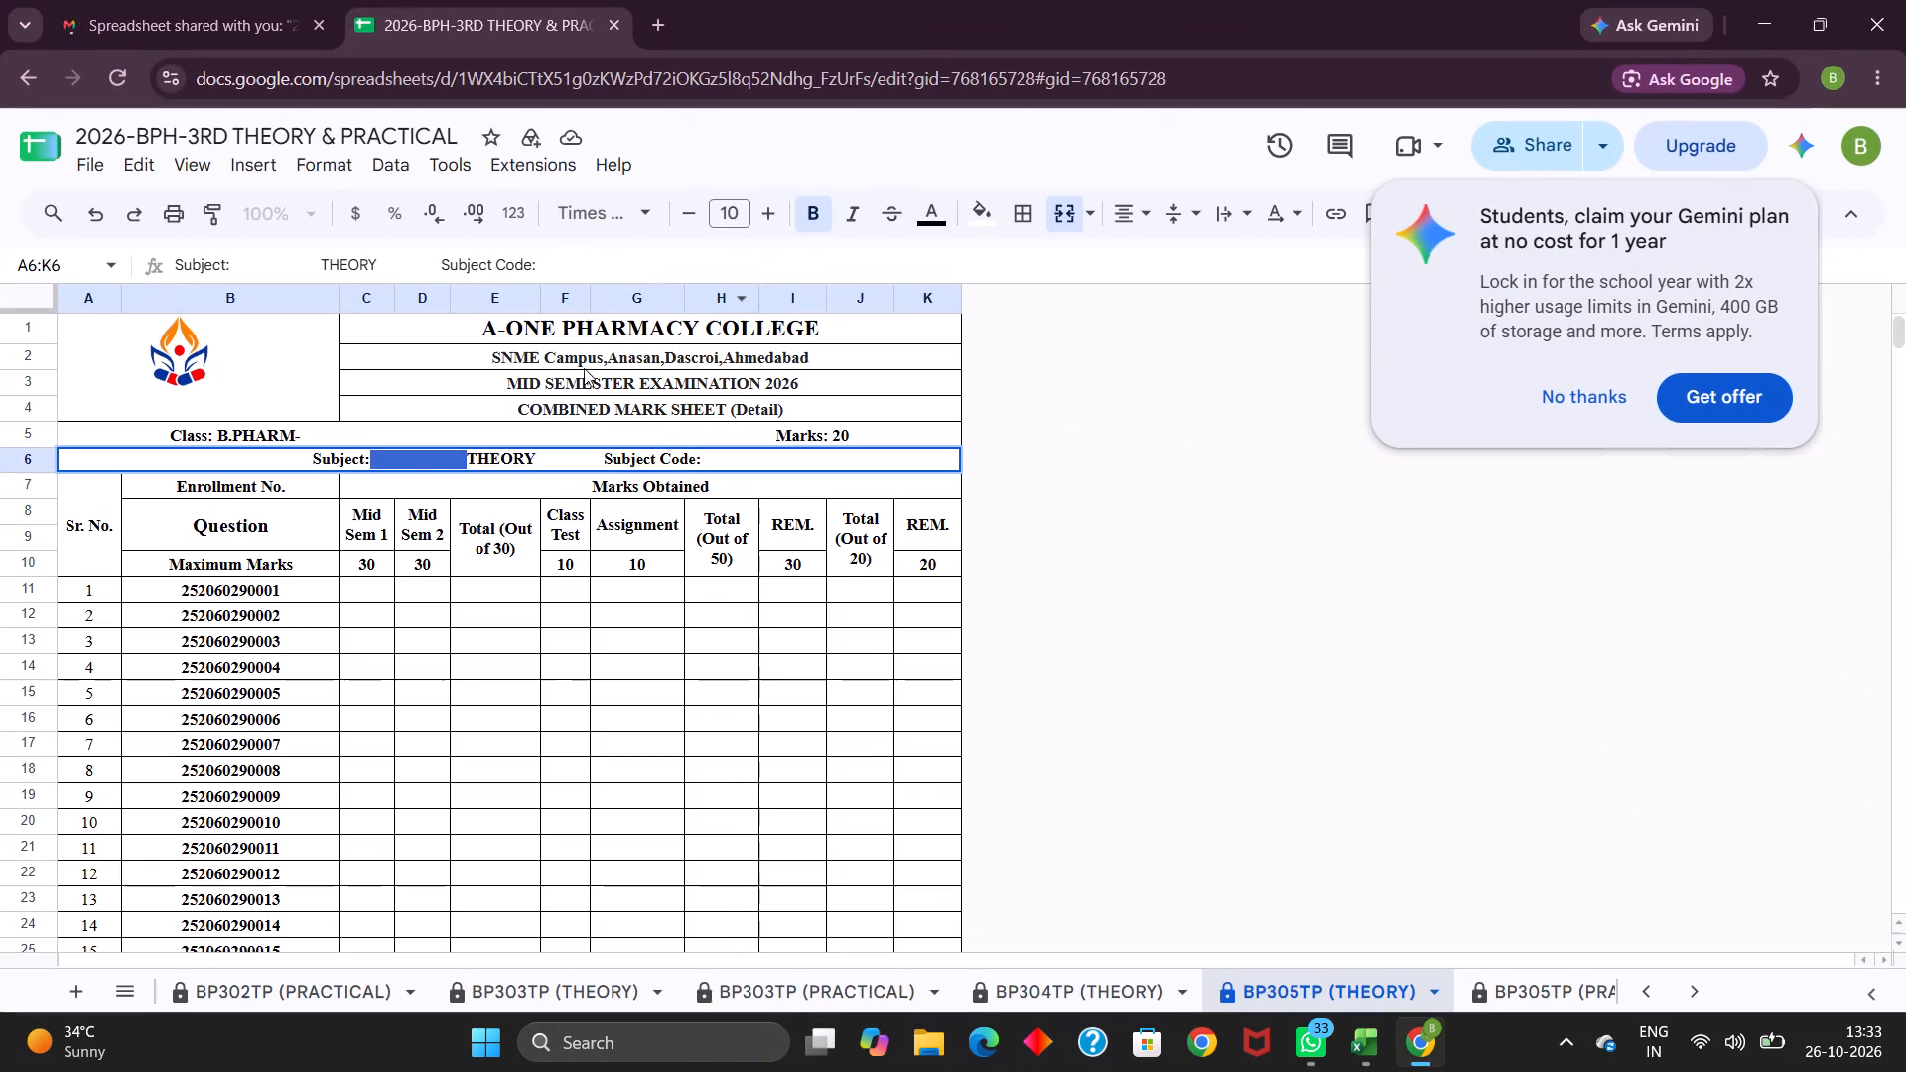
{"action": "left_click", "coordinate": [393, 450]}
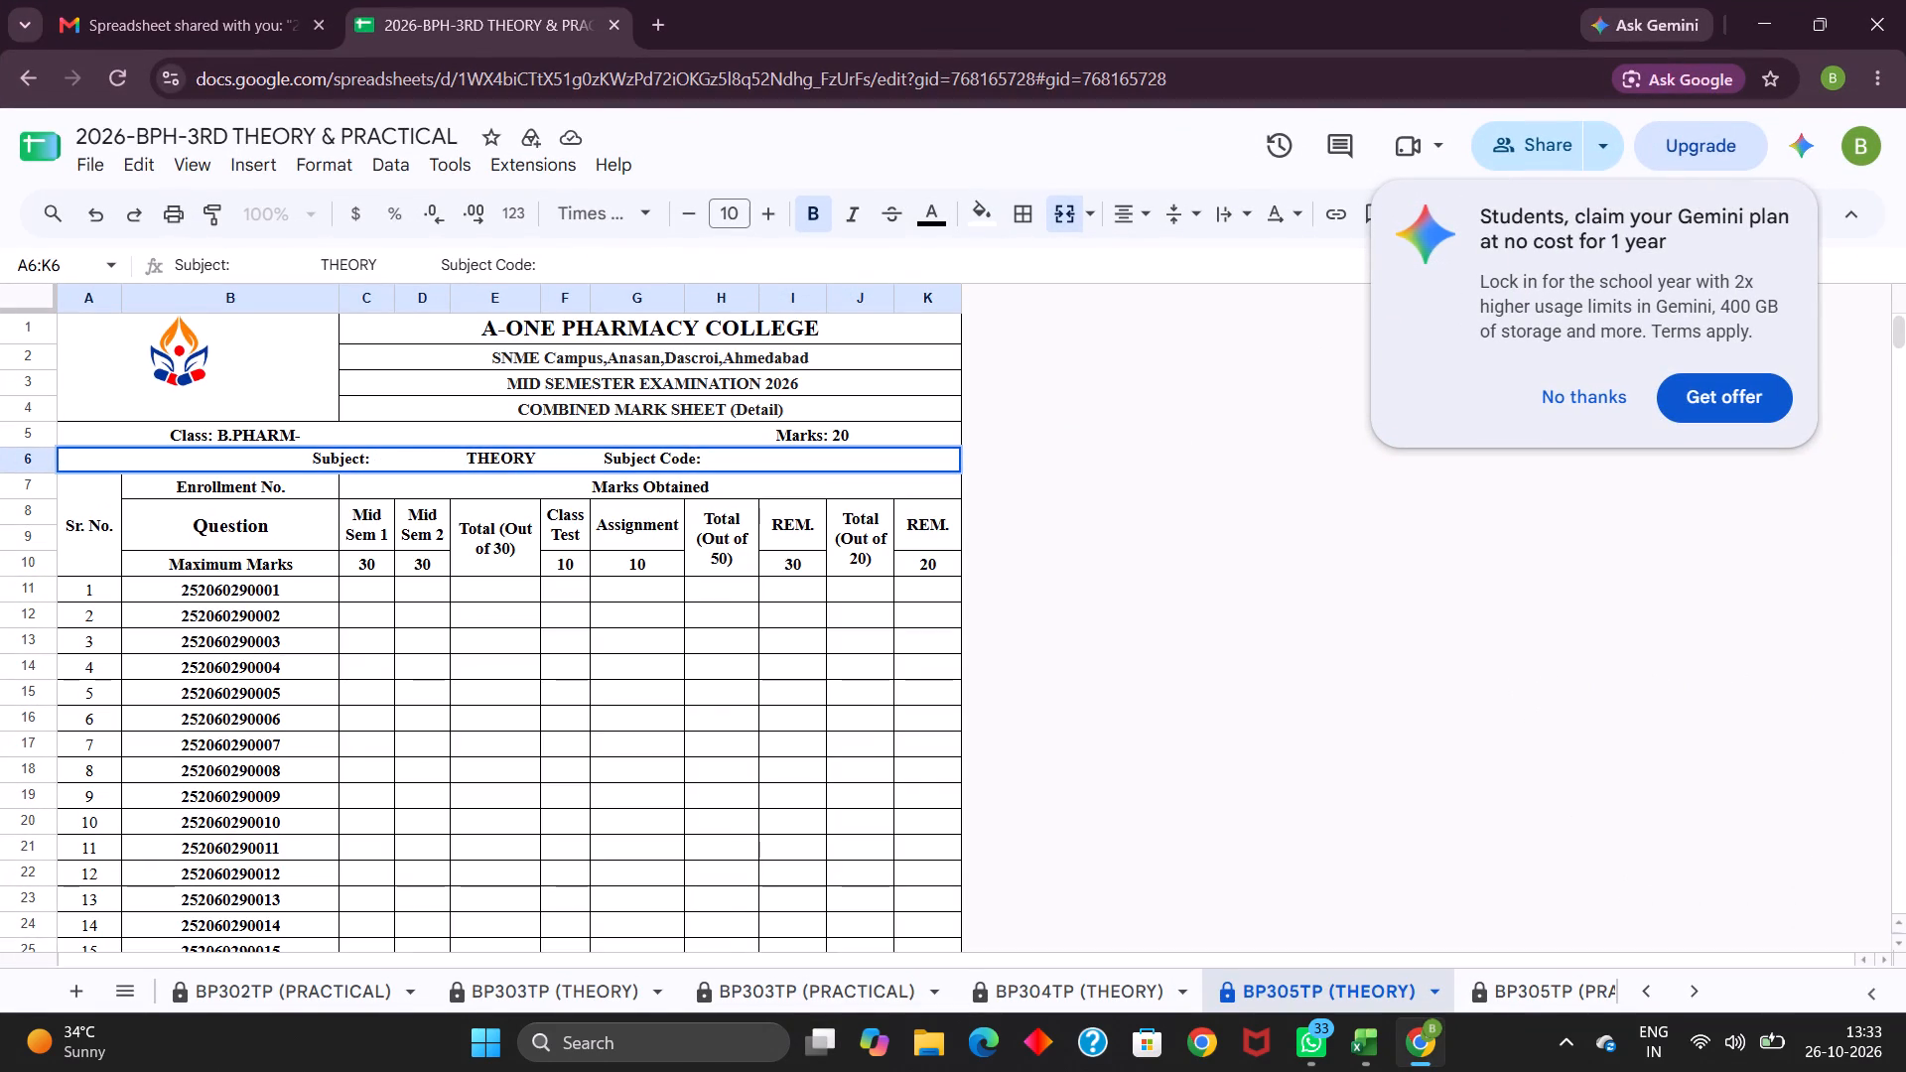
{"action": "left_click", "coordinate": [375, 460]}
{"action": "key", "text": "ctrl+v"}
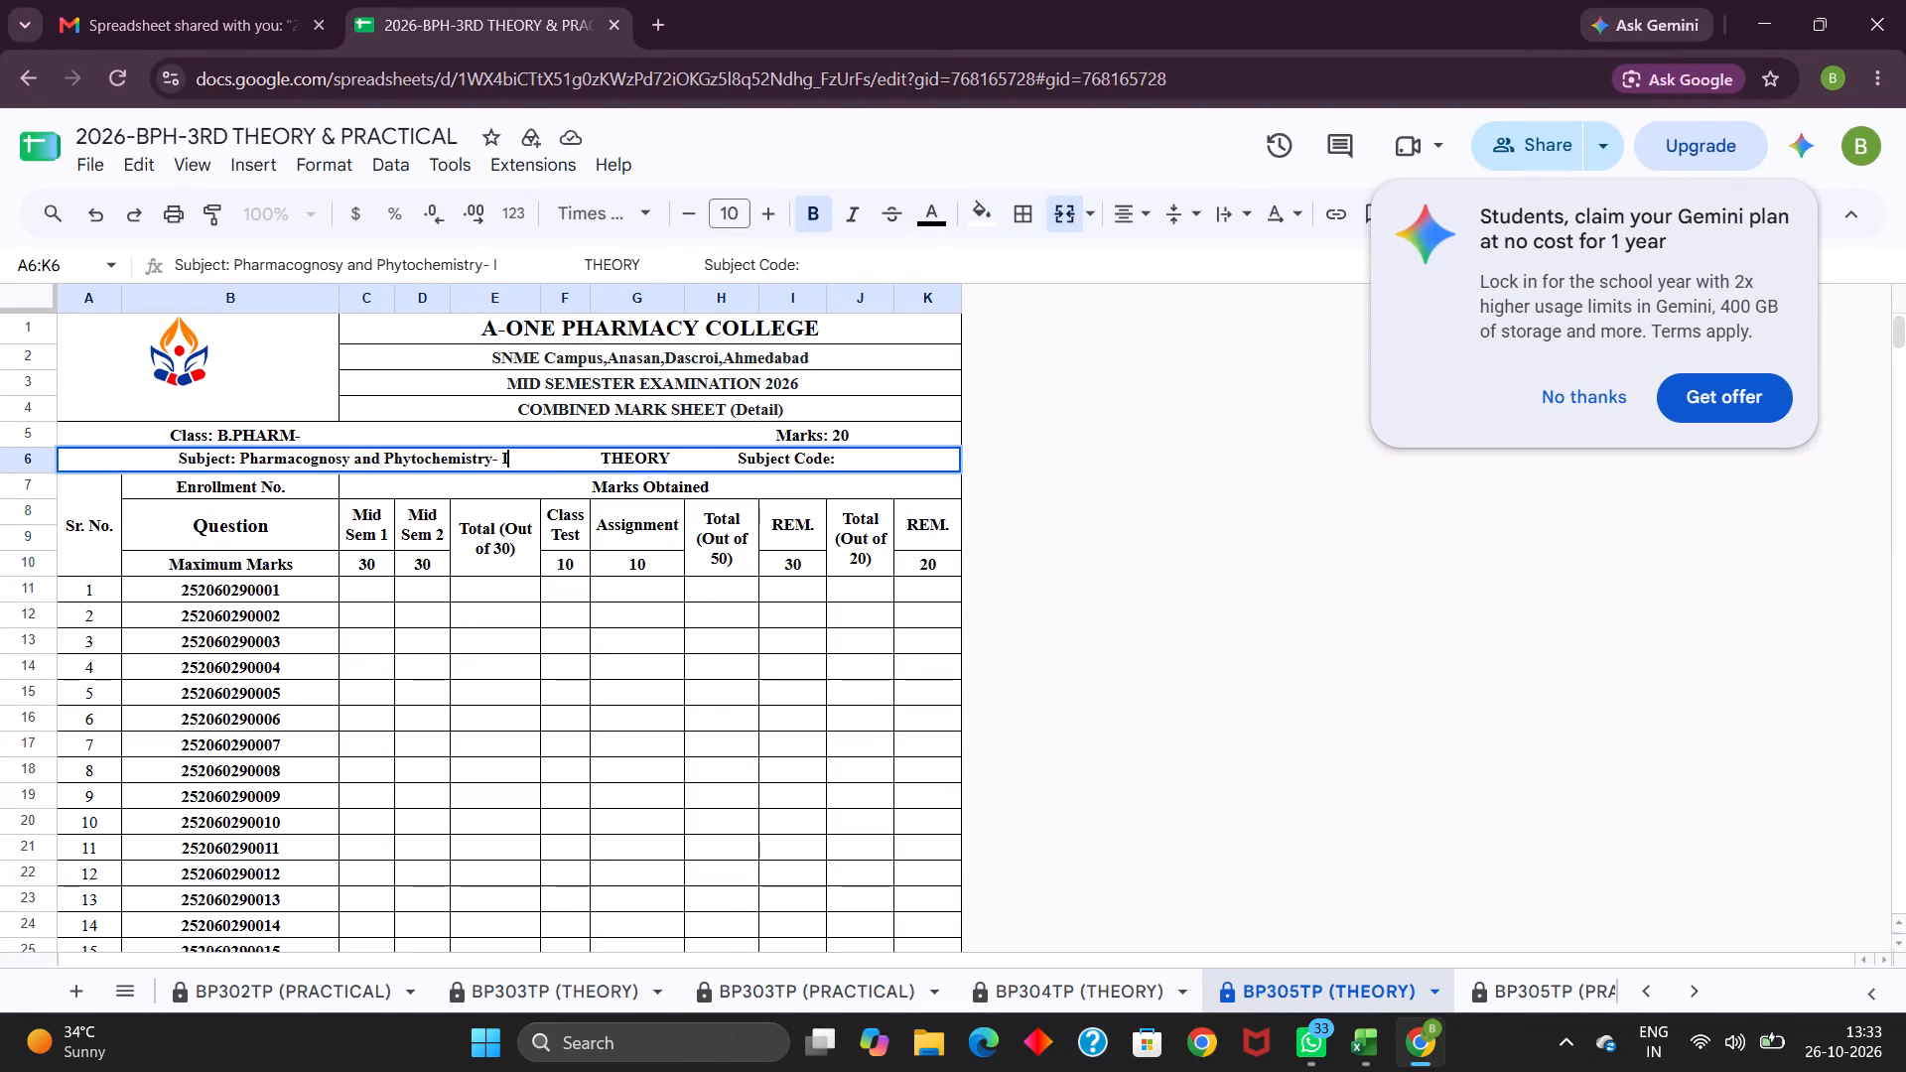
{"action": "left_click", "coordinate": [527, 665]}
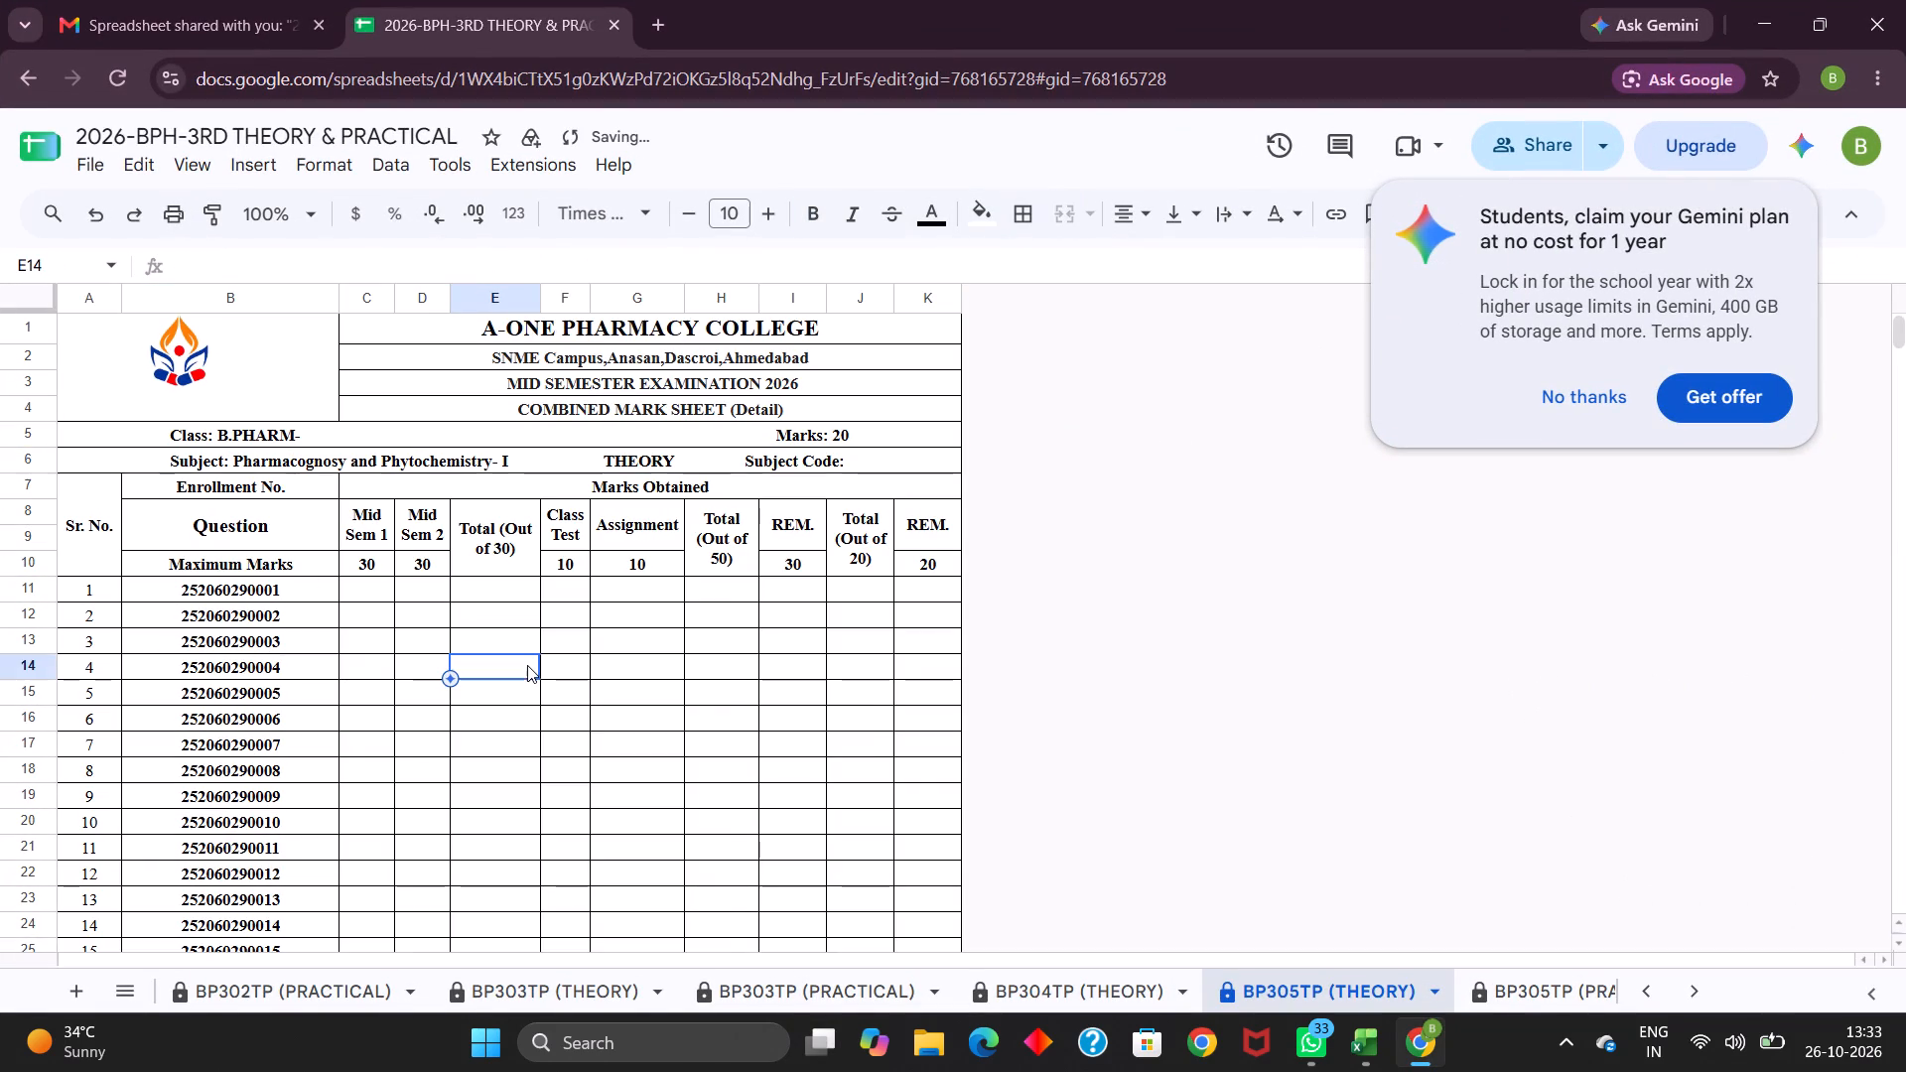
Copy the subject code BP305TP from the Excel assignment mark sheet into the Subject Code entry in row 6 of the BP305TP (THEORY) sheet.
{"action": "left_click", "coordinate": [867, 449]}
{"action": "double_click", "coordinate": [860, 457]}
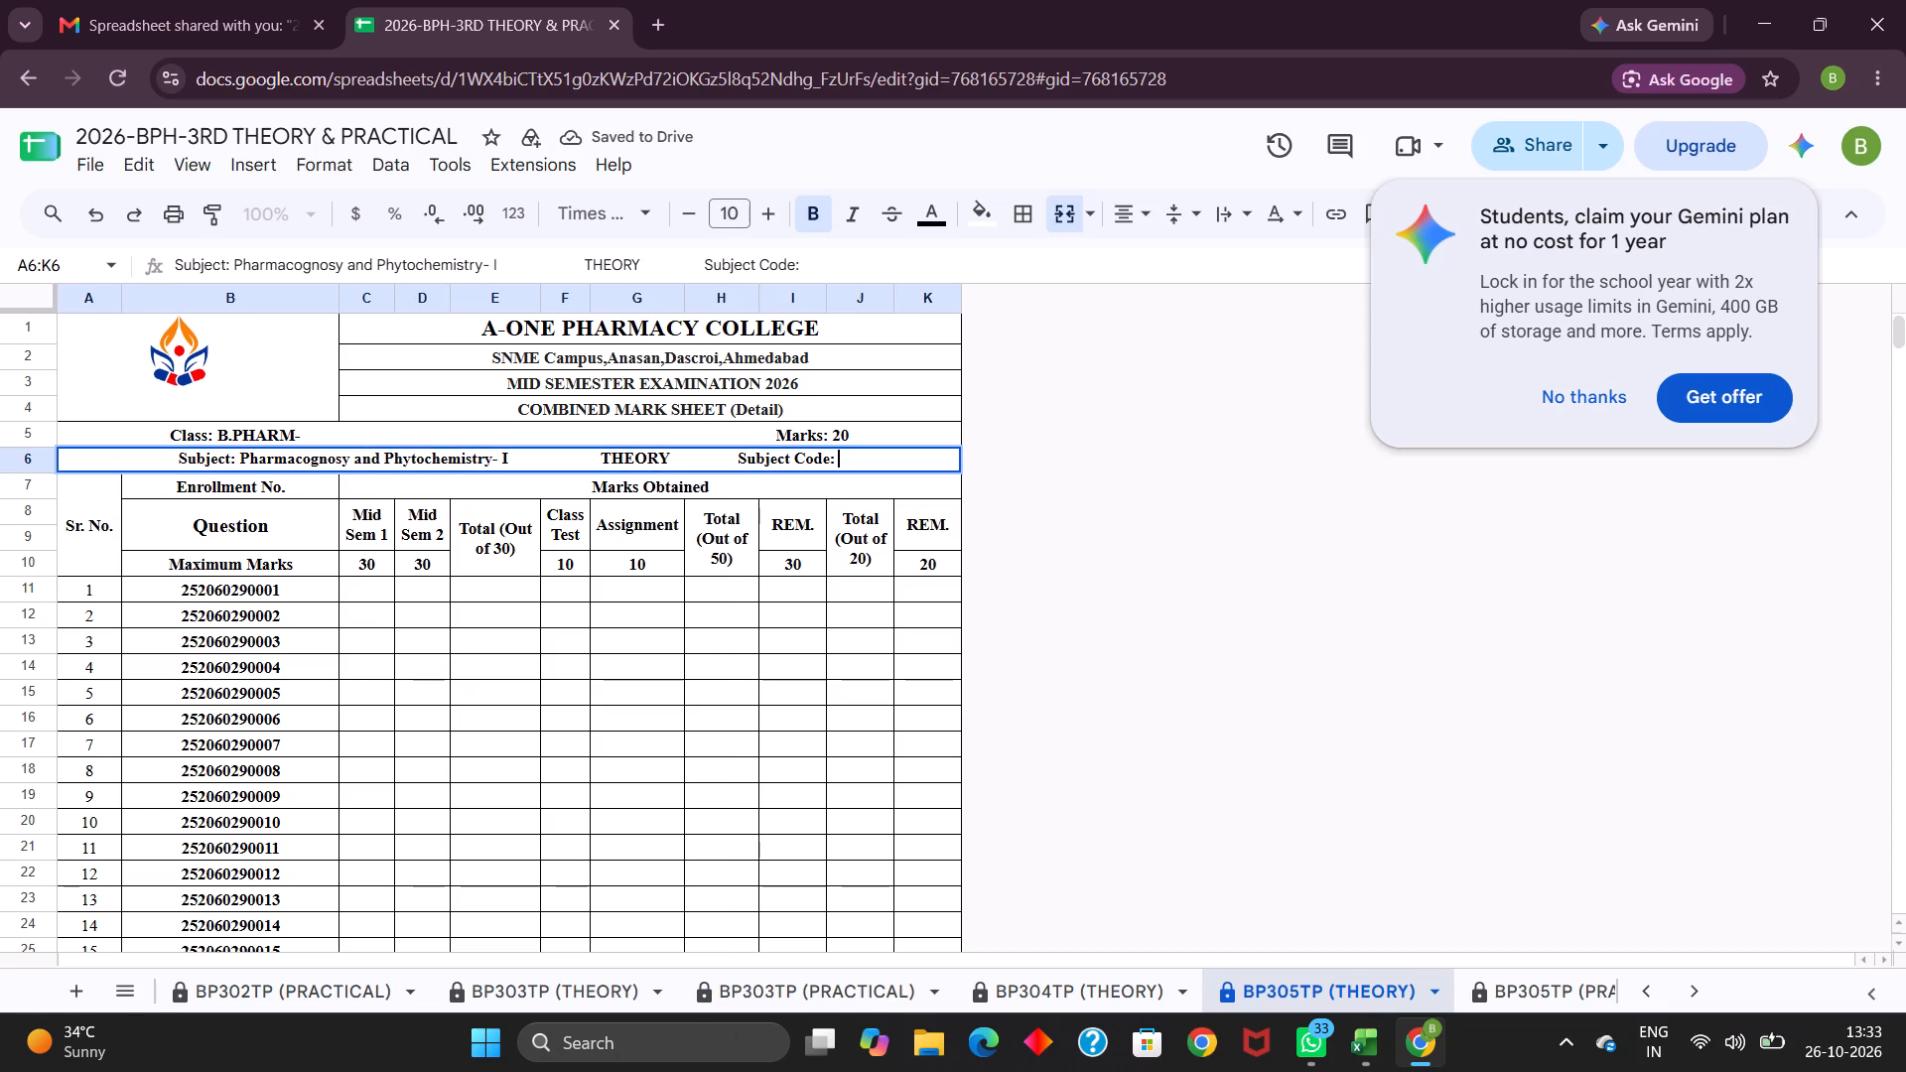
{"action": "left_click", "coordinate": [1039, 293]}
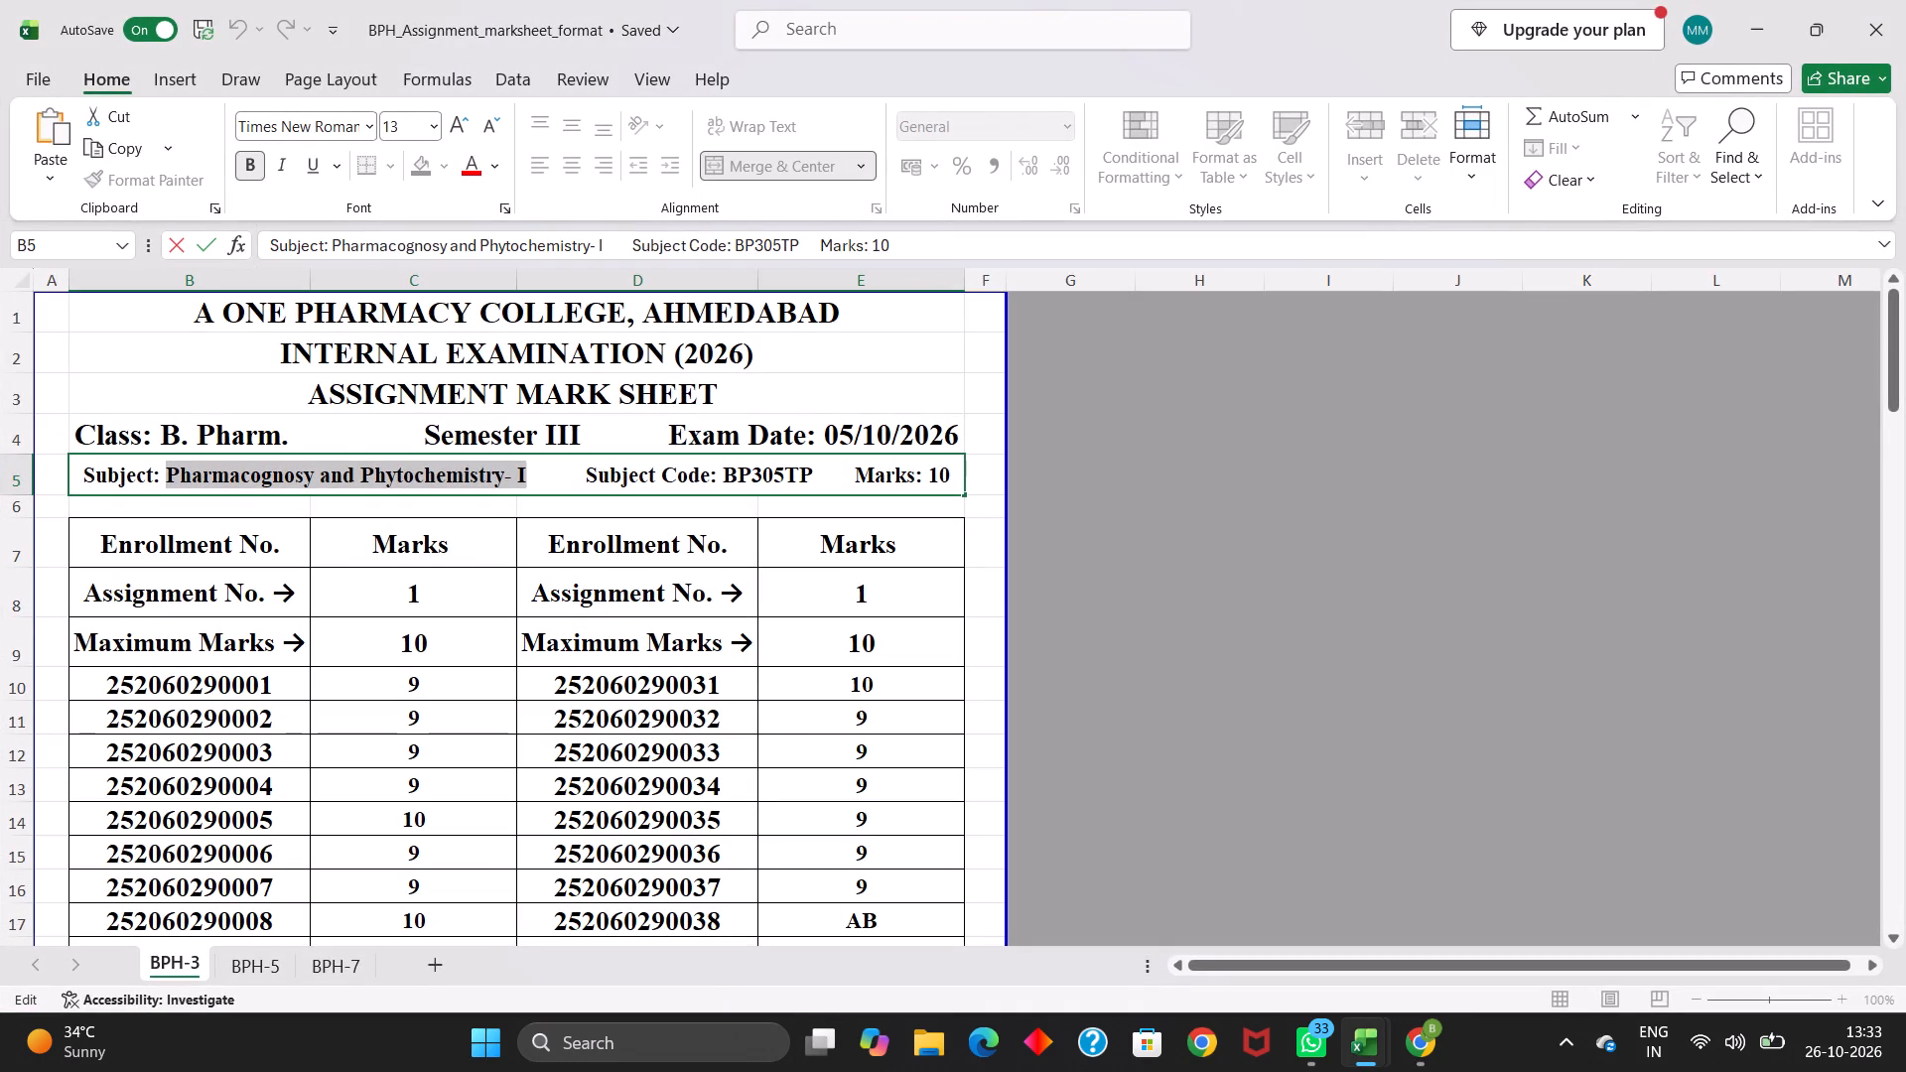
{"action": "left_click", "coordinate": [728, 476]}
{"action": "left_click_drag", "start_coordinate": [728, 476], "coordinate": [783, 475]}
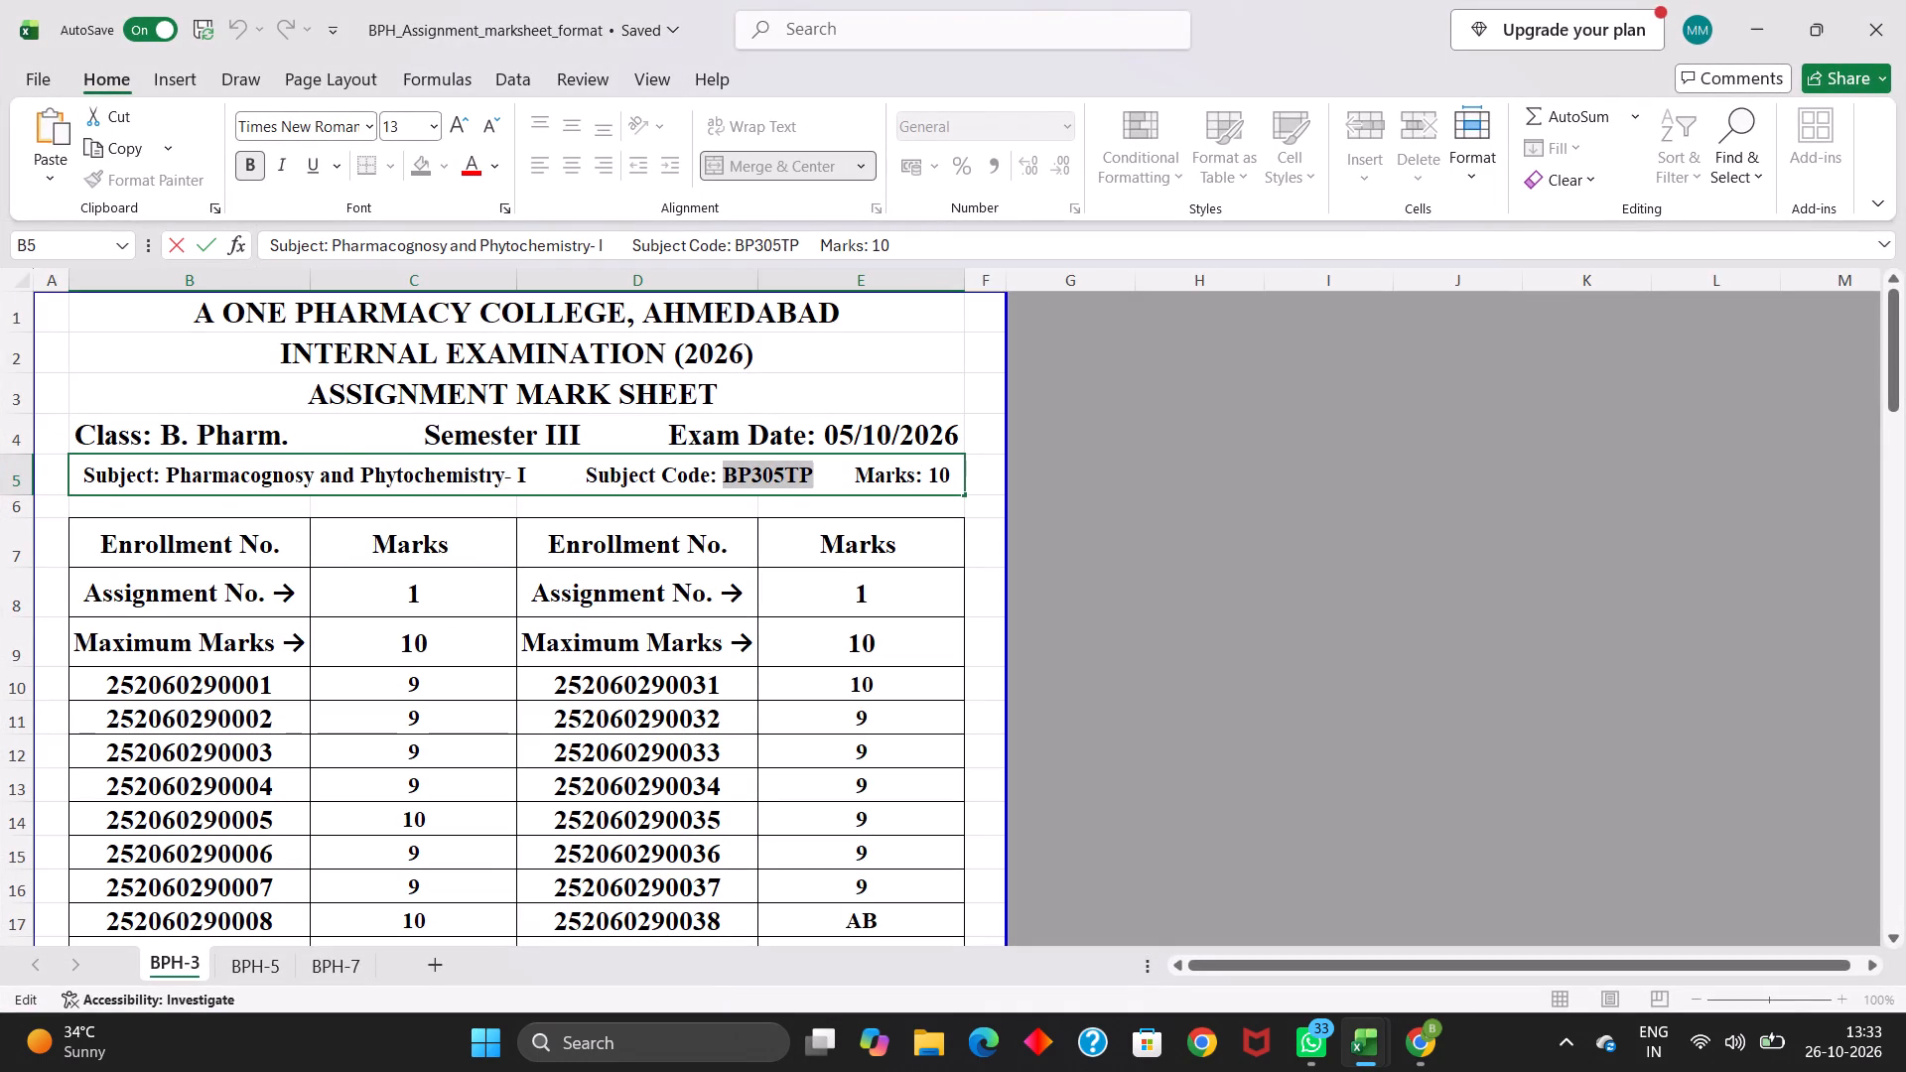
{"action": "key", "text": "ctrl+c"}
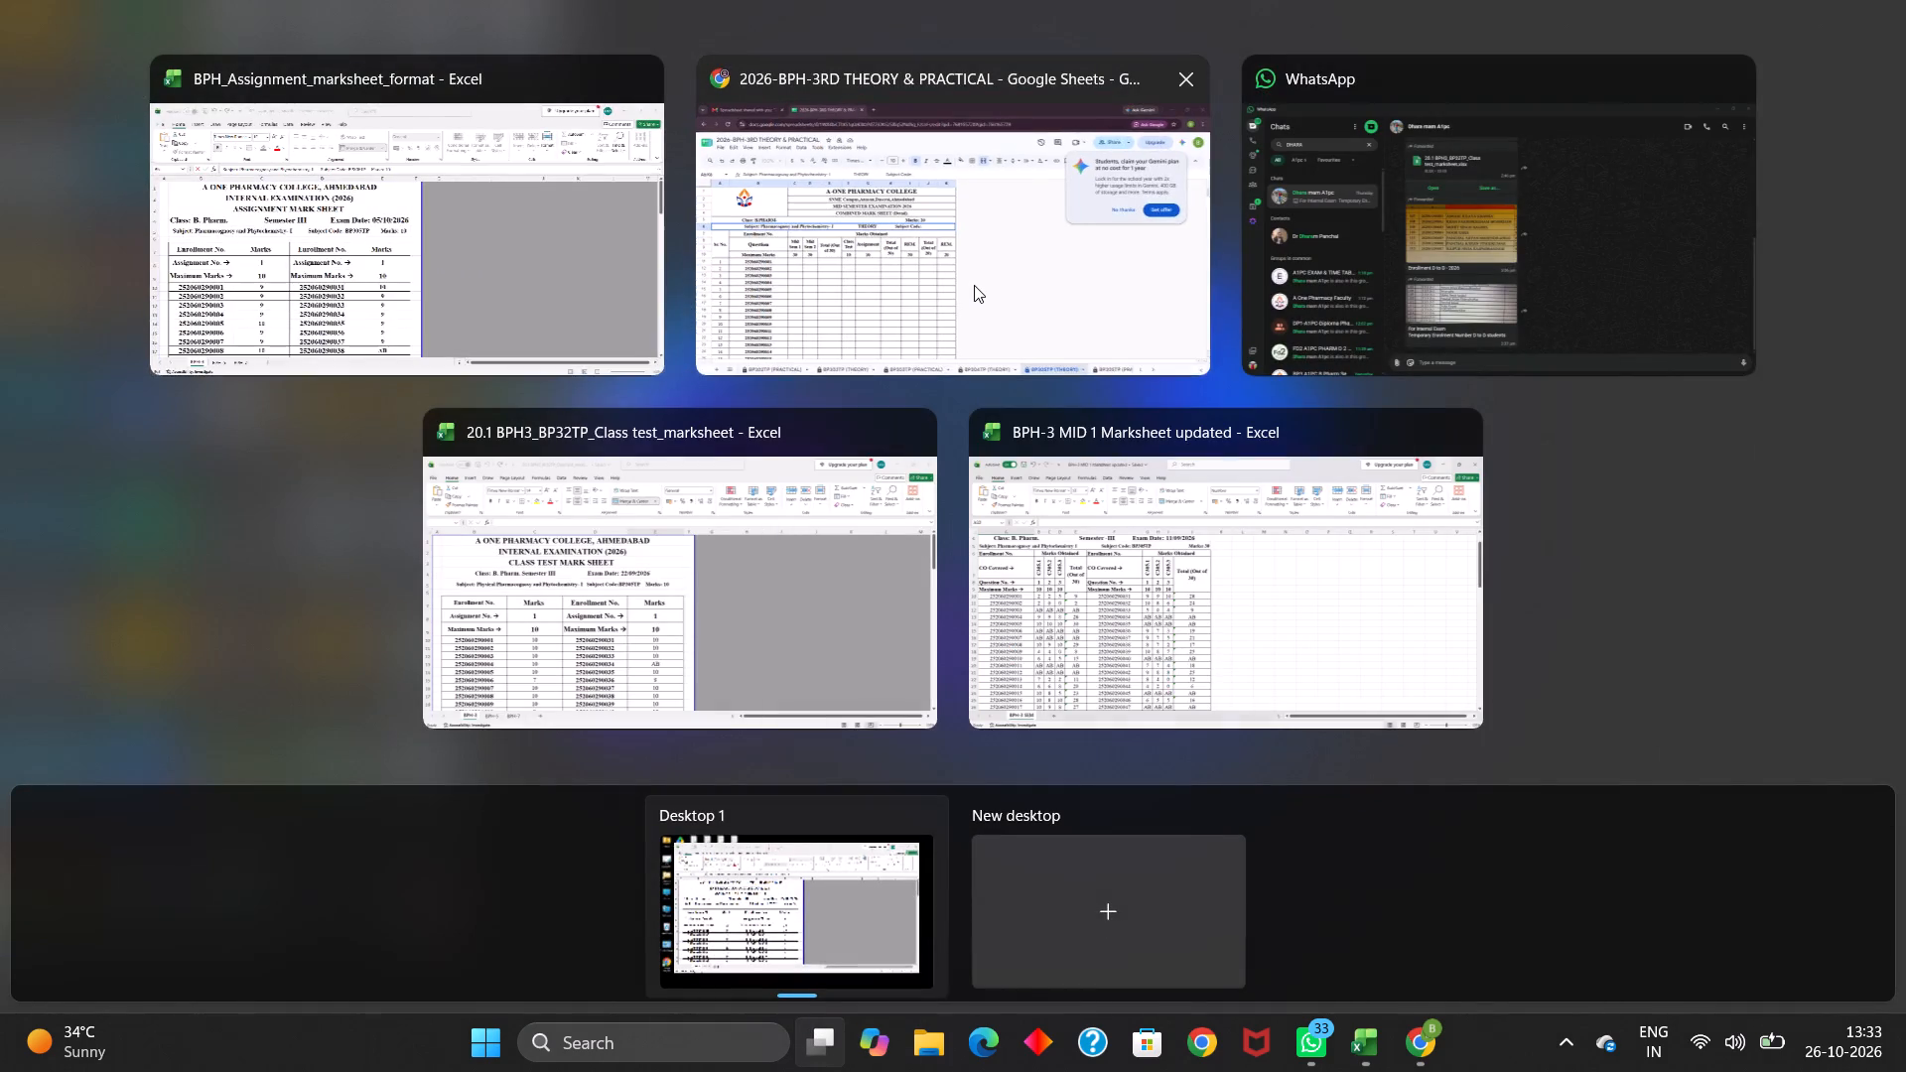
{"action": "left_click", "coordinate": [974, 285]}
{"action": "key", "text": "ctrl+v"}
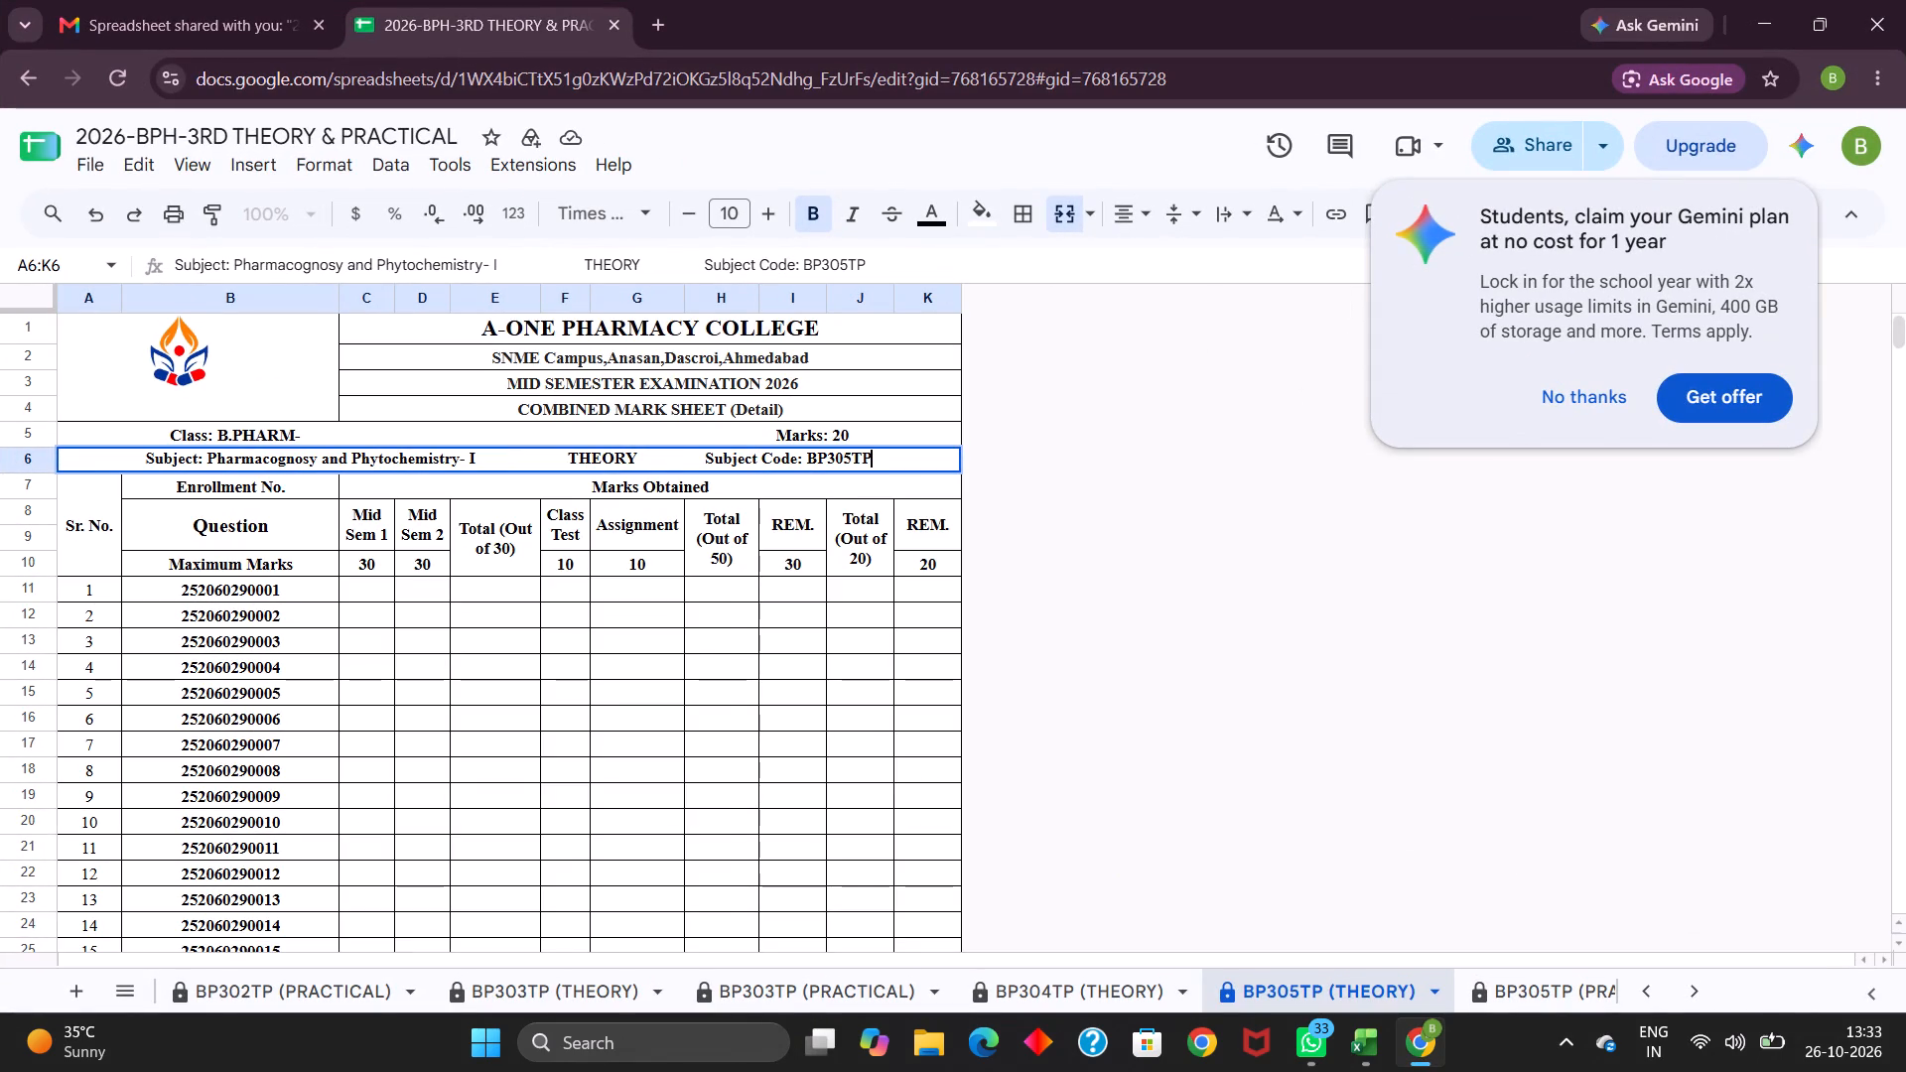
{"action": "left_click", "coordinate": [517, 680]}
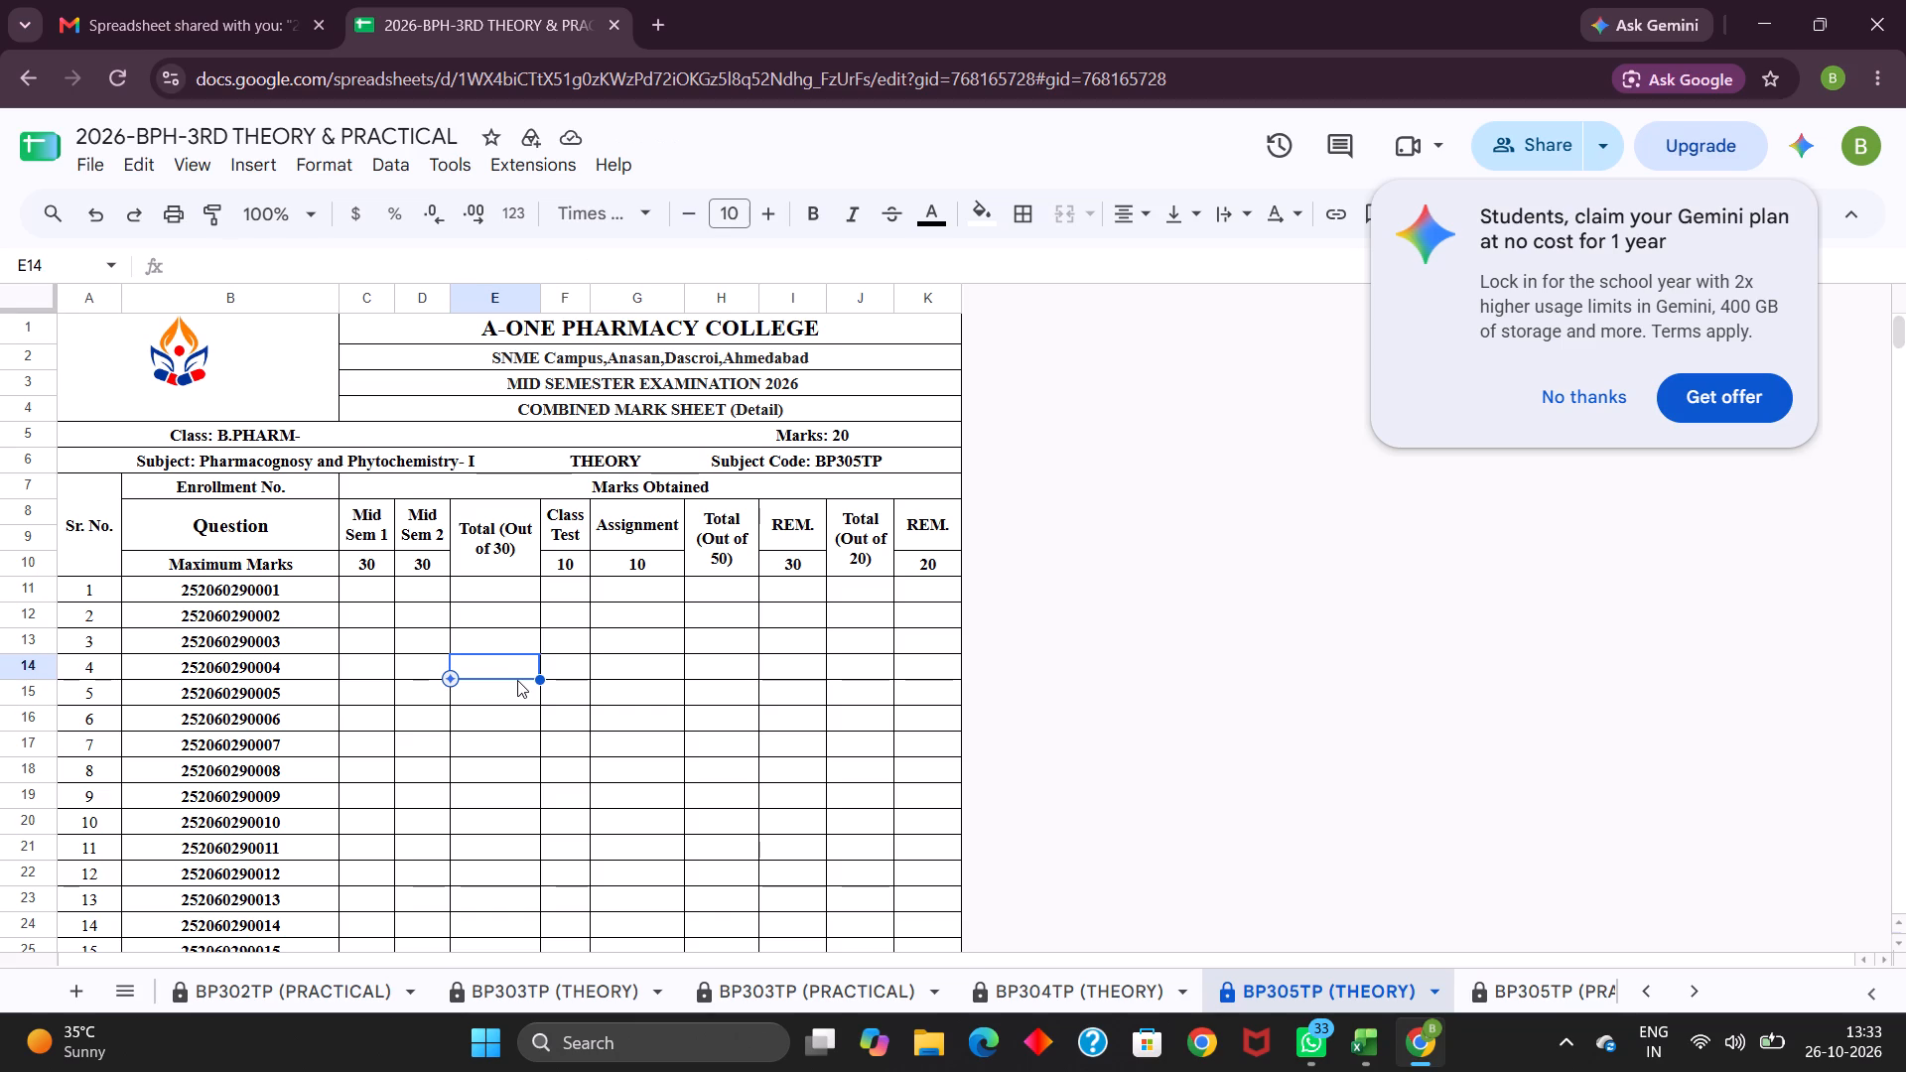
Examine how the BP302TP (PRACTICAL), BP303TP theory and practical, and BP301TP (THEORY) sheets are filled in, then return to BP305TP (THEORY).
{"action": "left_click", "coordinate": [417, 400]}
{"action": "left_click", "coordinate": [294, 365]}
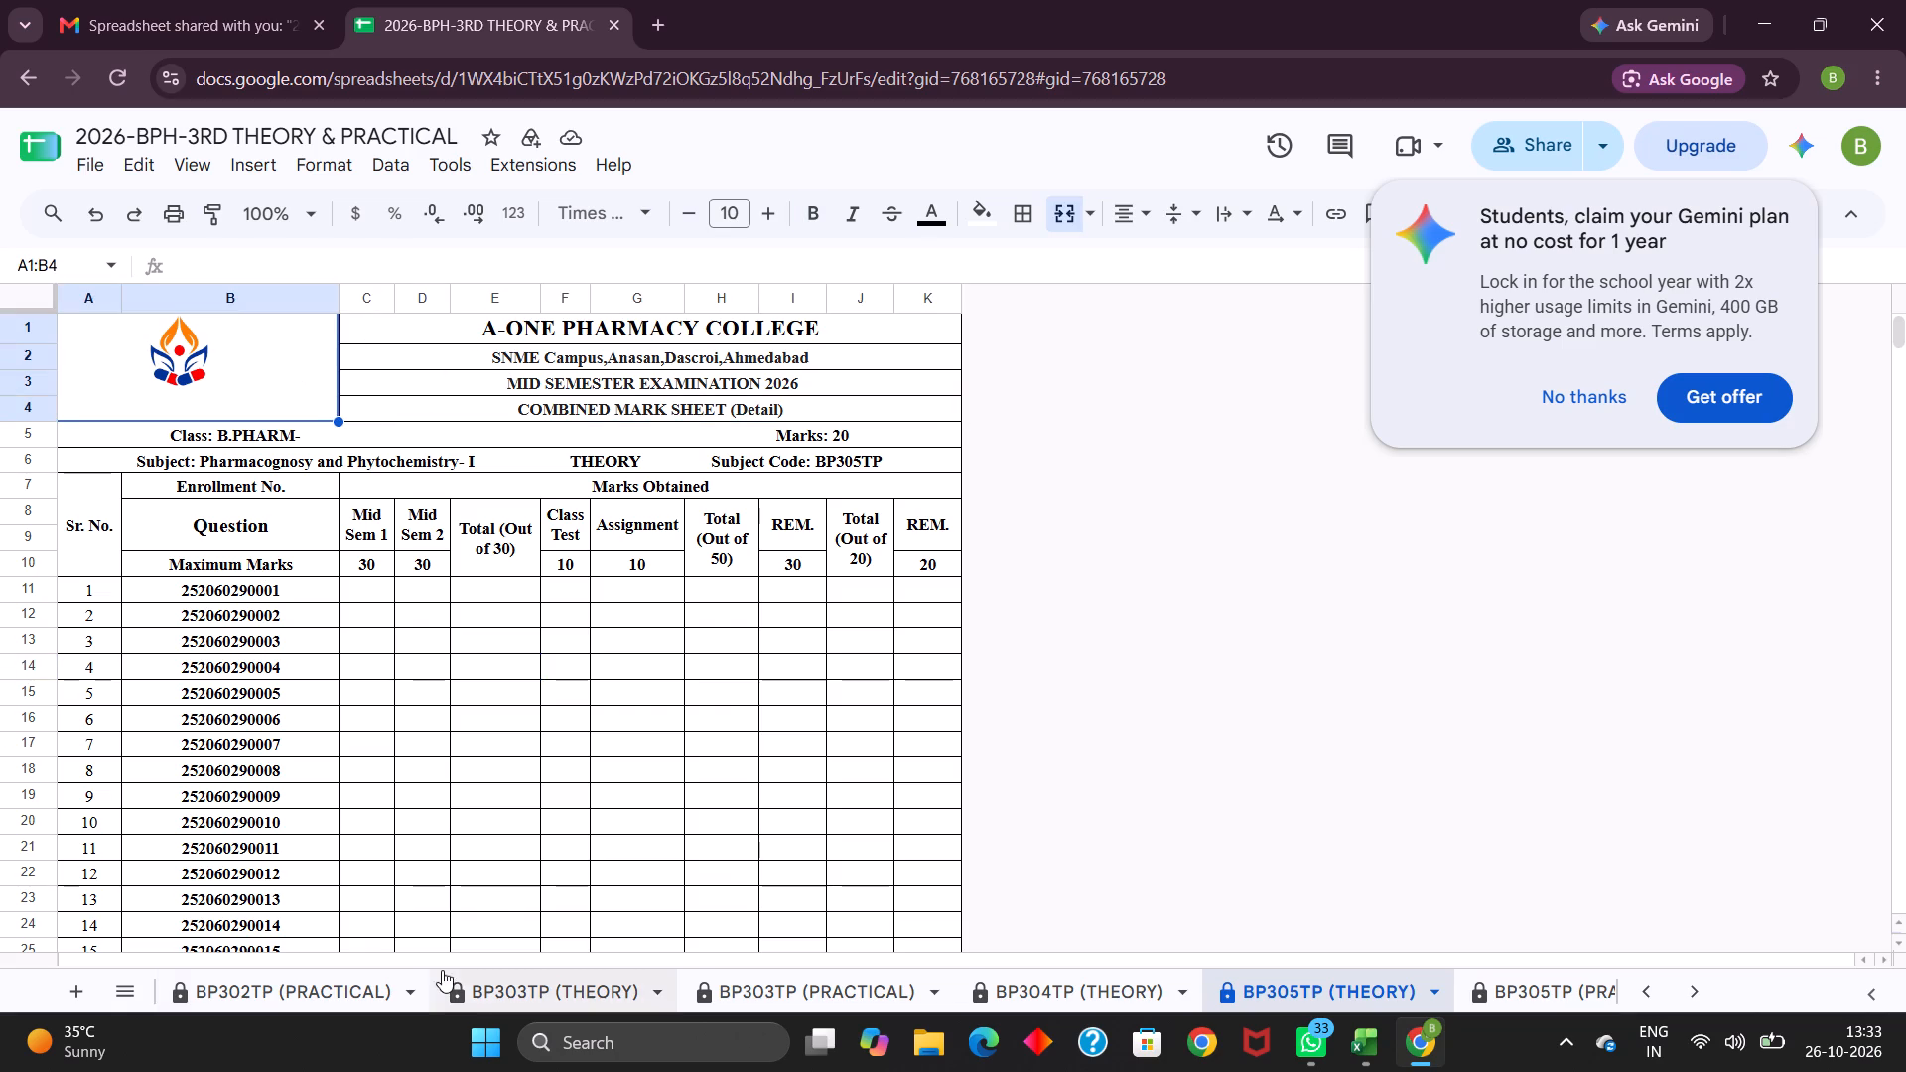
{"action": "left_click", "coordinate": [346, 992]}
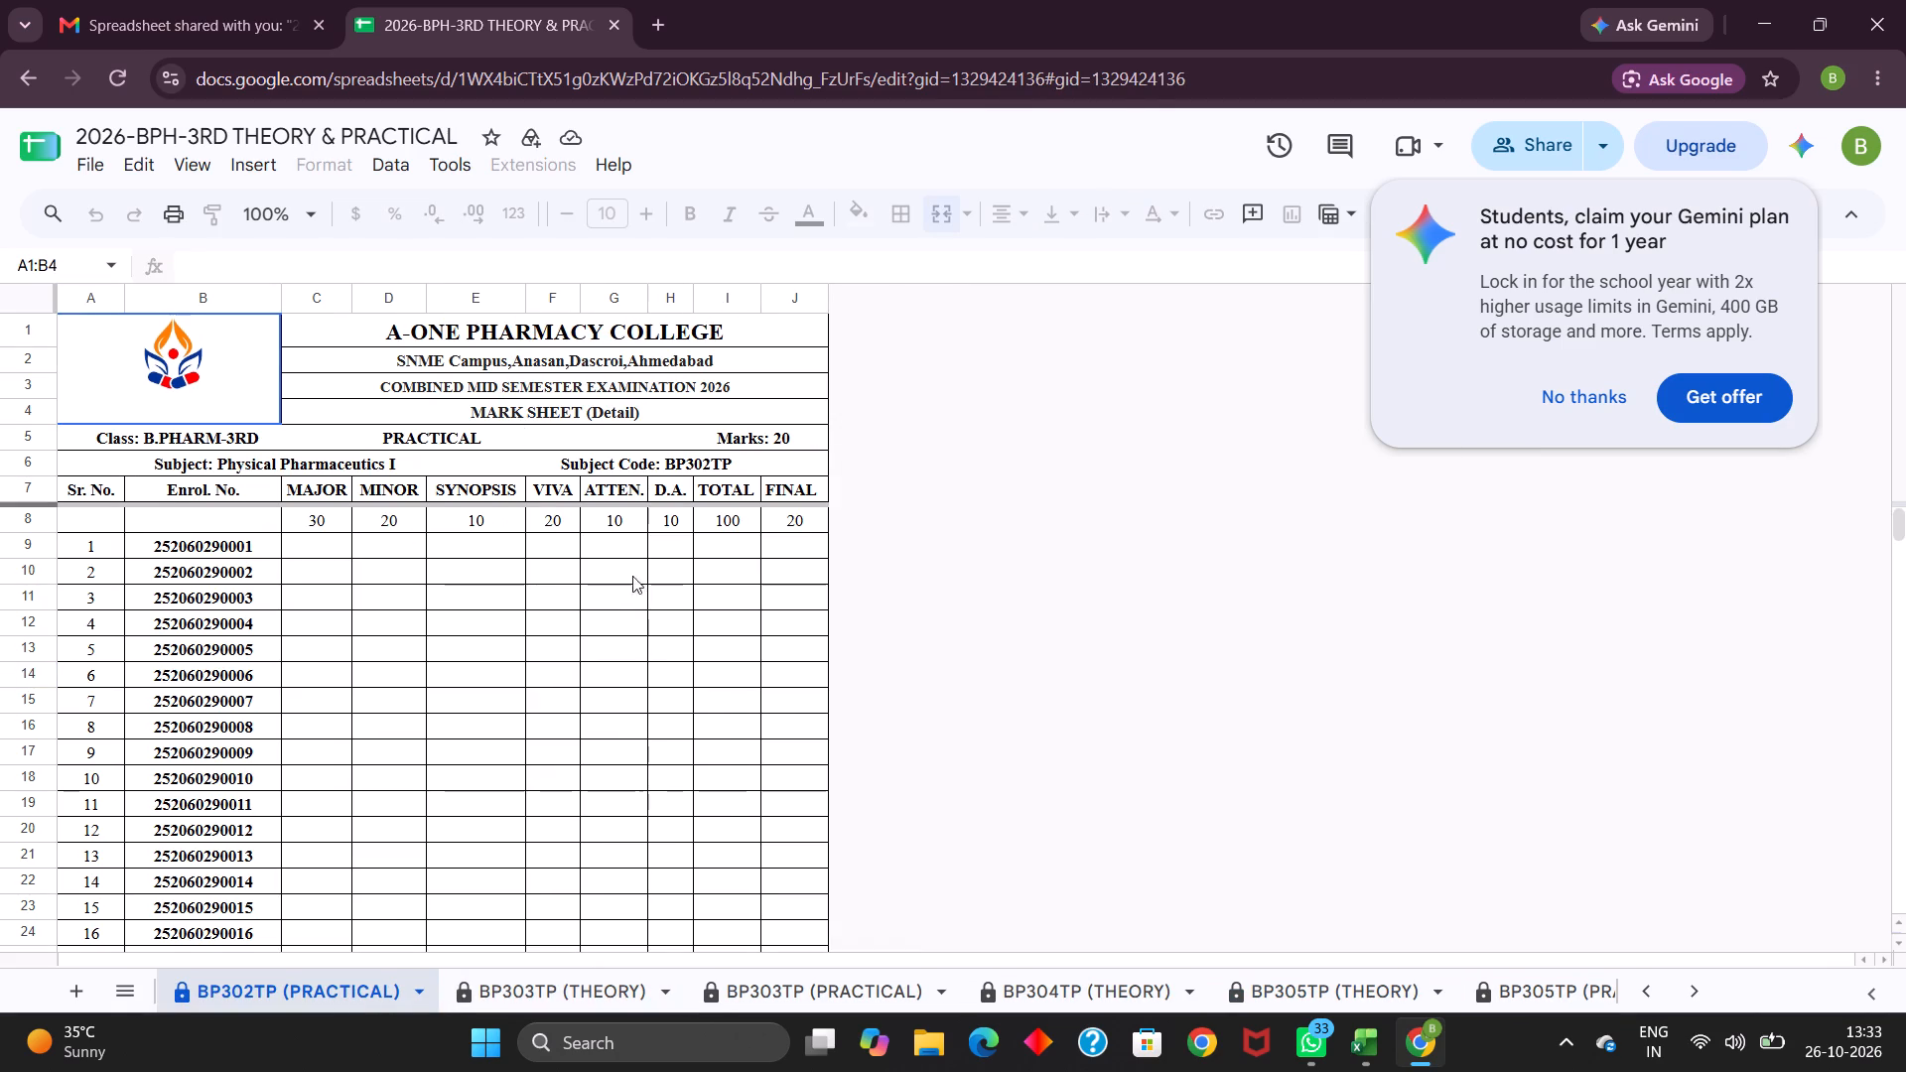
{"action": "left_click", "coordinate": [607, 982]}
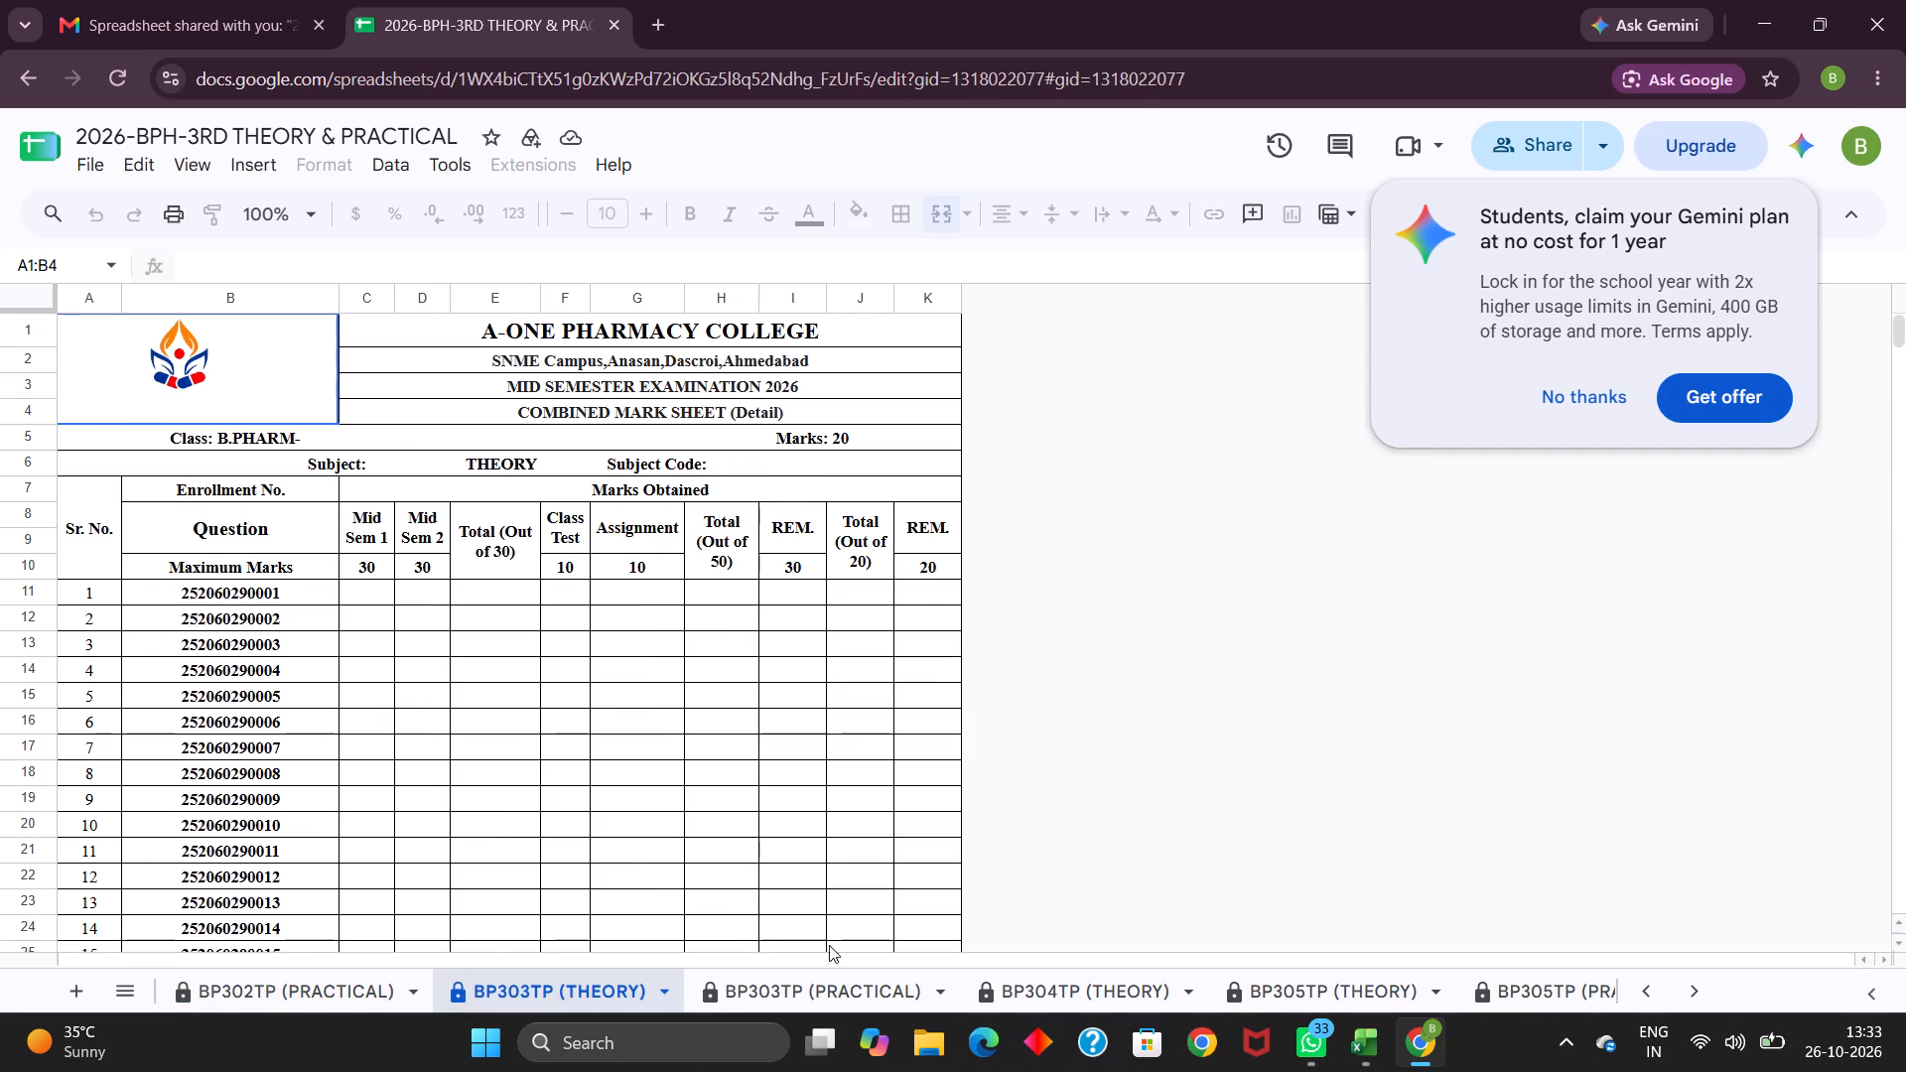
{"action": "left_click", "coordinate": [361, 988]}
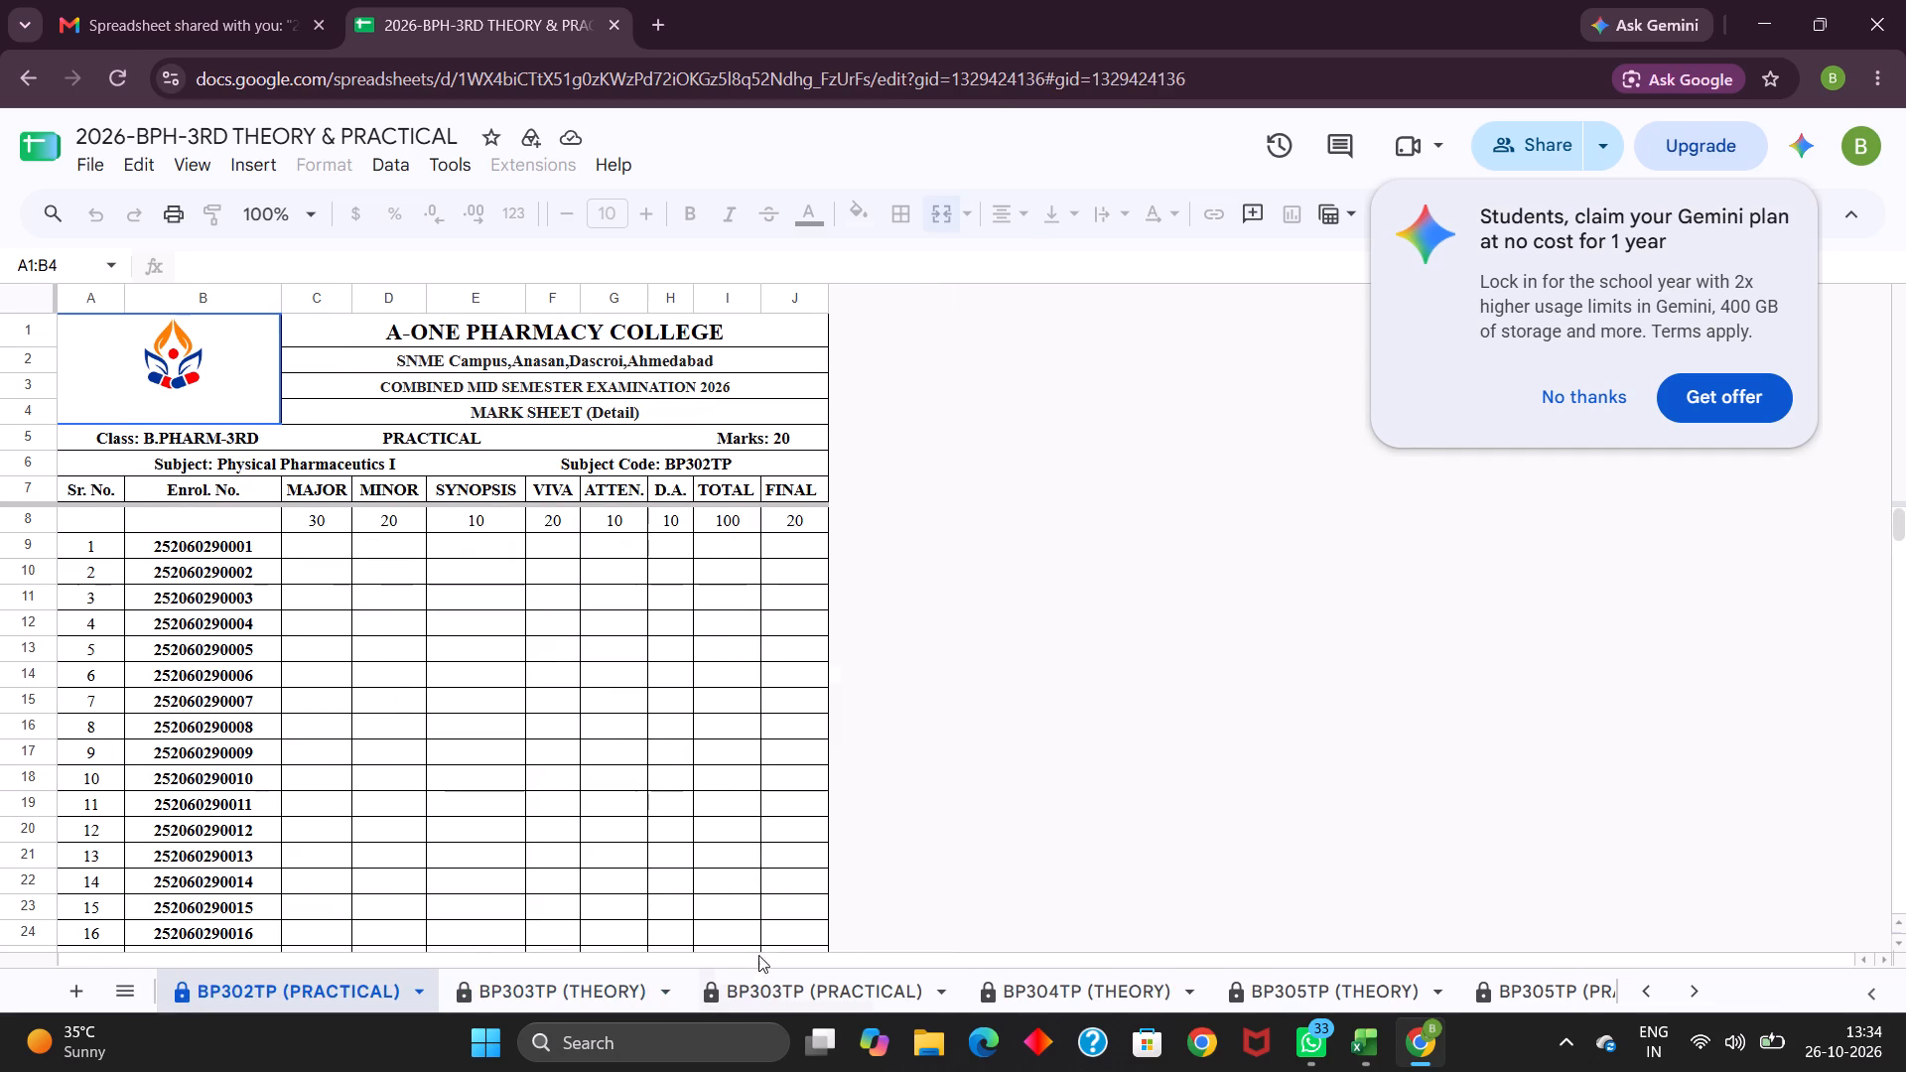
{"action": "left_click", "coordinate": [828, 987]}
{"action": "scroll", "coordinate": [606, 993], "scroll_direction": "right", "scroll_amount": 7}
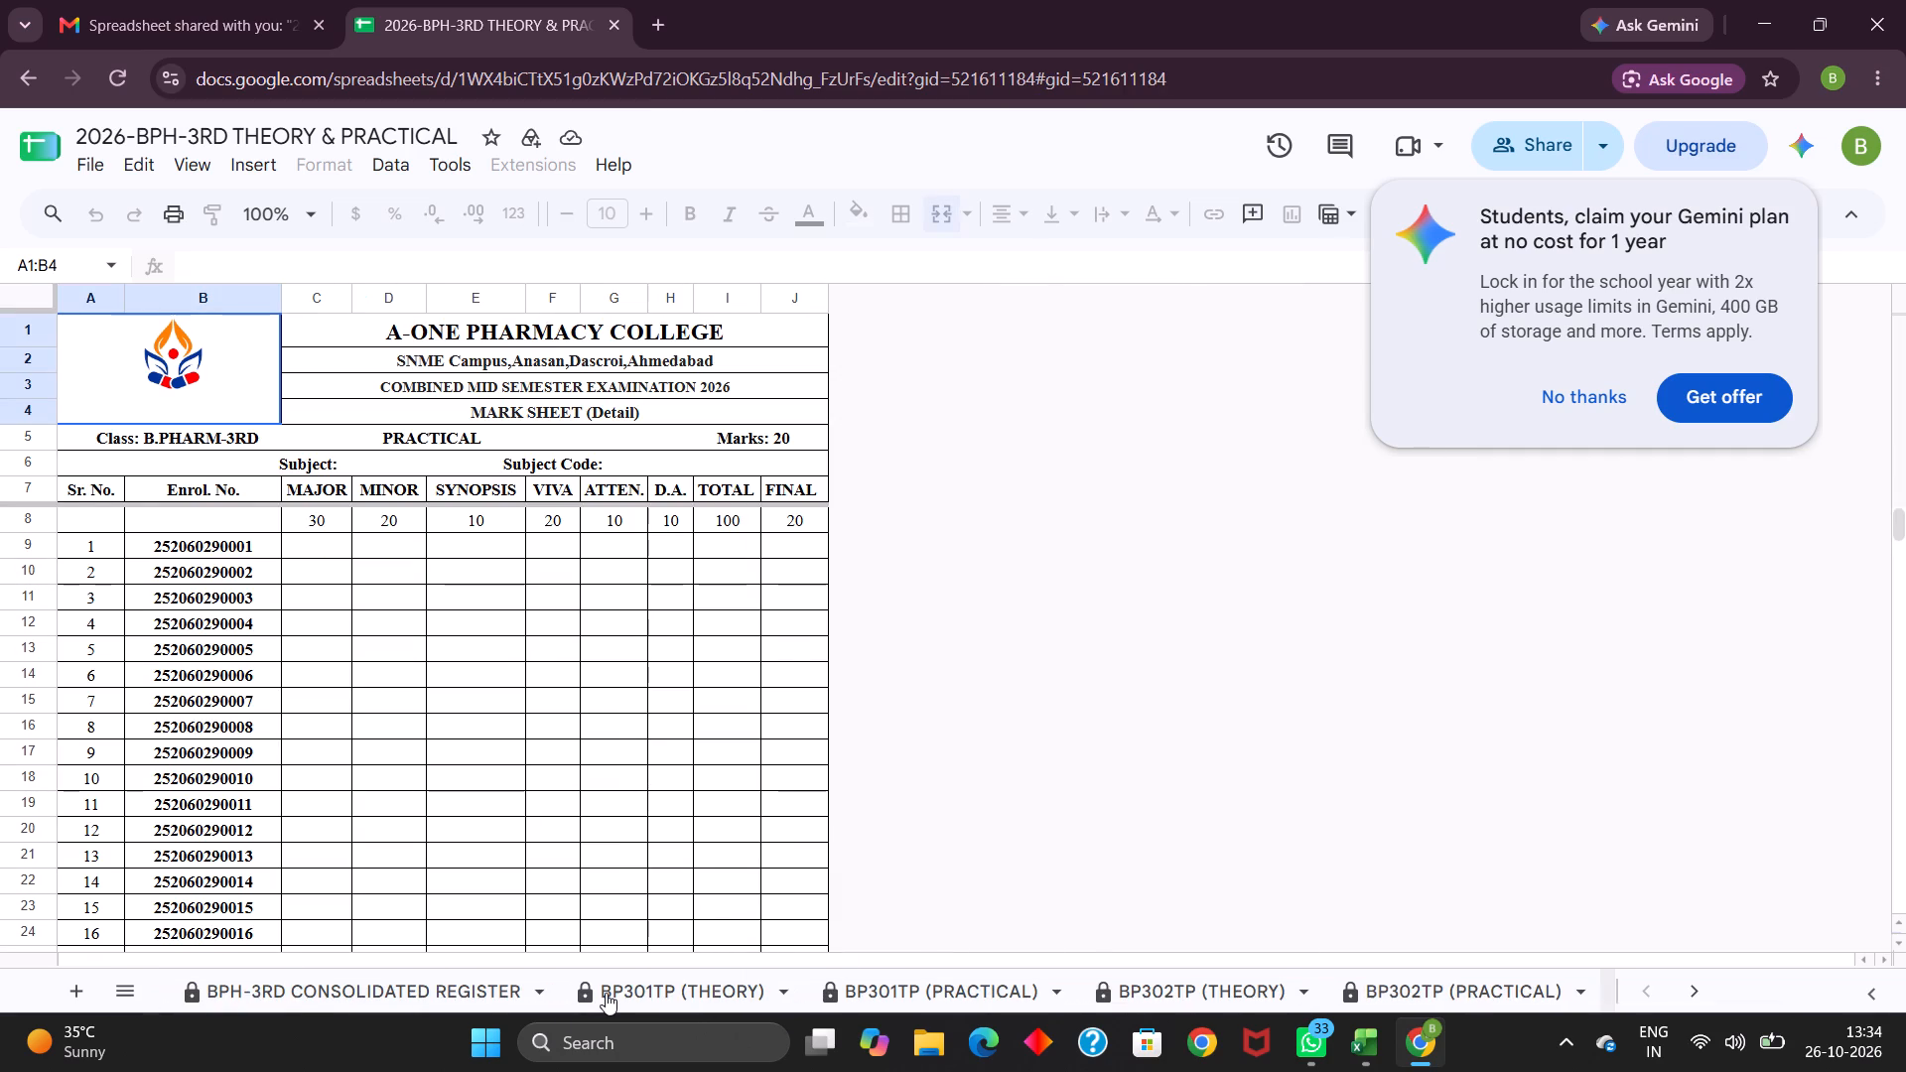
{"action": "left_click", "coordinate": [647, 1000]}
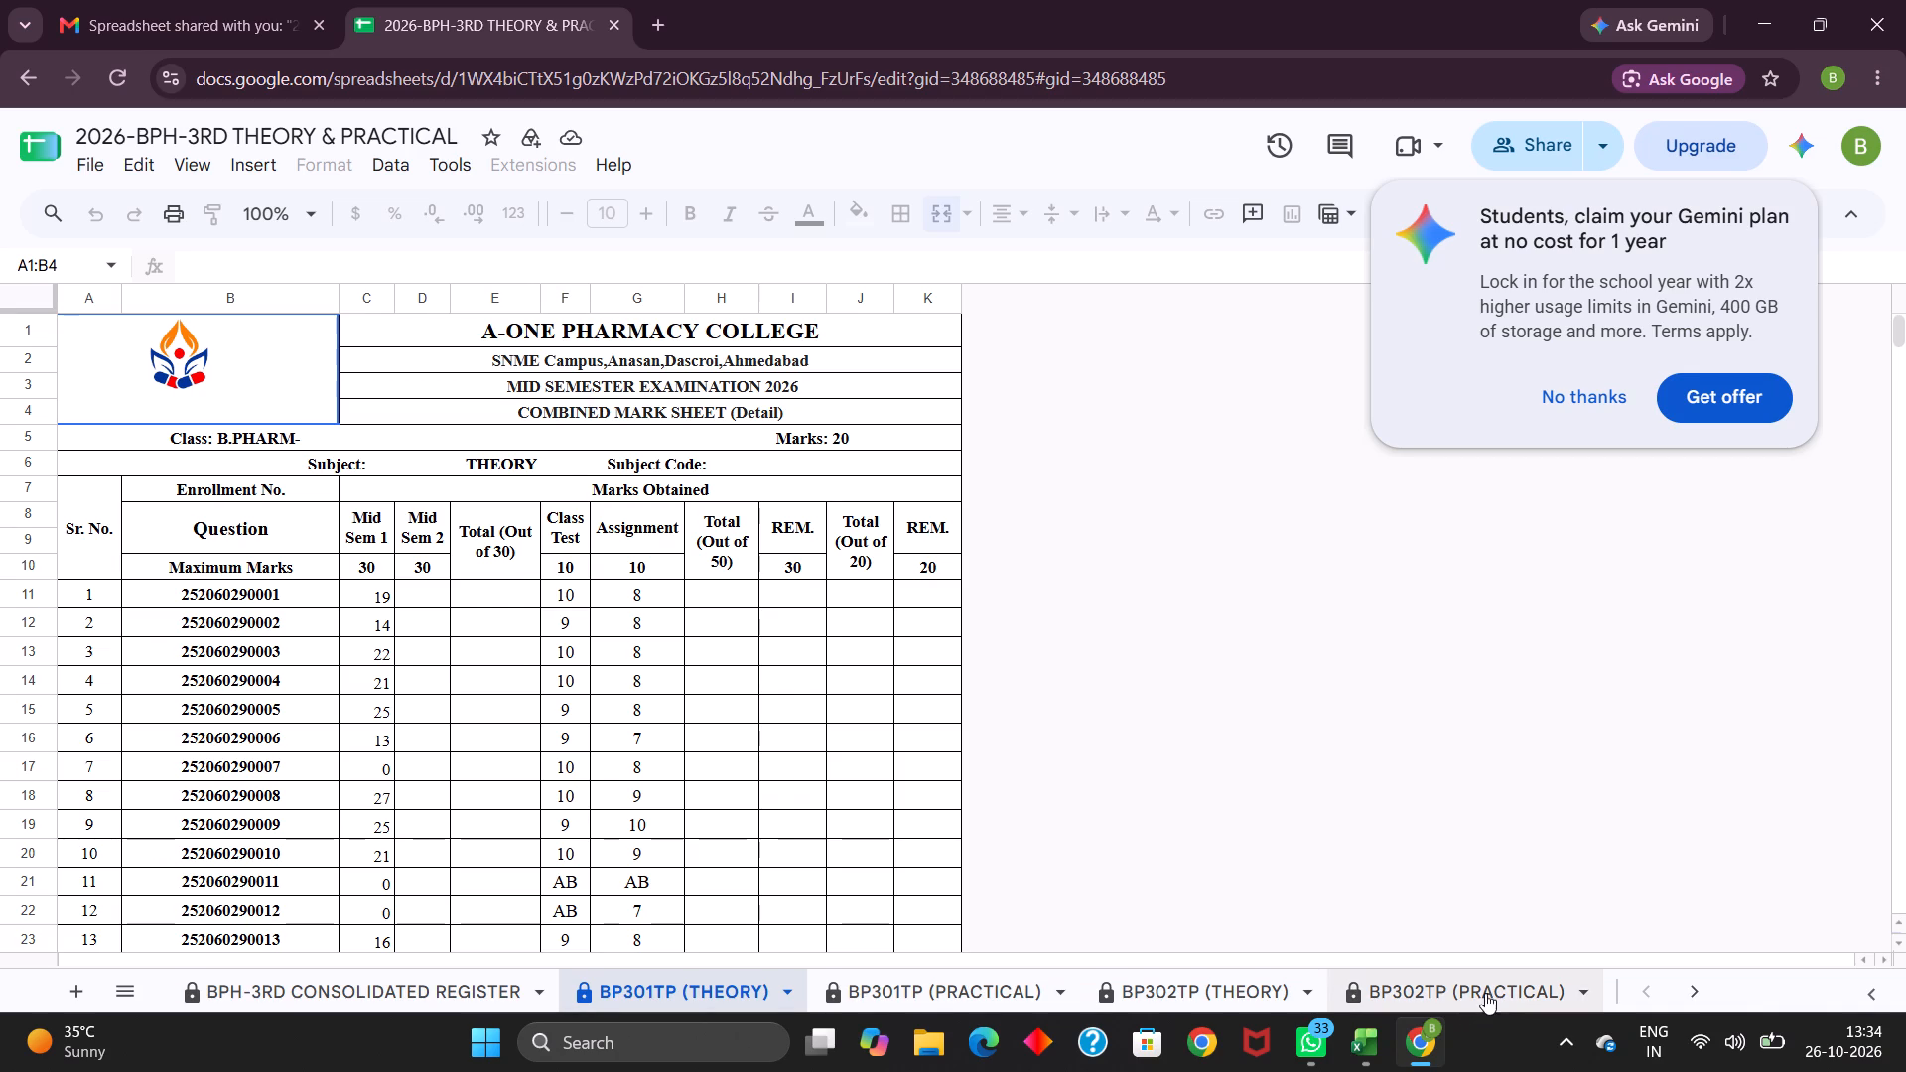
{"action": "scroll", "coordinate": [1485, 992], "scroll_direction": "left", "scroll_amount": 10}
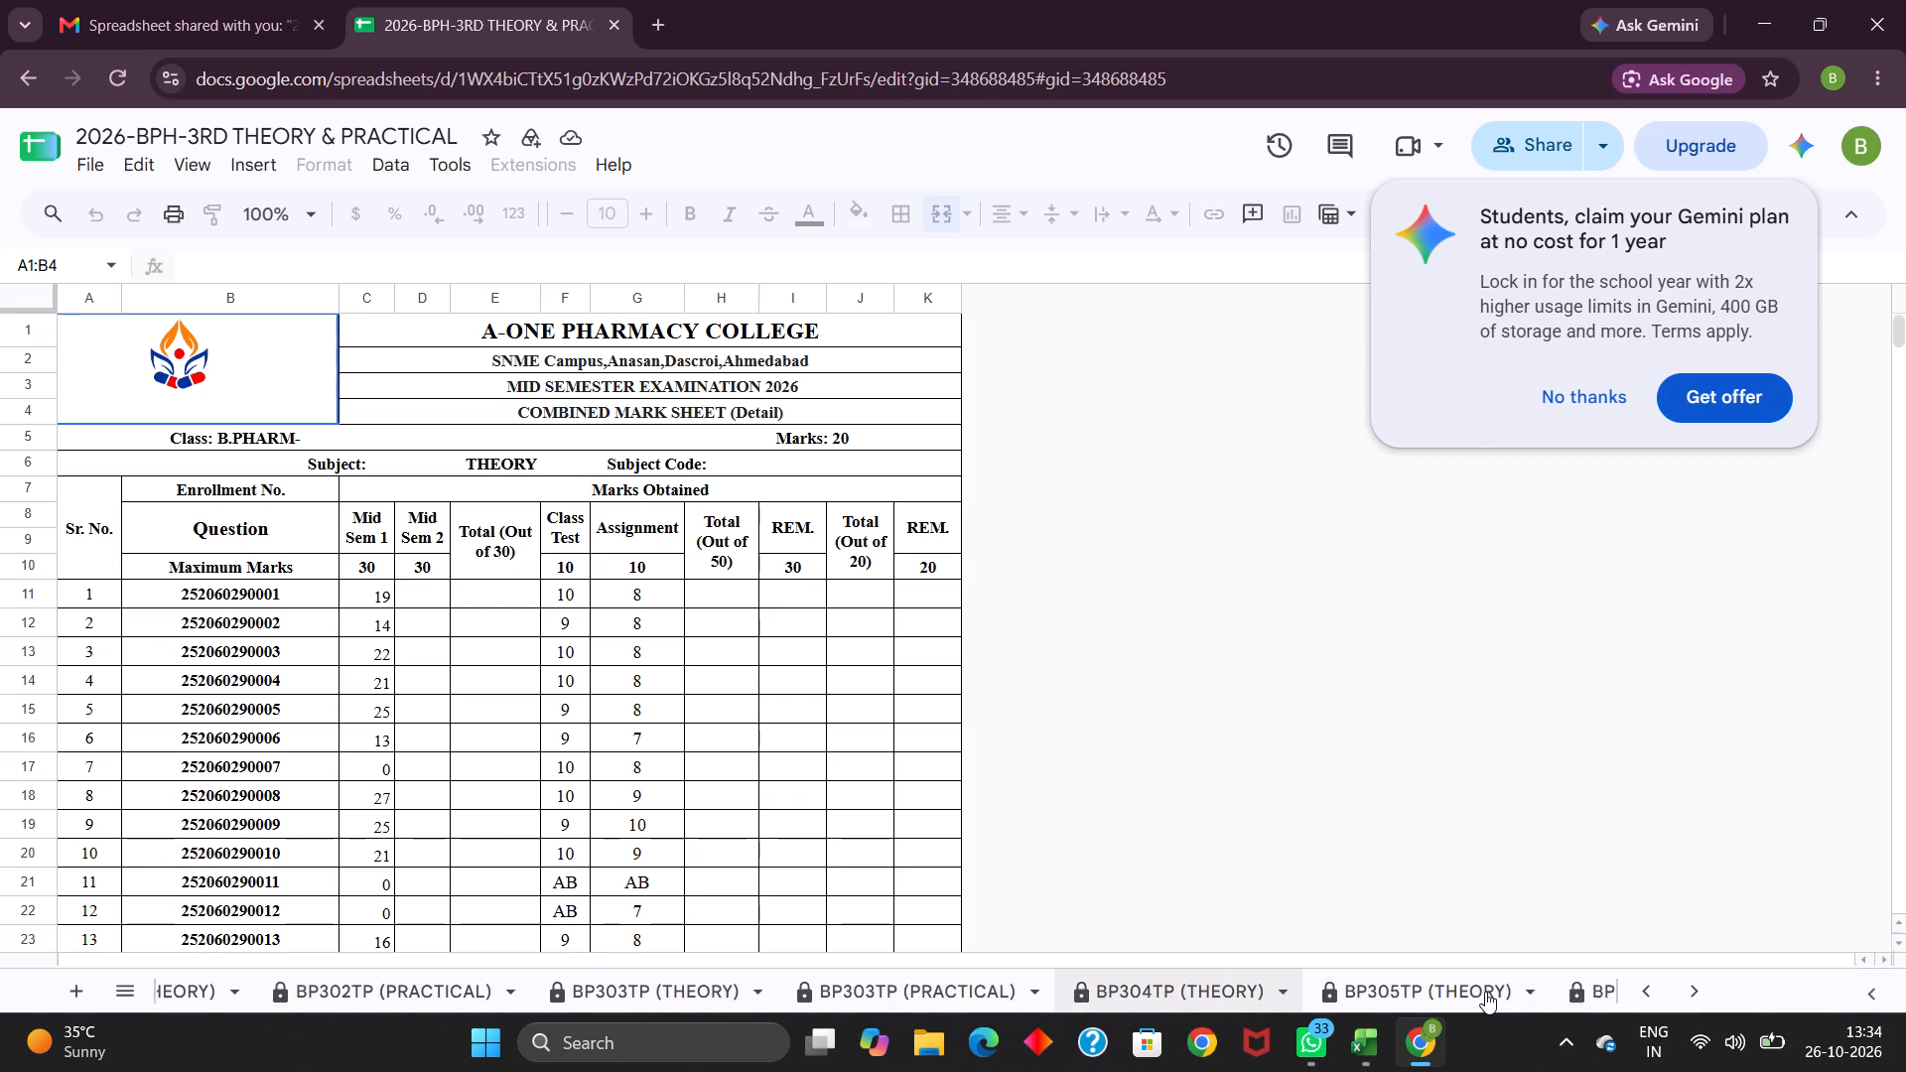
{"action": "scroll", "coordinate": [1485, 992], "scroll_direction": "left", "scroll_amount": 3}
{"action": "left_click", "coordinate": [1315, 991]}
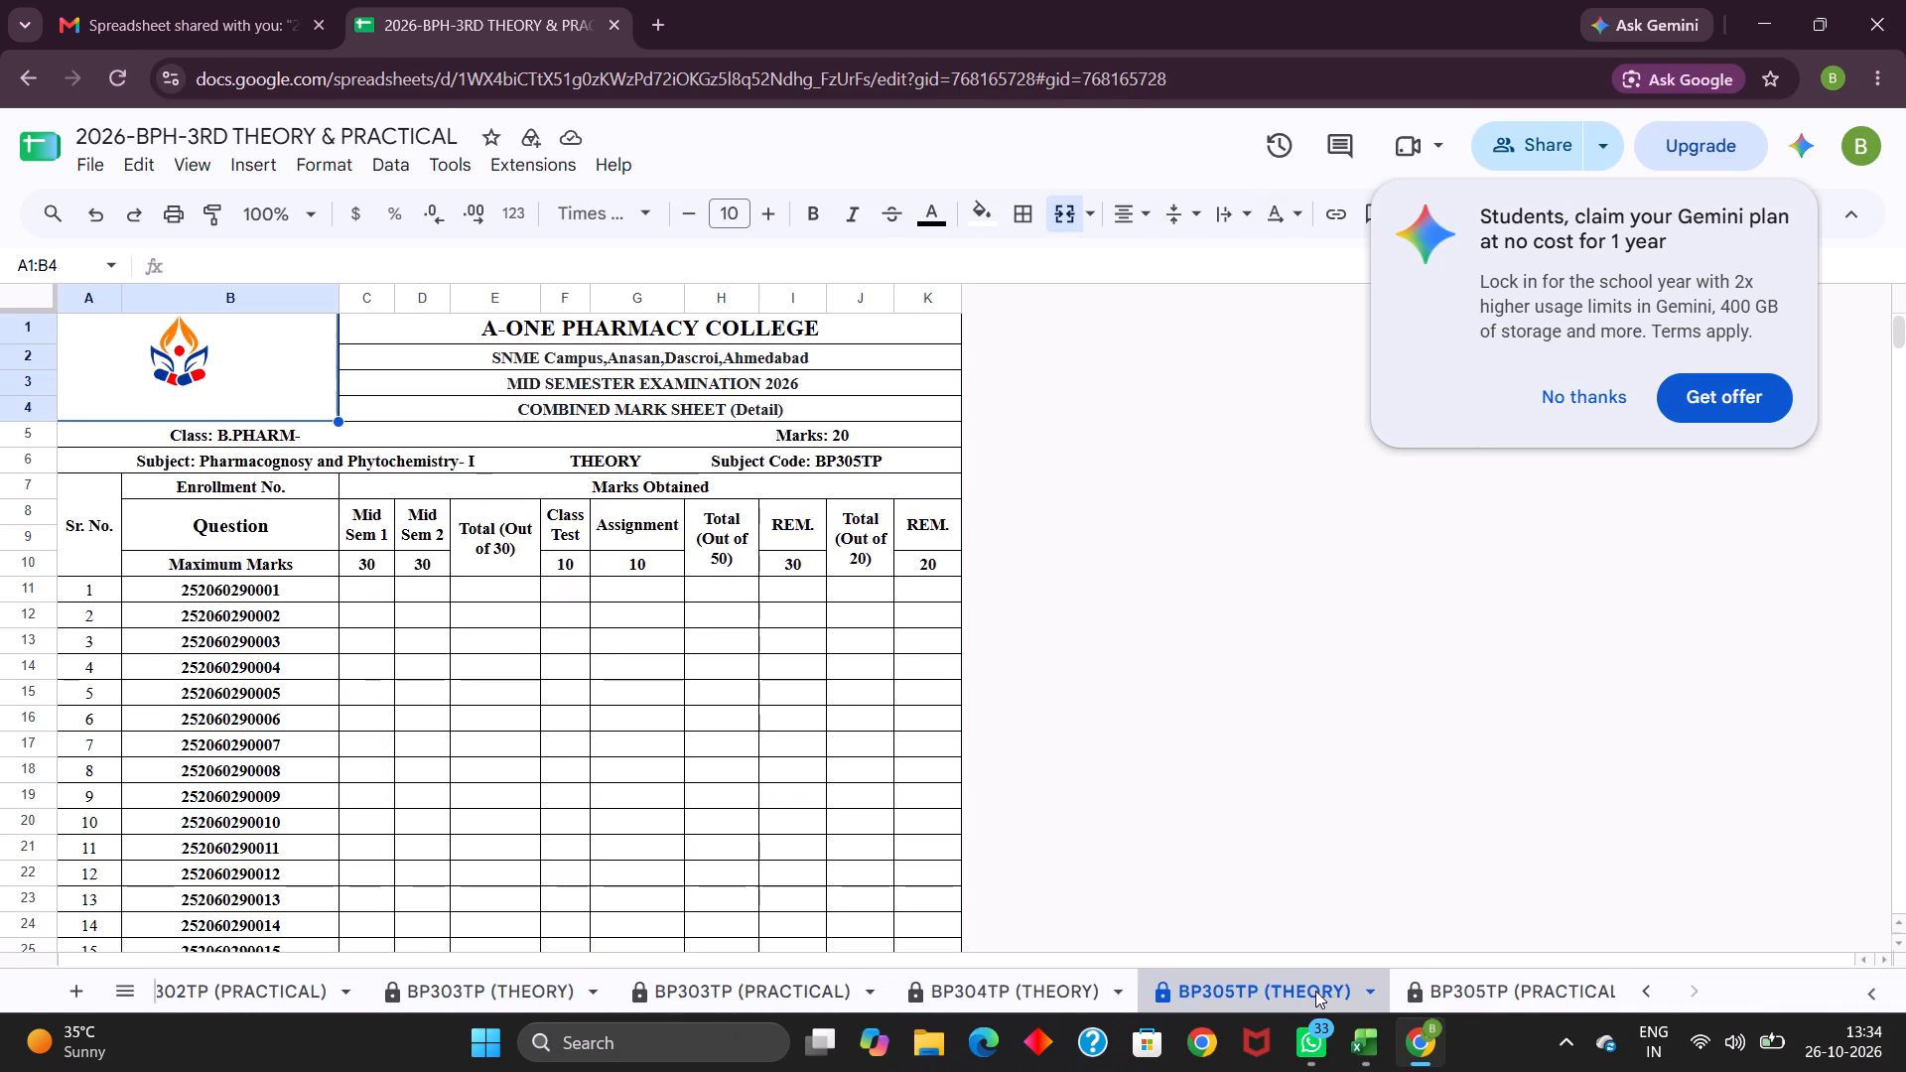
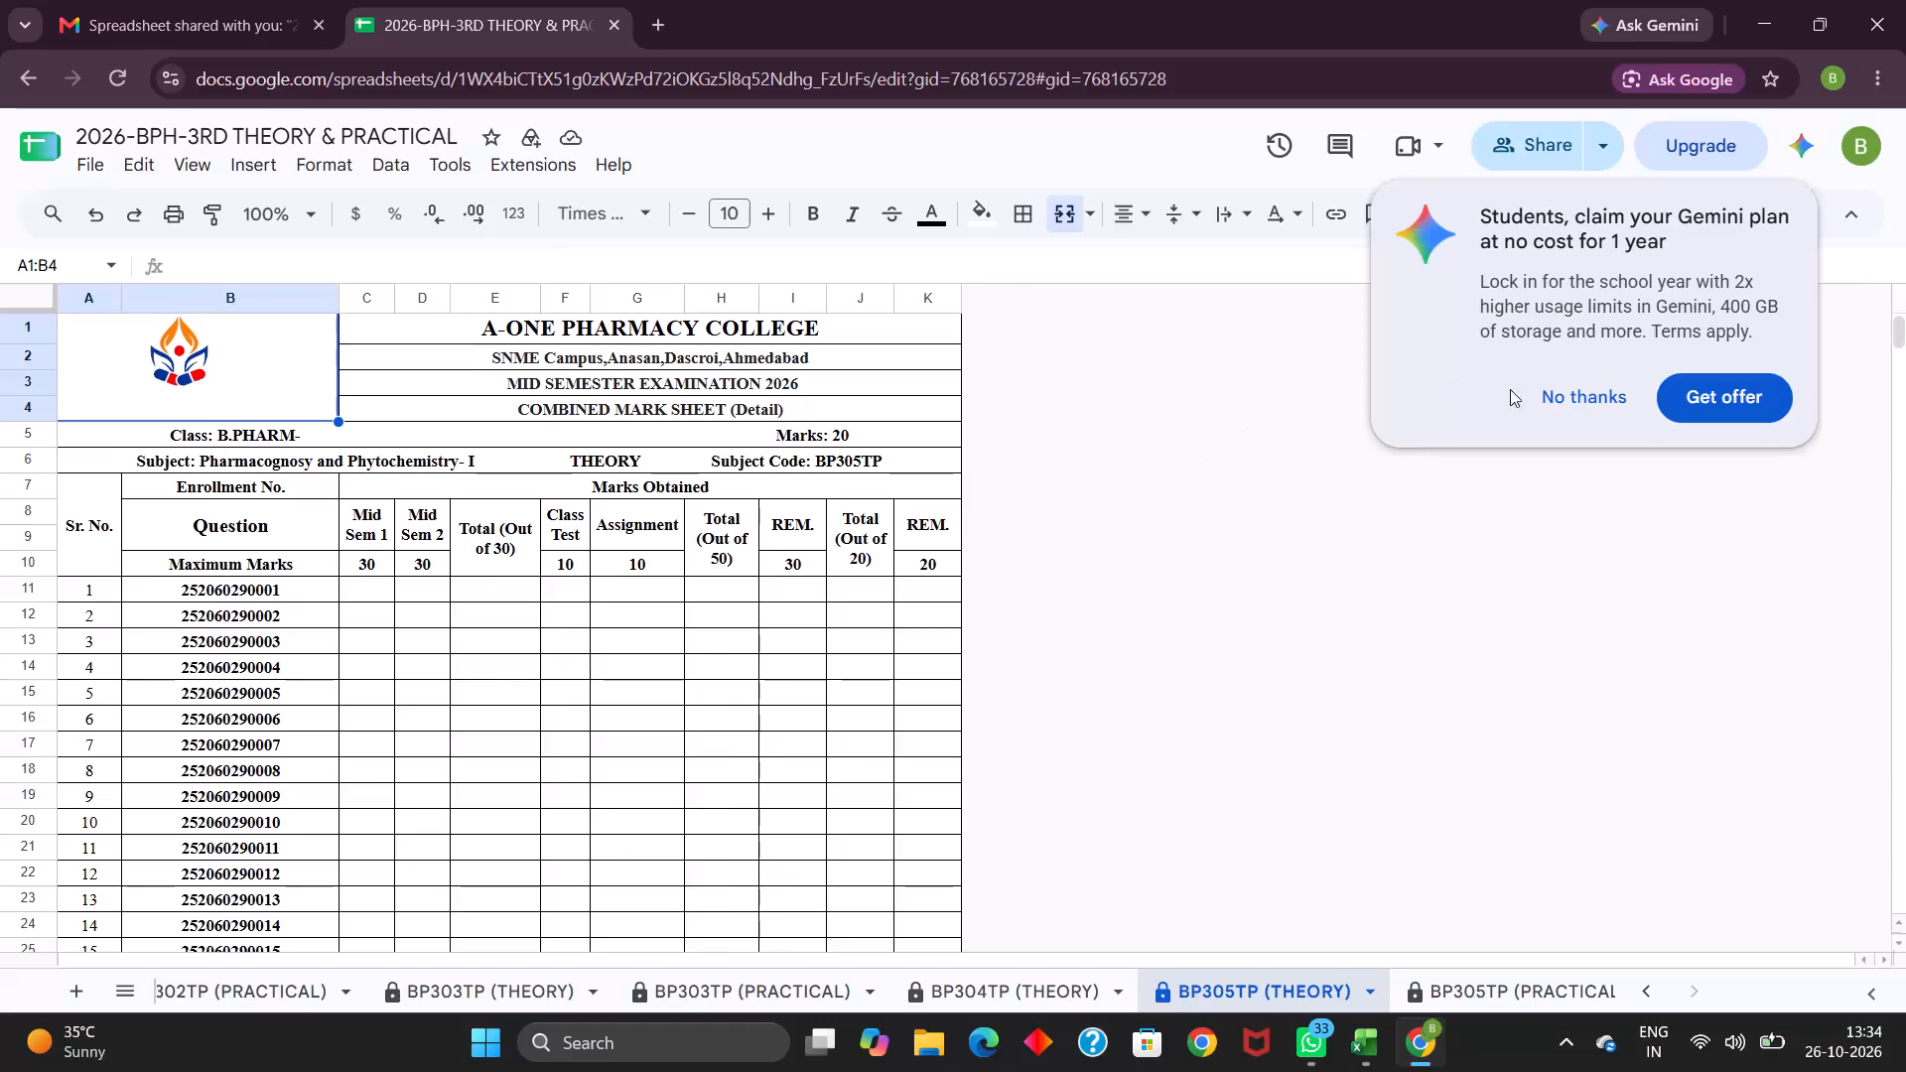
Dismiss the Gemini plan offer and examine how the BP301TP (THEORY) and BP305TP (PRACTICAL) sheets are filled in, returning to BP305TP (THEORY).
{"action": "left_click", "coordinate": [1568, 395]}
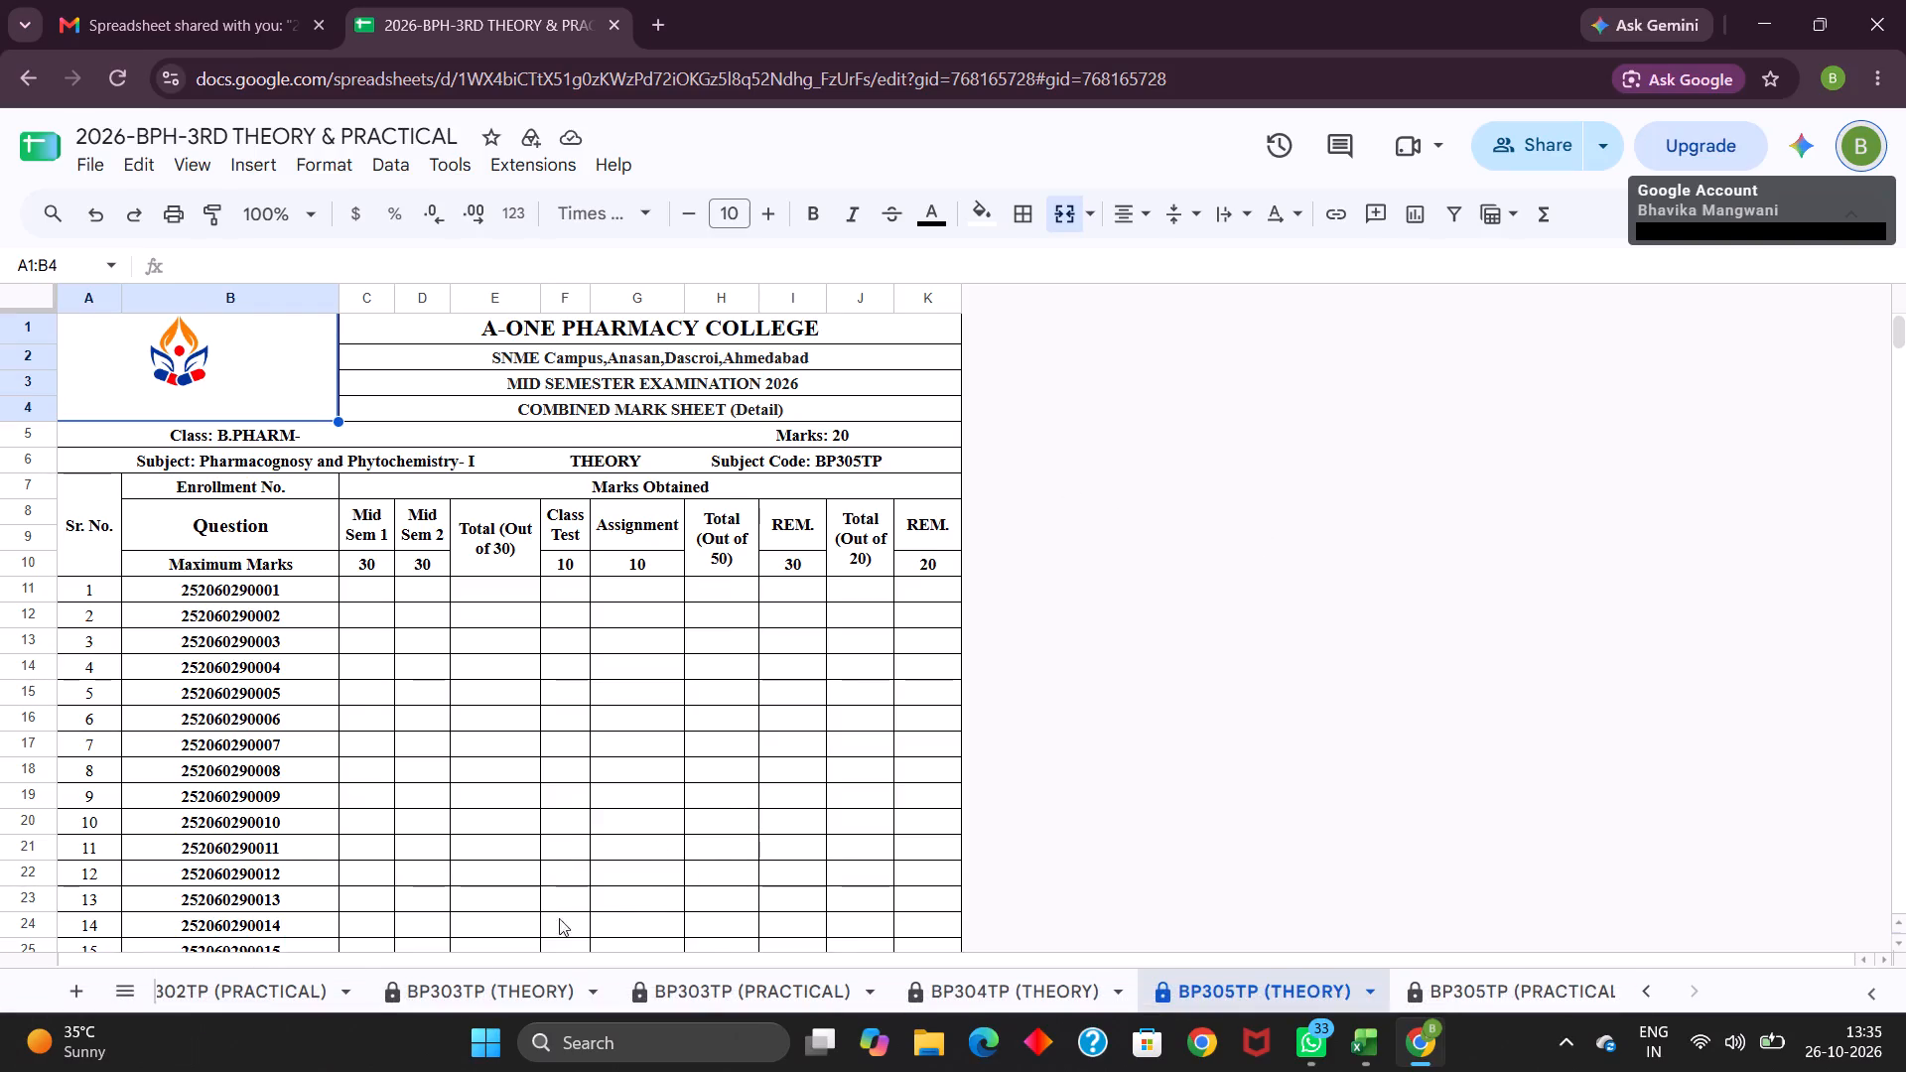
{"action": "scroll", "coordinate": [240, 988], "scroll_direction": "right", "scroll_amount": 4}
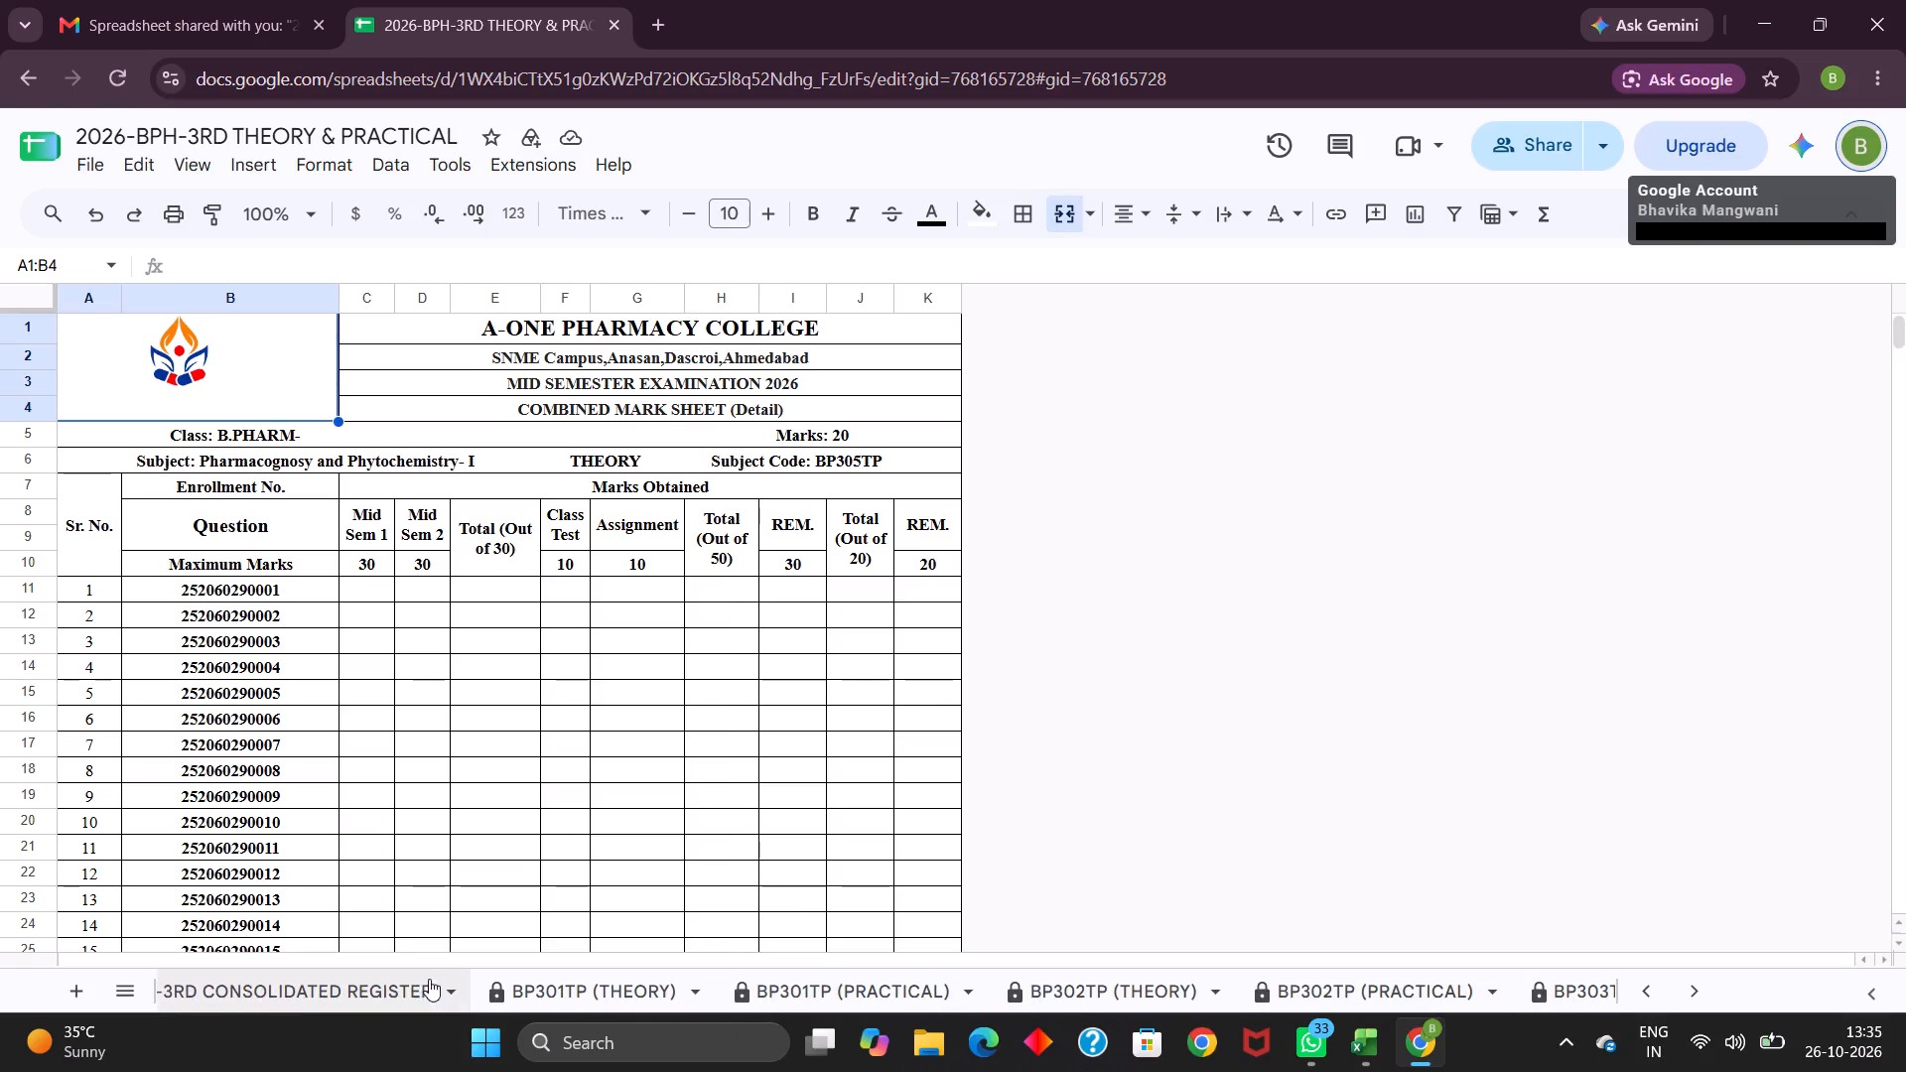
{"action": "left_click", "coordinate": [553, 986]}
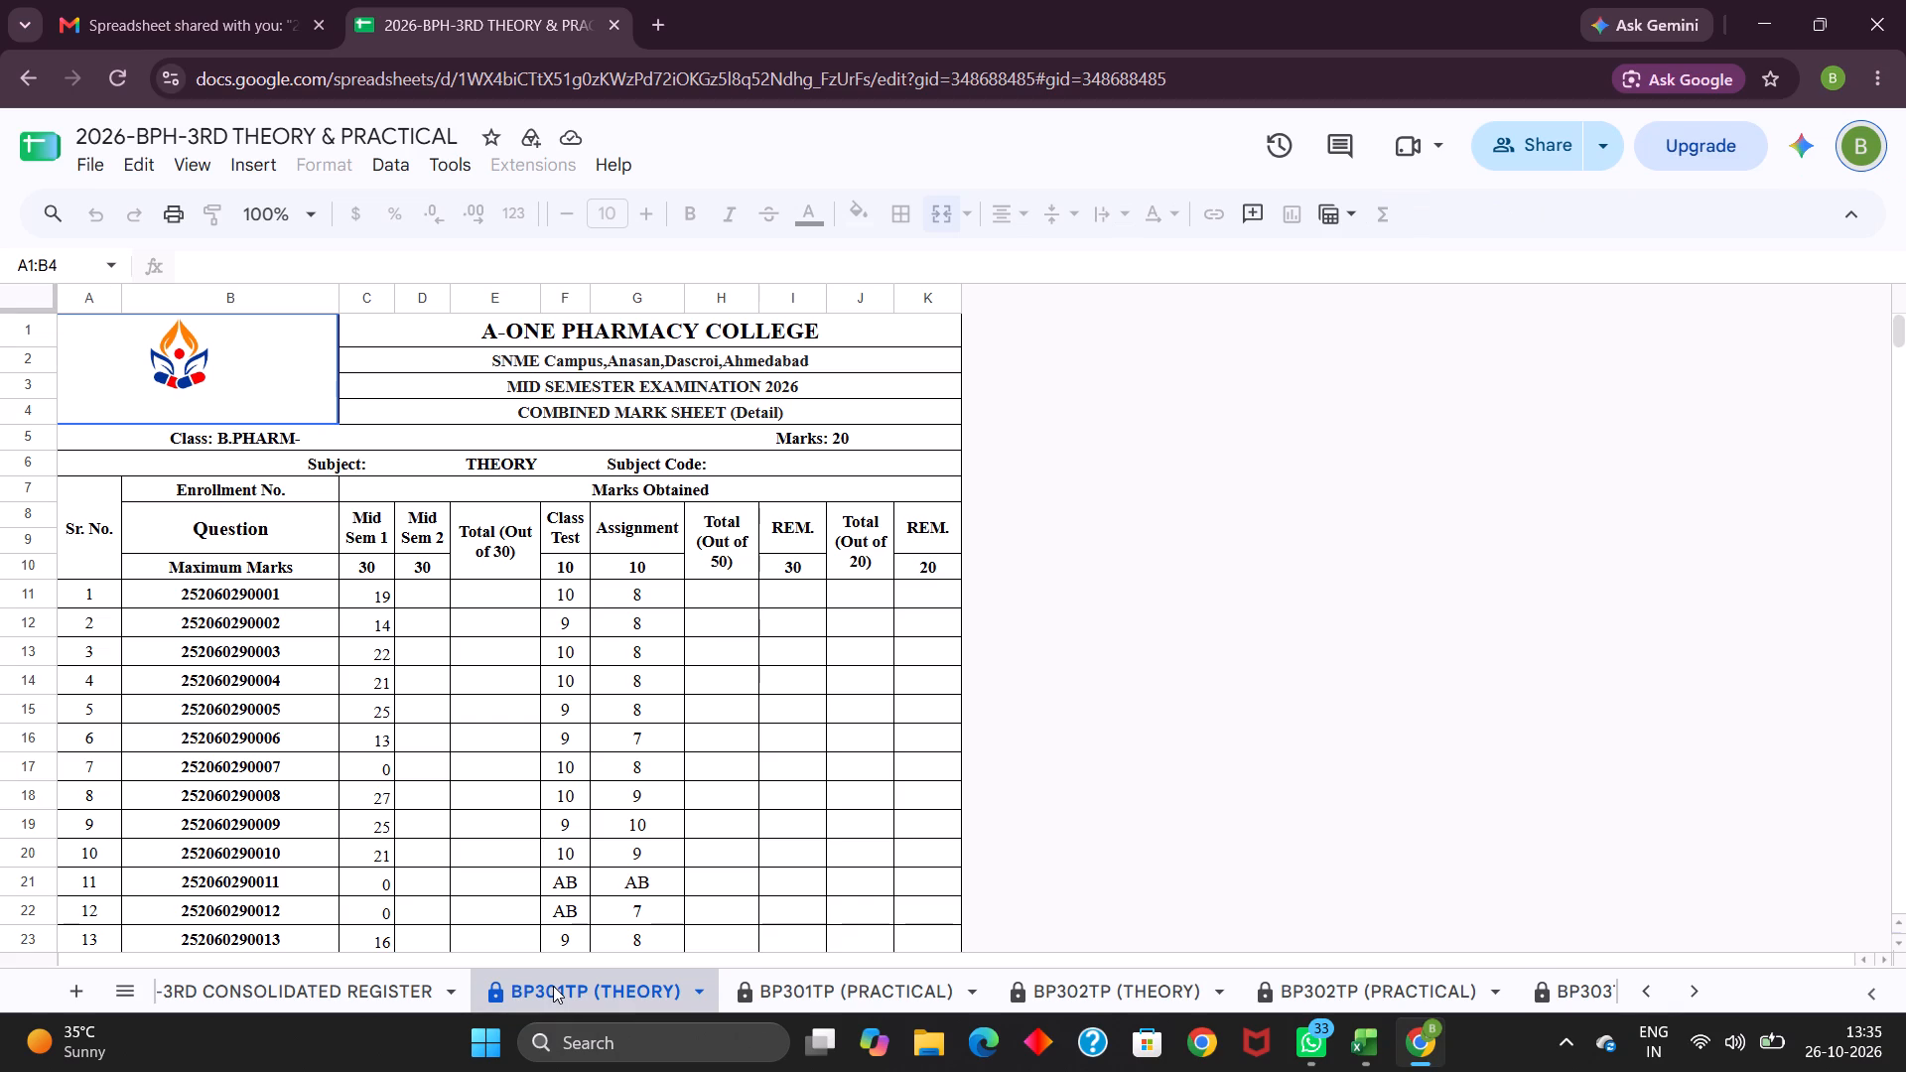
{"action": "scroll", "coordinate": [1571, 982], "scroll_direction": "left", "scroll_amount": 6}
{"action": "left_click", "coordinate": [1281, 979]}
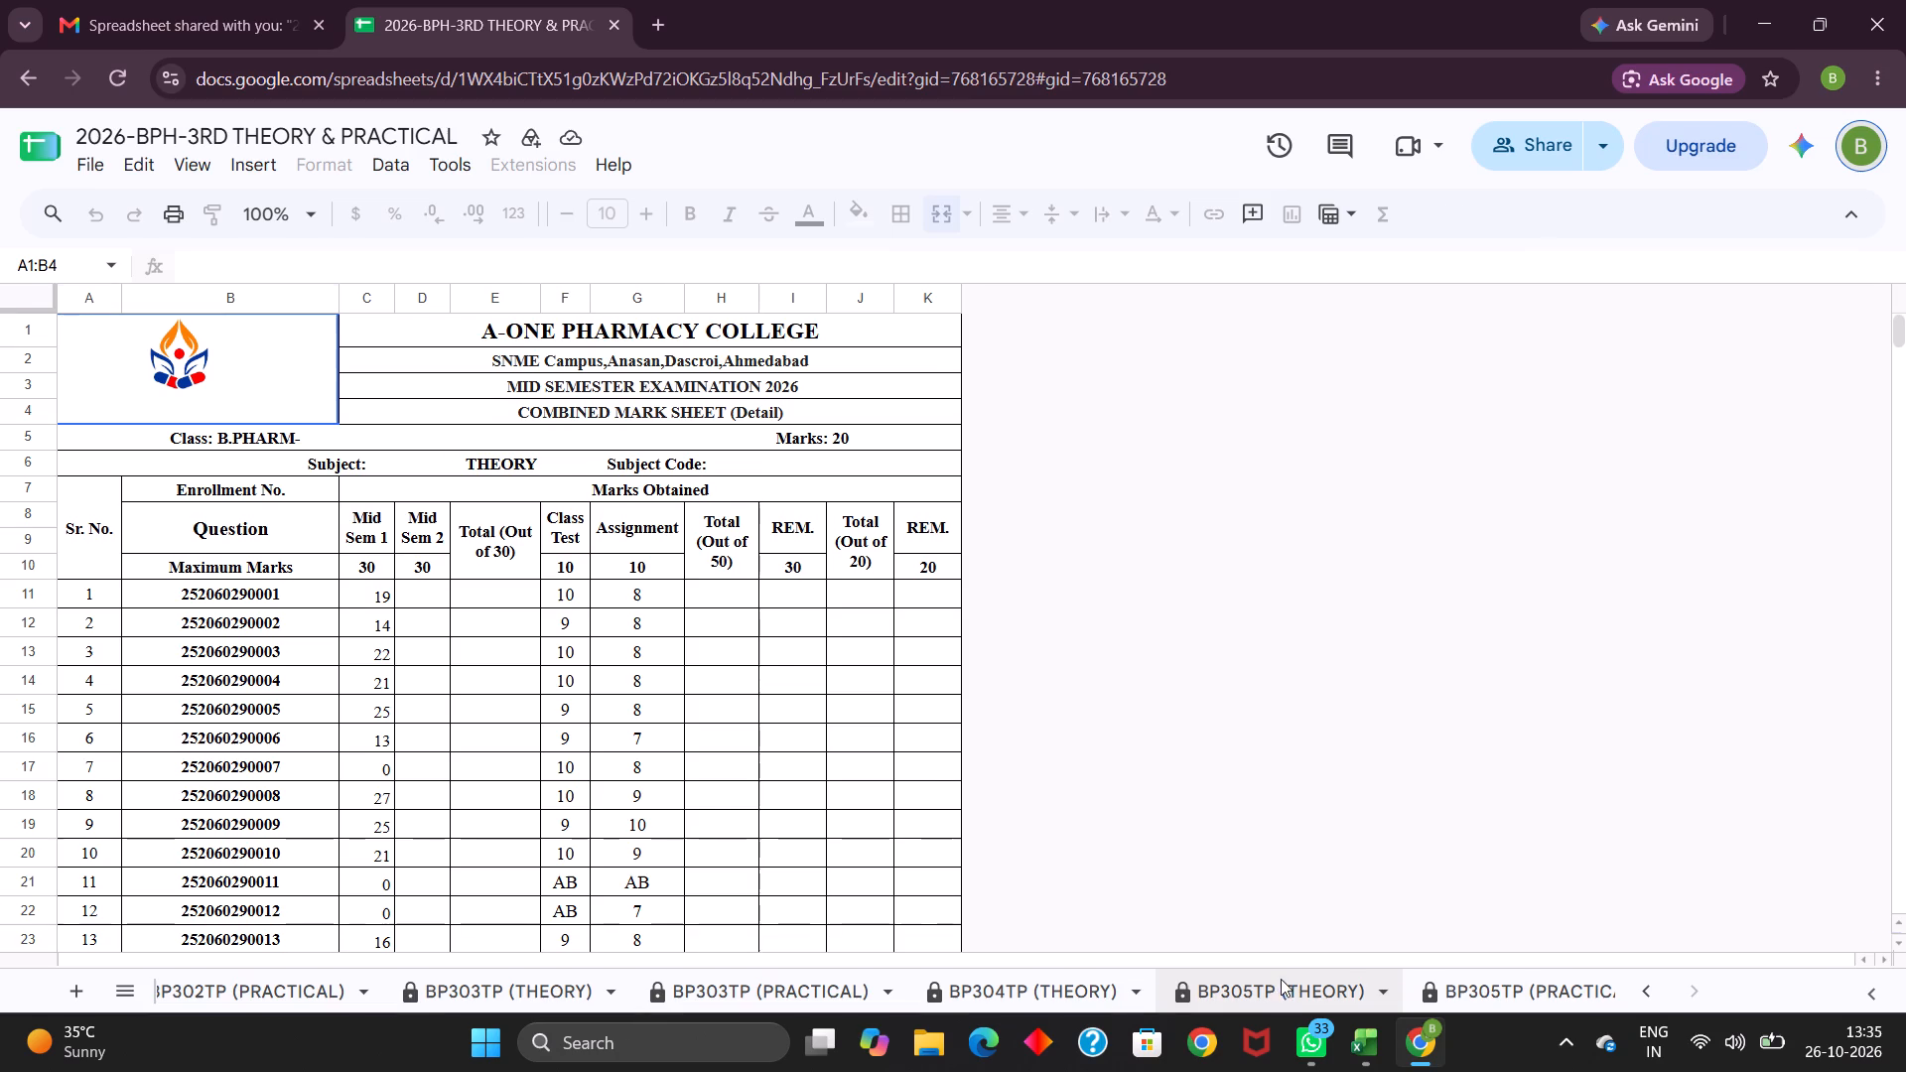
{"action": "left_click", "coordinate": [1500, 986]}
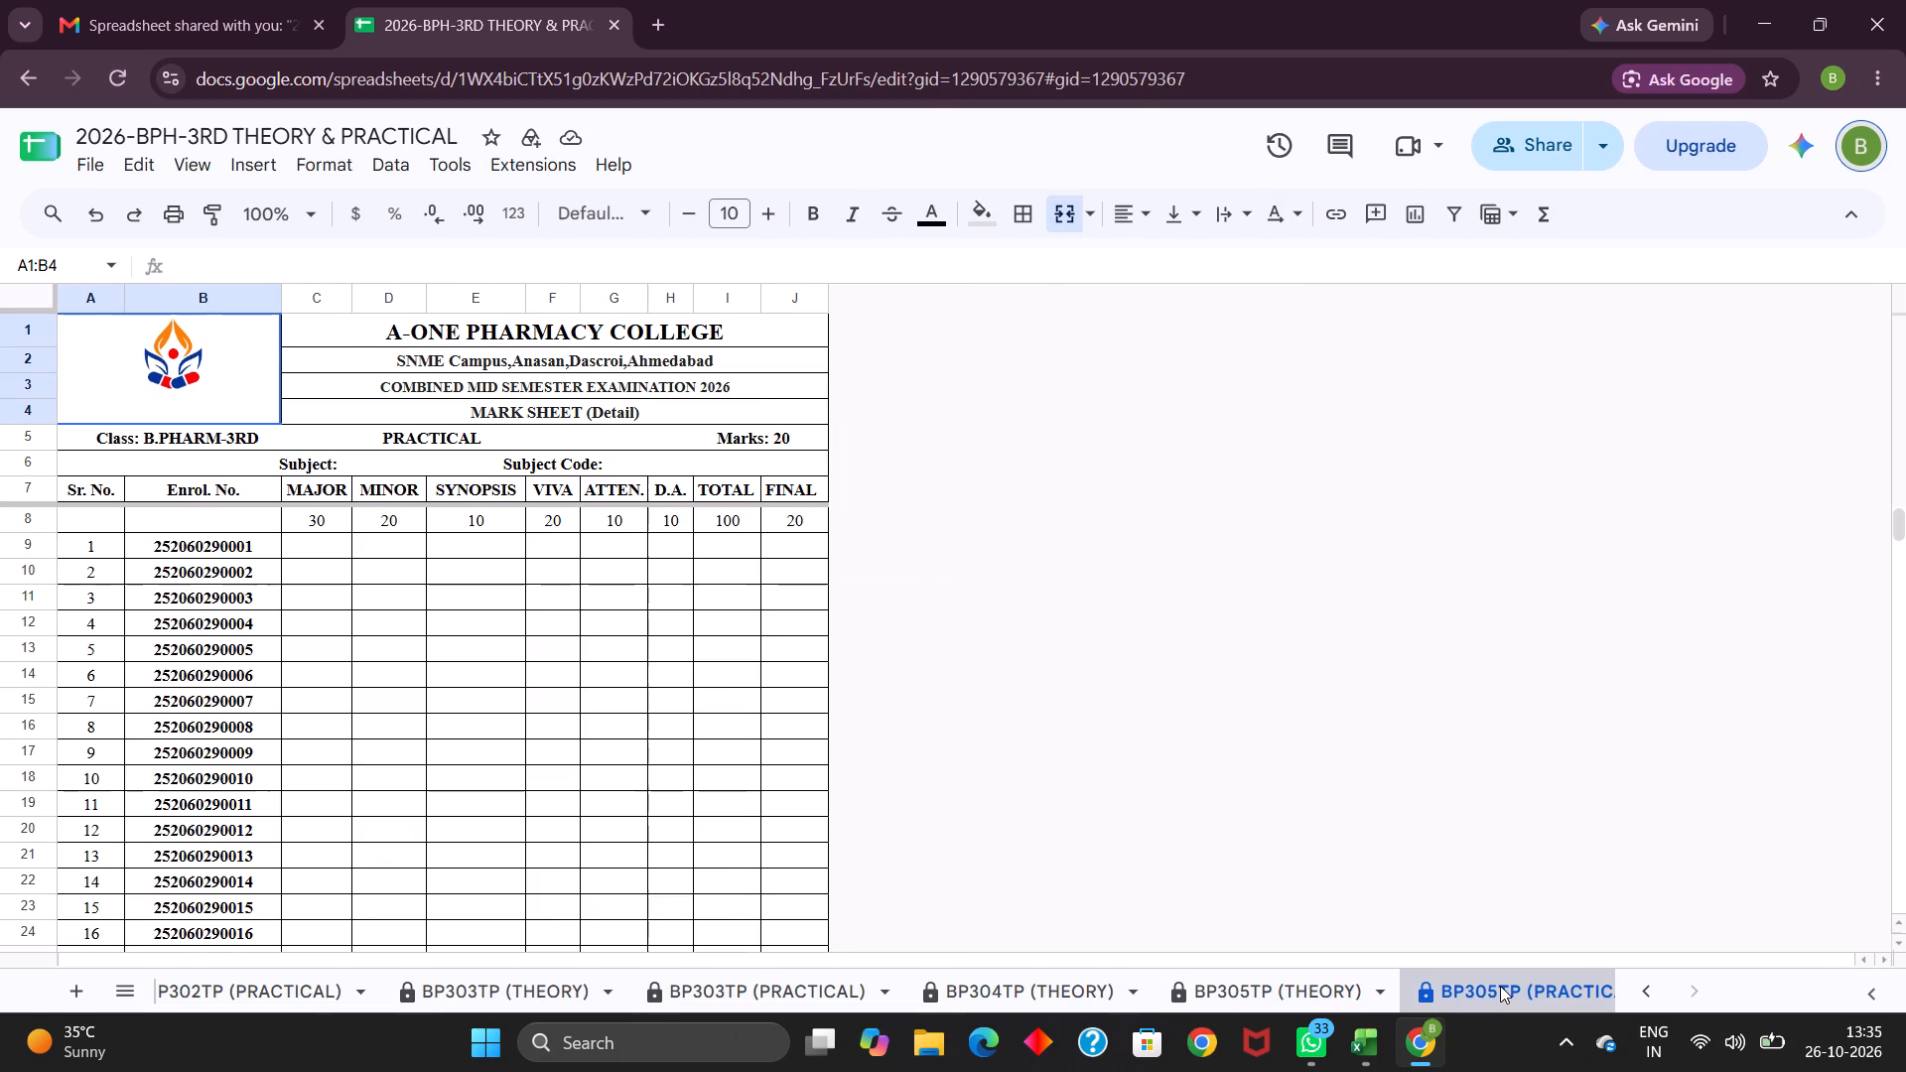
{"action": "left_click", "coordinate": [1327, 988]}
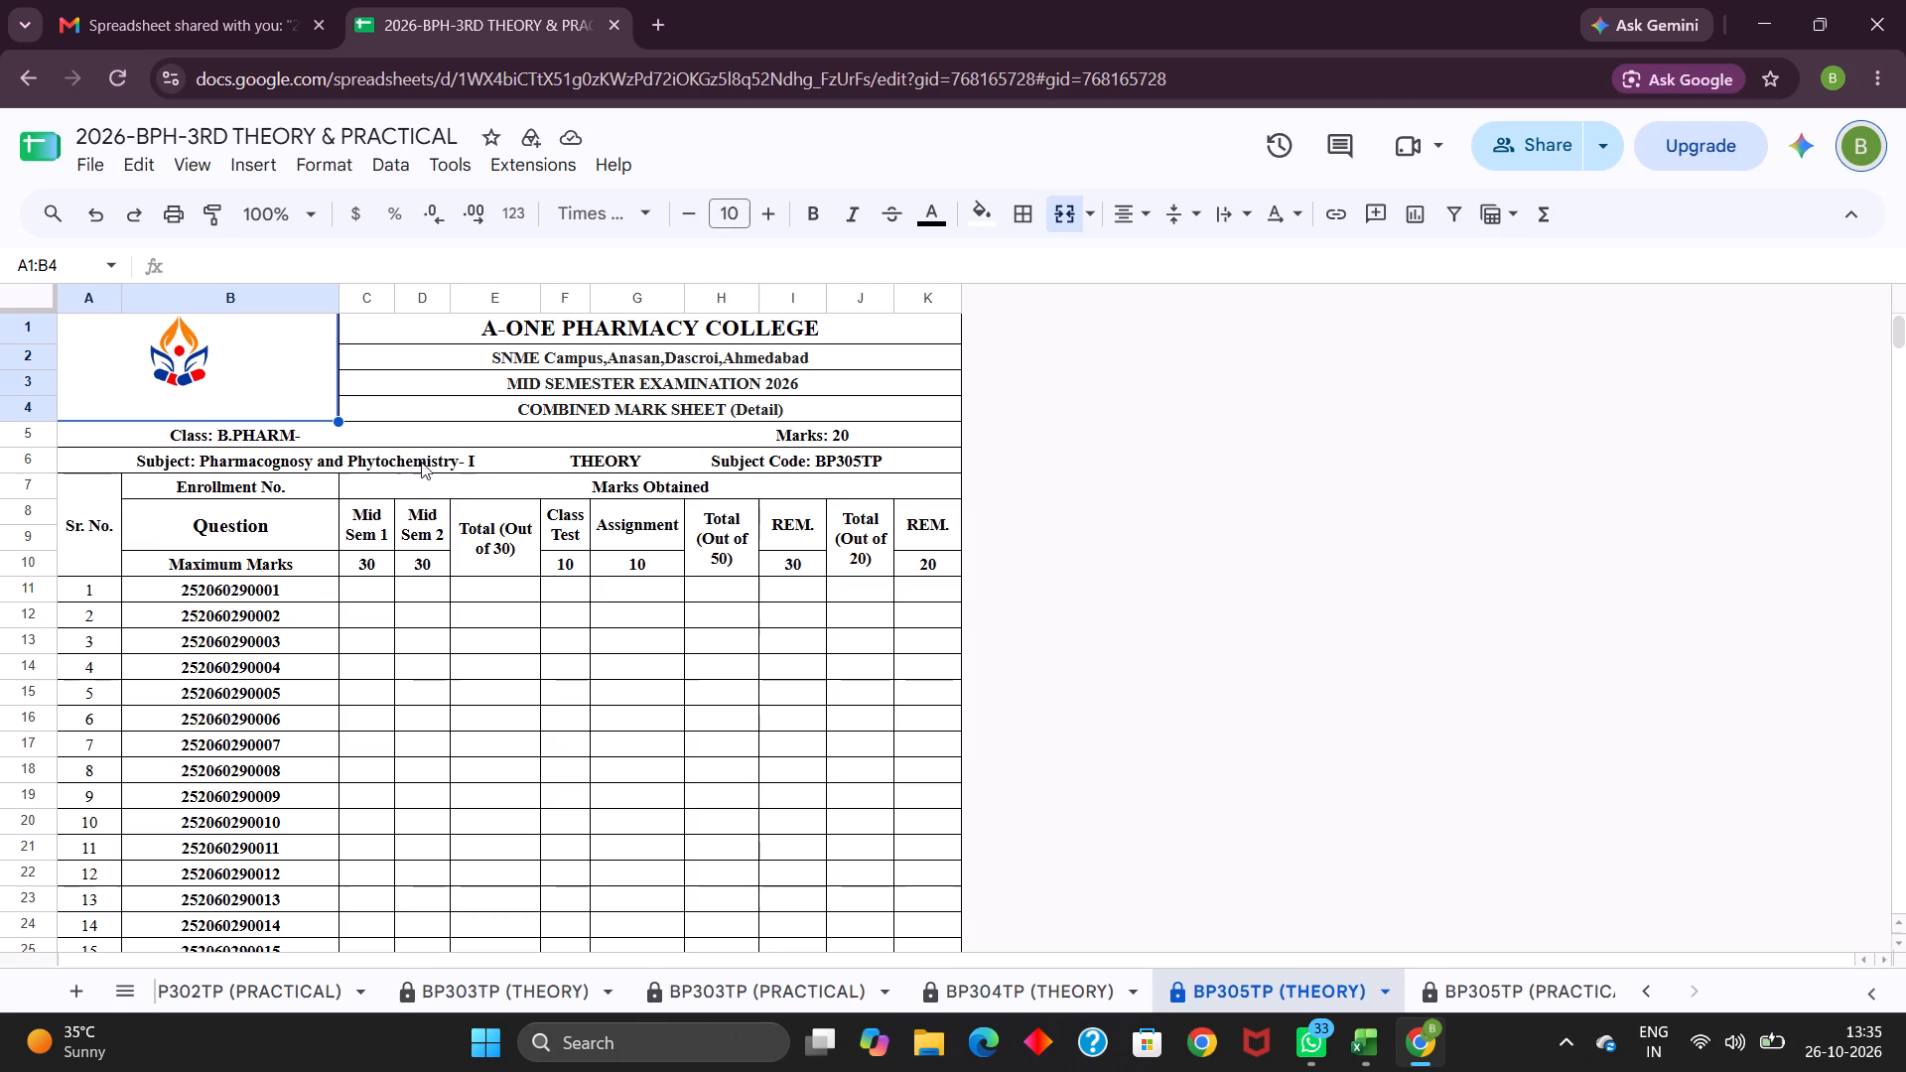
Copy the first Total (Out of 30) column from the Excel BPH-3 MID 1 mark sheet into BP305TP (THEORY)'s Mid Sem 1 column, starting at C11.
{"action": "left_click", "coordinate": [341, 588]}
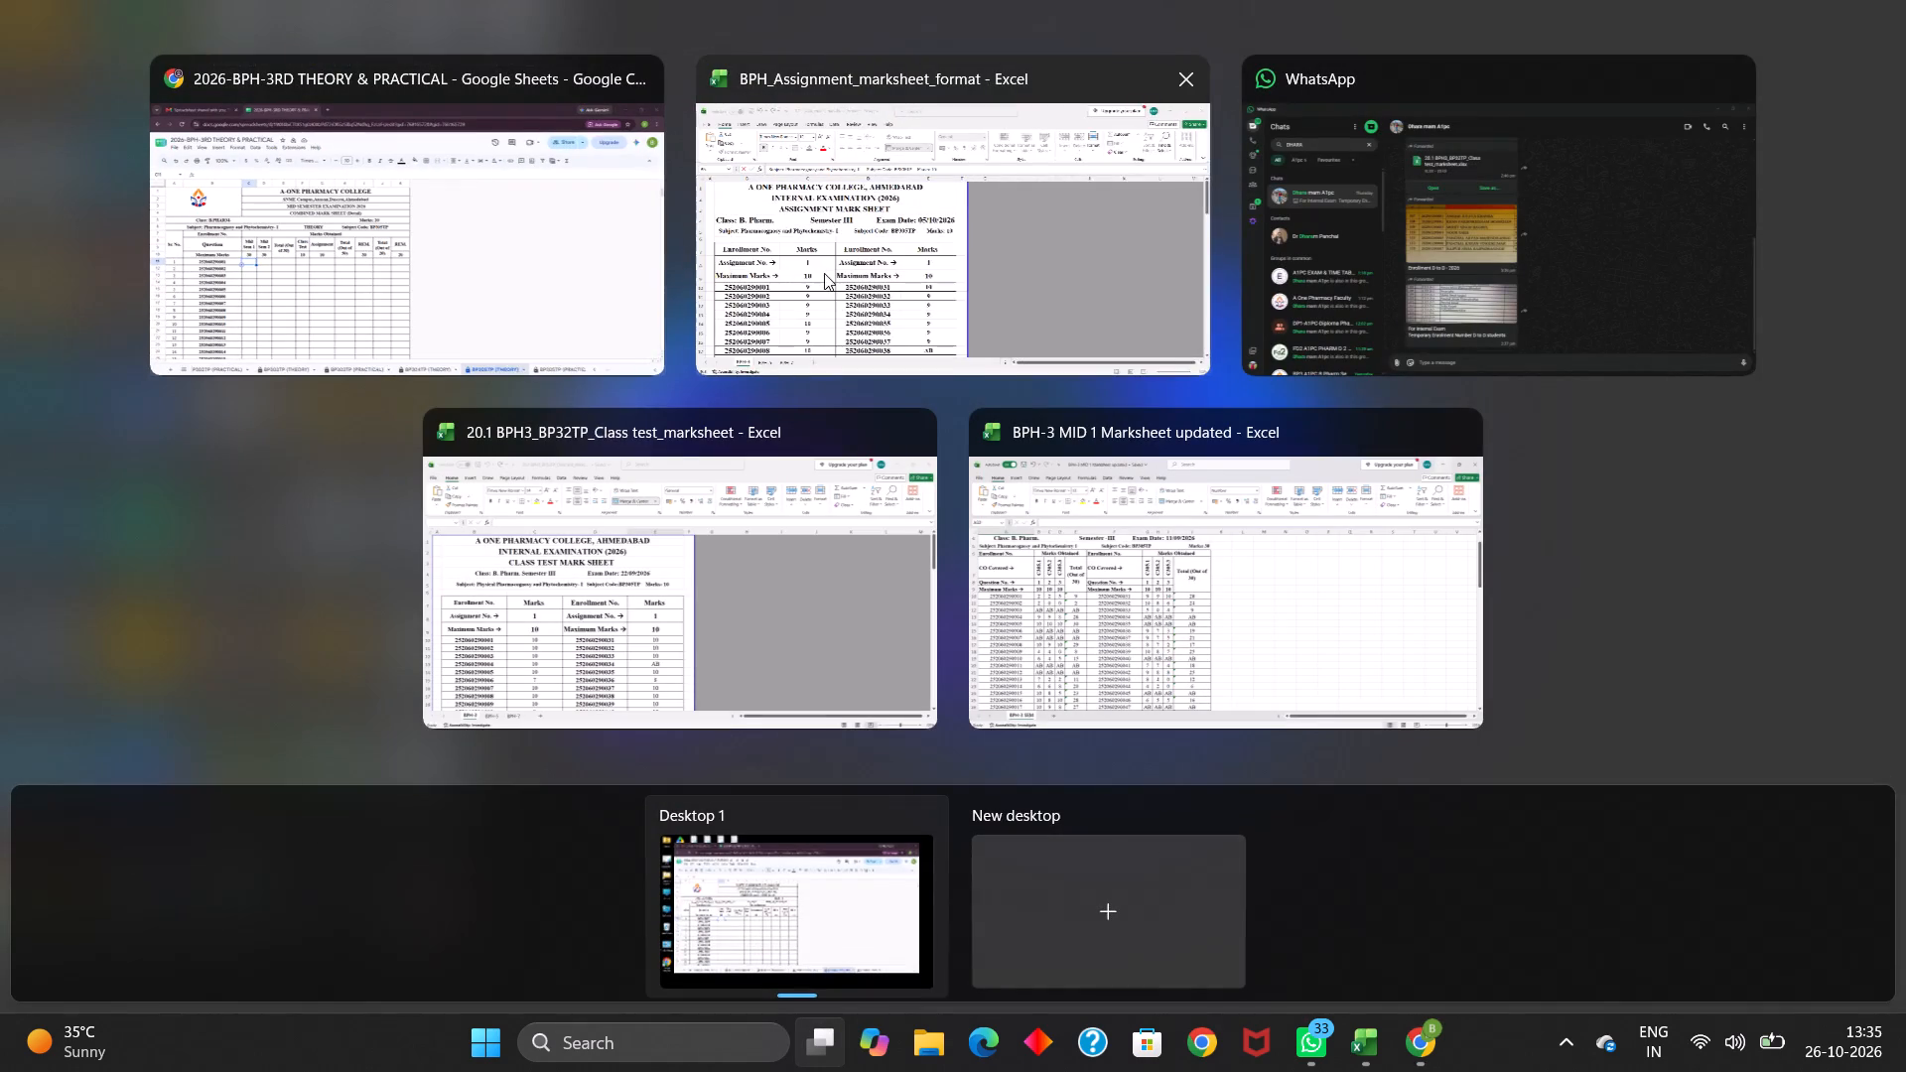
{"action": "left_click", "coordinate": [824, 273]}
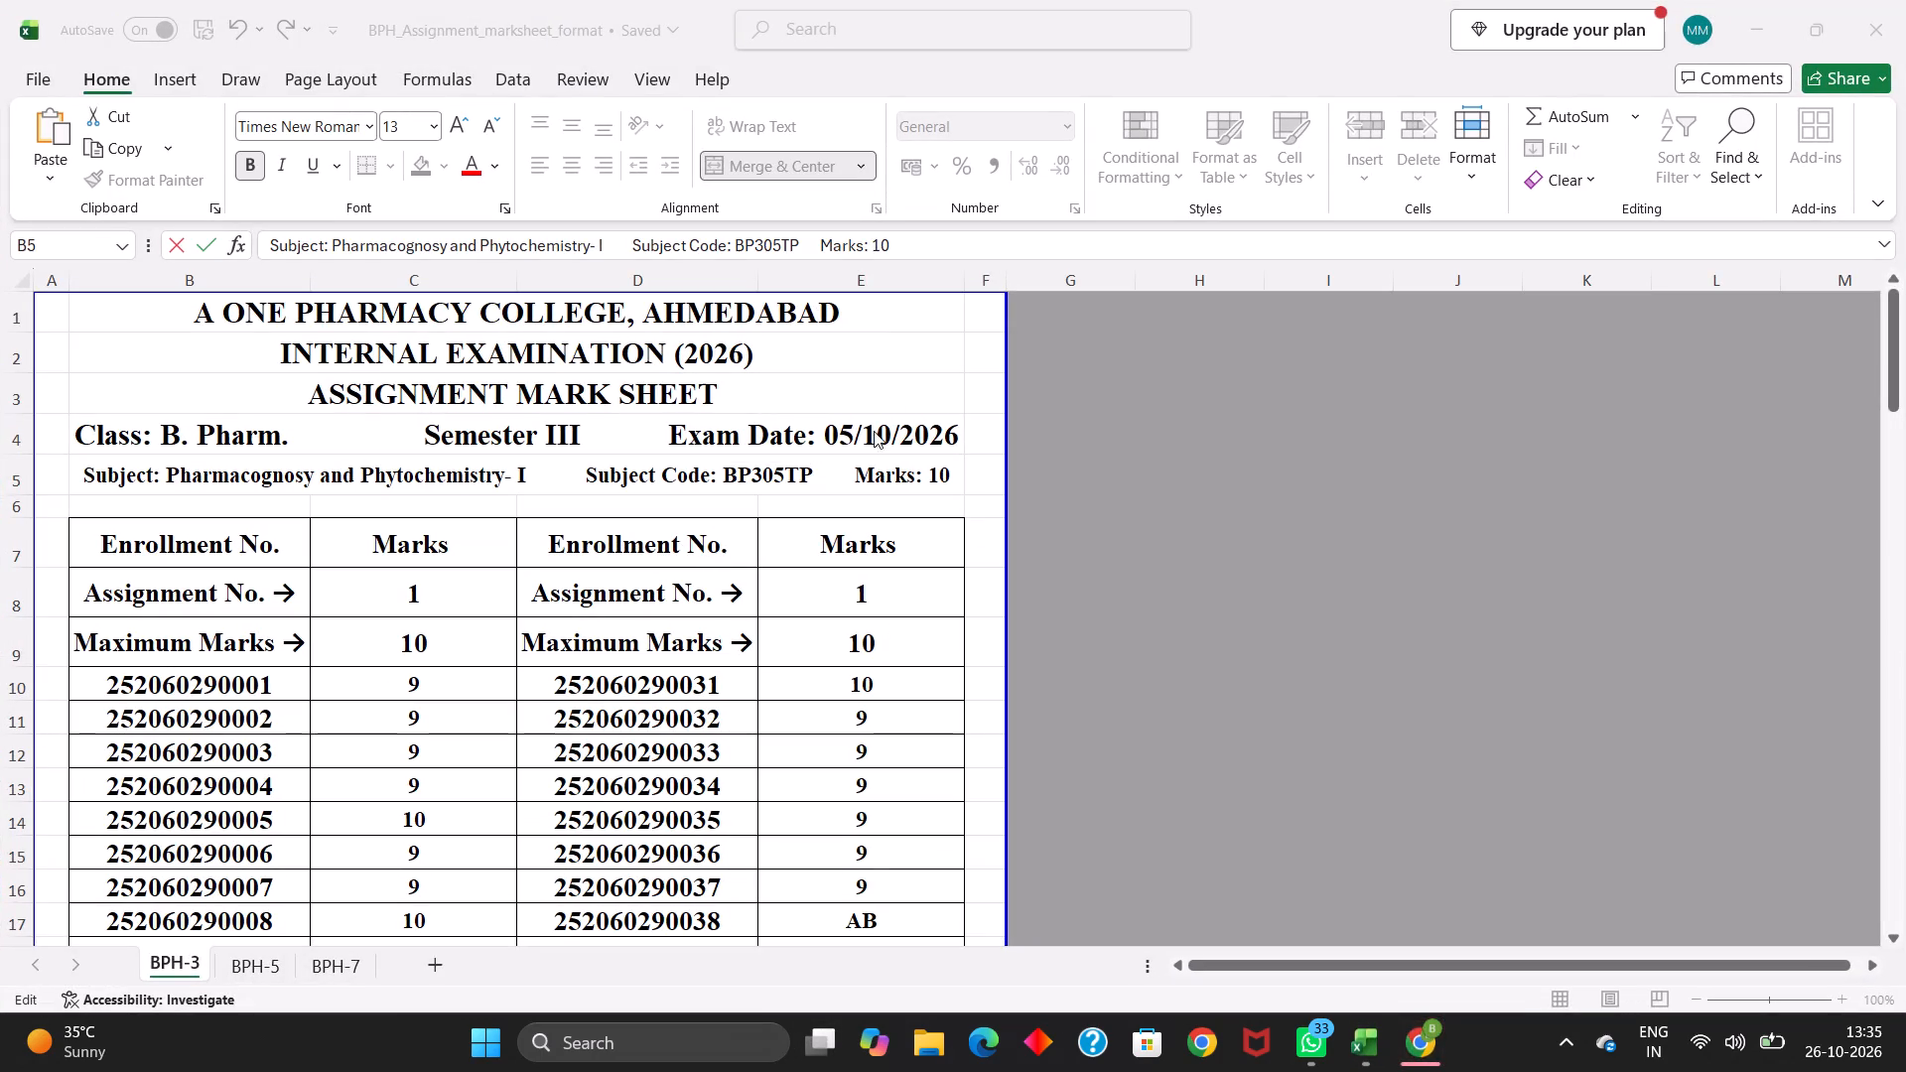
{"action": "left_click", "coordinate": [941, 247]}
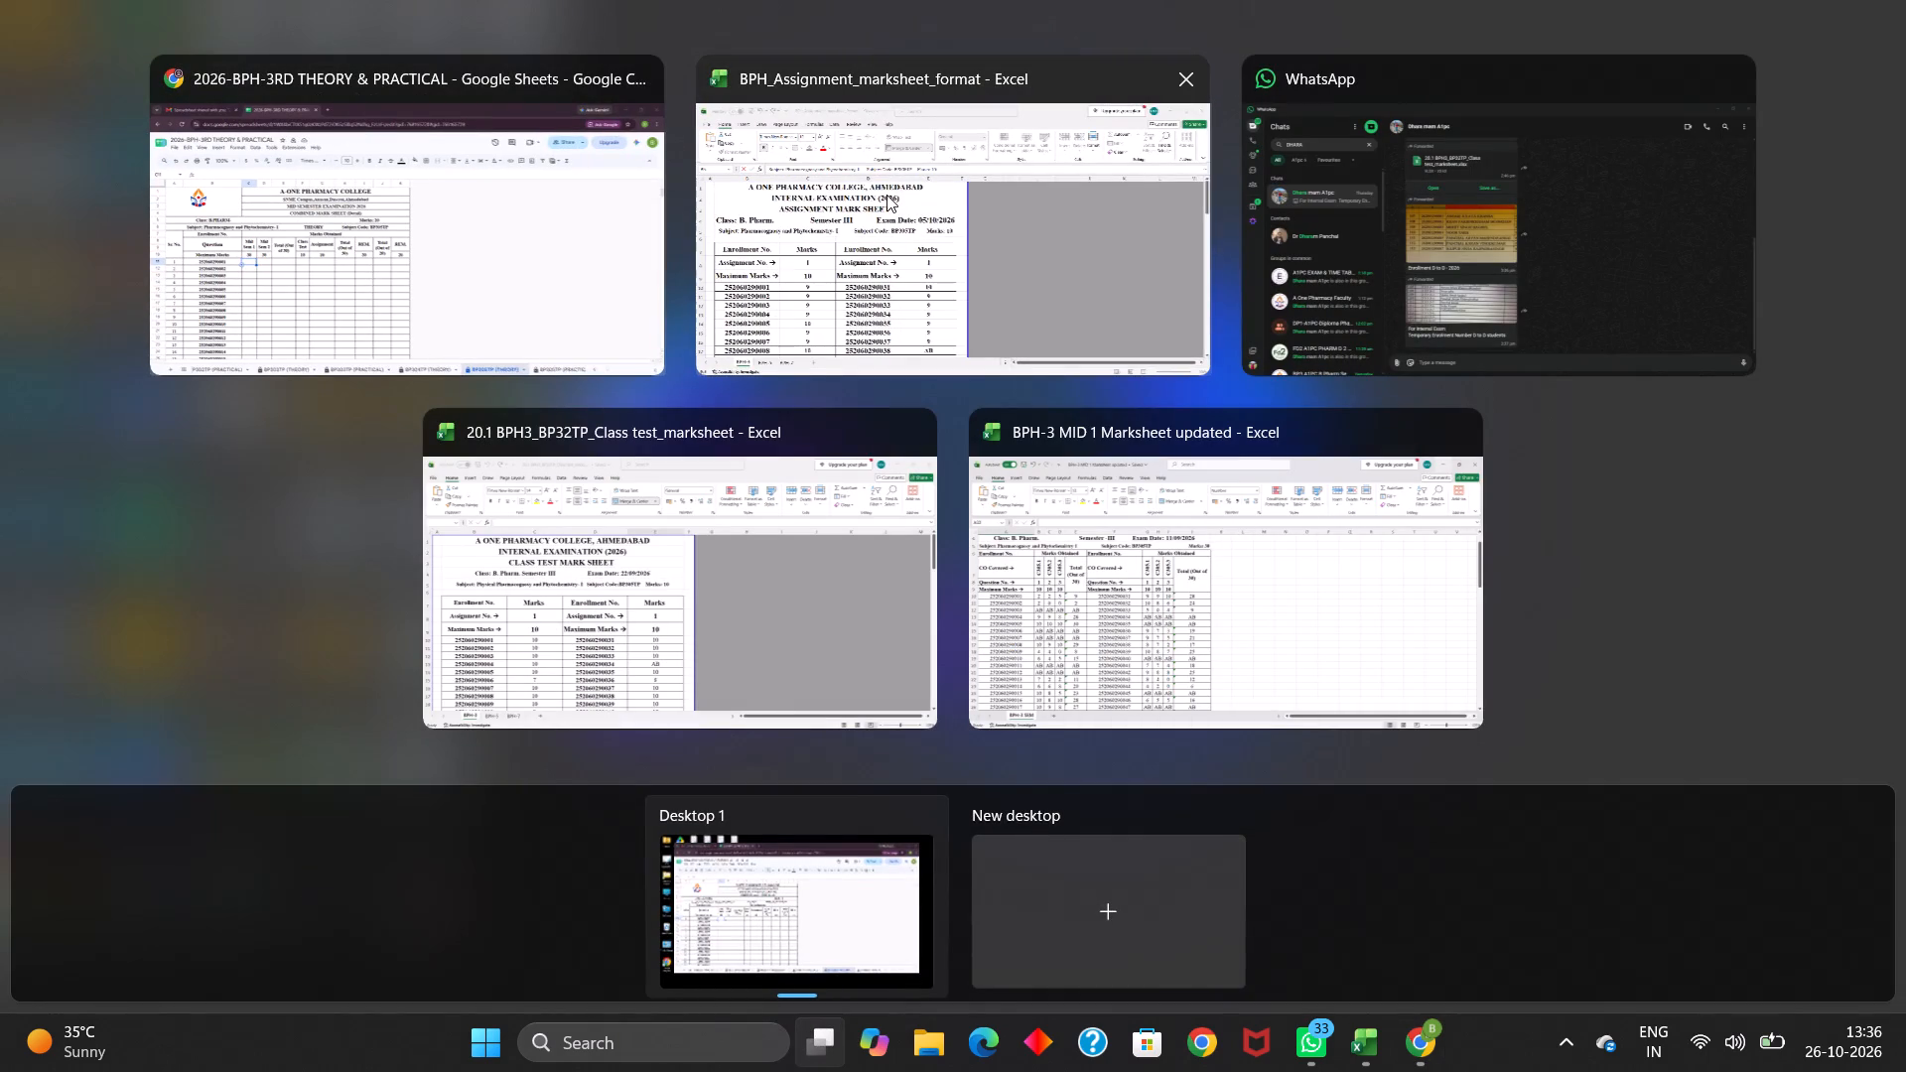
{"action": "left_click", "coordinate": [1109, 564]}
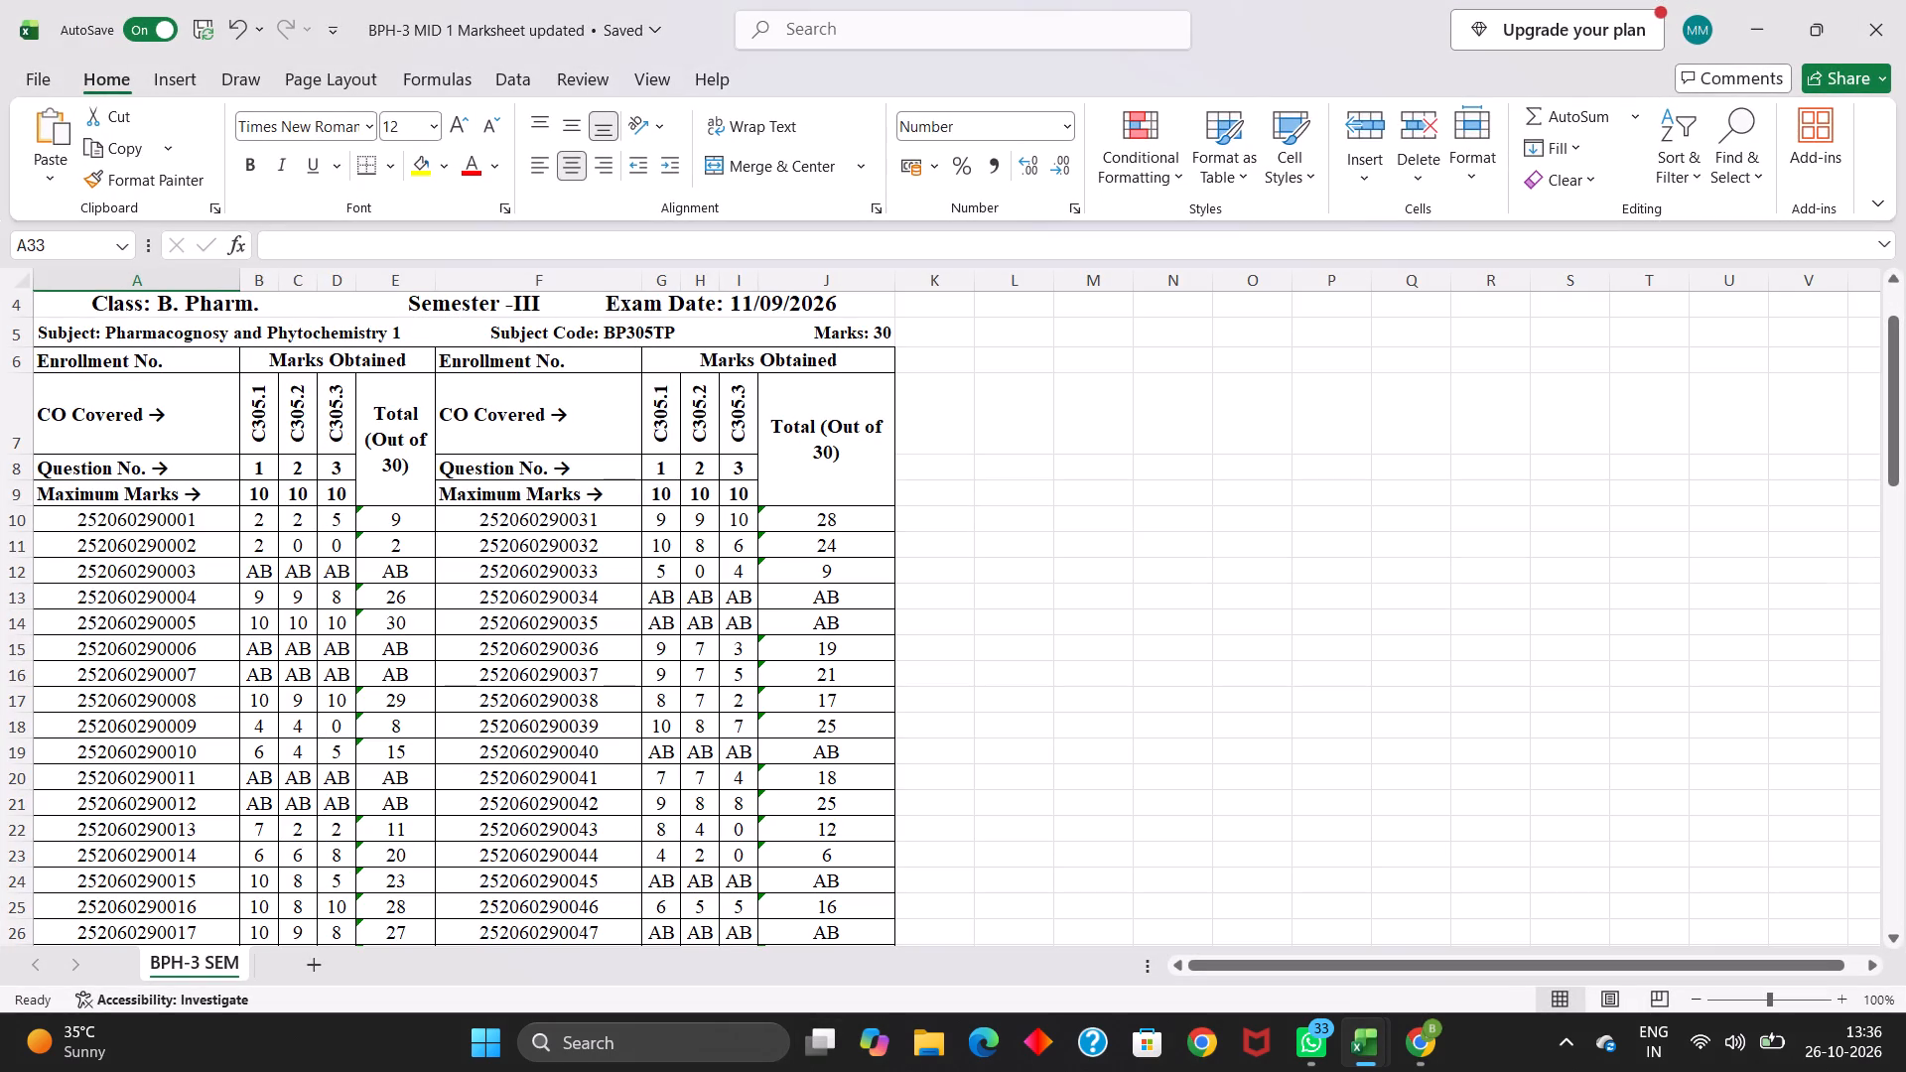
{"action": "left_click_drag", "start_coordinate": [366, 520], "coordinate": [398, 800]}
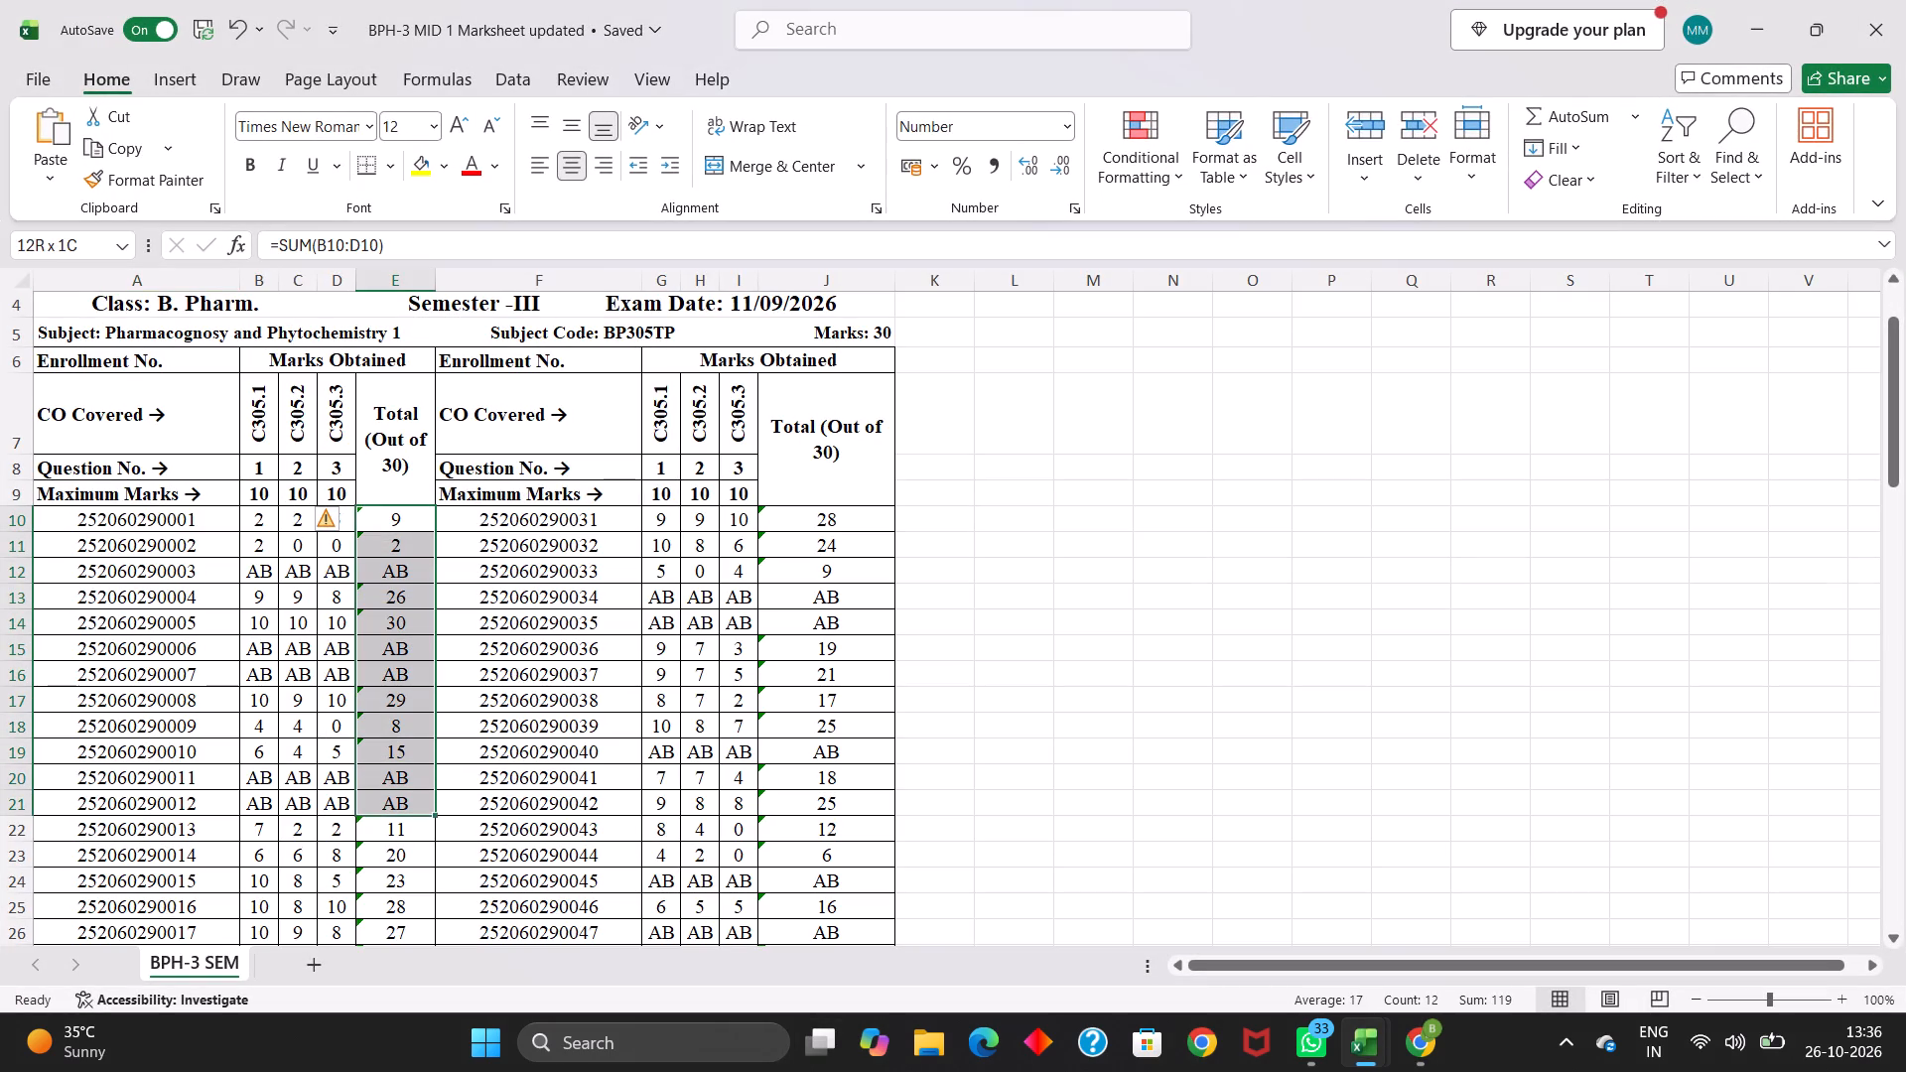
{"action": "left_click_drag", "start_coordinate": [398, 800], "coordinate": [422, 825]}
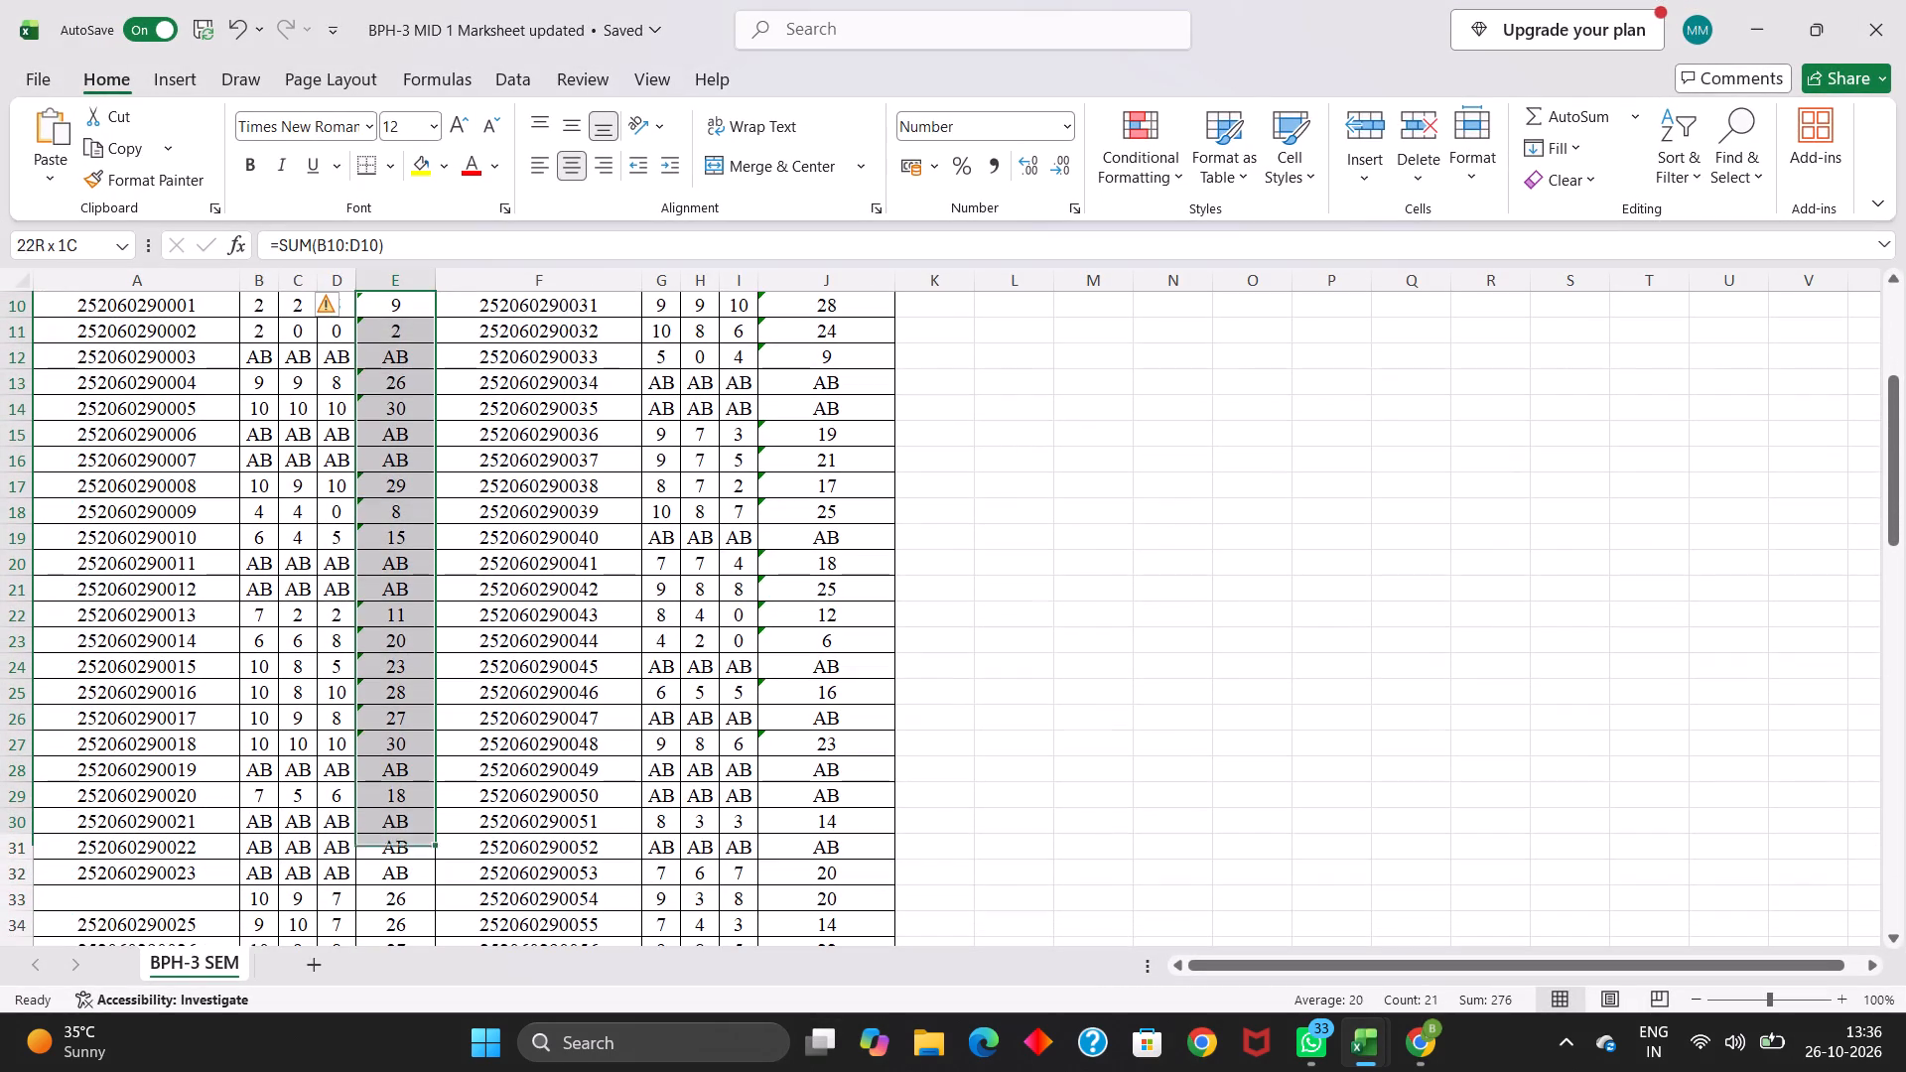
{"action": "left_click_drag", "start_coordinate": [422, 825], "coordinate": [417, 797]}
{"action": "key", "text": "ctrl+c"}
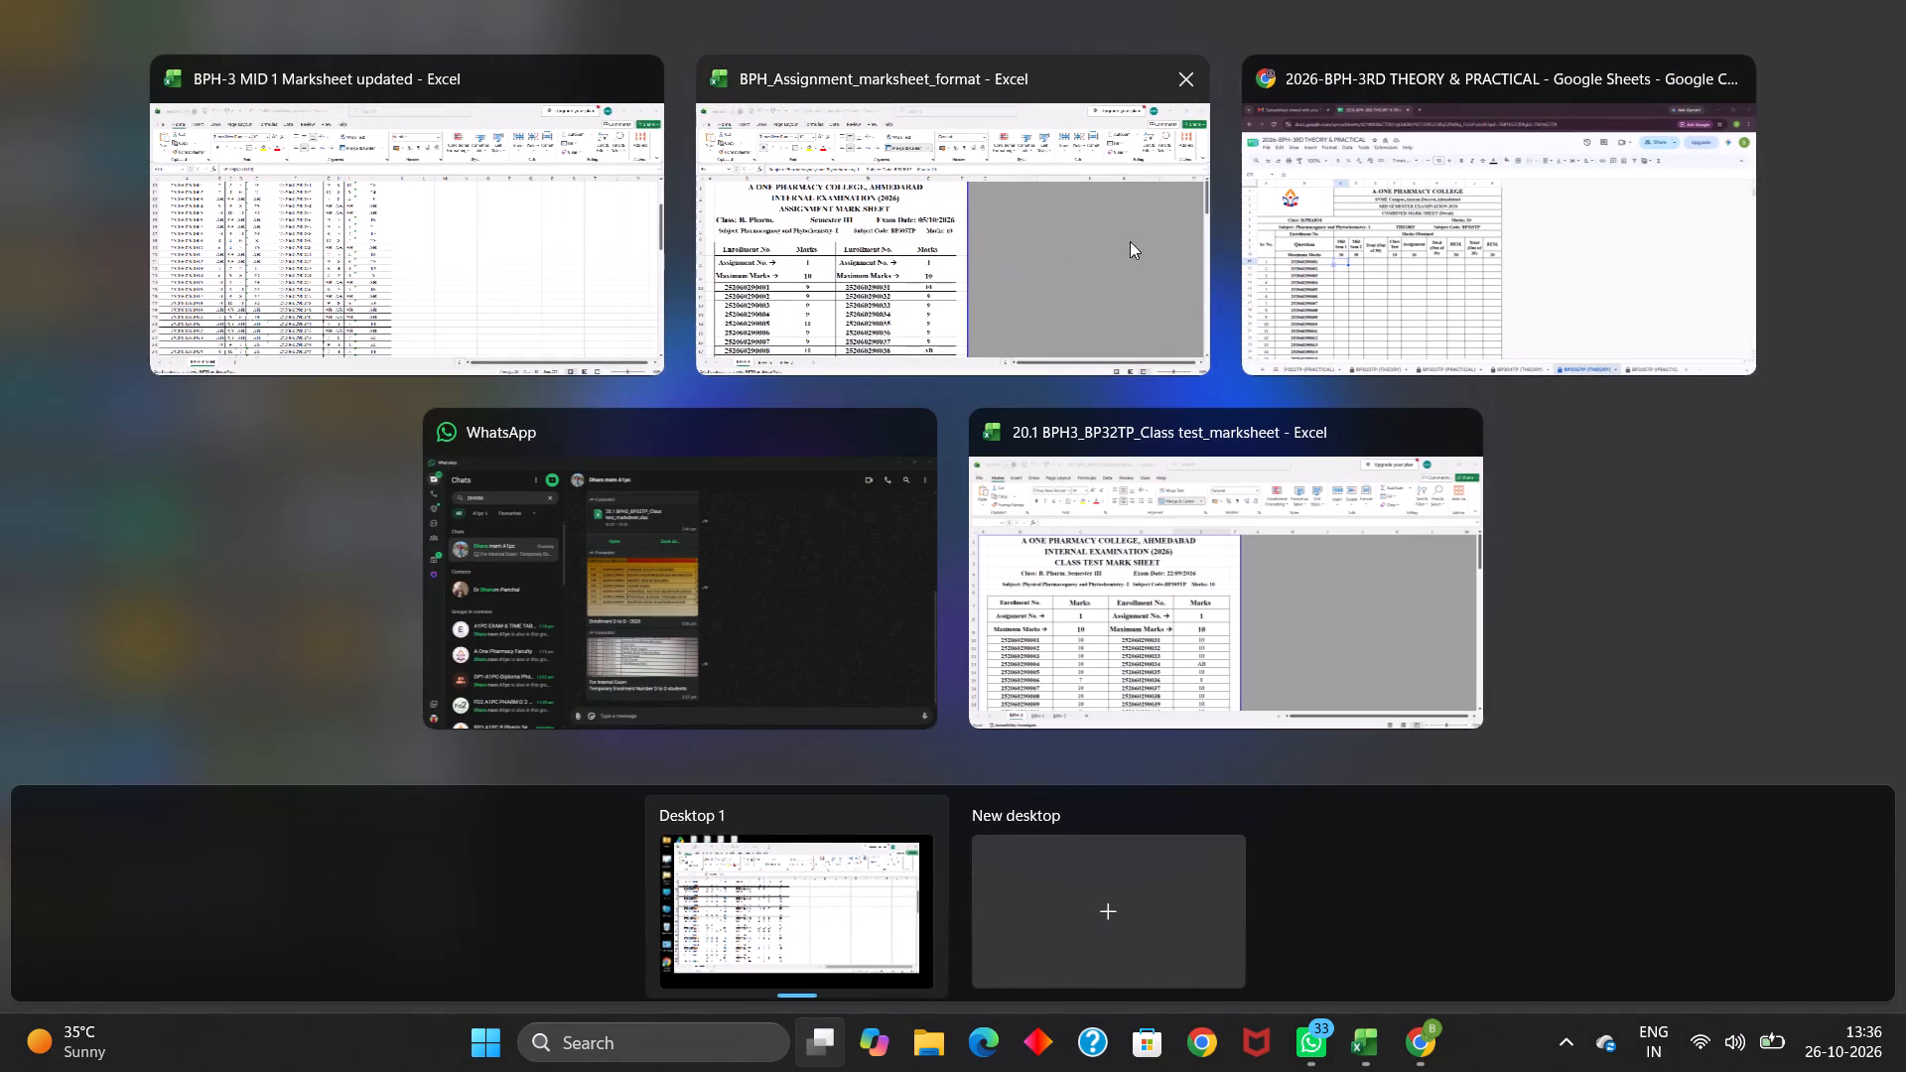
{"action": "left_click", "coordinate": [1300, 312]}
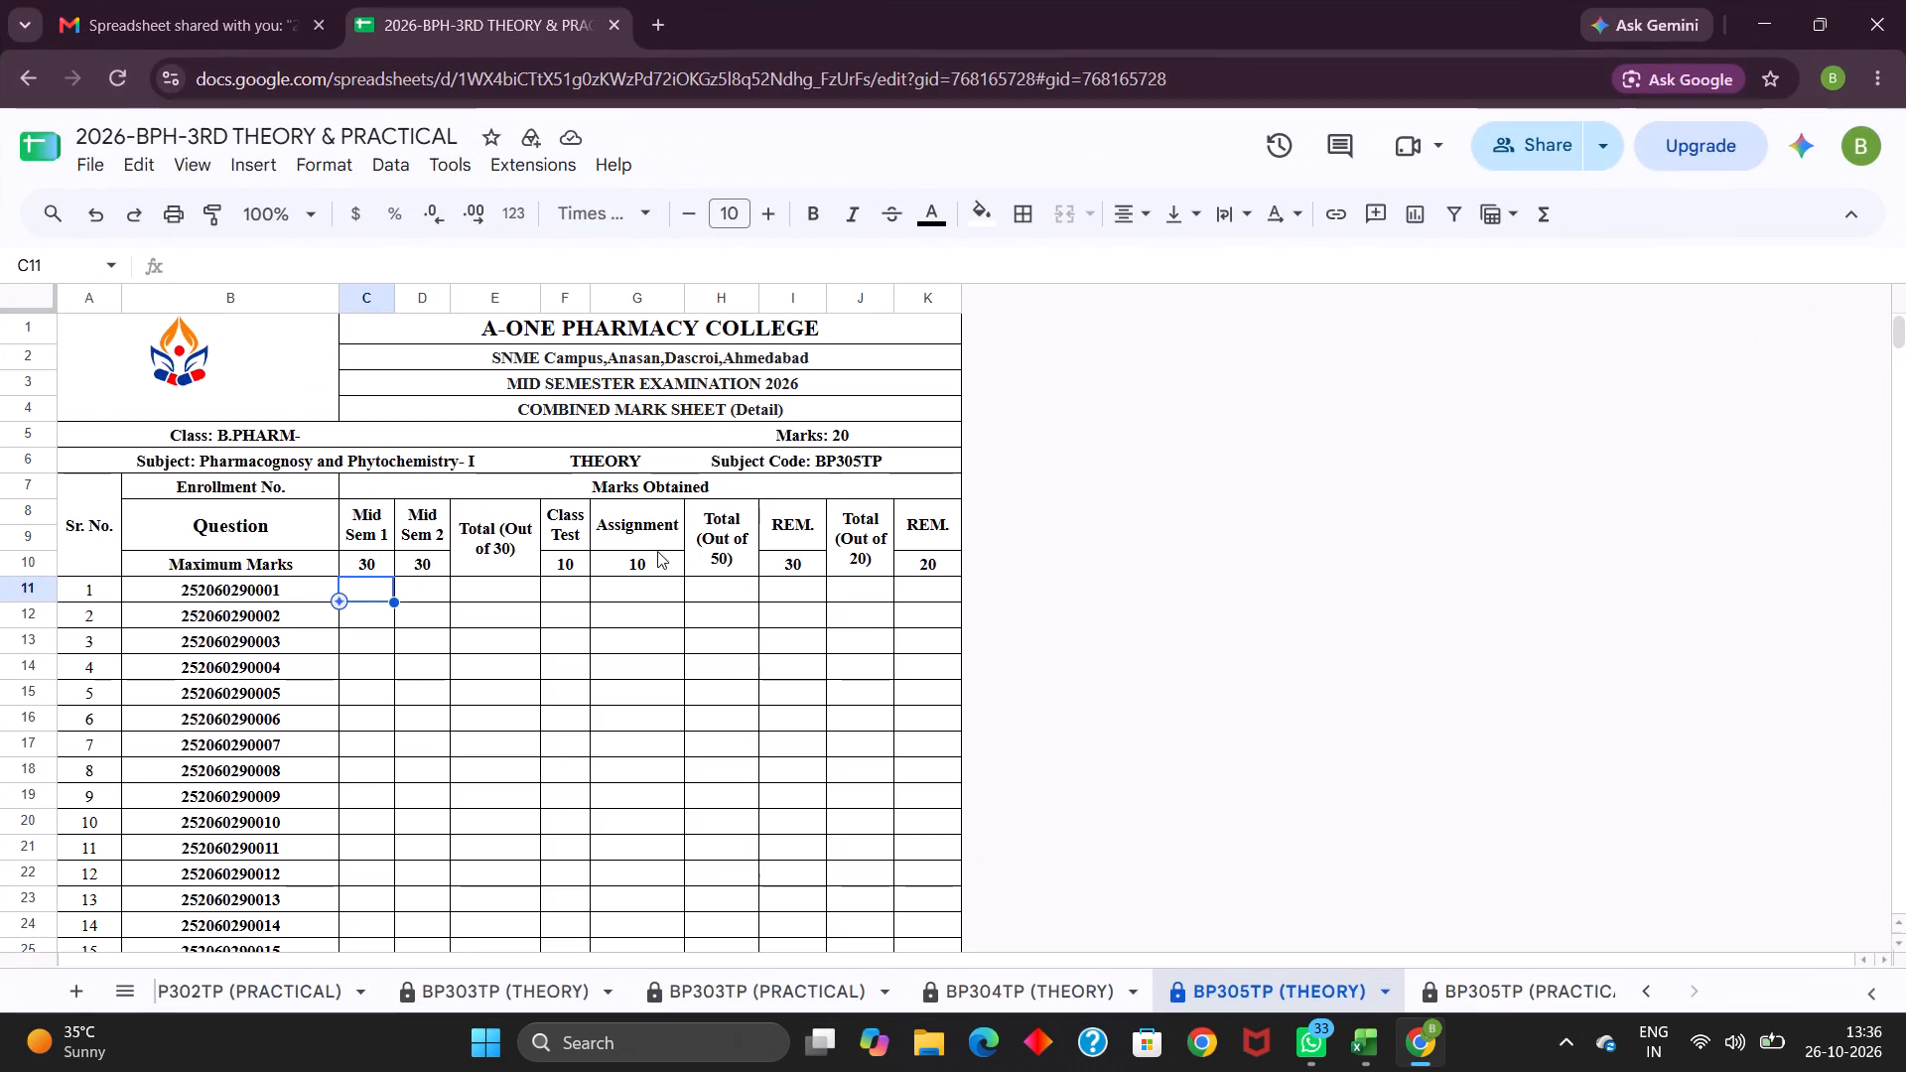
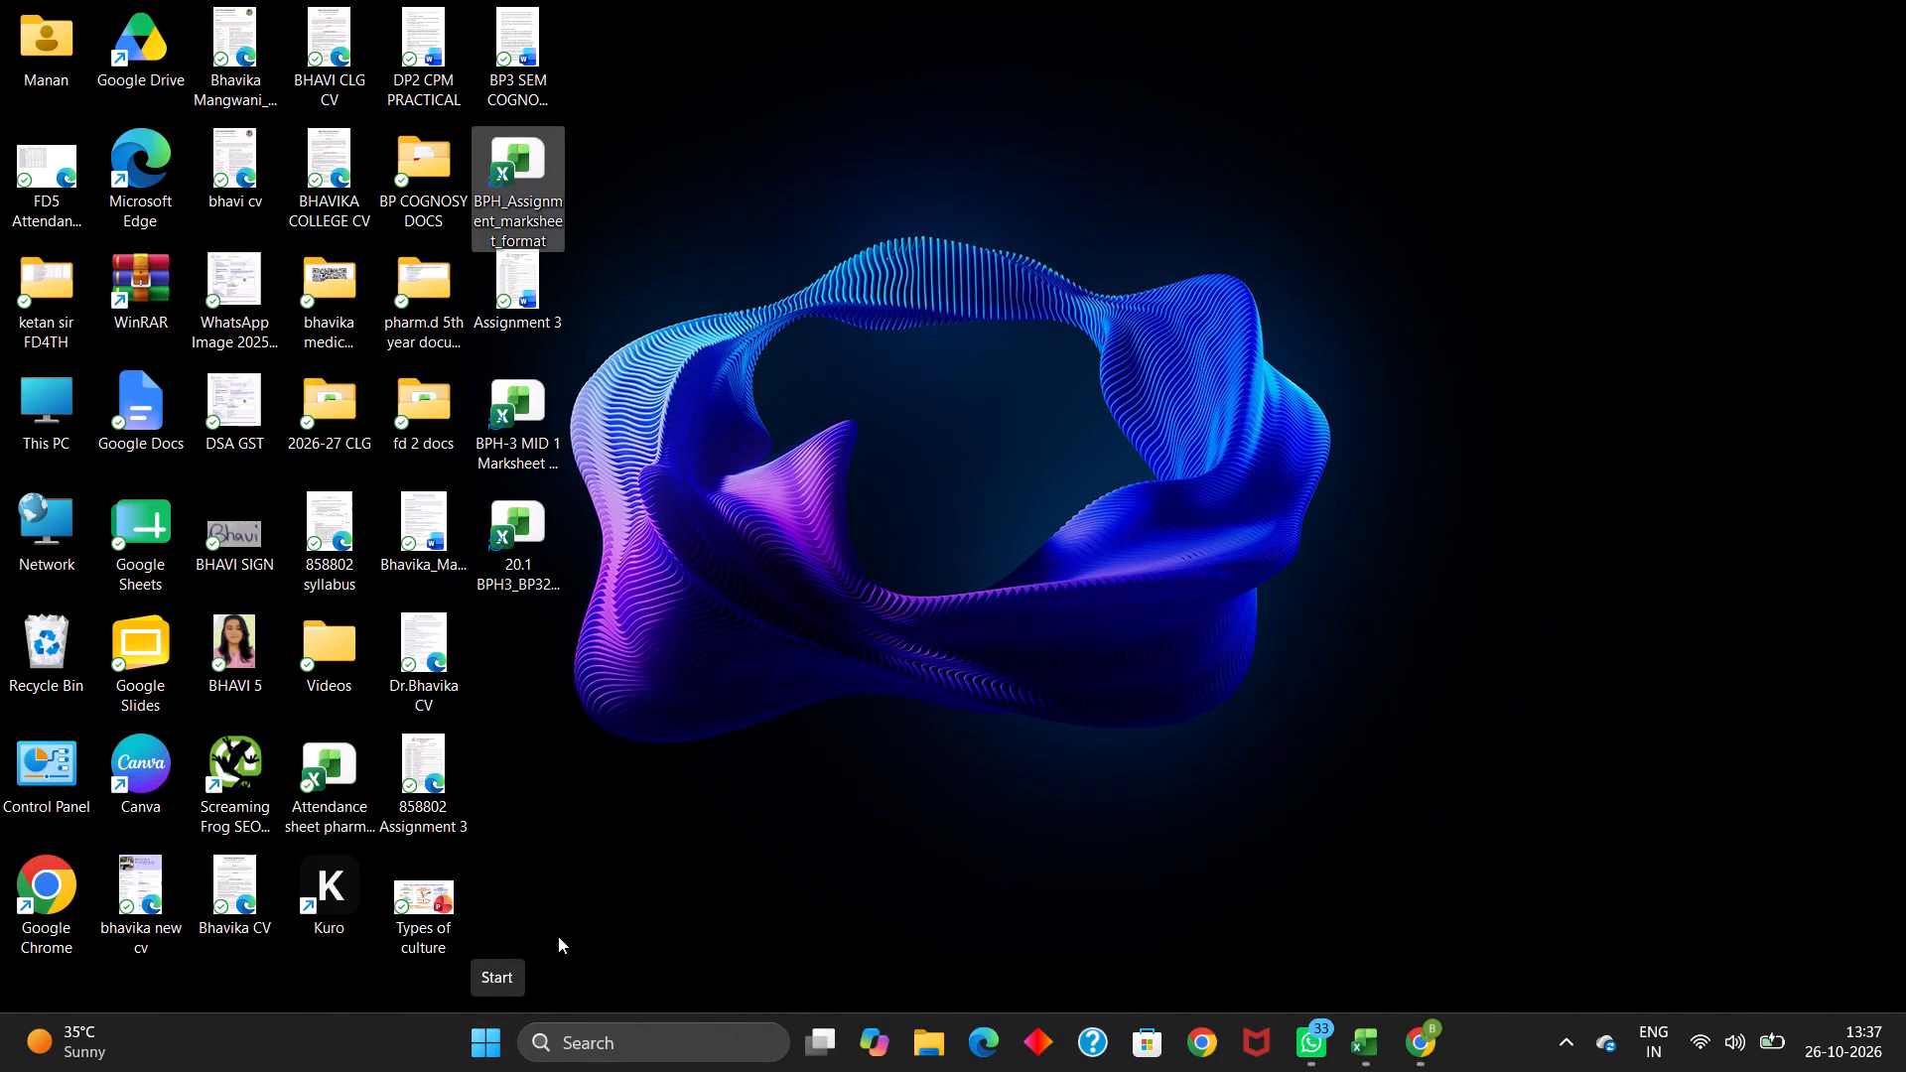
Open a blank Word document and paste the copied Mid Sem 1 marks column into it, dismissing the OMEN Gaming Hub notice.
{"action": "left_click", "coordinate": [484, 1027]}
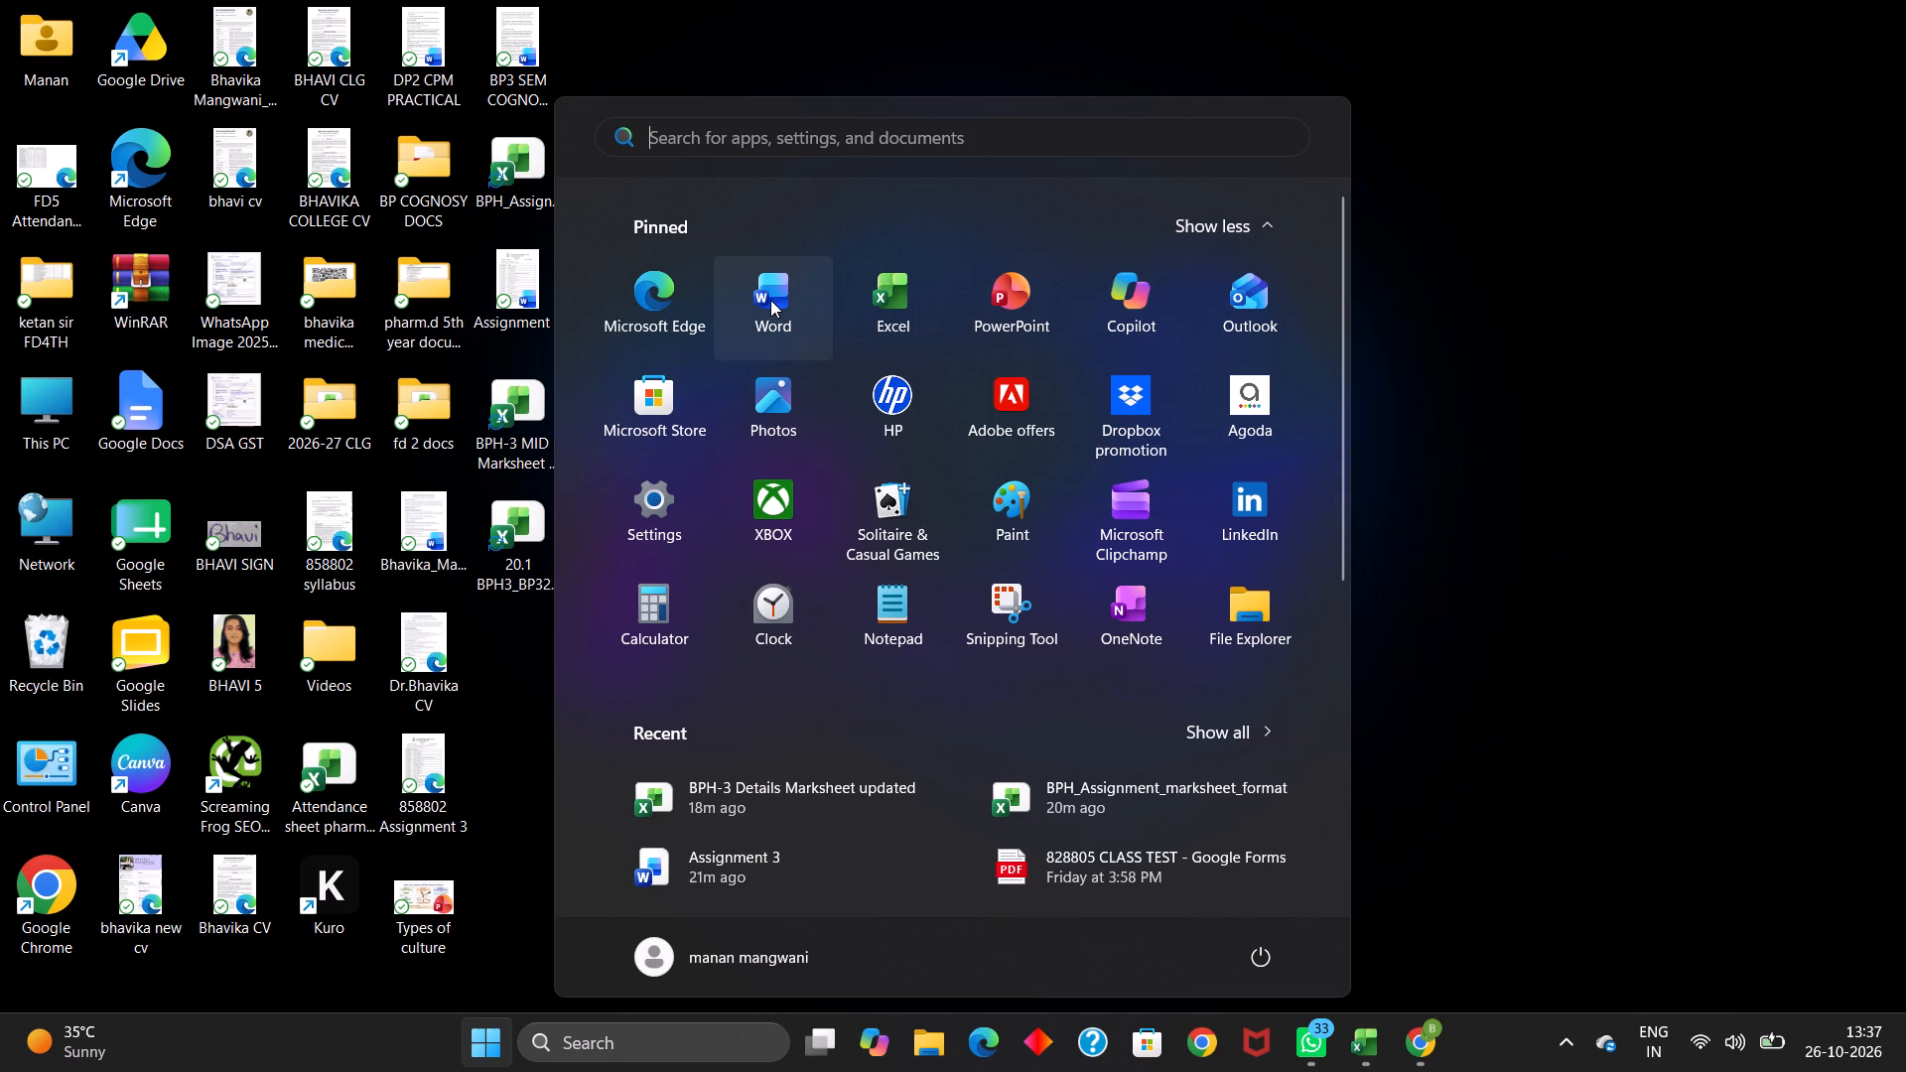
{"action": "left_click", "coordinate": [770, 300]}
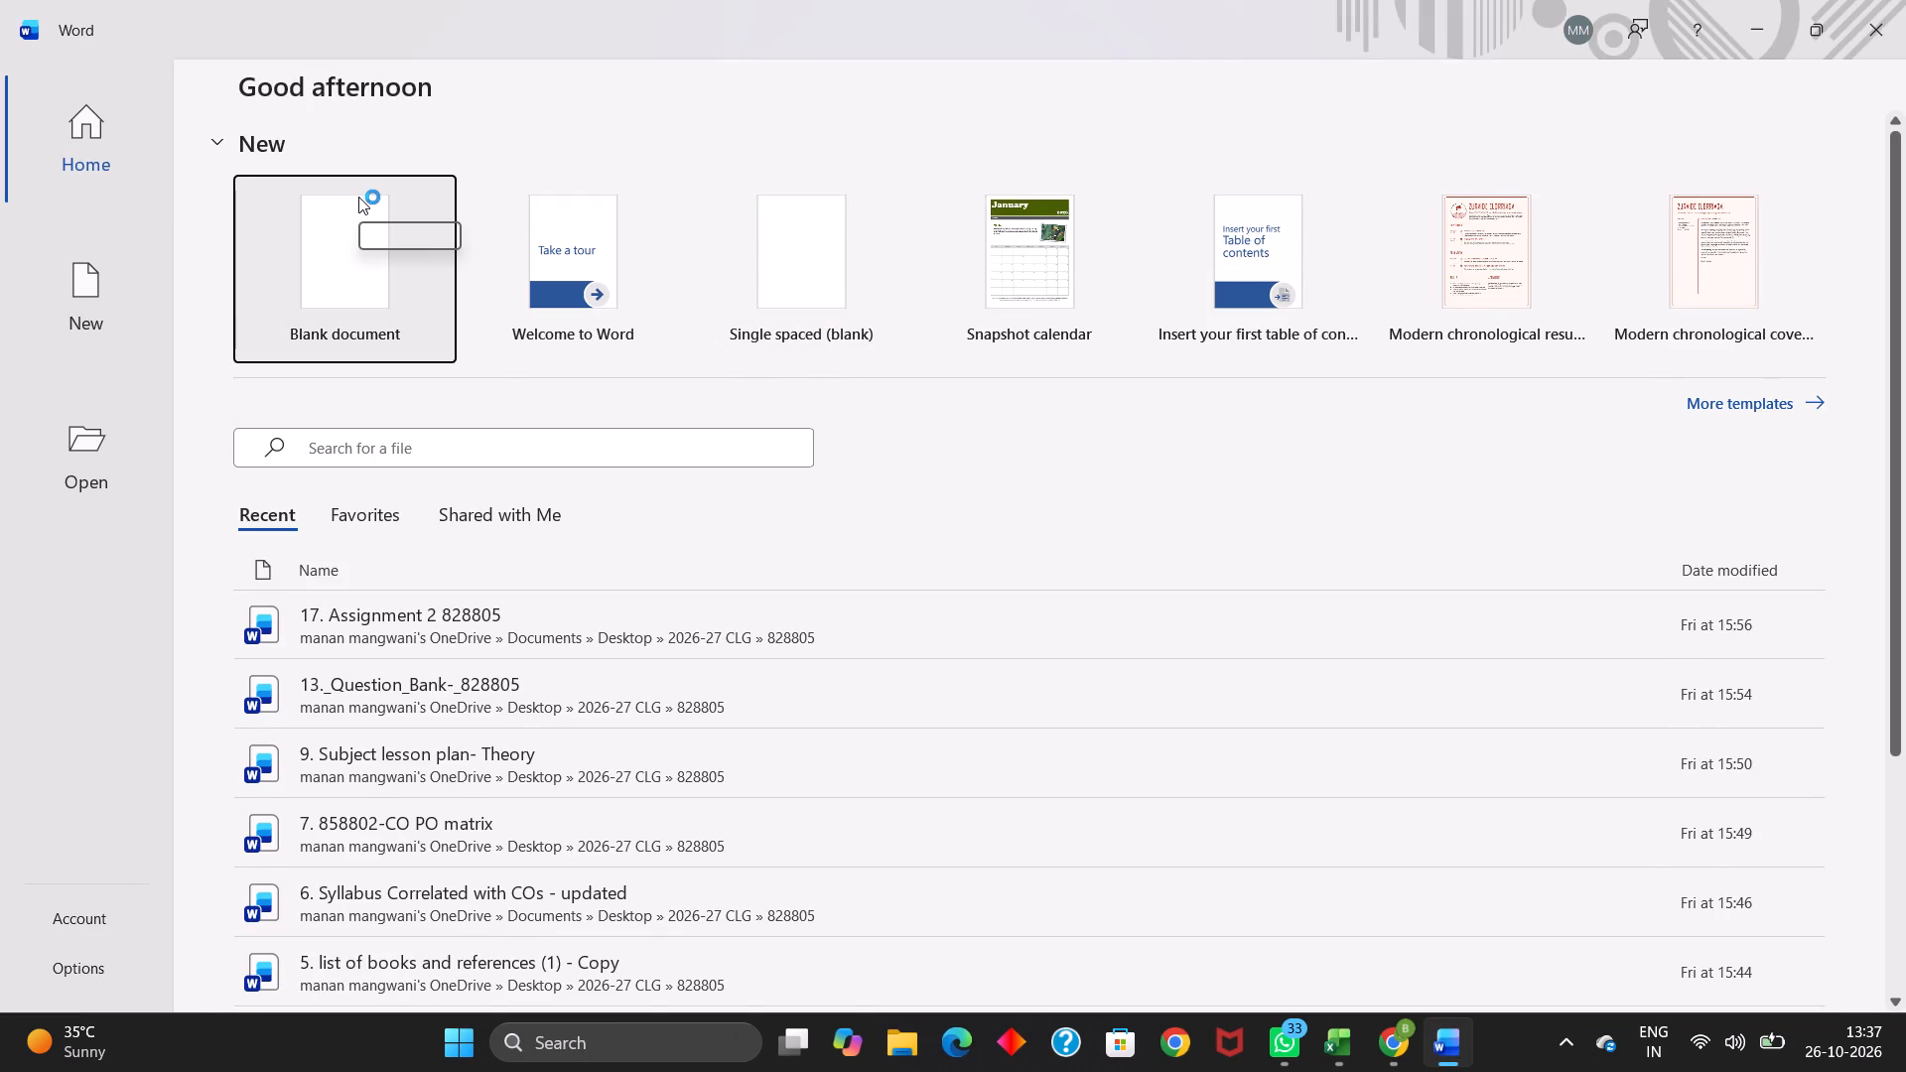
{"action": "left_click", "coordinate": [354, 255]}
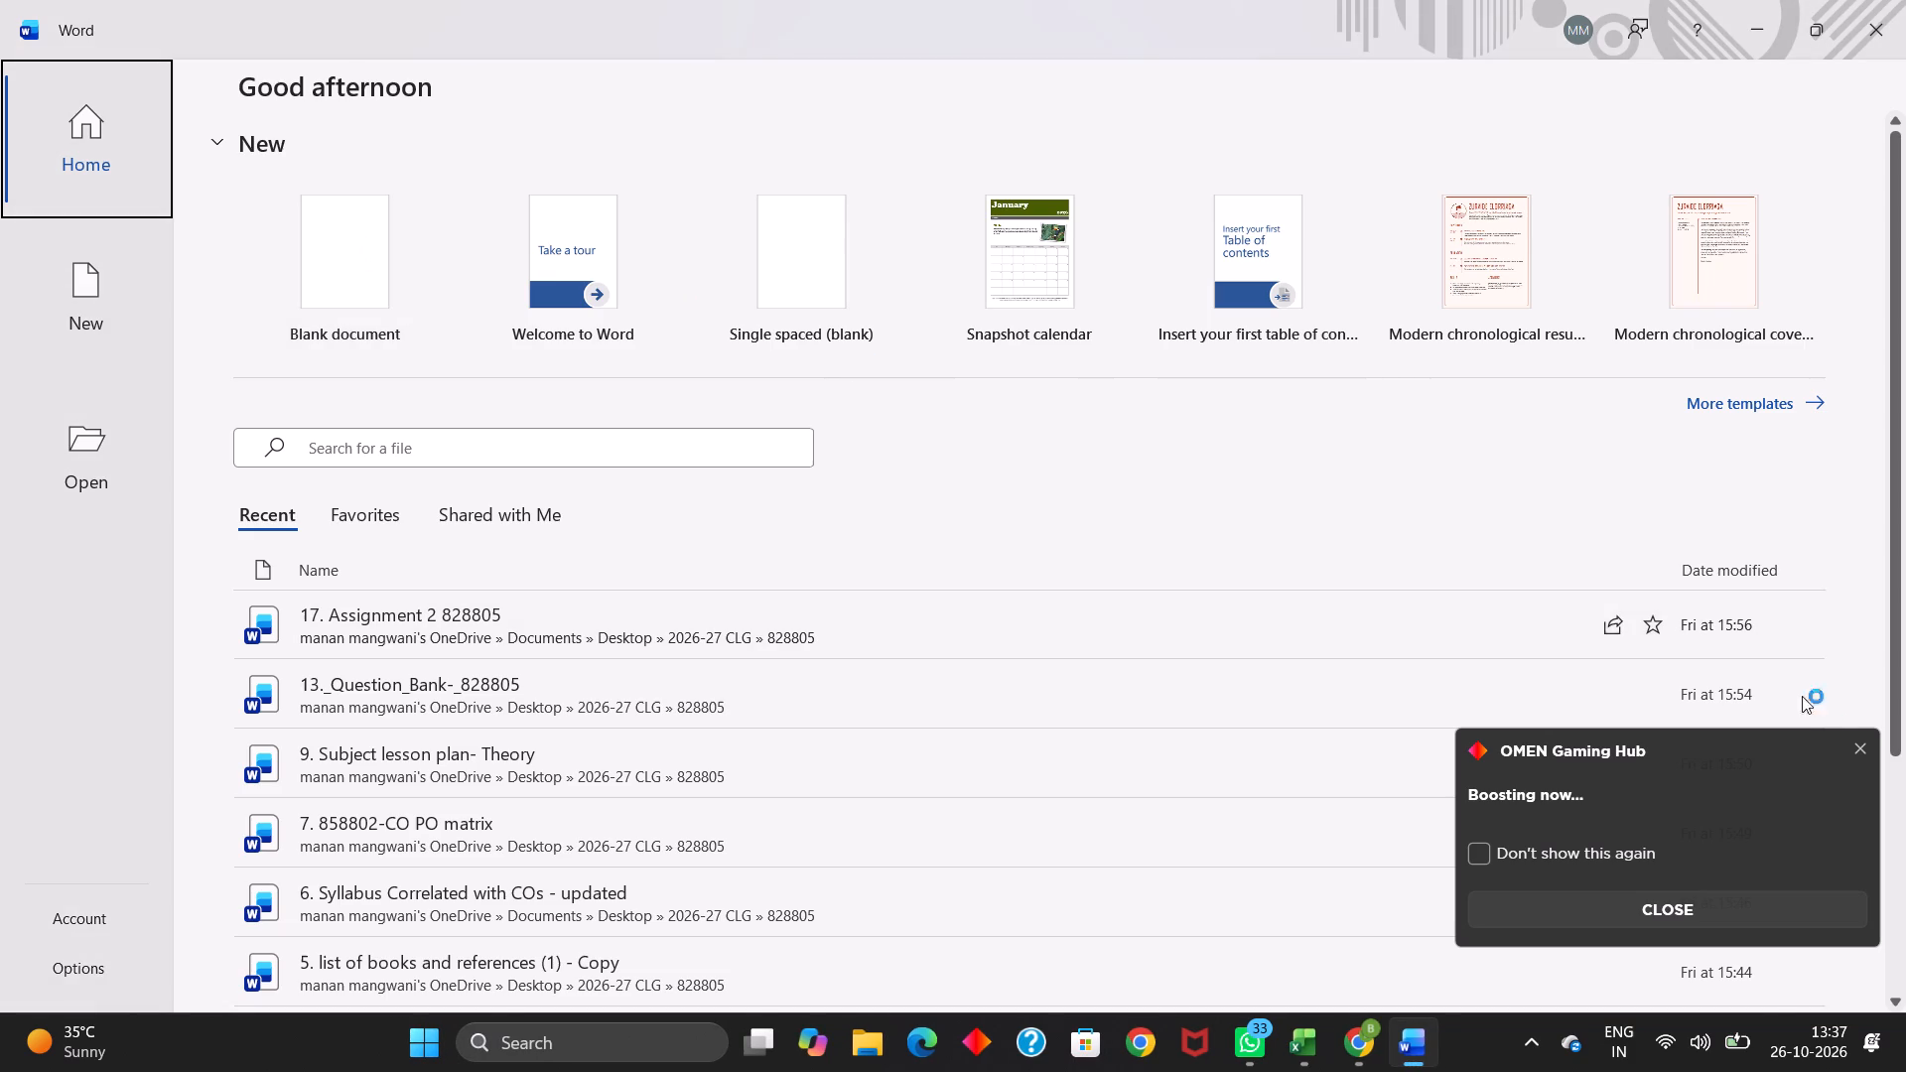
{"action": "left_click", "coordinate": [1853, 736]}
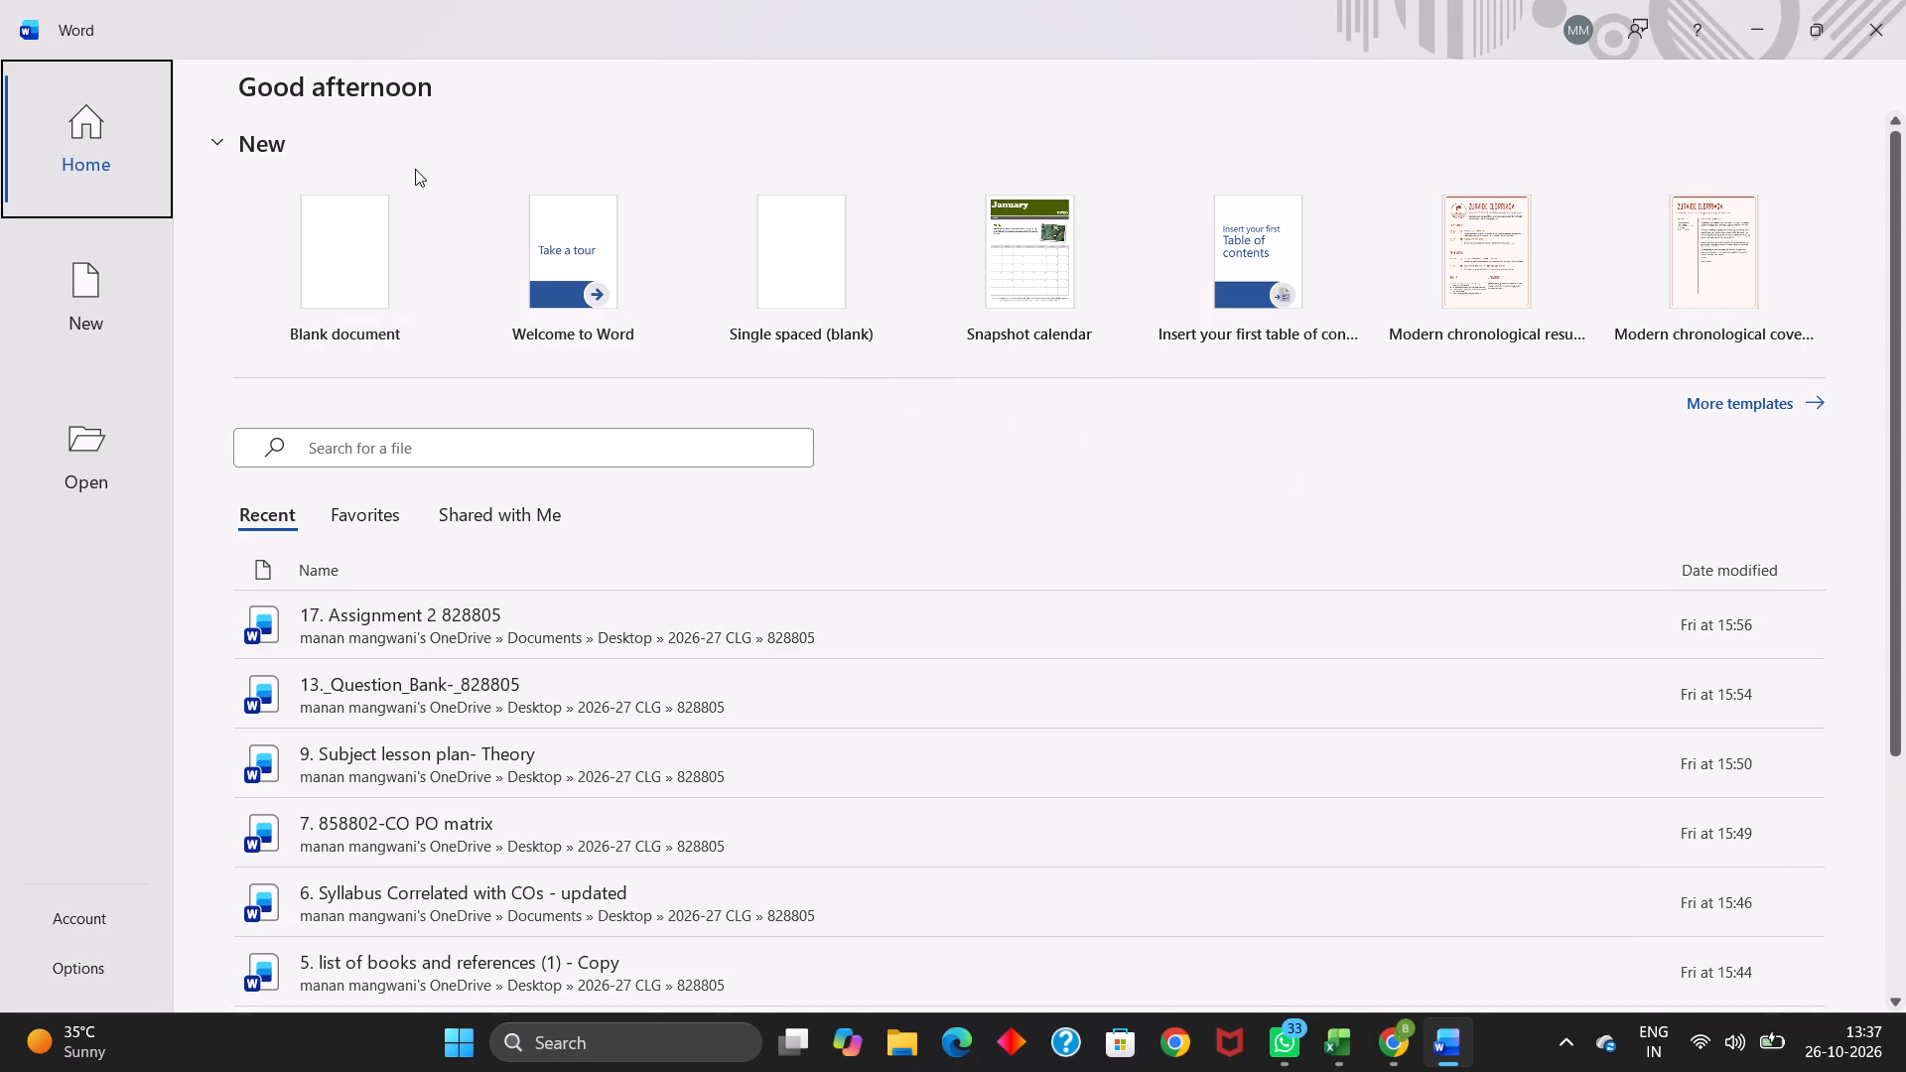
{"action": "double_click", "coordinate": [333, 255]}
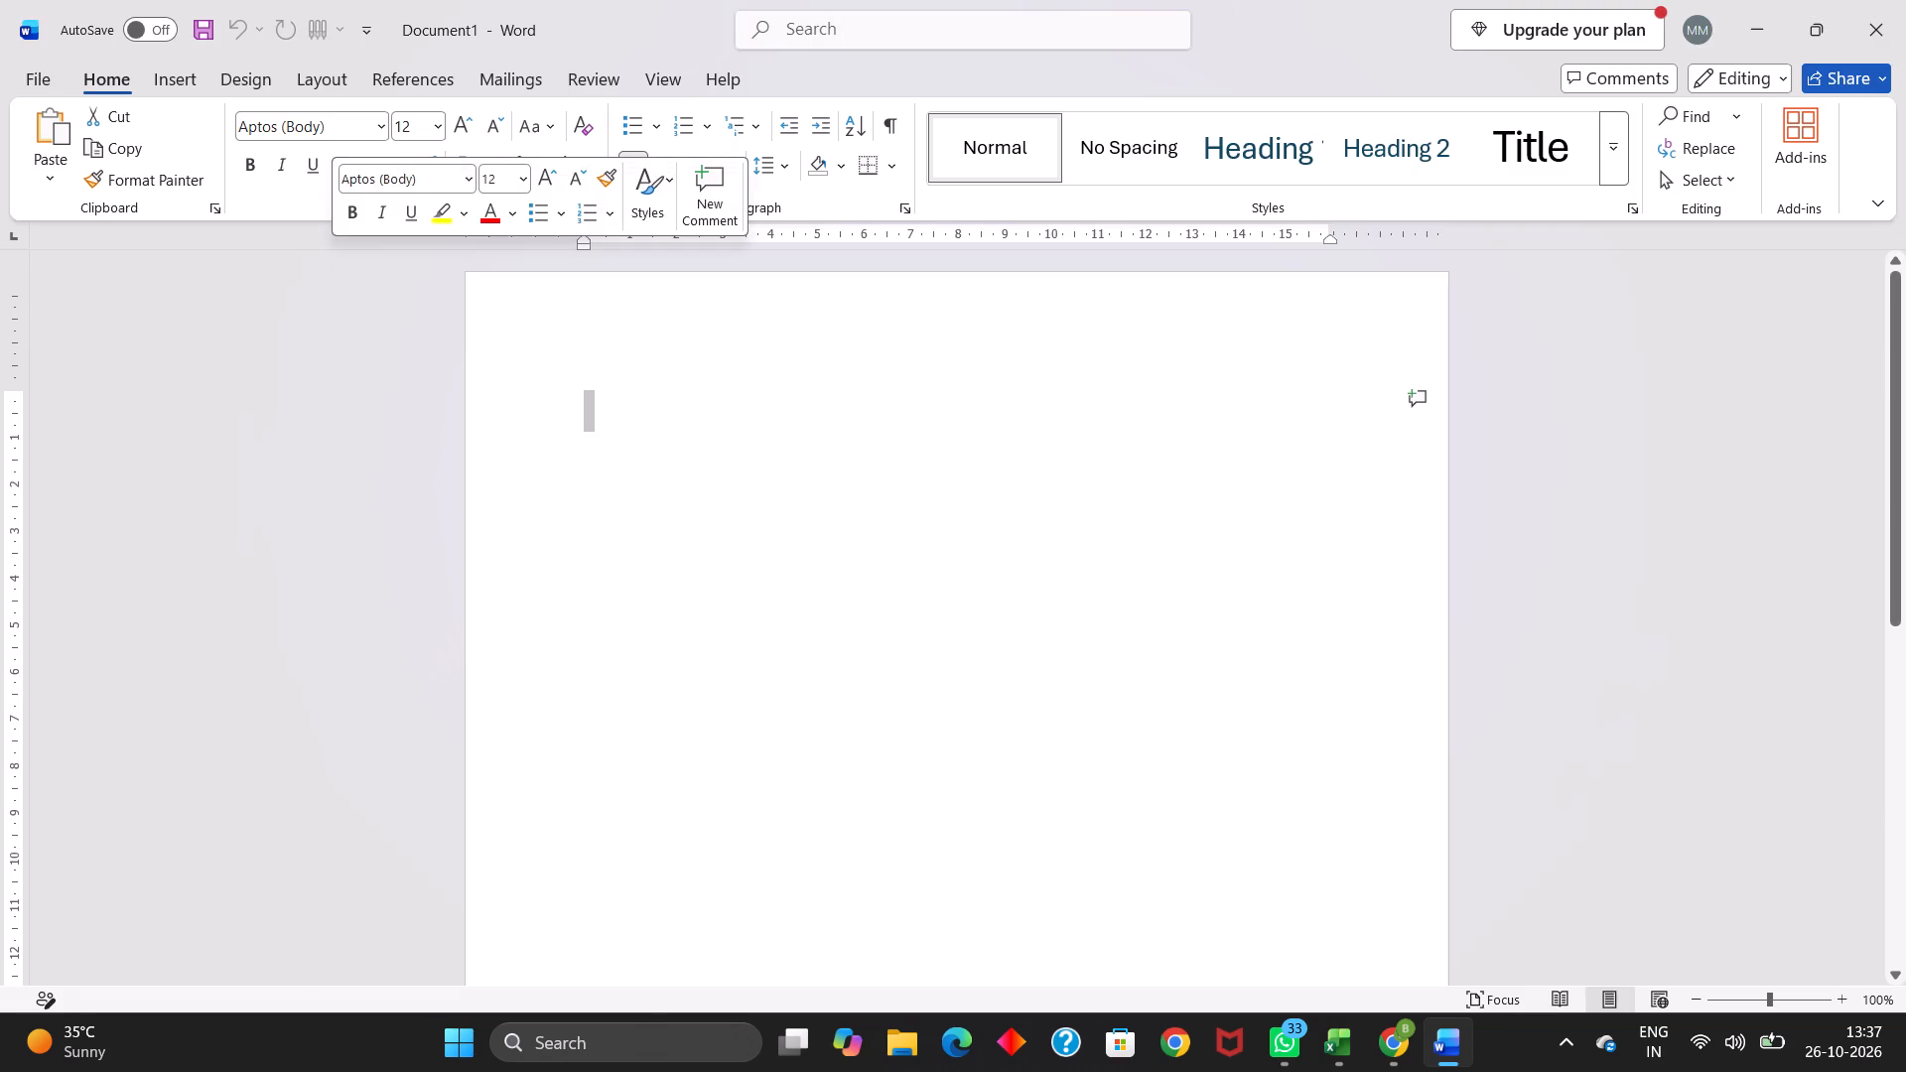
{"action": "left_click", "coordinate": [678, 581]}
{"action": "key", "text": "ctrl+v"}
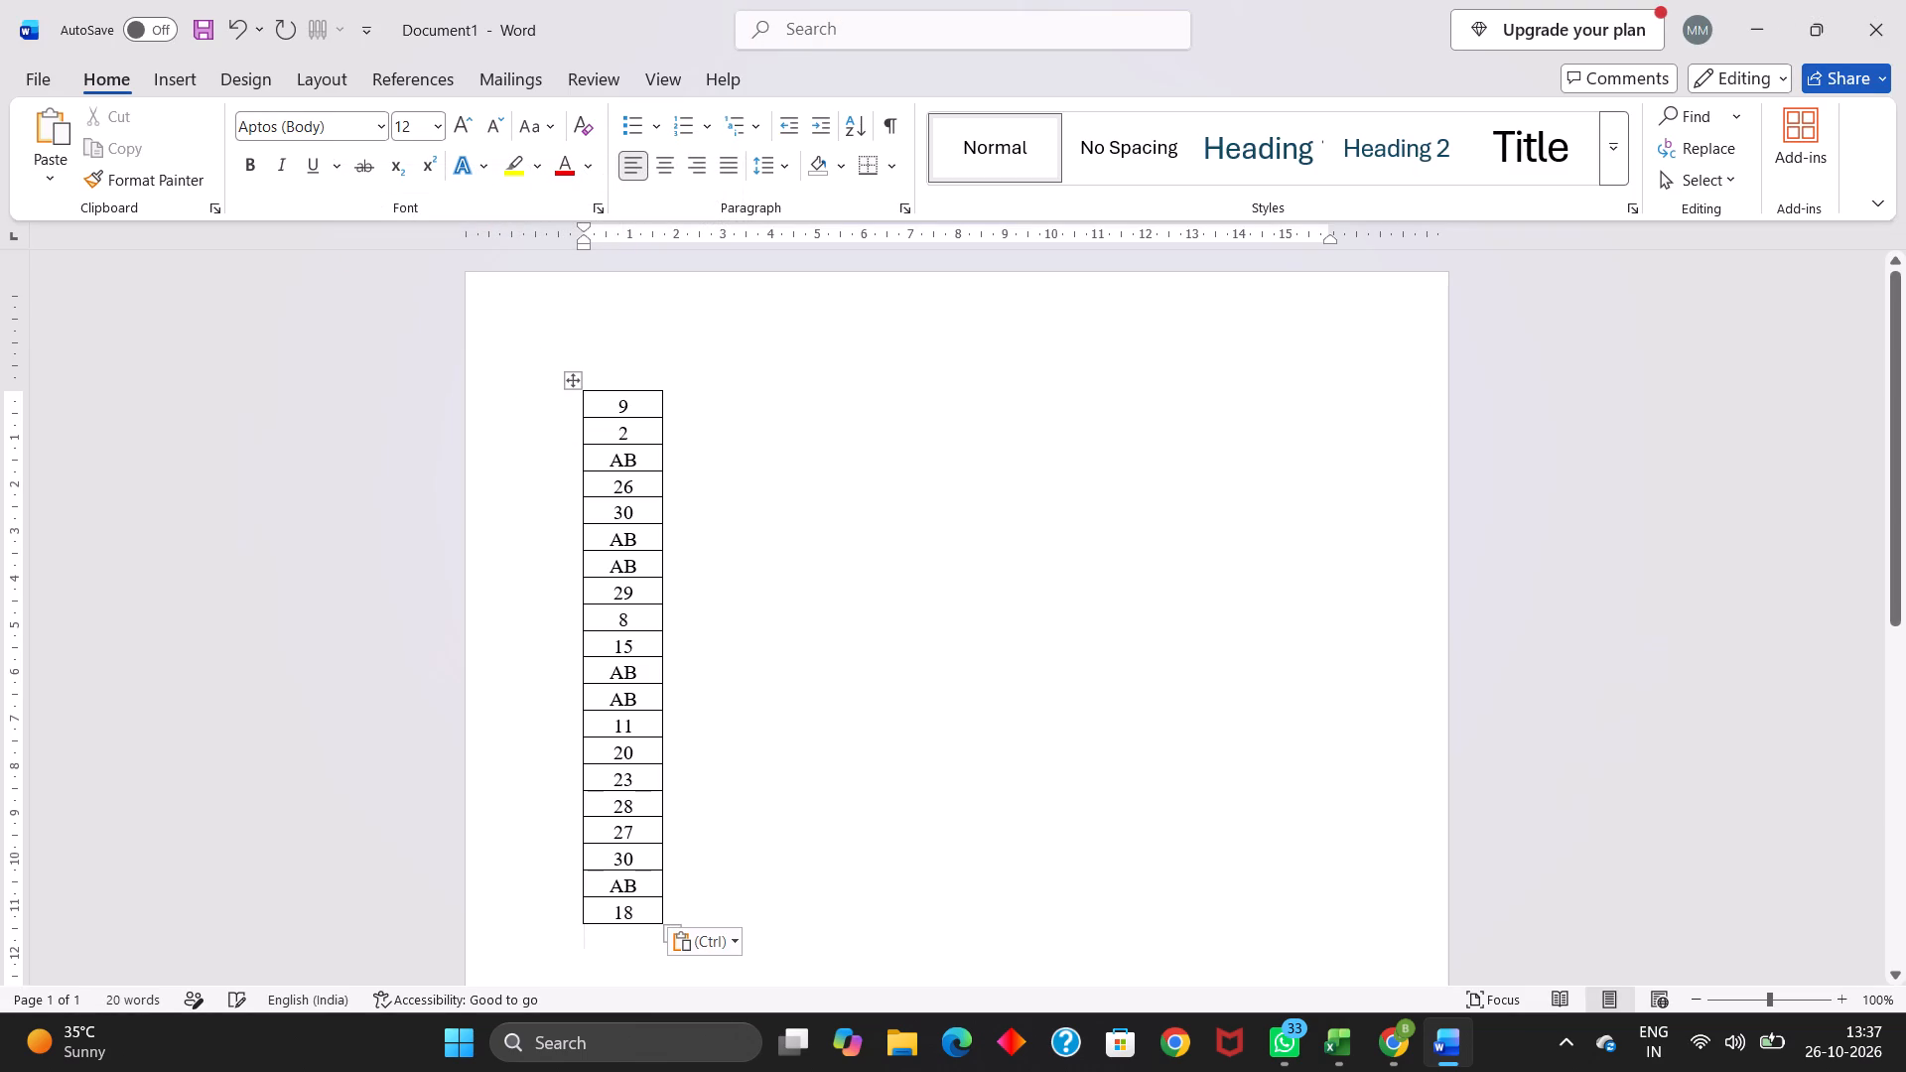
Copy all the pasted marks from the Word table into C11:C30 of the Mid Sem 1 column on the BP305TP (THEORY) Google sheet.
{"action": "left_click_drag", "start_coordinate": [617, 401], "coordinate": [632, 855]}
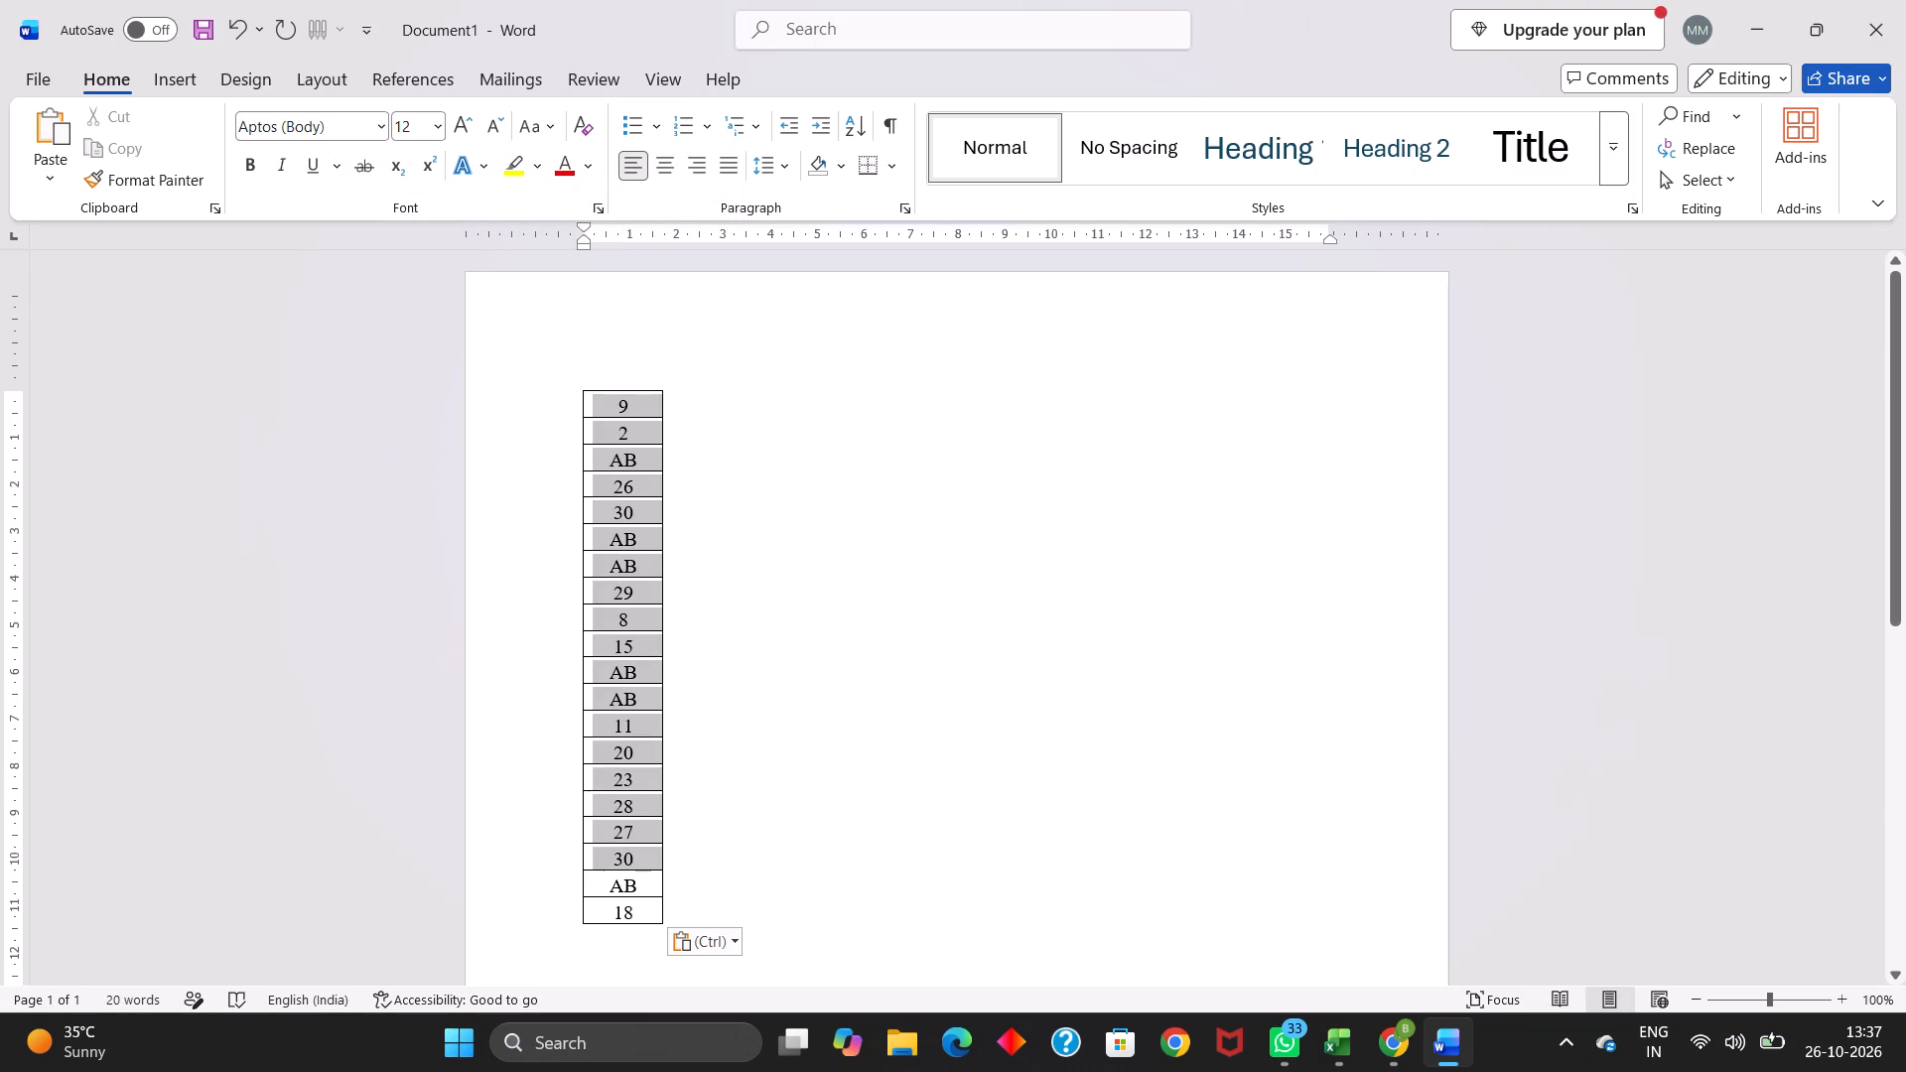
{"action": "left_click_drag", "start_coordinate": [632, 855], "coordinate": [648, 902]}
{"action": "key", "text": "ctrl+c"}
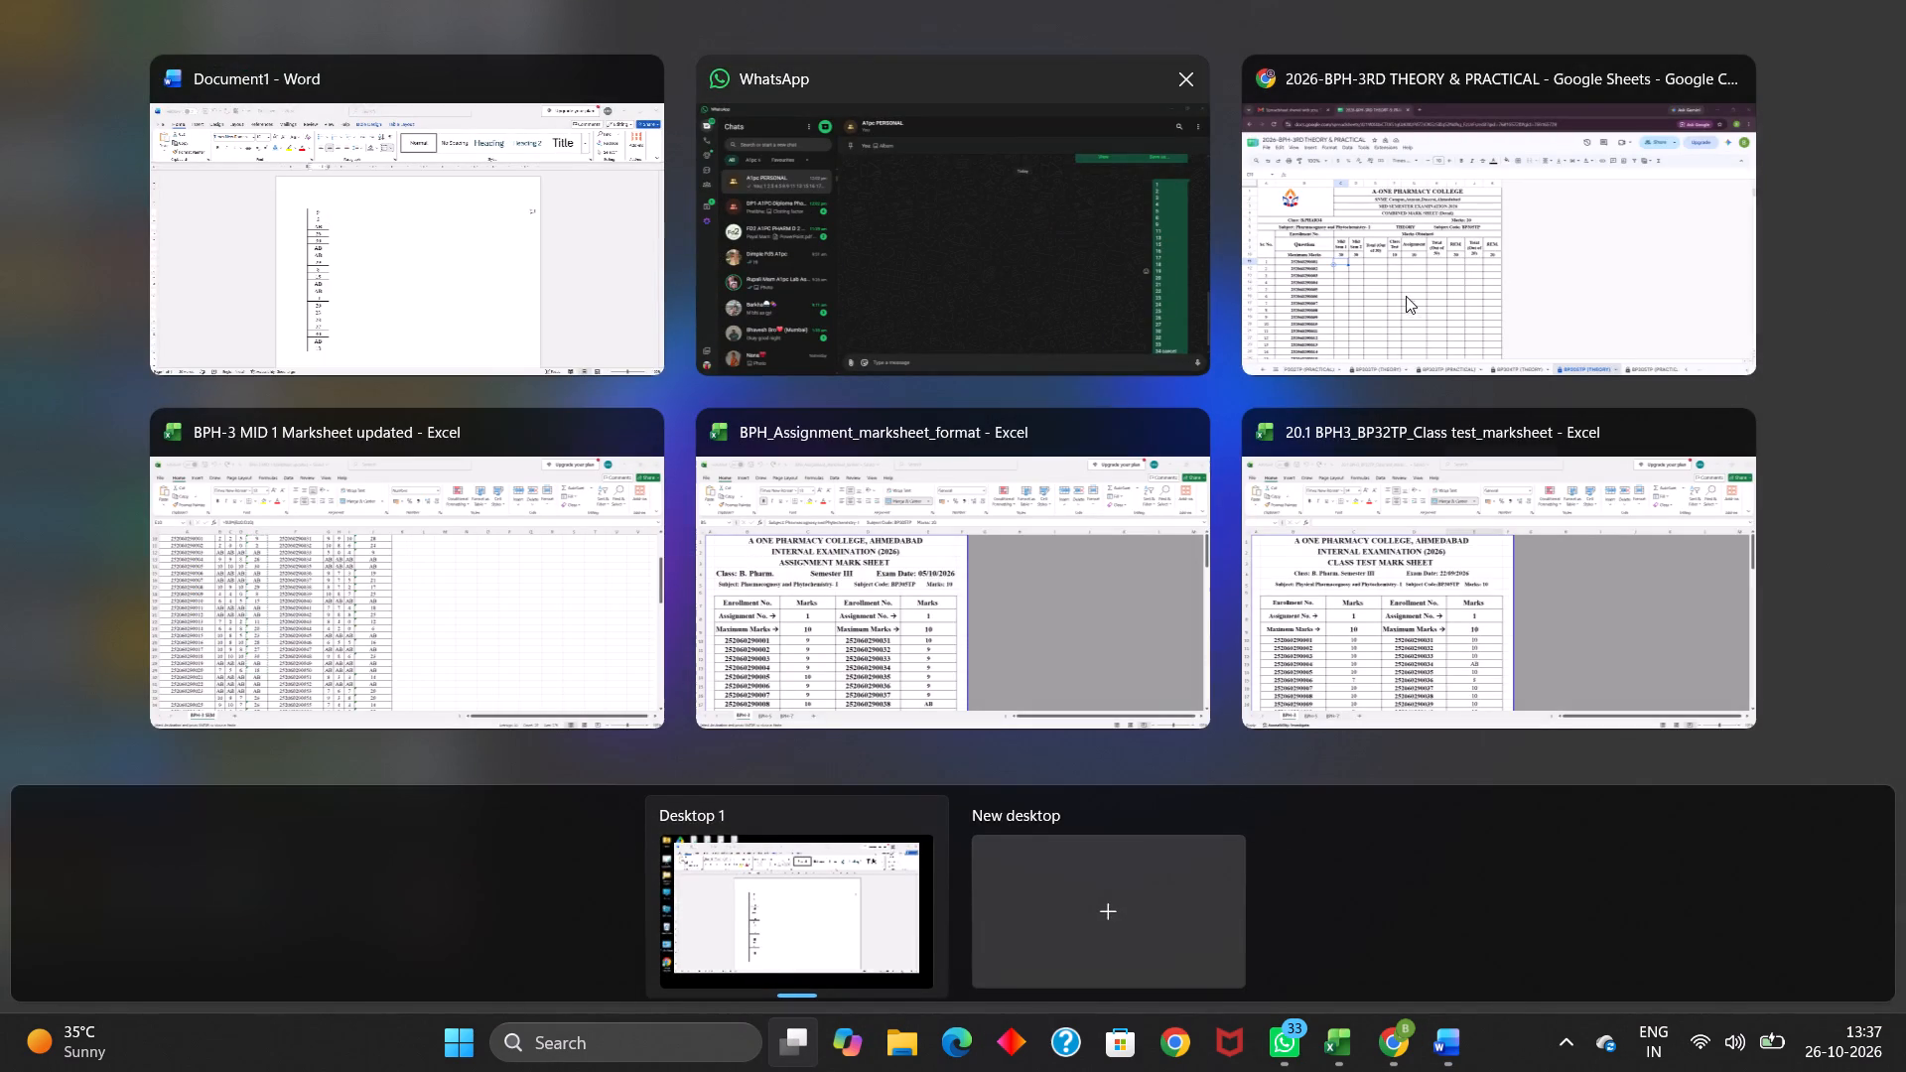
{"action": "left_click", "coordinate": [1406, 293]}
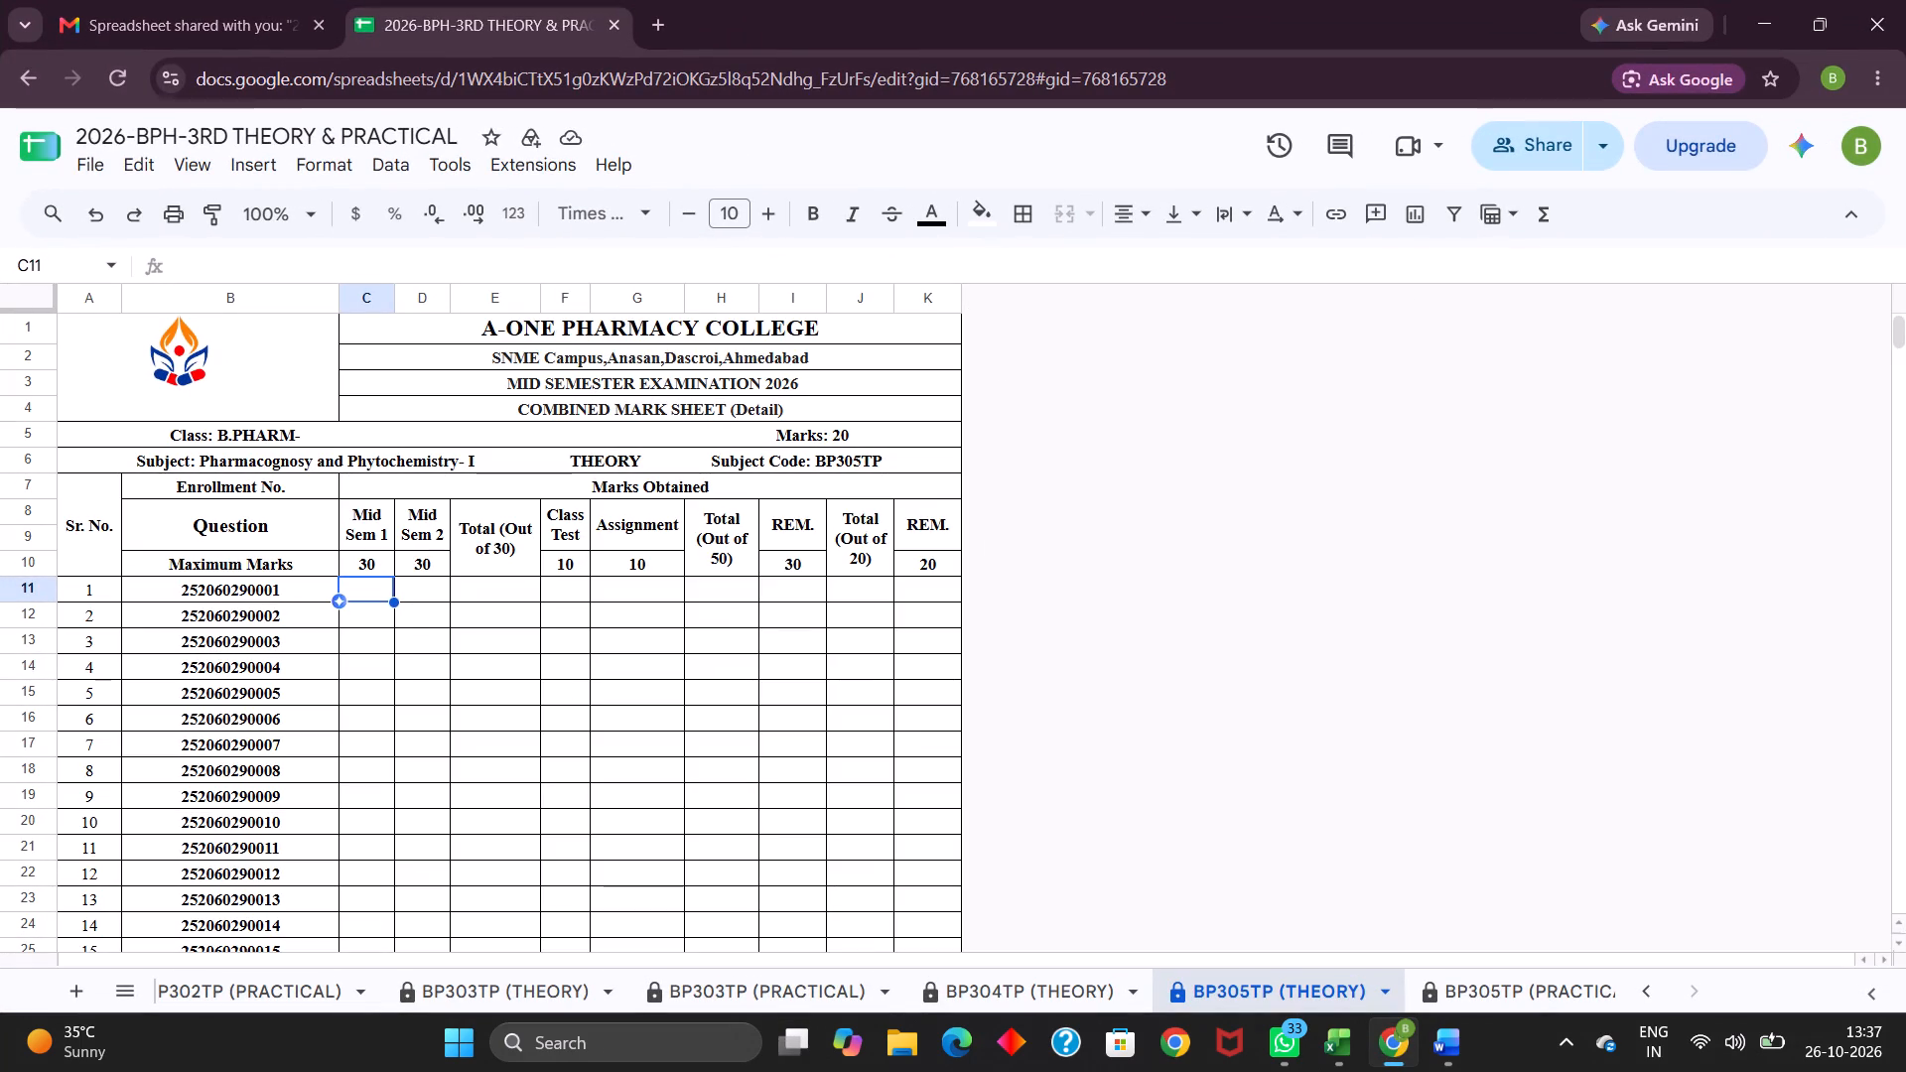
{"action": "left_click_drag", "start_coordinate": [358, 592], "coordinate": [376, 639]}
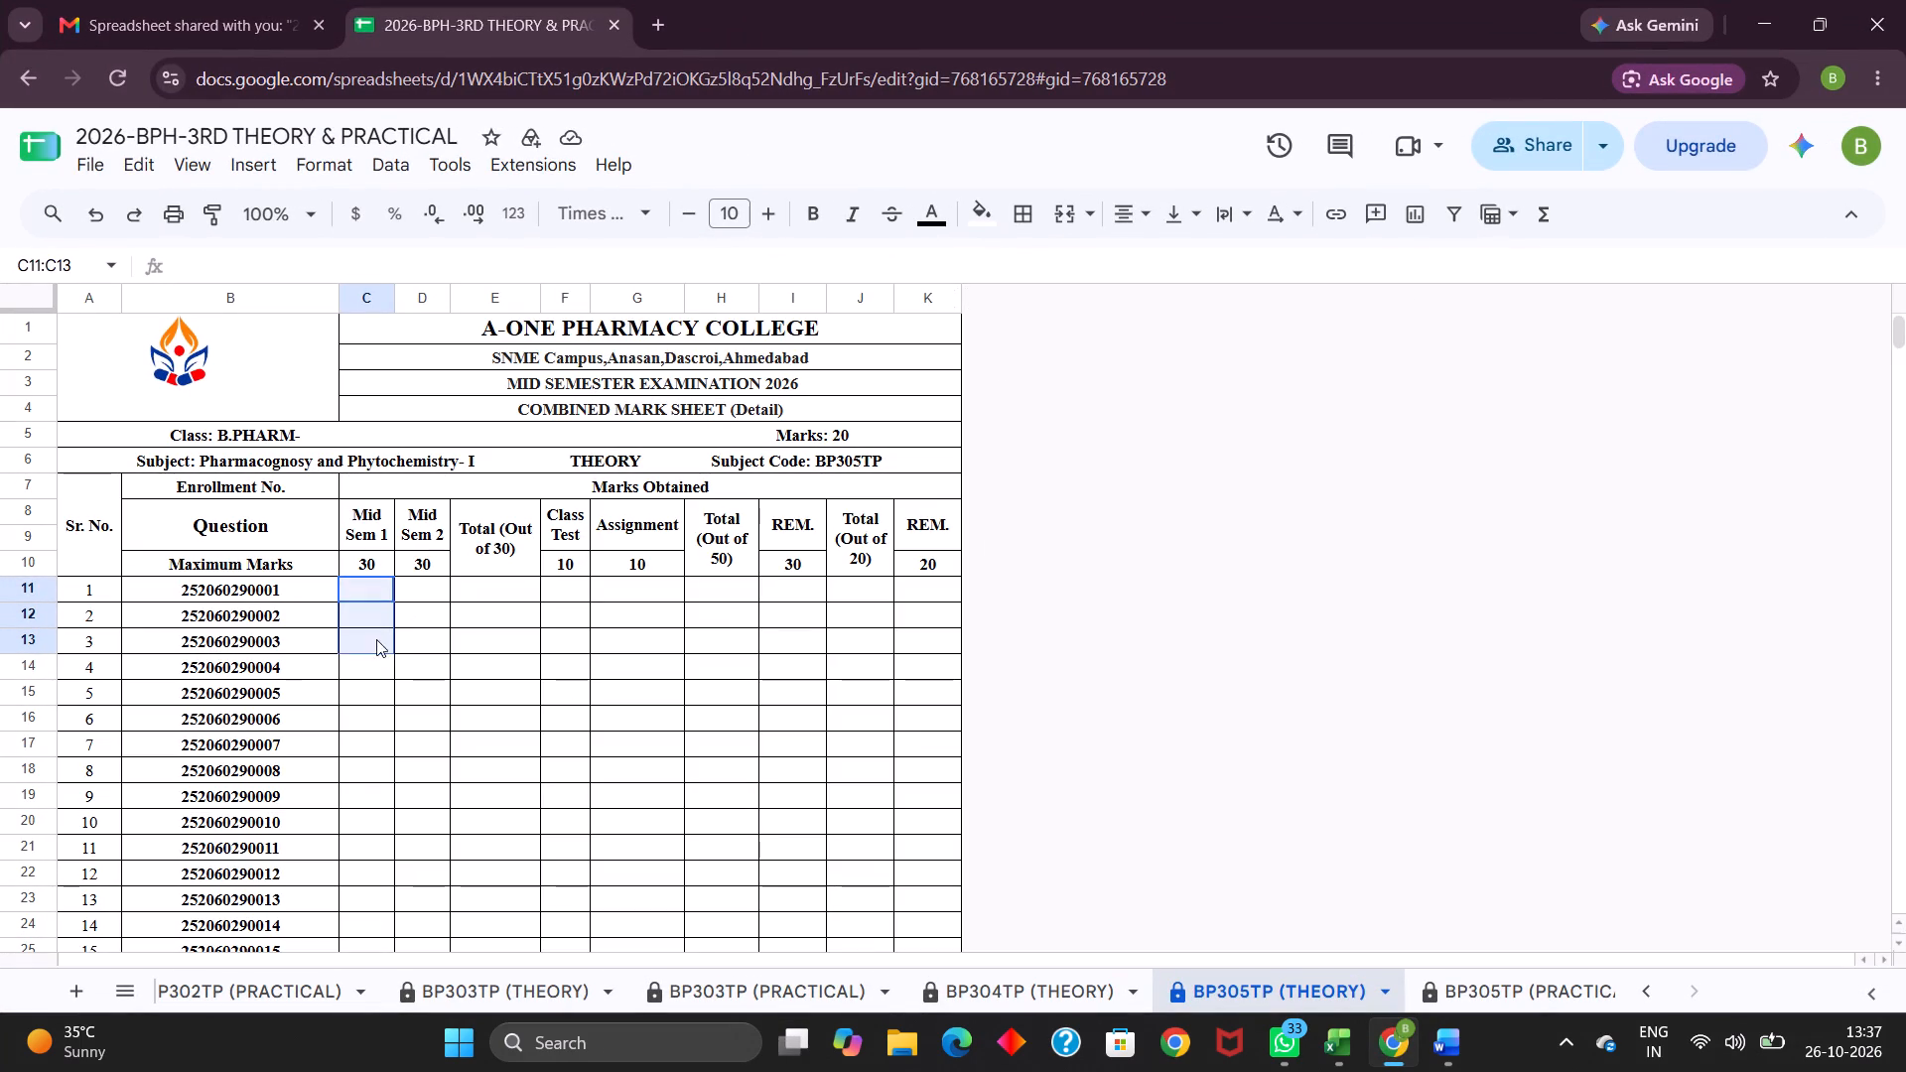
{"action": "left_click_drag", "start_coordinate": [376, 639], "coordinate": [380, 921]}
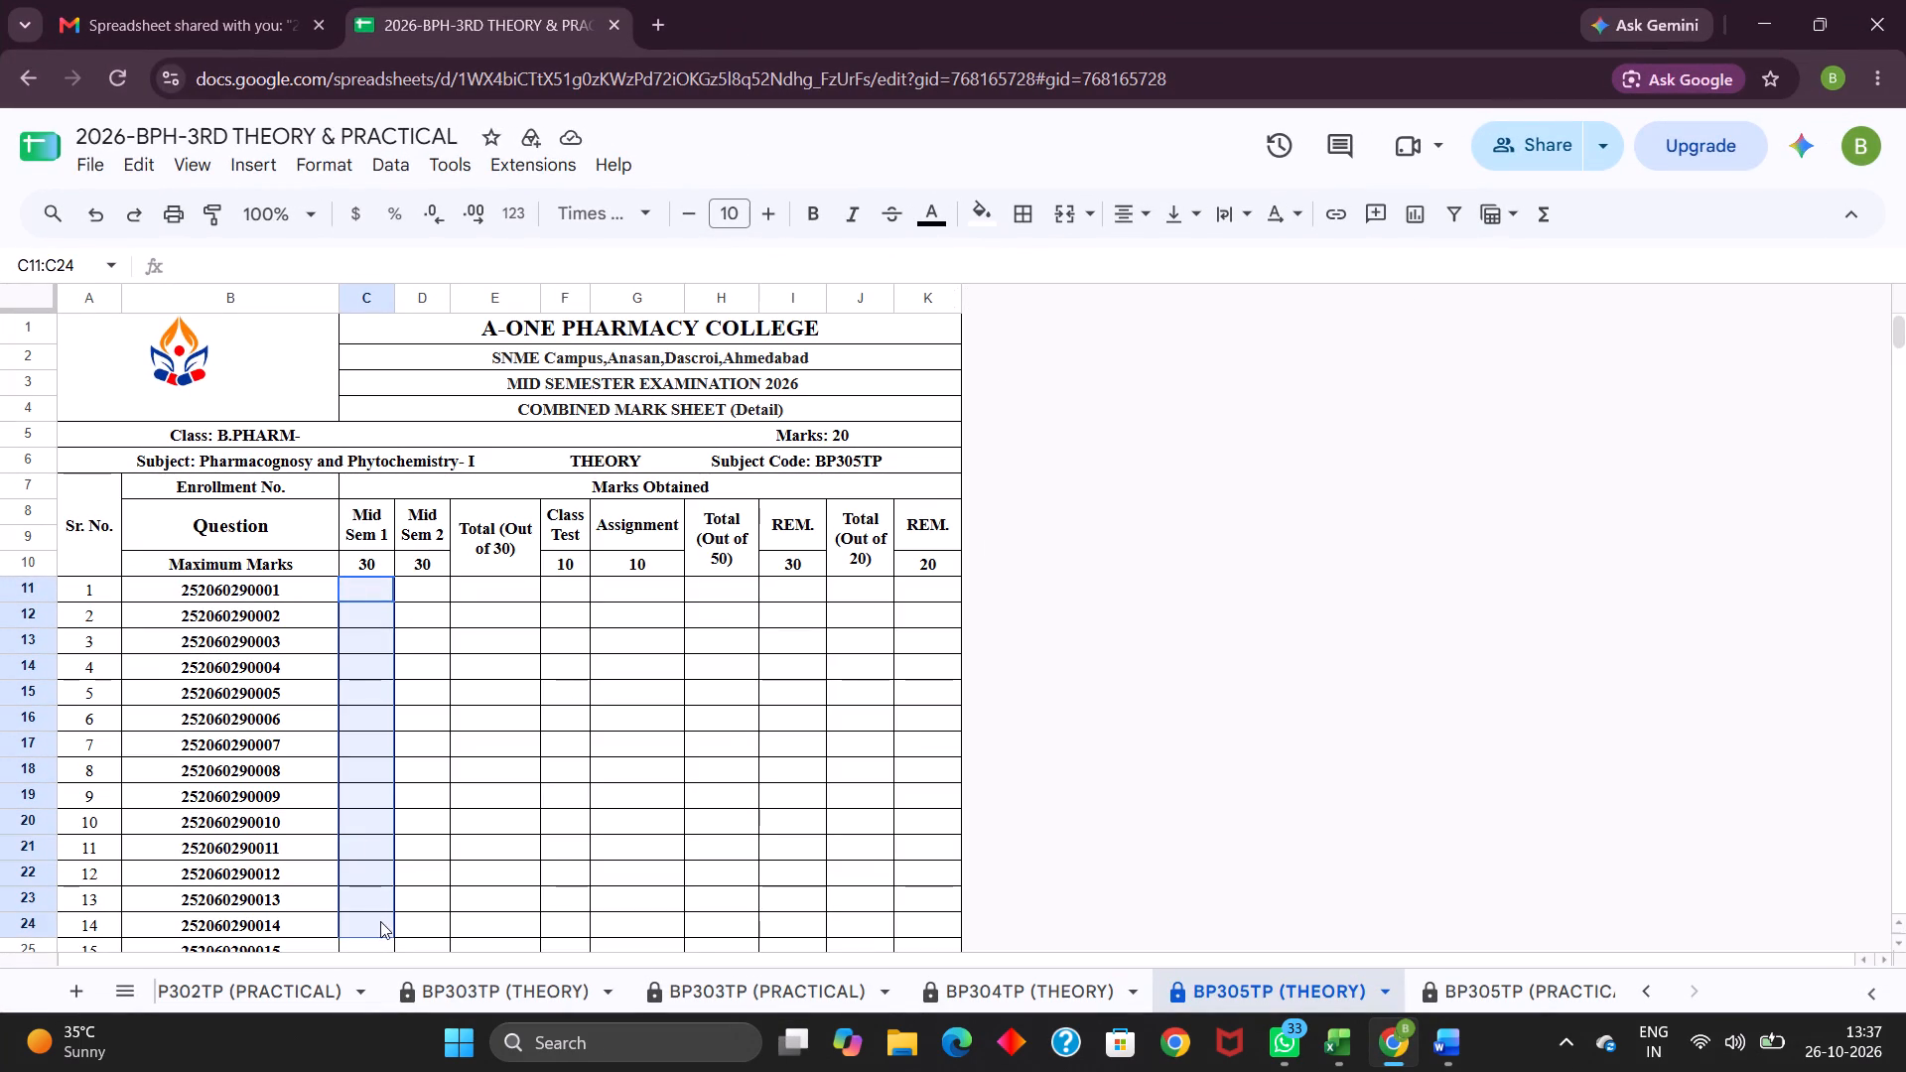
{"action": "left_click_drag", "start_coordinate": [380, 921], "coordinate": [372, 734]}
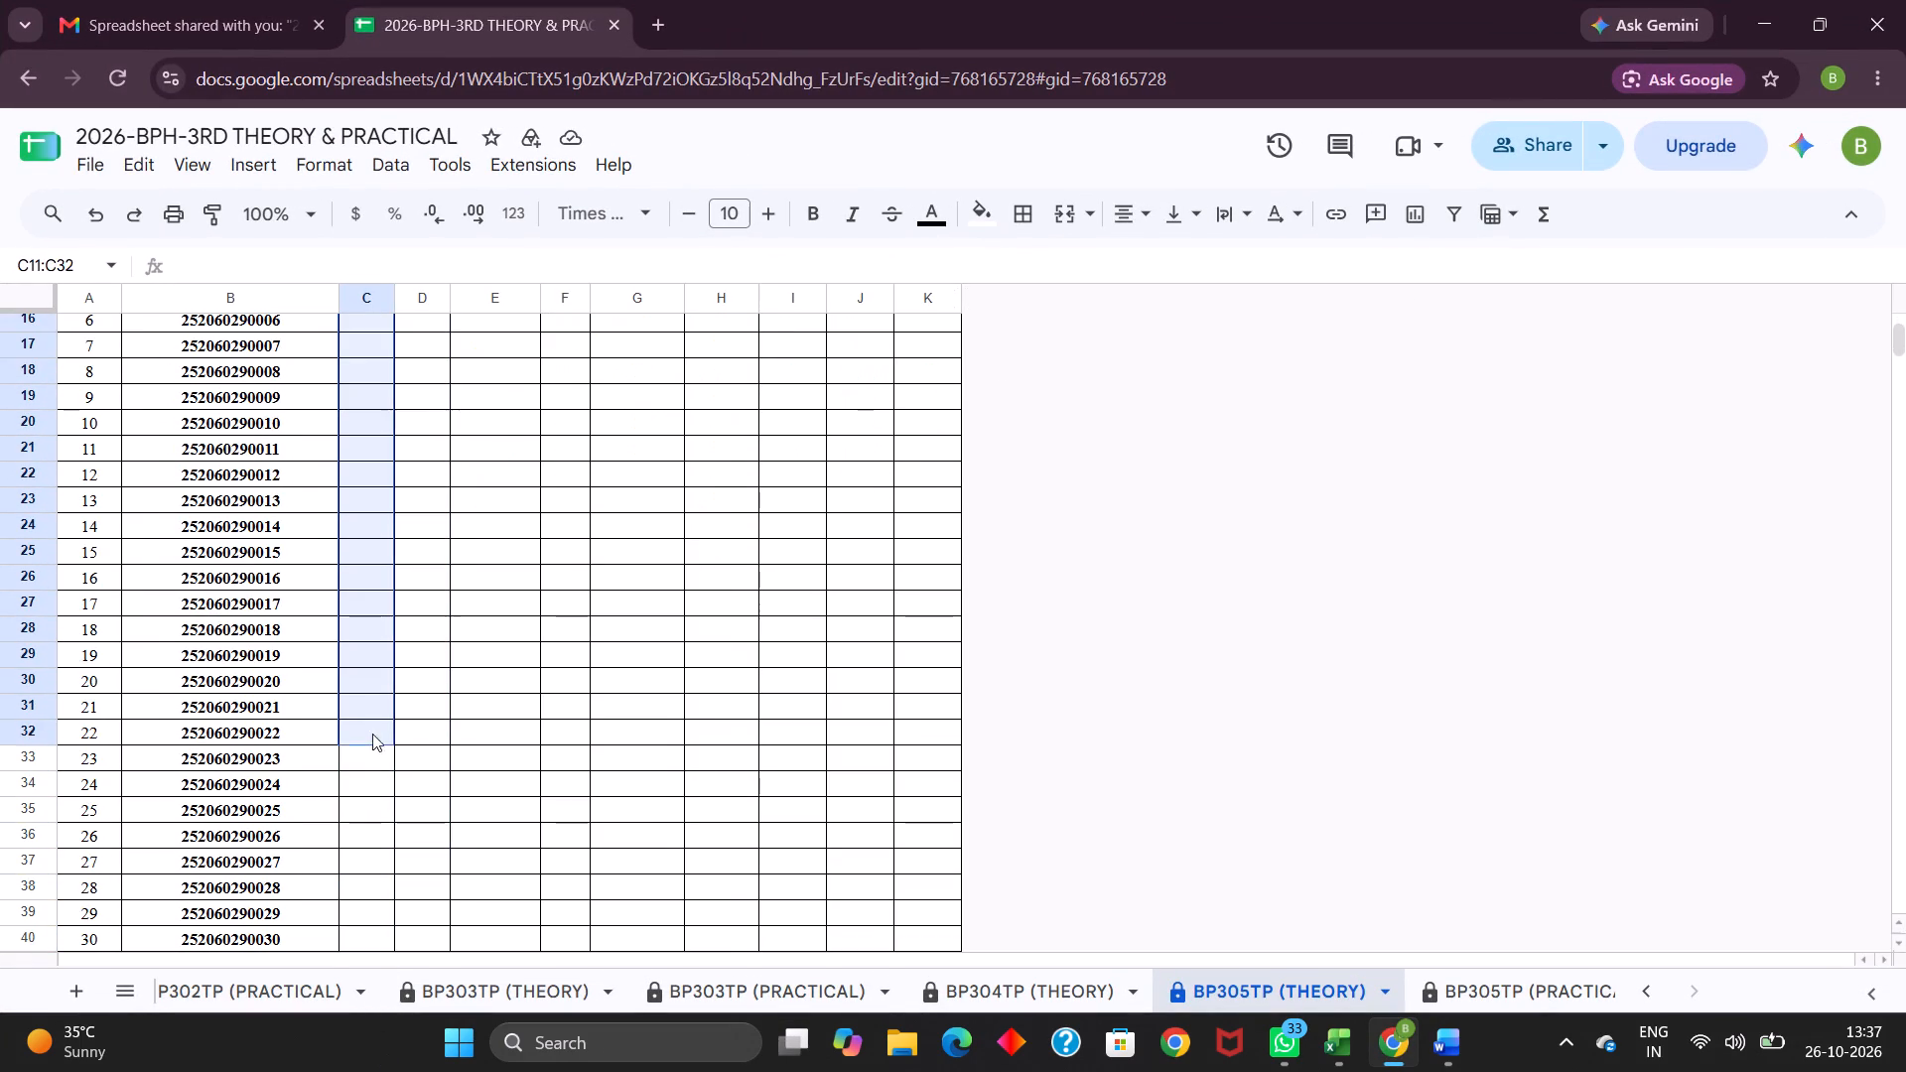
{"action": "left_click_drag", "start_coordinate": [372, 734], "coordinate": [358, 682]}
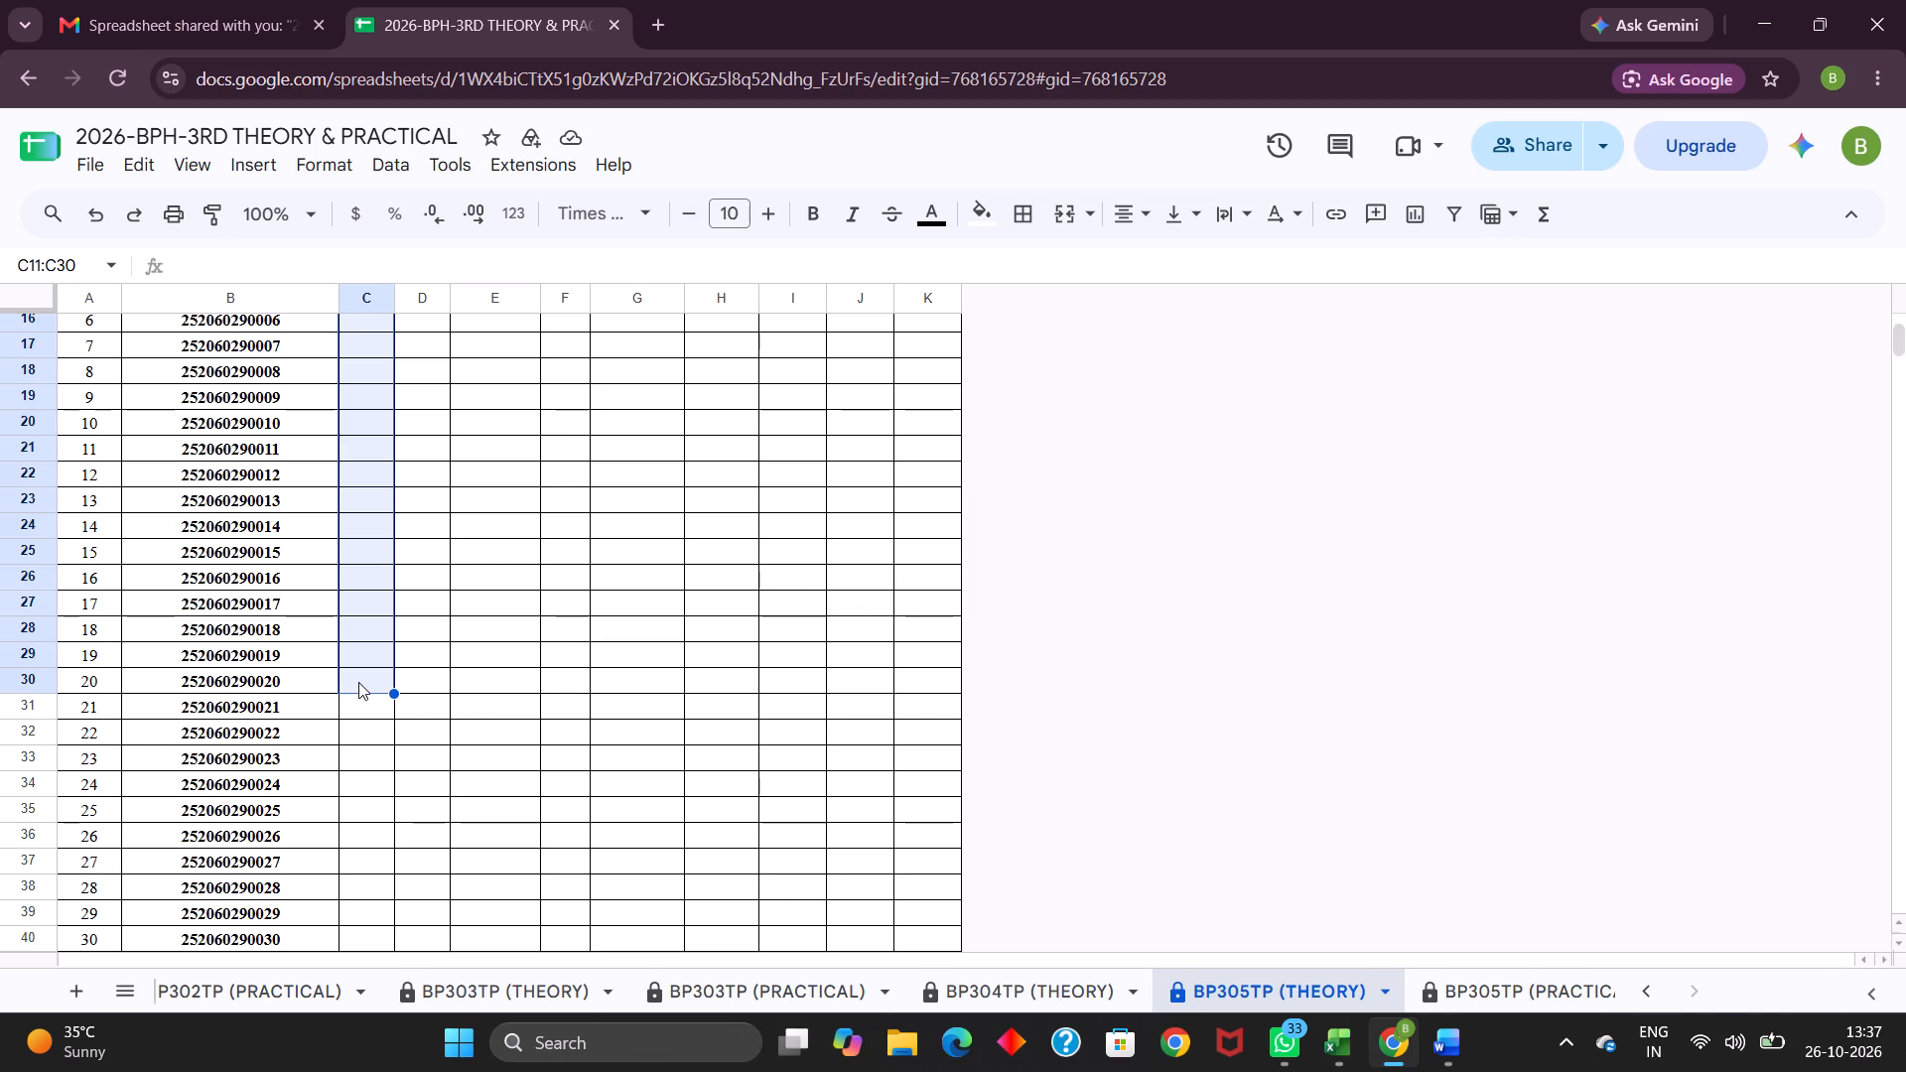
{"action": "key", "text": "ctrl+v"}
{"action": "left_click", "coordinate": [472, 619]}
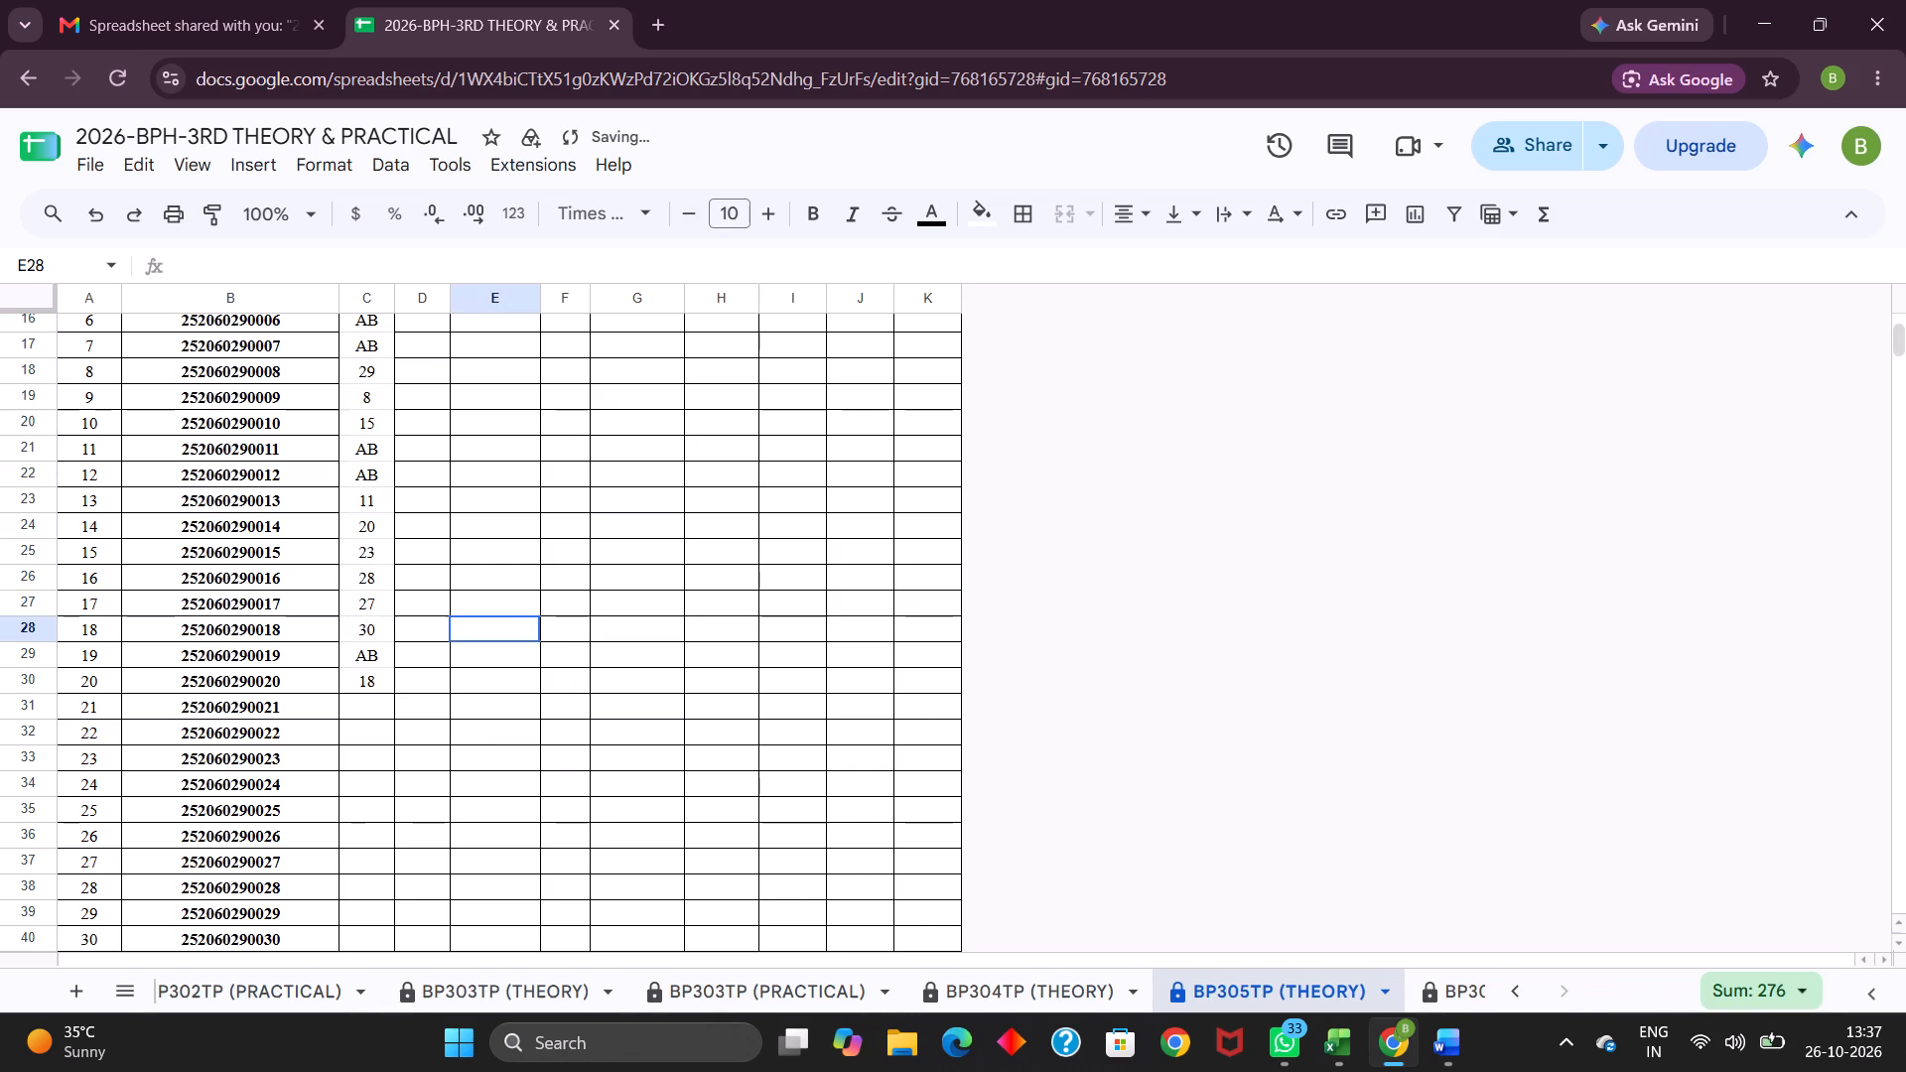
Apply all borders to the Mid Sem 1 marks in C11:C30 of BP305TP (THEORY).
{"action": "scroll", "coordinate": [376, 533], "scroll_direction": "up", "scroll_amount": 2}
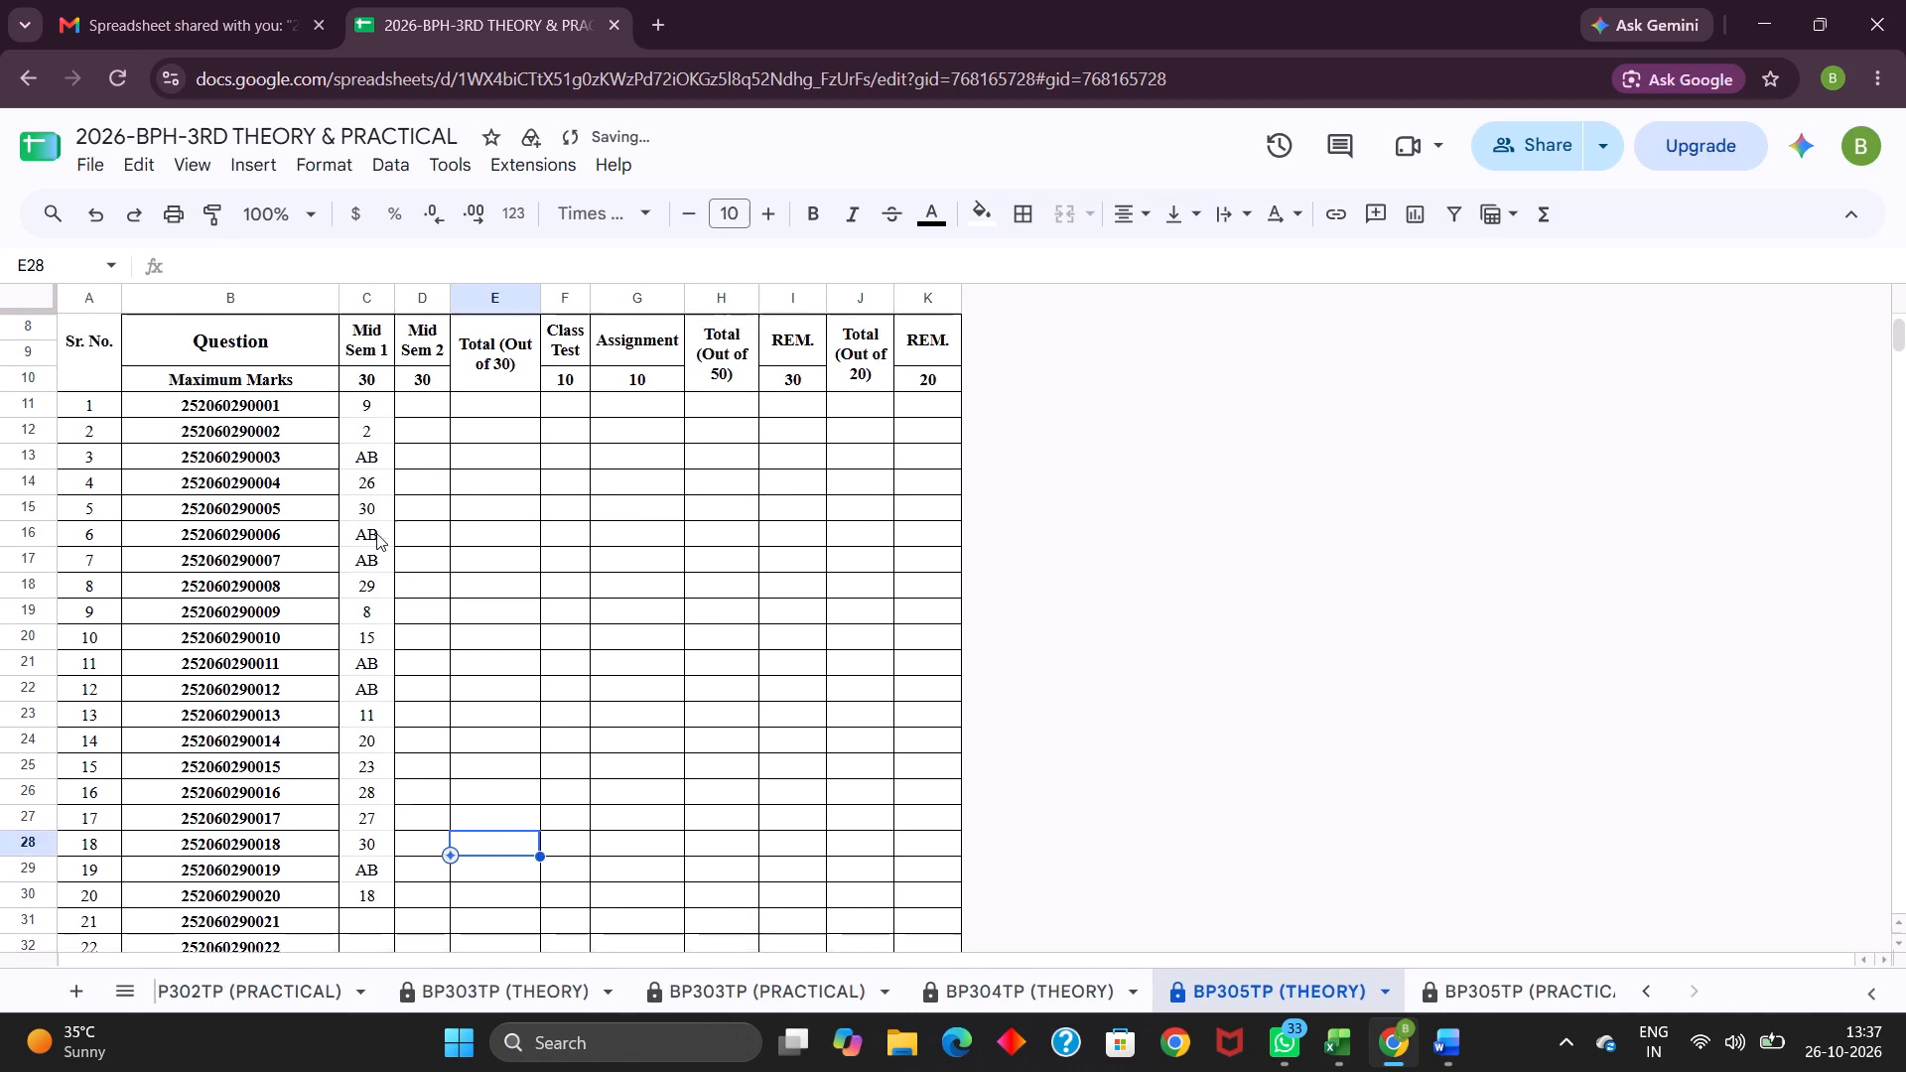
{"action": "scroll", "coordinate": [376, 533], "scroll_direction": "up", "scroll_amount": 1}
{"action": "scroll", "coordinate": [376, 533], "scroll_direction": "down", "scroll_amount": 1}
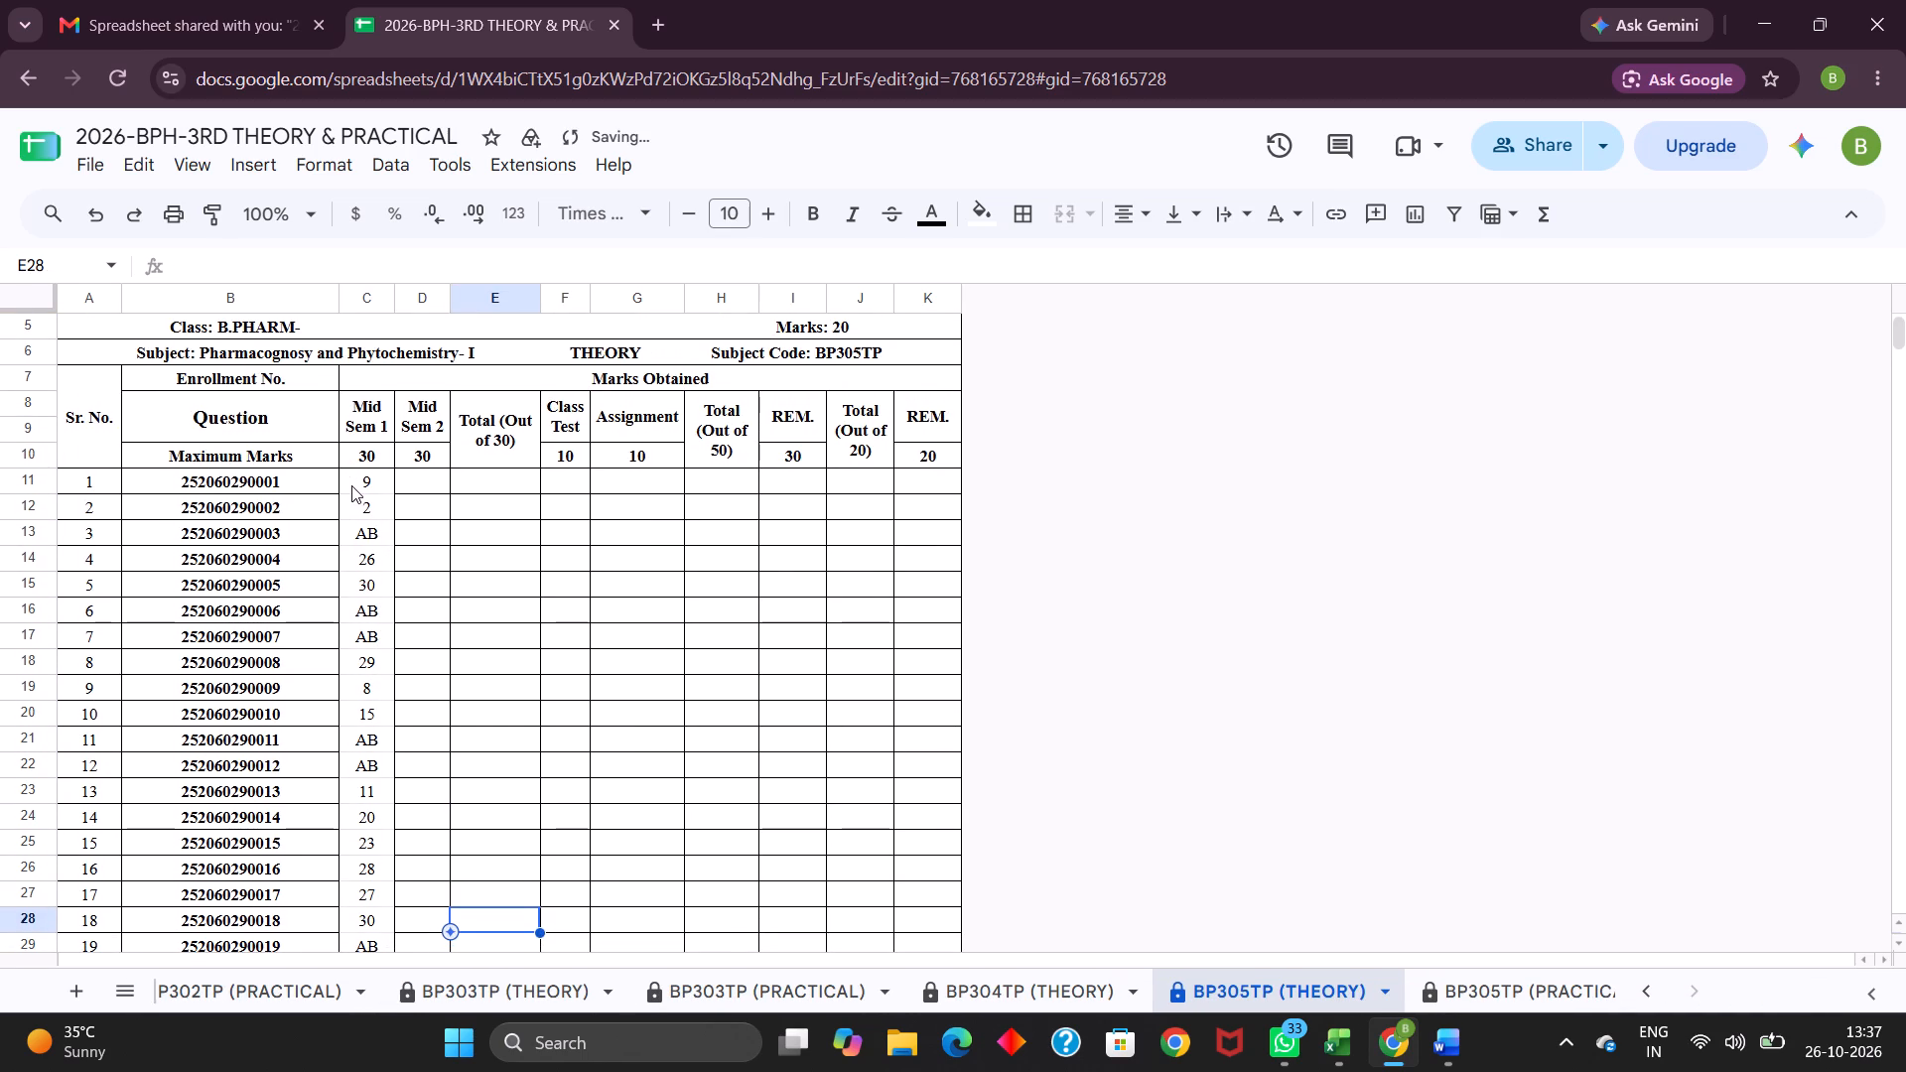
{"action": "double_click", "coordinate": [351, 485]}
{"action": "left_click", "coordinate": [351, 485]}
{"action": "left_click_drag", "start_coordinate": [351, 485], "coordinate": [377, 607]}
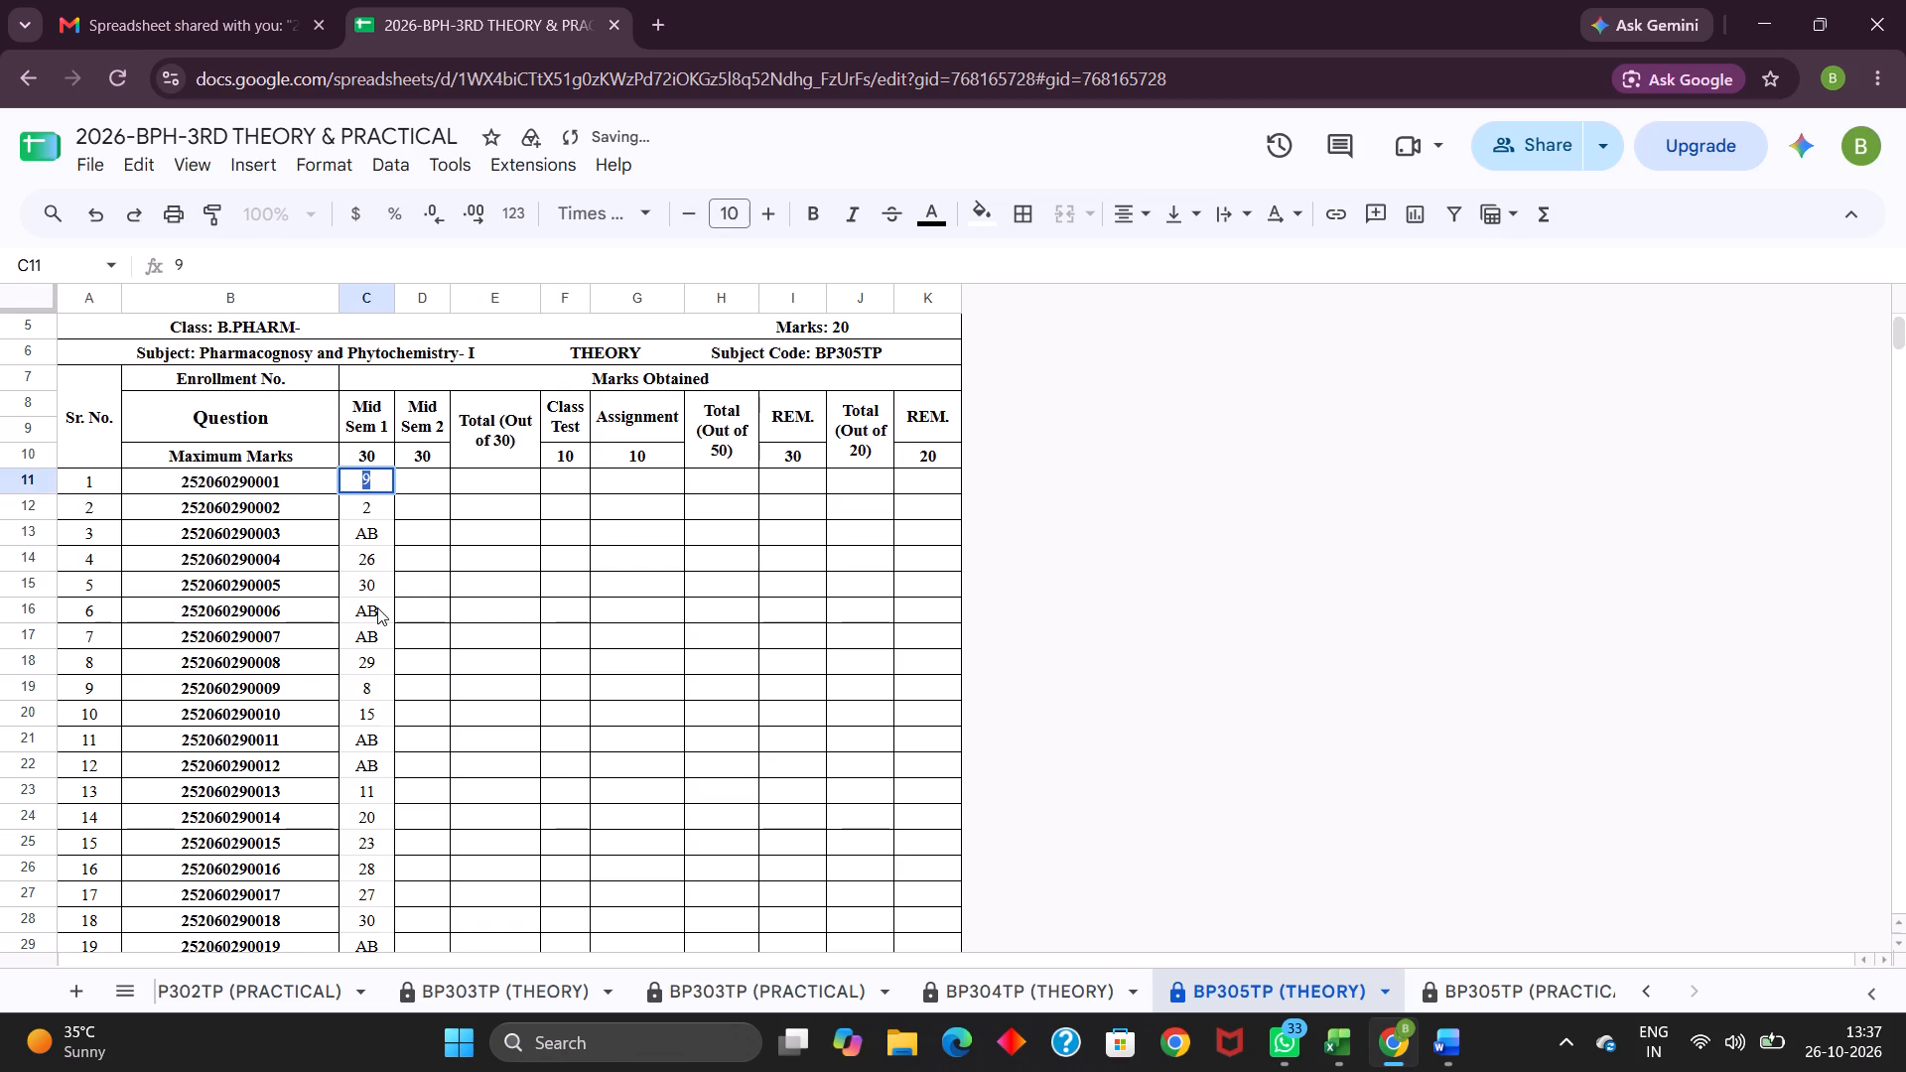
{"action": "left_click", "coordinate": [377, 607]}
{"action": "left_click_drag", "start_coordinate": [355, 473], "coordinate": [380, 645]}
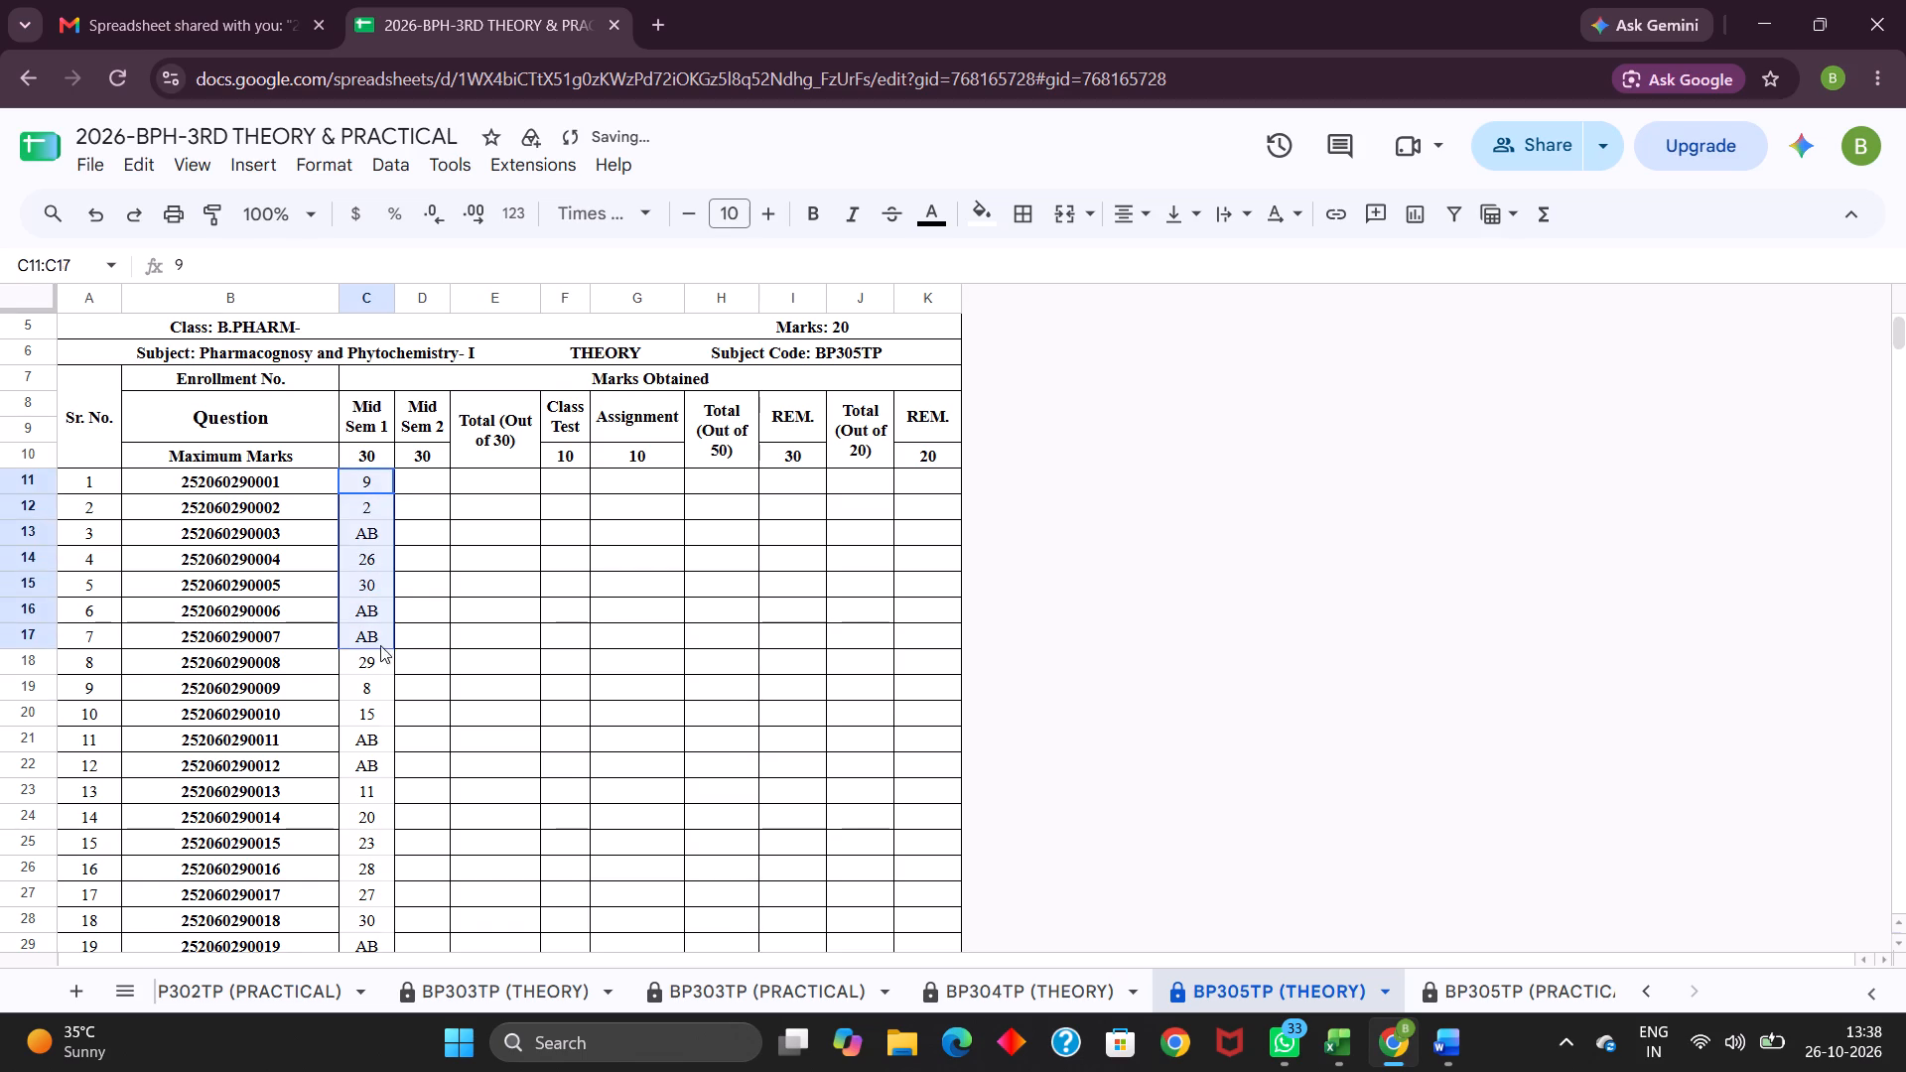
{"action": "left_click_drag", "start_coordinate": [380, 645], "coordinate": [370, 882]}
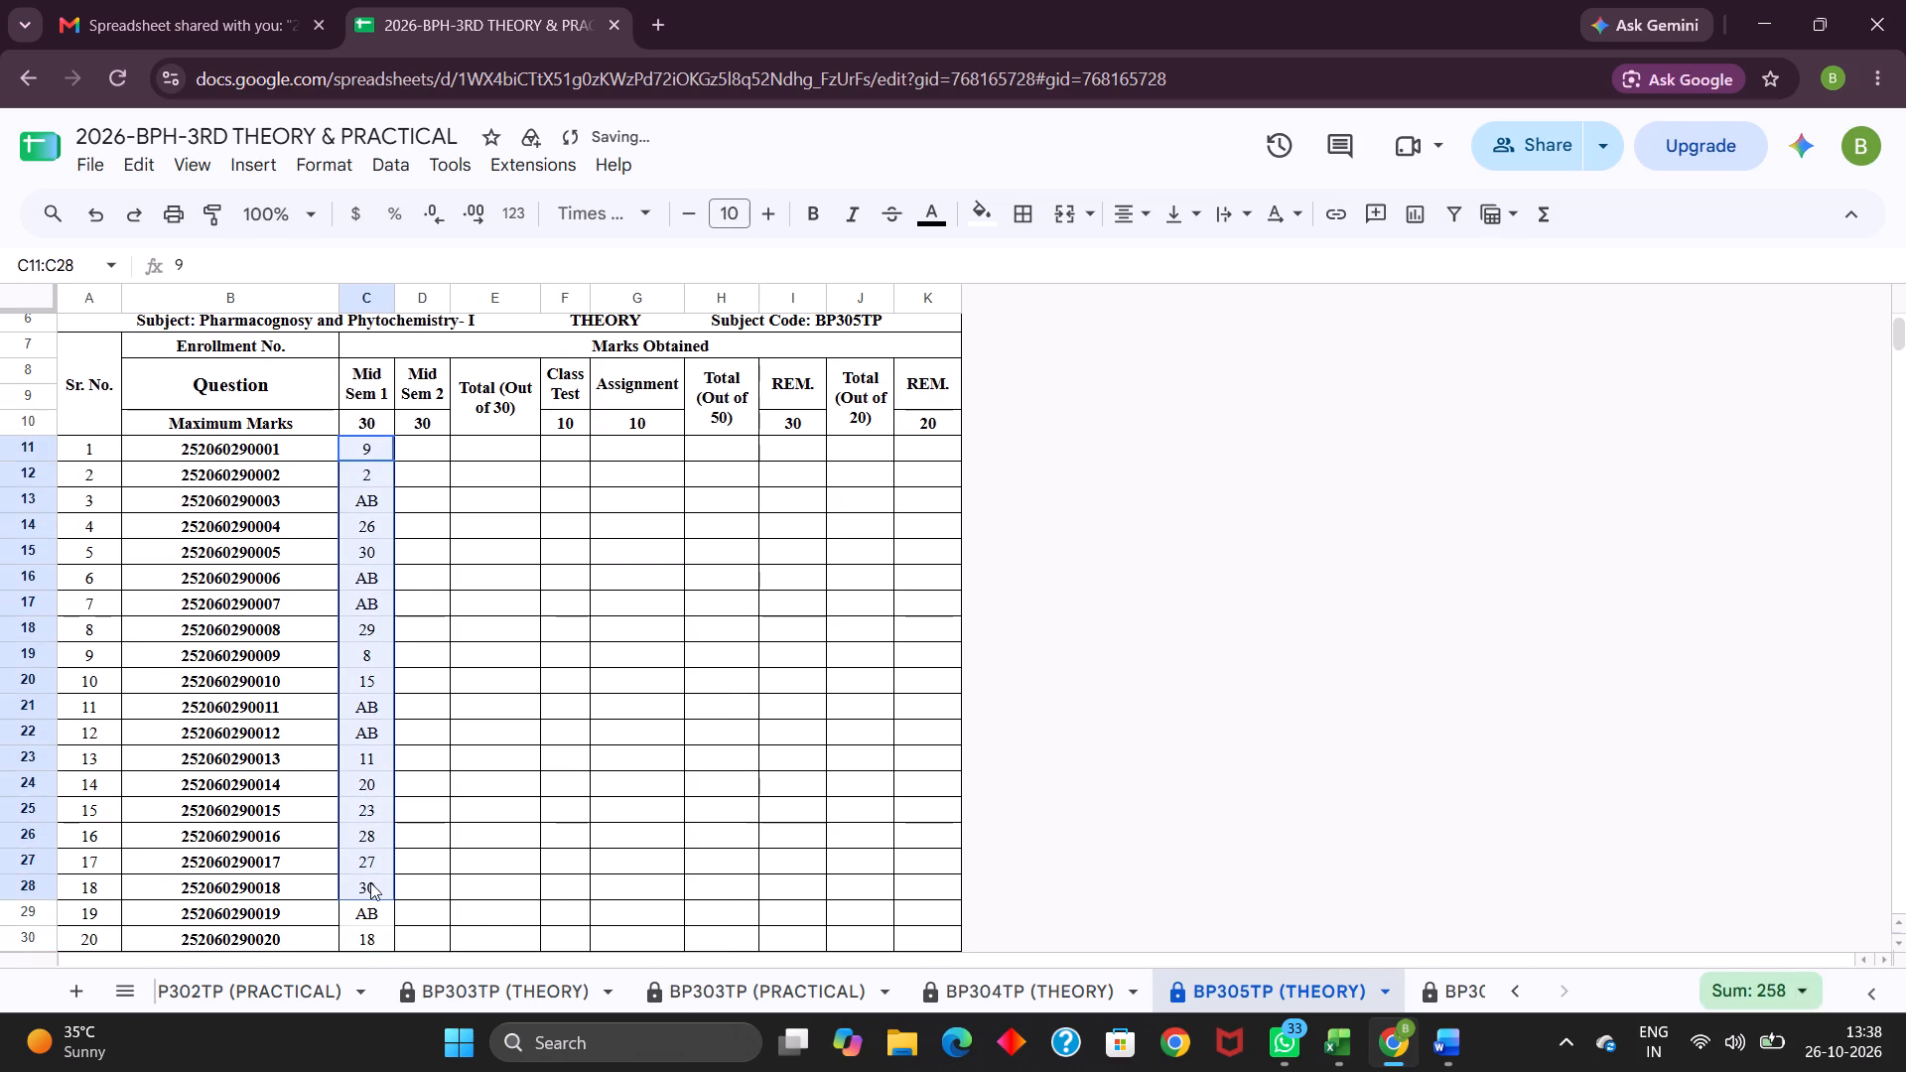
{"action": "left_click_drag", "start_coordinate": [370, 882], "coordinate": [368, 942]}
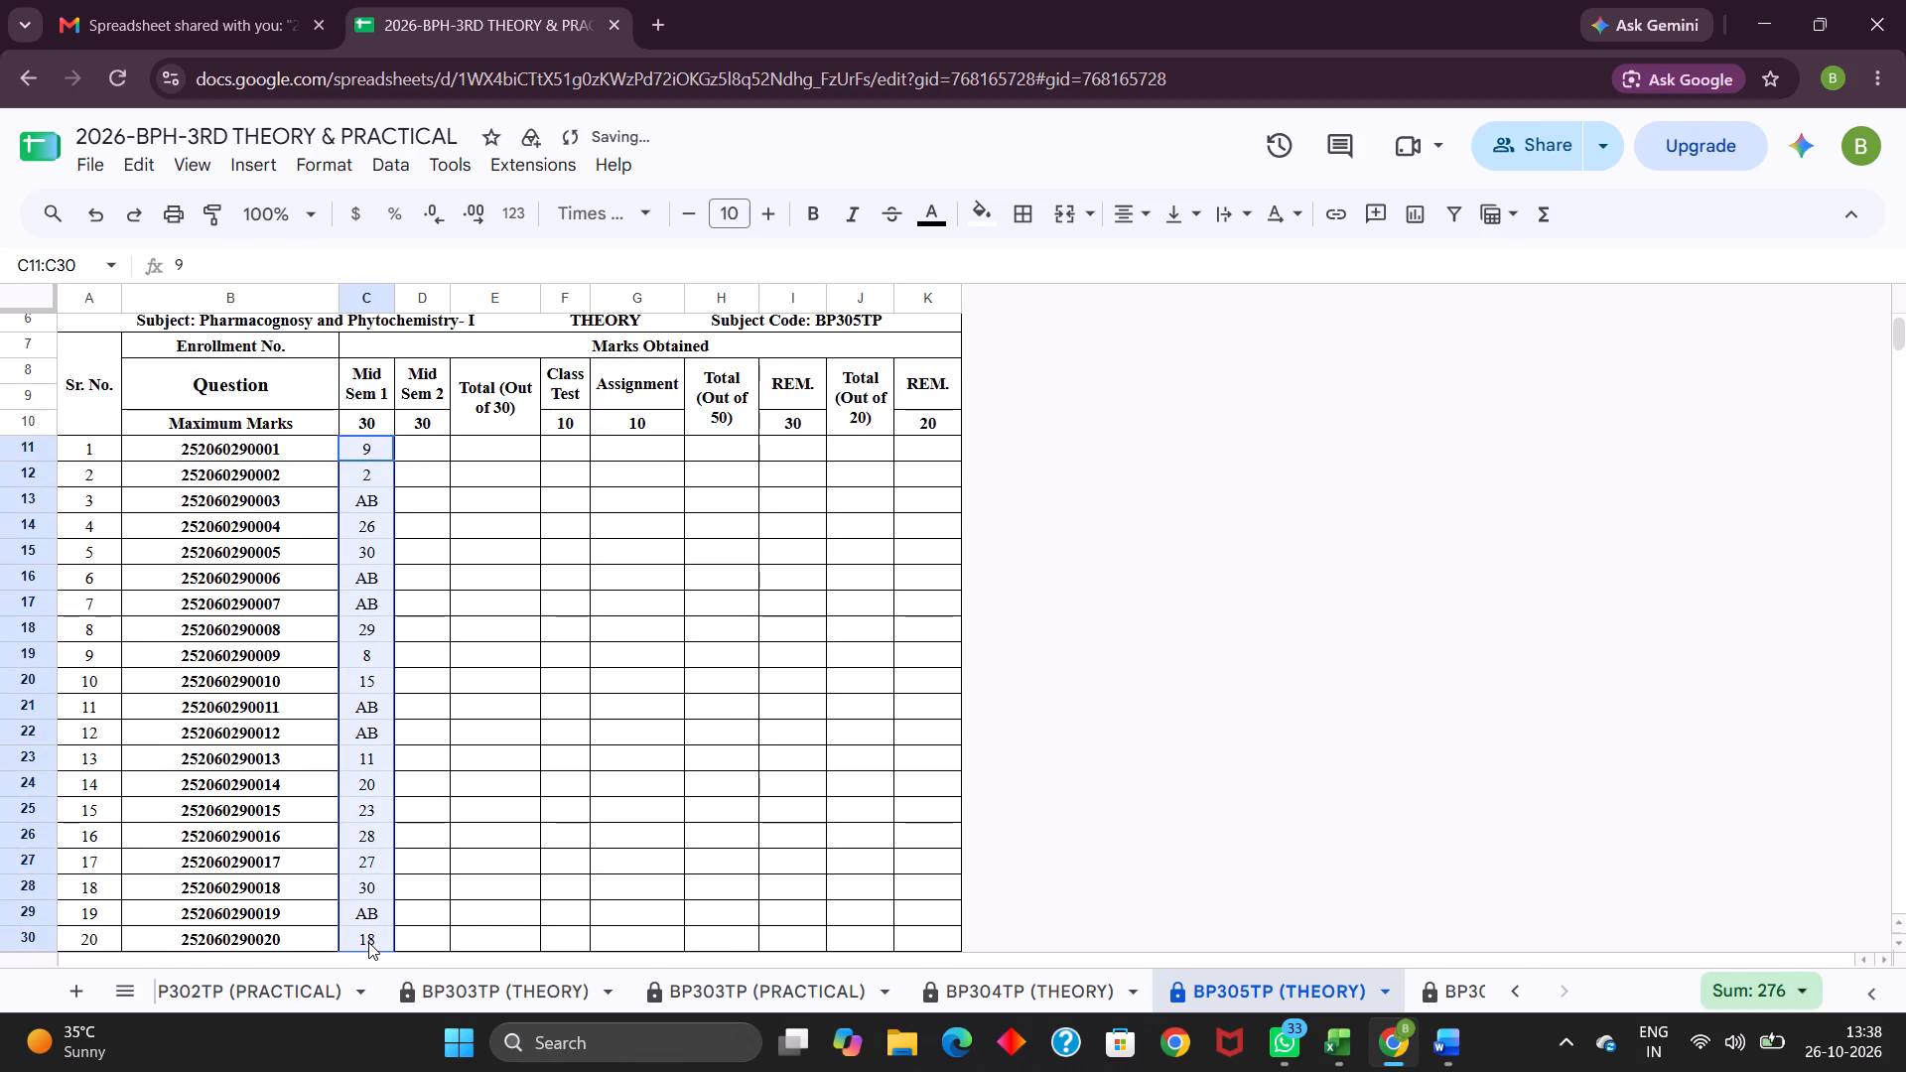
{"action": "left_click_drag", "start_coordinate": [368, 942], "coordinate": [366, 630]}
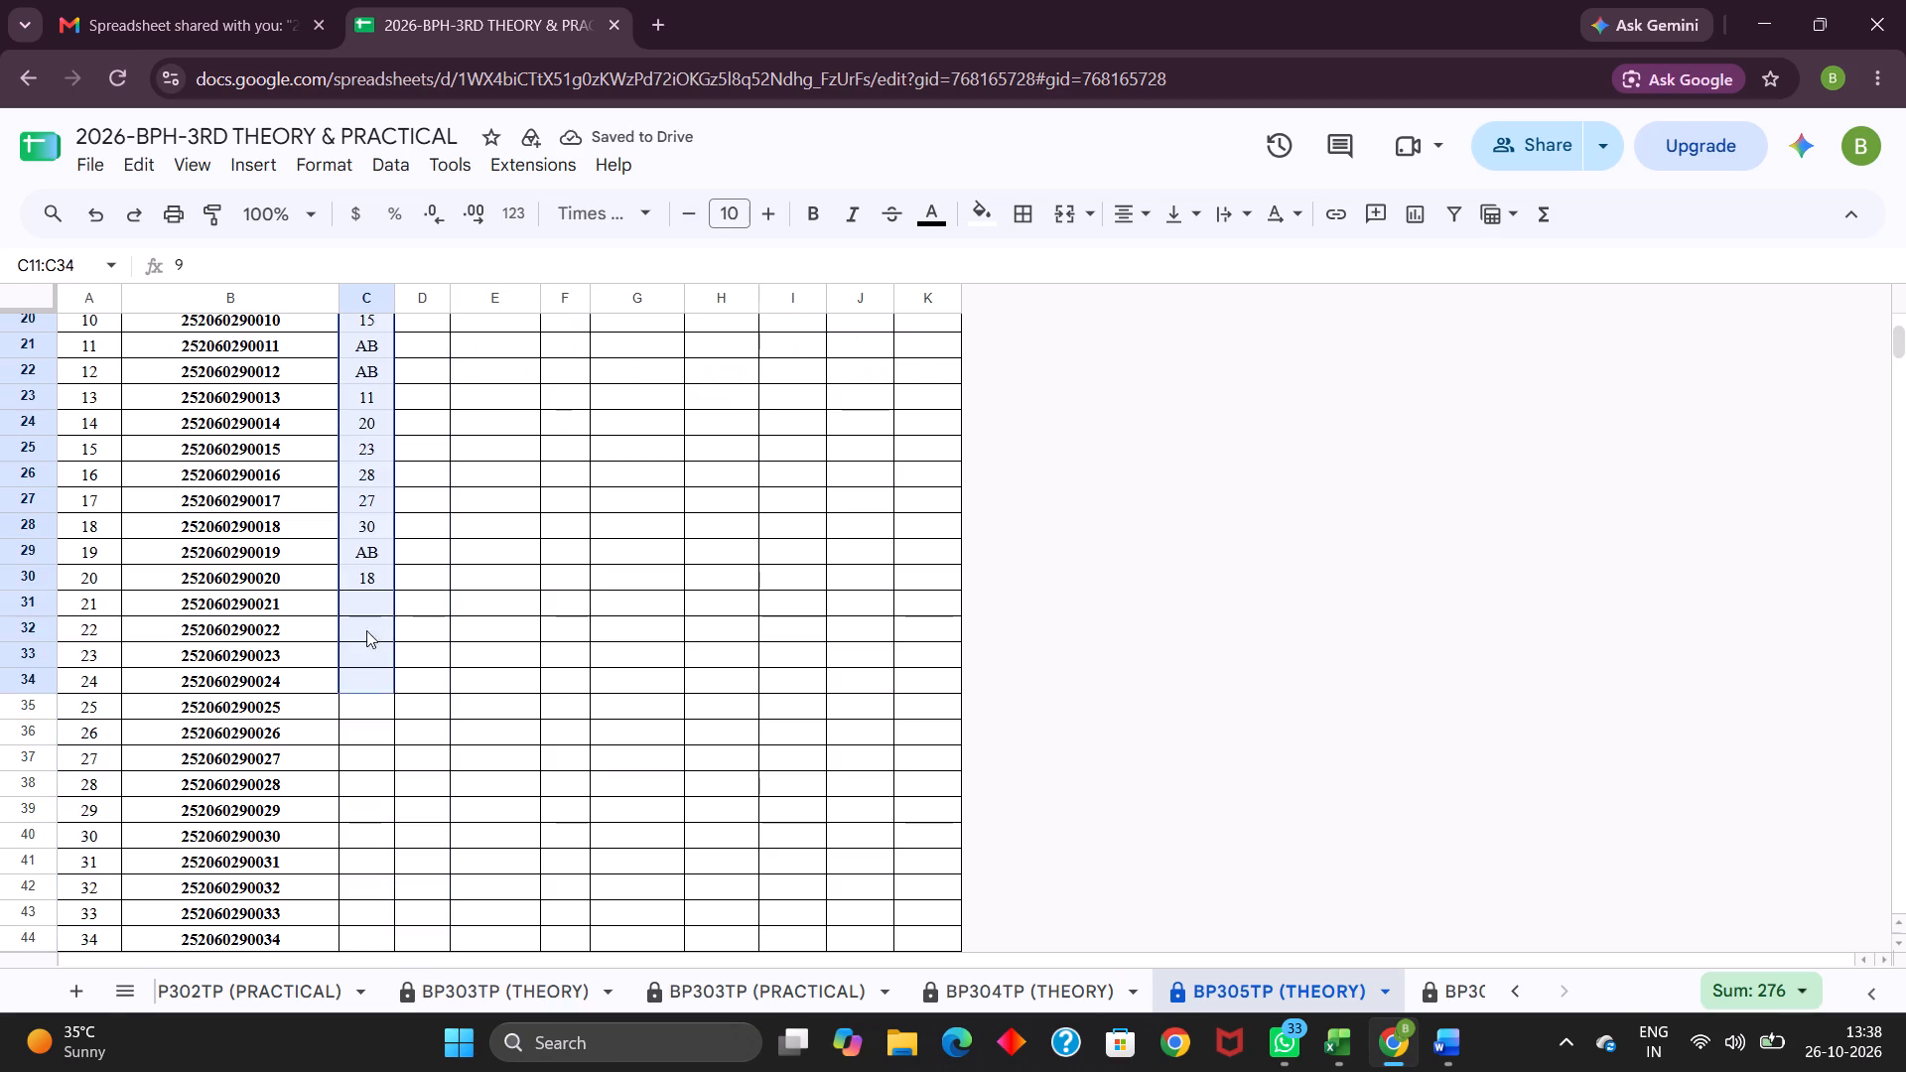
{"action": "left_click_drag", "start_coordinate": [366, 630], "coordinate": [360, 574]}
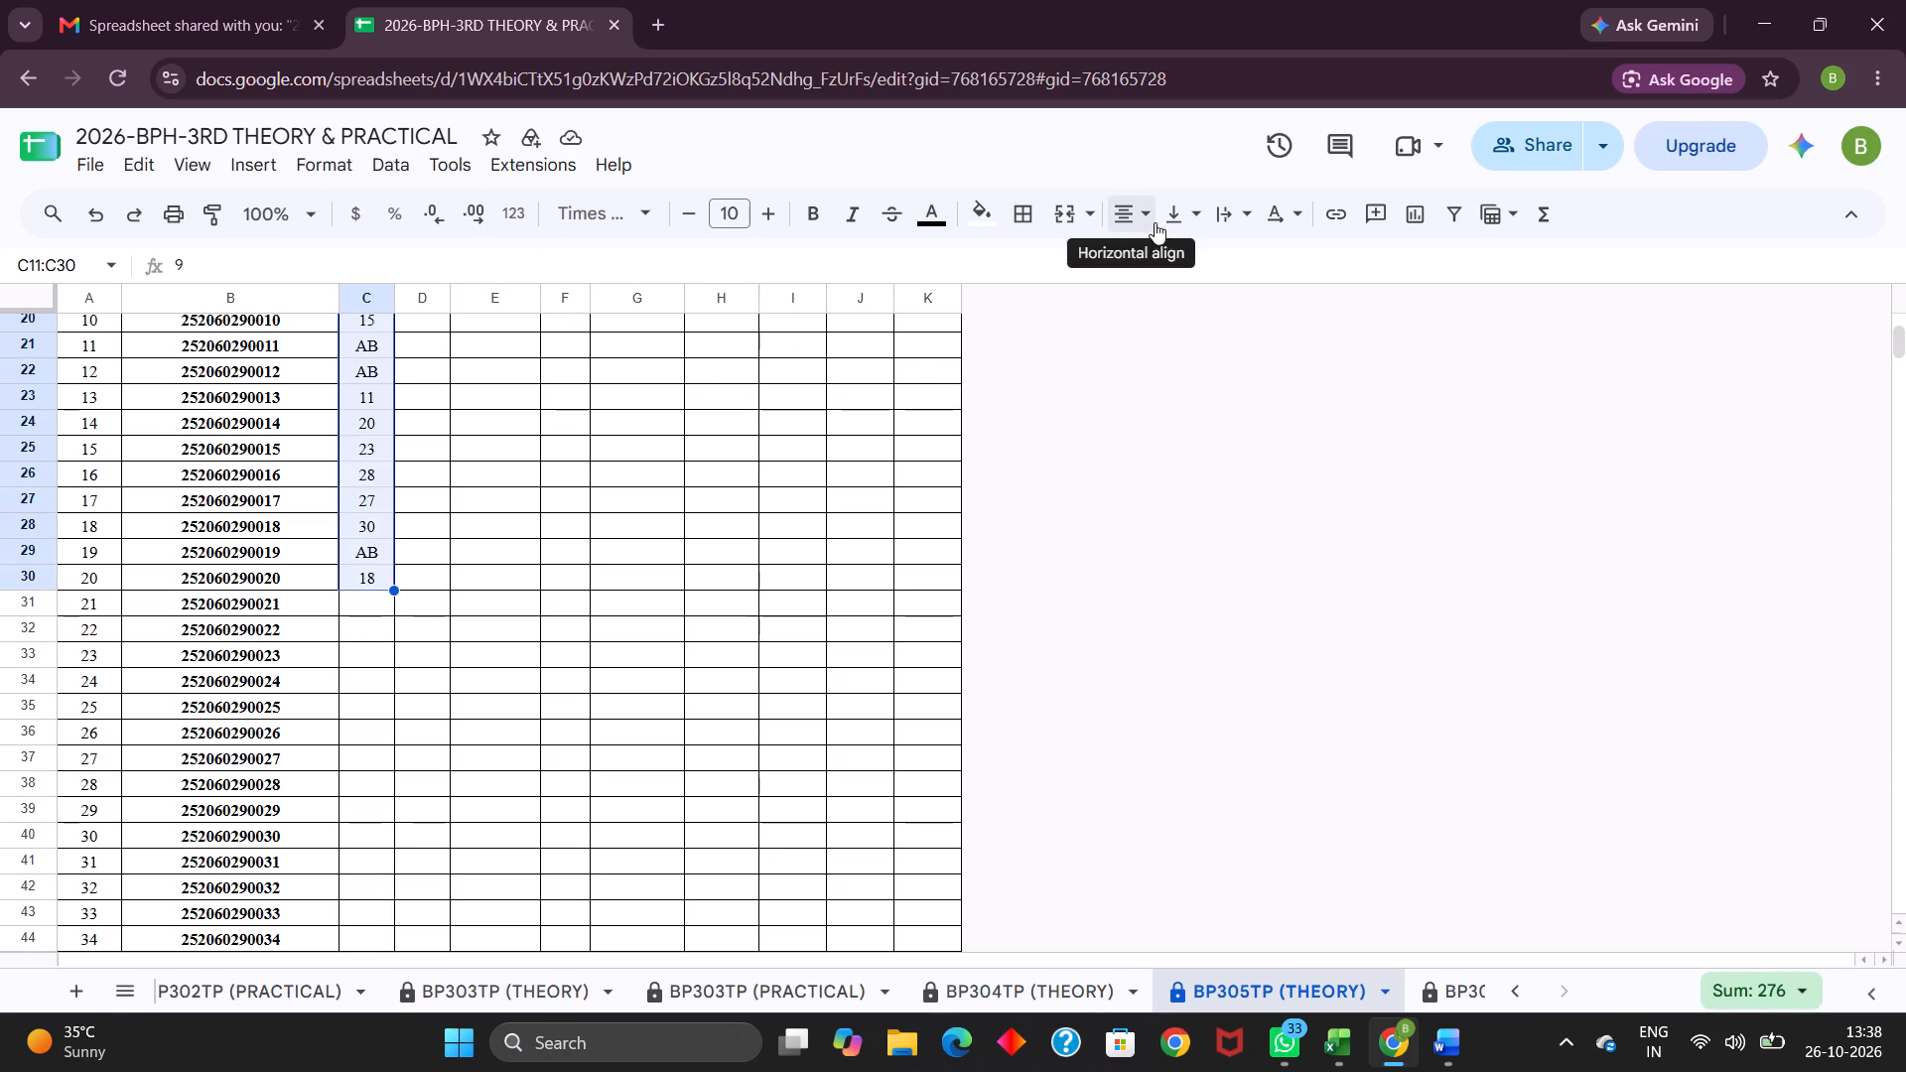
{"action": "left_click", "coordinate": [1029, 218]}
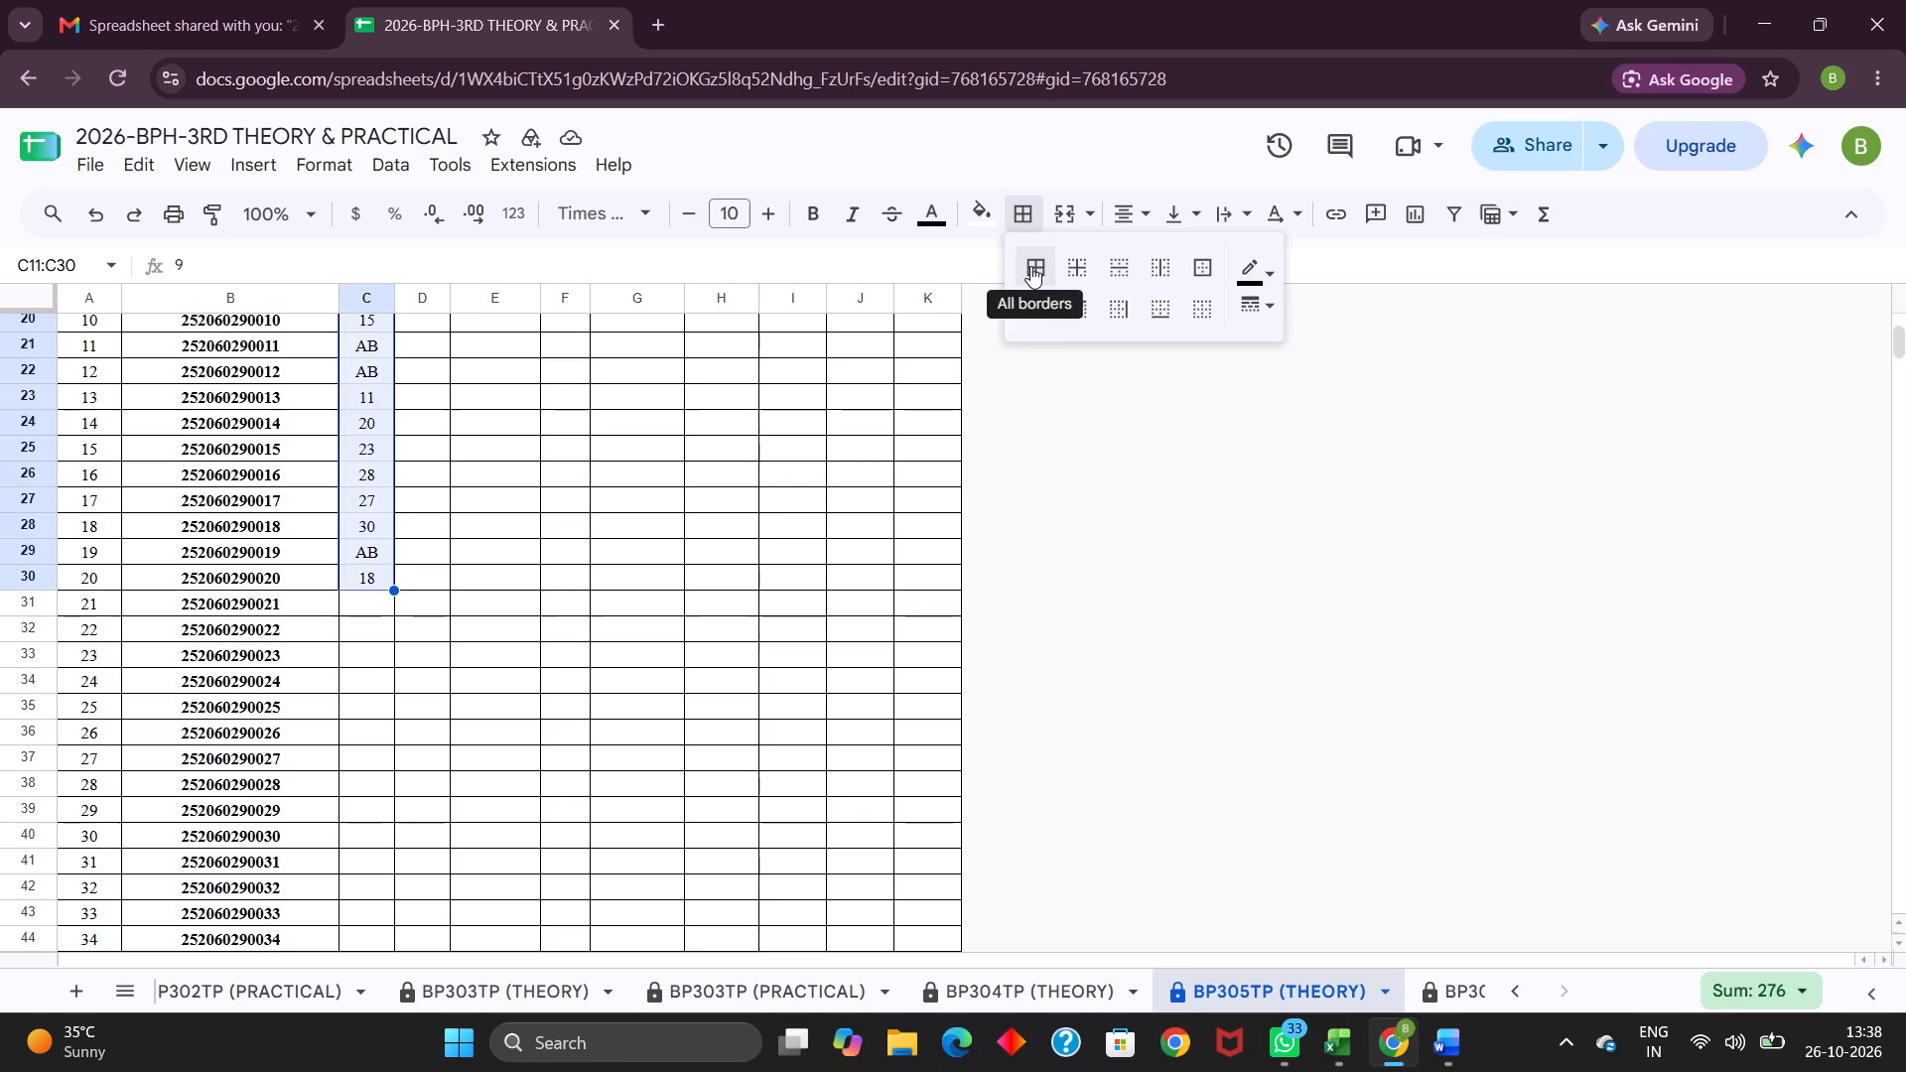
{"action": "left_click", "coordinate": [1030, 266]}
{"action": "left_click", "coordinate": [647, 540]}
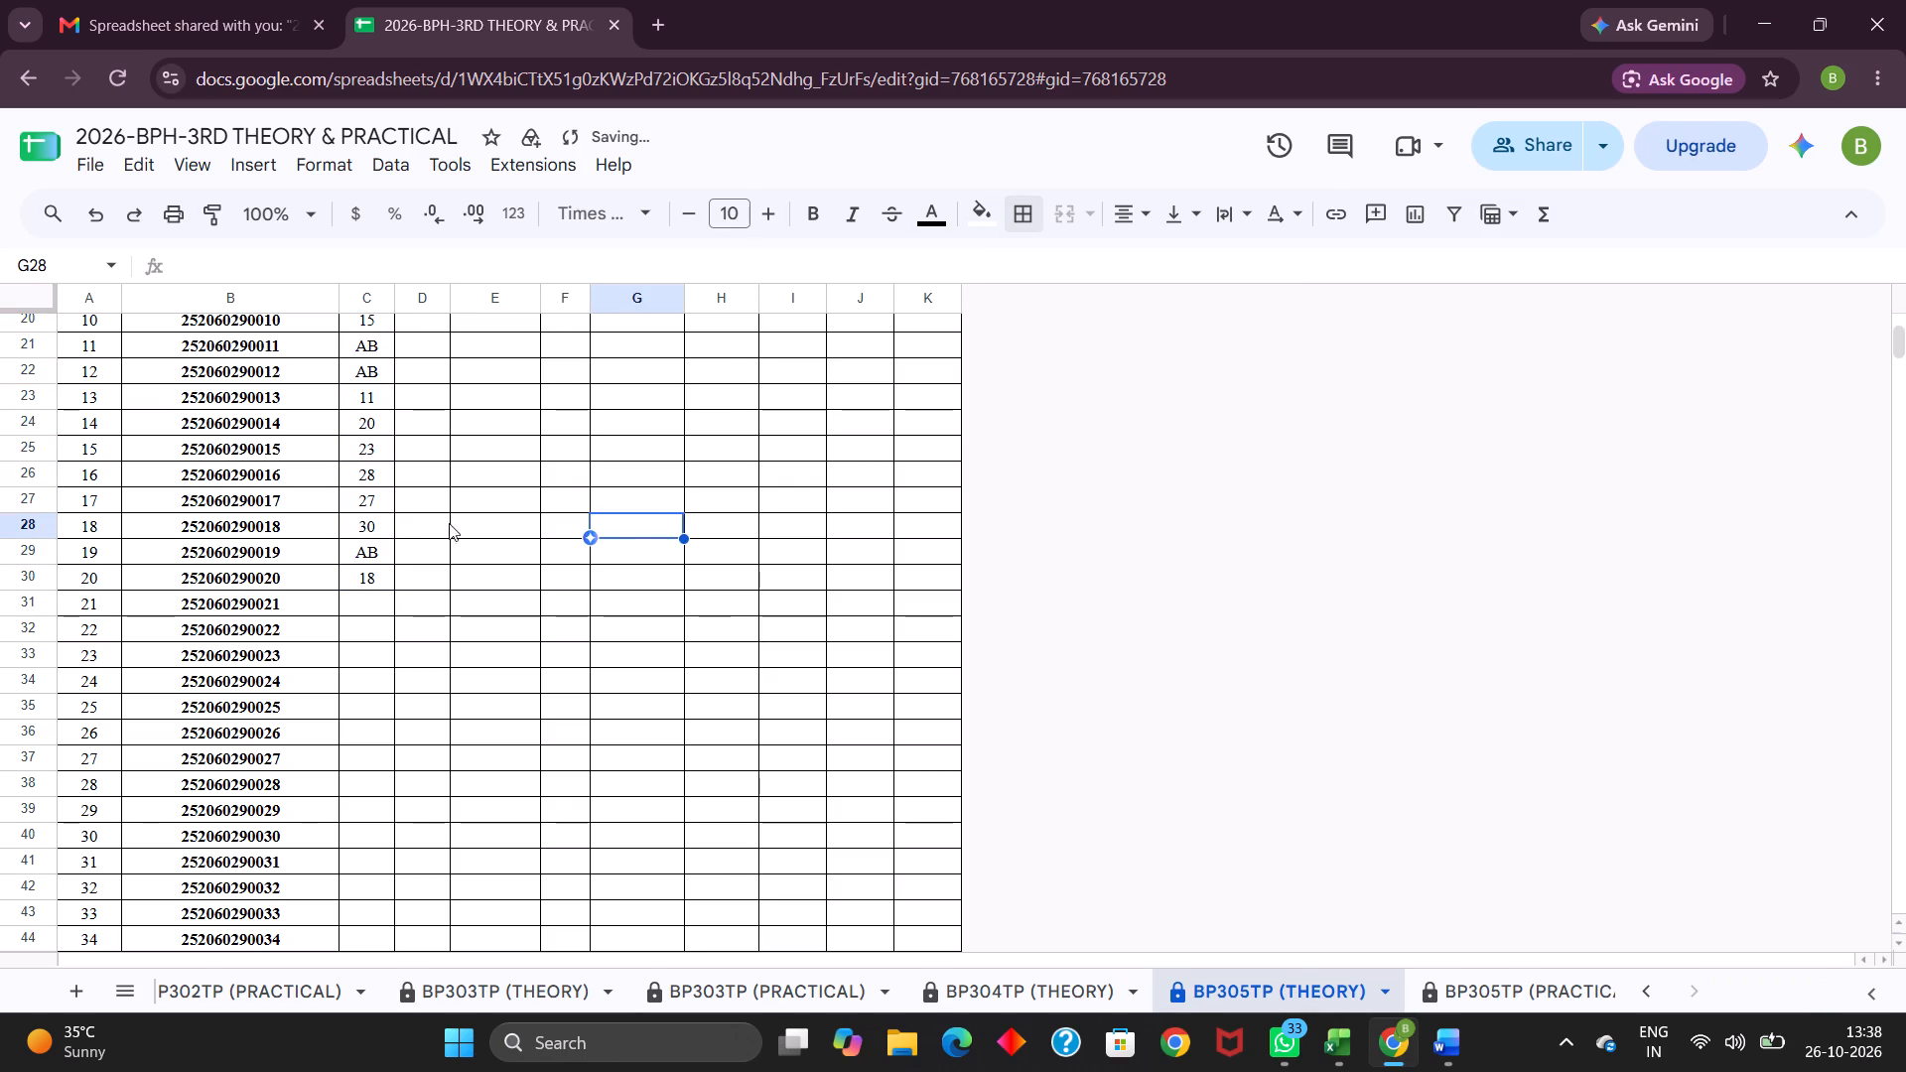
{"action": "left_click", "coordinate": [416, 514]}
{"action": "scroll", "coordinate": [416, 514], "scroll_direction": "up", "scroll_amount": 1}
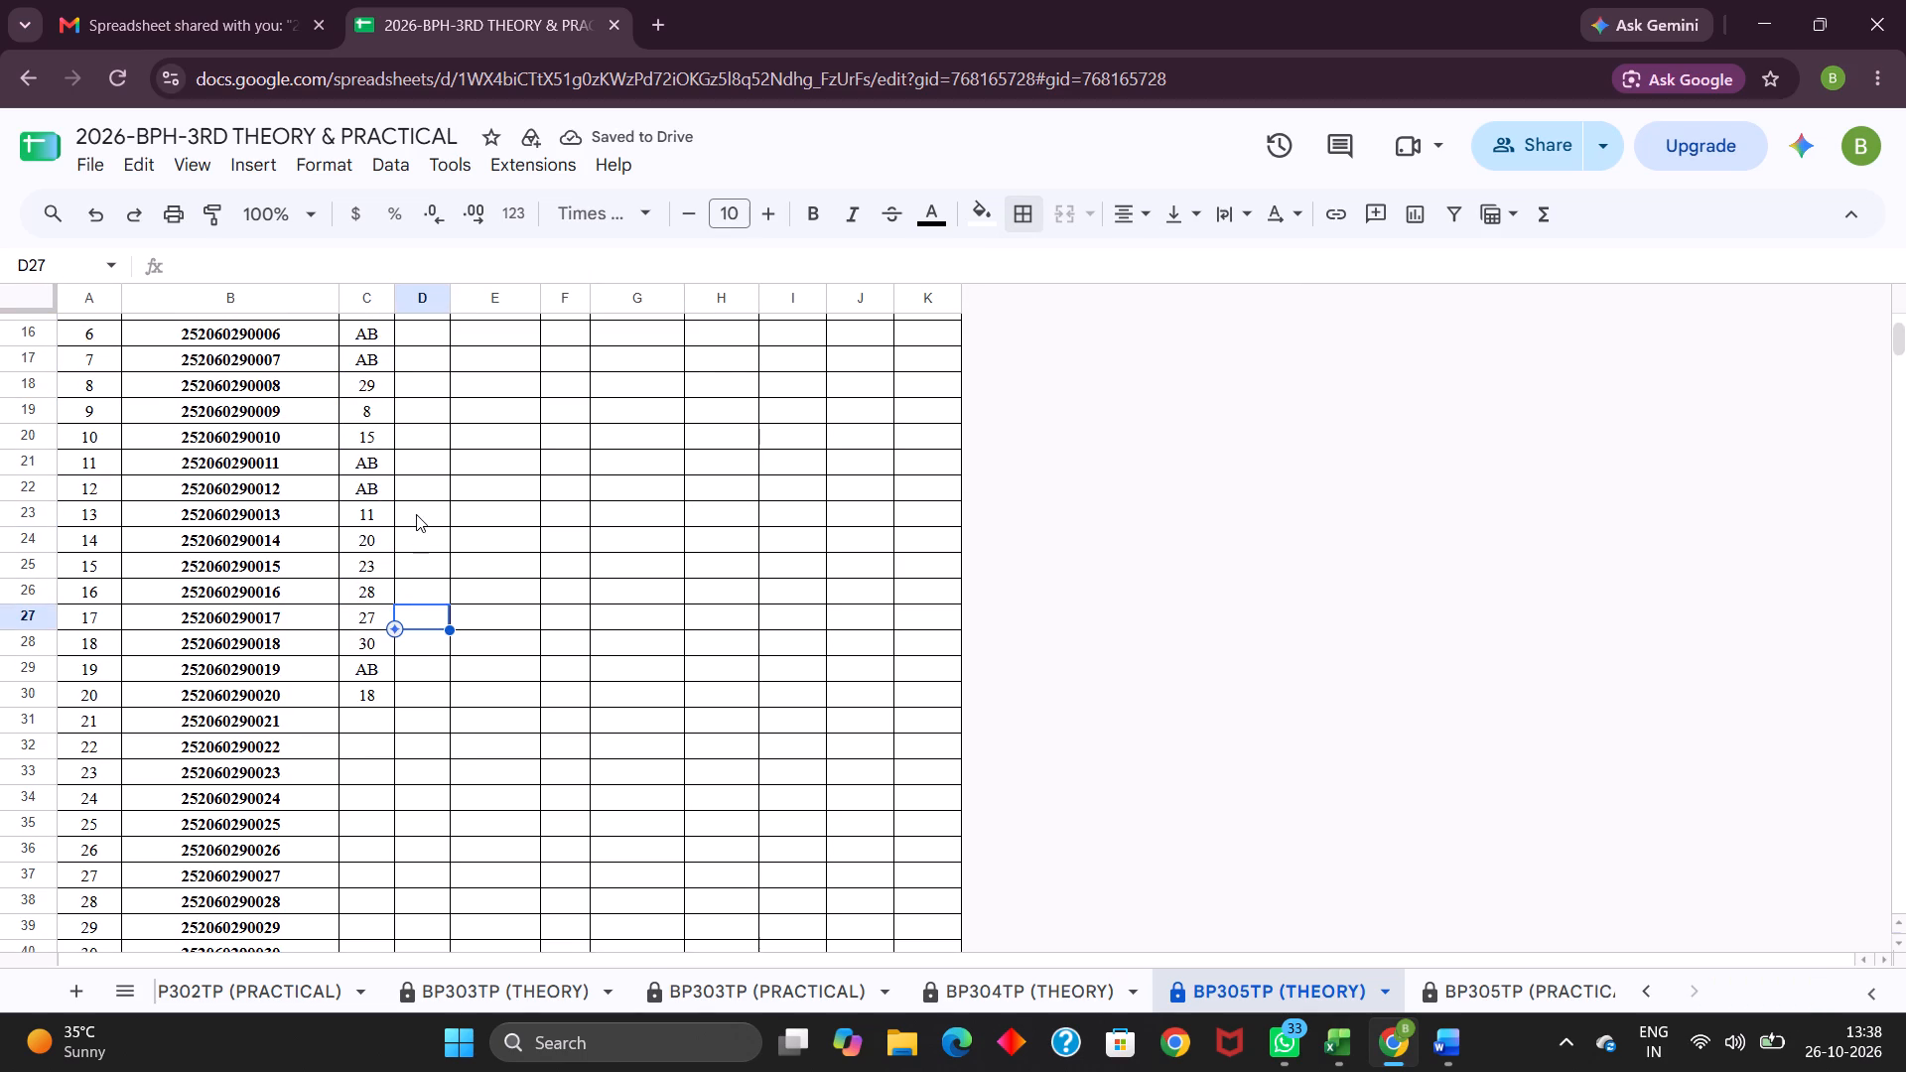
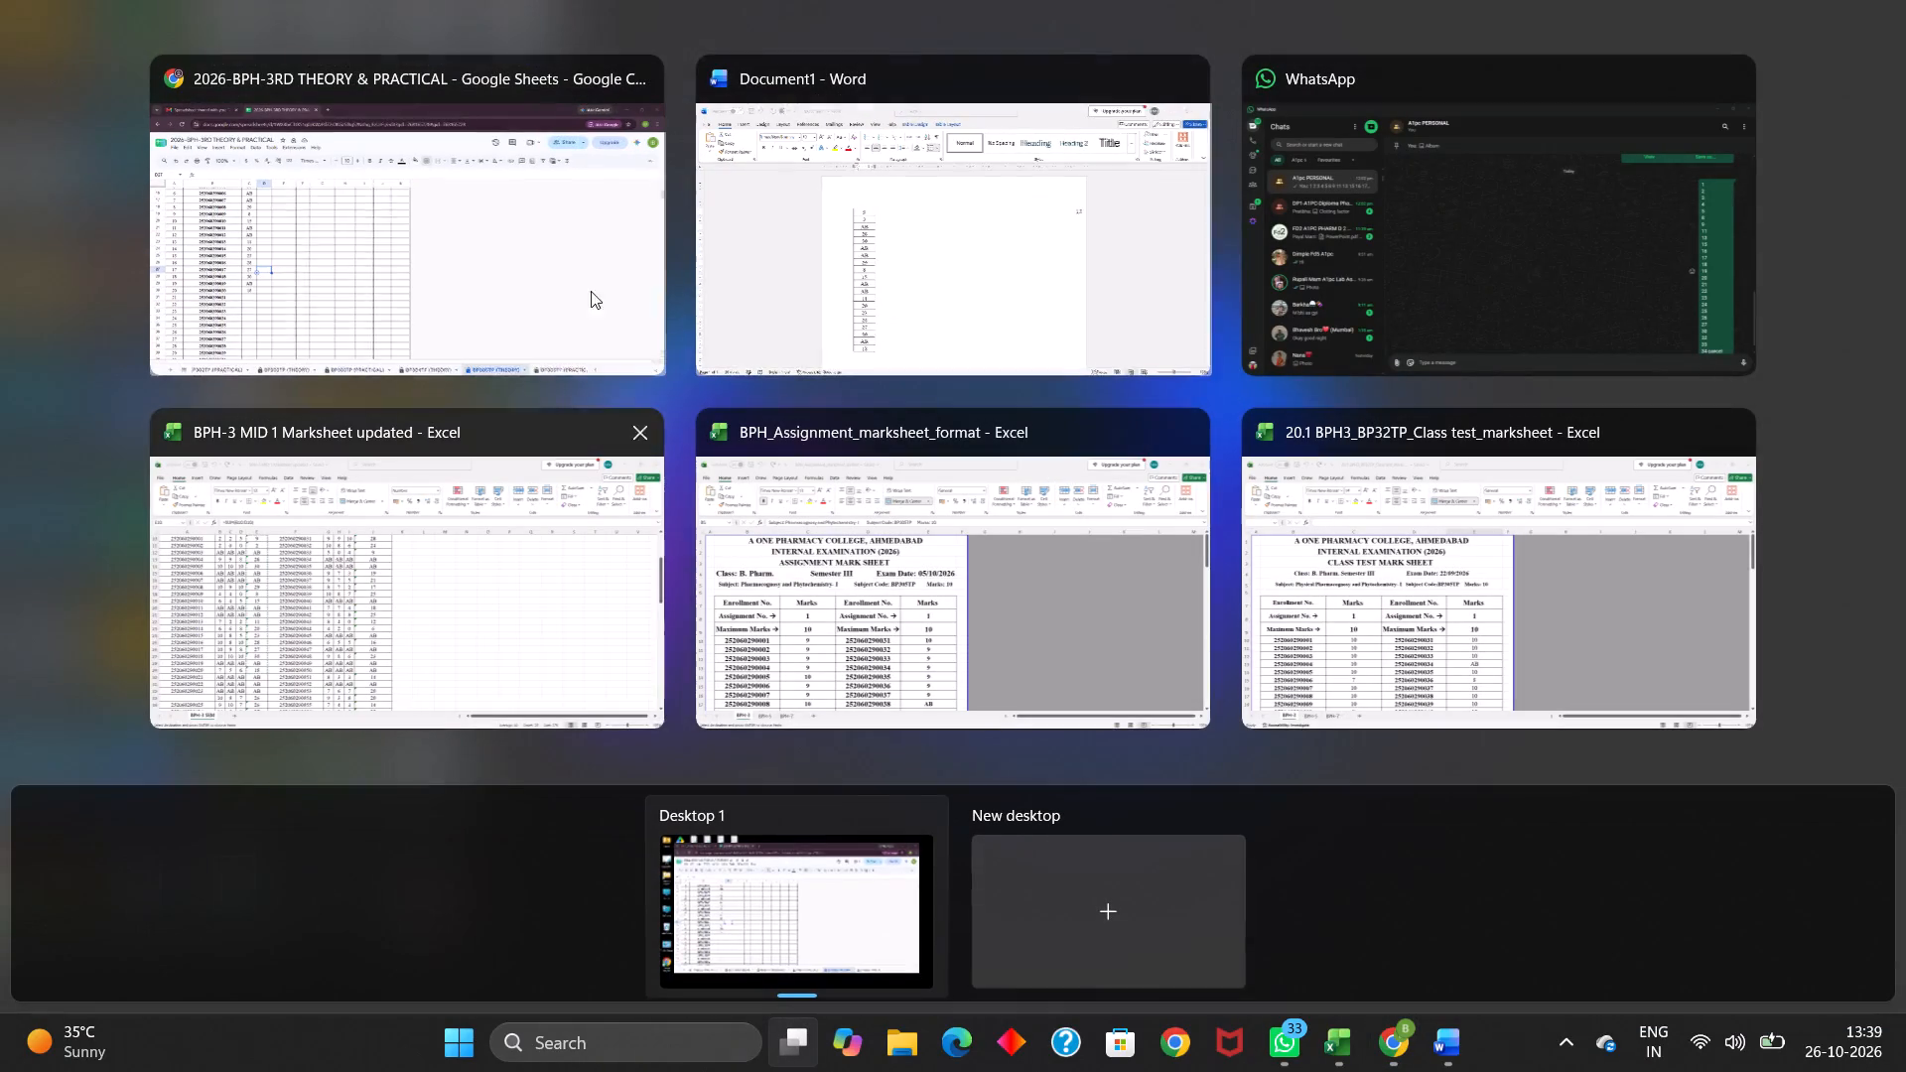
{"action": "left_click", "coordinate": [500, 563]}
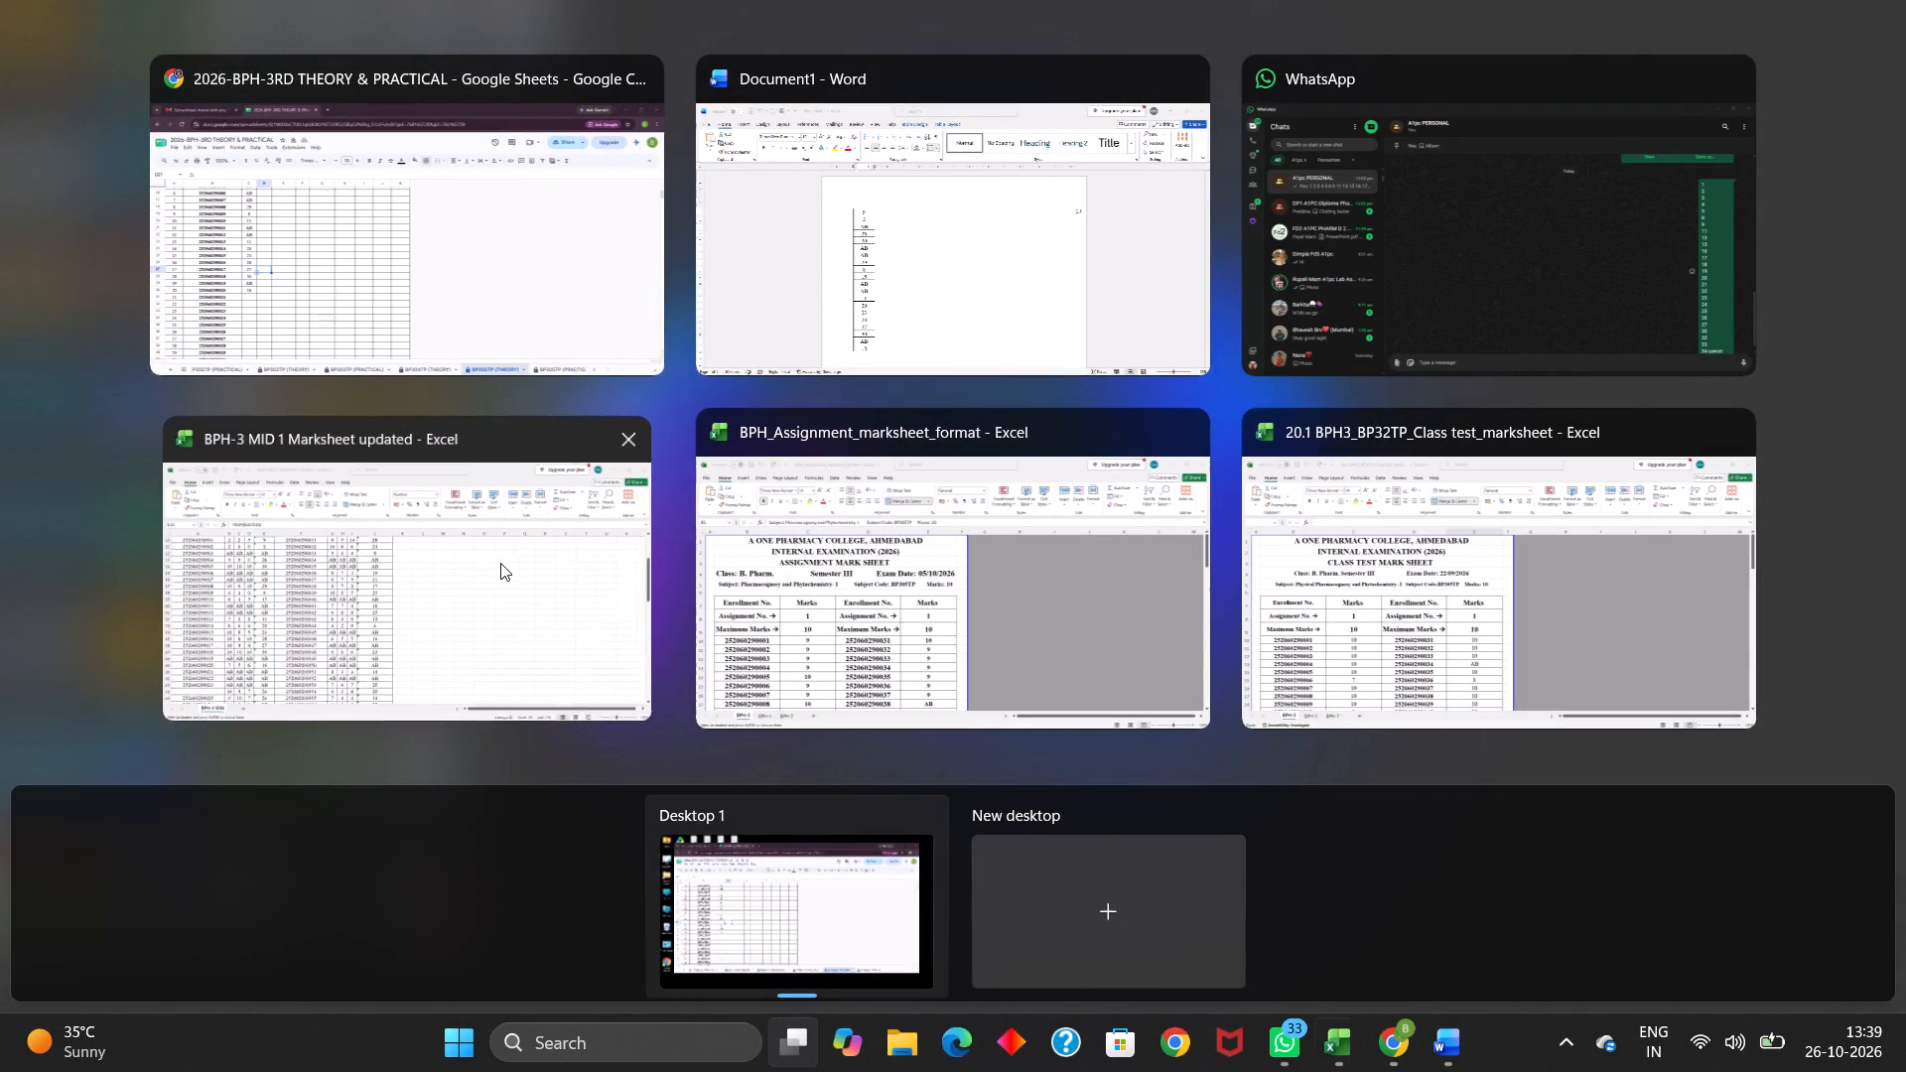
{"action": "scroll", "coordinate": [420, 398], "scroll_direction": "up", "scroll_amount": 7}
{"action": "scroll", "coordinate": [357, 621], "scroll_direction": "down", "scroll_amount": 2}
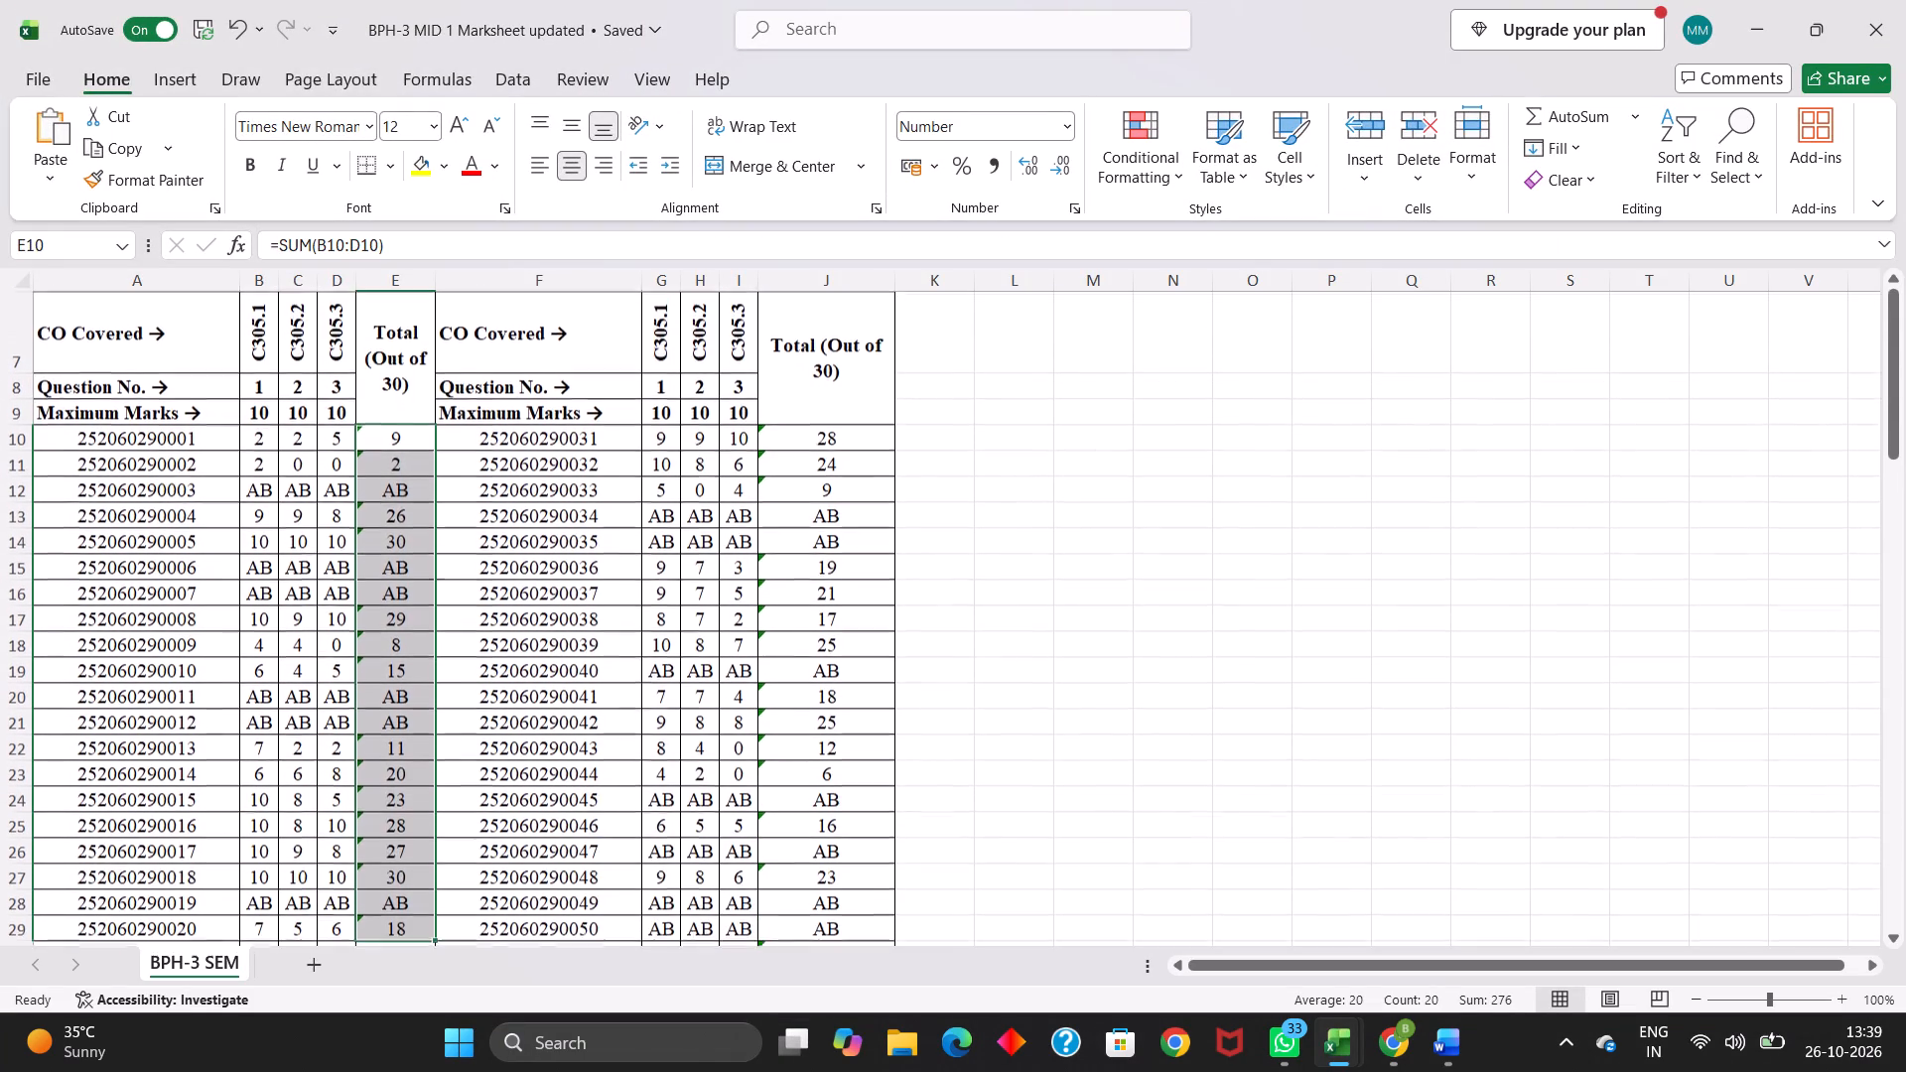
{"action": "scroll", "coordinate": [357, 621], "scroll_direction": "down", "scroll_amount": 1}
{"action": "scroll", "coordinate": [352, 803], "scroll_direction": "down", "scroll_amount": 1}
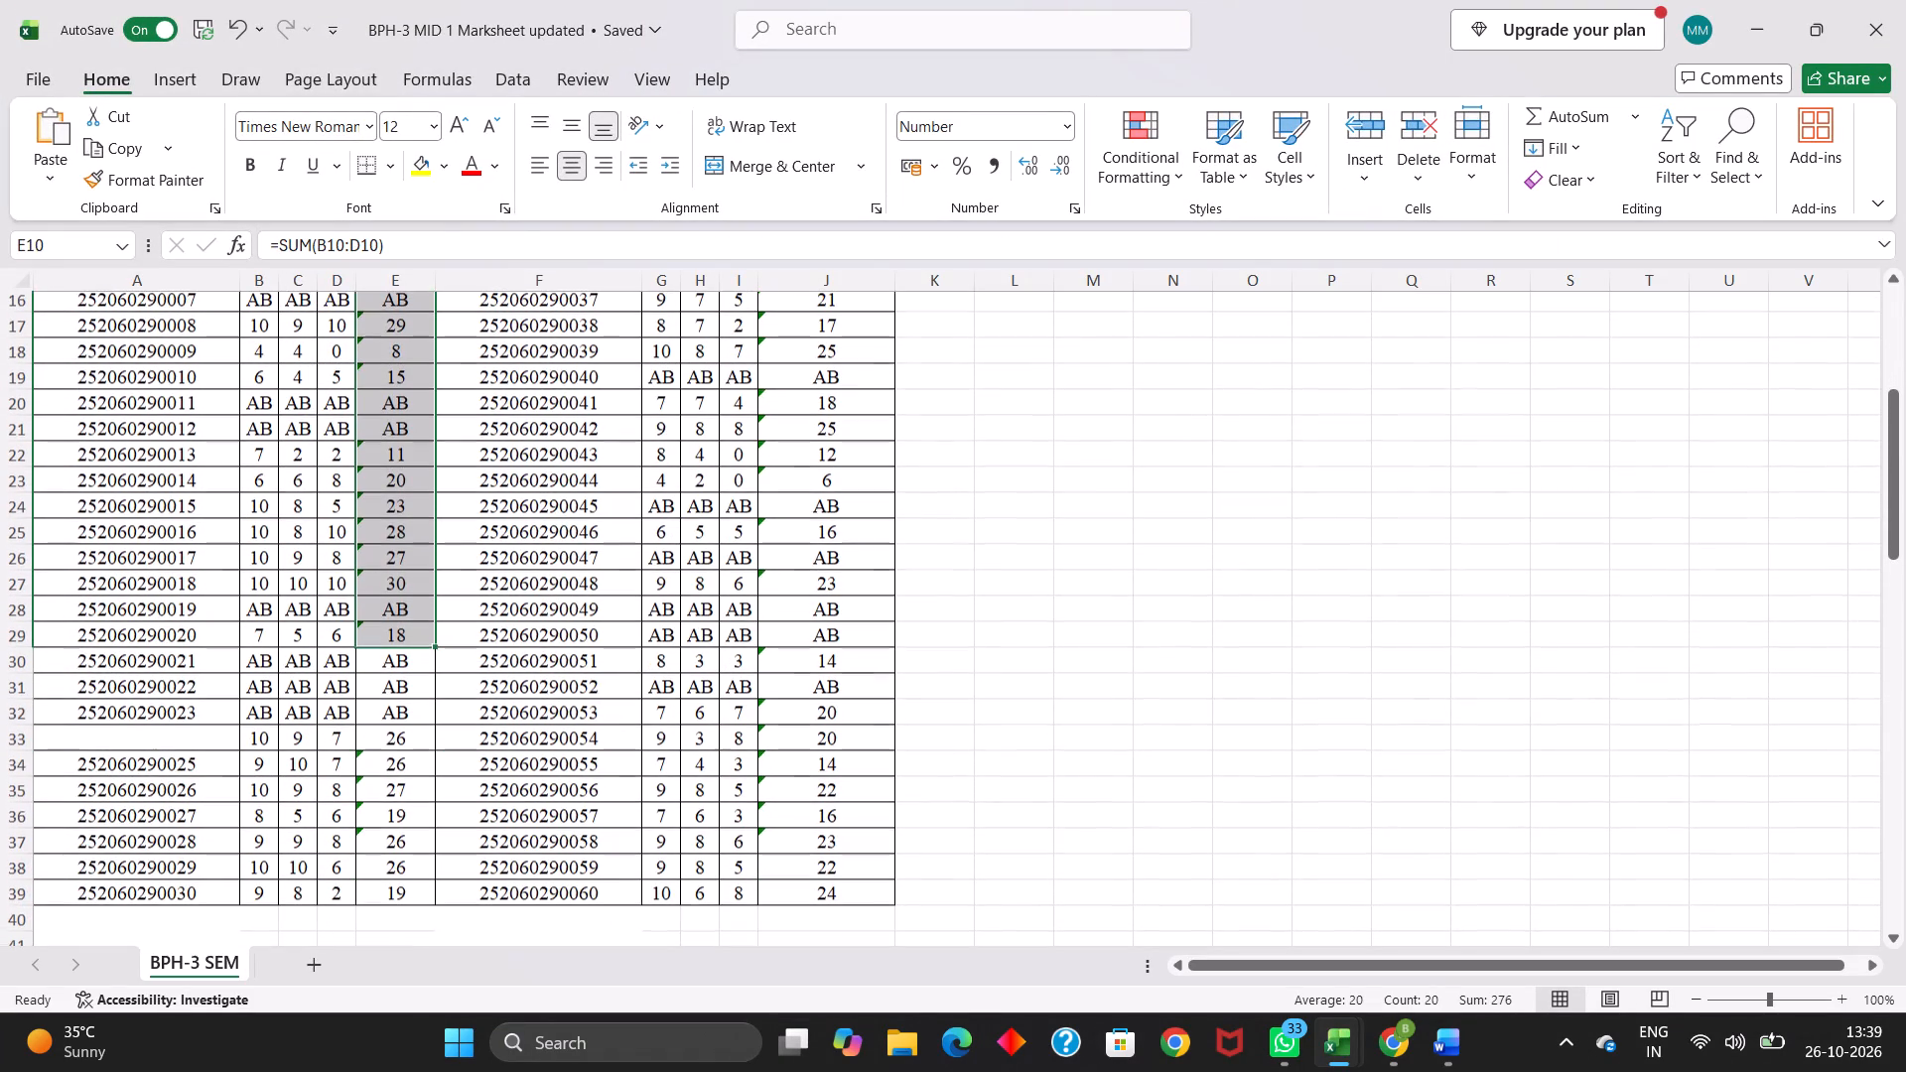
{"action": "left_click", "coordinate": [388, 661]}
{"action": "left_click_drag", "start_coordinate": [388, 661], "coordinate": [411, 882]}
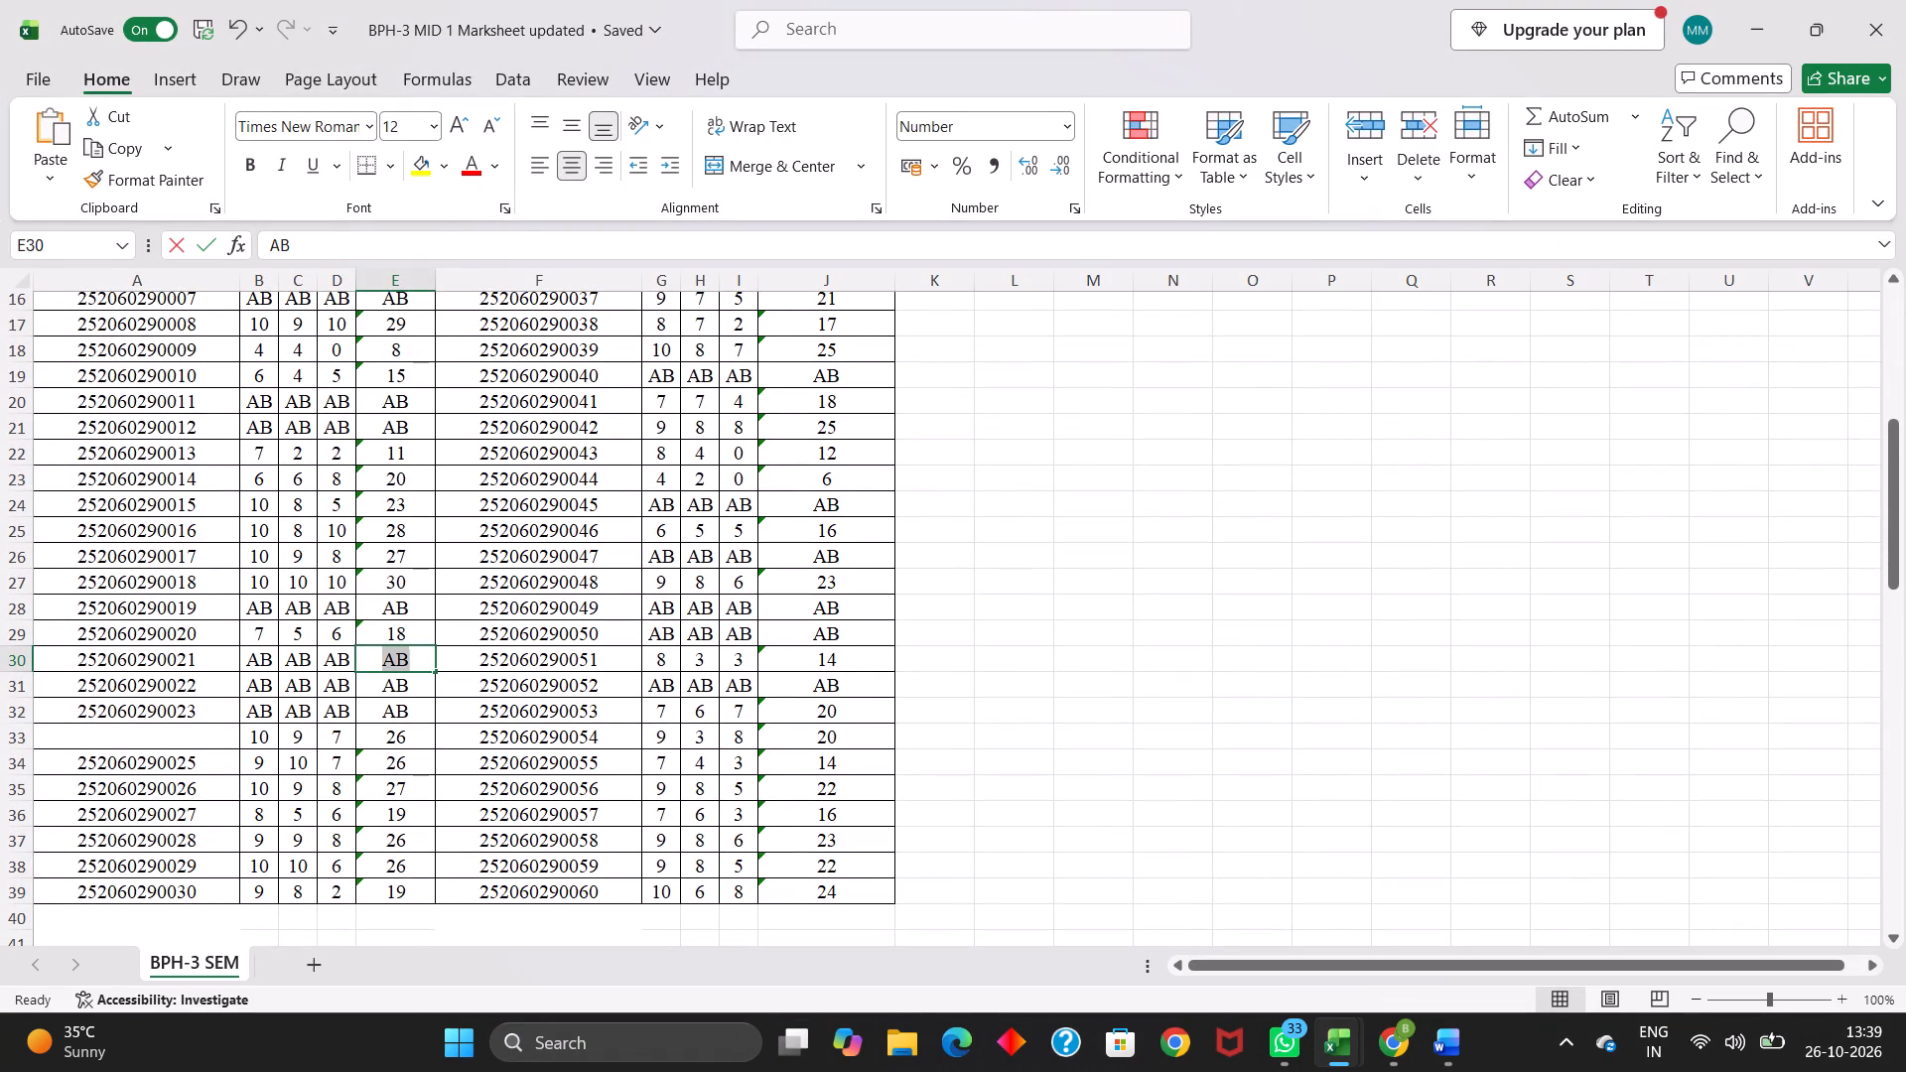
{"action": "left_click_drag", "start_coordinate": [411, 882], "coordinate": [424, 793]}
{"action": "left_click", "coordinate": [424, 793]}
{"action": "left_click_drag", "start_coordinate": [379, 654], "coordinate": [417, 736]}
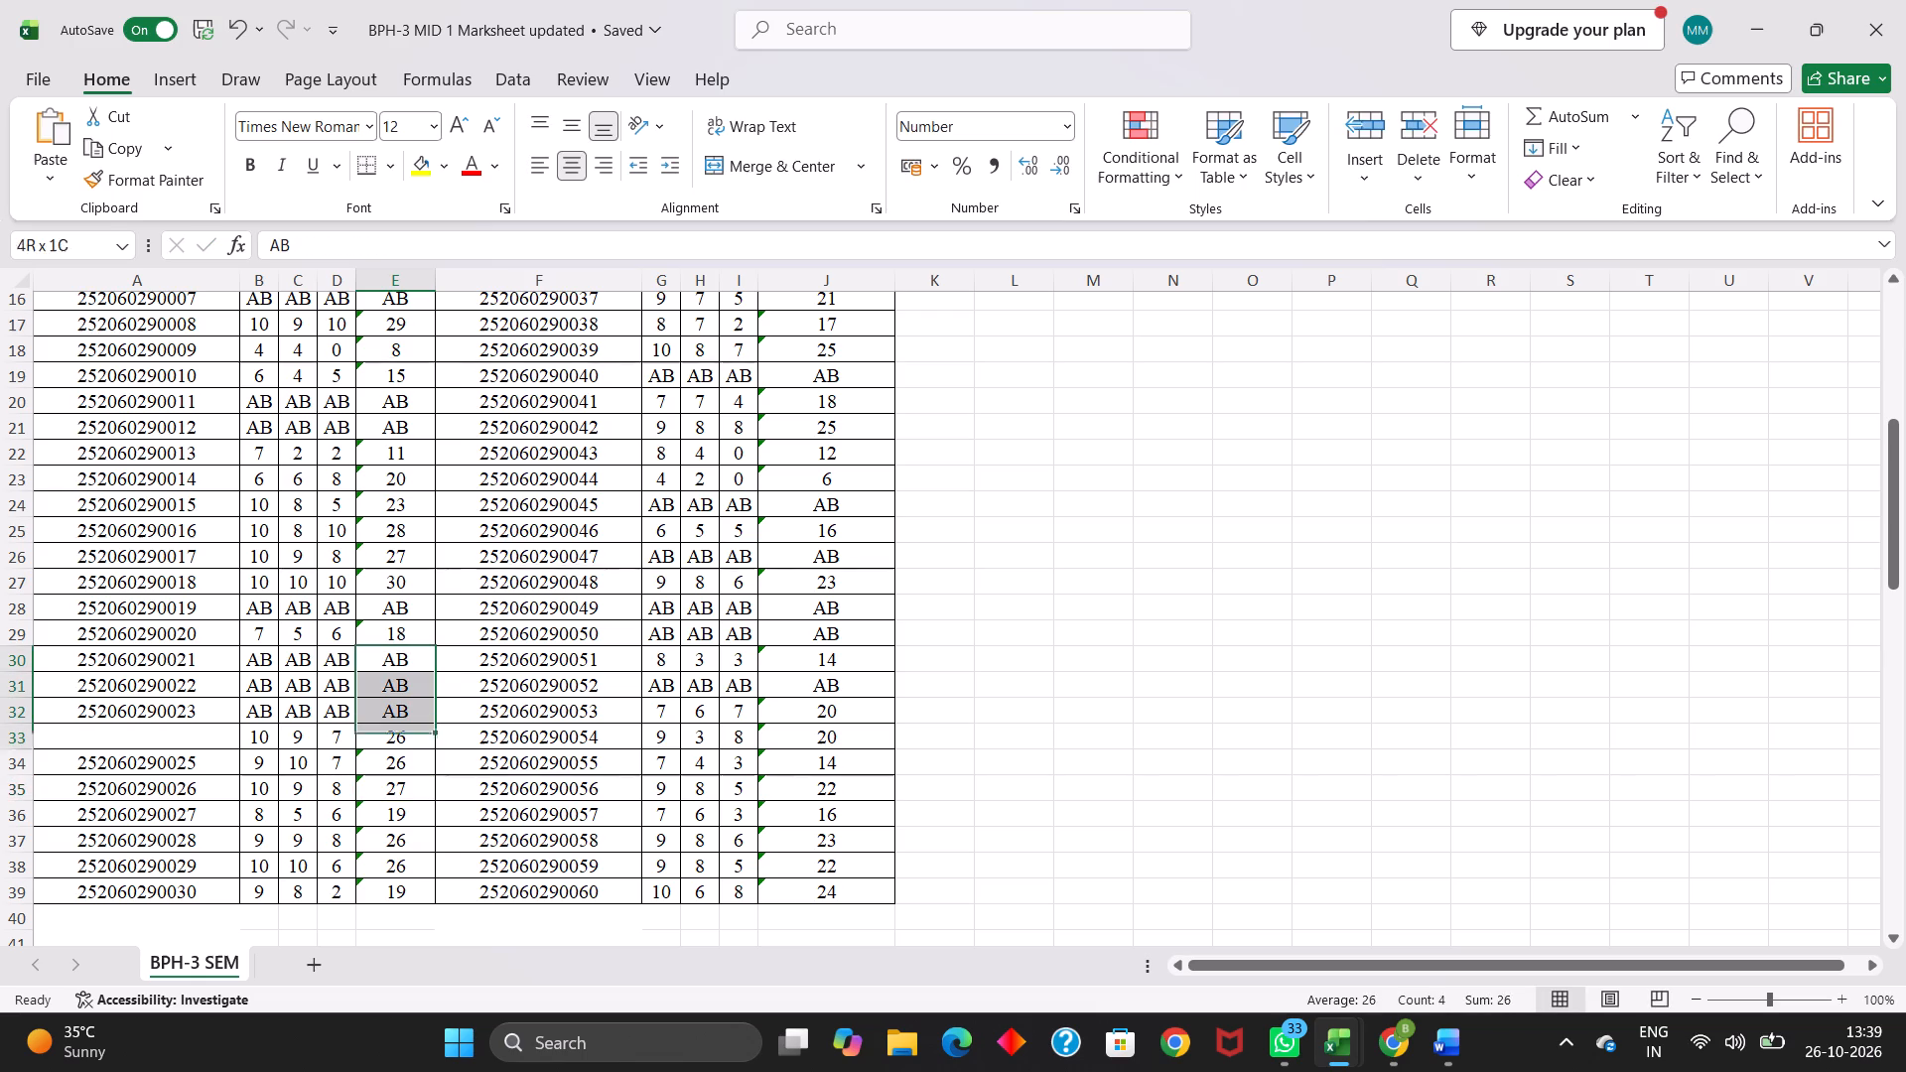
{"action": "left_click_drag", "start_coordinate": [417, 736], "coordinate": [392, 902]}
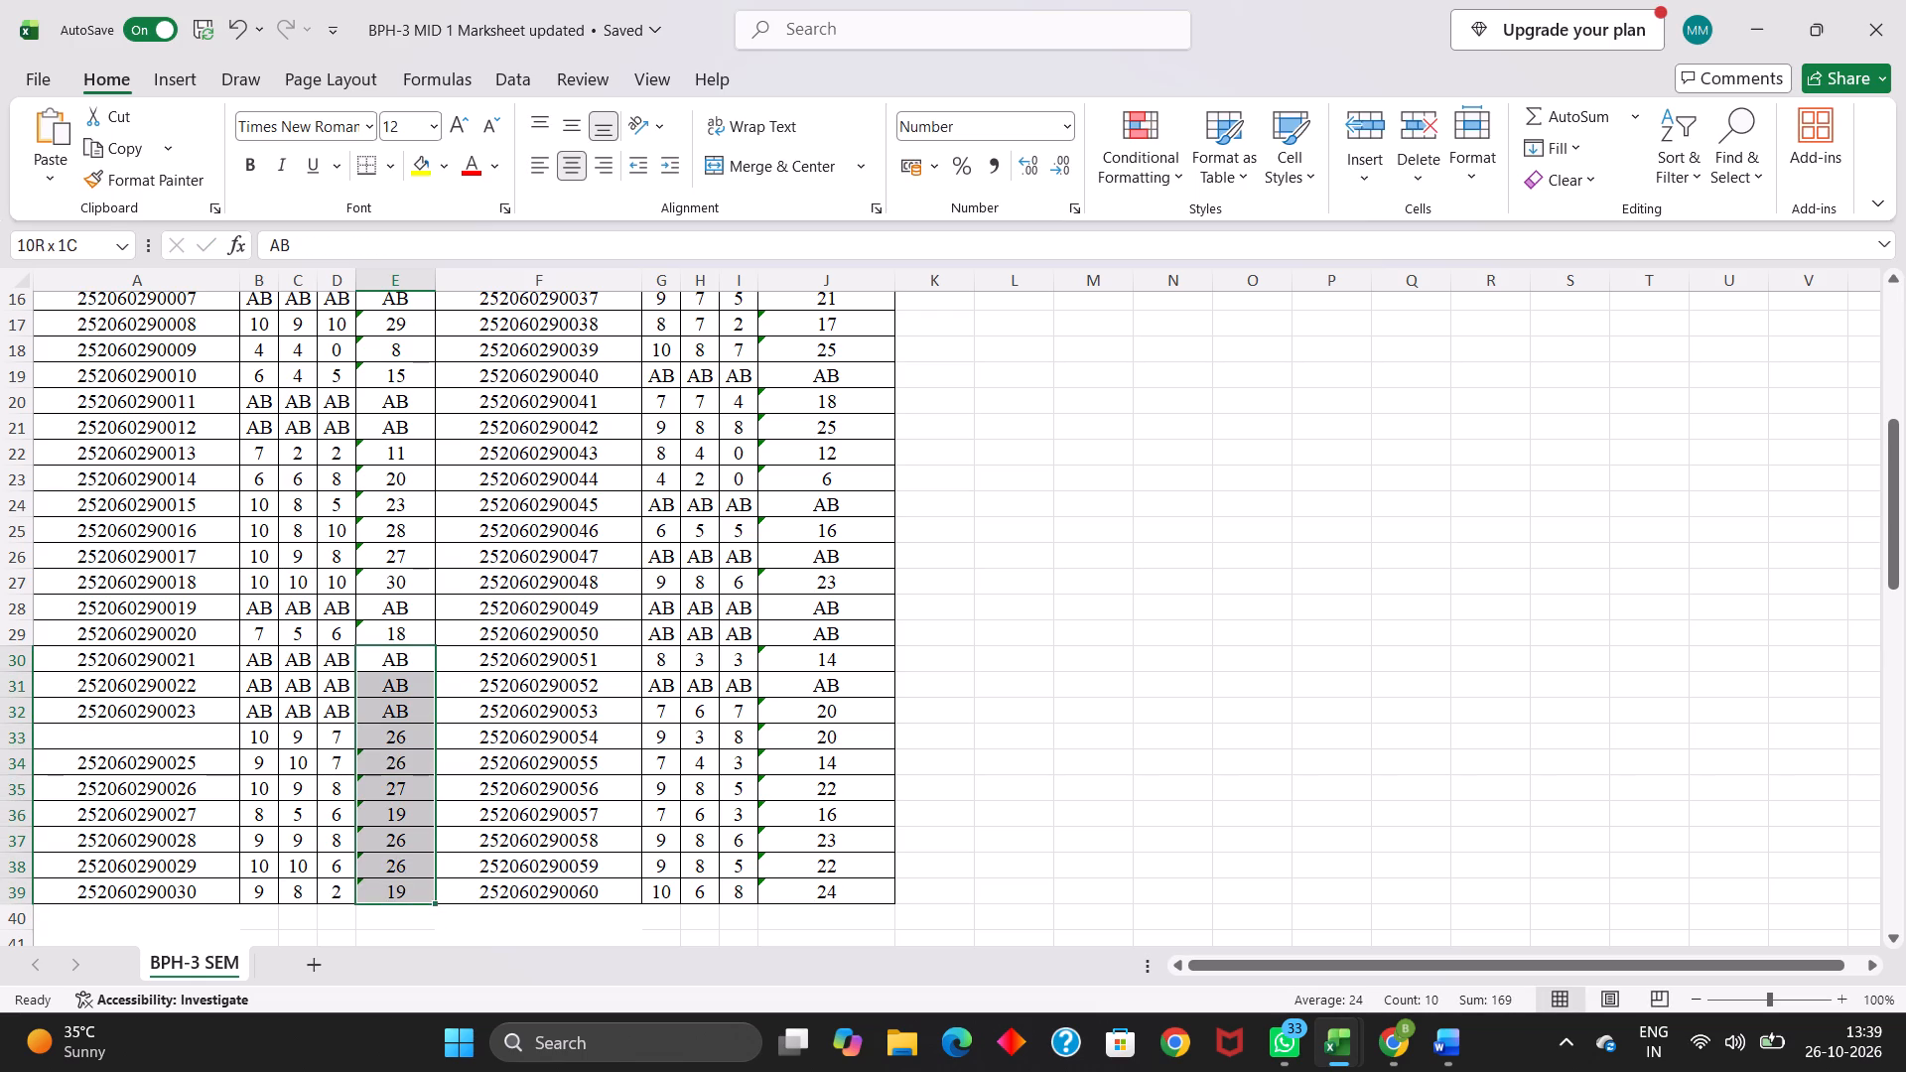
{"action": "left_click_drag", "start_coordinate": [392, 902], "coordinate": [393, 887]}
{"action": "left_click", "coordinate": [366, 642]}
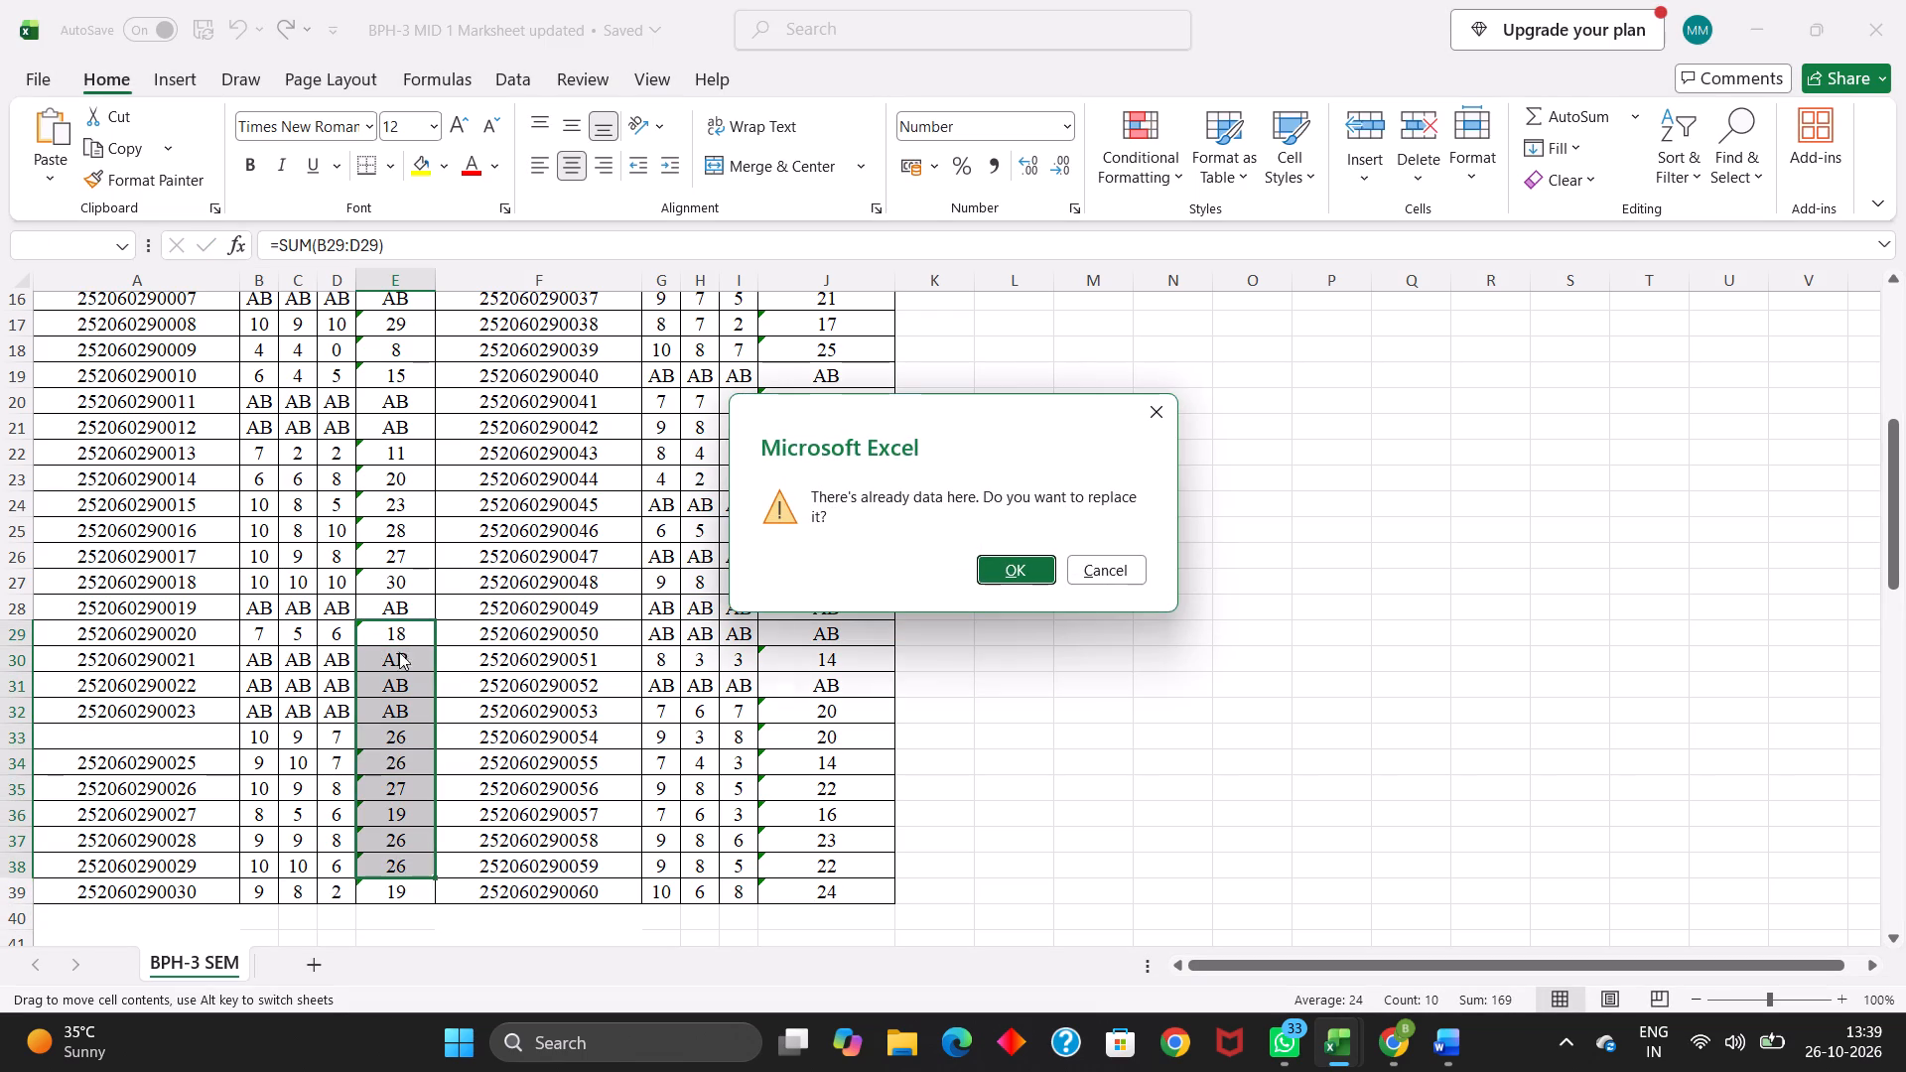
{"action": "left_click", "coordinate": [1156, 427]}
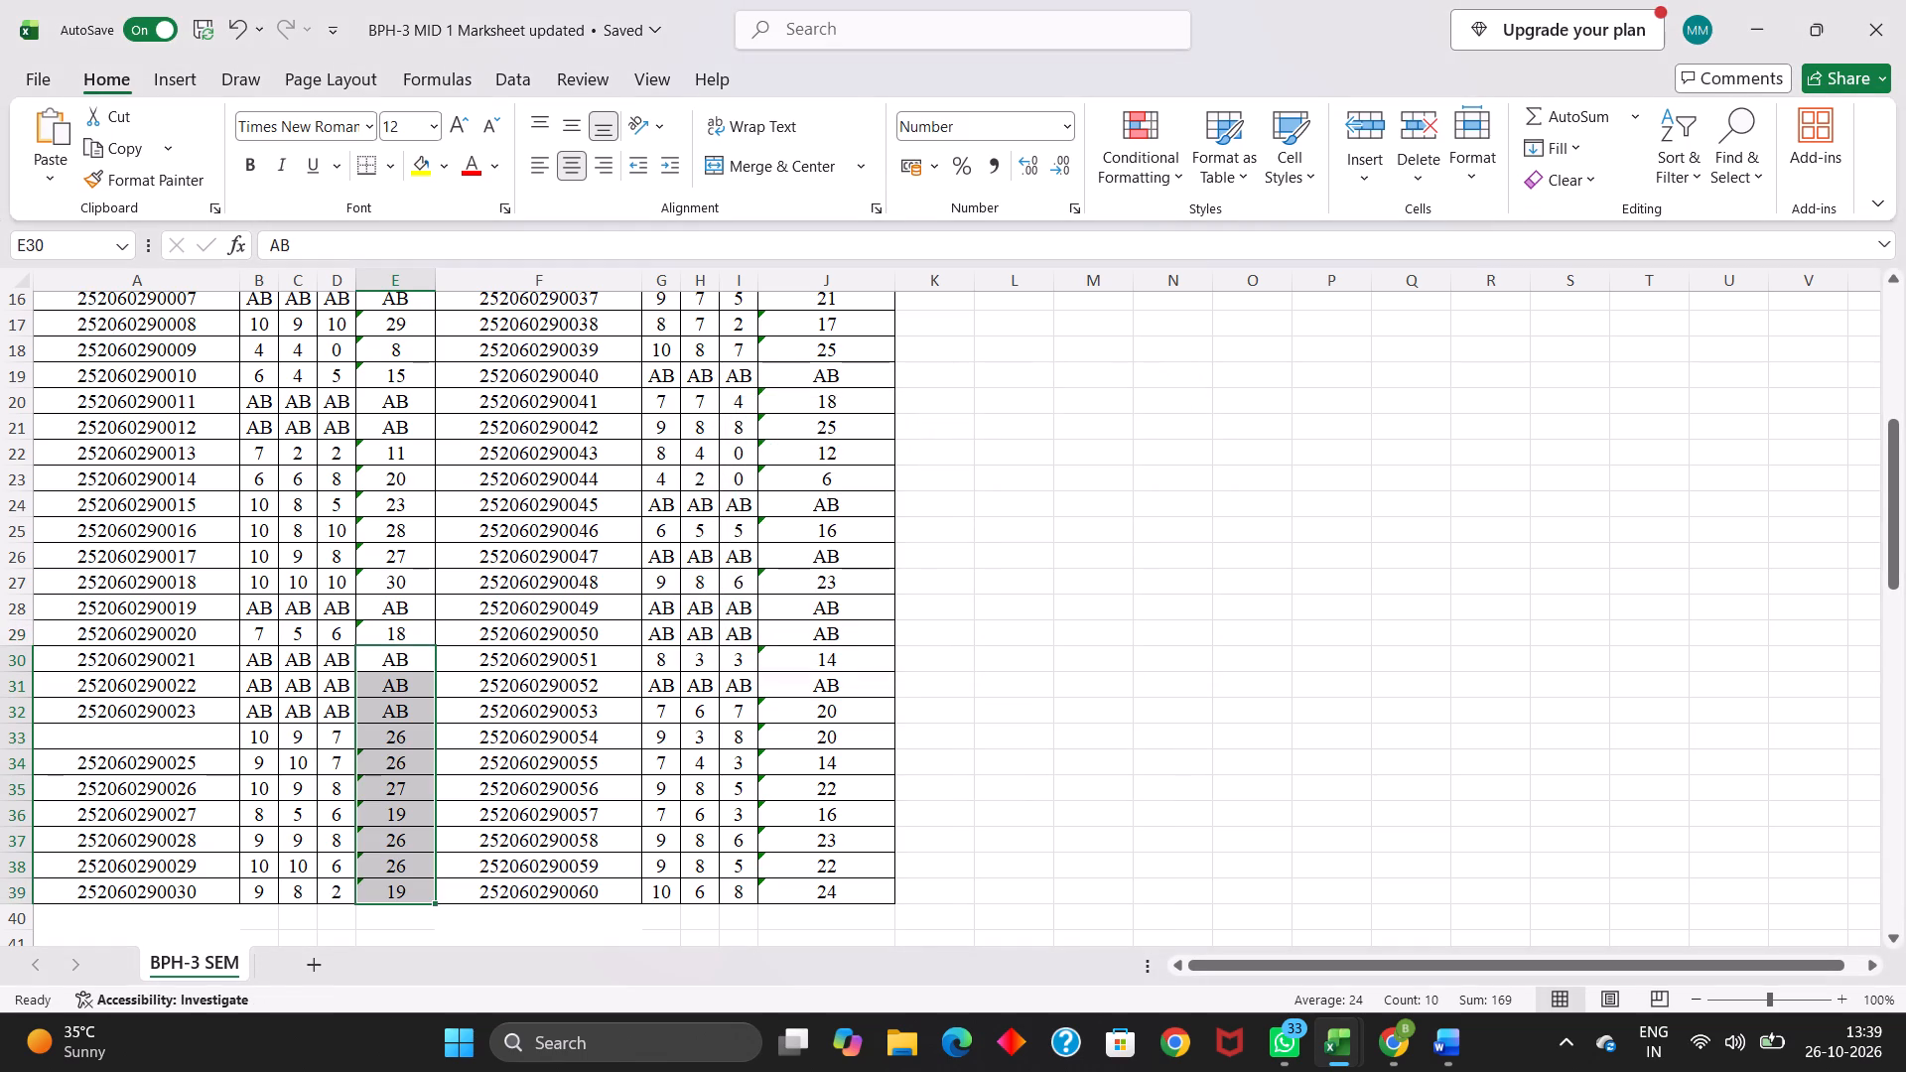
{"action": "left_click", "coordinate": [529, 653]}
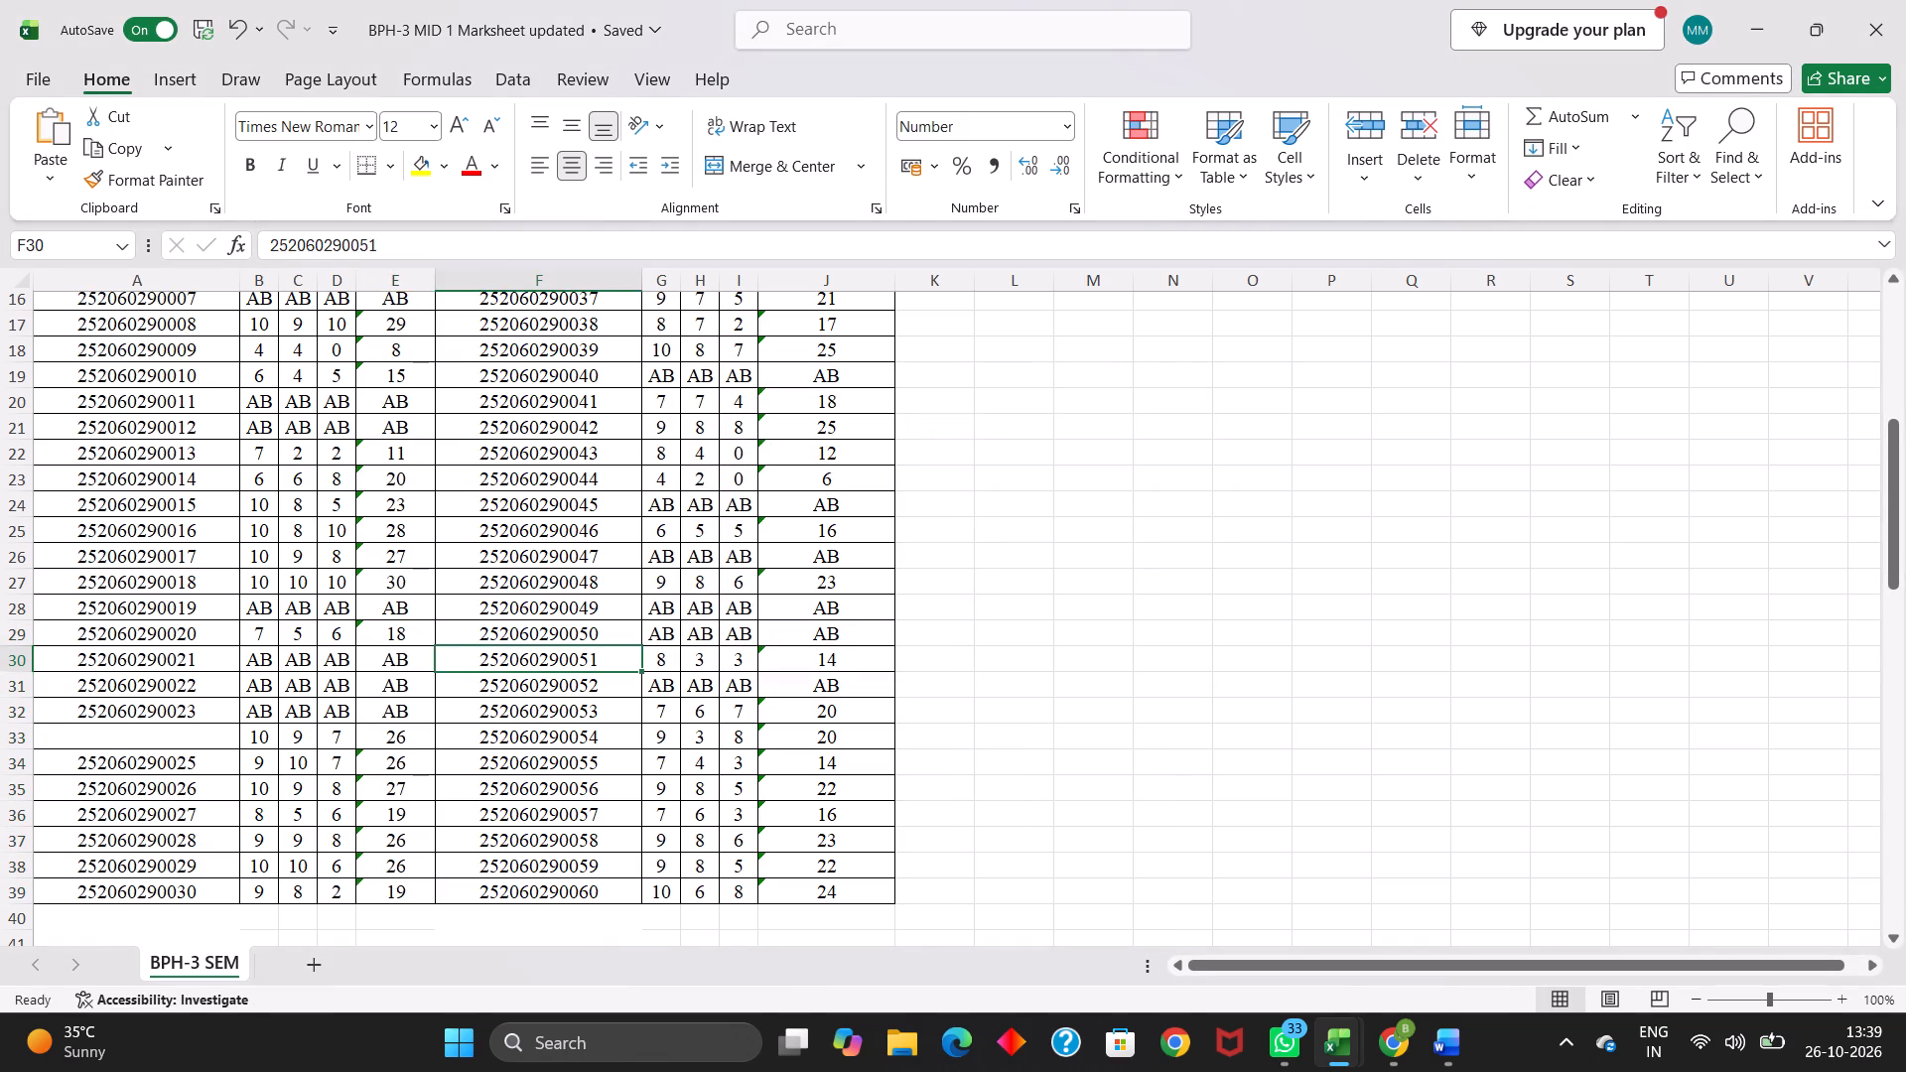
{"action": "left_click_drag", "start_coordinate": [386, 656], "coordinate": [416, 887]}
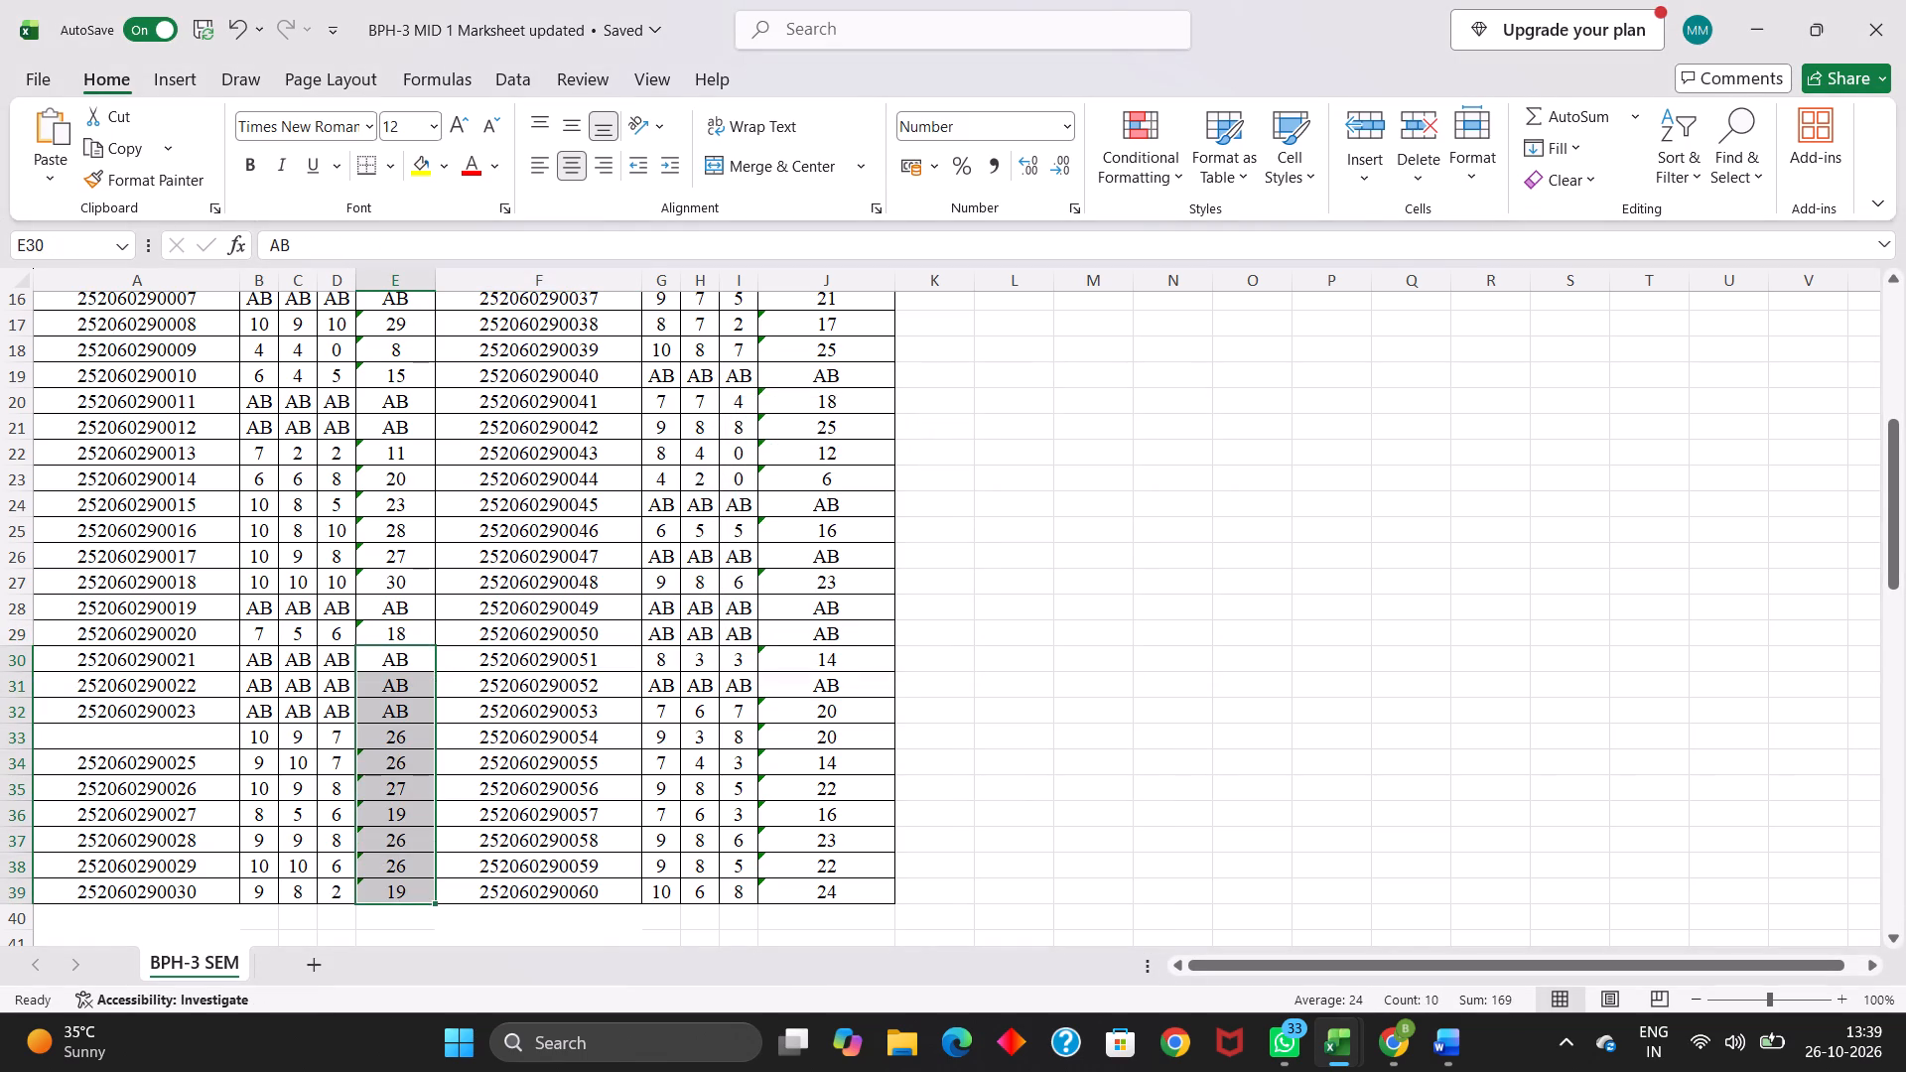
{"action": "key", "text": "ctrl+c"}
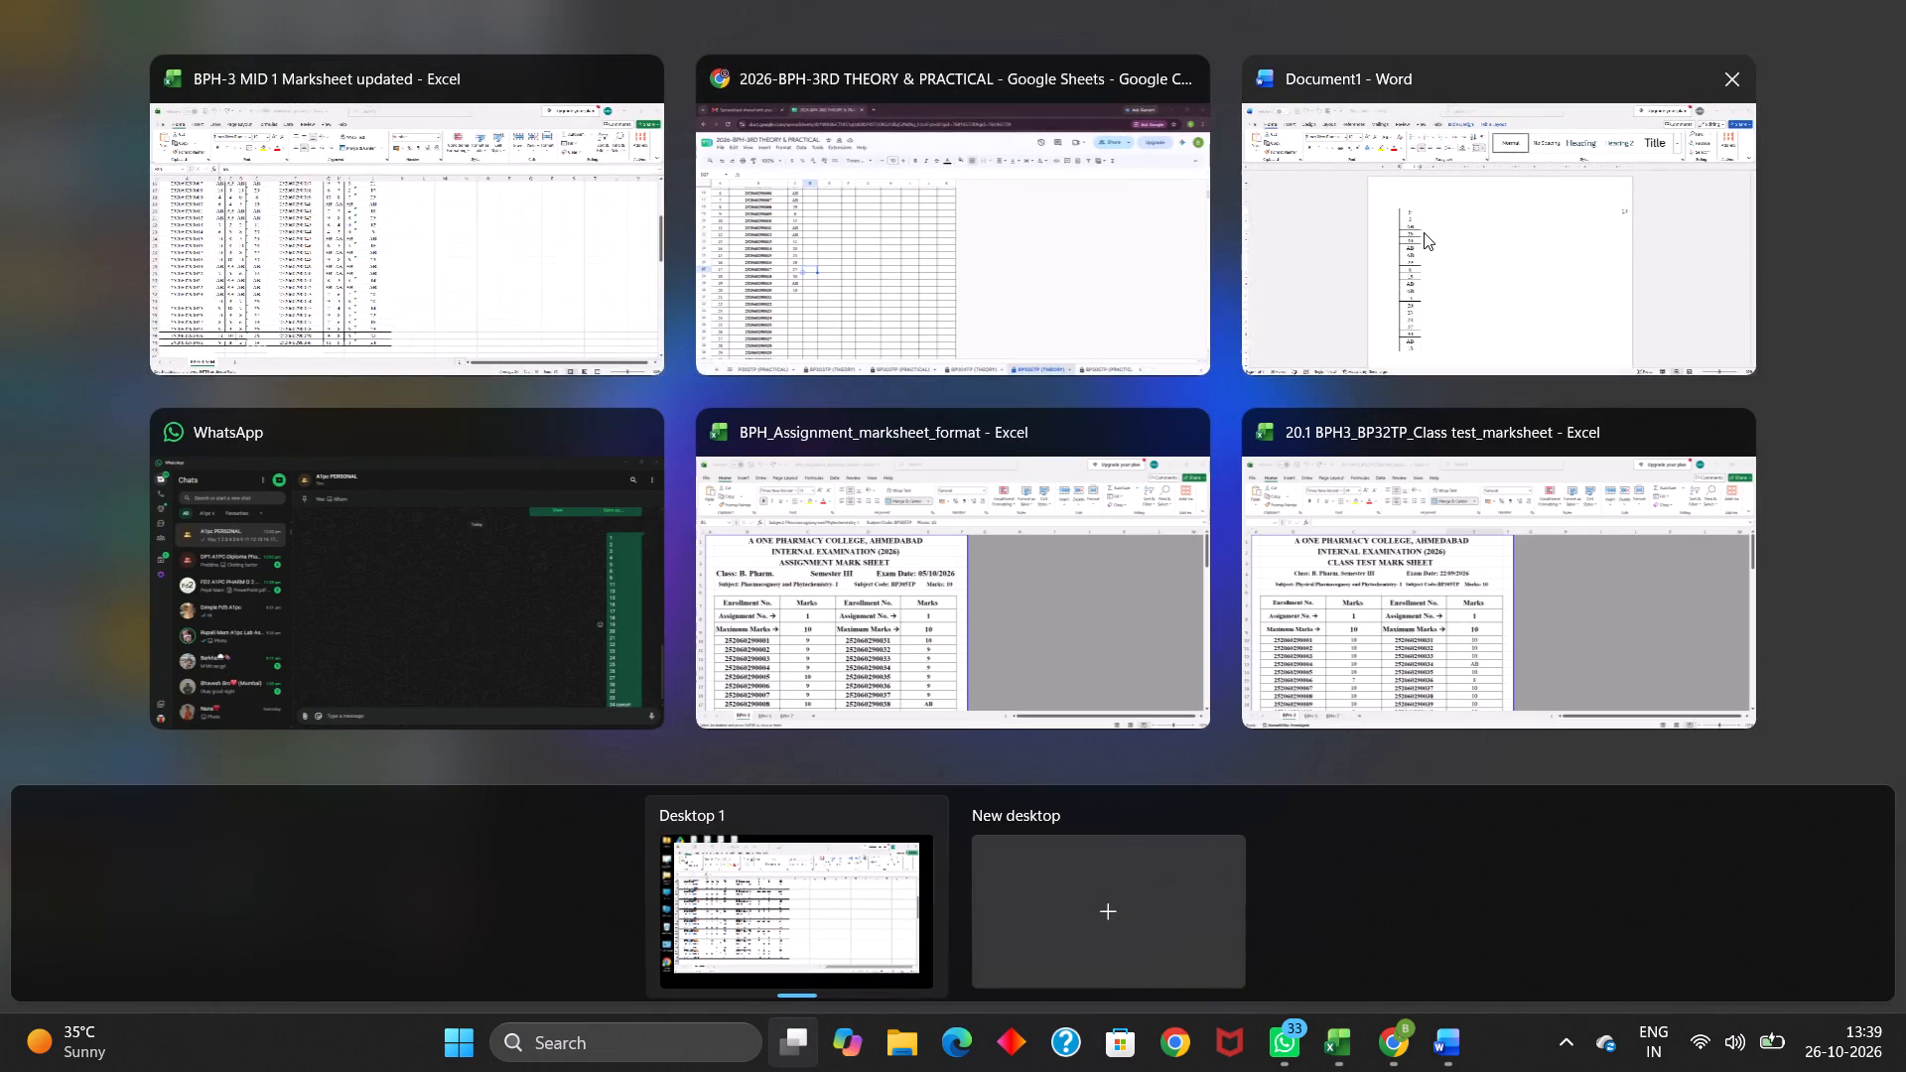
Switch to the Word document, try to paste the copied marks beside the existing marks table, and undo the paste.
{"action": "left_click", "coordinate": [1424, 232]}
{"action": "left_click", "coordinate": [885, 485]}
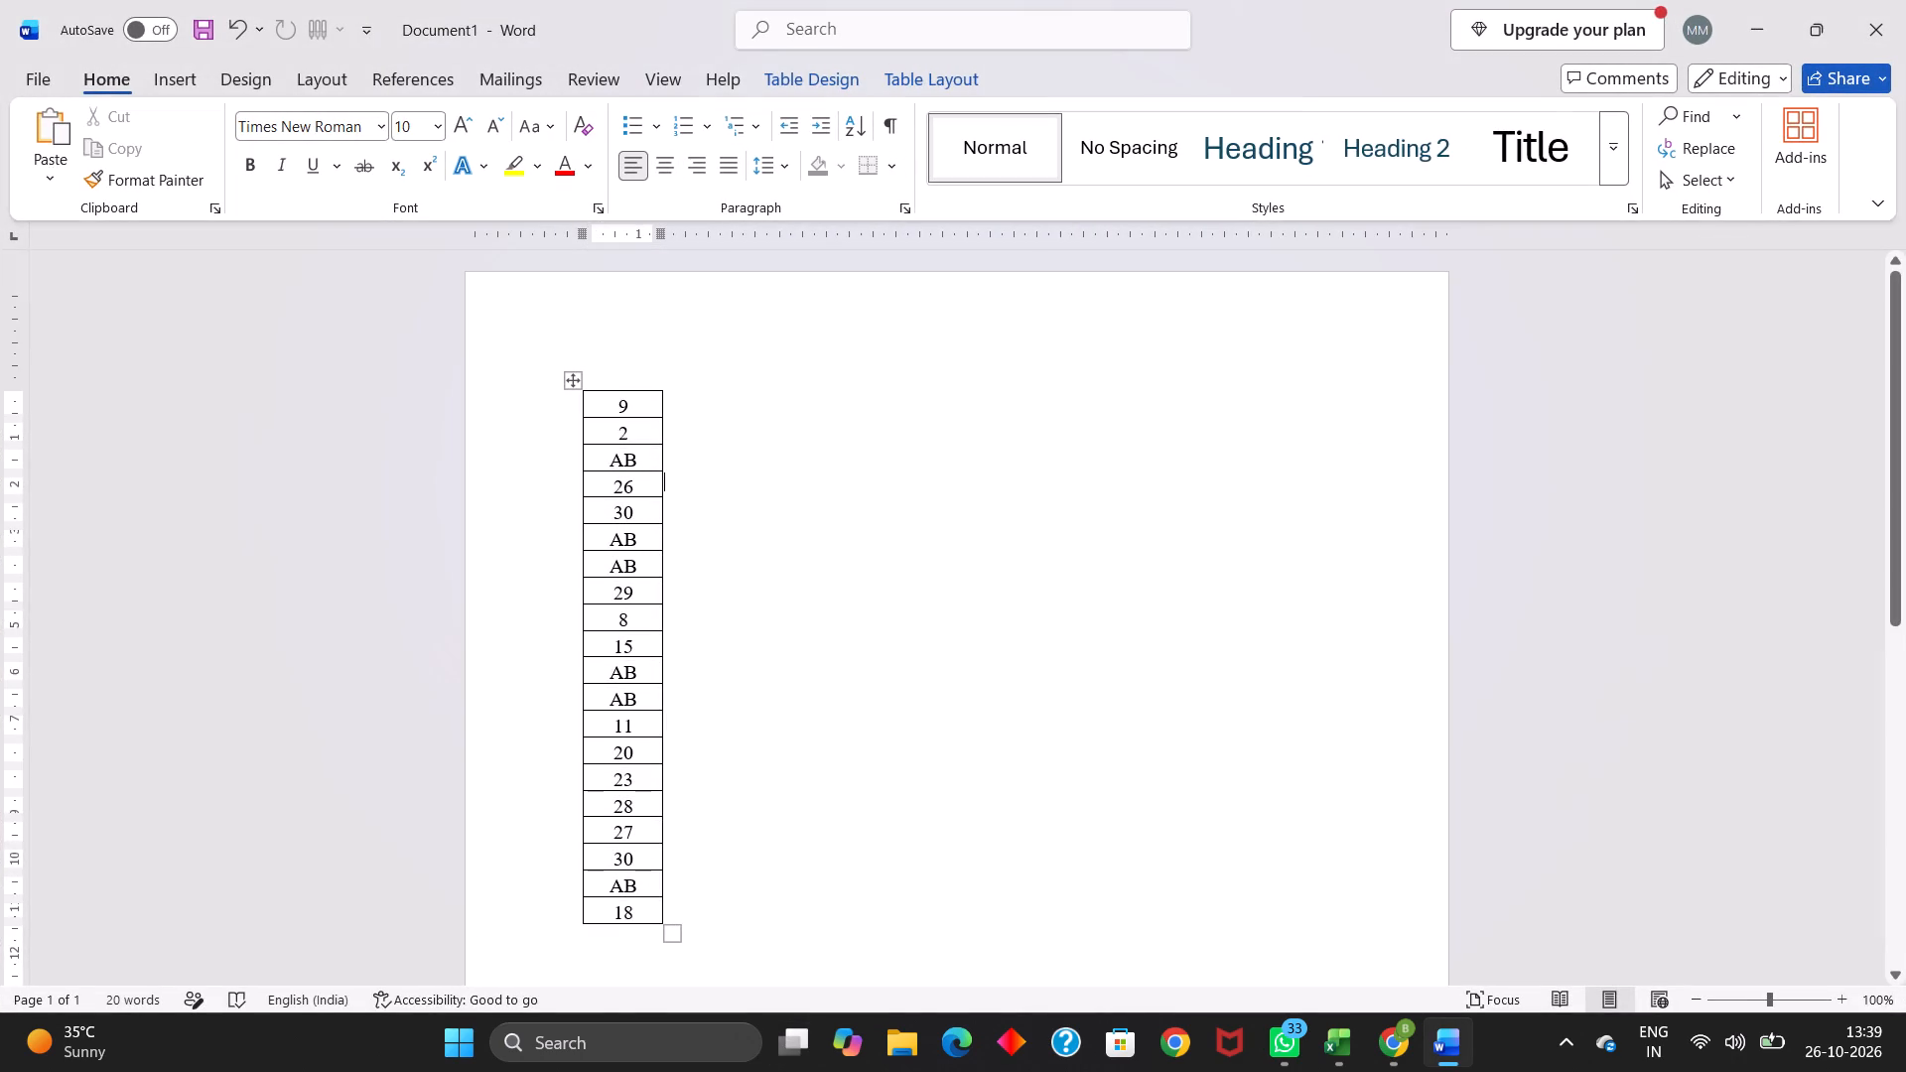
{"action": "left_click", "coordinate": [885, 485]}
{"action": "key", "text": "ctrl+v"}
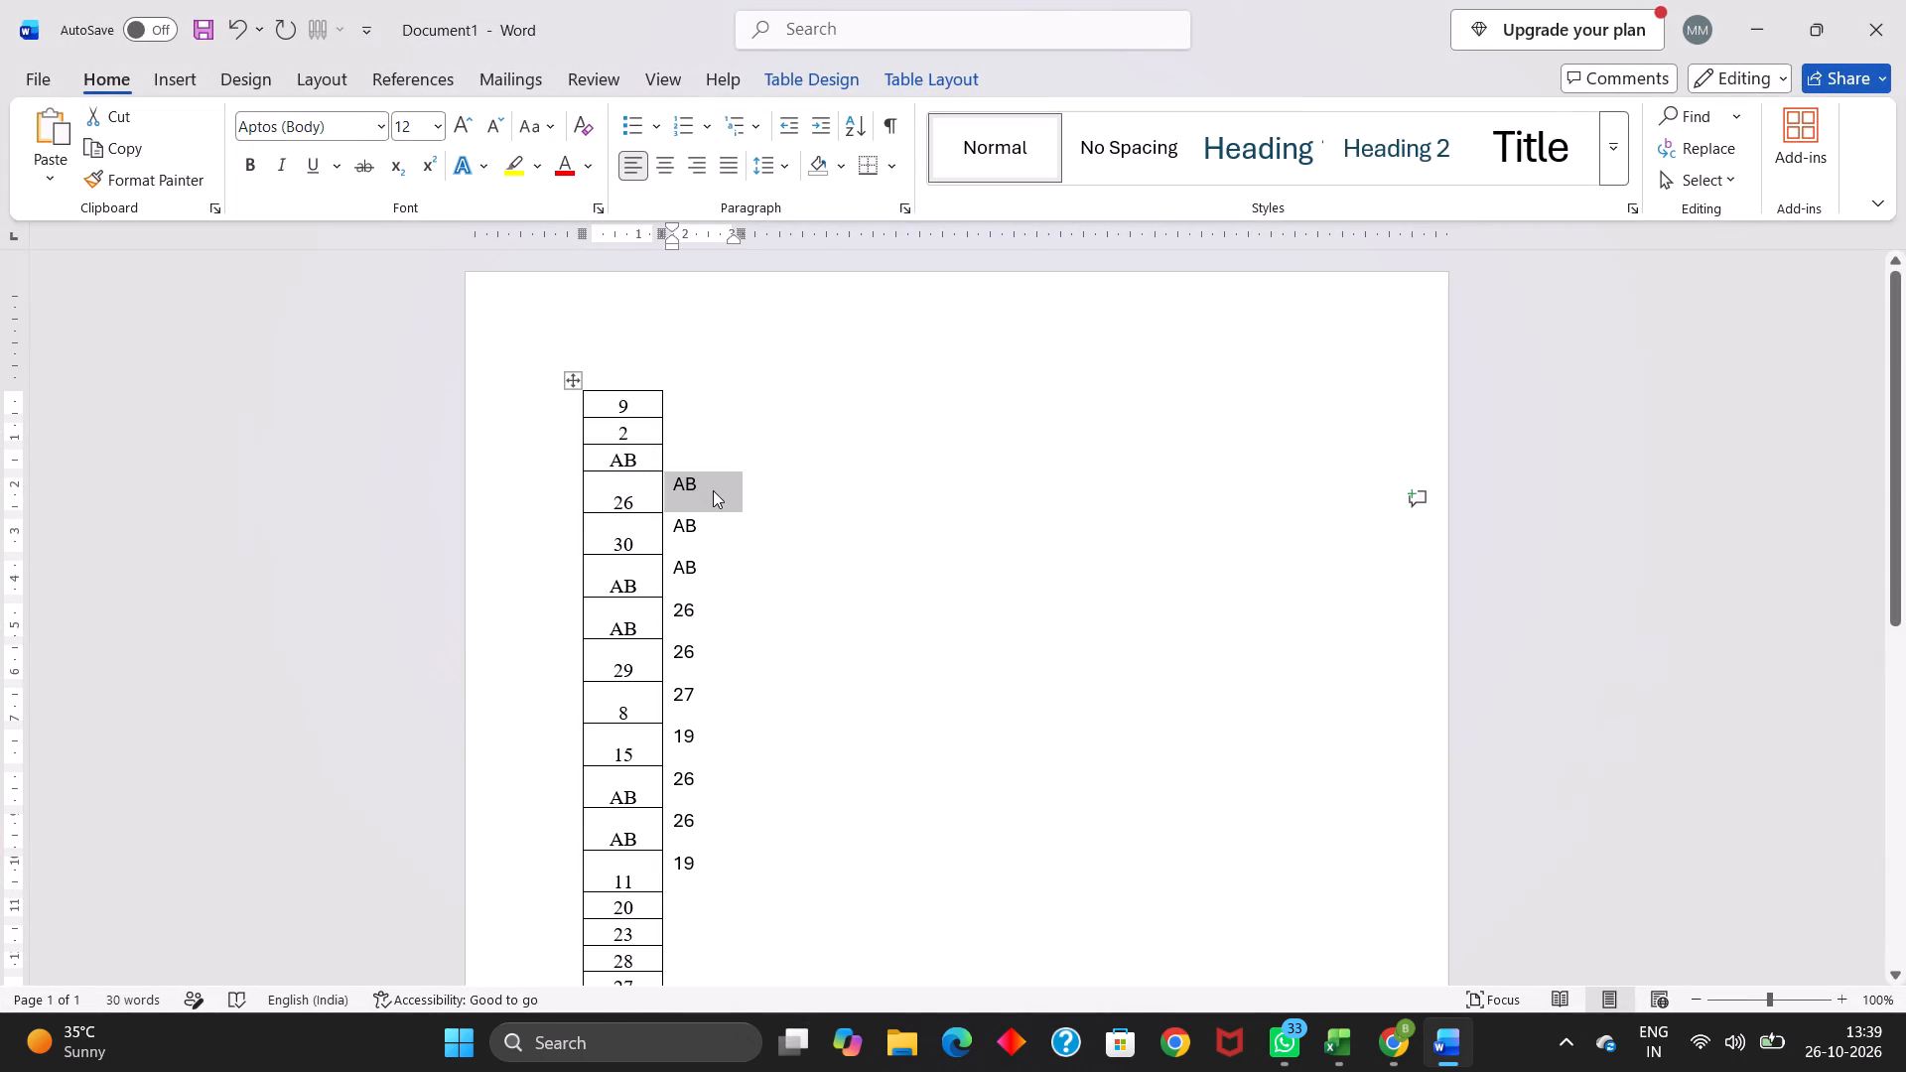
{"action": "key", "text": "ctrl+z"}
Paste the copied marks on a new line below the existing marks table in the Word document.
{"action": "scroll", "coordinate": [721, 851], "scroll_direction": "down", "scroll_amount": 2}
{"action": "left_click", "coordinate": [636, 726]}
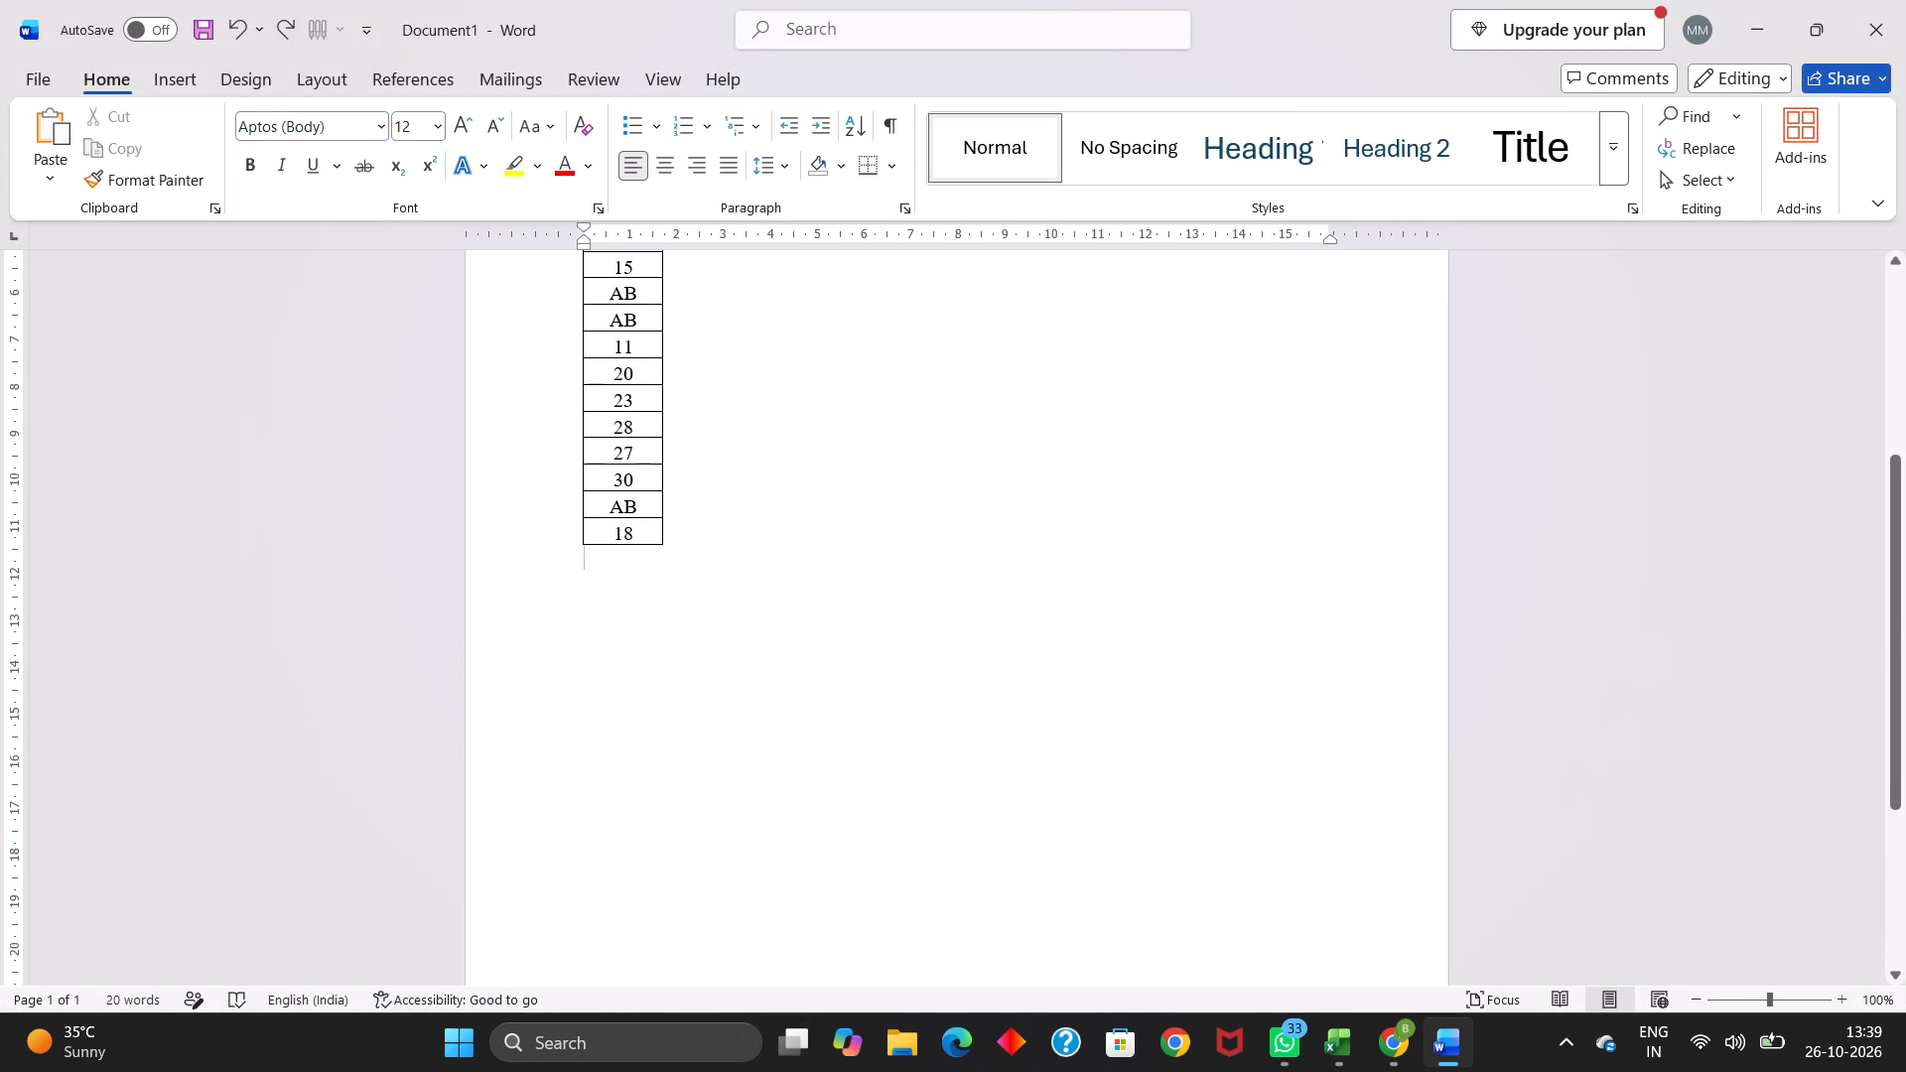
{"action": "key", "text": "Return"}
{"action": "key", "text": "ctrl+v"}
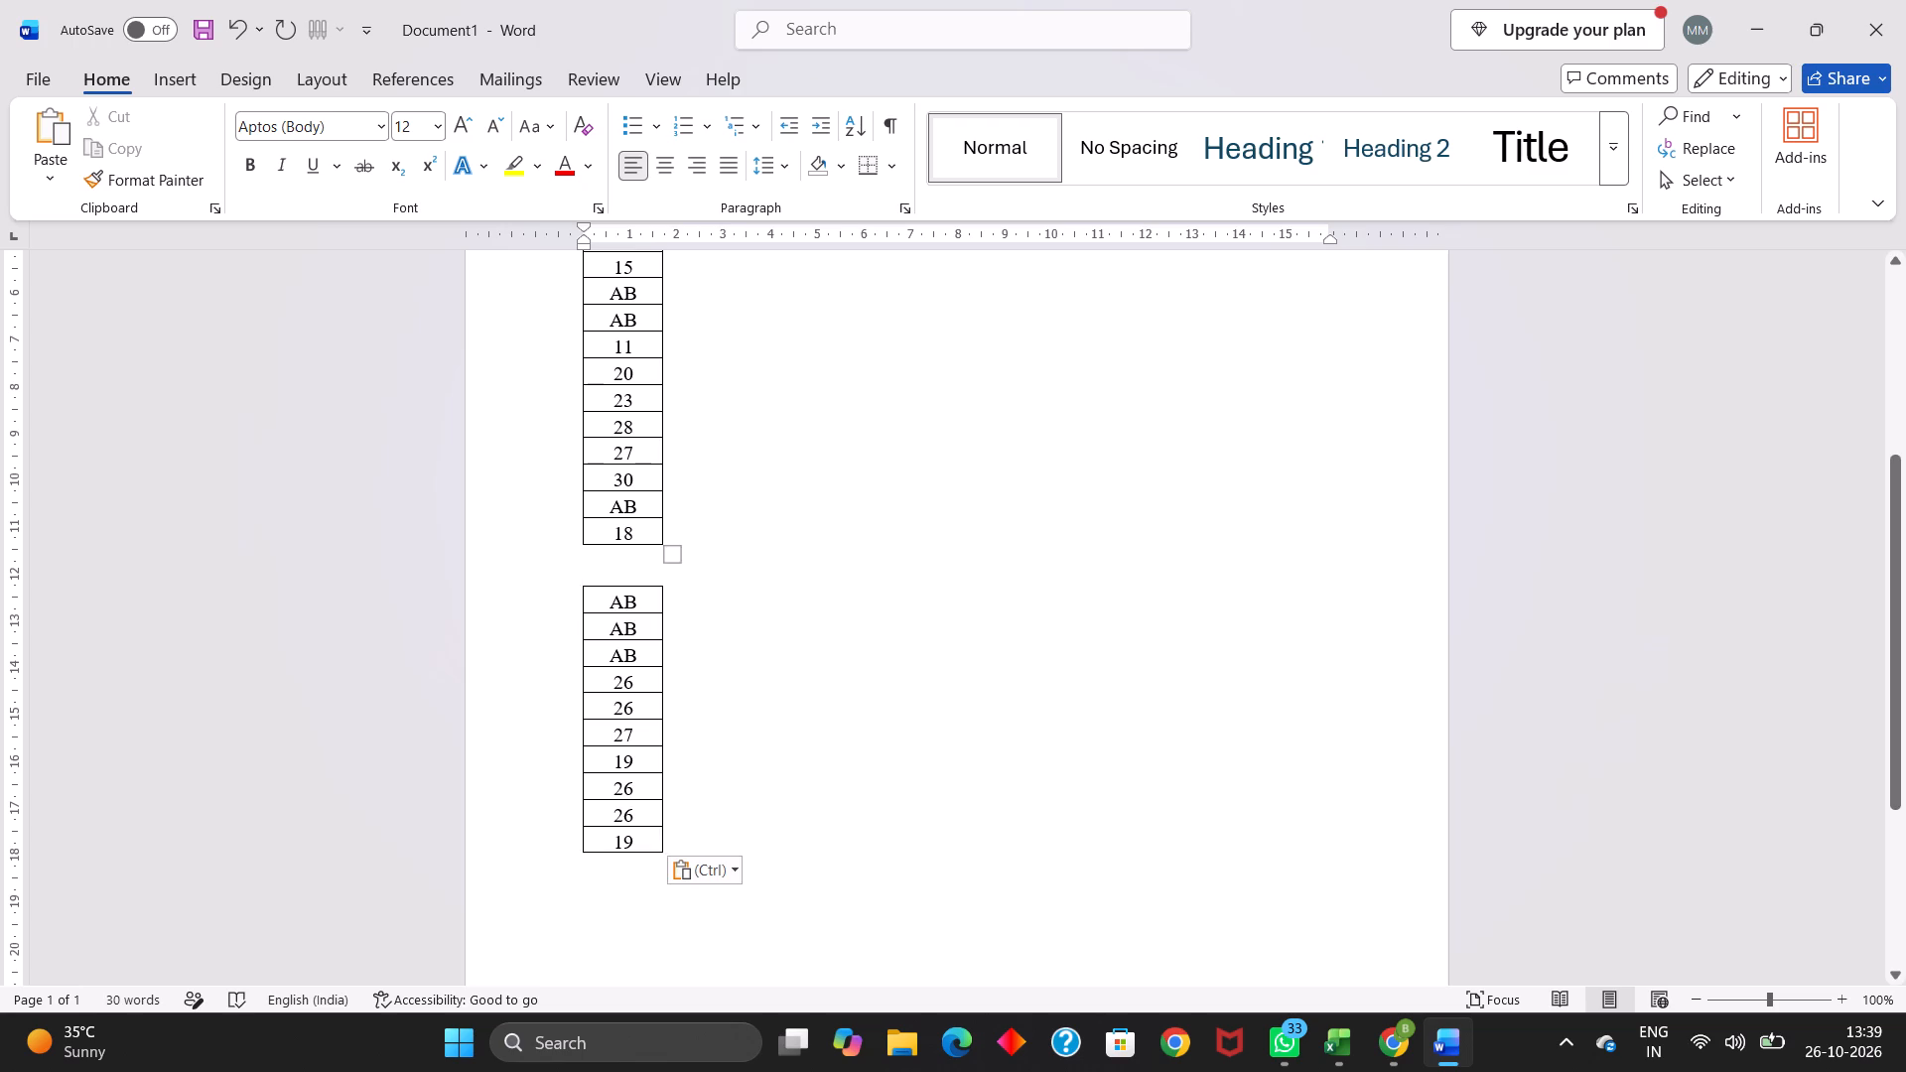
Copy all ten marks of the second Word table into C31:C40 of the Mid Sem 1 column on the BP305TP (THEORY) Google sheet.
{"action": "left_click_drag", "start_coordinate": [611, 598], "coordinate": [637, 822]}
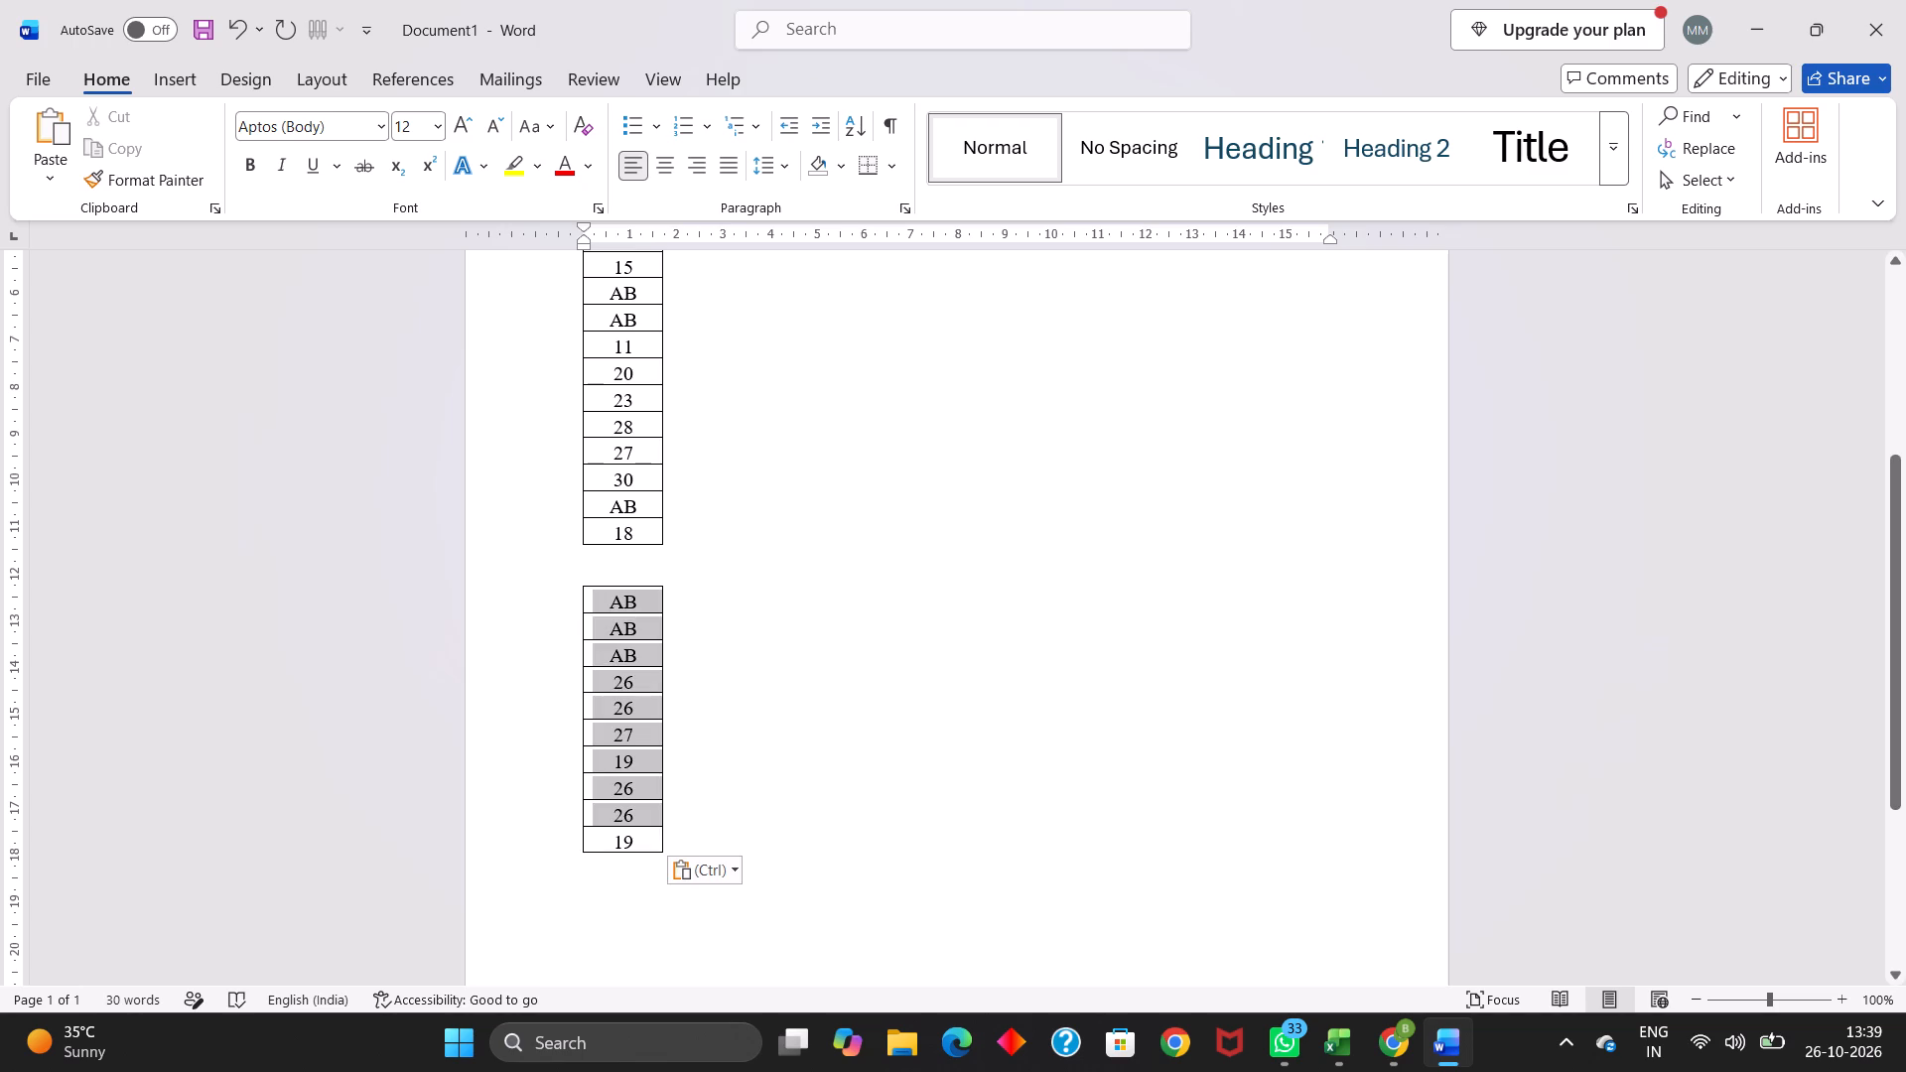
{"action": "left_click_drag", "start_coordinate": [637, 822], "coordinate": [641, 831]}
{"action": "key", "text": "ctrl+c"}
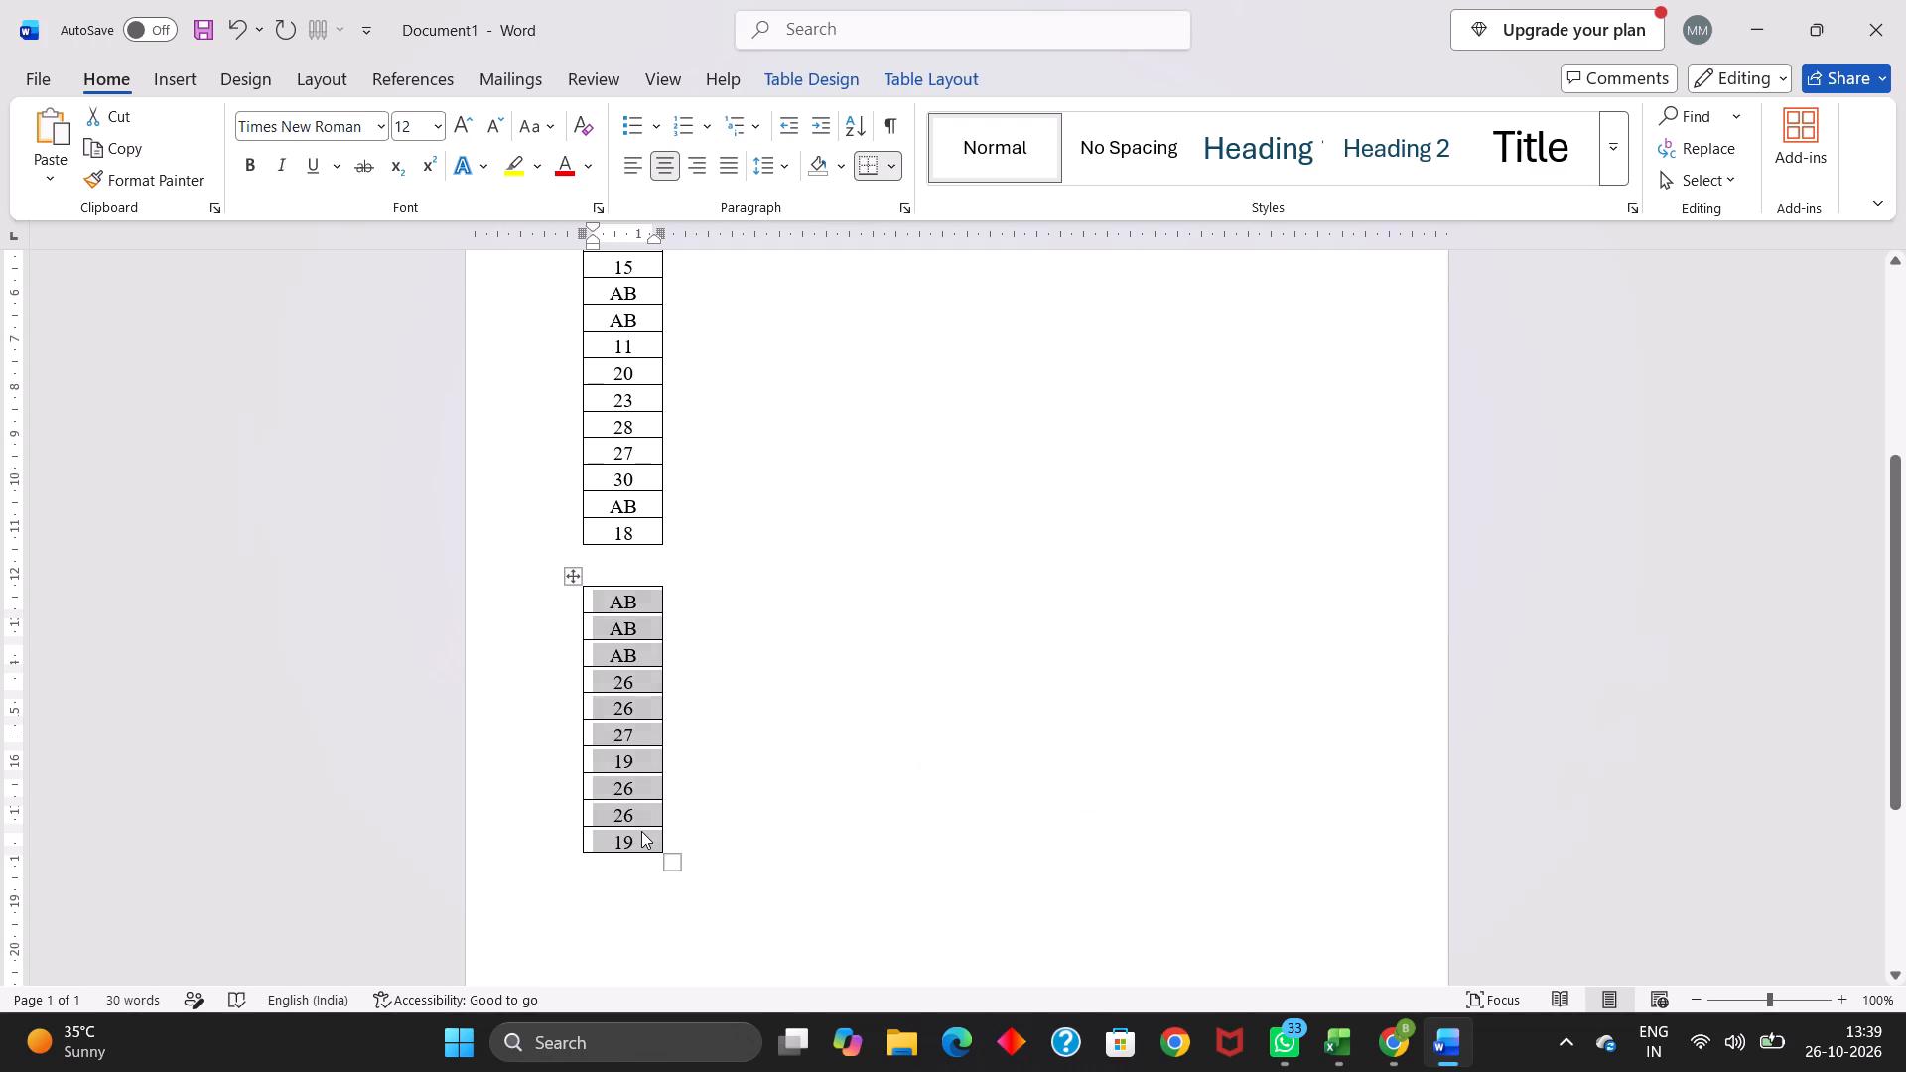
{"action": "left_click", "coordinate": [1018, 257]}
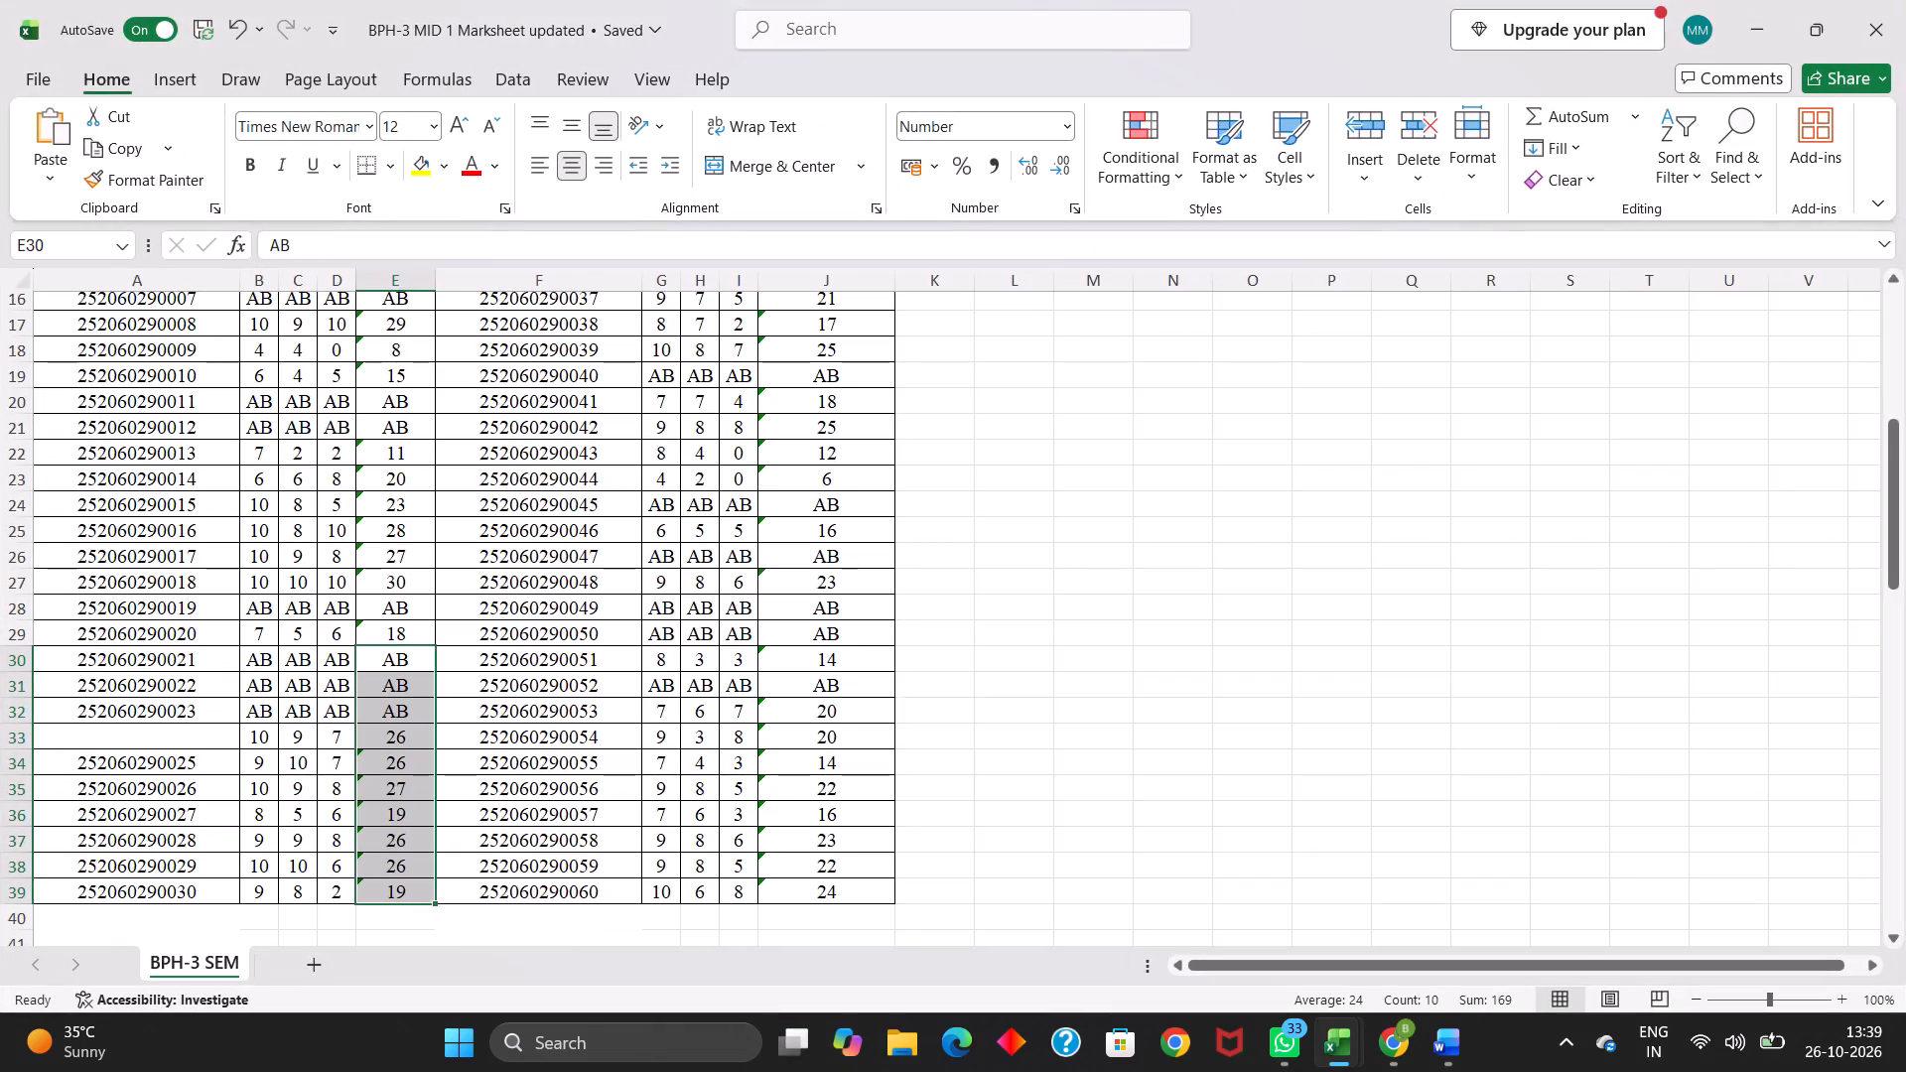
{"action": "left_click", "coordinate": [1416, 258]}
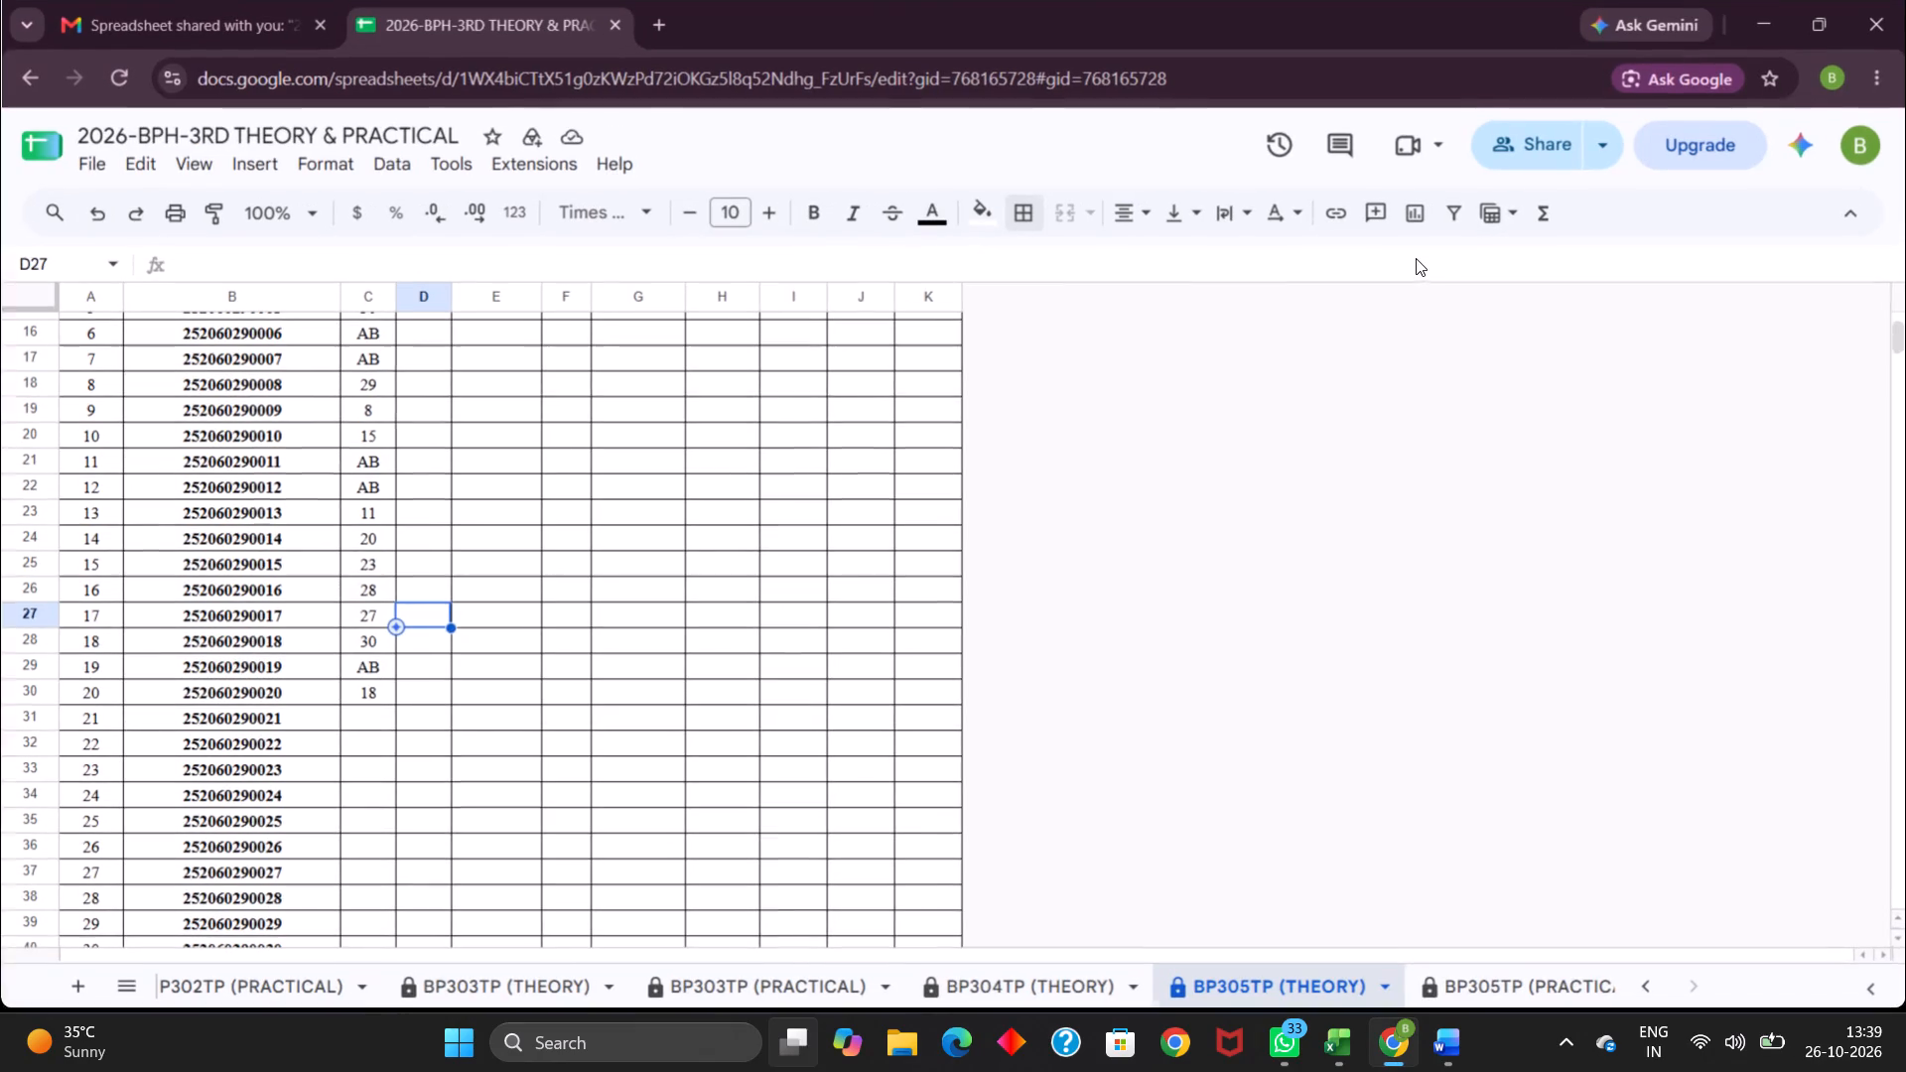
{"action": "left_click_drag", "start_coordinate": [368, 712], "coordinate": [396, 805]}
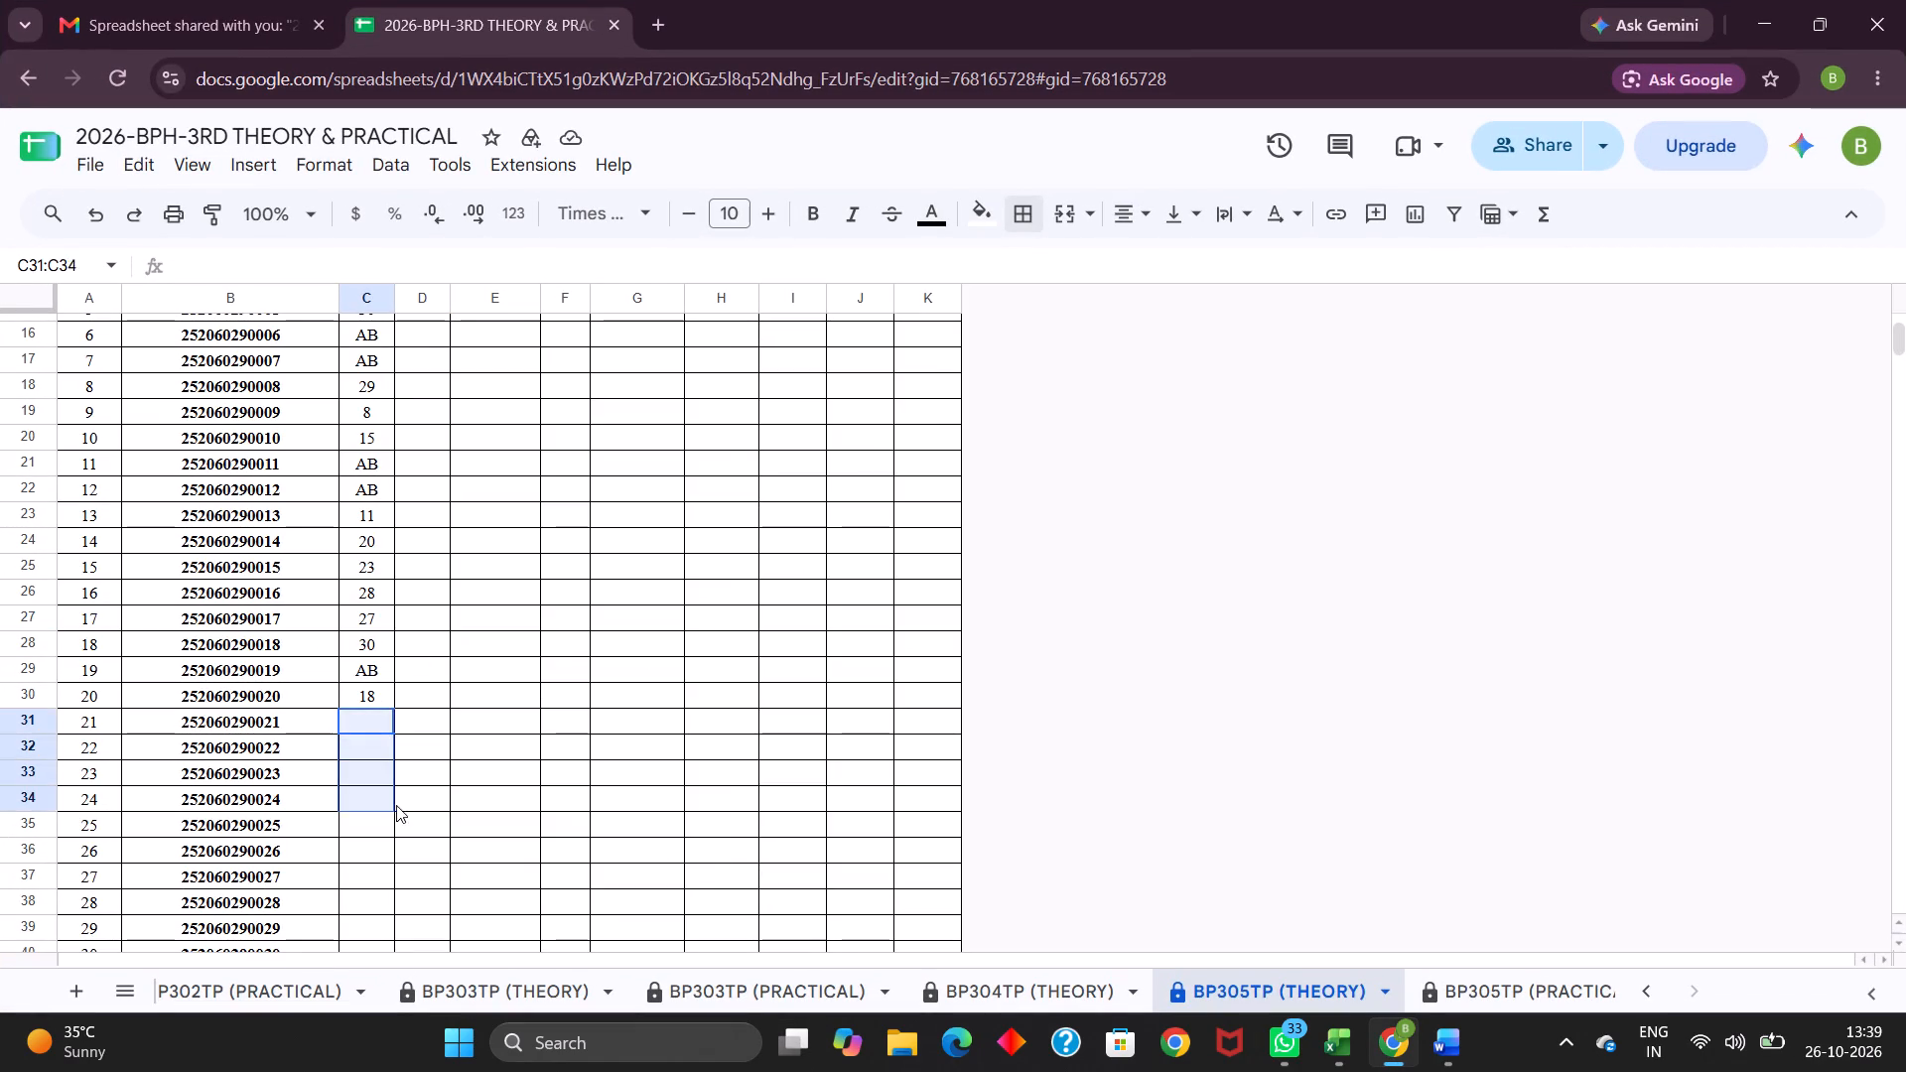
{"action": "left_click_drag", "start_coordinate": [396, 805], "coordinate": [368, 642]}
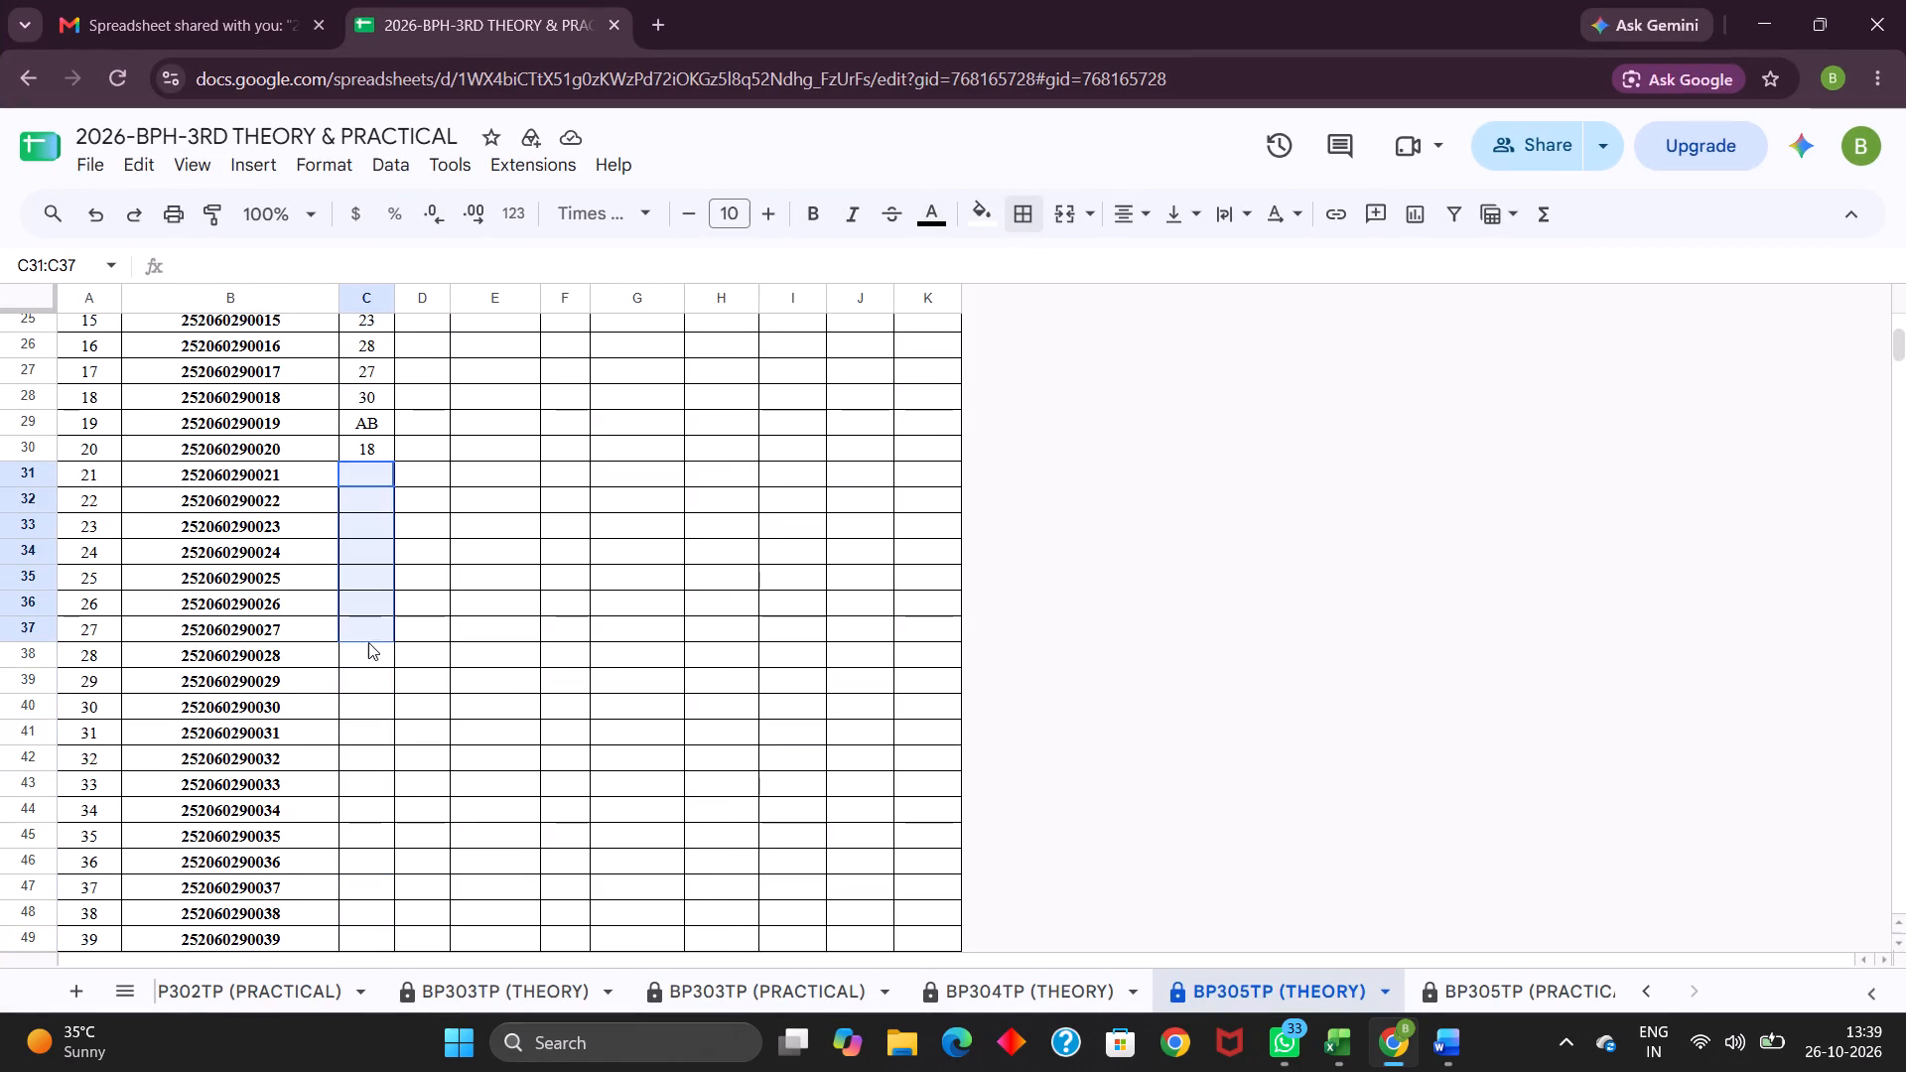
{"action": "left_click_drag", "start_coordinate": [368, 642], "coordinate": [358, 703]}
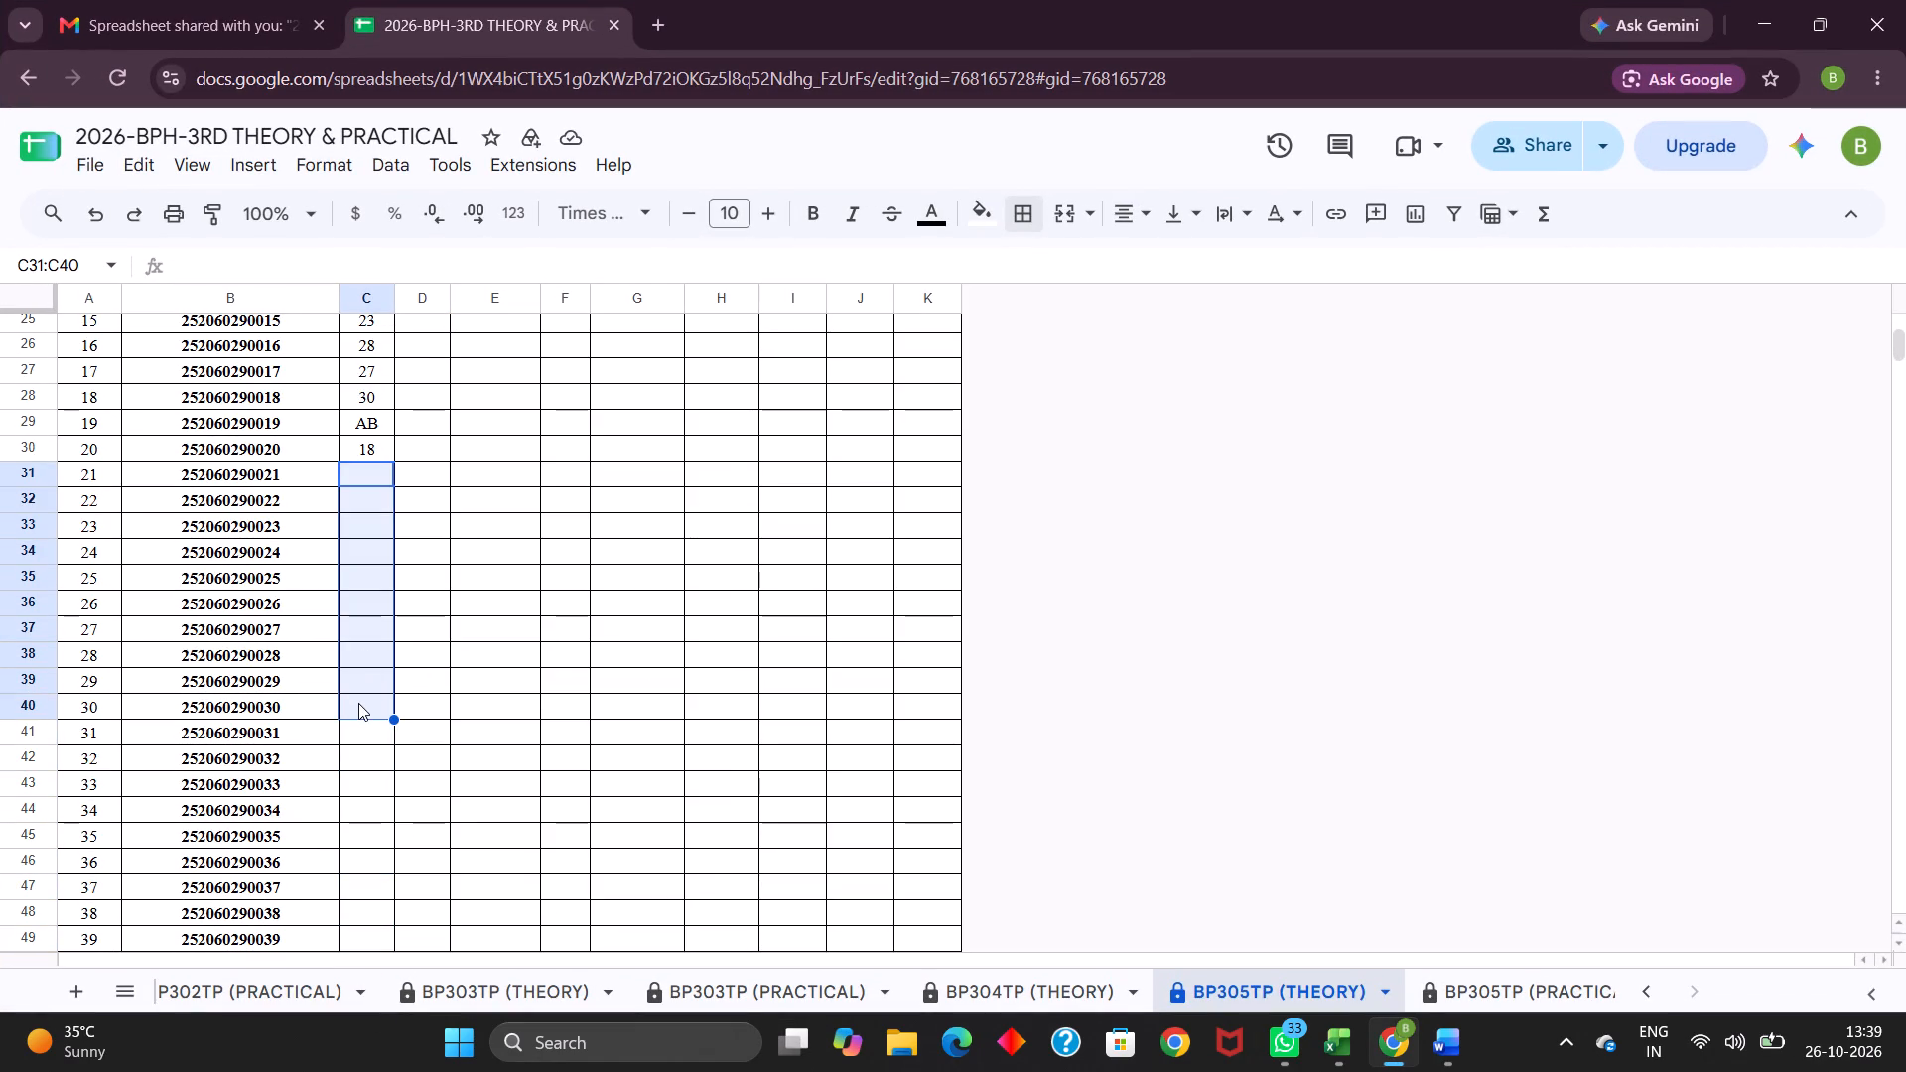
{"action": "key", "text": "ctrl+v"}
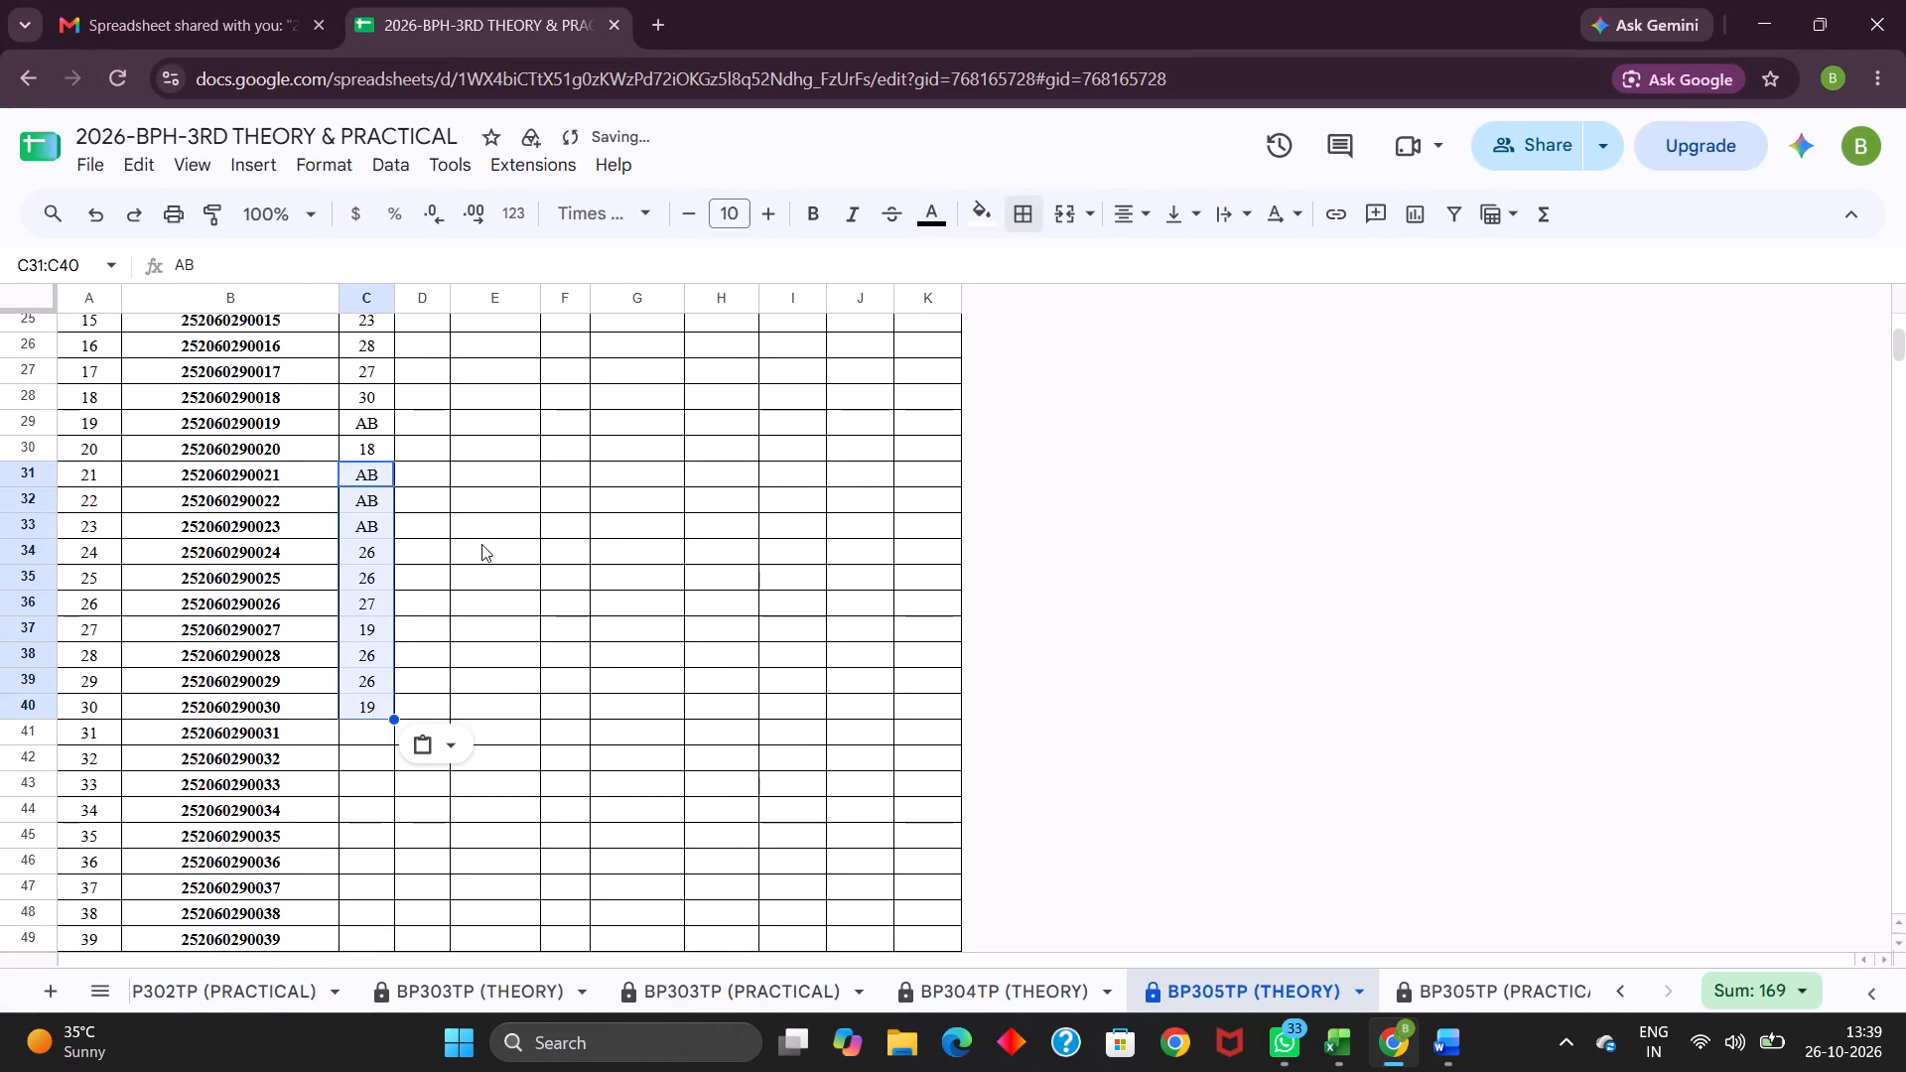
{"action": "left_click", "coordinate": [483, 545]}
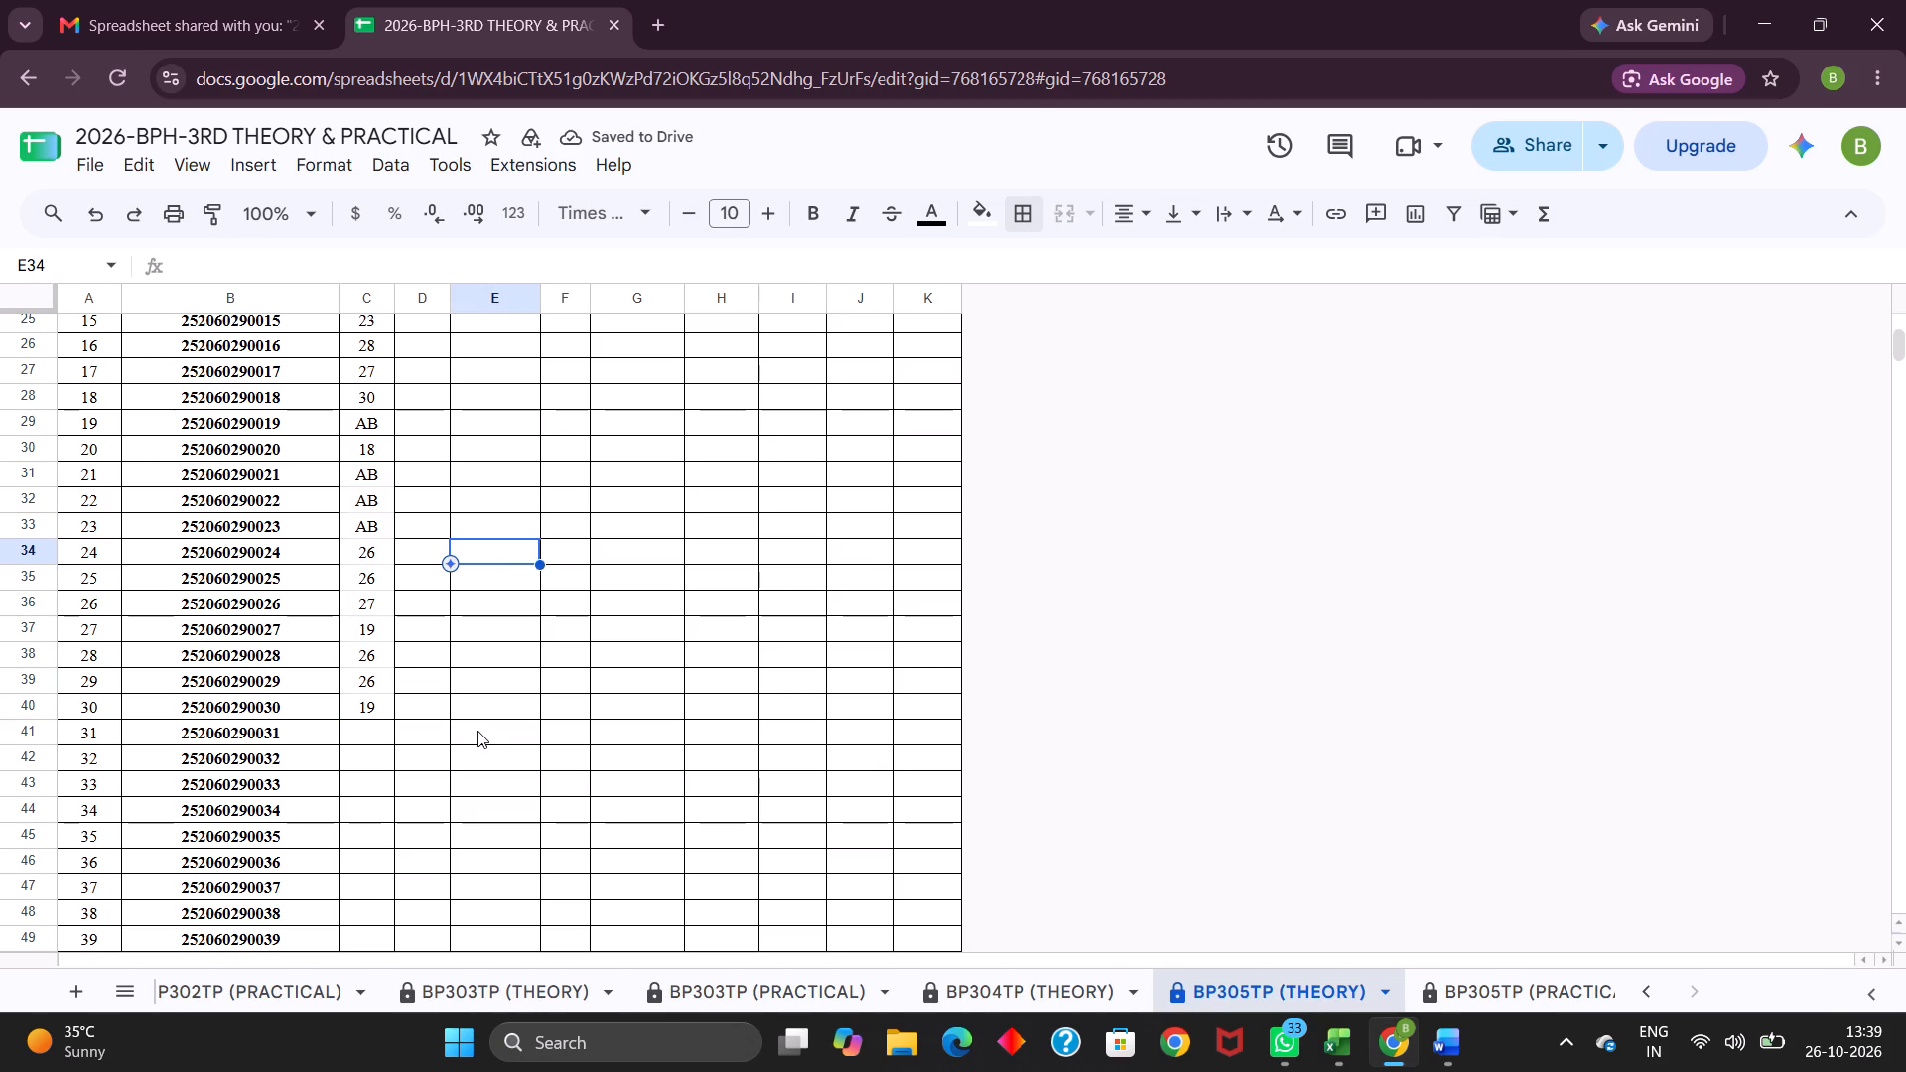
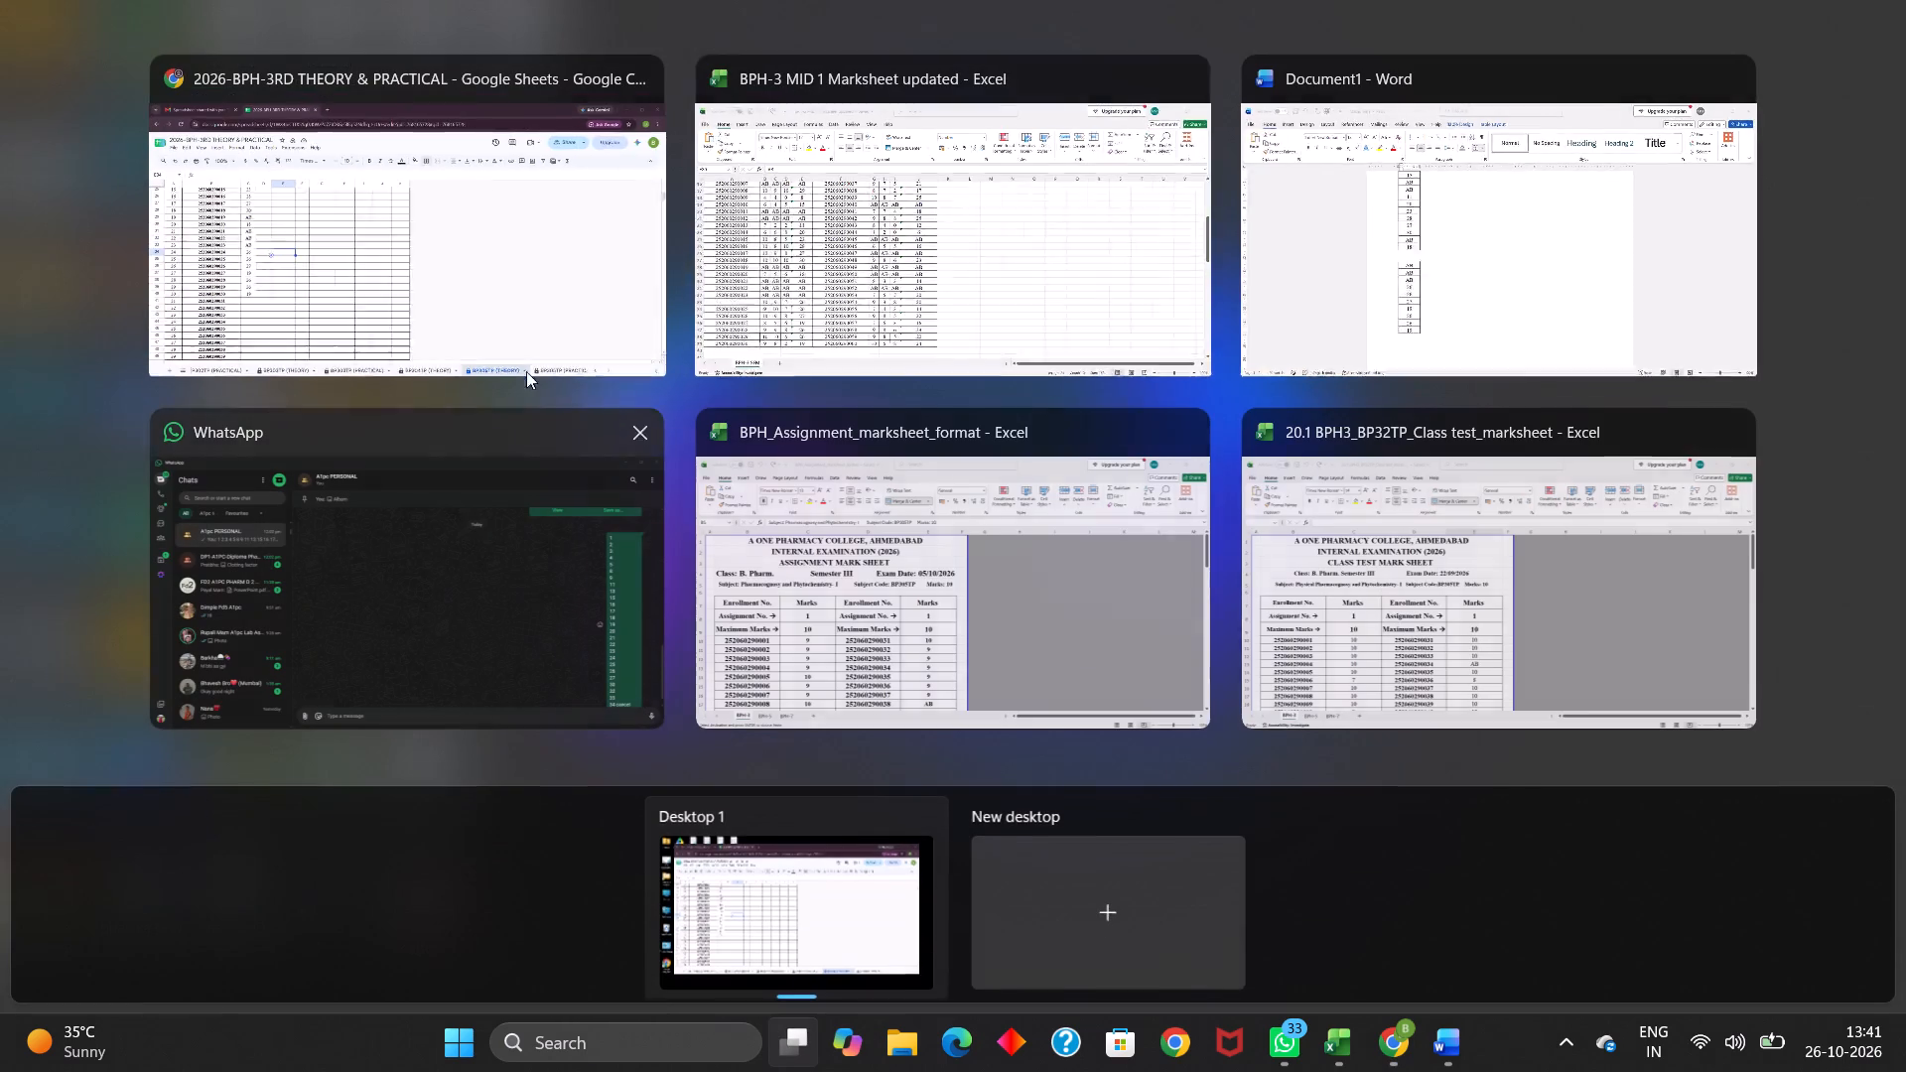
Switch to the BPH-3 MID 1 Marksheet updated workbook in Excel and copy the second block's total marks in J10:J39.
{"action": "left_click", "coordinate": [917, 231]}
{"action": "scroll", "coordinate": [509, 572], "scroll_direction": "up", "scroll_amount": 1}
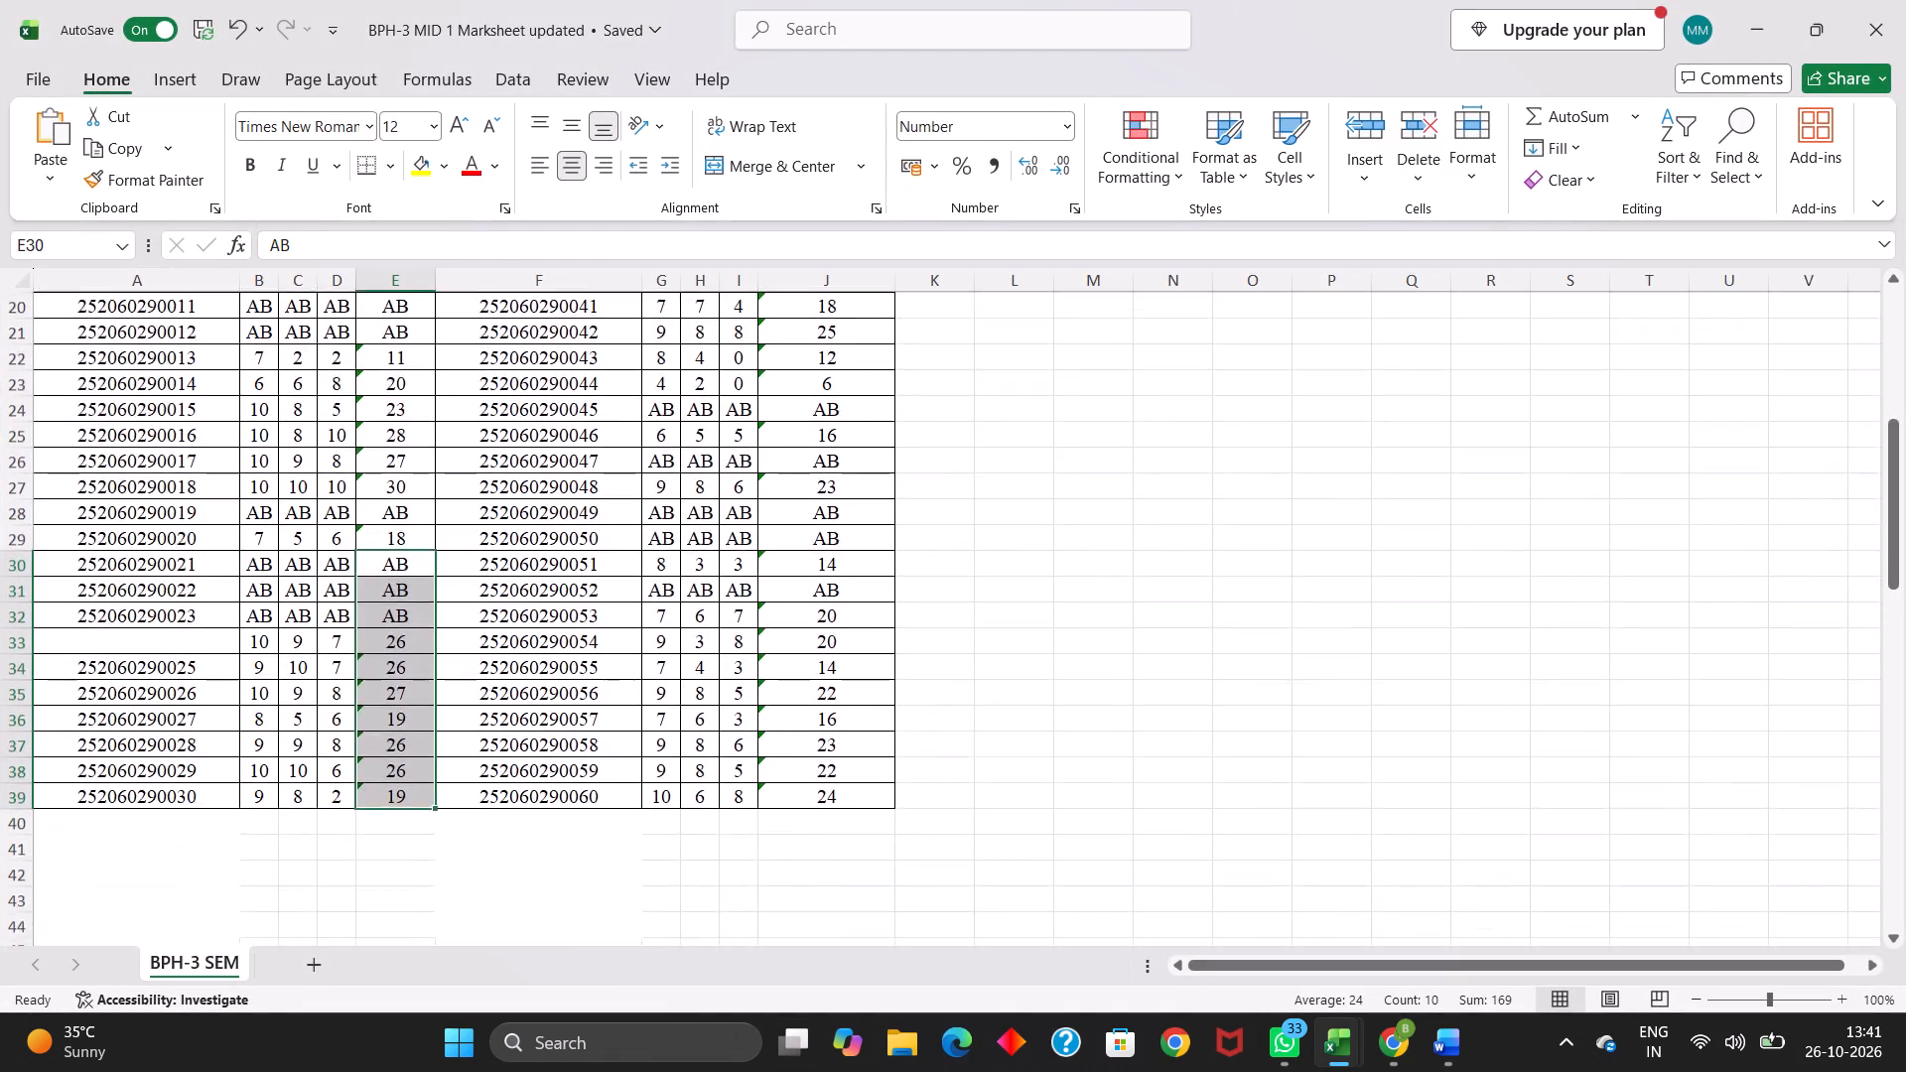
{"action": "scroll", "coordinate": [509, 572], "scroll_direction": "up", "scroll_amount": 1}
{"action": "left_click_drag", "start_coordinate": [800, 475], "coordinate": [852, 960]}
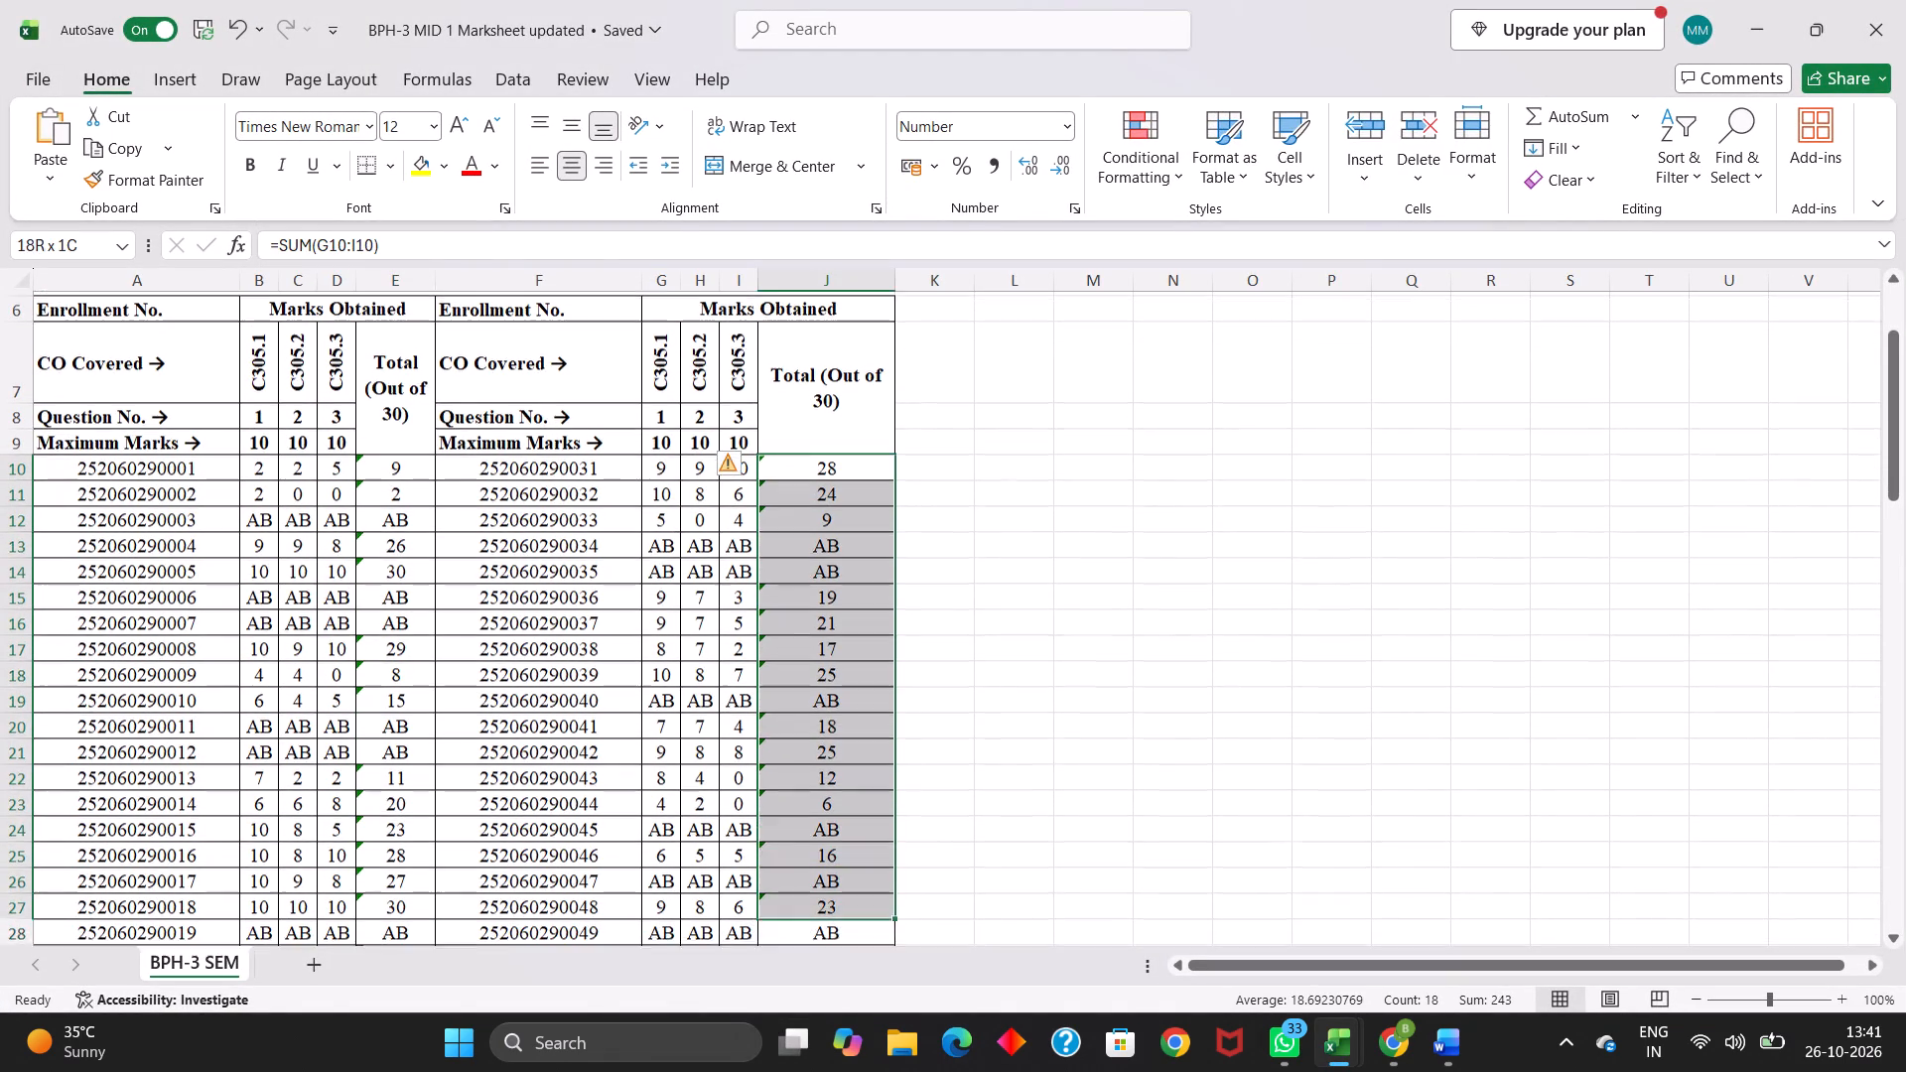
{"action": "left_click_drag", "start_coordinate": [852, 960], "coordinate": [833, 921]}
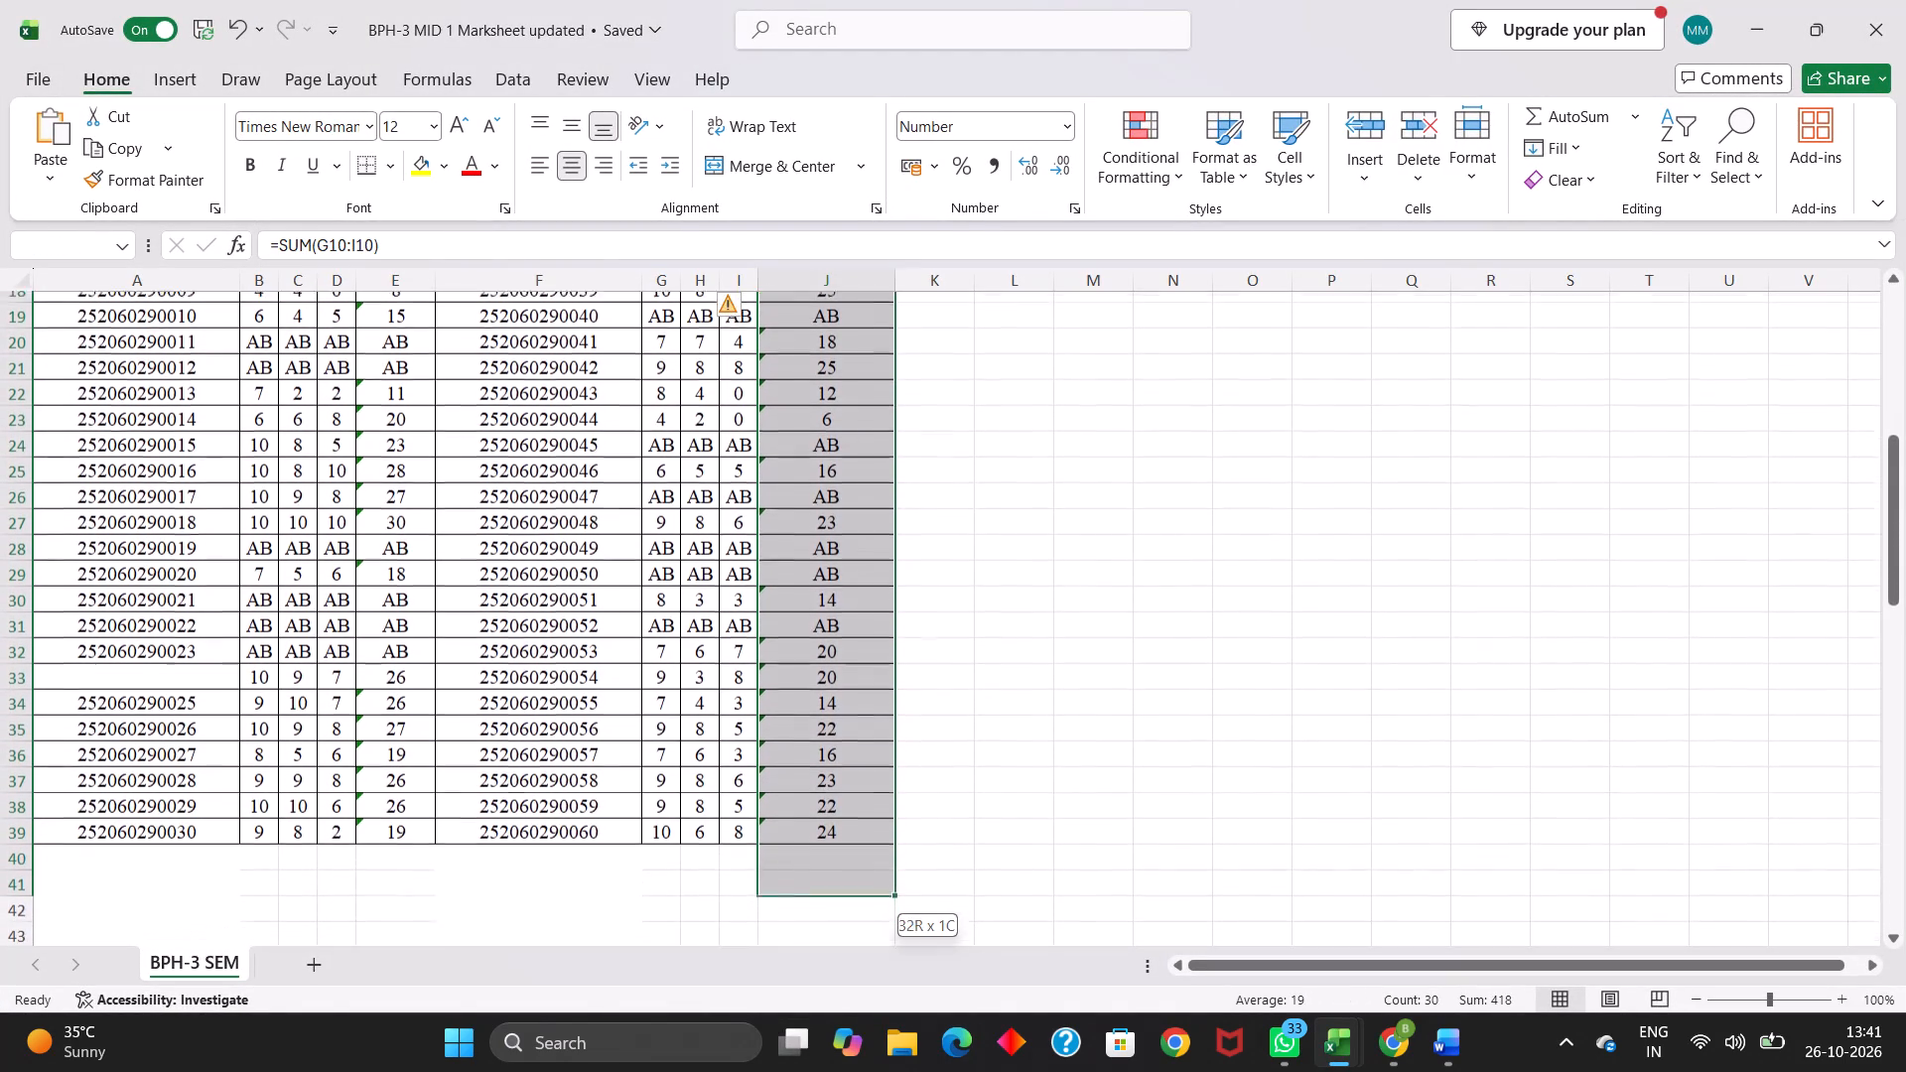
{"action": "left_click_drag", "start_coordinate": [833, 921], "coordinate": [848, 822]}
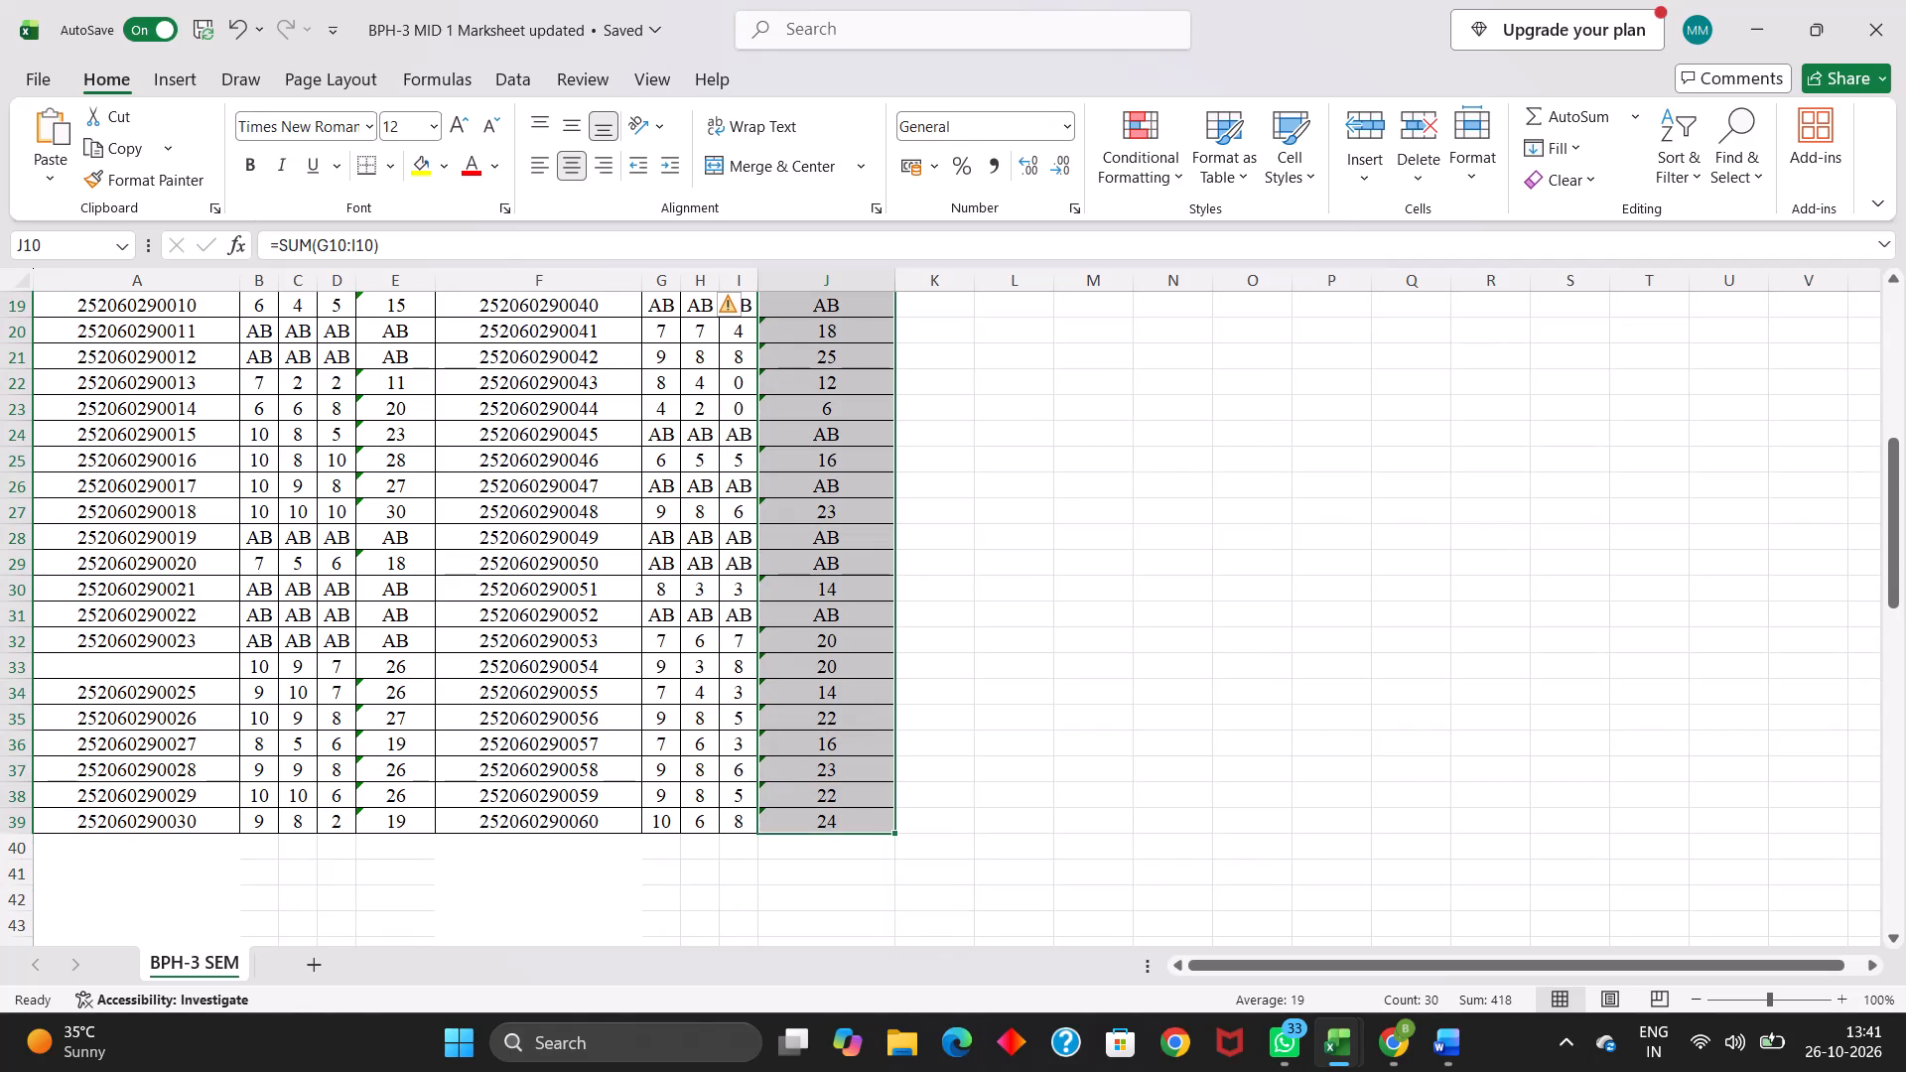
{"action": "key", "text": "ctrl+c"}
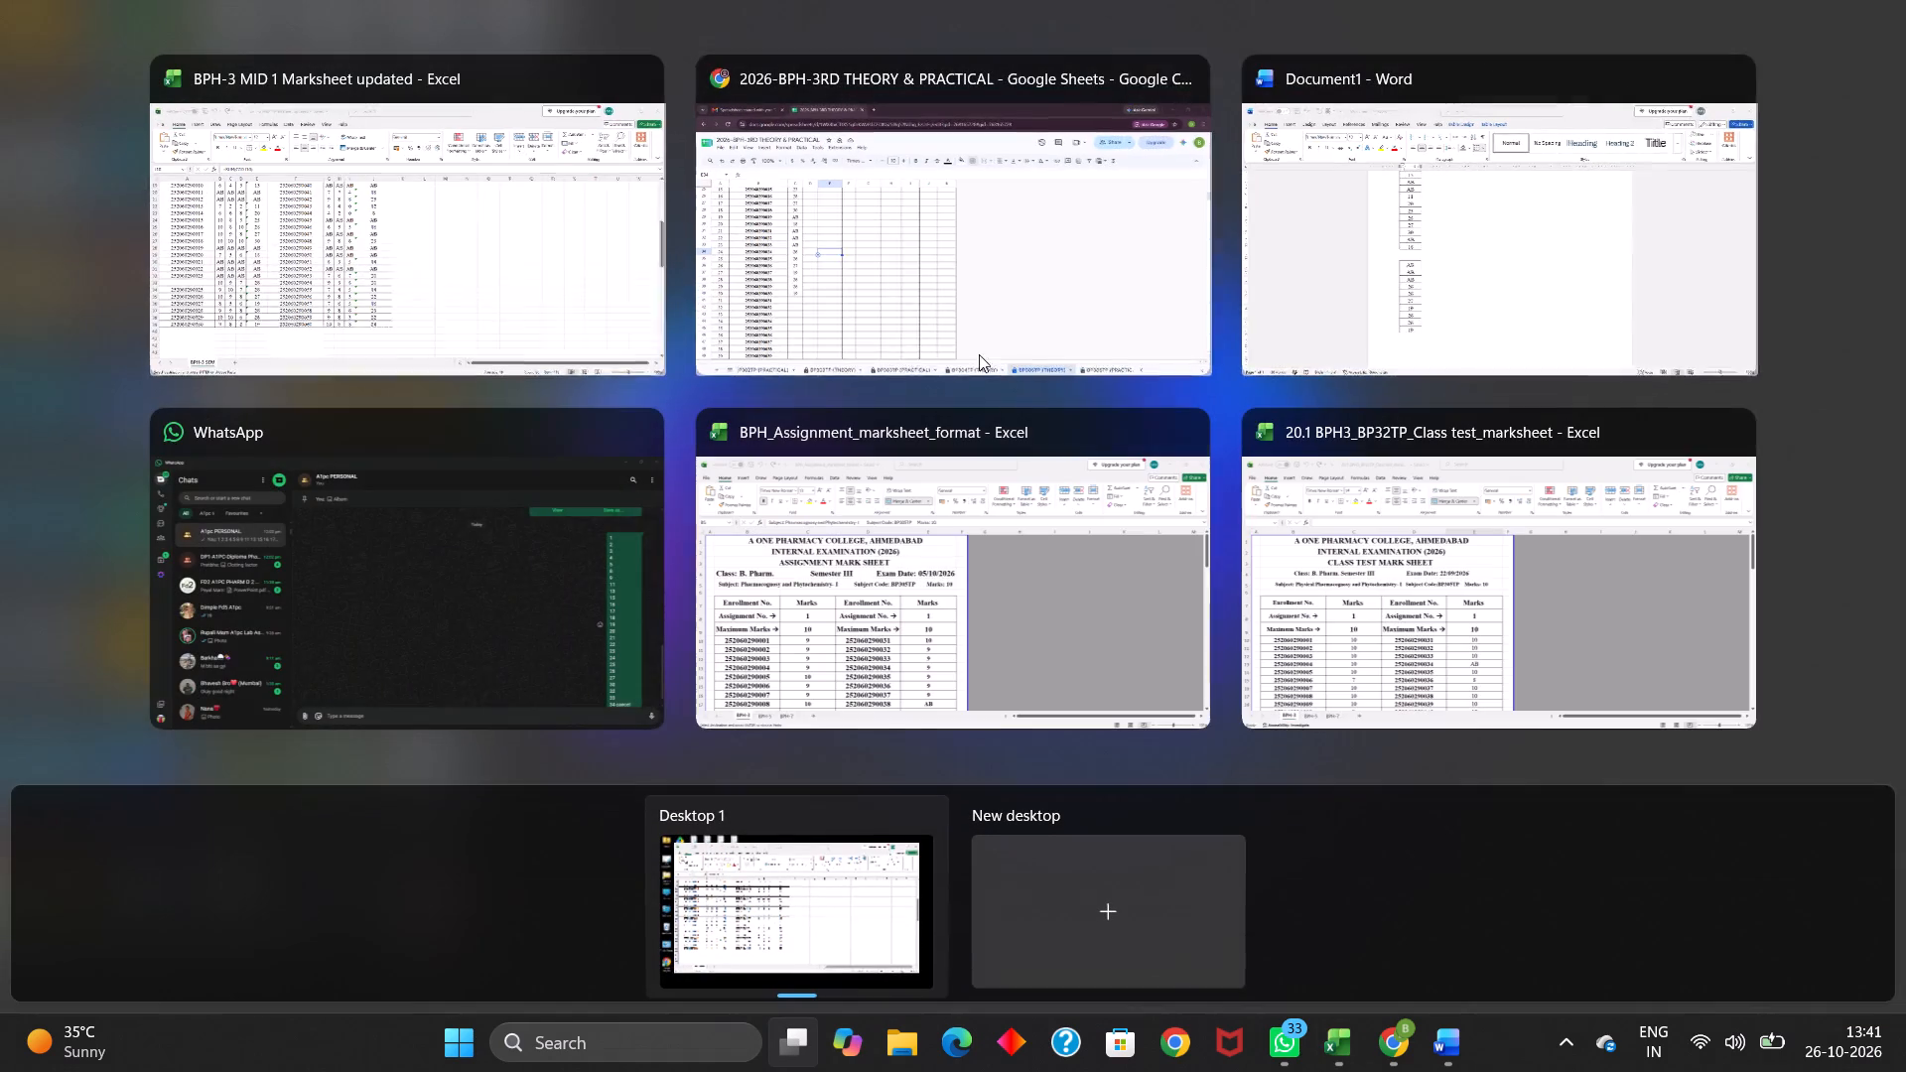
Paste the copied marks on a new line below the second marks table in the Word document.
{"action": "left_click", "coordinate": [1421, 240]}
{"action": "scroll", "coordinate": [756, 800], "scroll_direction": "down", "scroll_amount": 1}
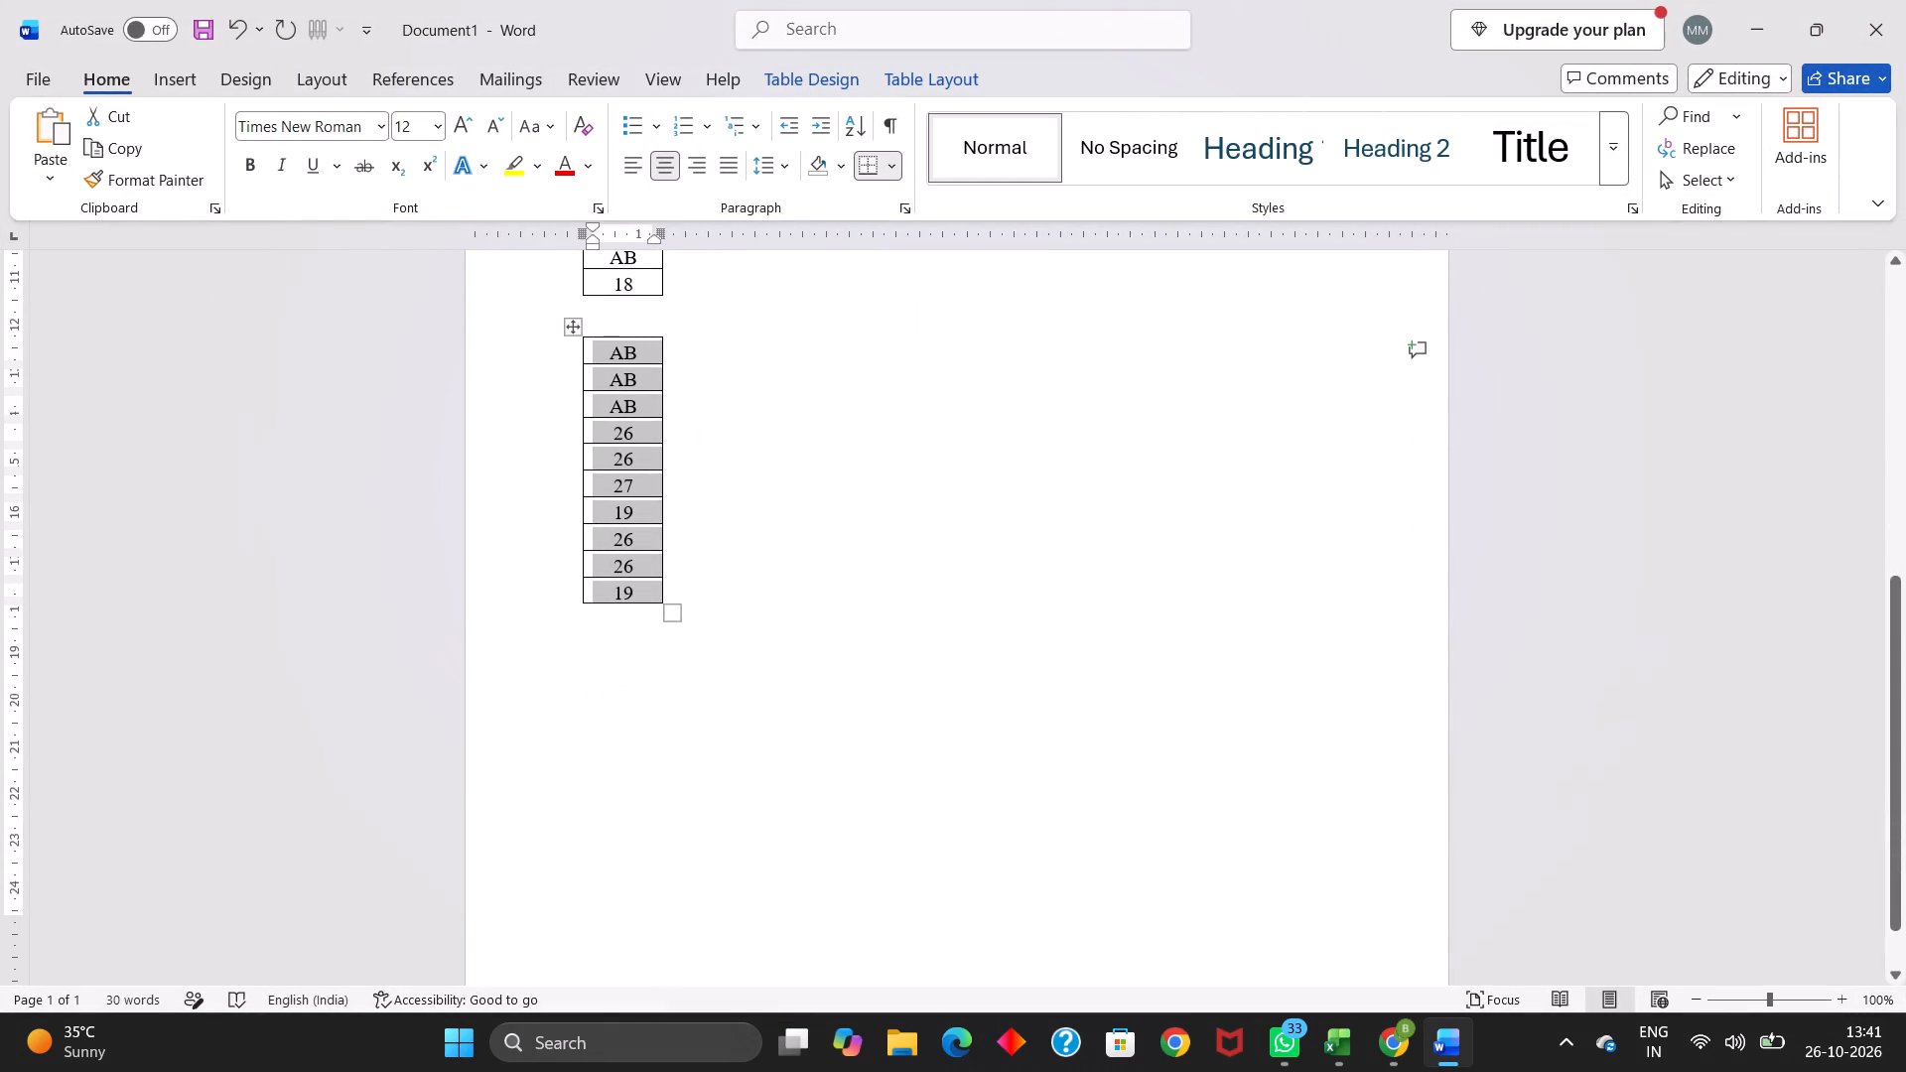
{"action": "left_click", "coordinate": [658, 715]}
{"action": "key", "text": "Return"}
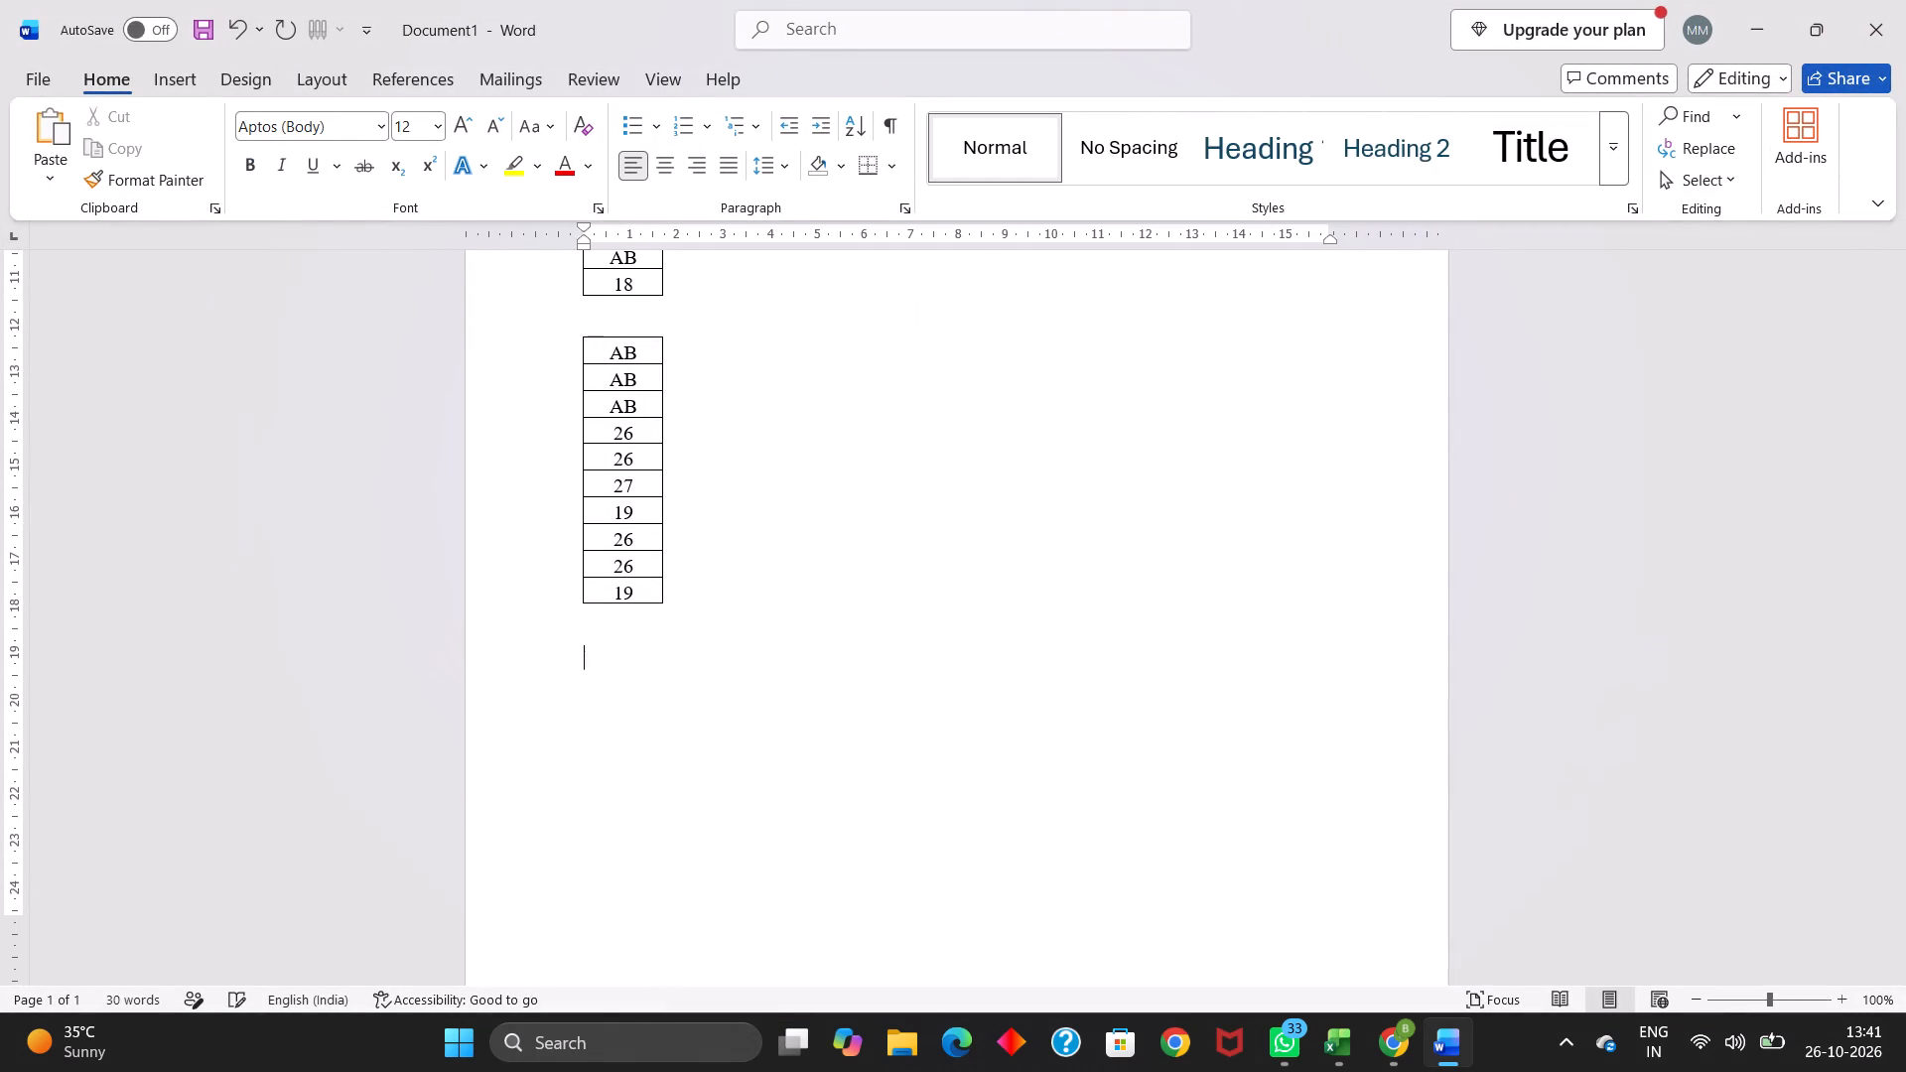
{"action": "key", "text": "ctrl+v"}
Copy all thirty marks of the third table, starting with 28 and ending with 24, in the Word document.
{"action": "scroll", "coordinate": [612, 434], "scroll_direction": "up", "scroll_amount": 1}
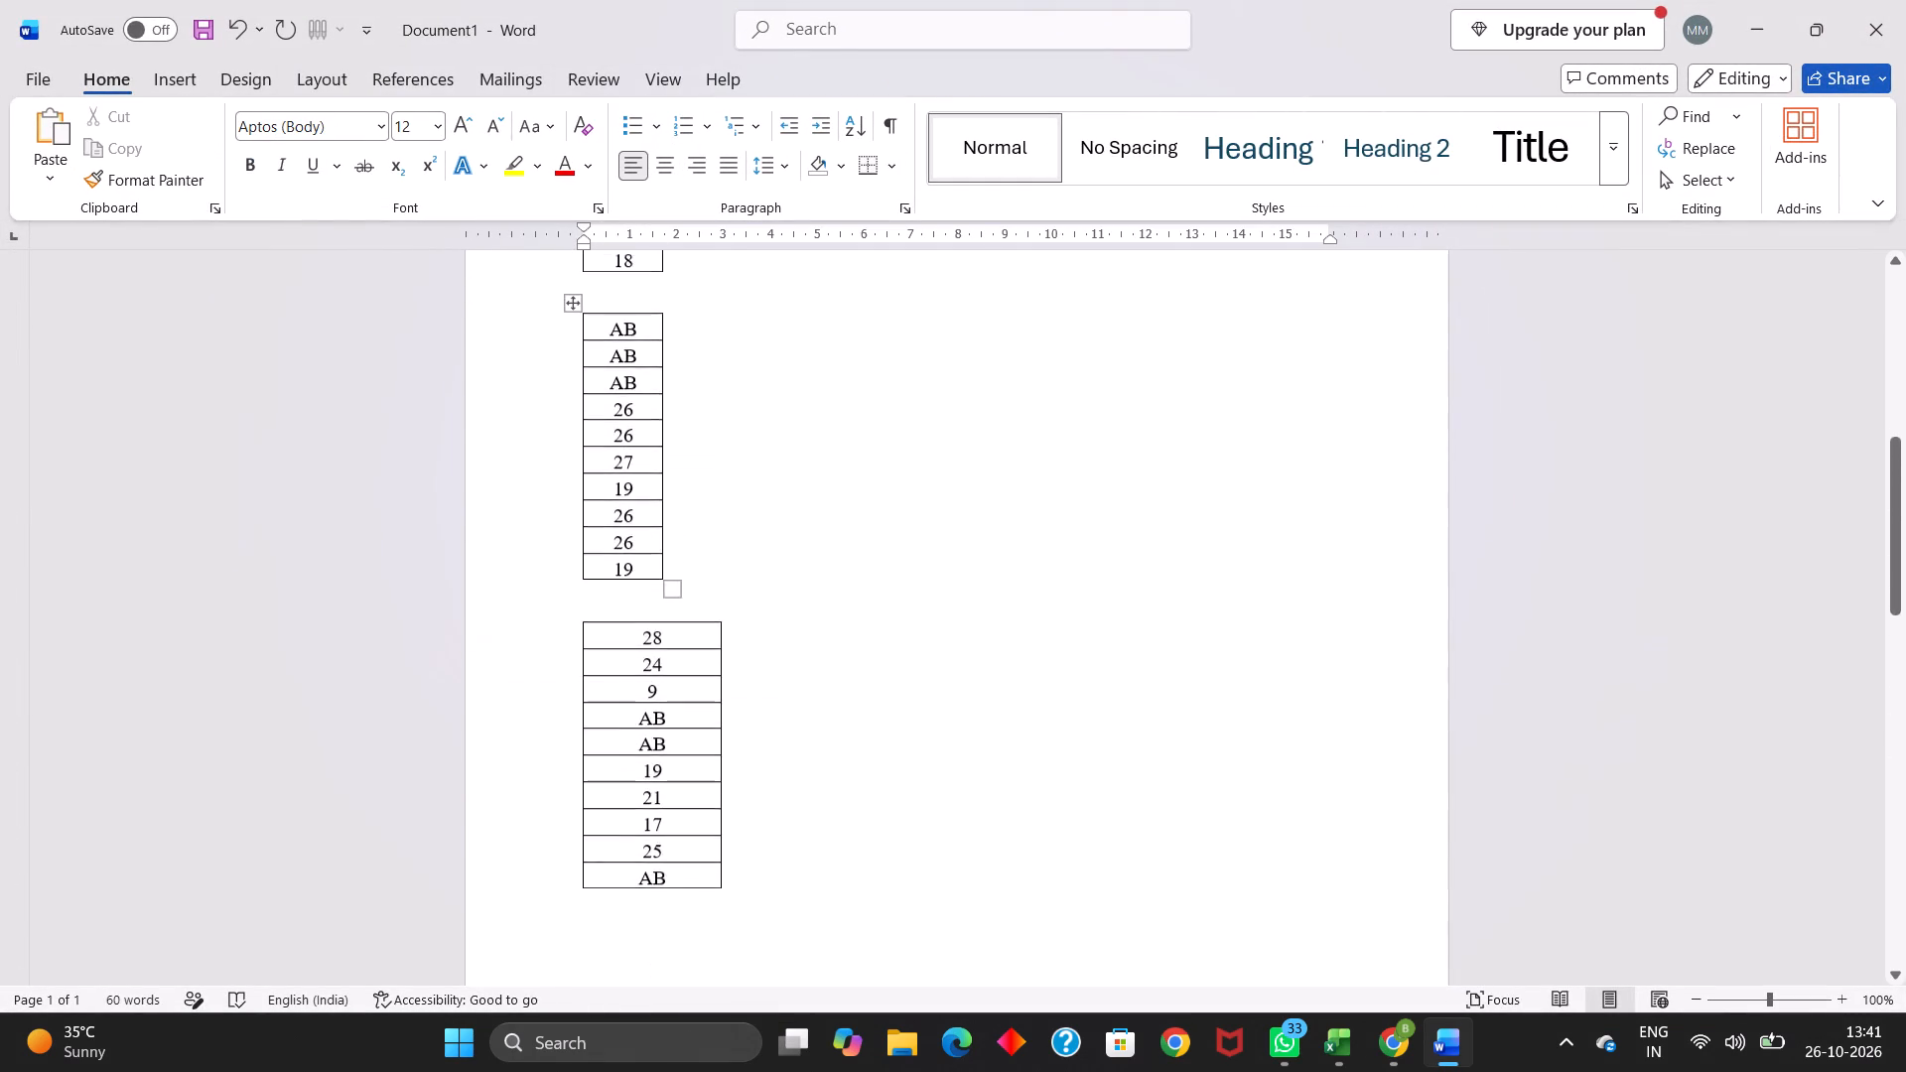
{"action": "scroll", "coordinate": [612, 434], "scroll_direction": "up", "scroll_amount": 1}
{"action": "left_click_drag", "start_coordinate": [612, 434], "coordinate": [666, 867]}
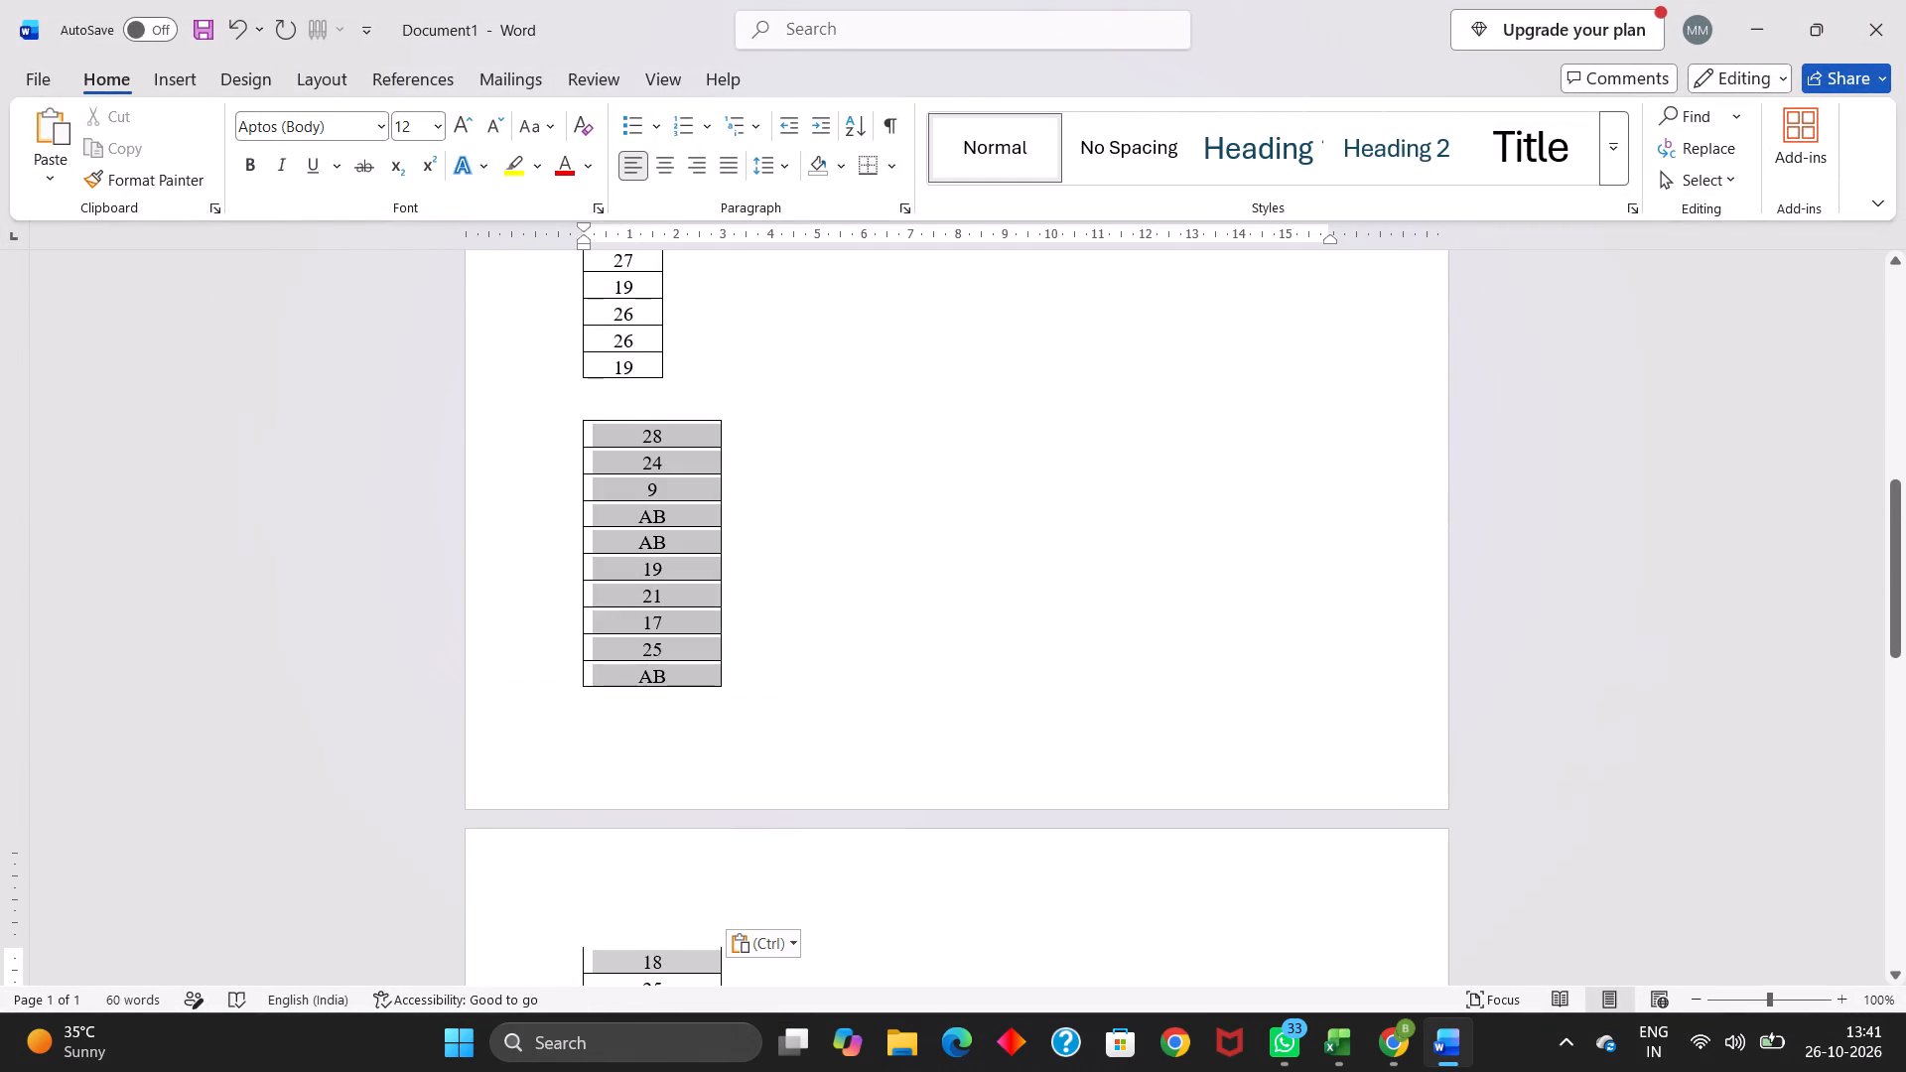
{"action": "left_click_drag", "start_coordinate": [666, 867], "coordinate": [637, 232]}
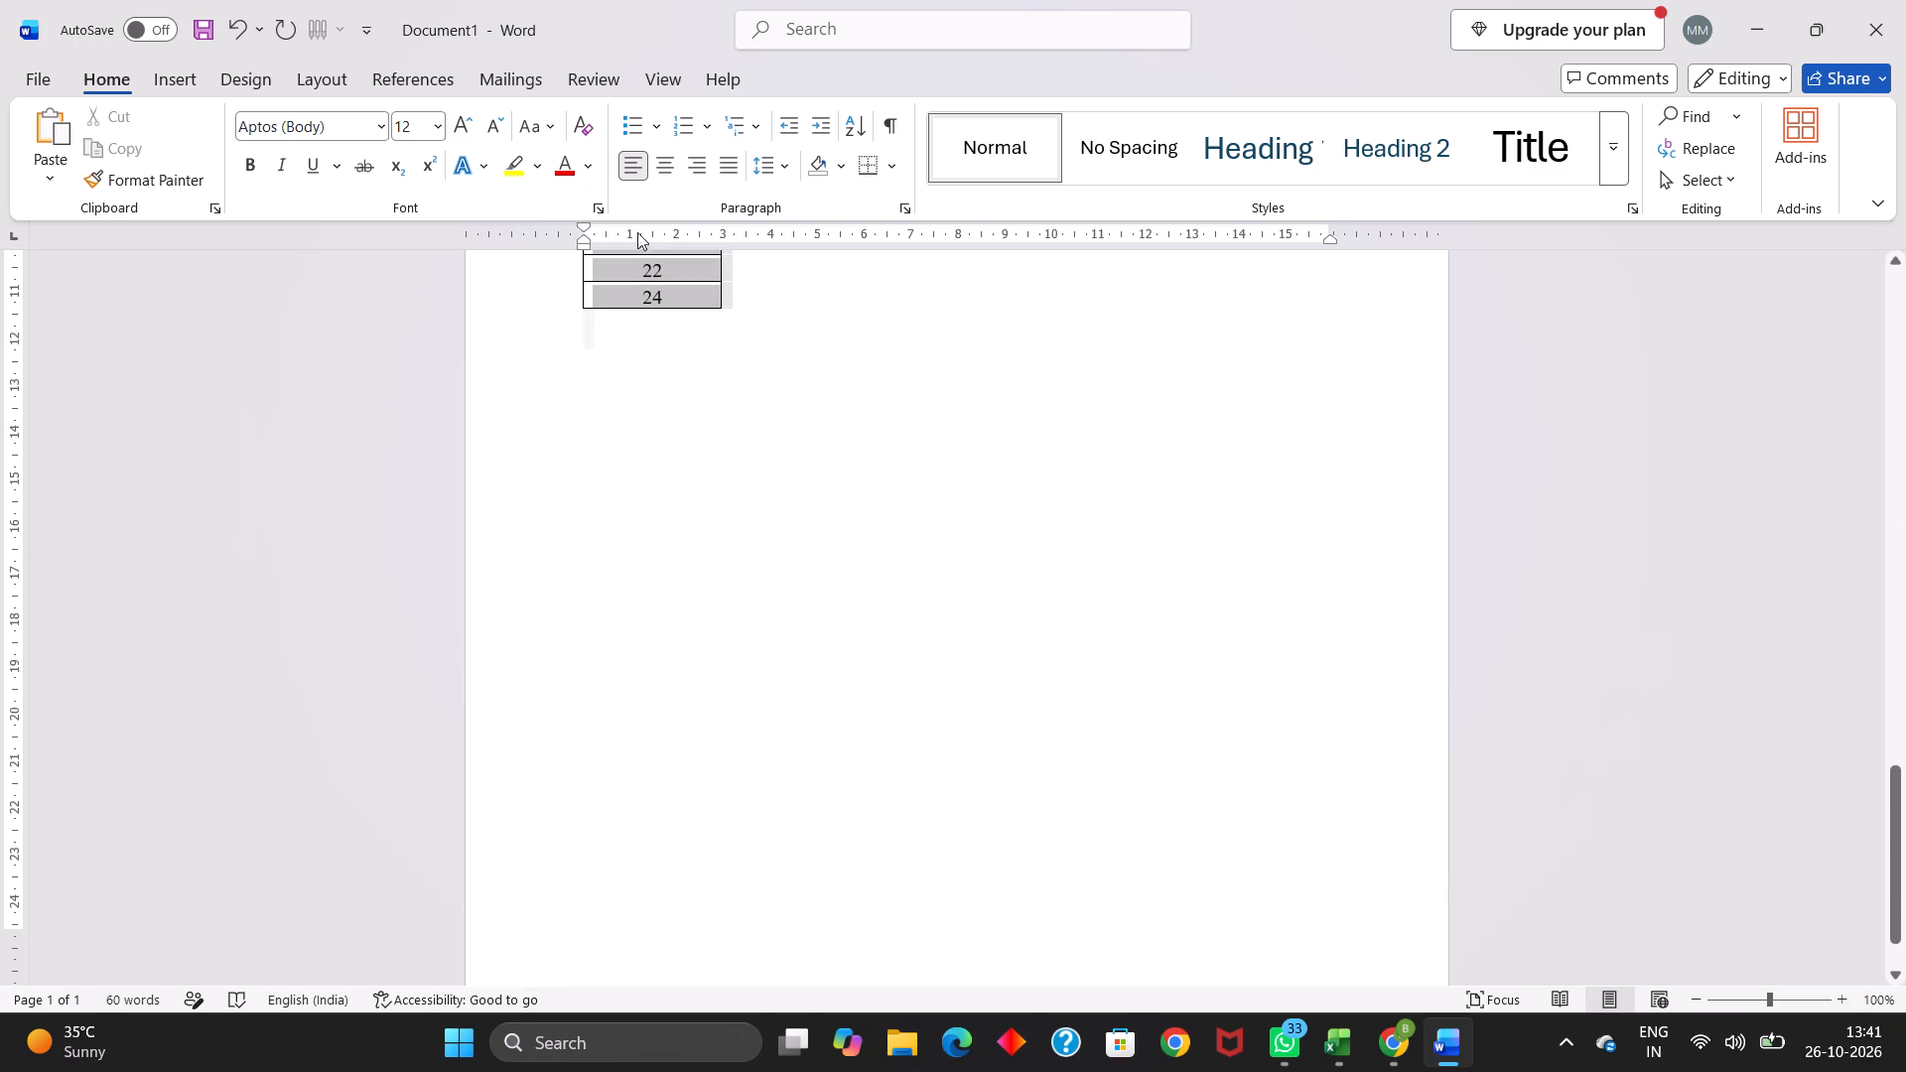
{"action": "left_click_drag", "start_coordinate": [637, 232], "coordinate": [676, 410]}
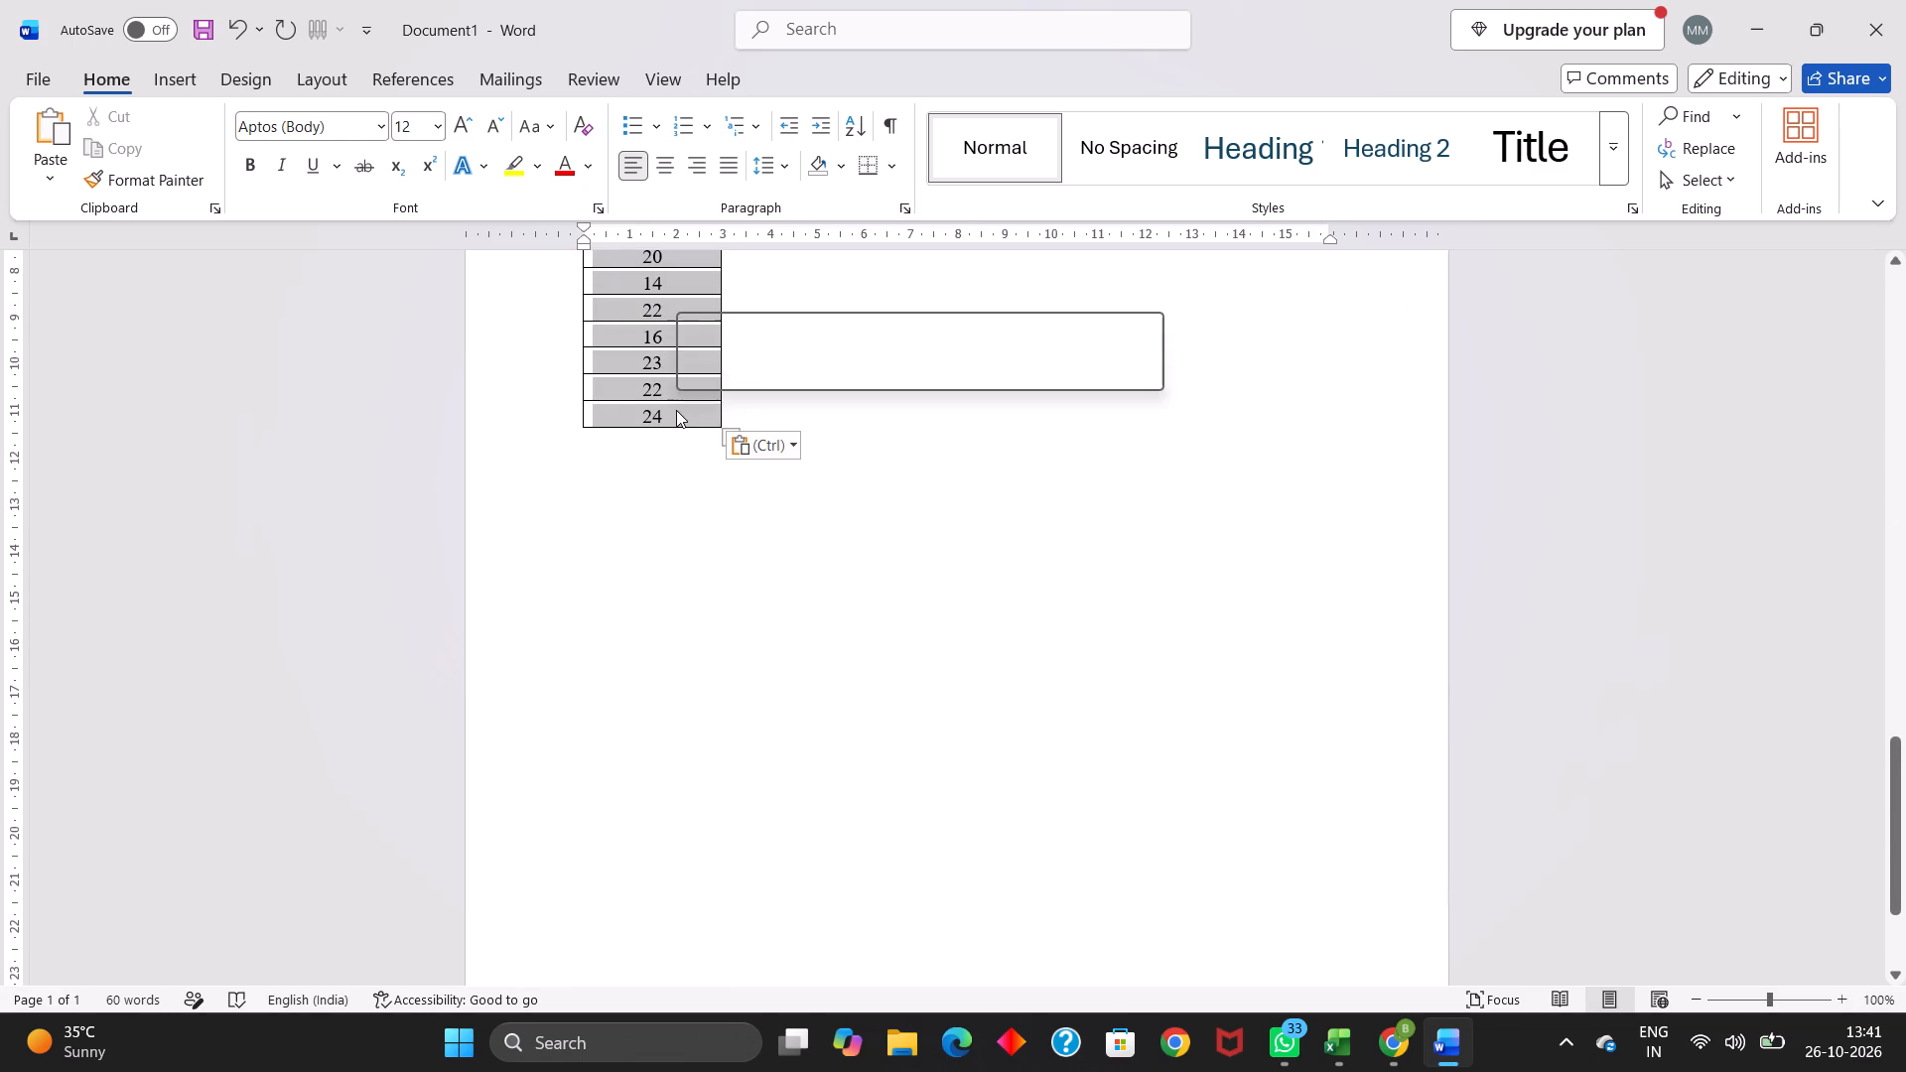
{"action": "key", "text": "ctrl+c"}
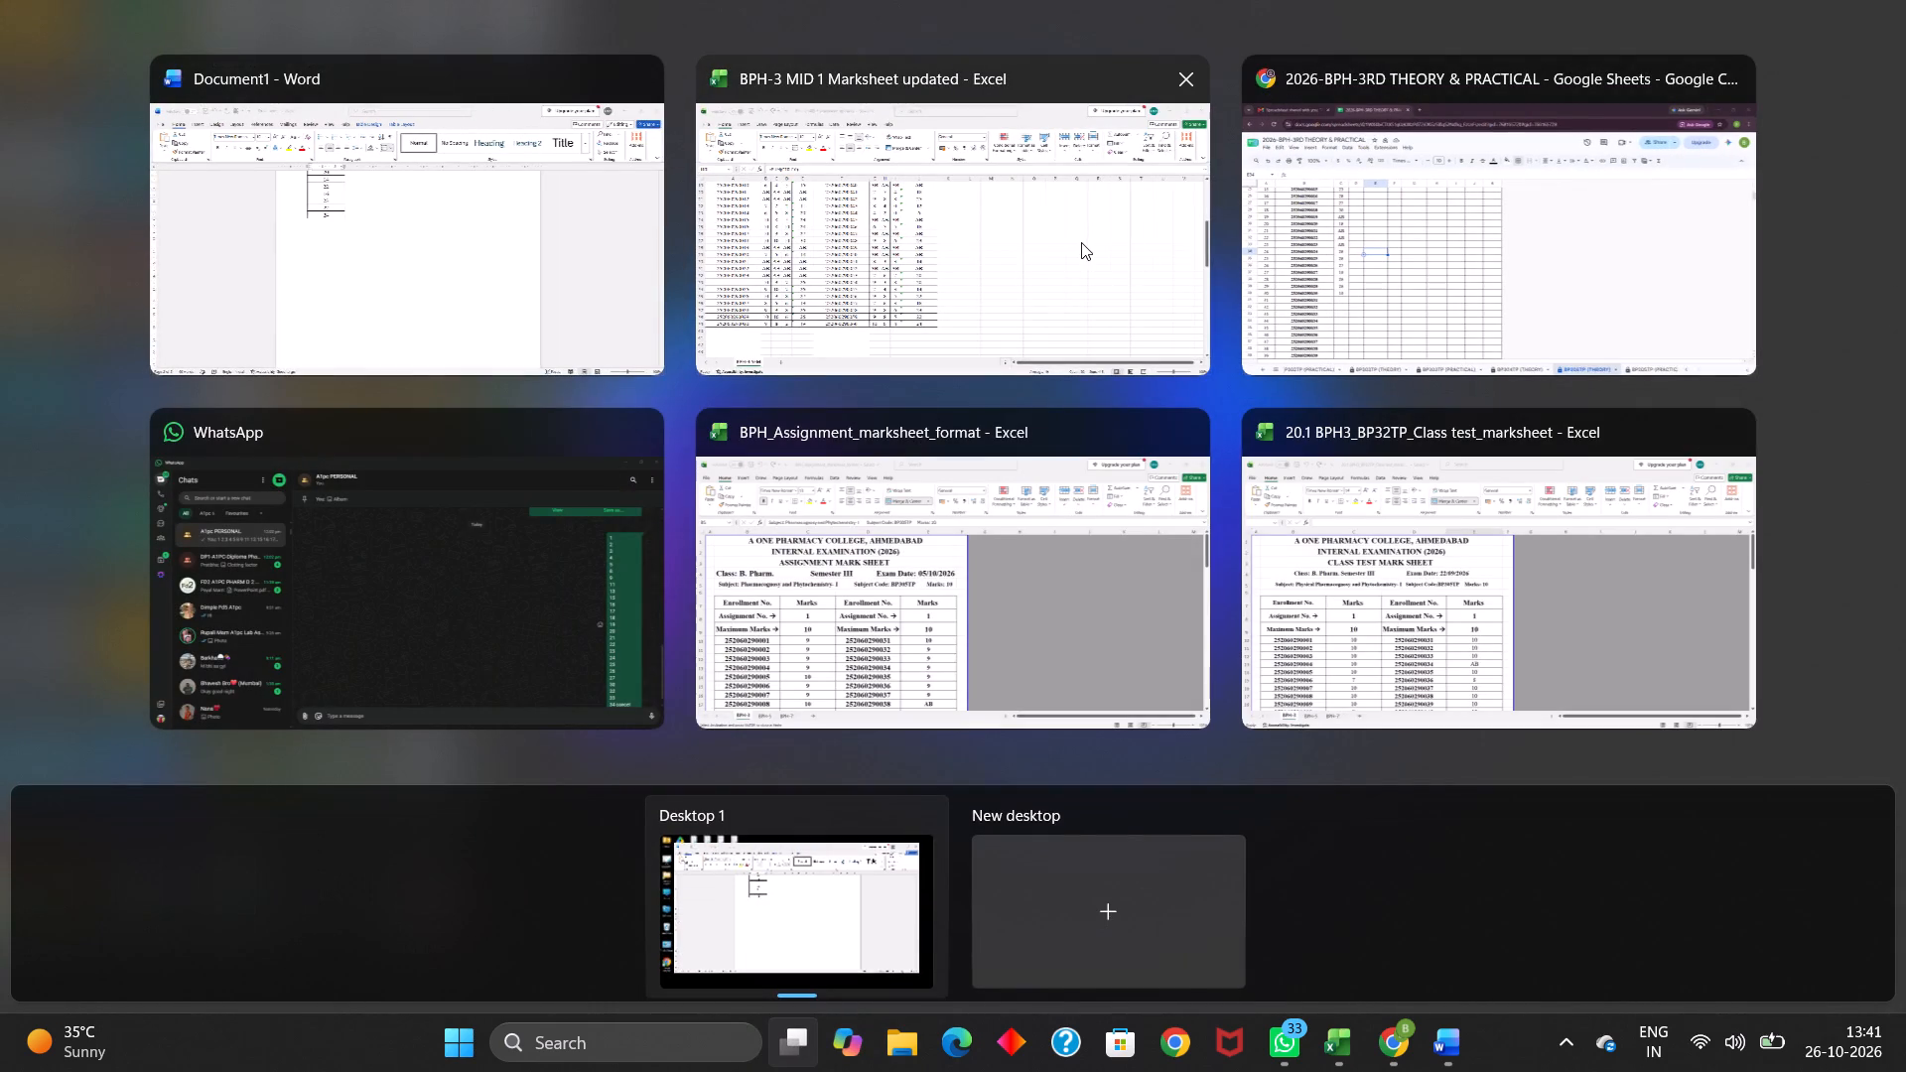
Switch to the BP305TP (THEORY) Google sheet and paste the copied marks into C41:C70 of the Mid Sem 1 column.
{"action": "left_click", "coordinate": [1390, 296]}
{"action": "scroll", "coordinate": [560, 729], "scroll_direction": "down", "scroll_amount": 1}
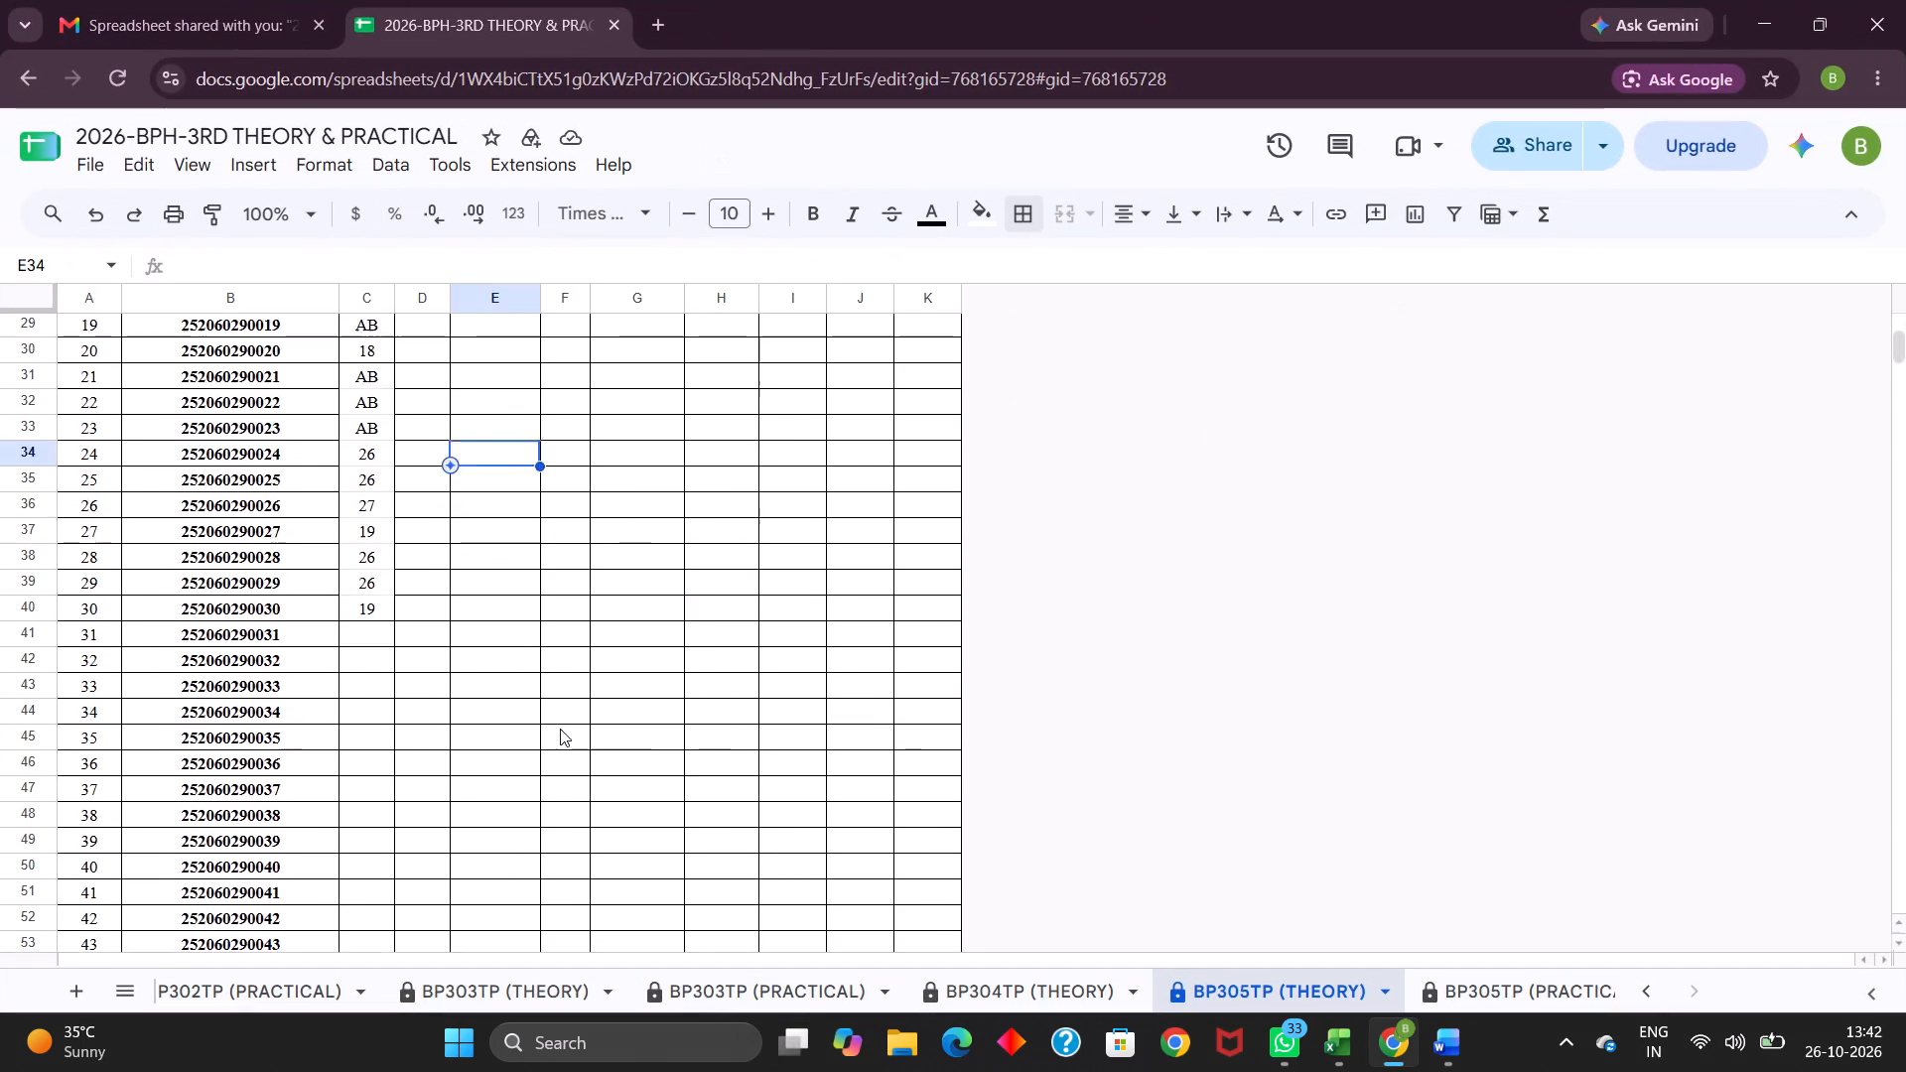
{"action": "scroll", "coordinate": [560, 729], "scroll_direction": "down", "scroll_amount": 1}
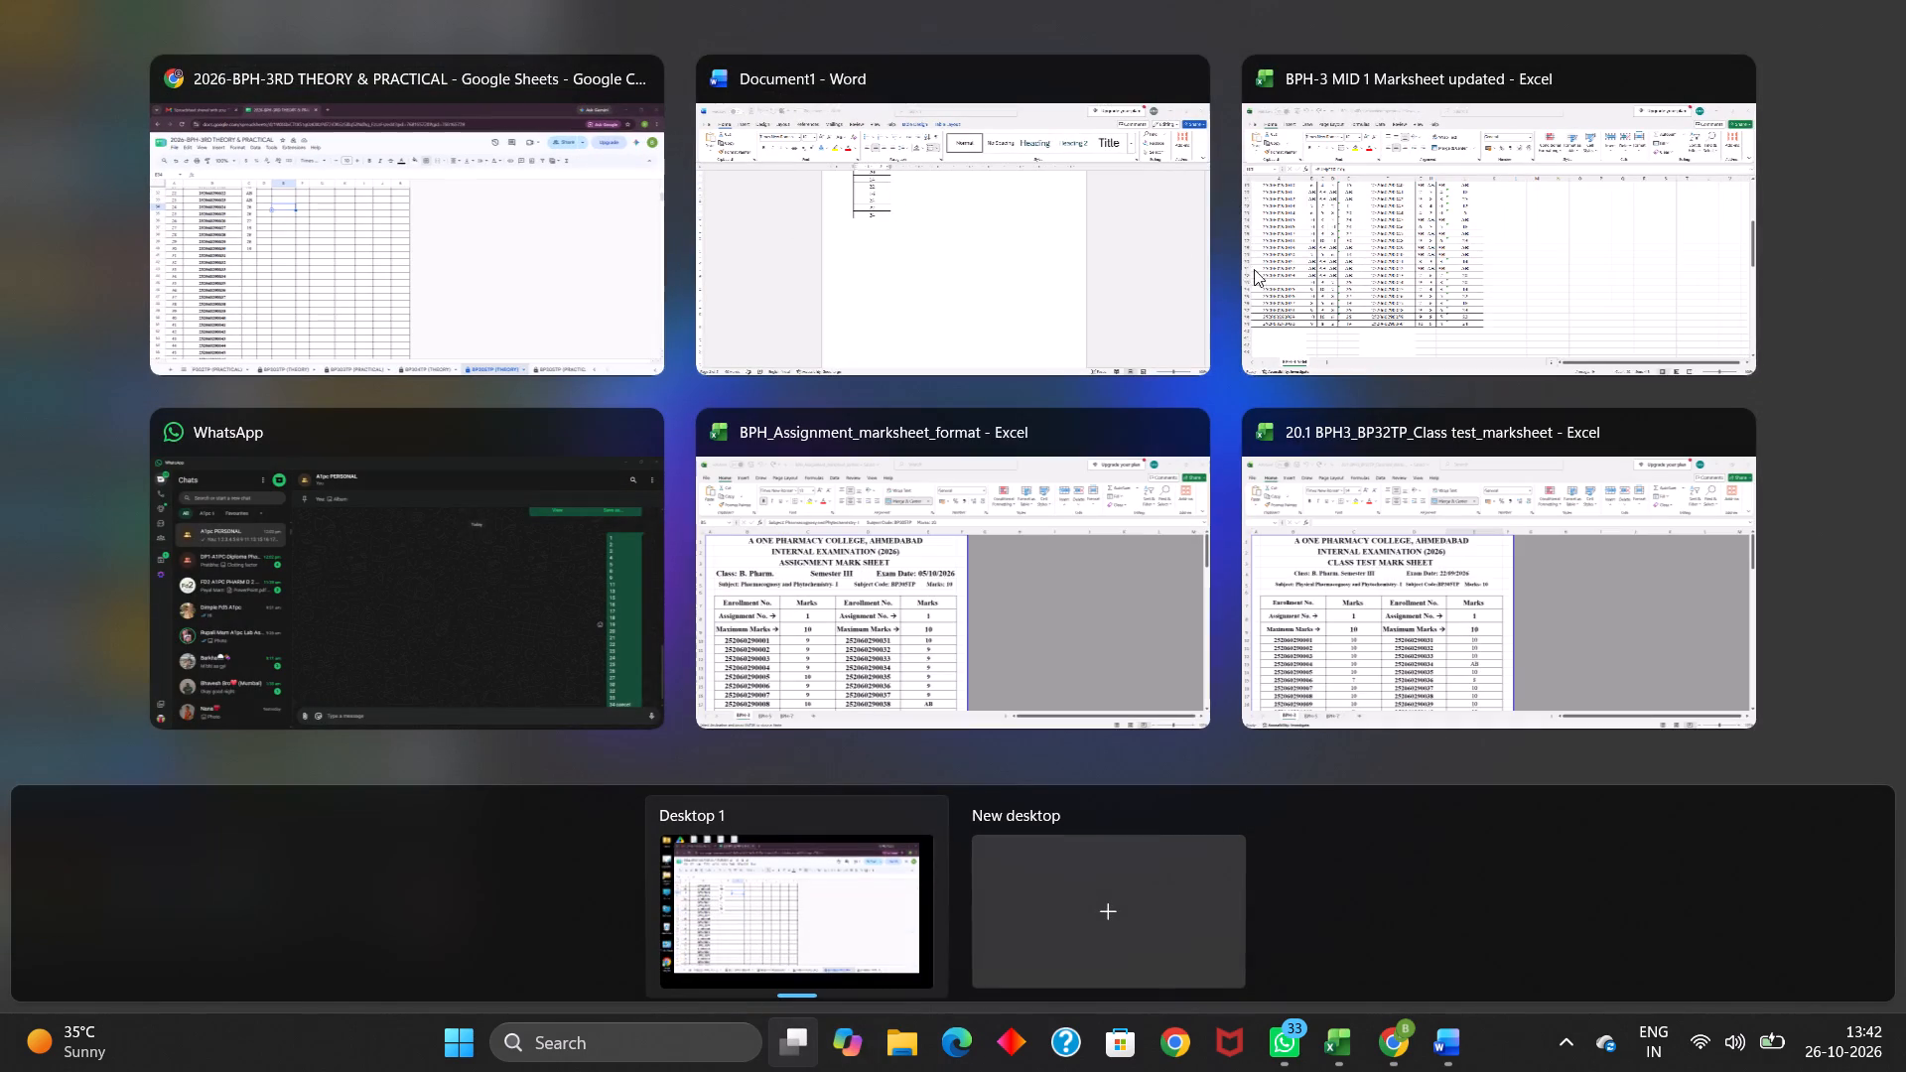
{"action": "left_click", "coordinate": [1291, 283]}
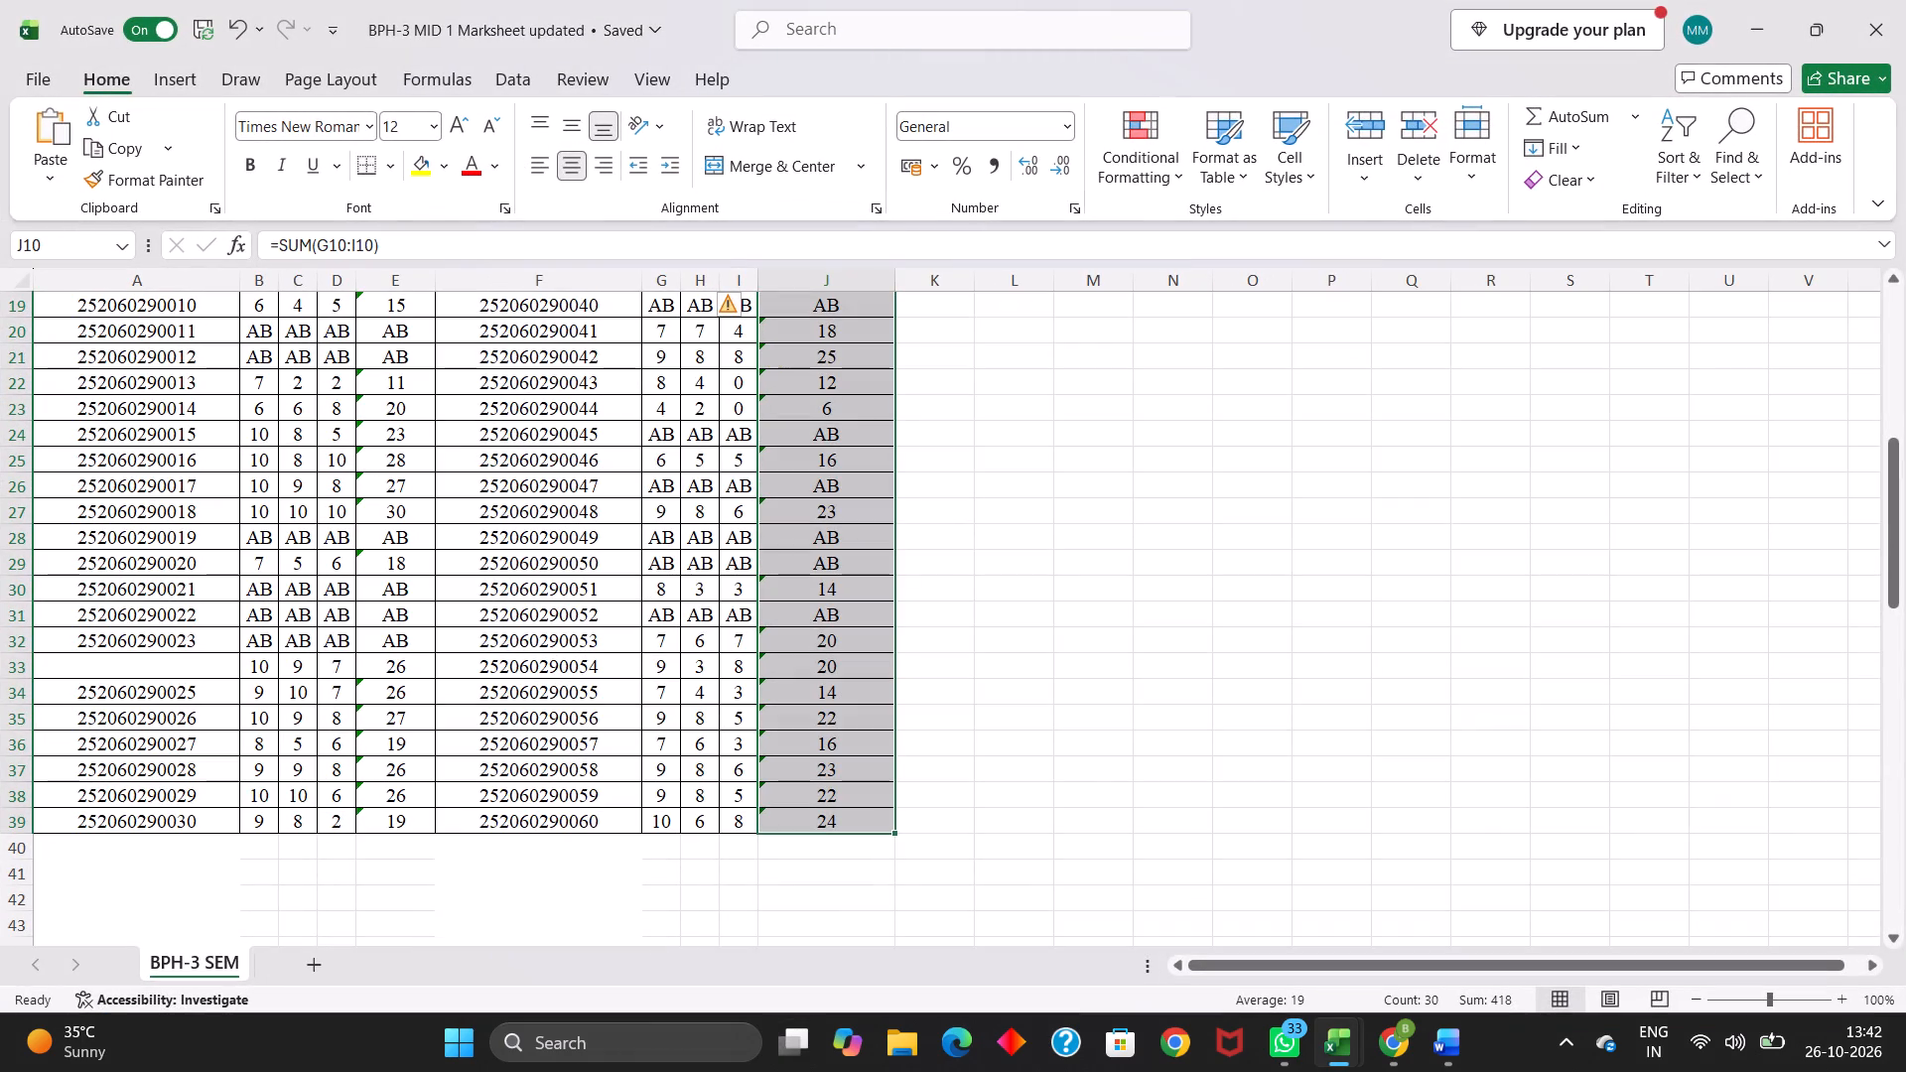
{"action": "left_click", "coordinate": [936, 354]}
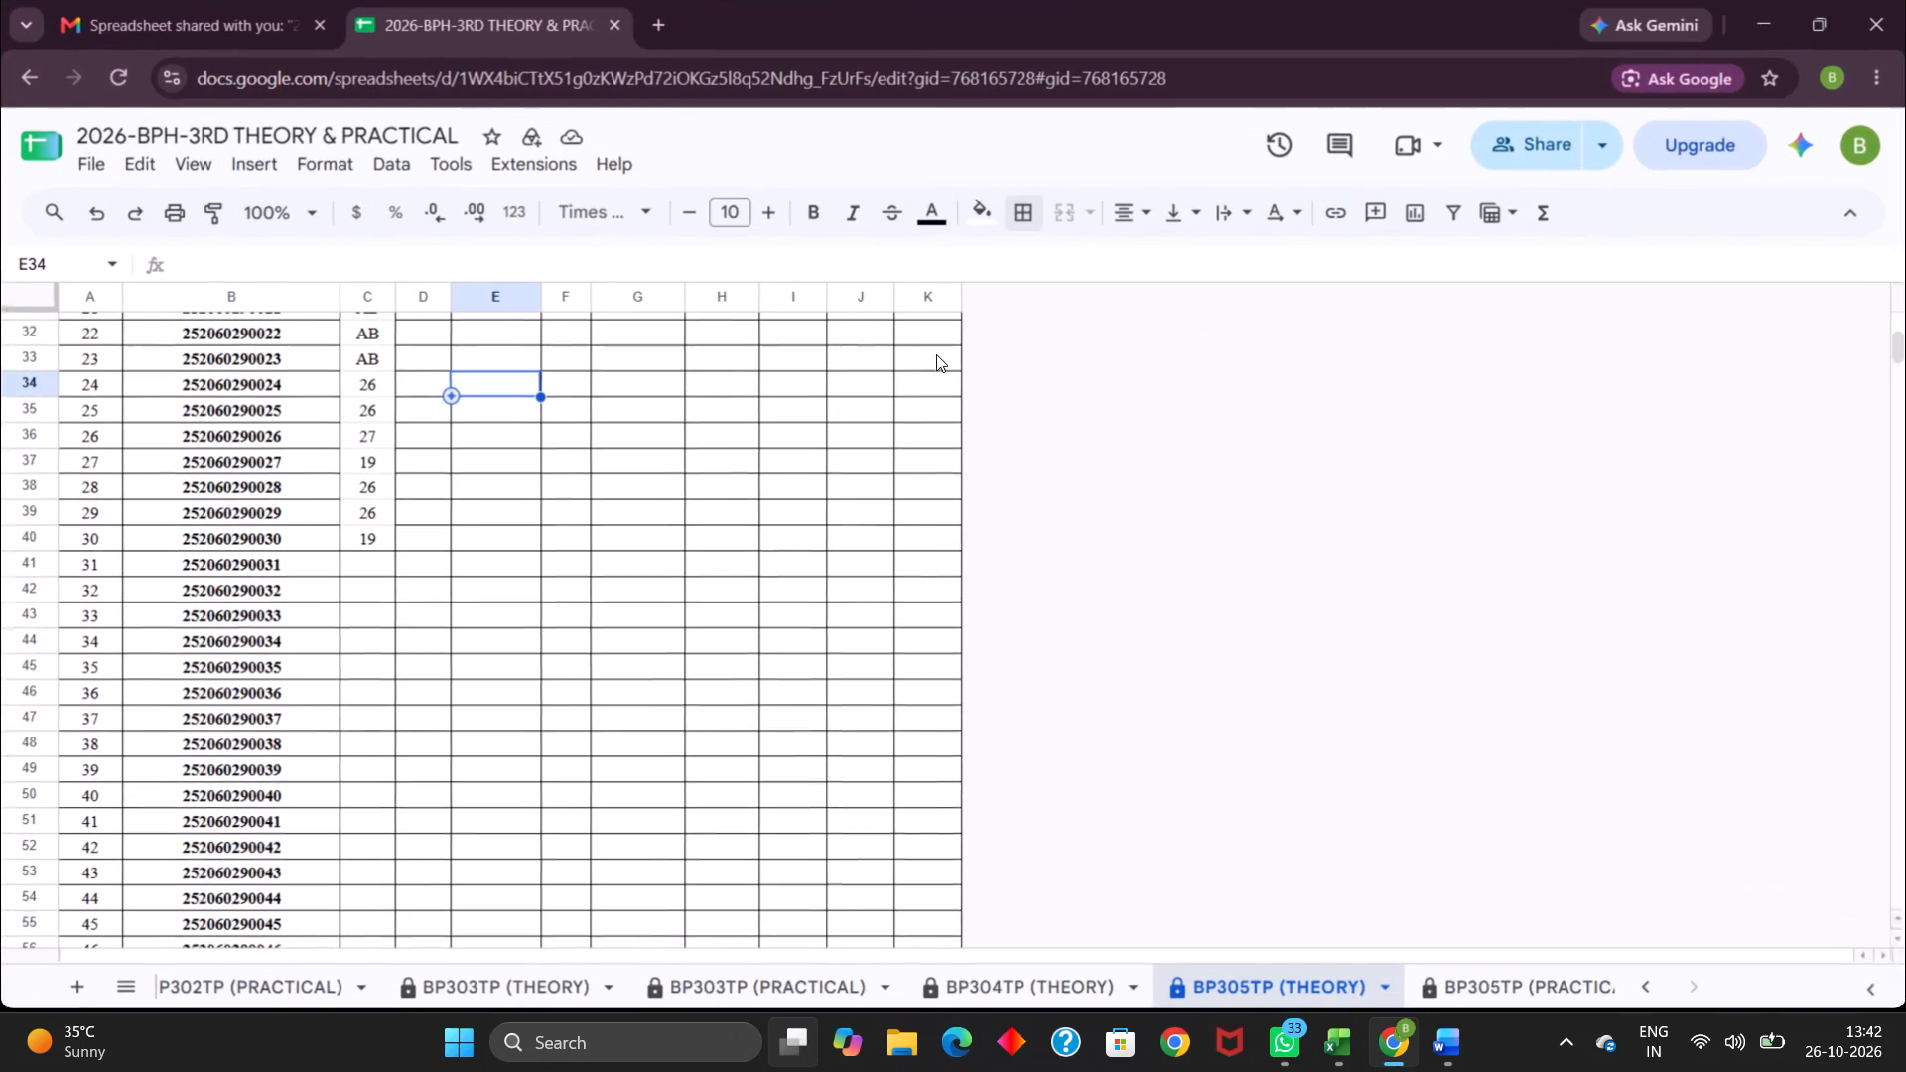
{"action": "left_click", "coordinate": [355, 557]}
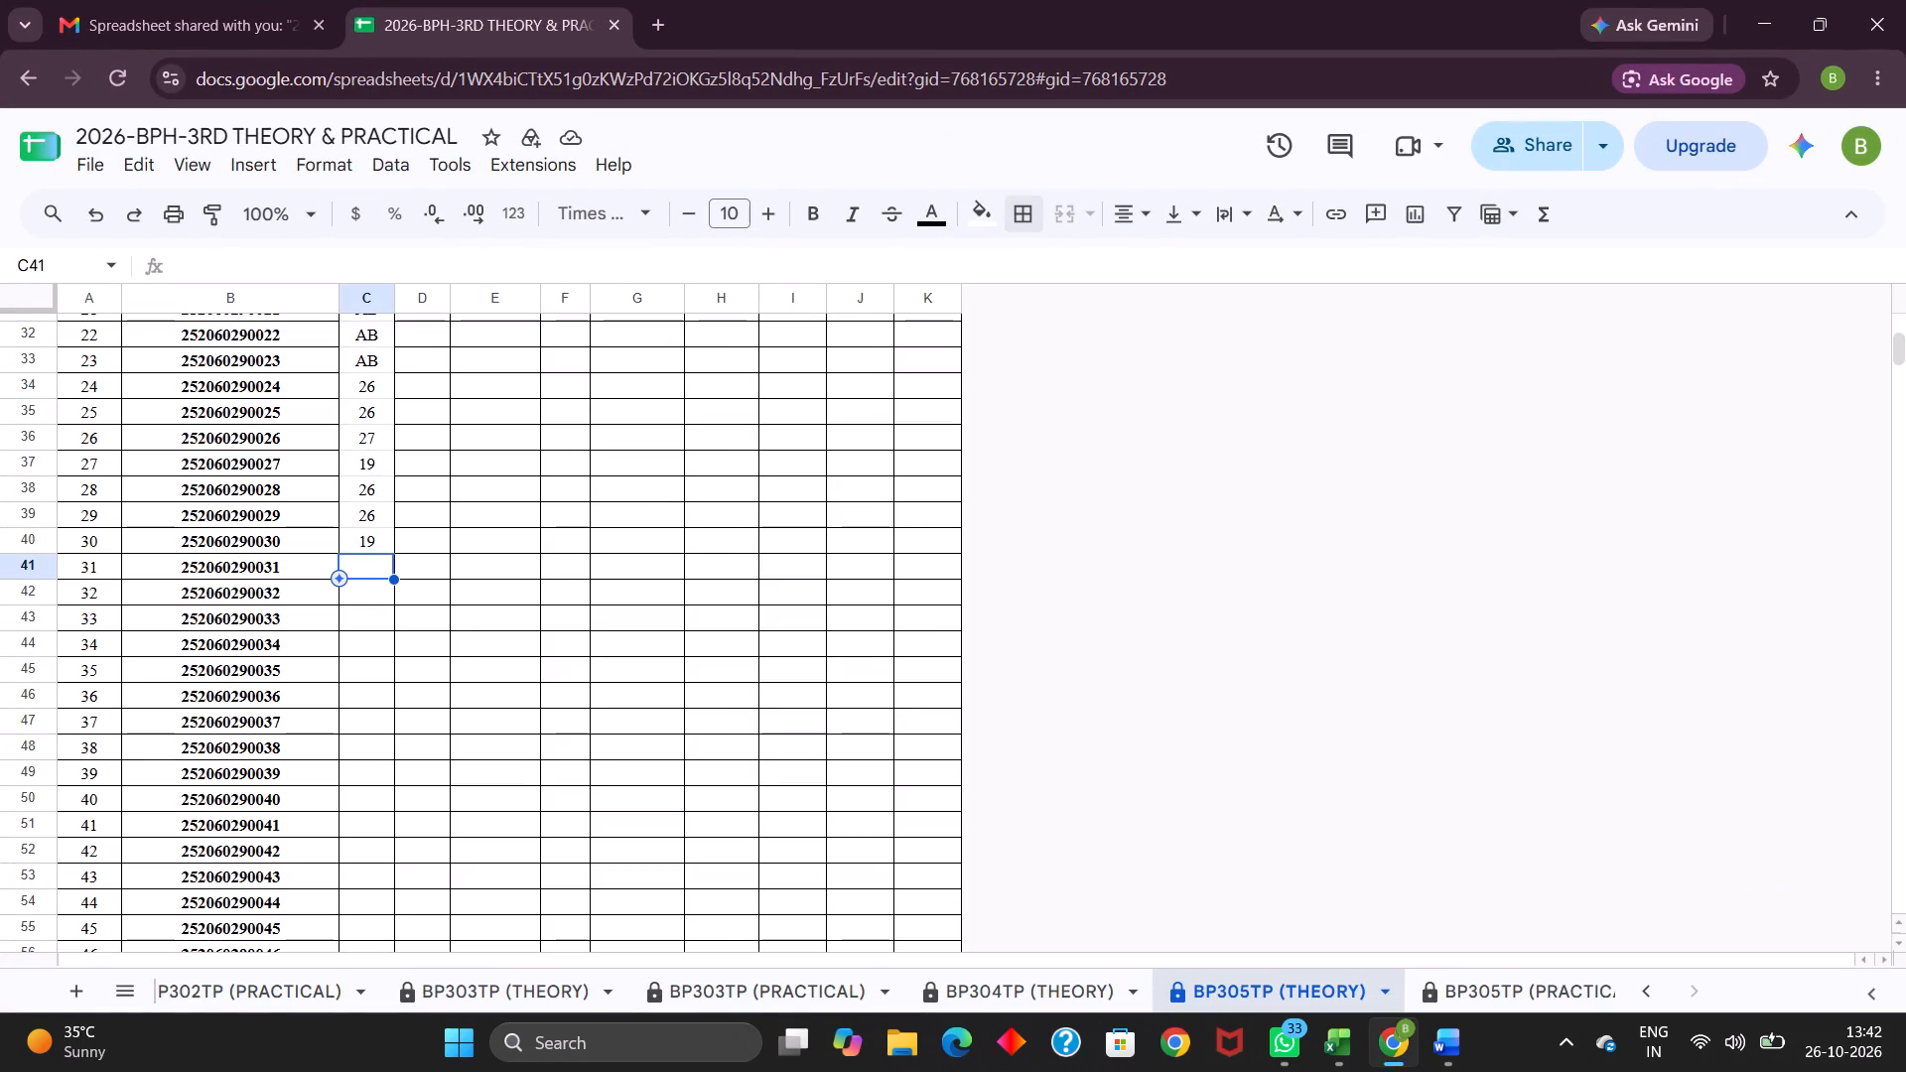
{"action": "left_click_drag", "start_coordinate": [359, 574], "coordinate": [373, 919]}
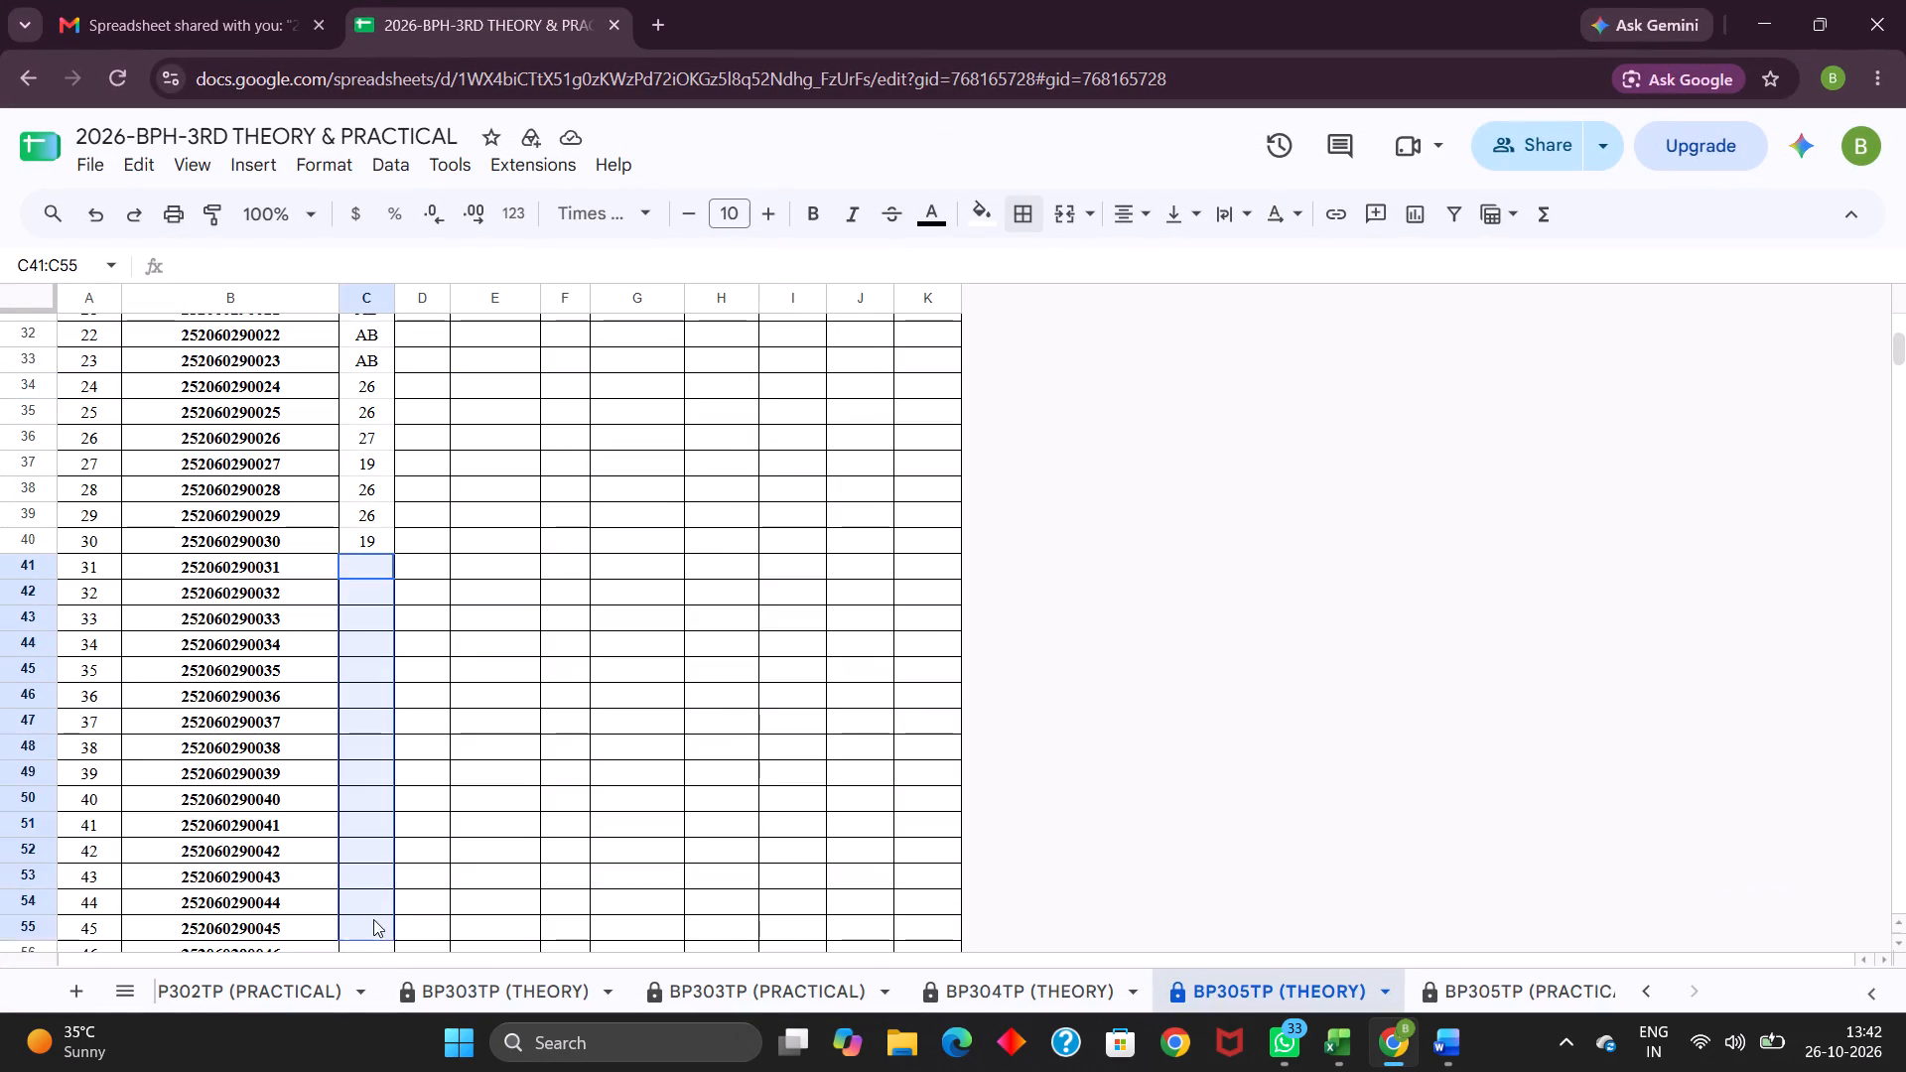
{"action": "left_click_drag", "start_coordinate": [373, 919], "coordinate": [369, 963]}
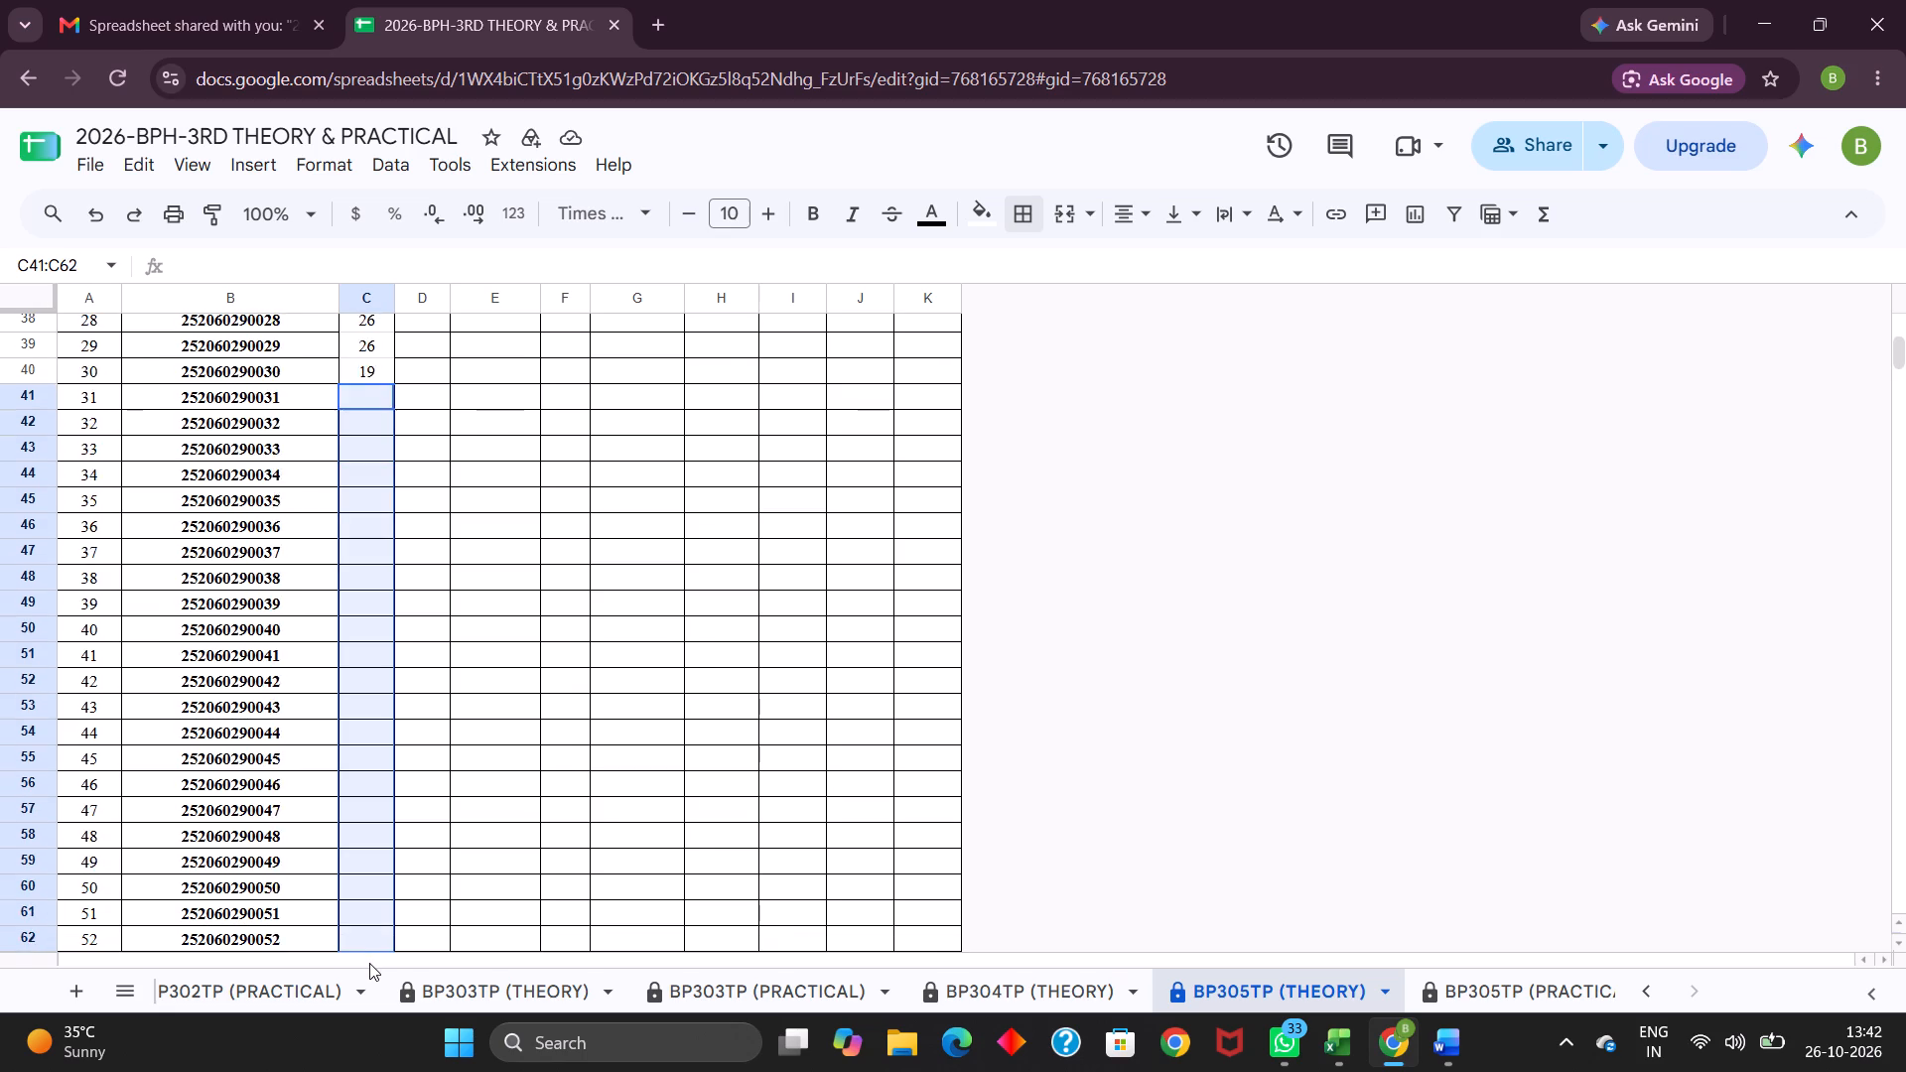
{"action": "left_click_drag", "start_coordinate": [369, 963], "coordinate": [385, 944]}
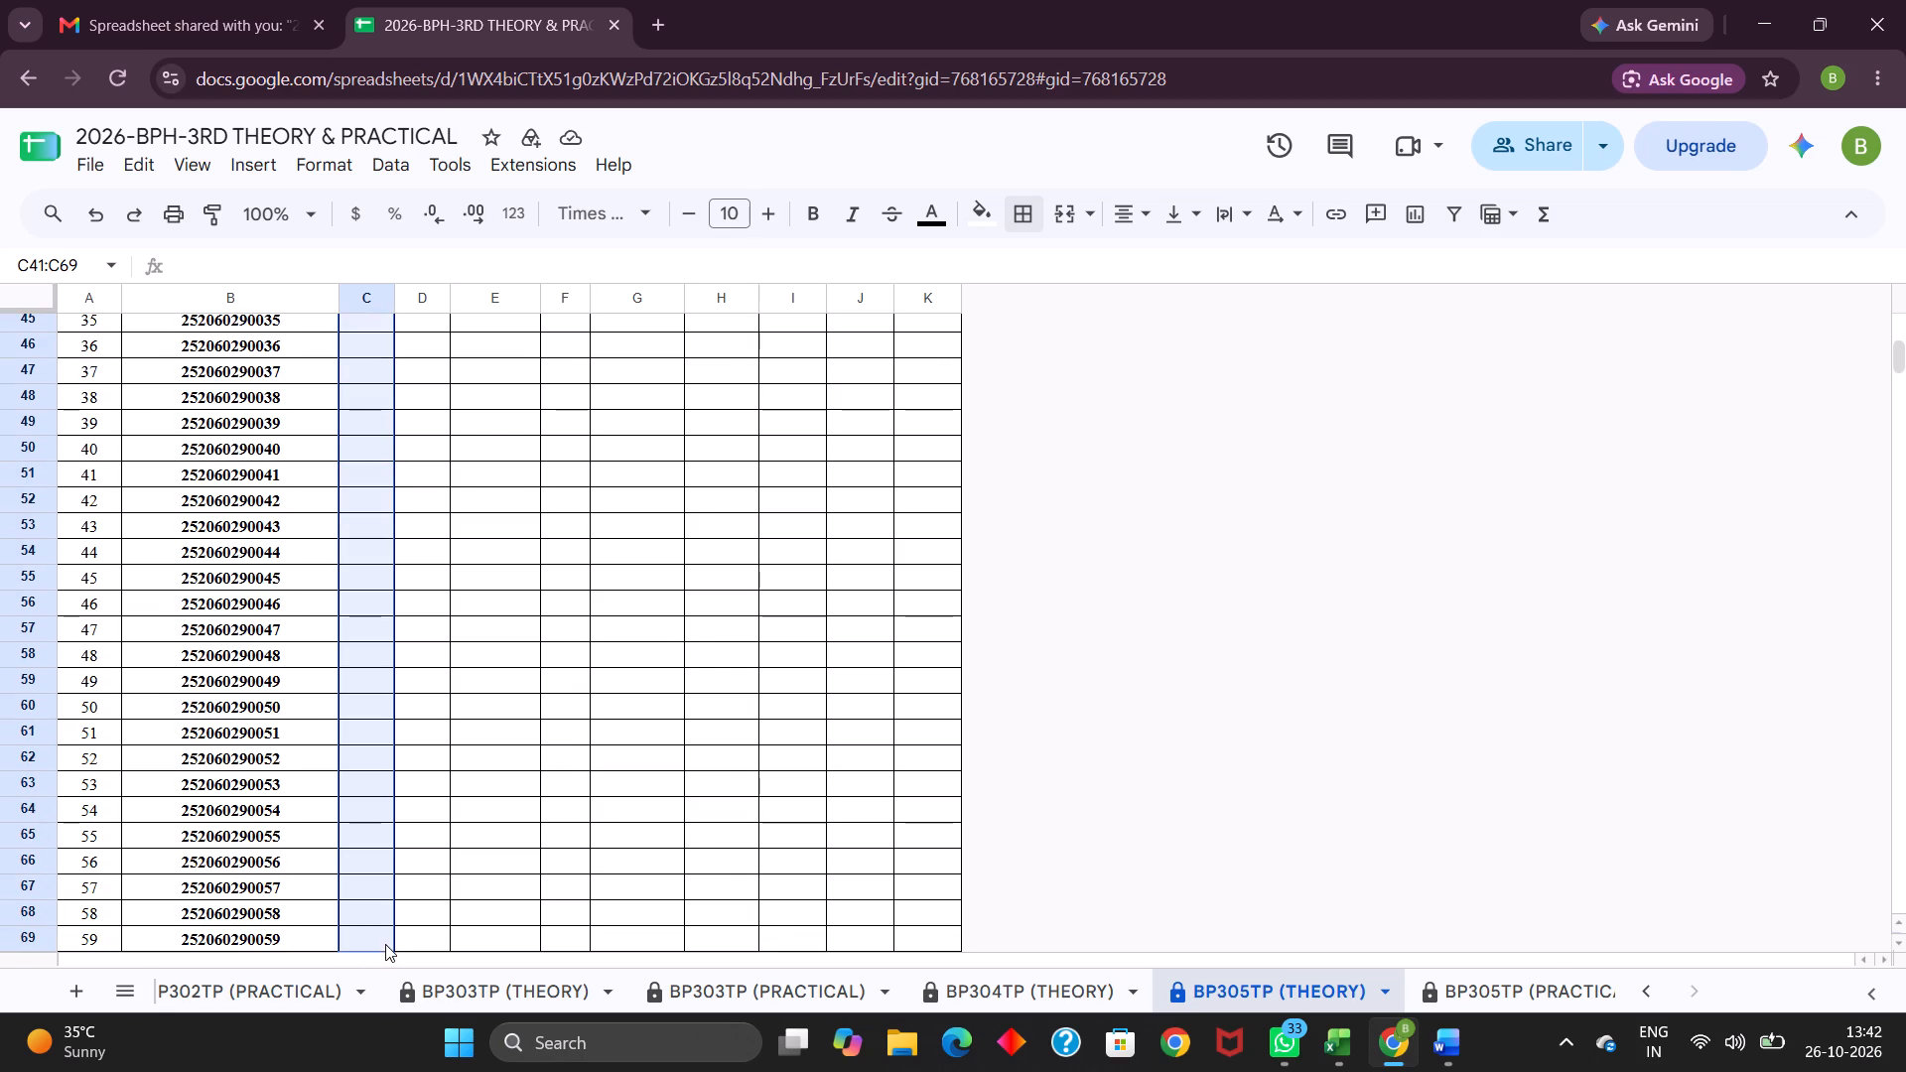
{"action": "left_click_drag", "start_coordinate": [385, 944], "coordinate": [376, 925]}
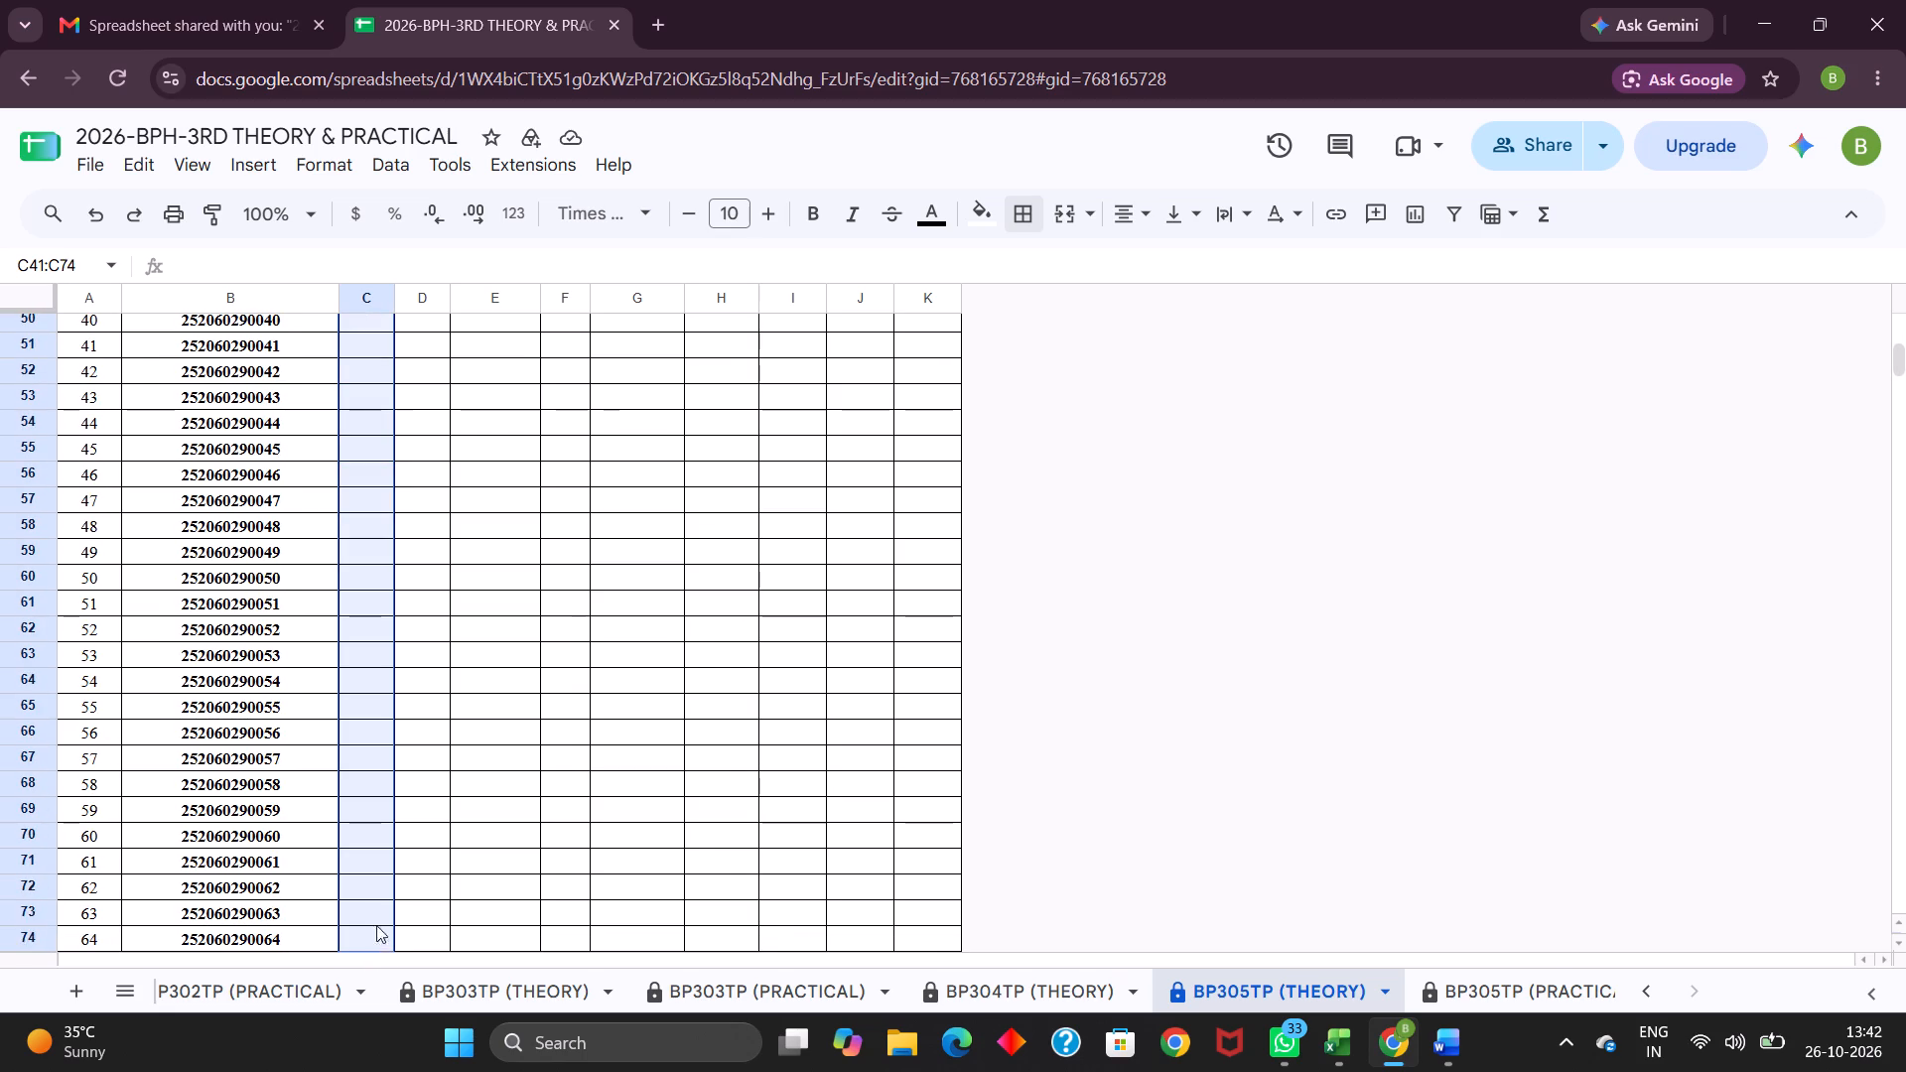
{"action": "left_click_drag", "start_coordinate": [376, 925], "coordinate": [367, 839]}
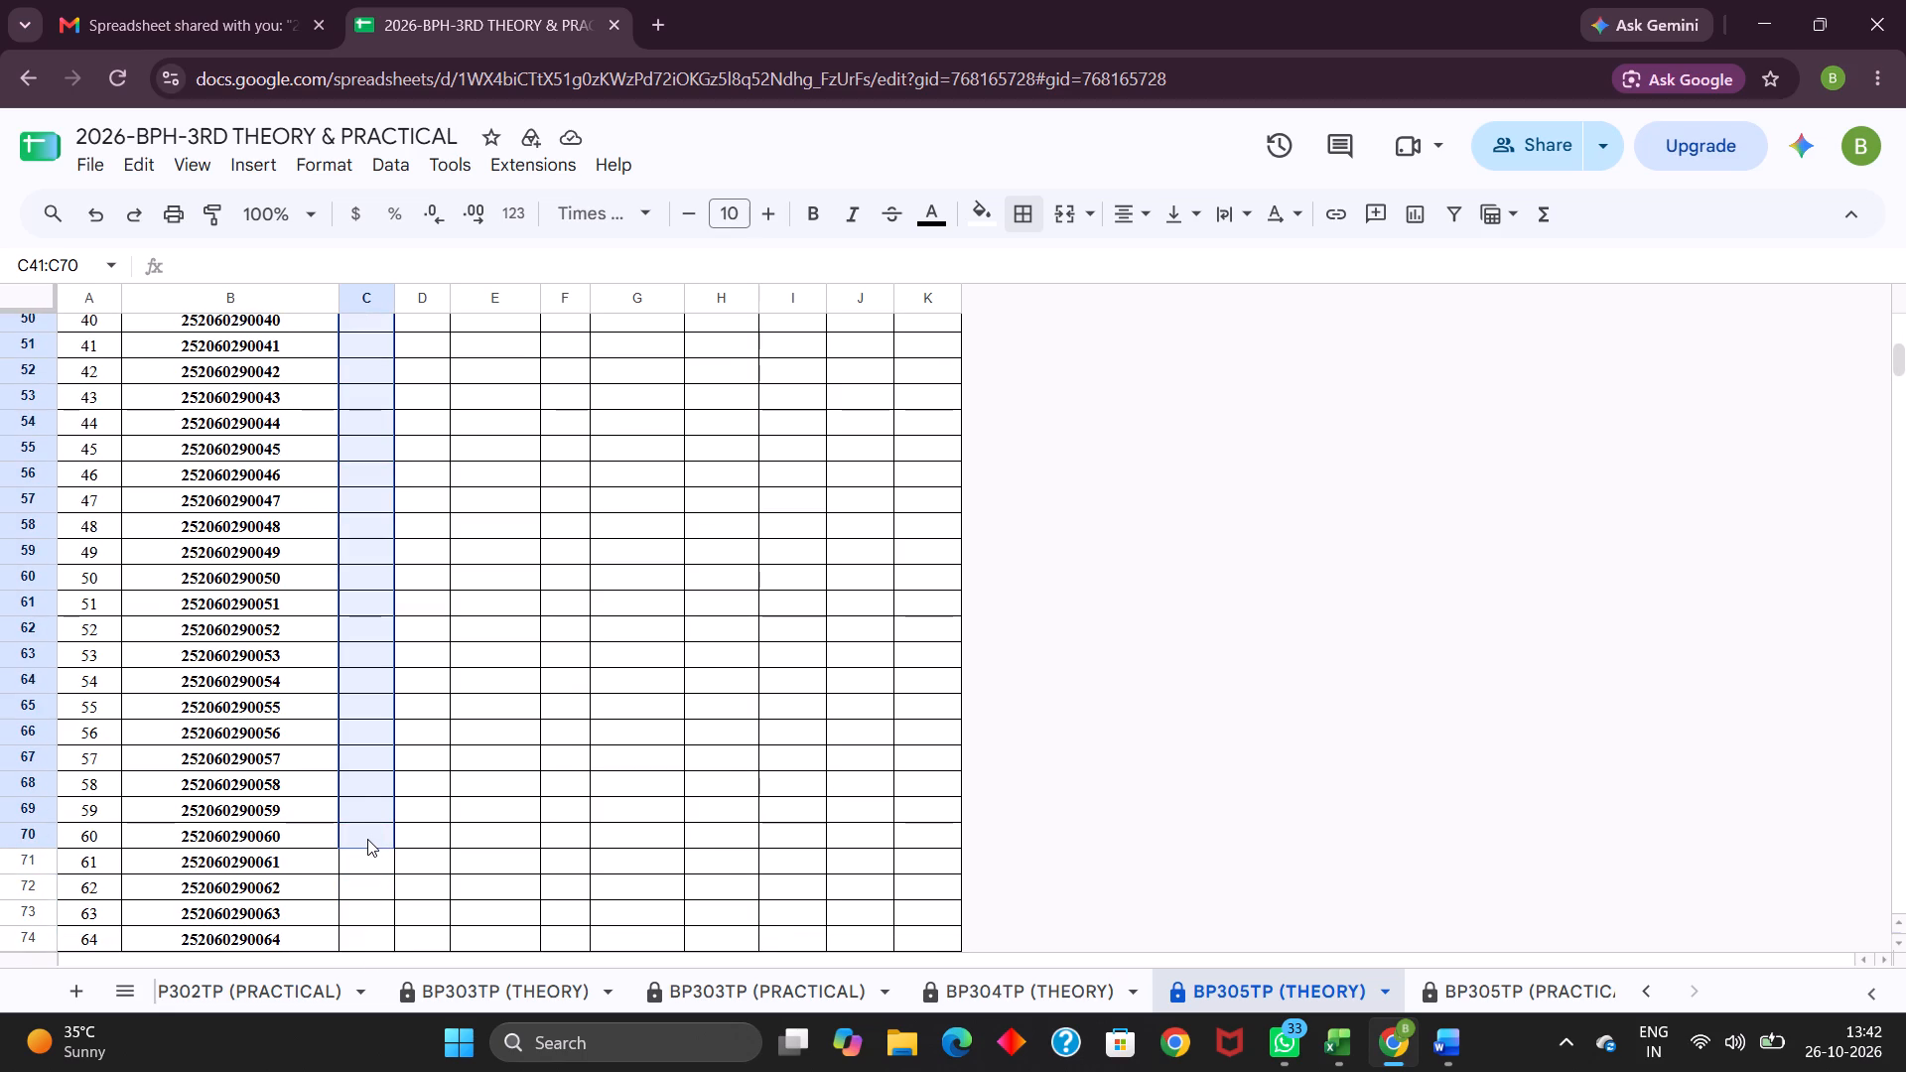
{"action": "key", "text": "ctrl+v"}
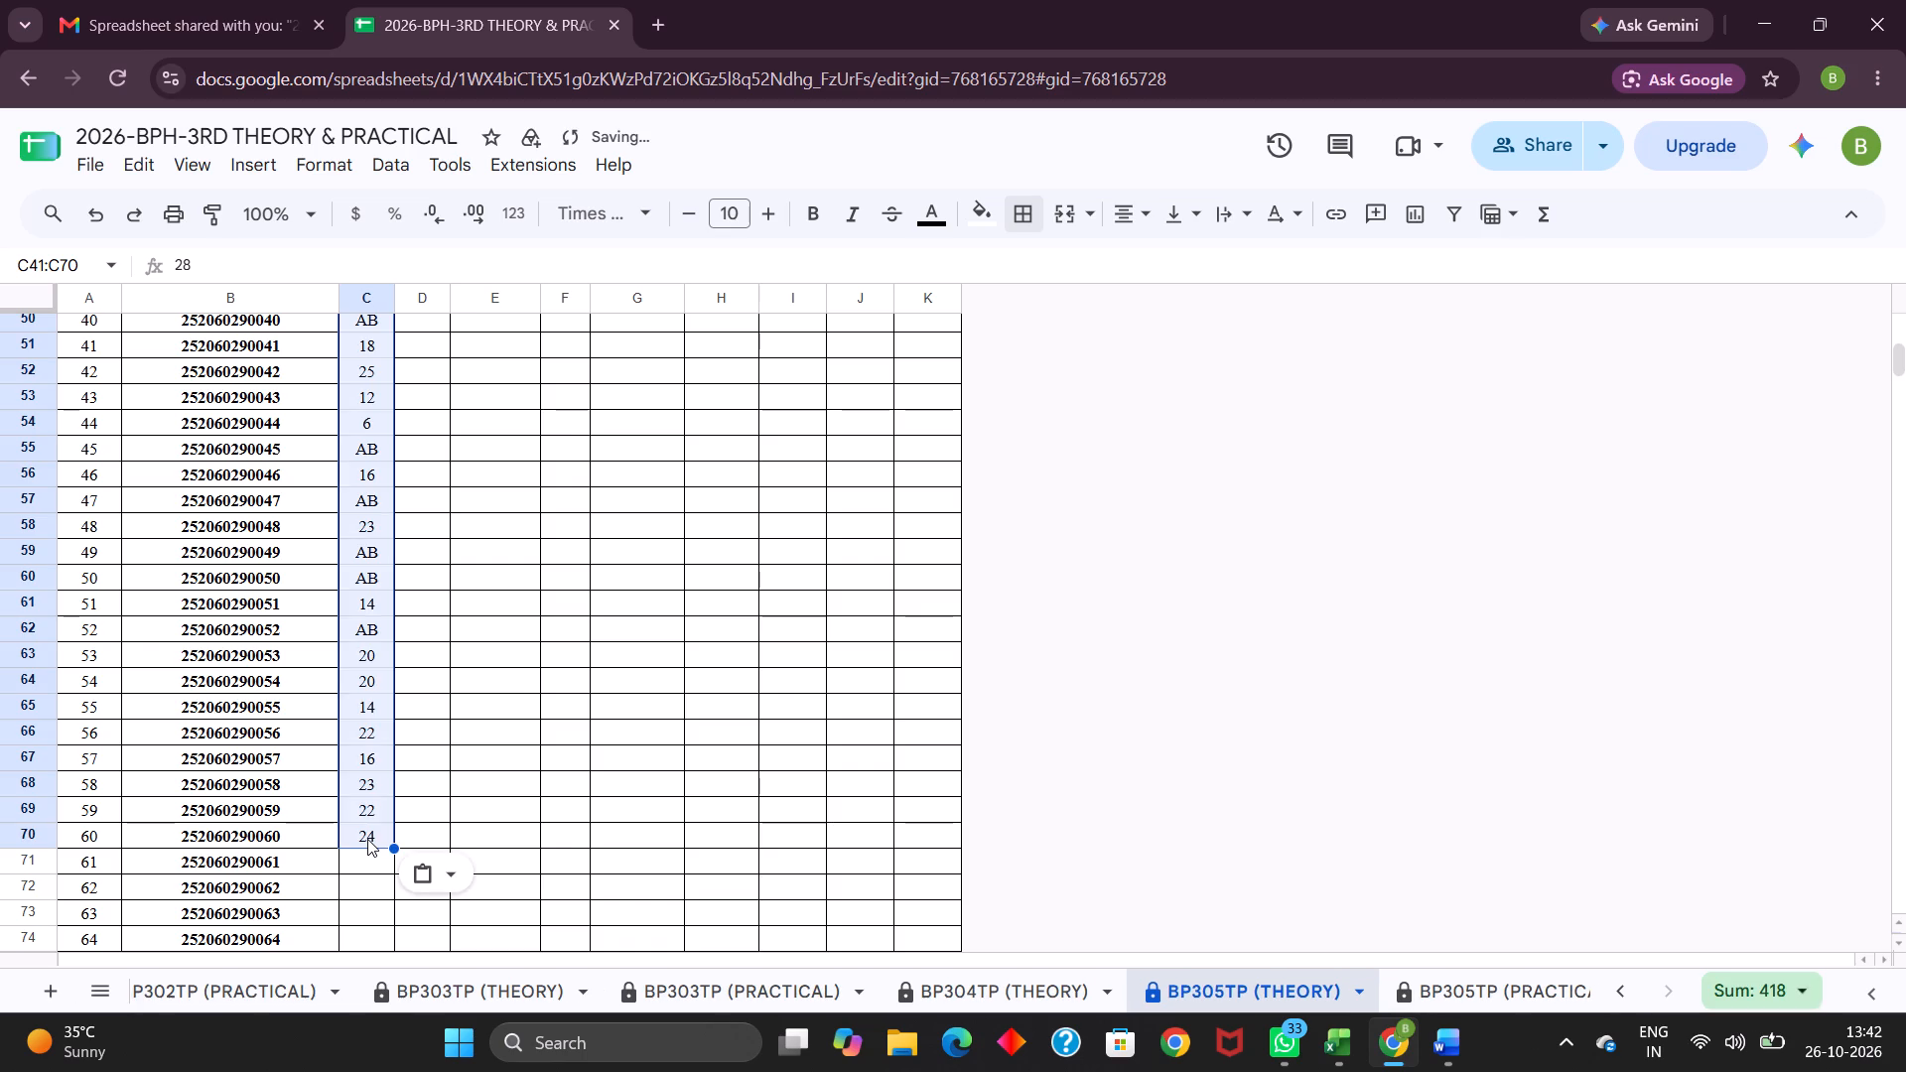
{"action": "left_click", "coordinate": [526, 680]}
{"action": "scroll", "coordinate": [526, 680], "scroll_direction": "up", "scroll_amount": 1}
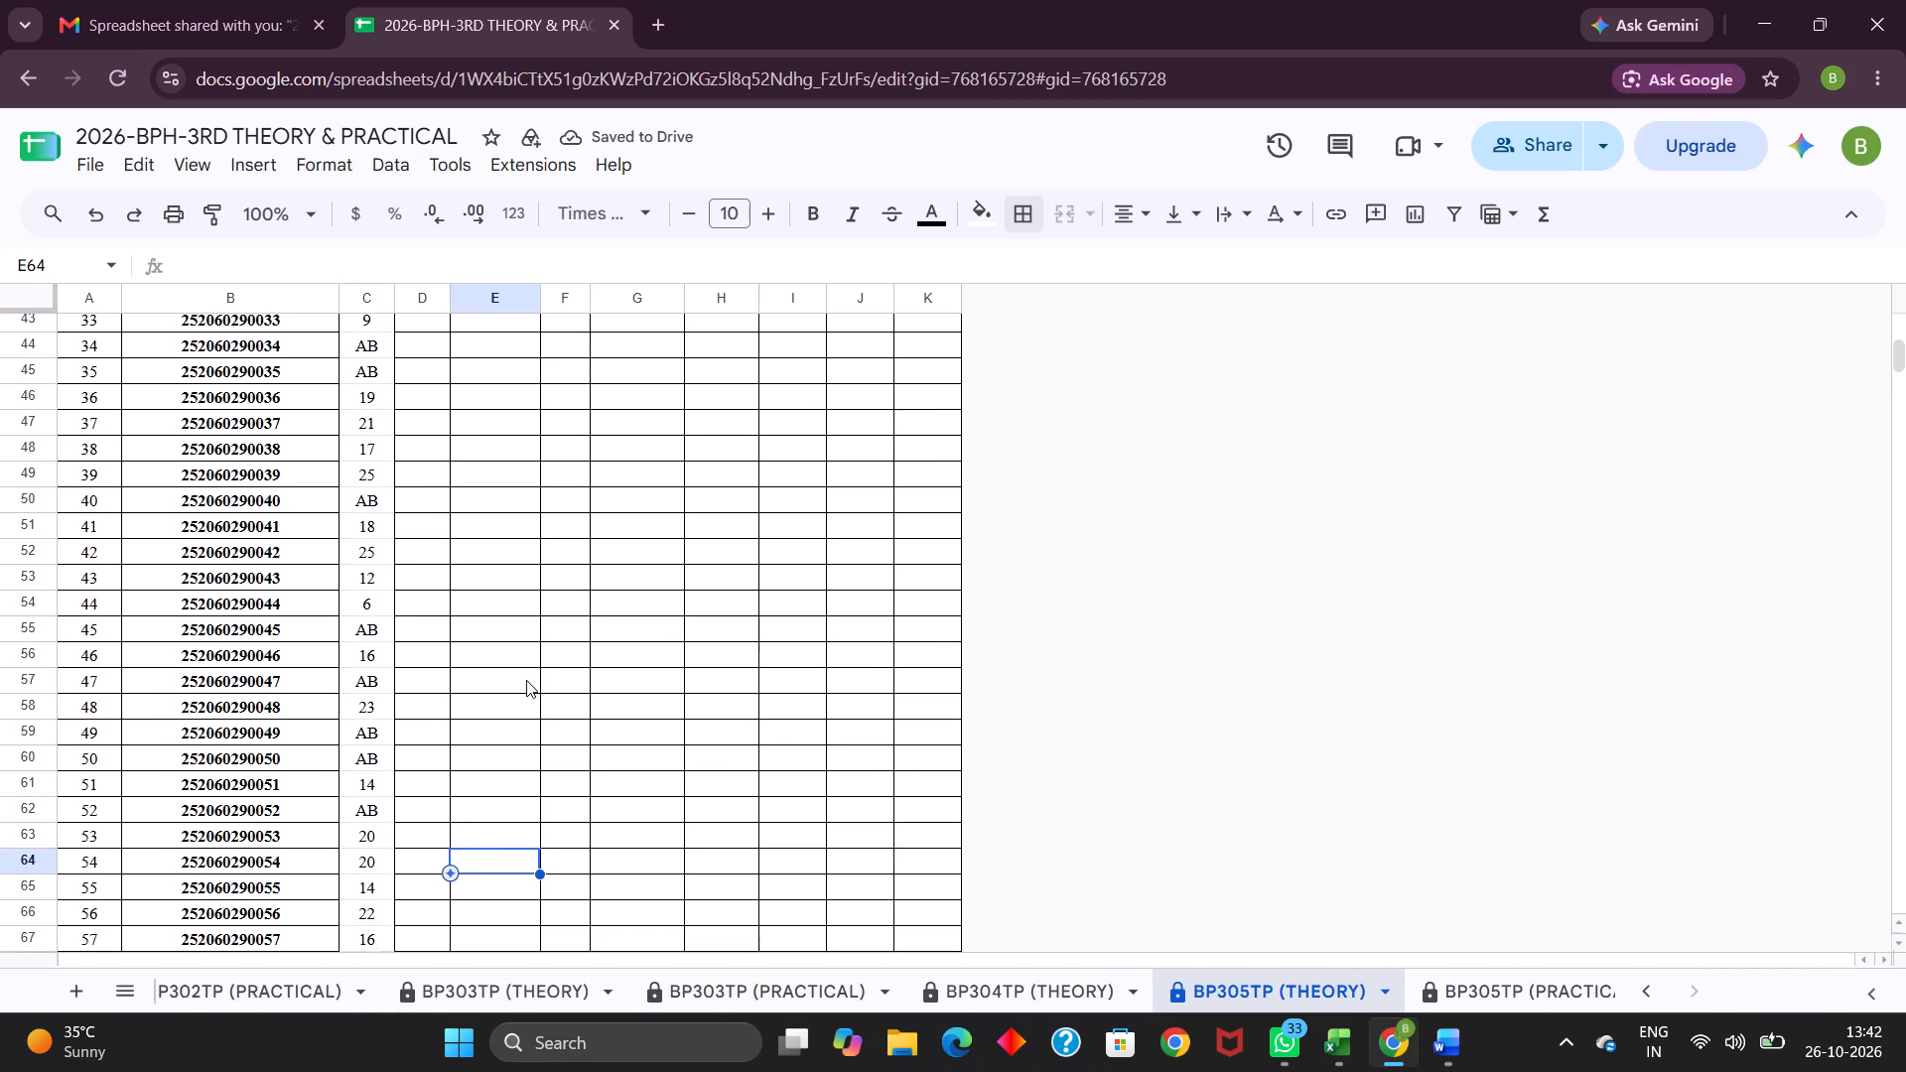
{"action": "scroll", "coordinate": [526, 680], "scroll_direction": "up", "scroll_amount": 2}
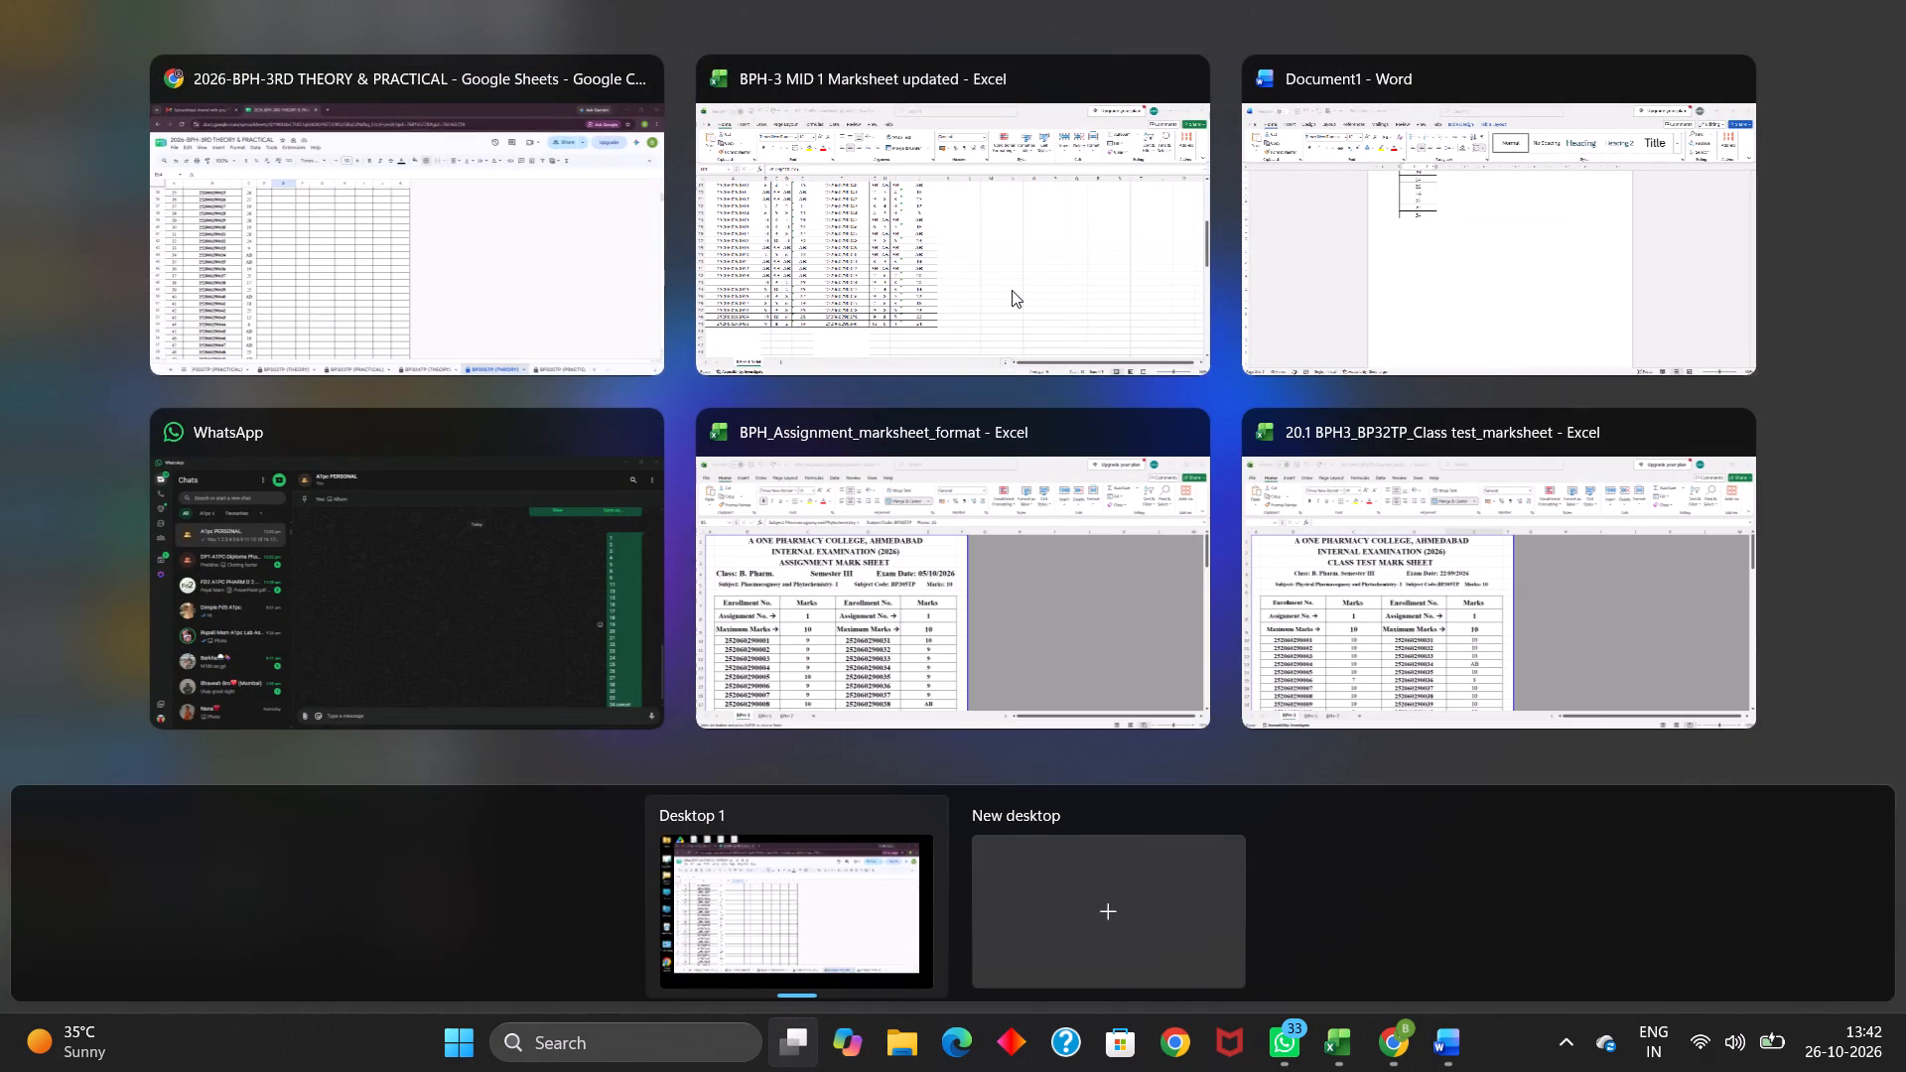
Switch to the BPH-3 MID 1 Marksheet updated workbook and select E51, the first total mark of the next mark table.
{"action": "left_click", "coordinate": [1012, 289]}
{"action": "scroll", "coordinate": [799, 480], "scroll_direction": "up", "scroll_amount": 4}
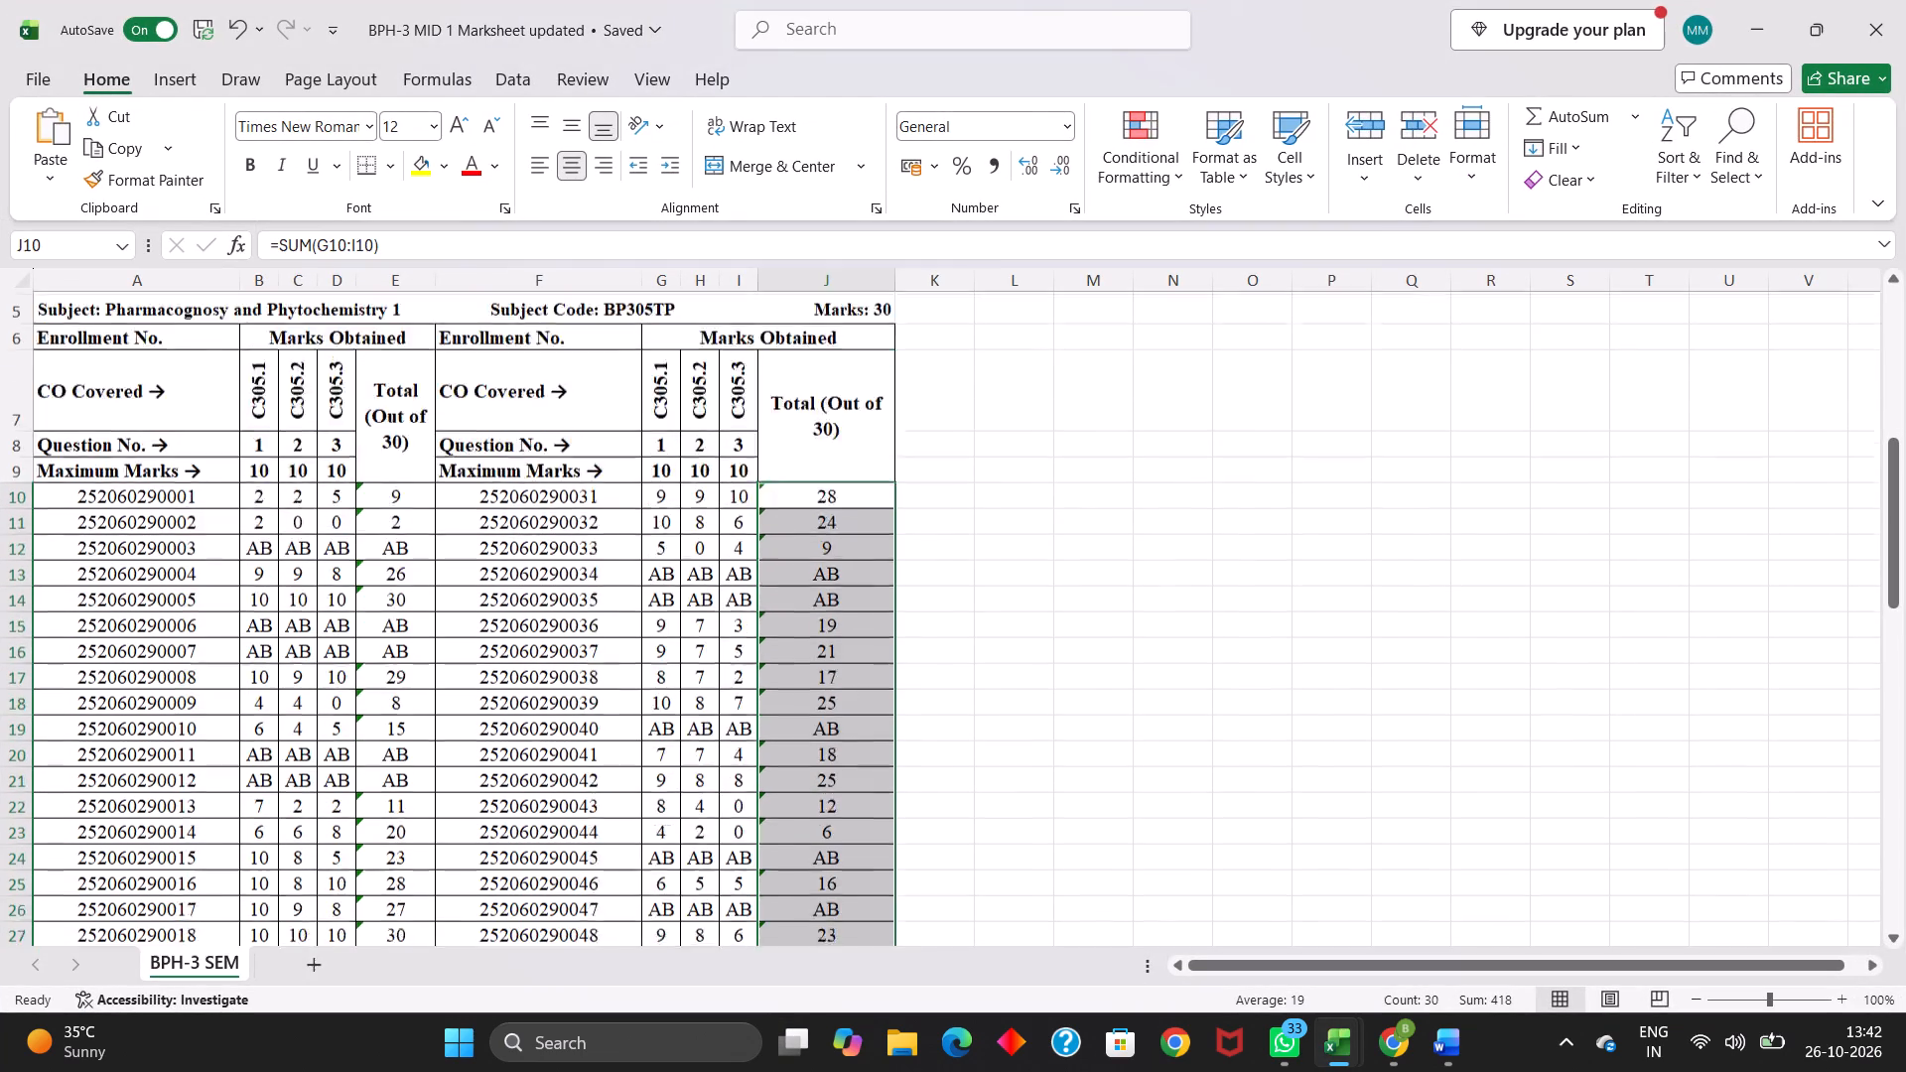
{"action": "scroll", "coordinate": [799, 480], "scroll_direction": "down", "scroll_amount": 5}
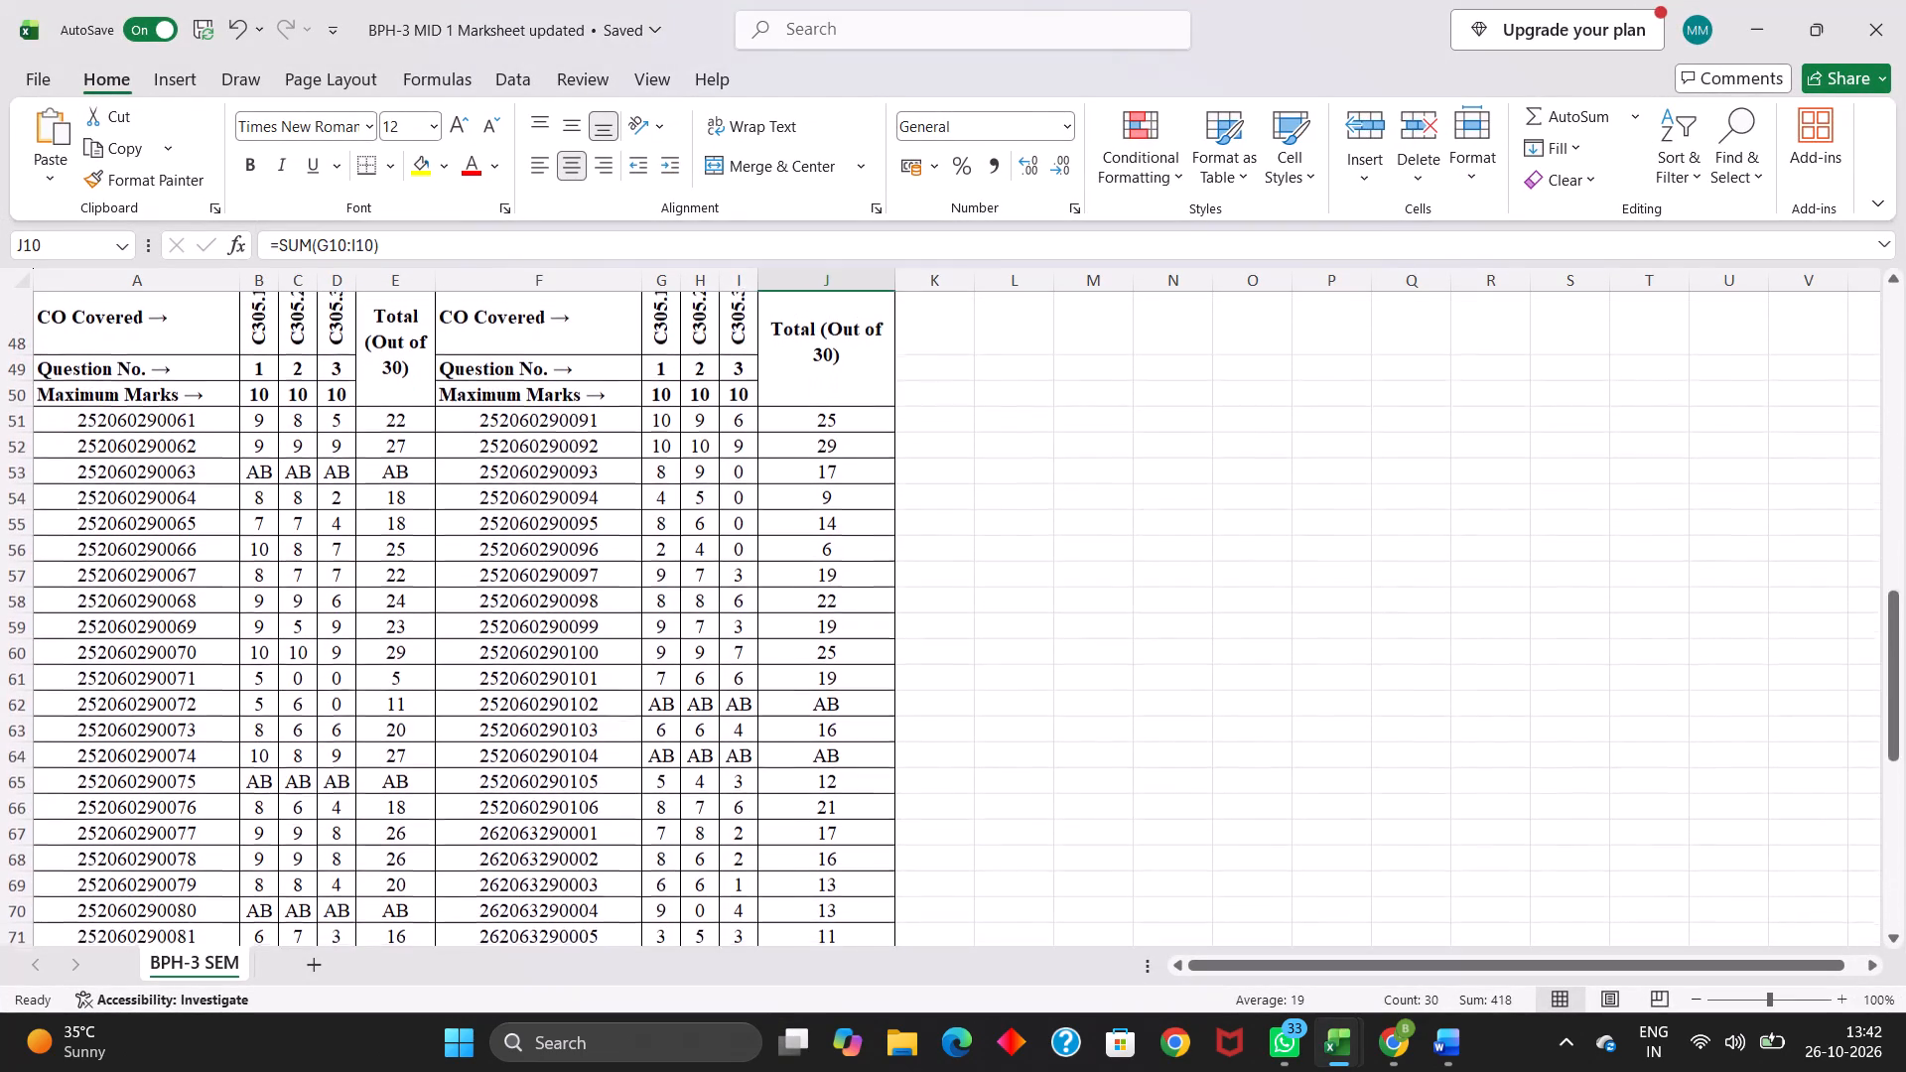
{"action": "left_click", "coordinate": [382, 419]}
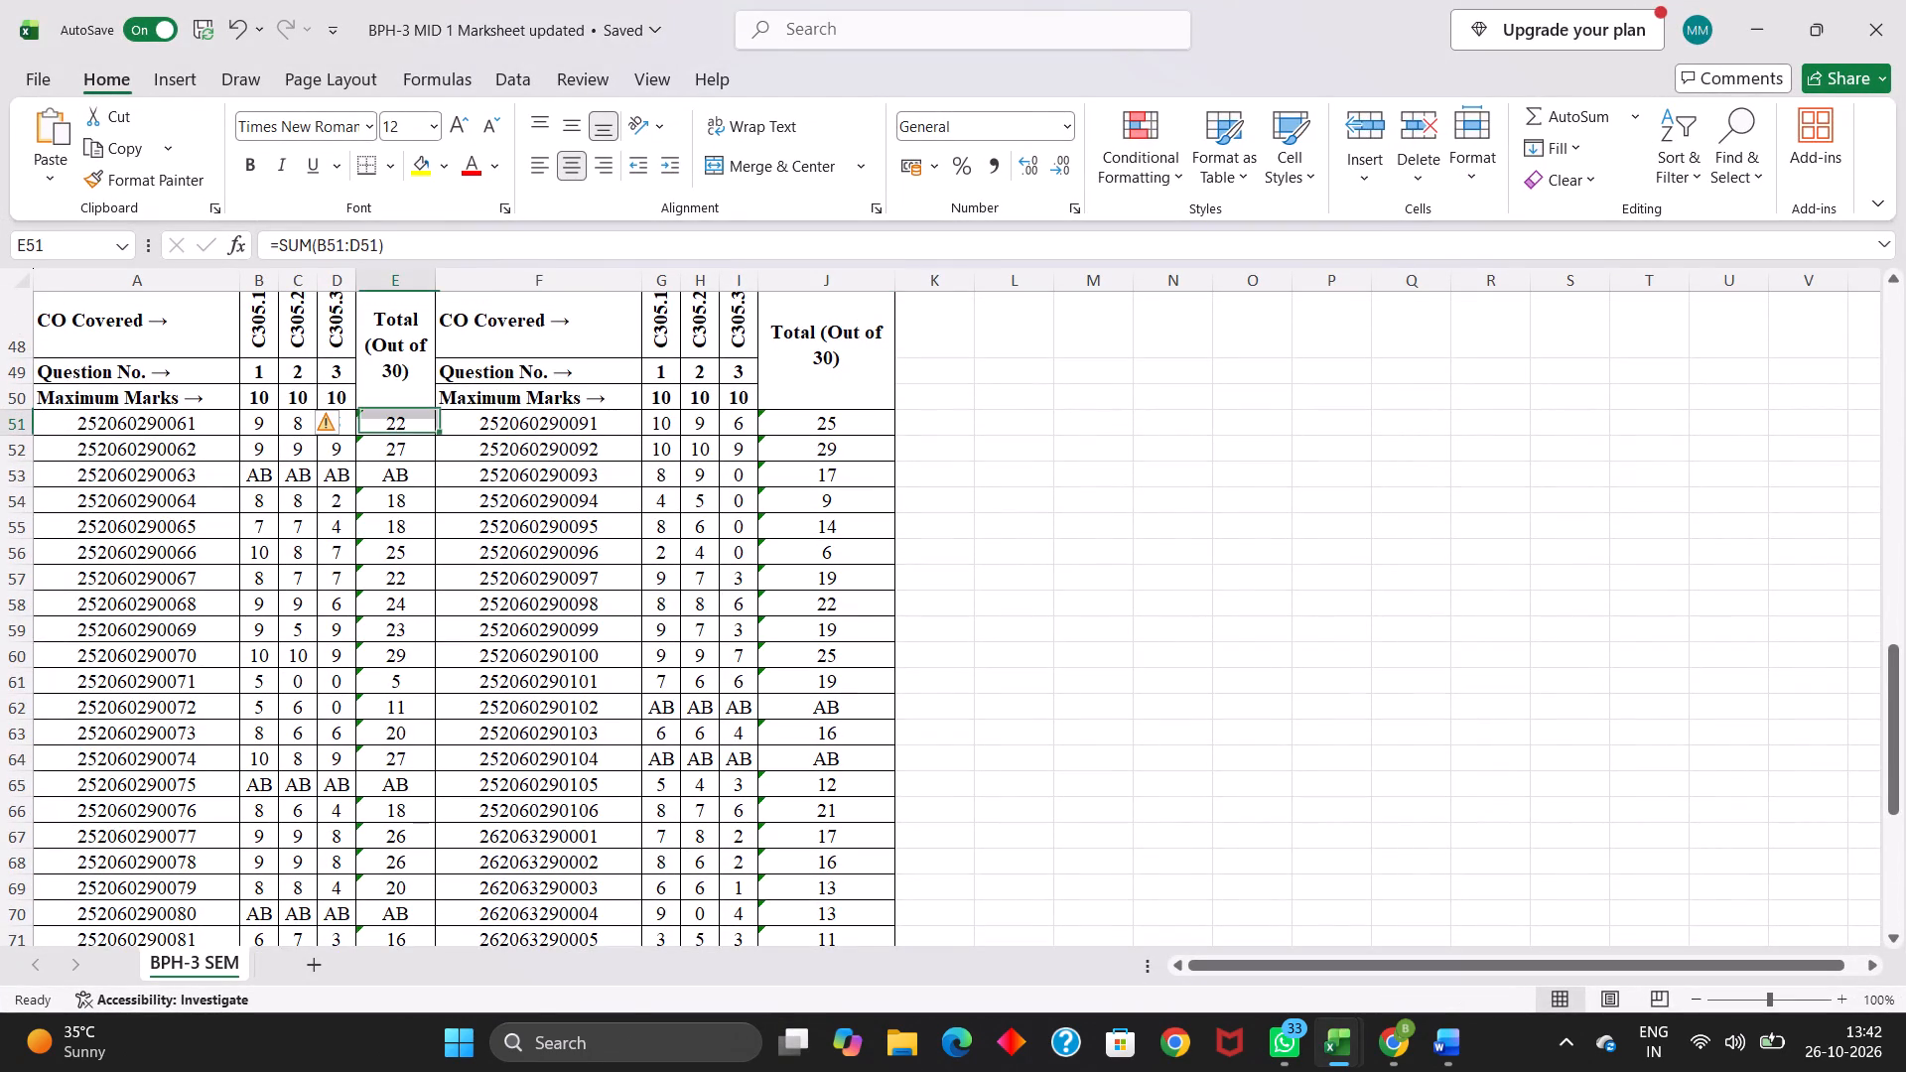
Switch to the Word document and delete all three pasted marks tables, leaving the page blank.
{"action": "left_click", "coordinate": [1525, 190]}
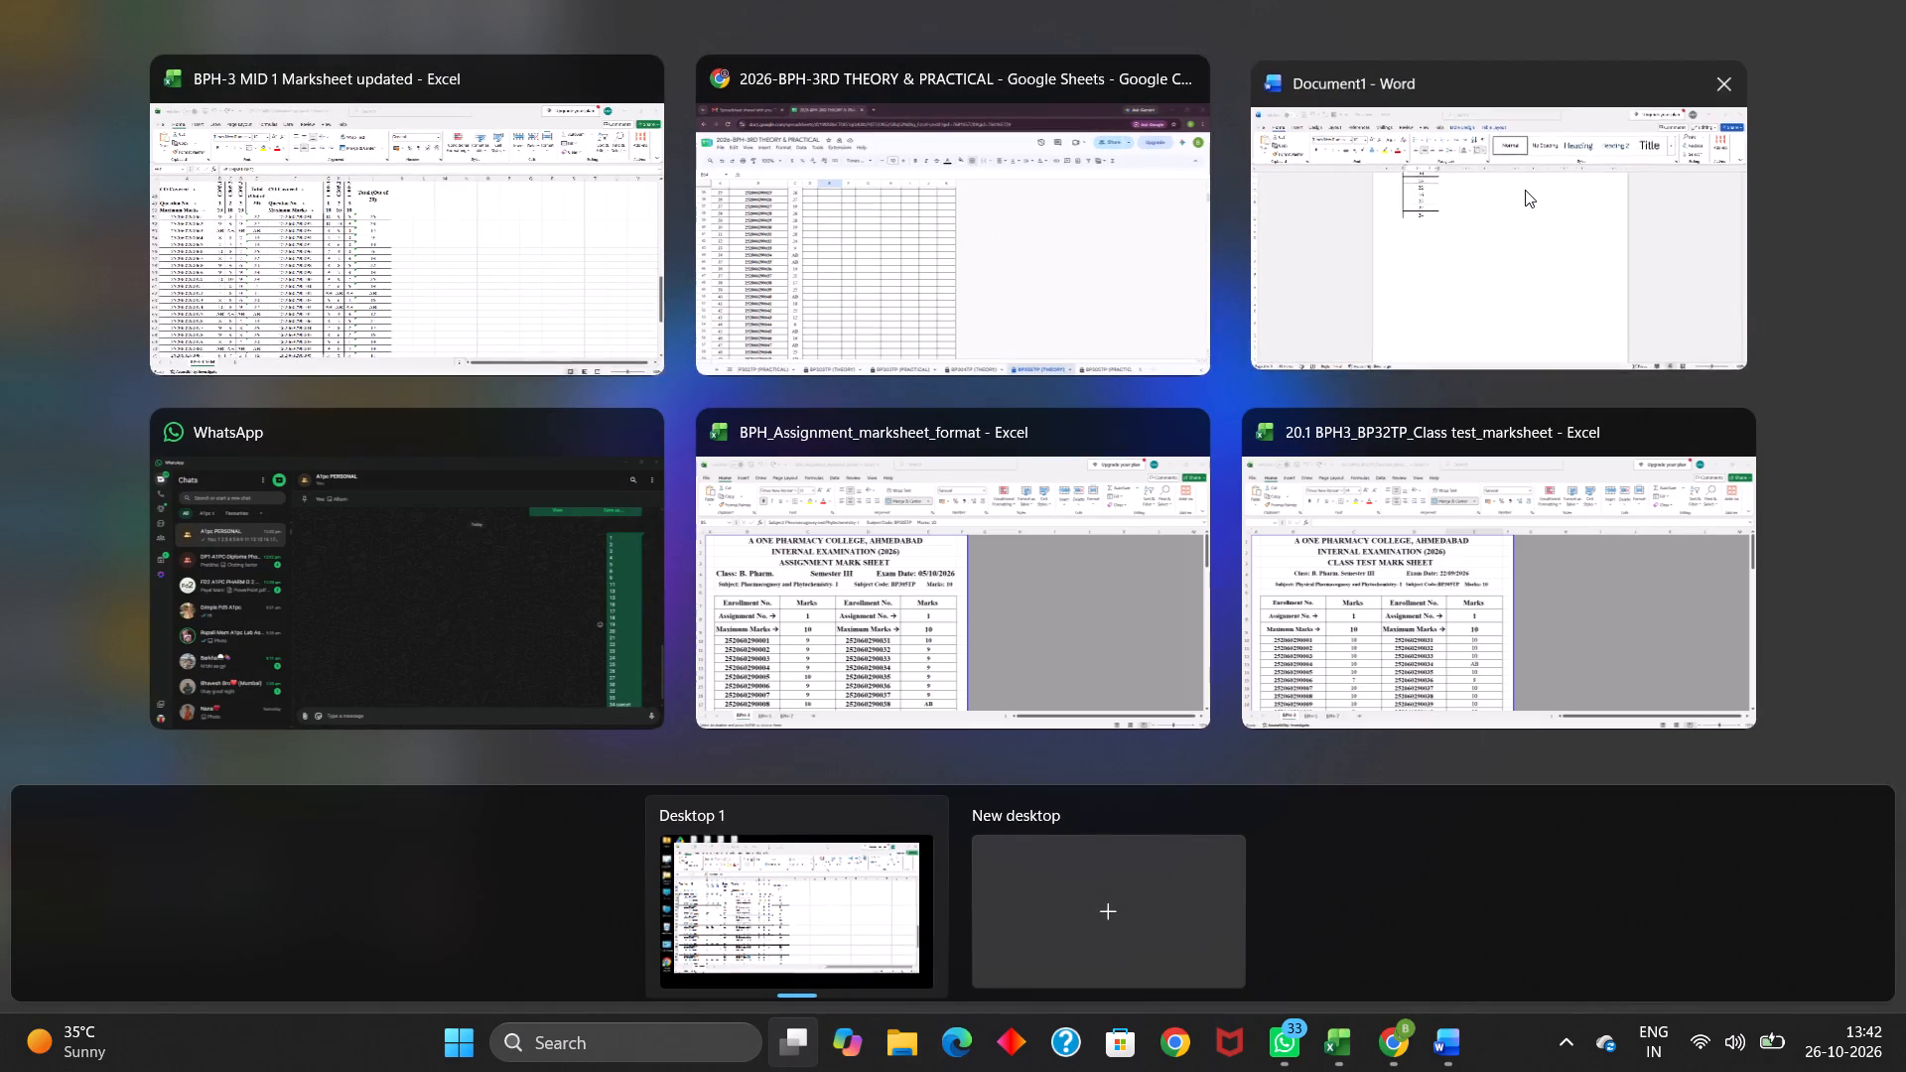
{"action": "scroll", "coordinate": [783, 360], "scroll_direction": "up", "scroll_amount": 4}
{"action": "key", "text": "BackSpace"}
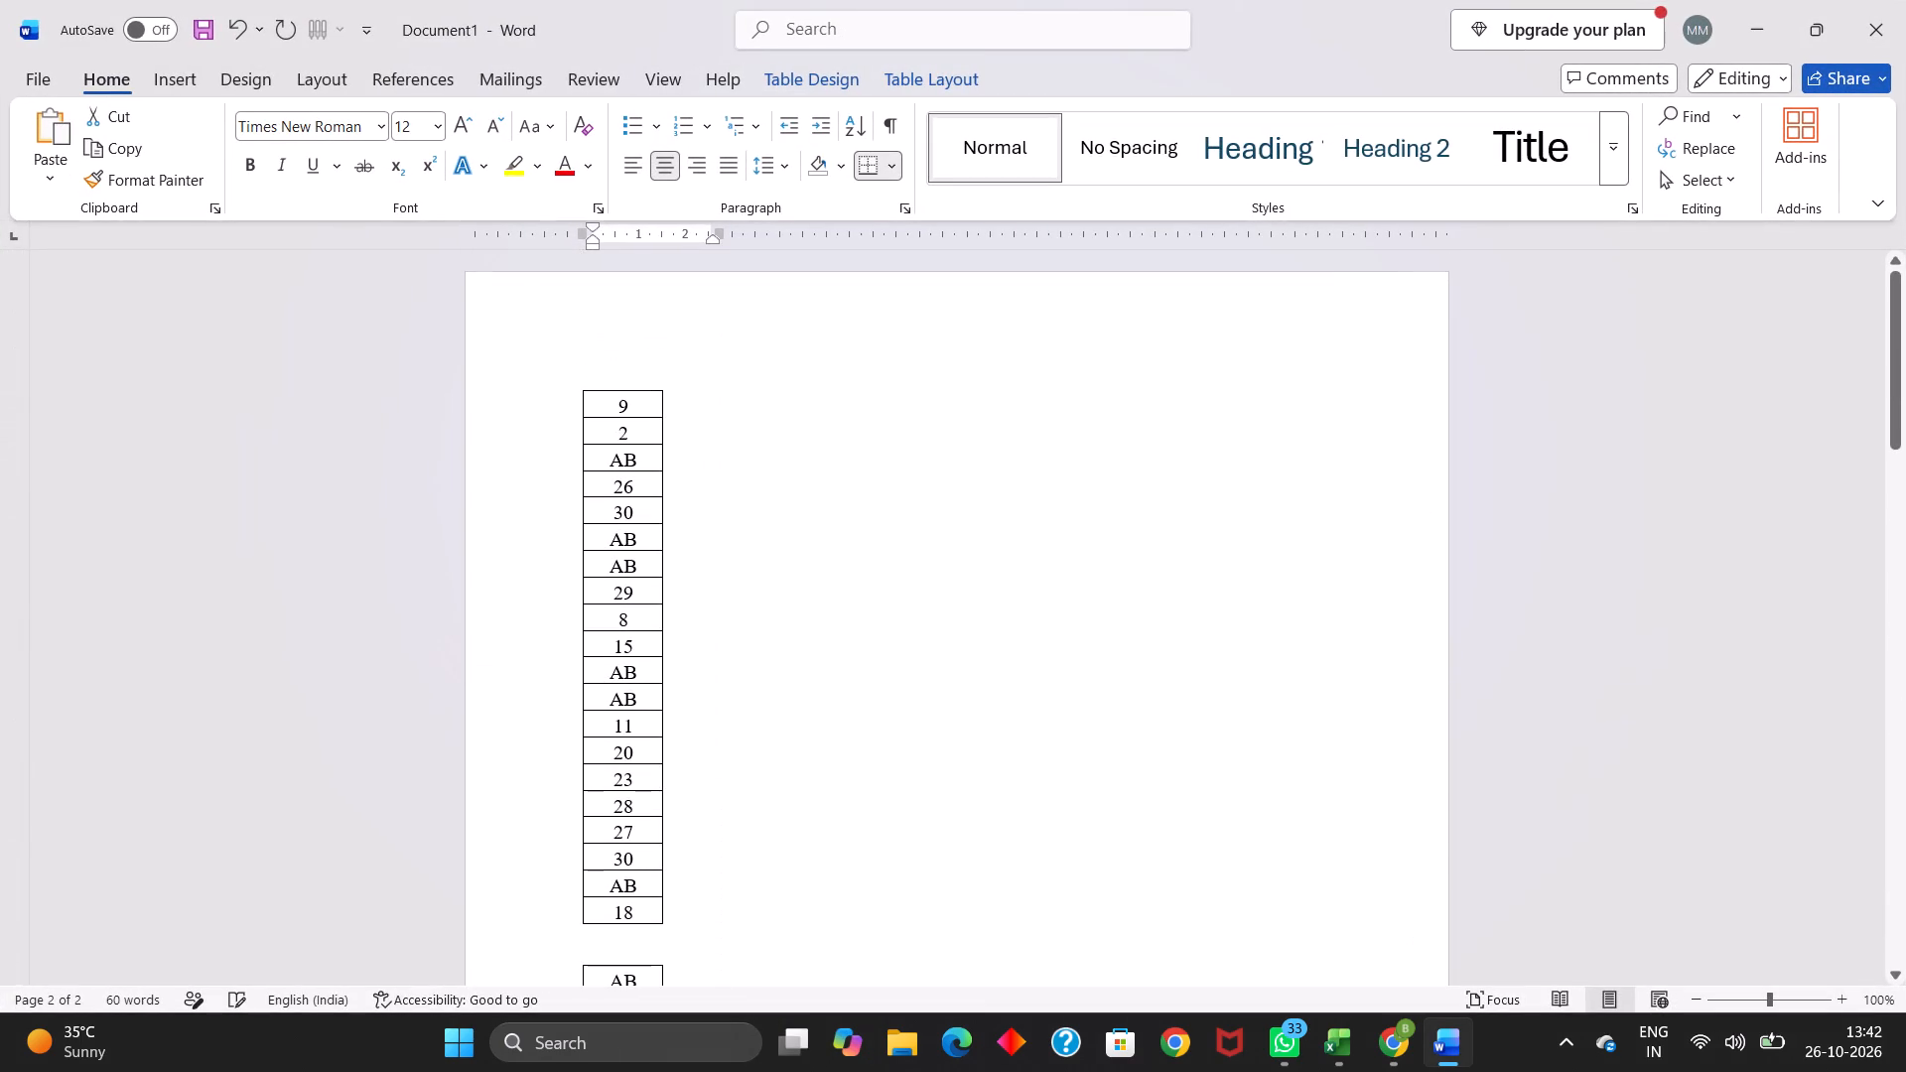
{"action": "key", "text": "BackSpace"}
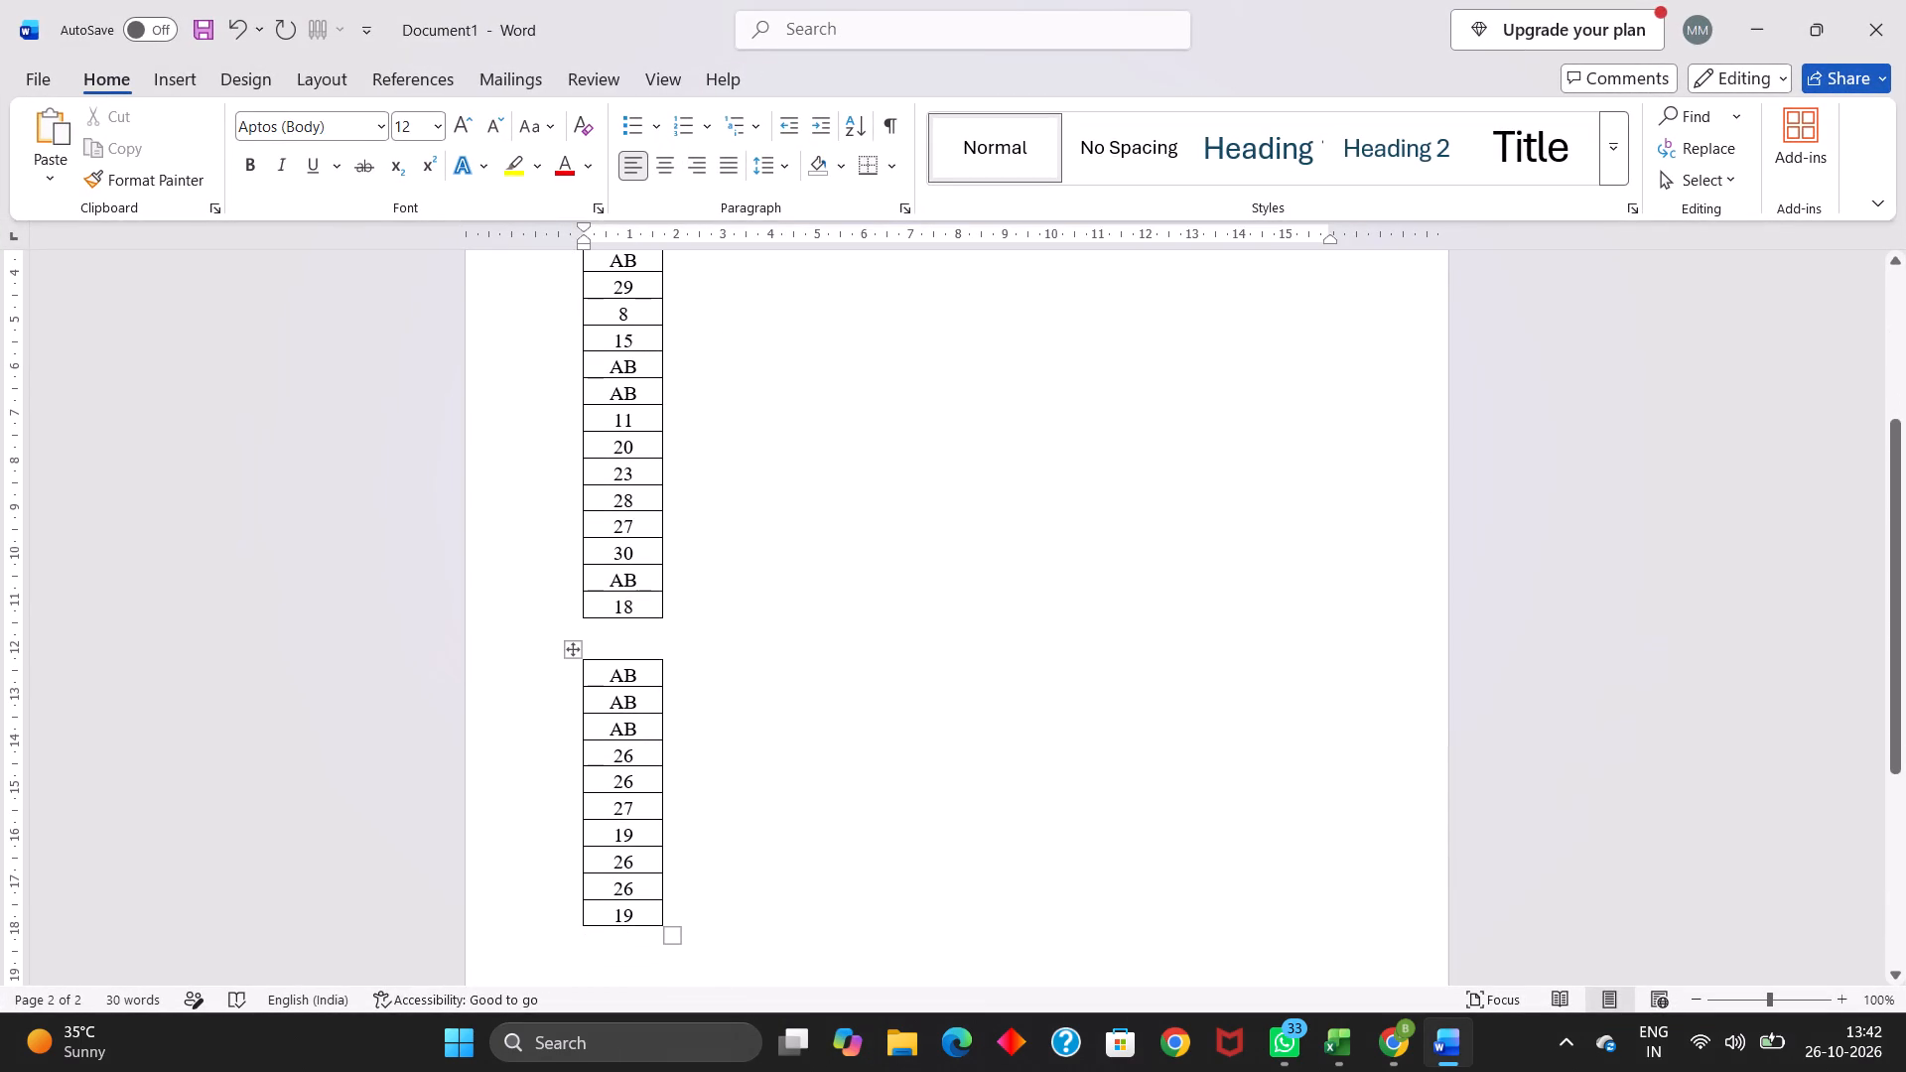
{"action": "left_click", "coordinate": [580, 658]}
{"action": "key", "text": "BackSpace"}
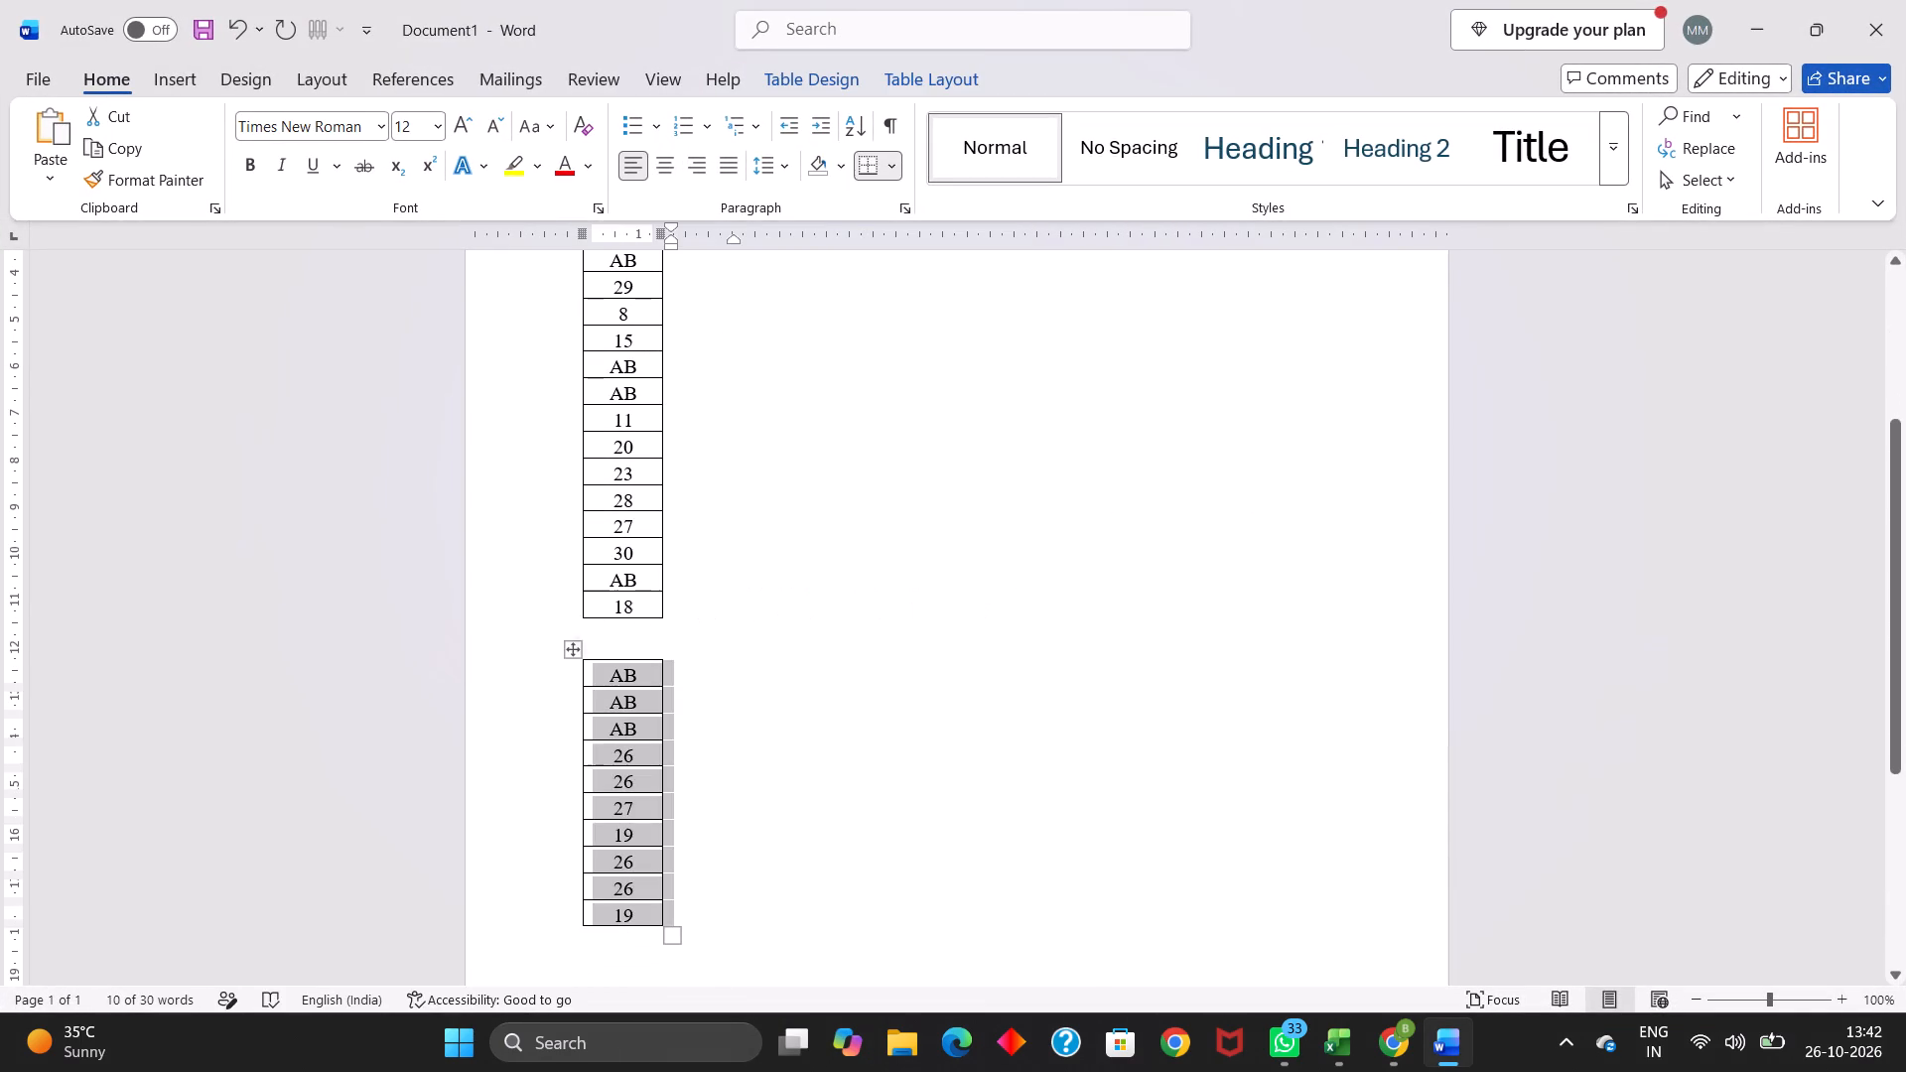
{"action": "scroll", "coordinate": [580, 658], "scroll_direction": "up", "scroll_amount": 3}
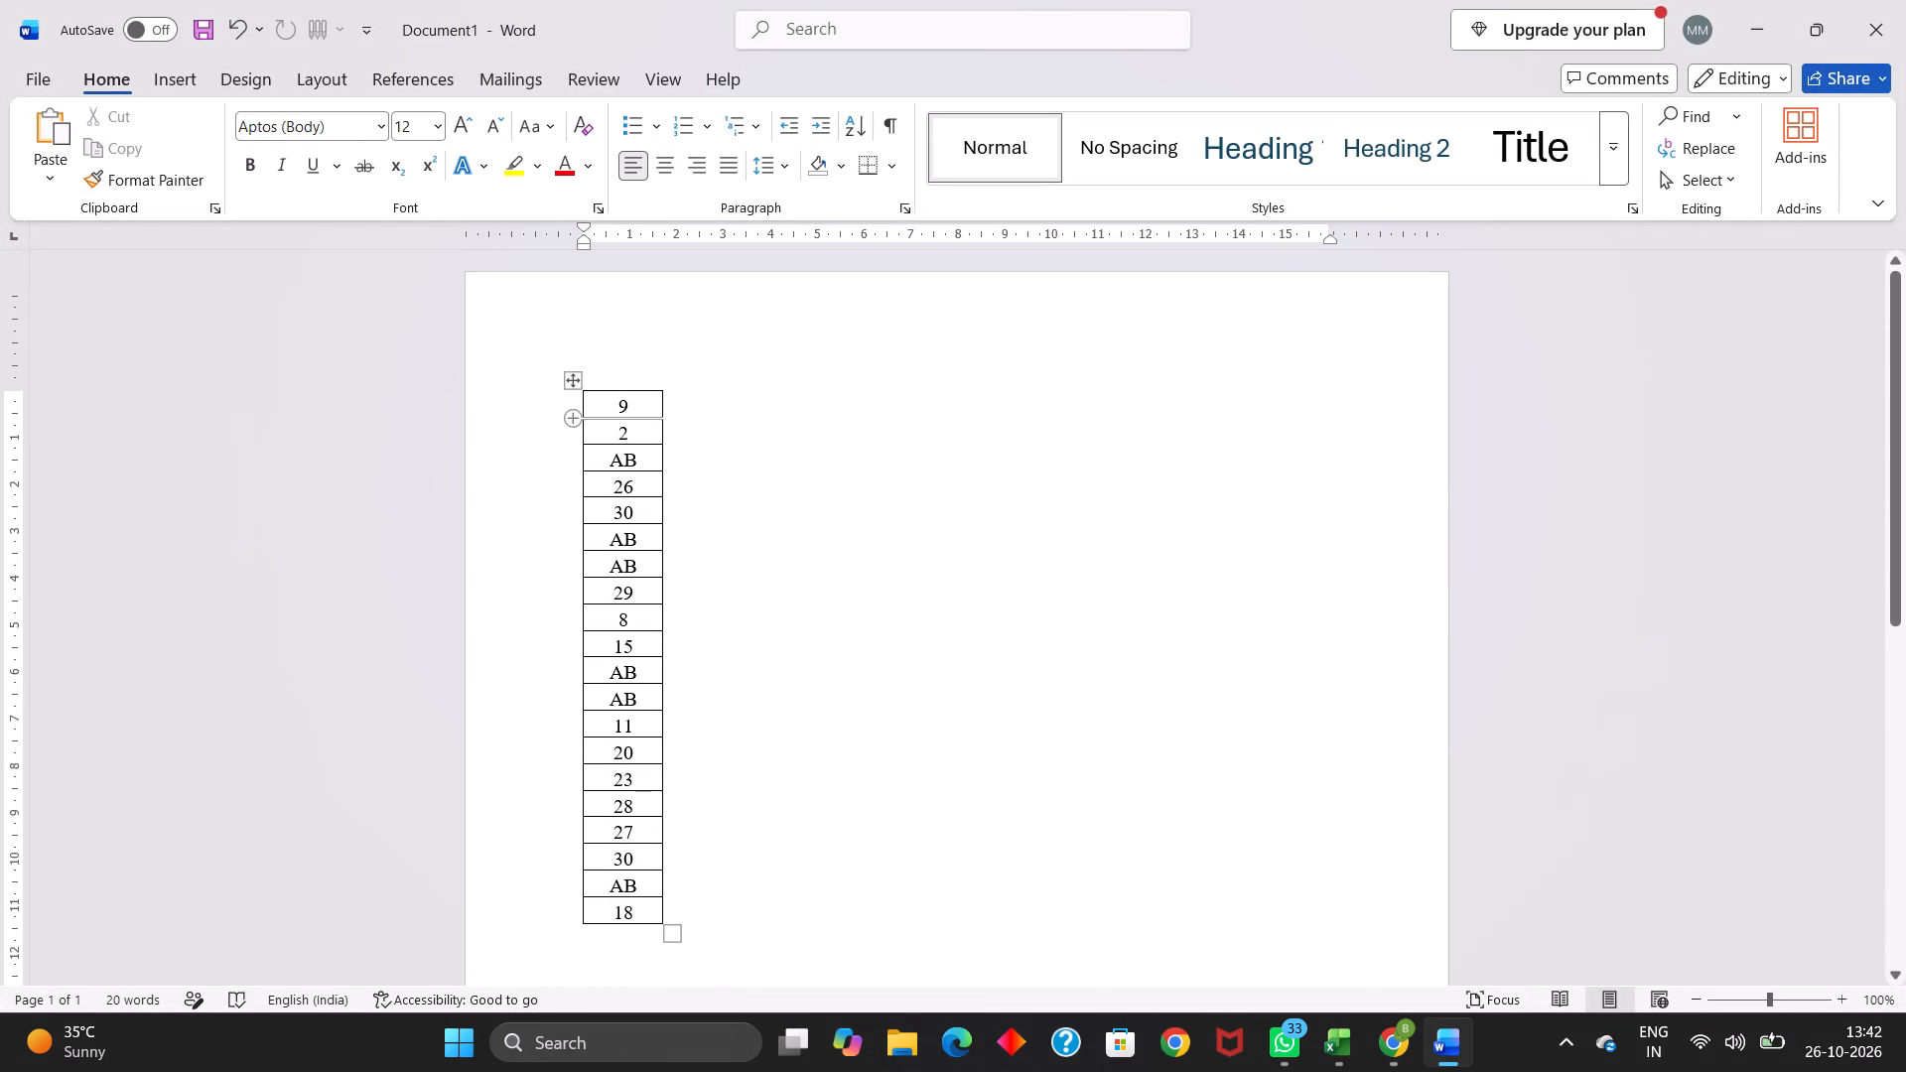
{"action": "left_click", "coordinate": [574, 385]}
{"action": "key", "text": "BackSpace"}
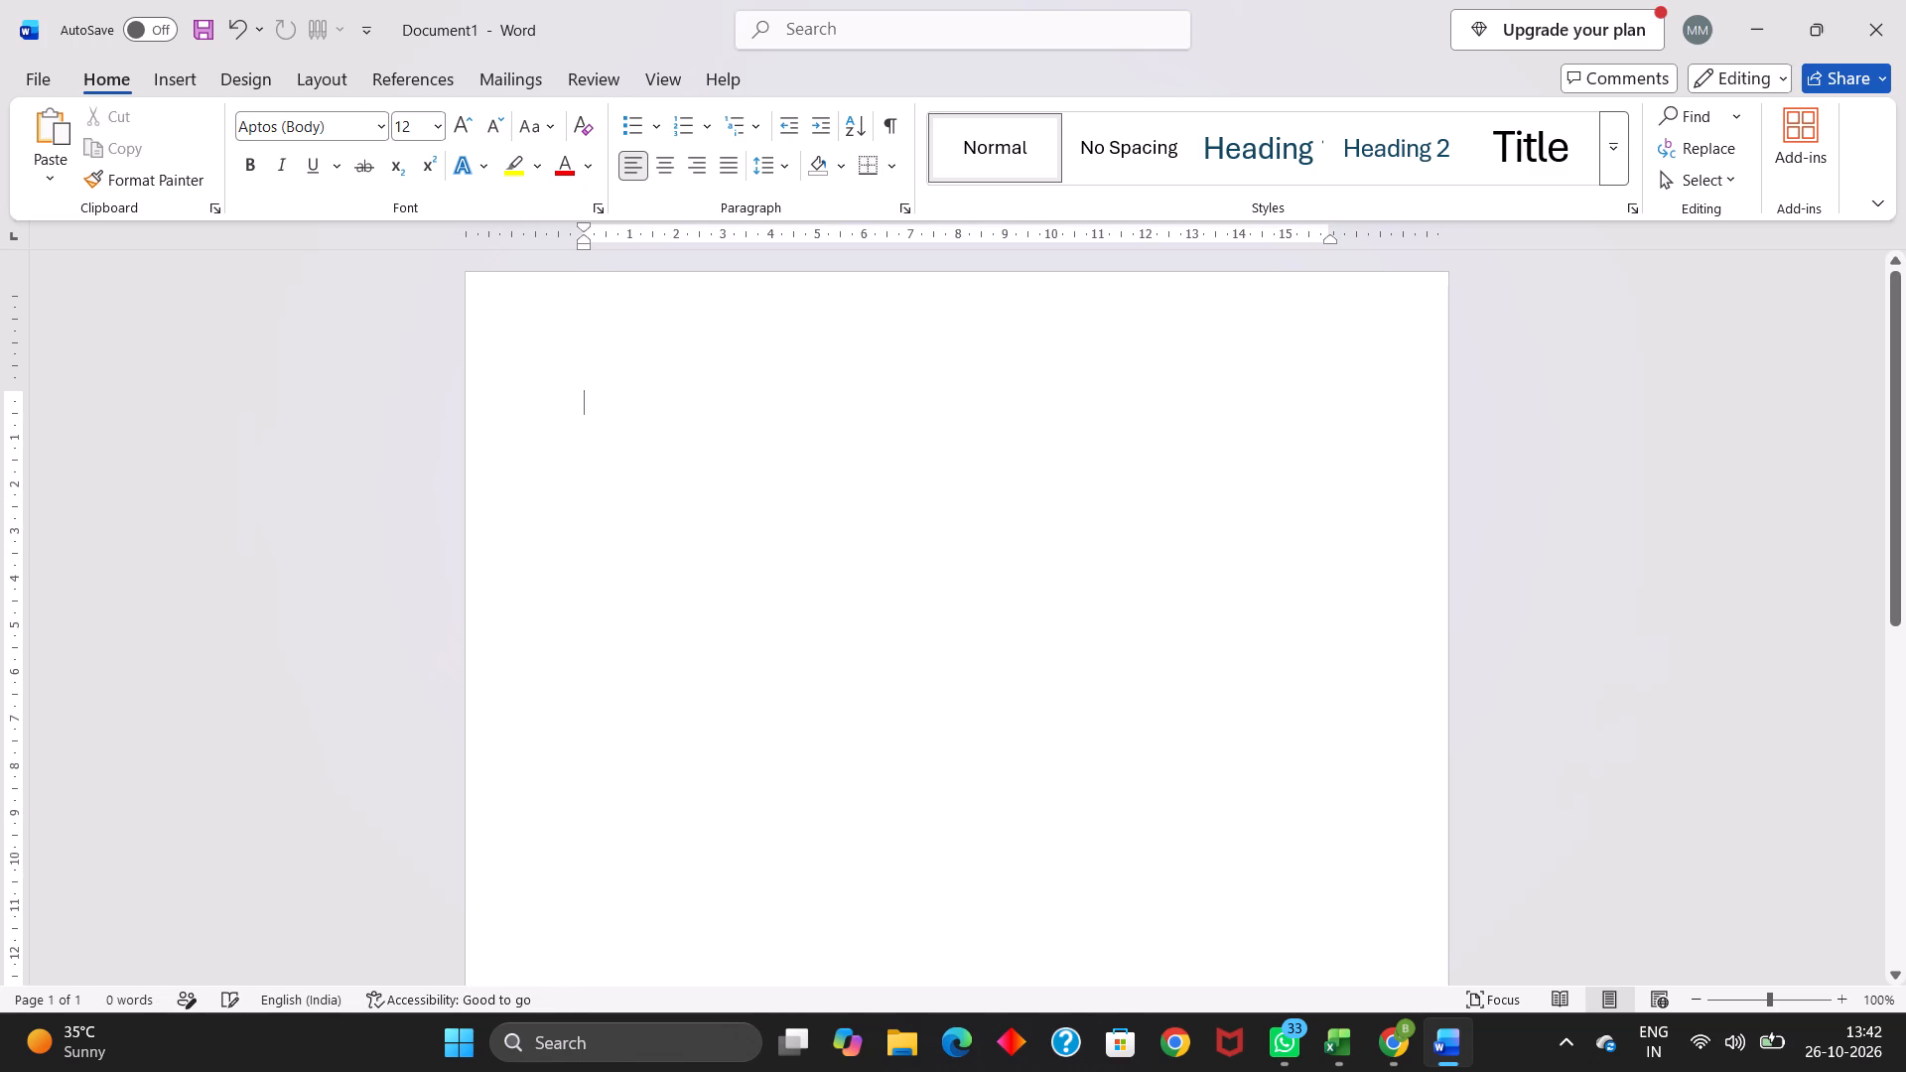
Switch to the BPH-3 MID 1 Marksheet updated workbook and copy the totals in E51:E80.
{"action": "left_click", "coordinate": [1016, 262]}
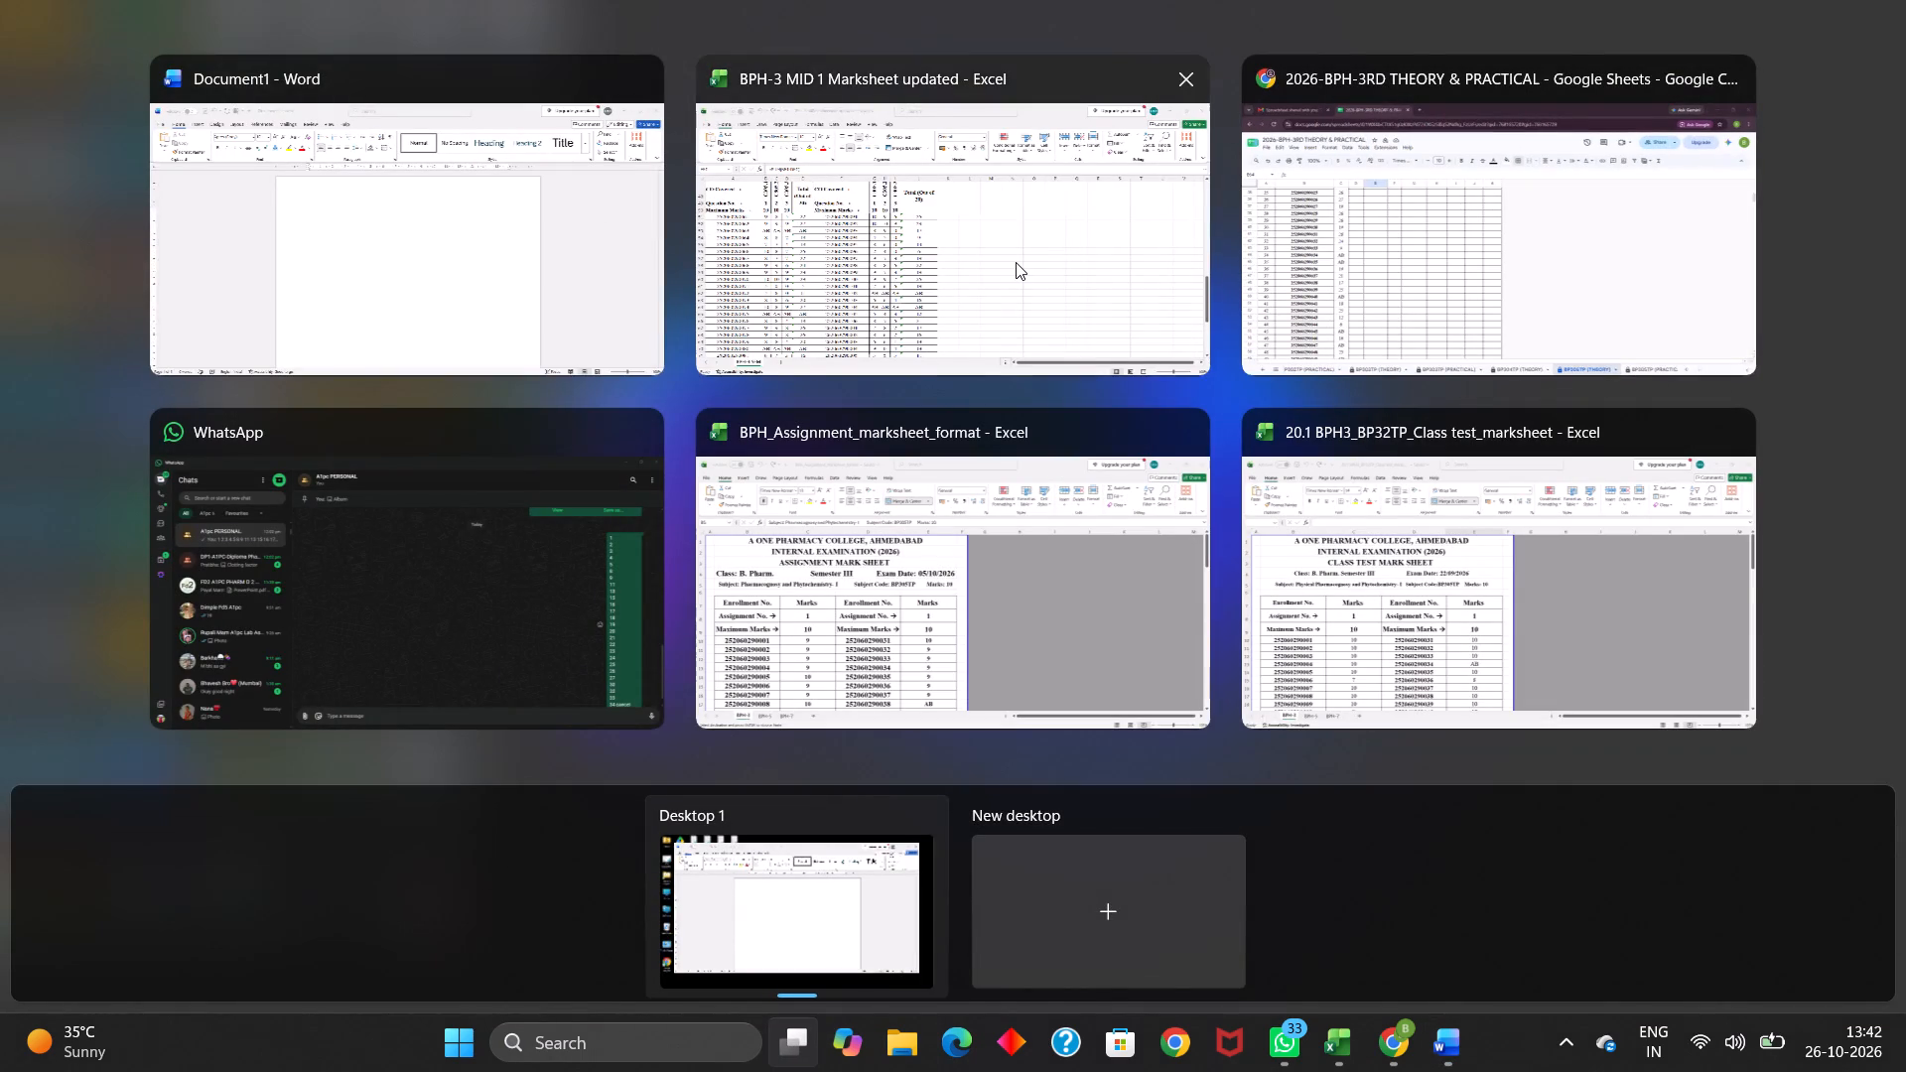
{"action": "scroll", "coordinate": [628, 539], "scroll_direction": "down", "scroll_amount": 2}
{"action": "scroll", "coordinate": [628, 539], "scroll_direction": "up", "scroll_amount": 1}
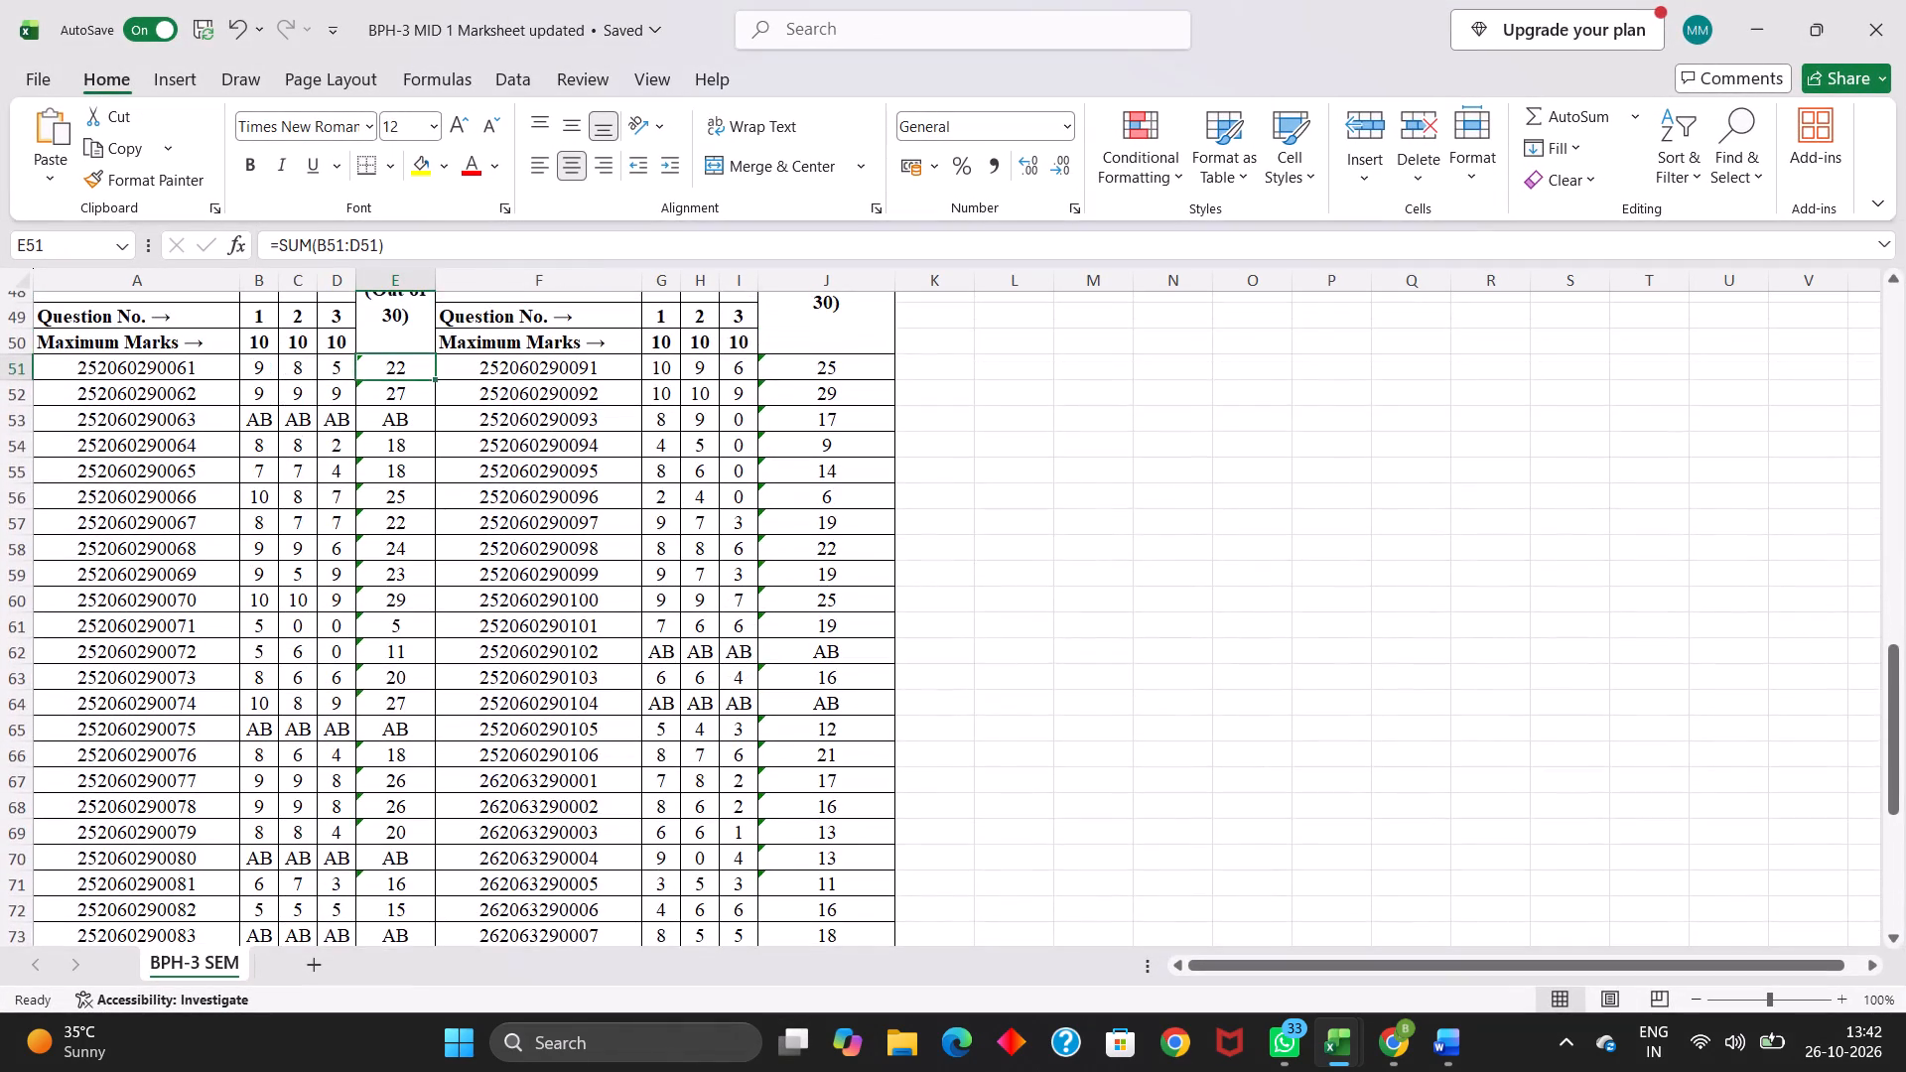
{"action": "scroll", "coordinate": [628, 539], "scroll_direction": "up", "scroll_amount": 1}
{"action": "left_click_drag", "start_coordinate": [375, 369], "coordinate": [393, 462]}
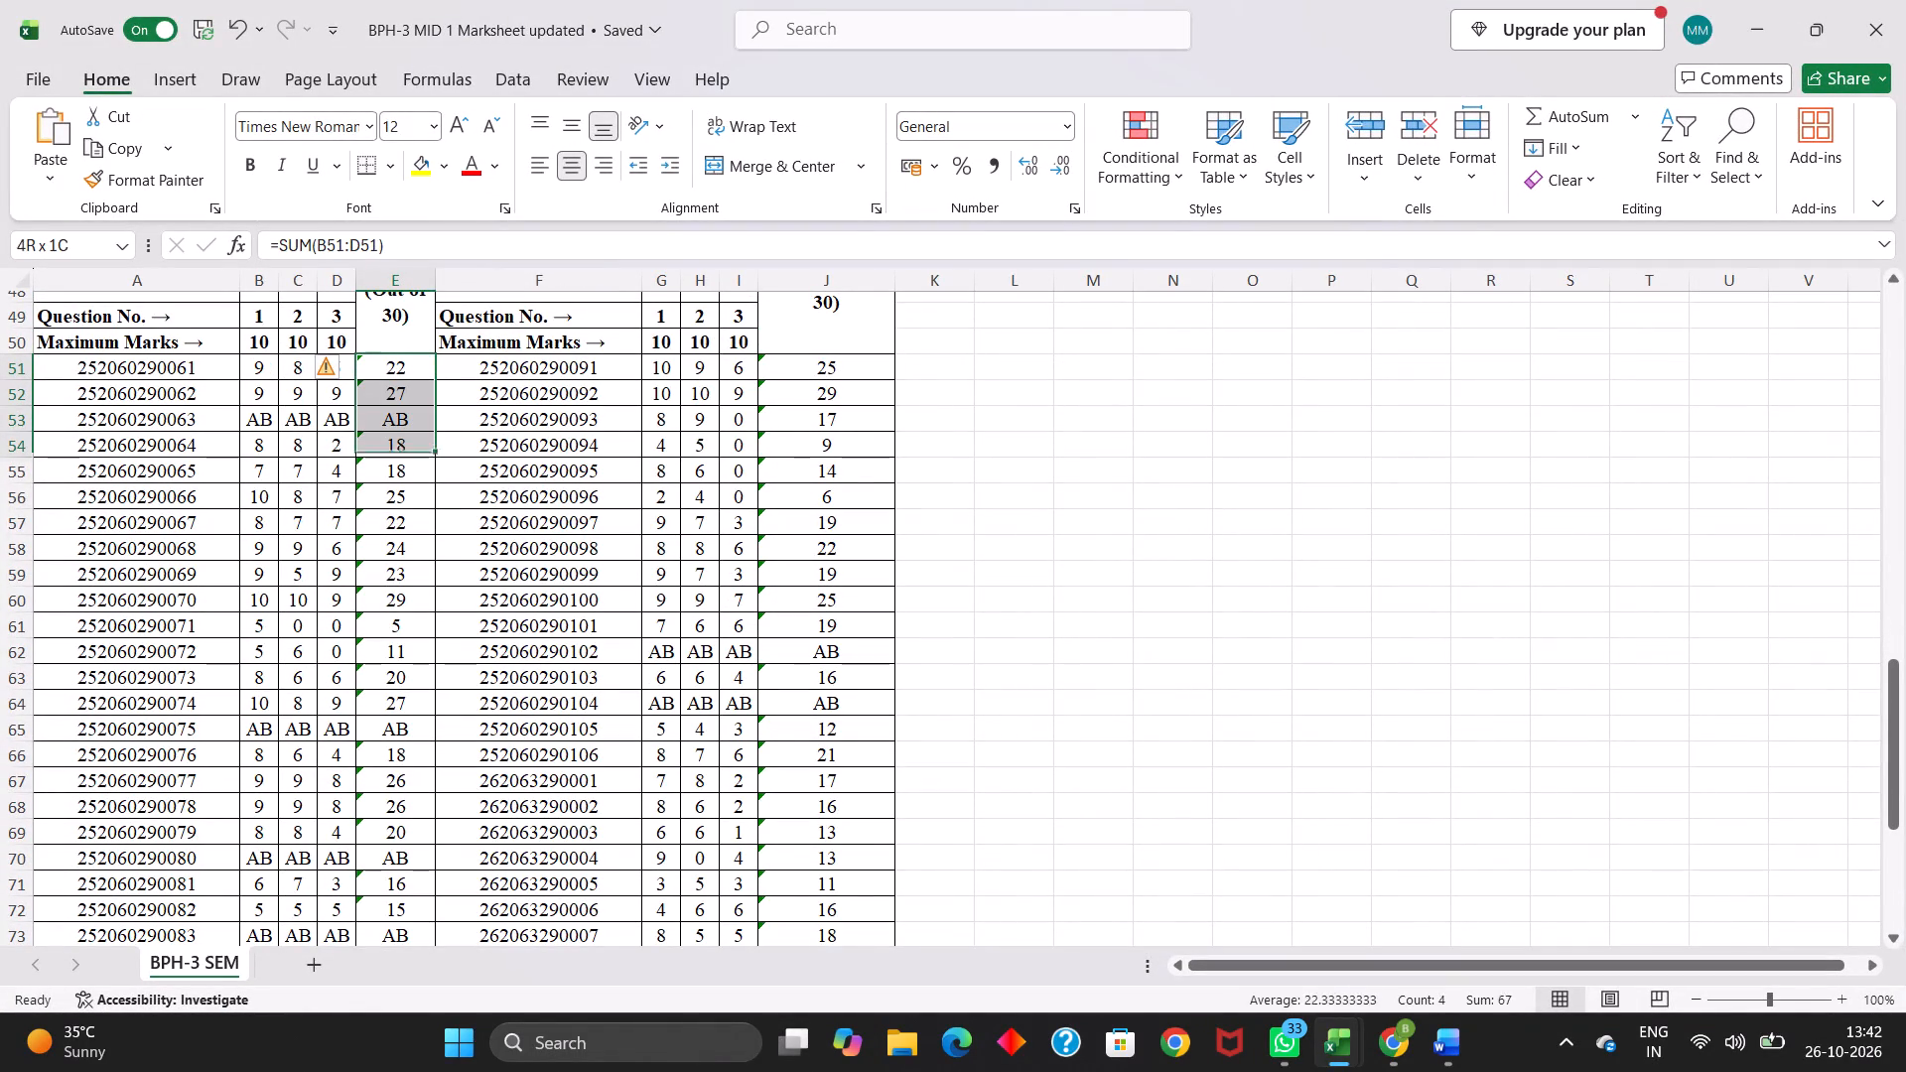
{"action": "left_click_drag", "start_coordinate": [393, 462], "coordinate": [388, 719]}
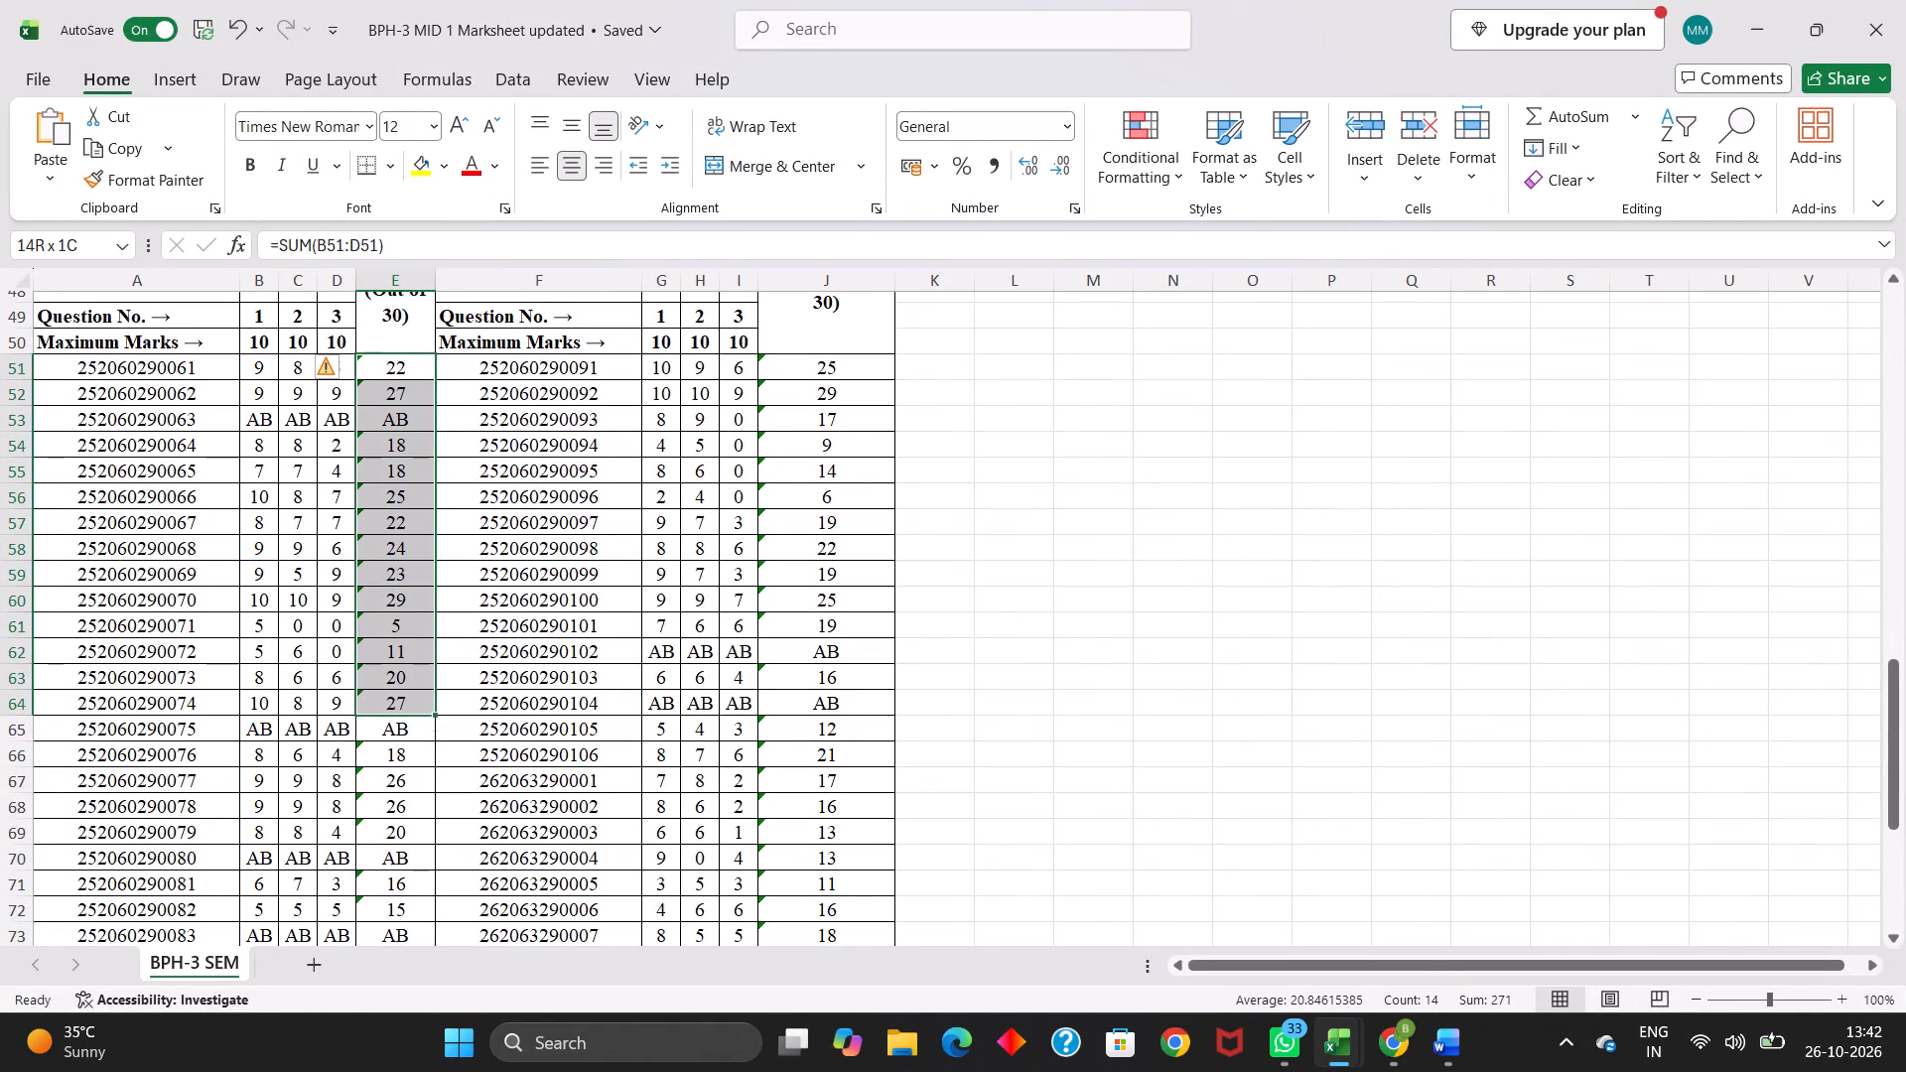
{"action": "left_click_drag", "start_coordinate": [388, 719], "coordinate": [413, 987]}
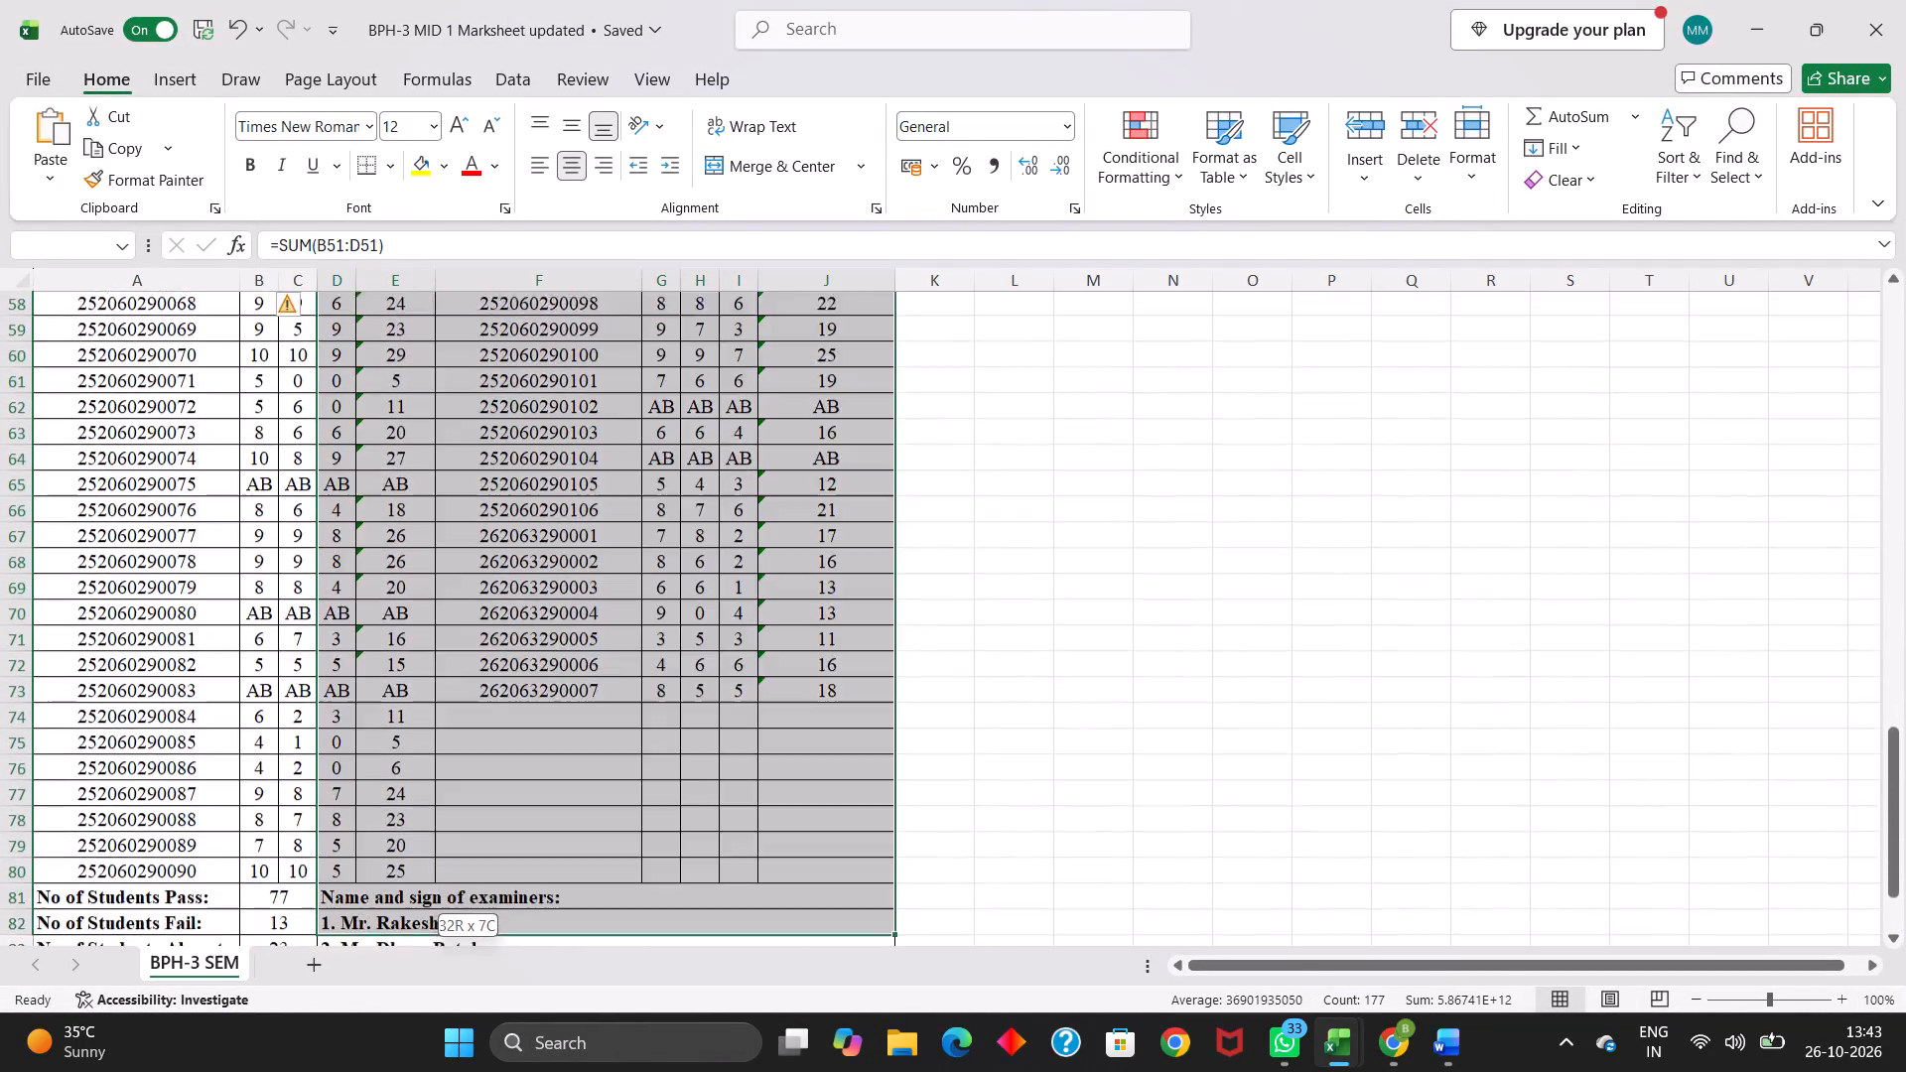
{"action": "left_click_drag", "start_coordinate": [413, 987], "coordinate": [393, 731]}
{"action": "key", "text": "ctrl+c"}
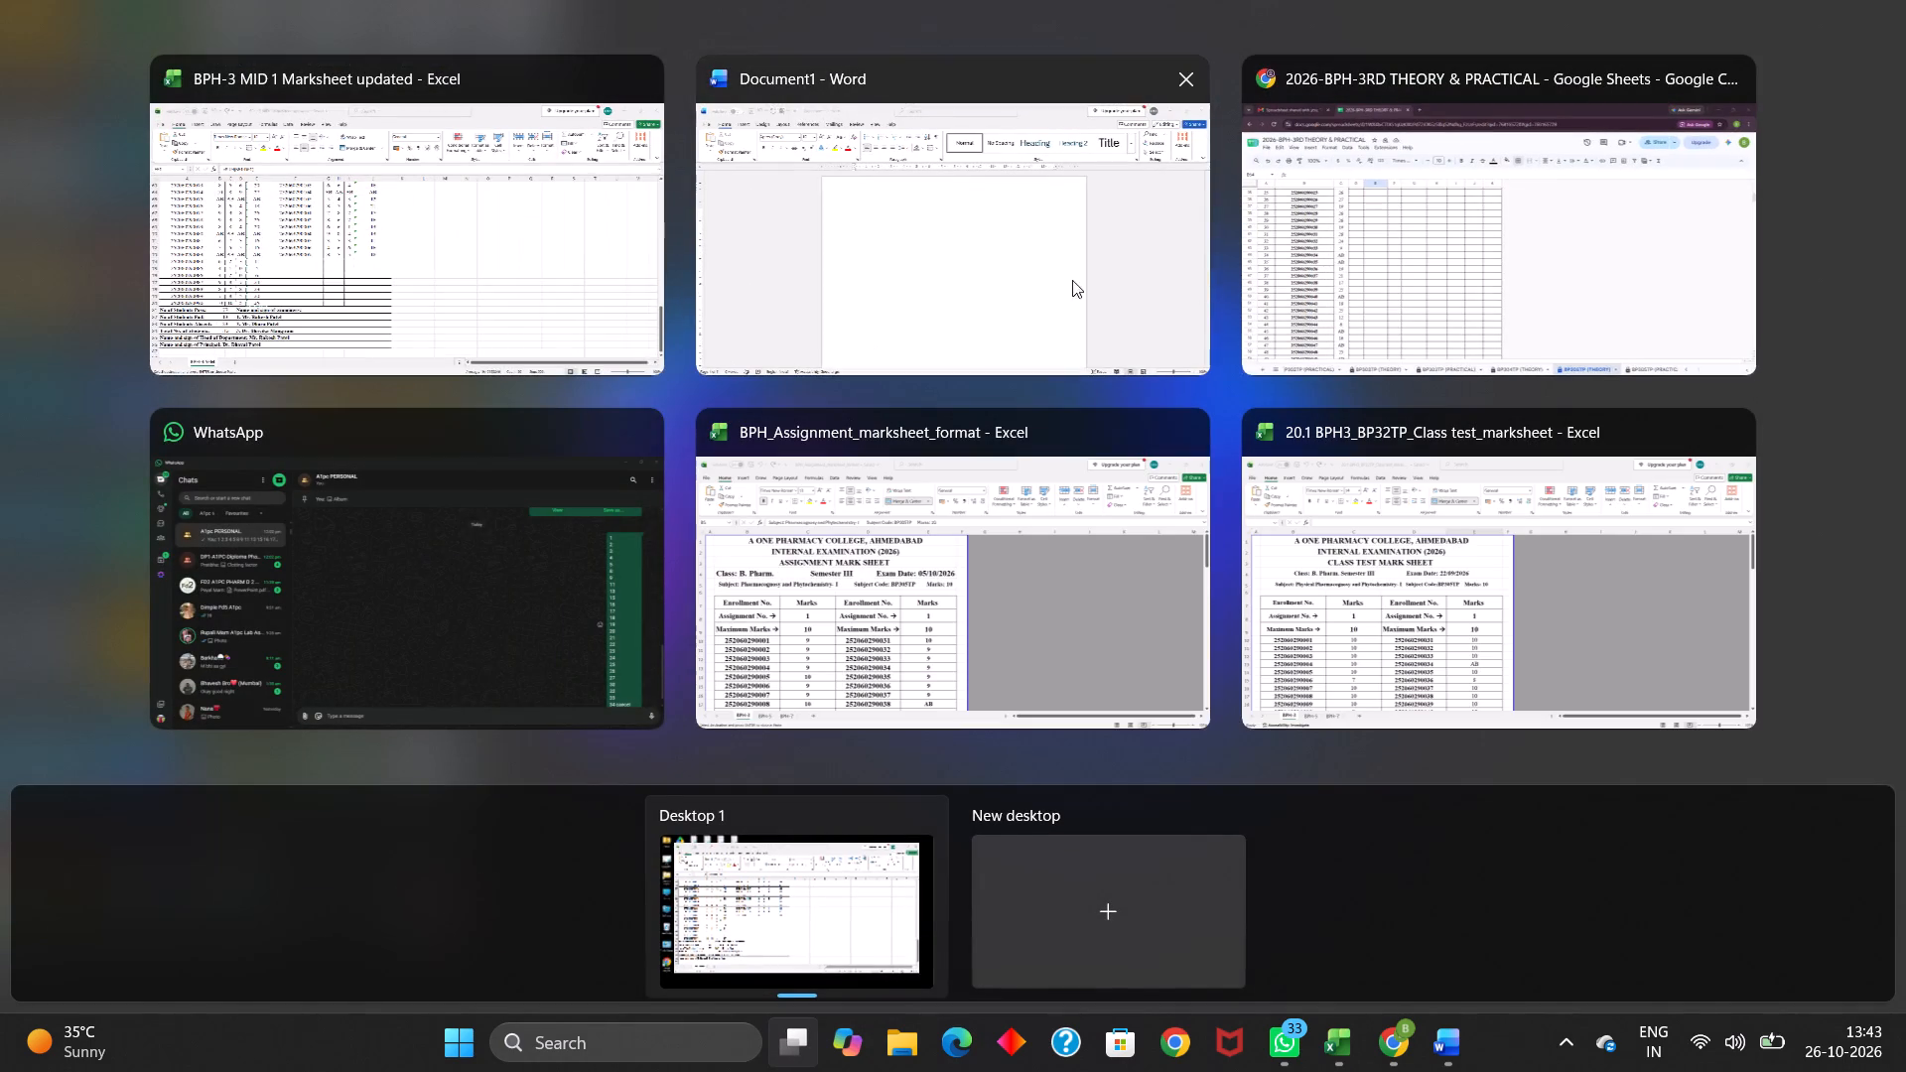
Switch to the Word document, paste the copied totals onto the blank page, and copy the entire pasted marks column.
{"action": "left_click", "coordinate": [1052, 276]}
{"action": "key", "text": "ctrl+v"}
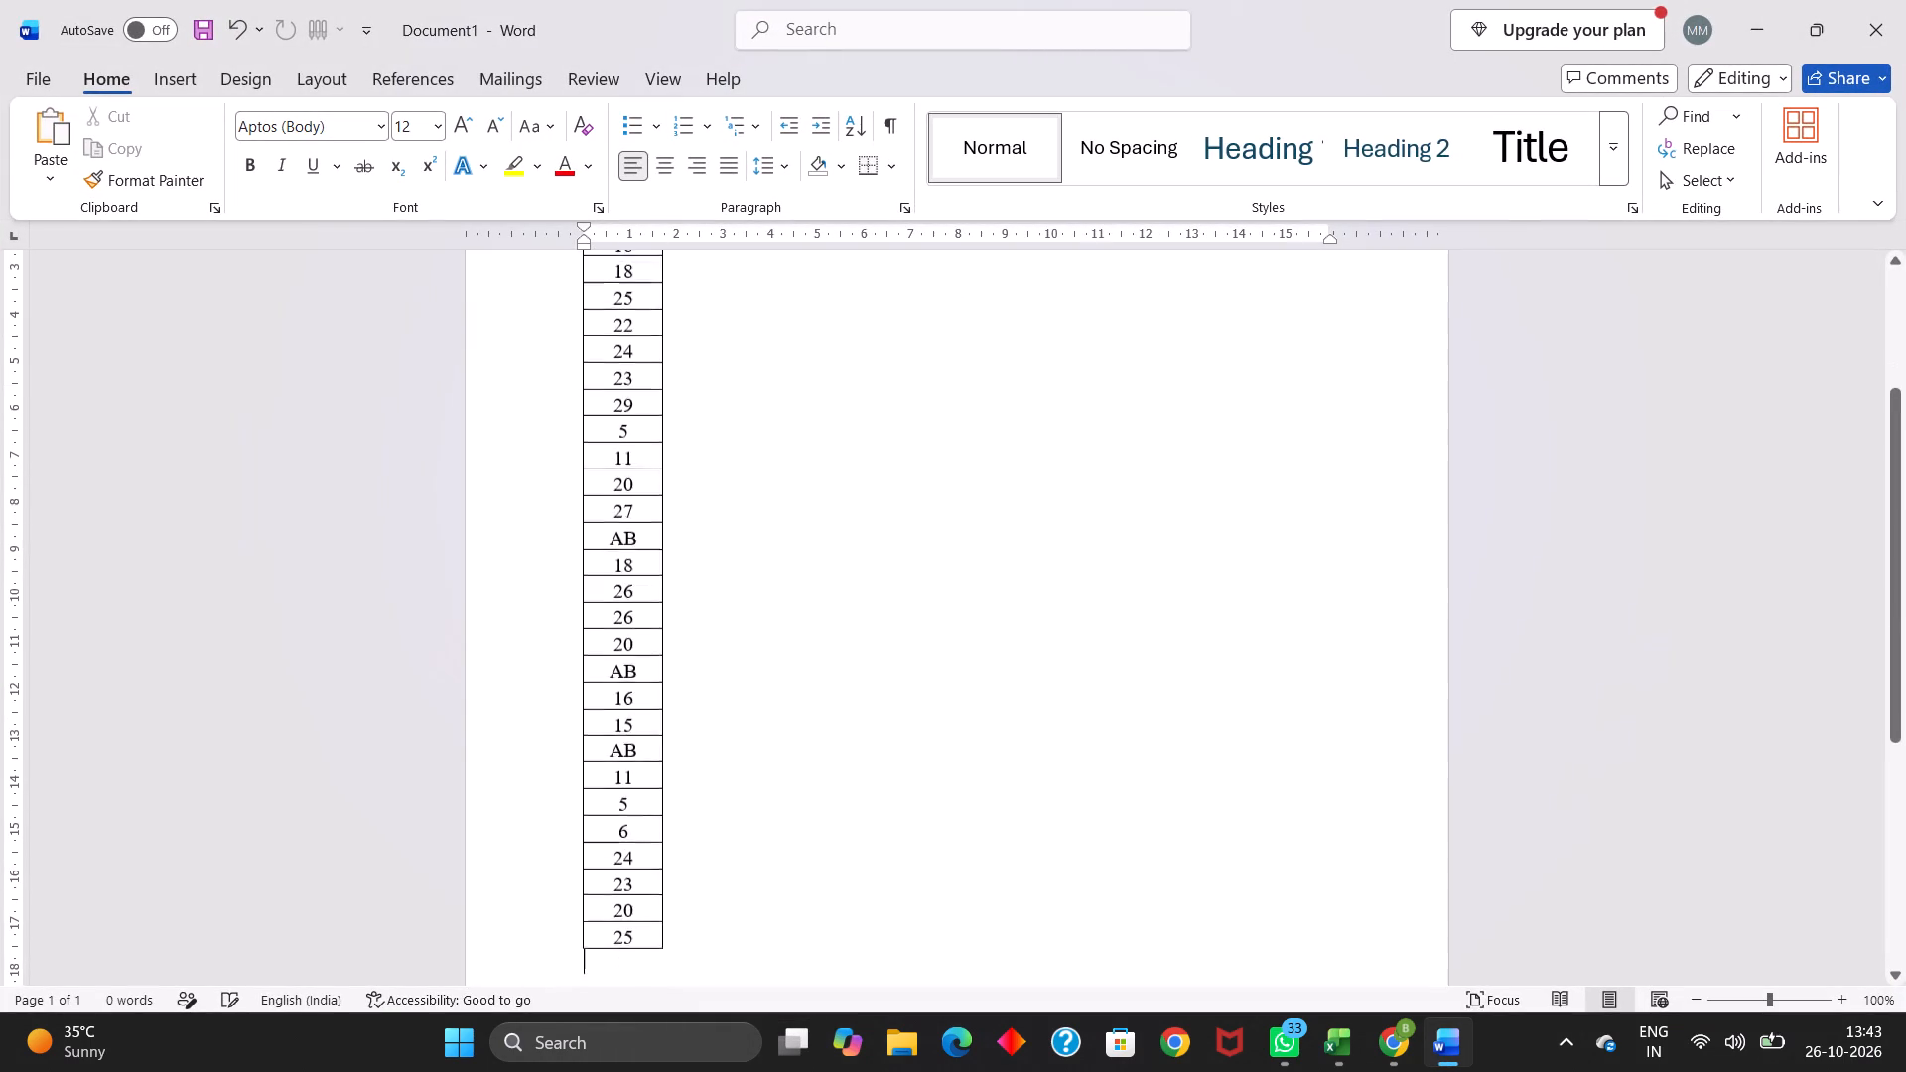
{"action": "scroll", "coordinate": [639, 395], "scroll_direction": "up", "scroll_amount": 3}
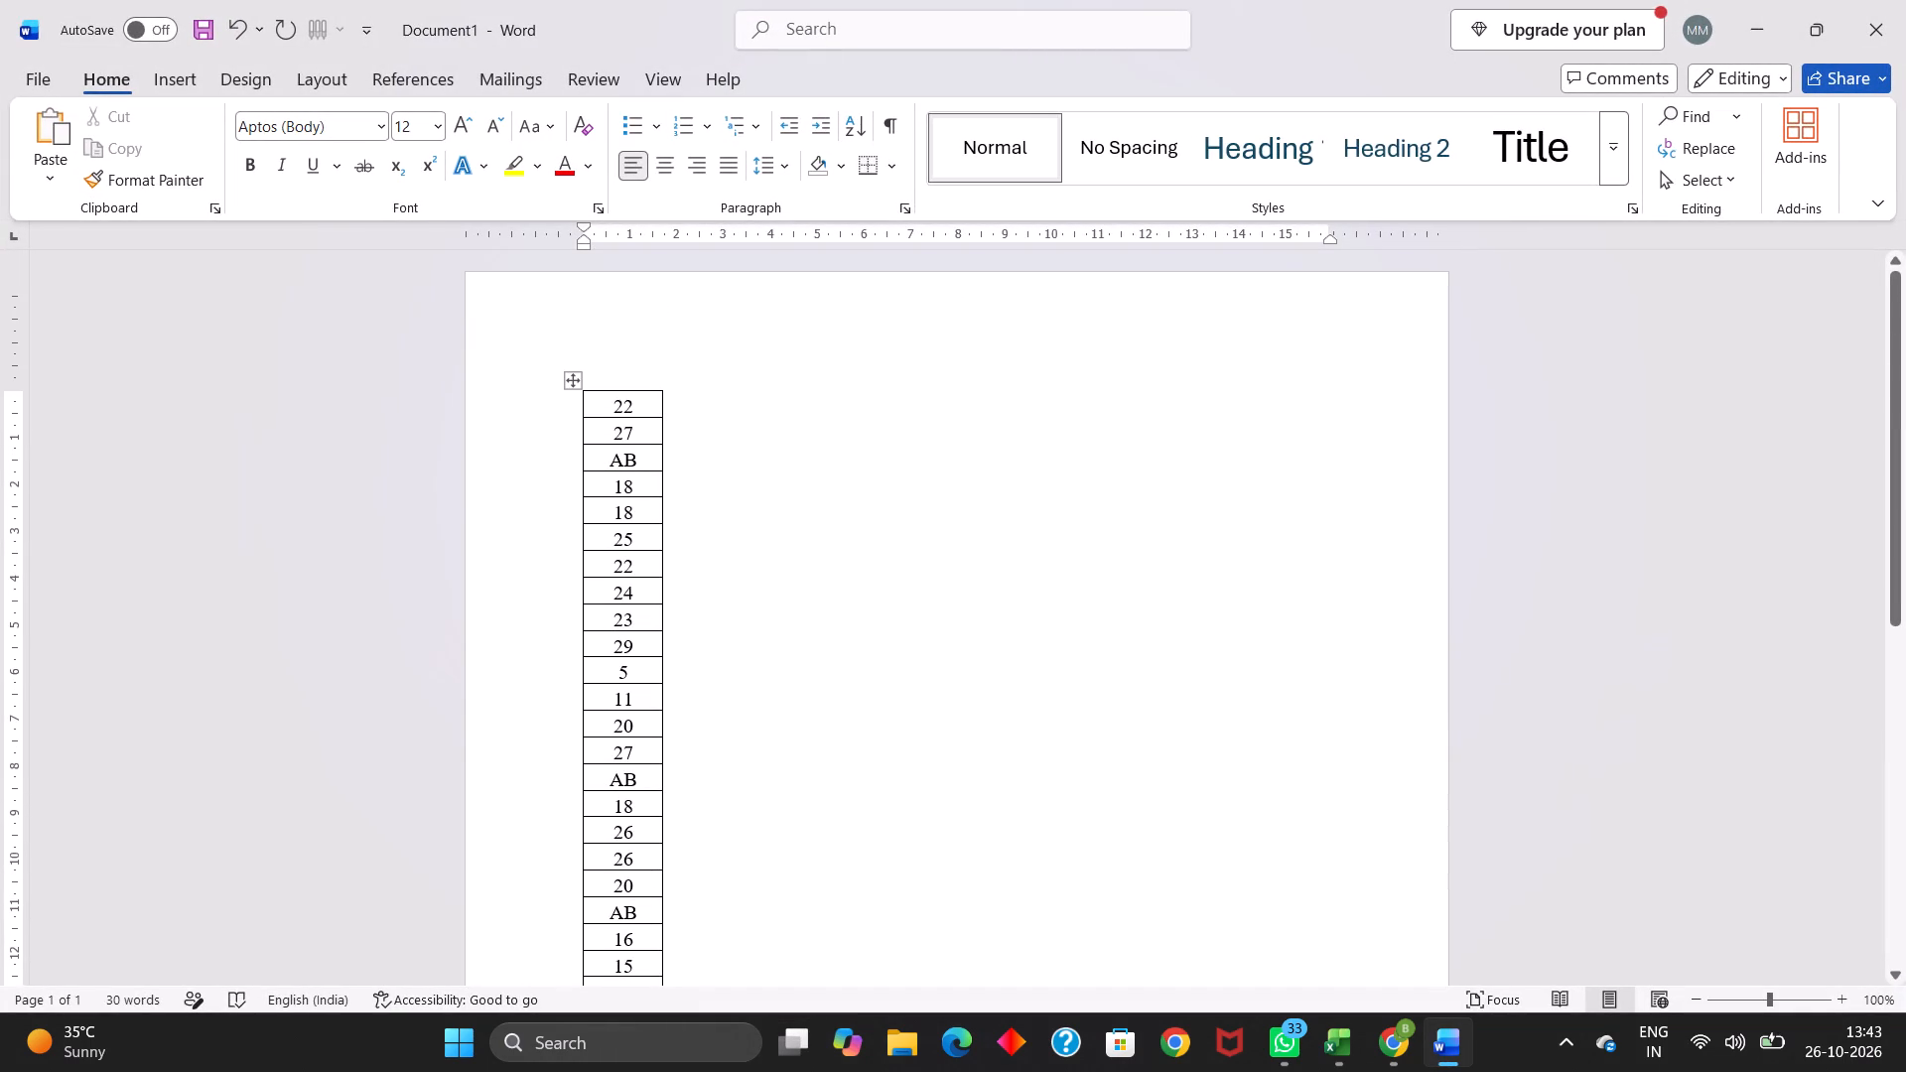
{"action": "left_click_drag", "start_coordinate": [597, 399], "coordinate": [646, 796]}
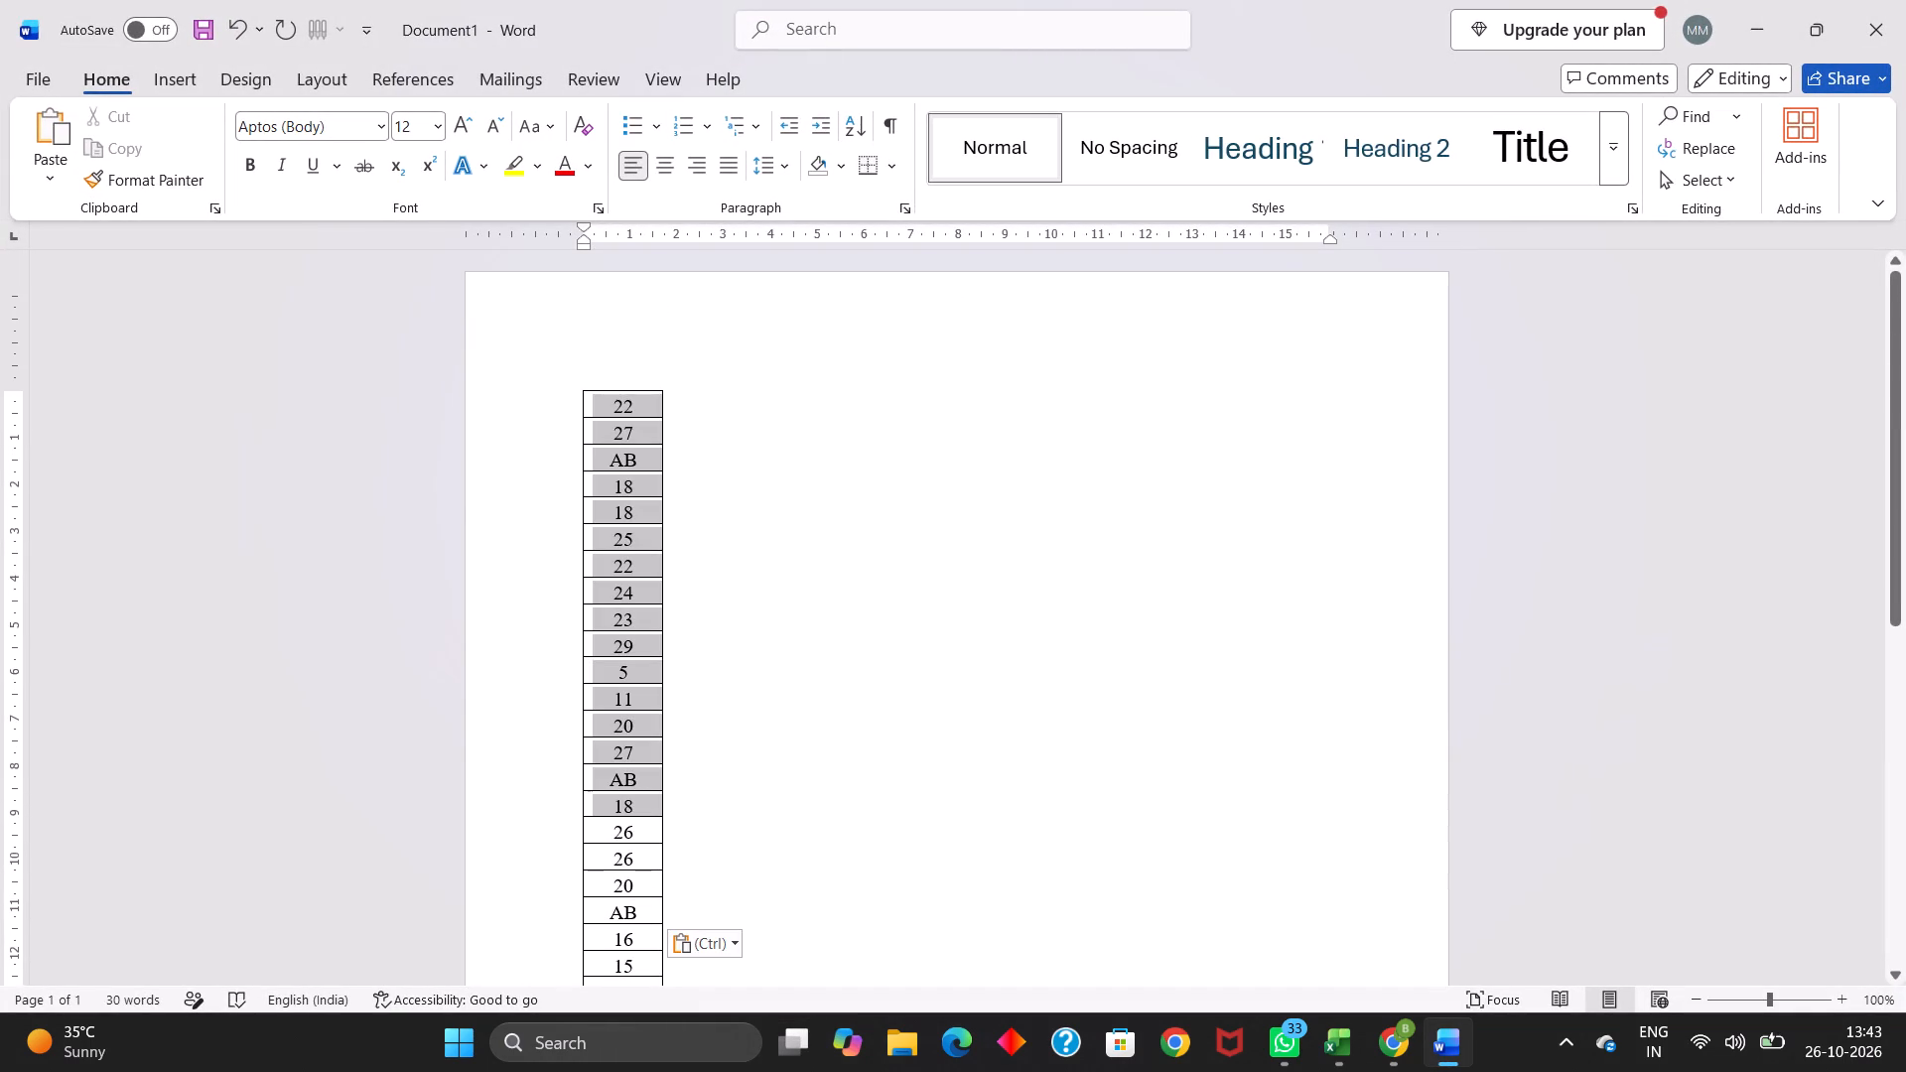
{"action": "left_click_drag", "start_coordinate": [646, 796], "coordinate": [647, 758]}
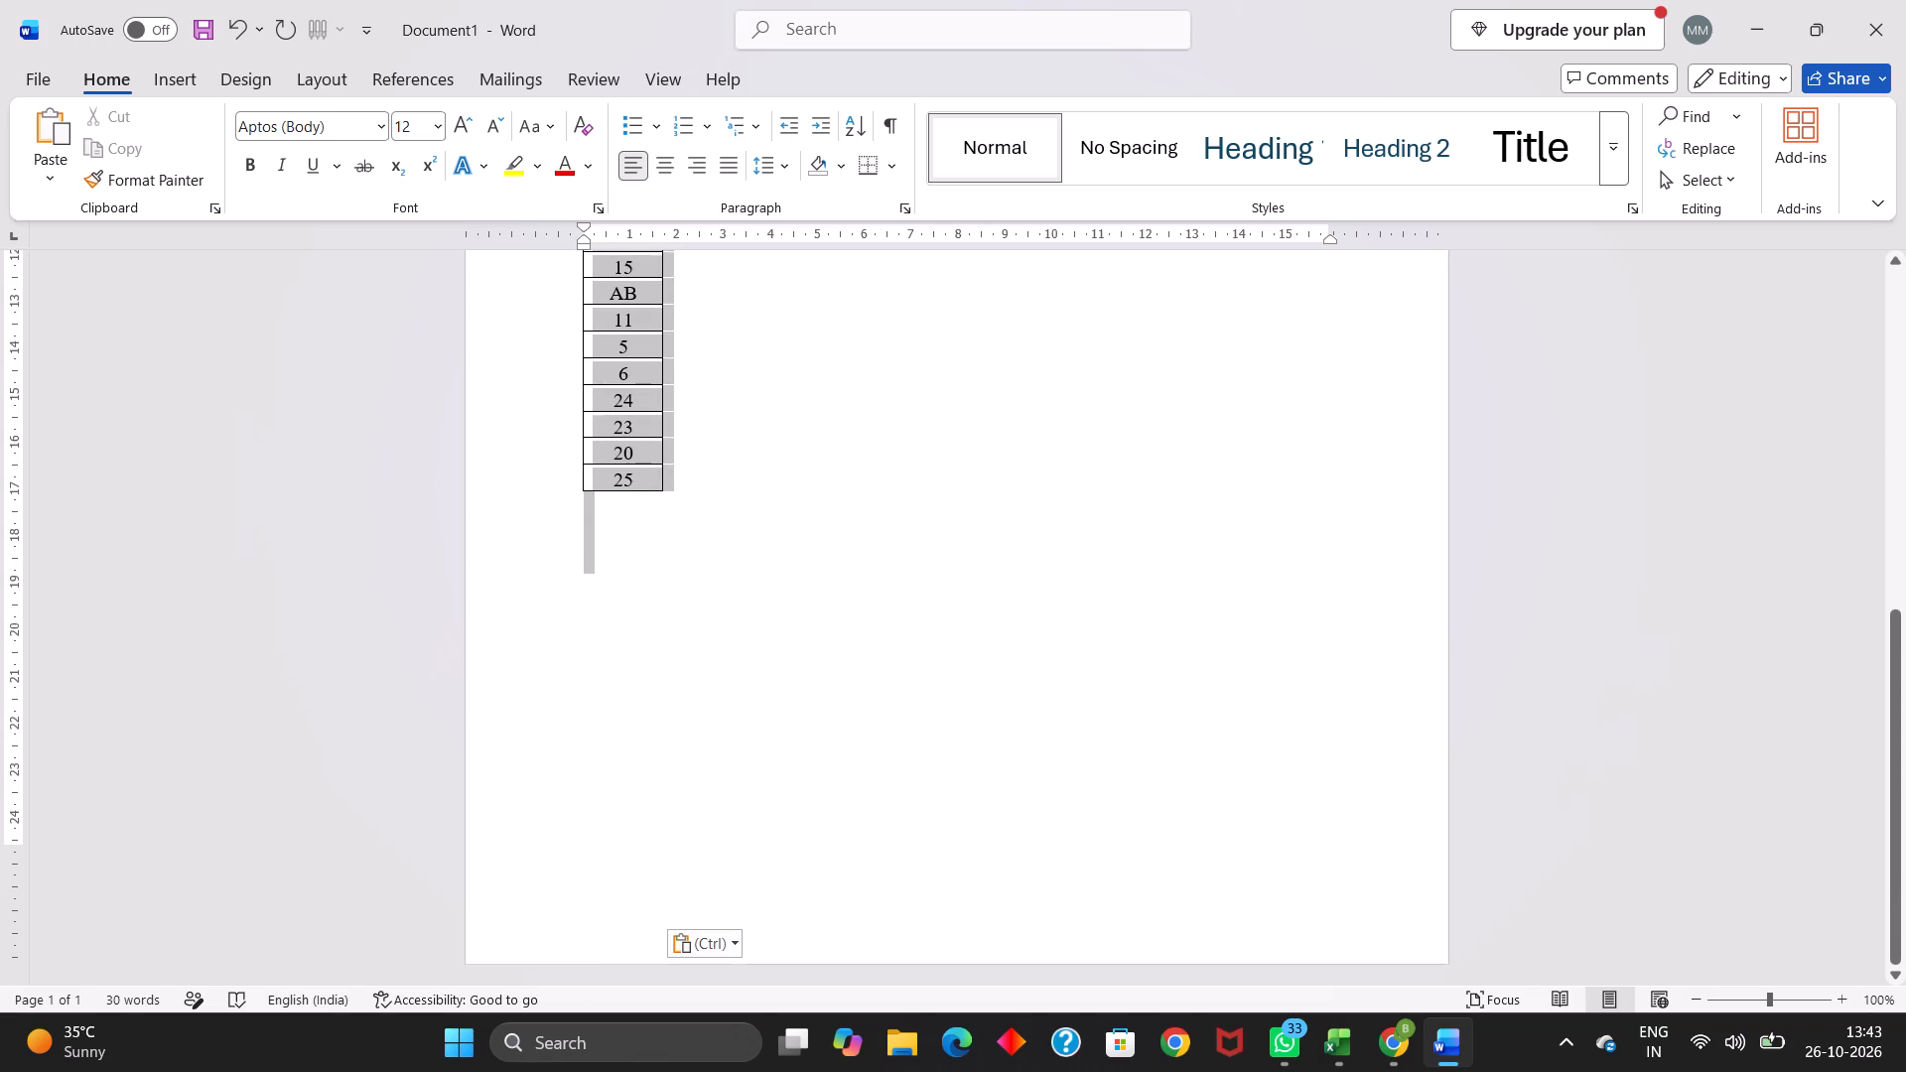
{"action": "left_click_drag", "start_coordinate": [647, 758], "coordinate": [652, 480]}
{"action": "key", "text": "ctrl+c"}
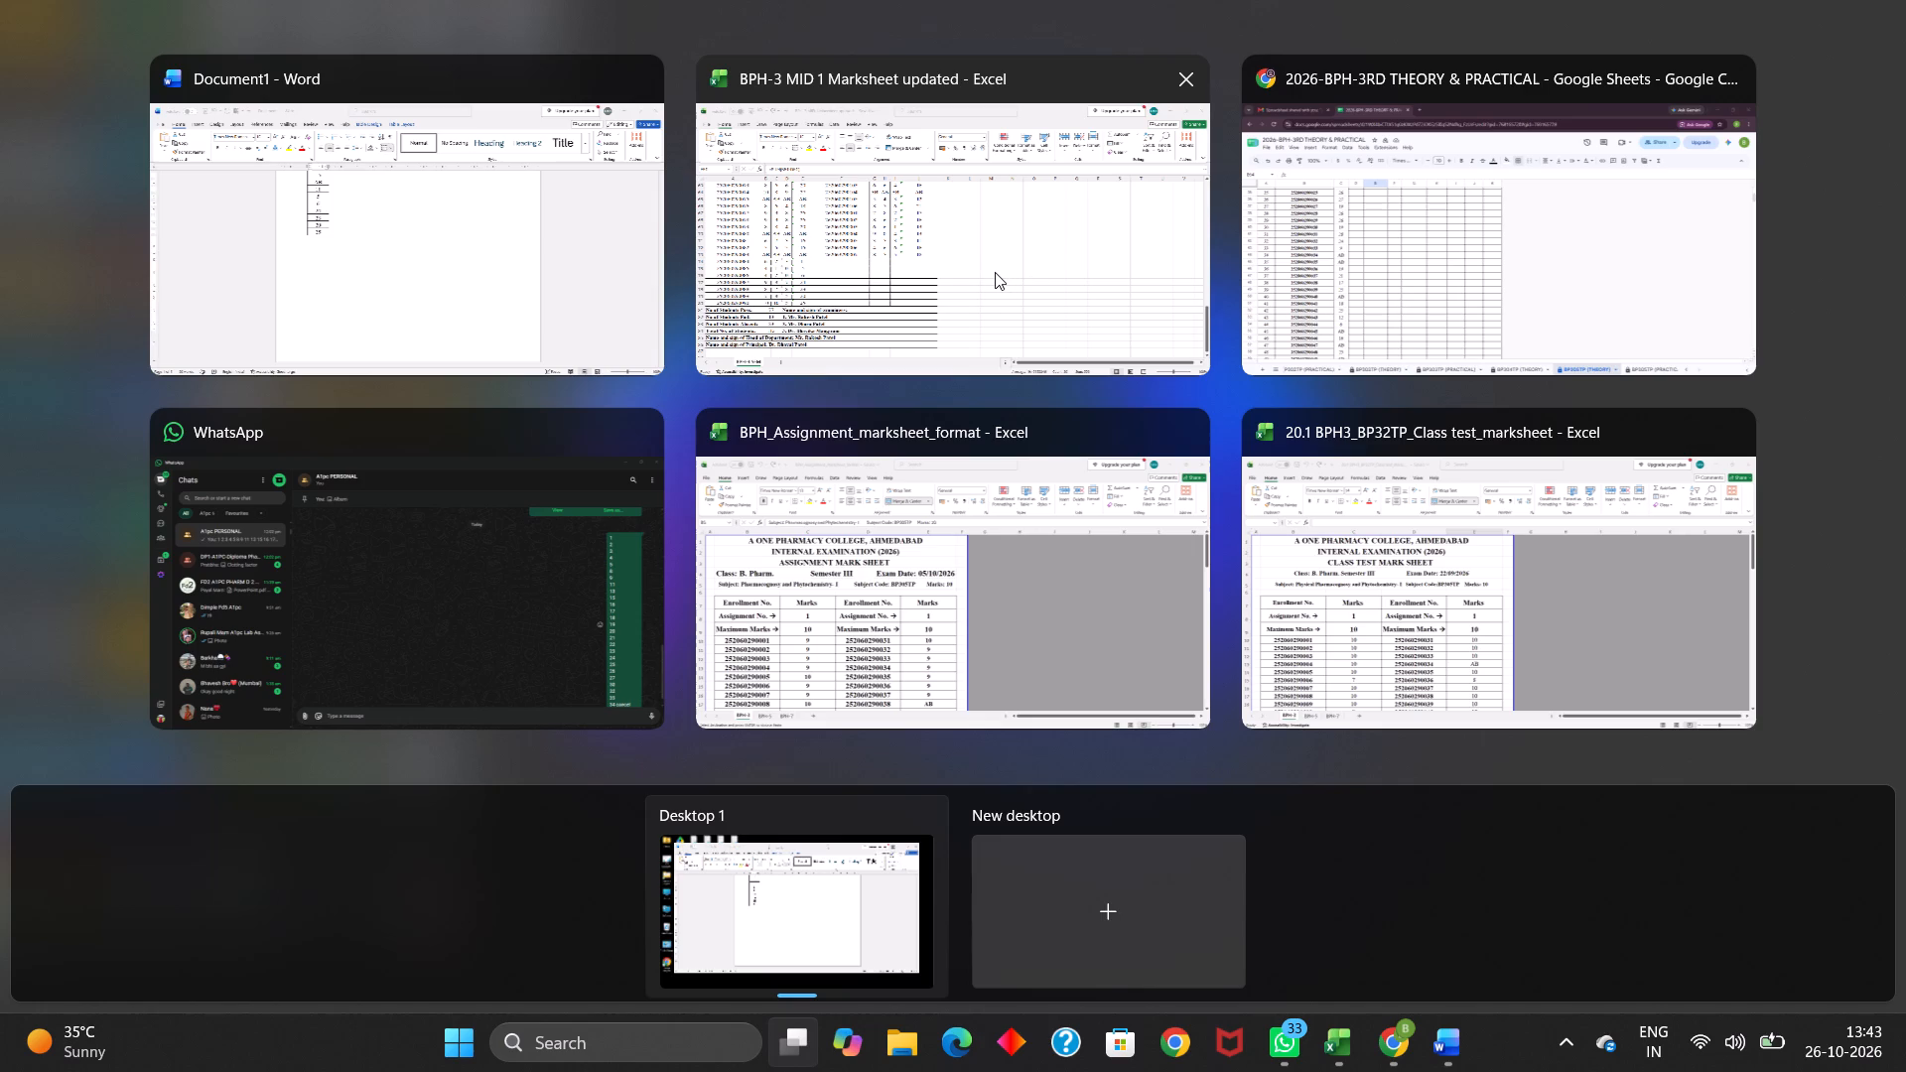
Switch back to the BPH-3 MID 1 Marksheet updated workbook and check the enrollment rows from row 51 beside the copied totals.
{"action": "left_click", "coordinate": [994, 272]}
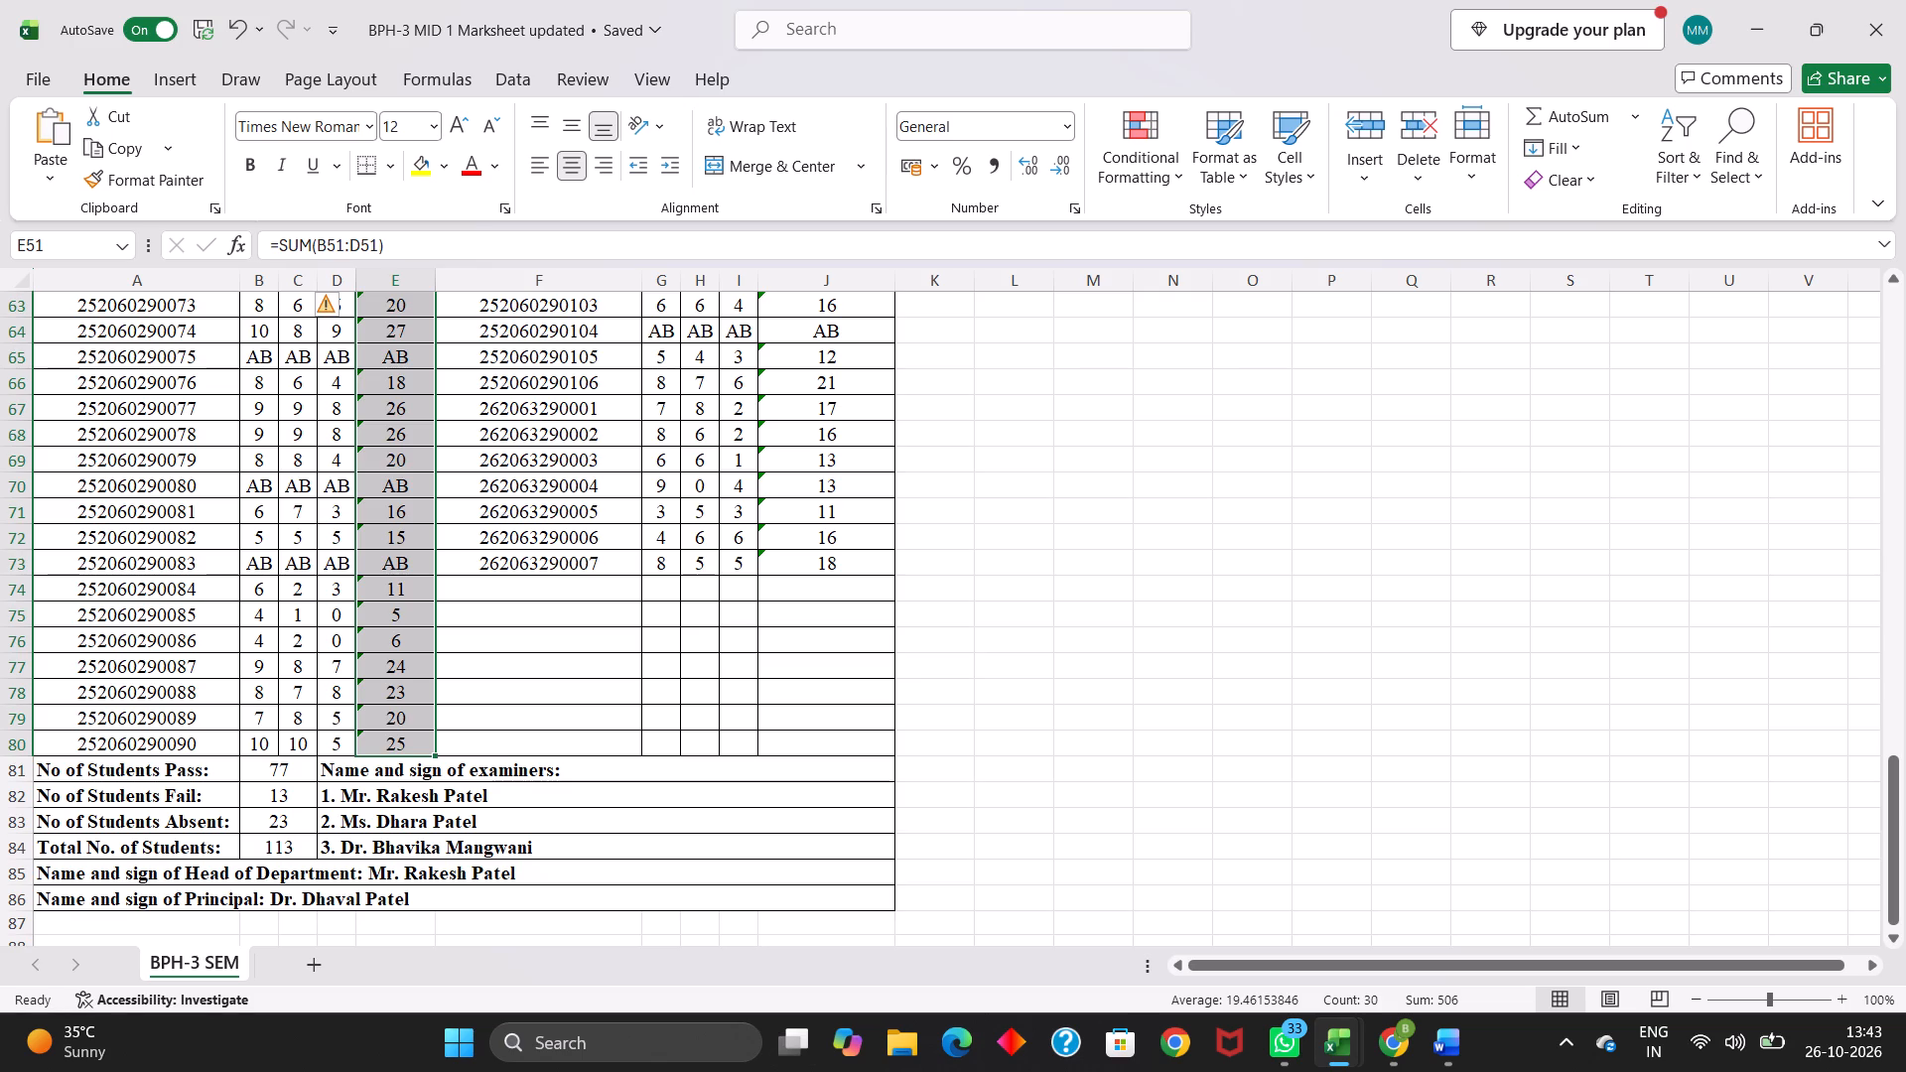
{"action": "scroll", "coordinate": [694, 508], "scroll_direction": "up", "scroll_amount": 3}
{"action": "scroll", "coordinate": [694, 508], "scroll_direction": "right", "scroll_amount": 1}
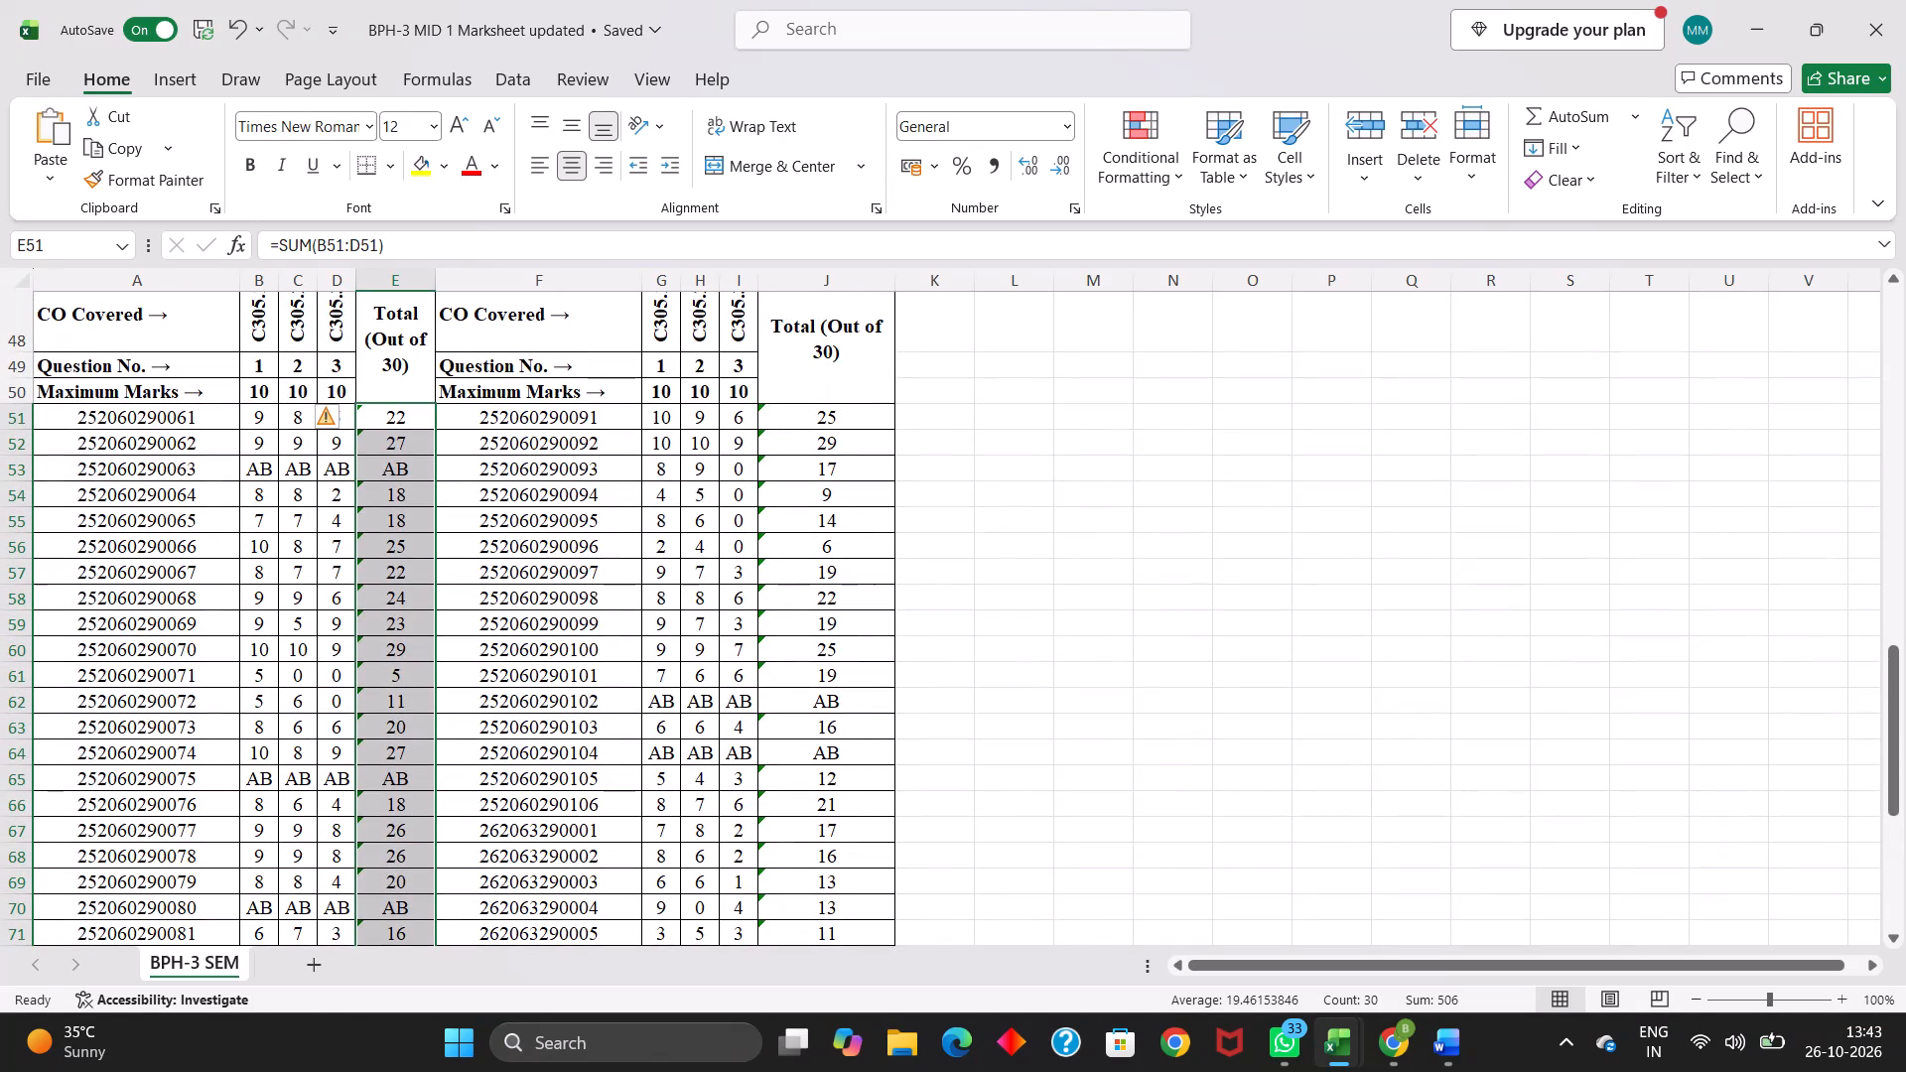
{"action": "left_click", "coordinate": [319, 511]}
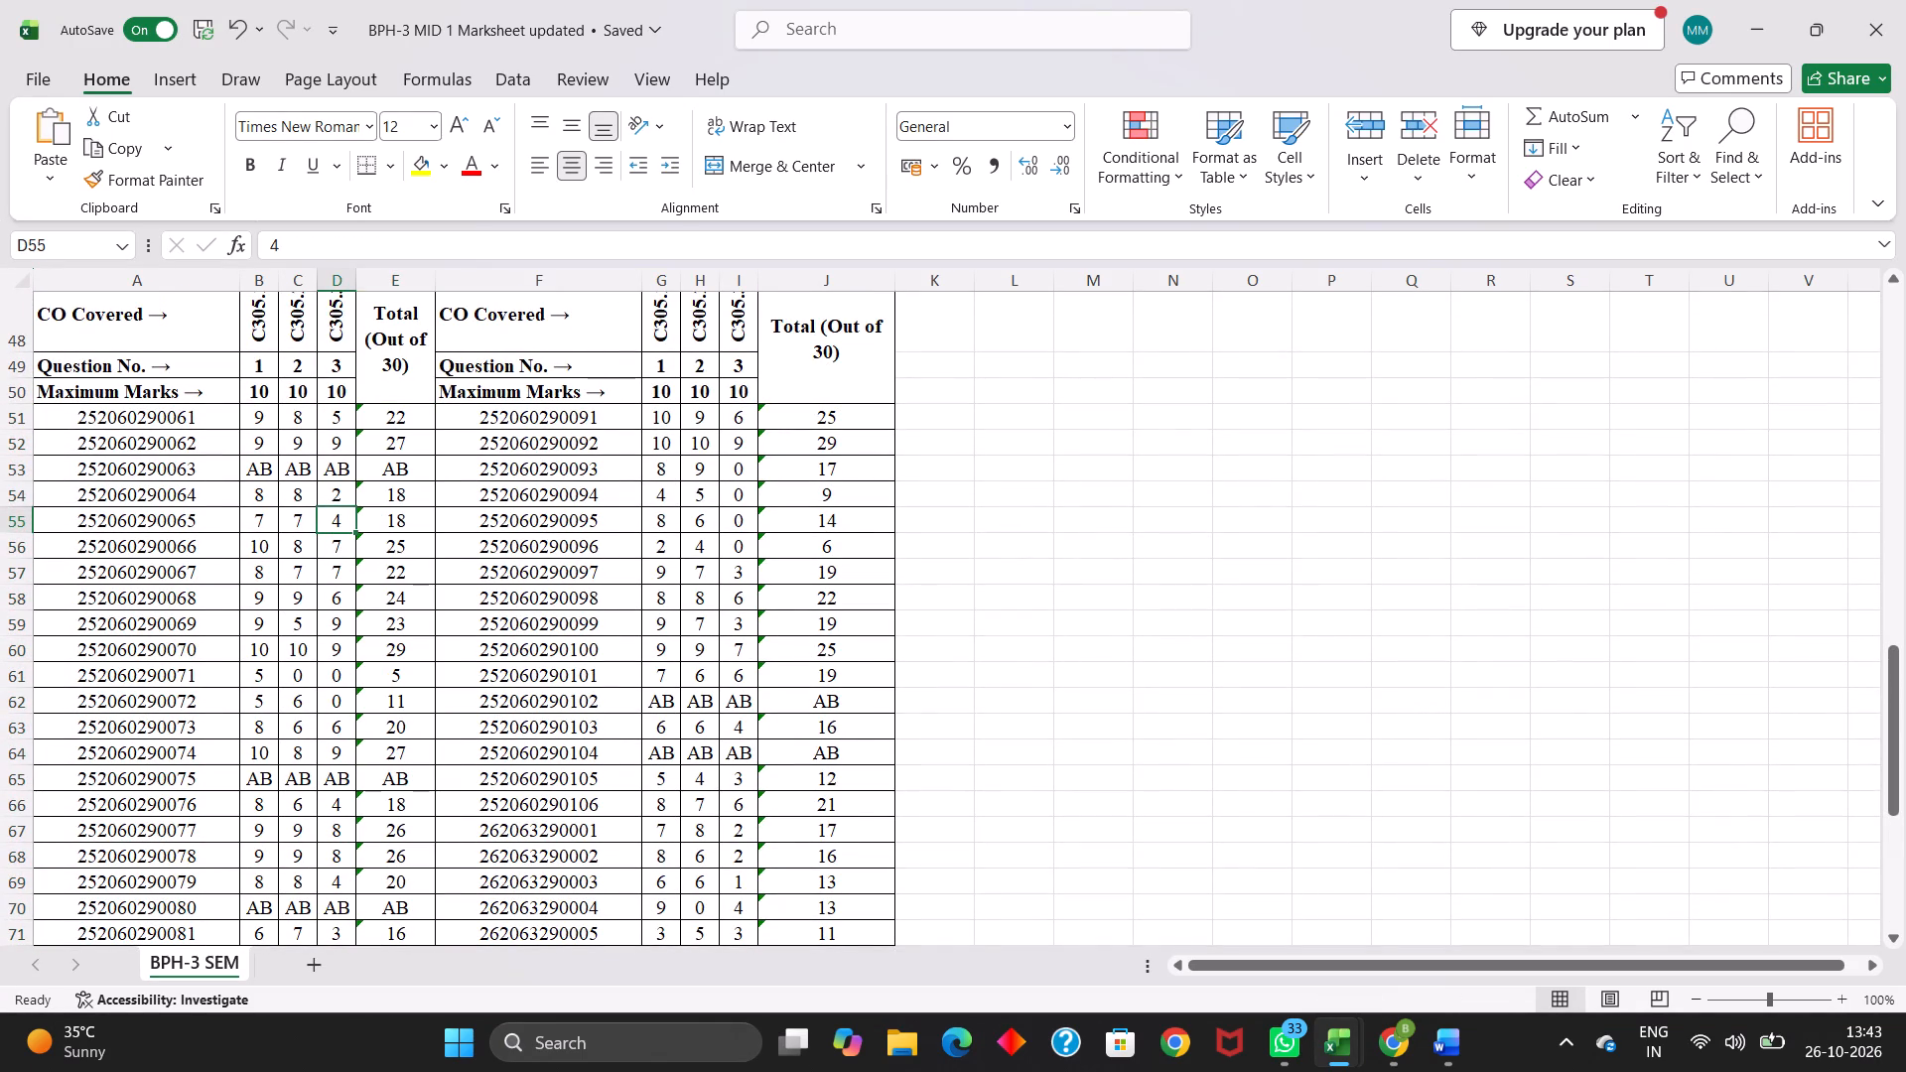
{"action": "left_click_drag", "start_coordinate": [379, 418], "coordinate": [424, 872]}
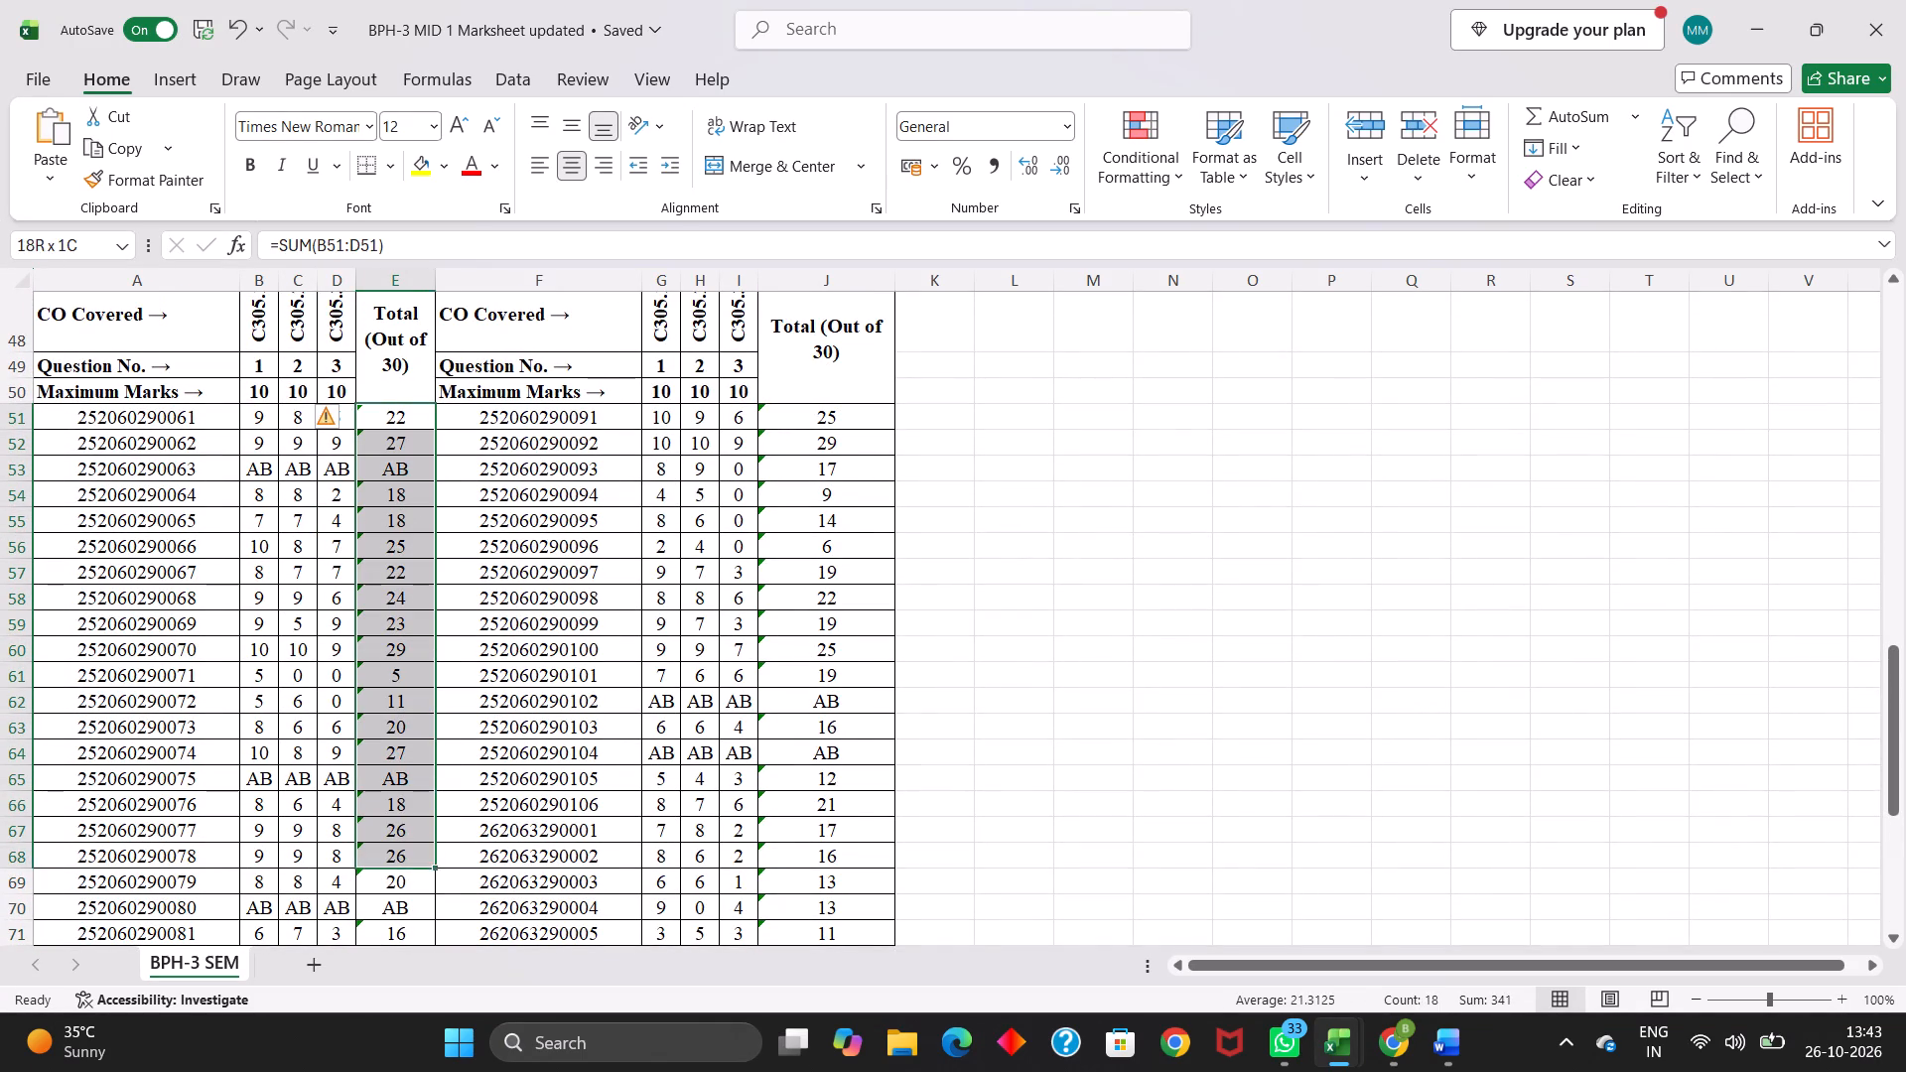
{"action": "left_click_drag", "start_coordinate": [424, 872], "coordinate": [418, 809]}
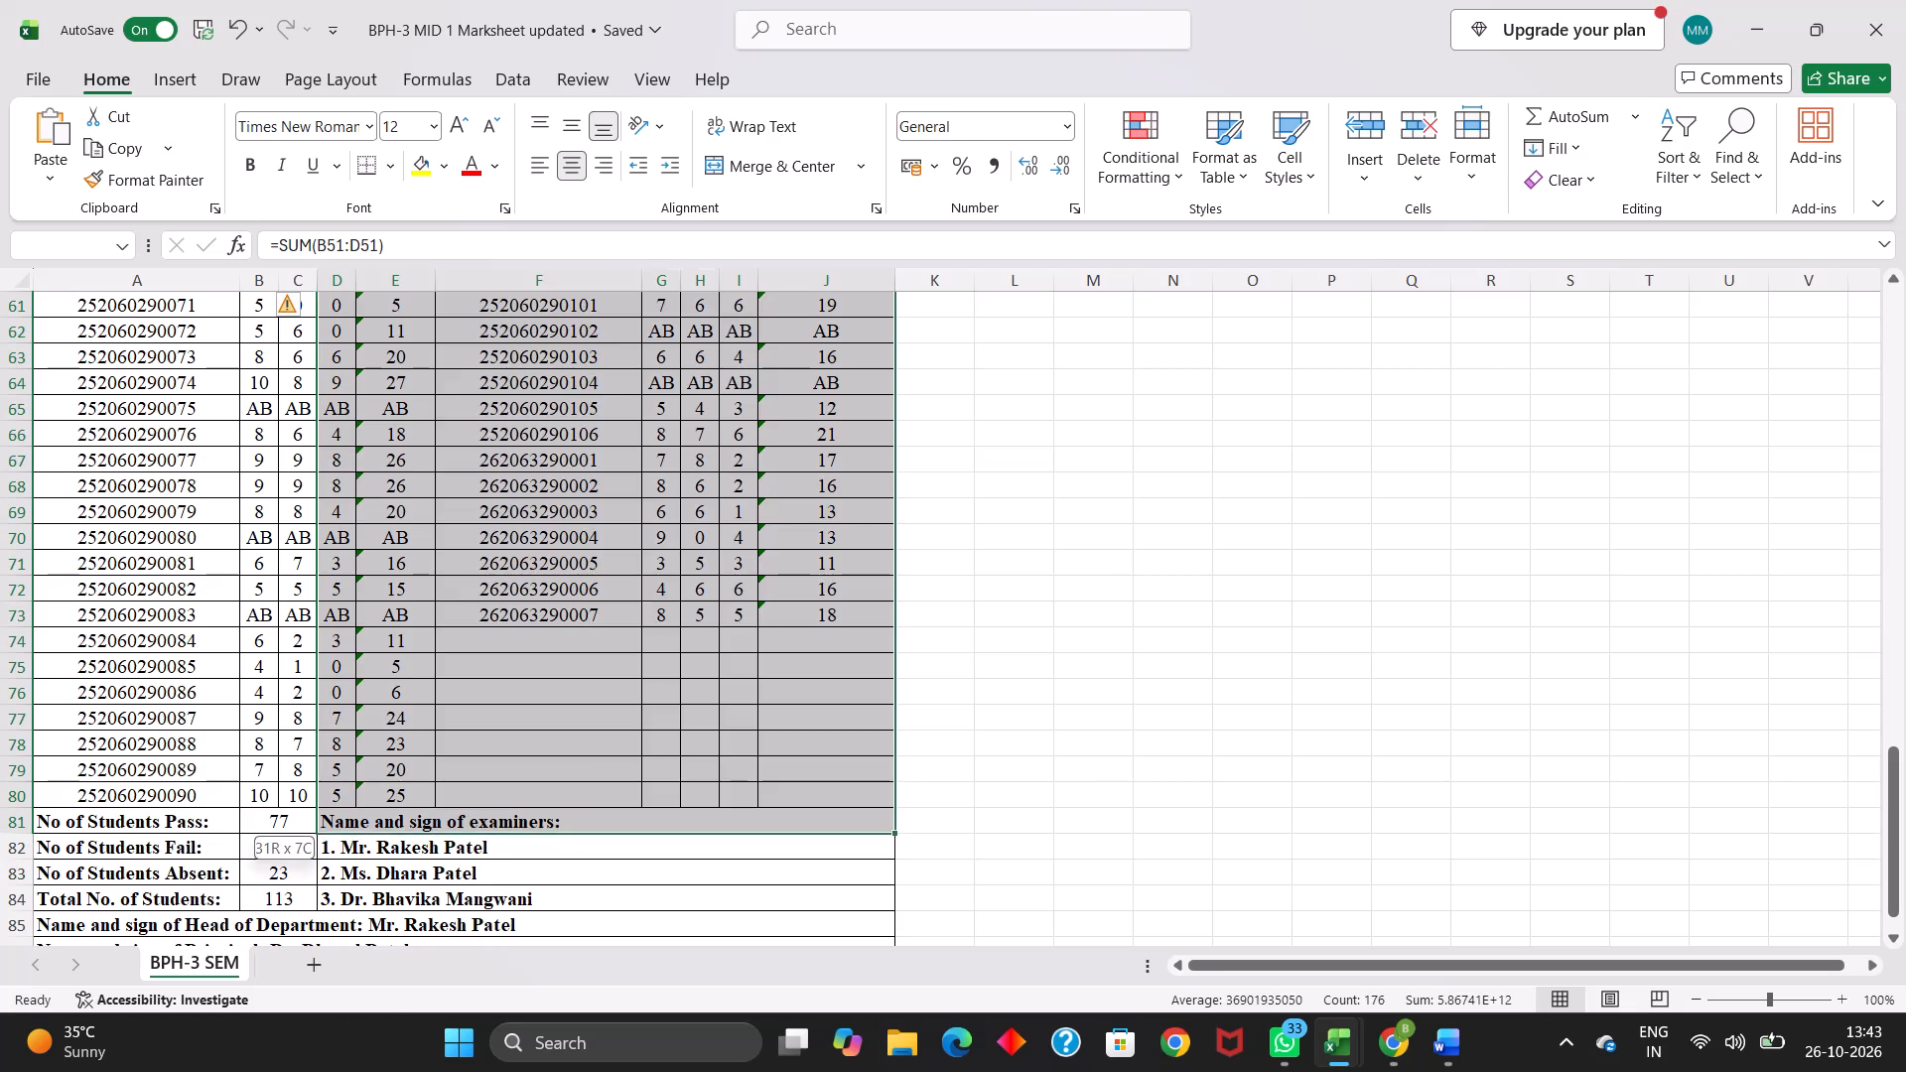
{"action": "left_click_drag", "start_coordinate": [418, 809], "coordinate": [412, 795]}
{"action": "scroll", "coordinate": [412, 795], "scroll_direction": "down", "scroll_amount": 1}
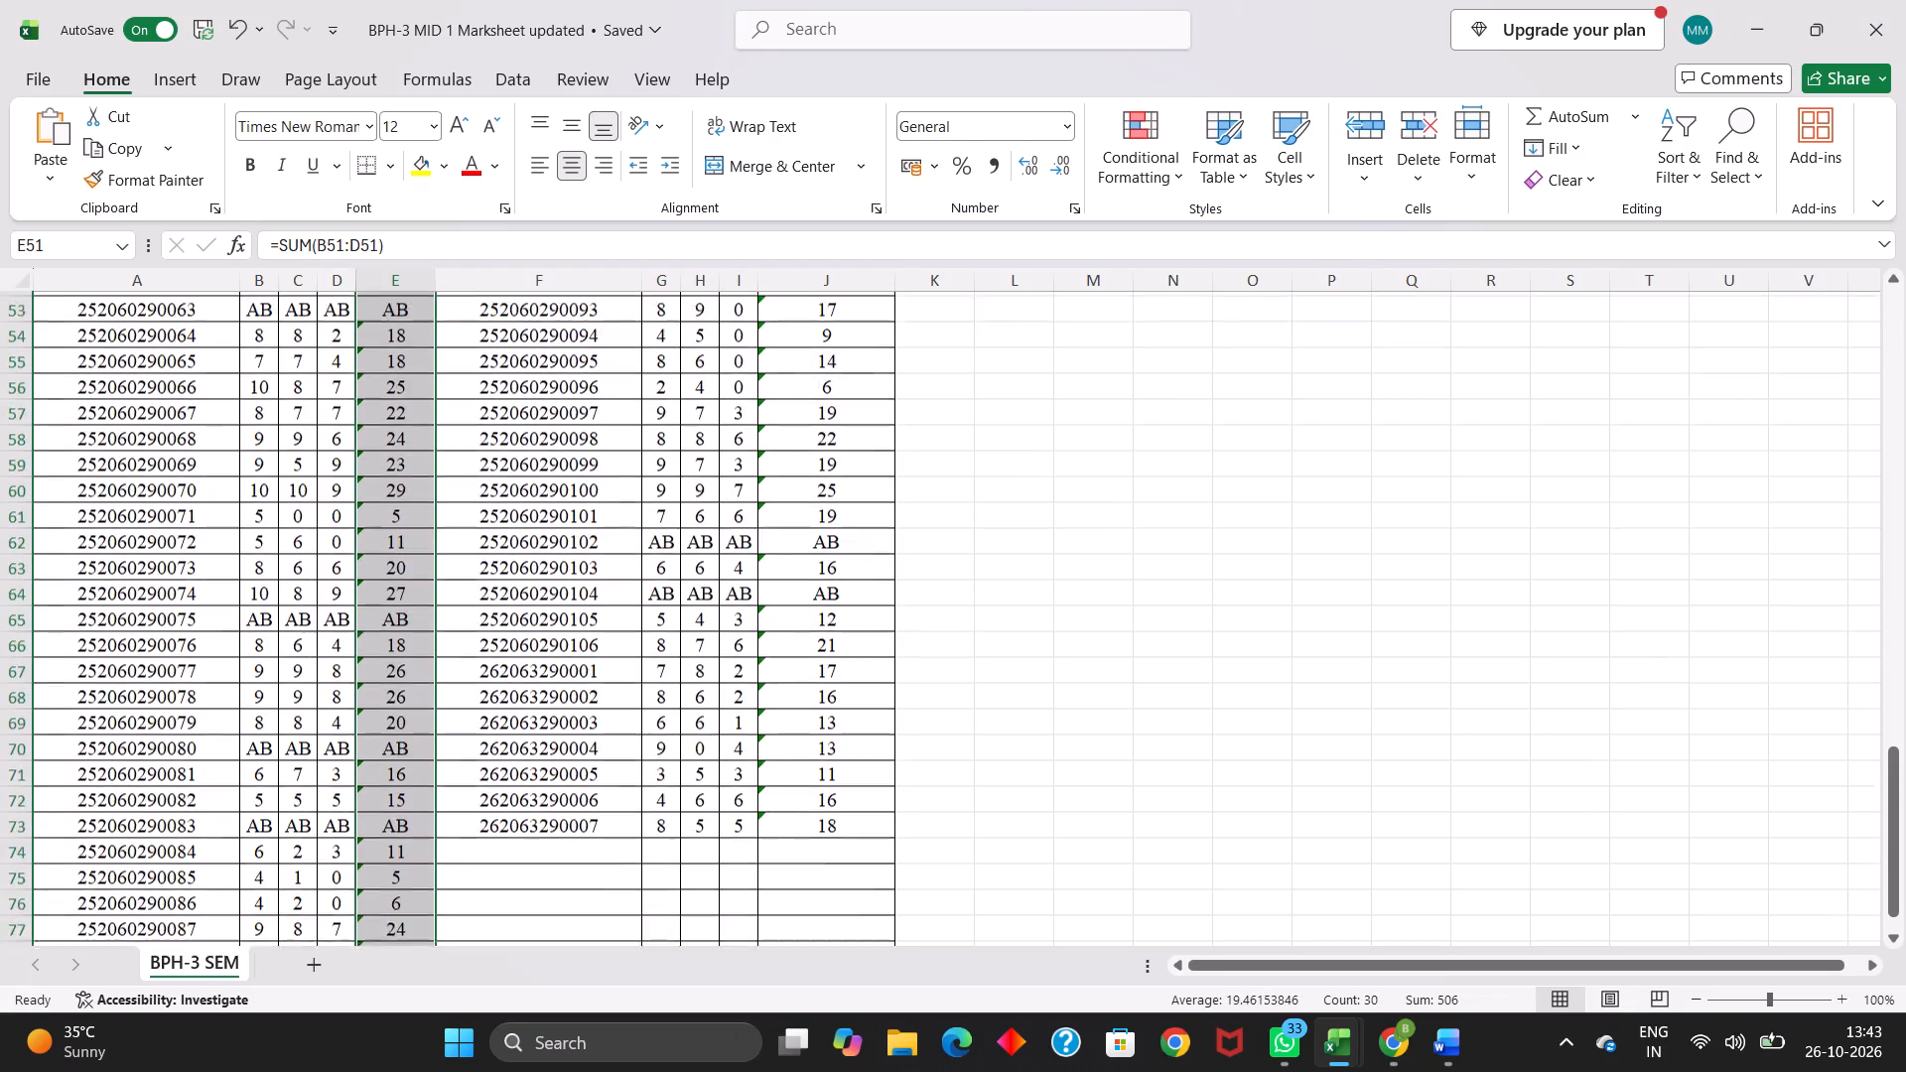
{"action": "scroll", "coordinate": [412, 795], "scroll_direction": "down", "scroll_amount": 3}
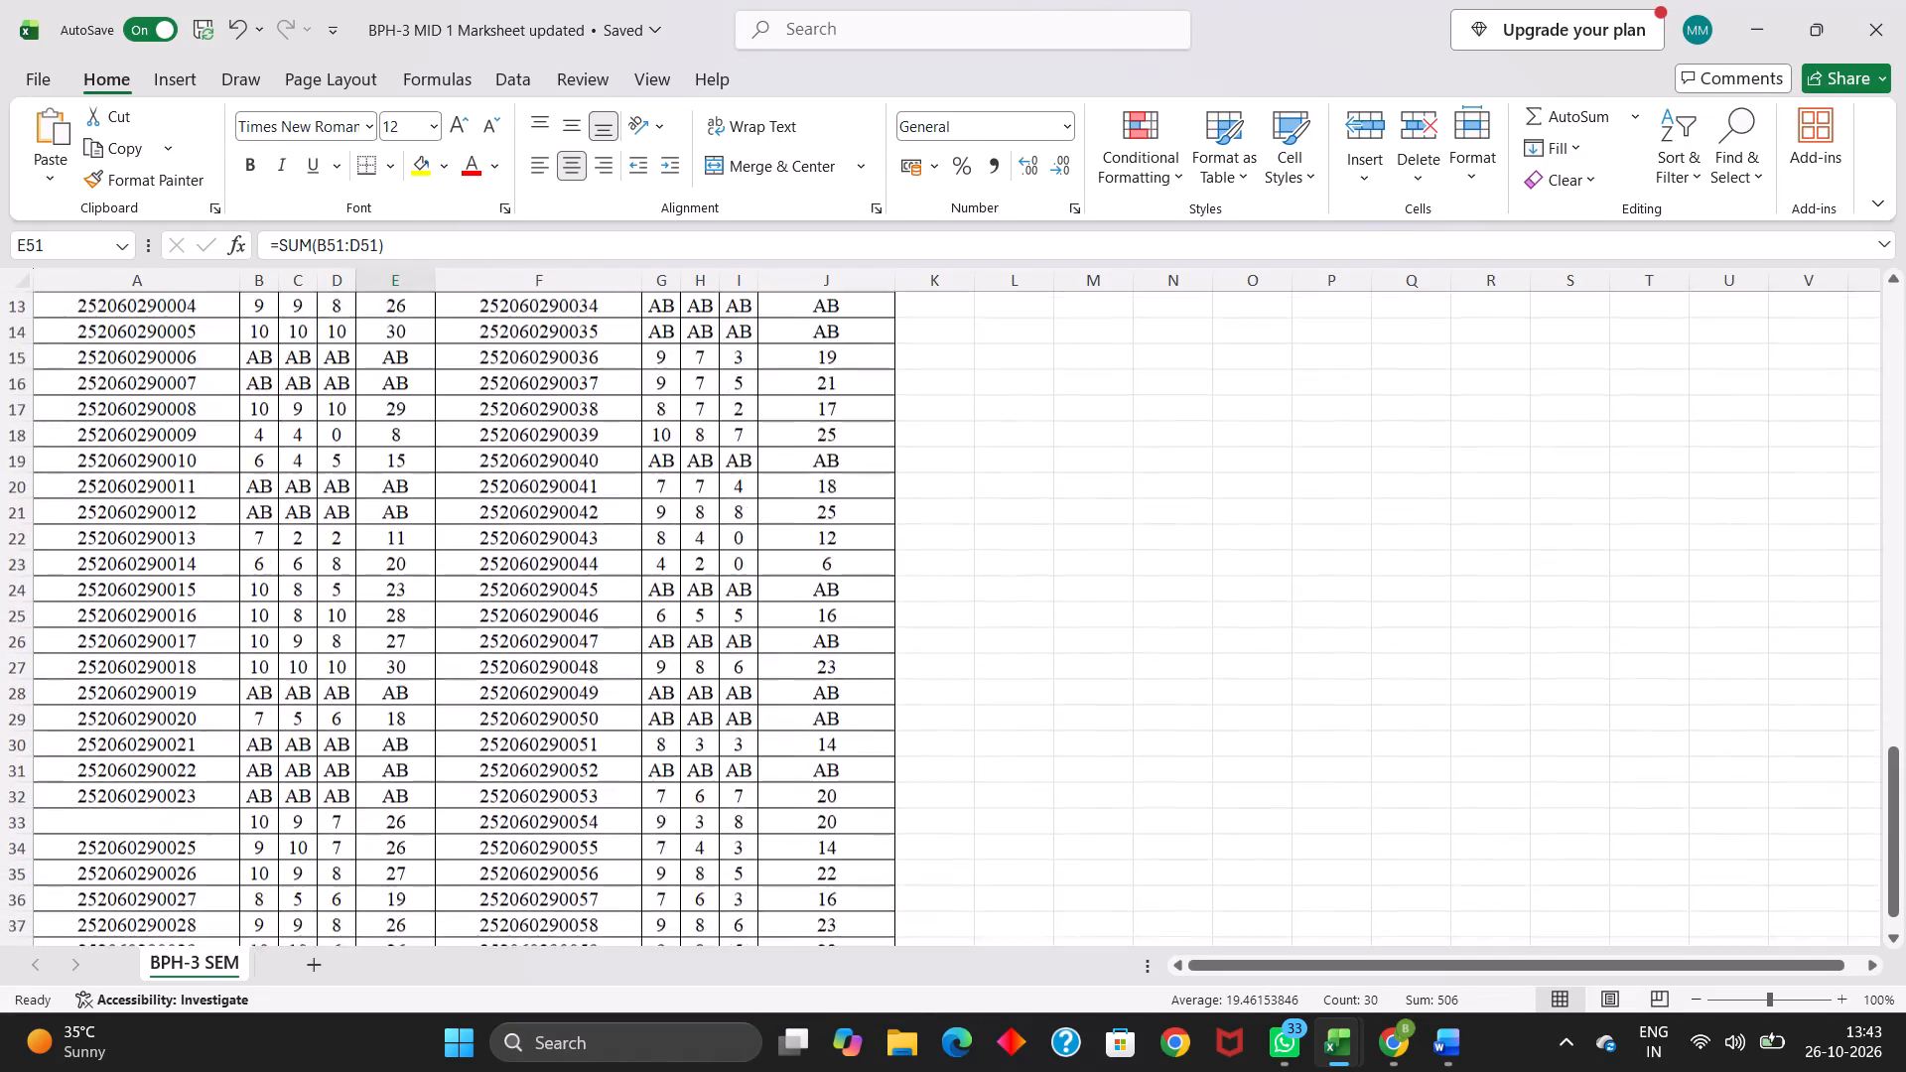
{"action": "scroll", "coordinate": [412, 795], "scroll_direction": "down", "scroll_amount": 6}
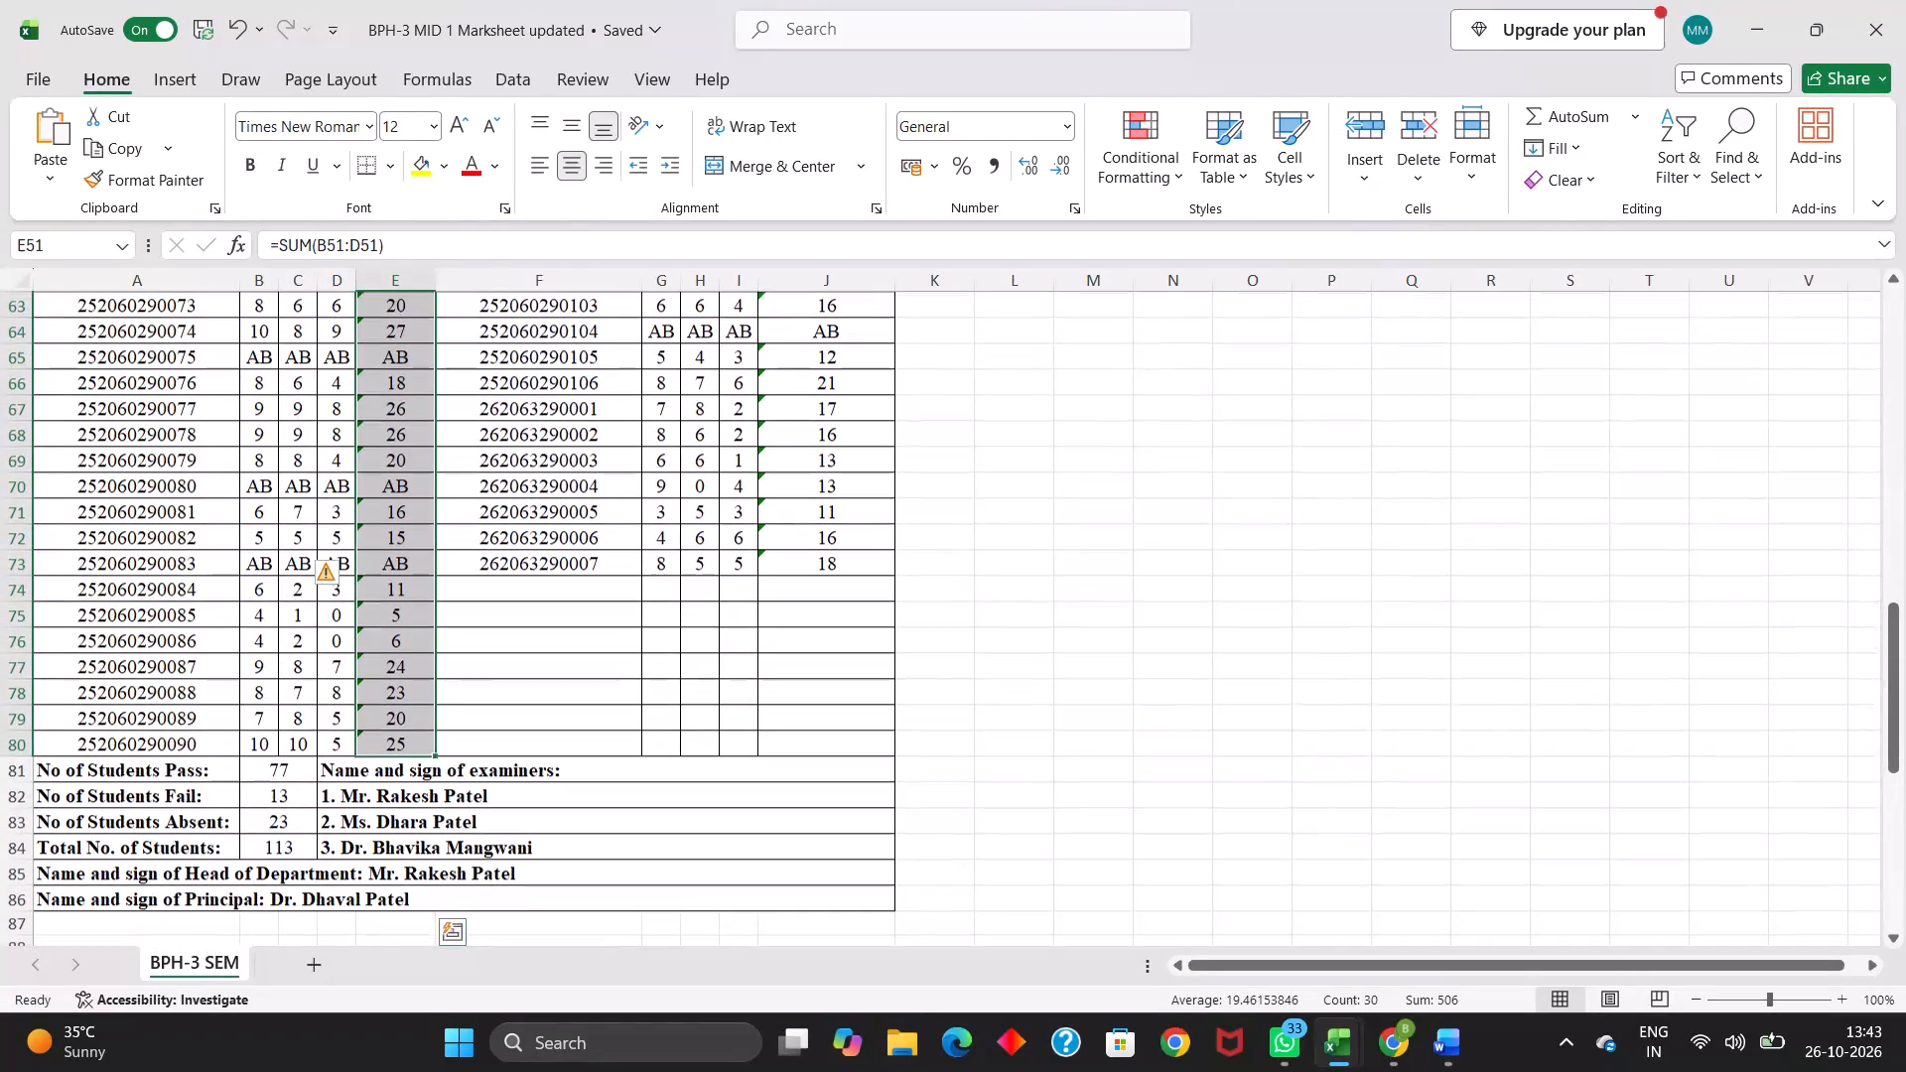
{"action": "key", "text": "ctrl+c"}
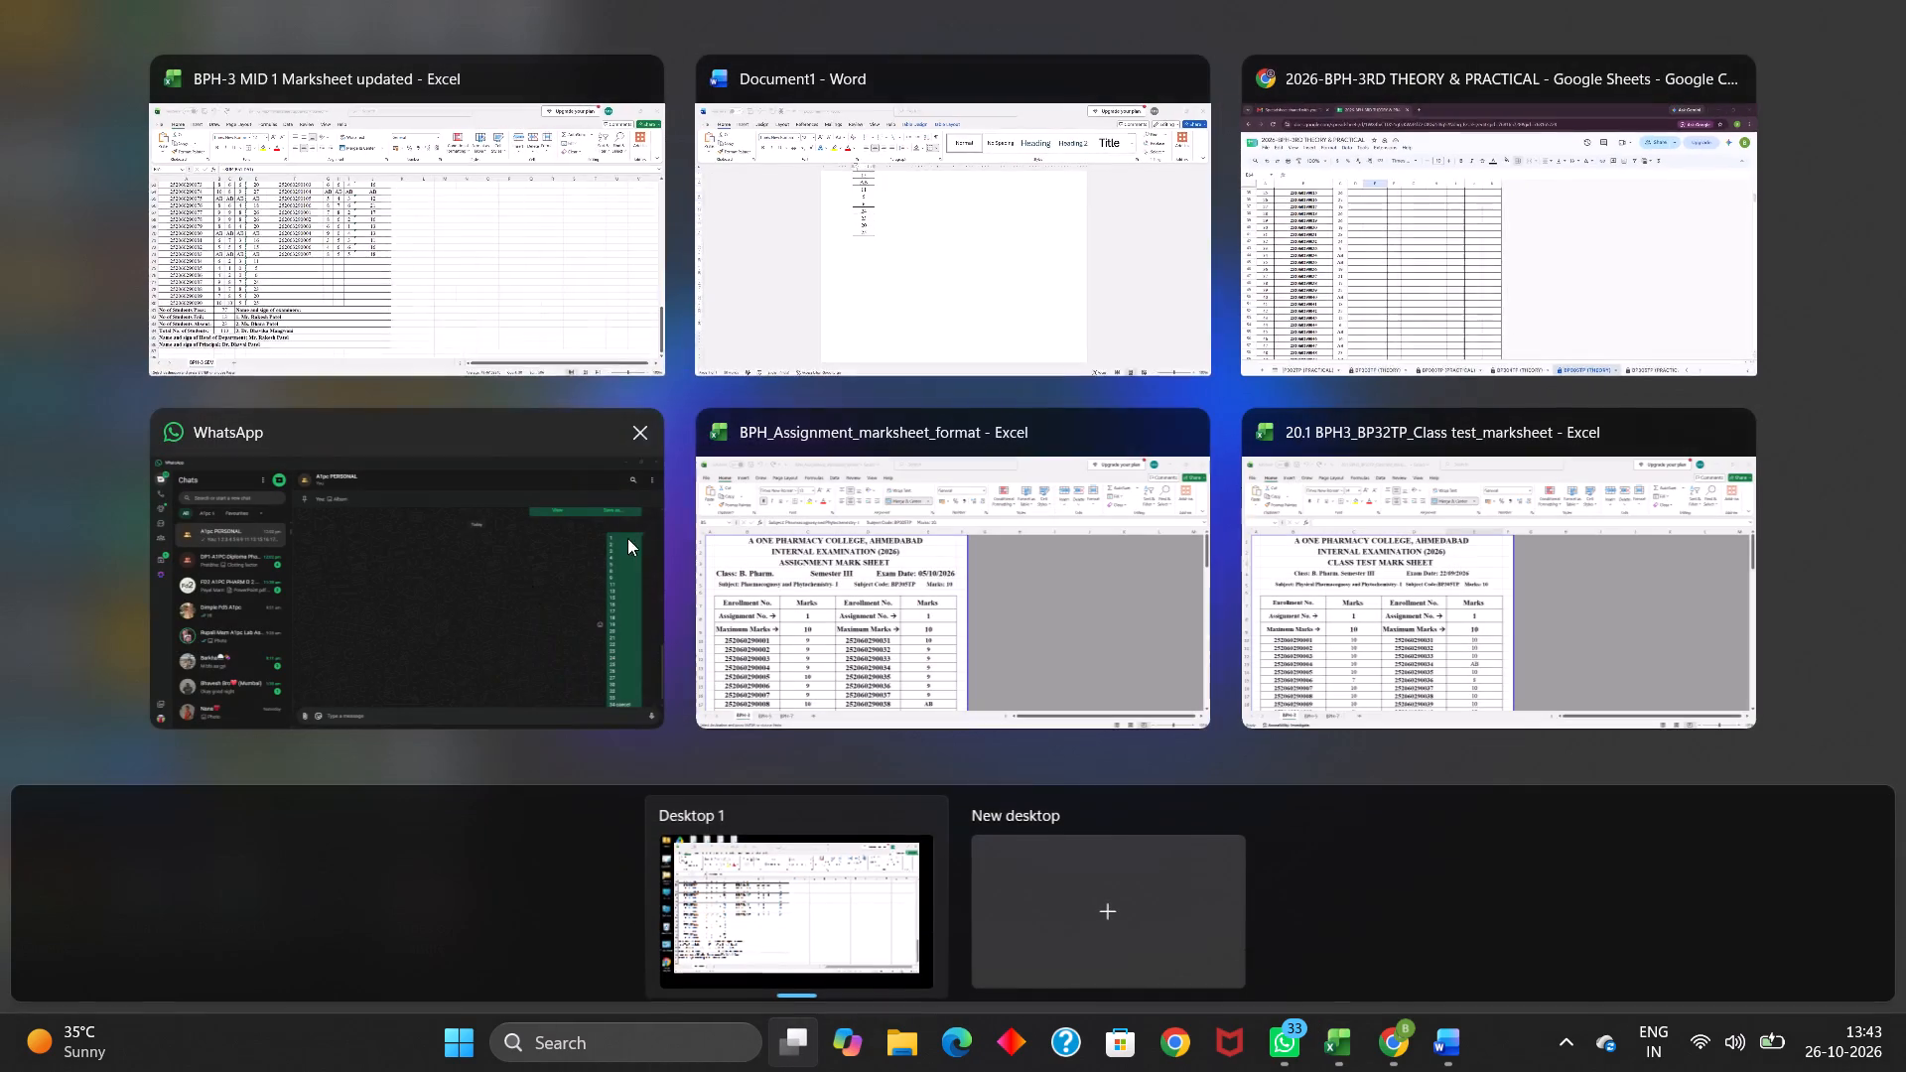
Switch to the Word document and replace the existing marks table with the copied totals.
{"action": "left_click", "coordinate": [933, 319]}
{"action": "scroll", "coordinate": [606, 466], "scroll_direction": "up", "scroll_amount": 6}
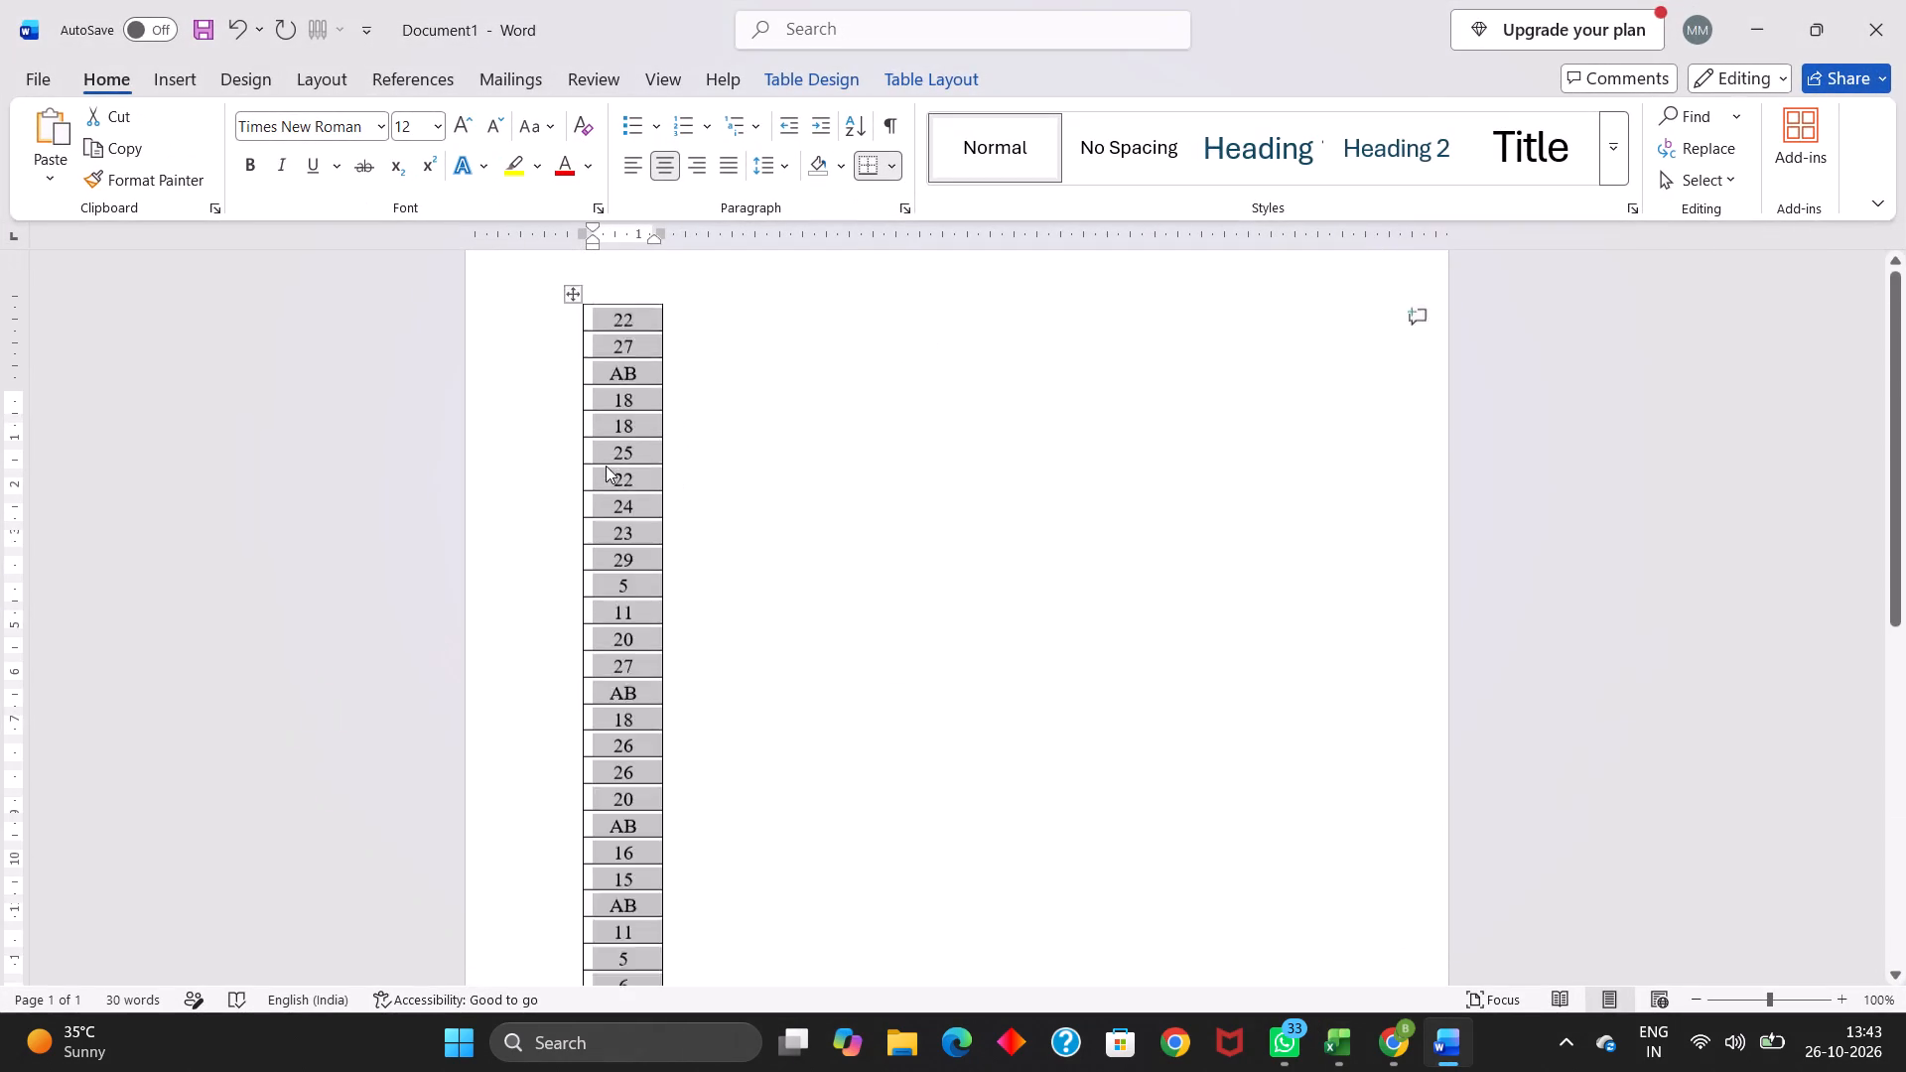
{"action": "left_click", "coordinate": [576, 379]}
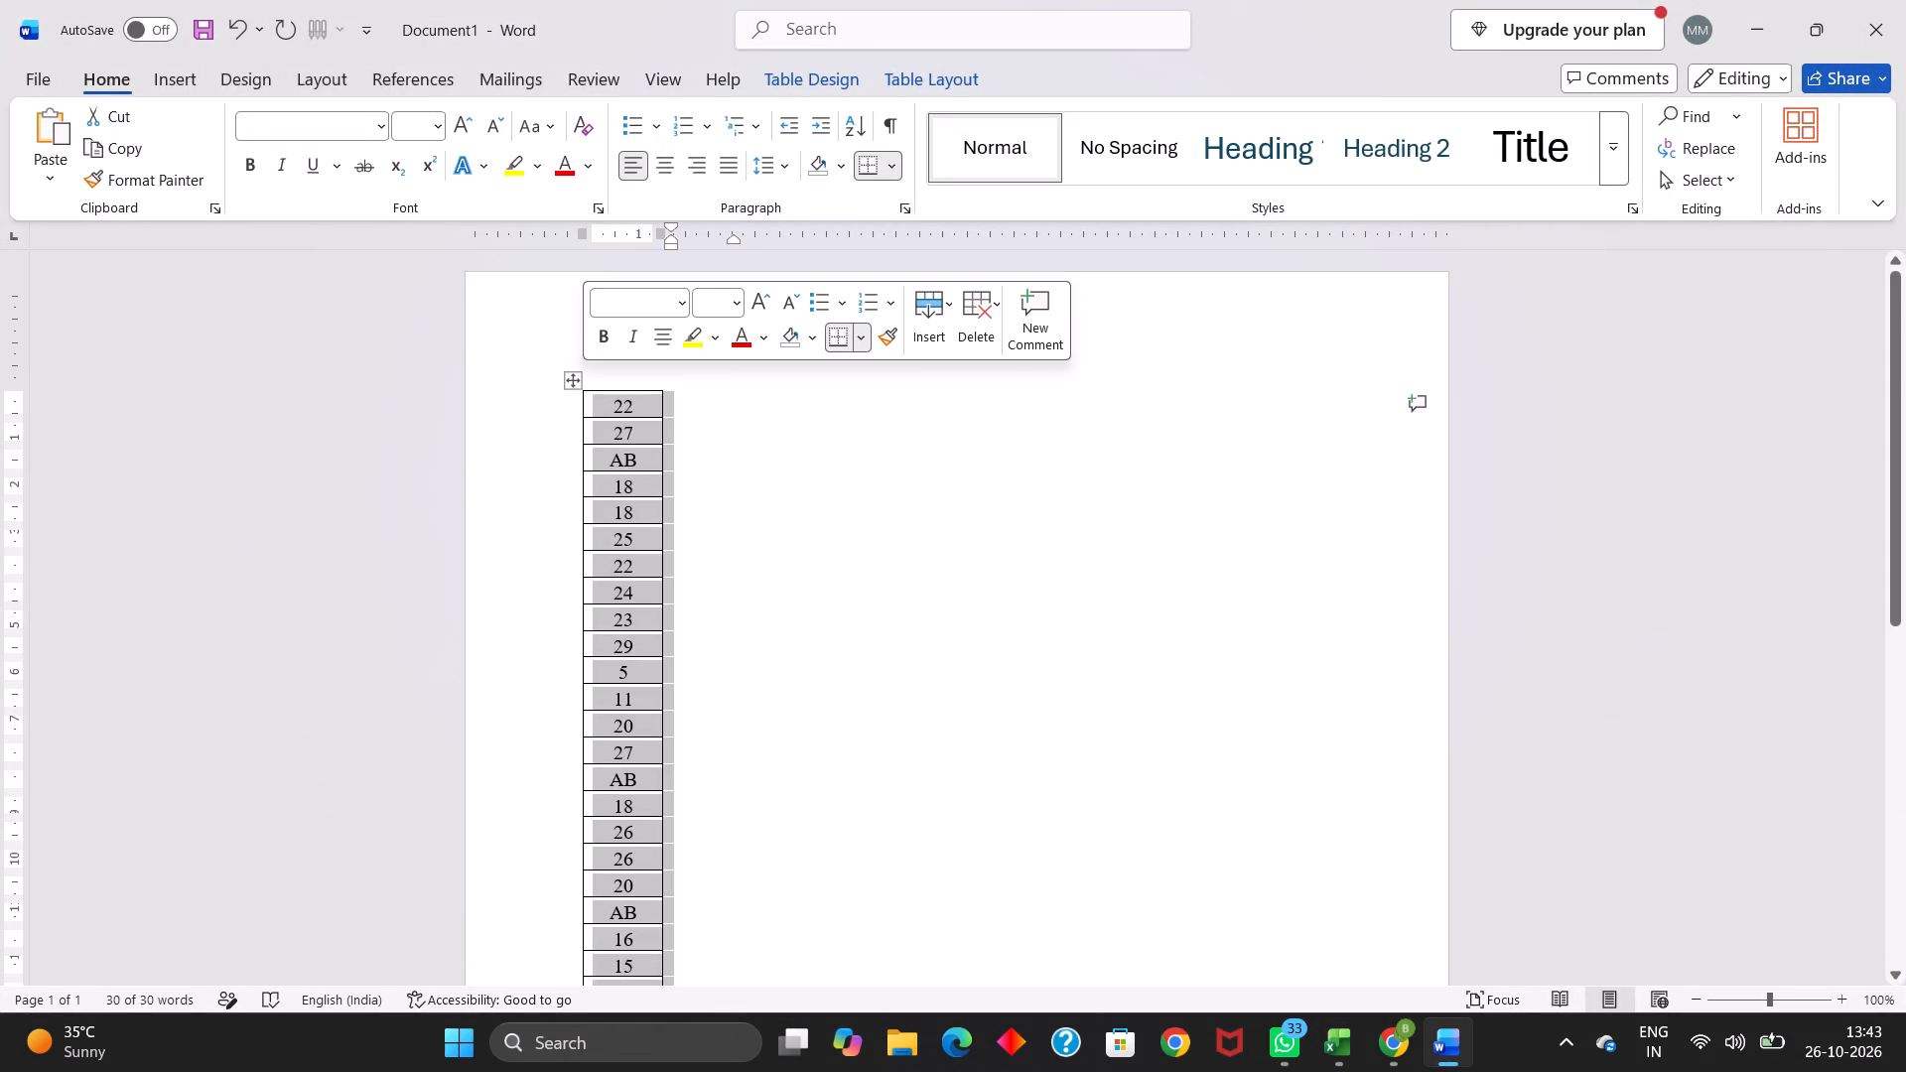
{"action": "key", "text": "BackSpace"}
{"action": "key", "text": "backslash"}
{"action": "key", "text": "BackSpace"}
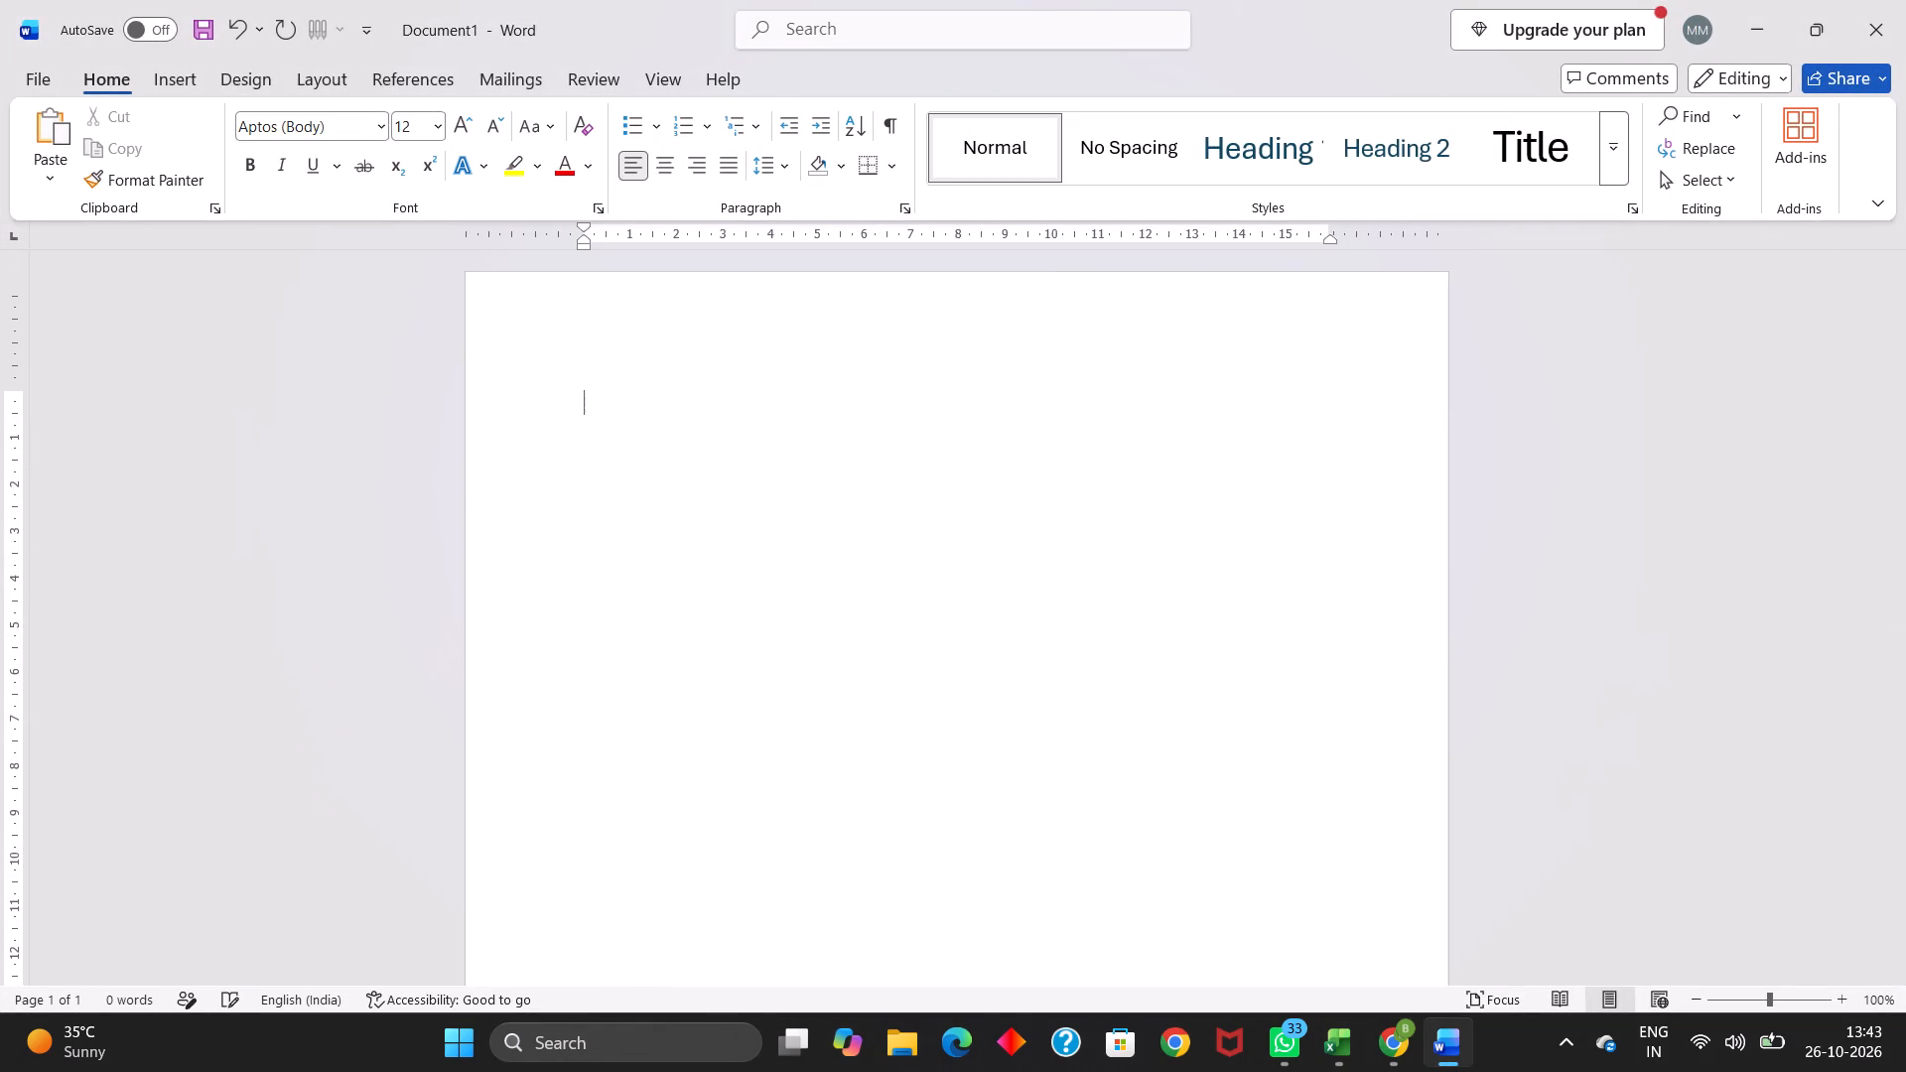
{"action": "key", "text": "ctrl+v"}
{"action": "scroll", "coordinate": [889, 499], "scroll_direction": "up", "scroll_amount": 3}
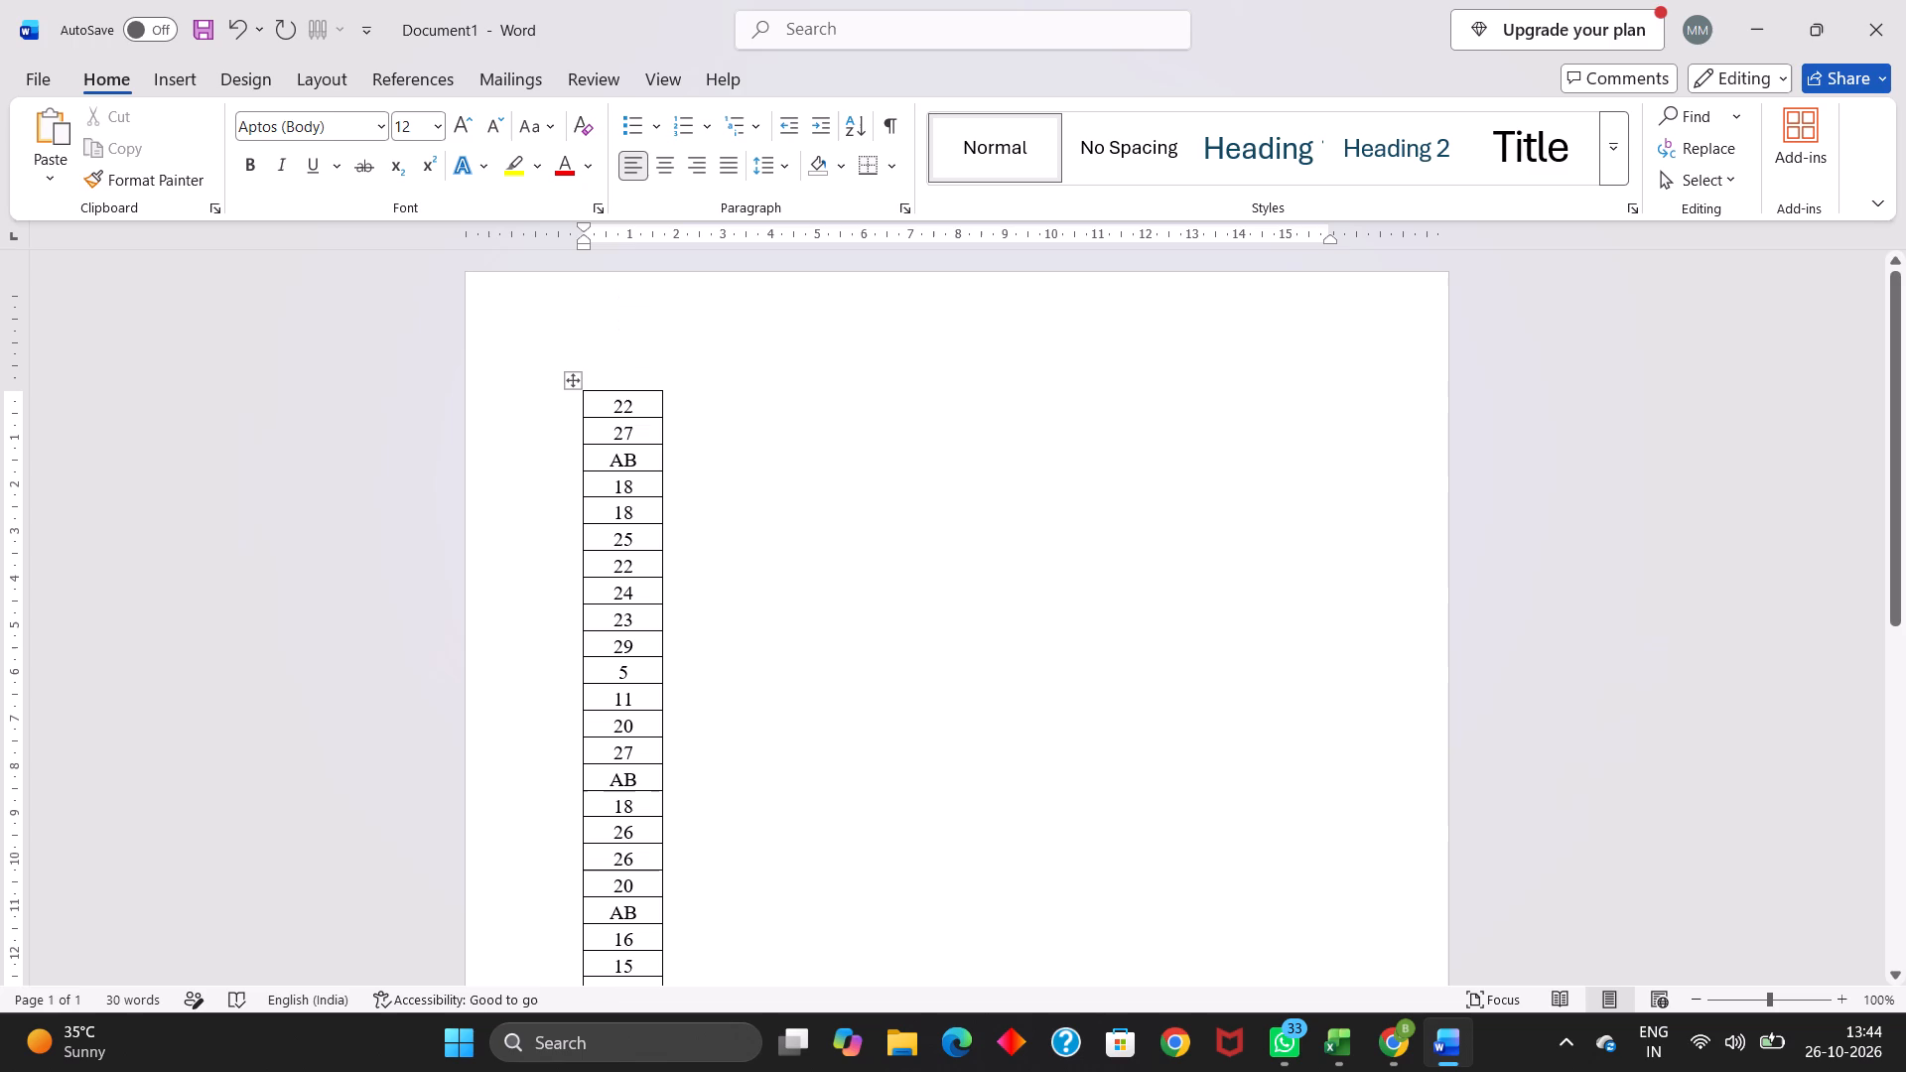
Copy all thirty marks of the table, starting with 22 and ending with 25, in the Word document.
{"action": "left_click_drag", "start_coordinate": [600, 400], "coordinate": [628, 842]}
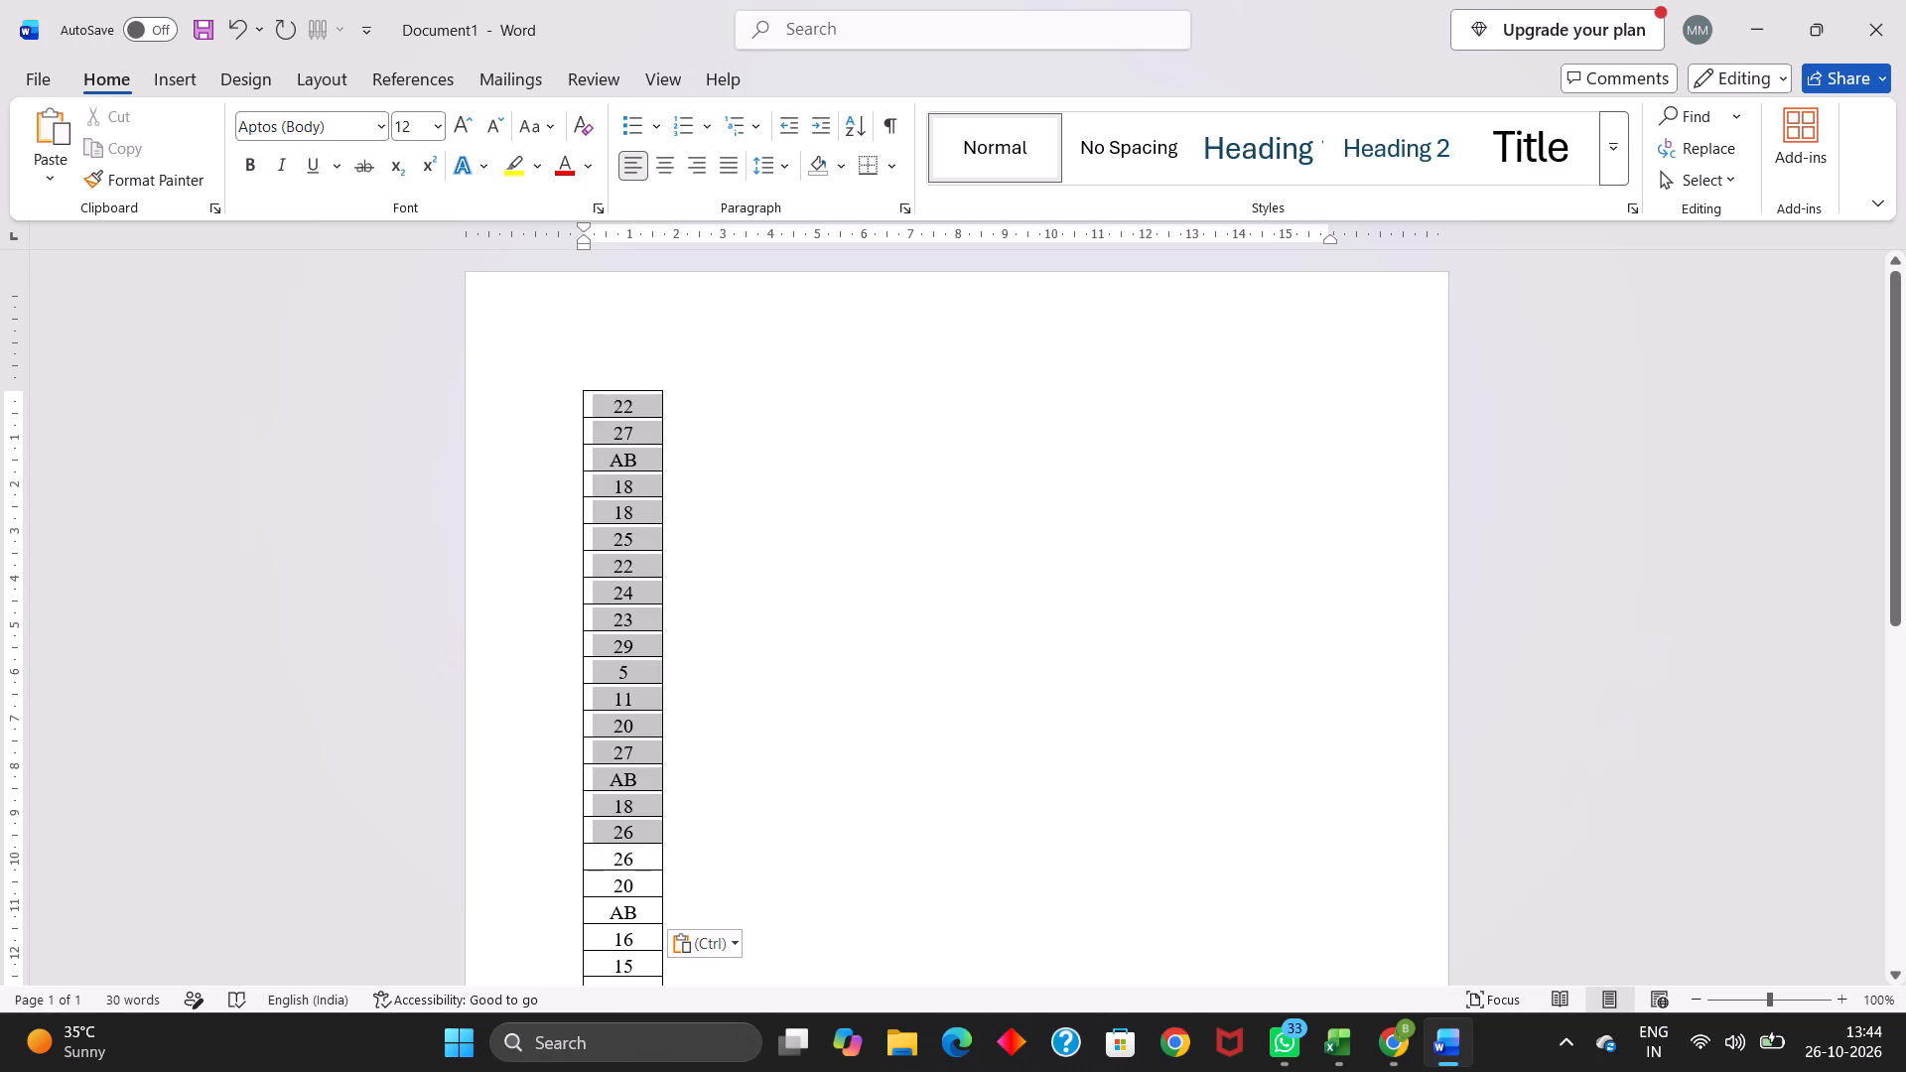
{"action": "left_click_drag", "start_coordinate": [628, 842], "coordinate": [664, 455]}
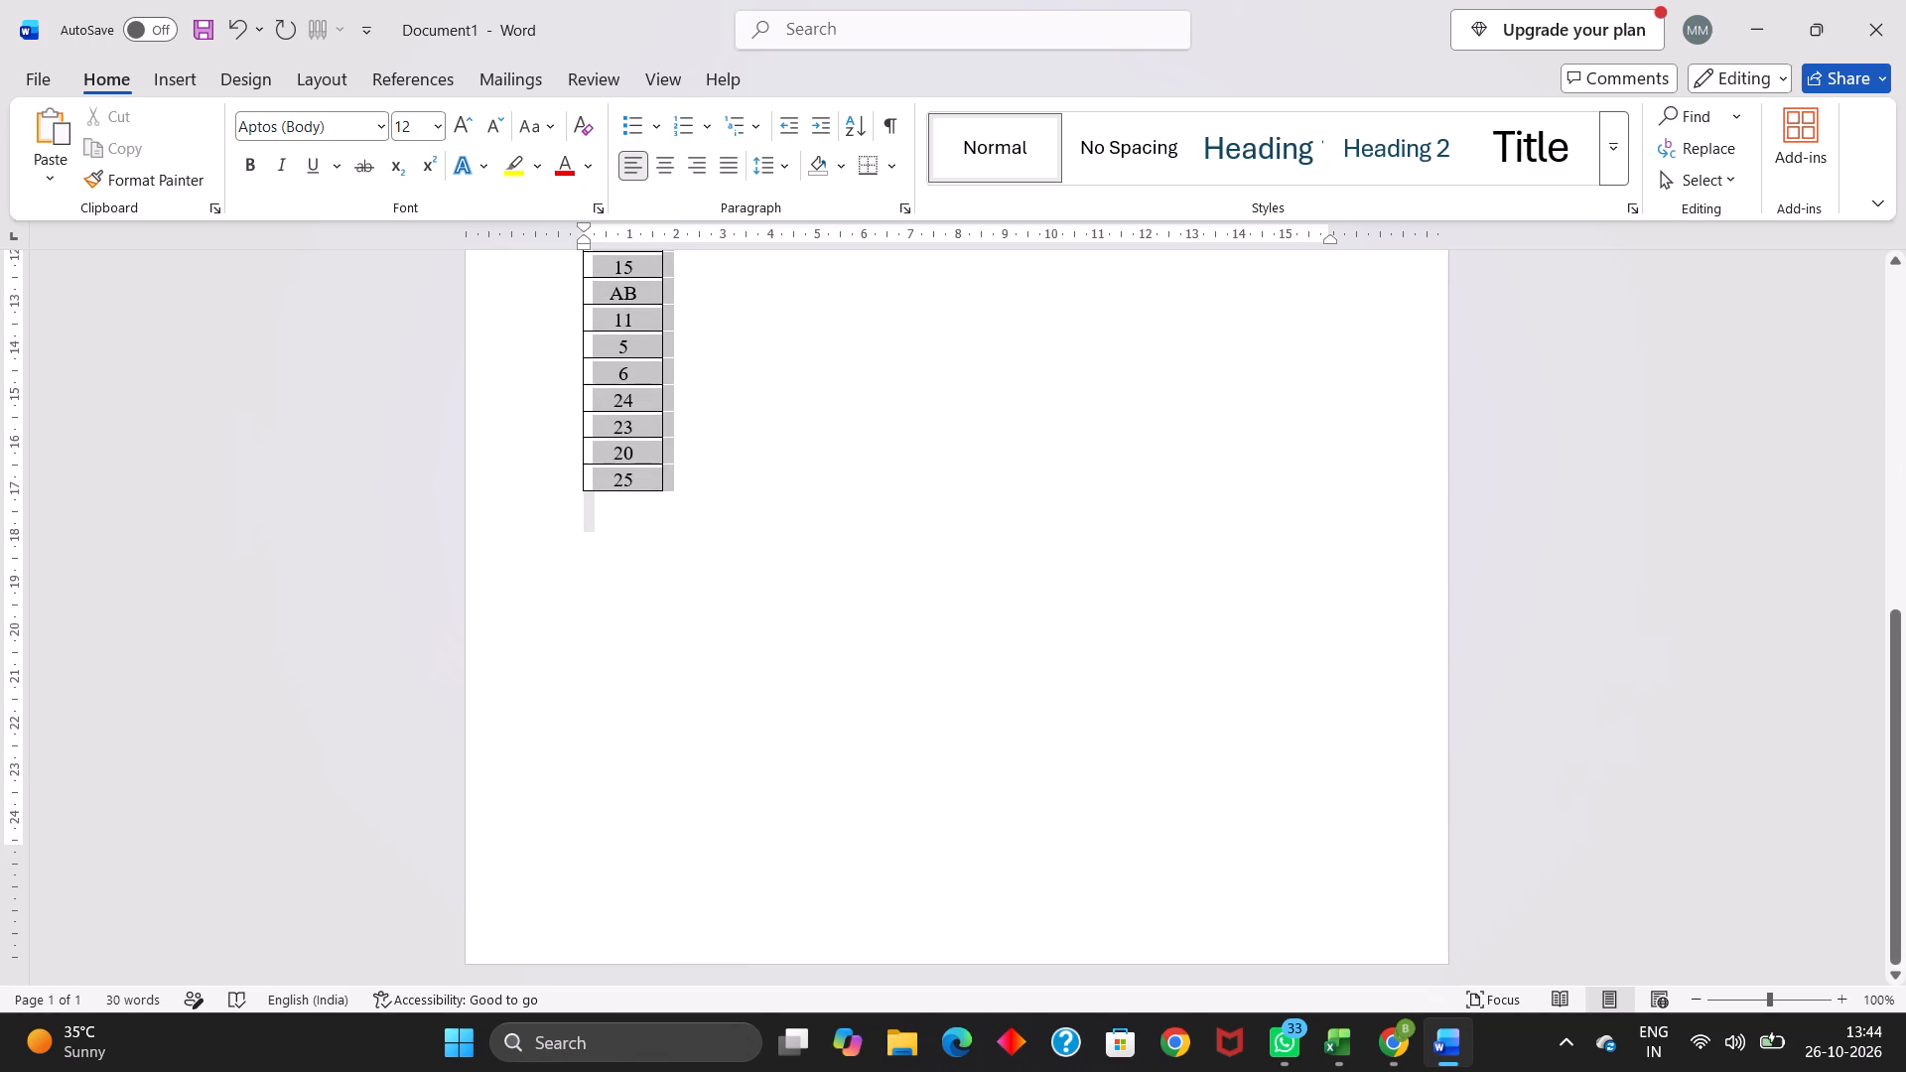
{"action": "left_click_drag", "start_coordinate": [664, 455], "coordinate": [642, 479]}
{"action": "key", "text": "ctrl+c"}
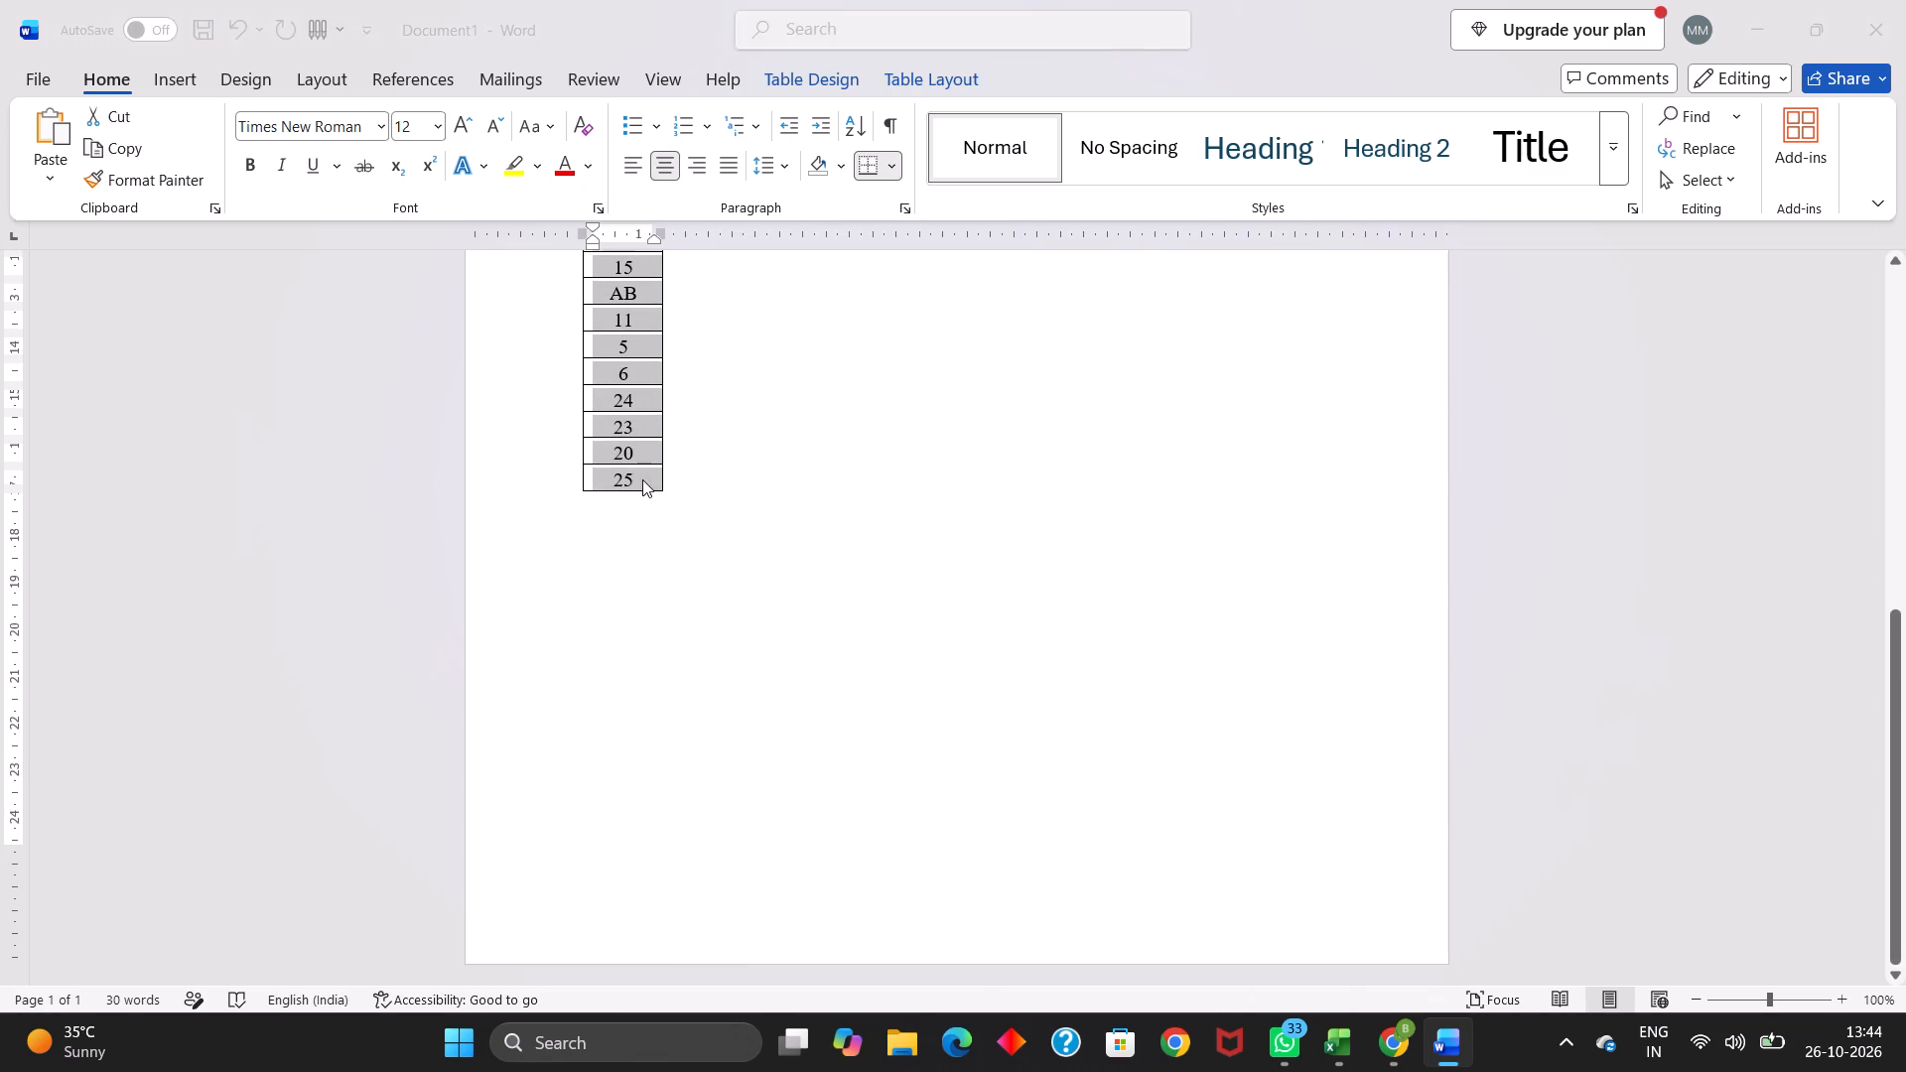
Switch to the BP305TP (THEORY) Google sheet and paste the copied marks into C71:C100.
{"action": "left_click", "coordinate": [1313, 239]}
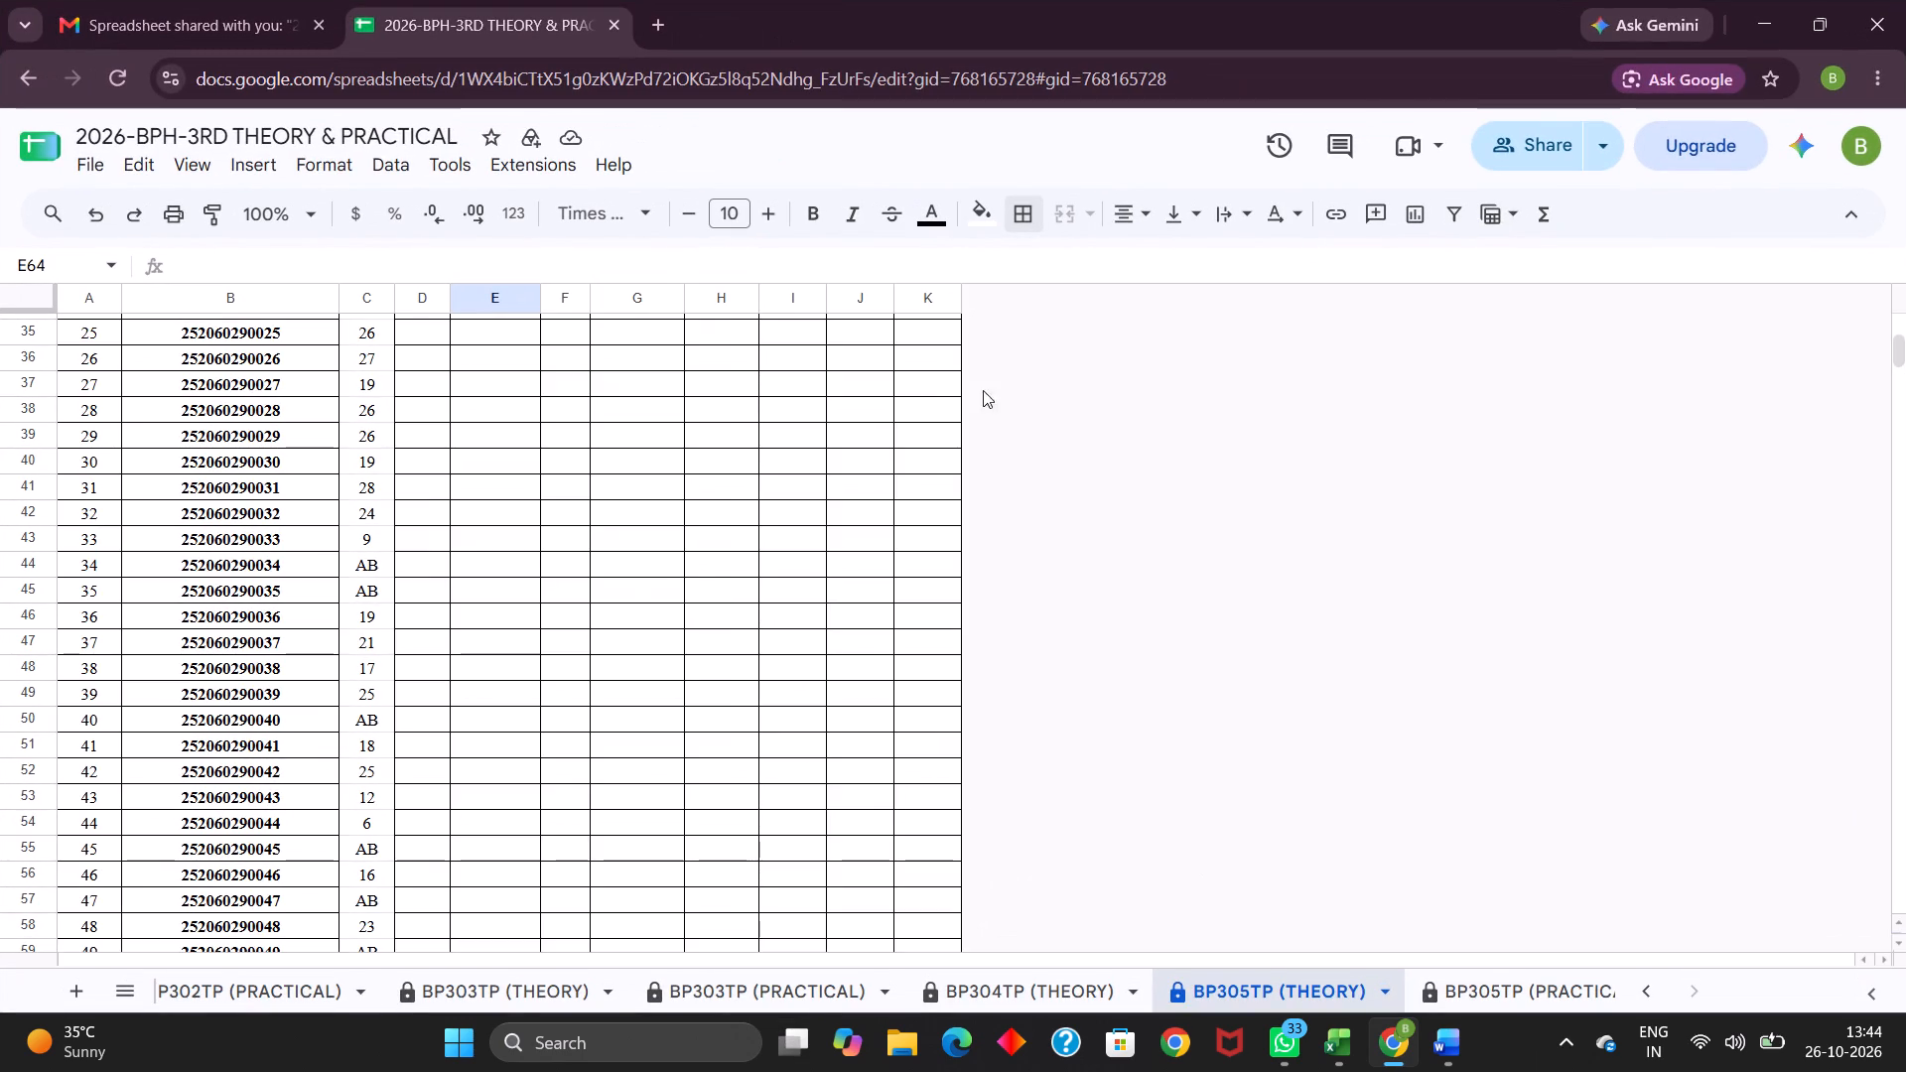
{"action": "scroll", "coordinate": [633, 590], "scroll_direction": "down", "scroll_amount": 4}
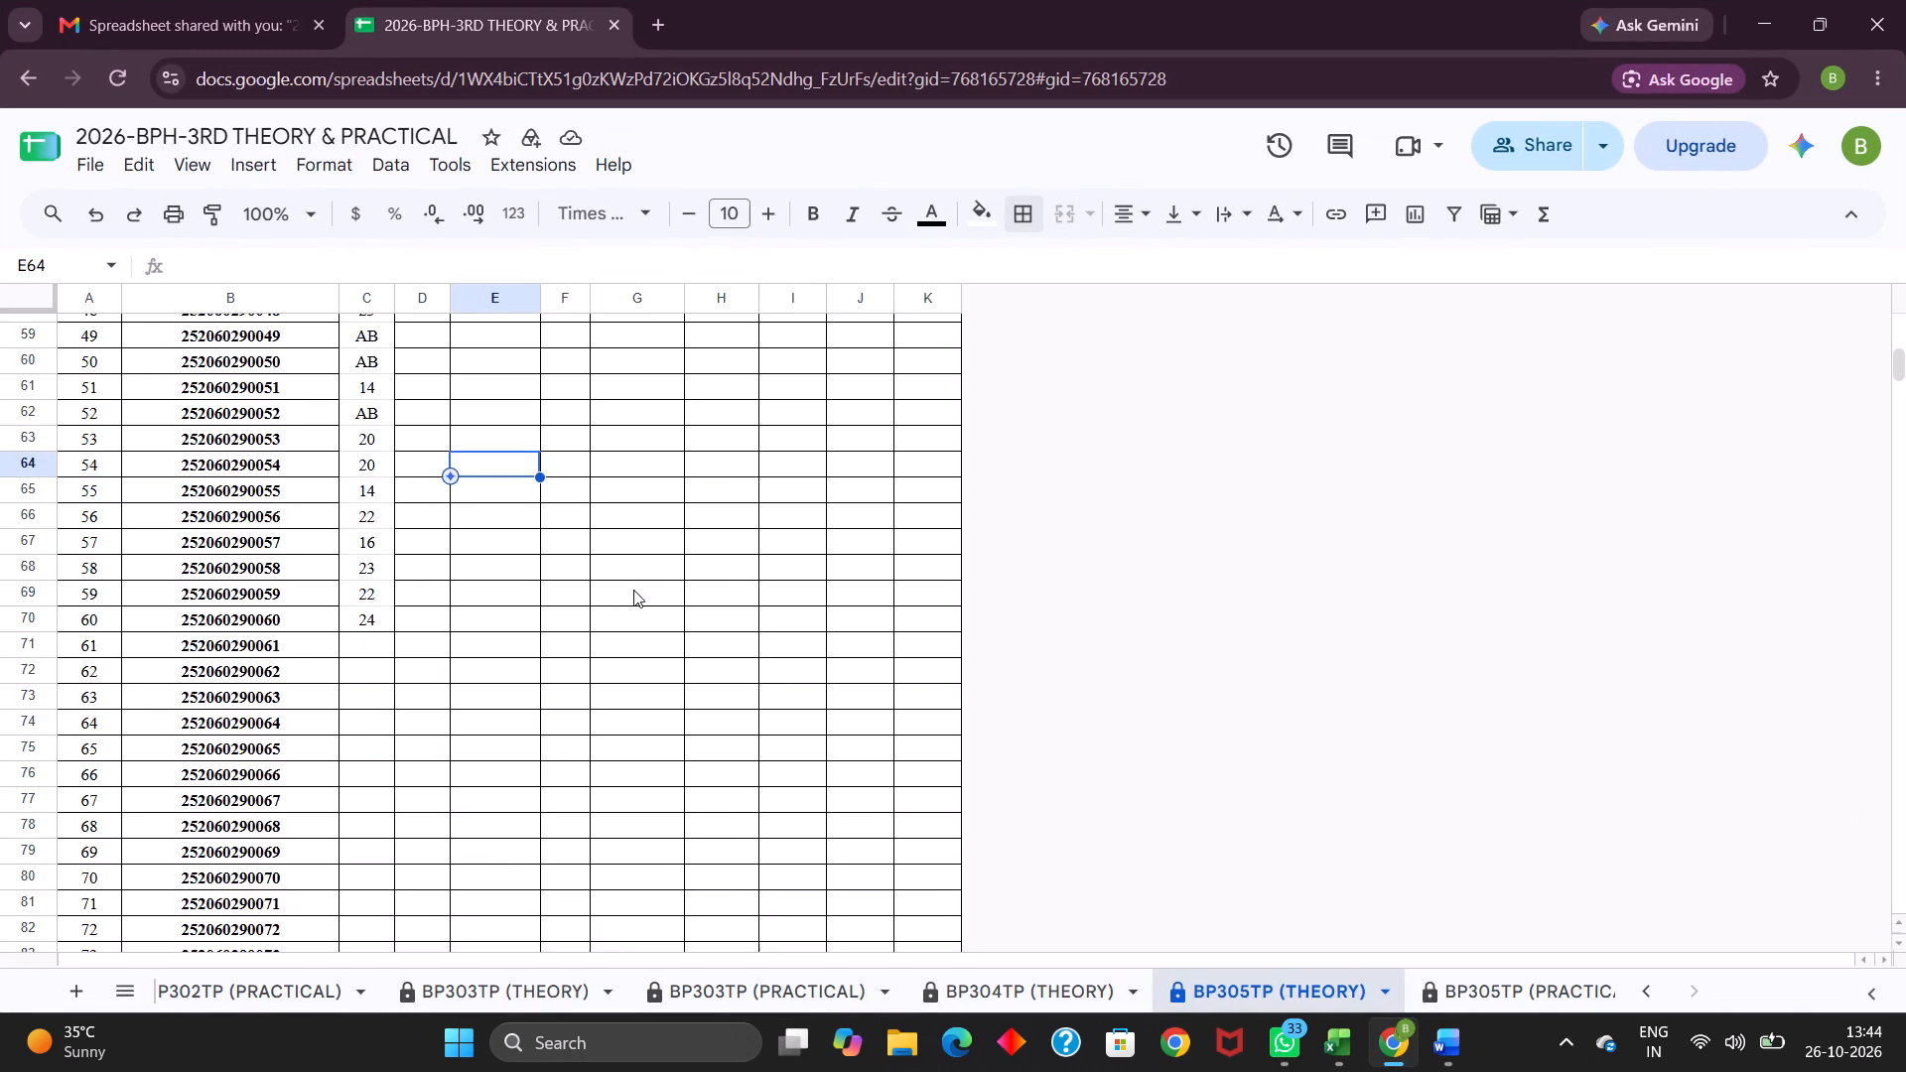
{"action": "left_click_drag", "start_coordinate": [362, 641], "coordinate": [386, 877]}
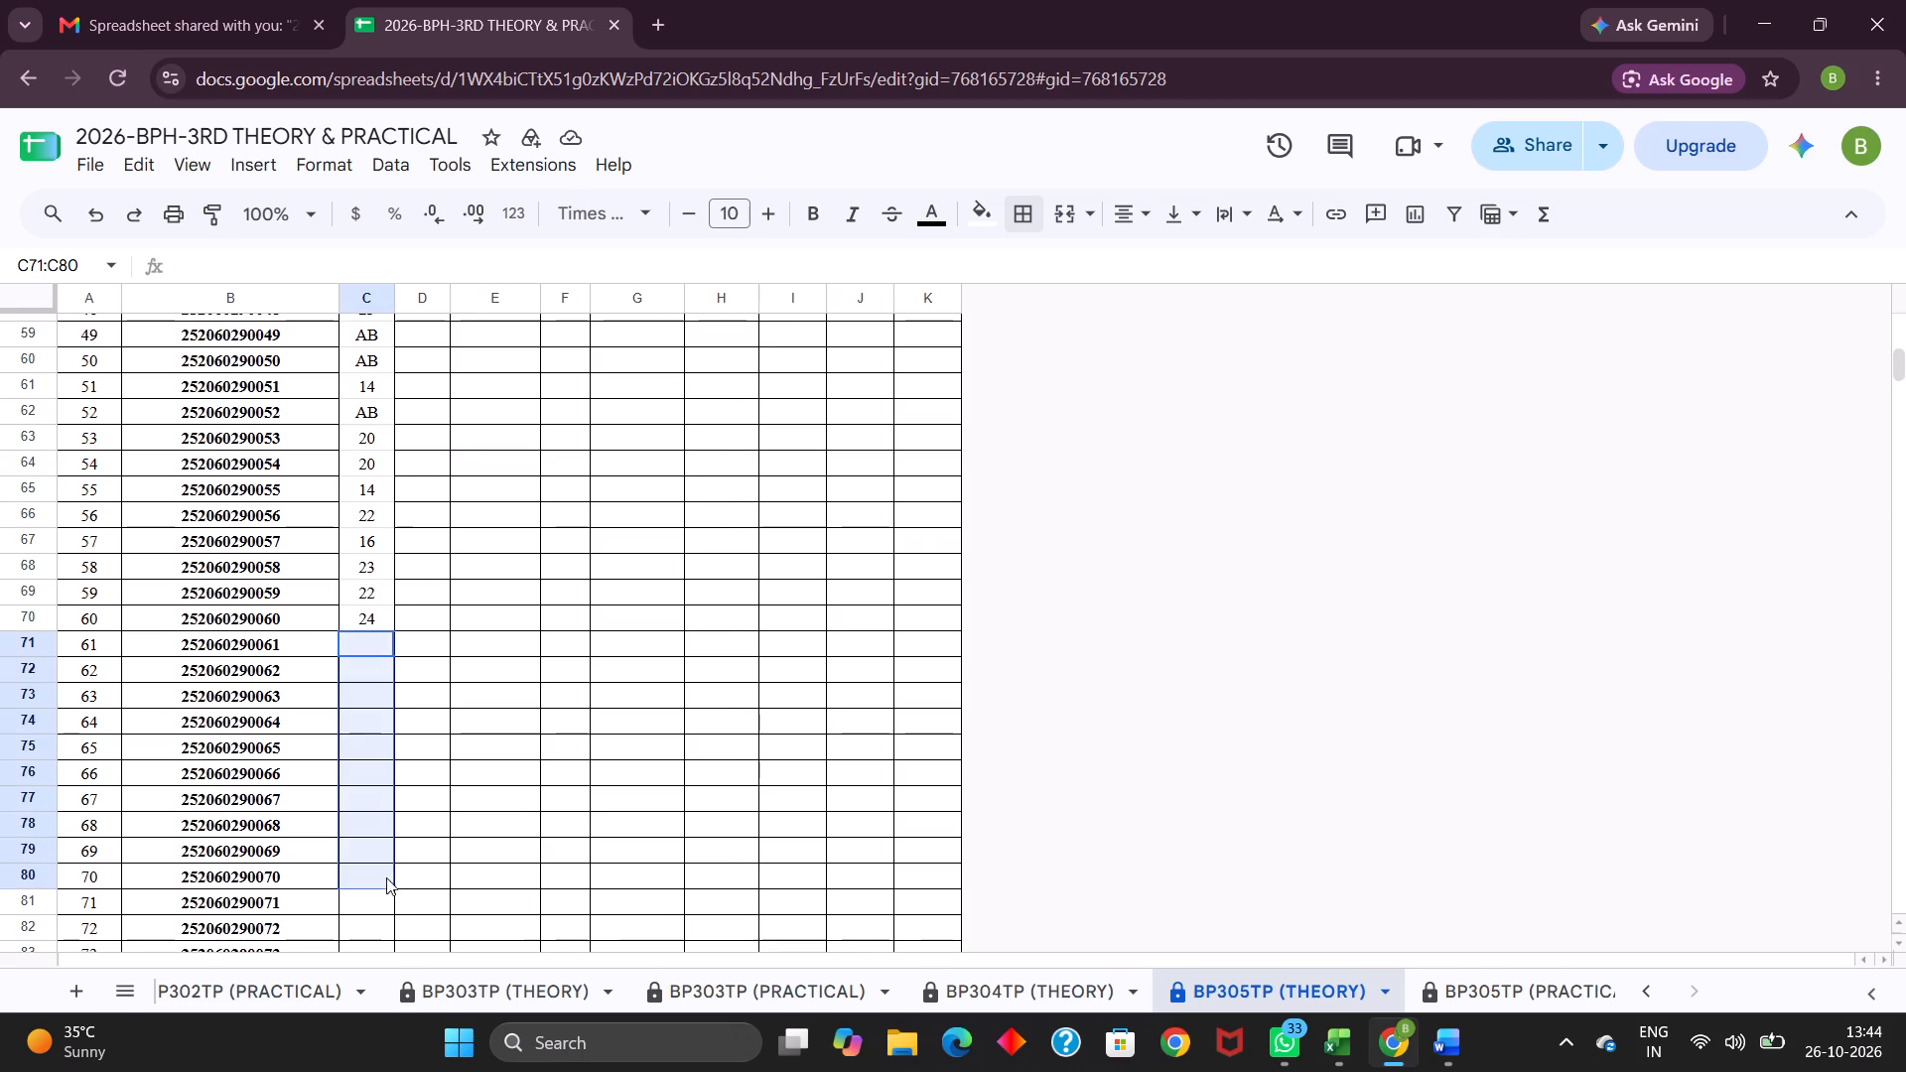
{"action": "left_click_drag", "start_coordinate": [386, 877], "coordinate": [395, 1018]}
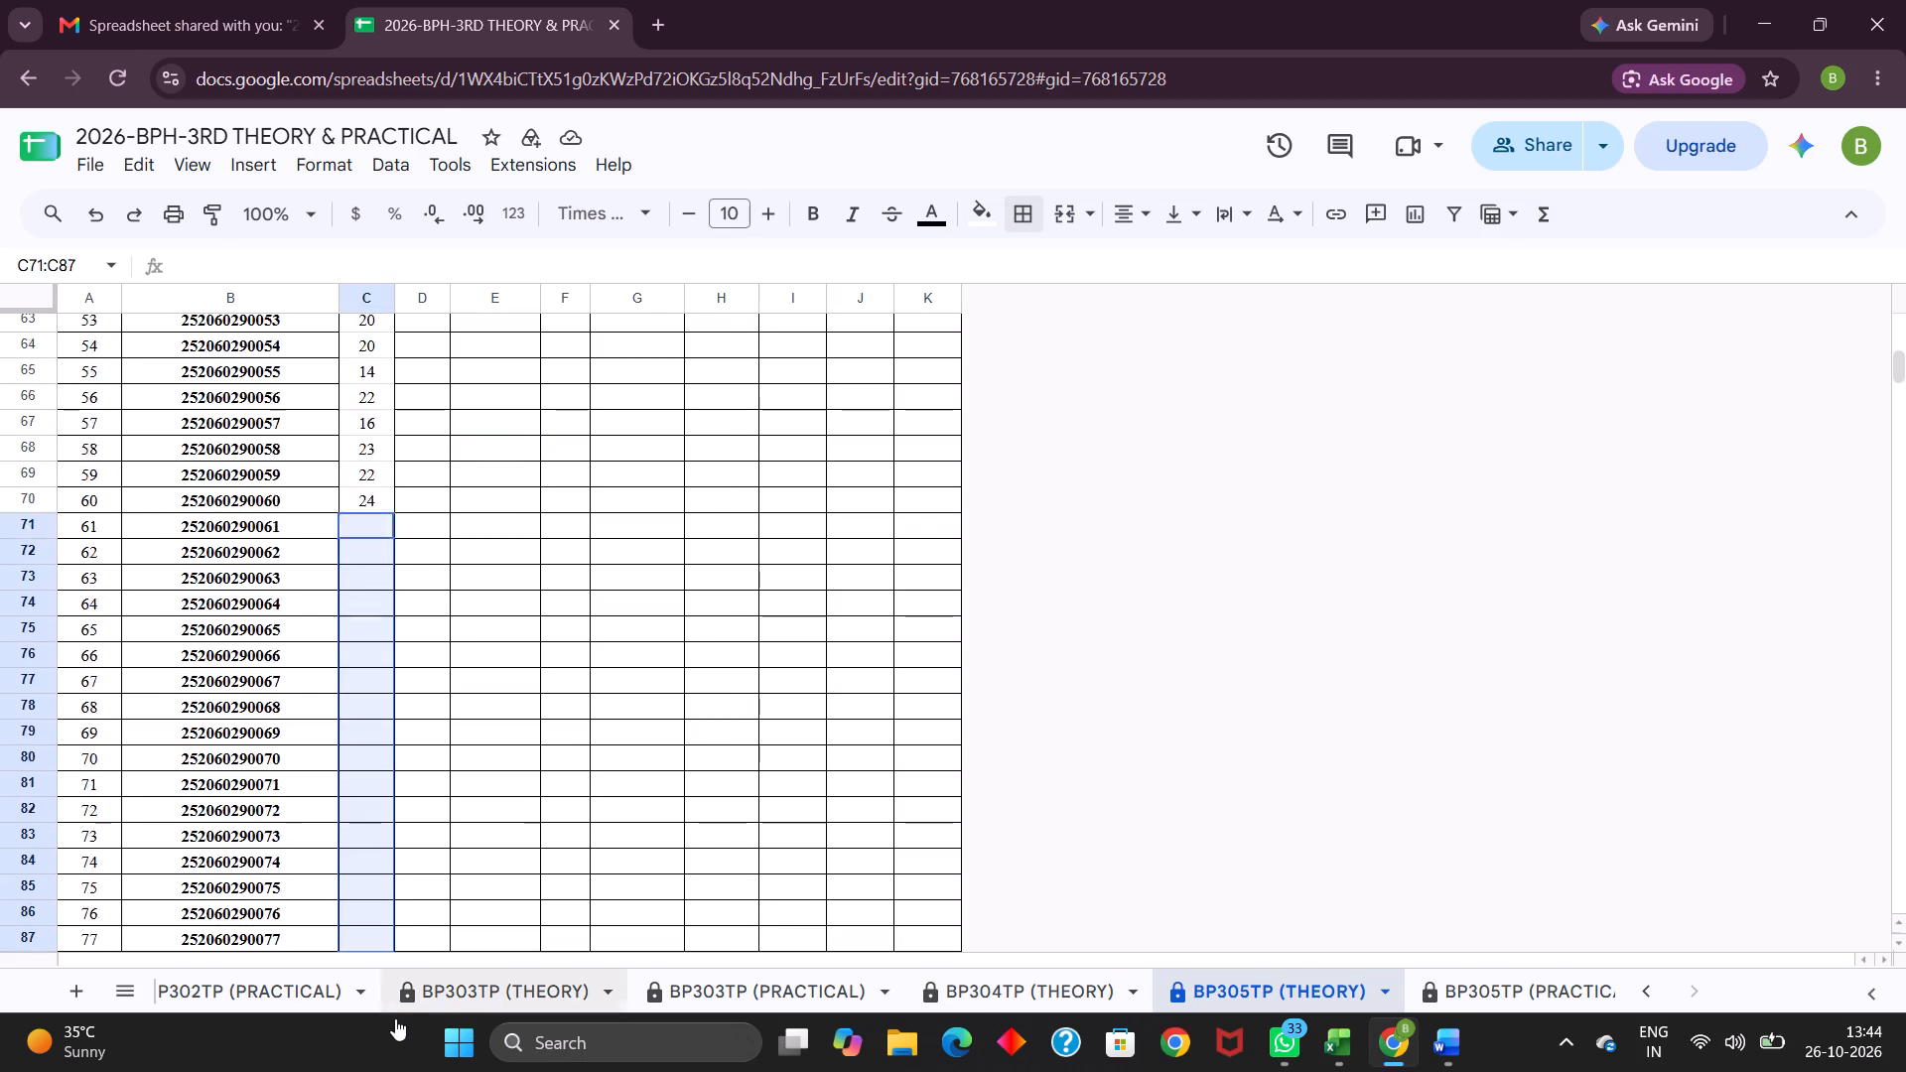
{"action": "left_click_drag", "start_coordinate": [395, 1018], "coordinate": [359, 865]}
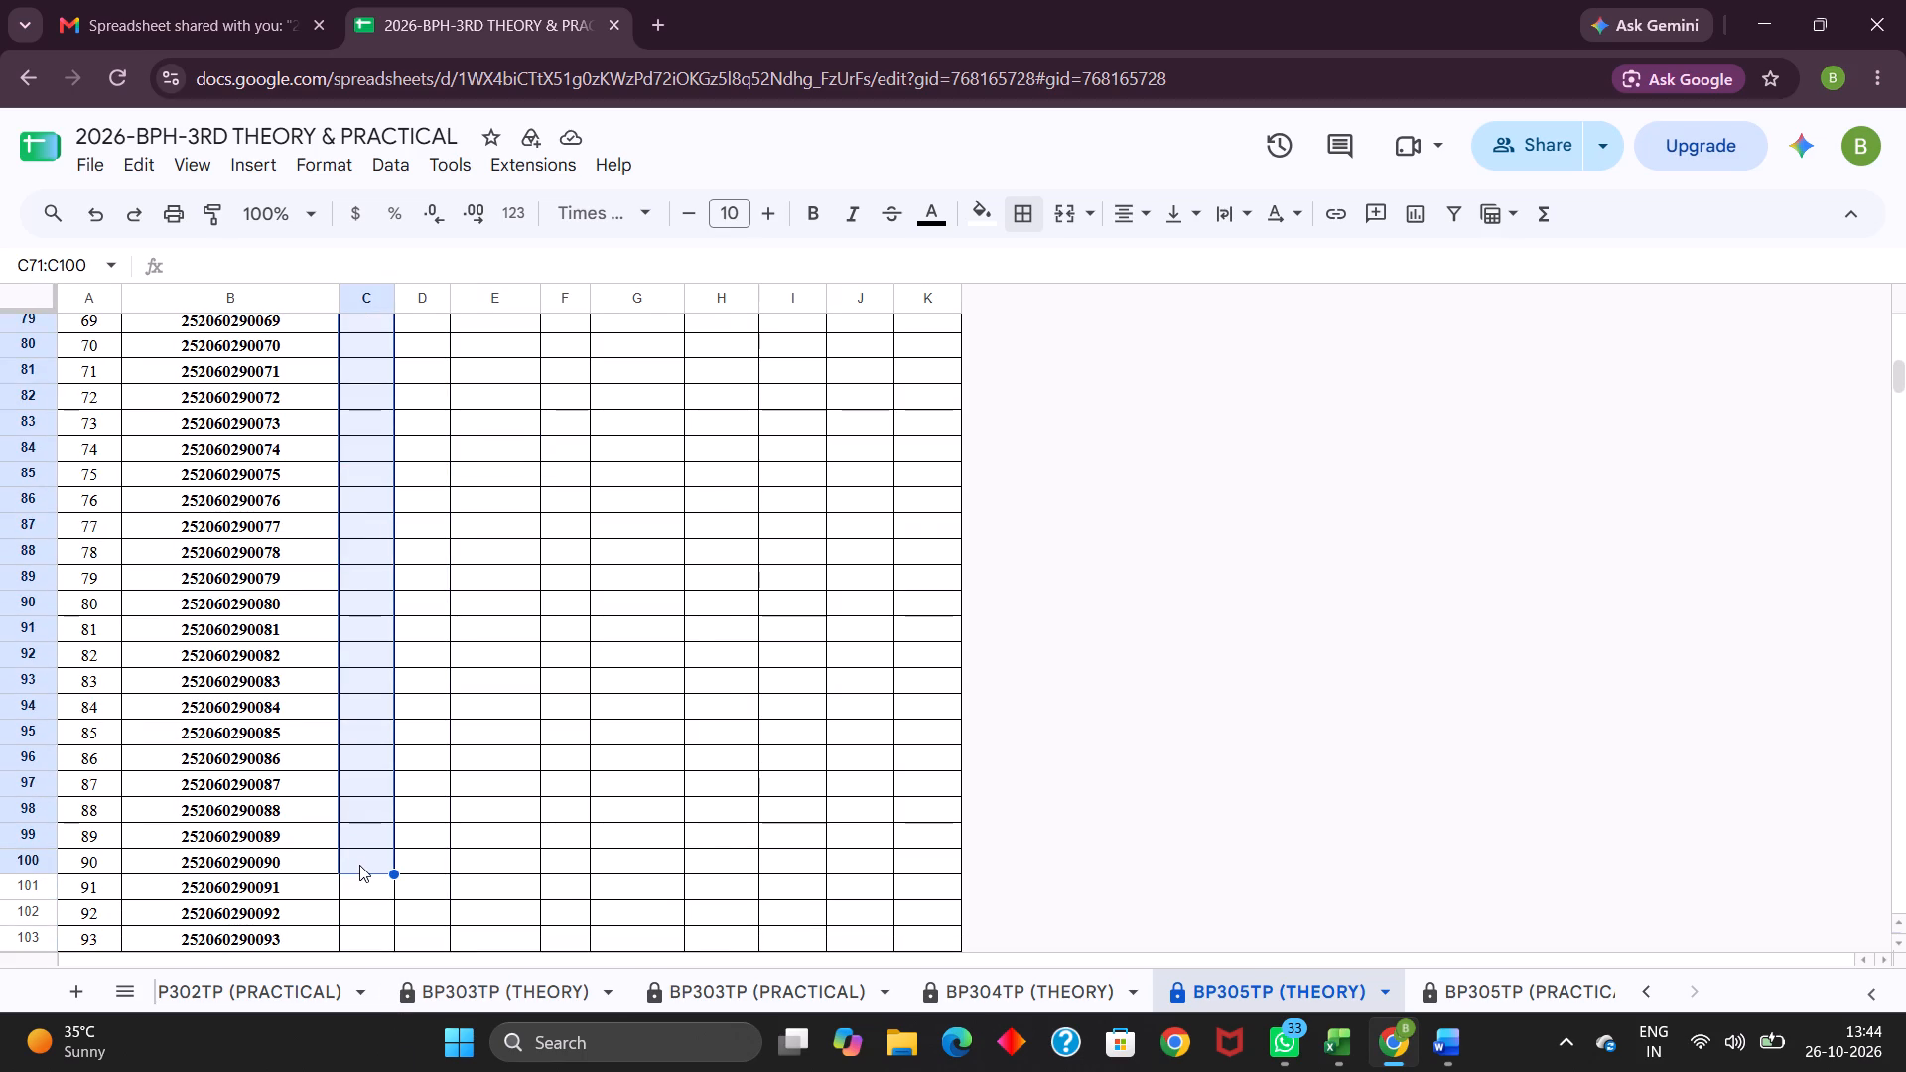
{"action": "key", "text": "ctrl+v"}
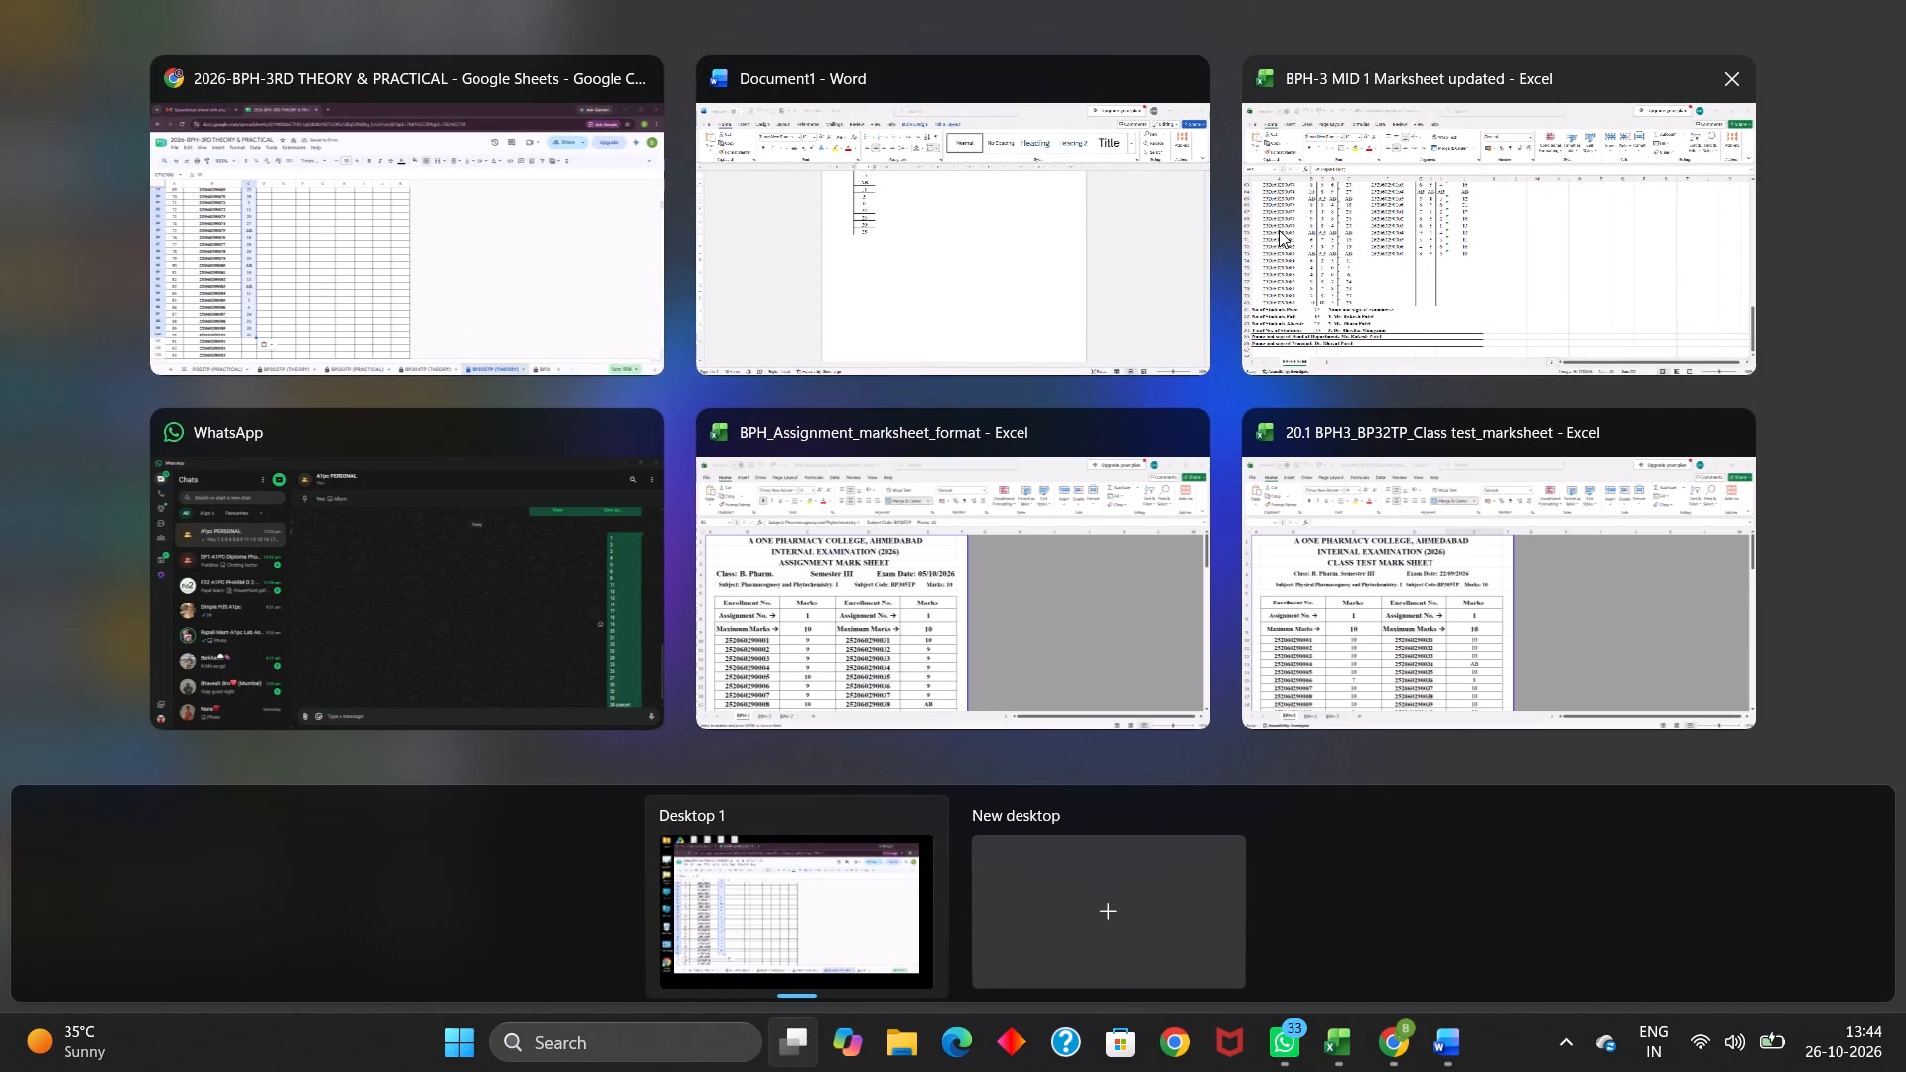
{"action": "left_click", "coordinate": [1429, 264]}
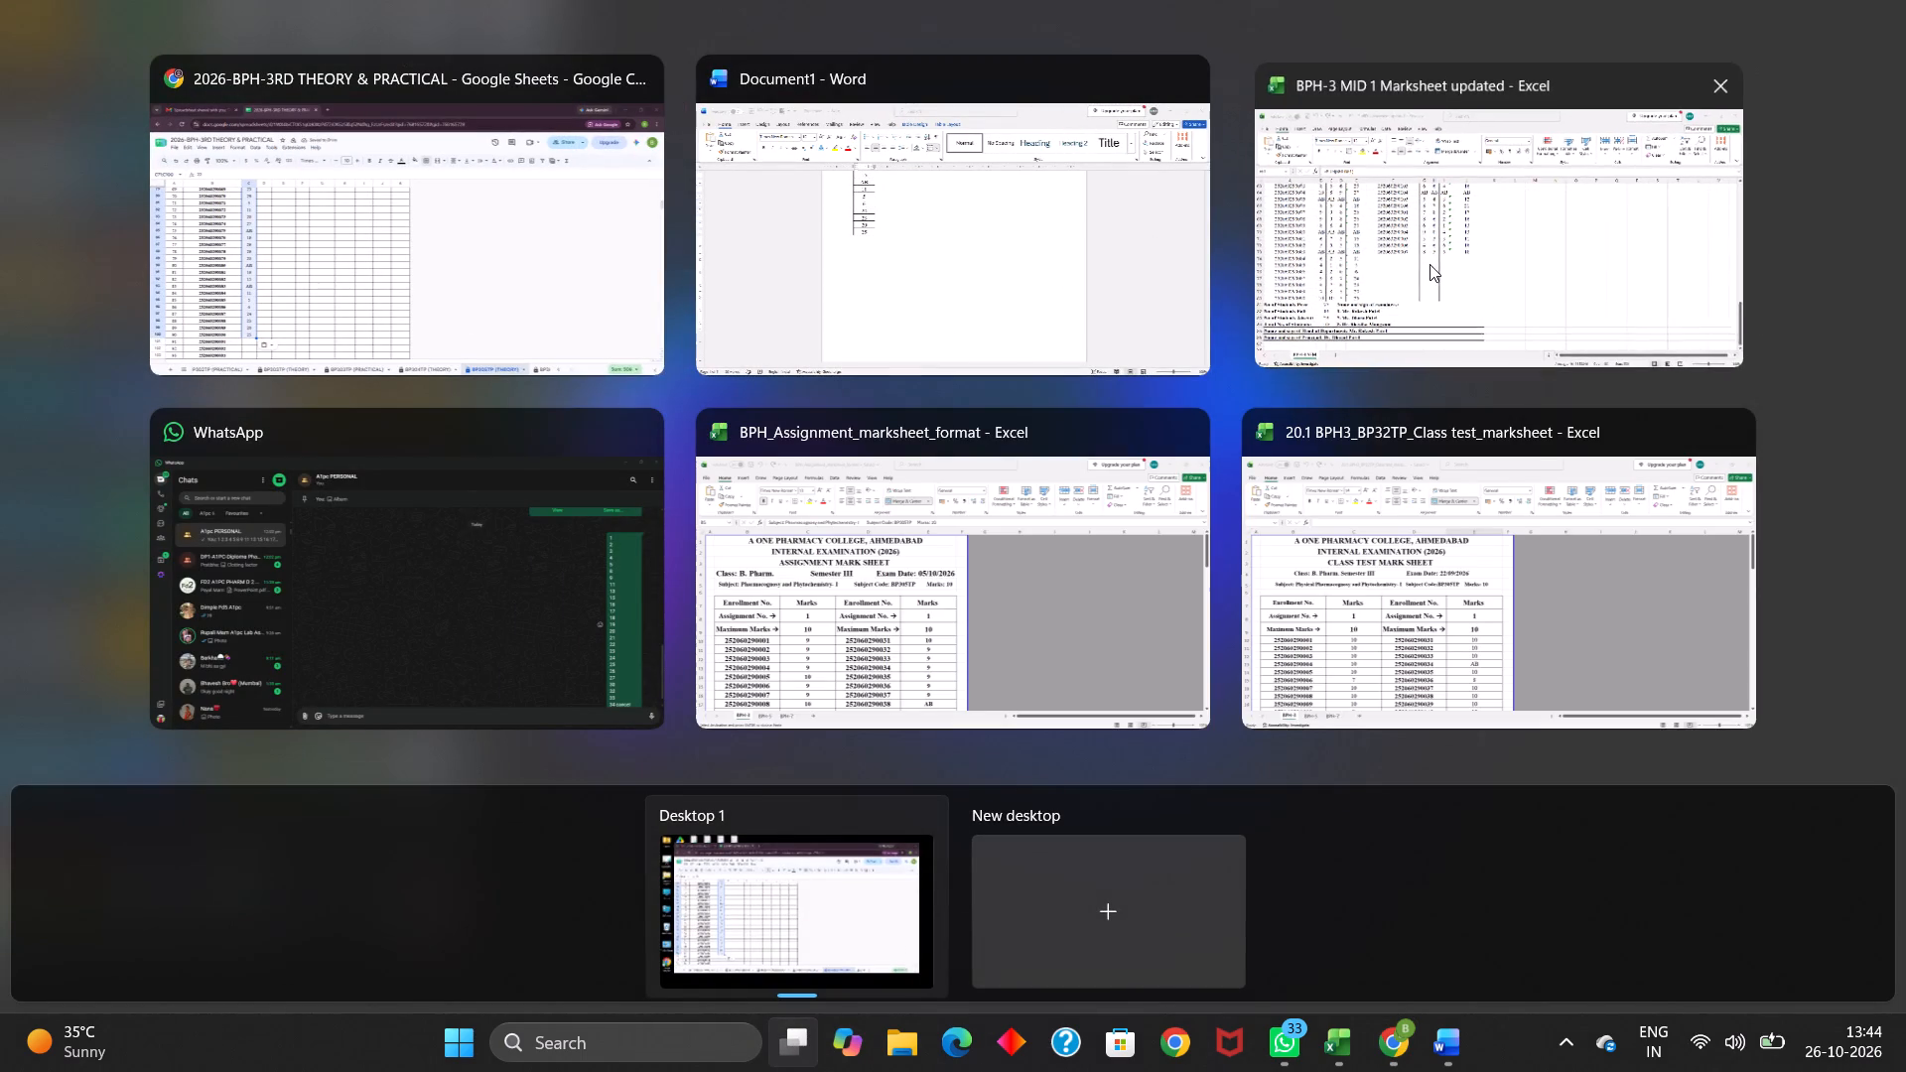
{"action": "scroll", "coordinate": [424, 684], "scroll_direction": "up", "scroll_amount": 3}
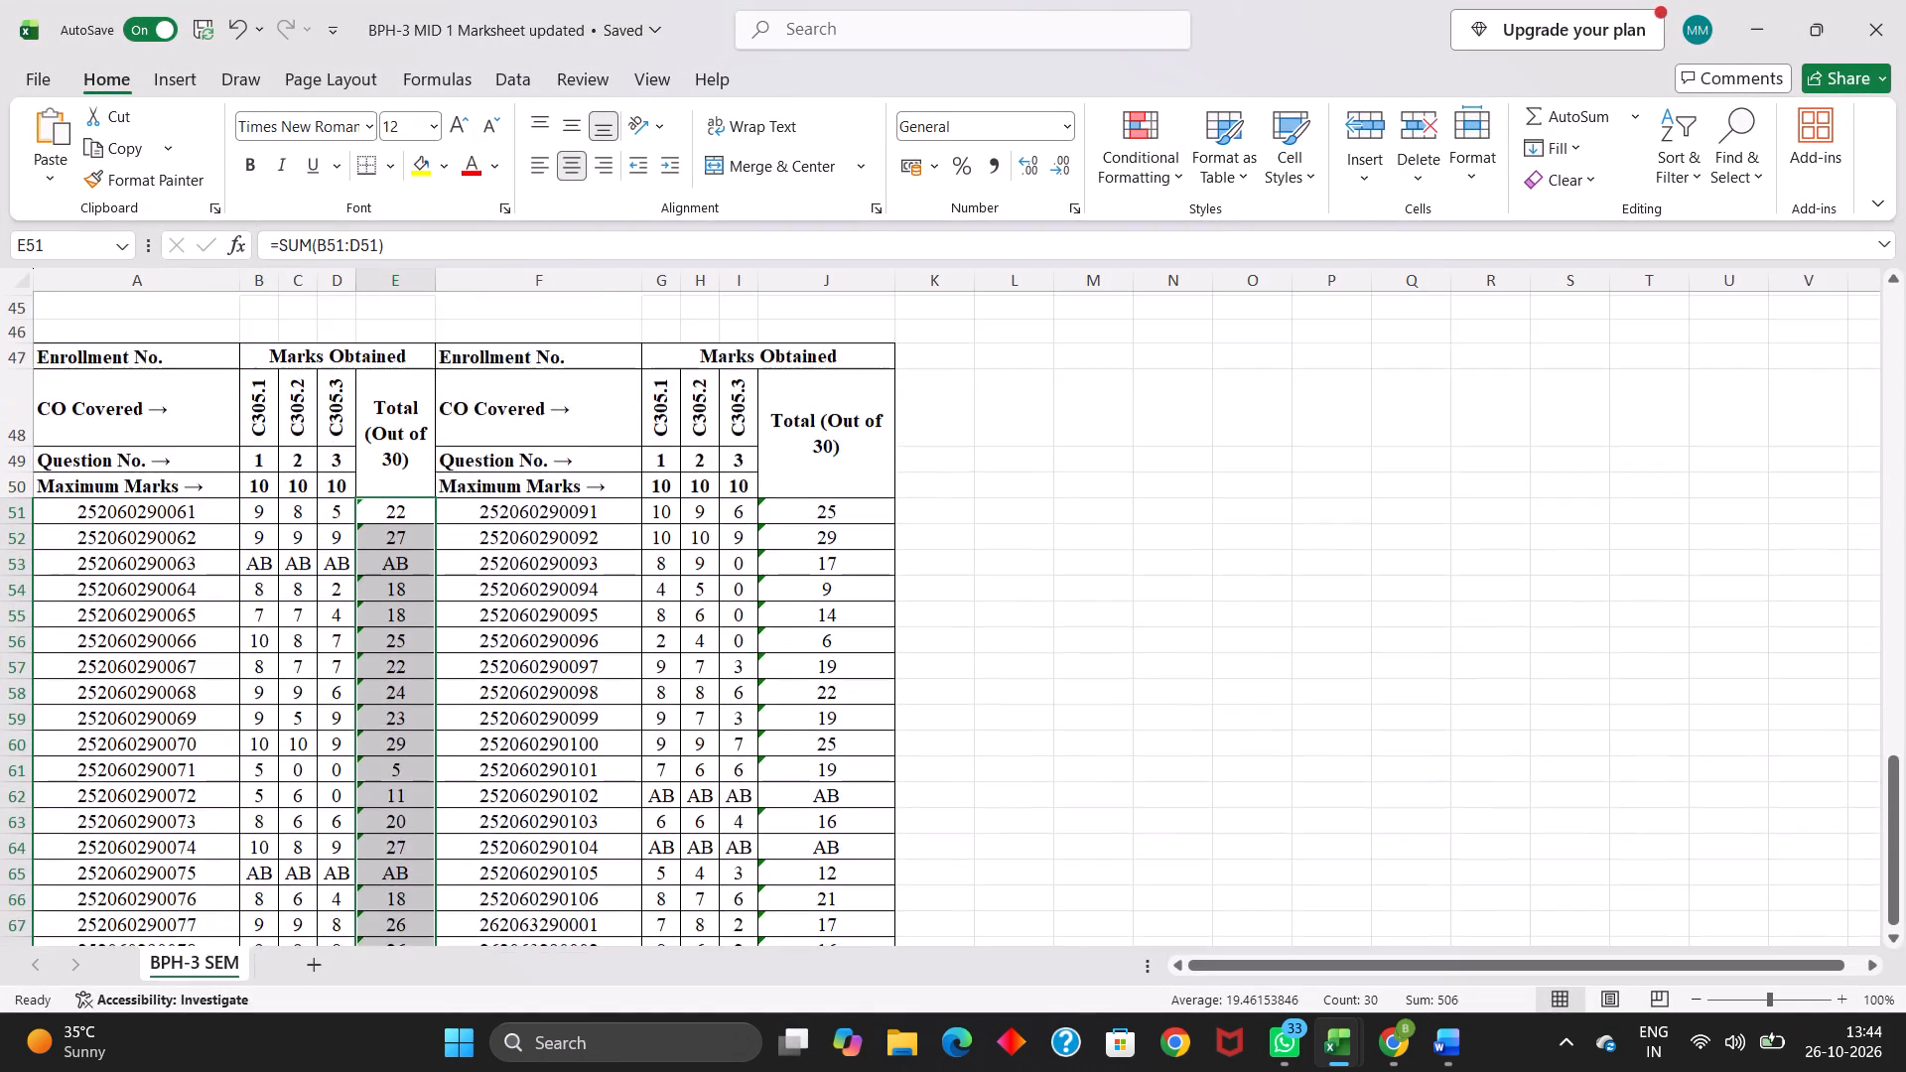
{"action": "scroll", "coordinate": [424, 684], "scroll_direction": "down", "scroll_amount": 1}
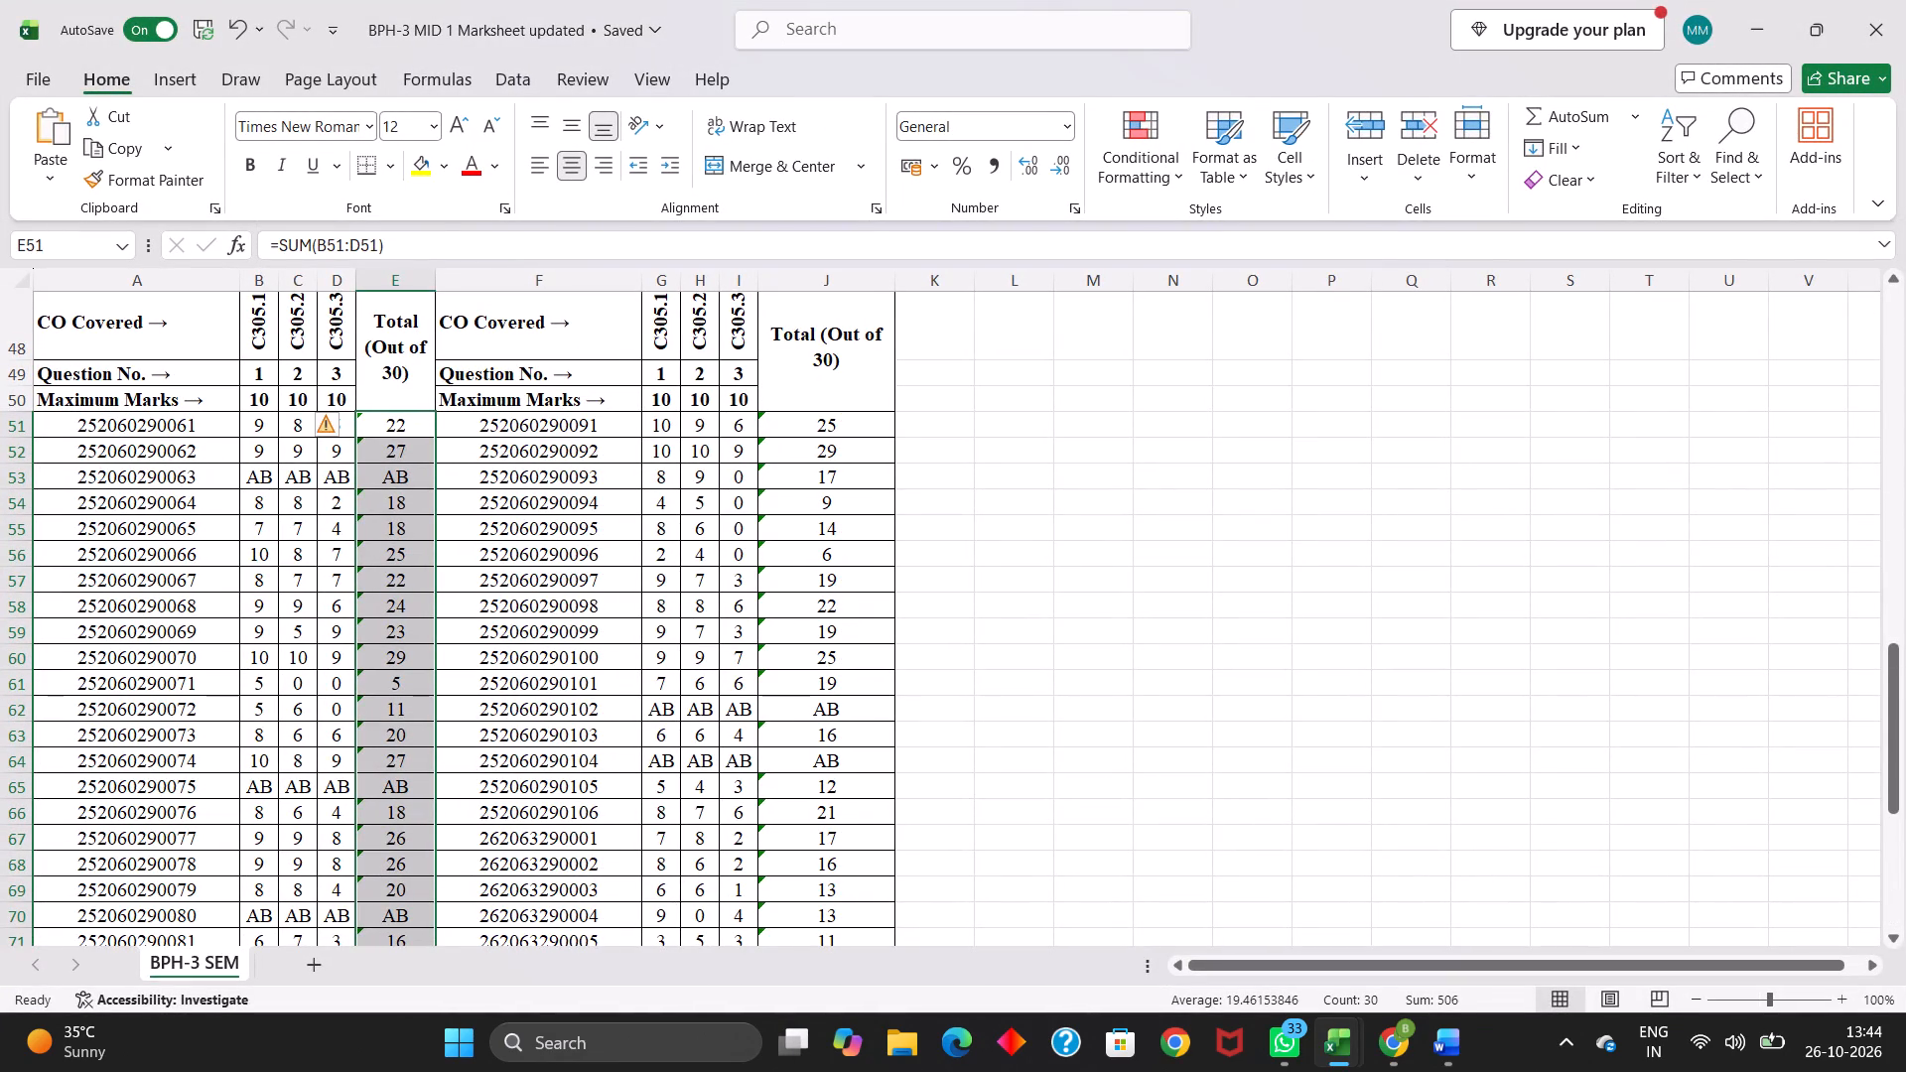
{"action": "left_click", "coordinate": [807, 429]}
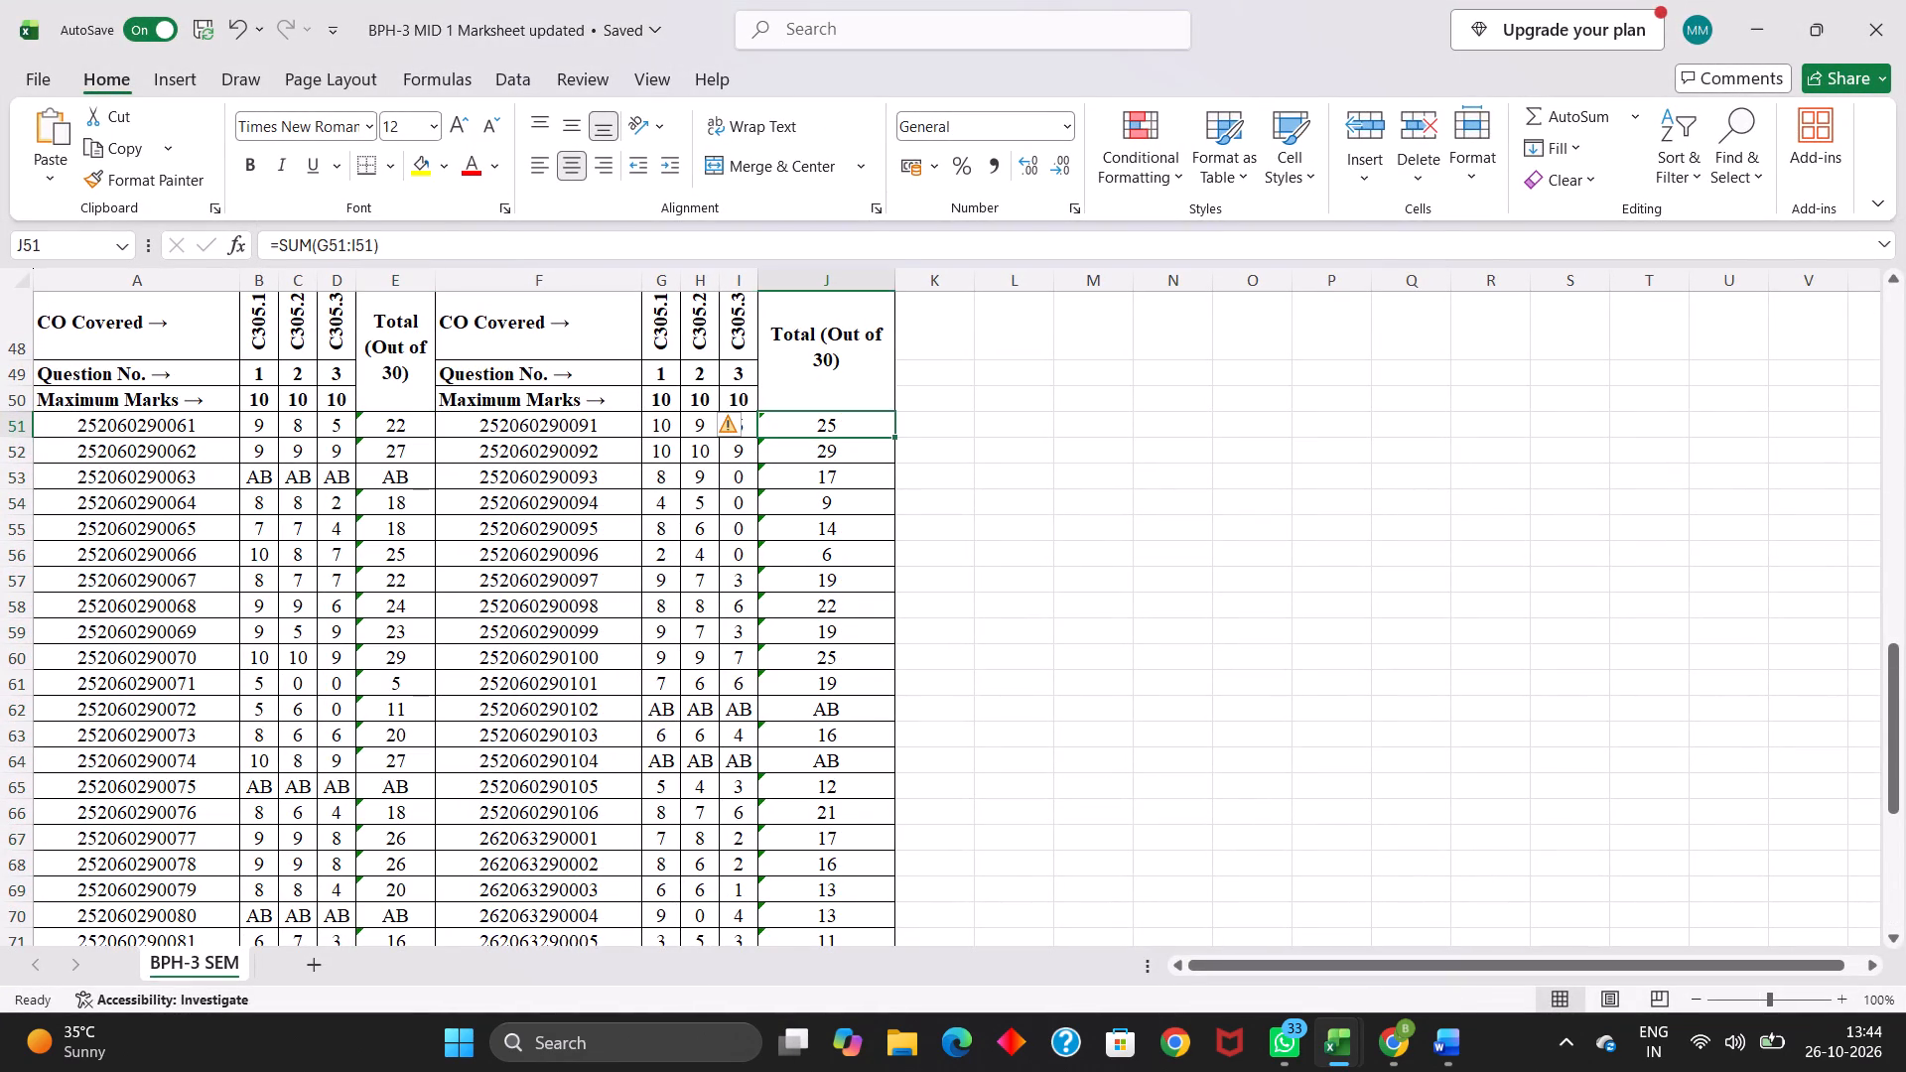
{"action": "left_click_drag", "start_coordinate": [843, 421], "coordinate": [841, 786]}
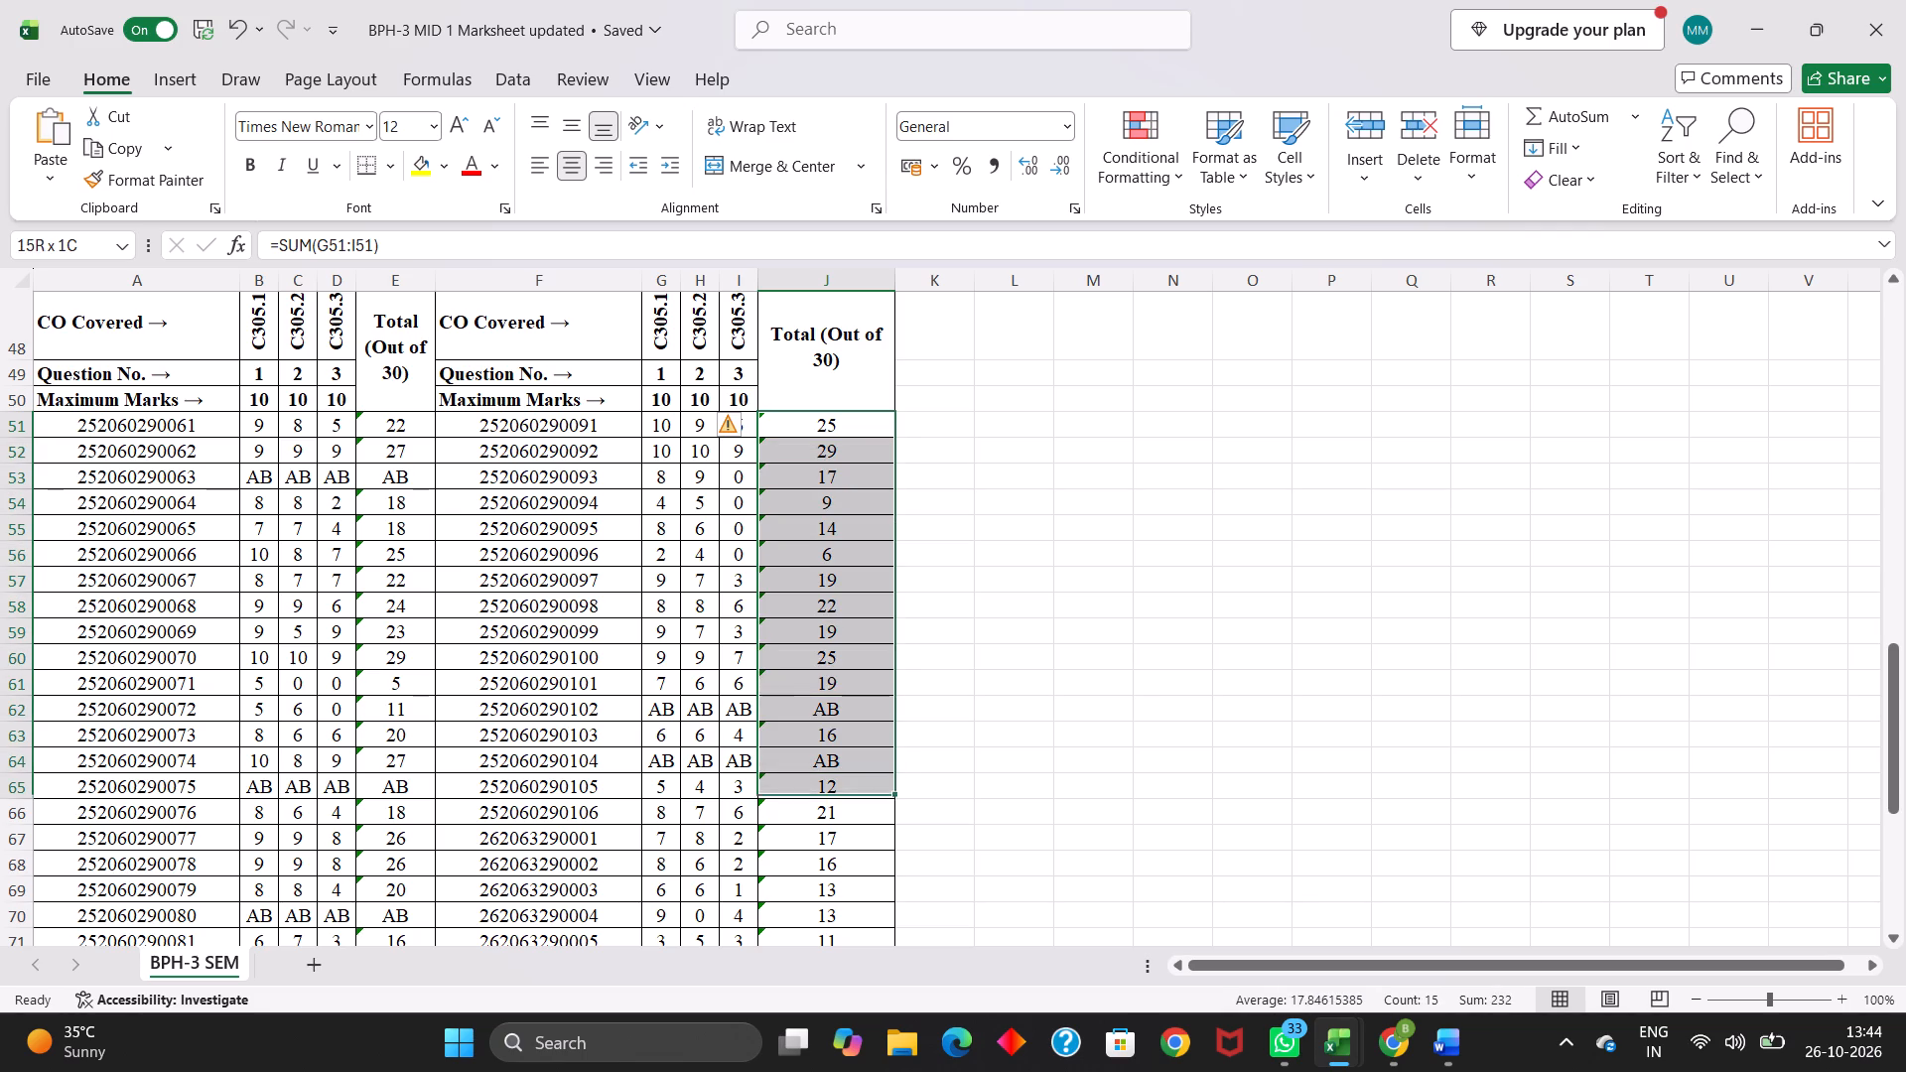
{"action": "left_click_drag", "start_coordinate": [841, 786], "coordinate": [836, 933]}
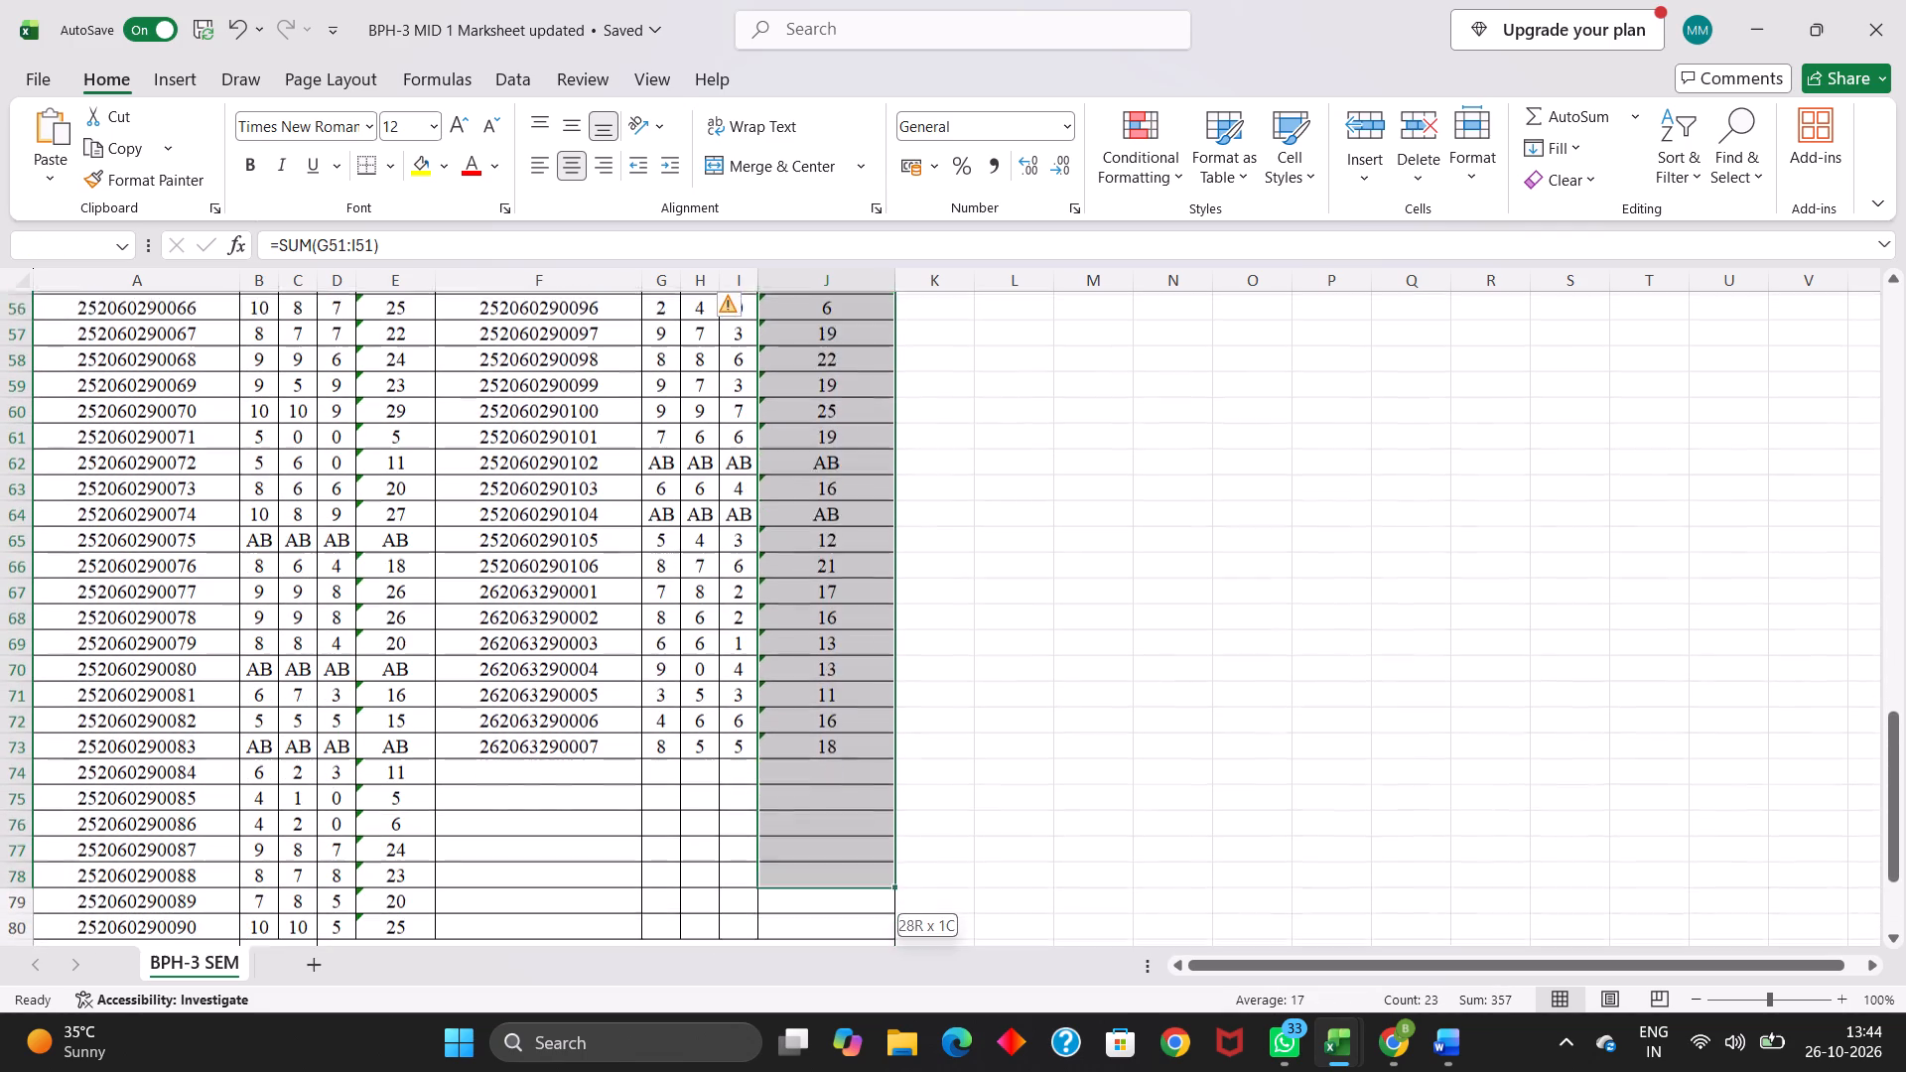
{"action": "left_click_drag", "start_coordinate": [836, 933], "coordinate": [849, 720]}
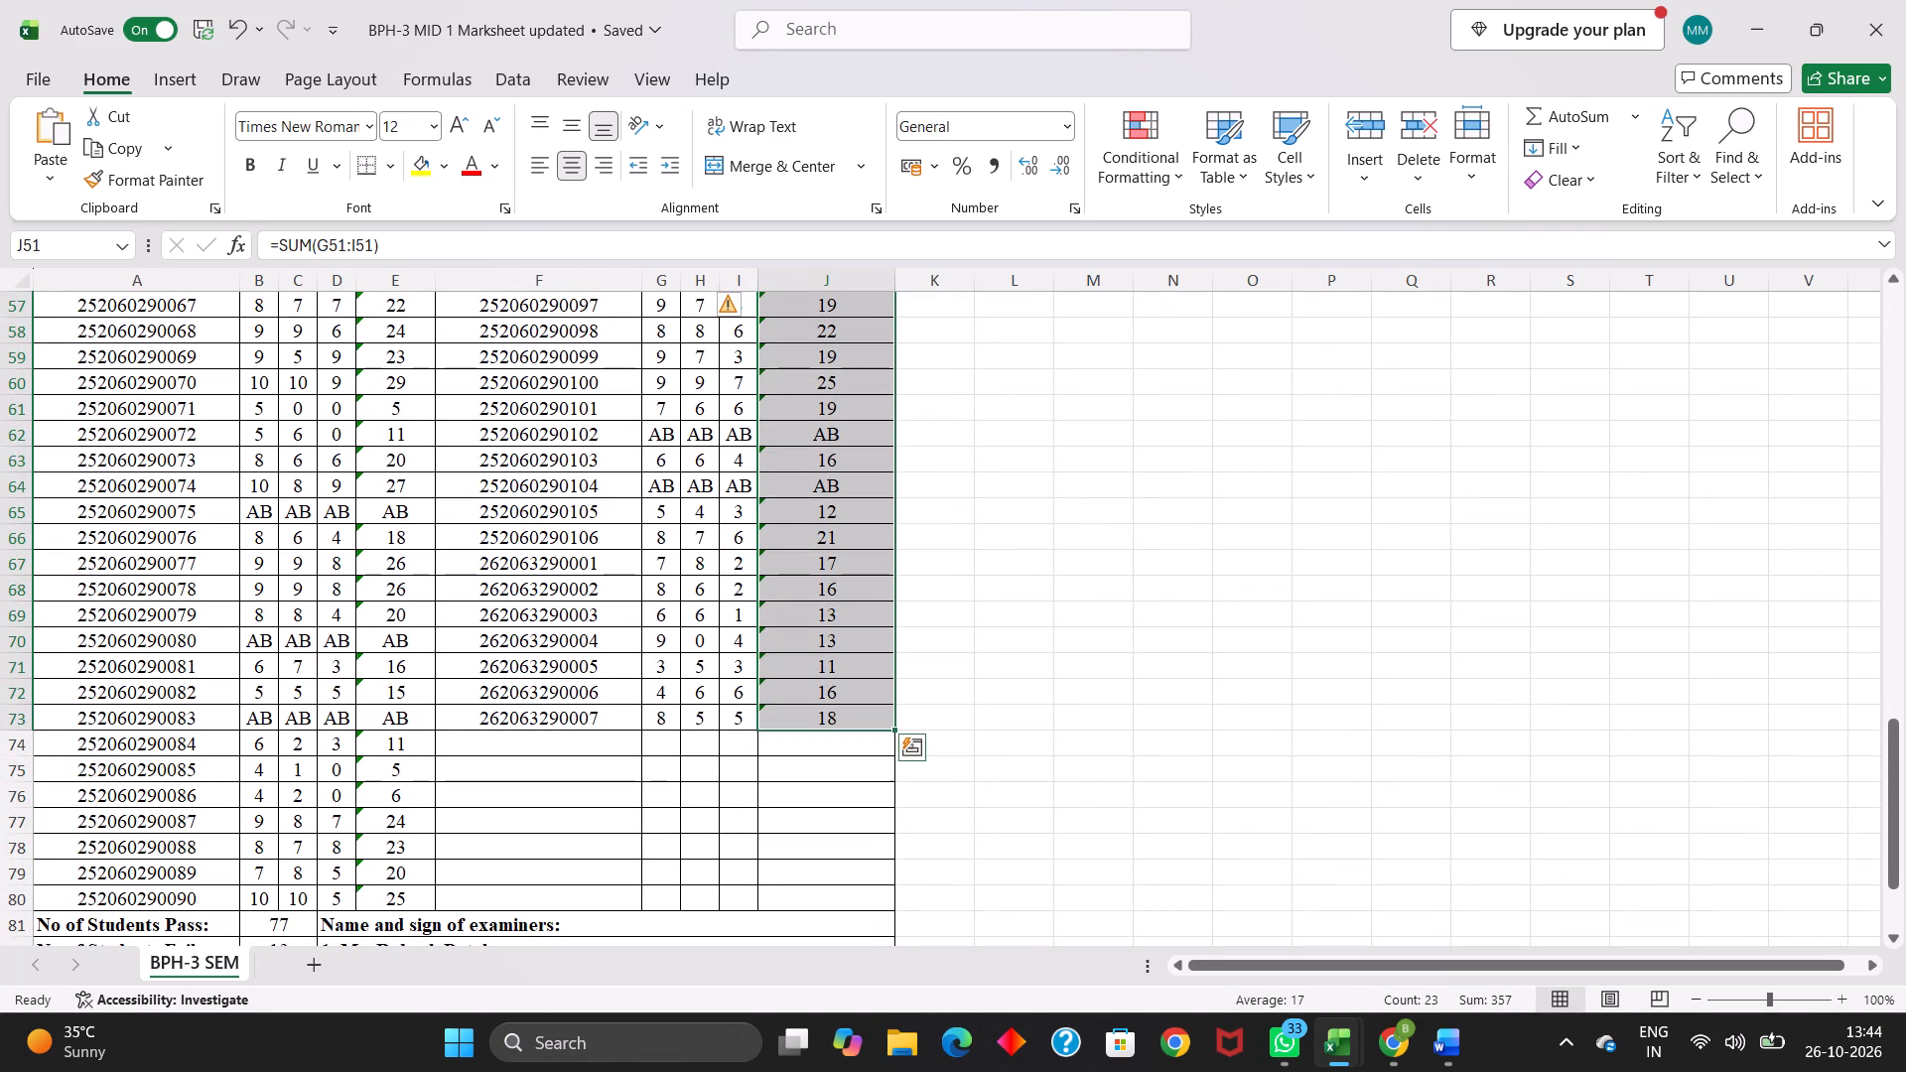
{"action": "key", "text": "ctrl+c"}
{"action": "key", "text": "ctrl+c"}
{"action": "key", "text": "ctrl+c"}
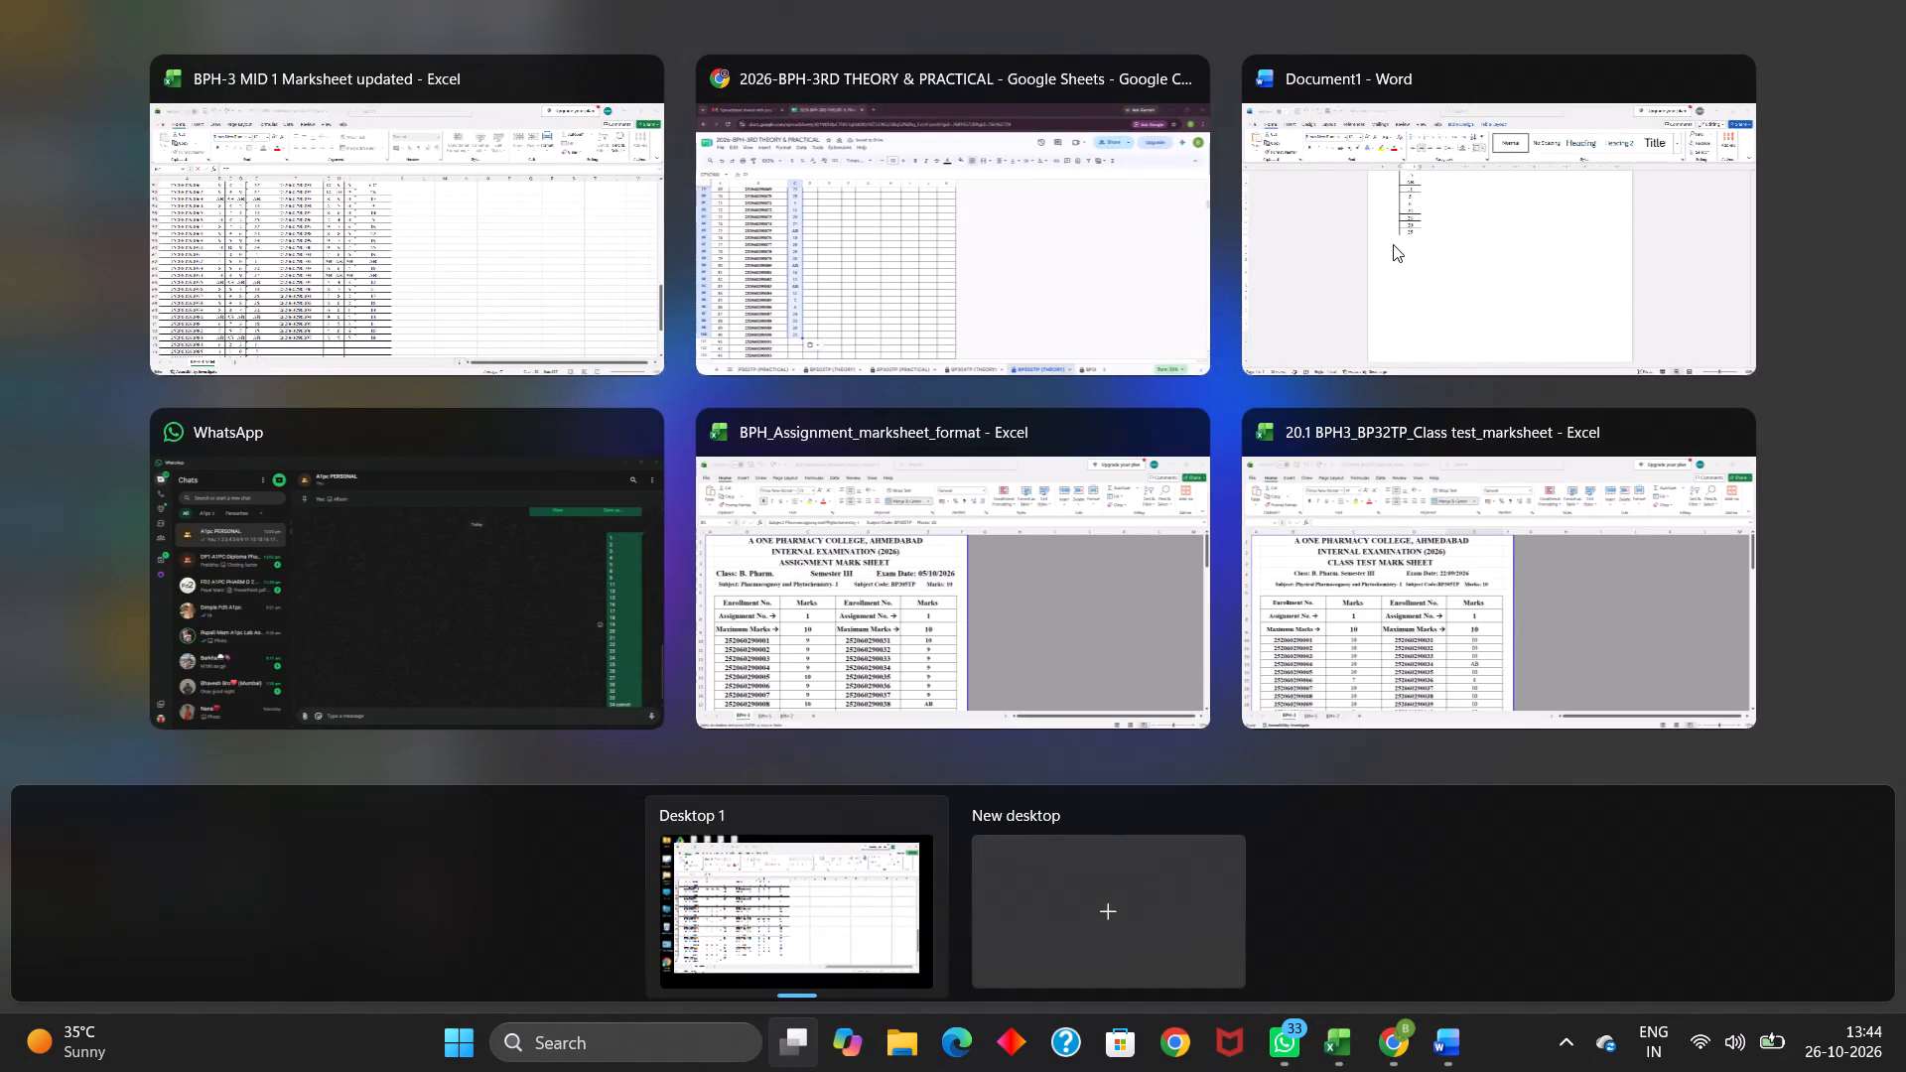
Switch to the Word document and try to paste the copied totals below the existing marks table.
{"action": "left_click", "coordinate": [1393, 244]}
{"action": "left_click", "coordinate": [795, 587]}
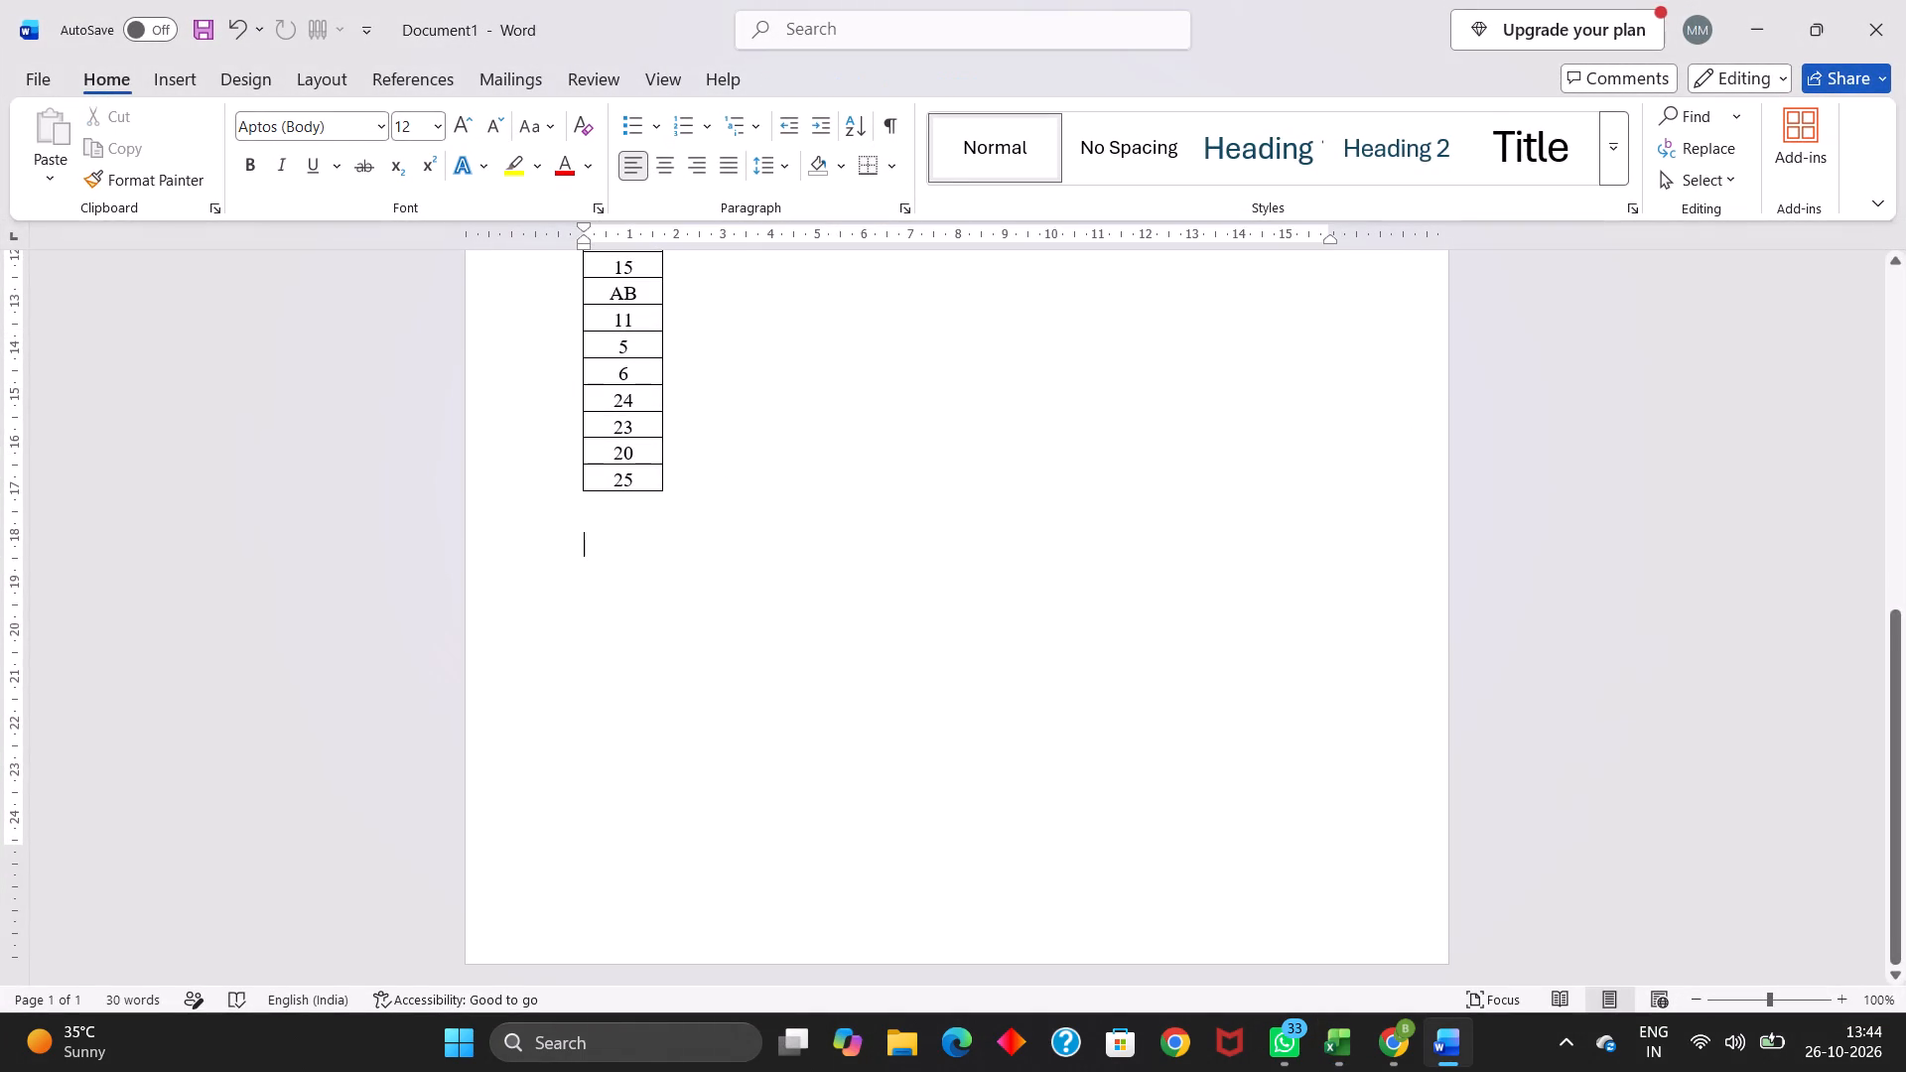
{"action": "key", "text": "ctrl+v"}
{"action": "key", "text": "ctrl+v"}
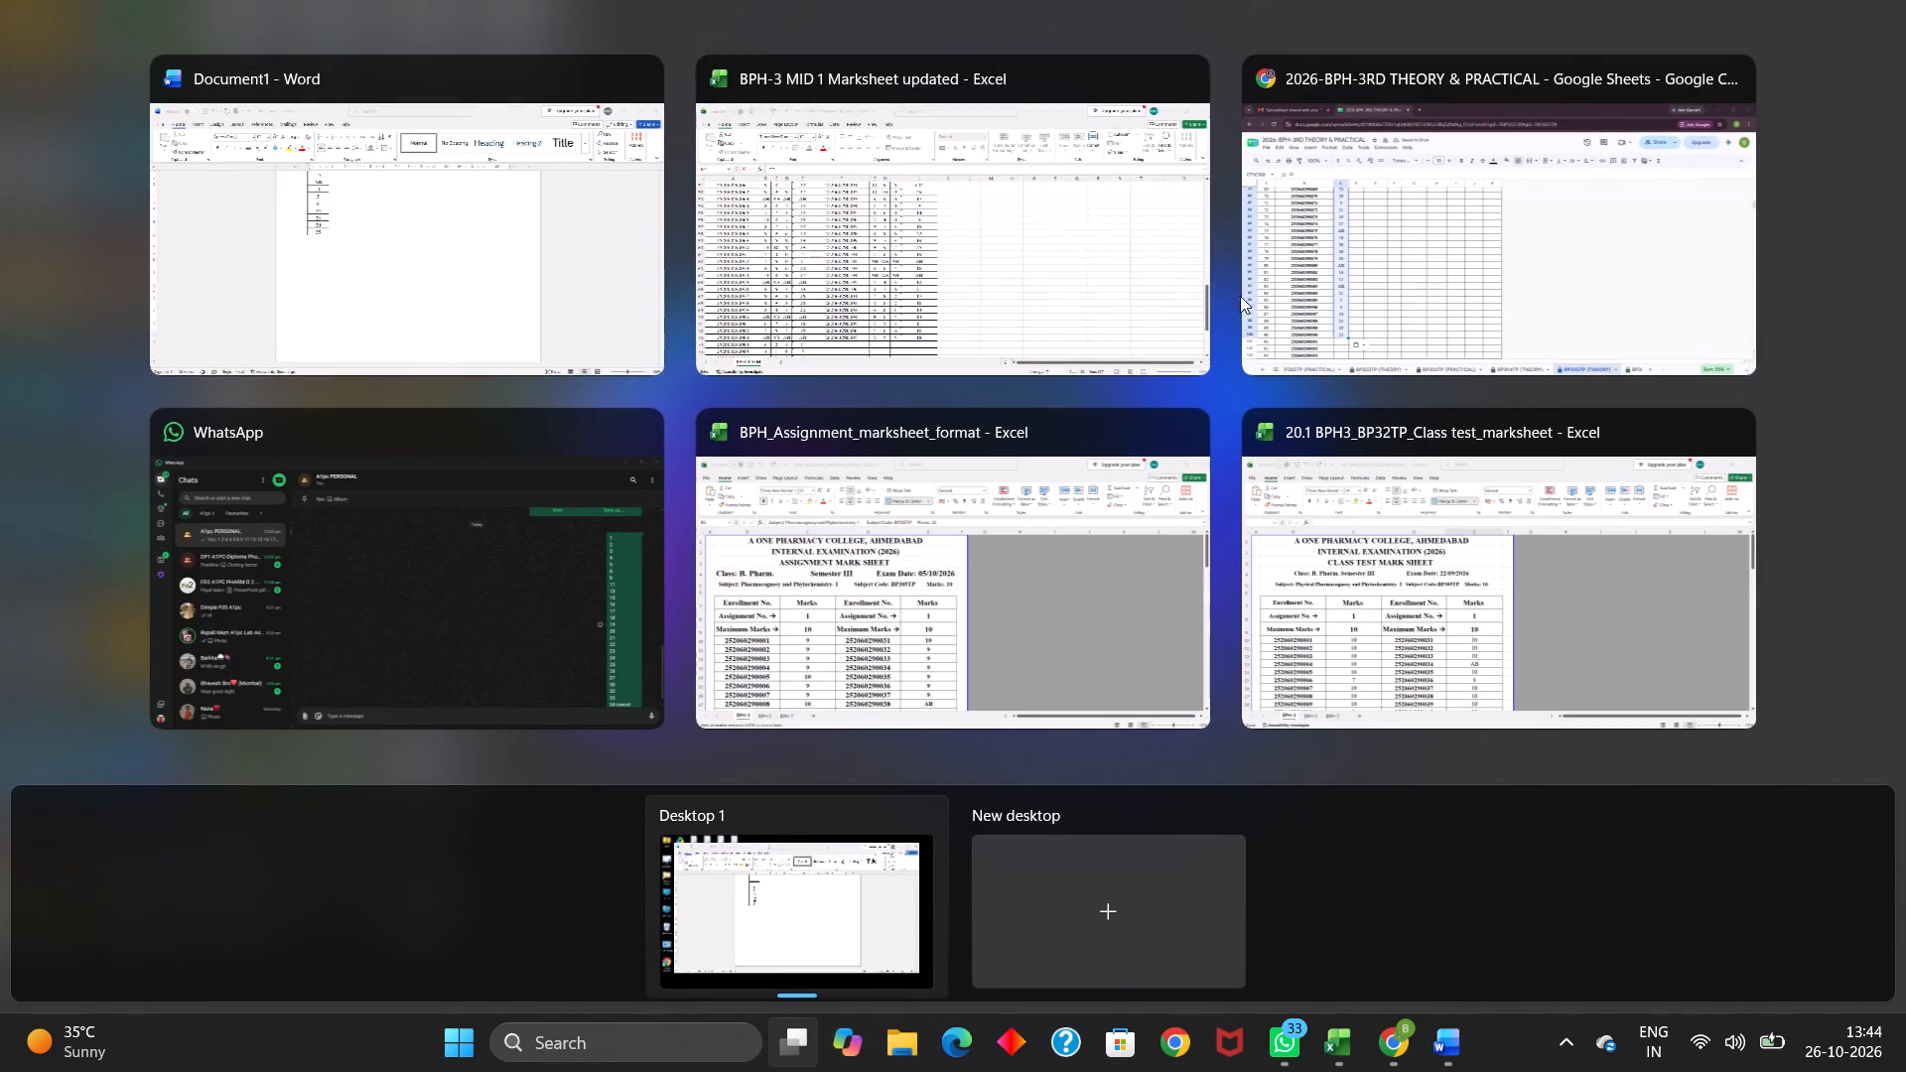
Switch to the BPH-3 MID 1 Marksheet updated workbook and undo the stray CC entry in cell J51.
{"action": "left_click", "coordinate": [954, 264]}
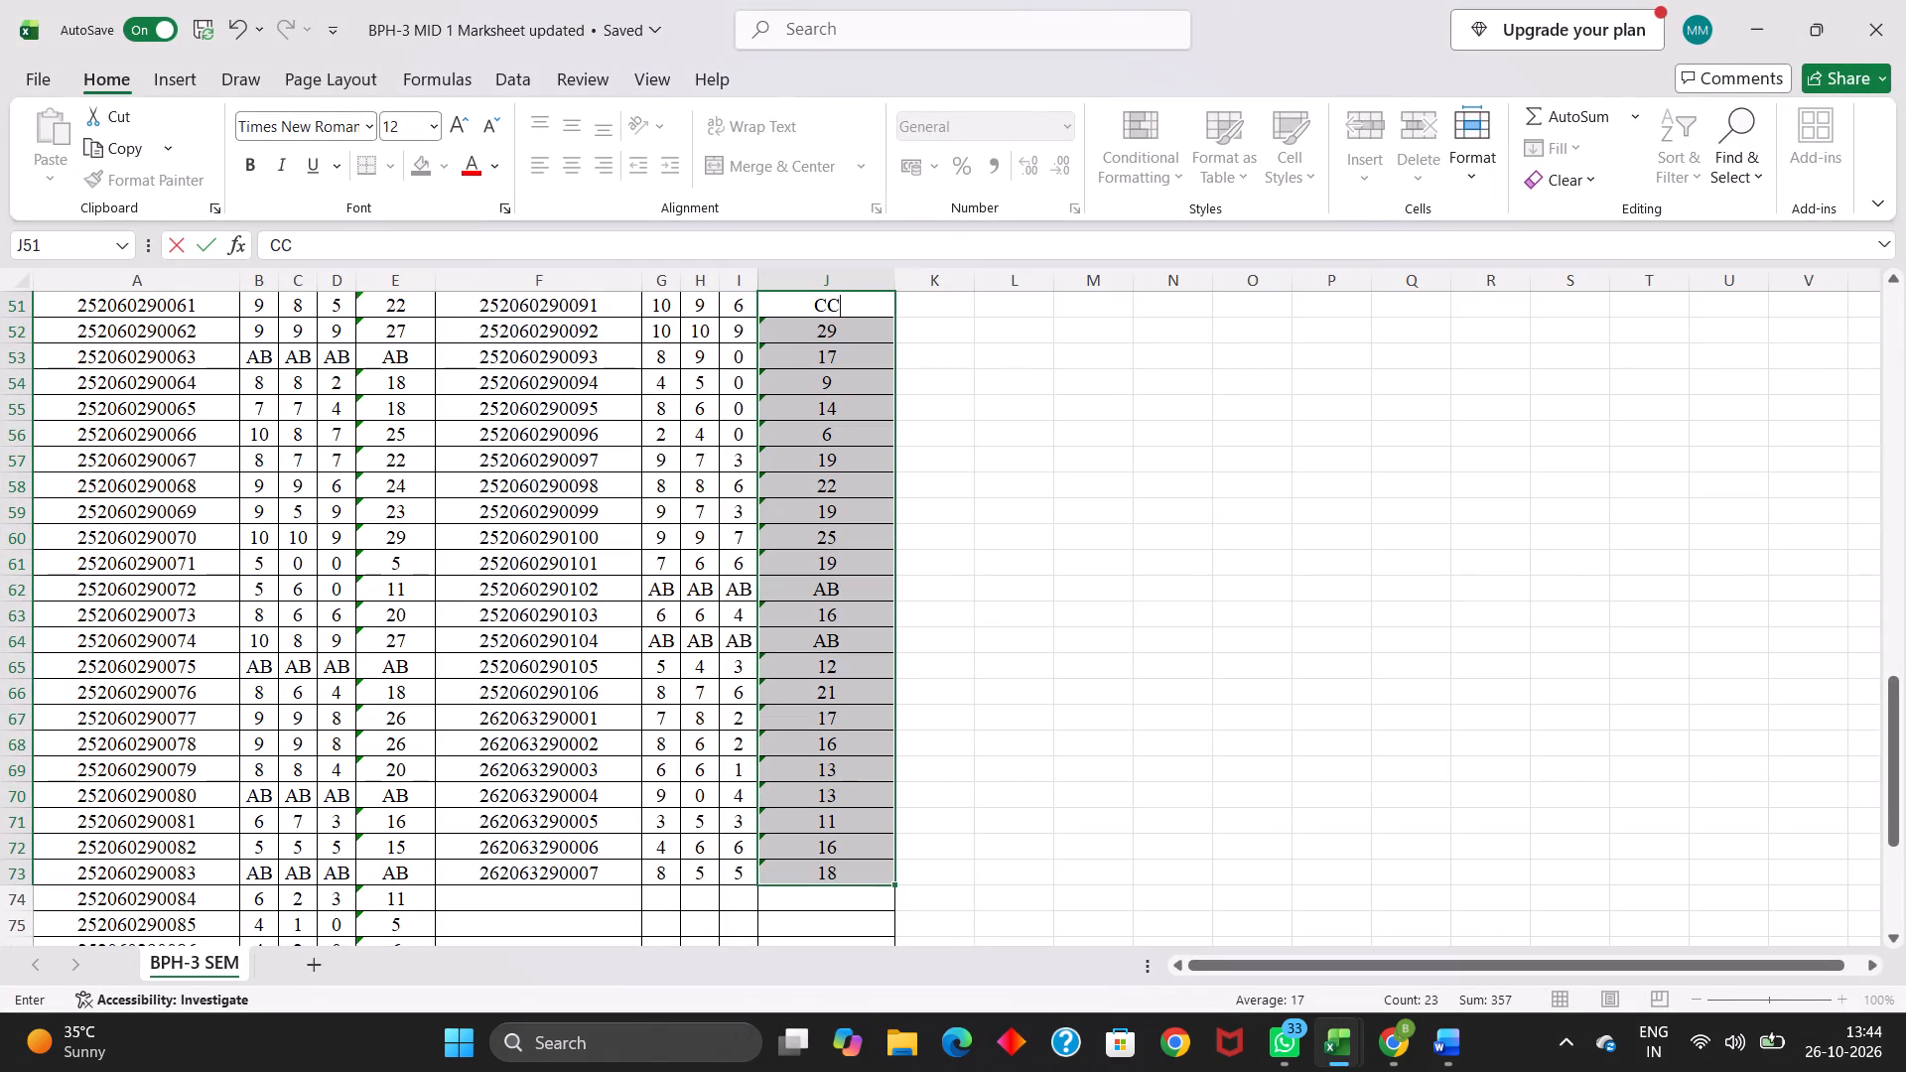
{"action": "left_click", "coordinate": [858, 357]}
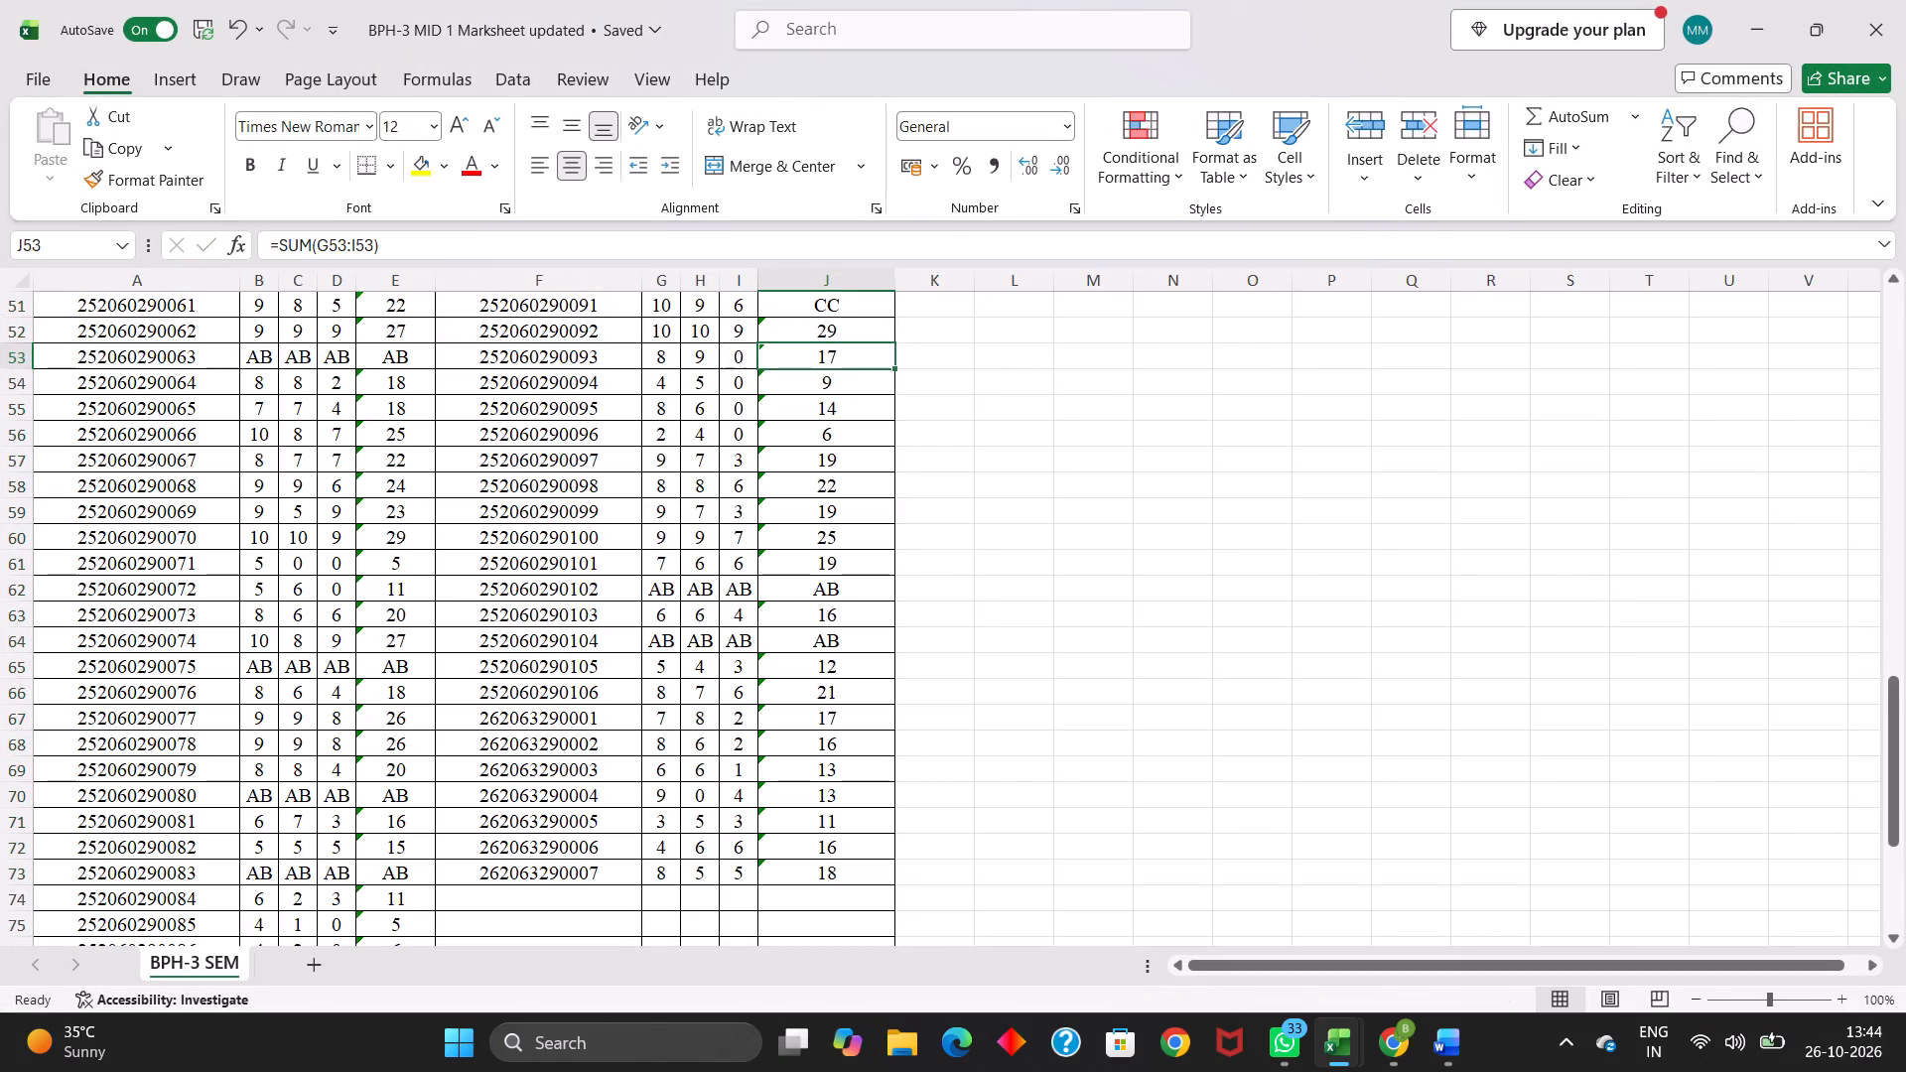
{"action": "left_click", "coordinate": [858, 357]}
{"action": "left_click", "coordinate": [867, 316]}
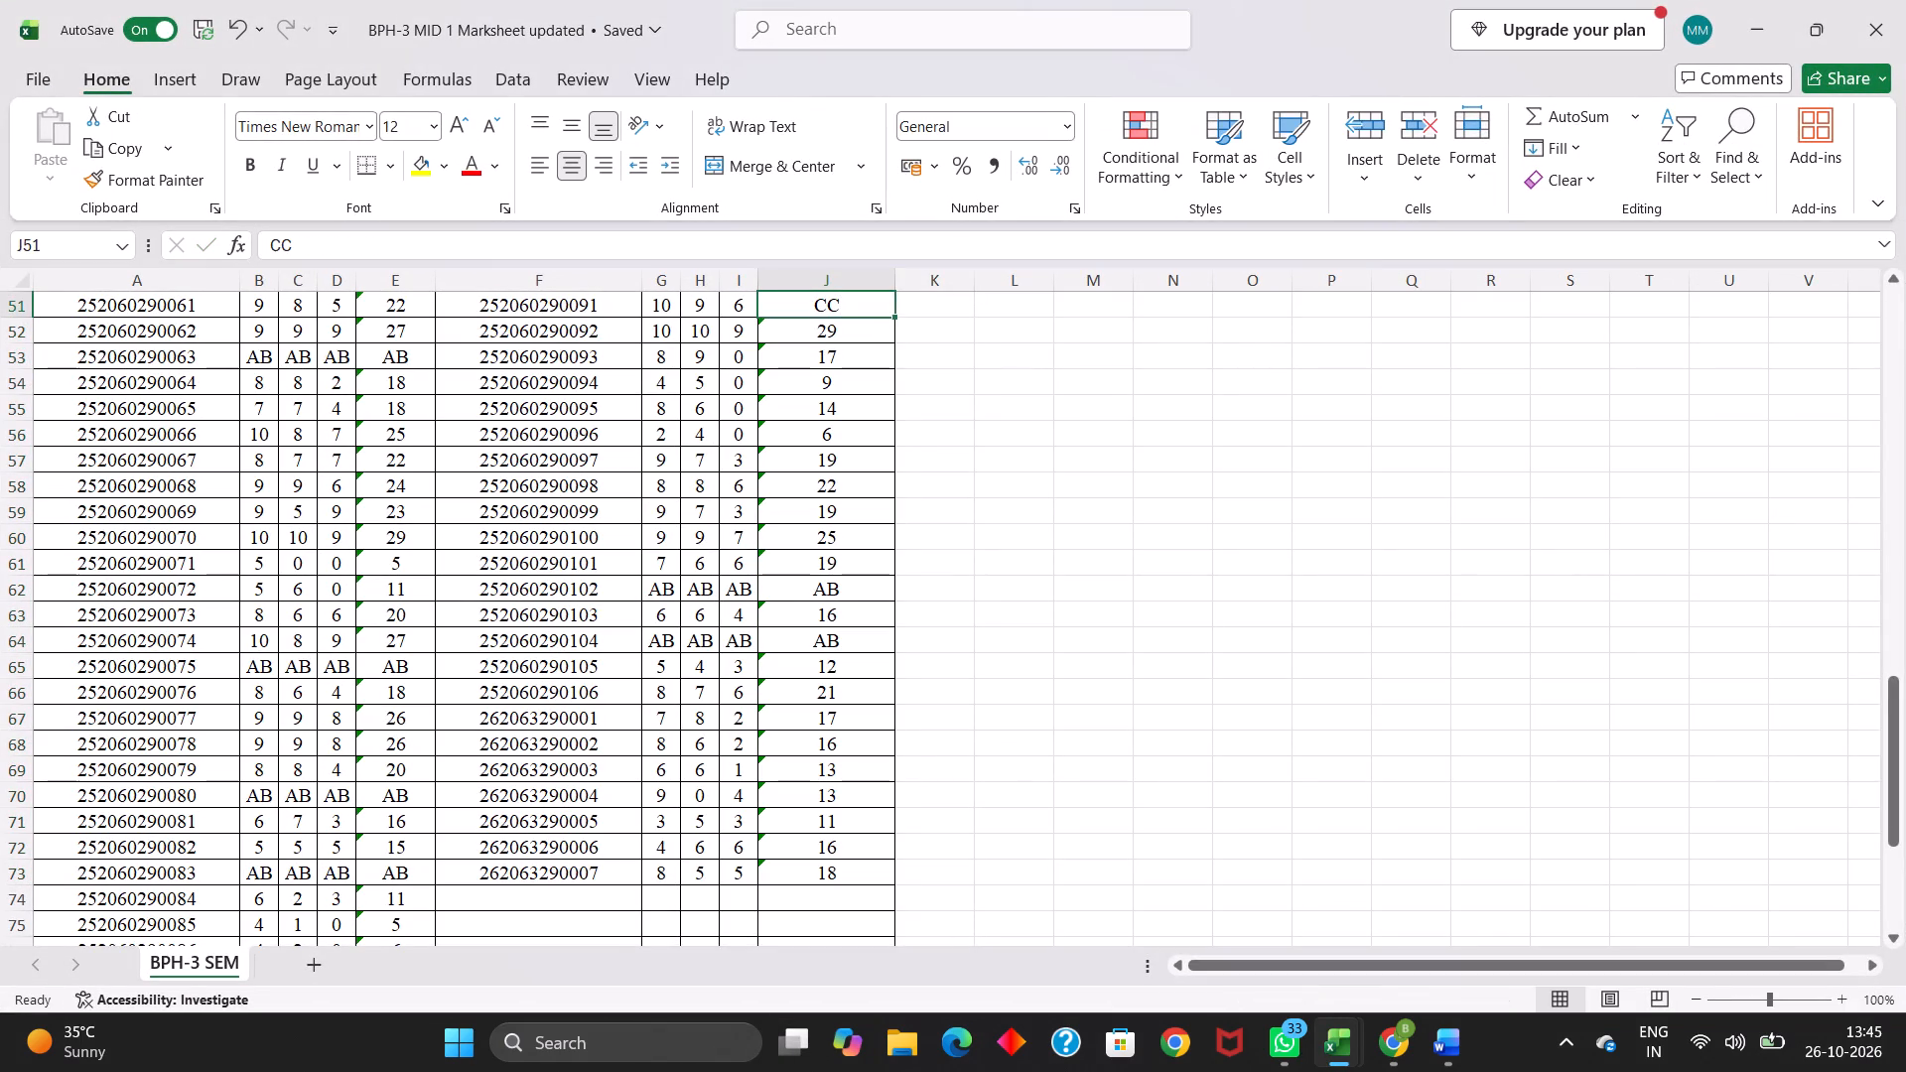
{"action": "key", "text": "ctrl+z"}
{"action": "left_click", "coordinate": [840, 399]}
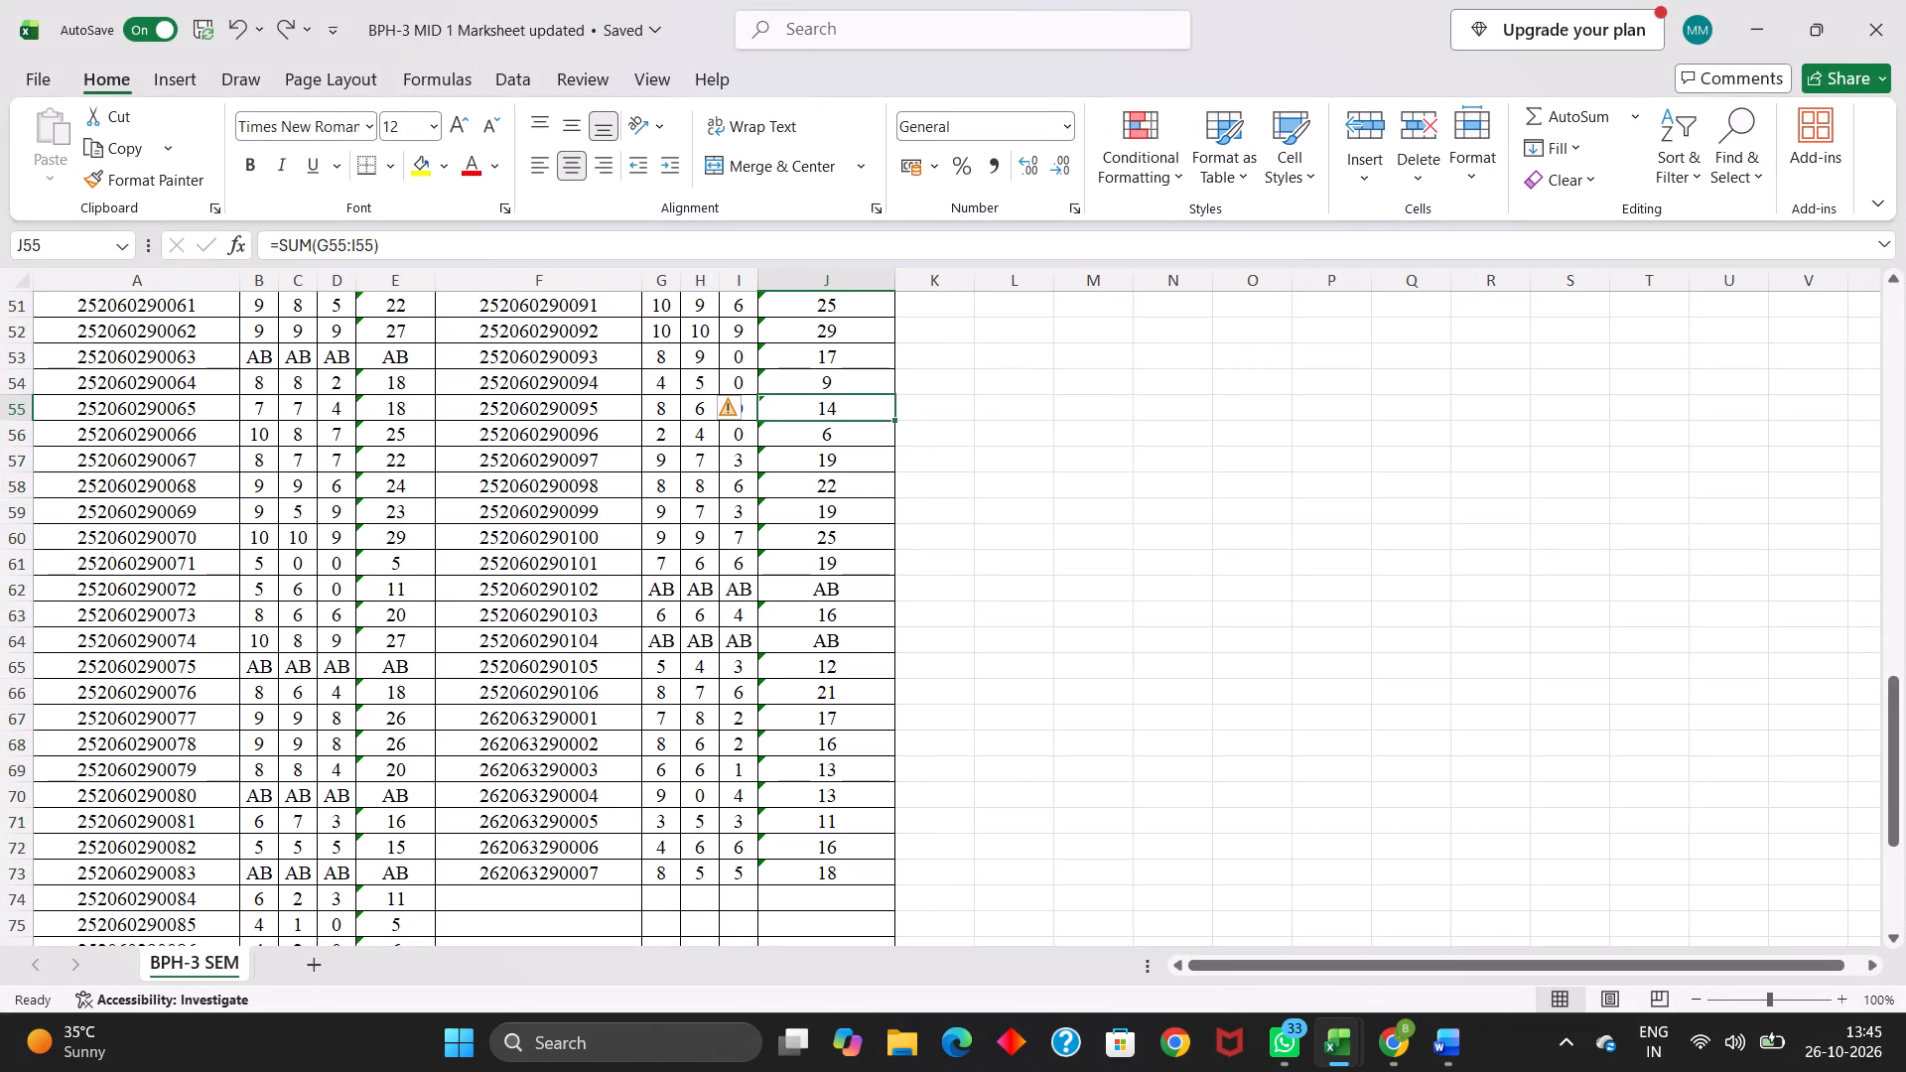
{"action": "scroll", "coordinate": [778, 318], "scroll_direction": "up", "scroll_amount": 1}
{"action": "left_click_drag", "start_coordinate": [789, 356], "coordinate": [847, 917]}
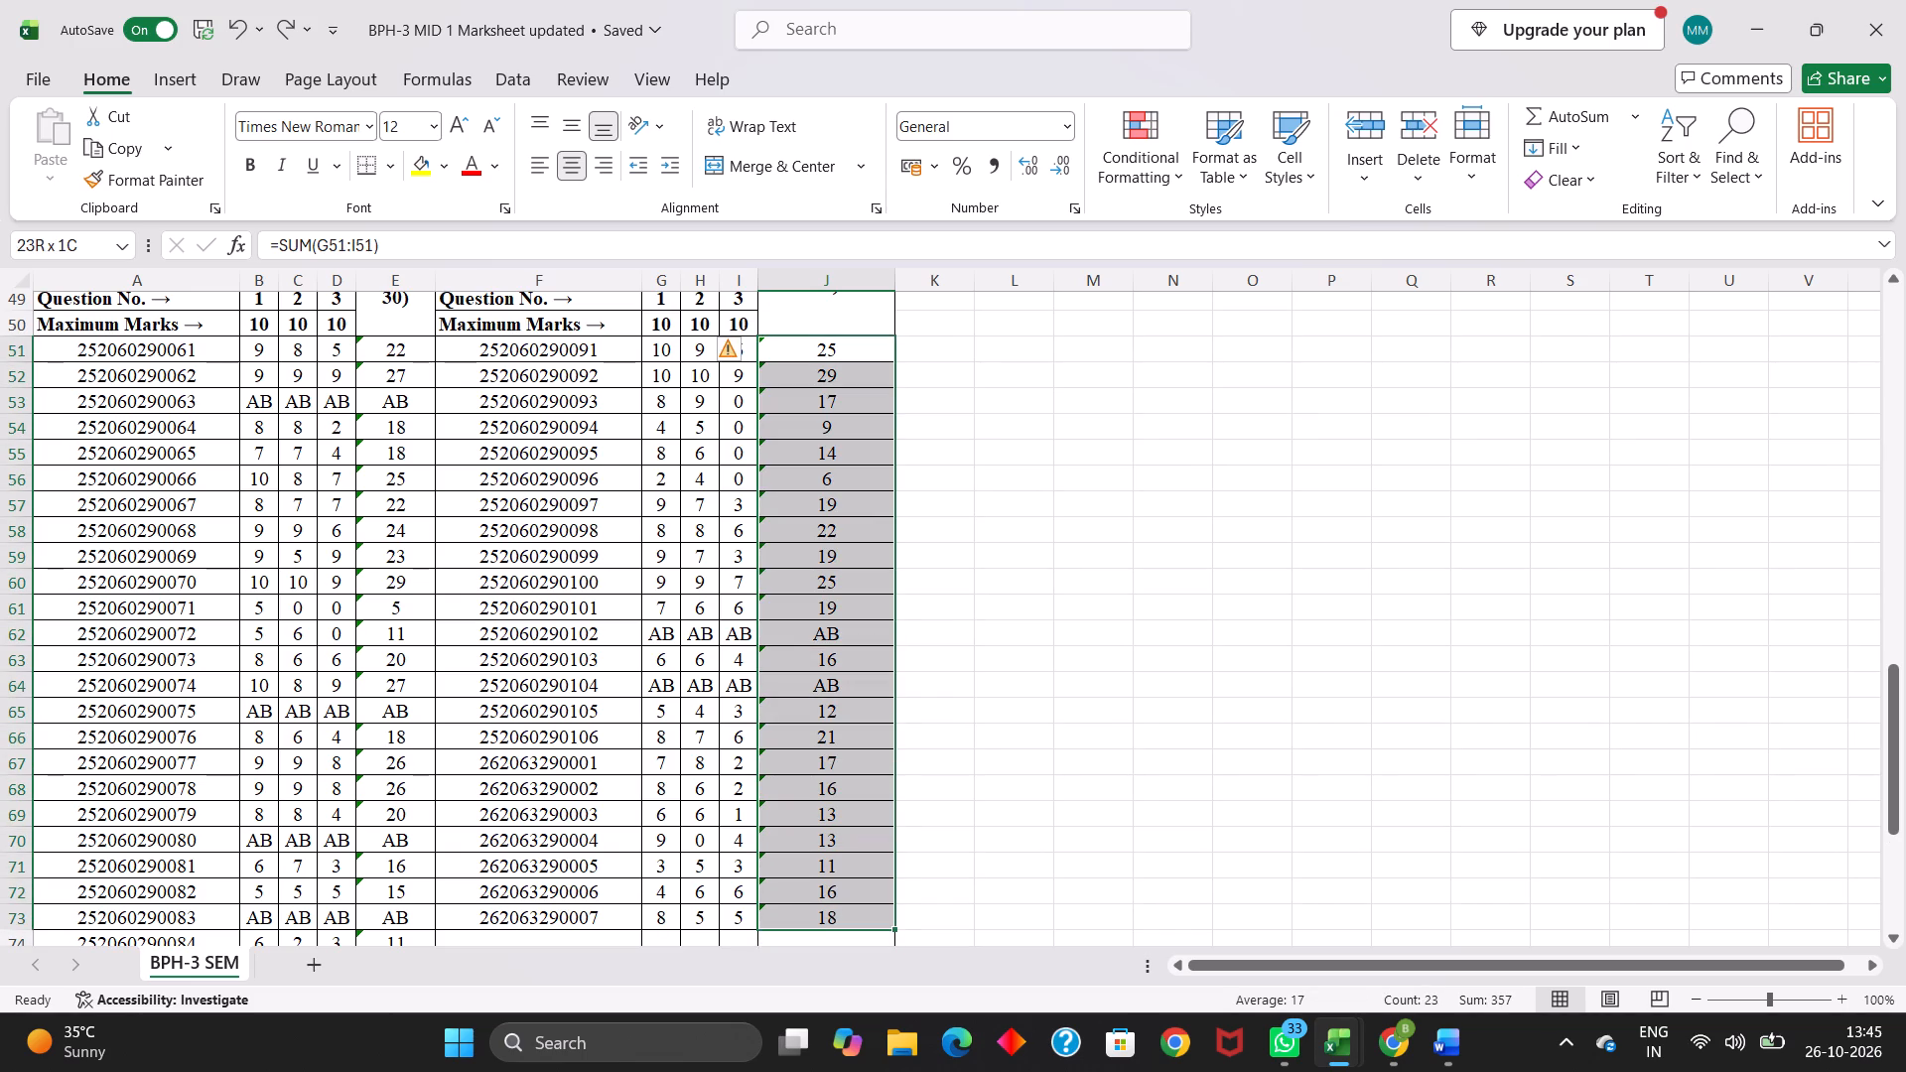
{"action": "left_click_drag", "start_coordinate": [847, 917], "coordinate": [845, 908]}
{"action": "key", "text": "ctrl+c"}
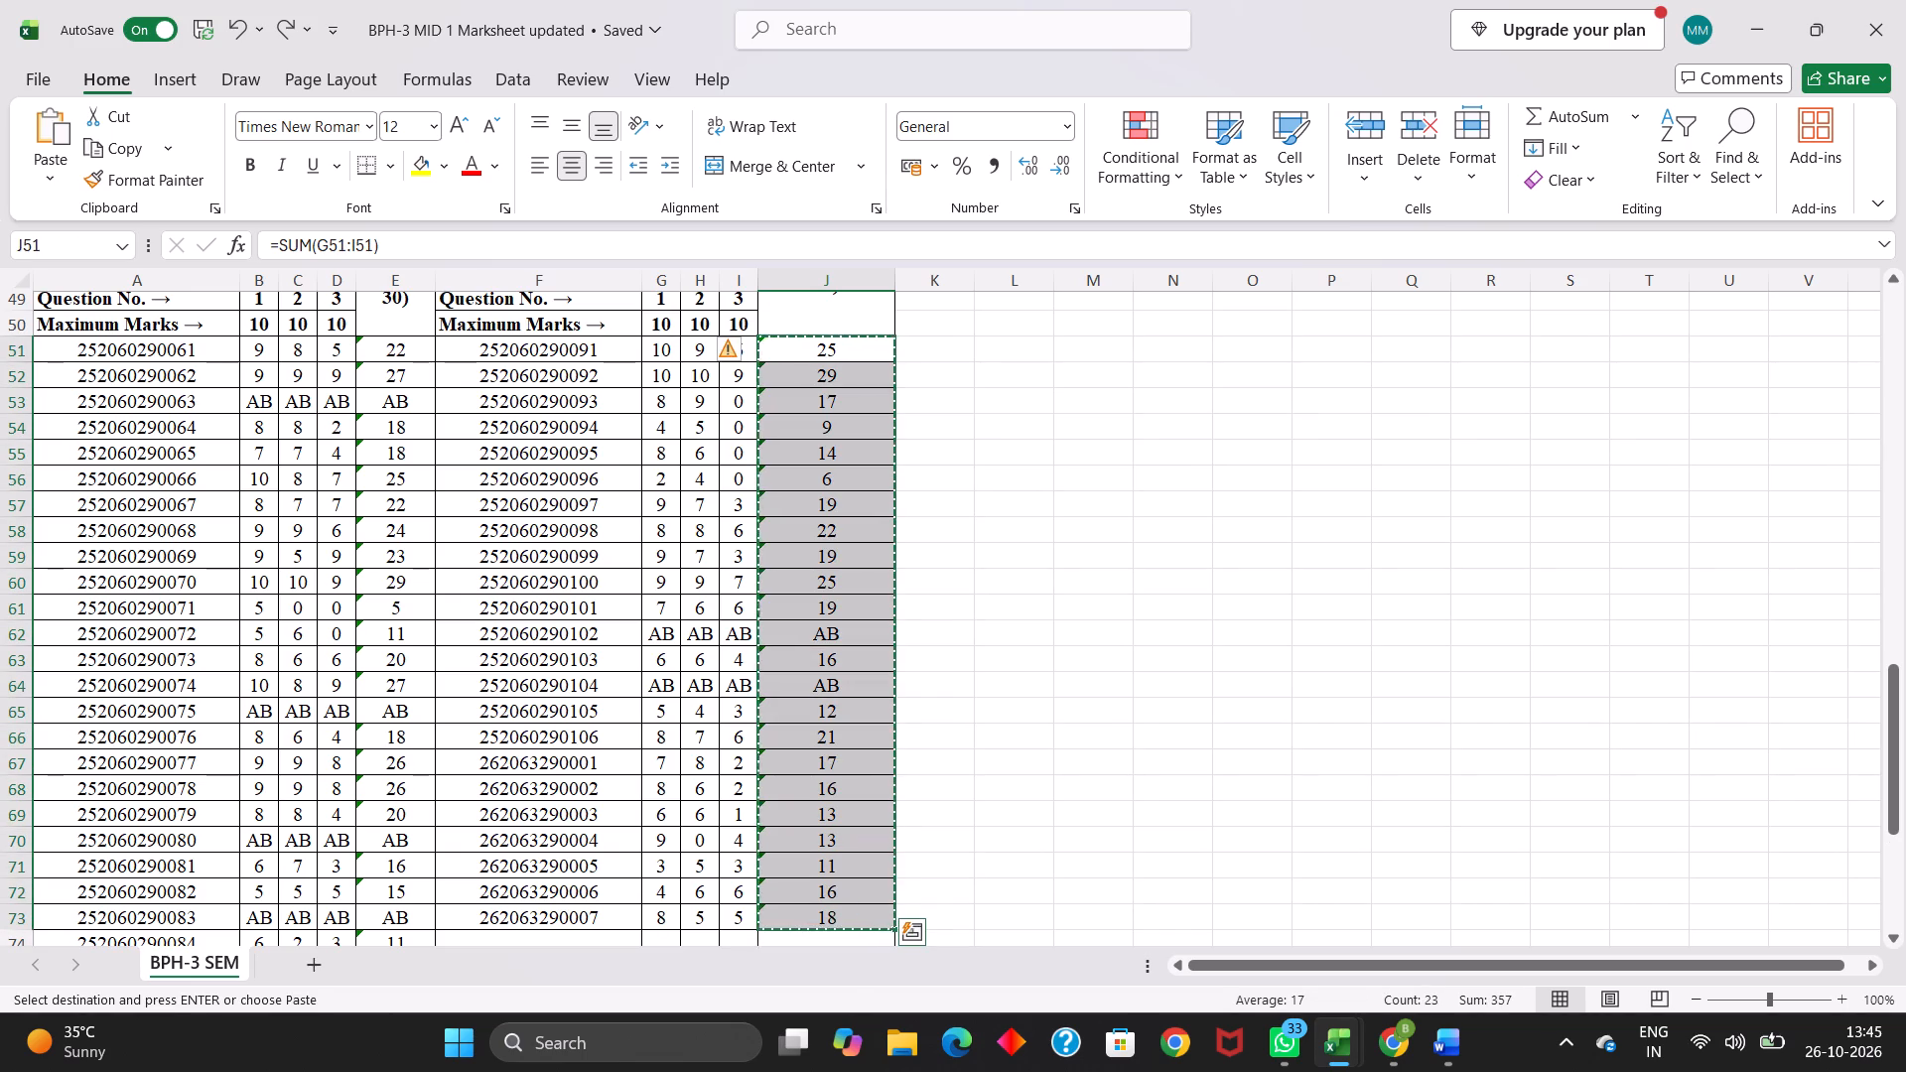
Switch to the Word document and paste the copied totals below the existing marks table.
{"action": "left_click", "coordinate": [1088, 224]}
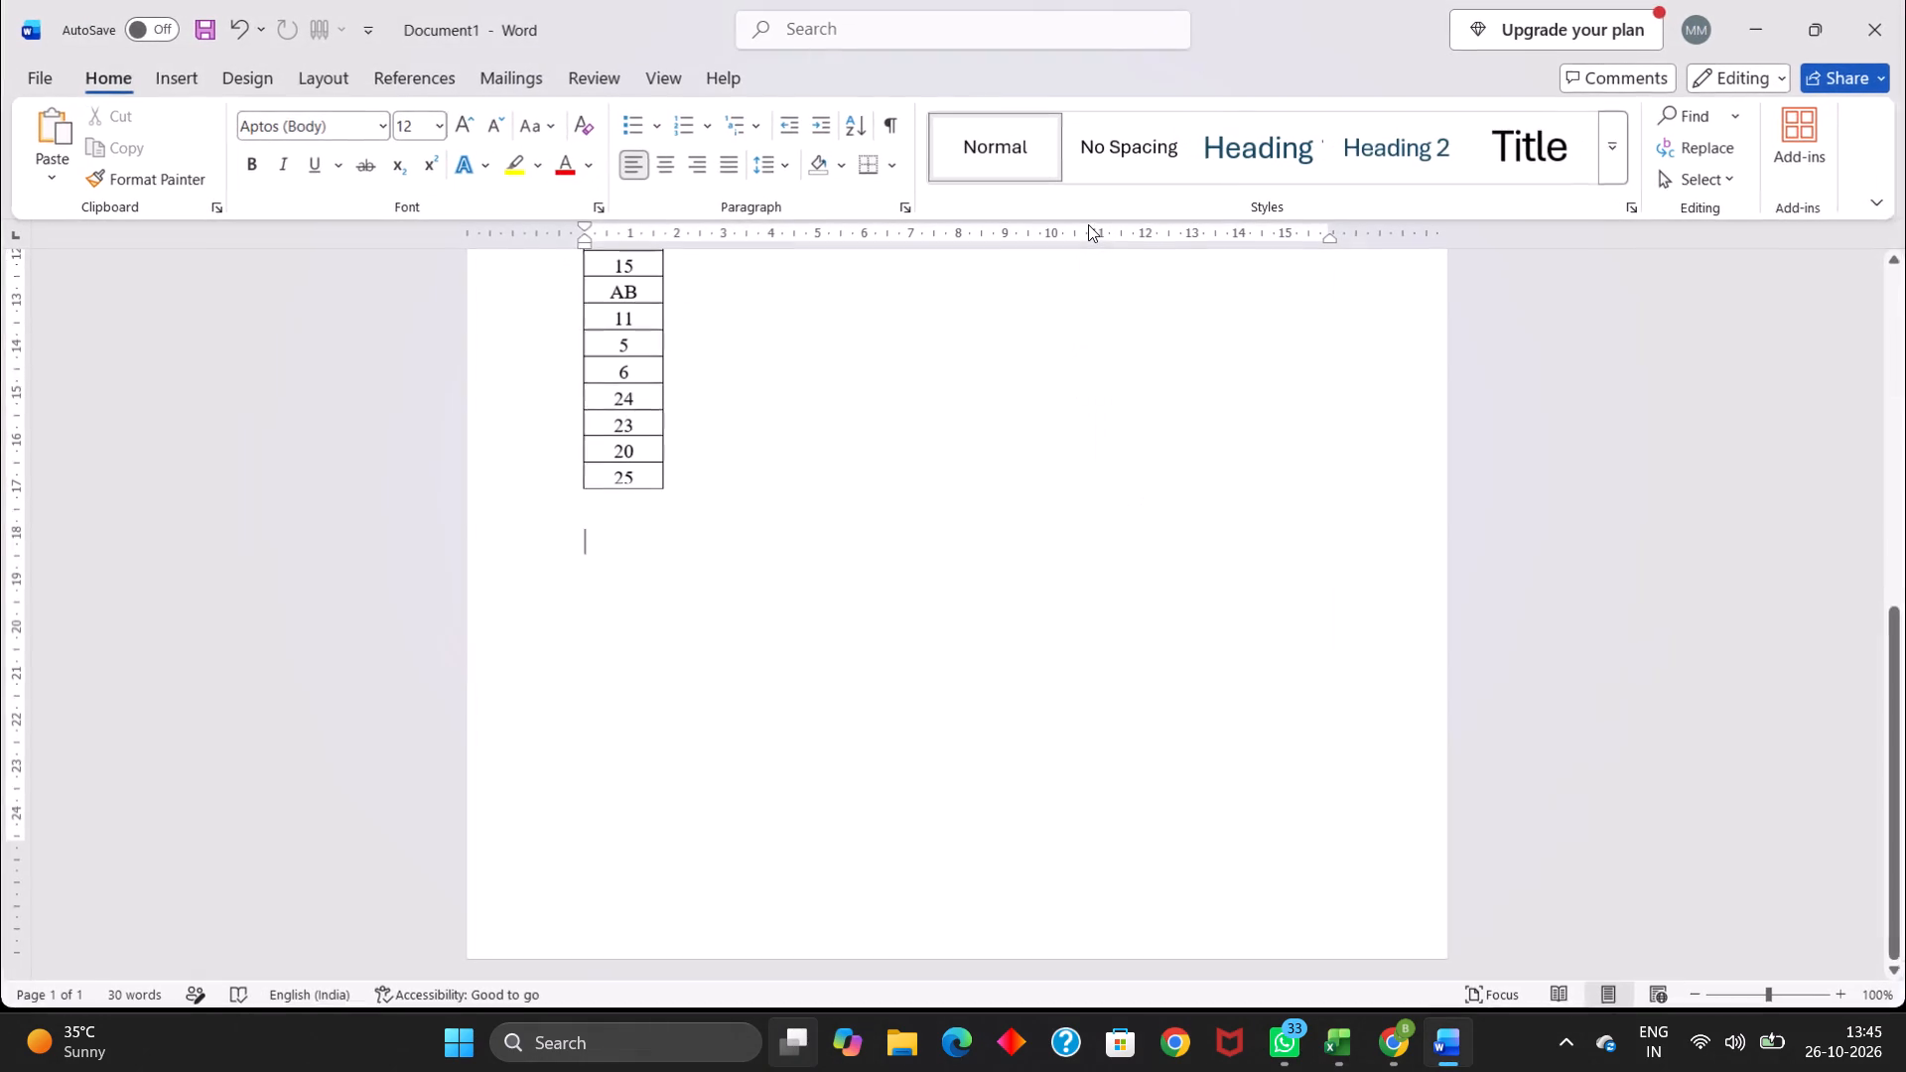
{"action": "key", "text": "ctrl+v"}
Copy all 23 marks of the second table in the Word document, starting with 25 and ending with 18.
{"action": "scroll", "coordinate": [701, 569], "scroll_direction": "up", "scroll_amount": 1}
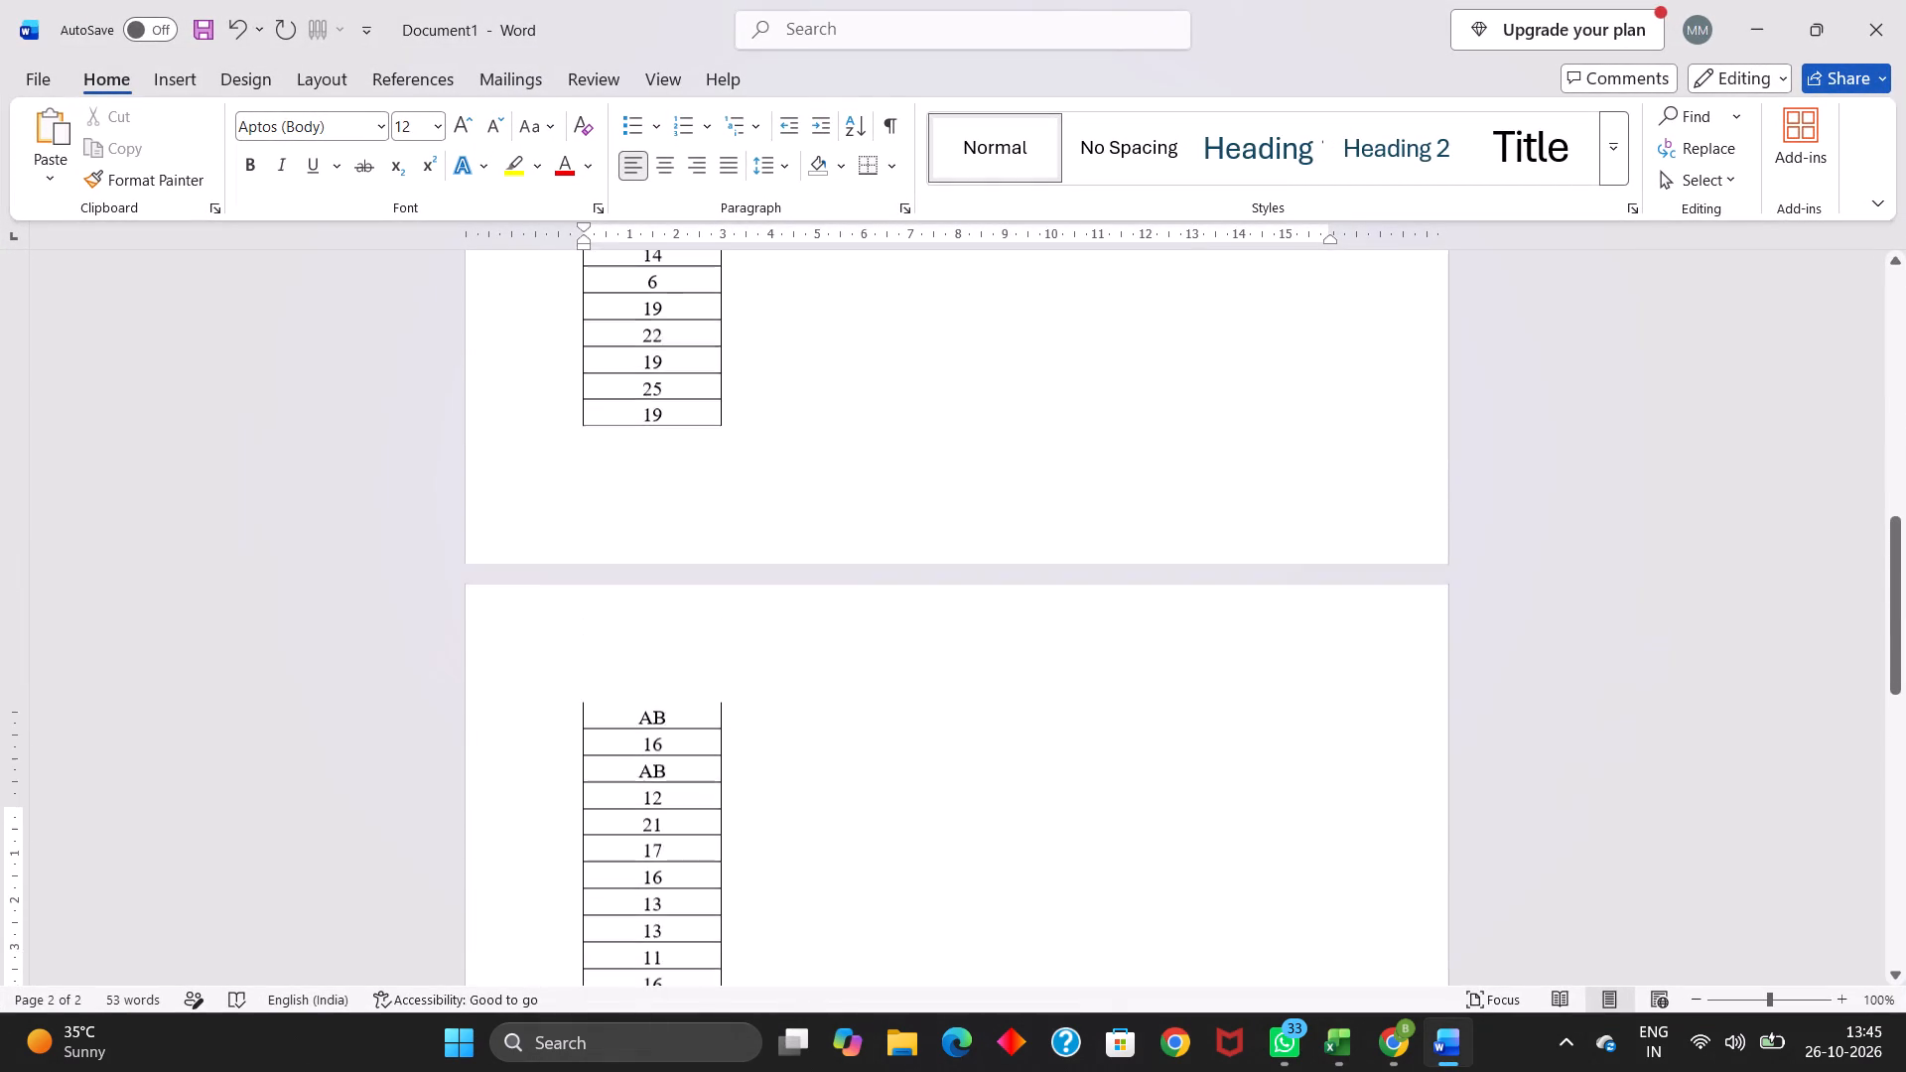
{"action": "scroll", "coordinate": [701, 569], "scroll_direction": "up", "scroll_amount": 1}
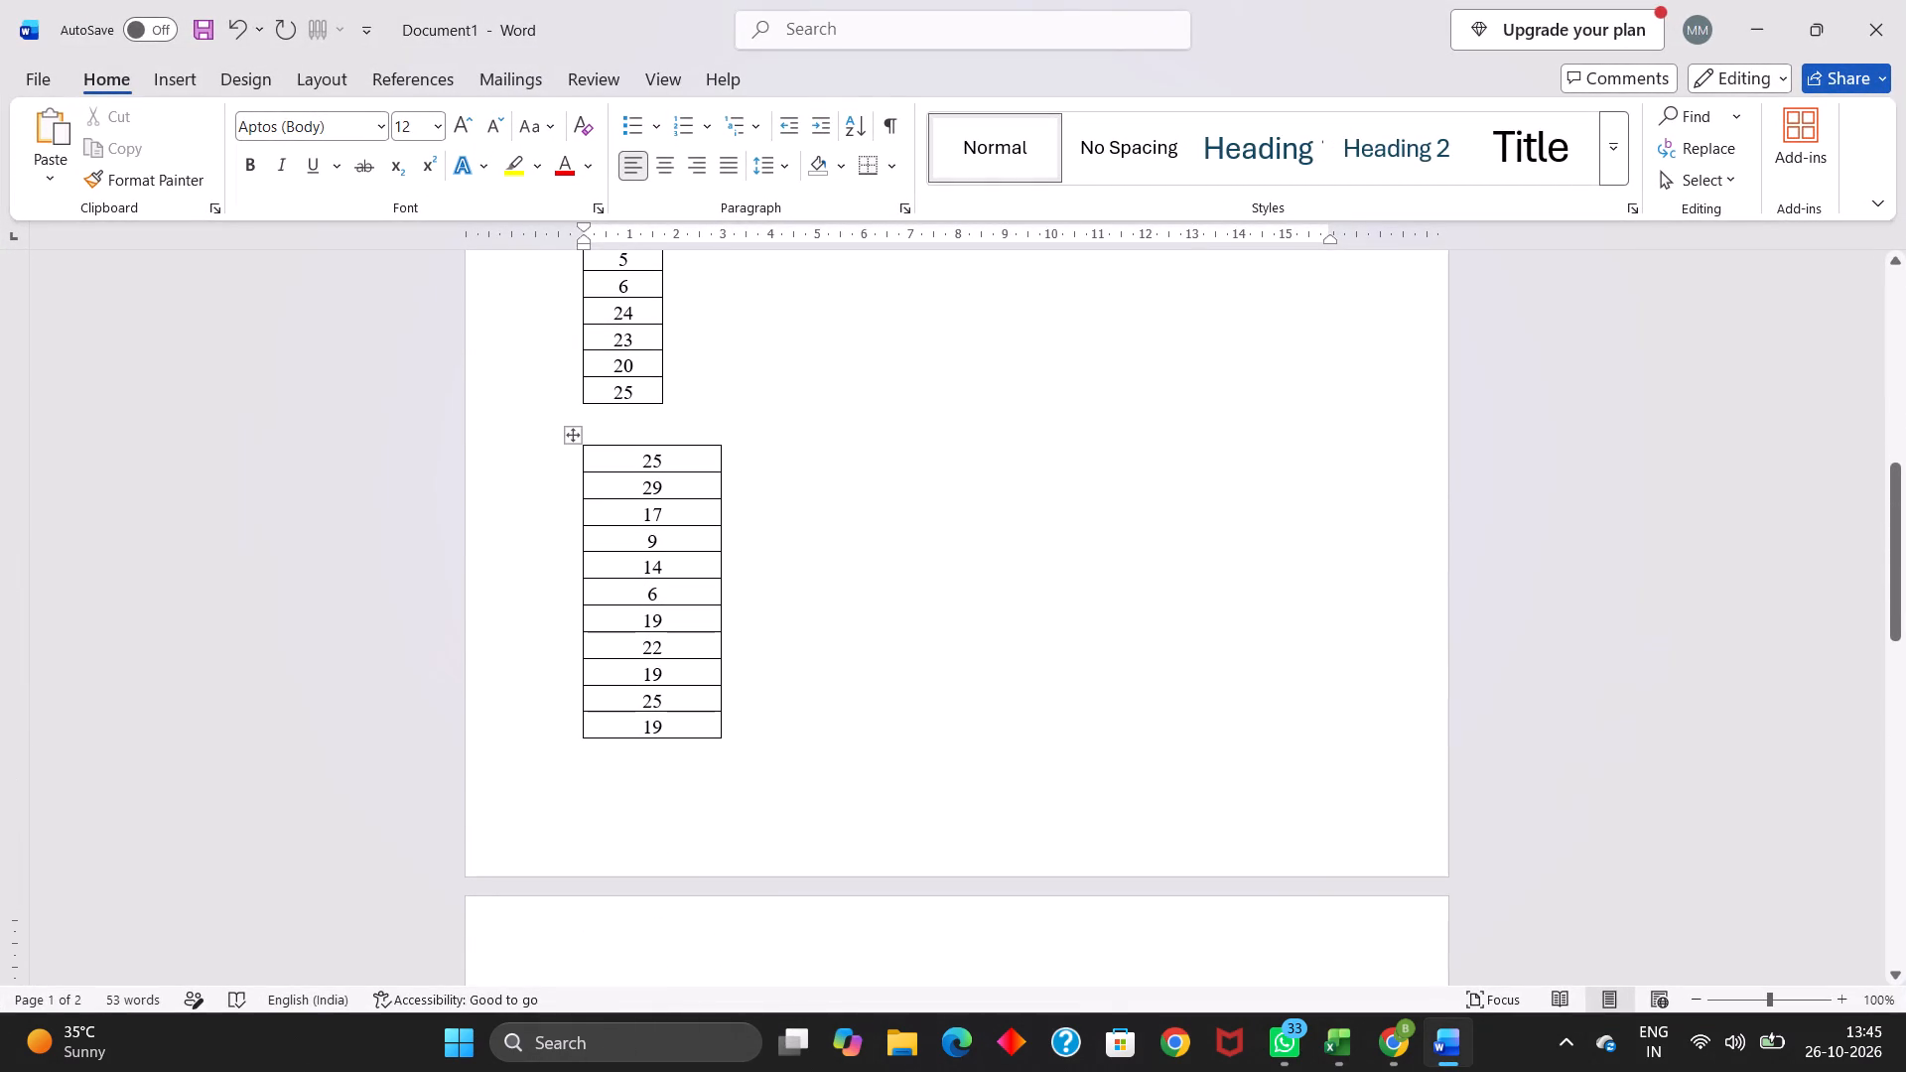
{"action": "left_click_drag", "start_coordinate": [640, 459], "coordinate": [674, 945]}
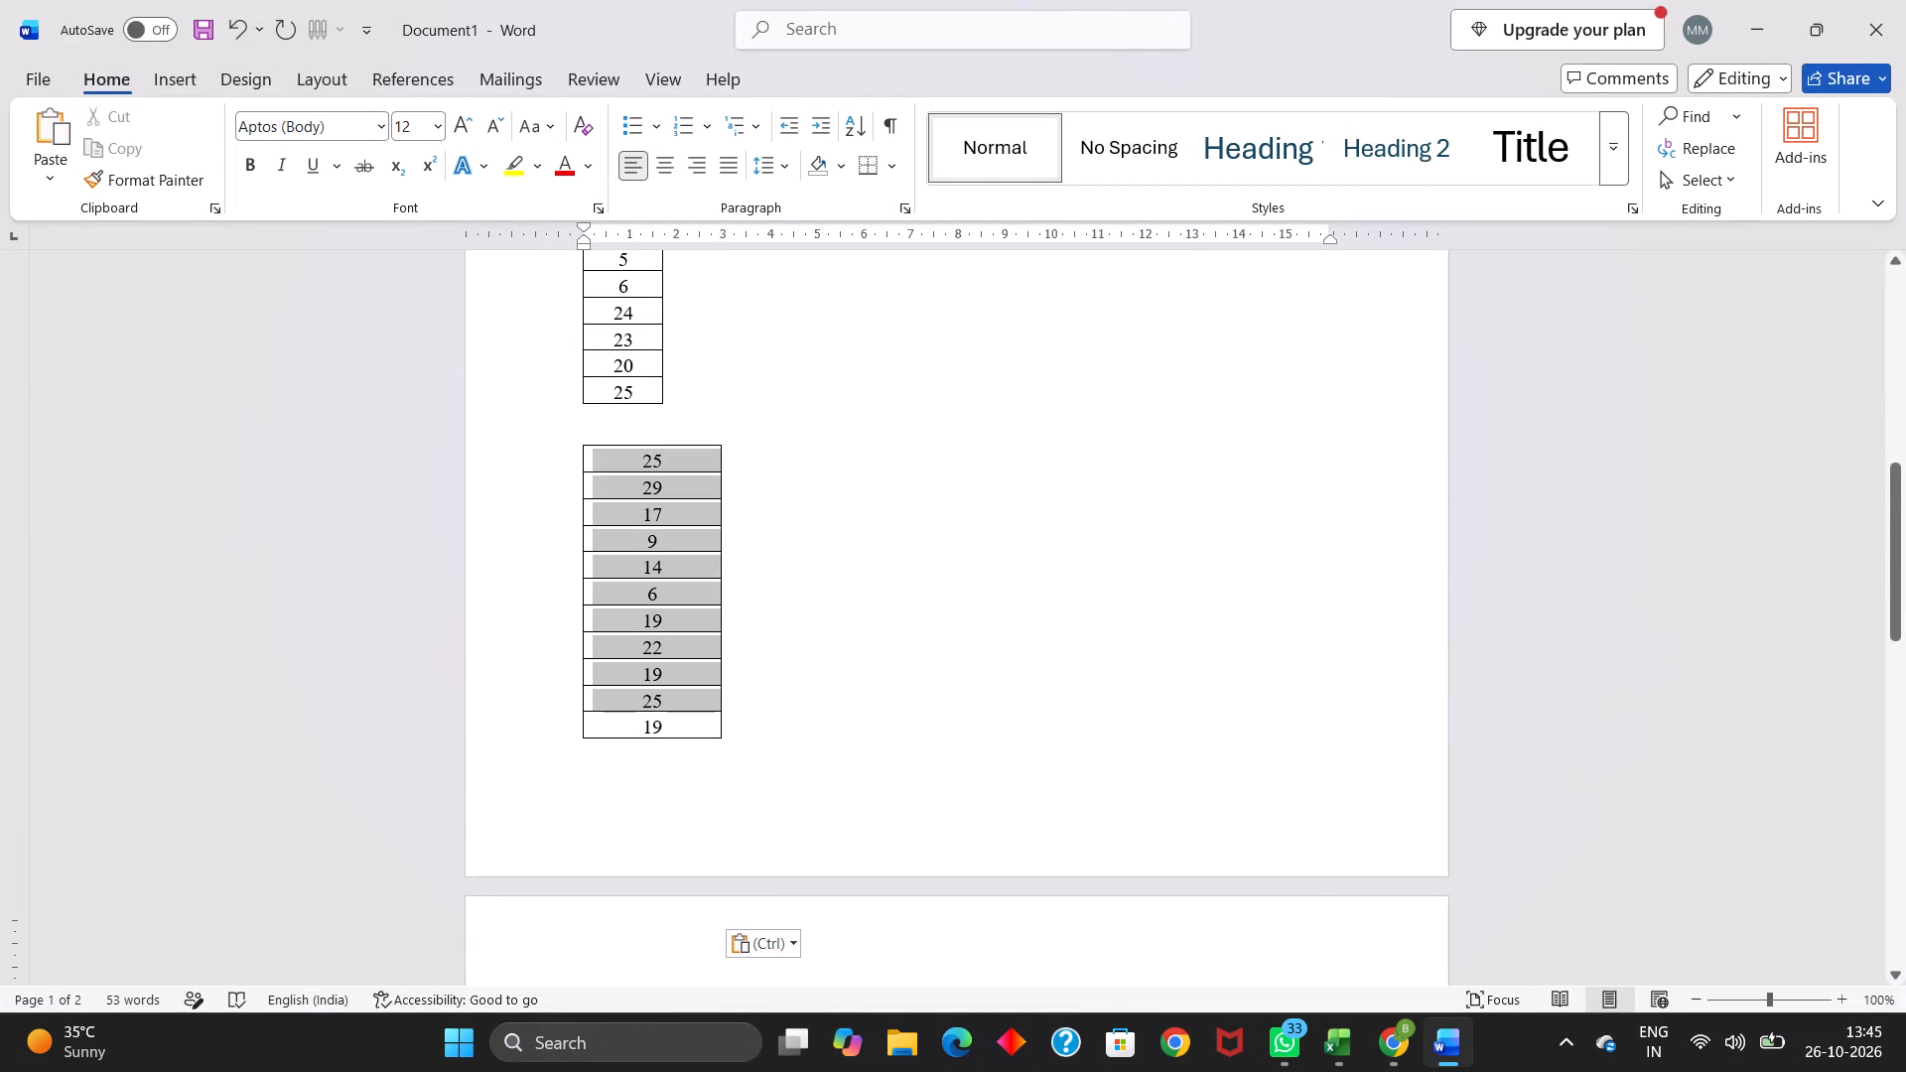
{"action": "left_click_drag", "start_coordinate": [674, 945], "coordinate": [671, 871]}
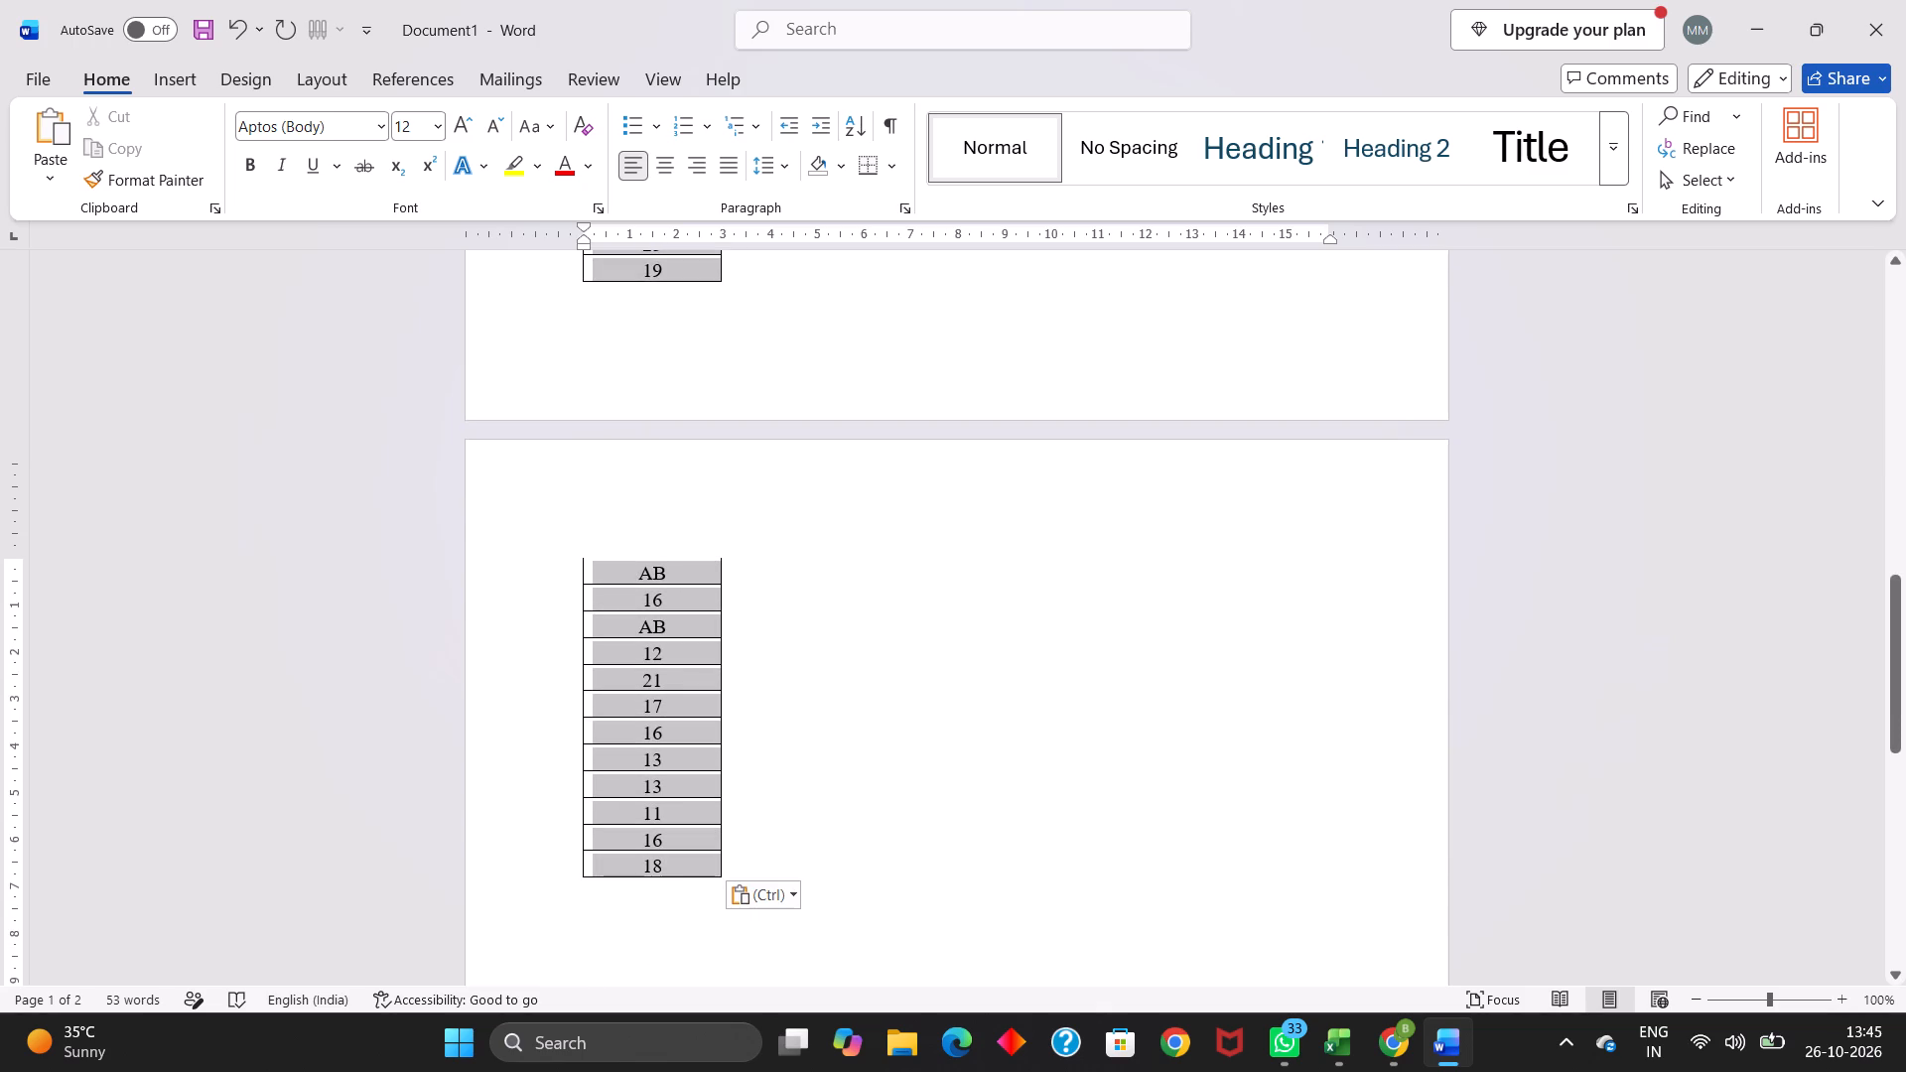
{"action": "left_click_drag", "start_coordinate": [671, 871], "coordinate": [671, 871]}
{"action": "key", "text": "ctrl+c"}
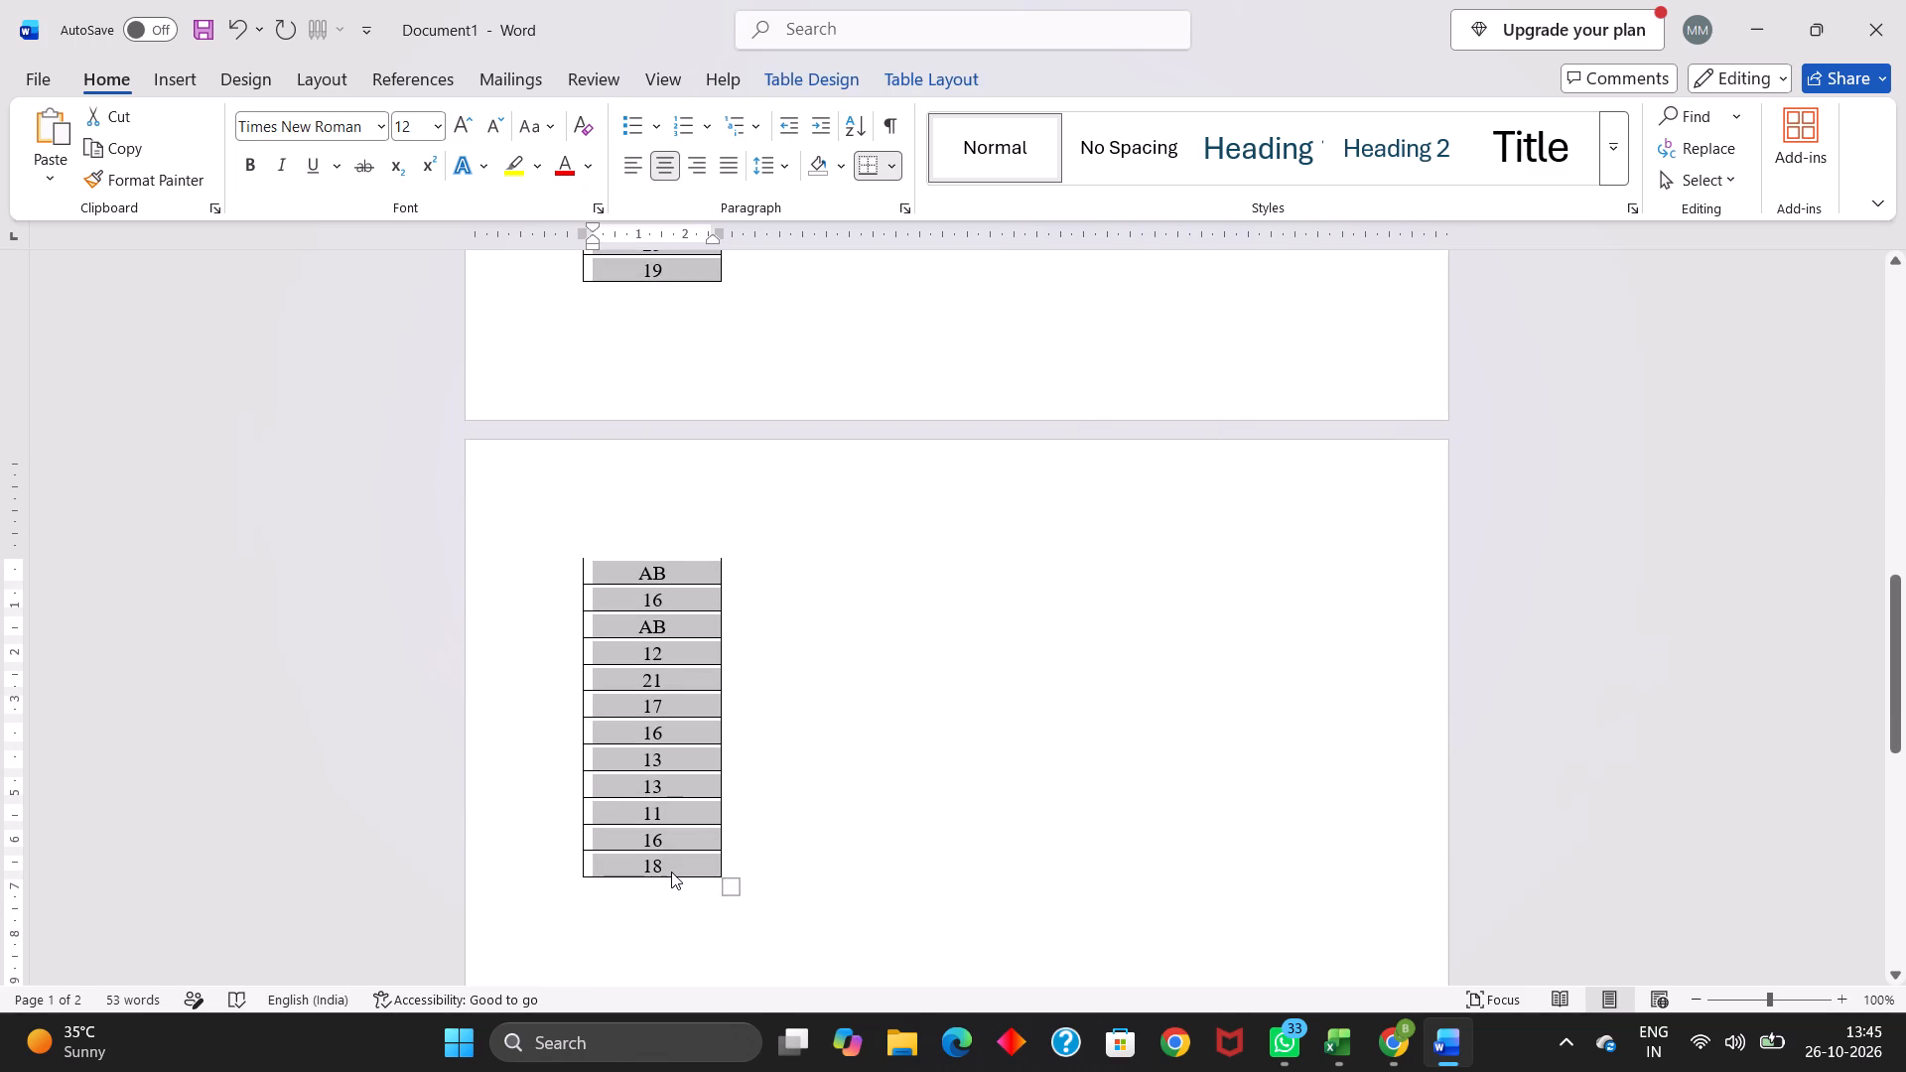
Switch to the BP305TP (THEORY) Google sheet and paste the copied marks into C101:C123.
{"action": "left_click", "coordinate": [1300, 275]}
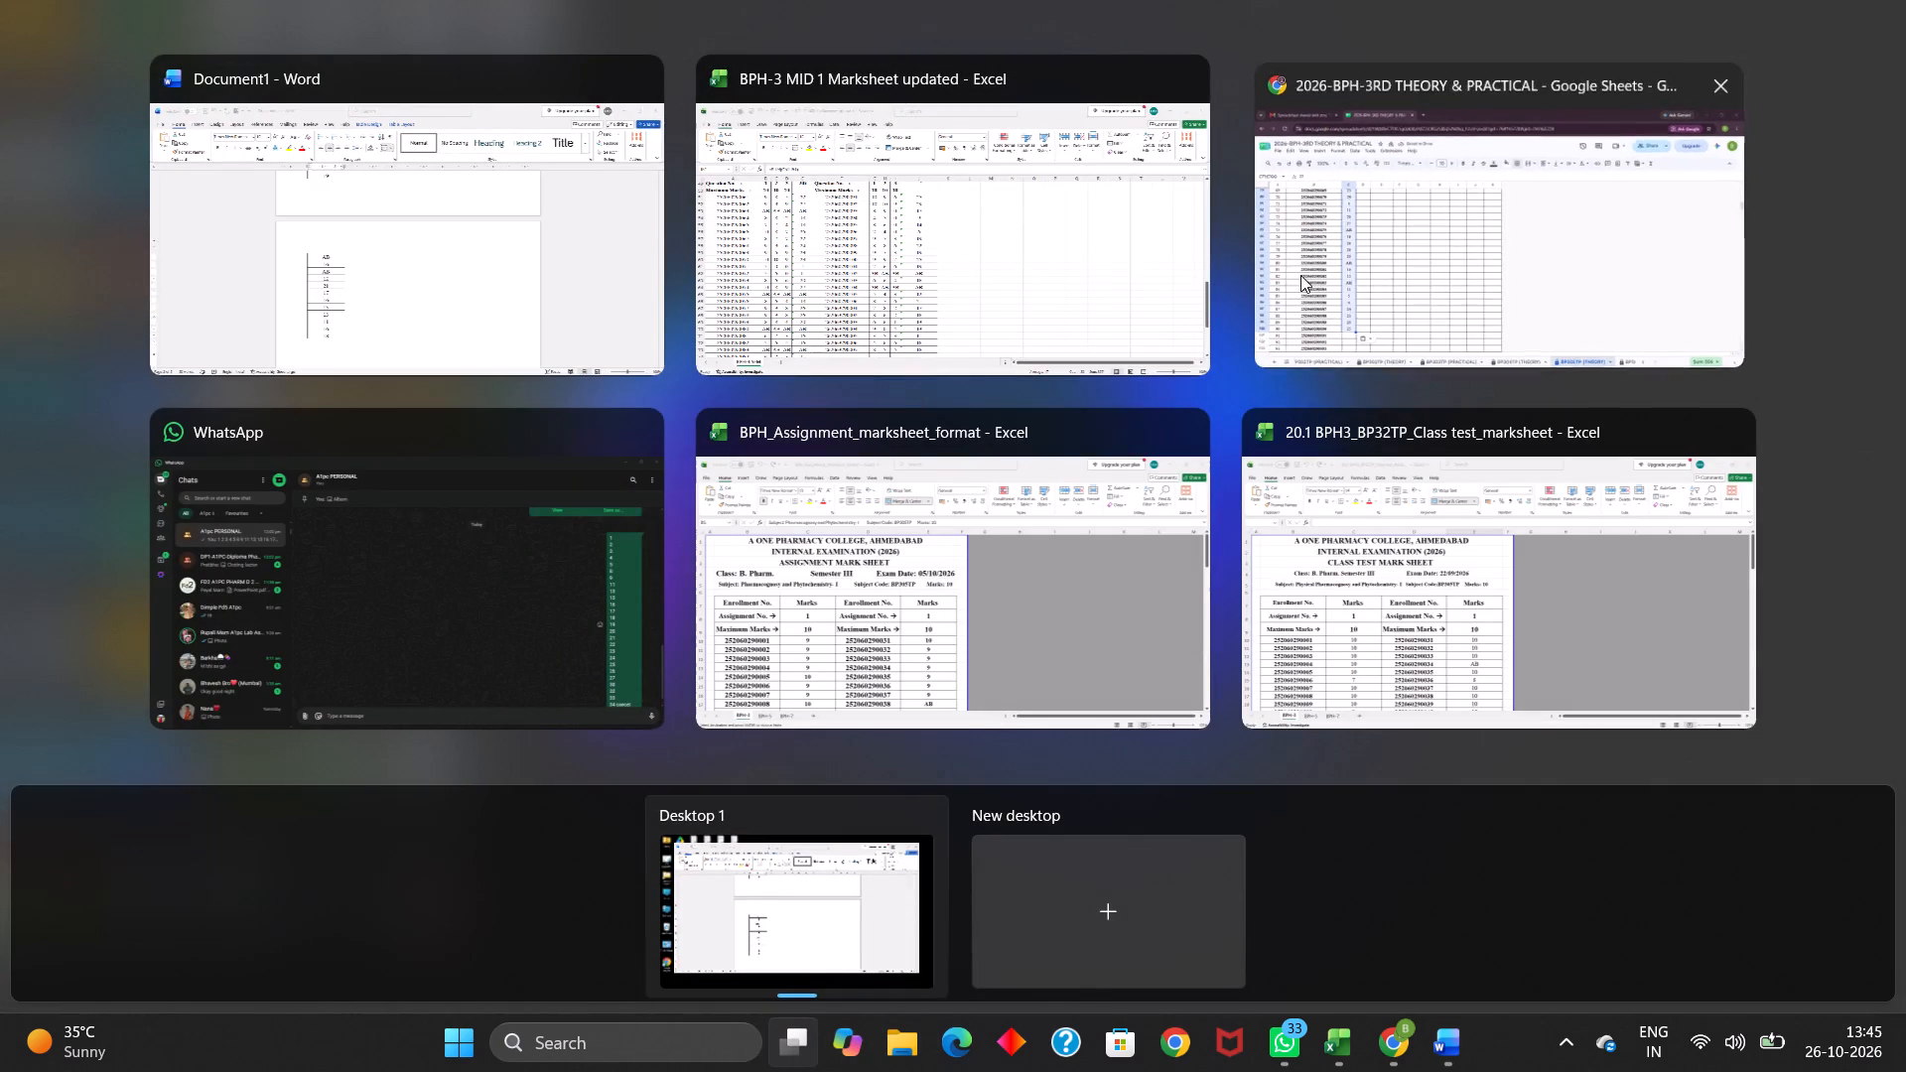
{"action": "scroll", "coordinate": [404, 854], "scroll_direction": "down", "scroll_amount": 2}
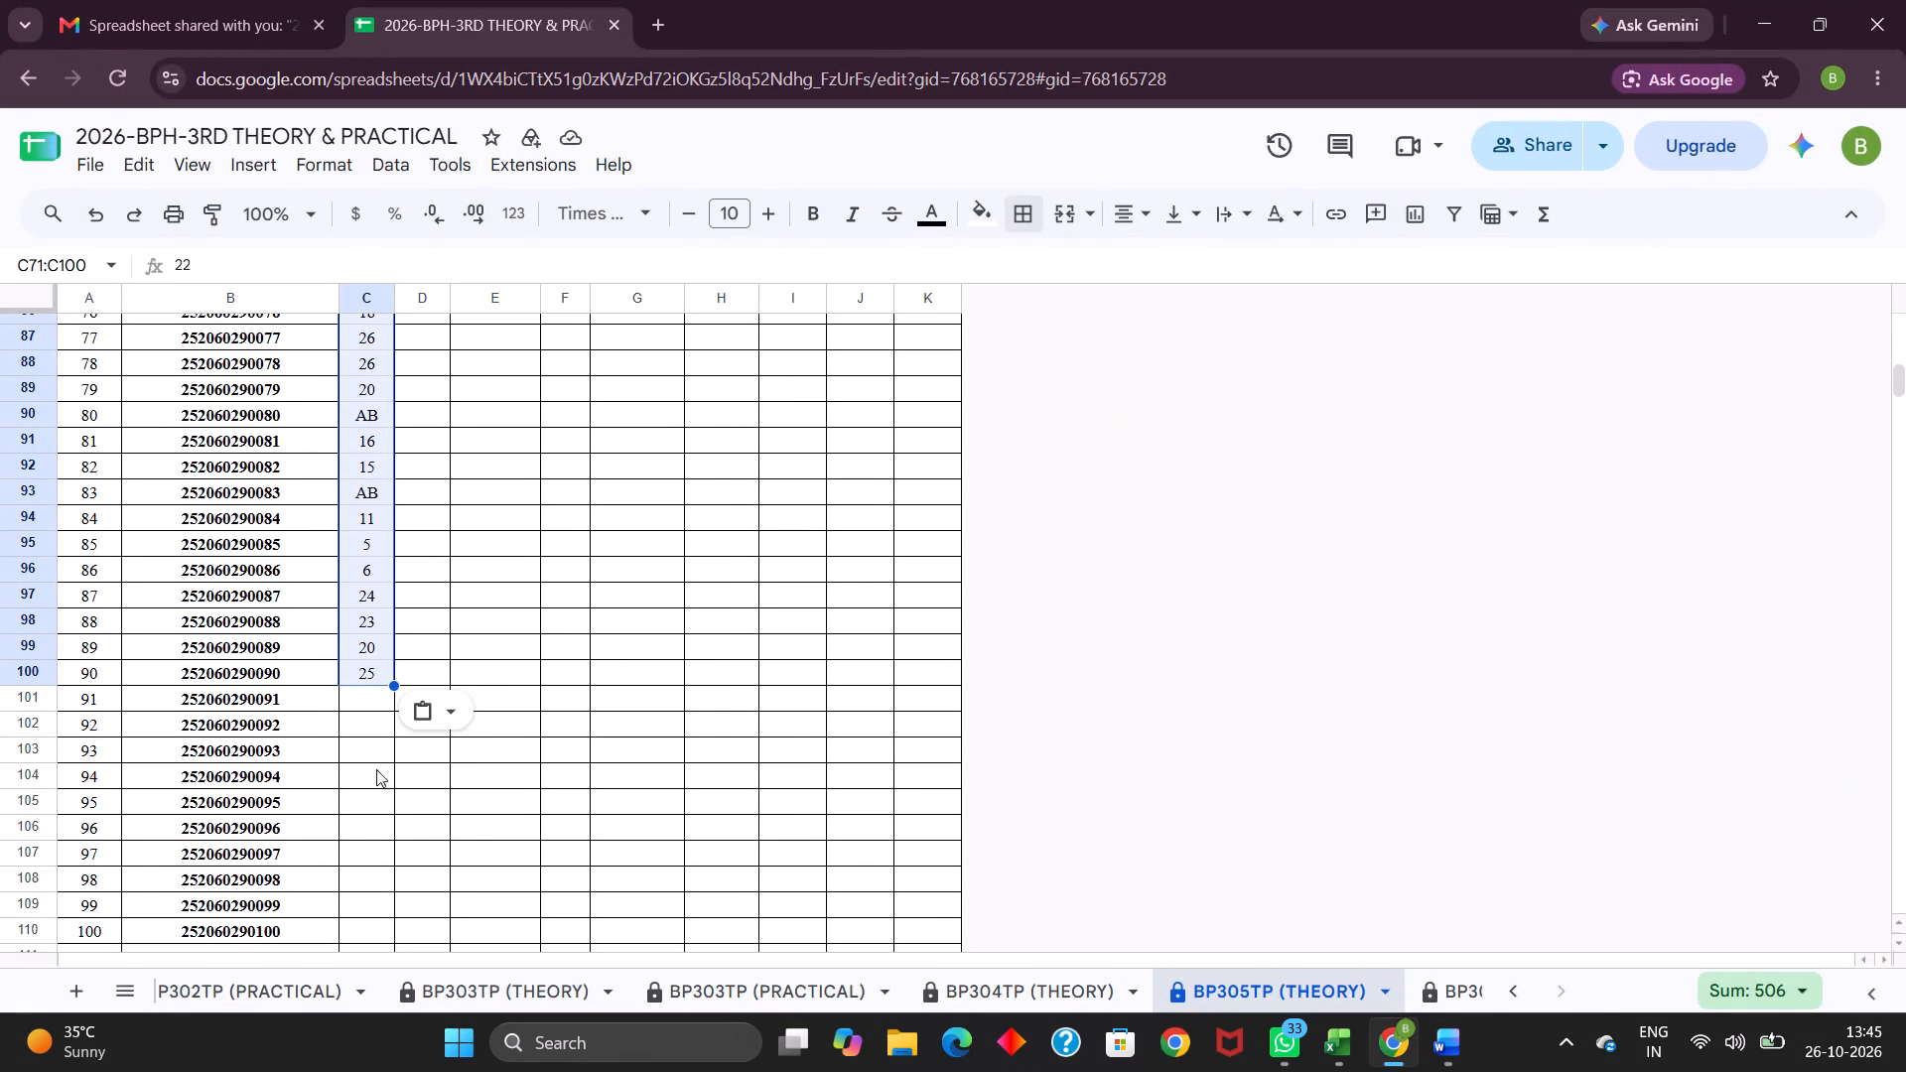
{"action": "left_click", "coordinate": [362, 704]}
{"action": "left_click_drag", "start_coordinate": [358, 699], "coordinate": [371, 905]}
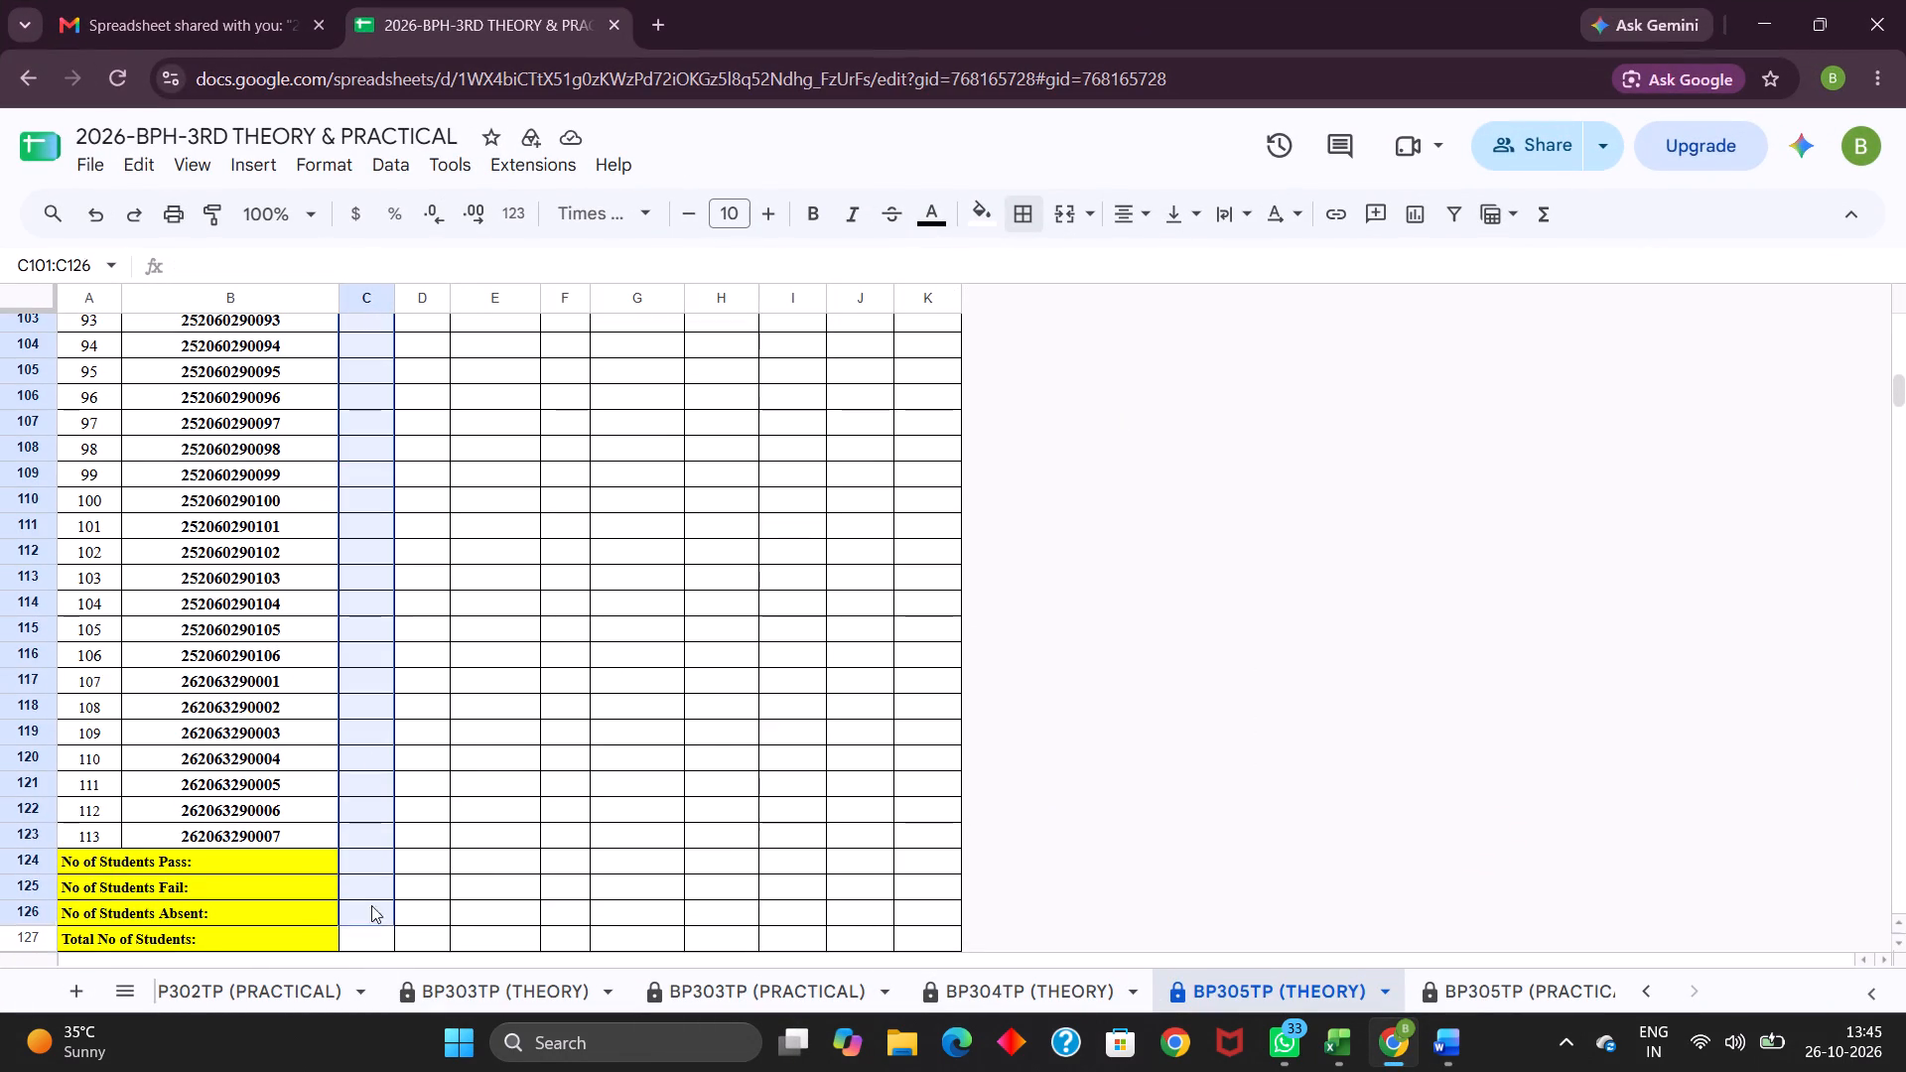
{"action": "left_click_drag", "start_coordinate": [371, 905], "coordinate": [375, 837]}
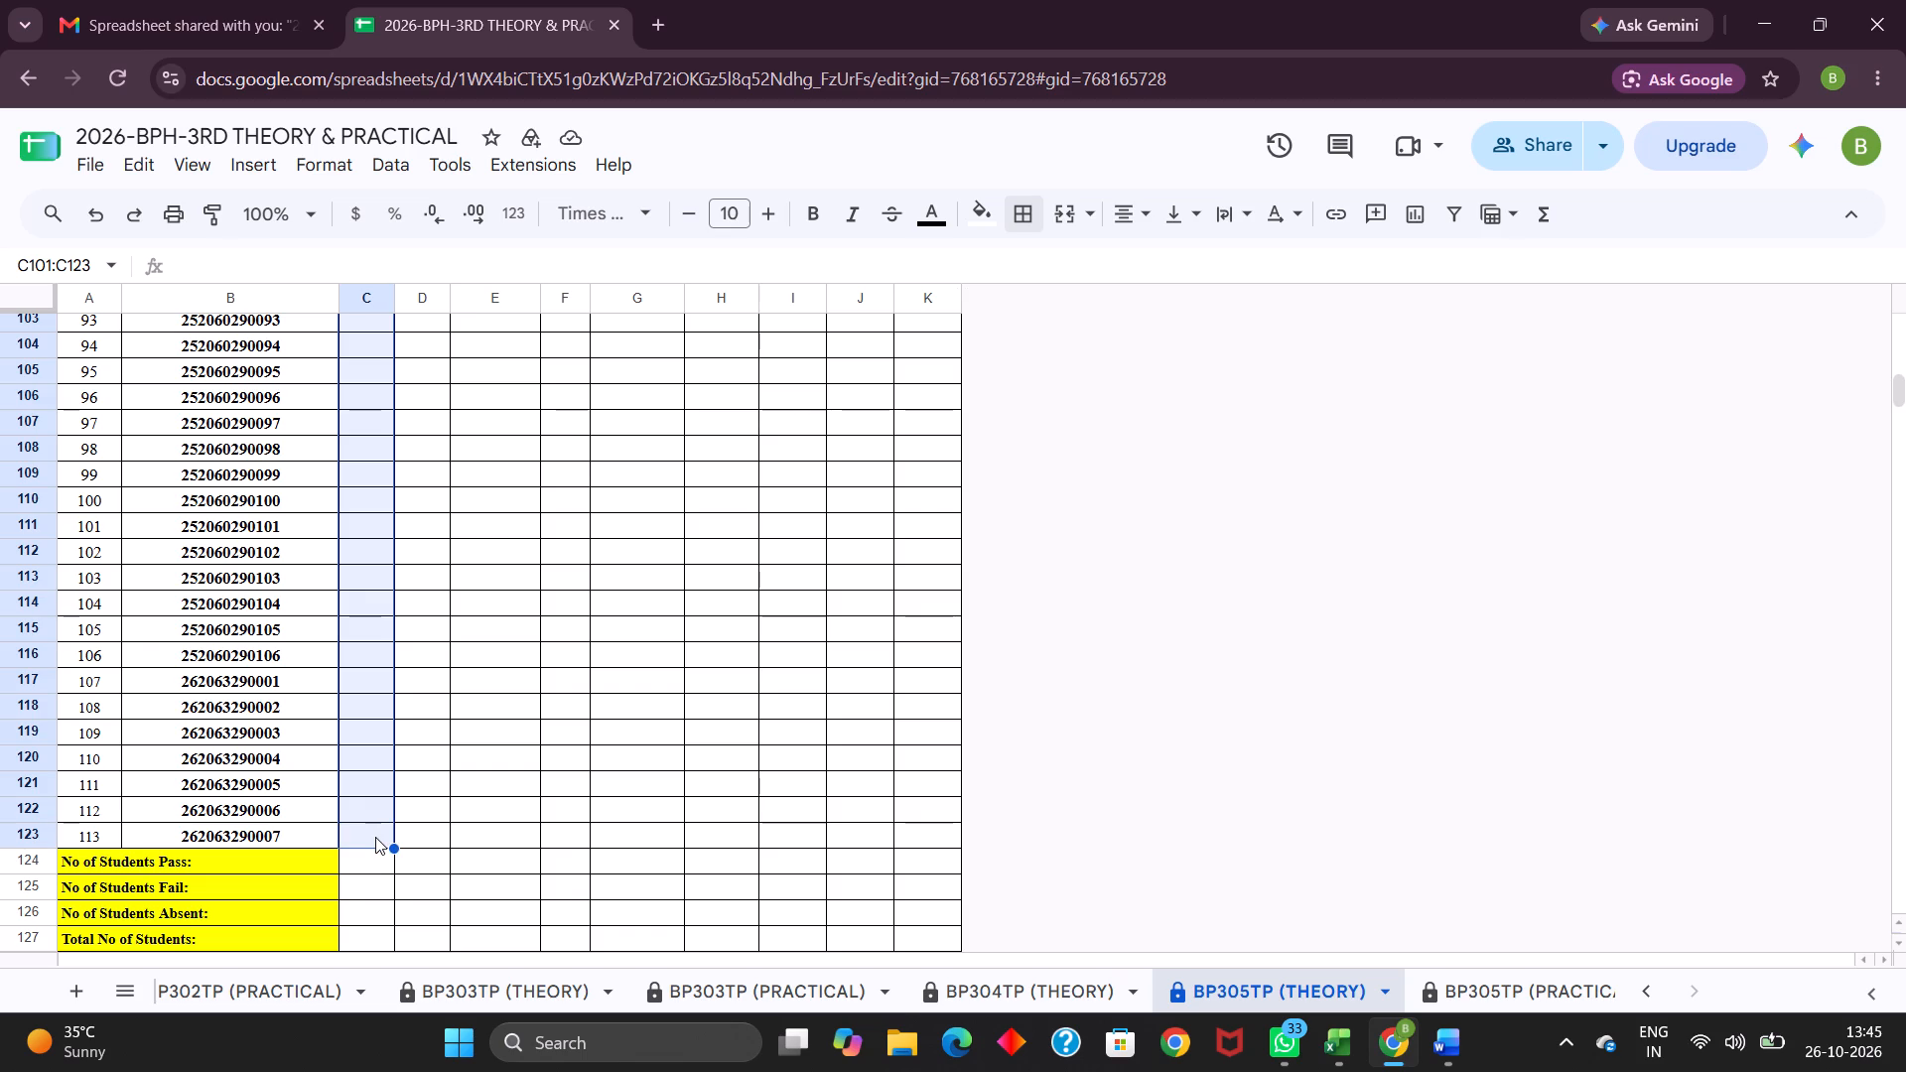
{"action": "key", "text": "ctrl+v"}
Review the pasted marks in column C, referring briefly to the BPH-3 MID 1 Marksheet updated workbook.
{"action": "scroll", "coordinate": [535, 719], "scroll_direction": "up", "scroll_amount": 1}
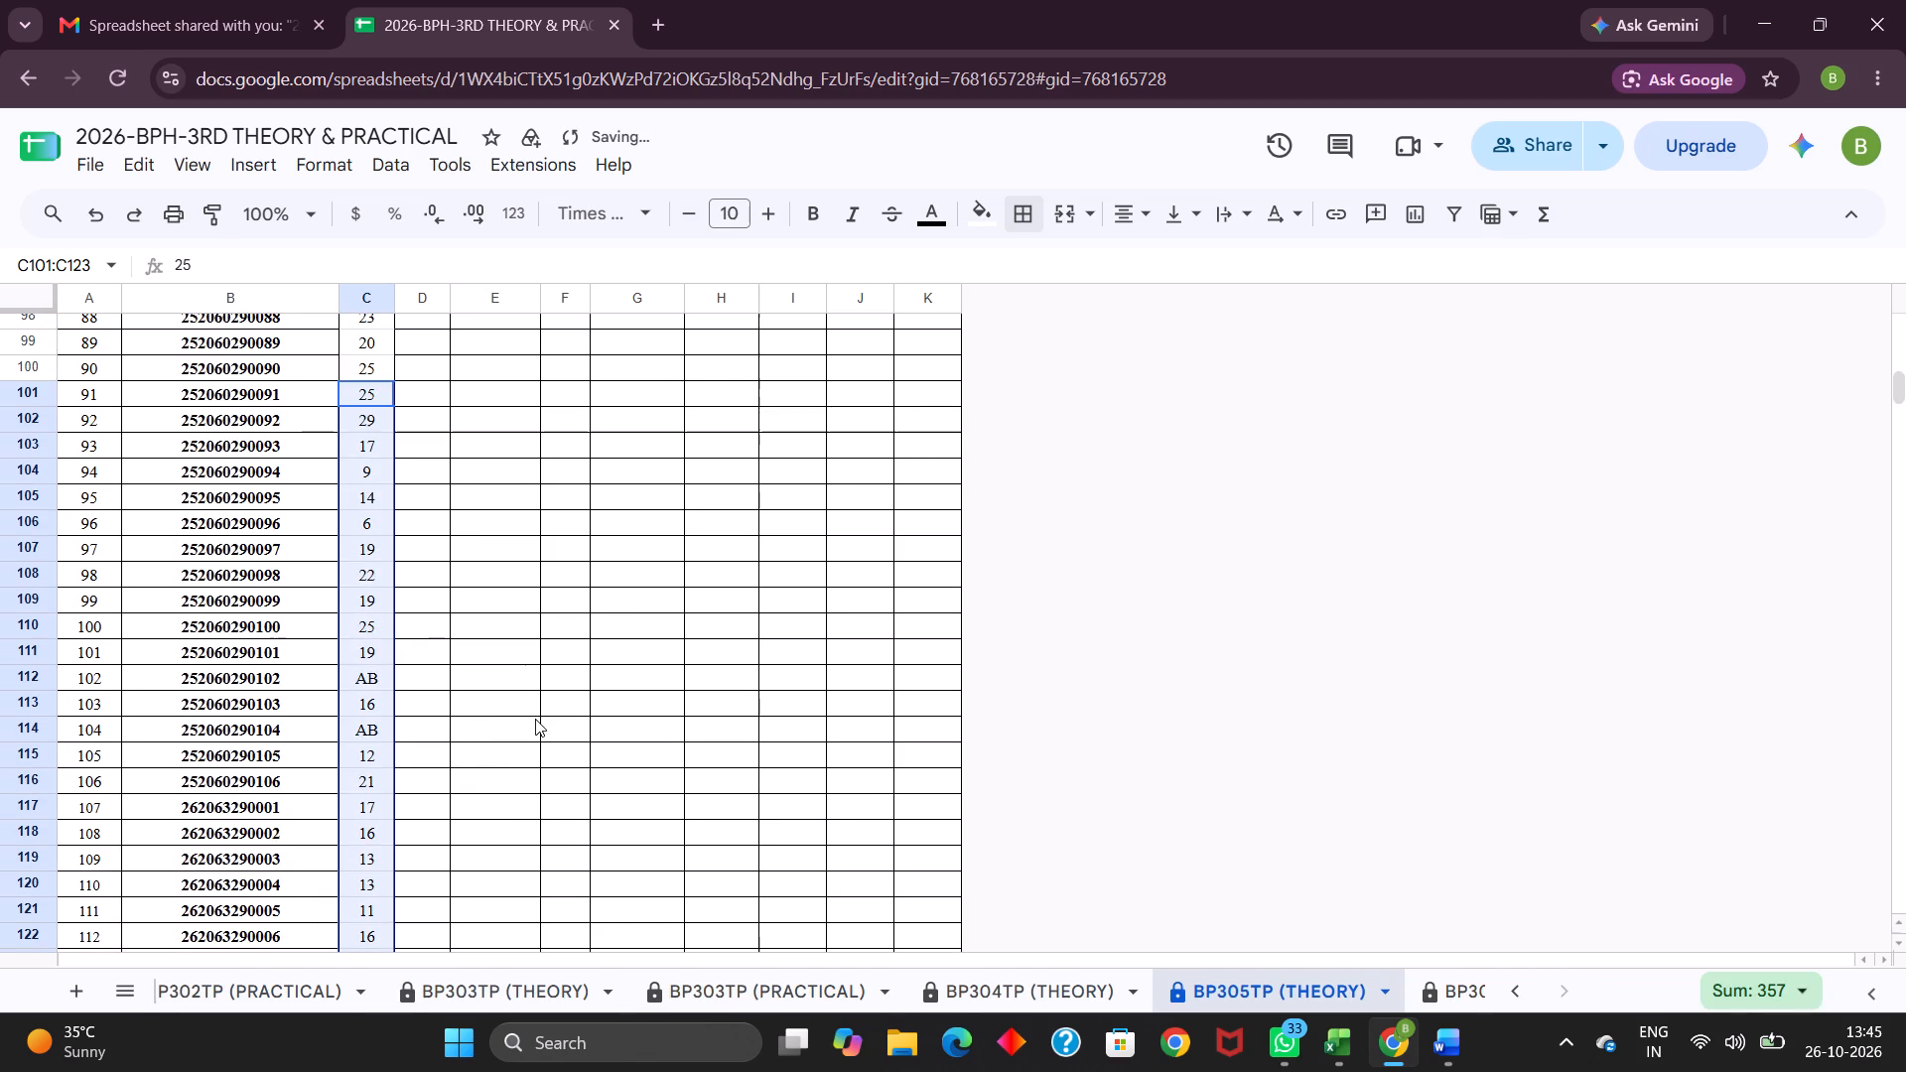
{"action": "scroll", "coordinate": [535, 719], "scroll_direction": "up", "scroll_amount": 1}
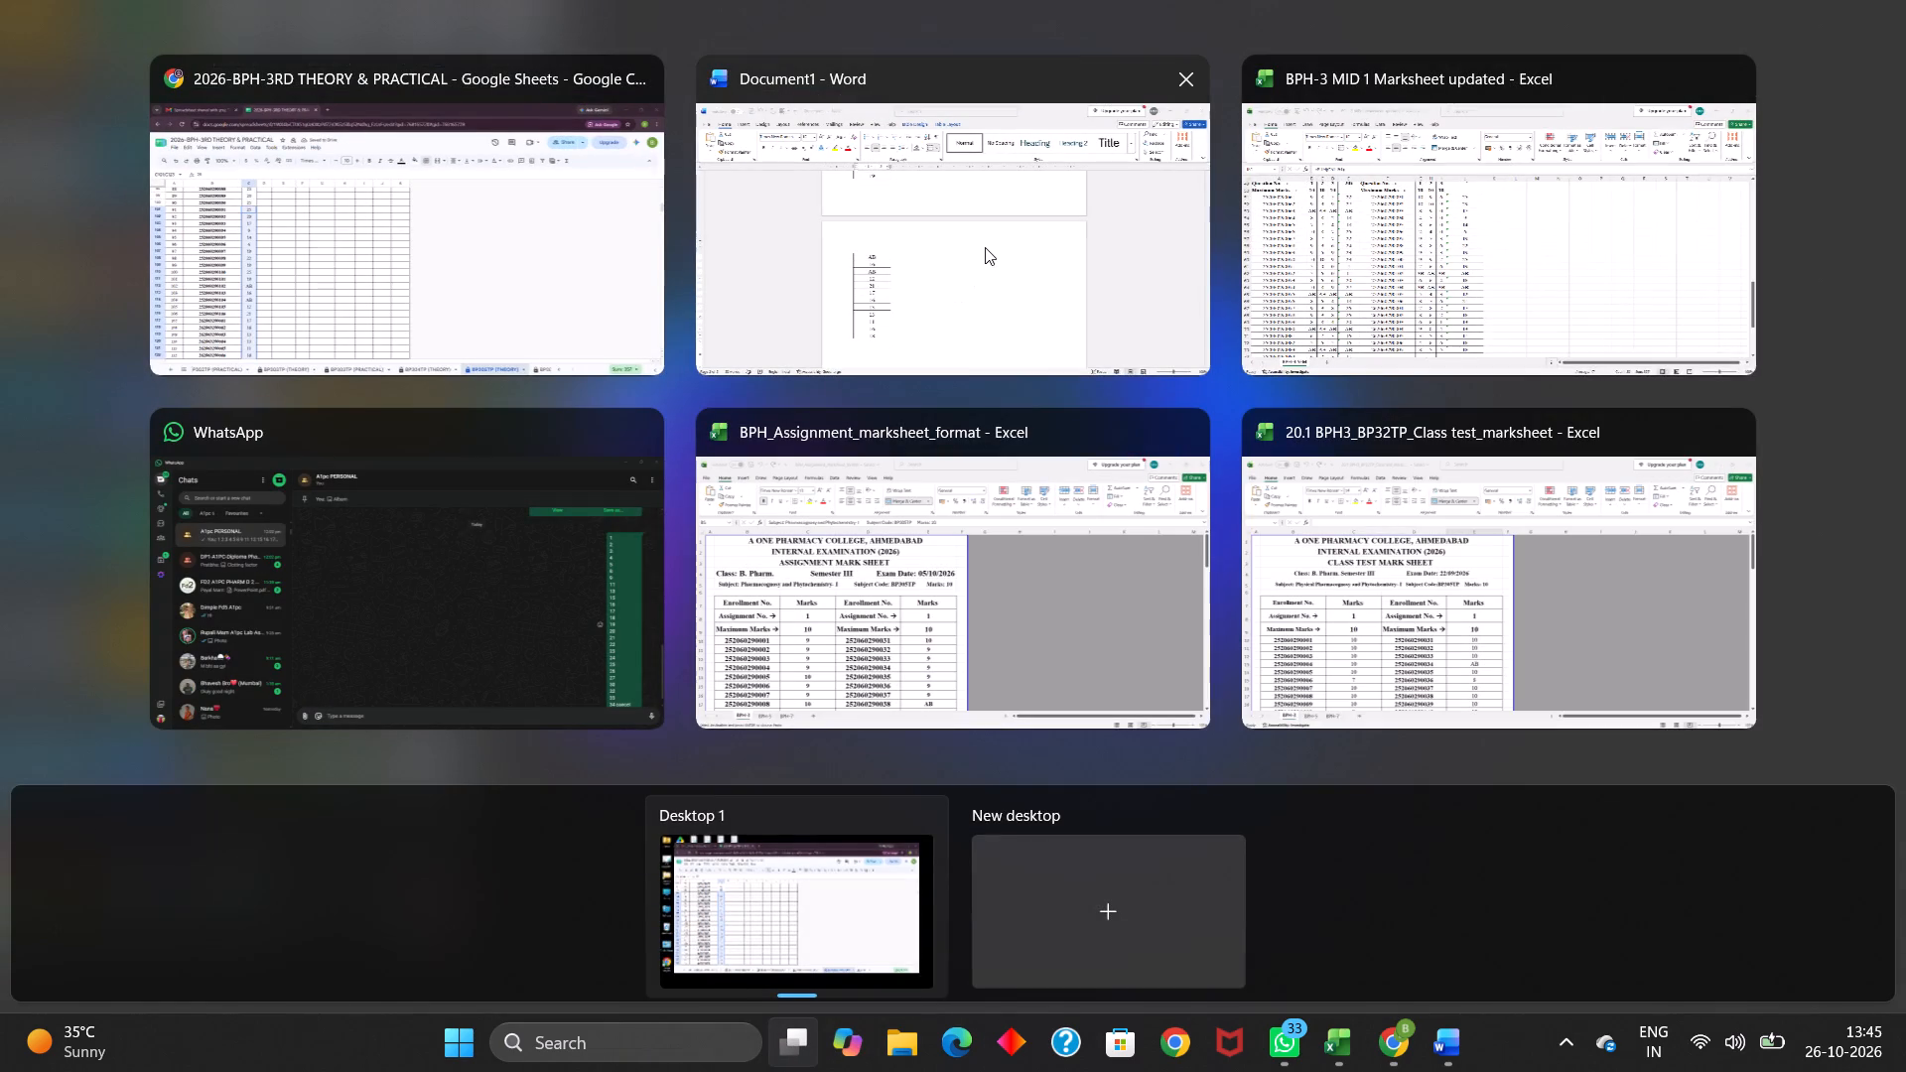
{"action": "left_click", "coordinate": [1332, 273]}
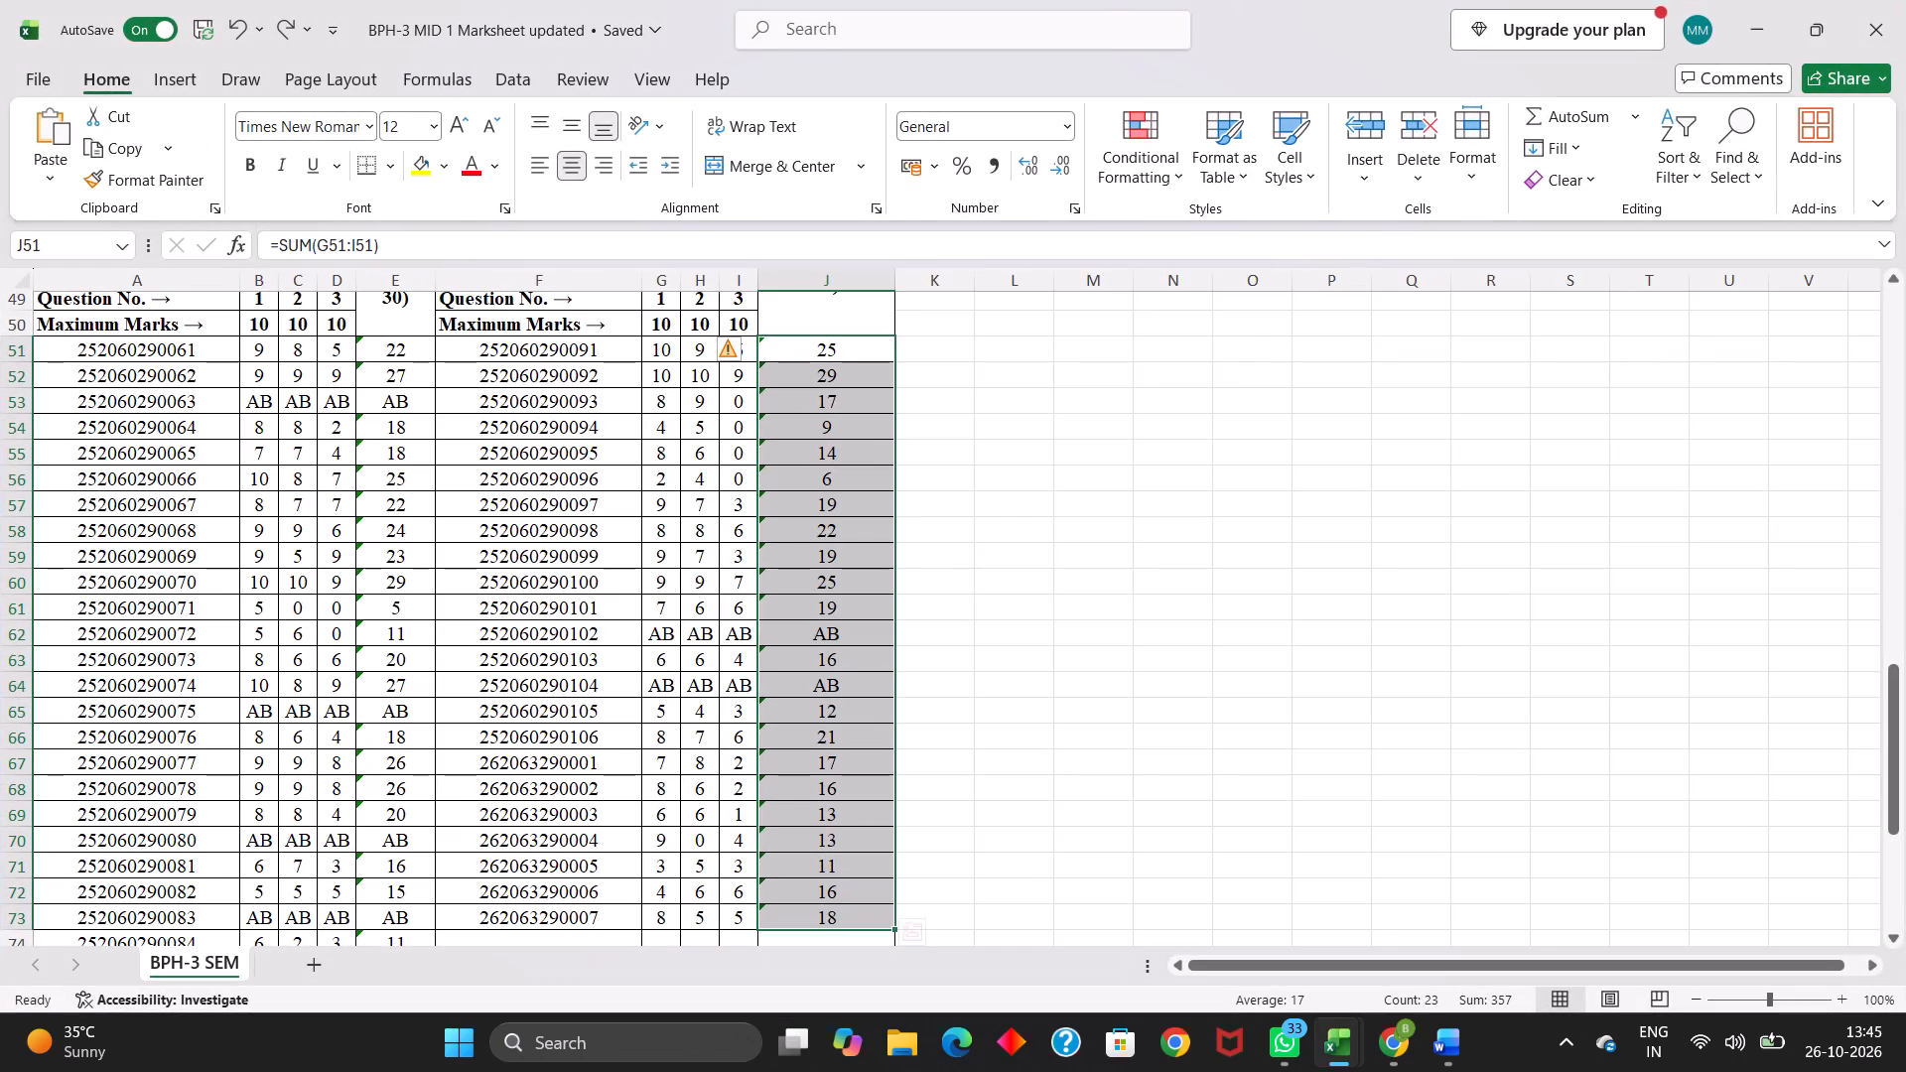
{"action": "left_click", "coordinate": [1036, 272]}
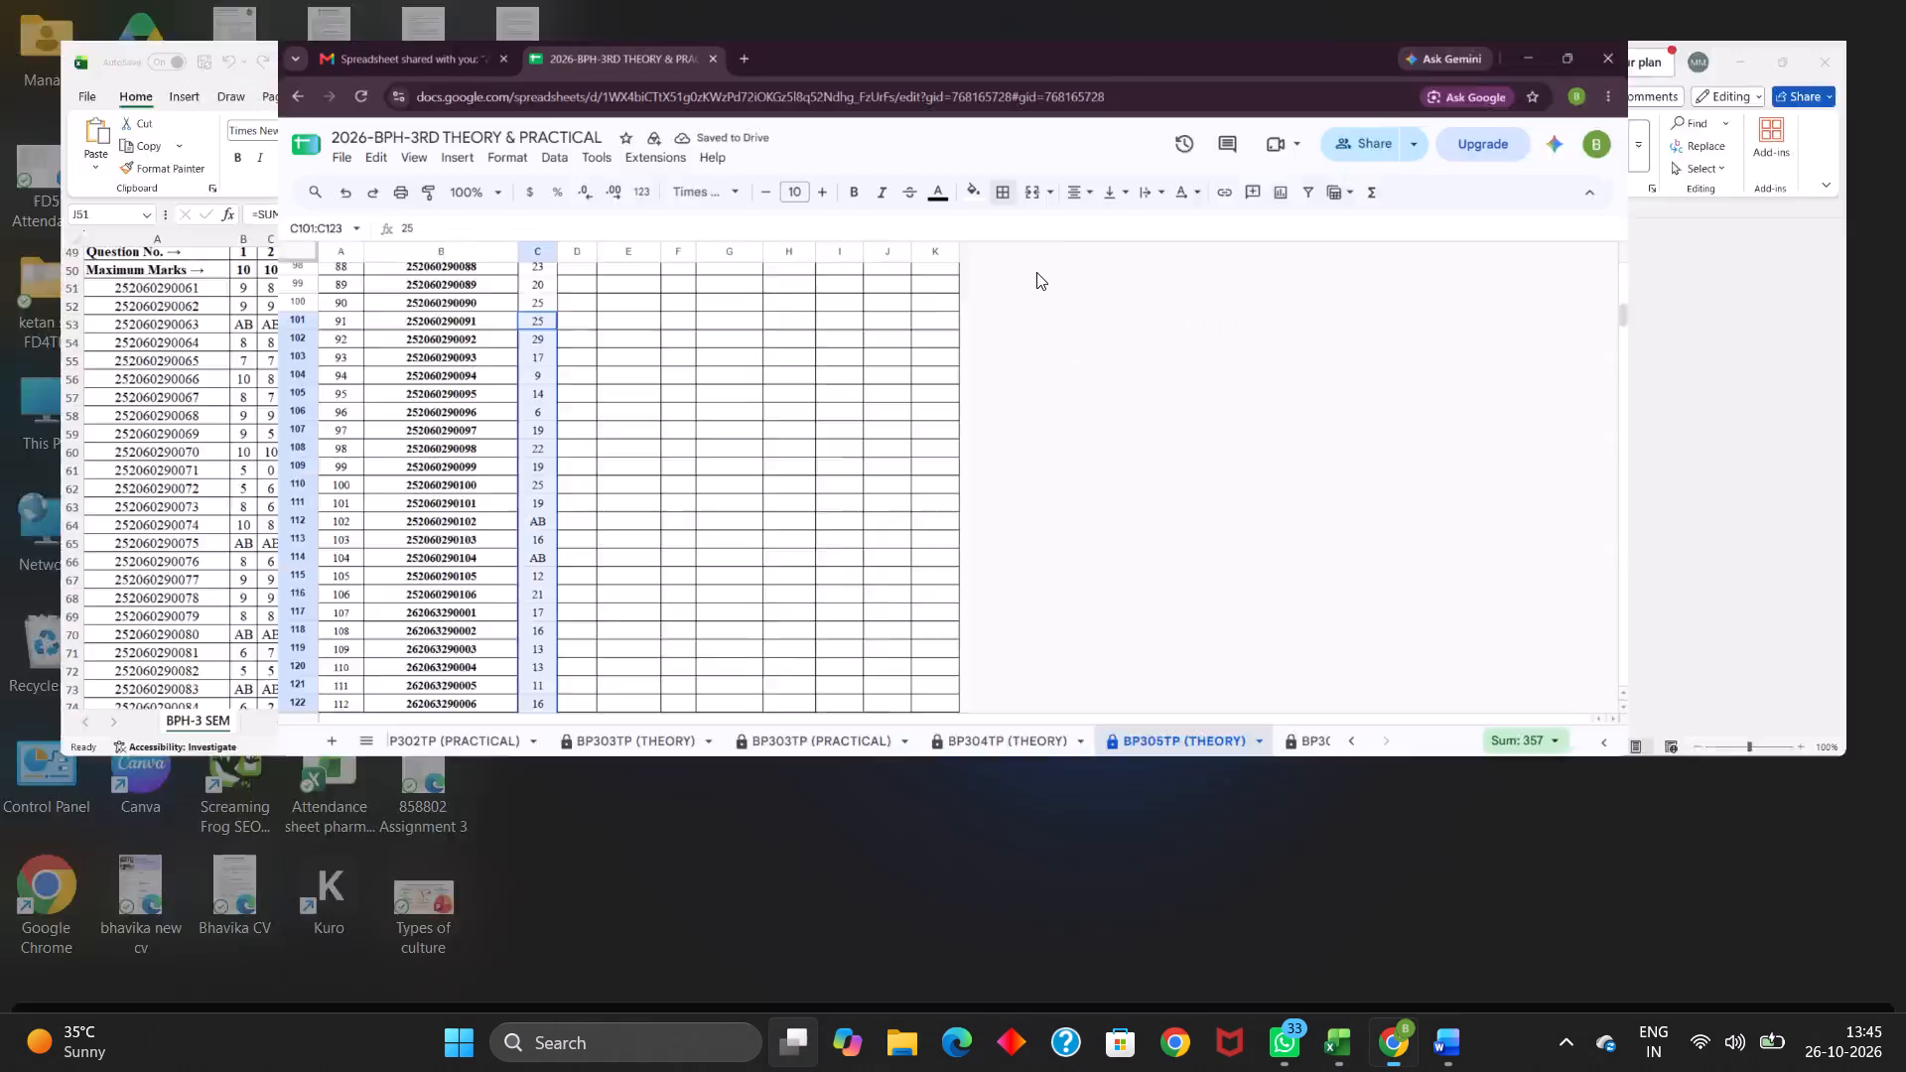
{"action": "scroll", "coordinate": [631, 535], "scroll_direction": "down", "scroll_amount": 2}
{"action": "scroll", "coordinate": [631, 535], "scroll_direction": "up", "scroll_amount": 2}
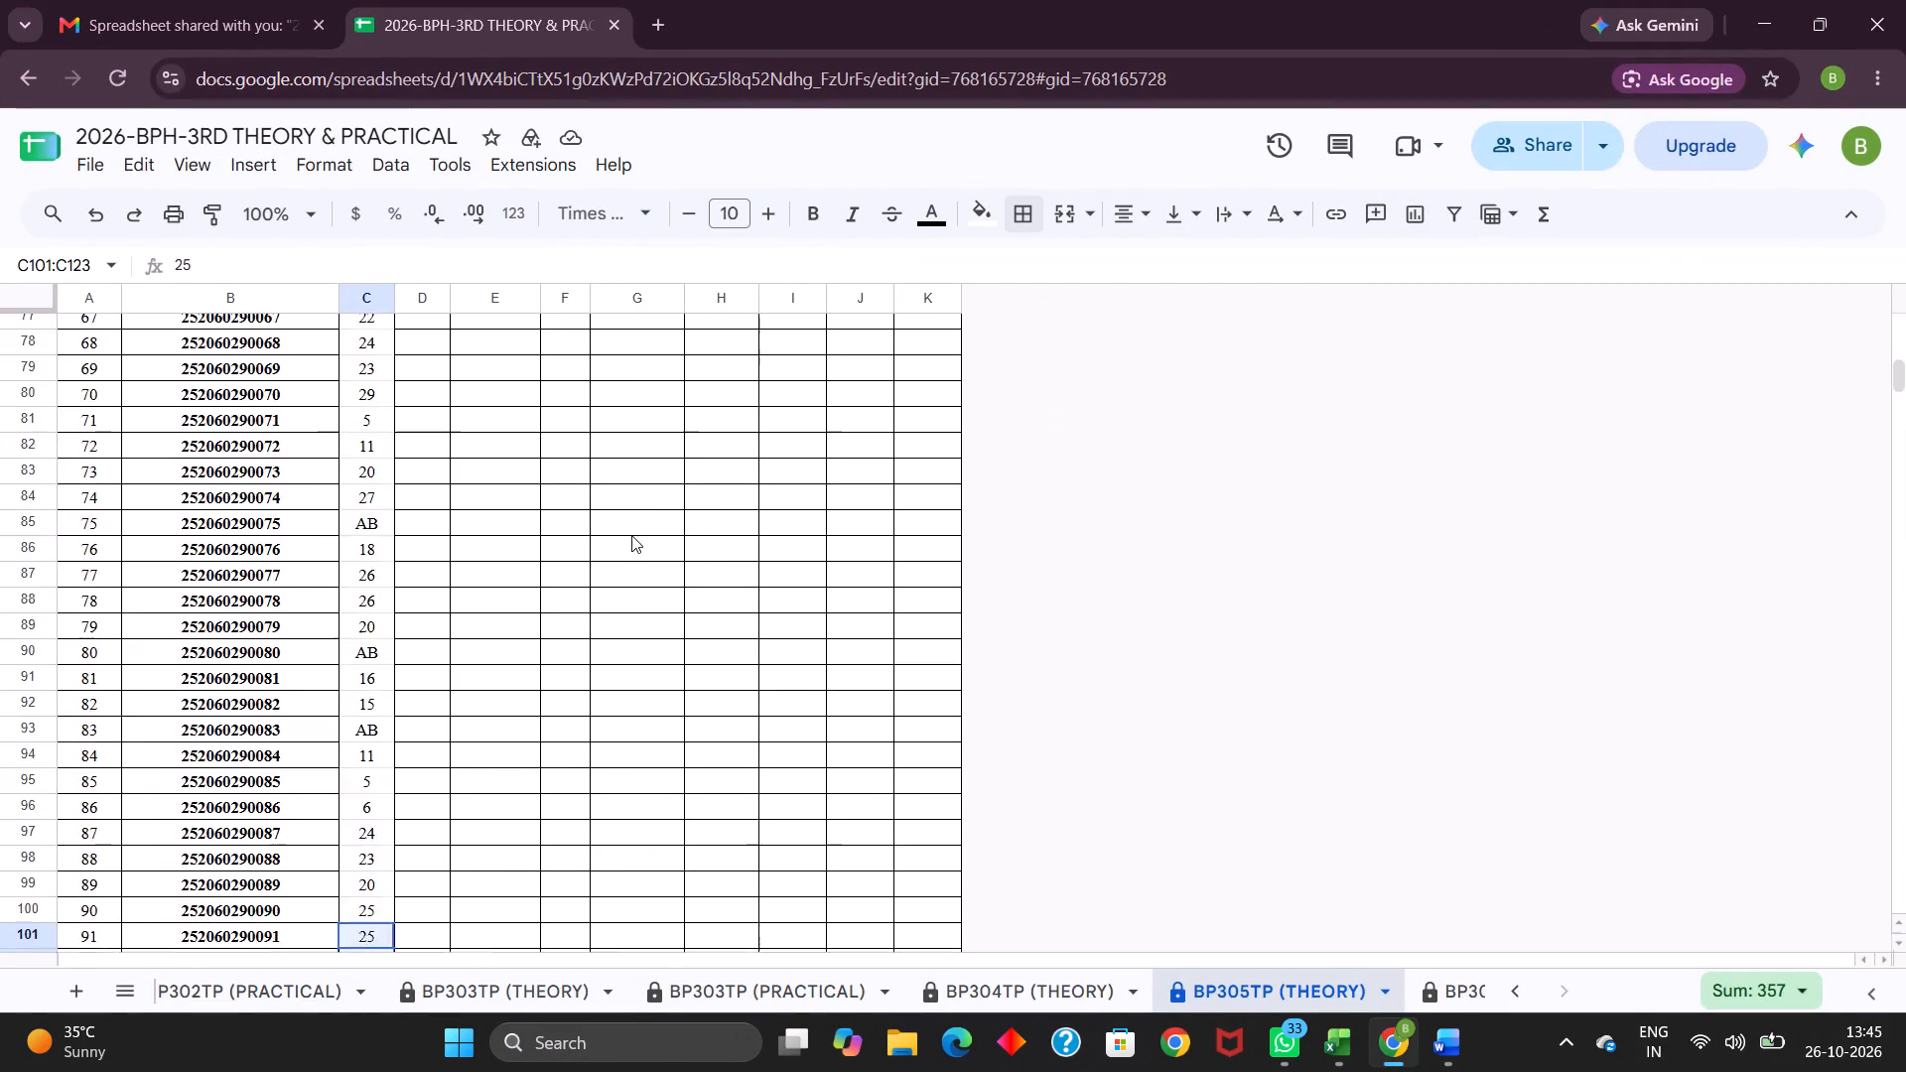
{"action": "scroll", "coordinate": [631, 535], "scroll_direction": "up", "scroll_amount": 2}
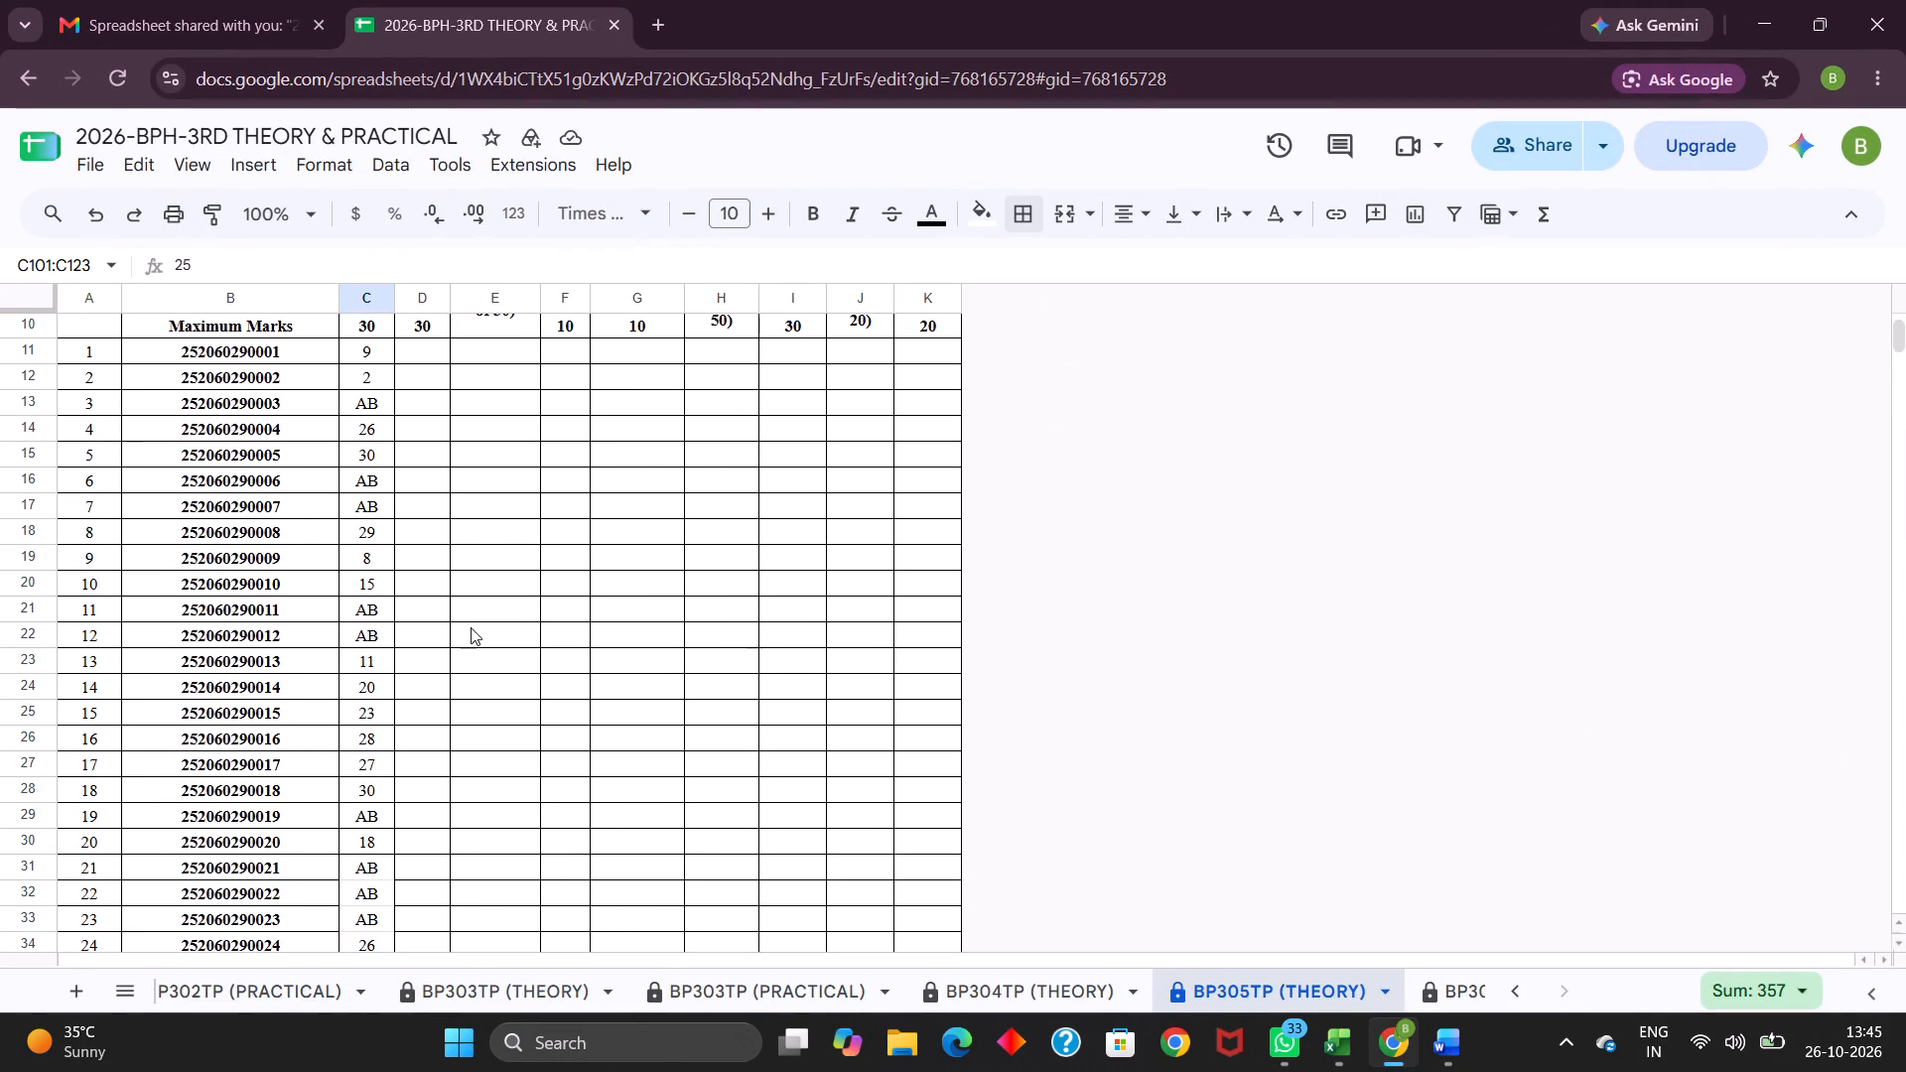
{"action": "left_click", "coordinate": [471, 627]}
Apply all borders to the marks in C31:C123 of the BP305TP (THEORY) sheet.
{"action": "scroll", "coordinate": [471, 627], "scroll_direction": "down", "scroll_amount": 3}
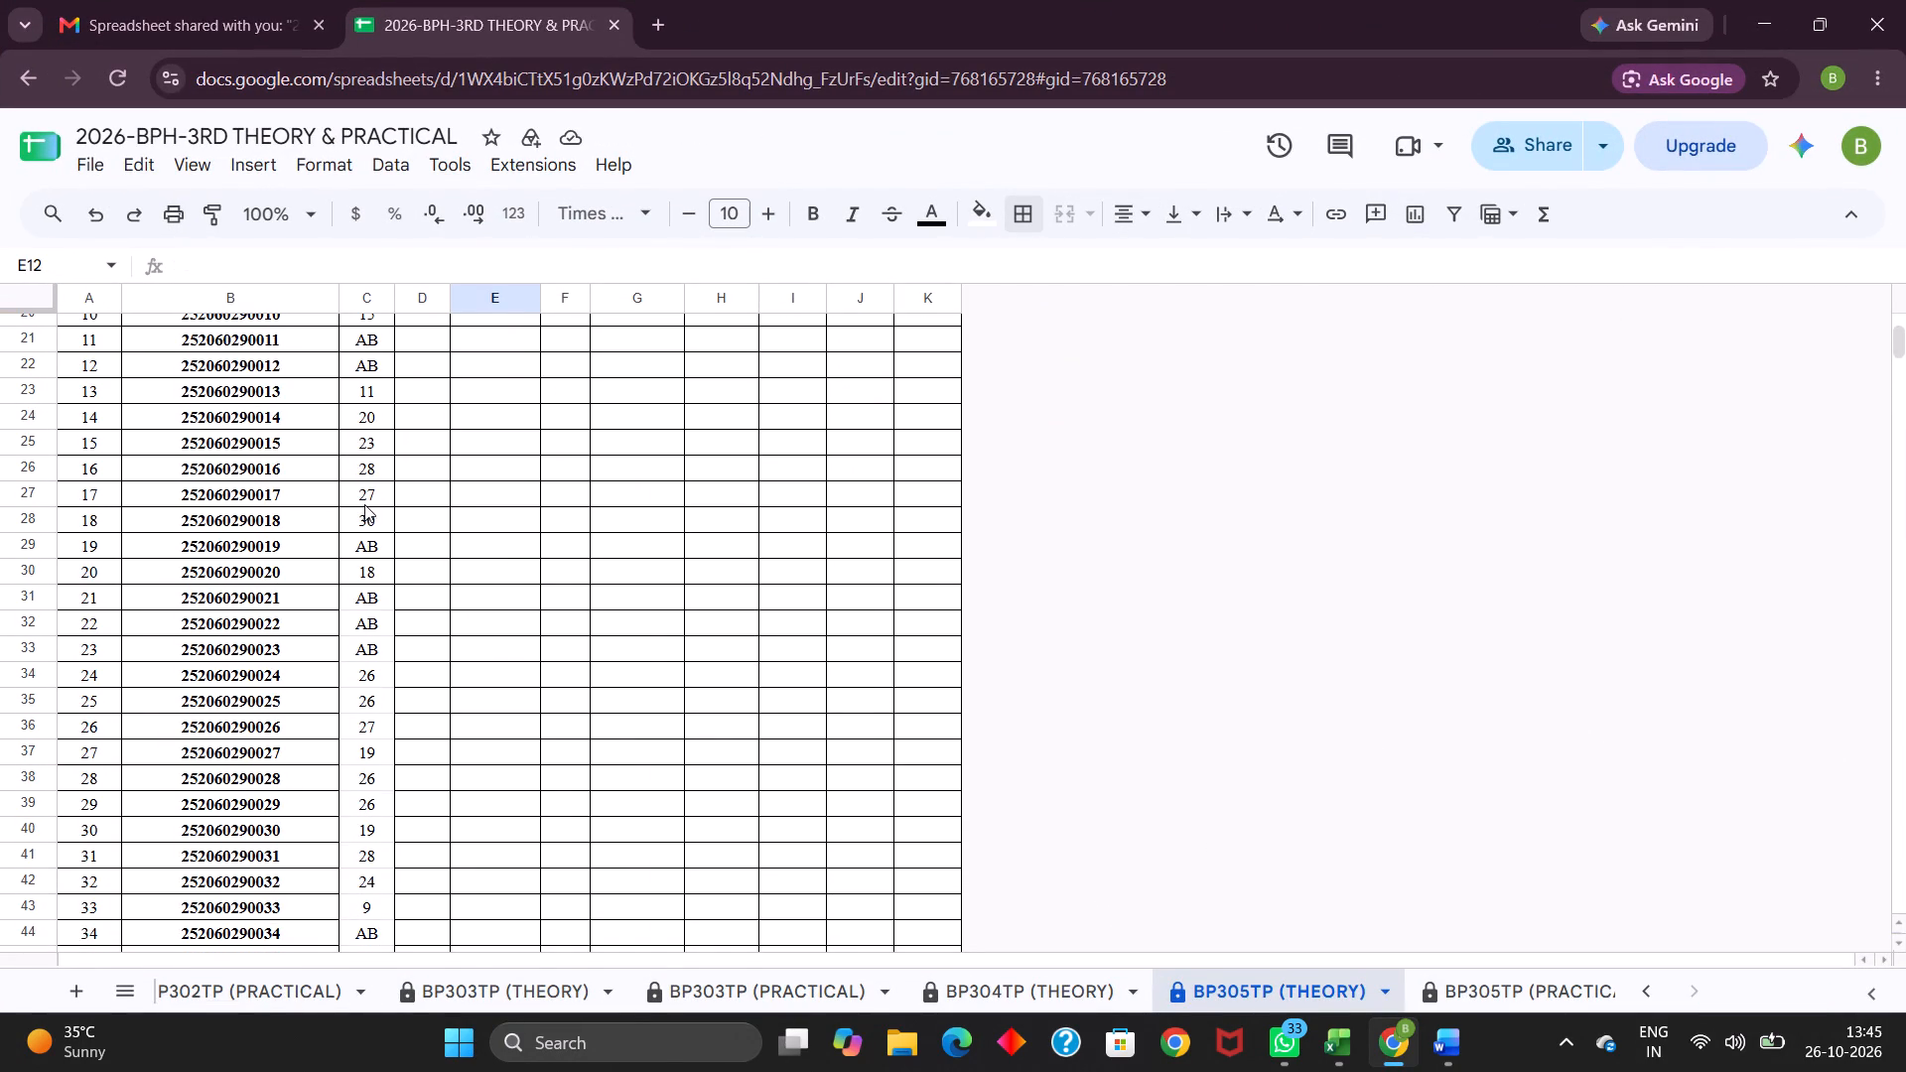
{"action": "left_click_drag", "start_coordinate": [349, 598], "coordinate": [362, 796]}
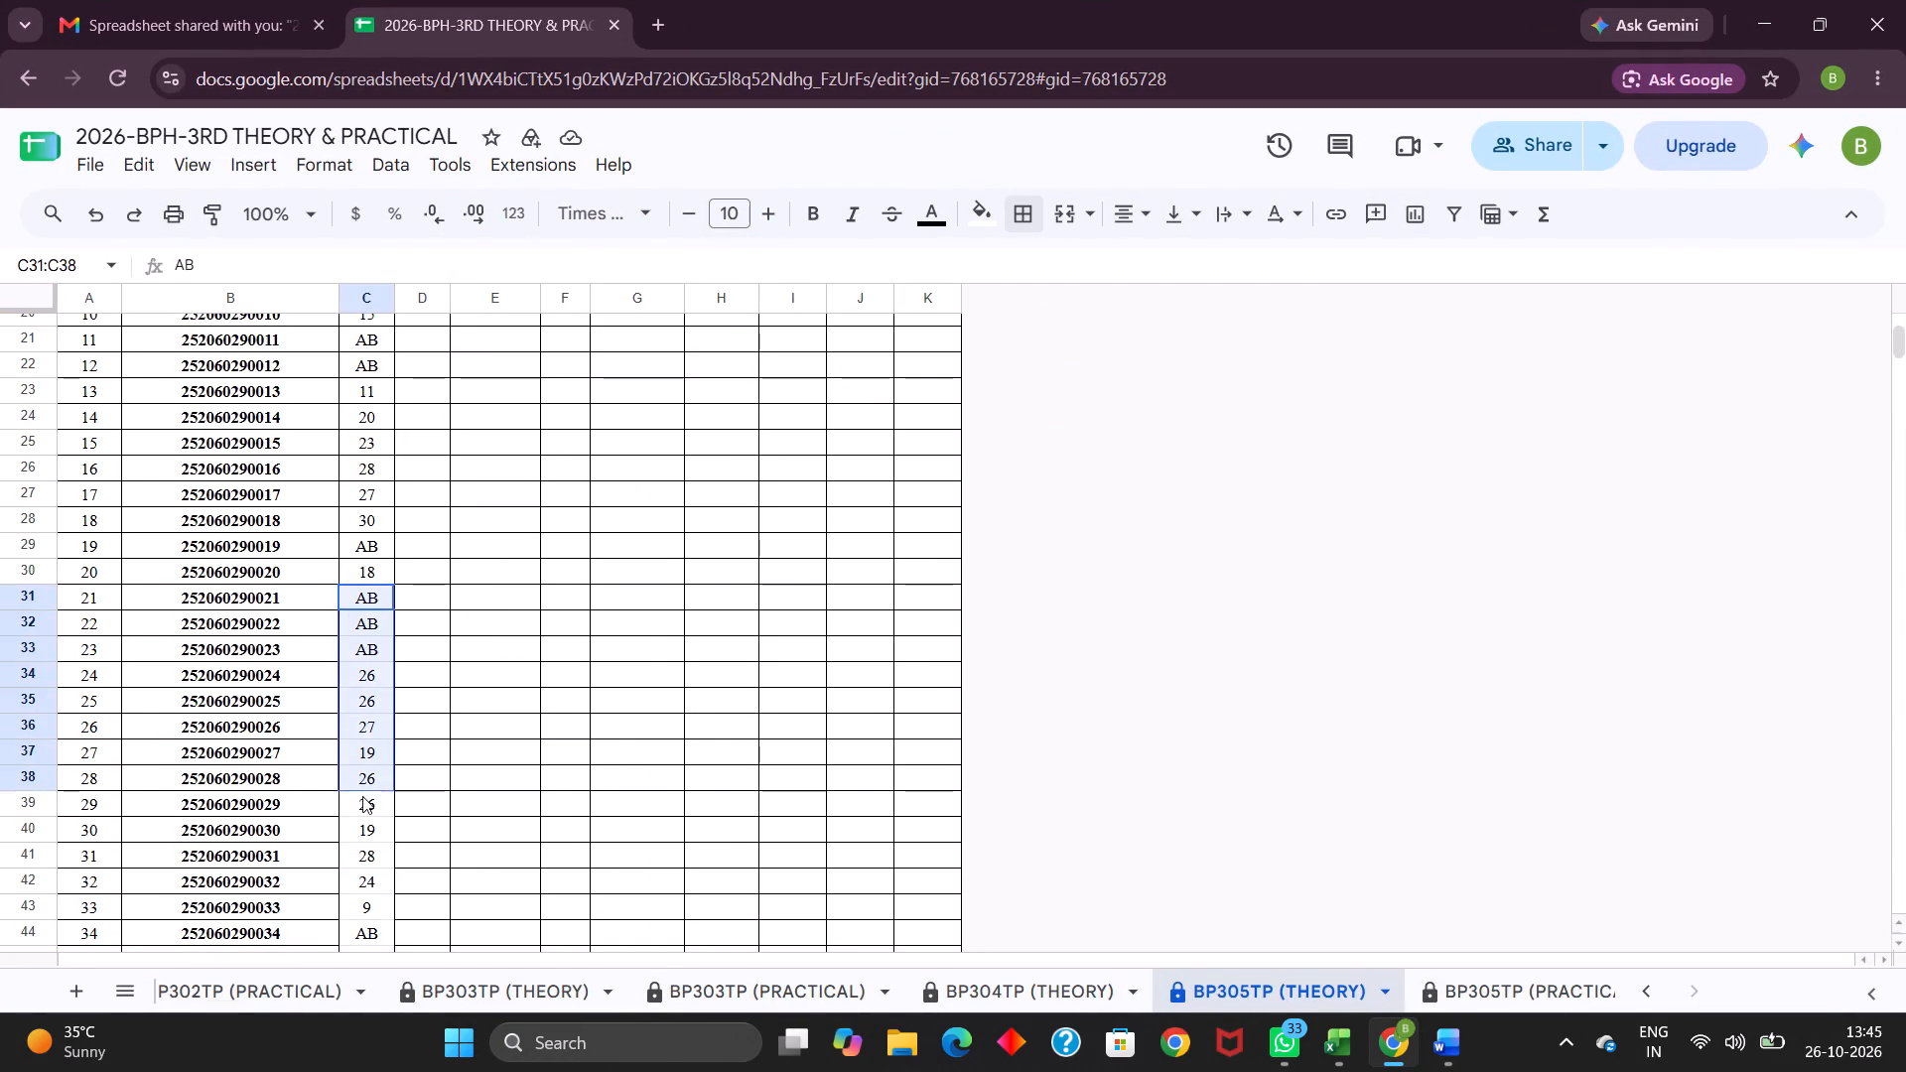
{"action": "left_click_drag", "start_coordinate": [362, 796], "coordinate": [364, 1070]}
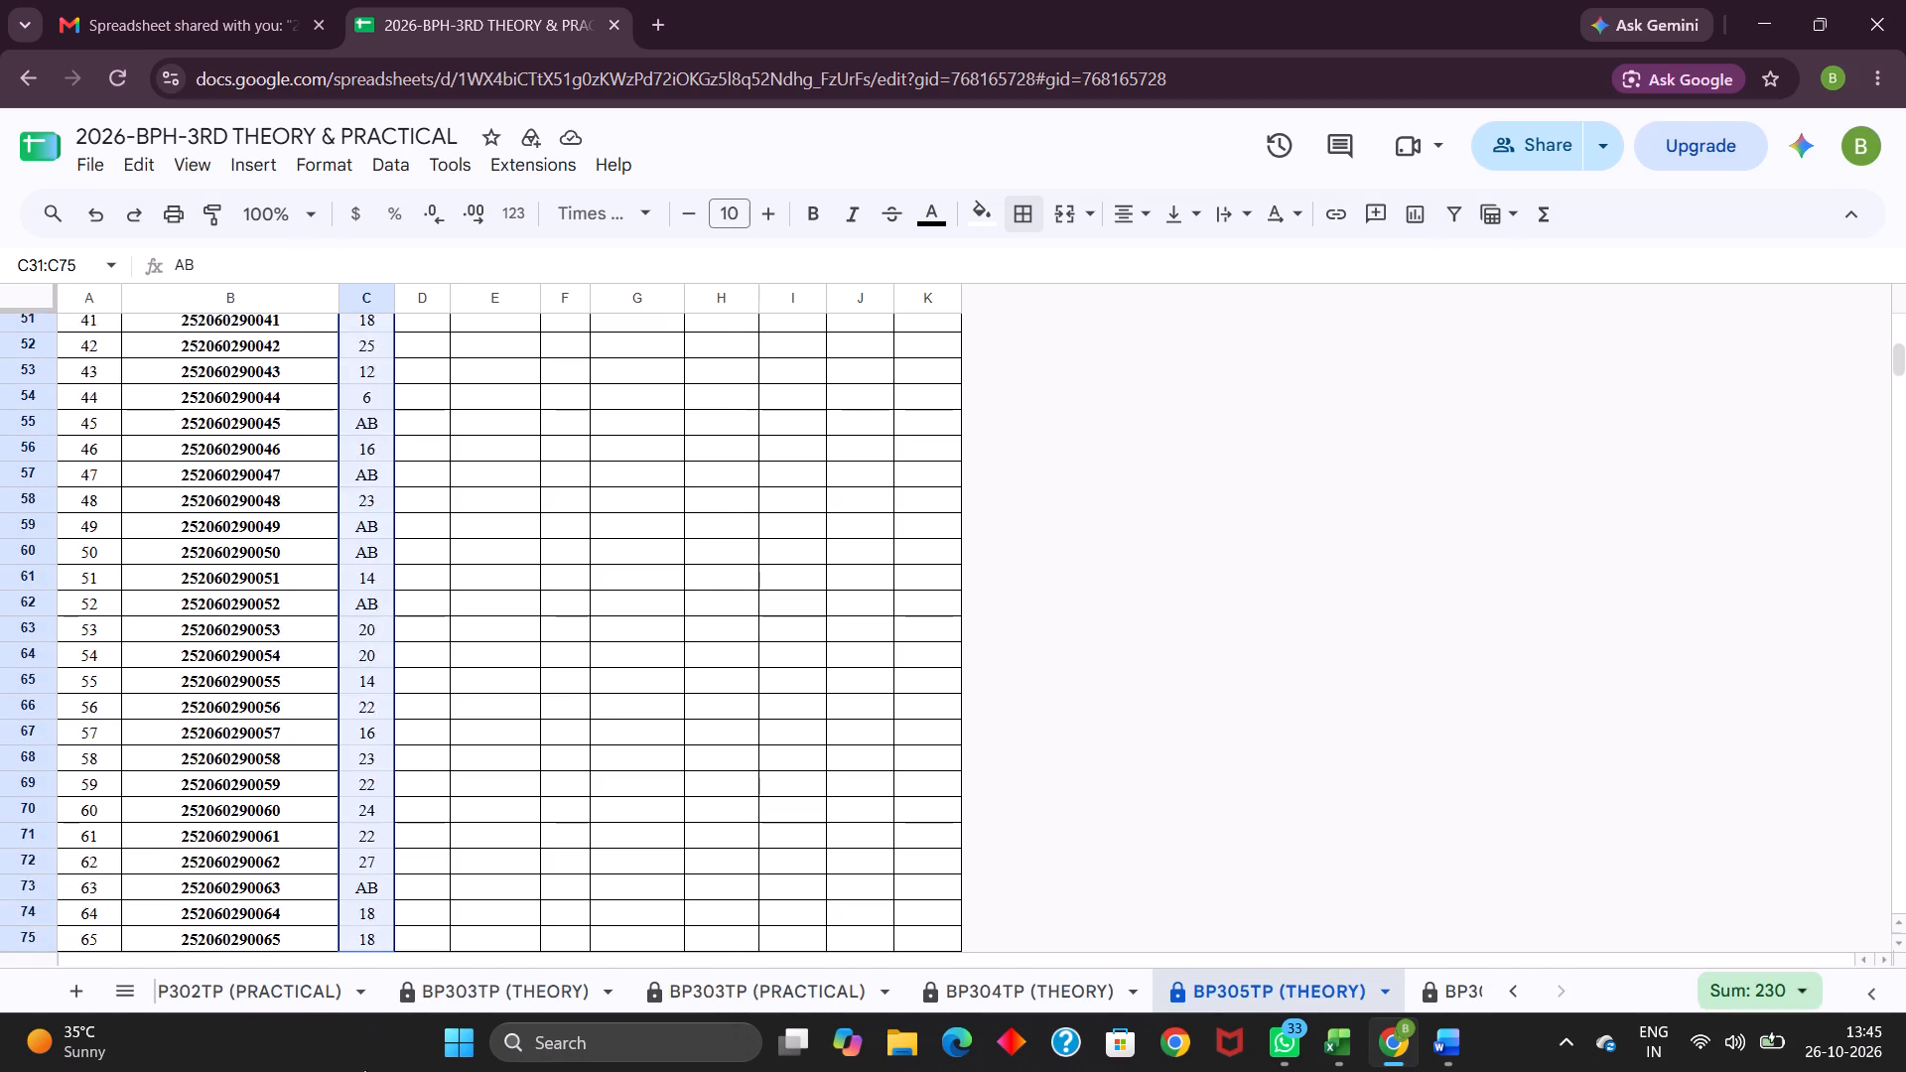
{"action": "left_click_drag", "start_coordinate": [364, 1070], "coordinate": [364, 333]}
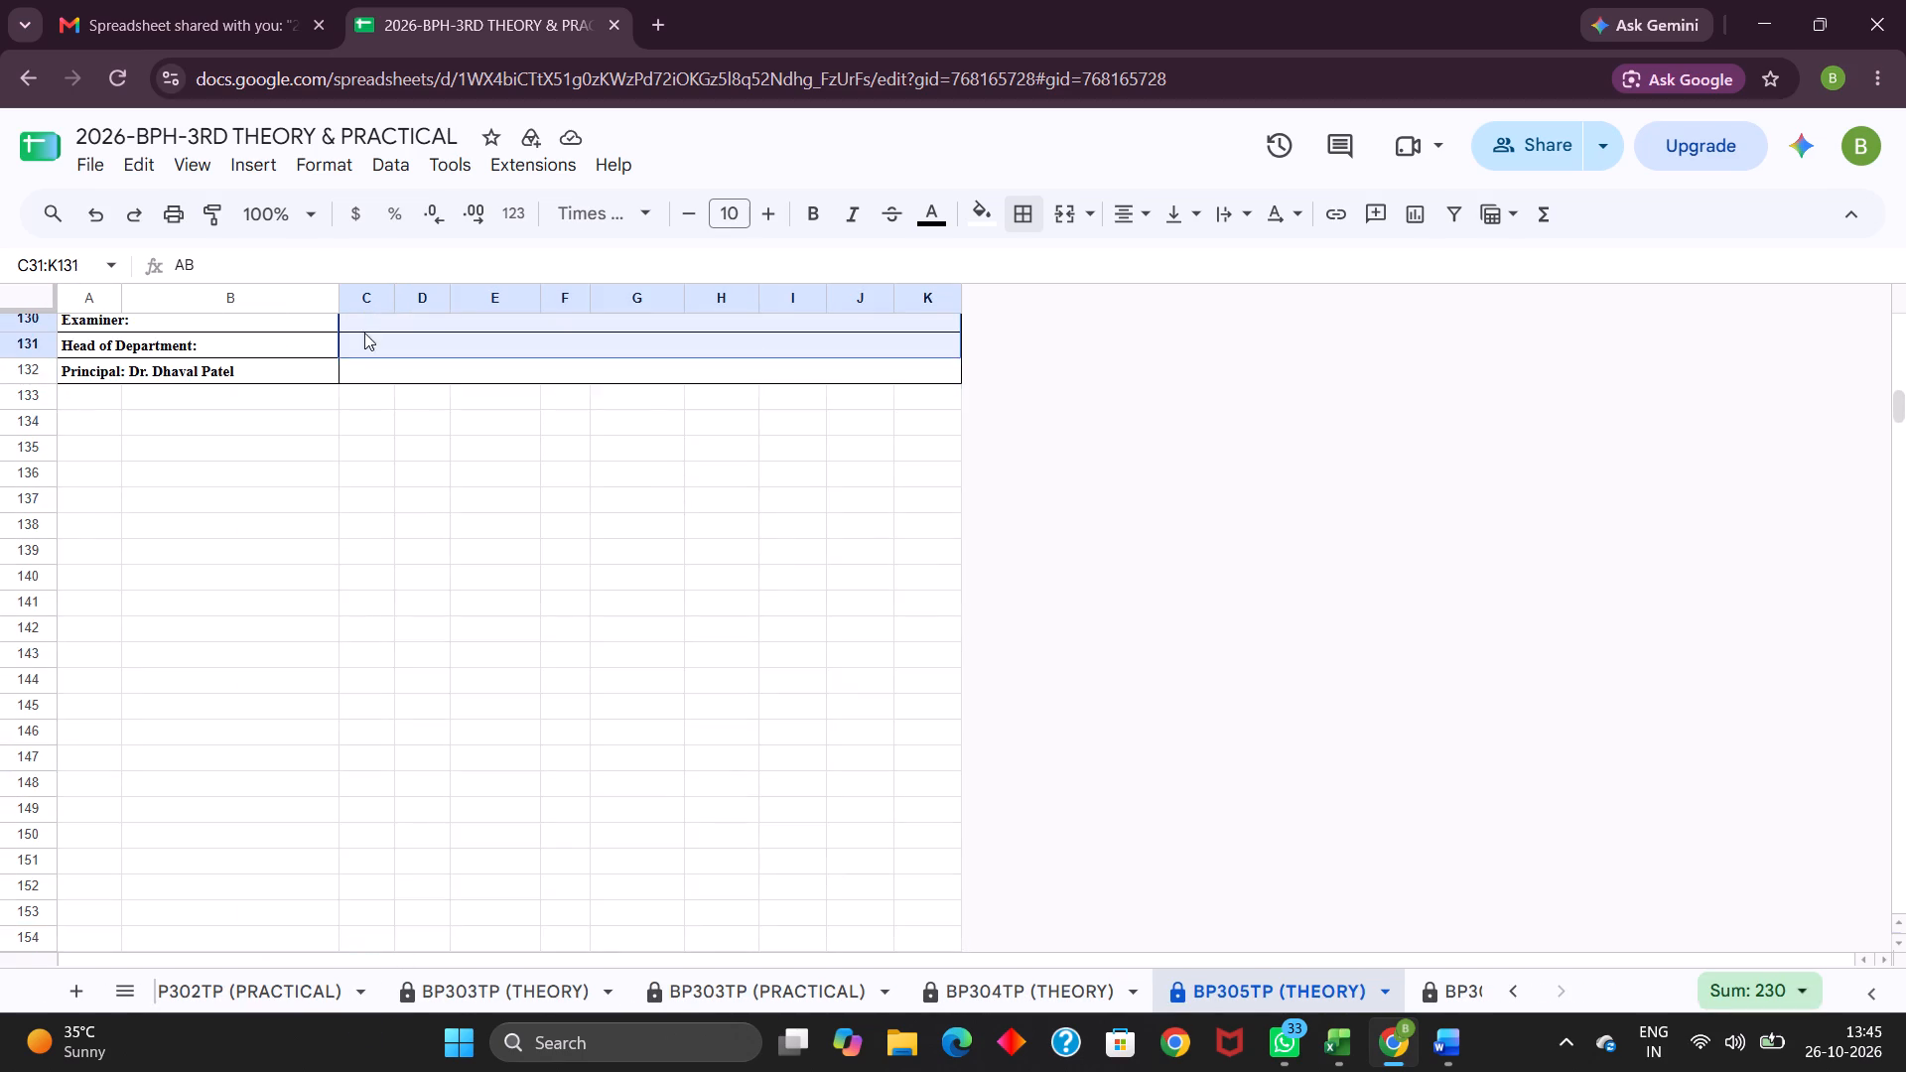
{"action": "left_click_drag", "start_coordinate": [364, 333], "coordinate": [366, 501]}
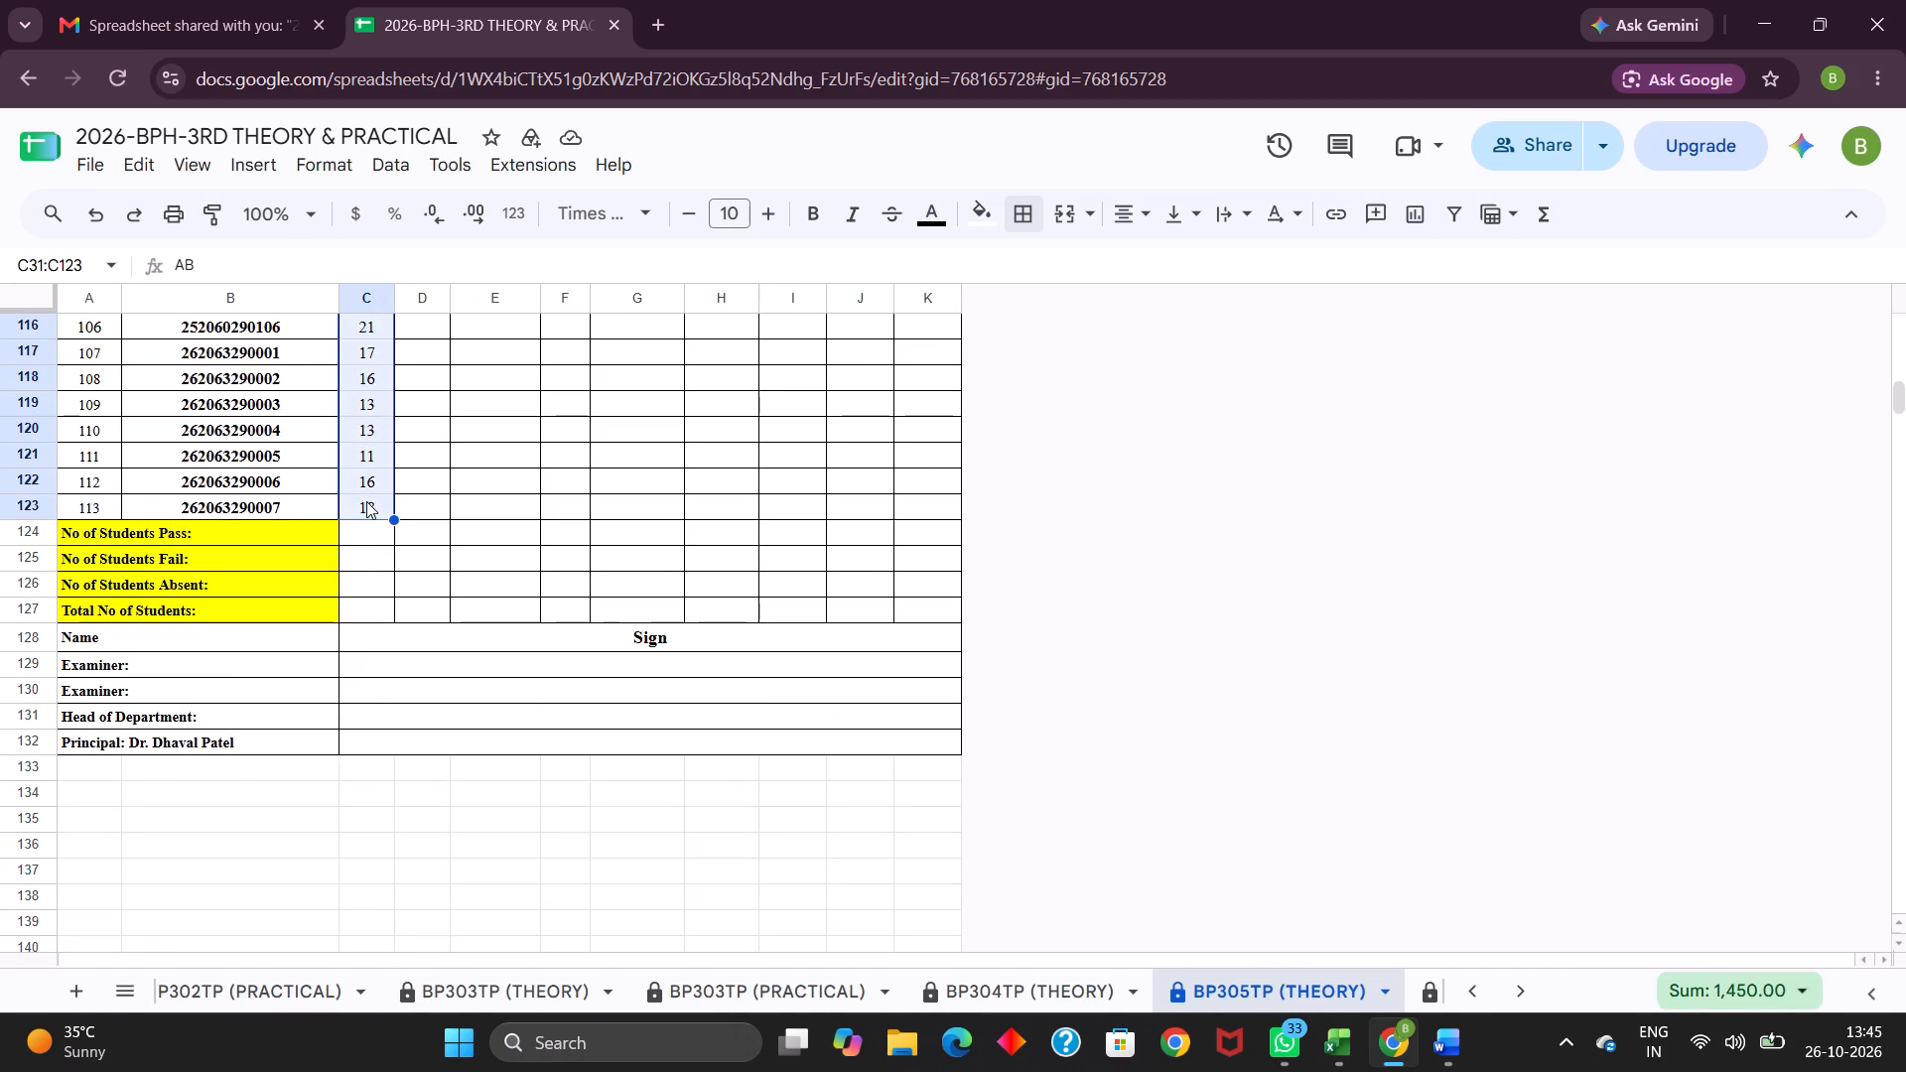
{"action": "left_click", "coordinate": [1028, 210]}
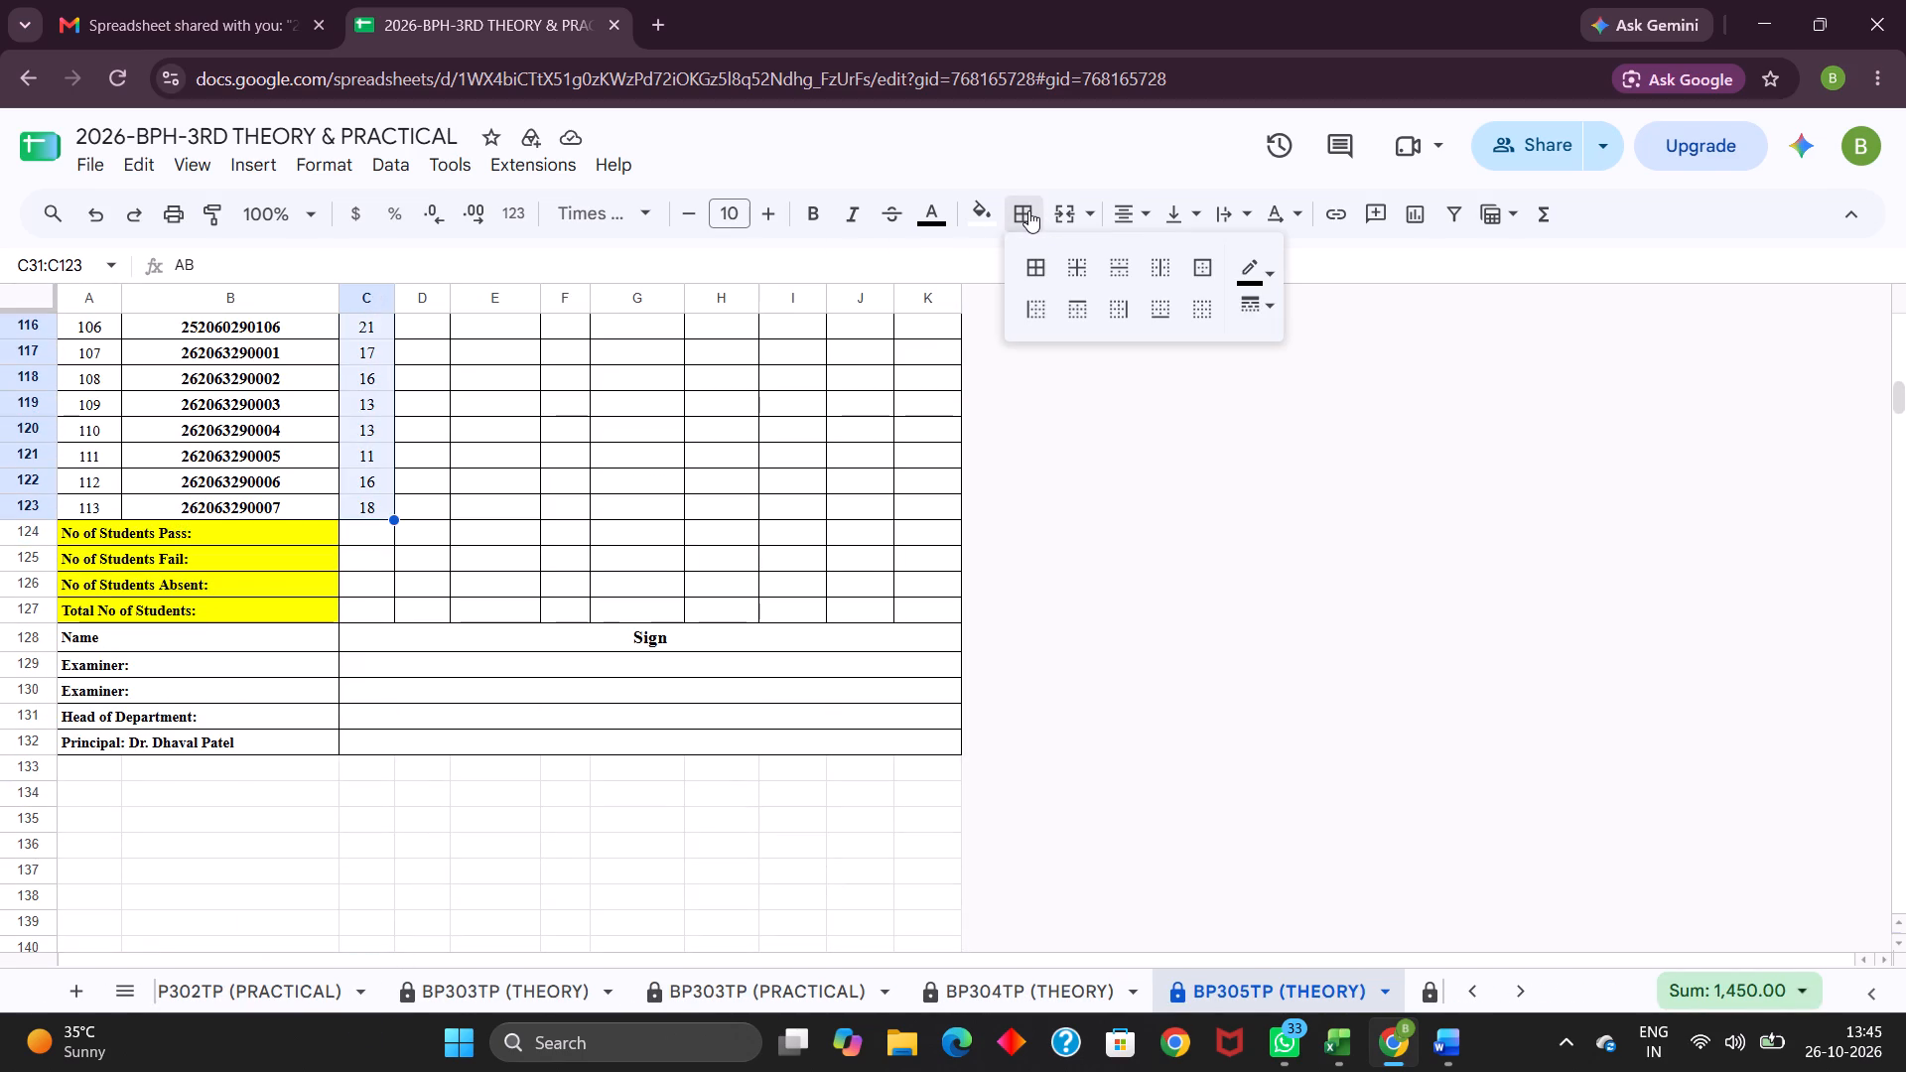
{"action": "left_click", "coordinate": [1030, 258]}
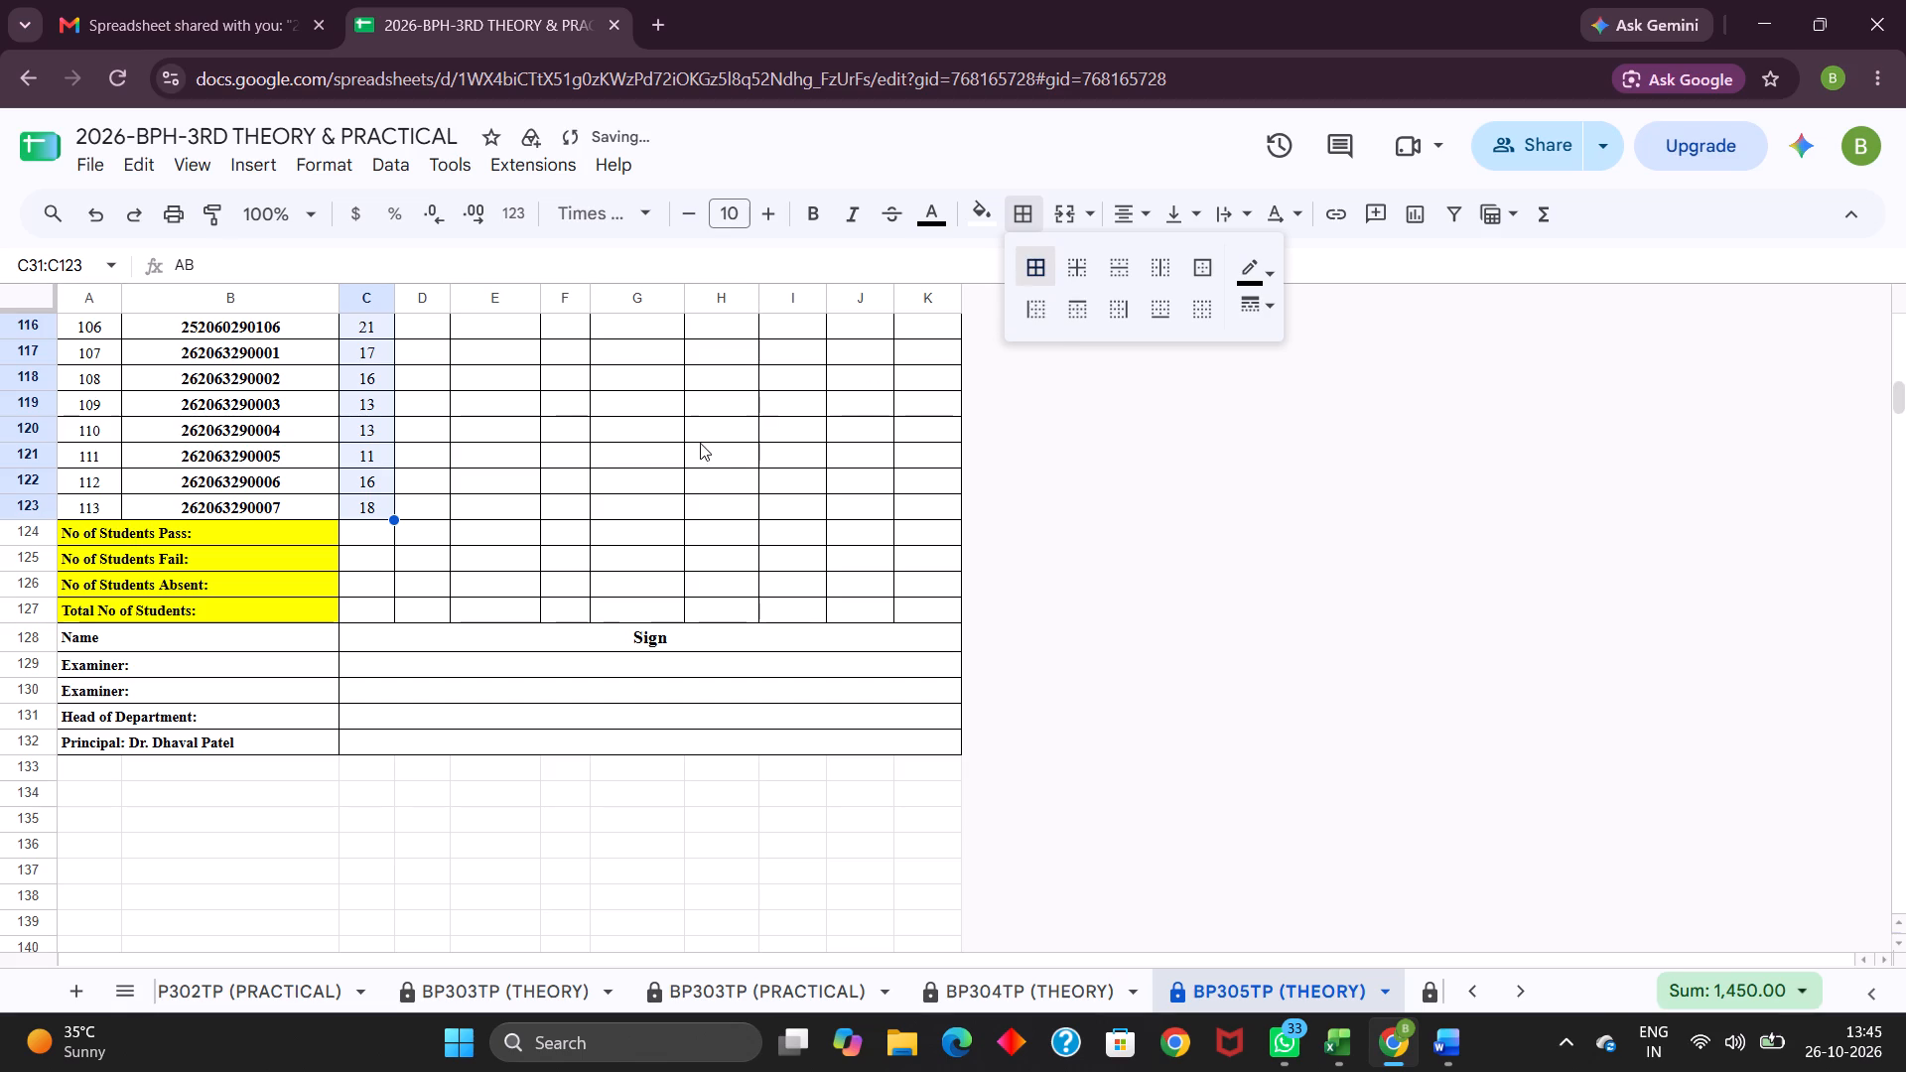
{"action": "left_click", "coordinate": [699, 444]}
Apply the Times New Roman font to the mark in C47 of the BP305TP (THEORY) sheet.
{"action": "scroll", "coordinate": [492, 496], "scroll_direction": "up", "scroll_amount": 2}
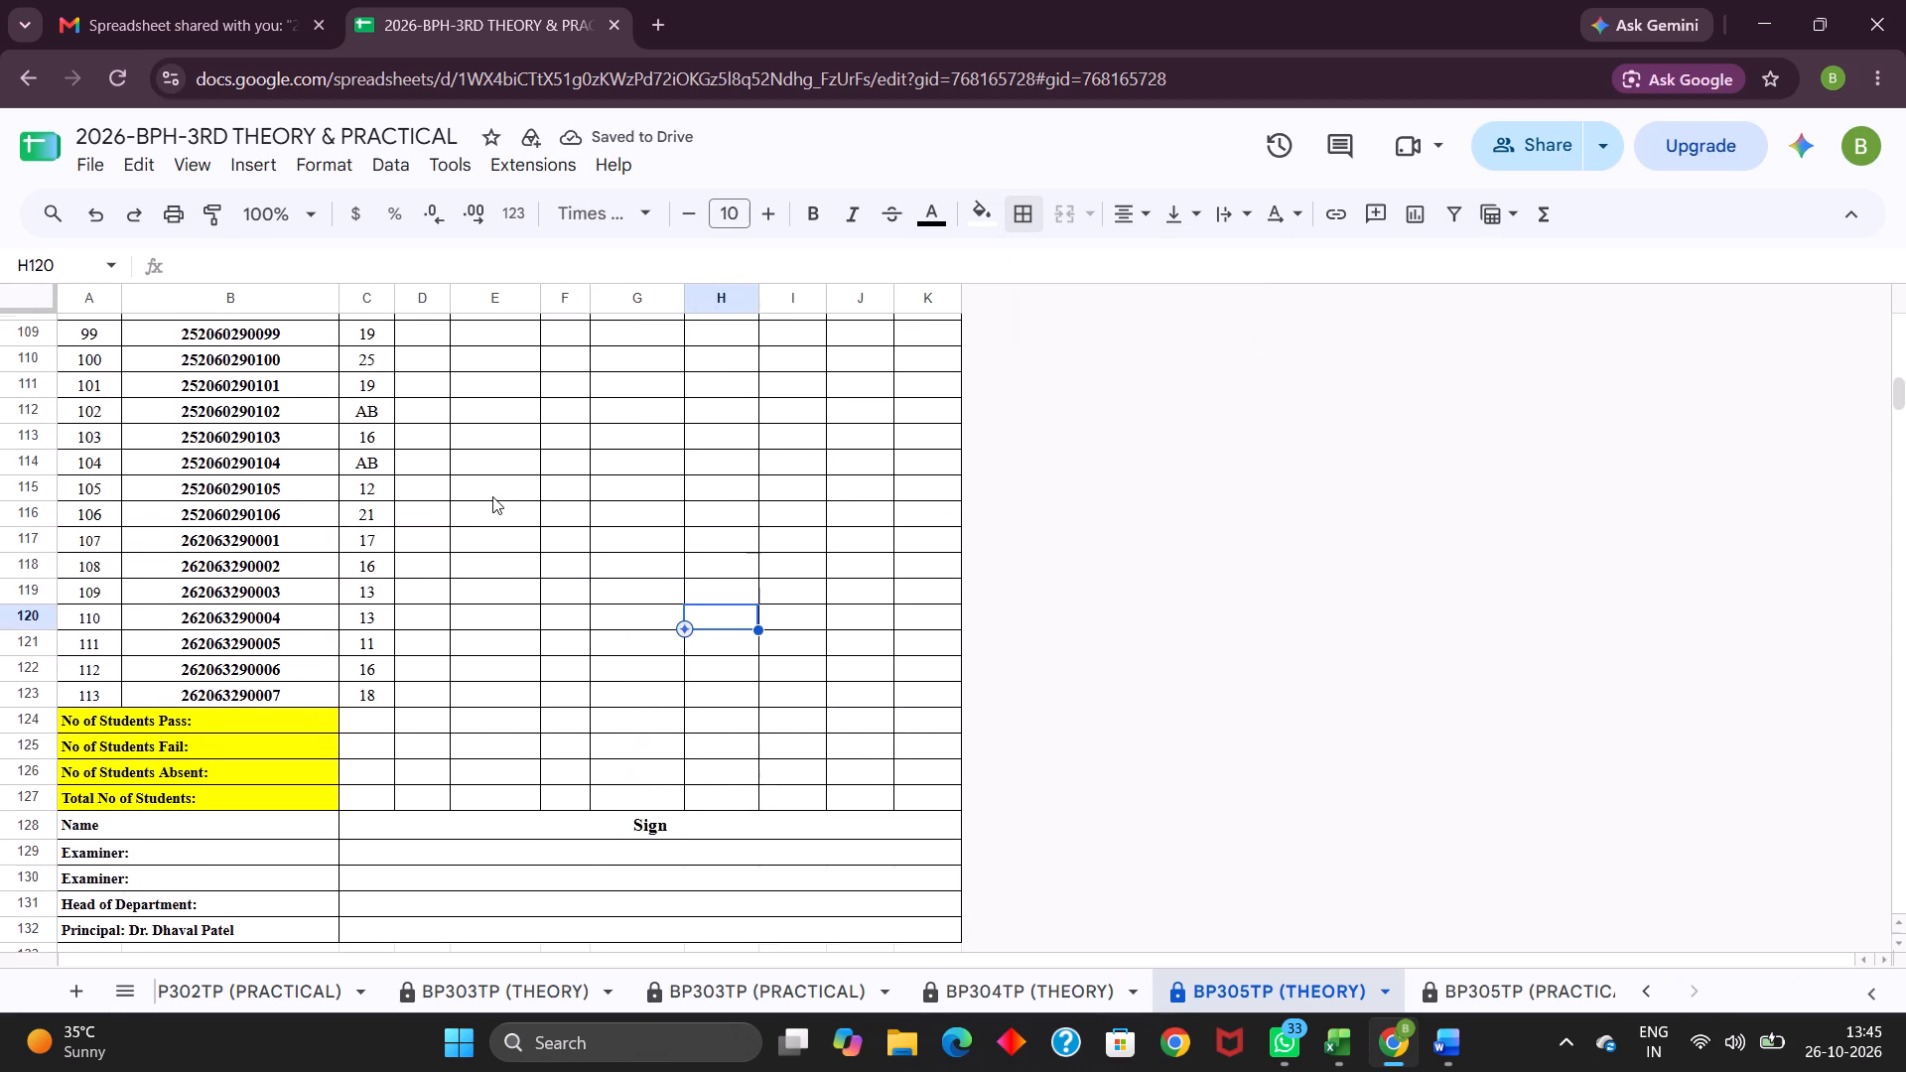
{"action": "scroll", "coordinate": [492, 496], "scroll_direction": "up", "scroll_amount": 3}
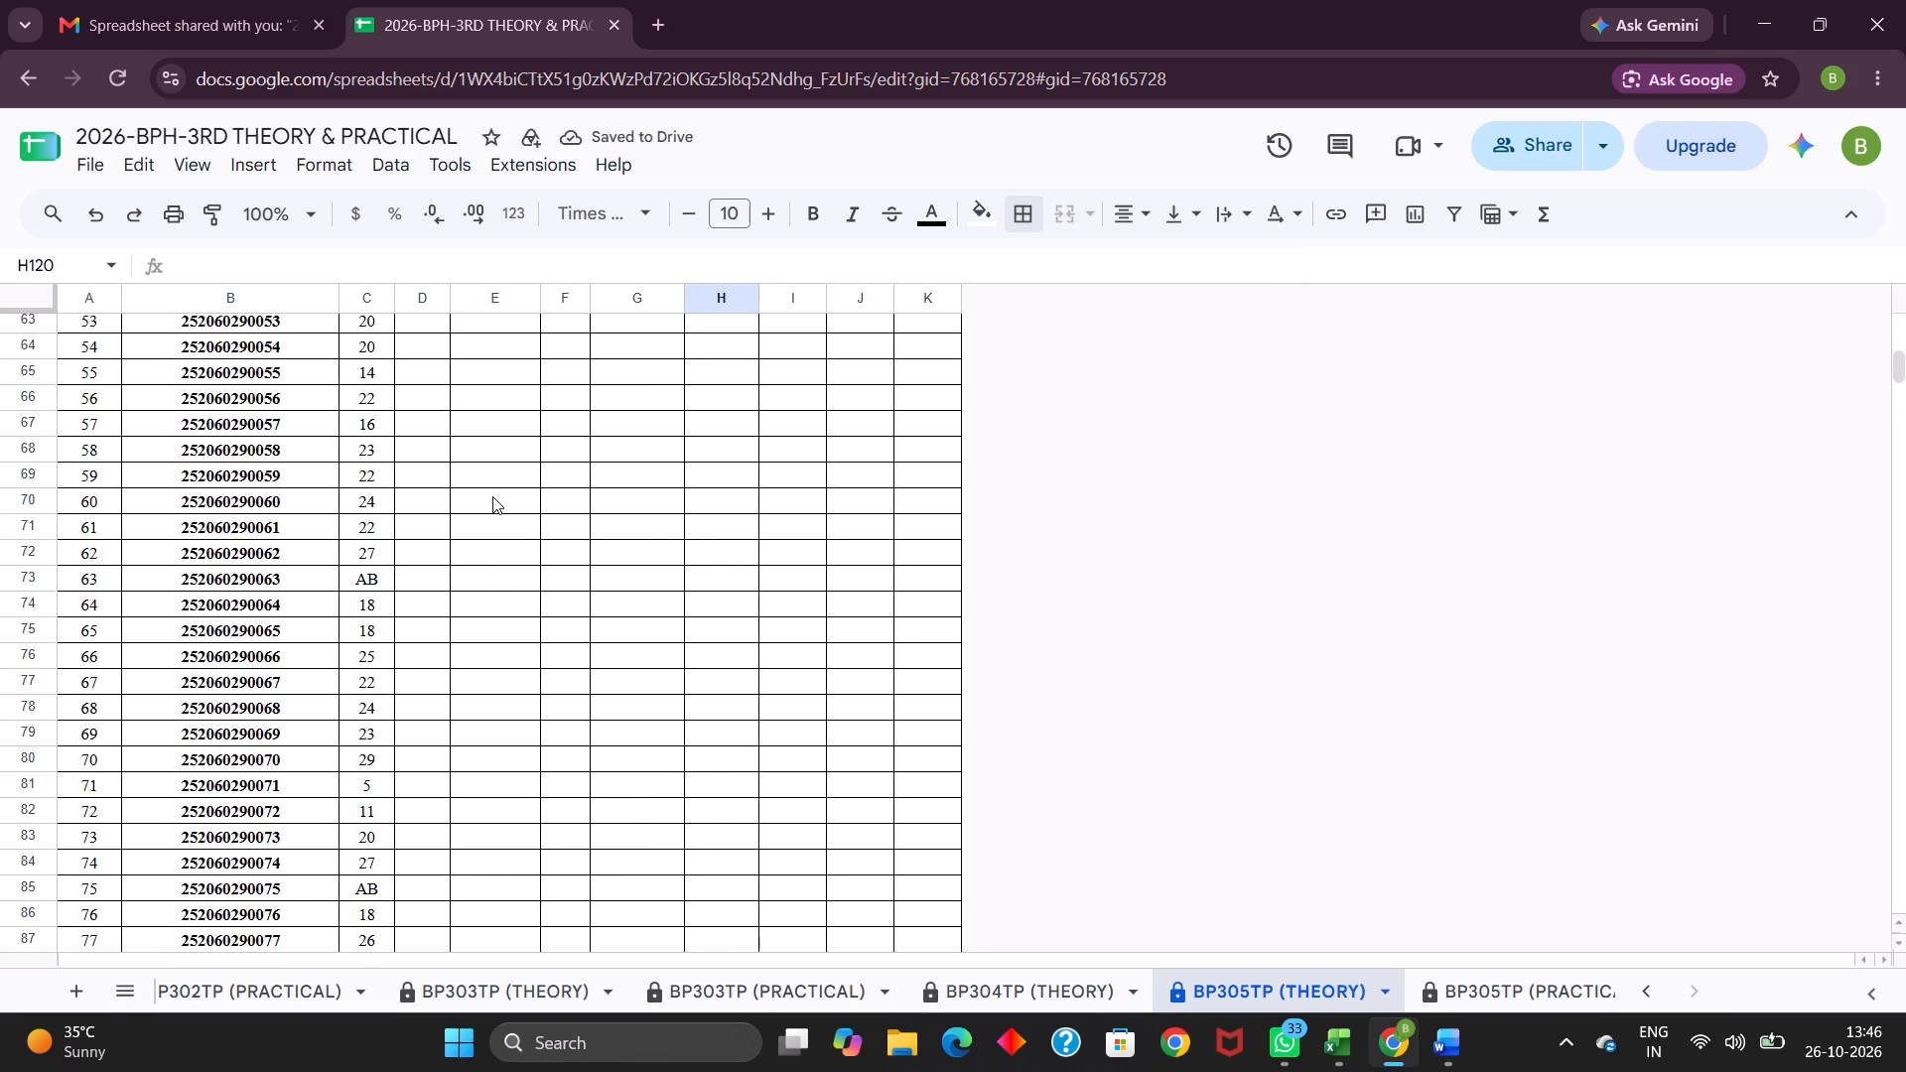
{"action": "scroll", "coordinate": [492, 496], "scroll_direction": "up", "scroll_amount": 4}
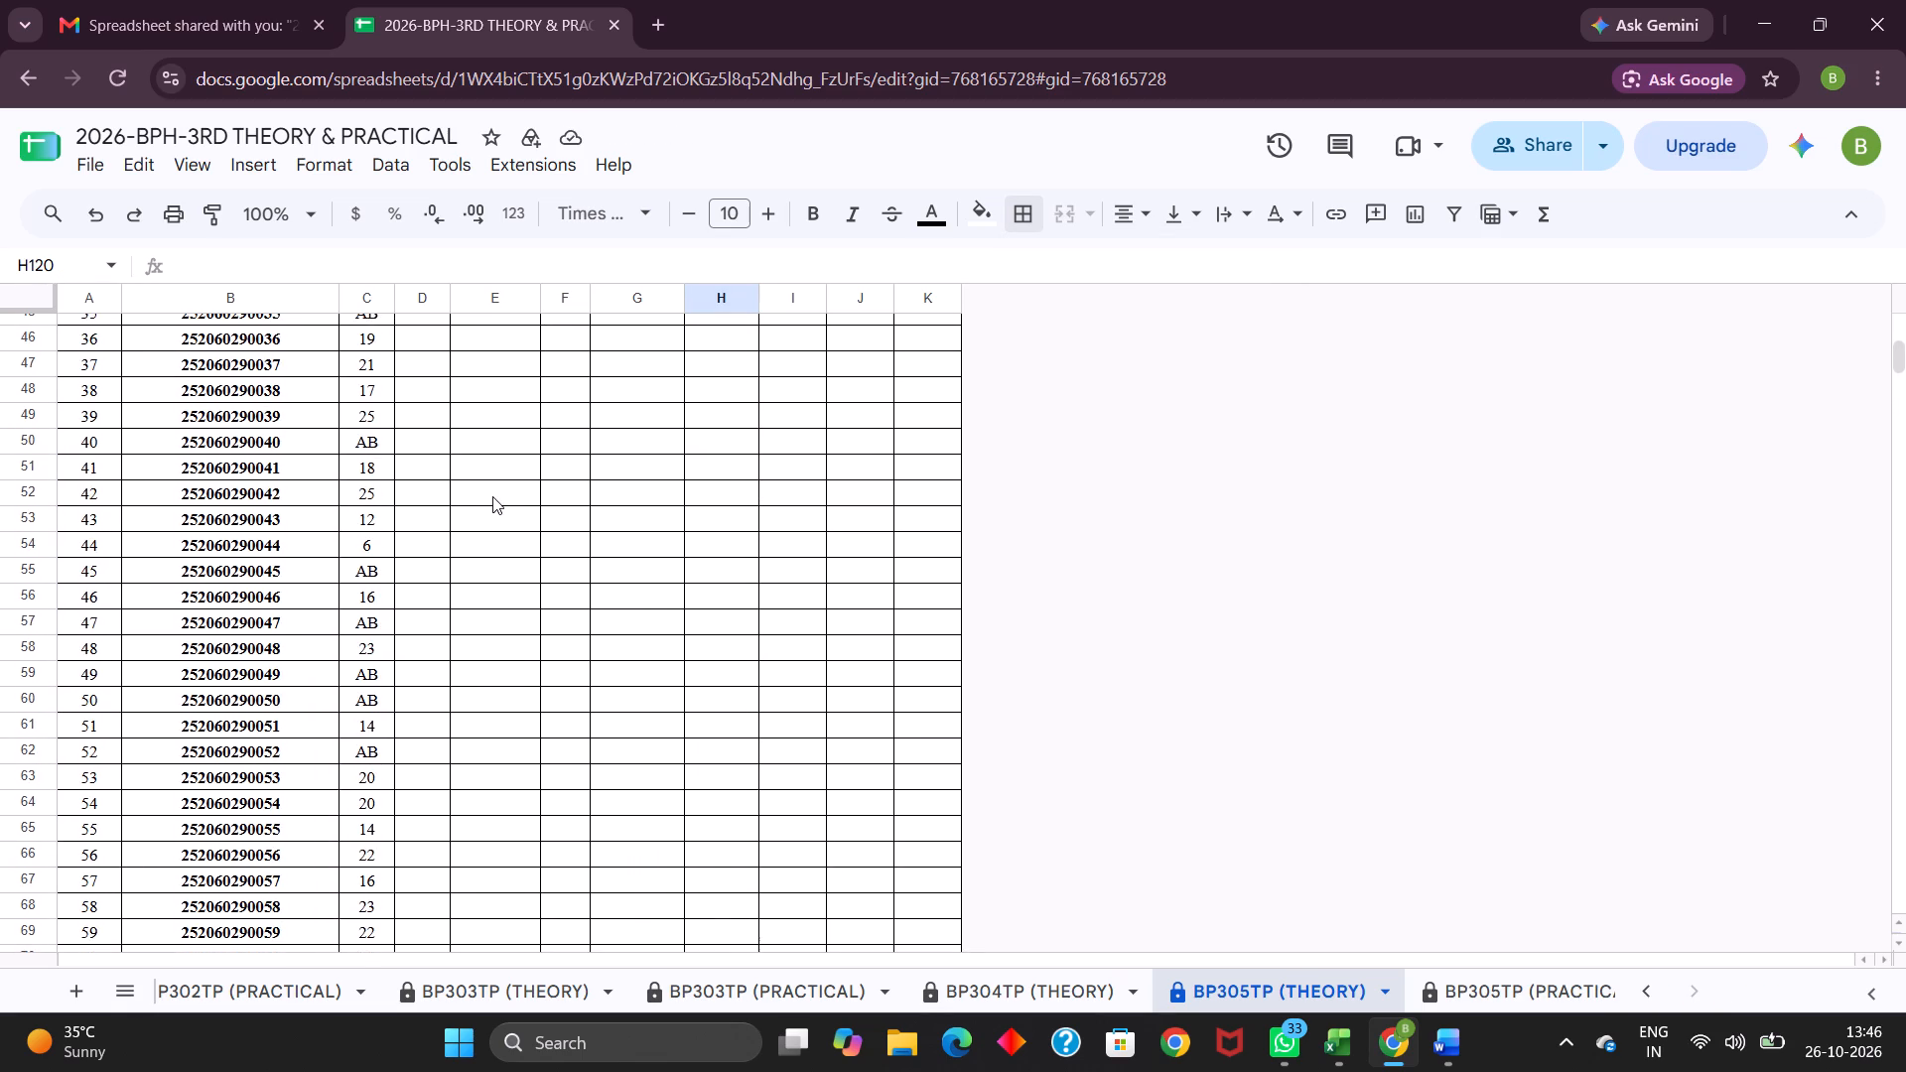
{"action": "scroll", "coordinate": [492, 496], "scroll_direction": "up", "scroll_amount": 1}
{"action": "double_click", "coordinate": [355, 487]}
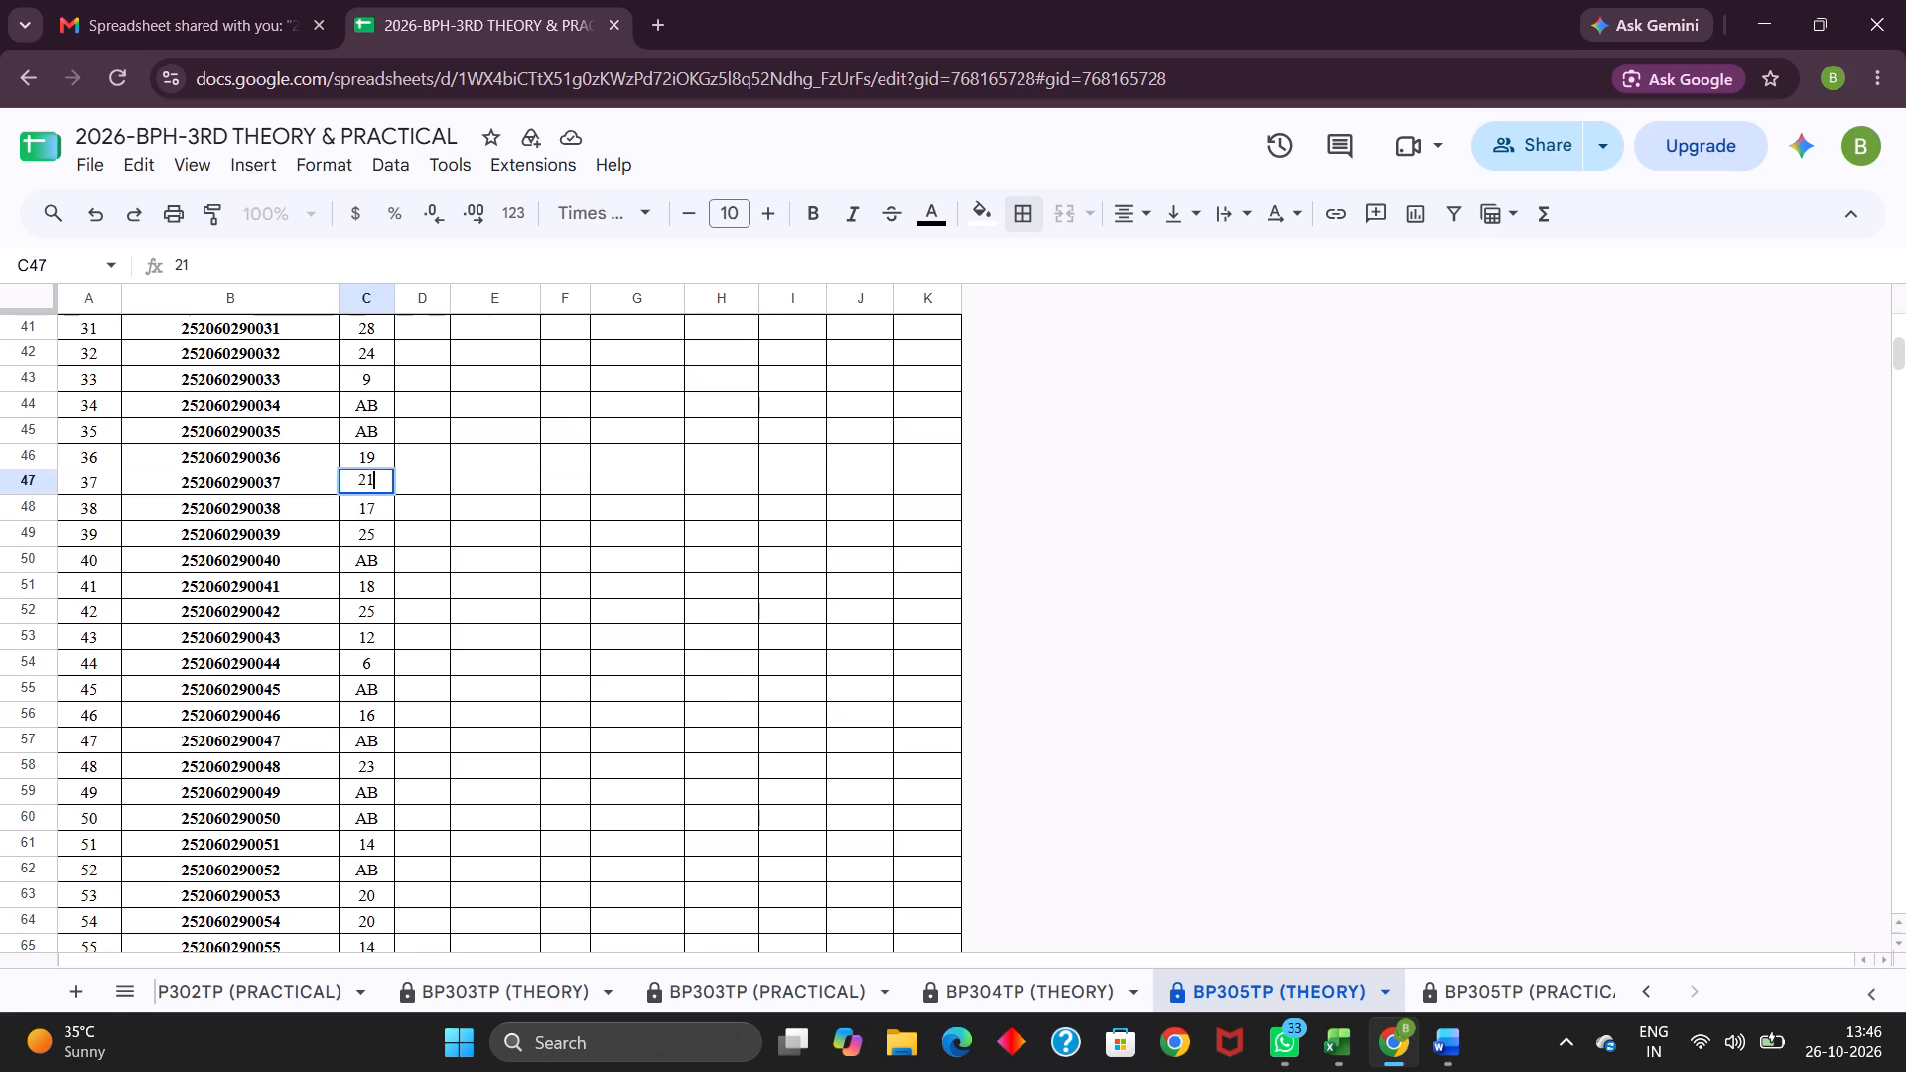
{"action": "left_click", "coordinate": [366, 479]}
{"action": "left_click_drag", "start_coordinate": [358, 476], "coordinate": [376, 480]}
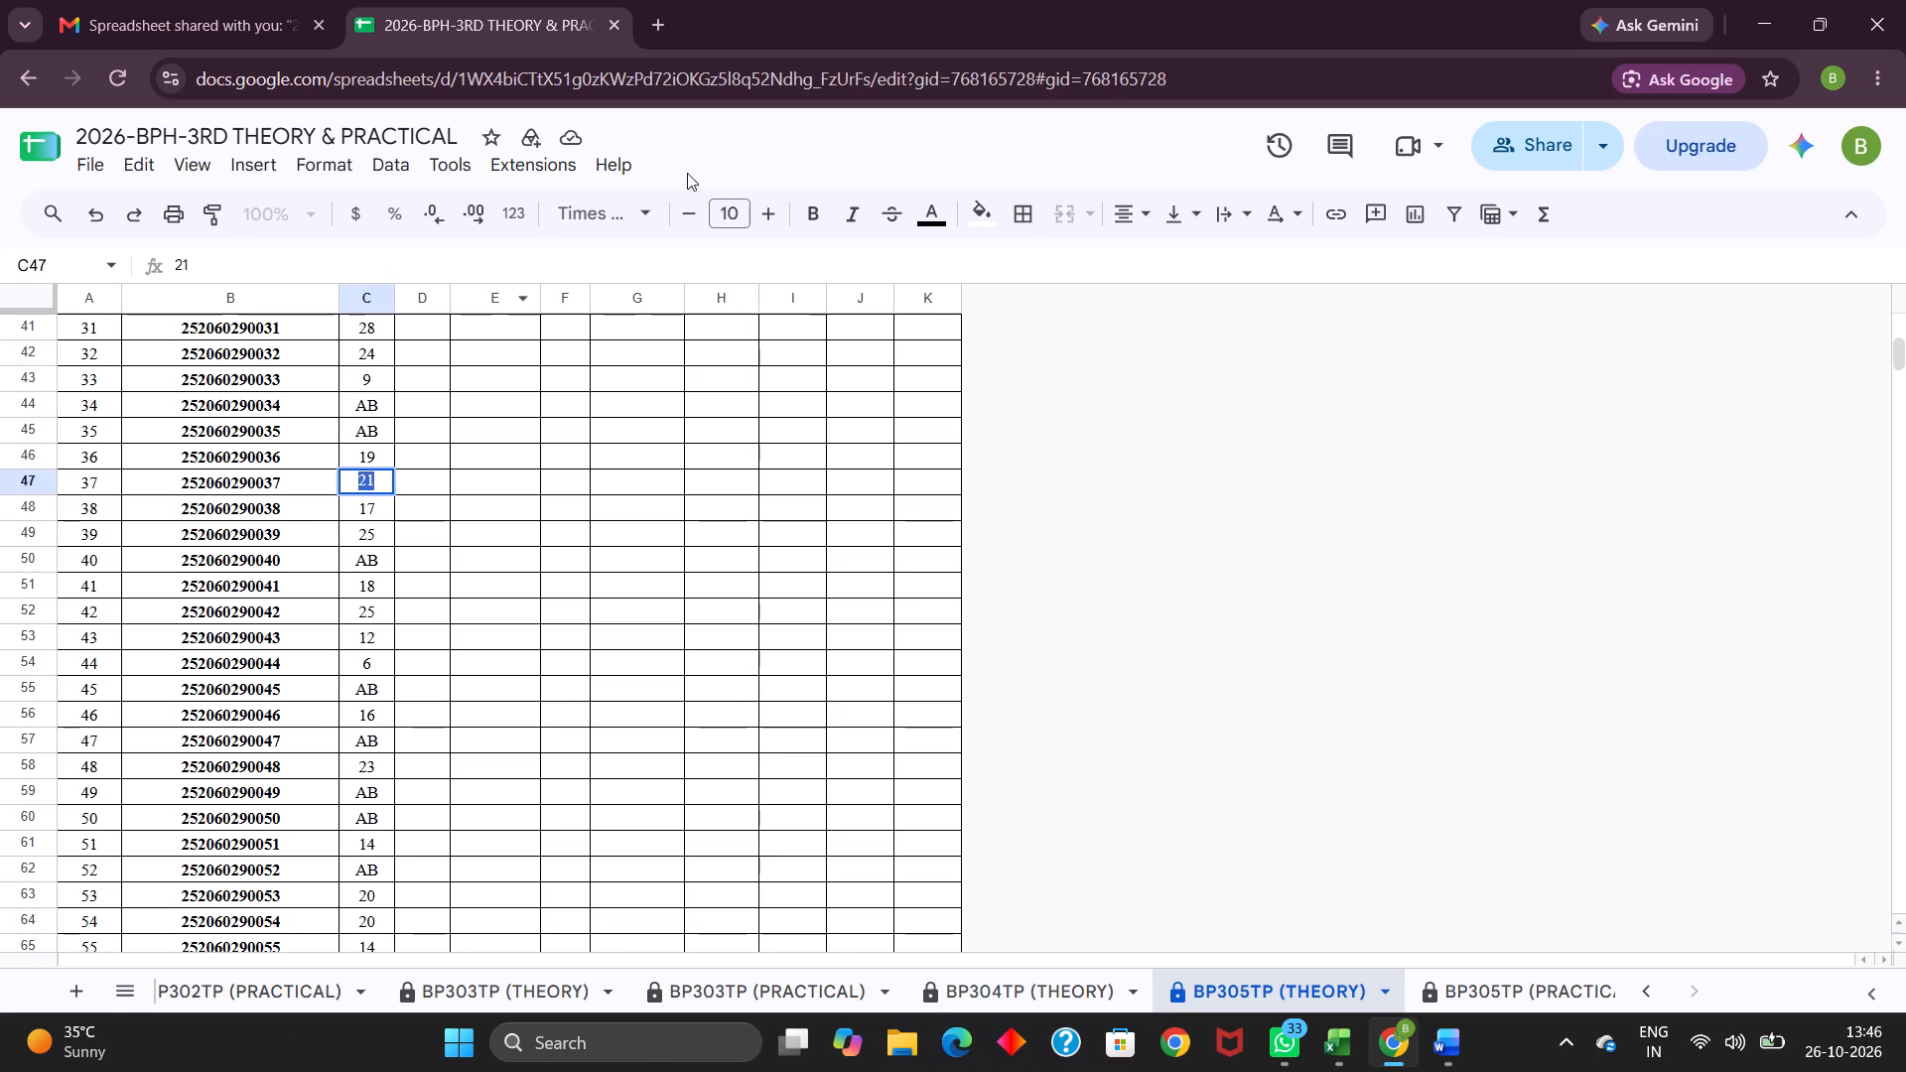
{"action": "left_click", "coordinate": [647, 208]}
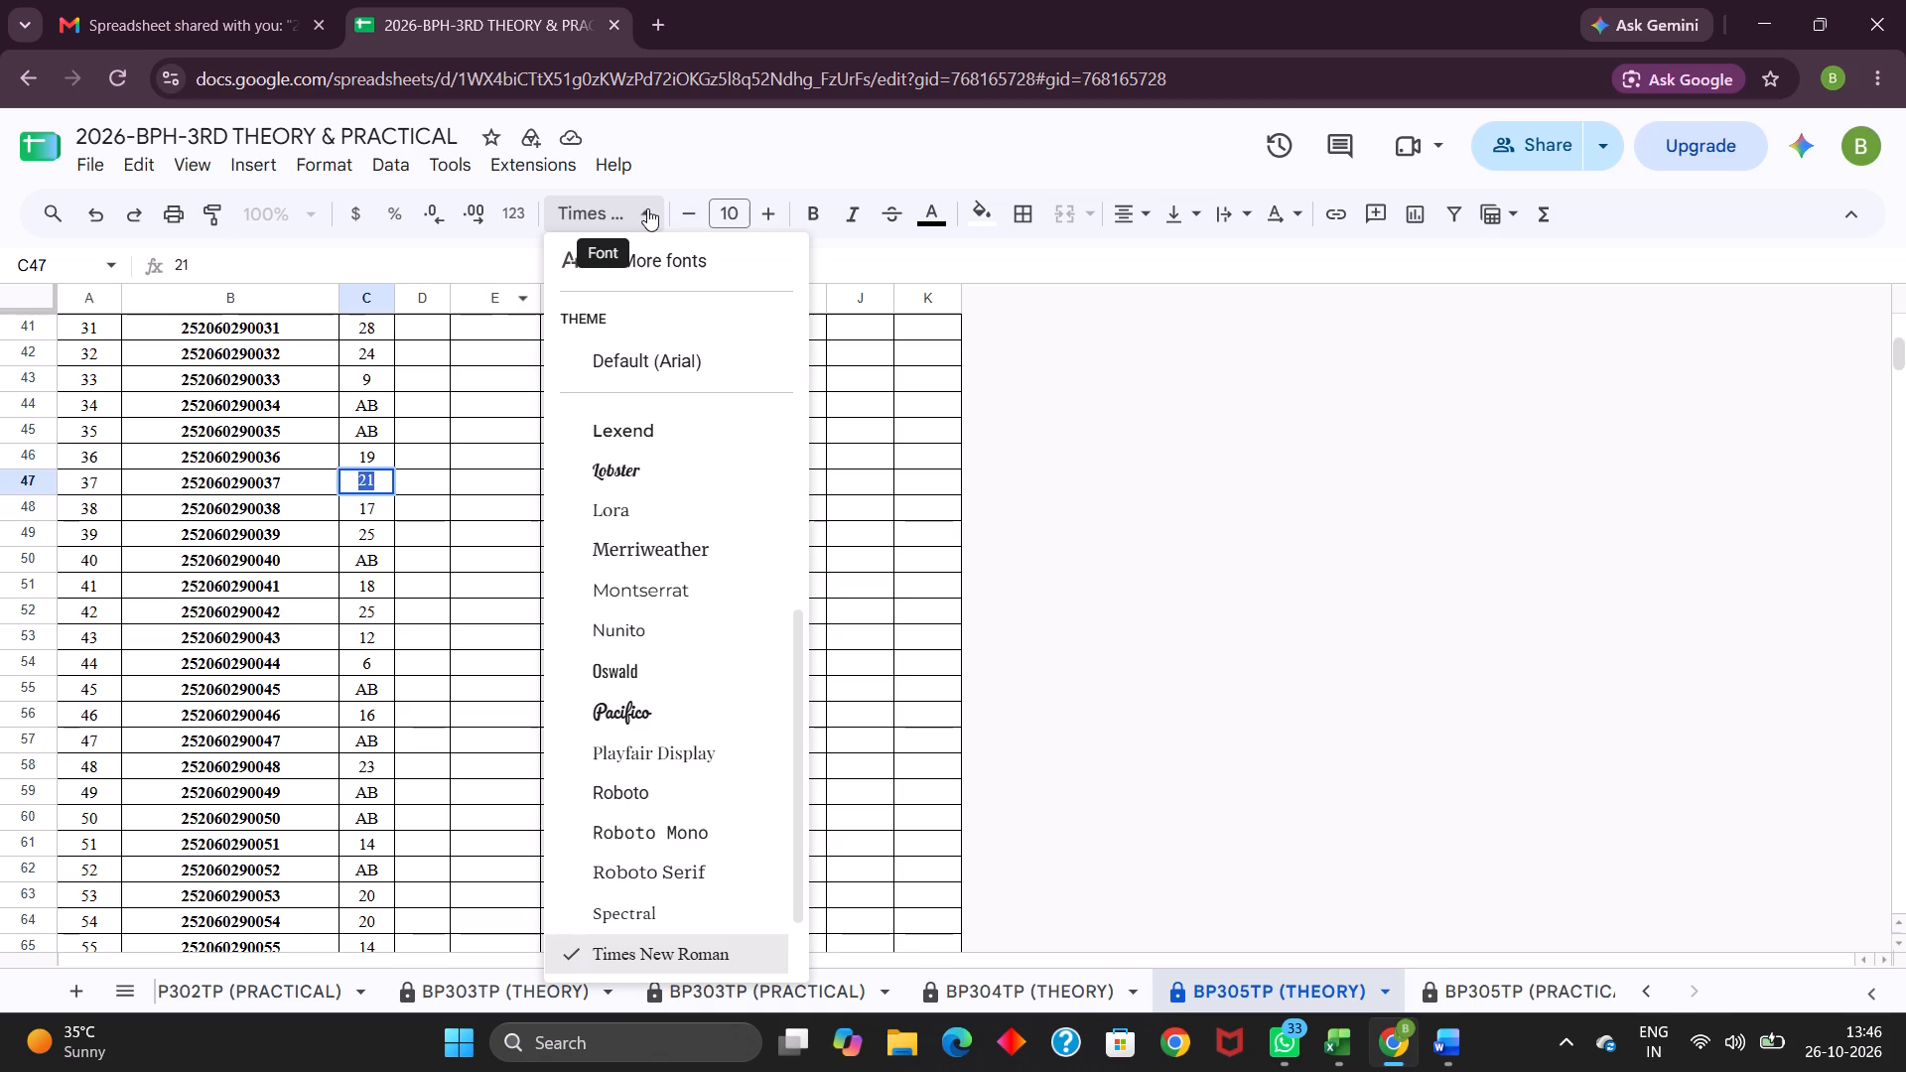
{"action": "left_click", "coordinate": [683, 948]}
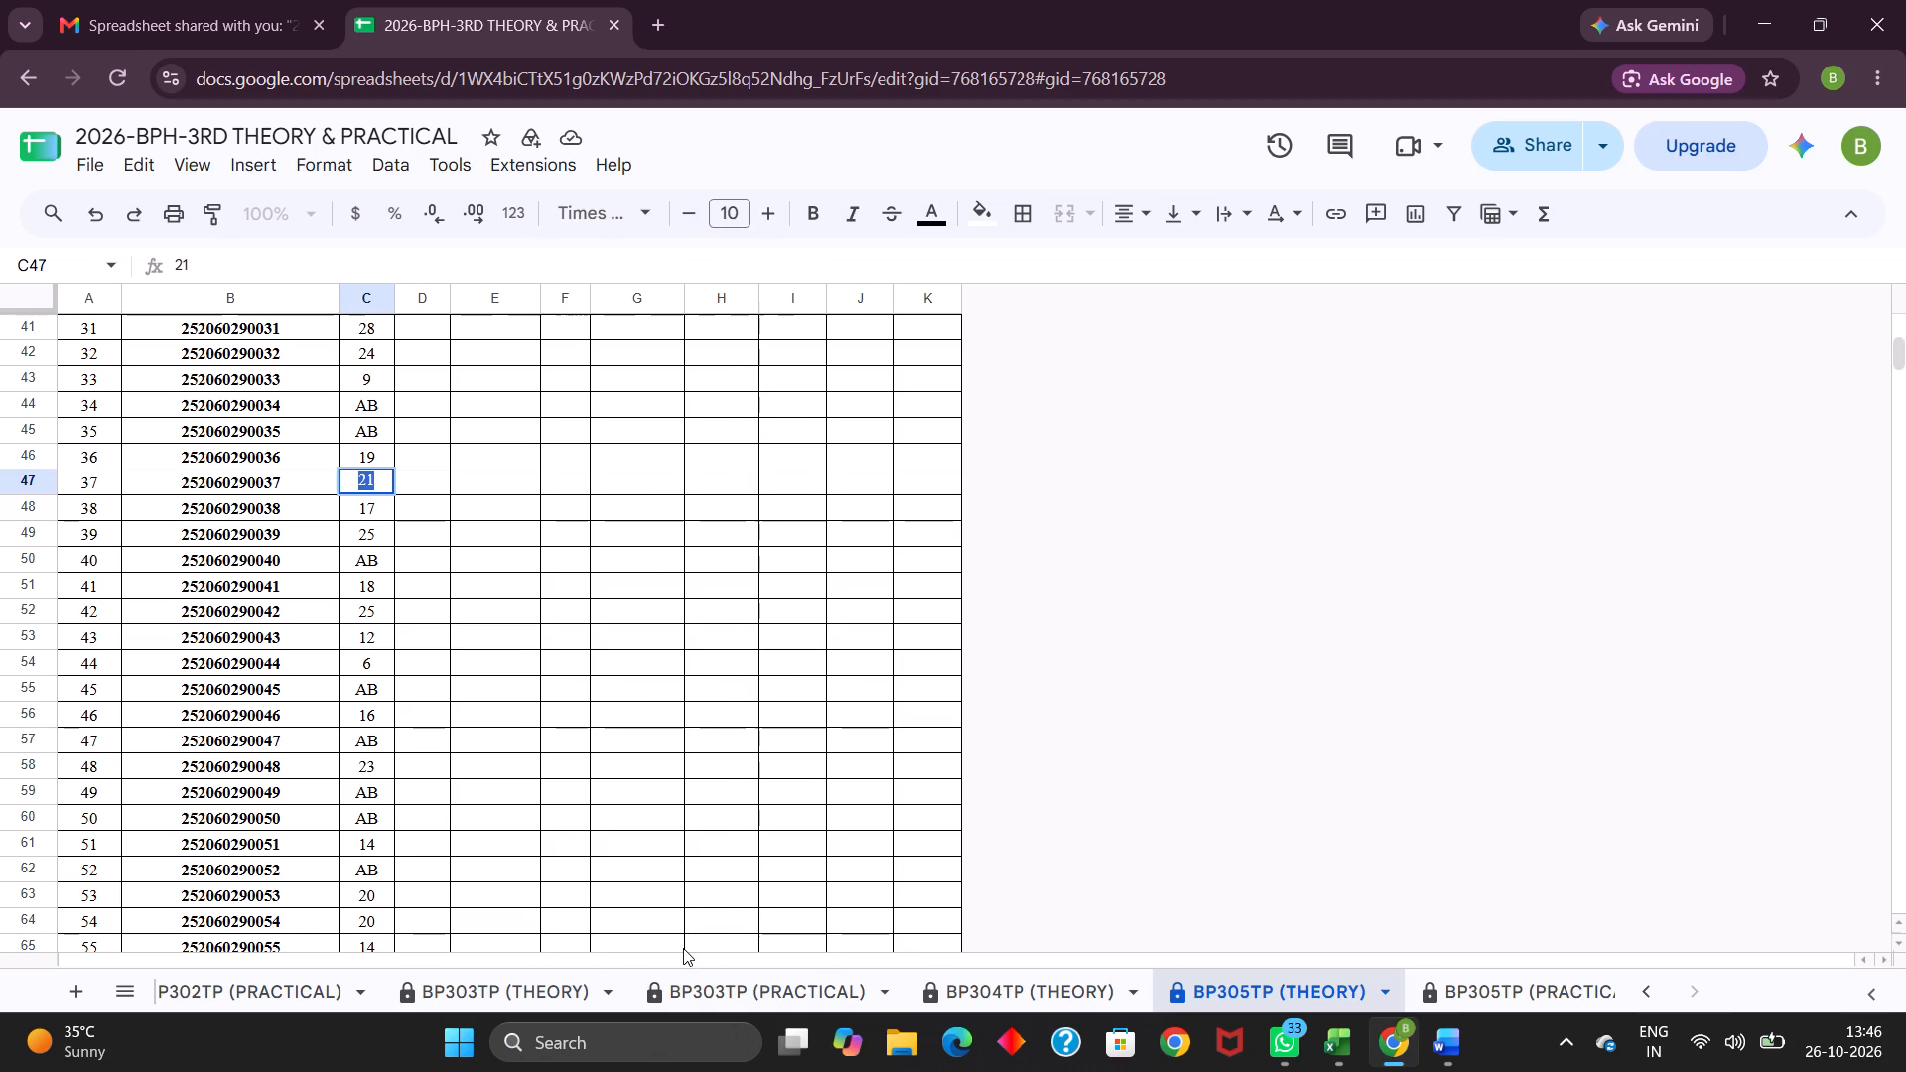
{"action": "left_click", "coordinate": [457, 691]}
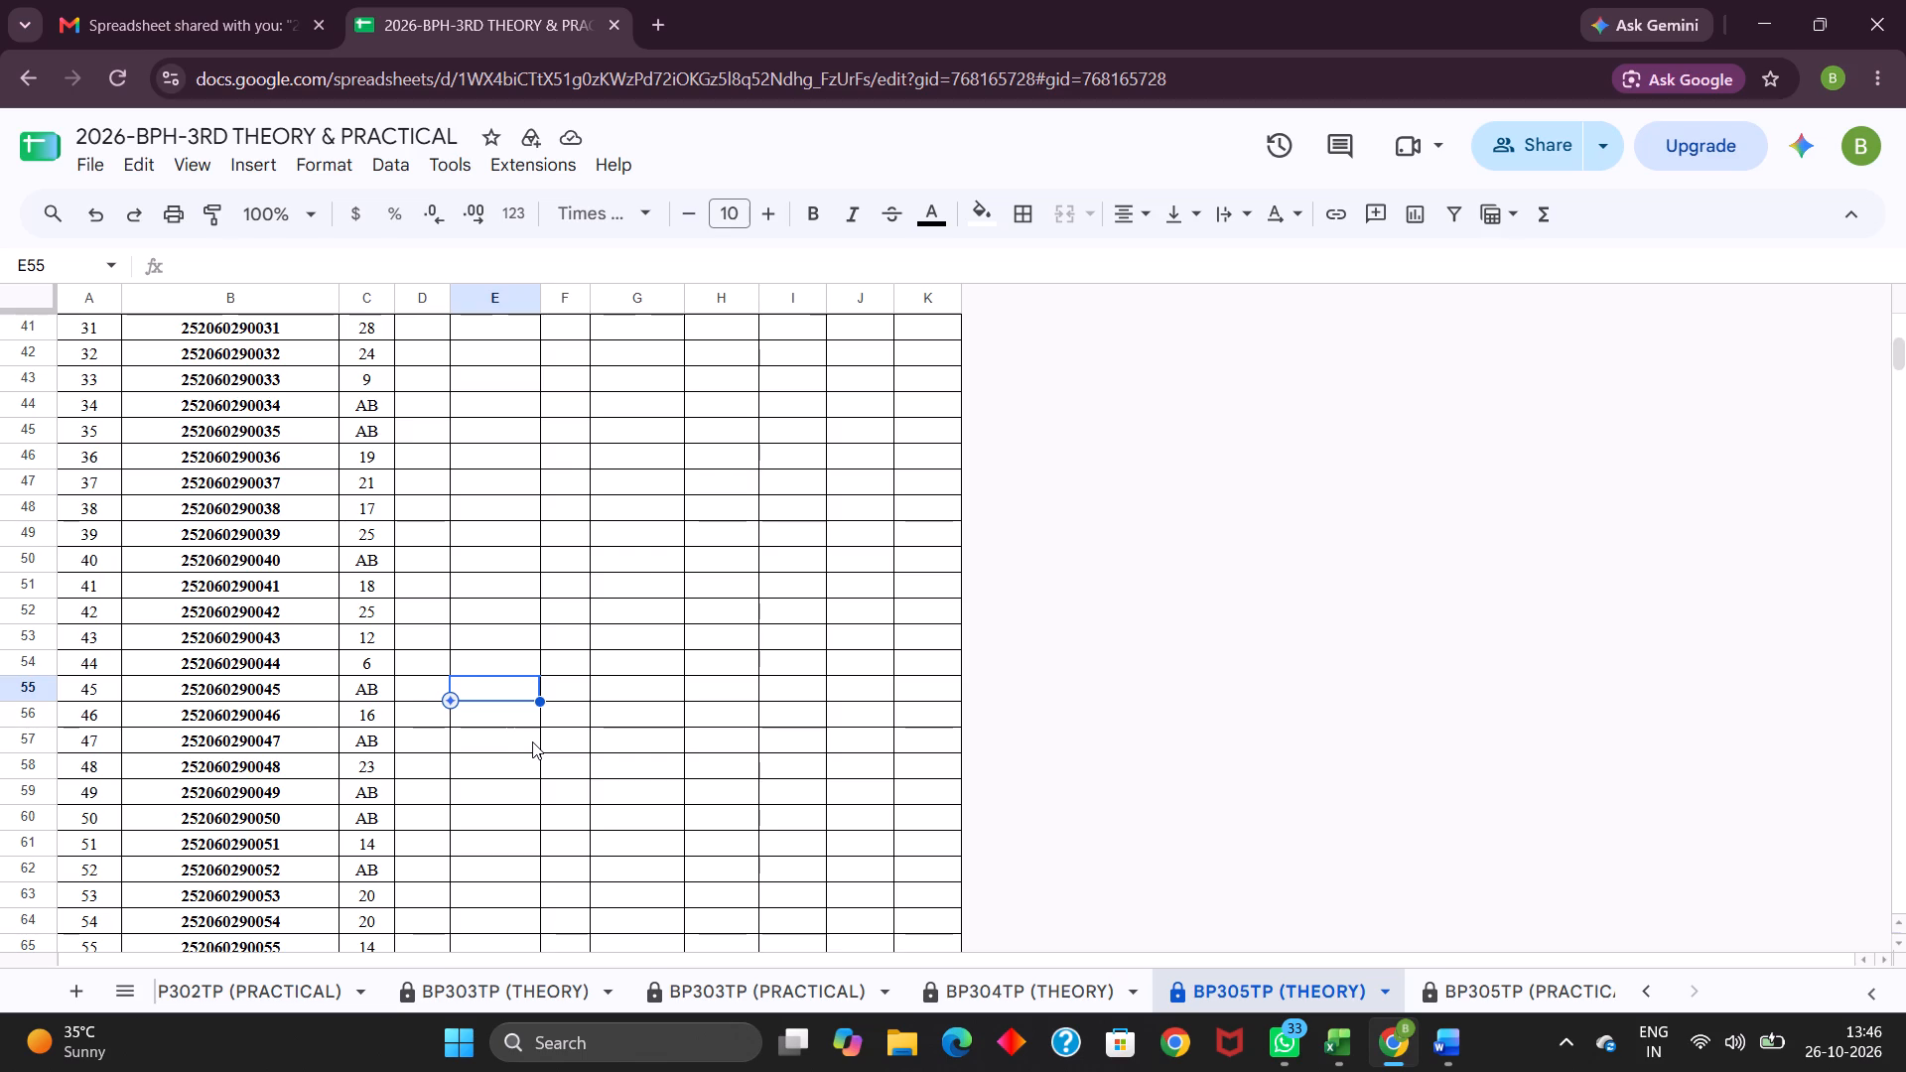
Look up the pass count in the BPH-3 MID 1 Marksheet updated workbook and enter 77 for No of Students Pass in C124.
{"action": "scroll", "coordinate": [353, 797], "scroll_direction": "down", "scroll_amount": 5}
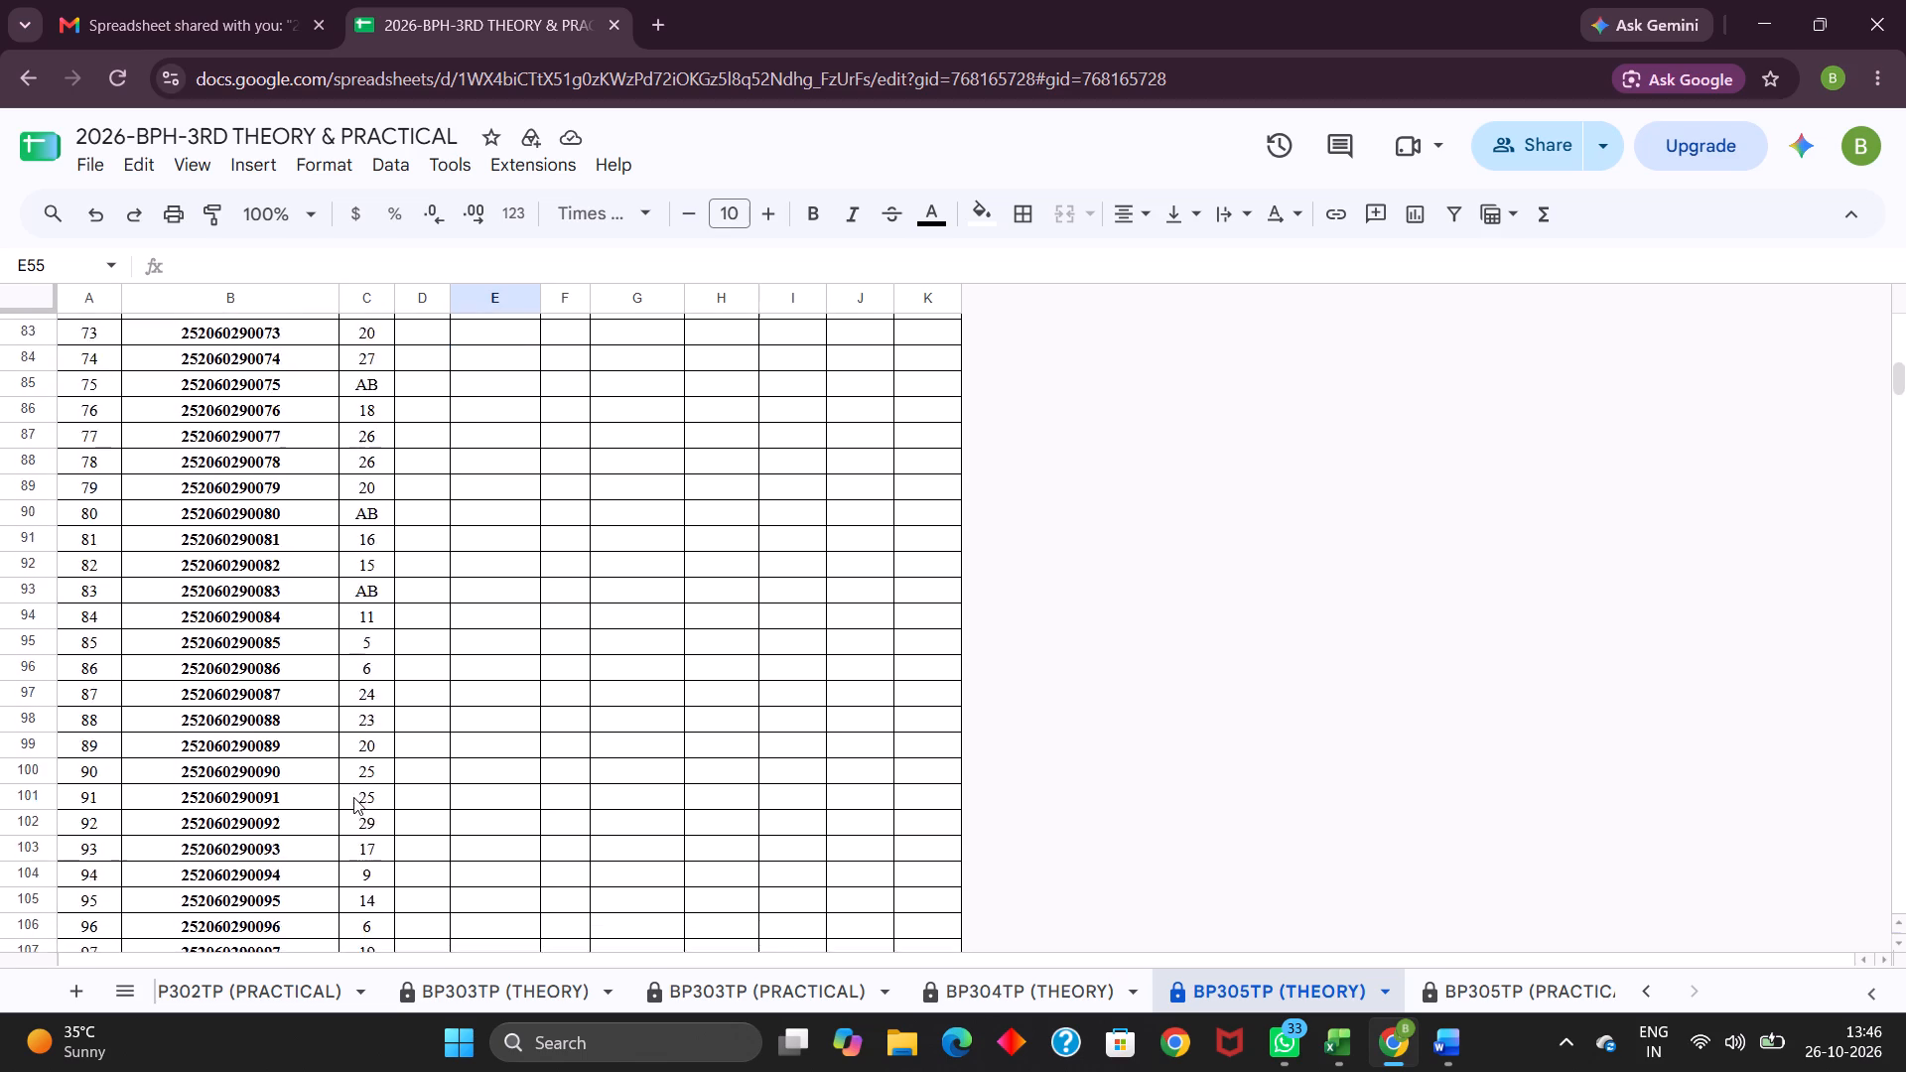
{"action": "scroll", "coordinate": [353, 797], "scroll_direction": "down", "scroll_amount": 5}
{"action": "scroll", "coordinate": [353, 797], "scroll_direction": "up", "scroll_amount": 1}
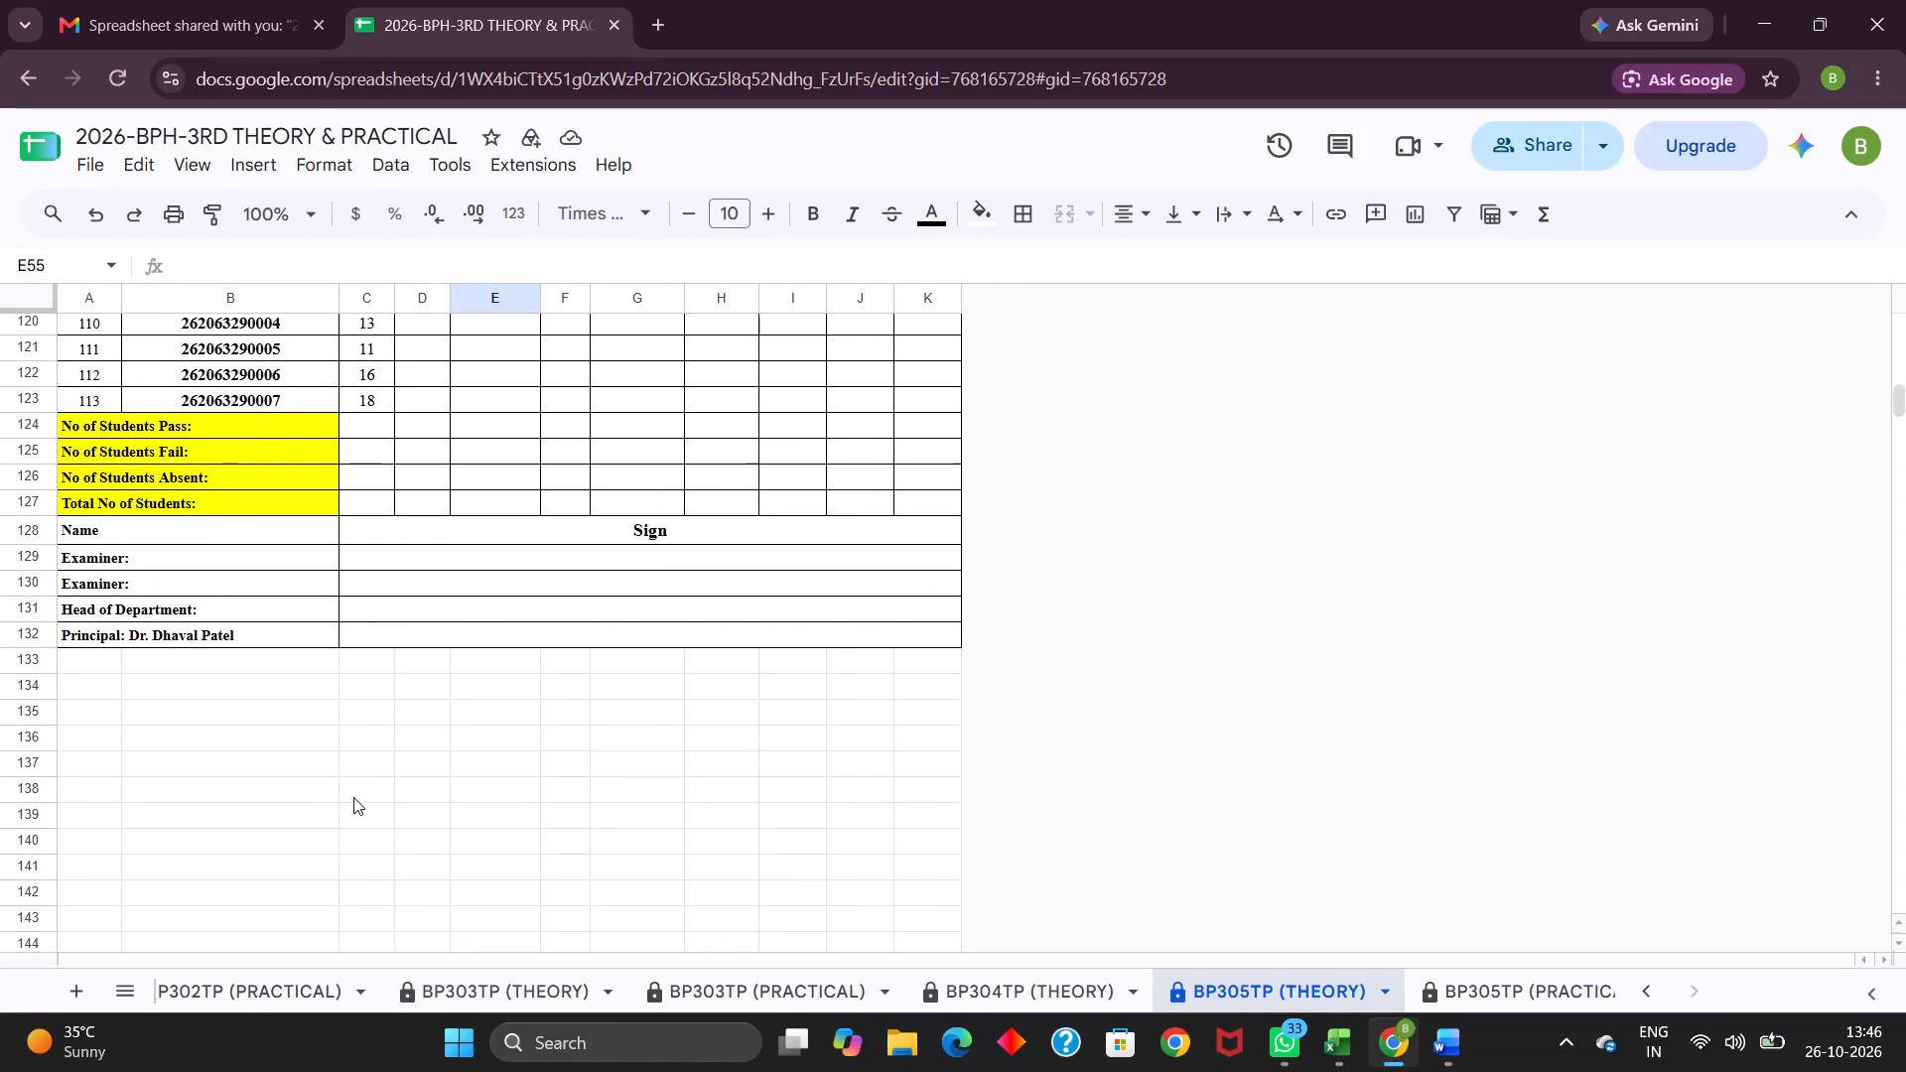
{"action": "scroll", "coordinate": [353, 797], "scroll_direction": "up", "scroll_amount": 1}
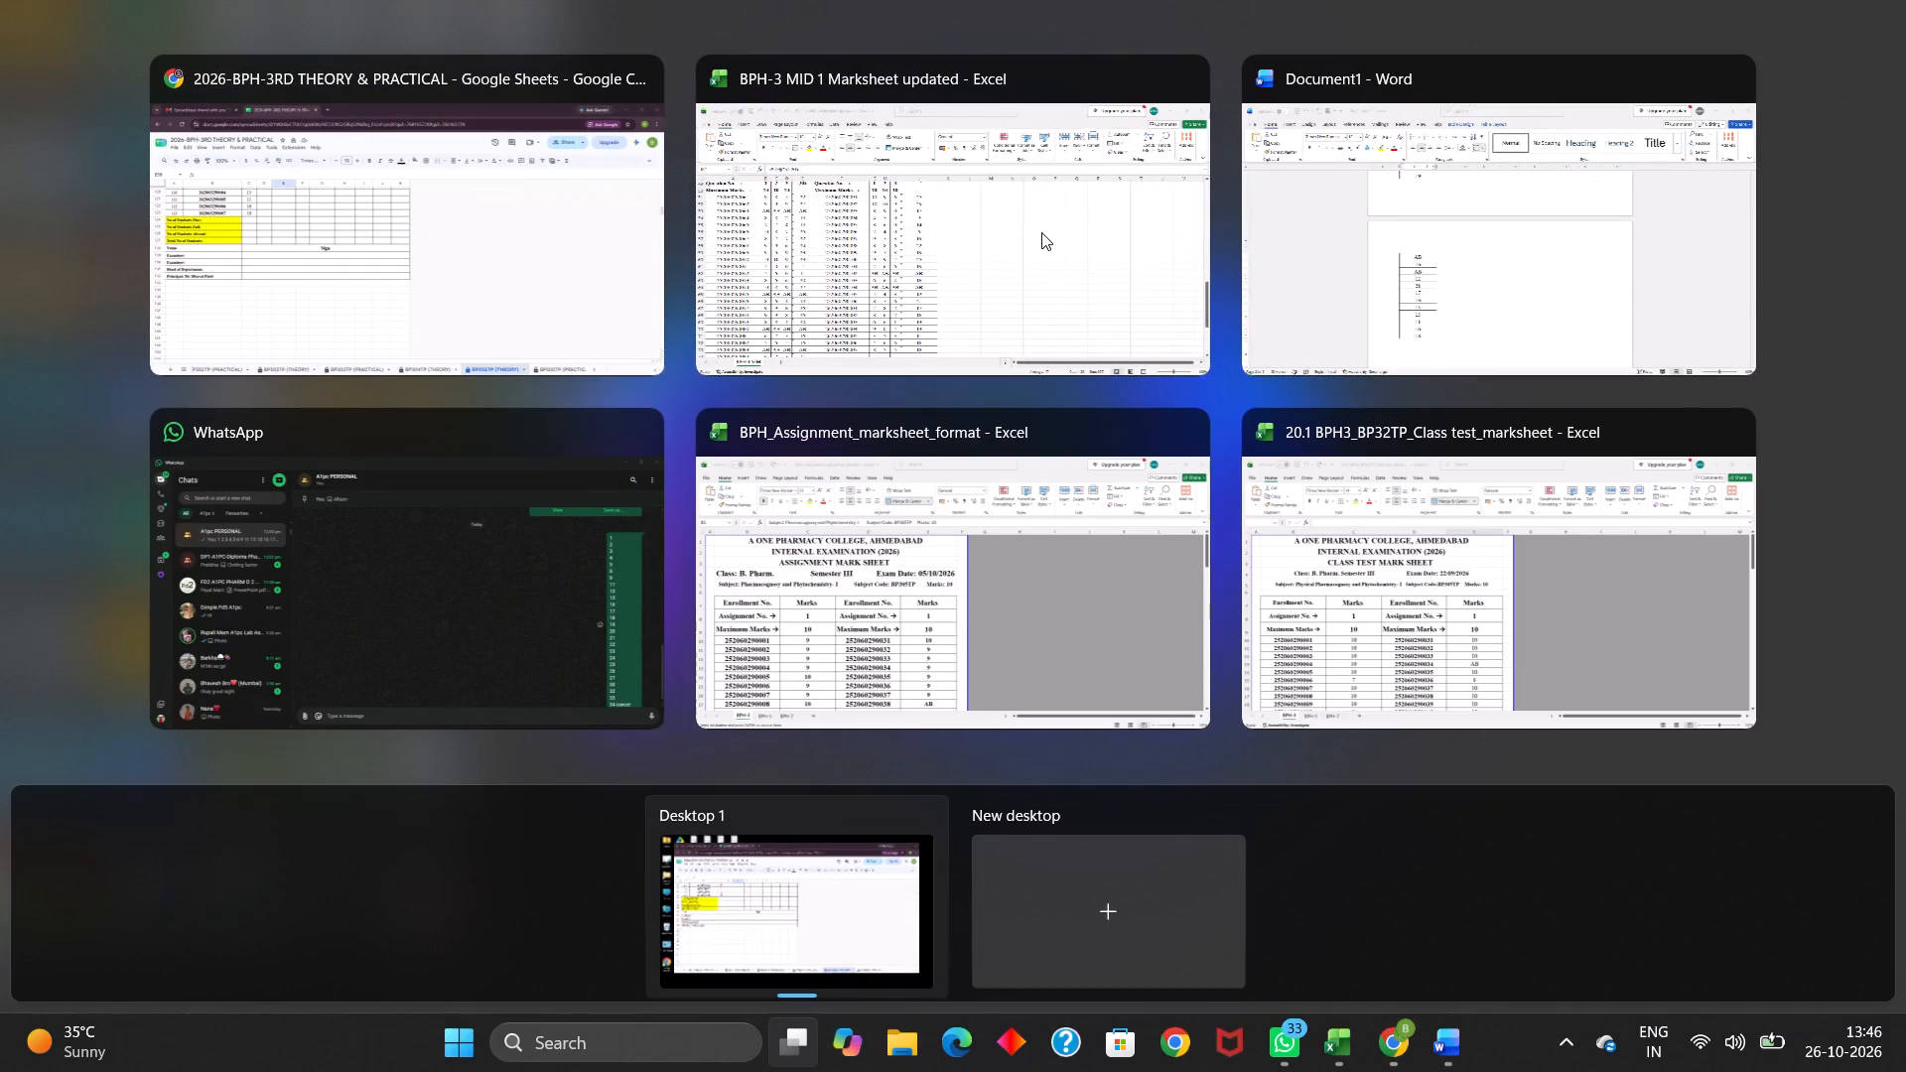
{"action": "left_click", "coordinate": [1041, 232]}
{"action": "scroll", "coordinate": [617, 678], "scroll_direction": "down", "scroll_amount": 4}
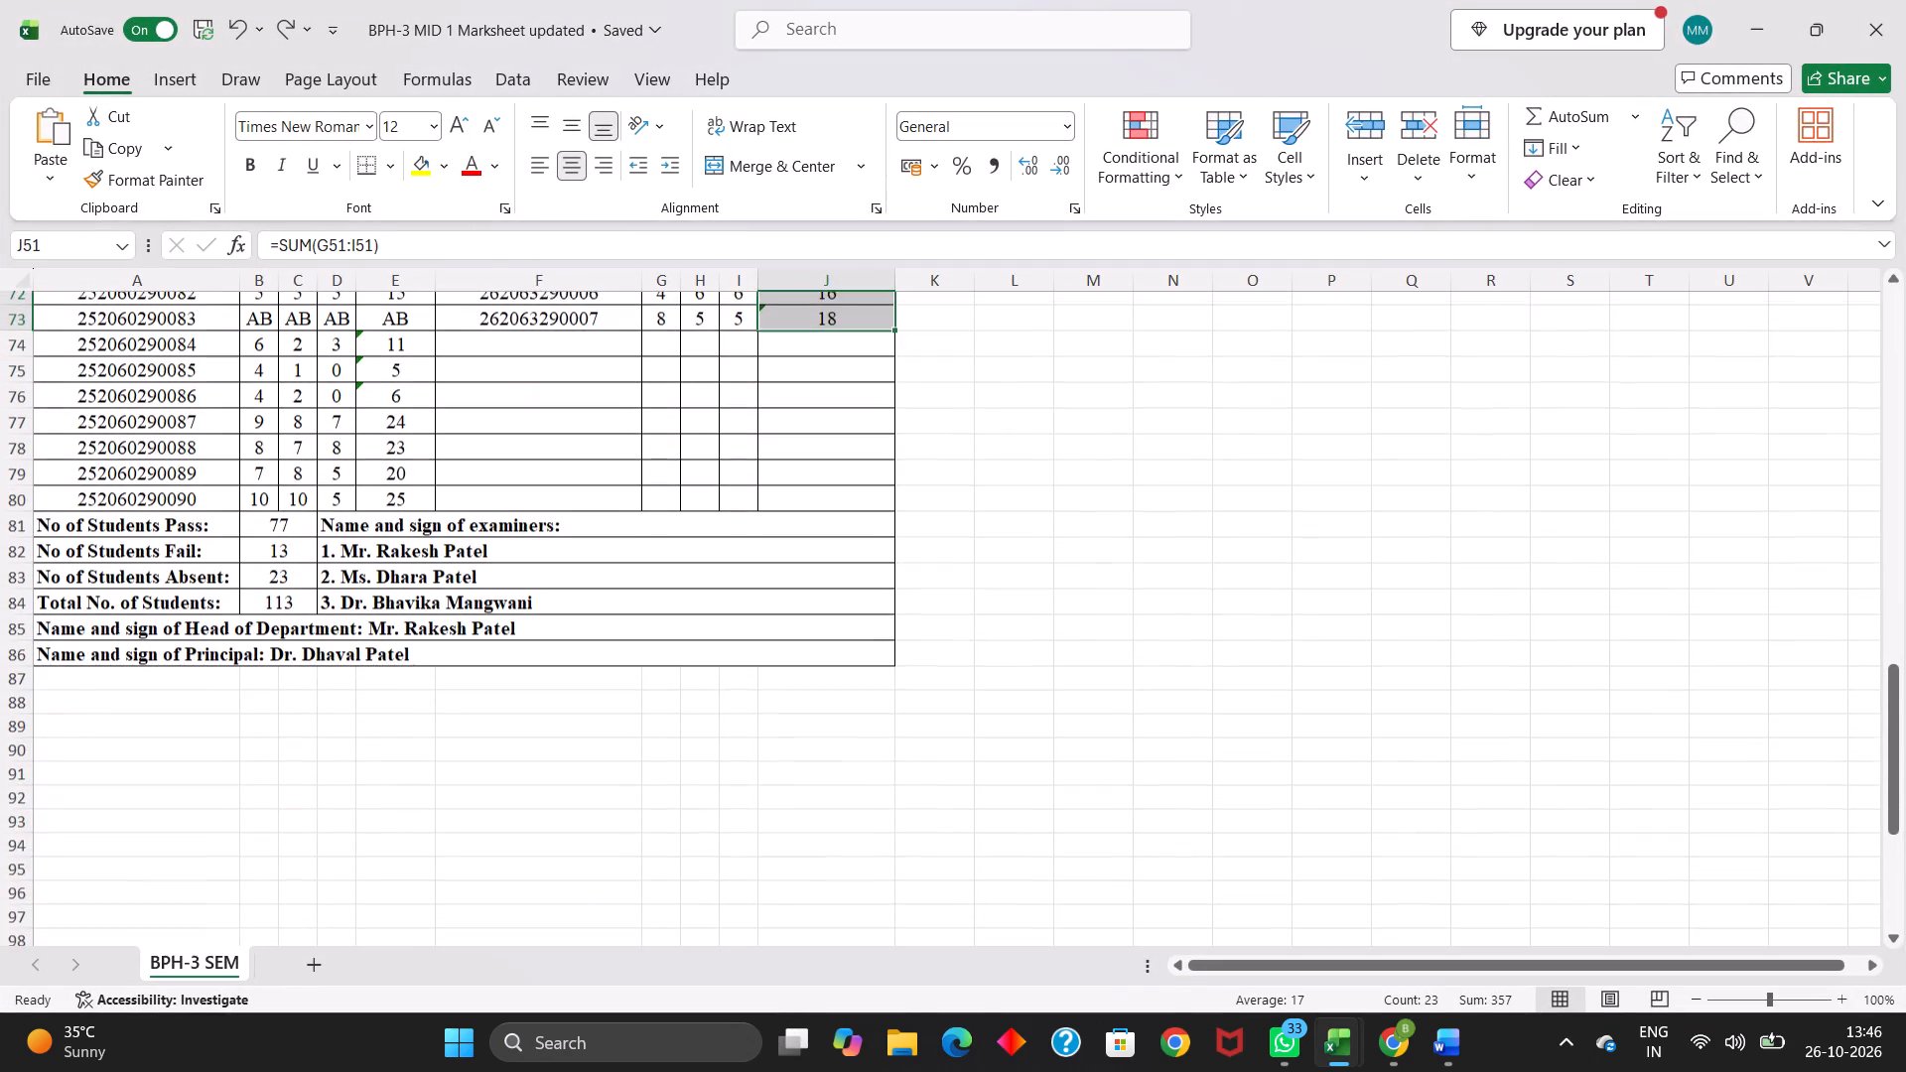
{"action": "scroll", "coordinate": [617, 678], "scroll_direction": "down", "scroll_amount": 1}
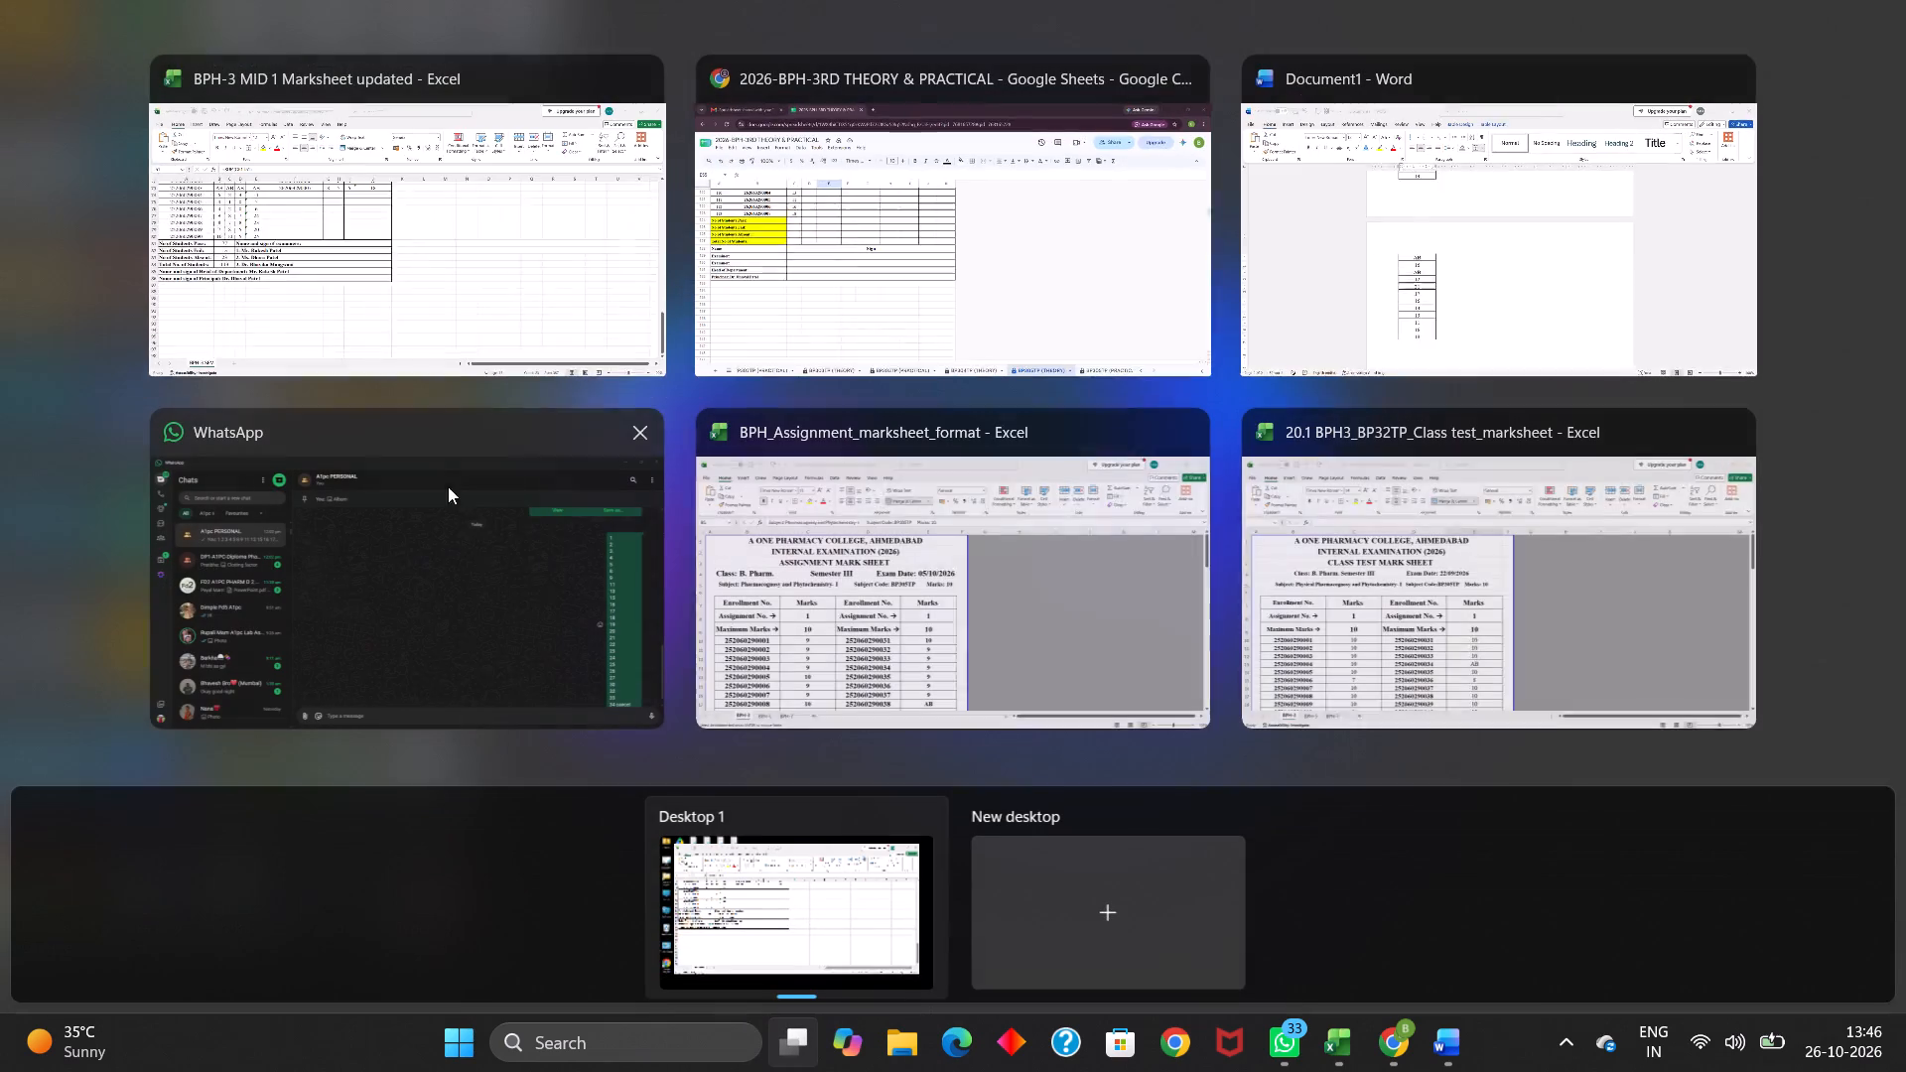
{"action": "left_click", "coordinate": [849, 246]}
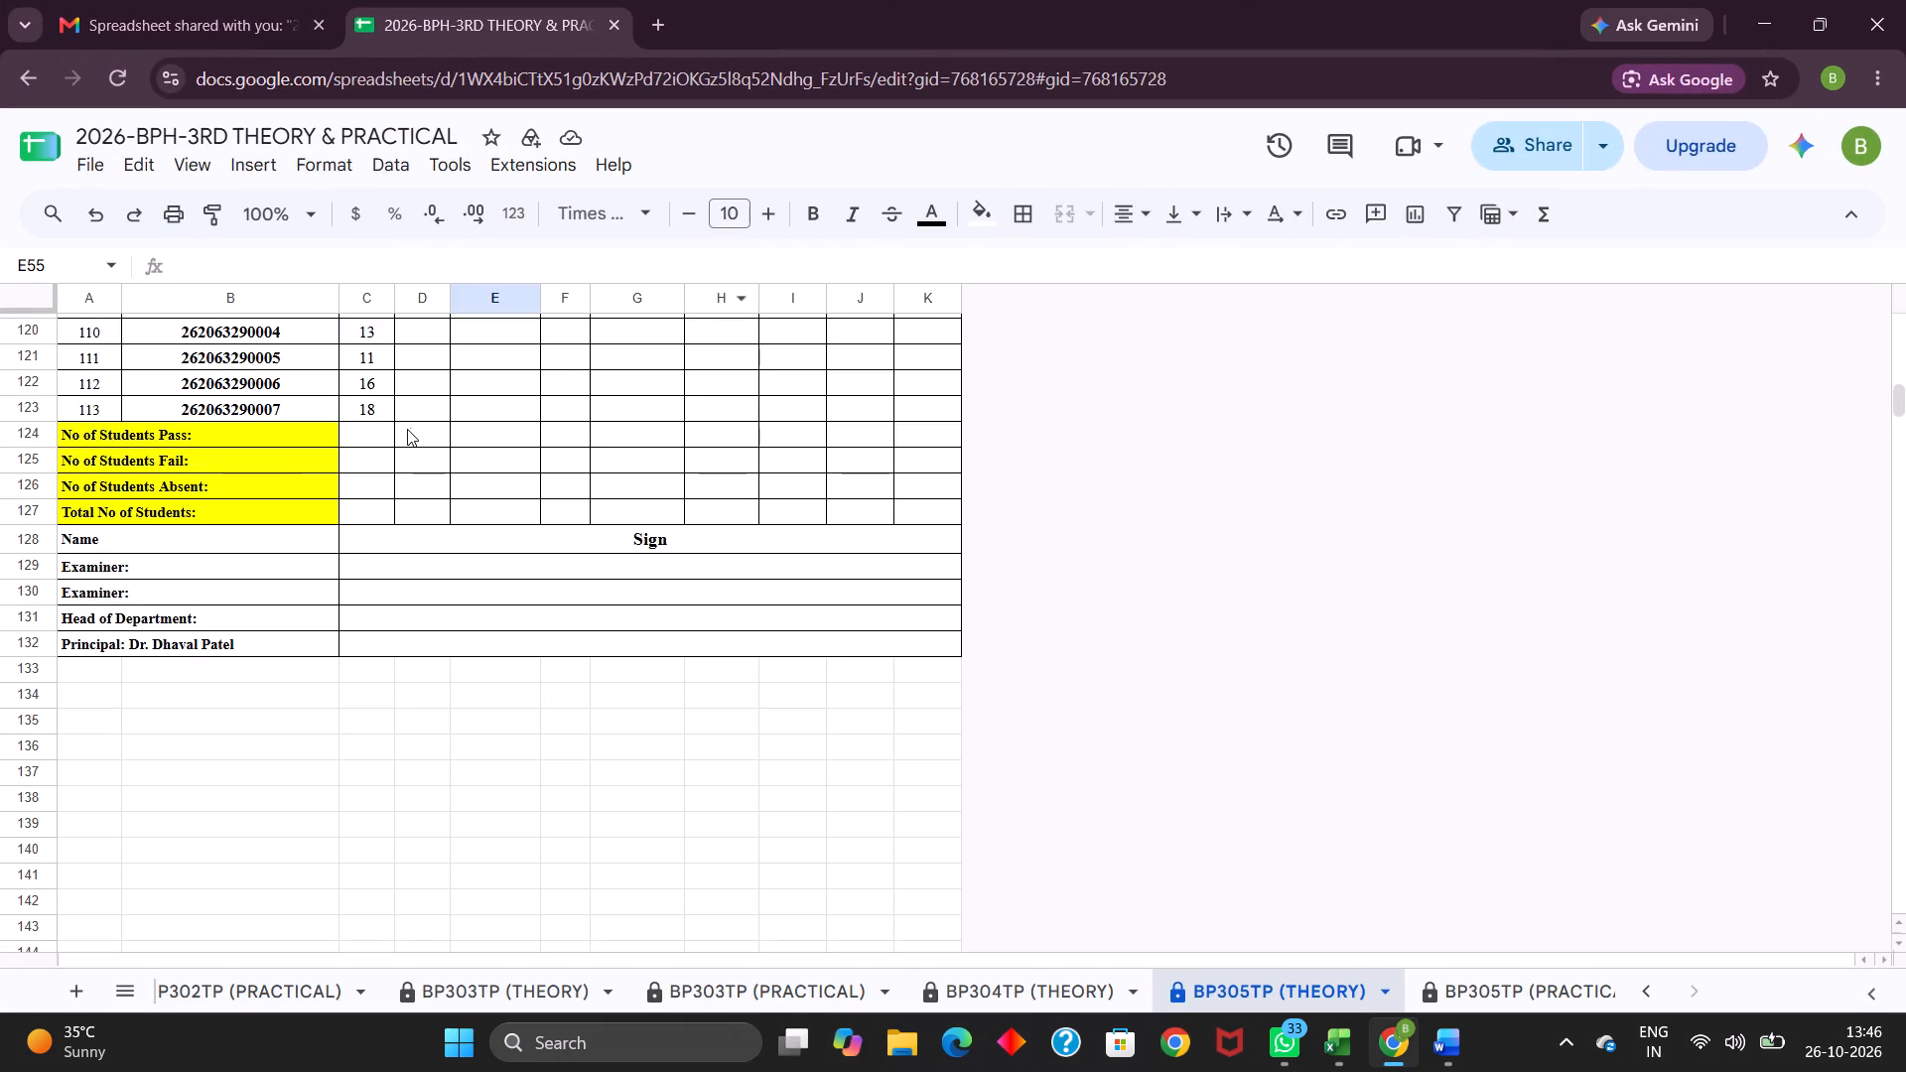
{"action": "left_click", "coordinate": [372, 433]}
{"action": "type", "text": "77"}
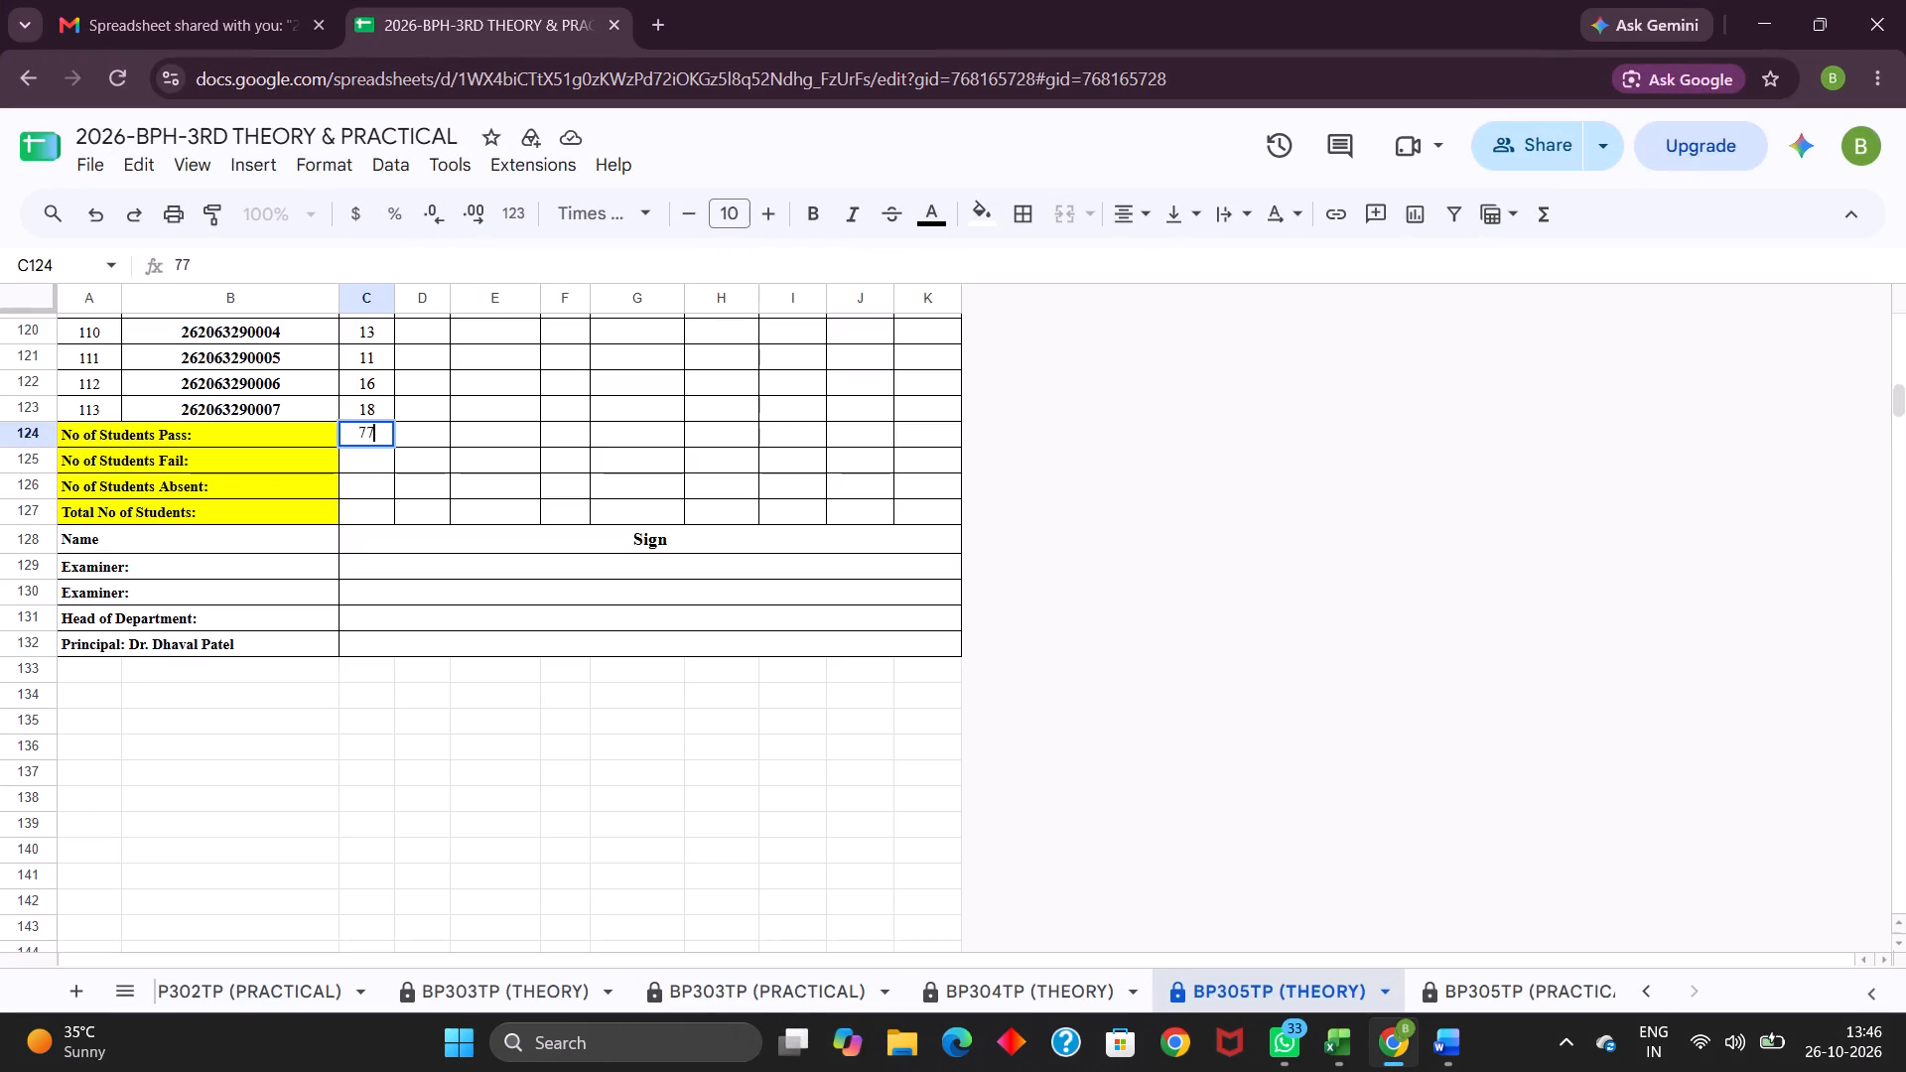
{"action": "key", "text": "Down"}
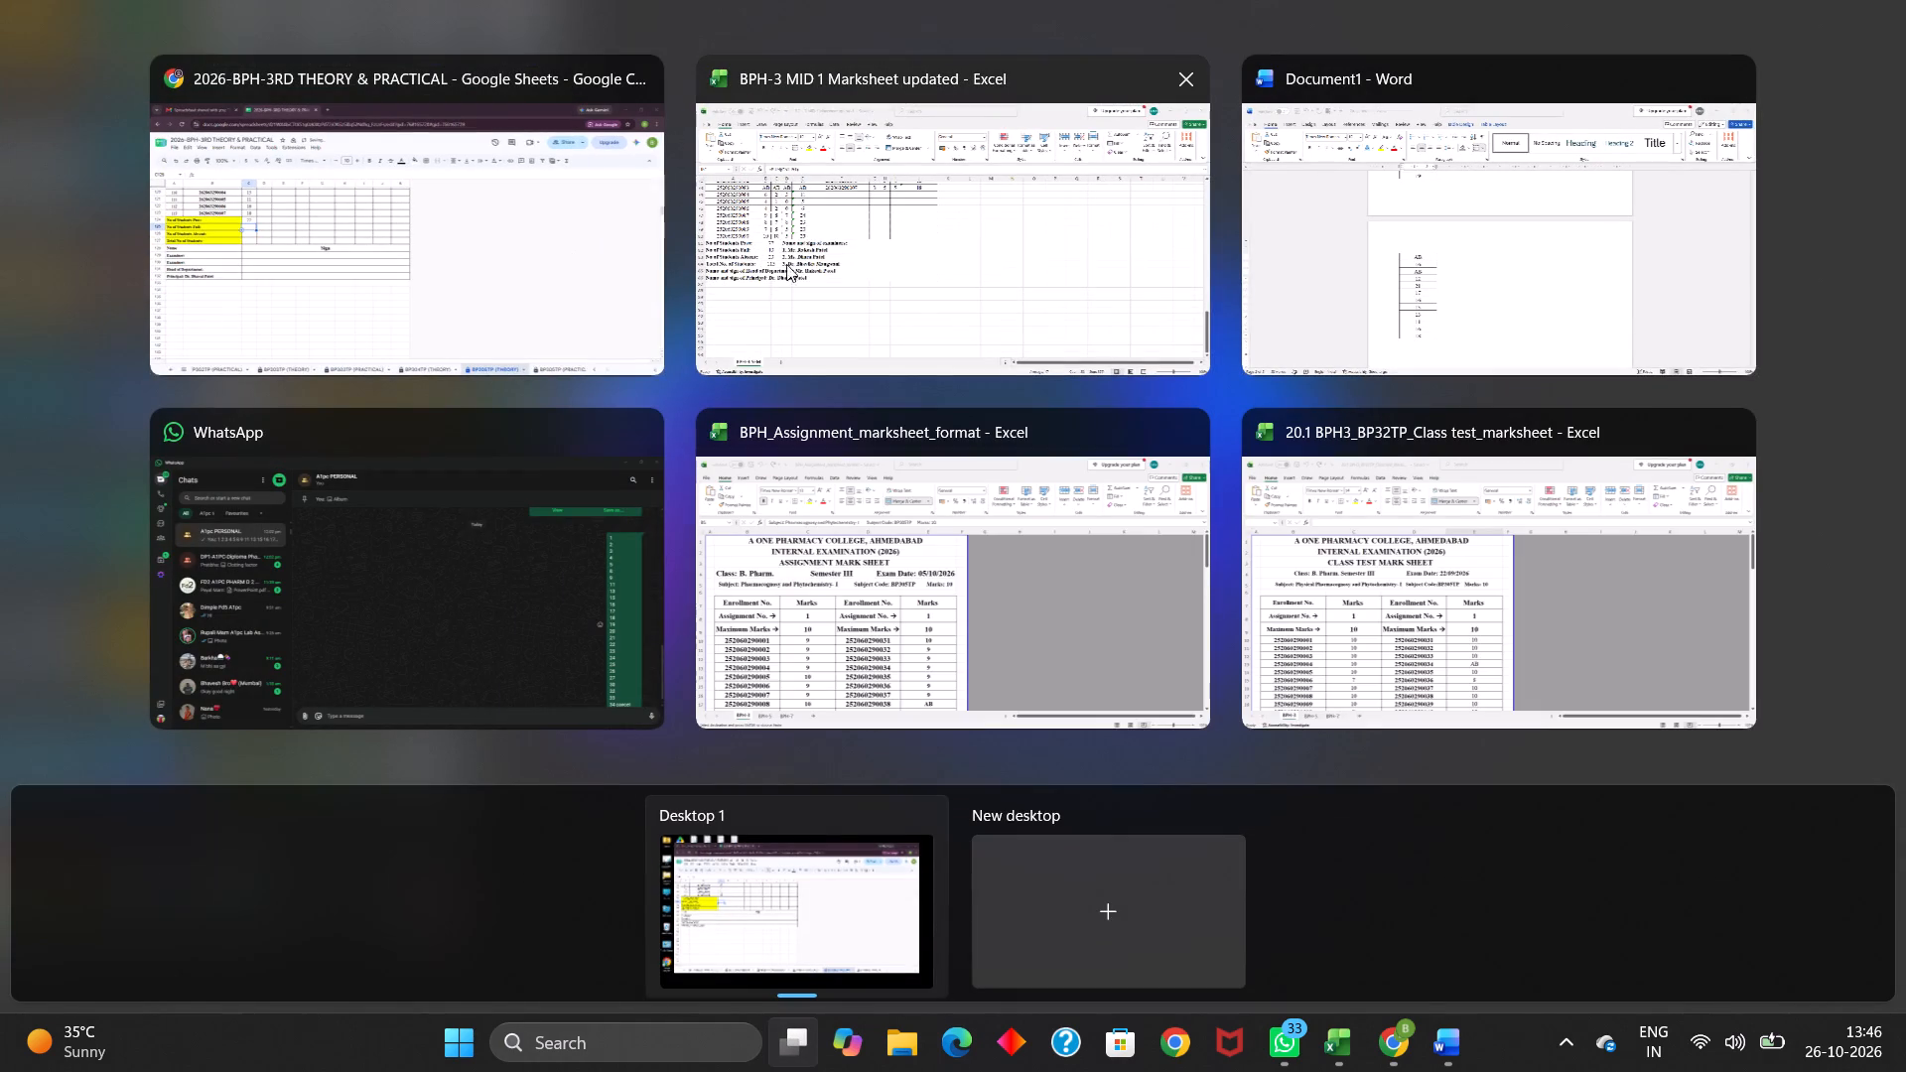
Fill in the remaining student counts in C125:C127 from the marksheet workbook: 13 failed, 23 absent and 113 in total.
{"action": "left_click", "coordinate": [828, 254]}
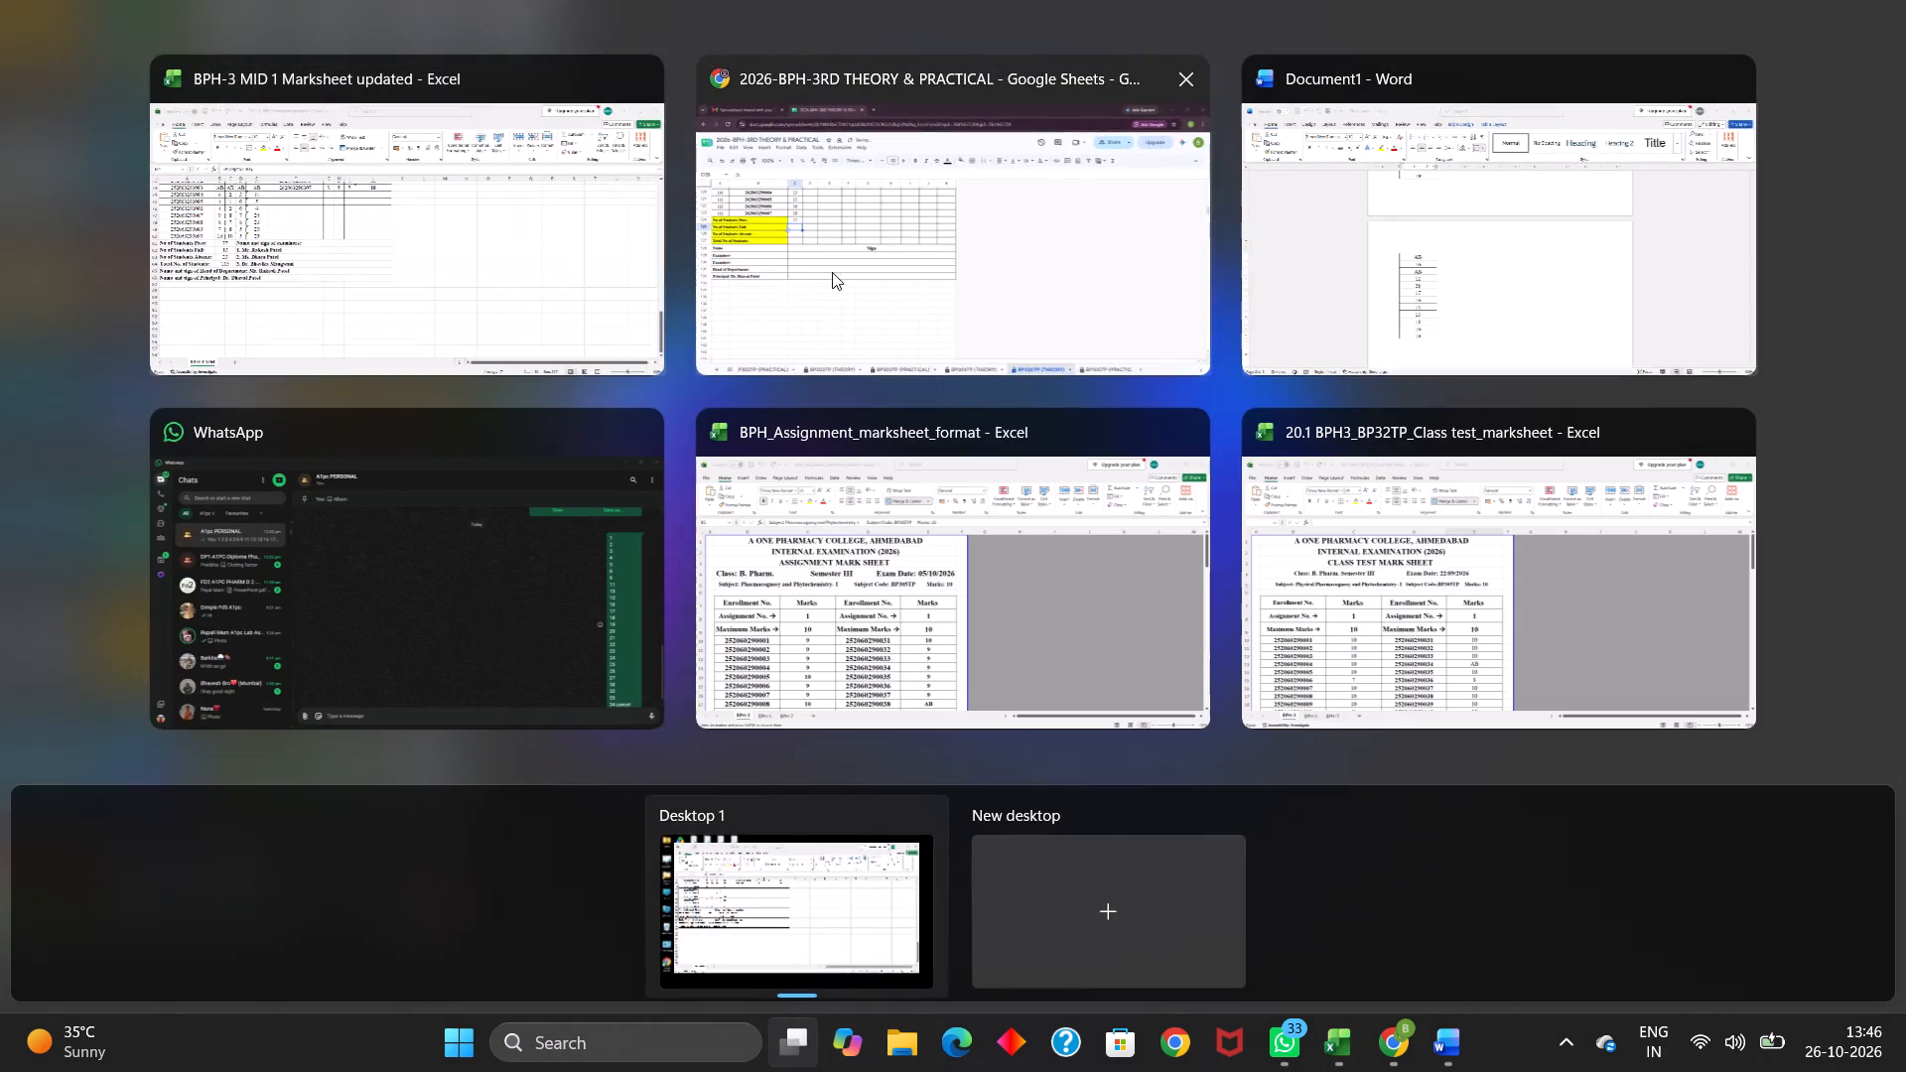
{"action": "left_click", "coordinate": [832, 272]}
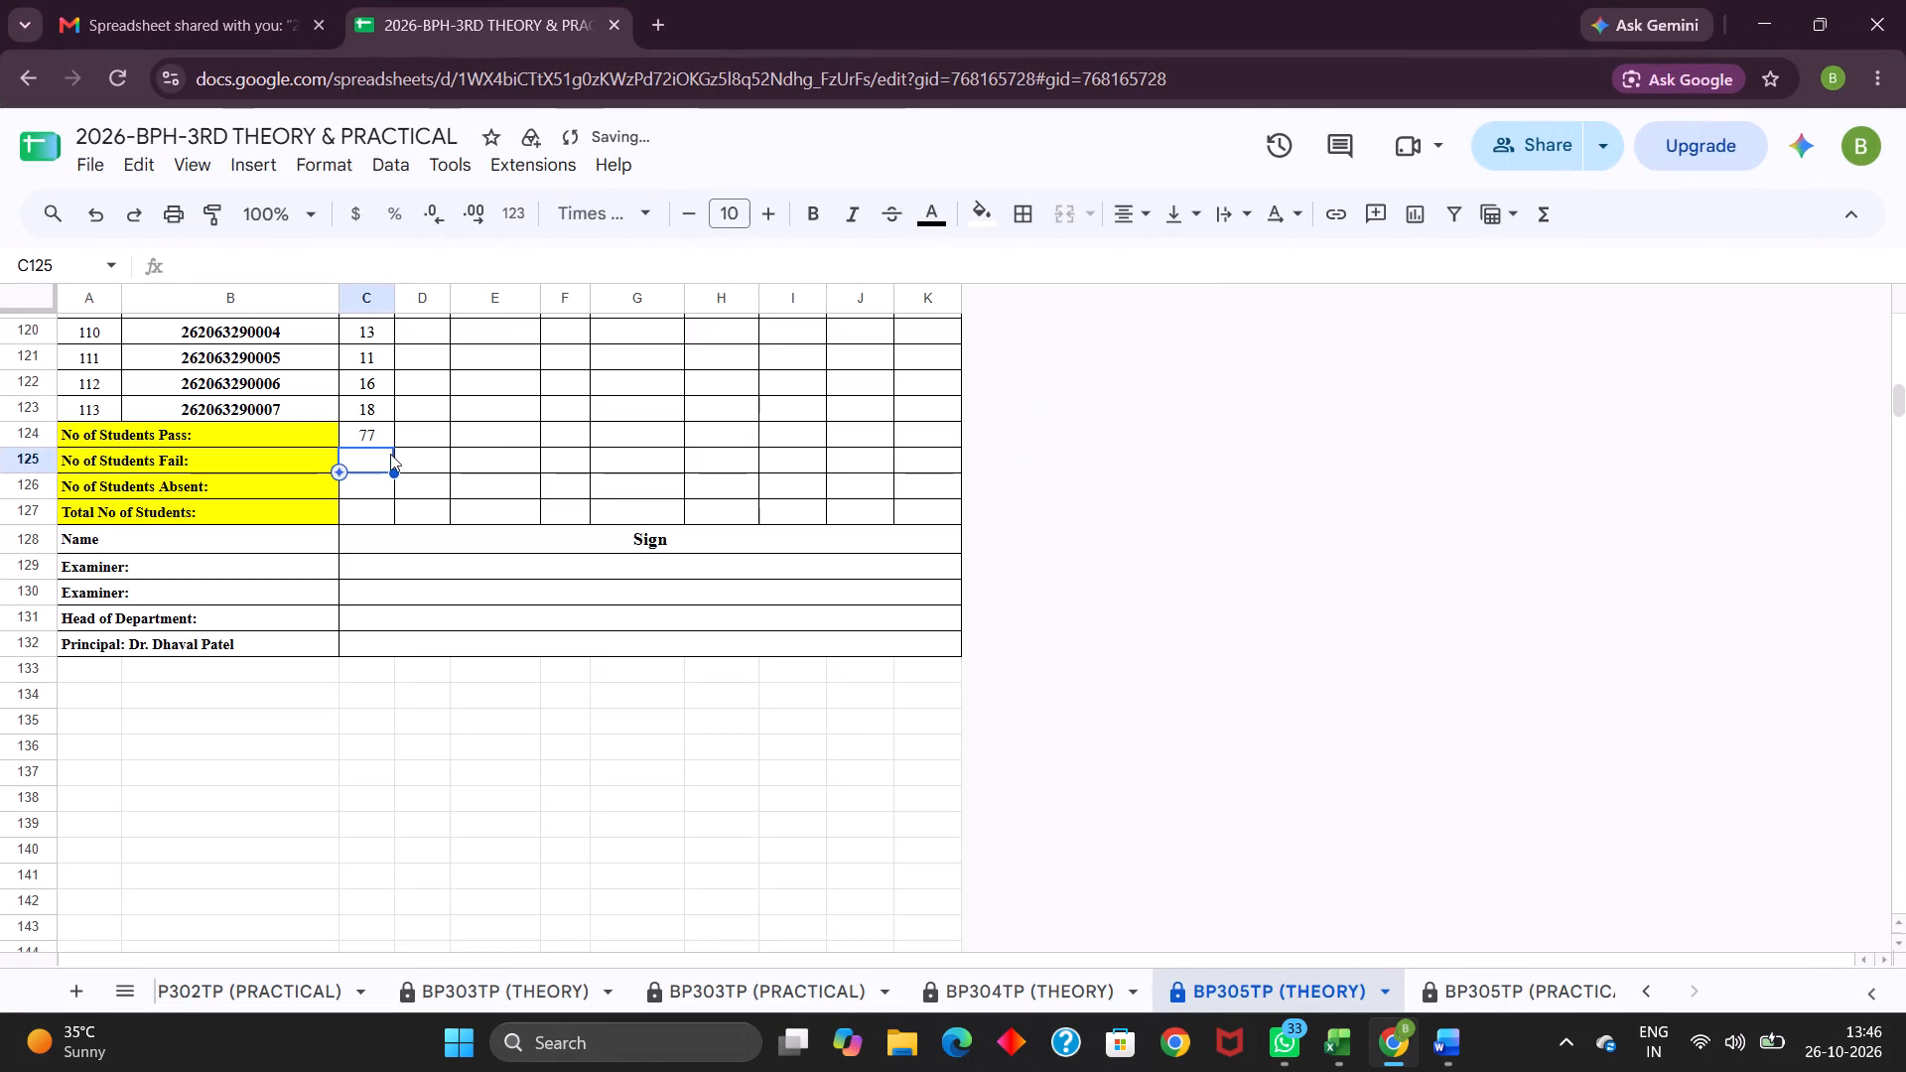
{"action": "left_click", "coordinate": [370, 463]}
{"action": "type", "text": "13"}
{"action": "key", "text": "Down"}
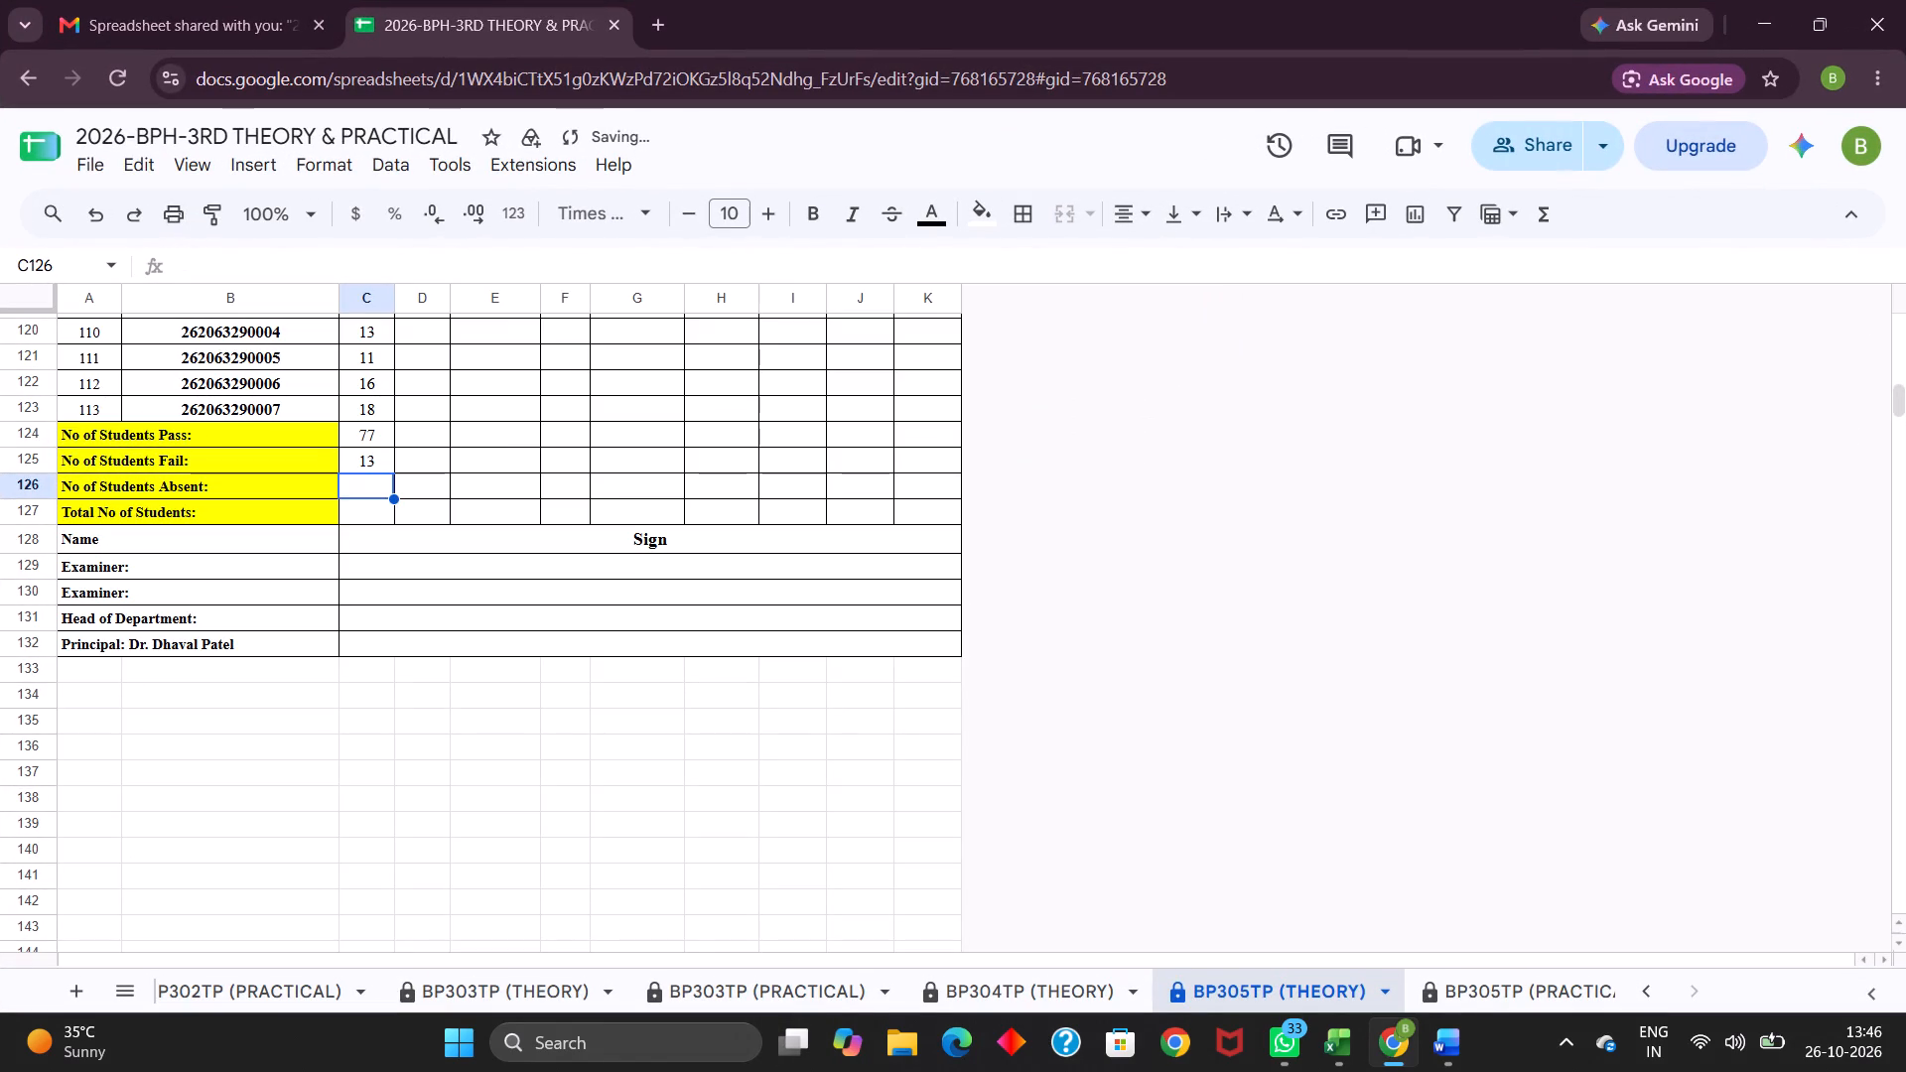
{"action": "left_click", "coordinate": [879, 217]}
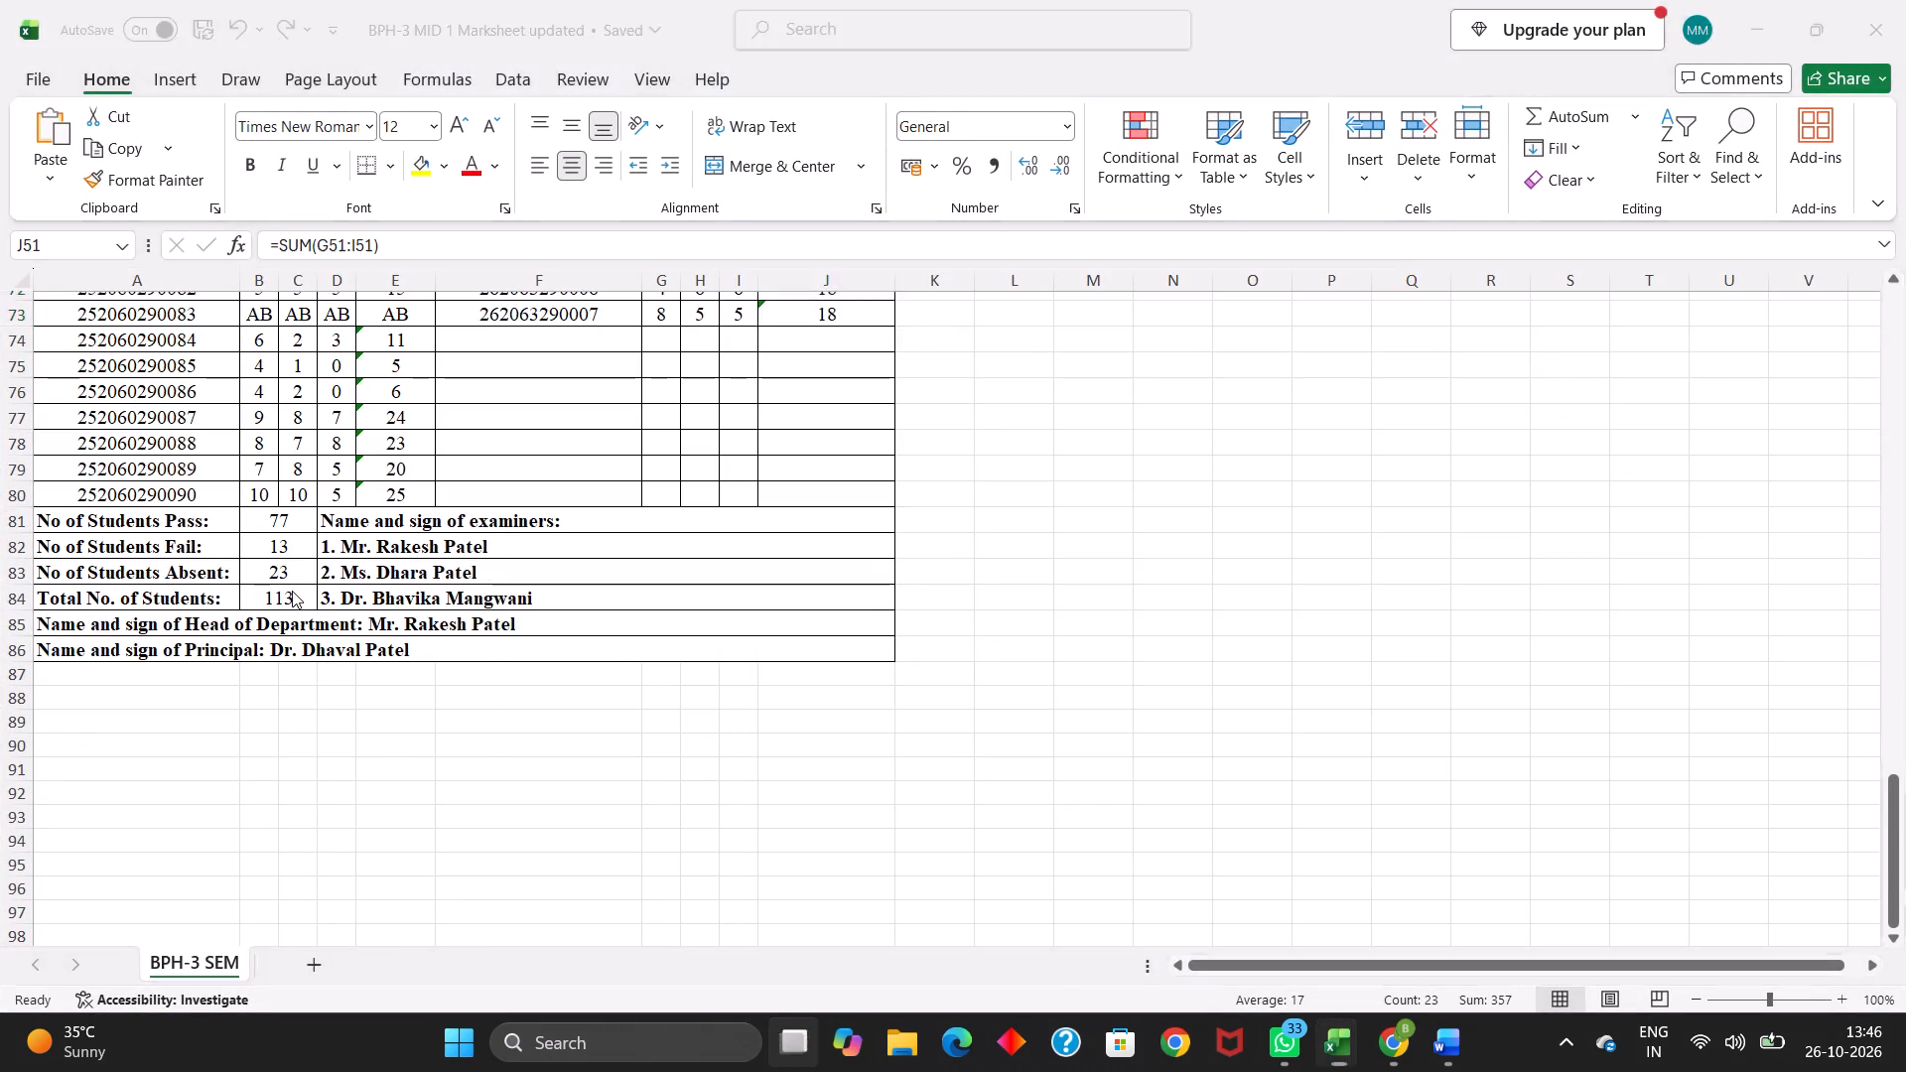
{"action": "left_click", "coordinate": [834, 244]}
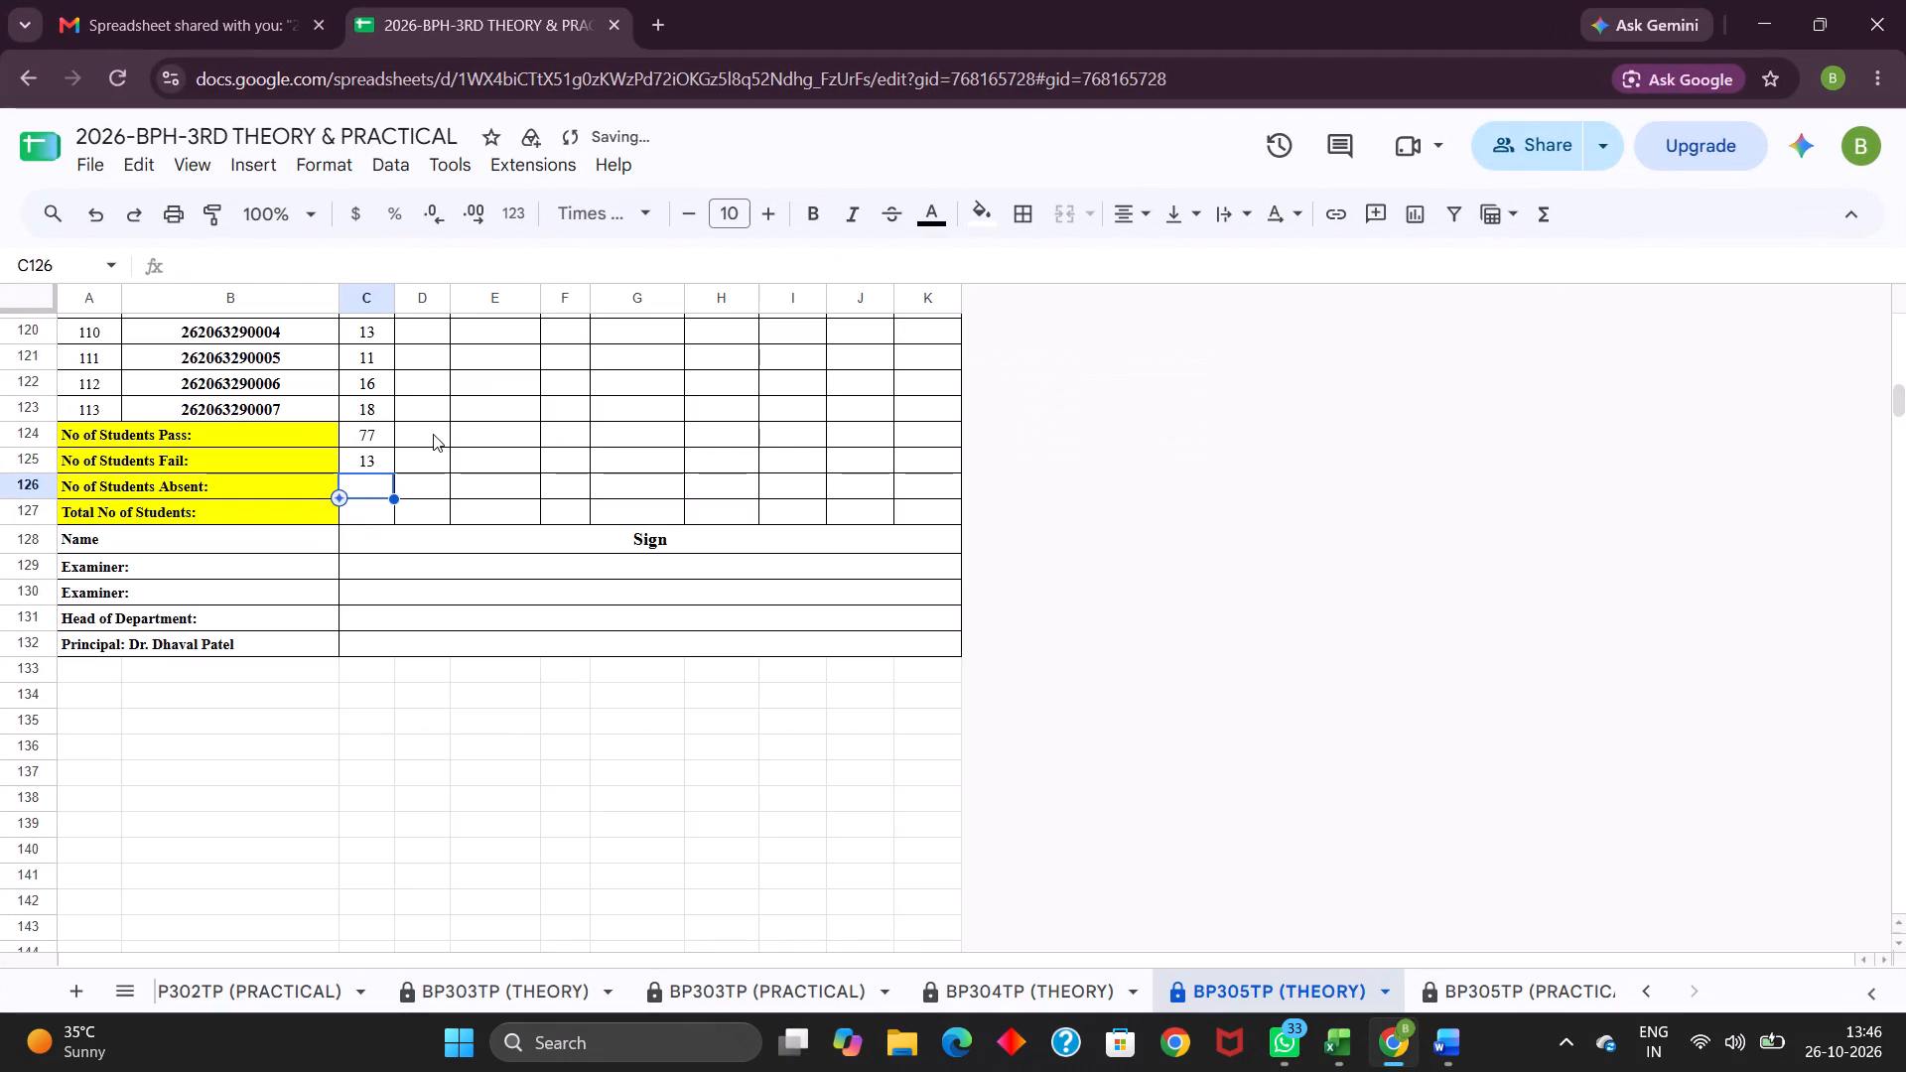
{"action": "type", "text": "23"}
{"action": "key", "text": "Down"}
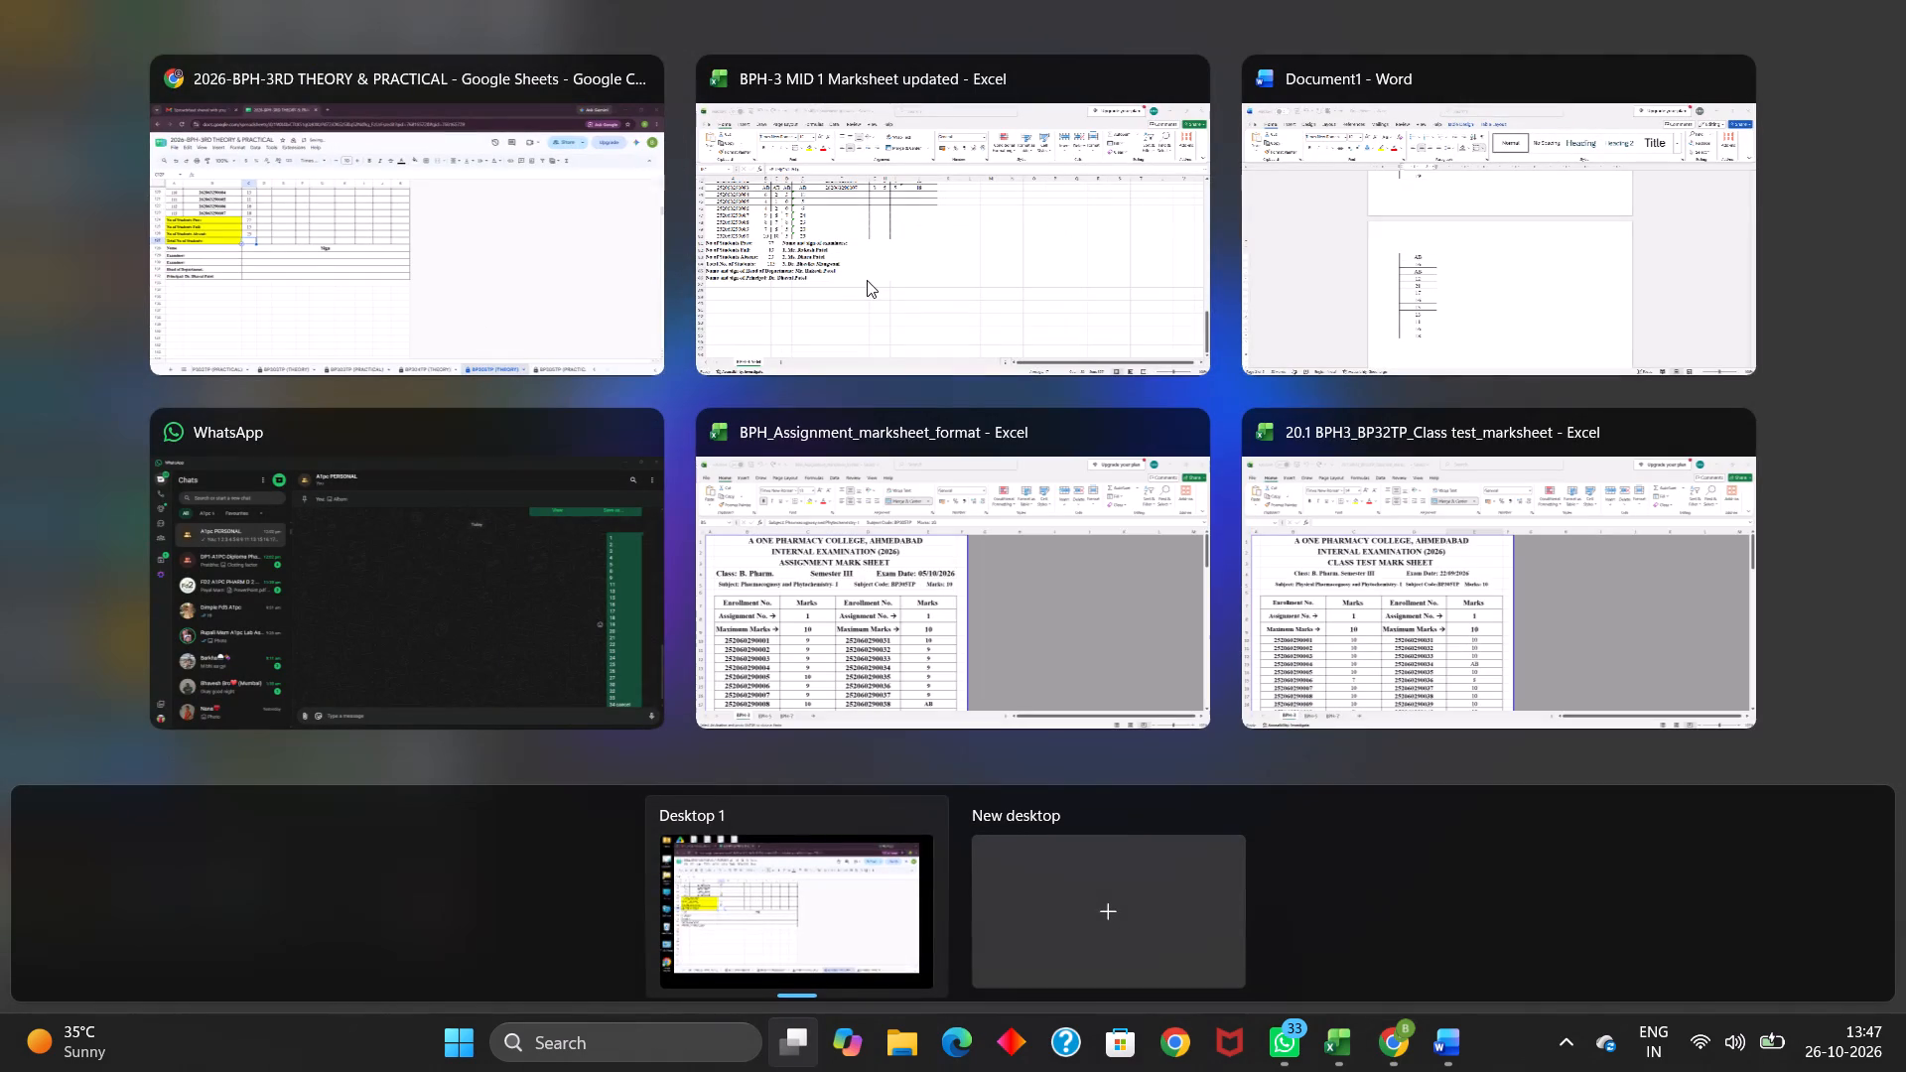
{"action": "left_click", "coordinate": [867, 280]}
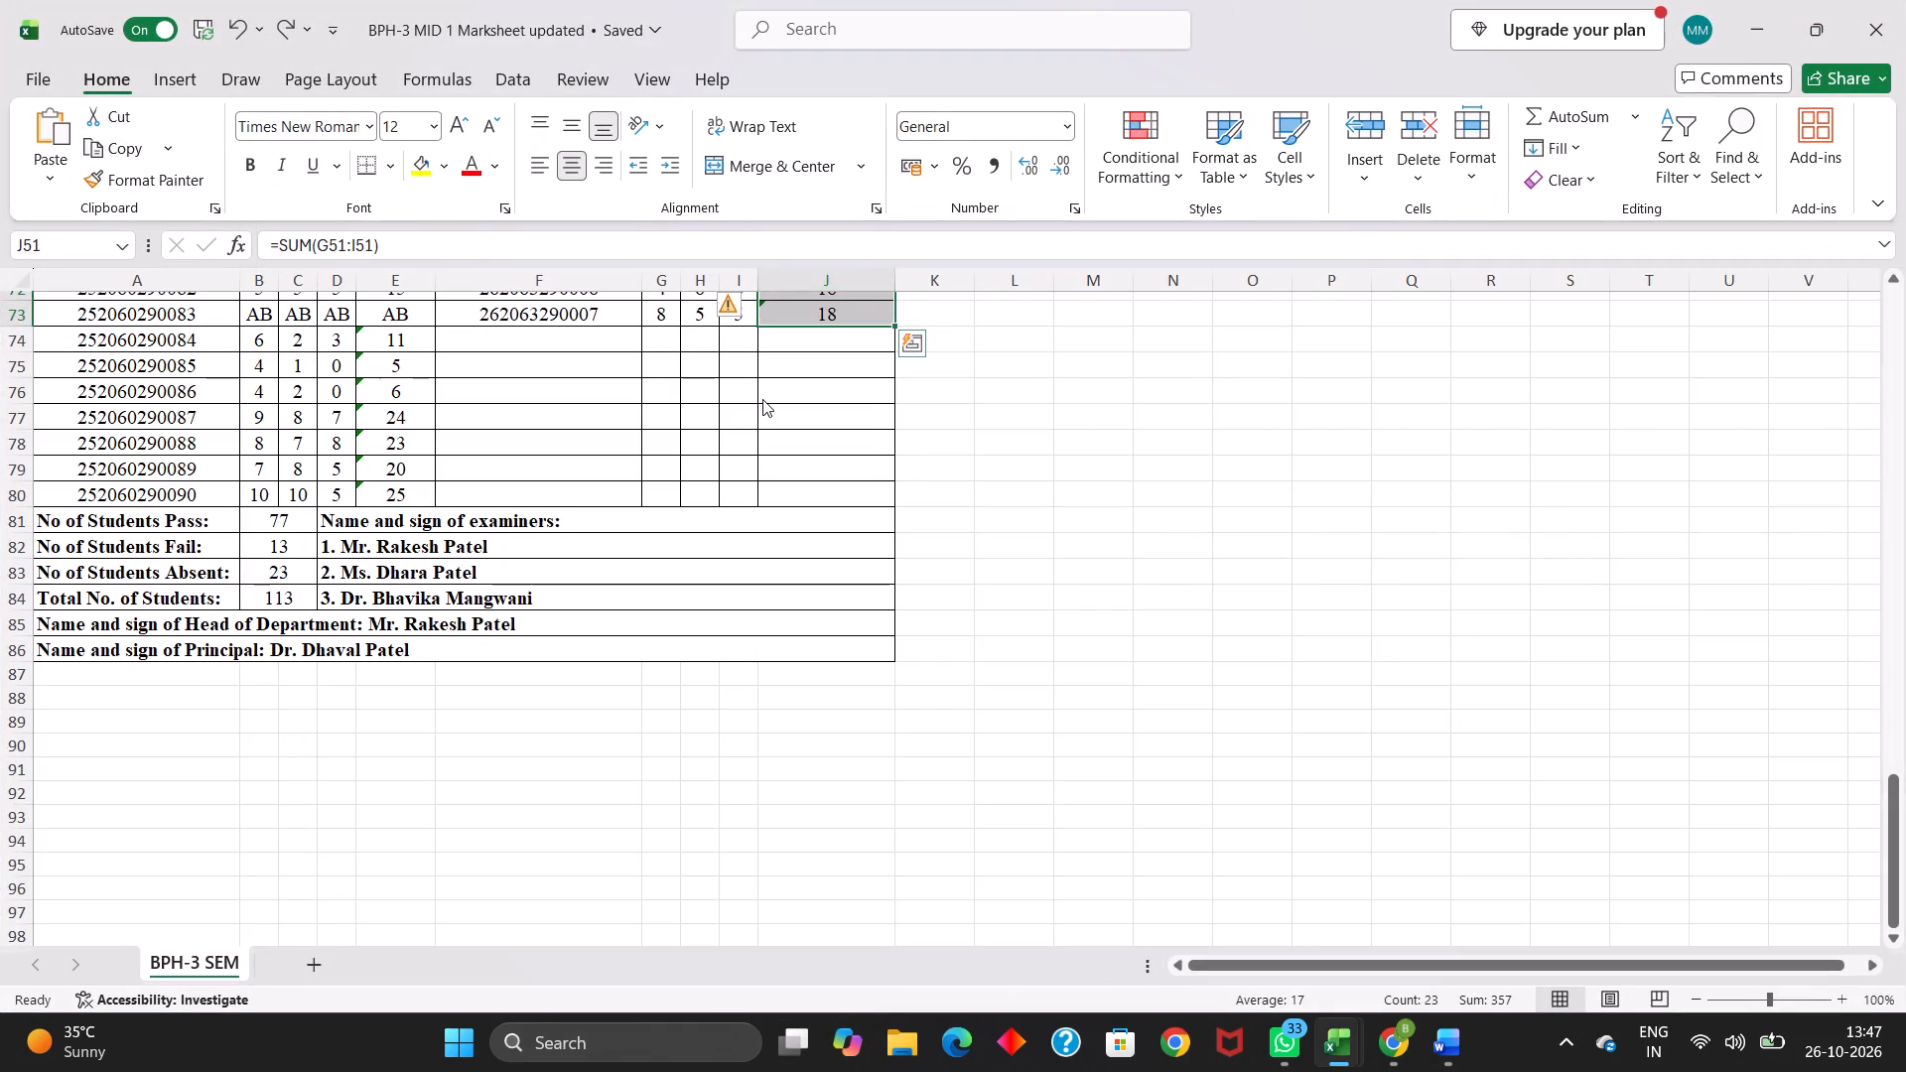
{"action": "left_click", "coordinate": [1008, 209]}
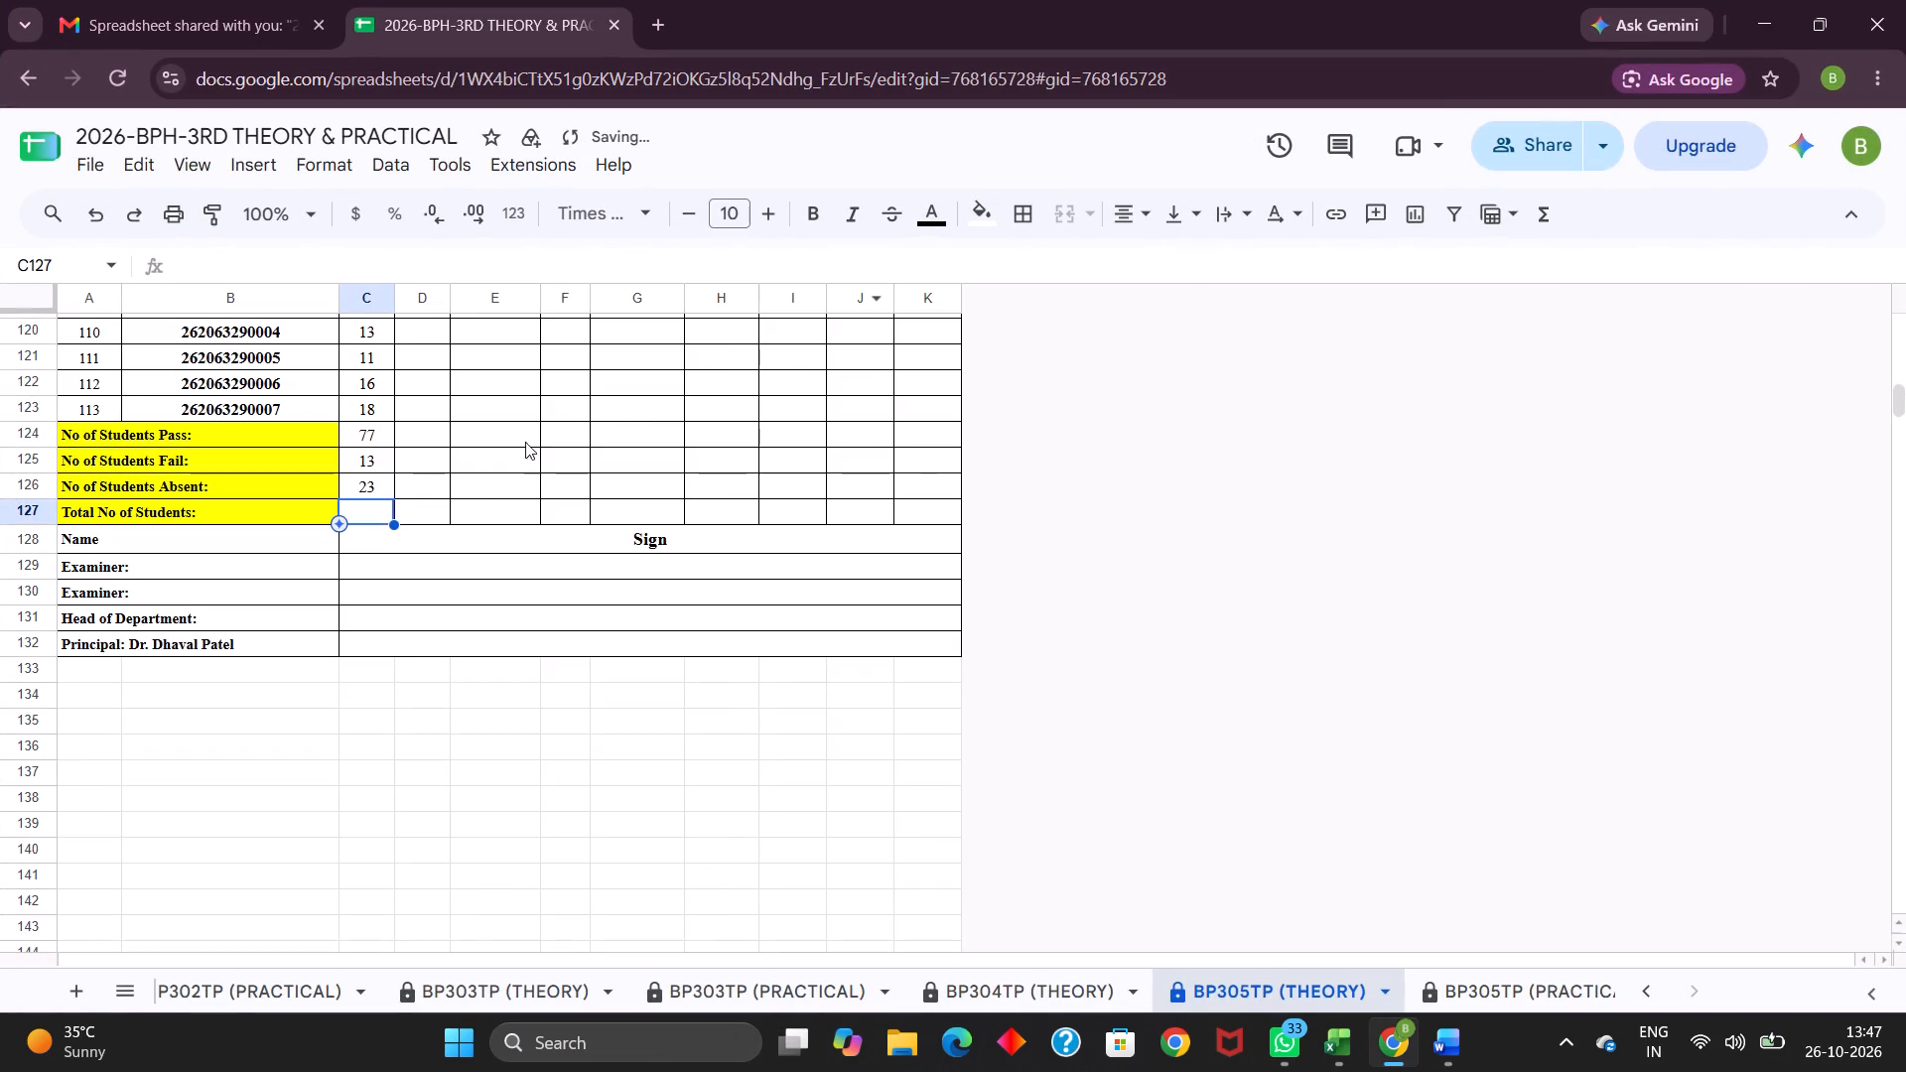
{"action": "type", "text": "113"}
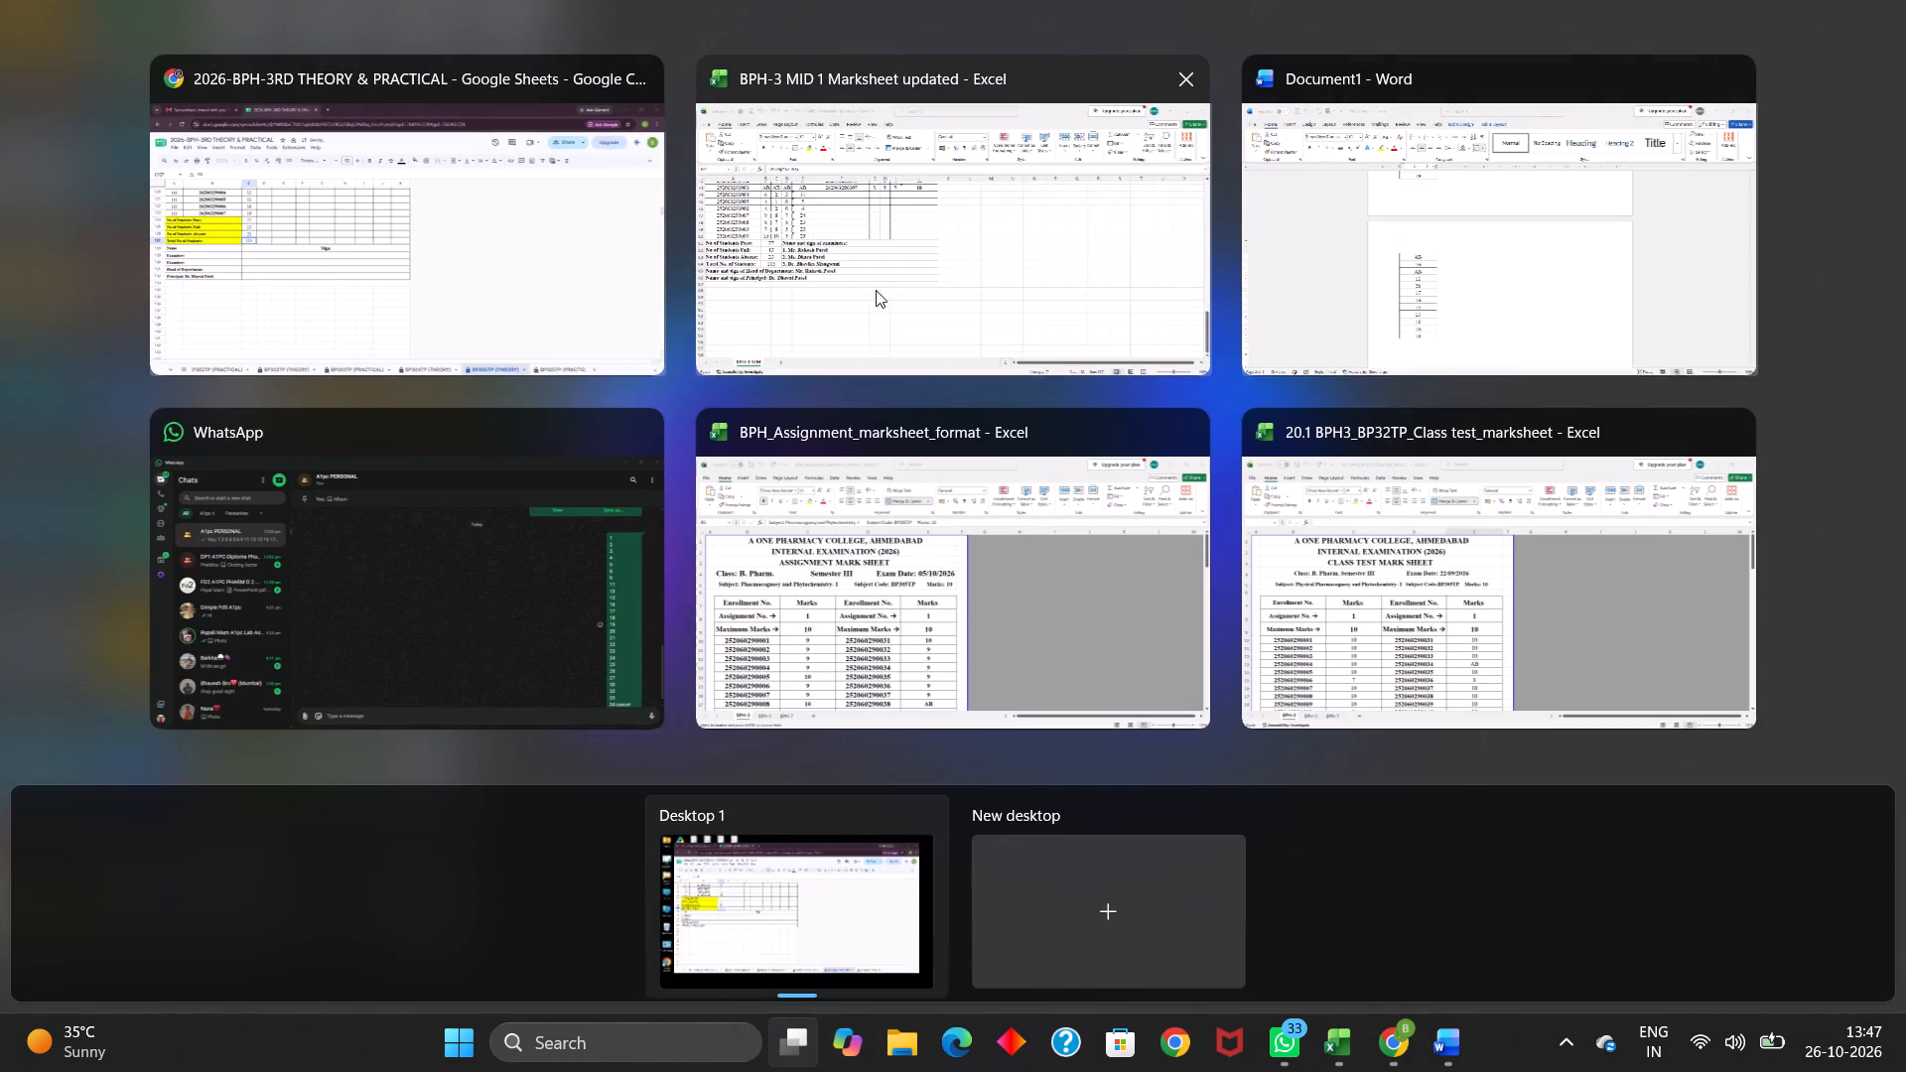
Copy the Head of Department's name from the BPH-3 MID 1 Marksheet updated workbook into C131:K131 of the Google sheet and left-align it.
{"action": "left_click", "coordinate": [923, 280]}
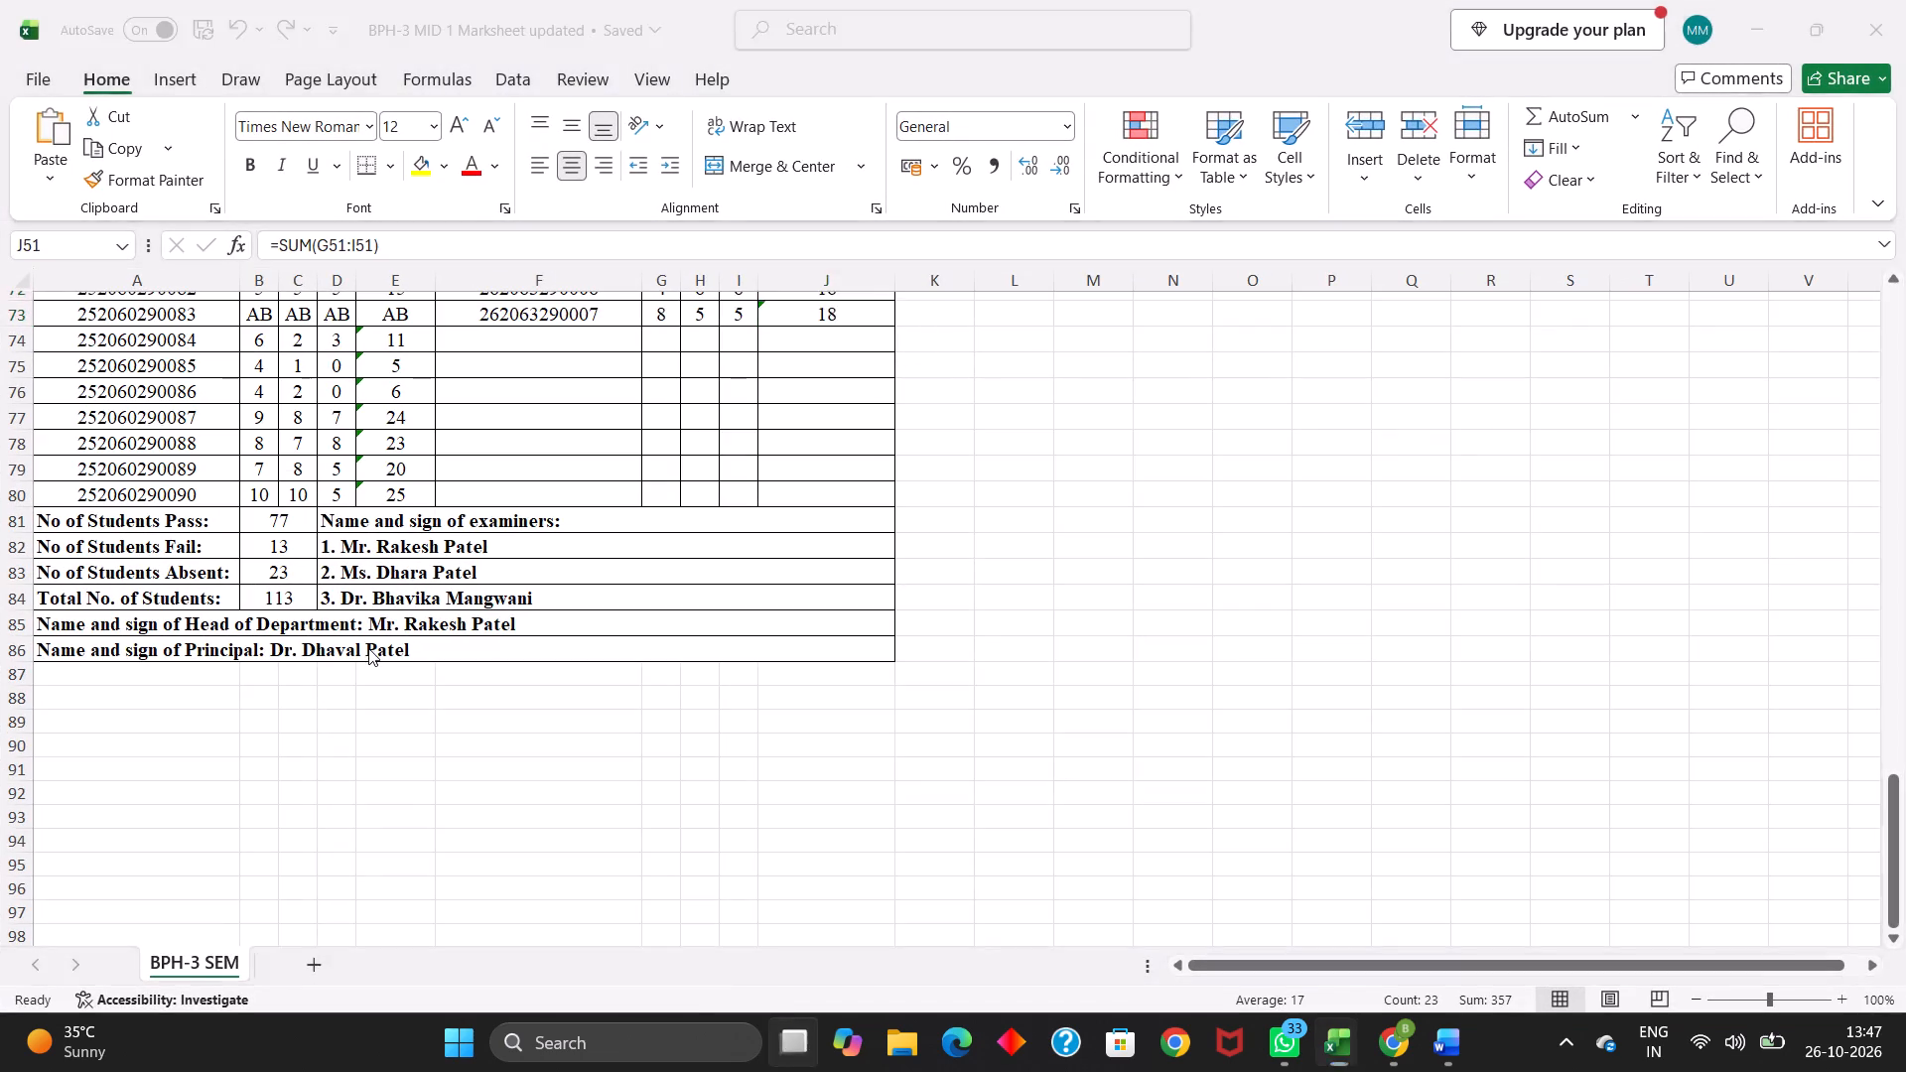
{"action": "left_click", "coordinate": [840, 266]}
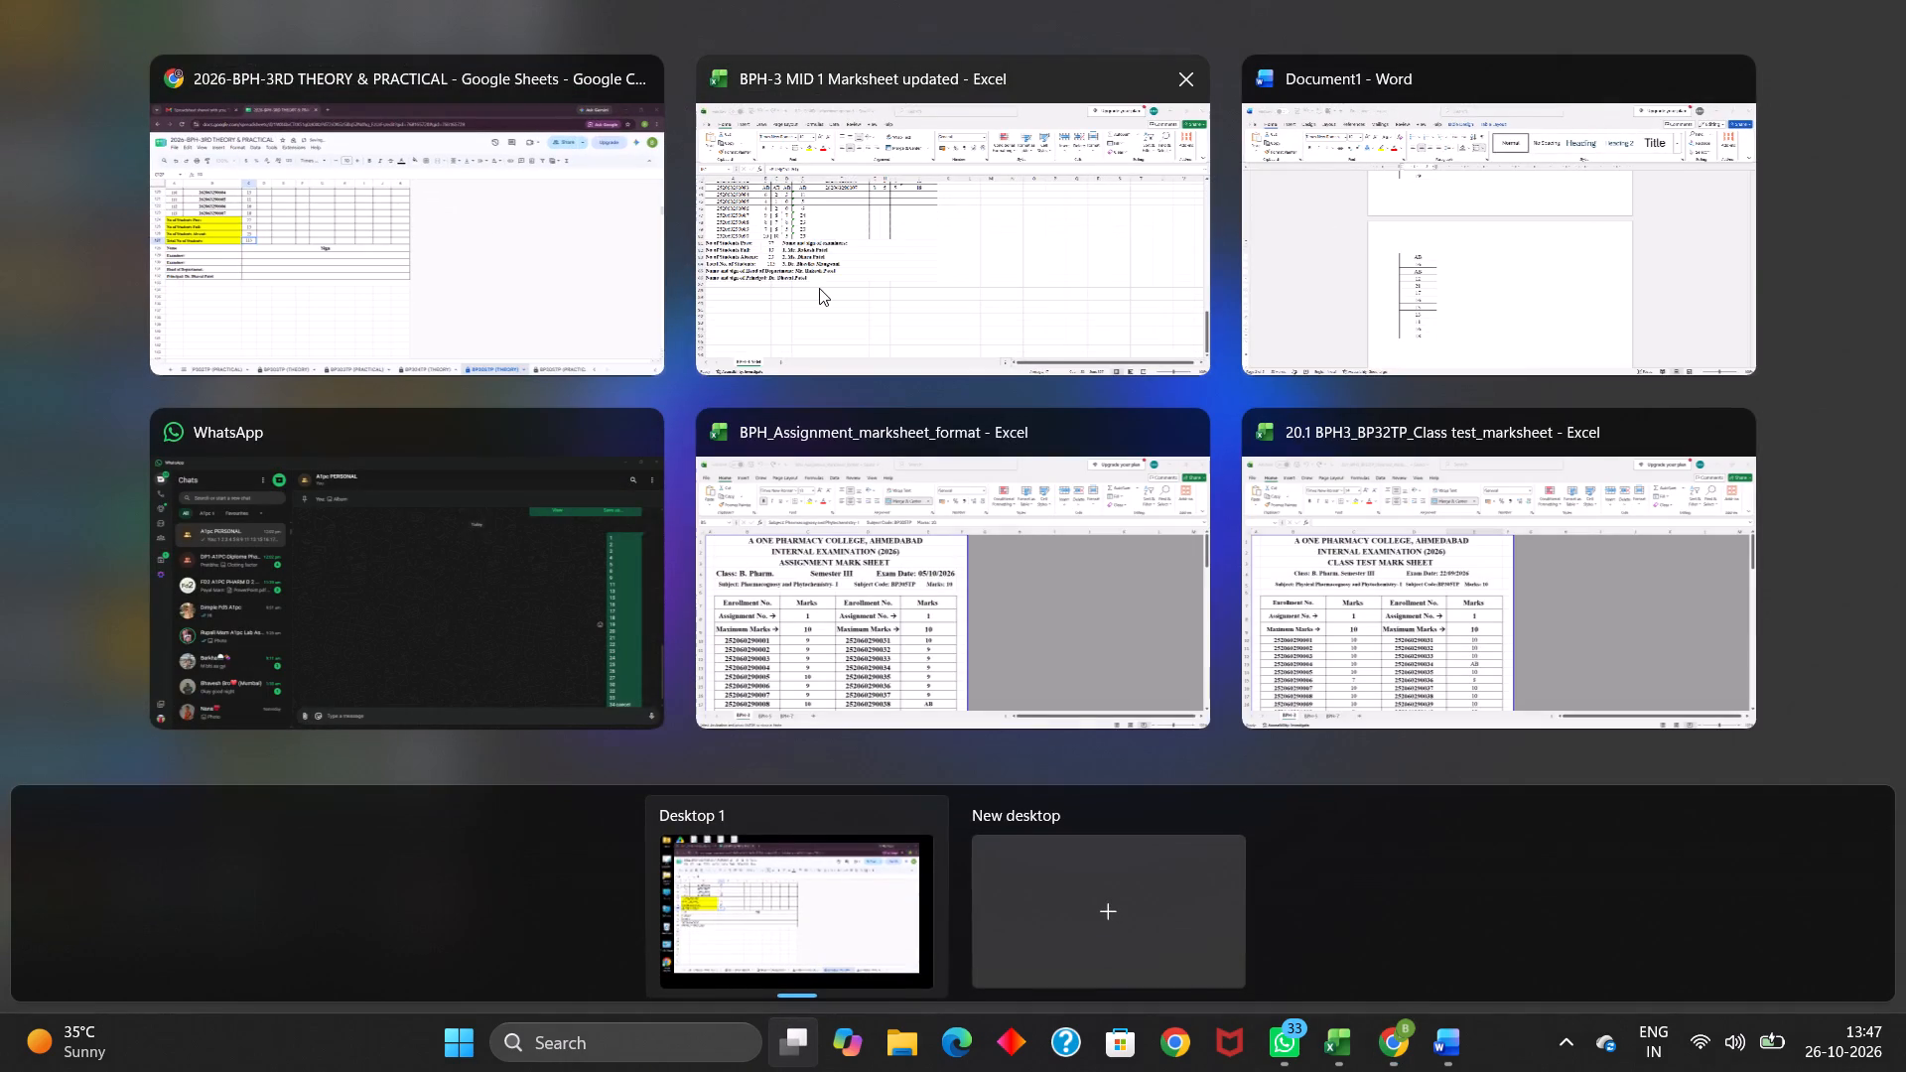
{"action": "left_click", "coordinate": [819, 288]}
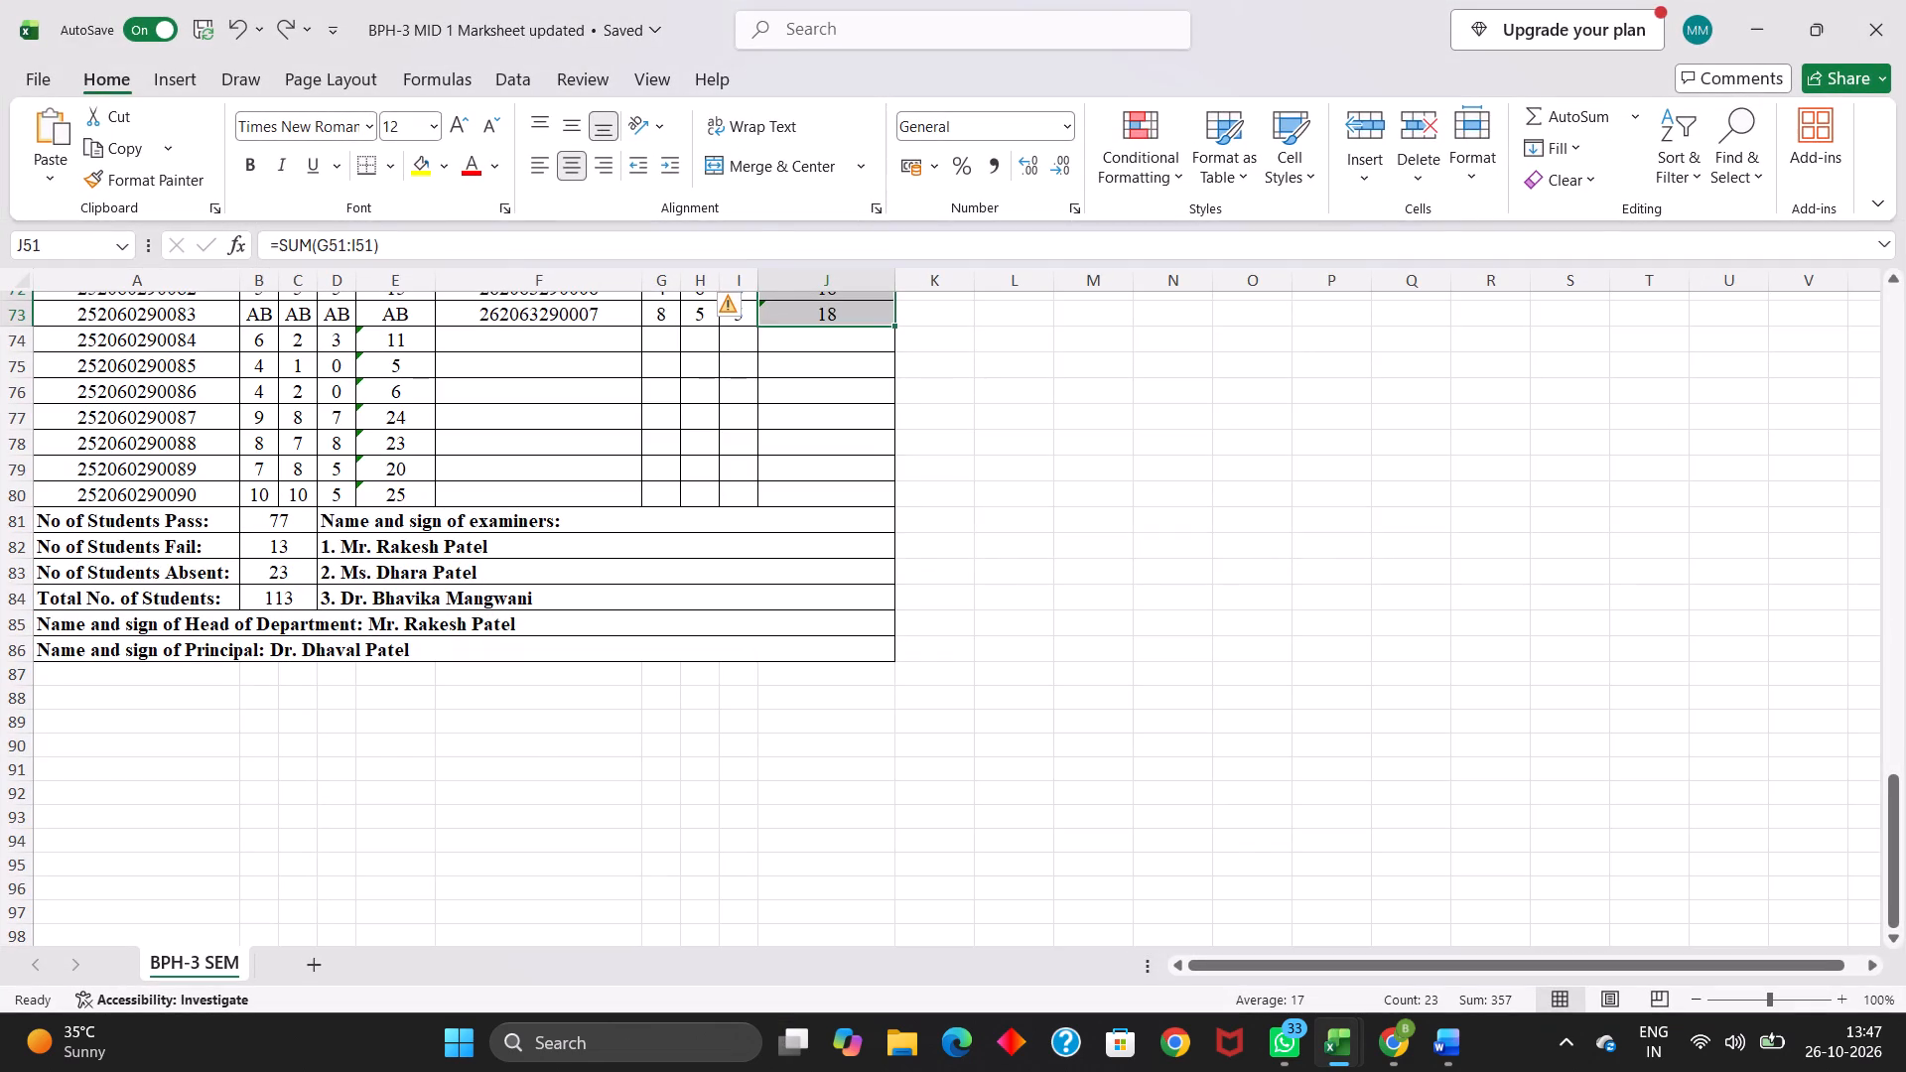
{"action": "double_click", "coordinate": [377, 623]}
{"action": "left_click_drag", "start_coordinate": [370, 627], "coordinate": [465, 633]}
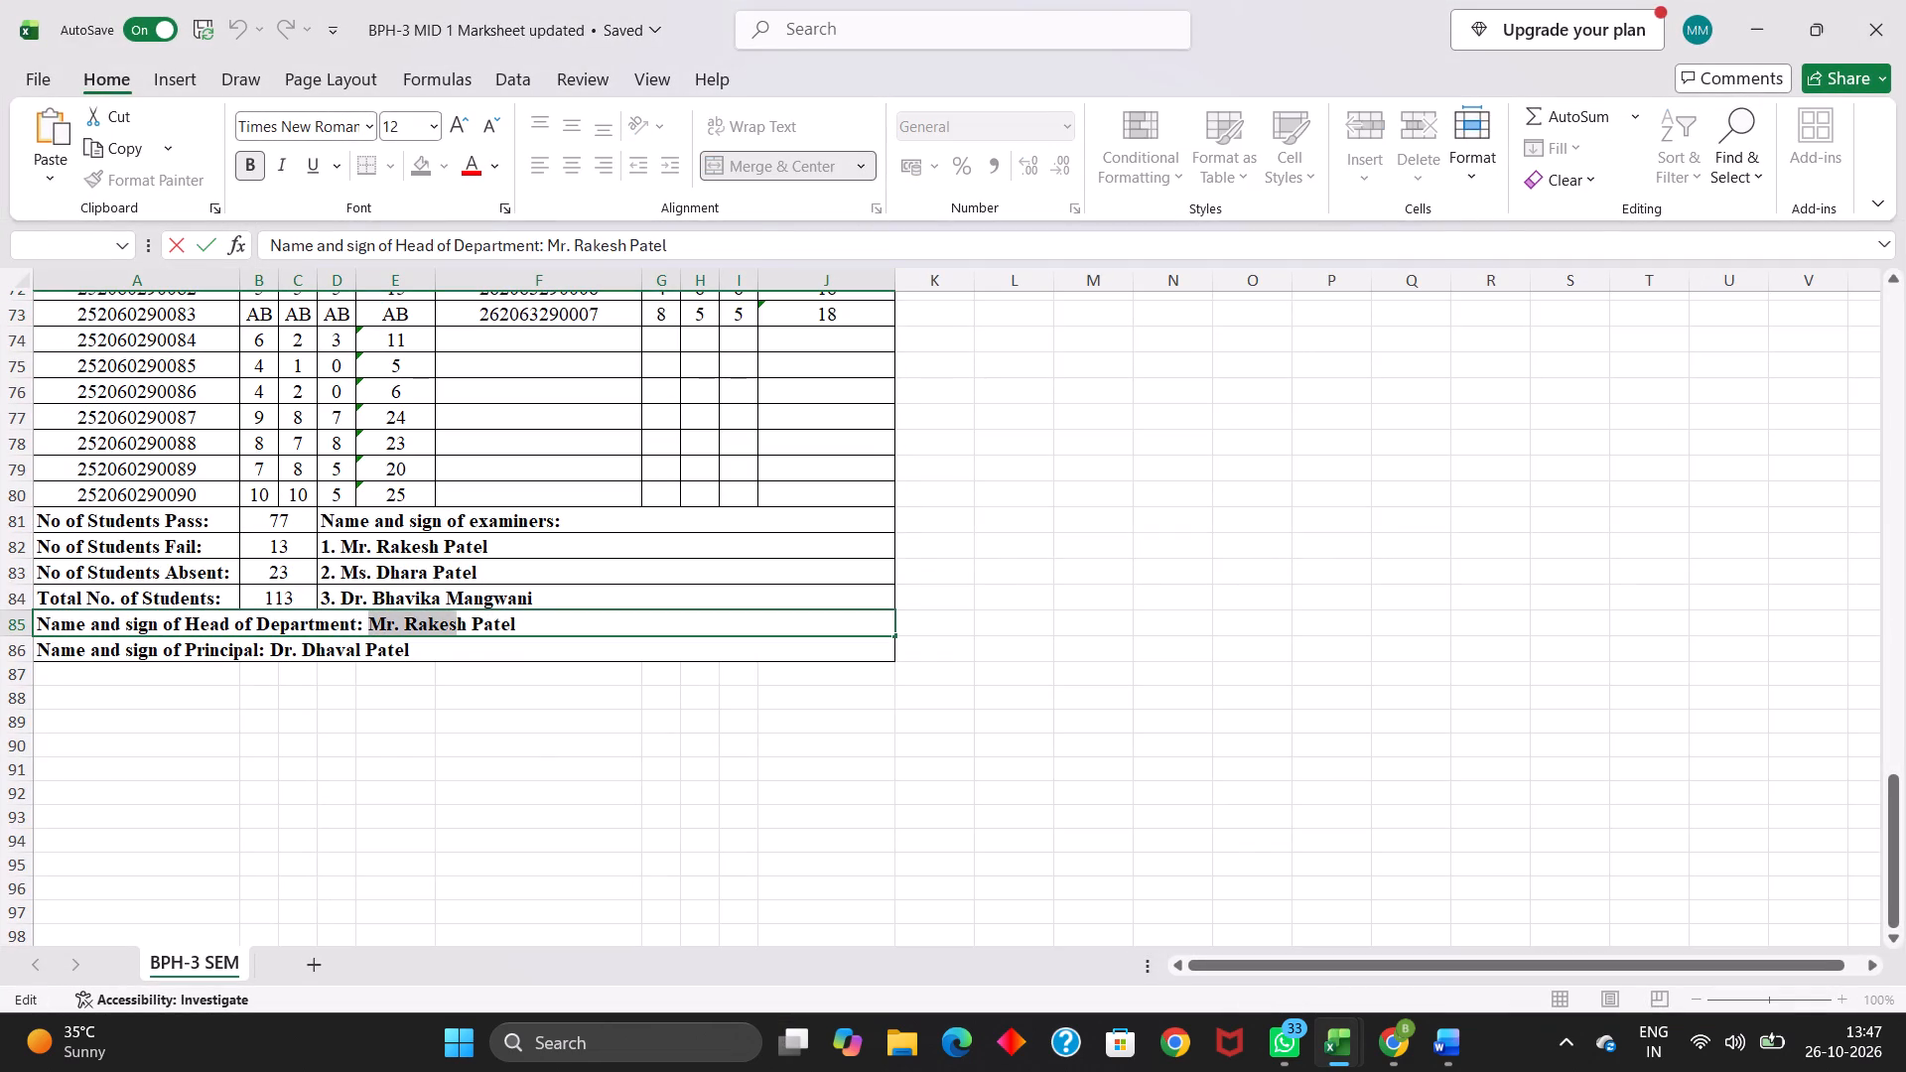
{"action": "left_click_drag", "start_coordinate": [465, 633], "coordinate": [520, 637]}
{"action": "key", "text": "ctrl+c"}
{"action": "key", "text": "ctrl+c"}
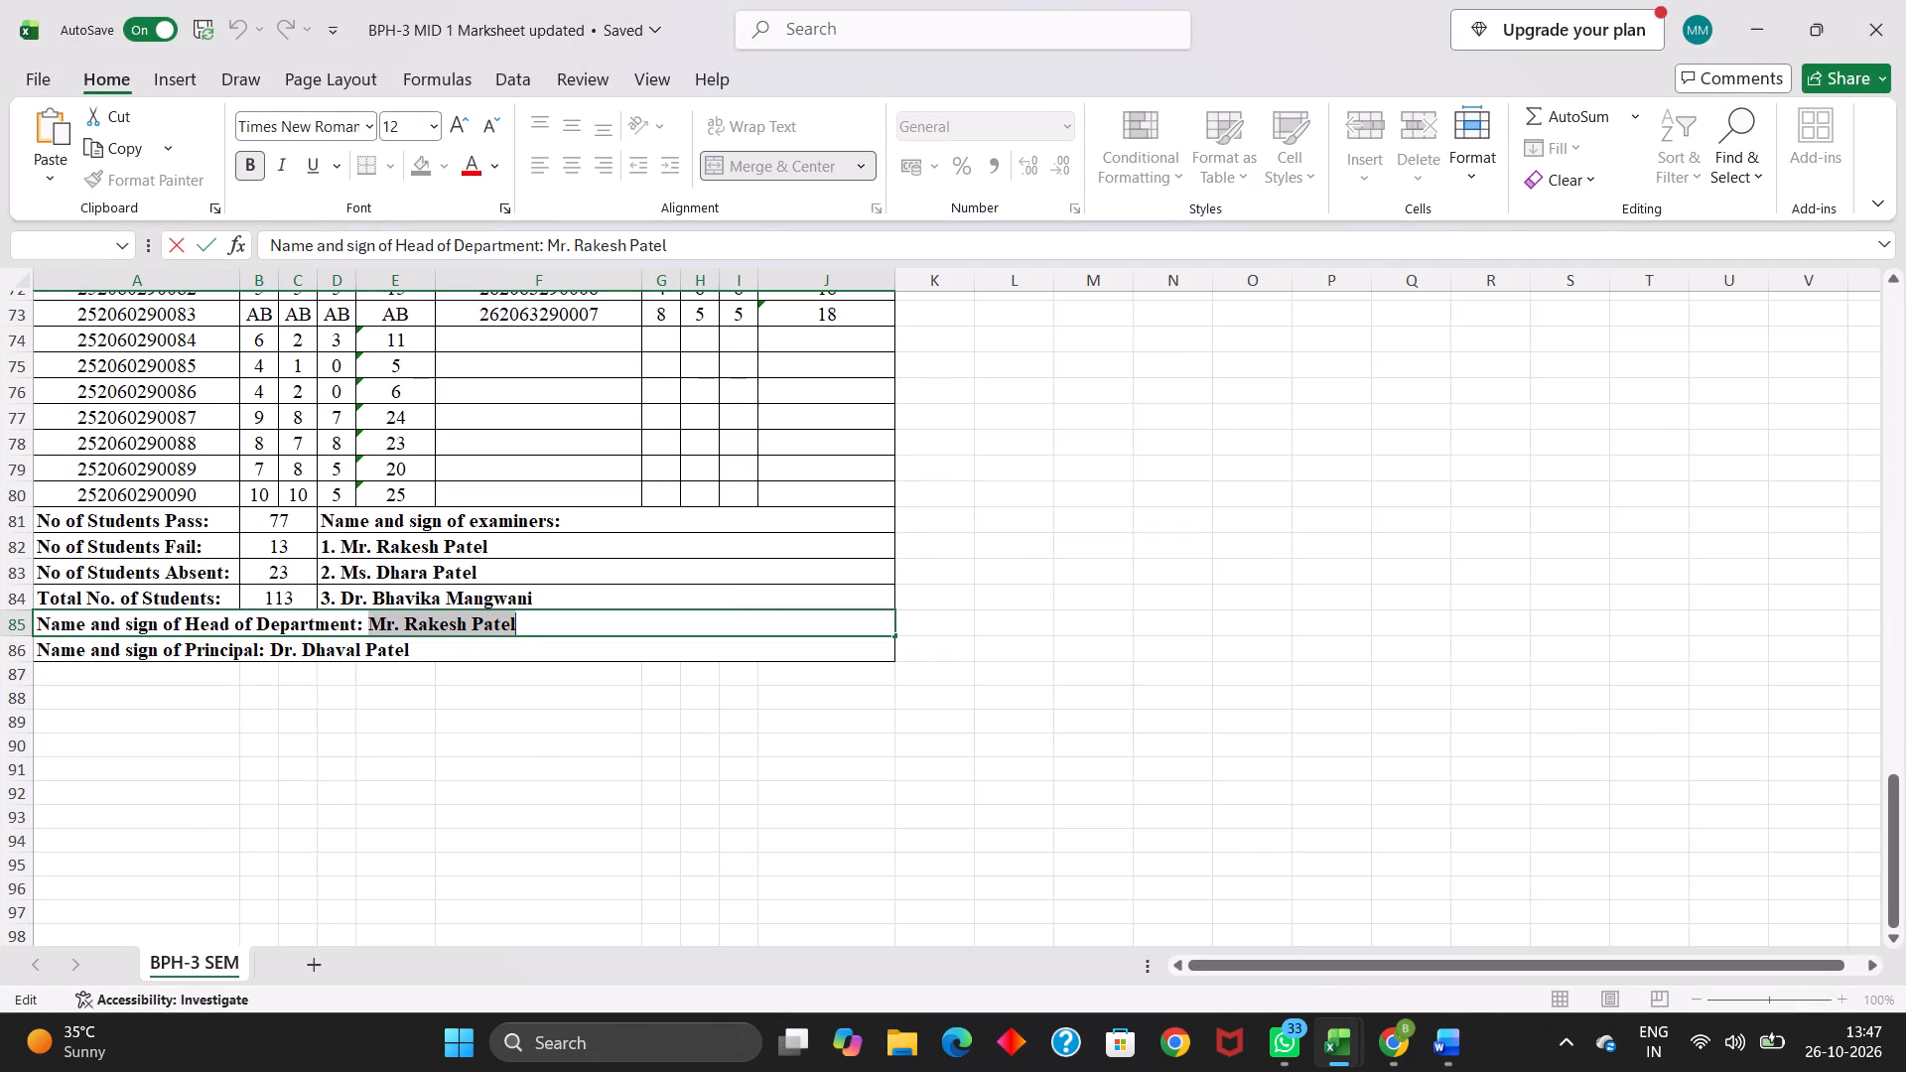
{"action": "left_click", "coordinate": [915, 277]}
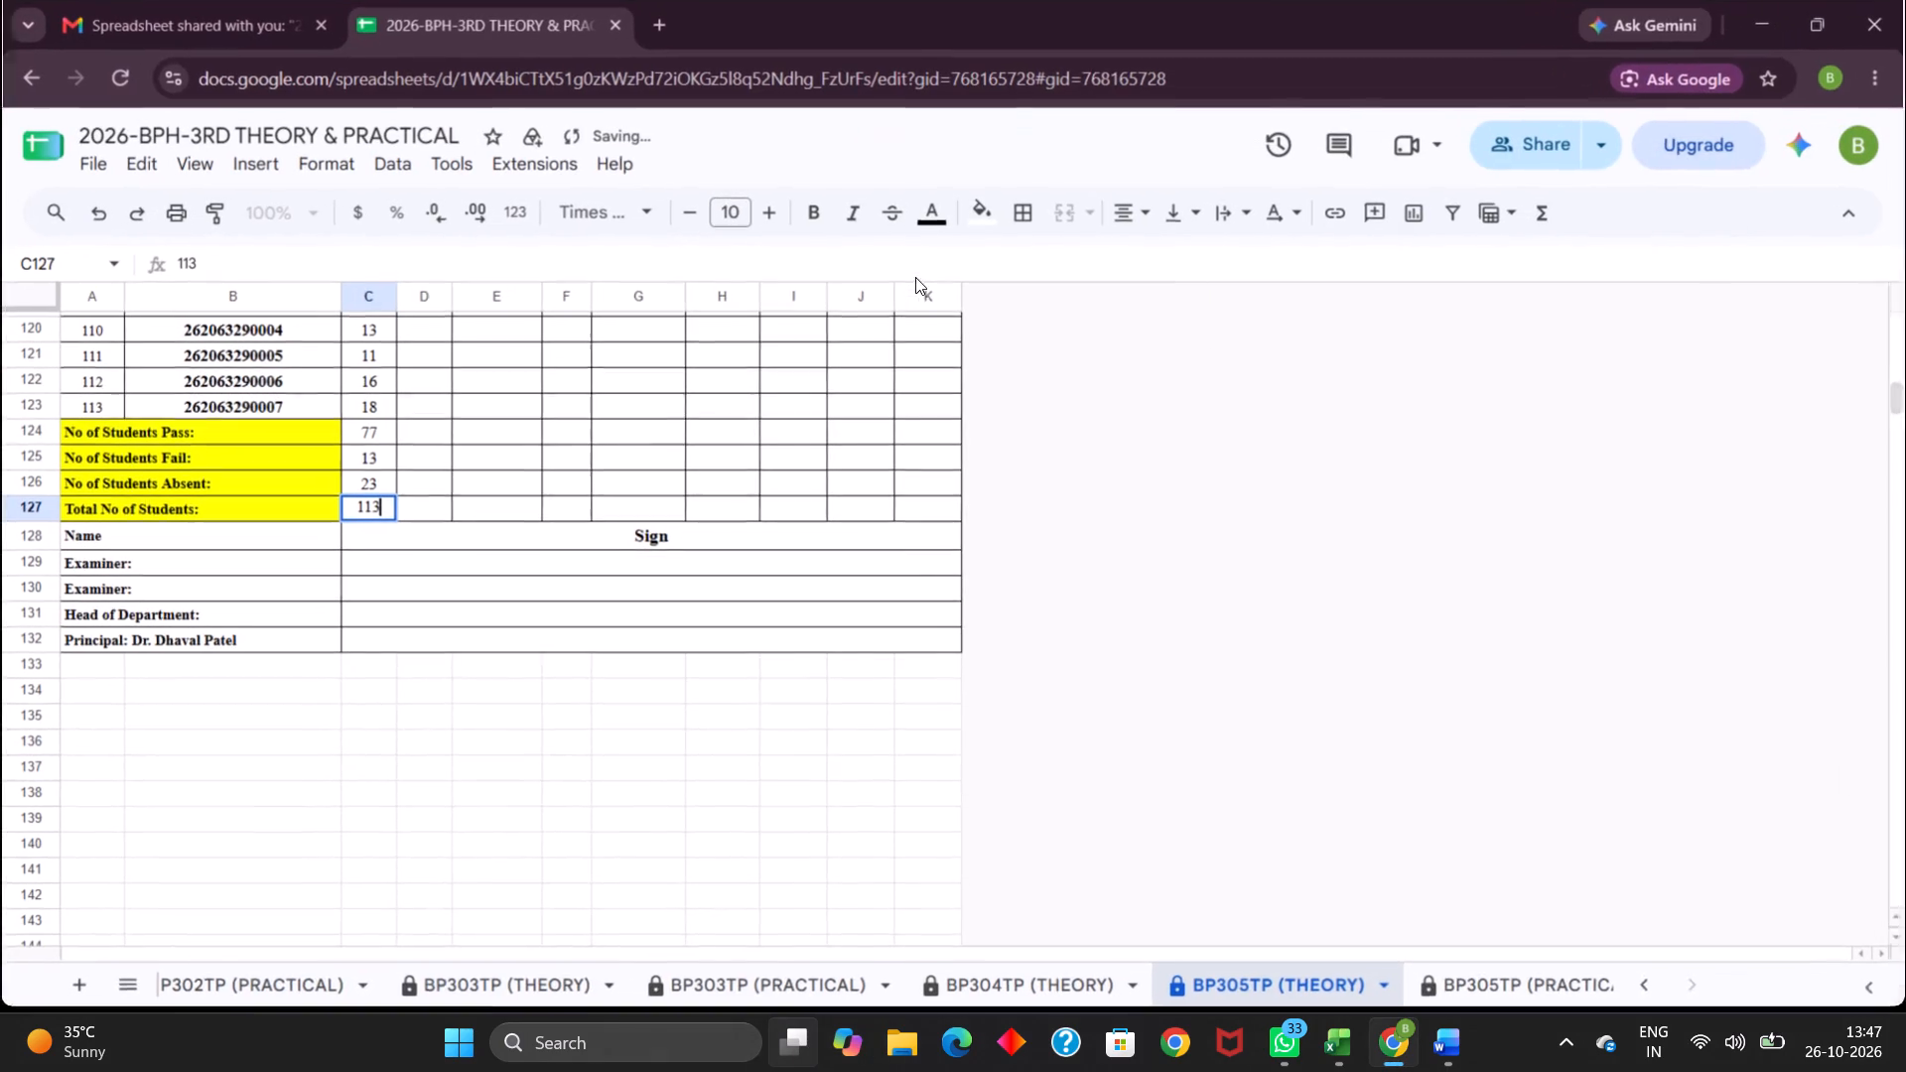
{"action": "double_click", "coordinate": [362, 613]}
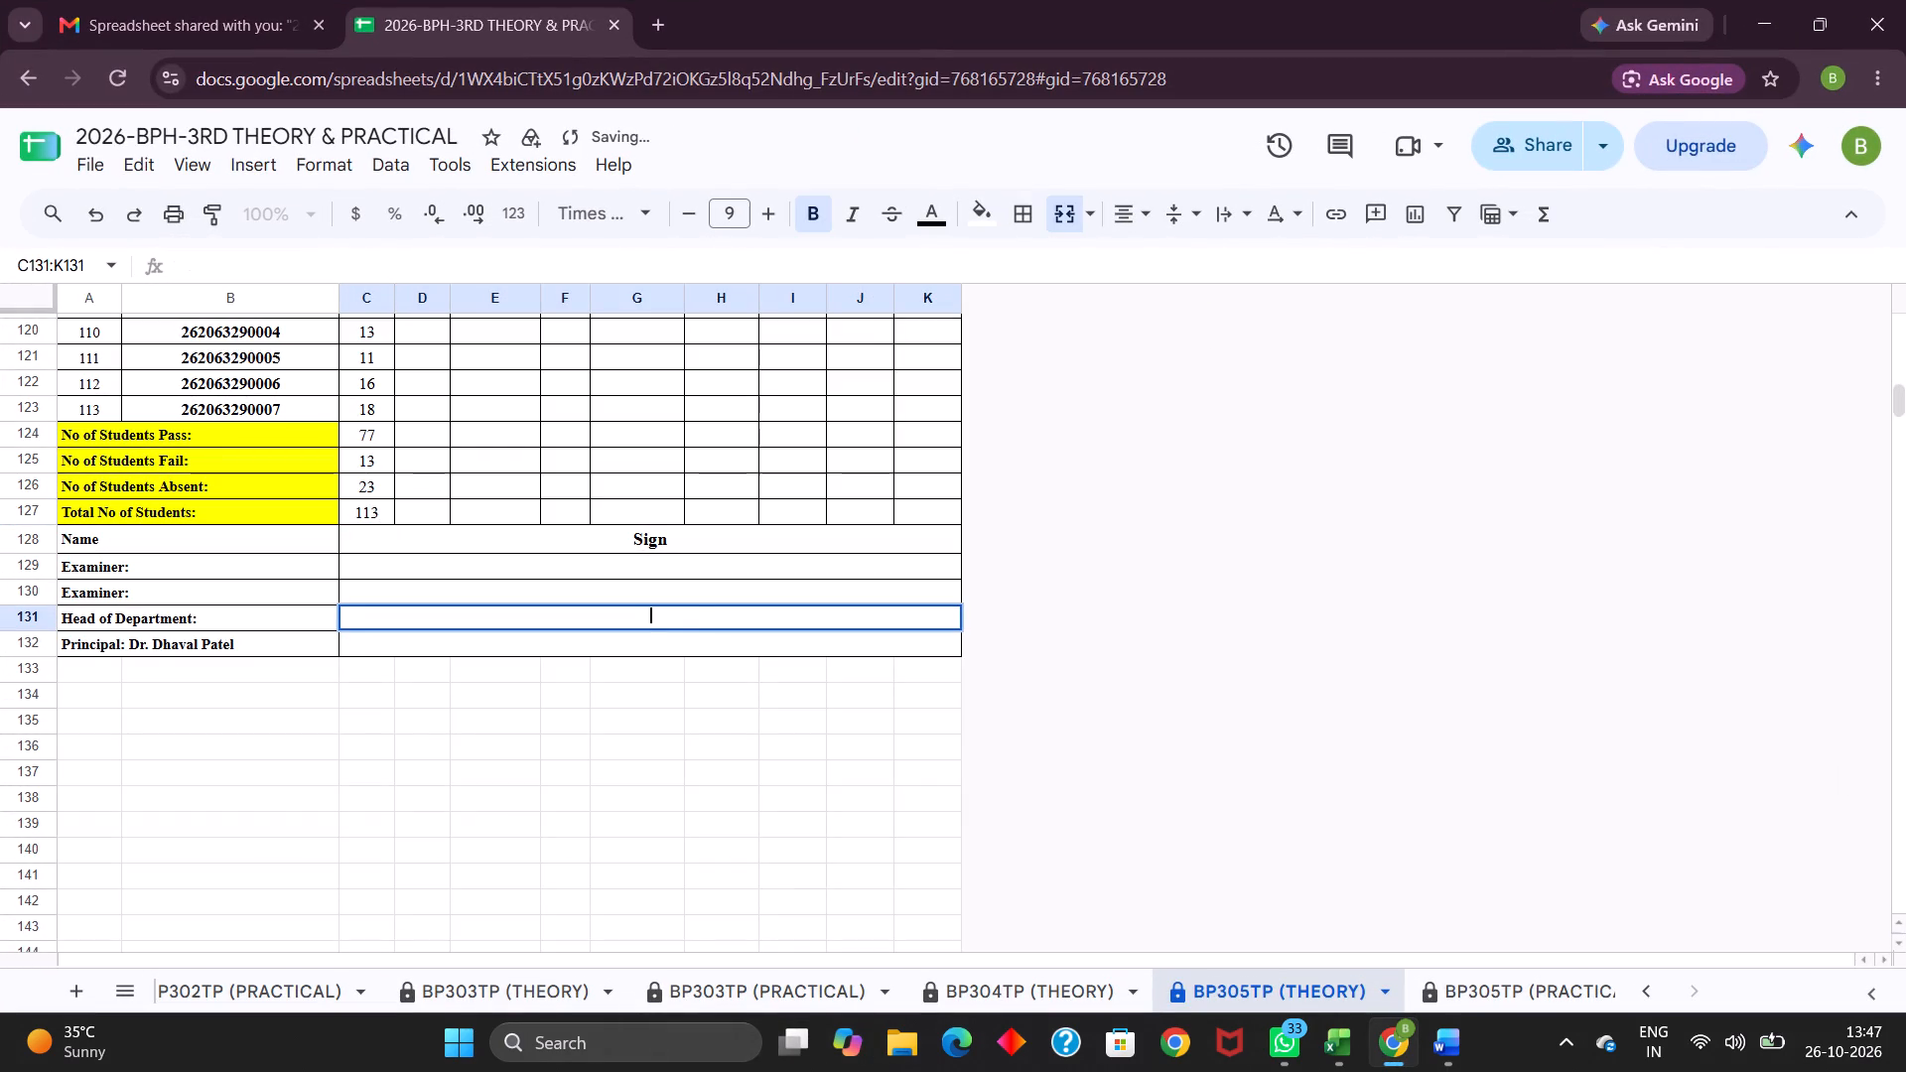
{"action": "key", "text": "ctrl+v"}
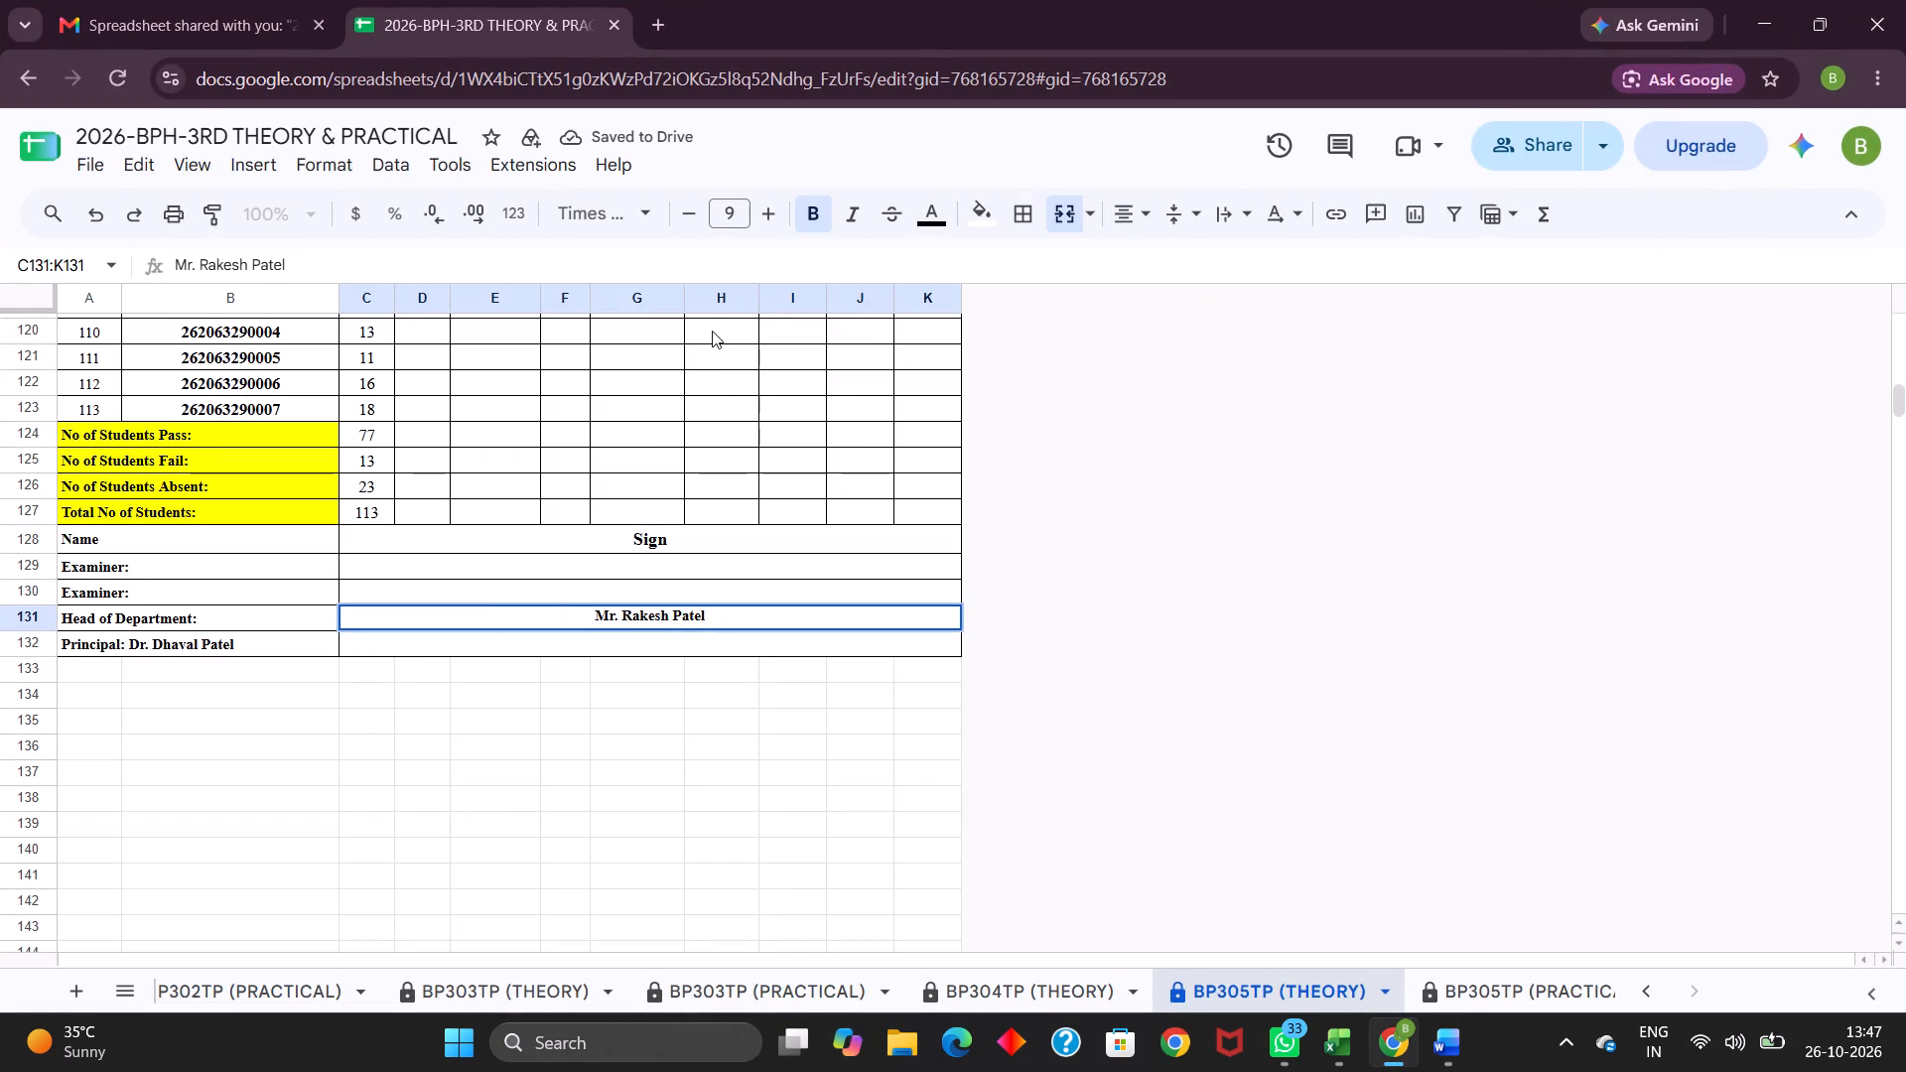
{"action": "left_click", "coordinate": [1135, 206]}
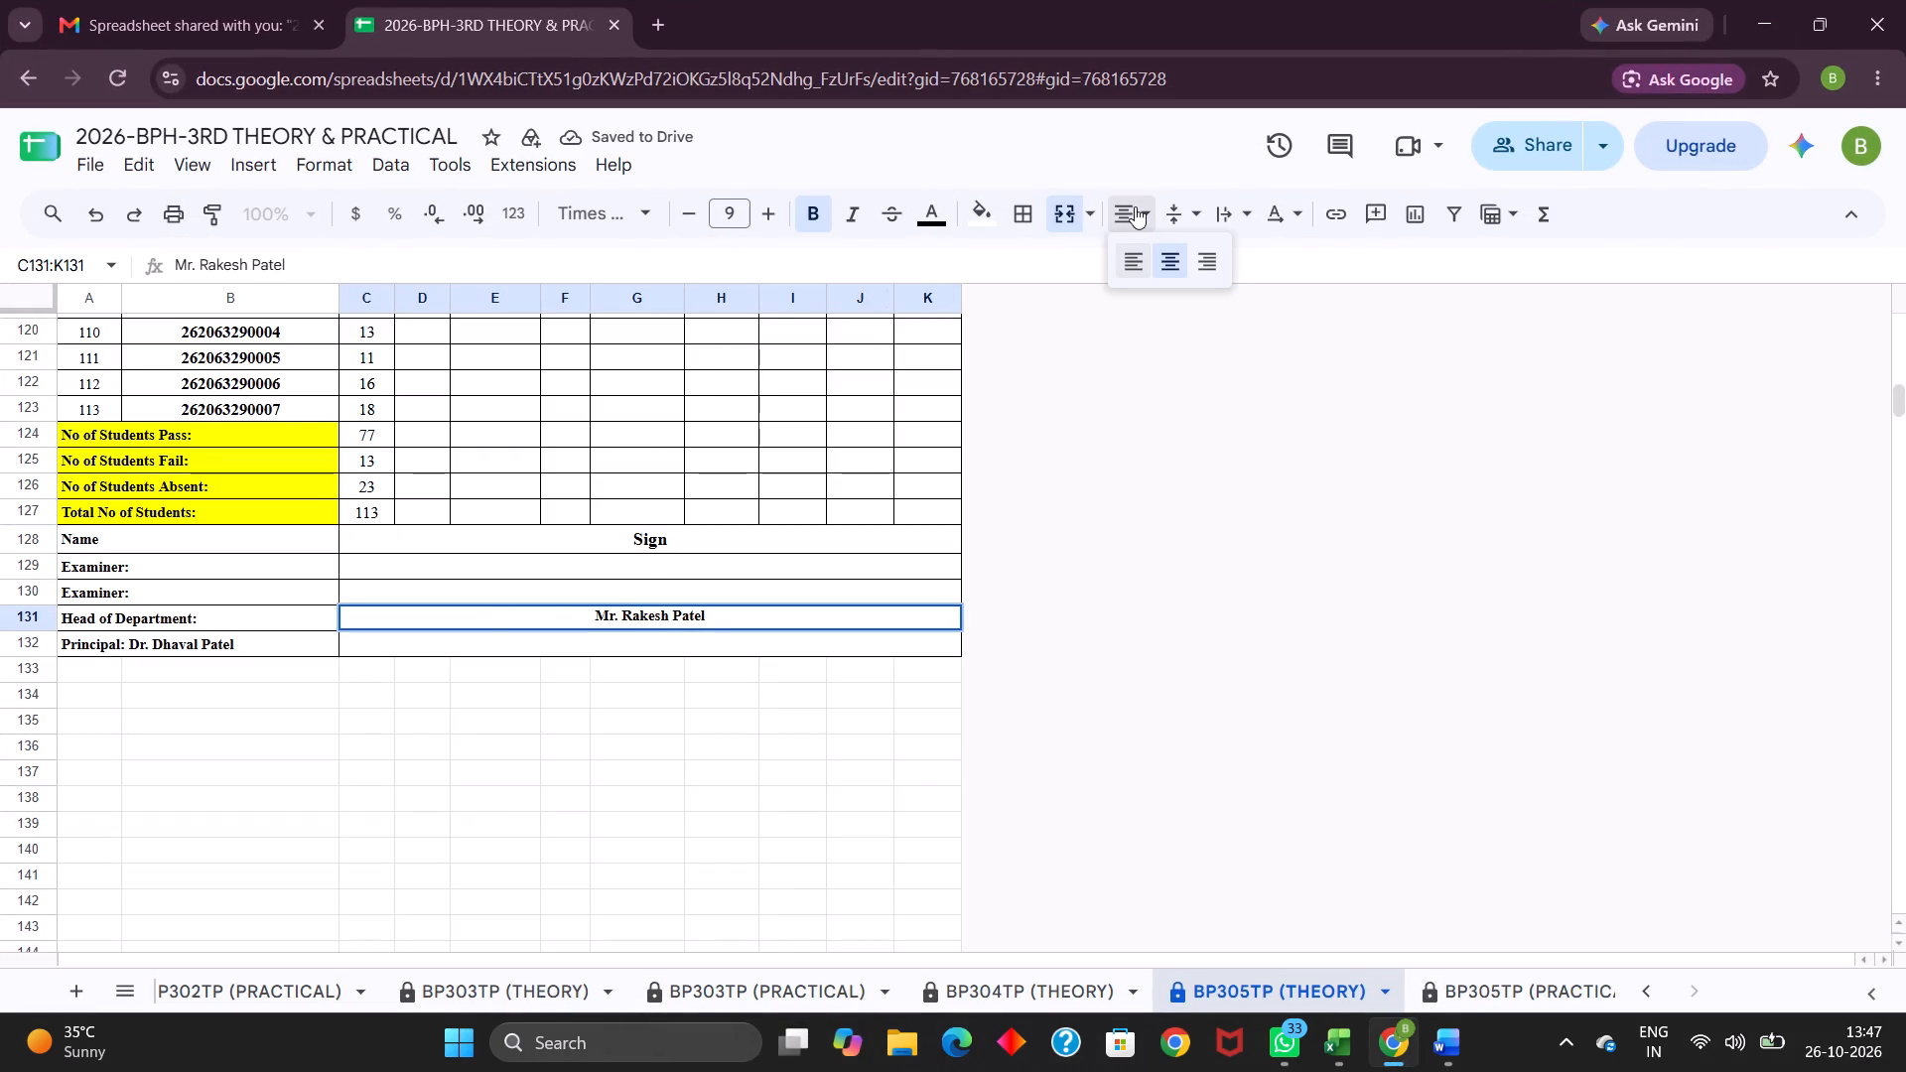
{"action": "left_click", "coordinate": [1129, 259]}
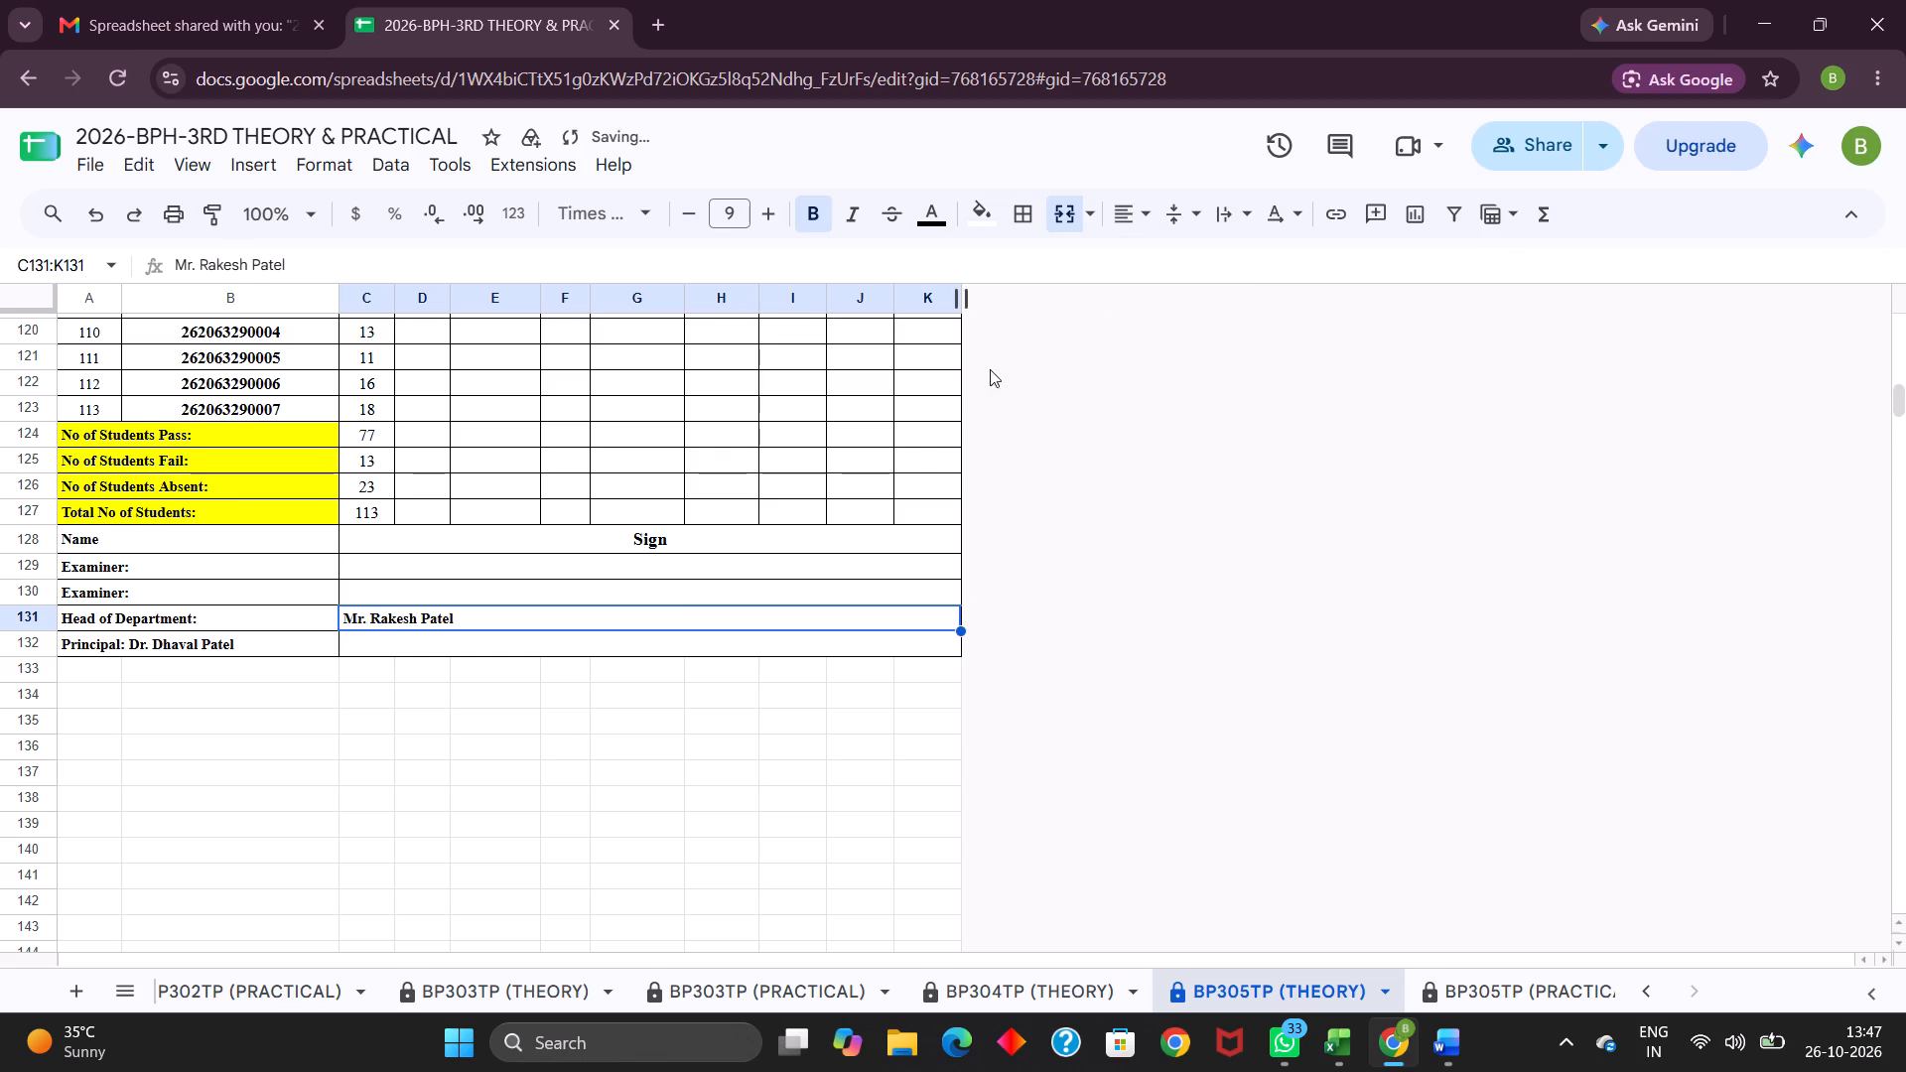
{"action": "left_click", "coordinate": [479, 675]}
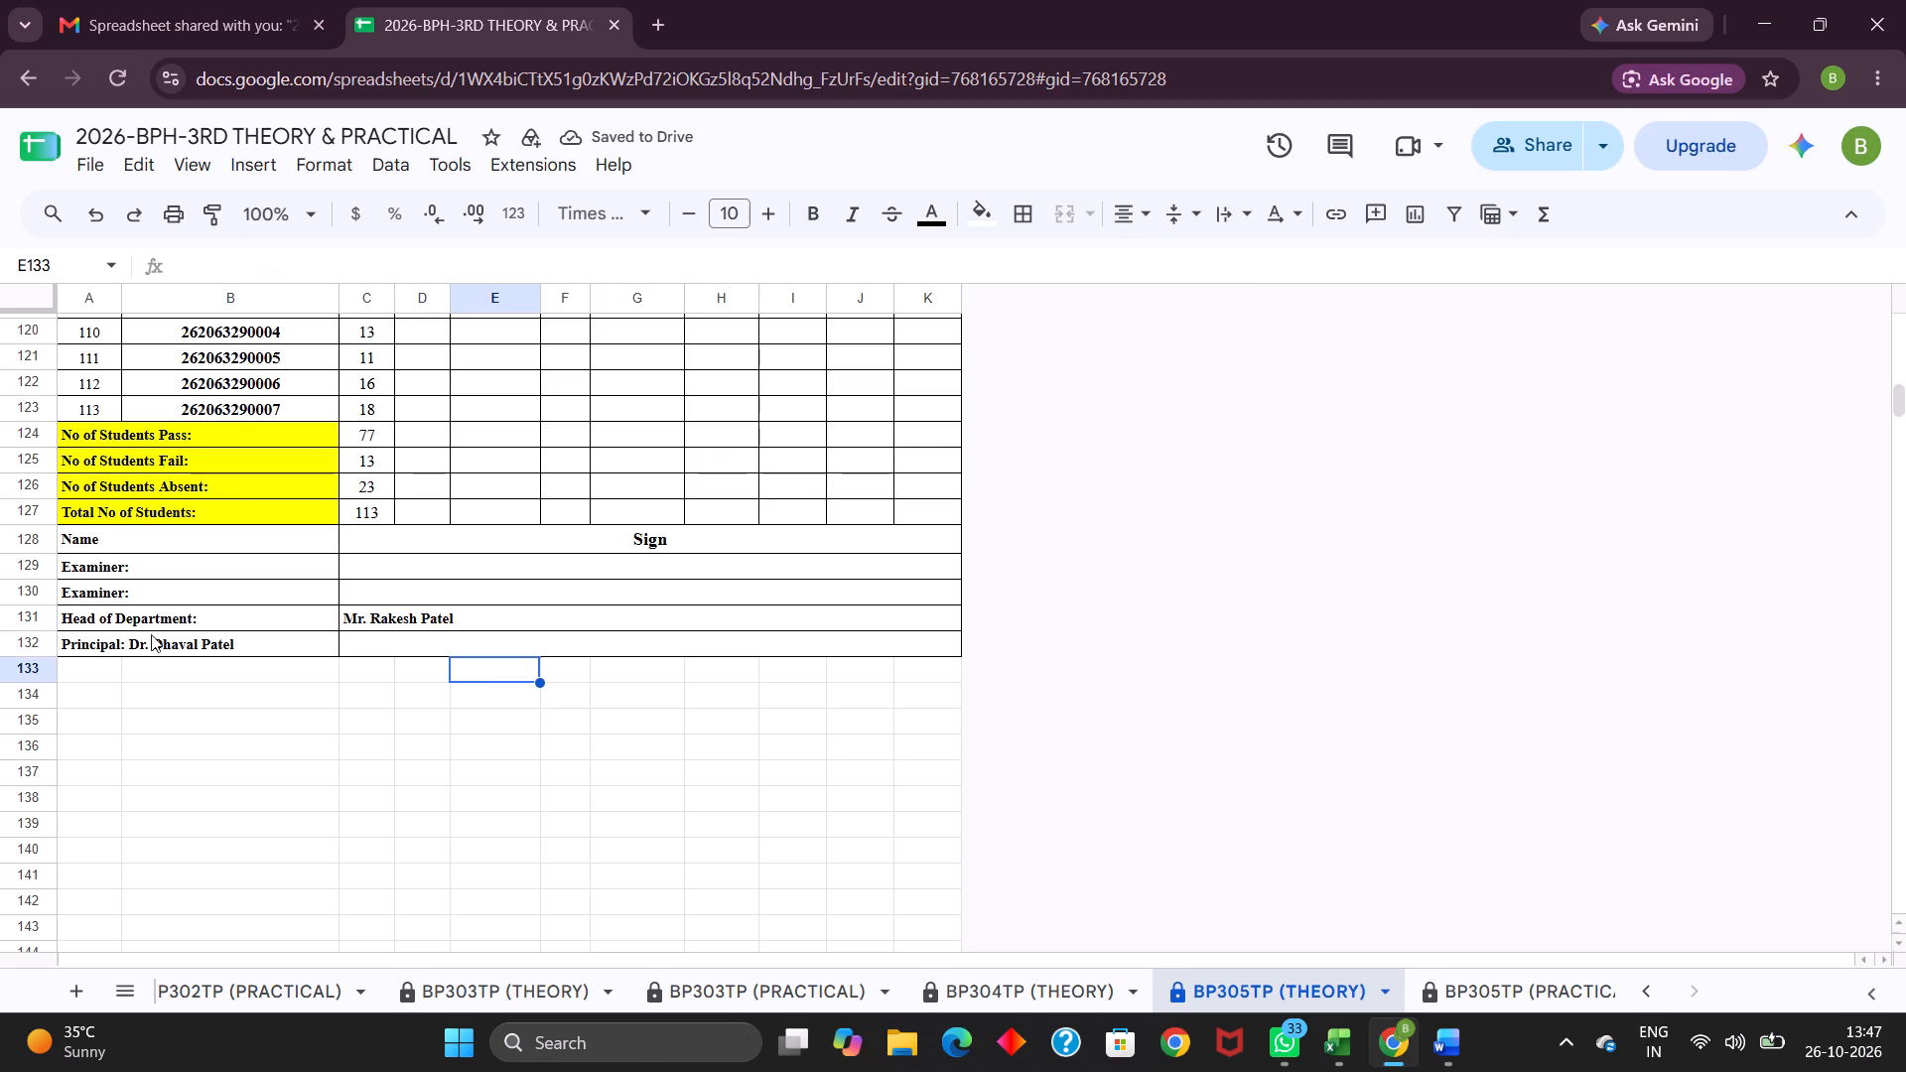
Copy the principal's name with its title from the label in A132:B132 into C132:K132 and left-align it.
{"action": "double_click", "coordinate": [148, 635]}
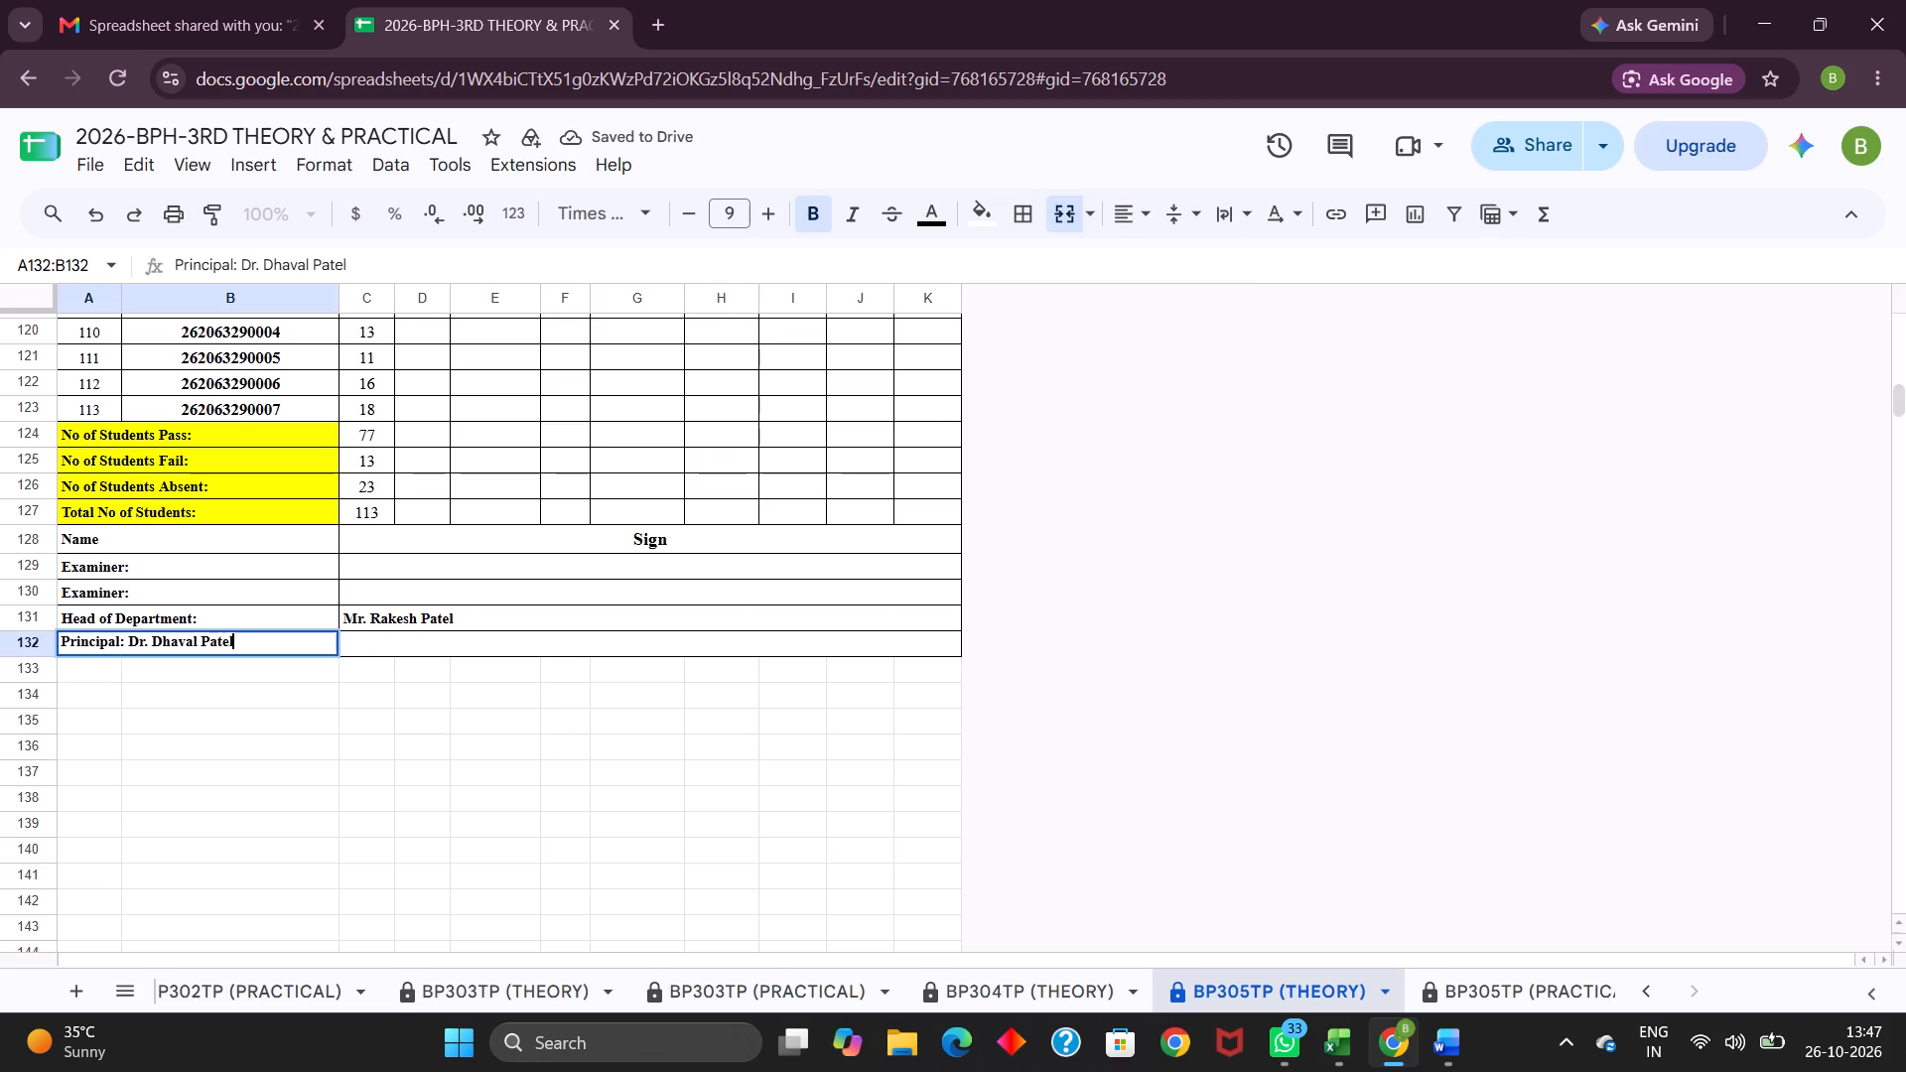
{"action": "left_click_drag", "start_coordinate": [133, 636], "coordinate": [245, 648]}
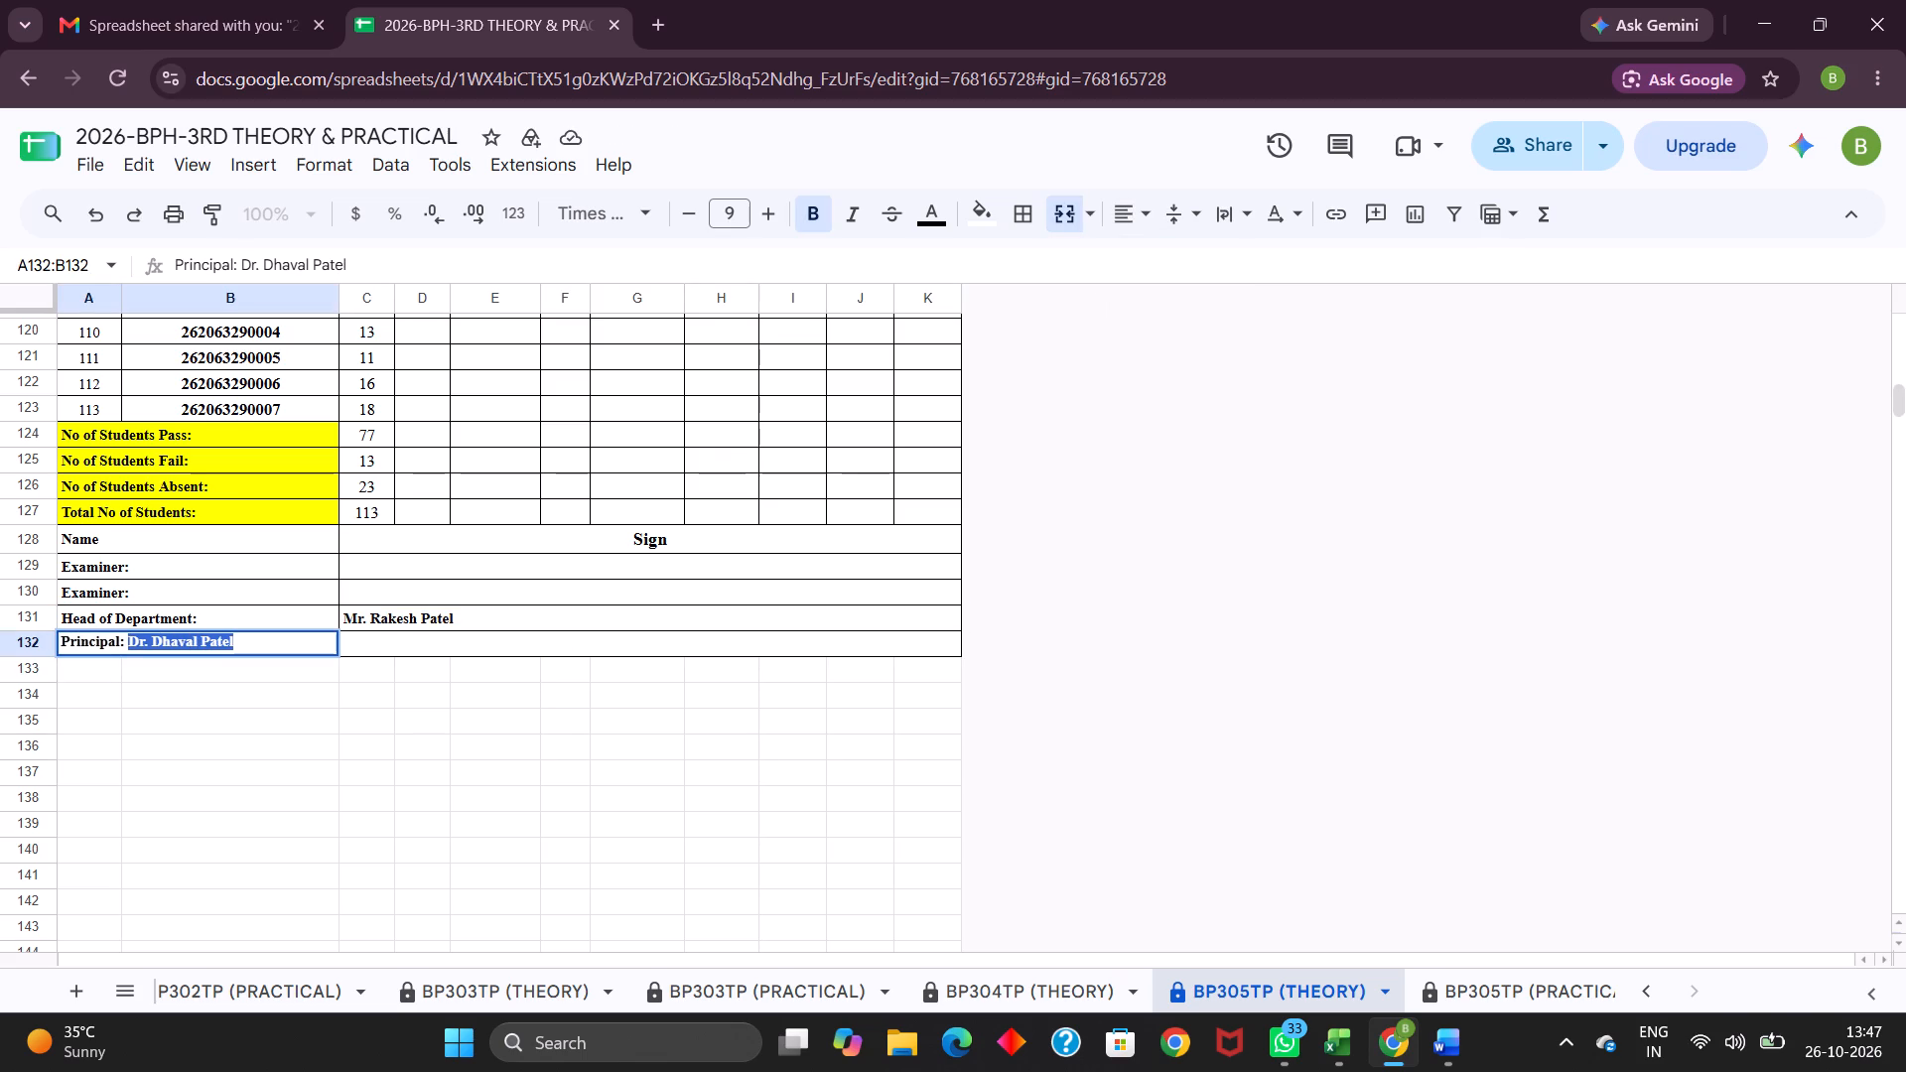
{"action": "key", "text": "ctrl+c"}
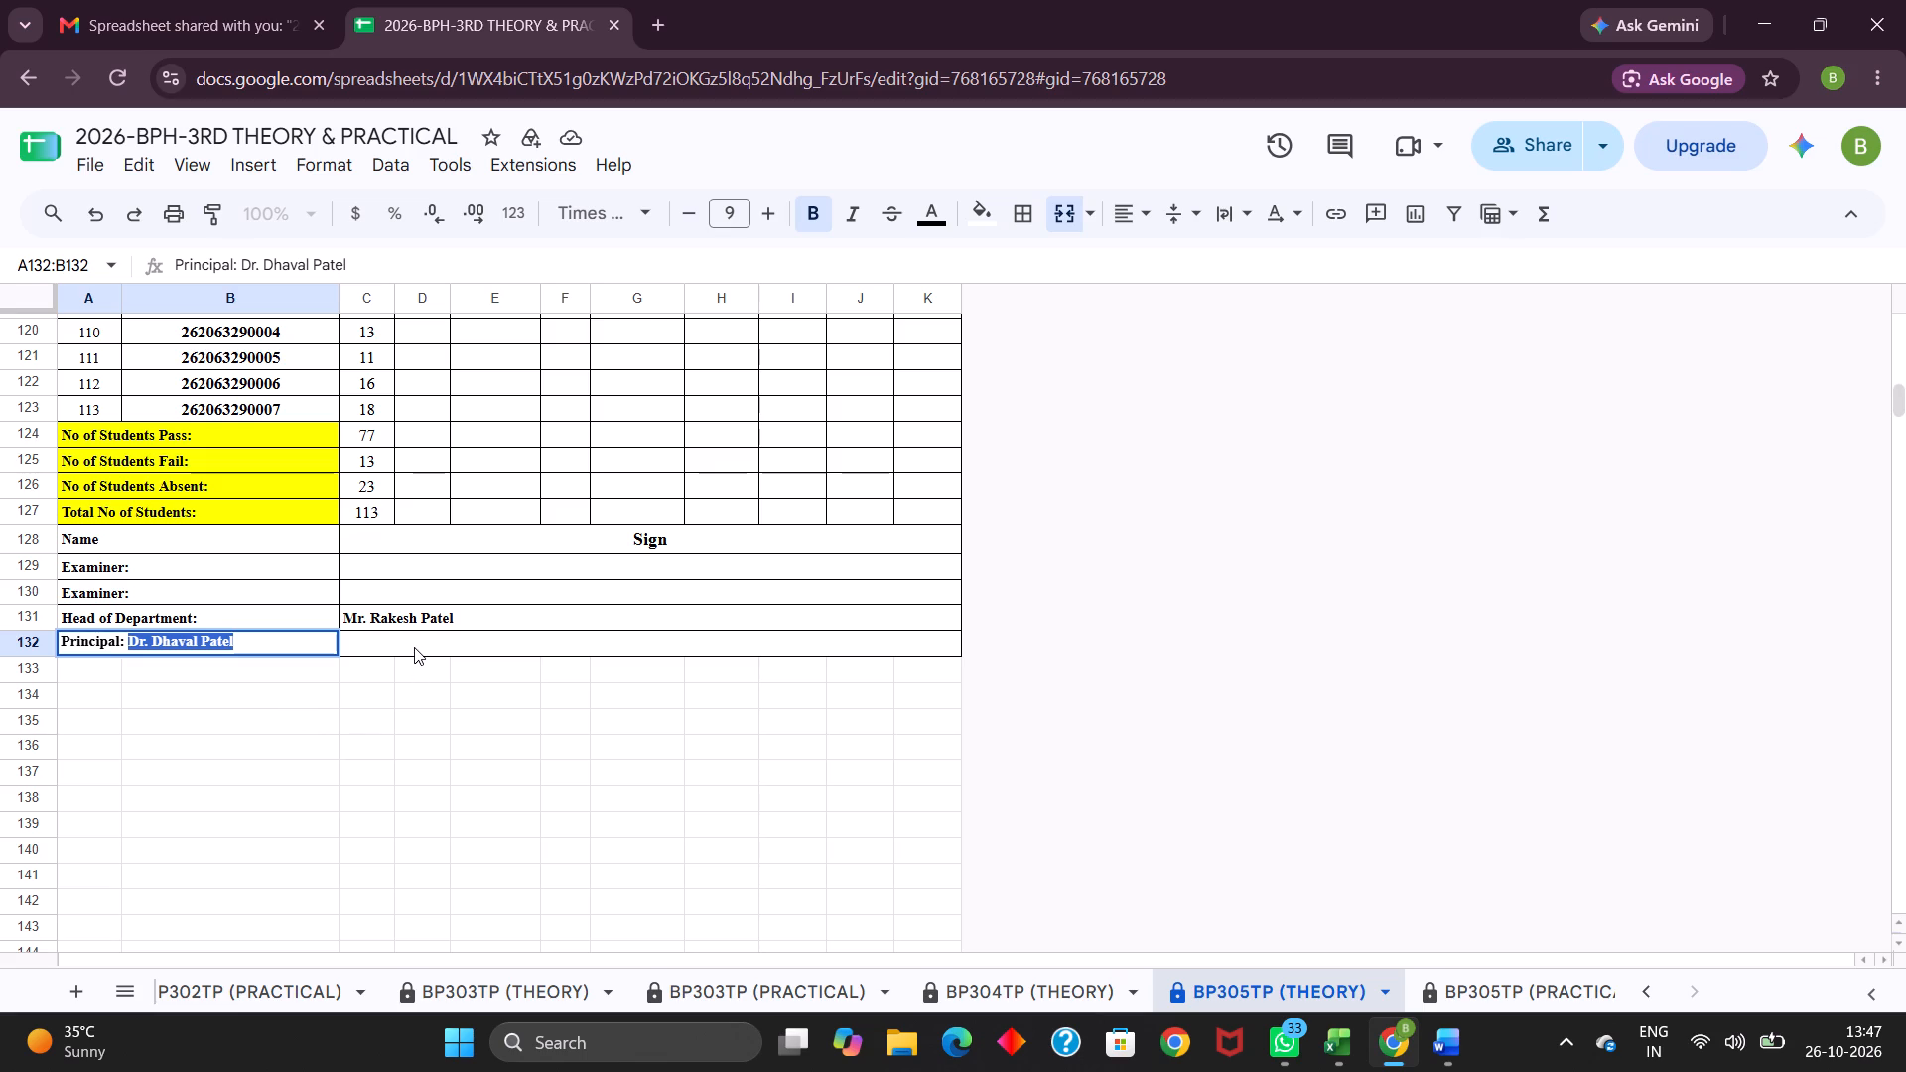
{"action": "left_click", "coordinate": [414, 647]}
{"action": "key", "text": "ctrl+v"}
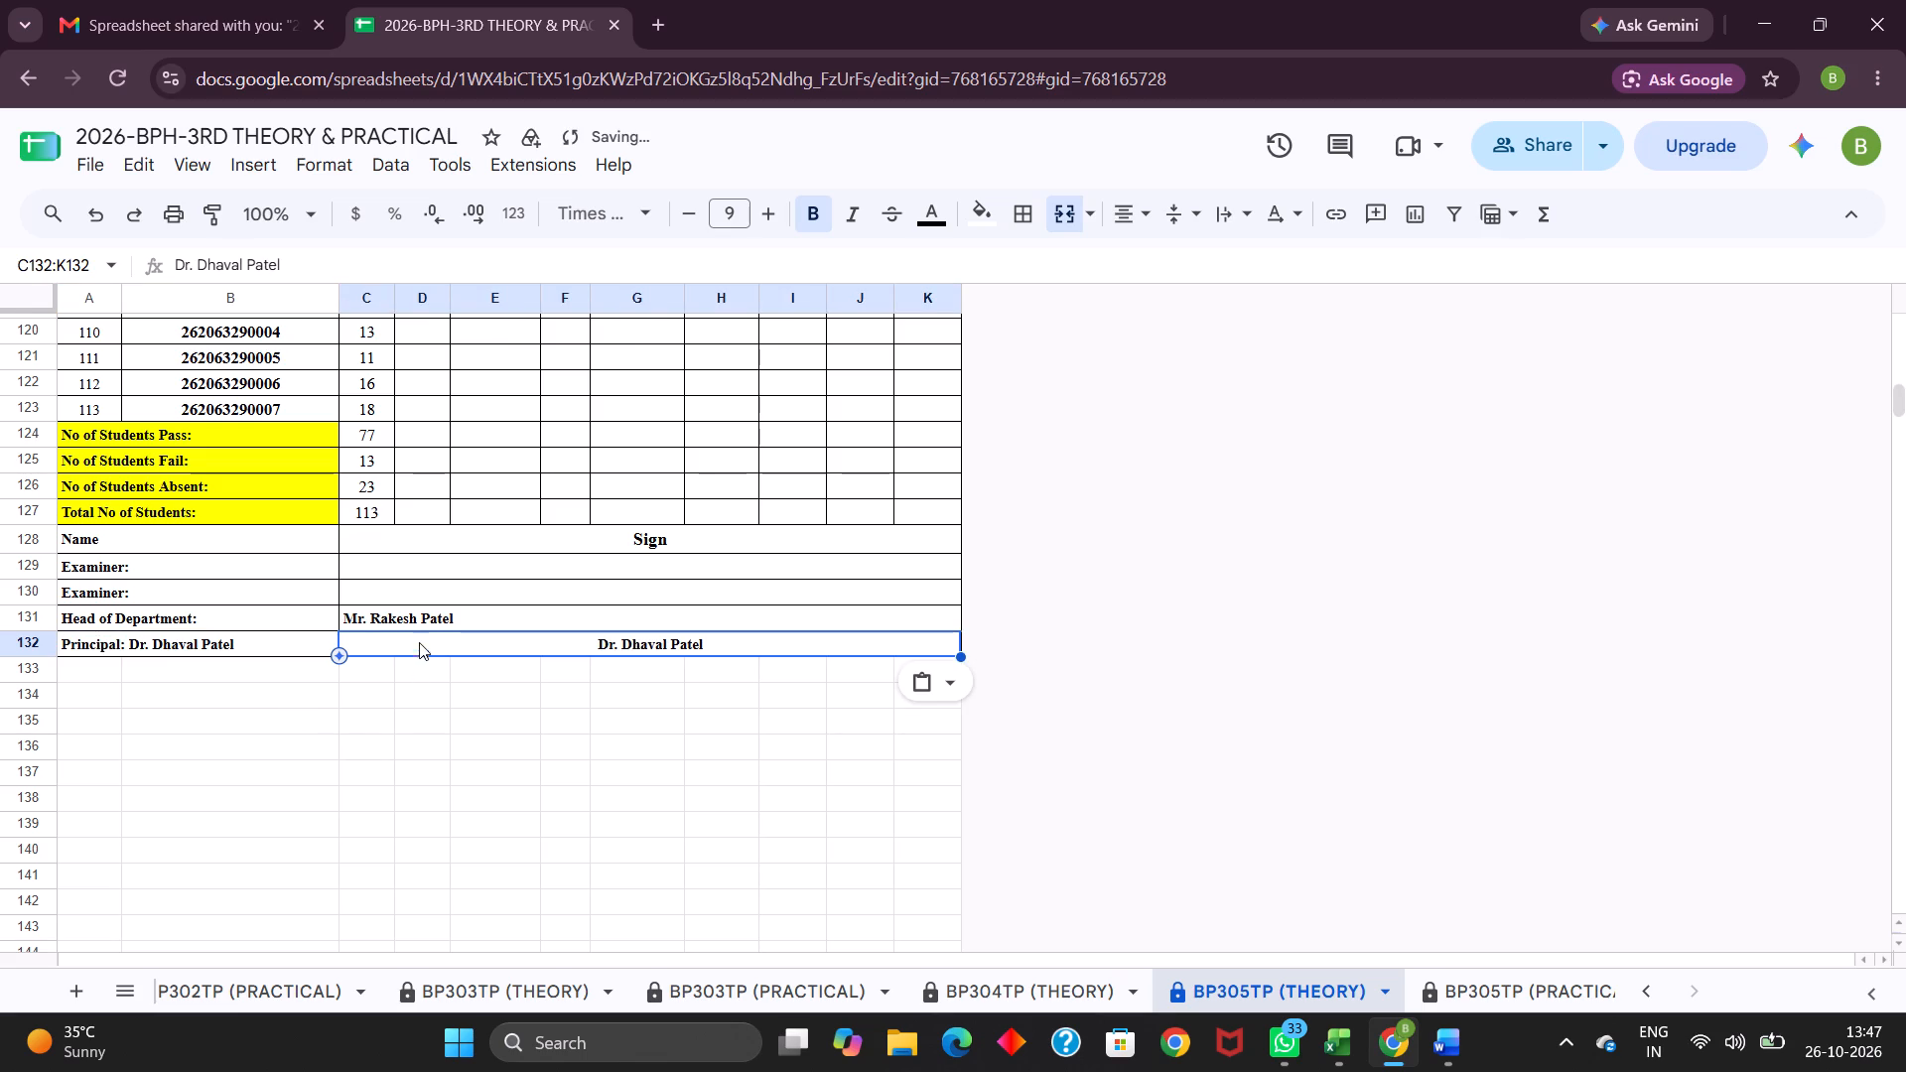
{"action": "left_click", "coordinate": [1137, 217]}
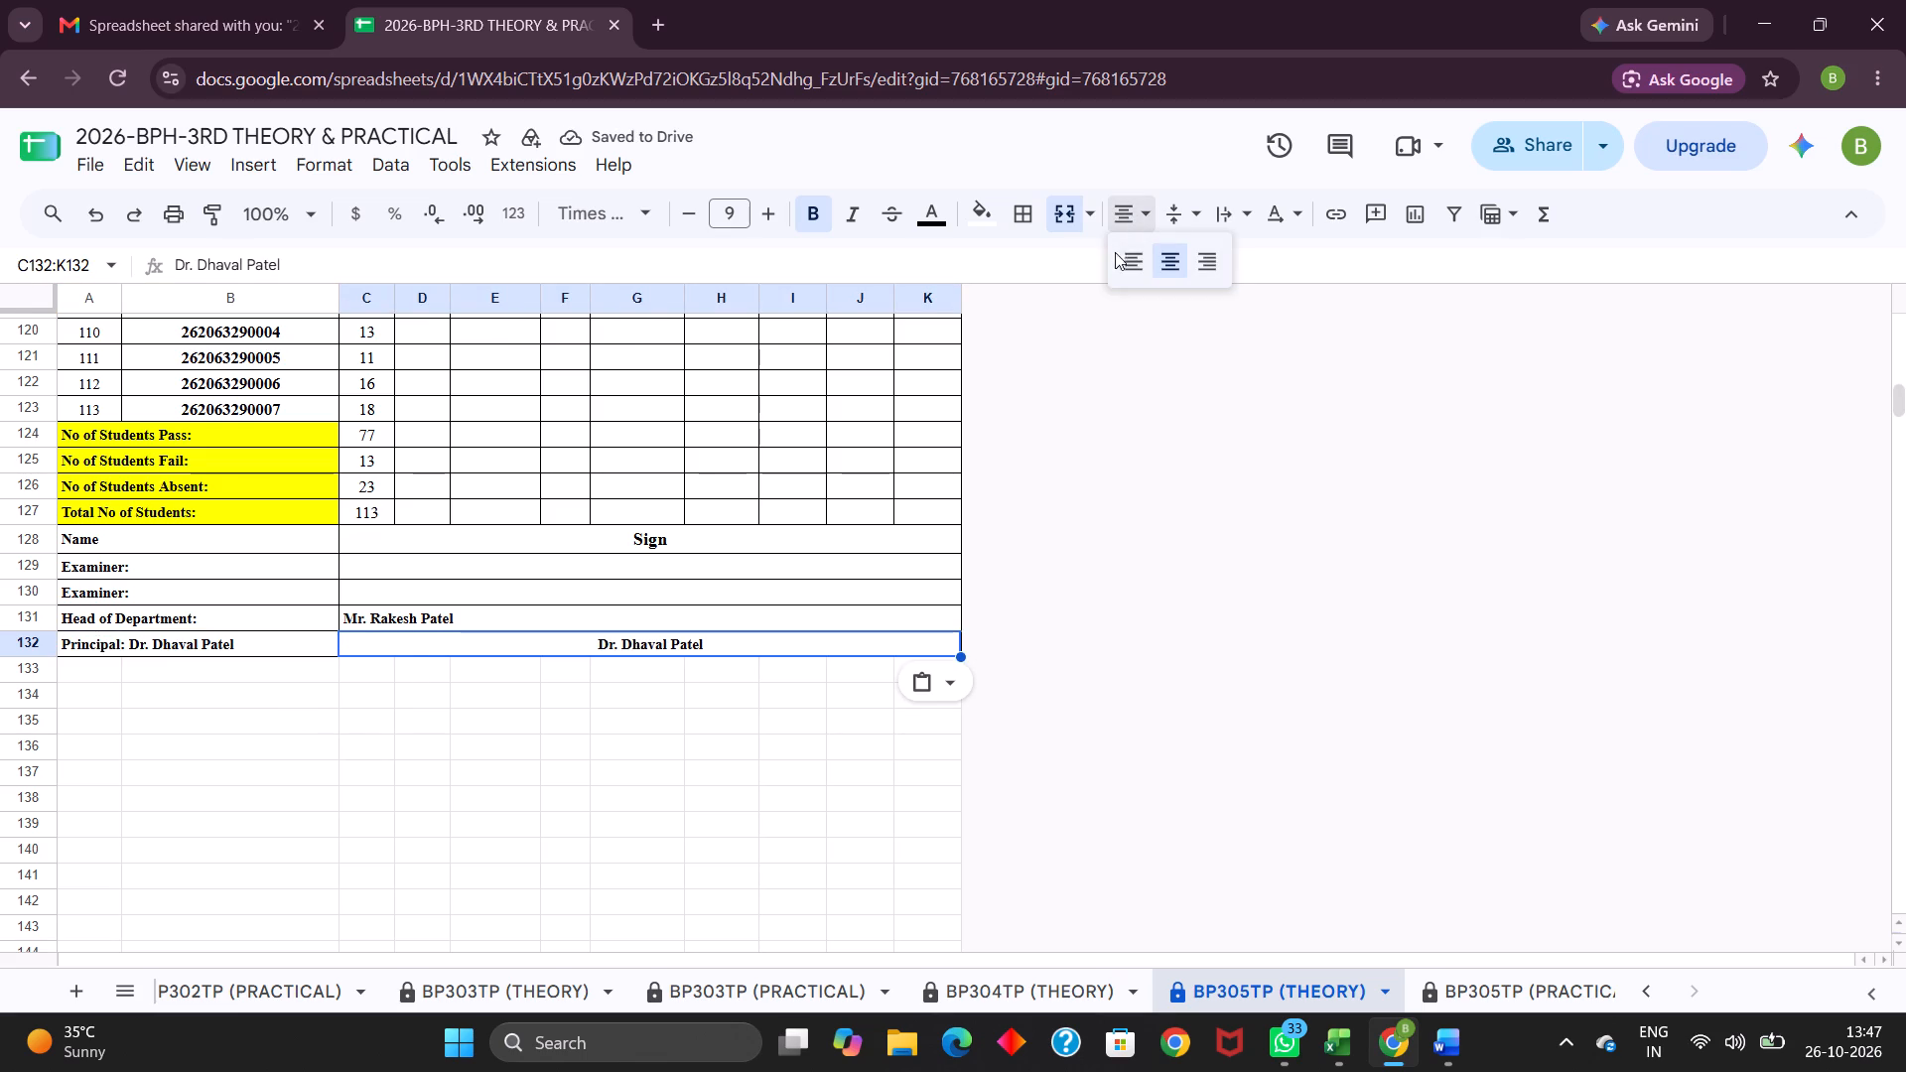
{"action": "left_click", "coordinate": [1123, 259]}
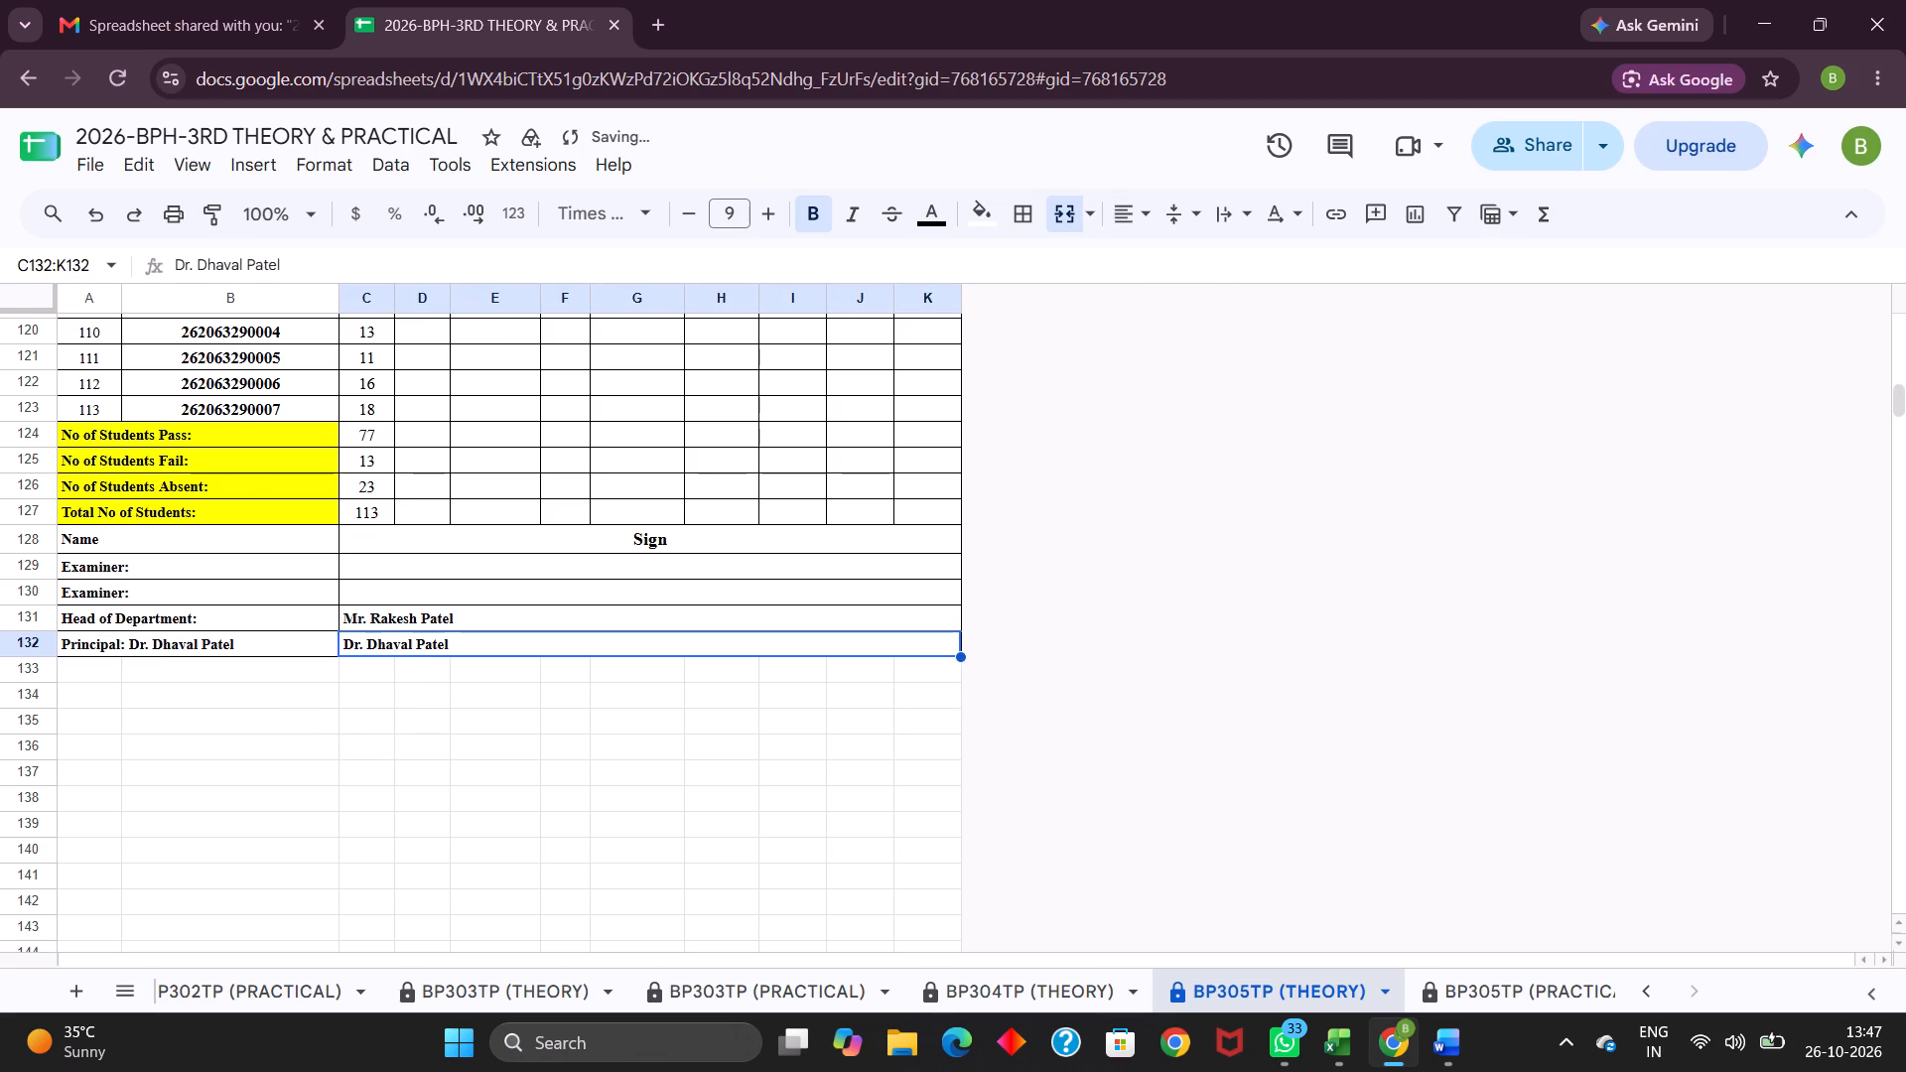
Remove the principal's name from the label in A132:B132, leaving only "Principal:".
{"action": "double_click", "coordinate": [247, 644]}
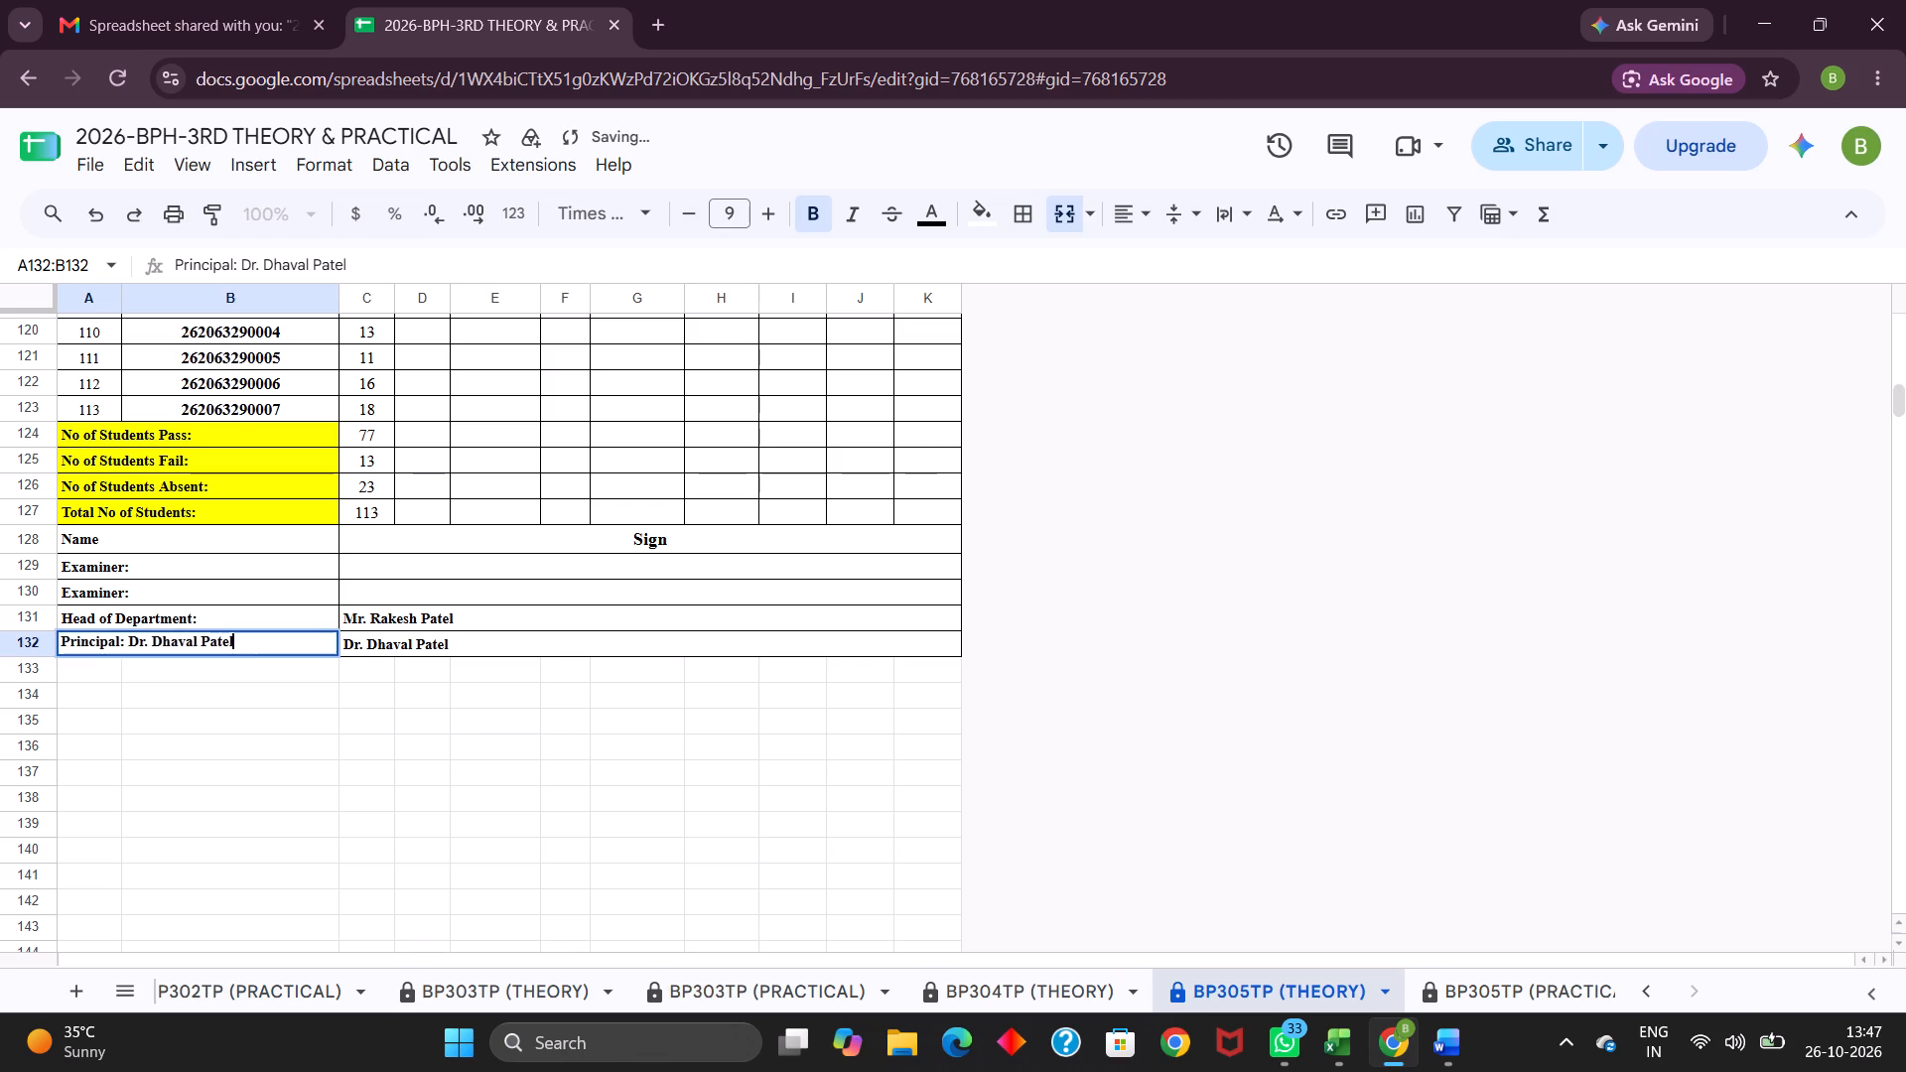
{"action": "left_click", "coordinate": [247, 644]}
{"action": "left_click", "coordinate": [247, 644]}
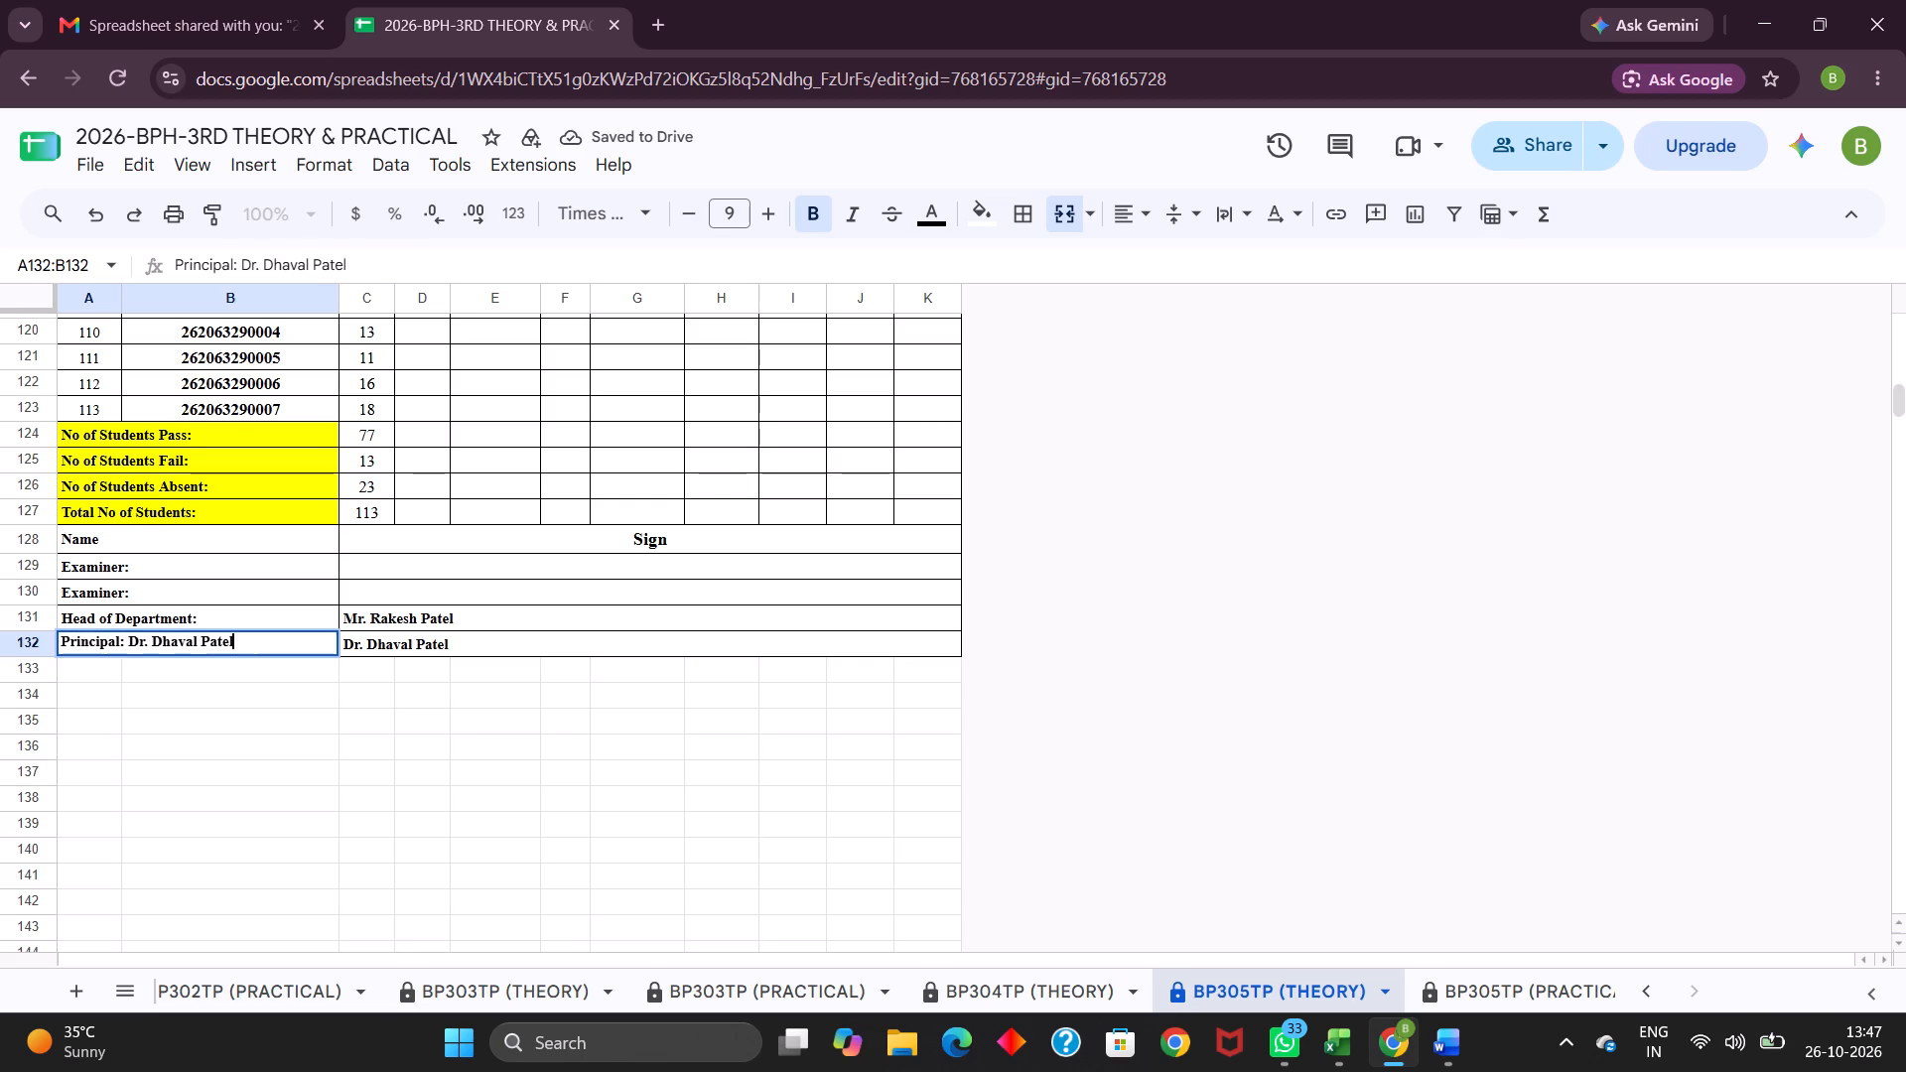
{"action": "key", "text": "BackSpace"}
{"action": "key", "text": "BackSpace"}
{"action": "key", "text": "BackSpace"}
{"action": "key", "text": "BackSpace"}
{"action": "key", "text": "BackSpace"}
{"action": "key", "text": "BackSpace"}
{"action": "key", "text": "BackSpace"}
{"action": "key", "text": "BackSpace"}
{"action": "key", "text": "BackSpace"}
{"action": "key", "text": "BackSpace"}
{"action": "key", "text": "BackSpace"}
{"action": "key", "text": "BackSpace"}
{"action": "key", "text": "BackSpace"}
{"action": "key", "text": "BackSpace"}
{"action": "key", "text": "BackSpace"}
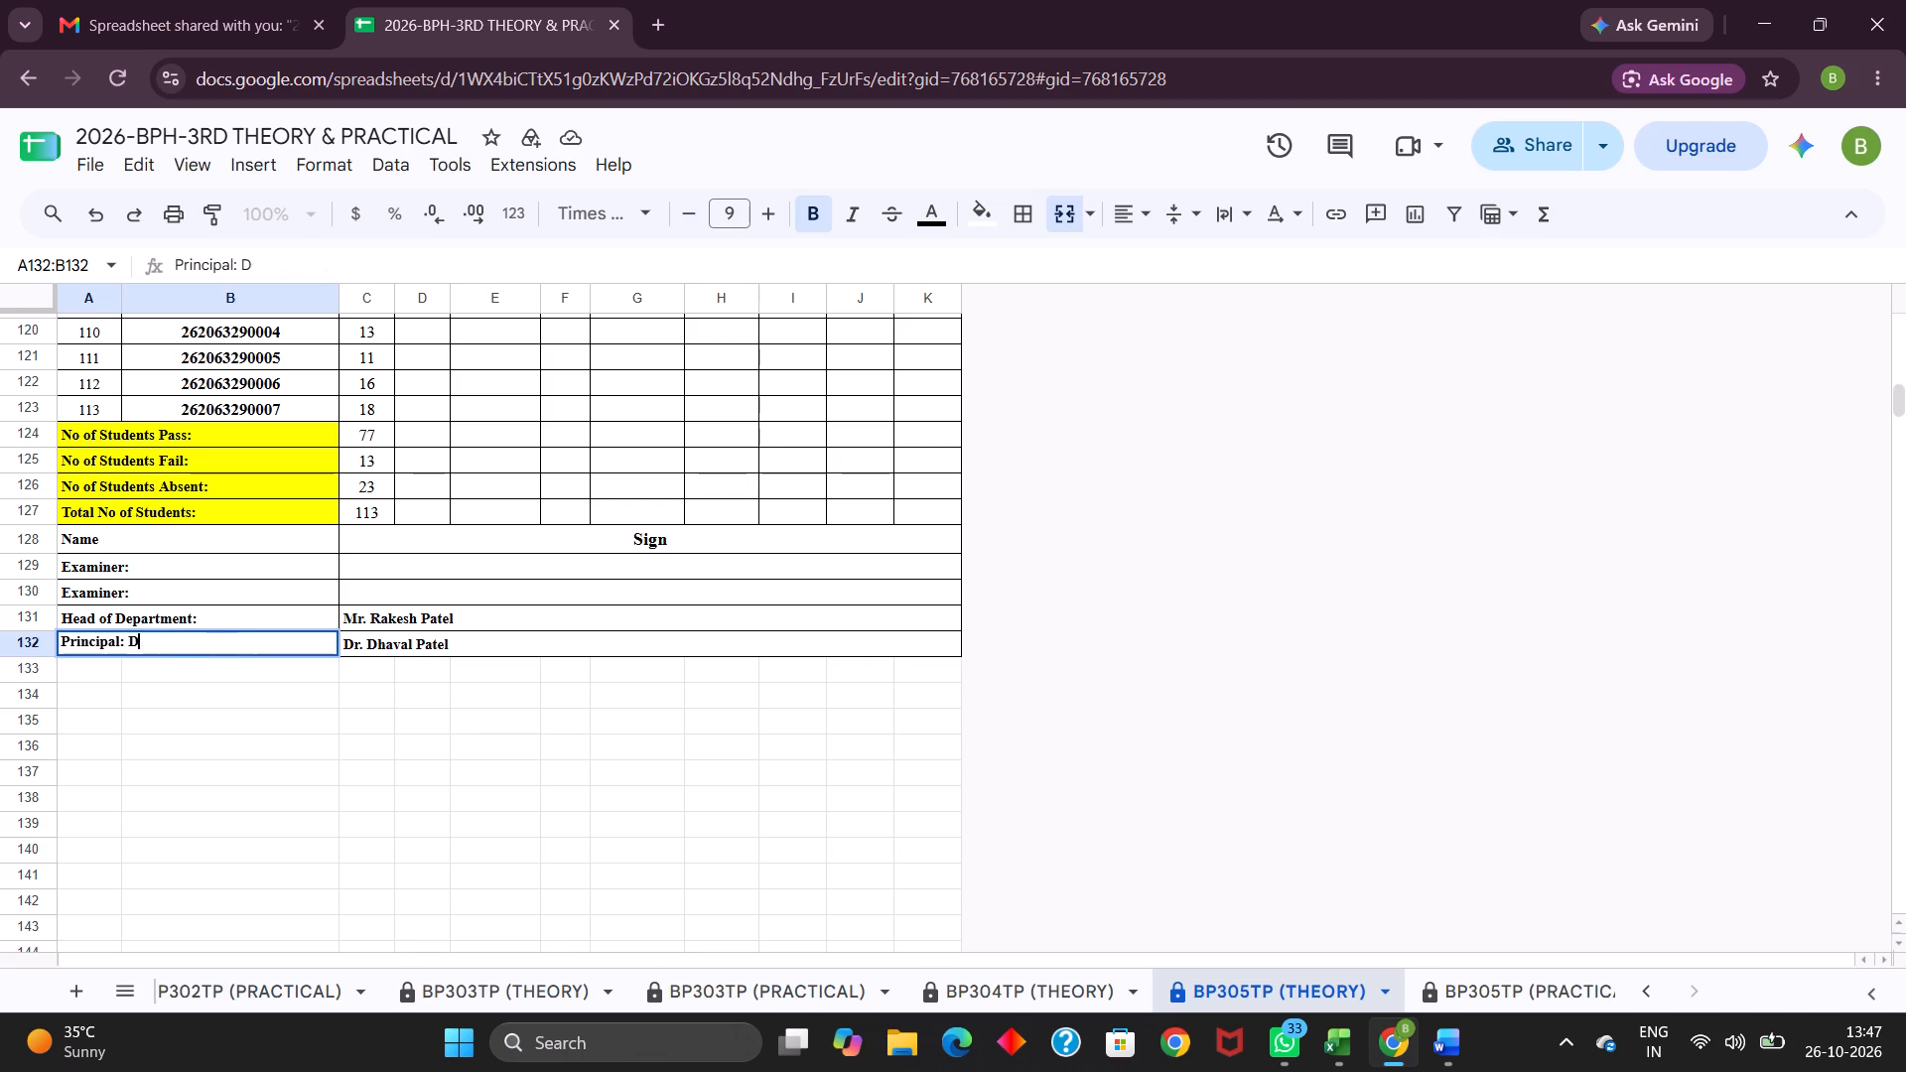
{"action": "key", "text": "BackSpace"}
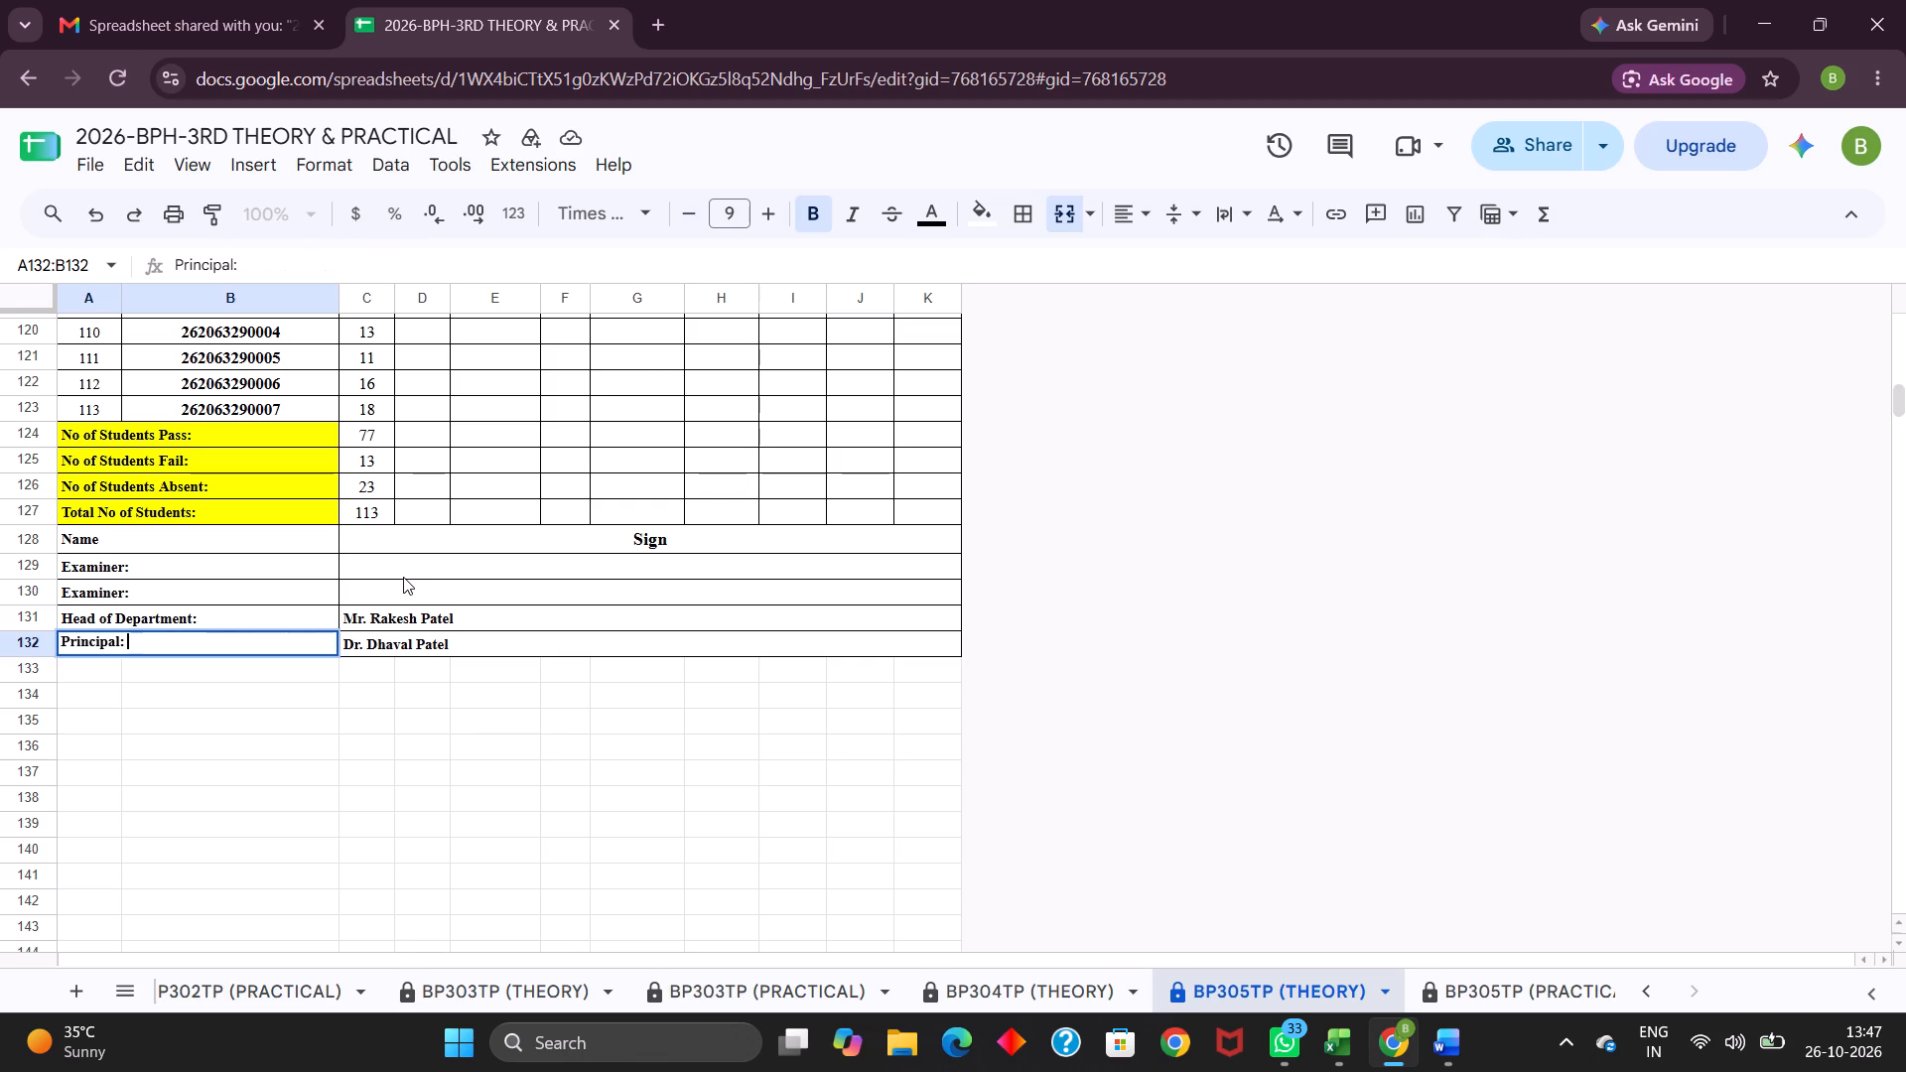
{"action": "left_click", "coordinate": [401, 555]}
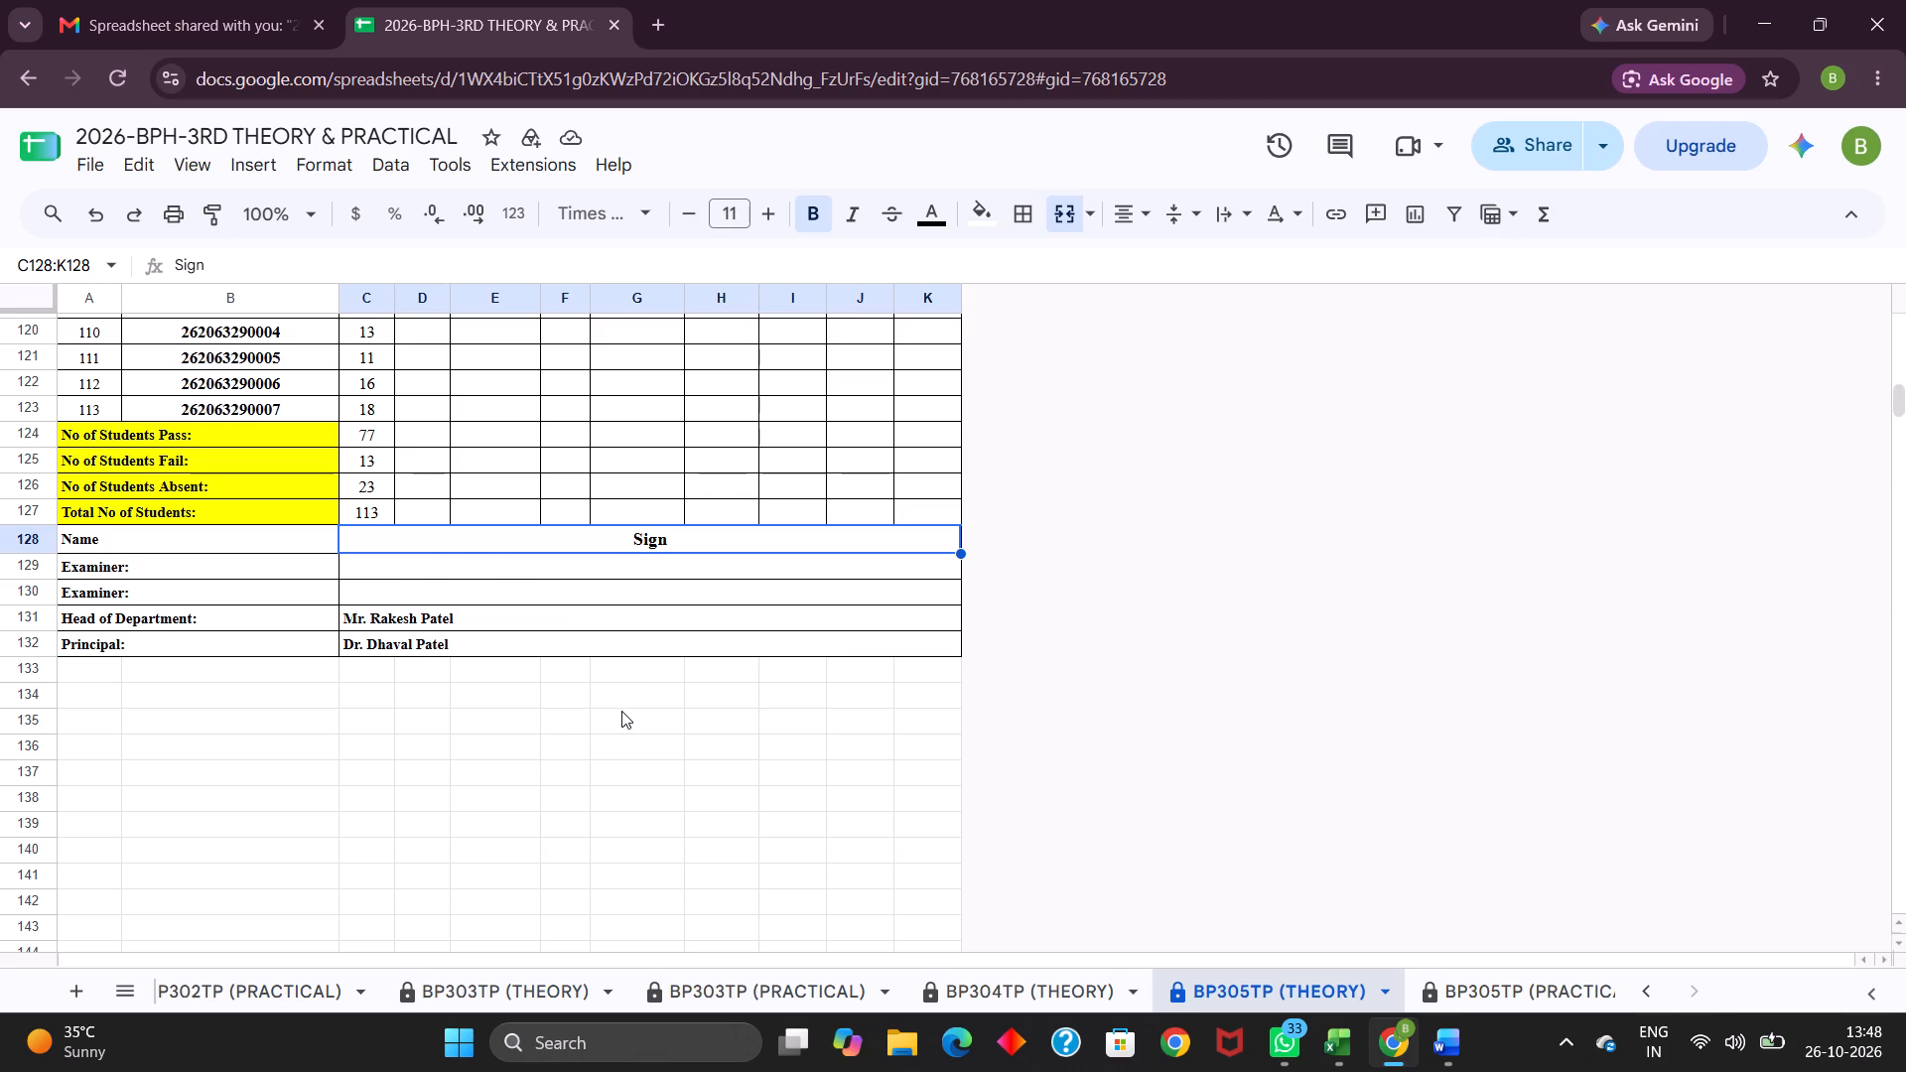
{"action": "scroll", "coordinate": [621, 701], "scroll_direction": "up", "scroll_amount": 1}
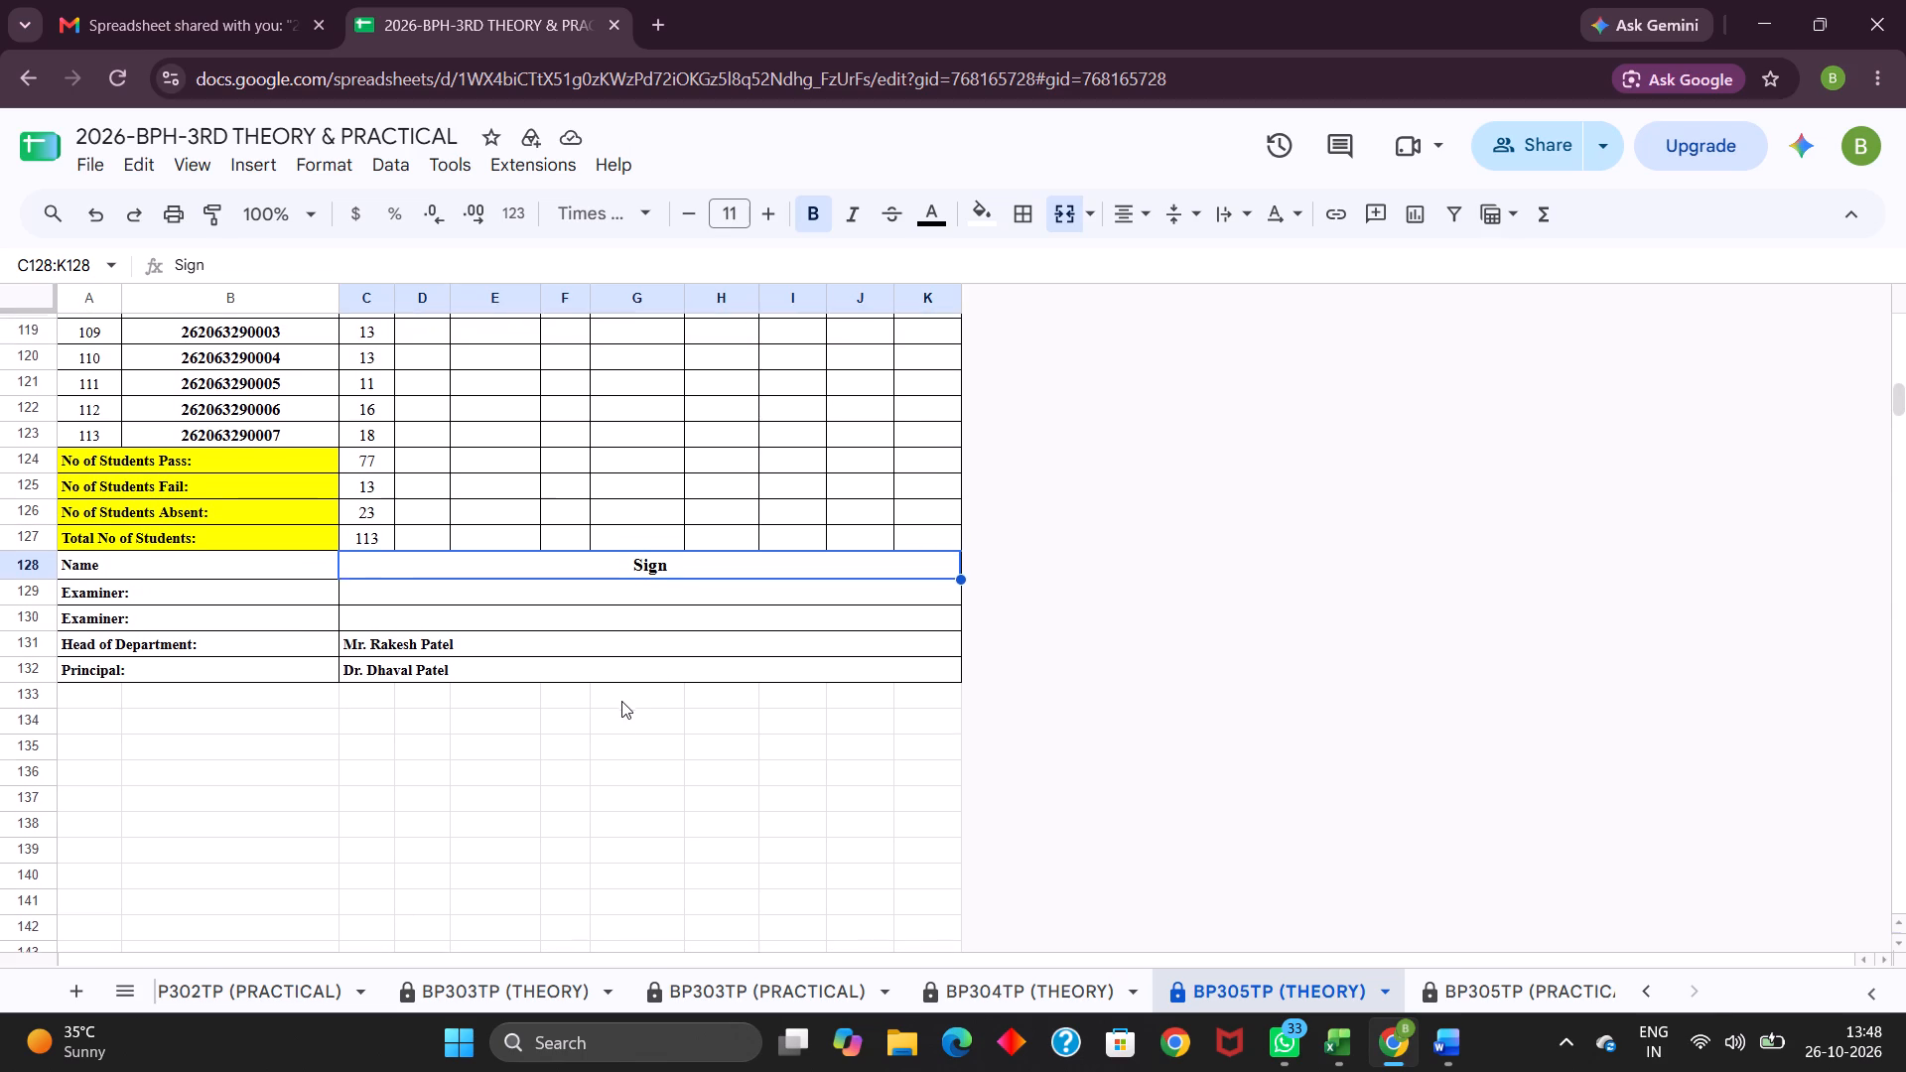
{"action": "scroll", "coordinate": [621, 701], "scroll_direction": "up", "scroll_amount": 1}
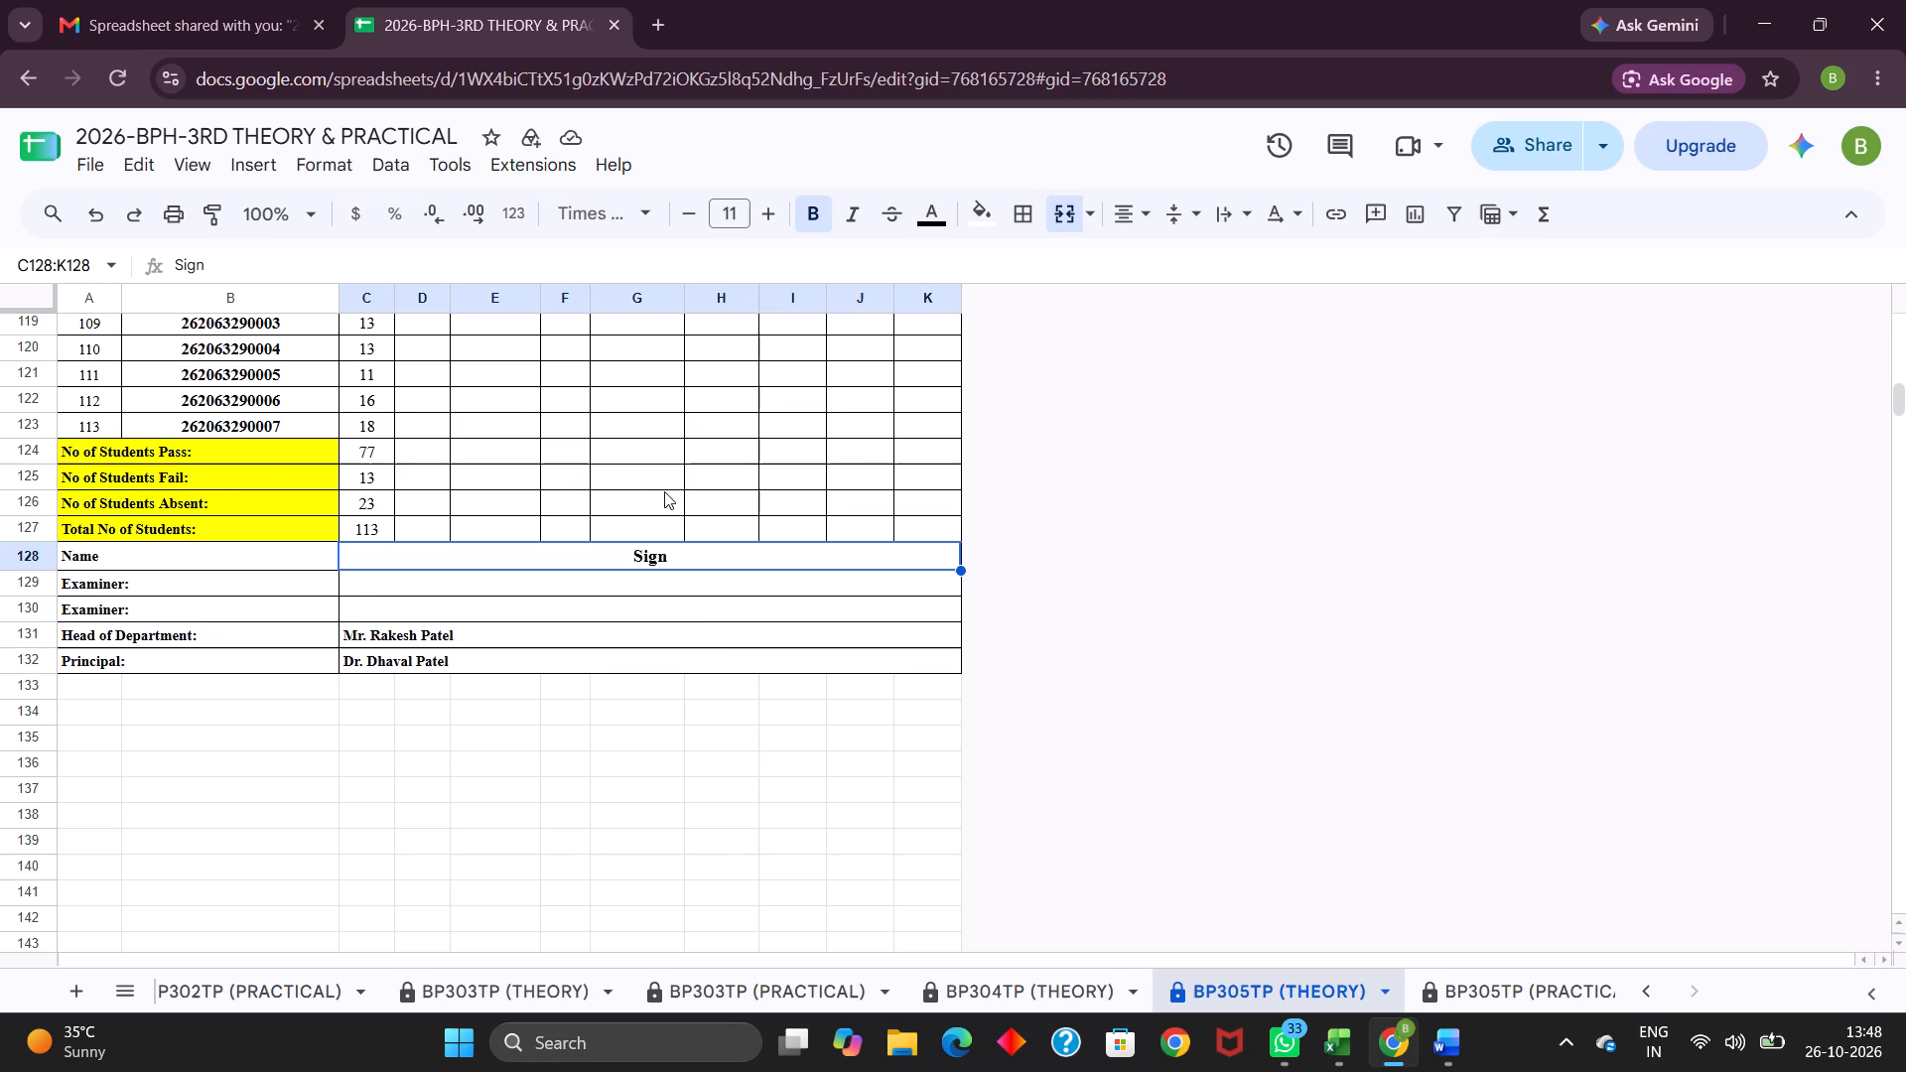
Return to the start of the Class Test column in the Google sheet and close the BPH-3 MID 1 Marksheet updated workbook.
{"action": "scroll", "coordinate": [664, 491], "scroll_direction": "up", "scroll_amount": 12}
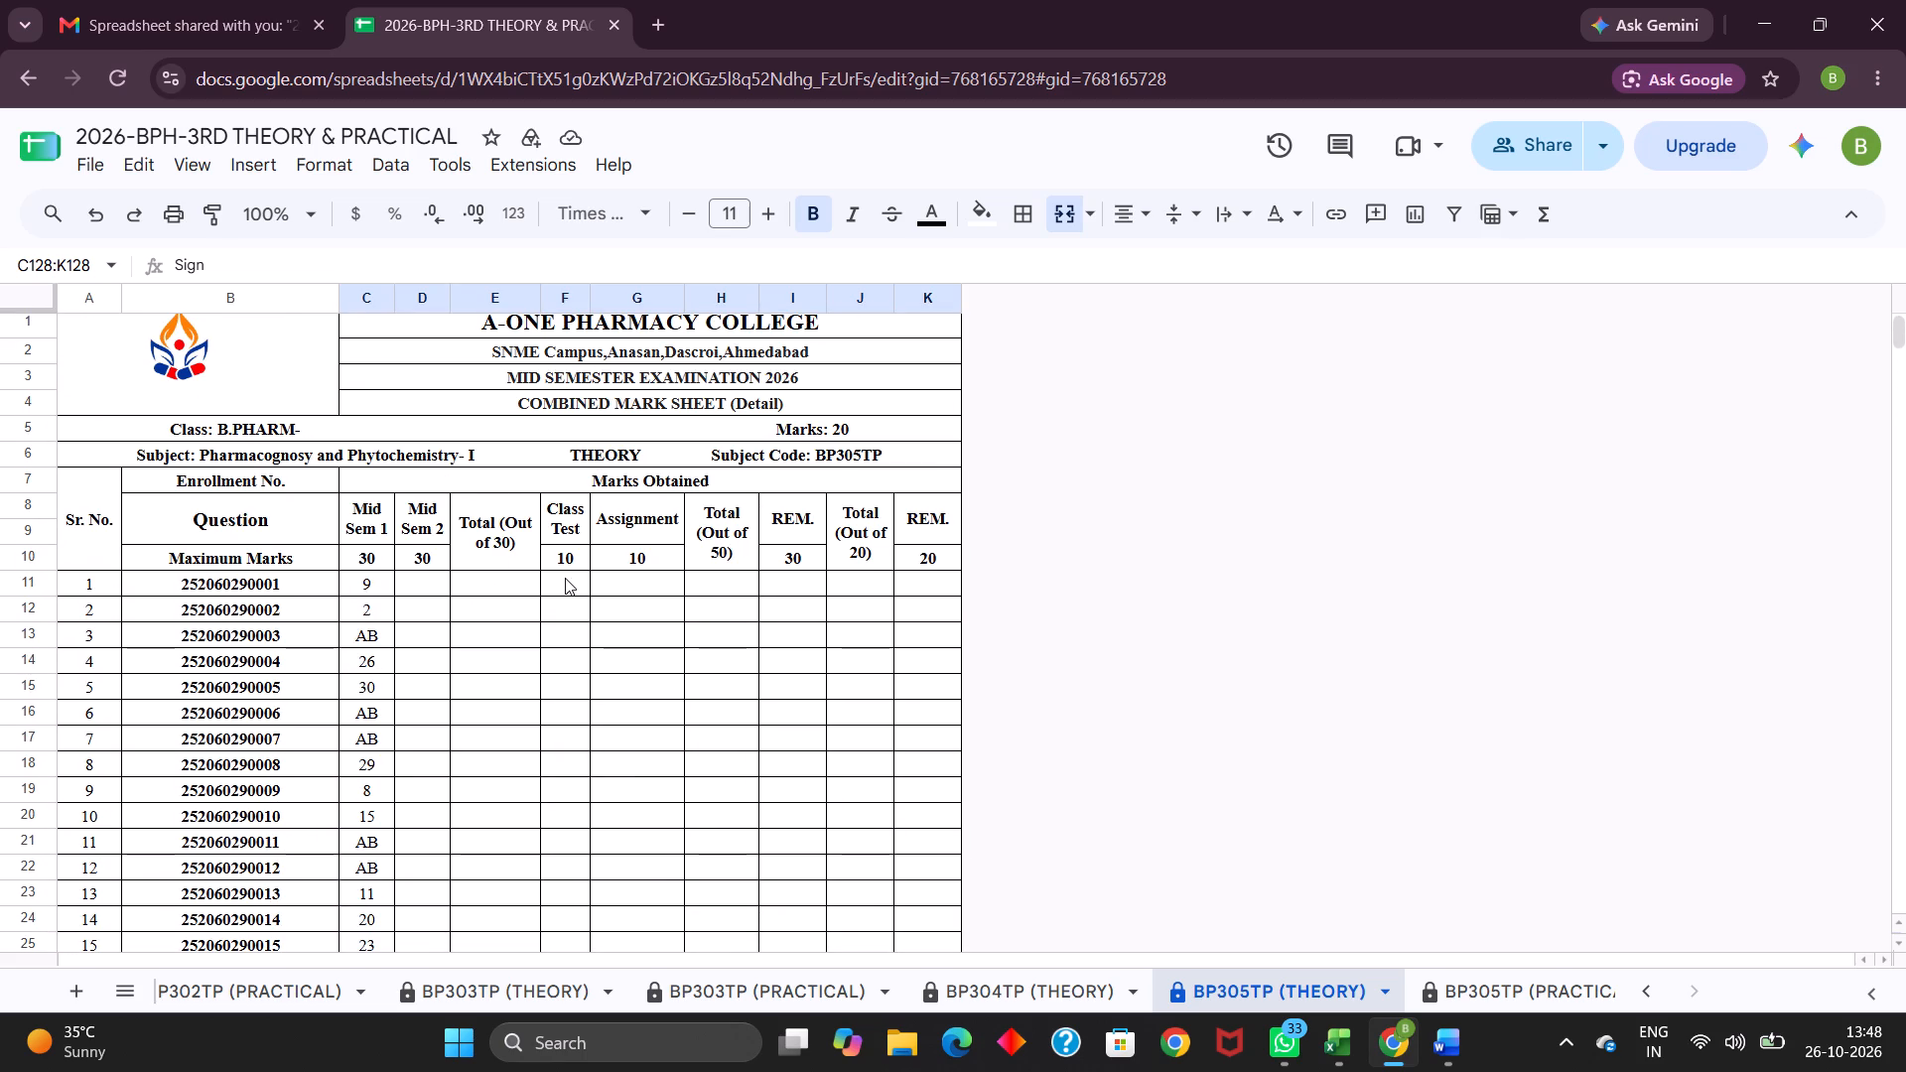
{"action": "left_click", "coordinate": [567, 600]}
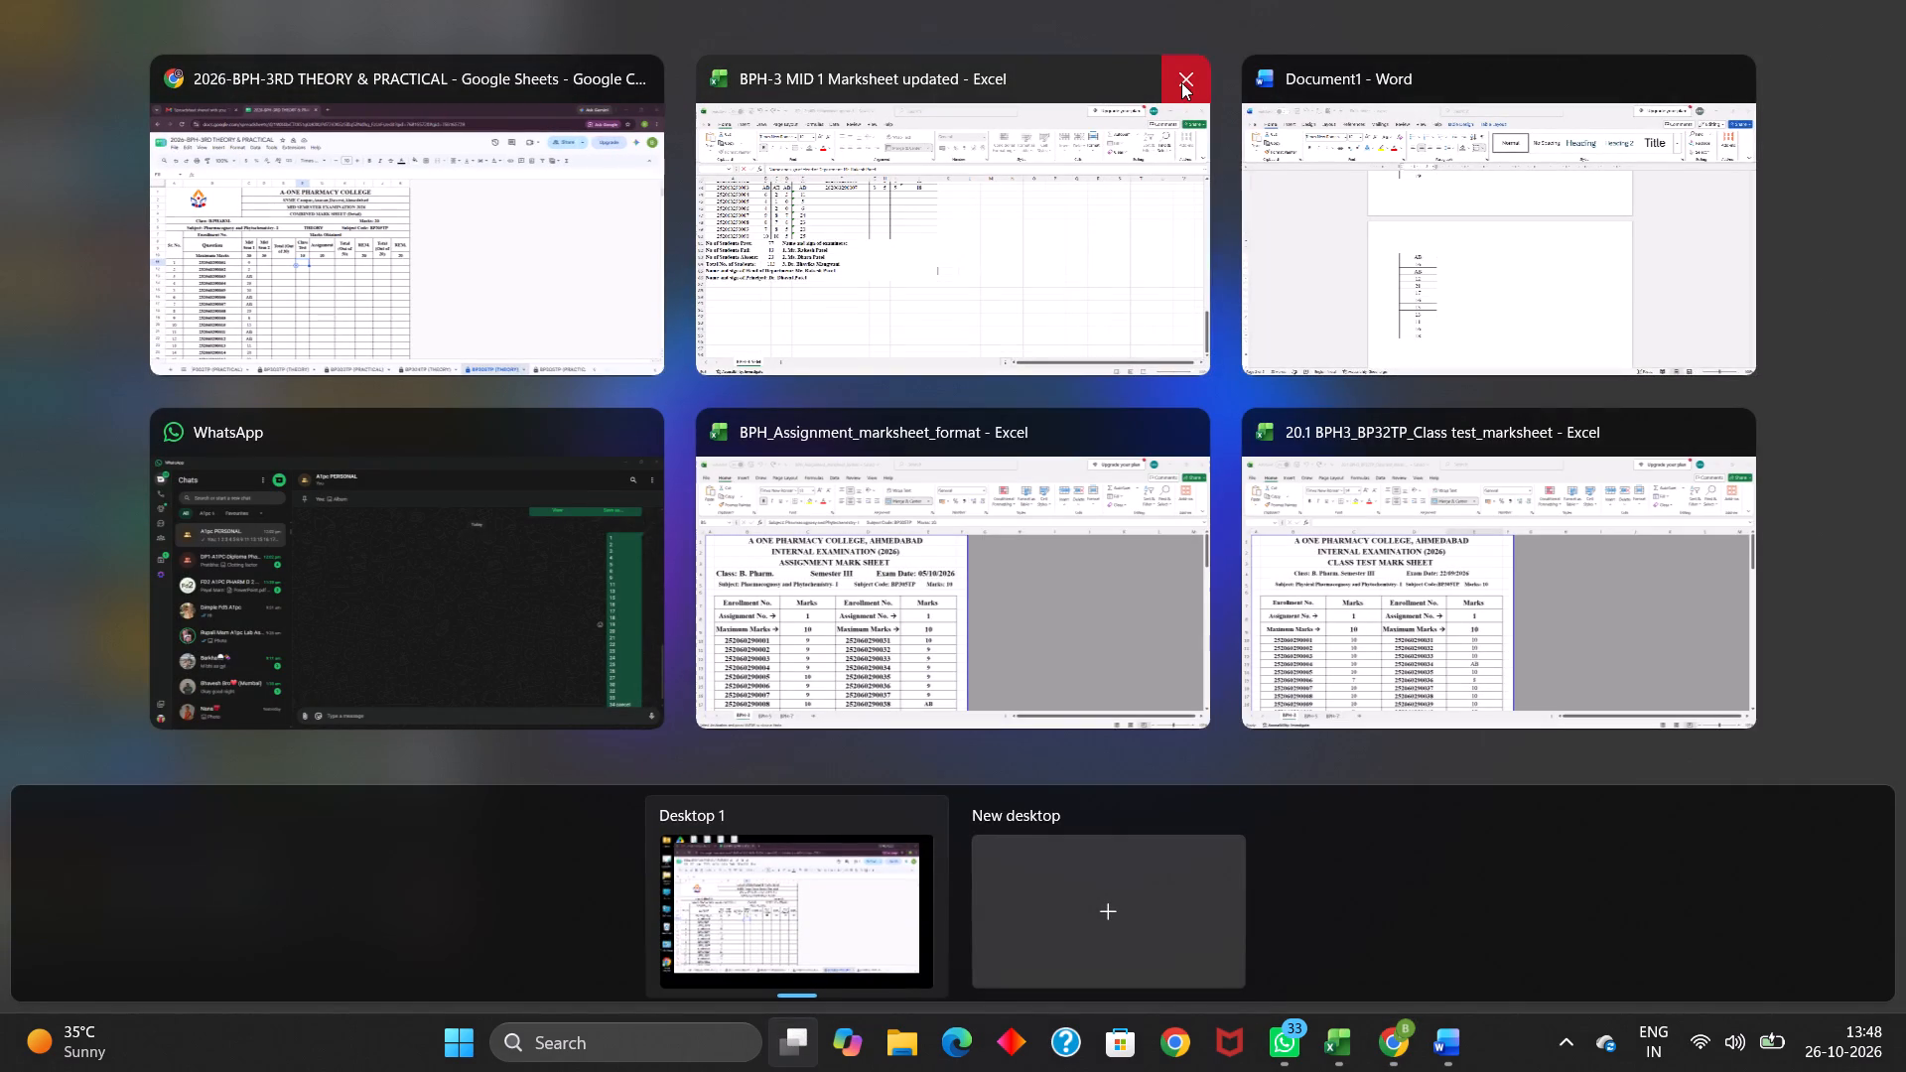
{"action": "left_click", "coordinate": [1181, 82]}
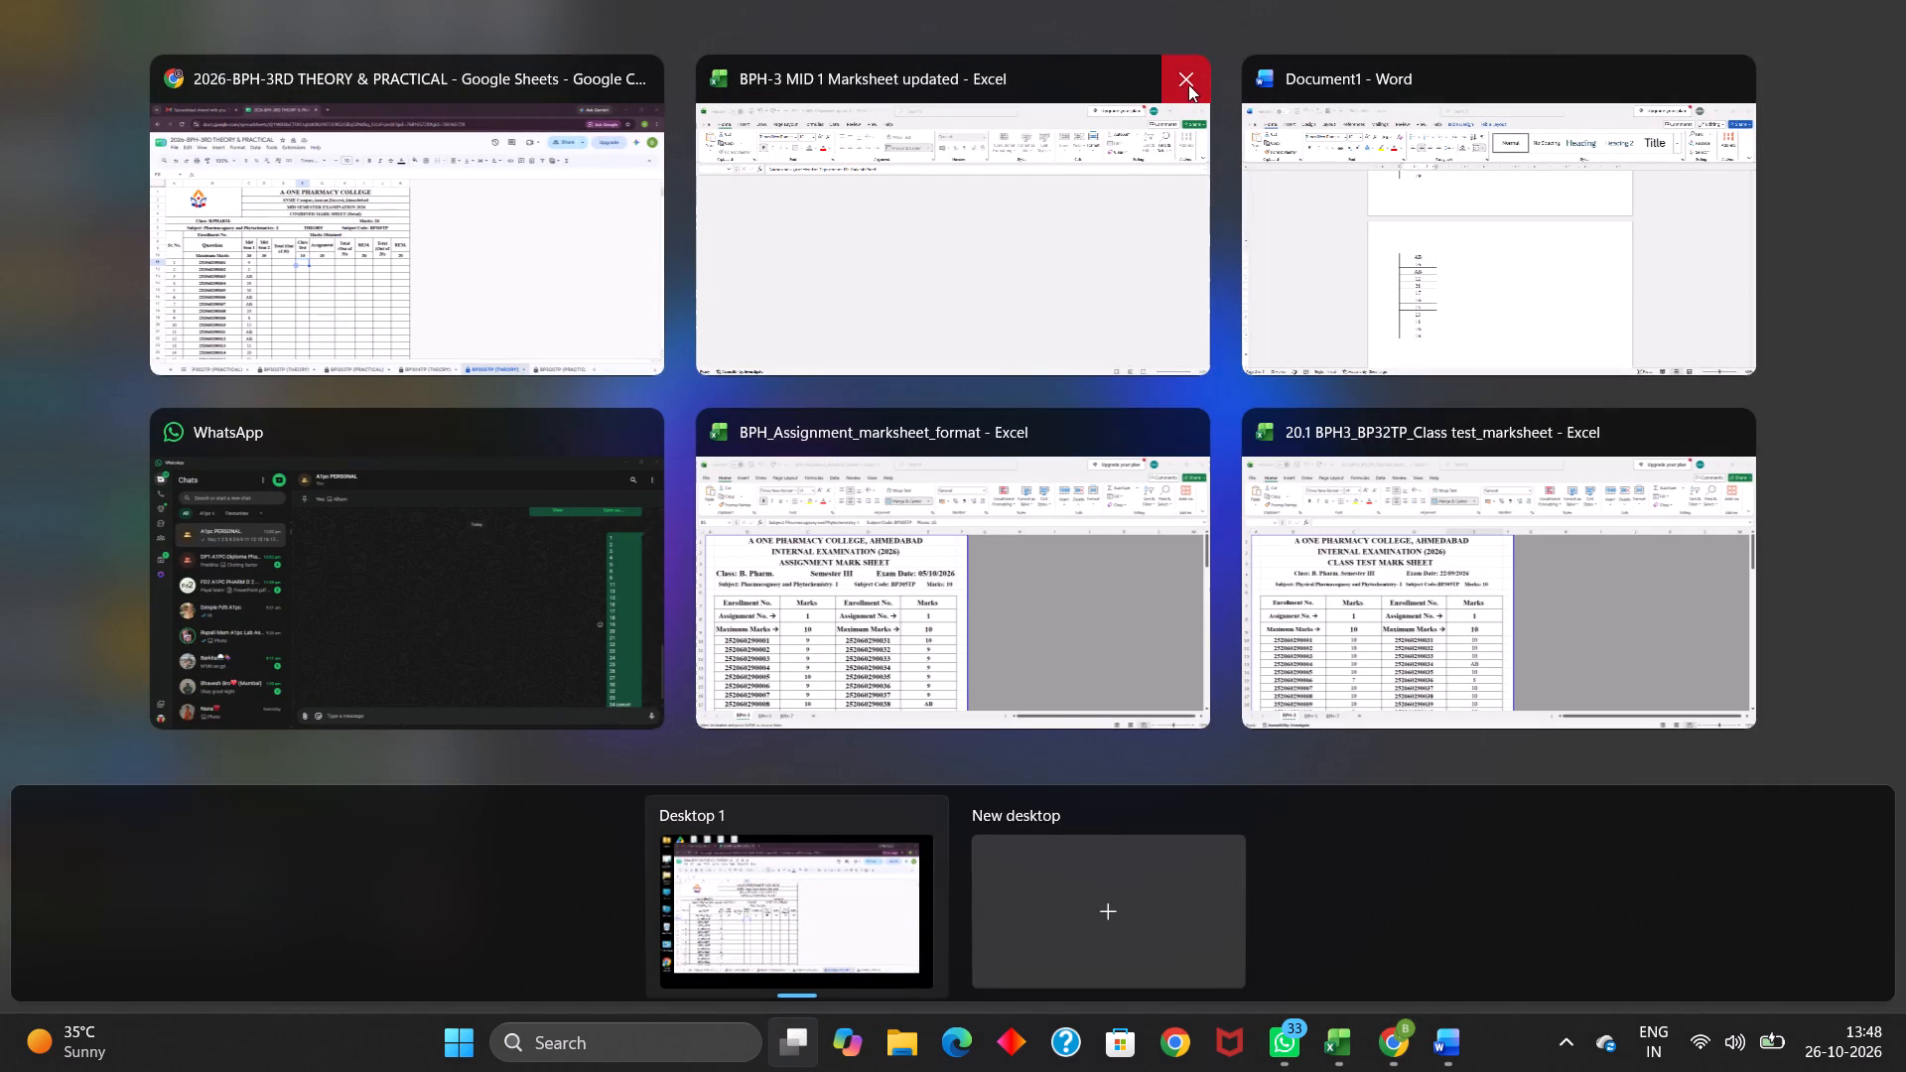
{"action": "left_click", "coordinate": [1189, 84]}
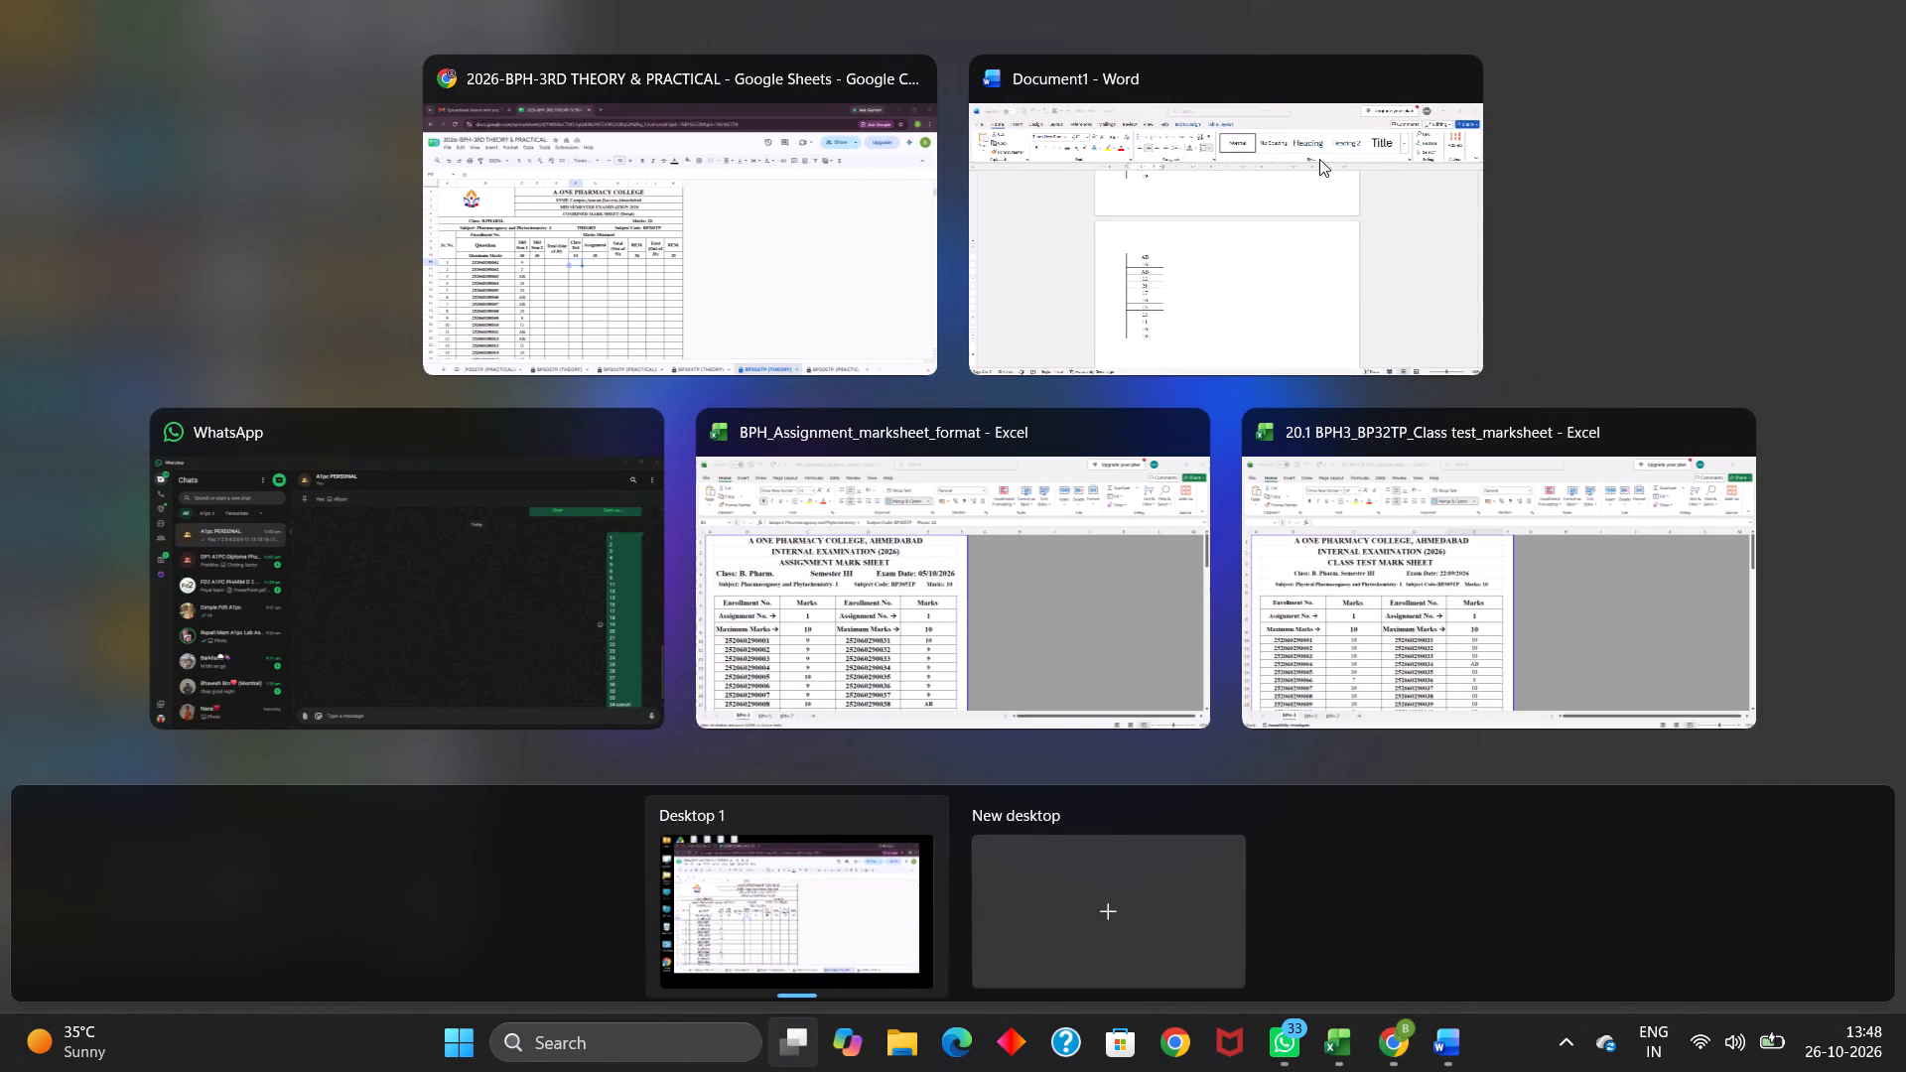
Switch to the Word document and delete both tables of mid-semester marks.
{"action": "left_click", "coordinate": [1254, 220]}
{"action": "scroll", "coordinate": [576, 365], "scroll_direction": "up", "scroll_amount": 8}
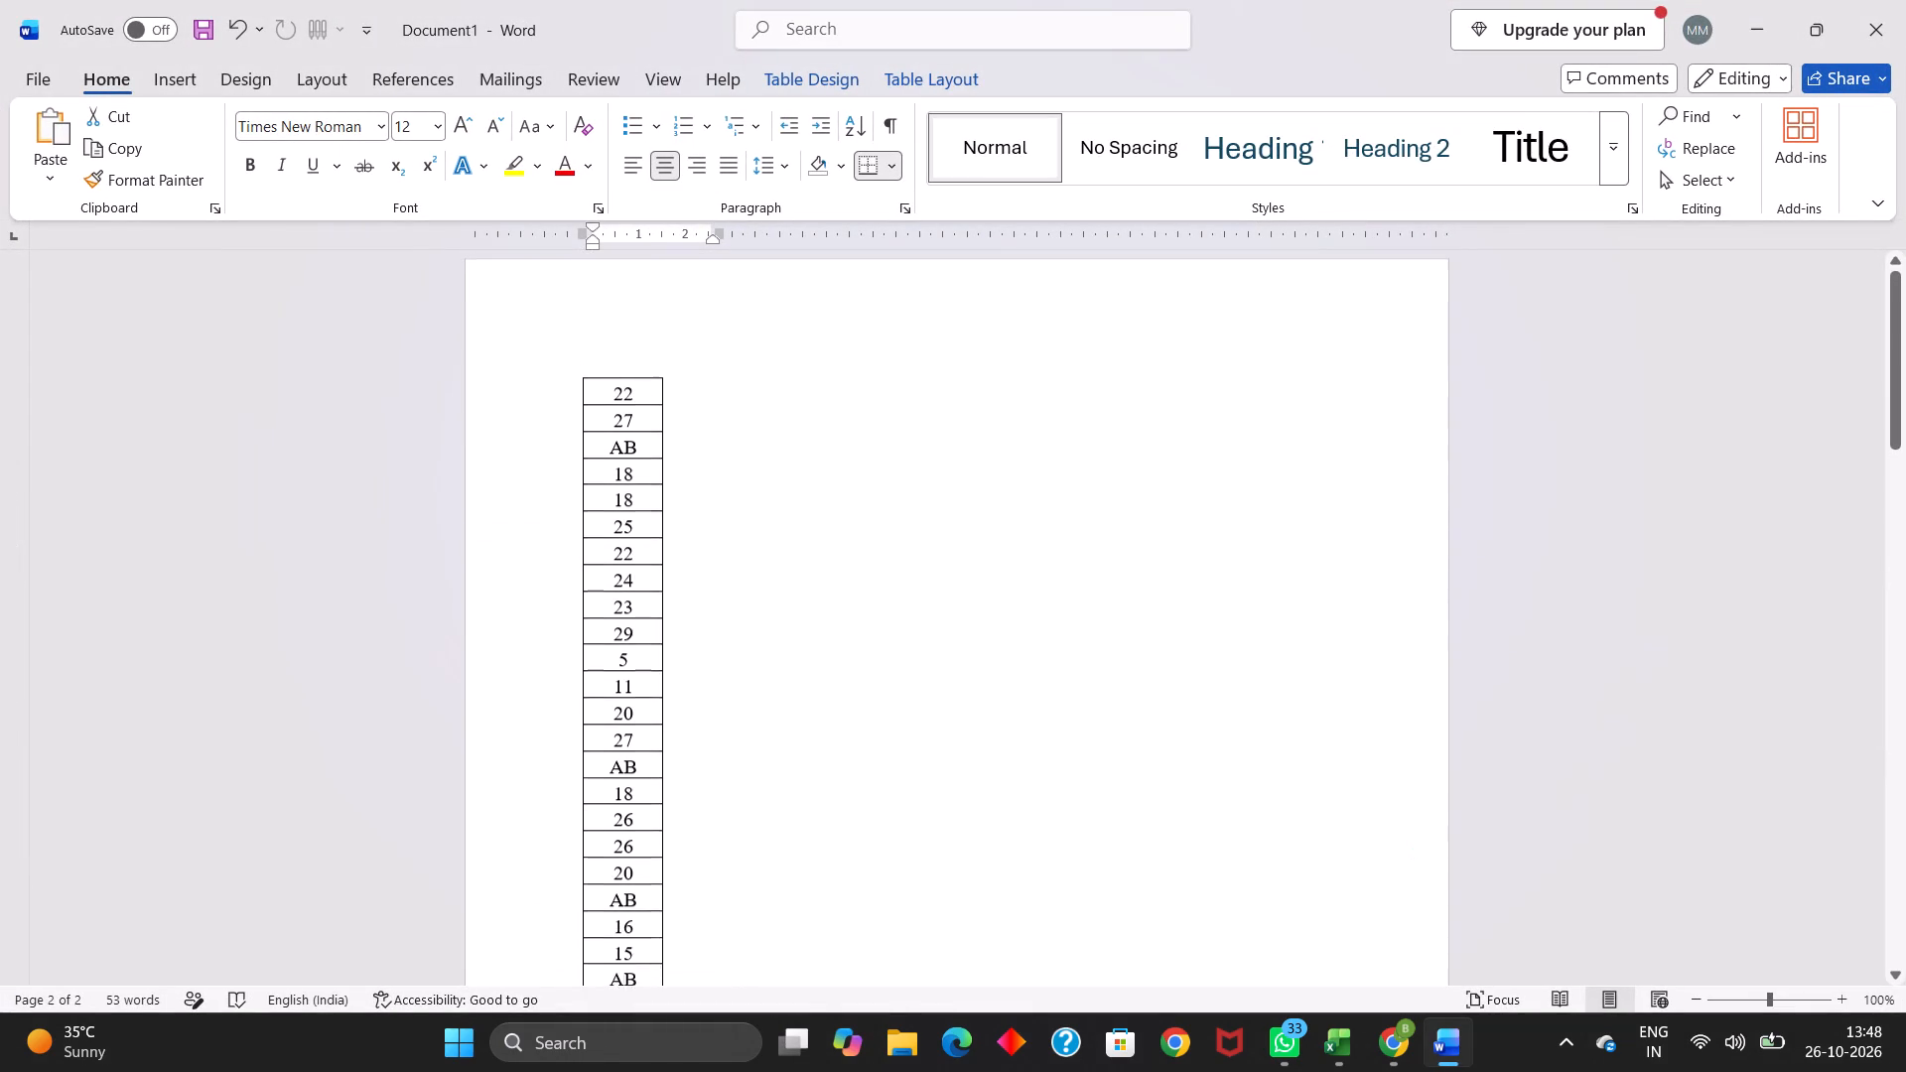
{"action": "left_click", "coordinate": [581, 397]}
{"action": "left_click", "coordinate": [606, 411]}
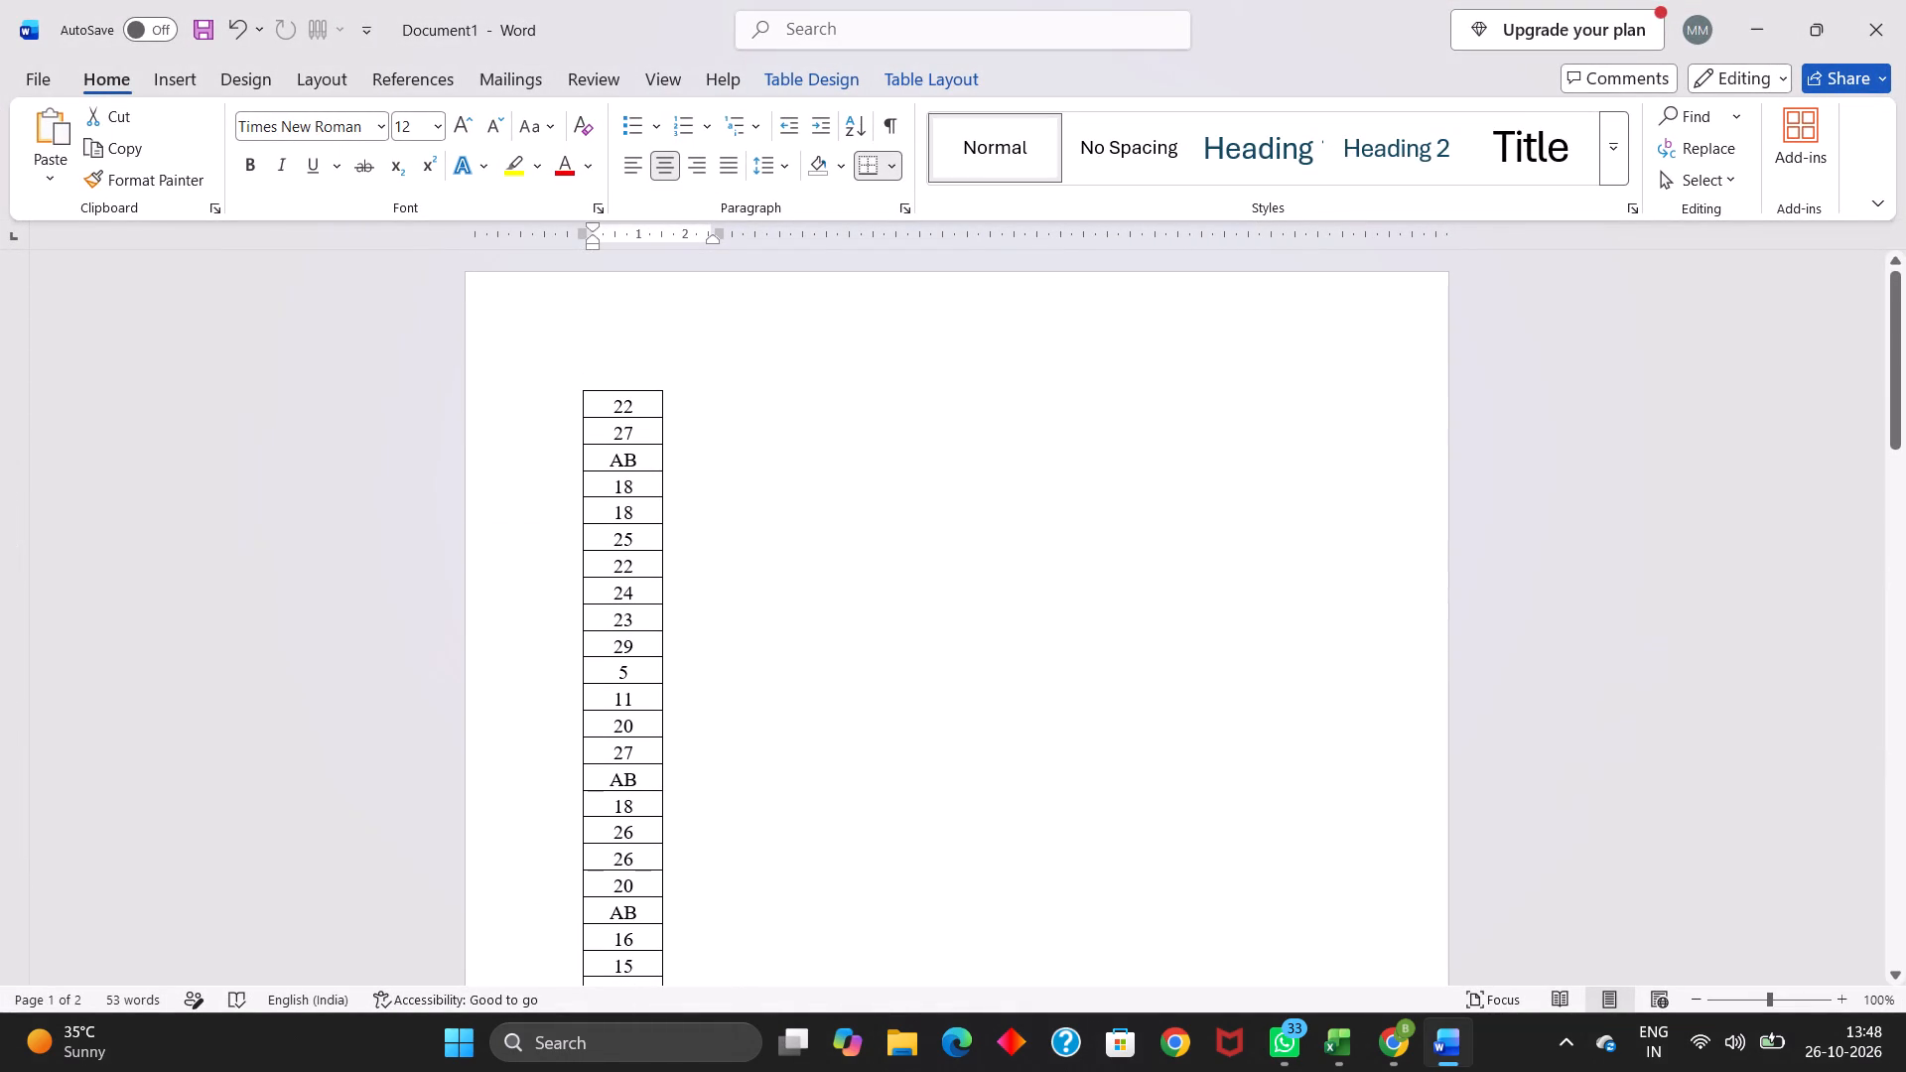
{"action": "left_click", "coordinate": [566, 377]}
{"action": "key", "text": "BackSpace"}
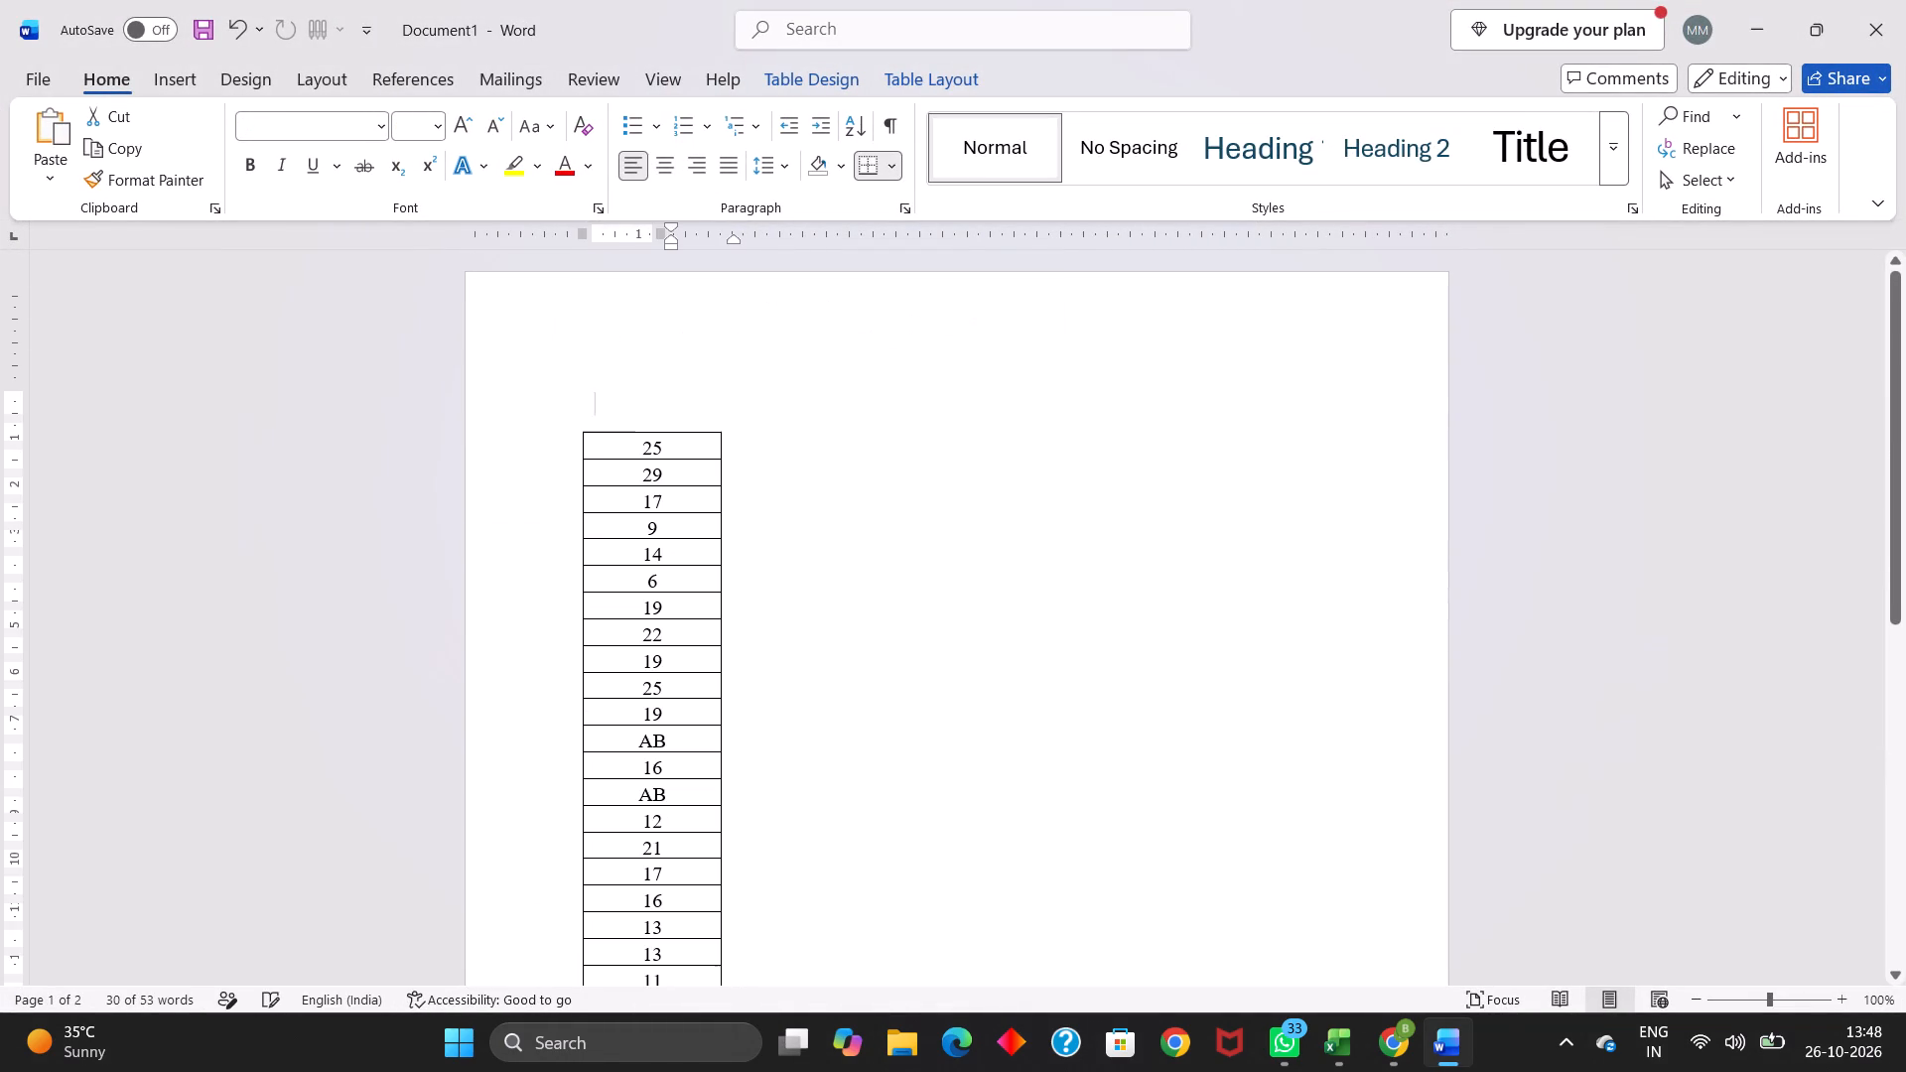
{"action": "left_click", "coordinate": [601, 443]}
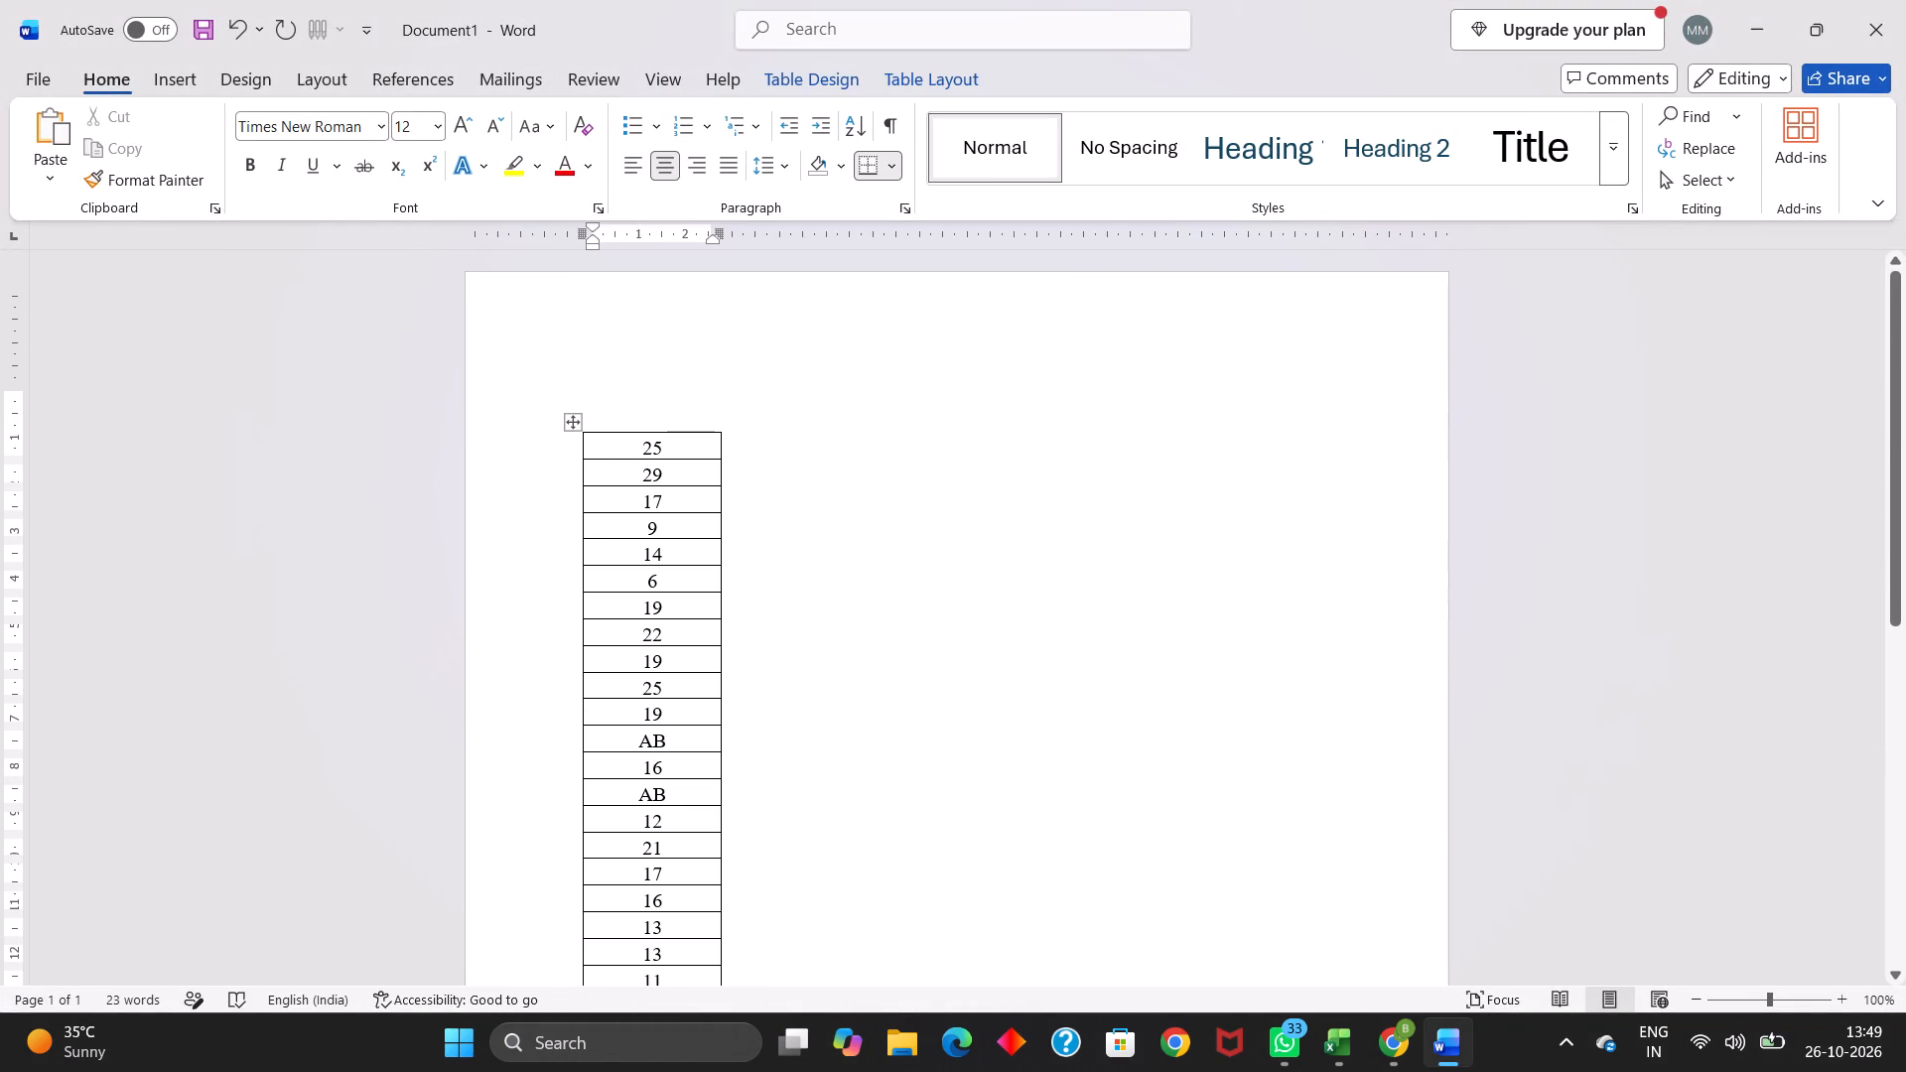
{"action": "left_click", "coordinate": [572, 430]}
{"action": "key", "text": "BackSpace"}
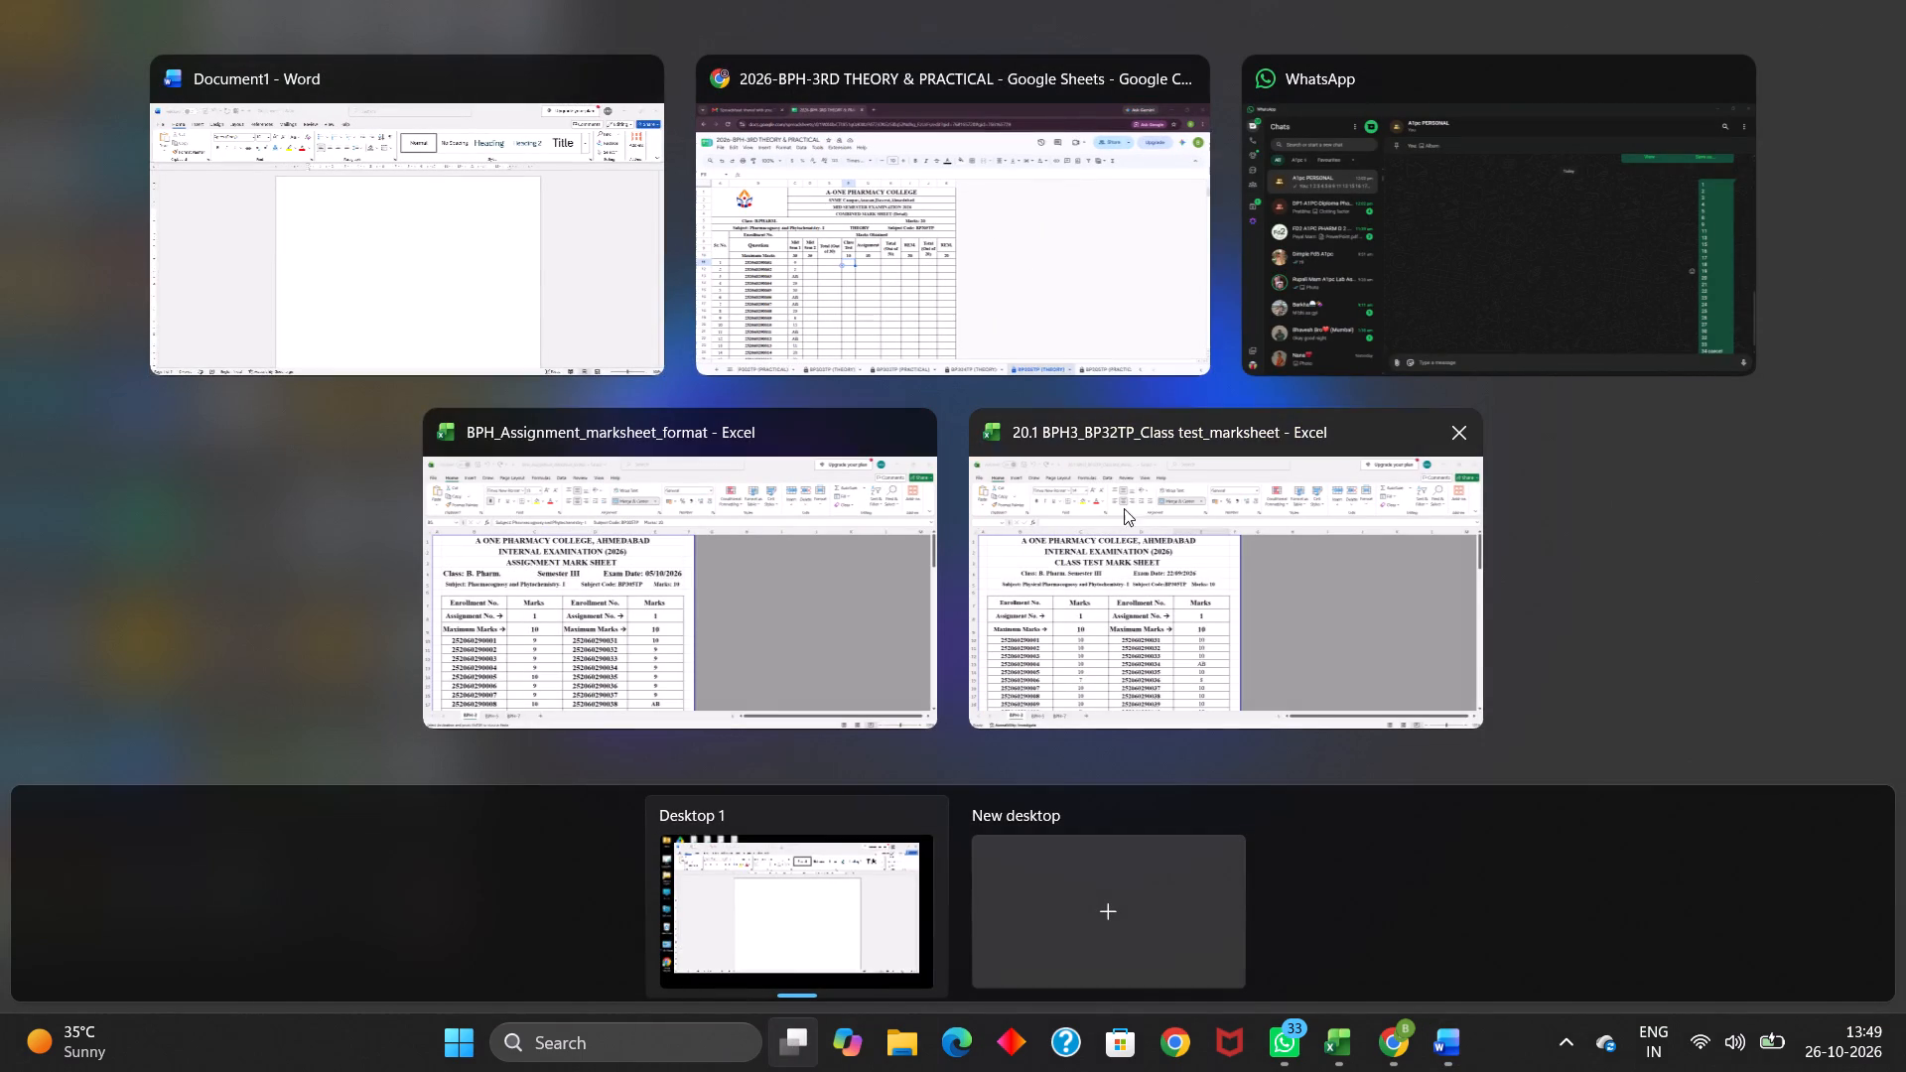
Copy the first 30 class test marks, C10:C39, from the BP32TP Class test marksheet workbook into the blank Word document.
{"action": "left_click", "coordinate": [1187, 534]}
{"action": "scroll", "coordinate": [641, 727], "scroll_direction": "down", "scroll_amount": 1}
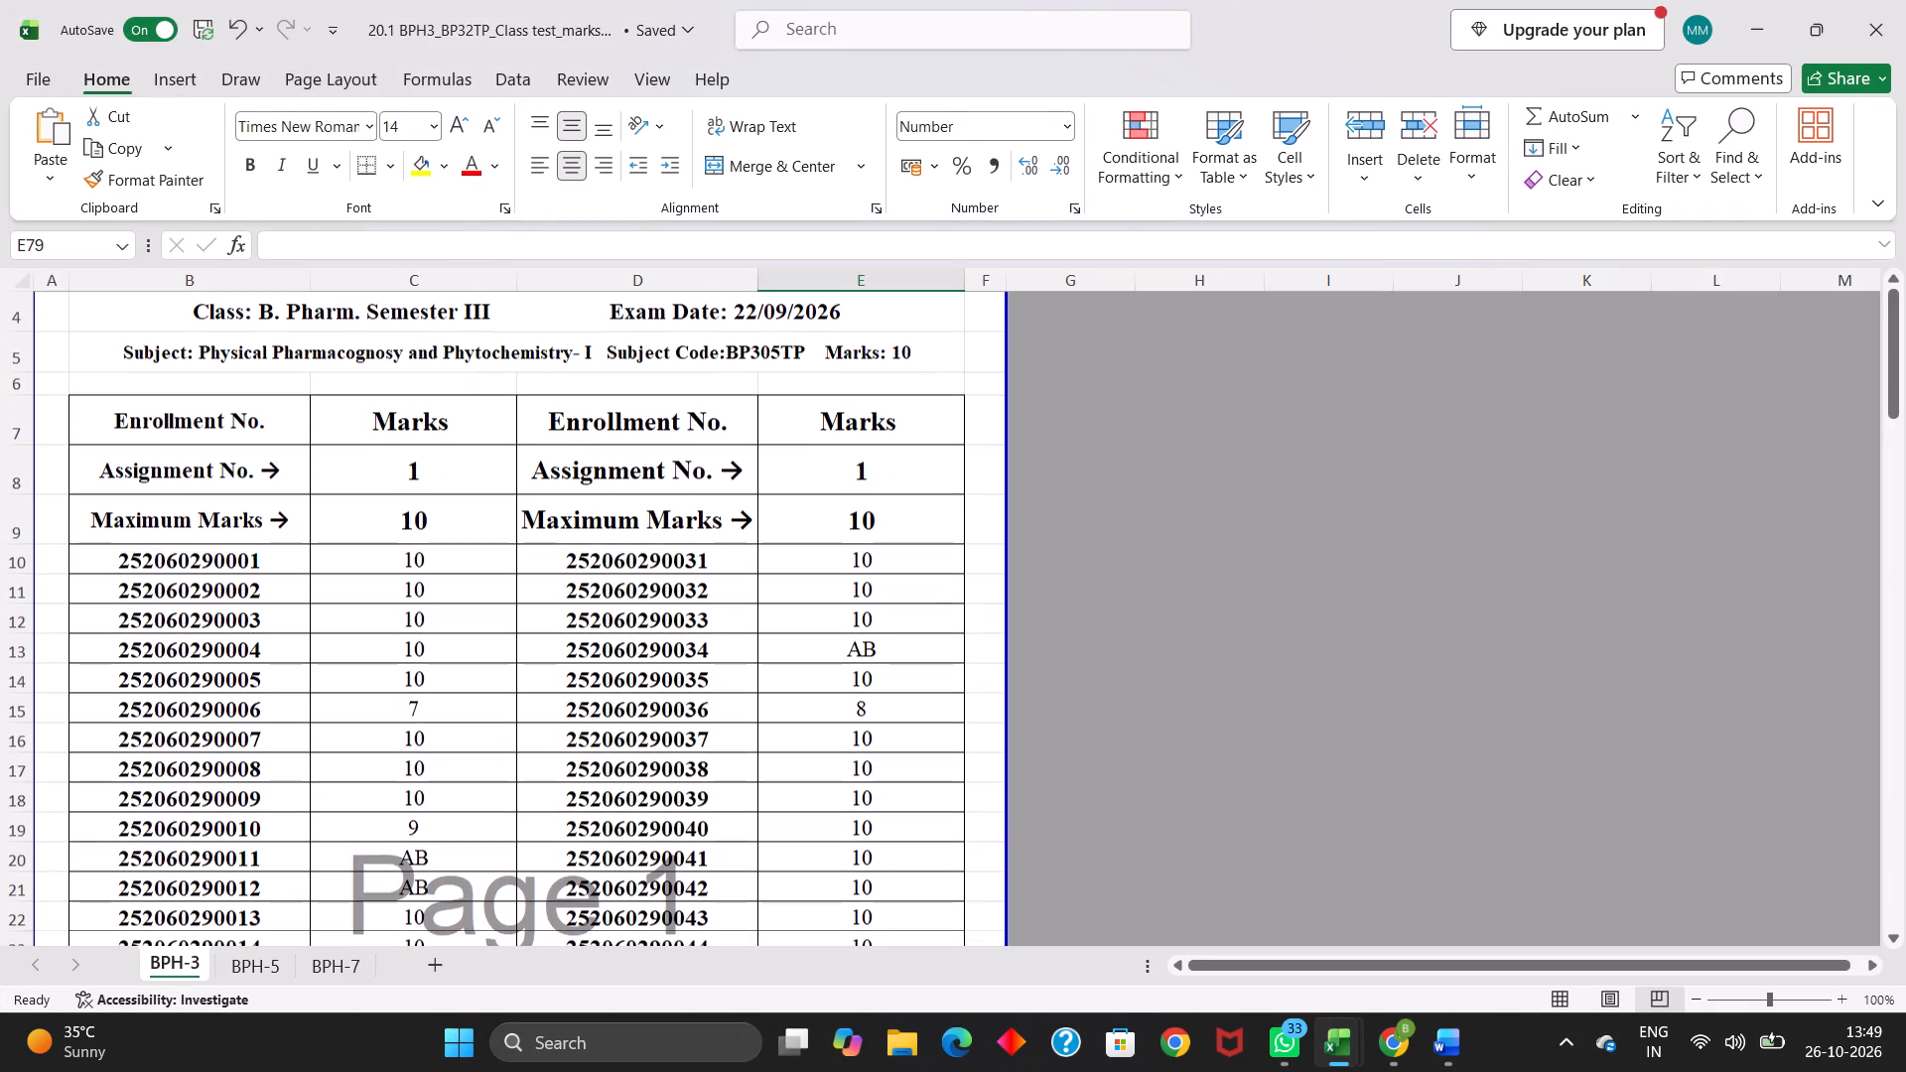
{"action": "left_click_drag", "start_coordinate": [373, 558], "coordinate": [416, 706]}
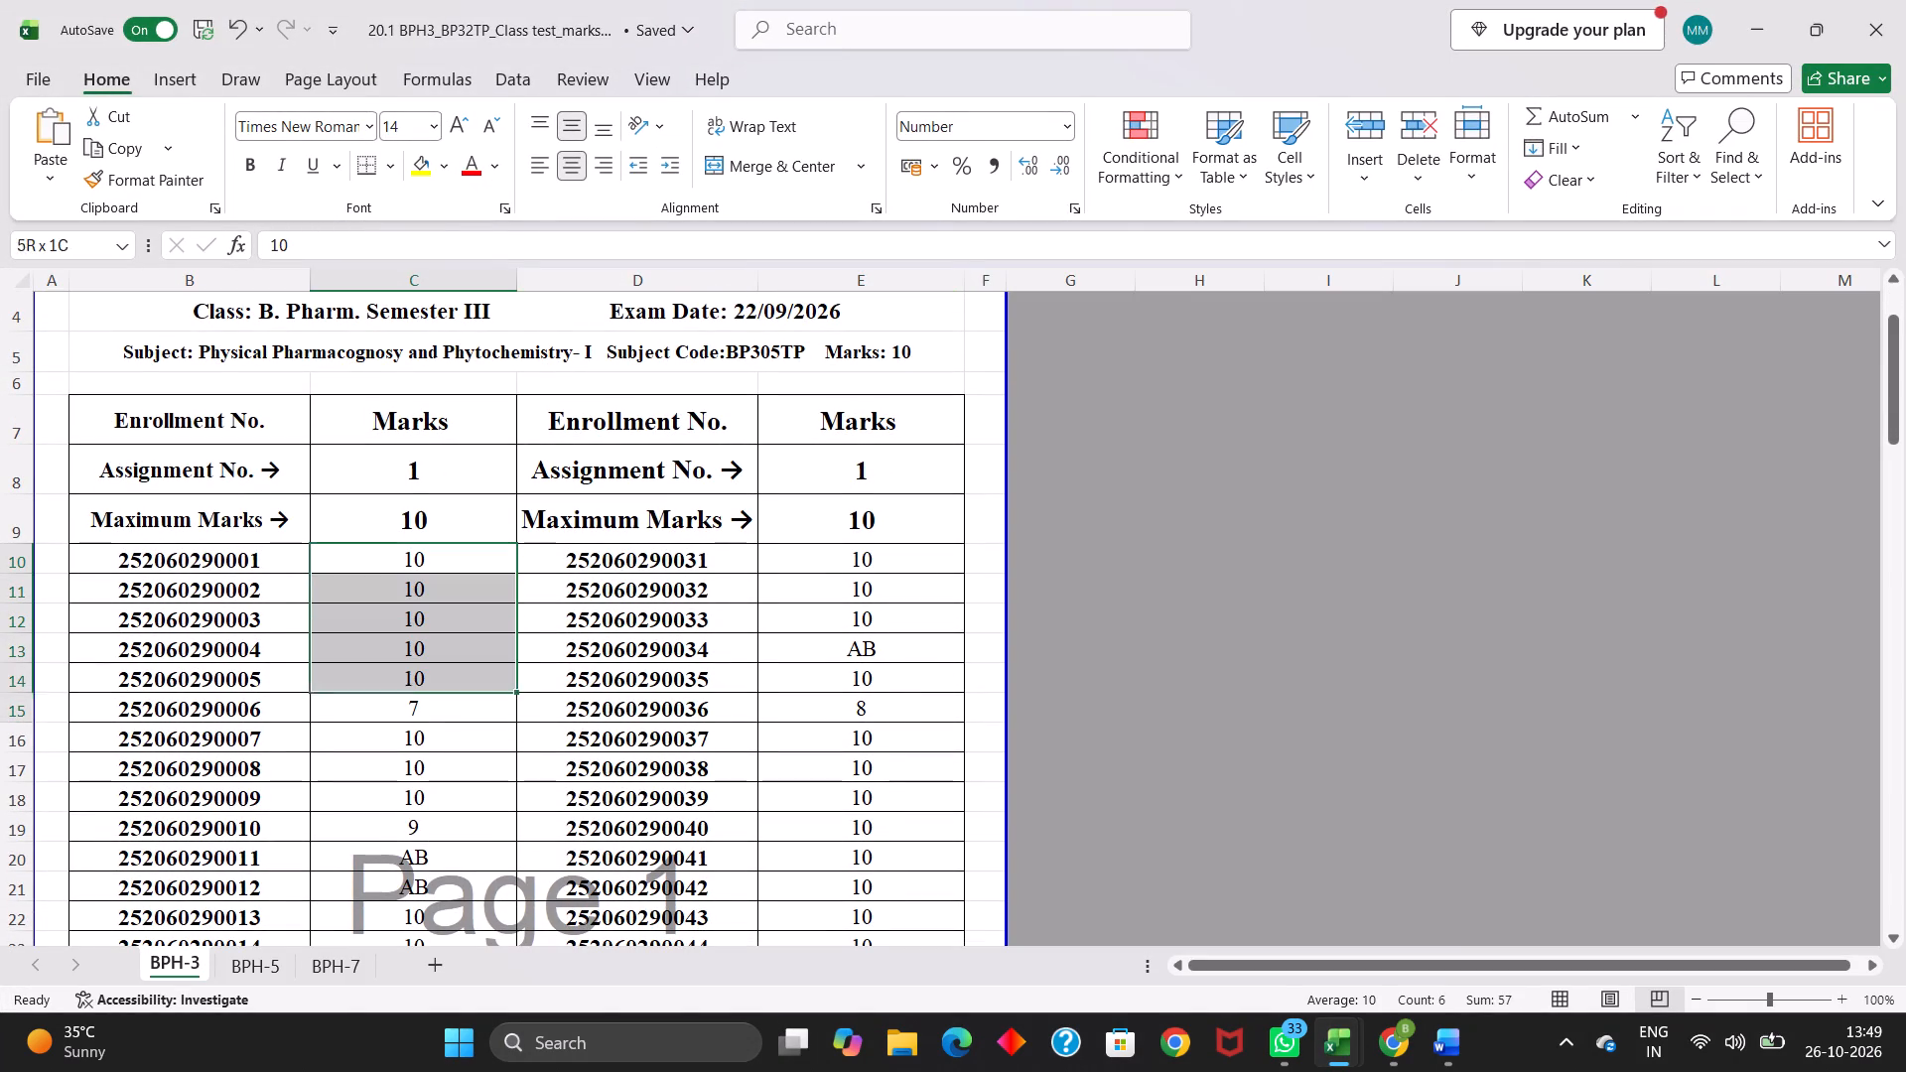
{"action": "left_click_drag", "start_coordinate": [416, 706], "coordinate": [438, 1009]}
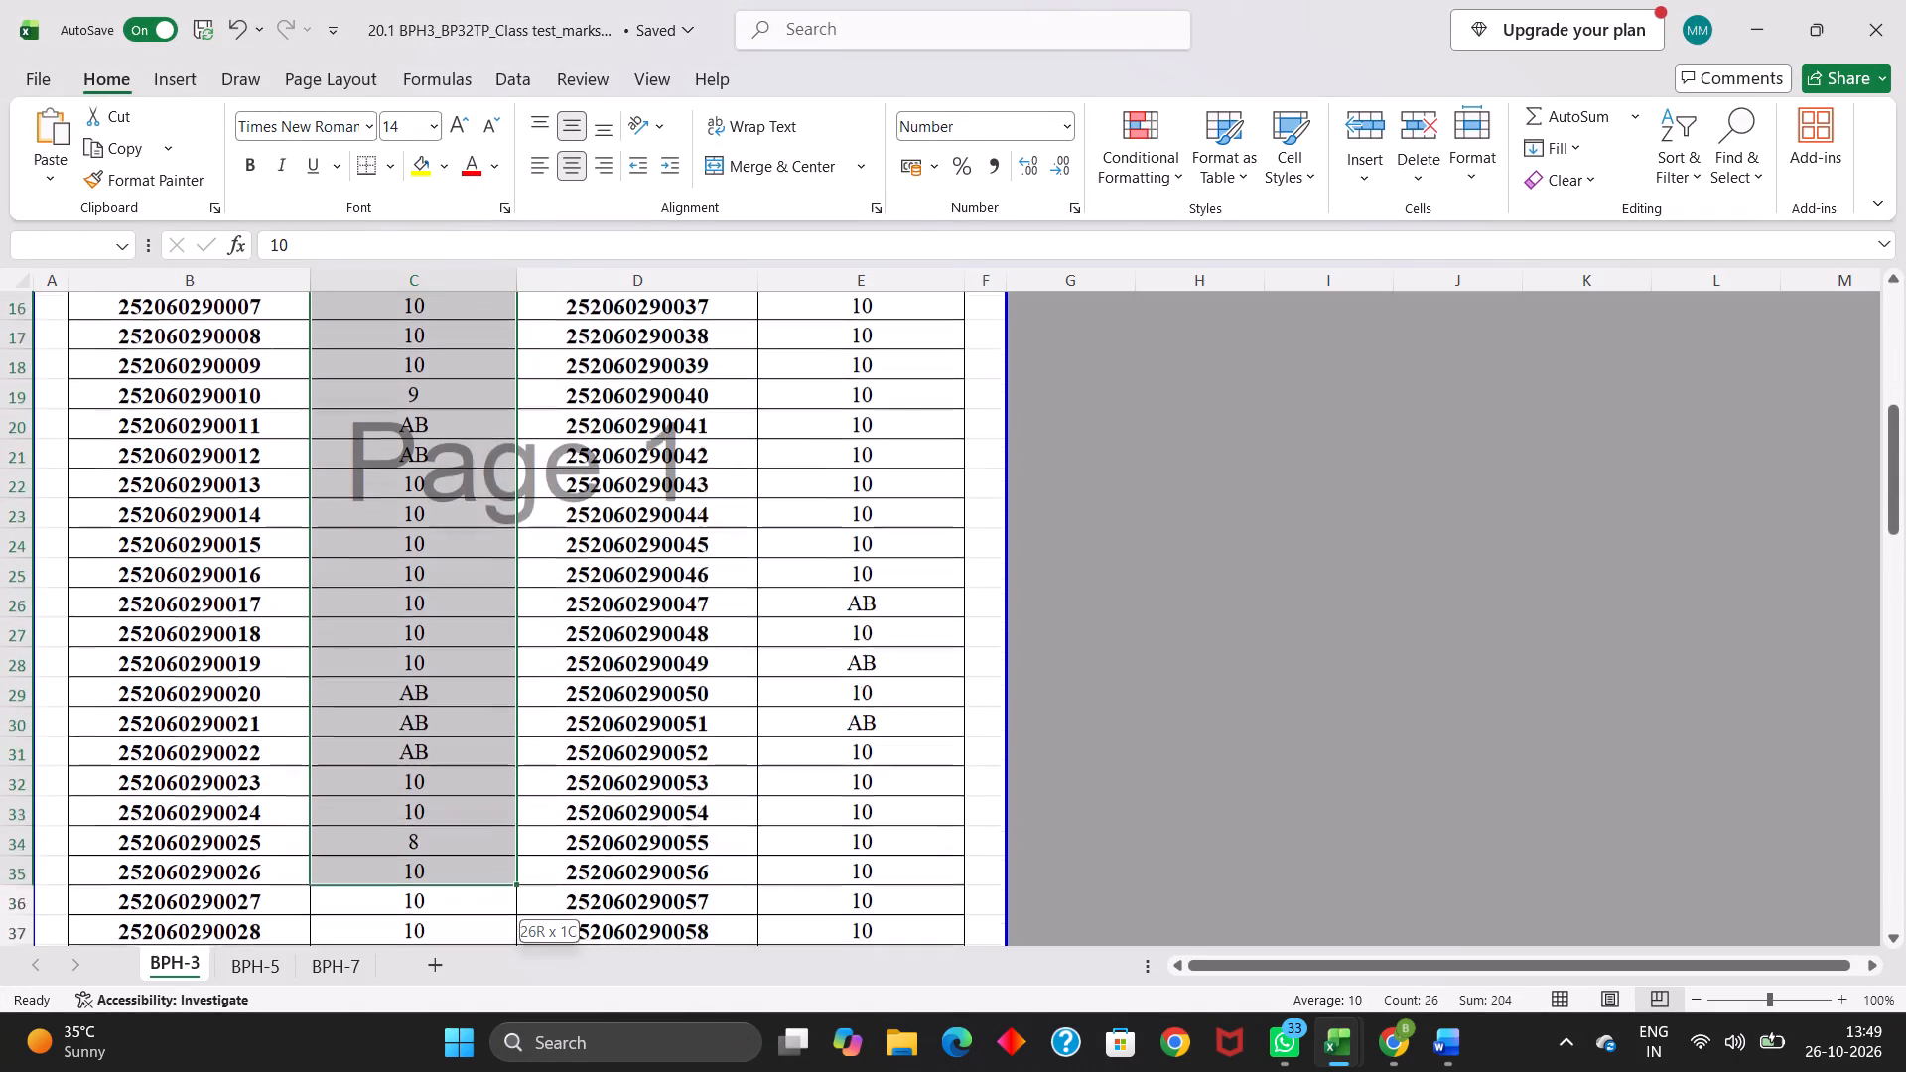
{"action": "left_click_drag", "start_coordinate": [438, 1009], "coordinate": [450, 867]}
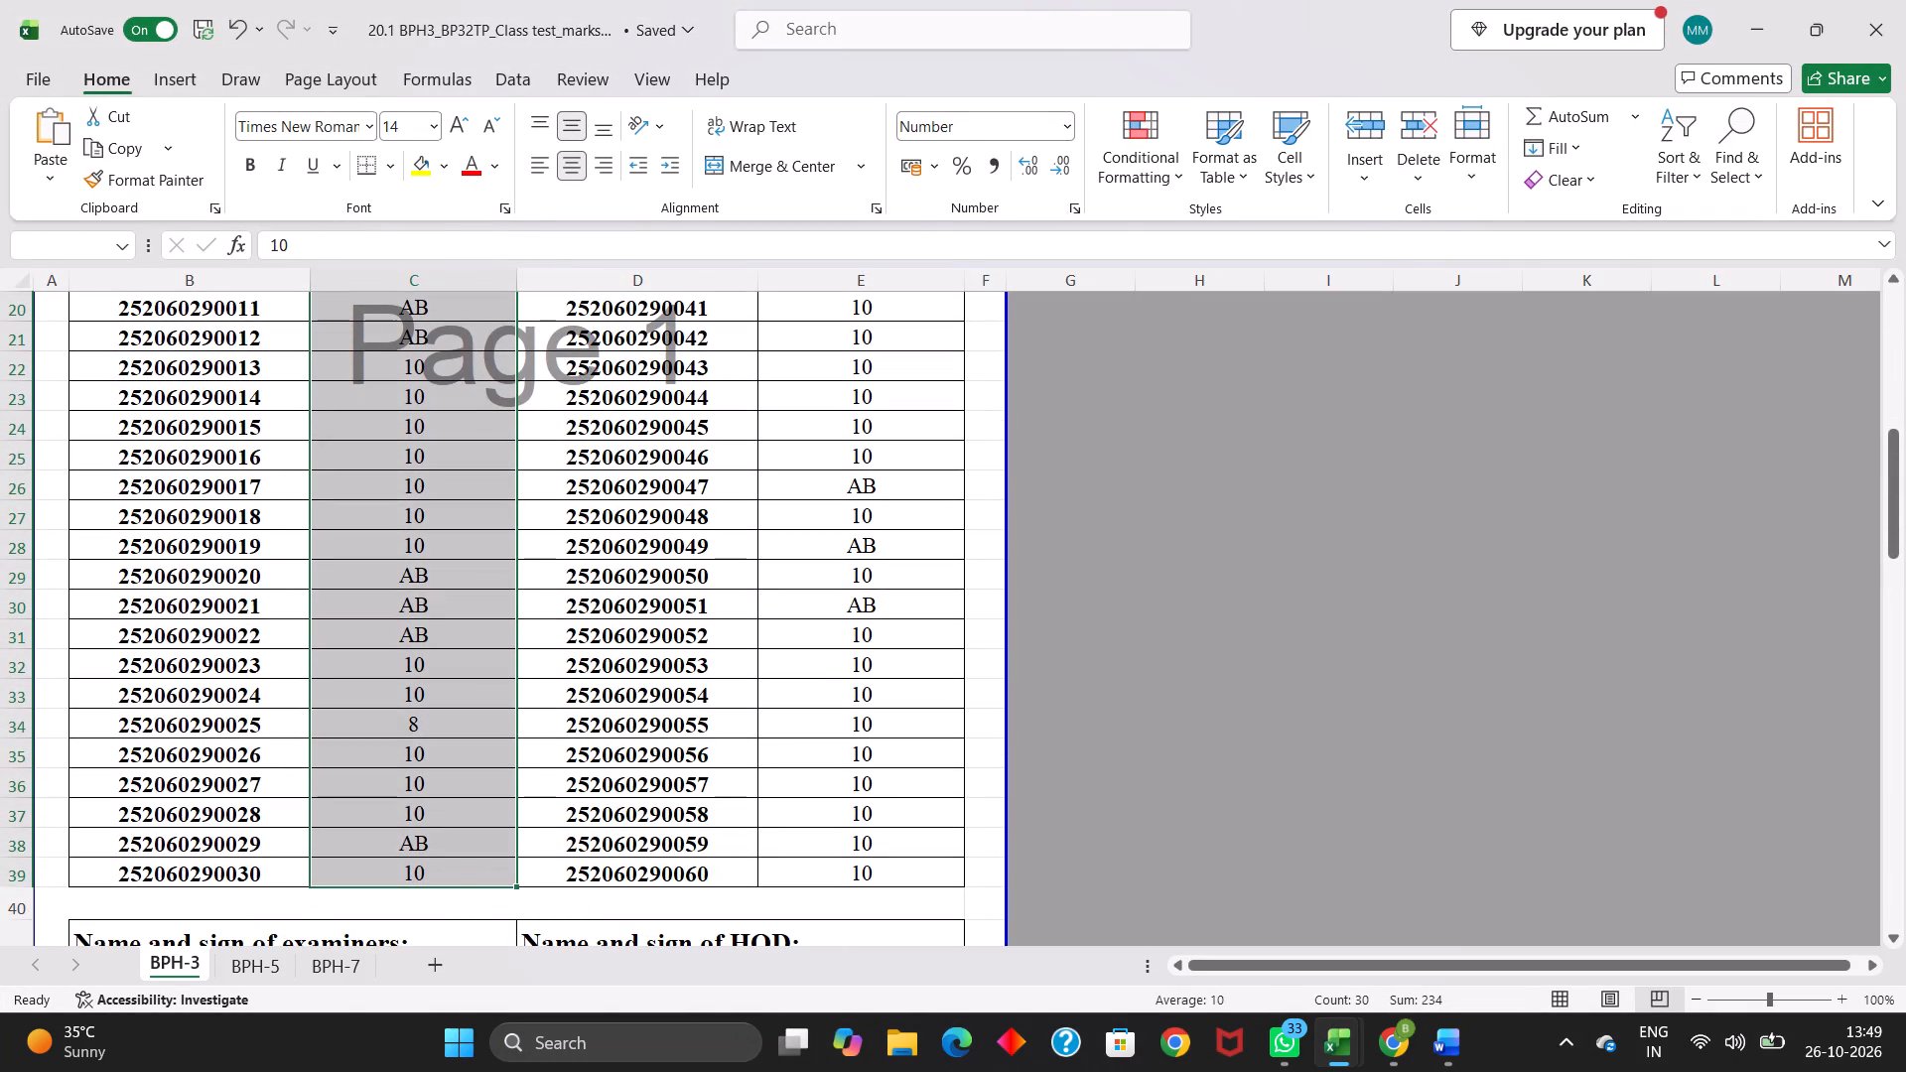
{"action": "key", "text": "ctrl+c"}
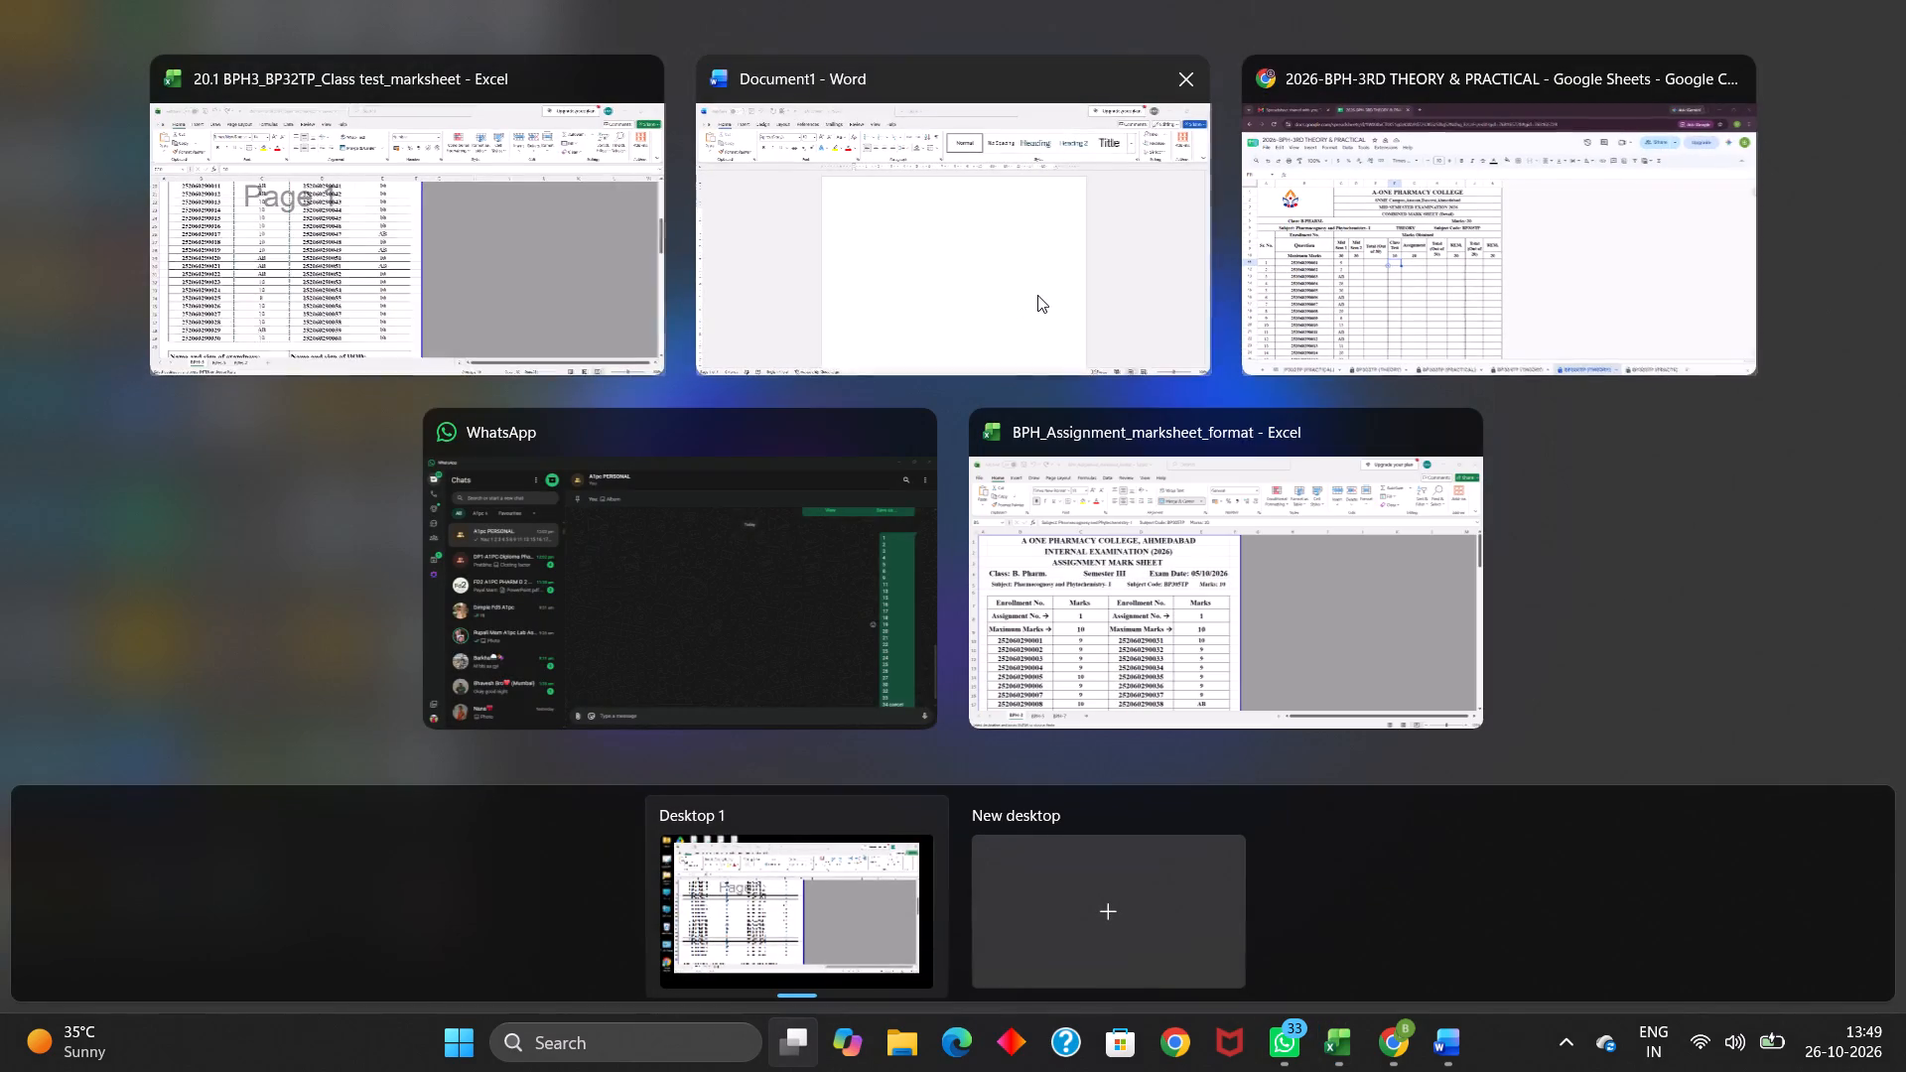
{"action": "left_click", "coordinate": [1037, 295]}
{"action": "key", "text": "ctrl+v"}
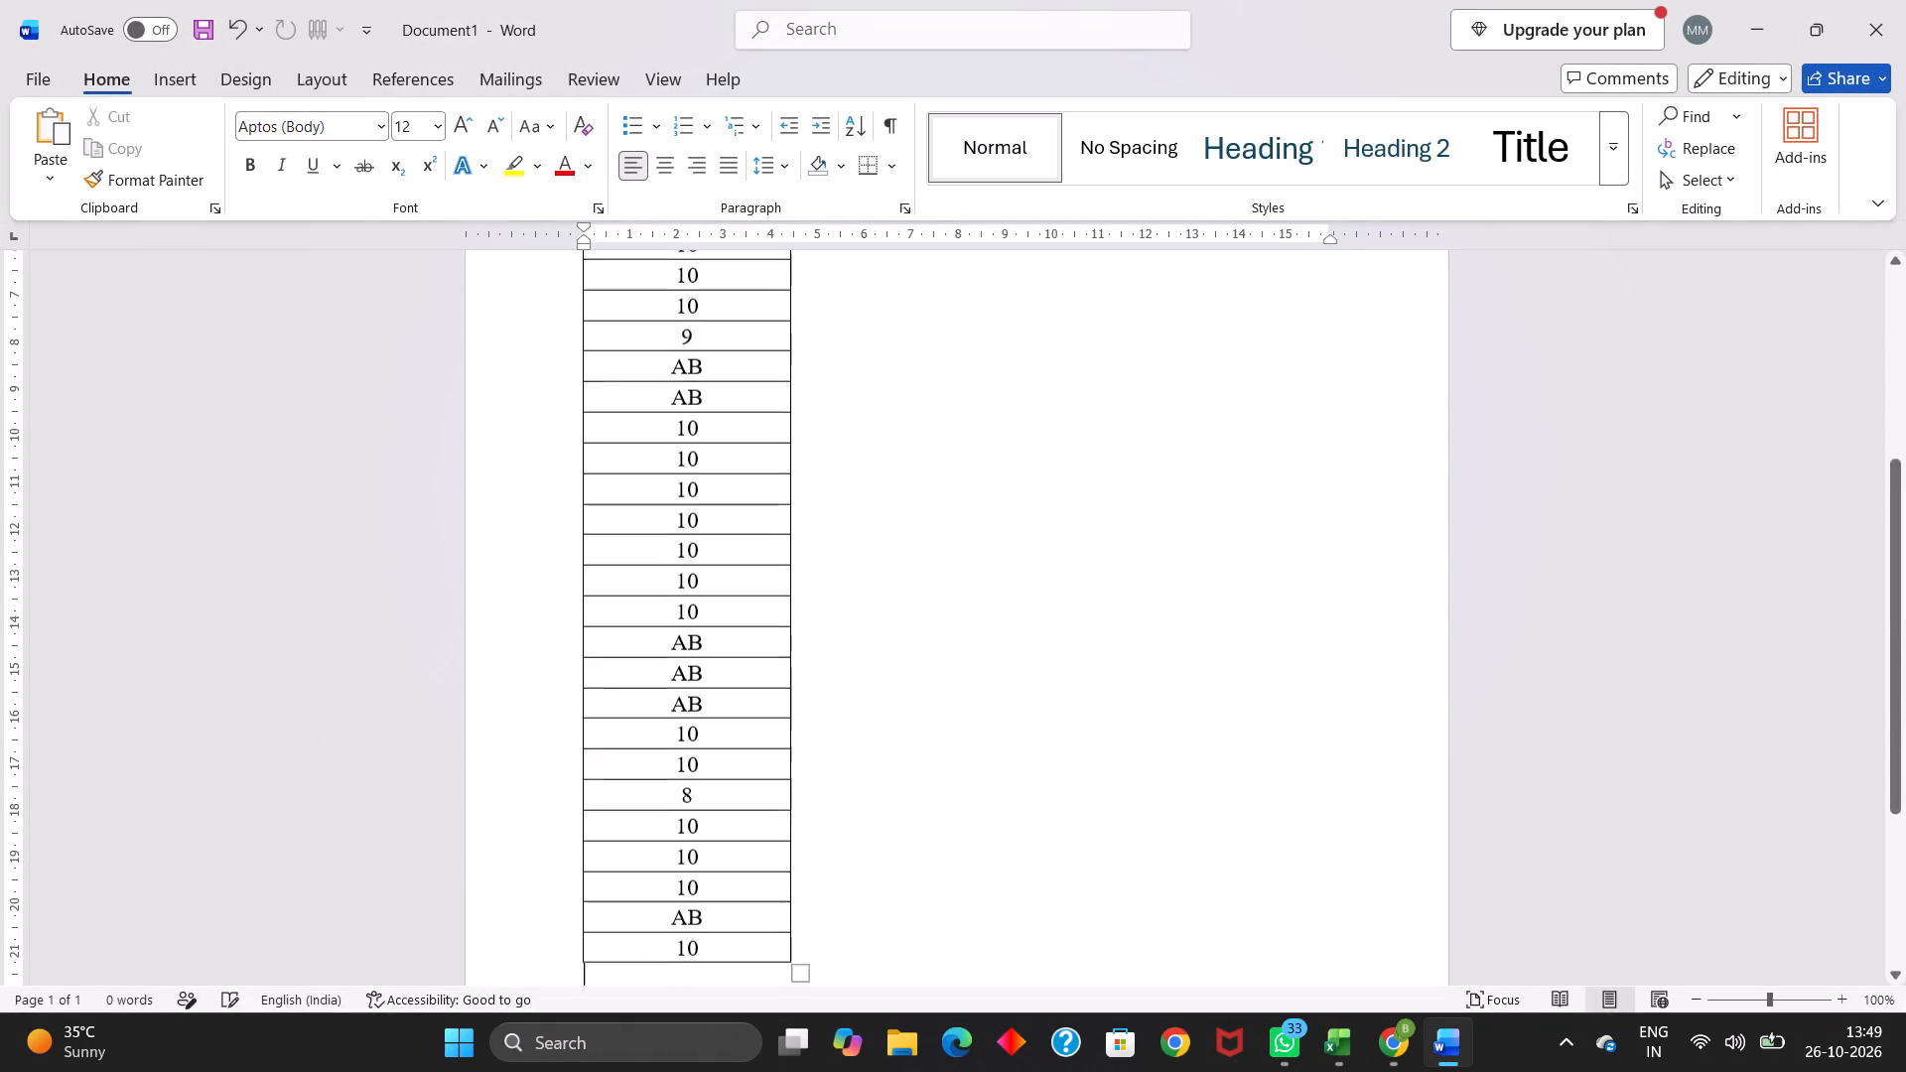
Copy the table of 30 class test marks from Word into F11:F40 of the Class Test column in the Google sheet.
{"action": "scroll", "coordinate": [671, 386], "scroll_direction": "up", "scroll_amount": 2}
{"action": "left_click_drag", "start_coordinate": [648, 448], "coordinate": [738, 1057]}
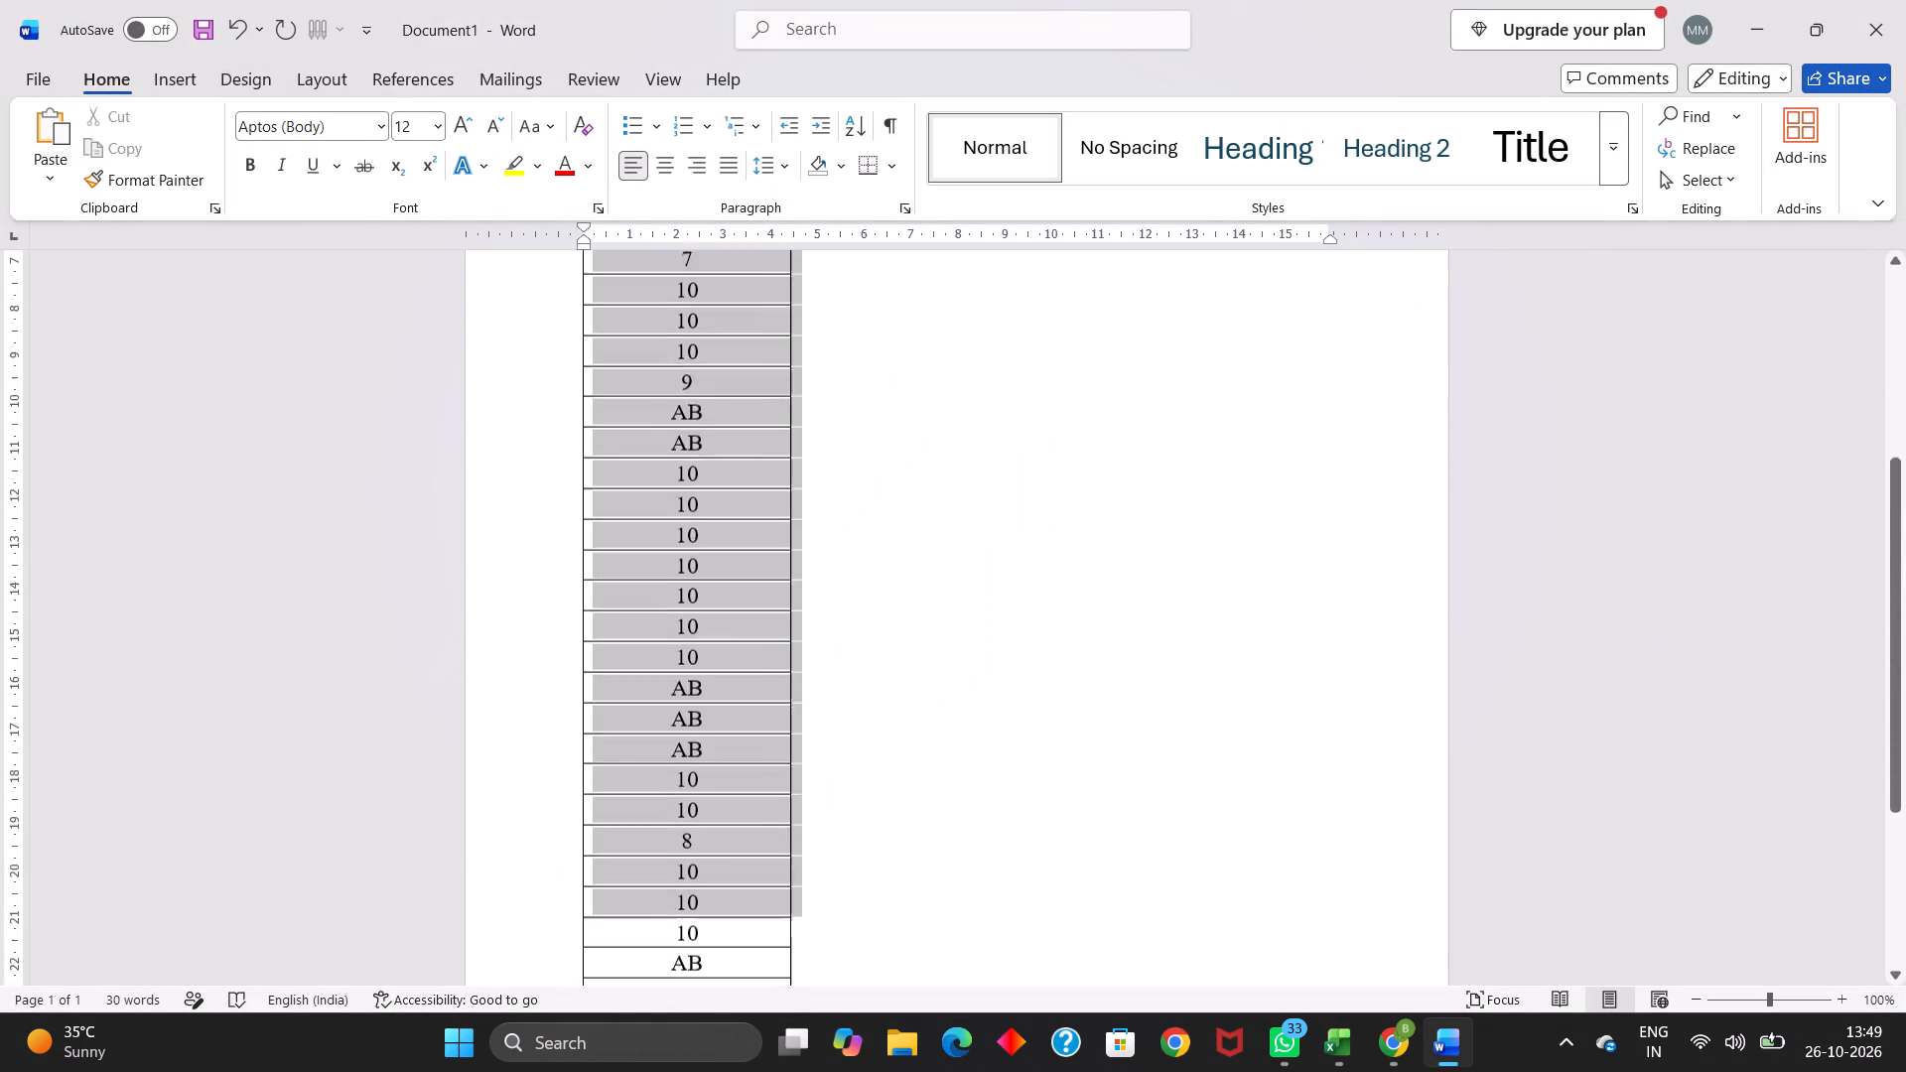
{"action": "left_click_drag", "start_coordinate": [738, 1057], "coordinate": [739, 640]}
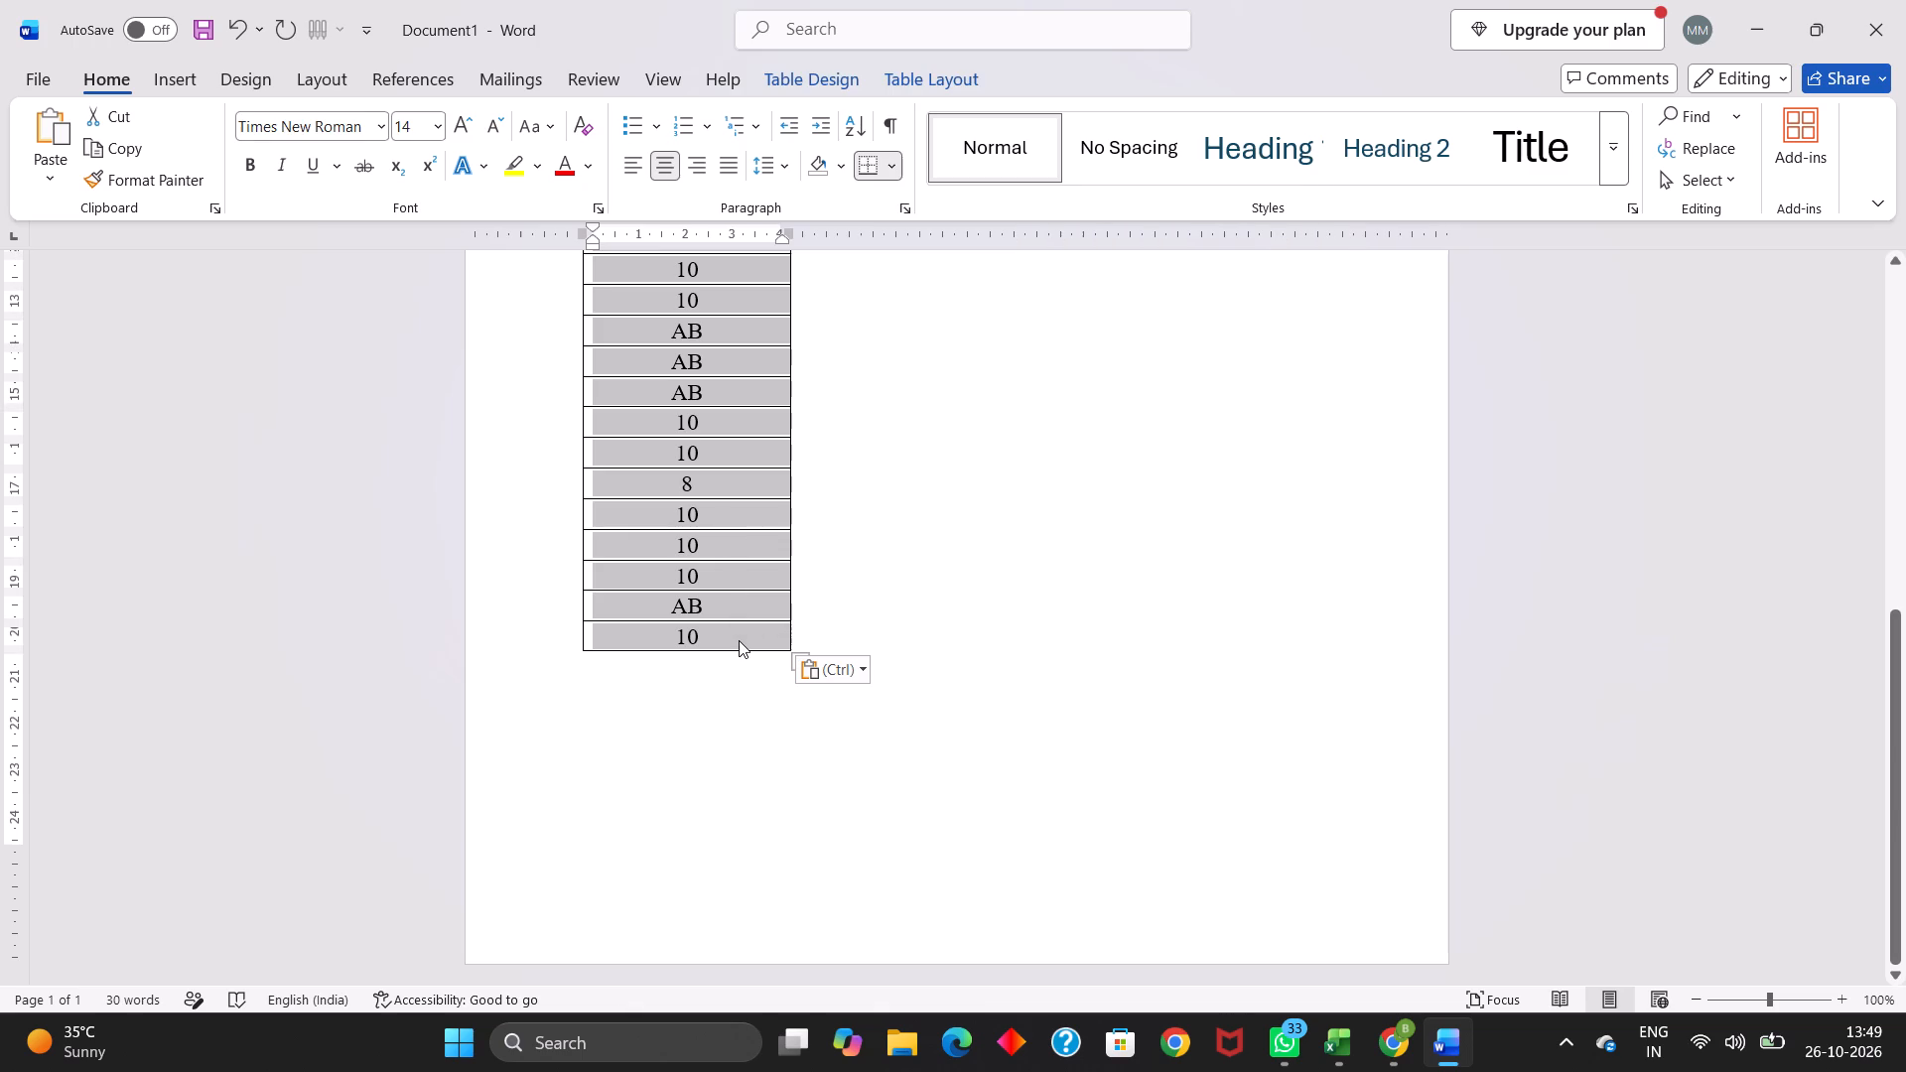
{"action": "key", "text": "ctrl+c"}
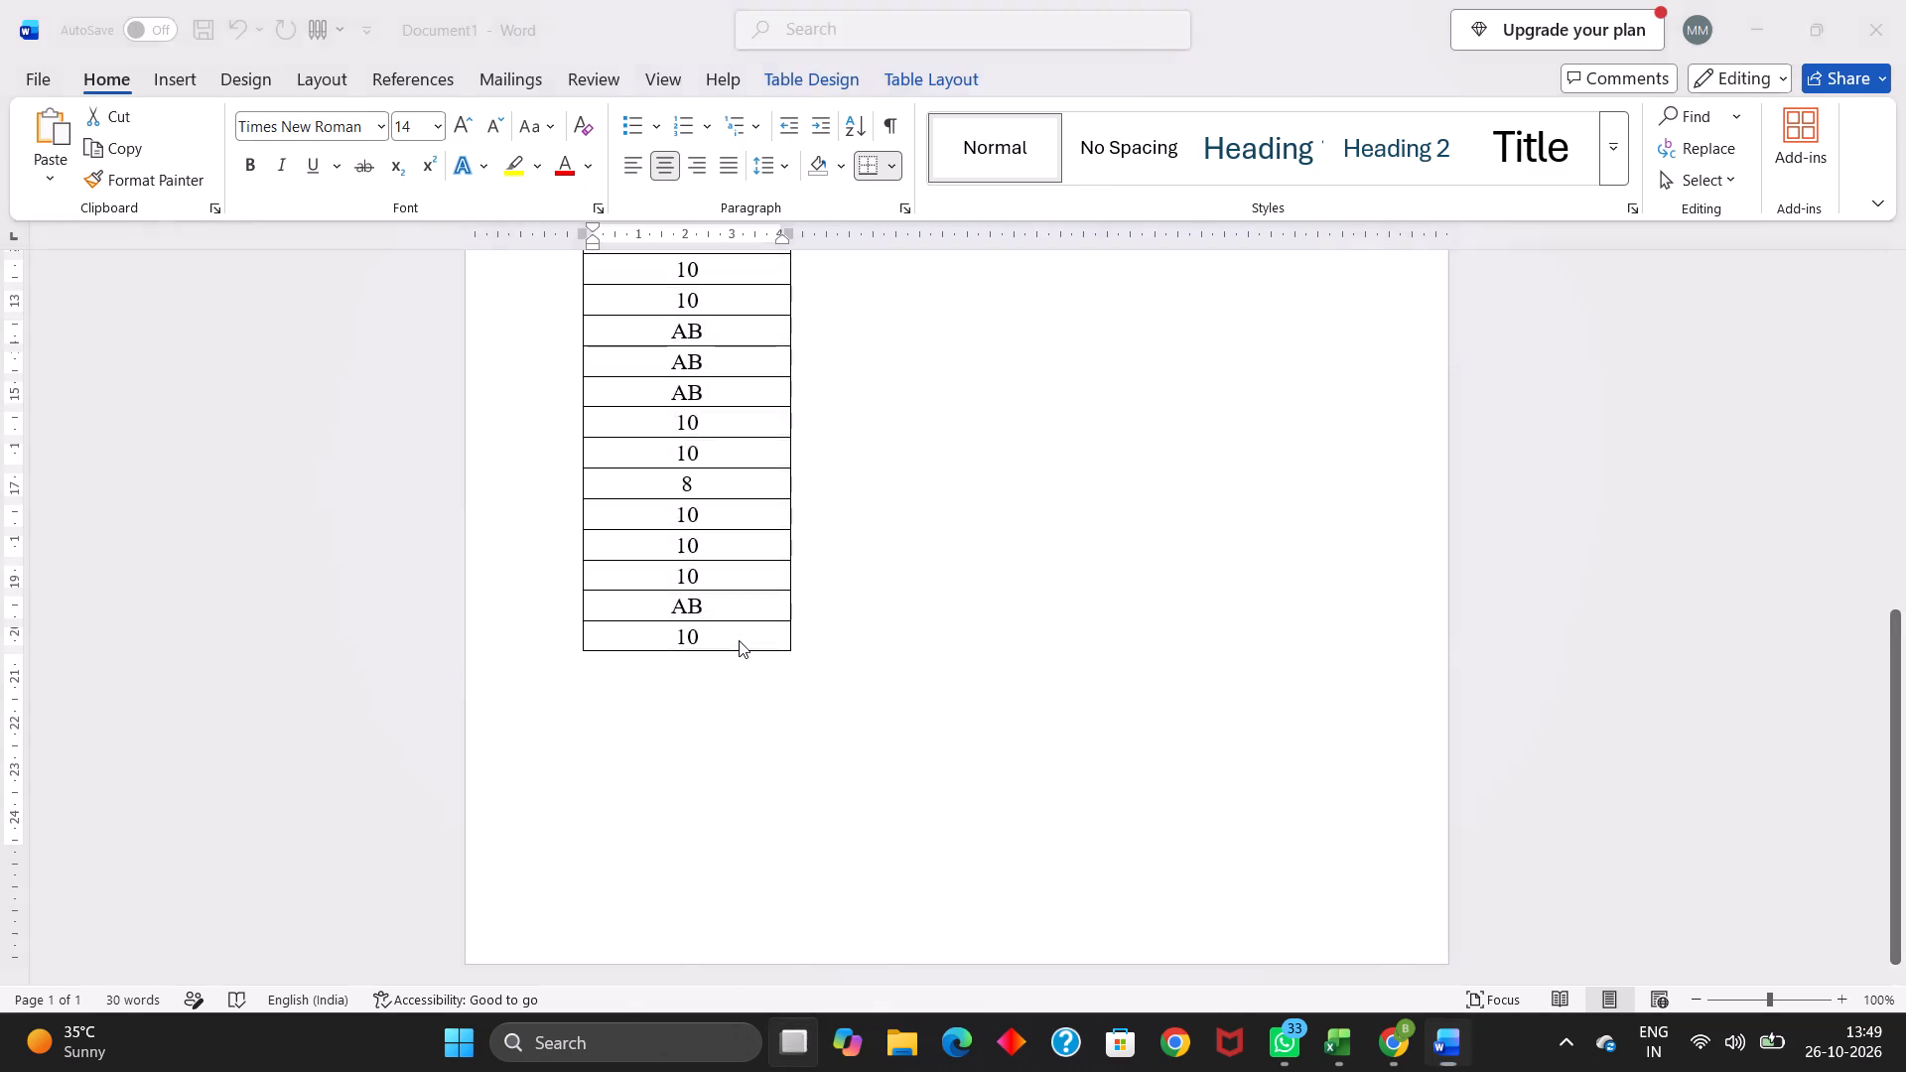
{"action": "left_click", "coordinate": [1345, 256]}
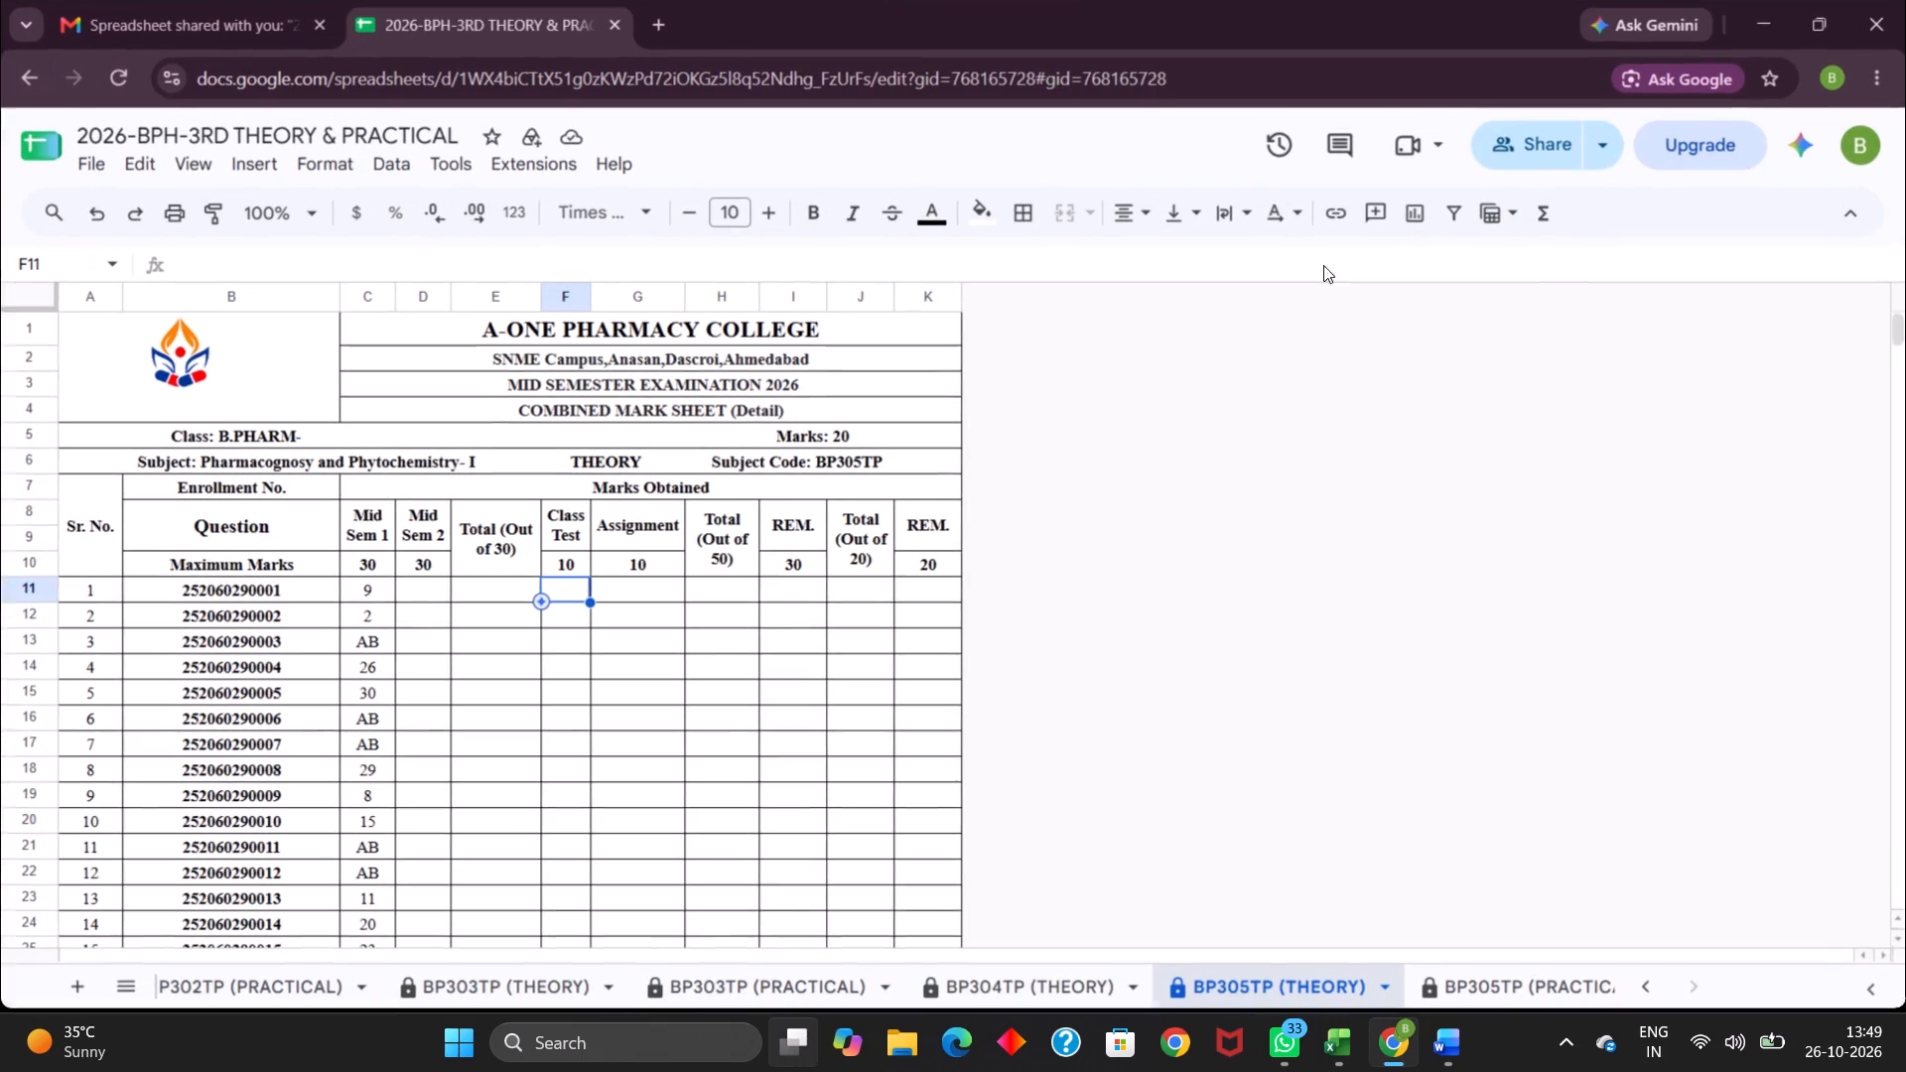
{"action": "left_click_drag", "start_coordinate": [559, 591], "coordinate": [565, 626]}
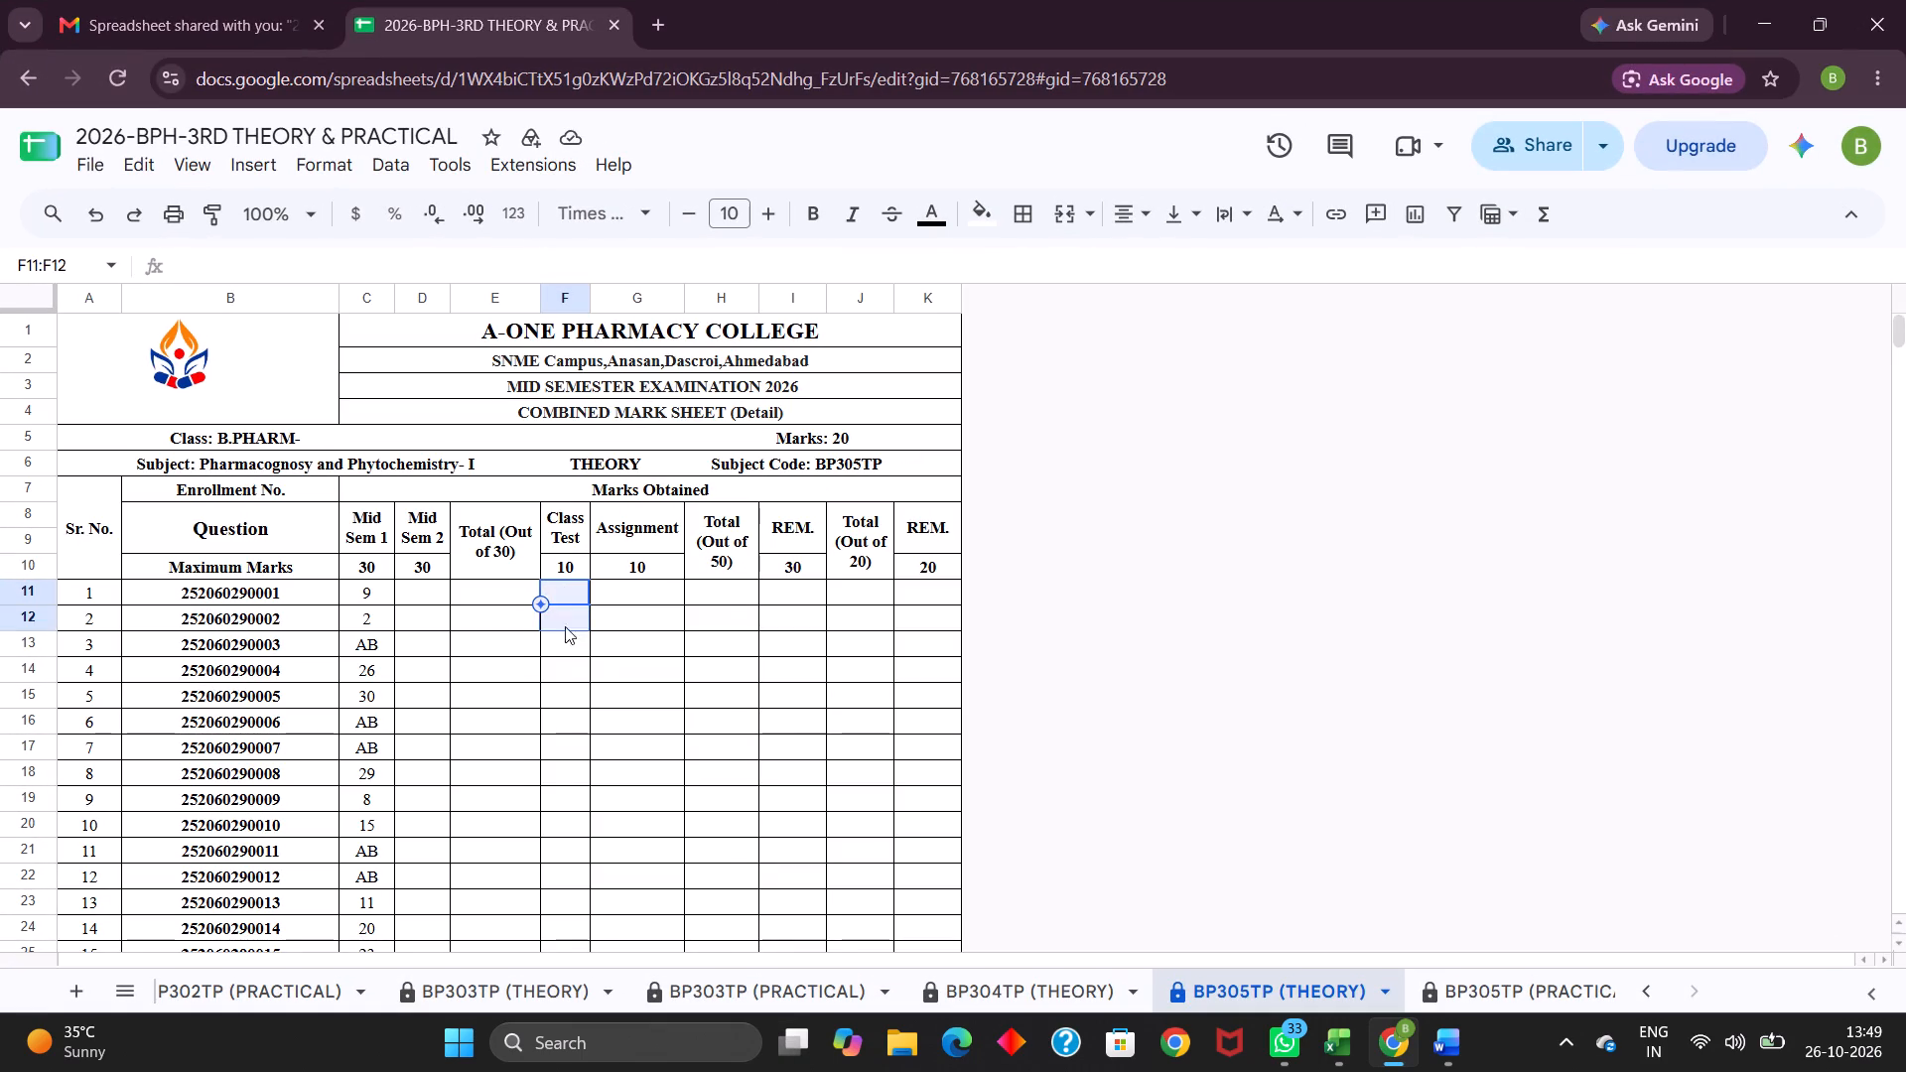
{"action": "left_click_drag", "start_coordinate": [565, 626], "coordinate": [577, 1038]}
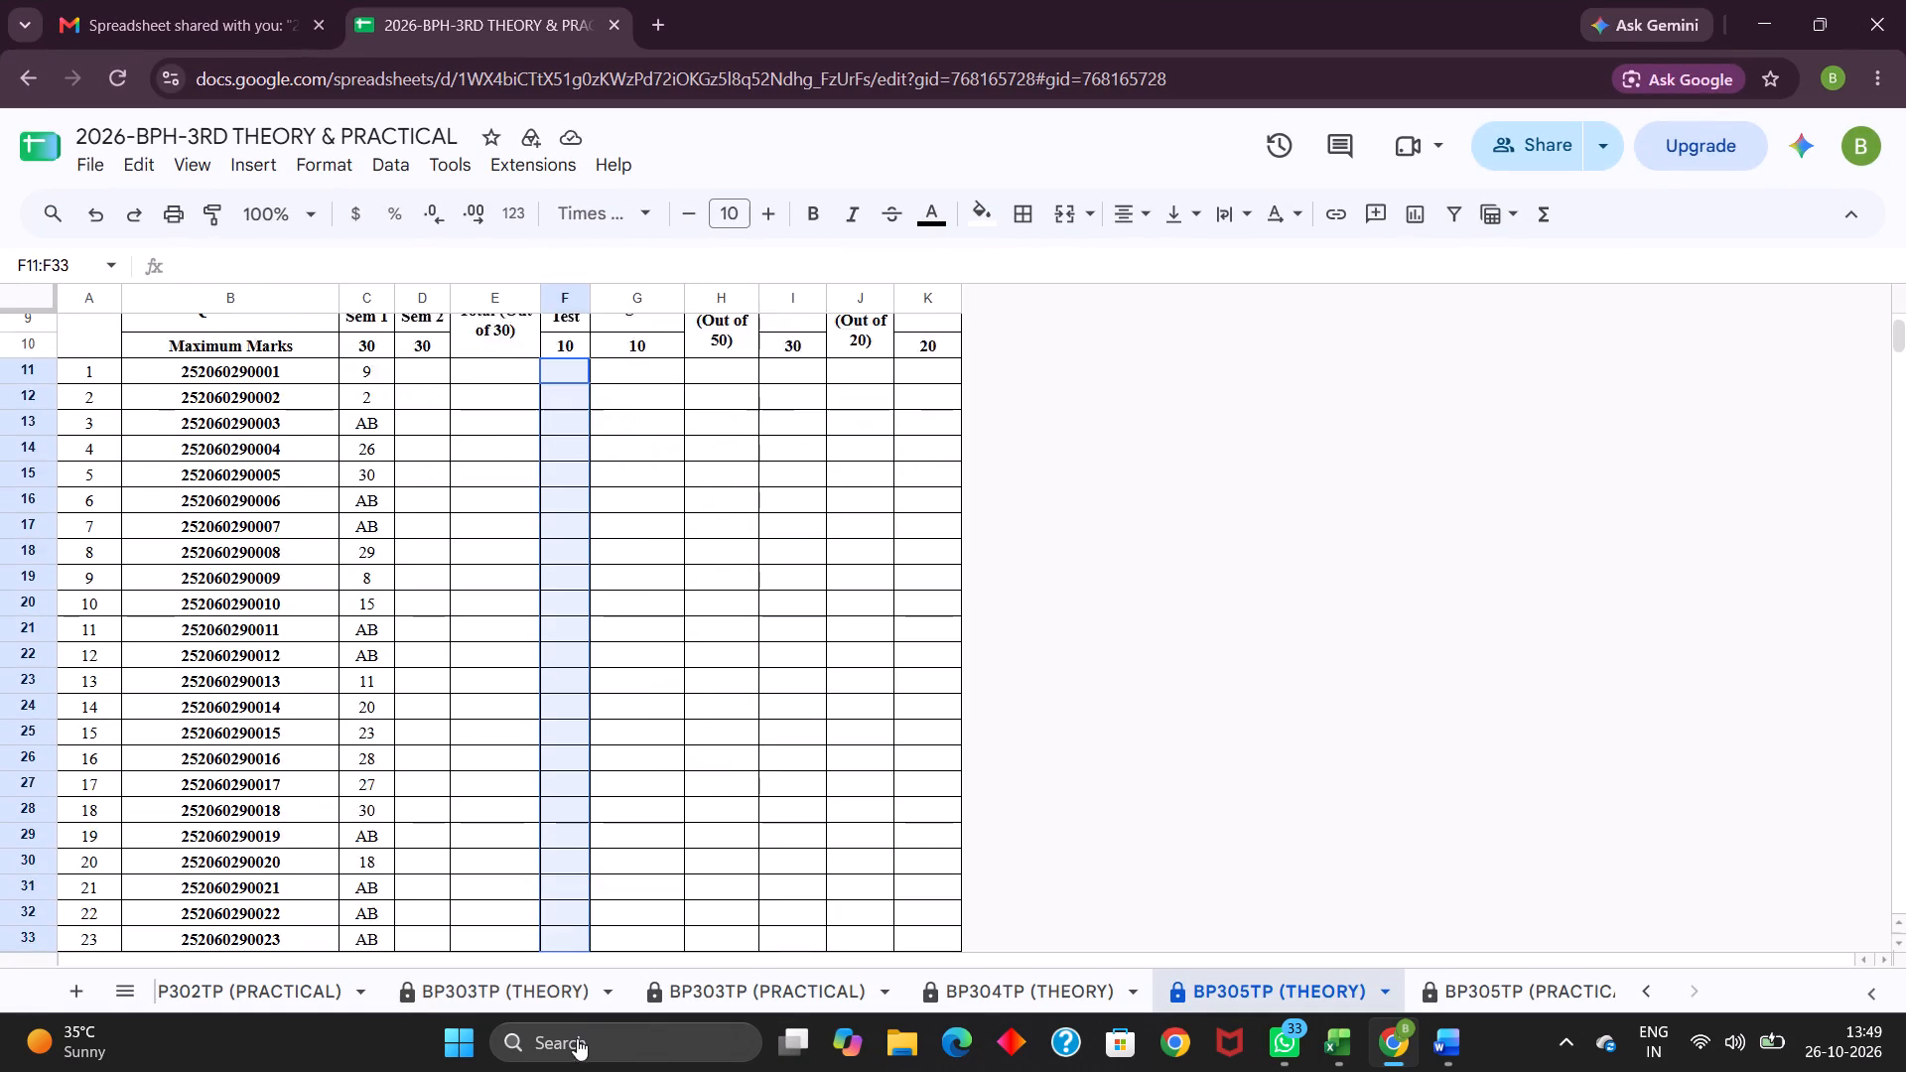
{"action": "left_click_drag", "start_coordinate": [577, 1038], "coordinate": [564, 849]}
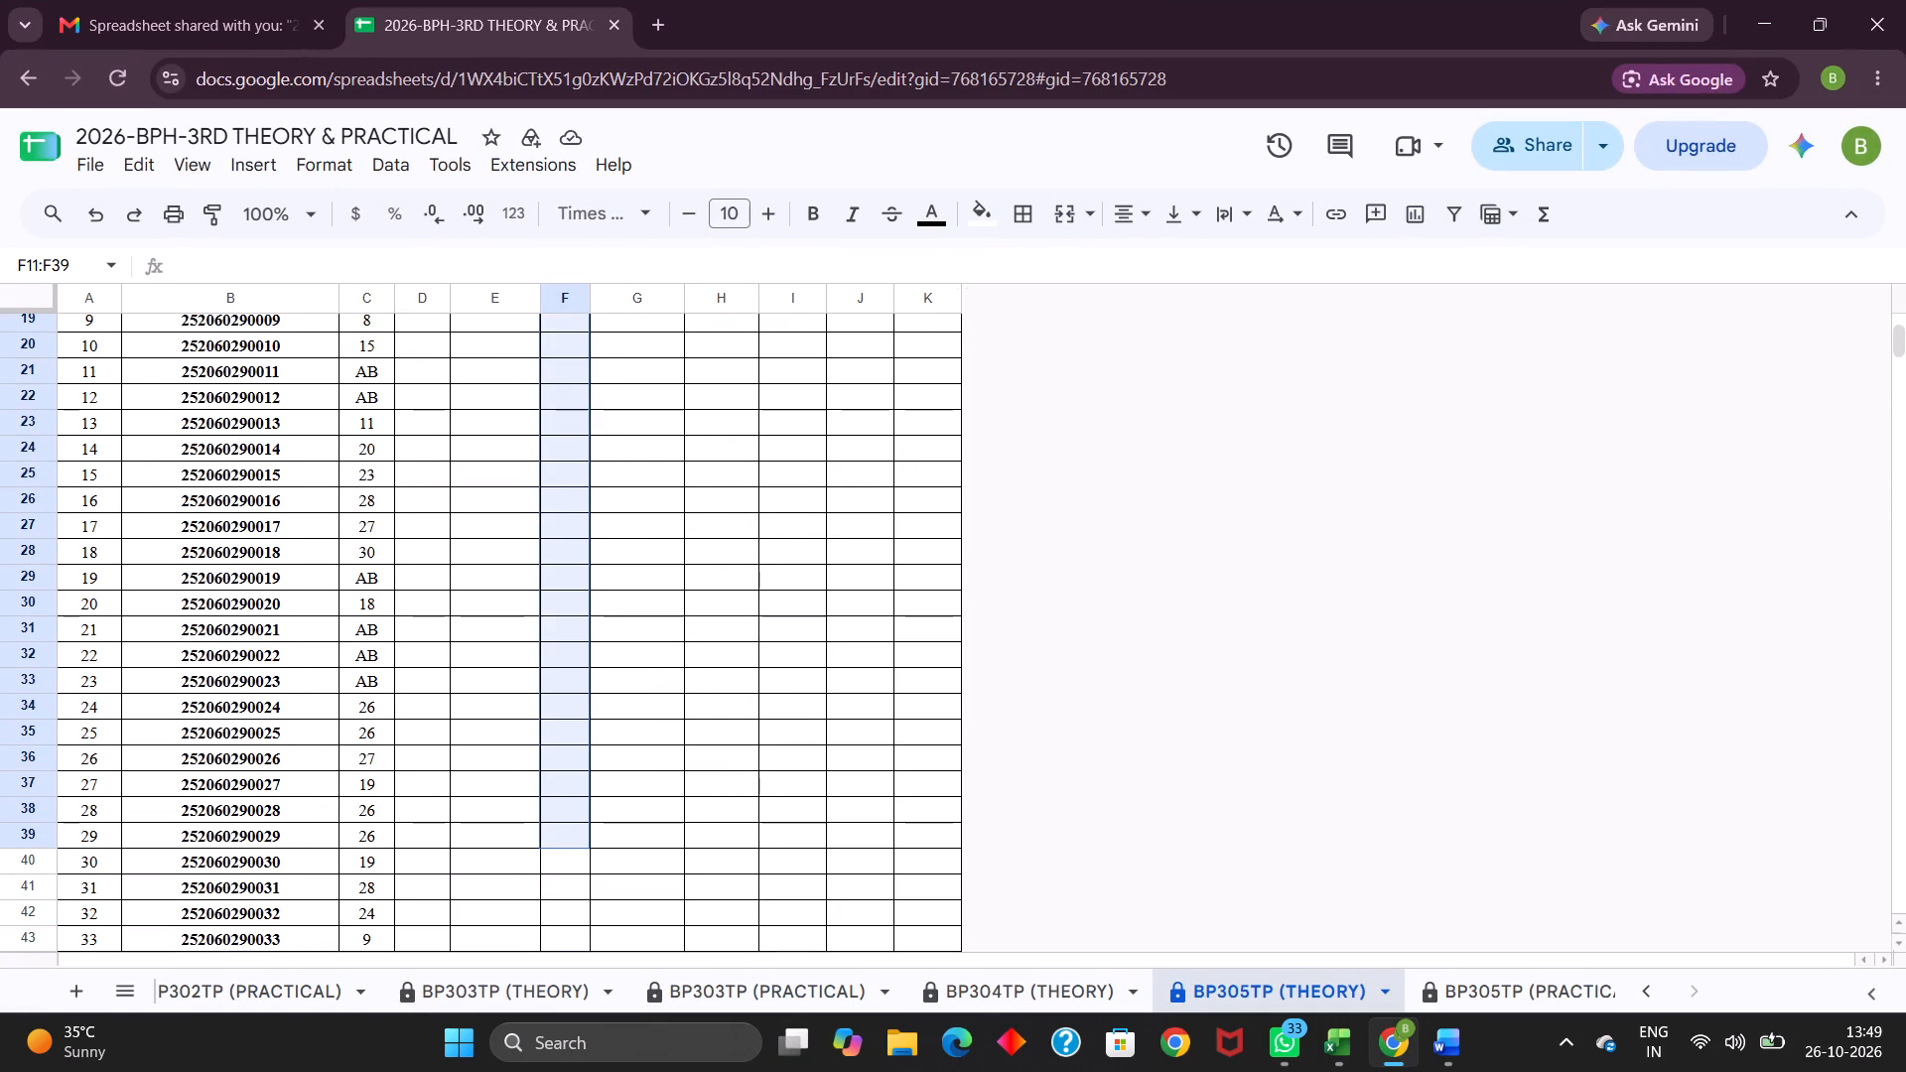
{"action": "left_click_drag", "start_coordinate": [564, 849], "coordinate": [566, 866]}
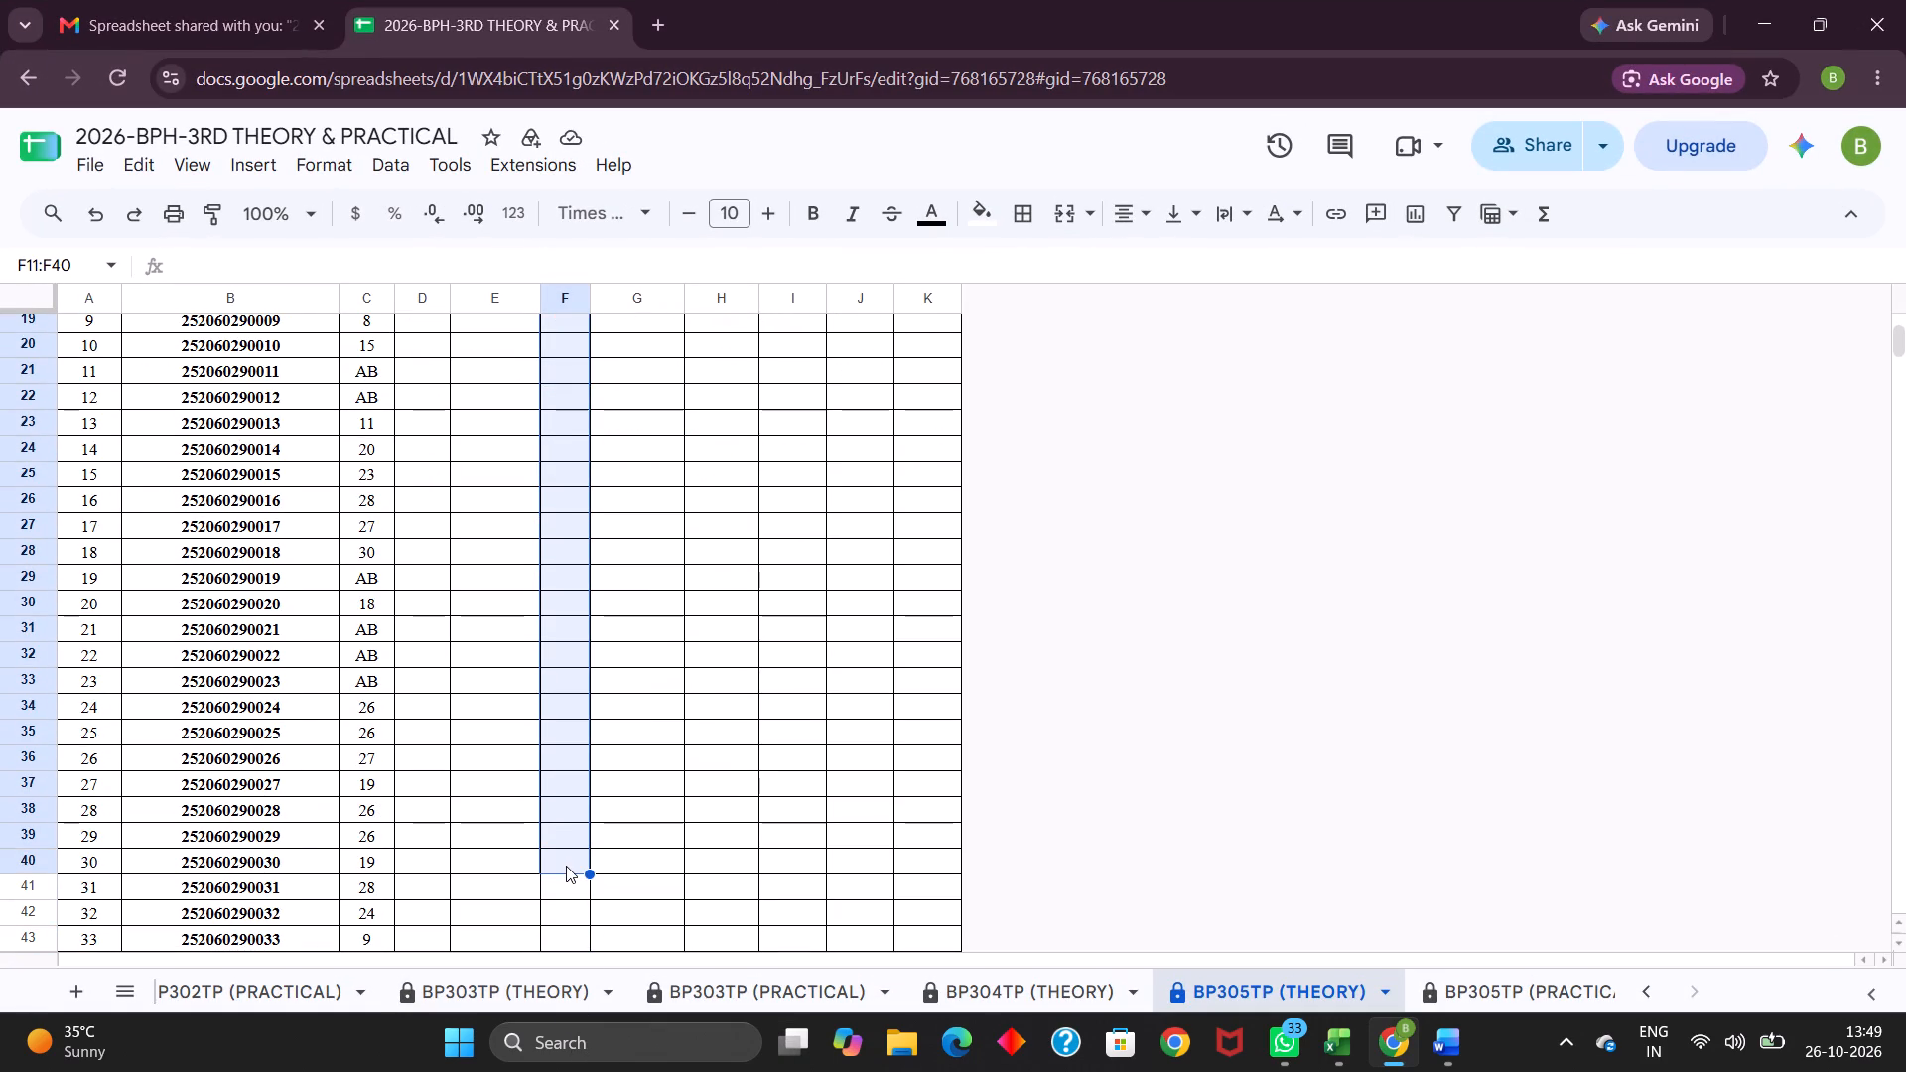
{"action": "key", "text": "ctrl+v"}
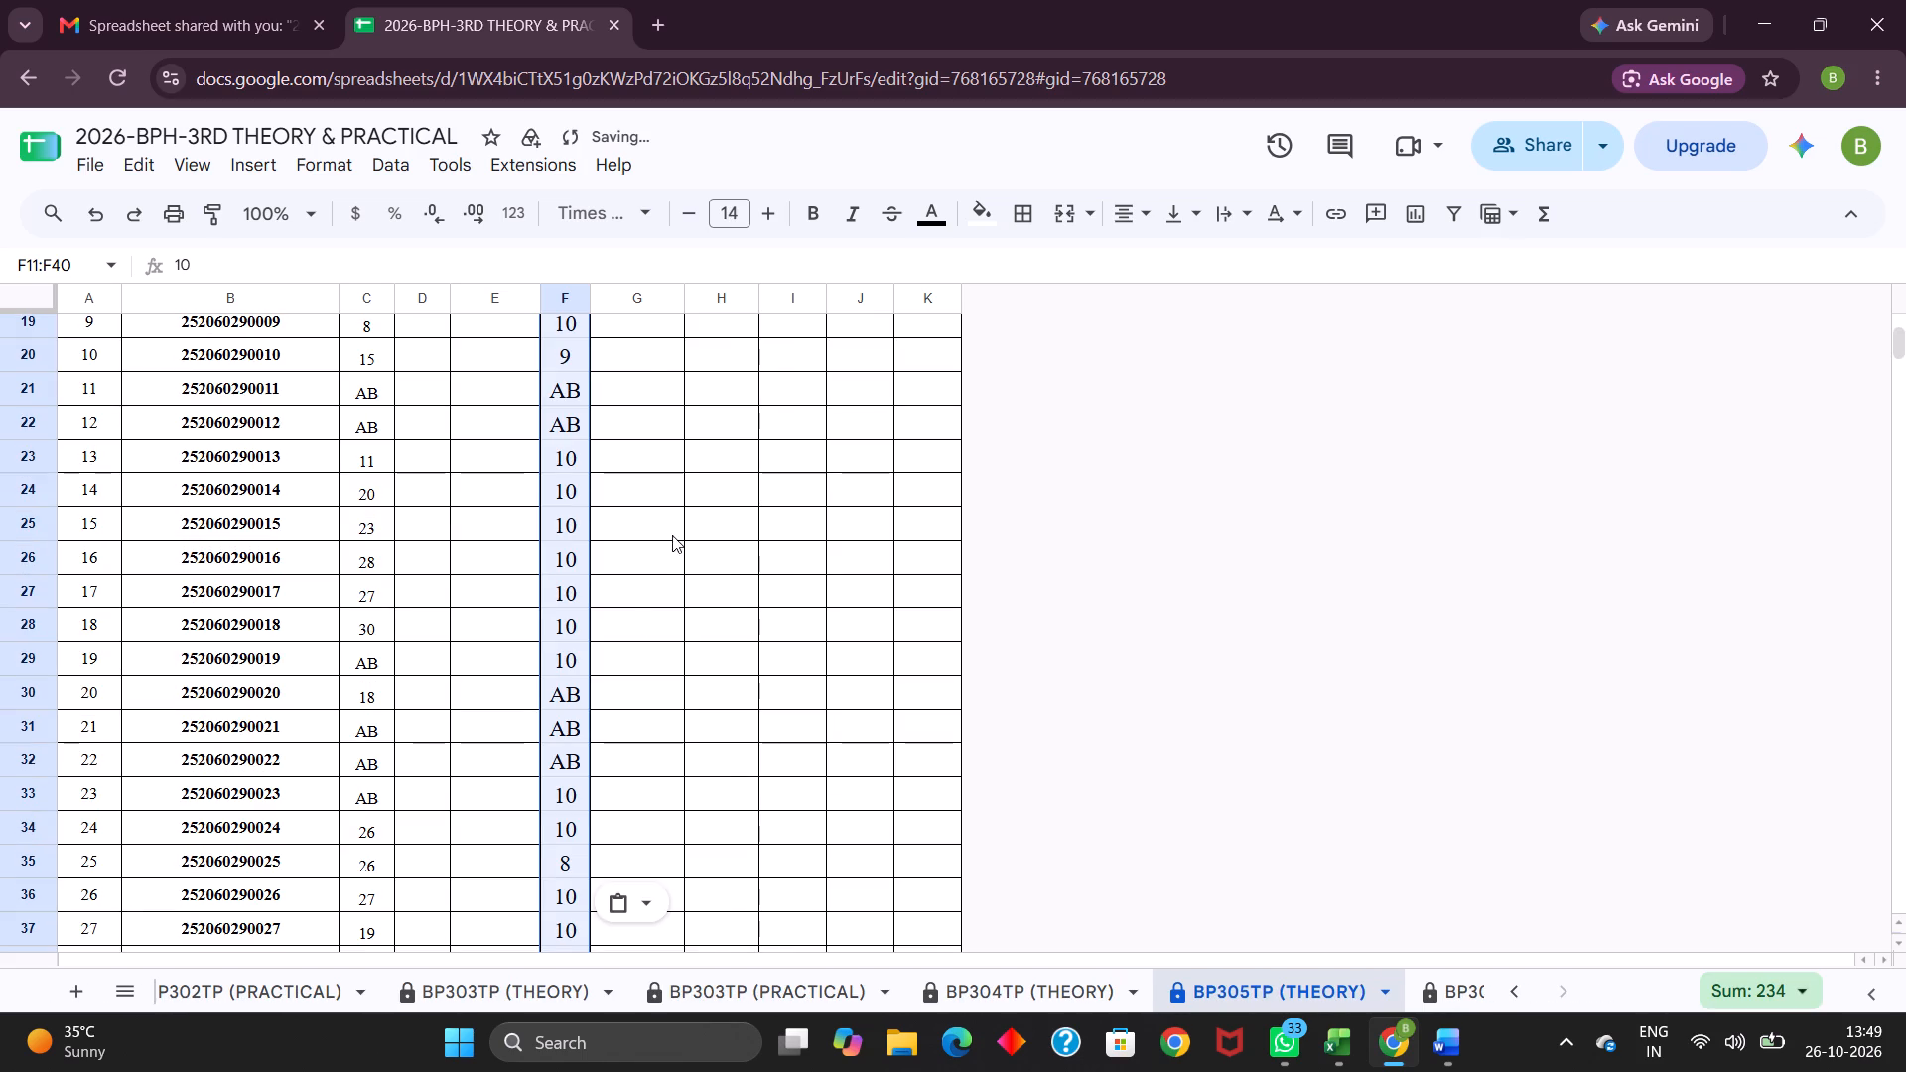
Apply all borders to the class test marks in F11:F40 and reduce their font size to 10.
{"action": "left_click", "coordinate": [1022, 212]}
{"action": "left_click", "coordinate": [1031, 266]}
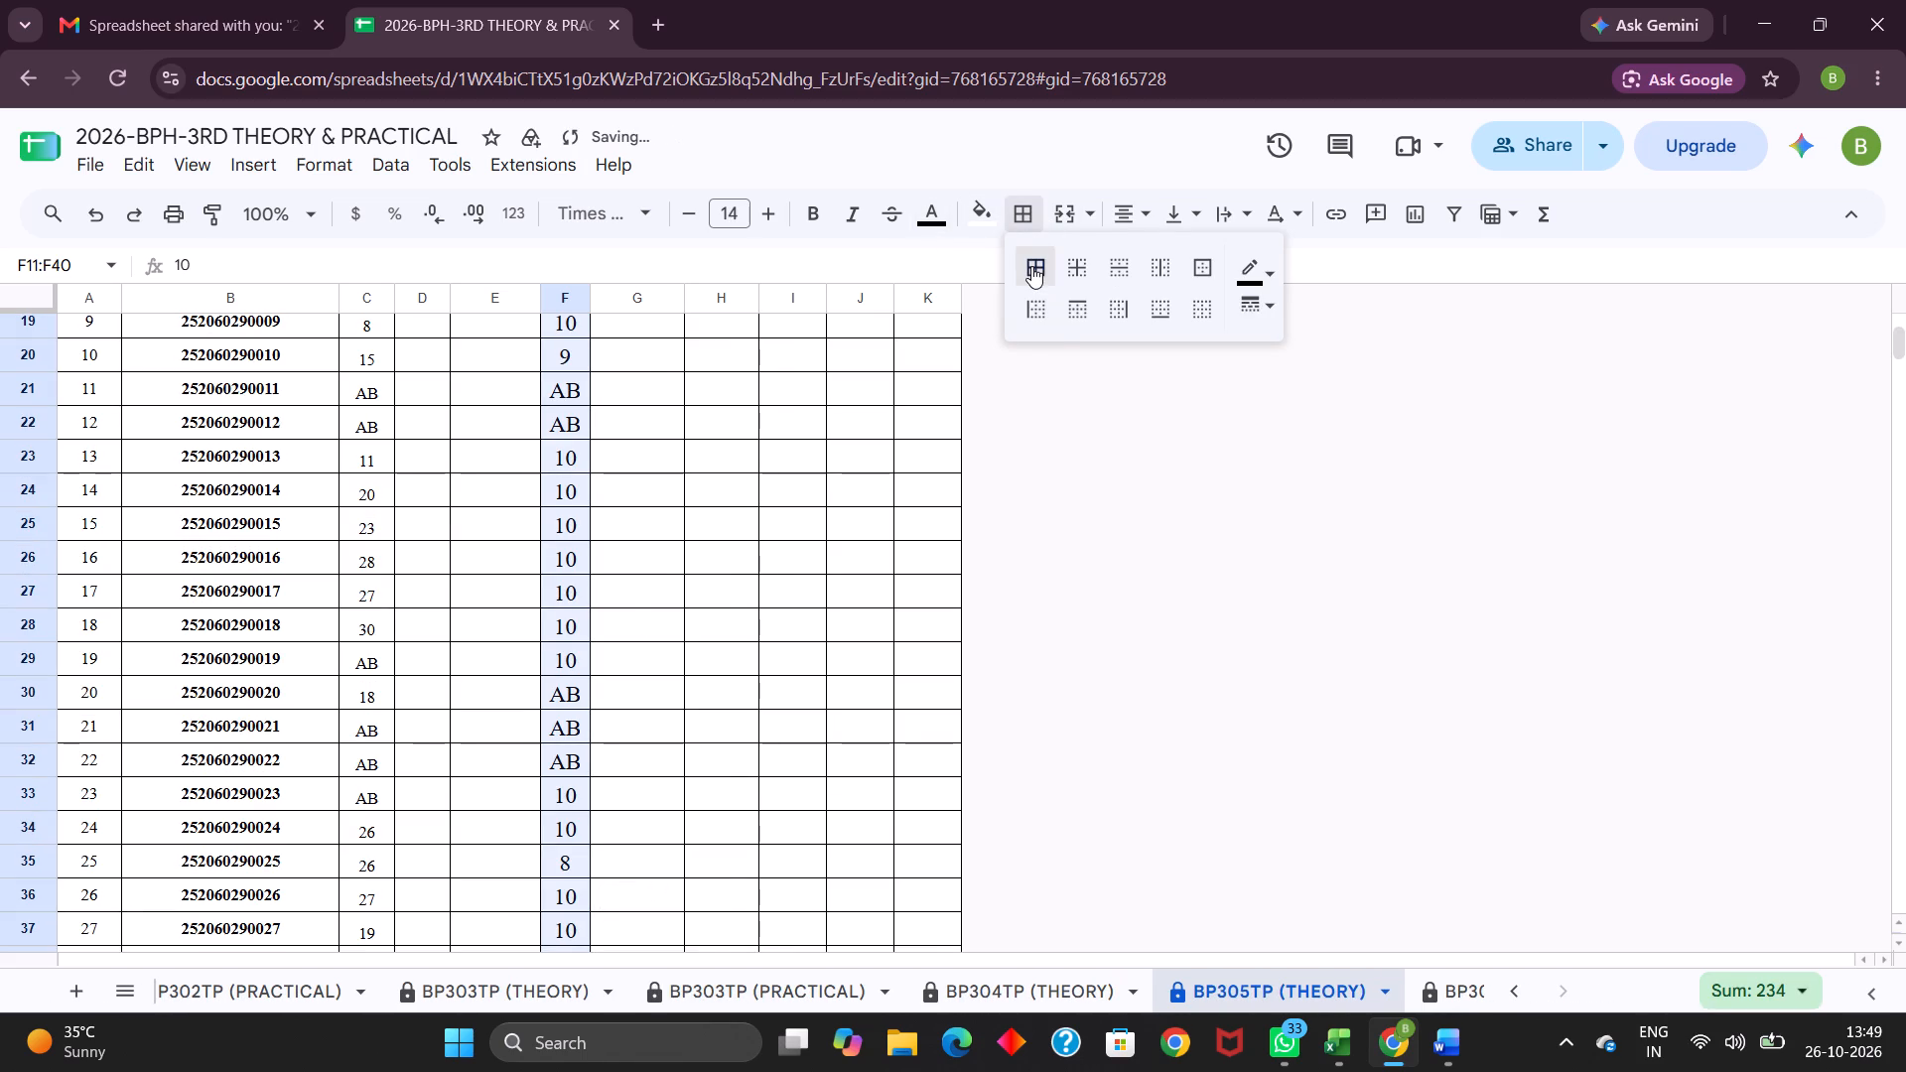
{"action": "left_click", "coordinate": [684, 216]}
{"action": "left_click", "coordinate": [684, 216]}
{"action": "left_click", "coordinate": [684, 216]}
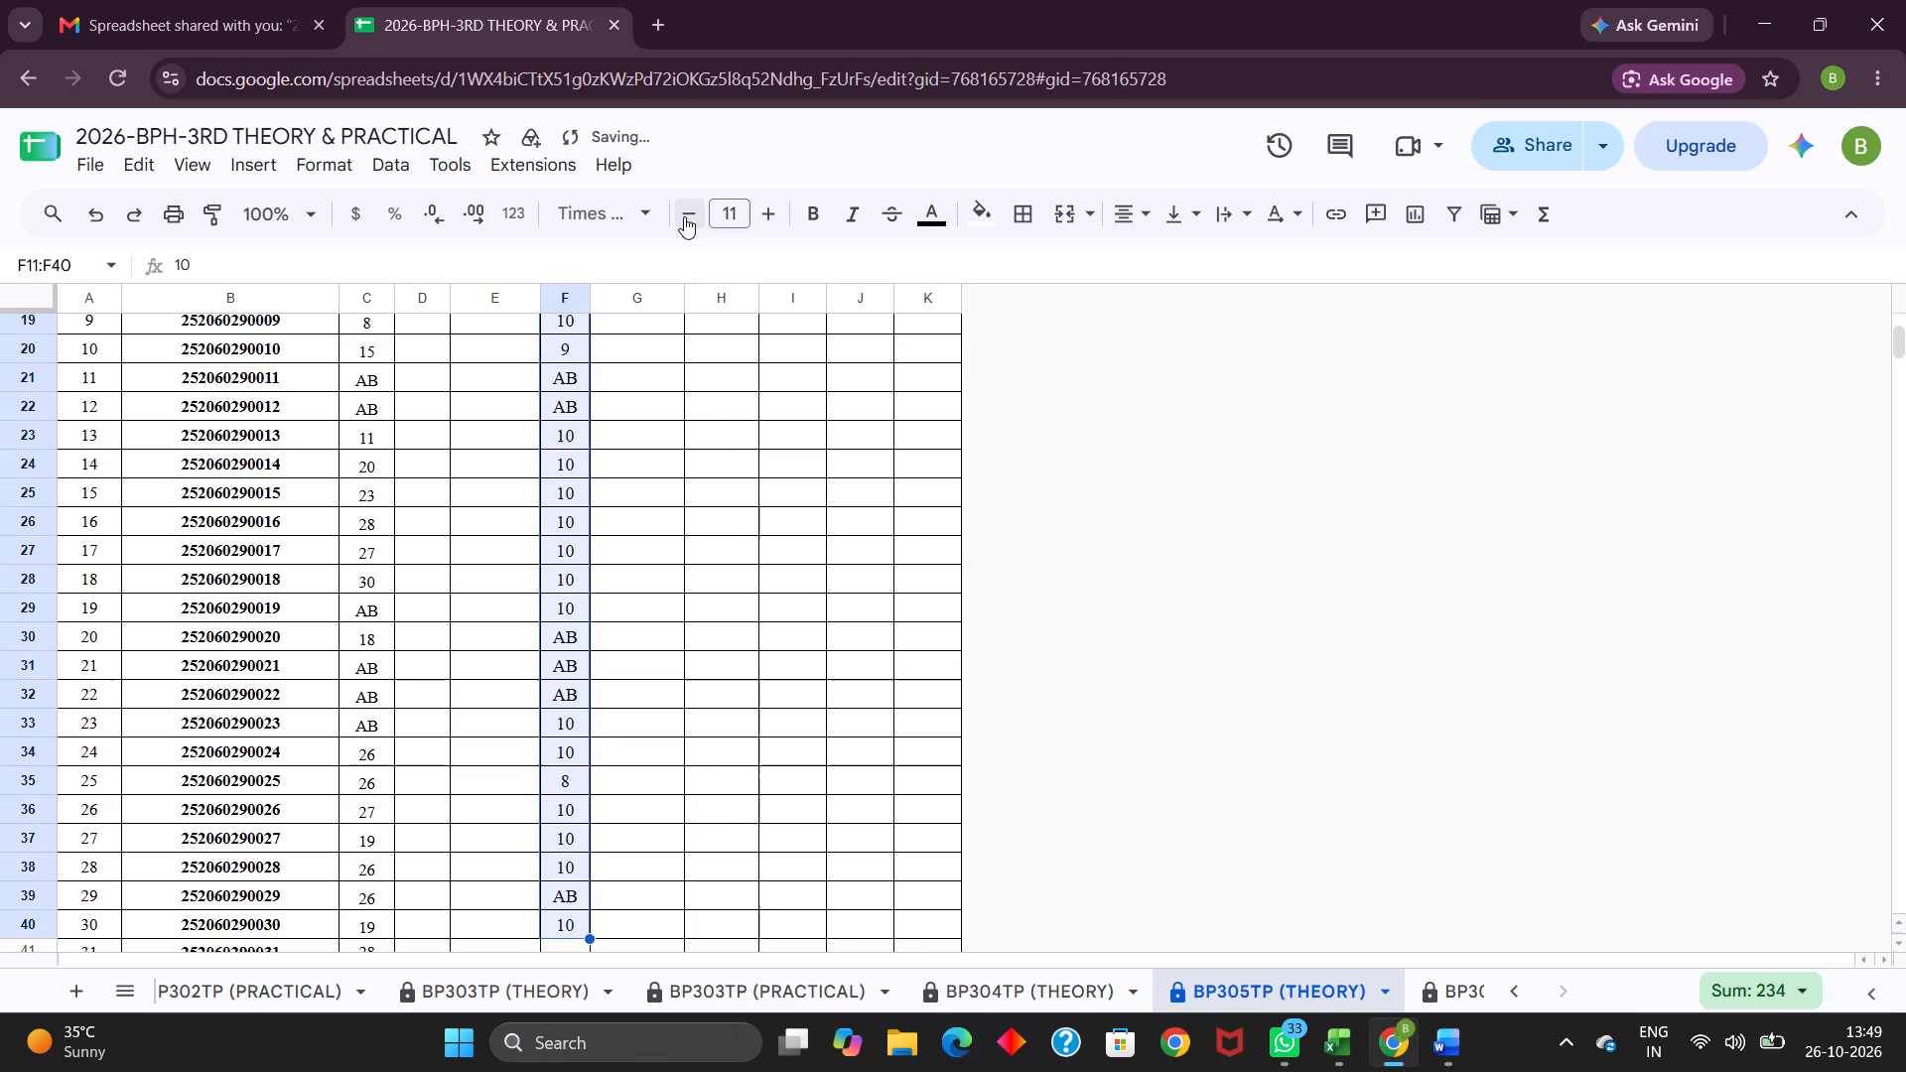
{"action": "left_click", "coordinate": [684, 216]}
{"action": "left_click", "coordinate": [653, 503]}
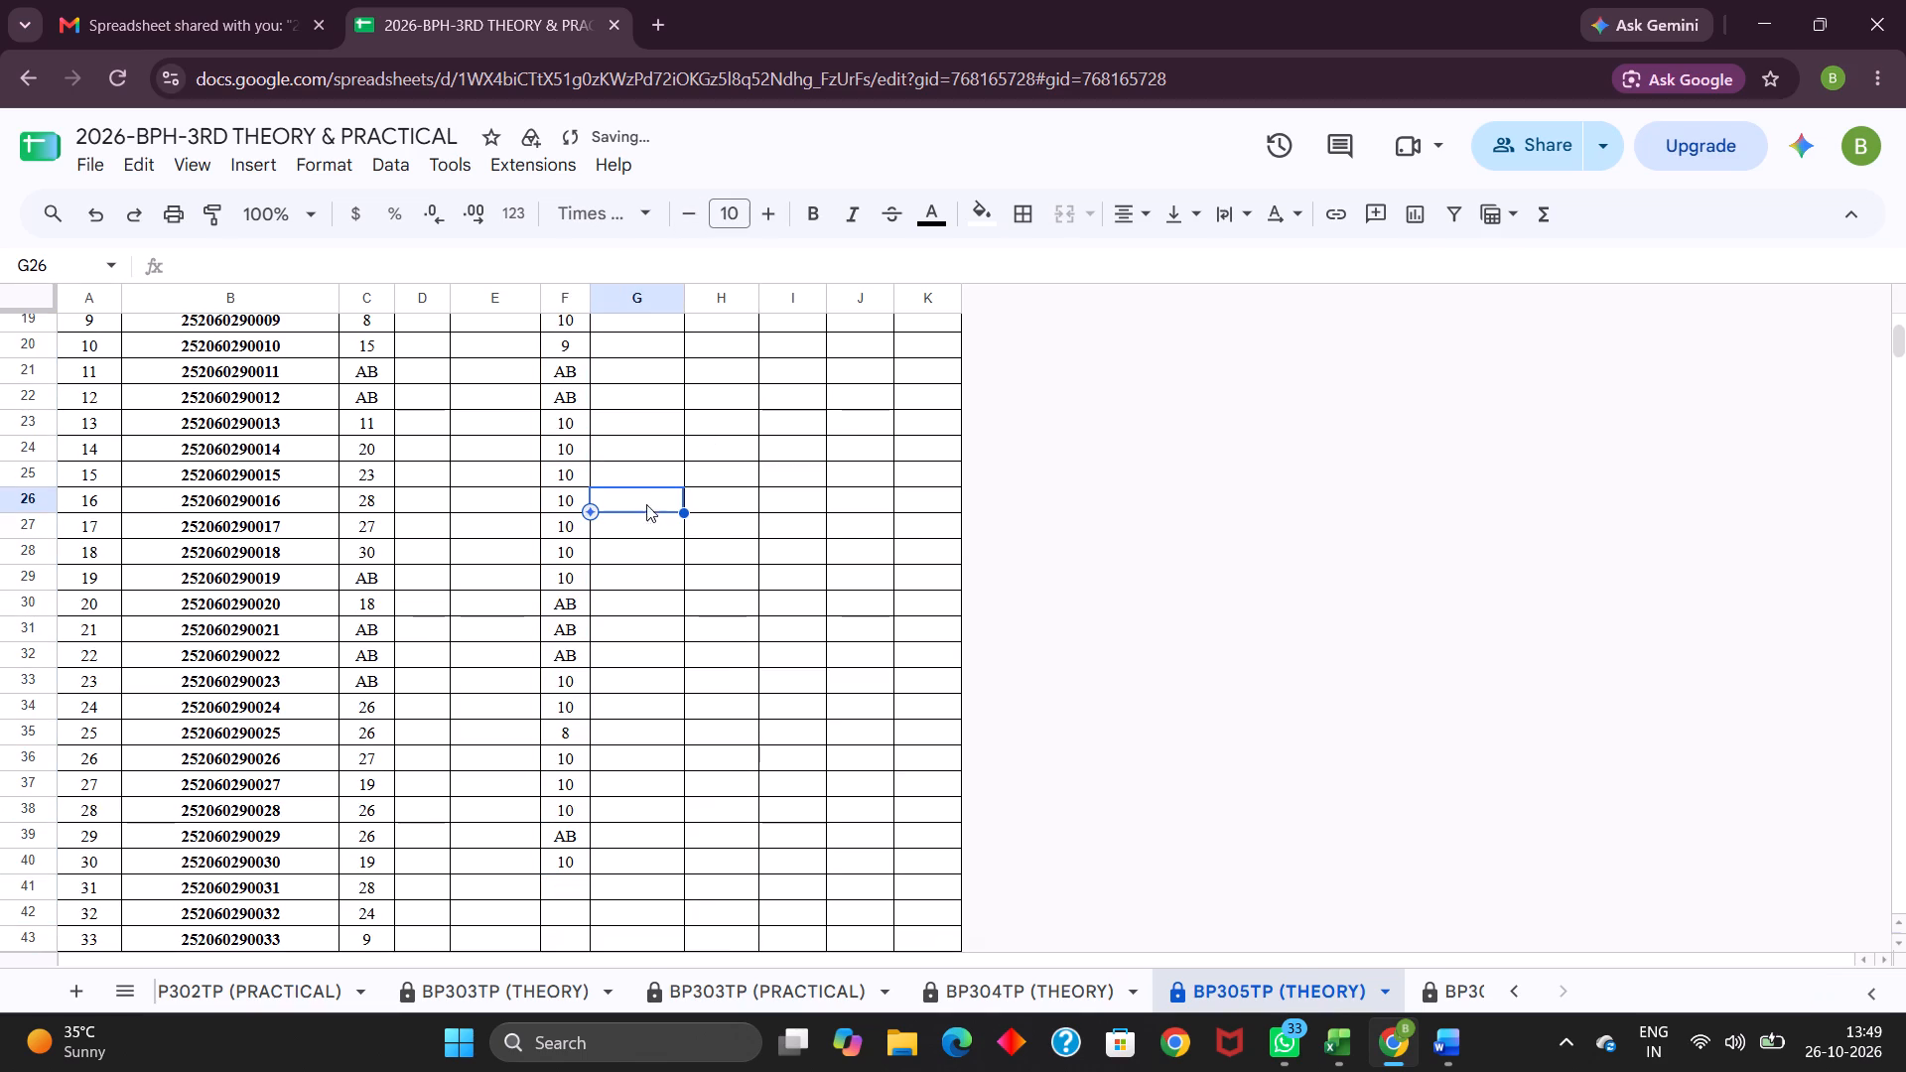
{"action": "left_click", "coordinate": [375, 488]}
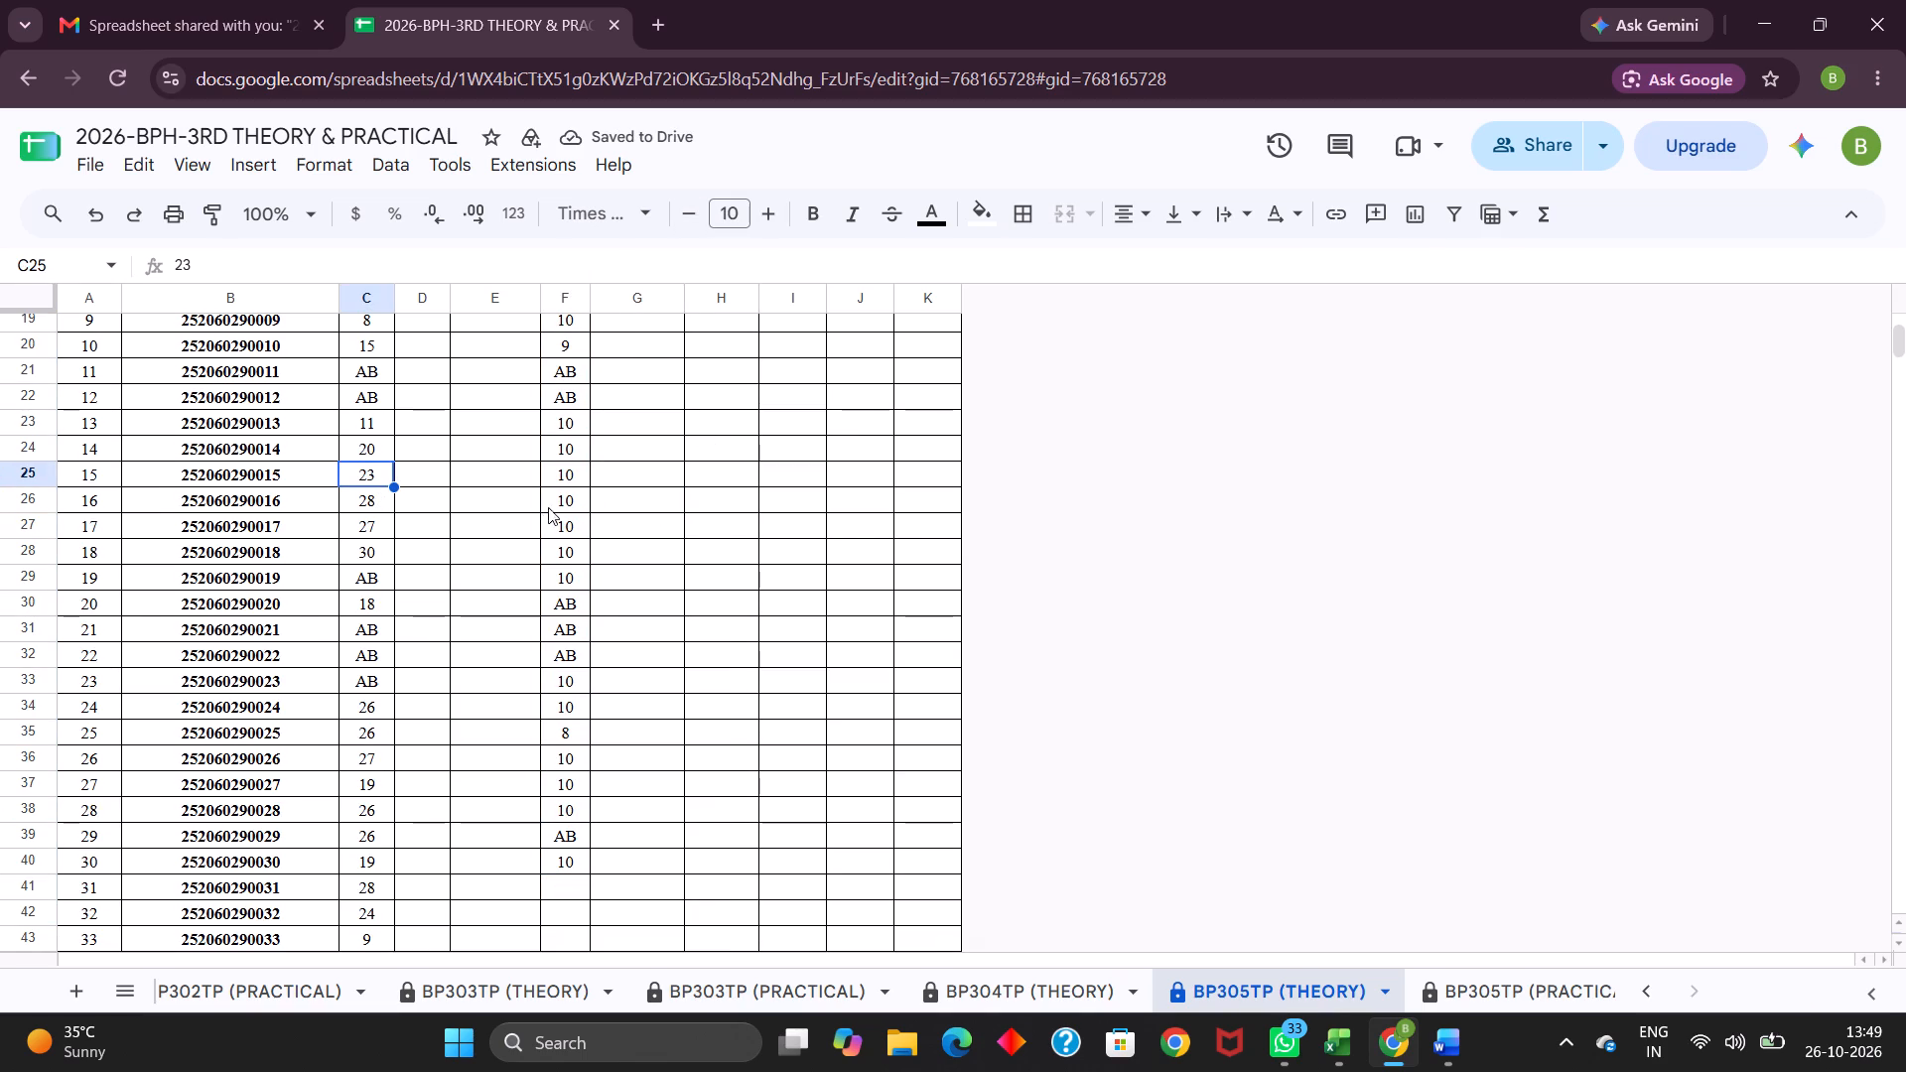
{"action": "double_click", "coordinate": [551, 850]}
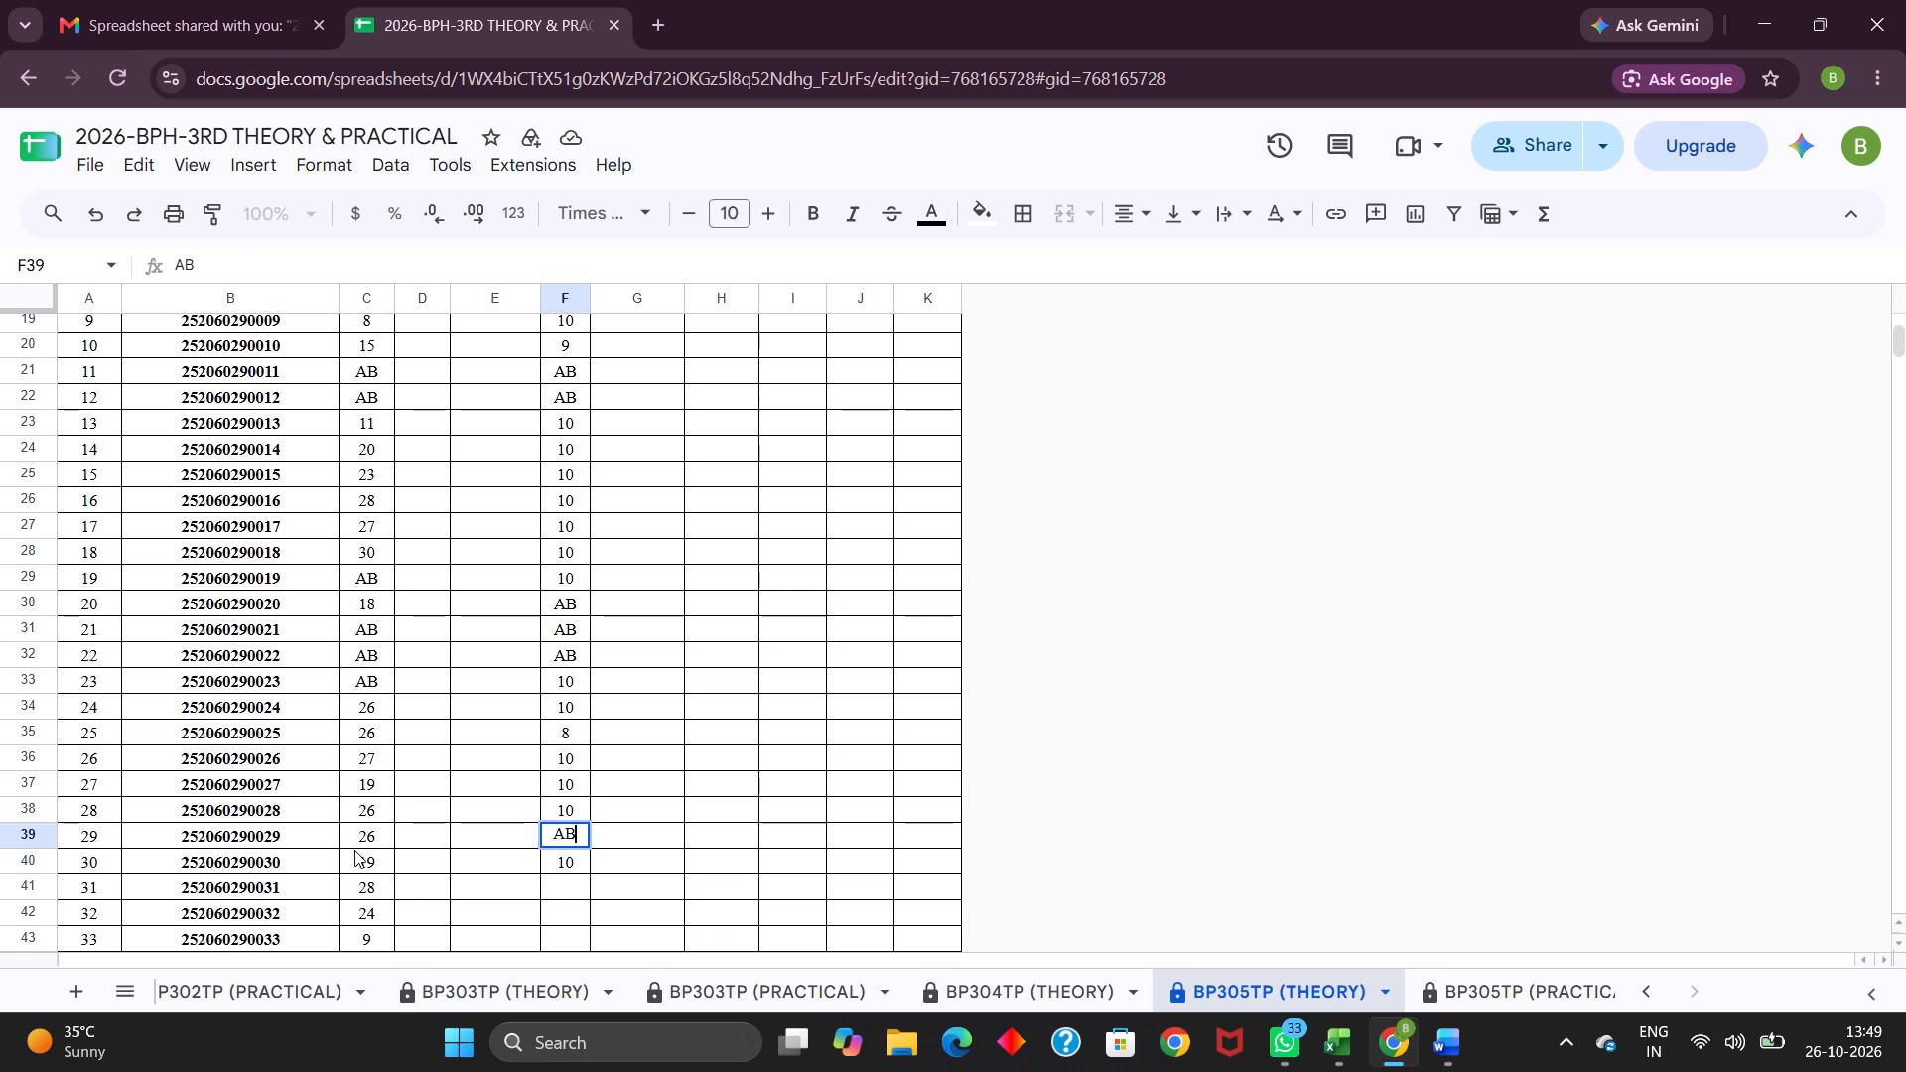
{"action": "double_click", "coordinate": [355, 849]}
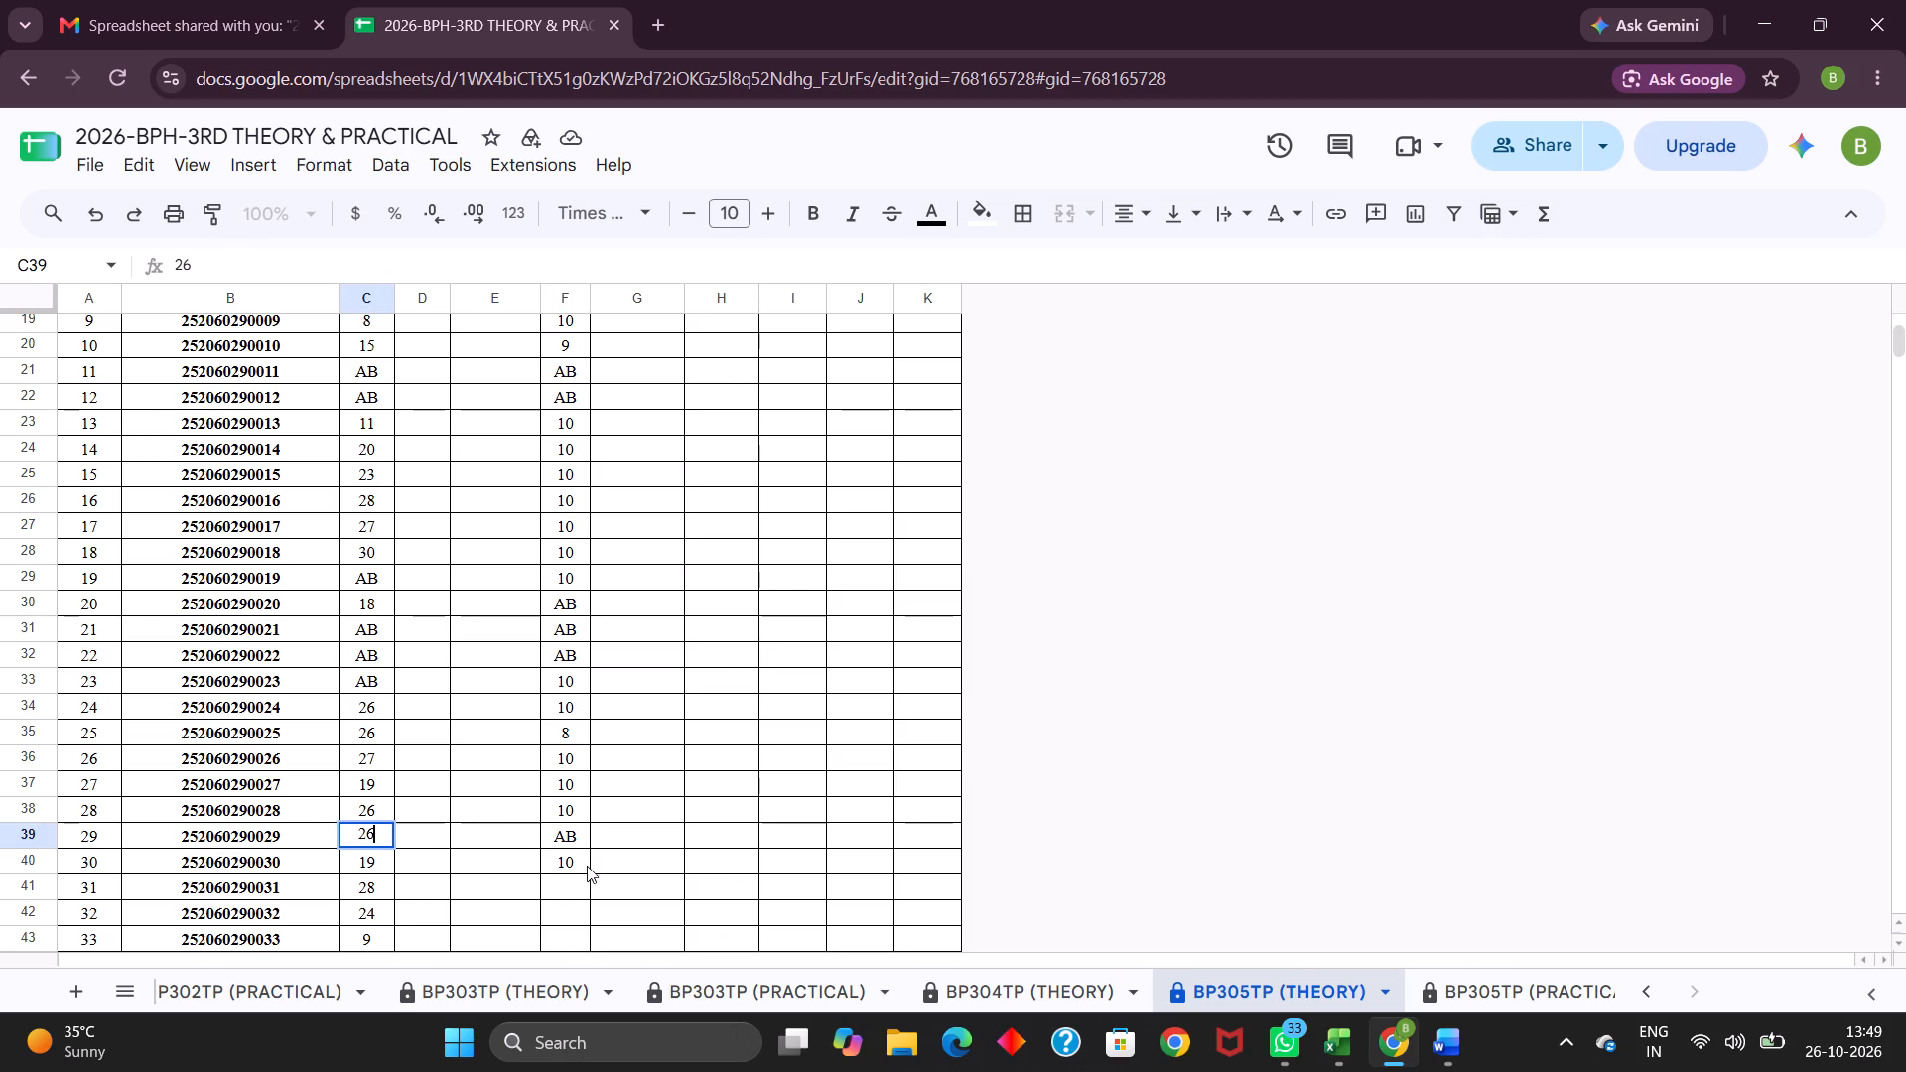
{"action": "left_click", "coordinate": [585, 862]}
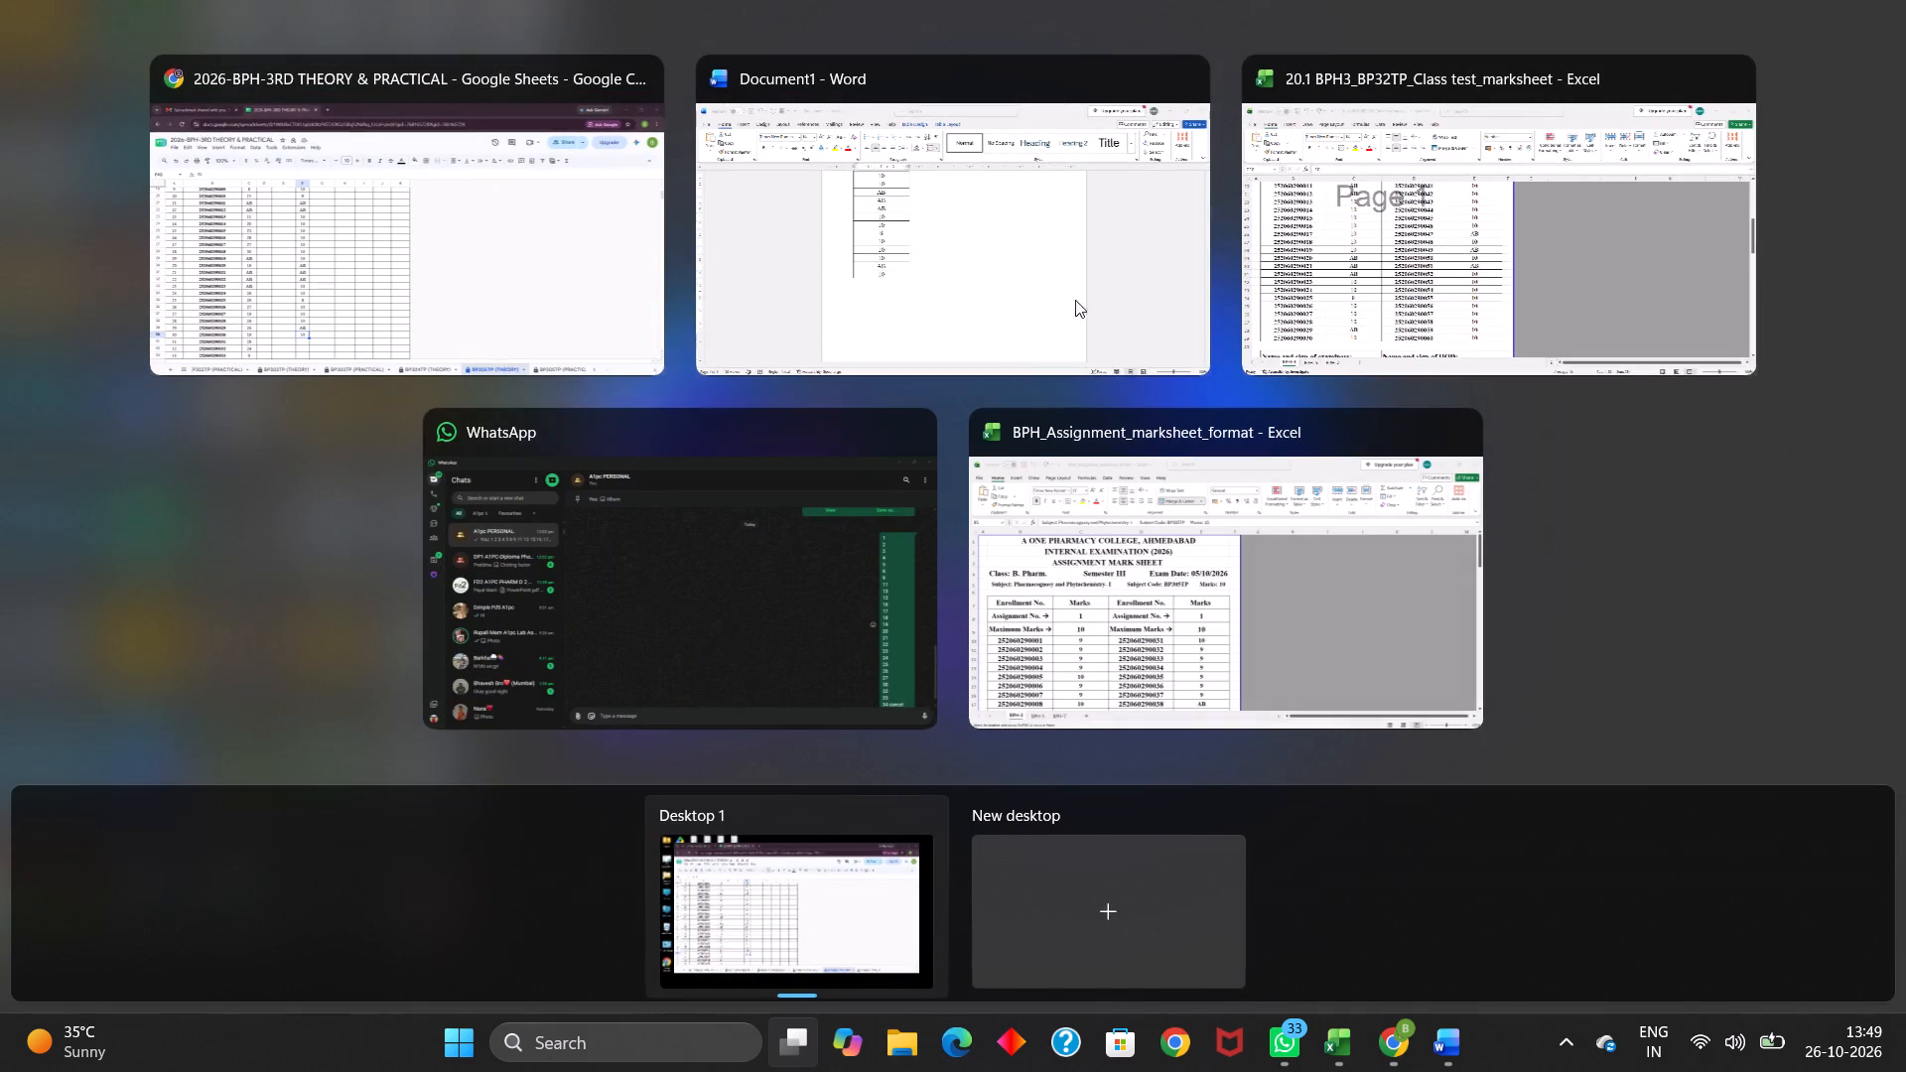
Copy the second column of class test marks, E10:E39, from the Excel class test marksheet into Word, several blank lines below the first table.
{"action": "left_click", "coordinate": [1329, 300]}
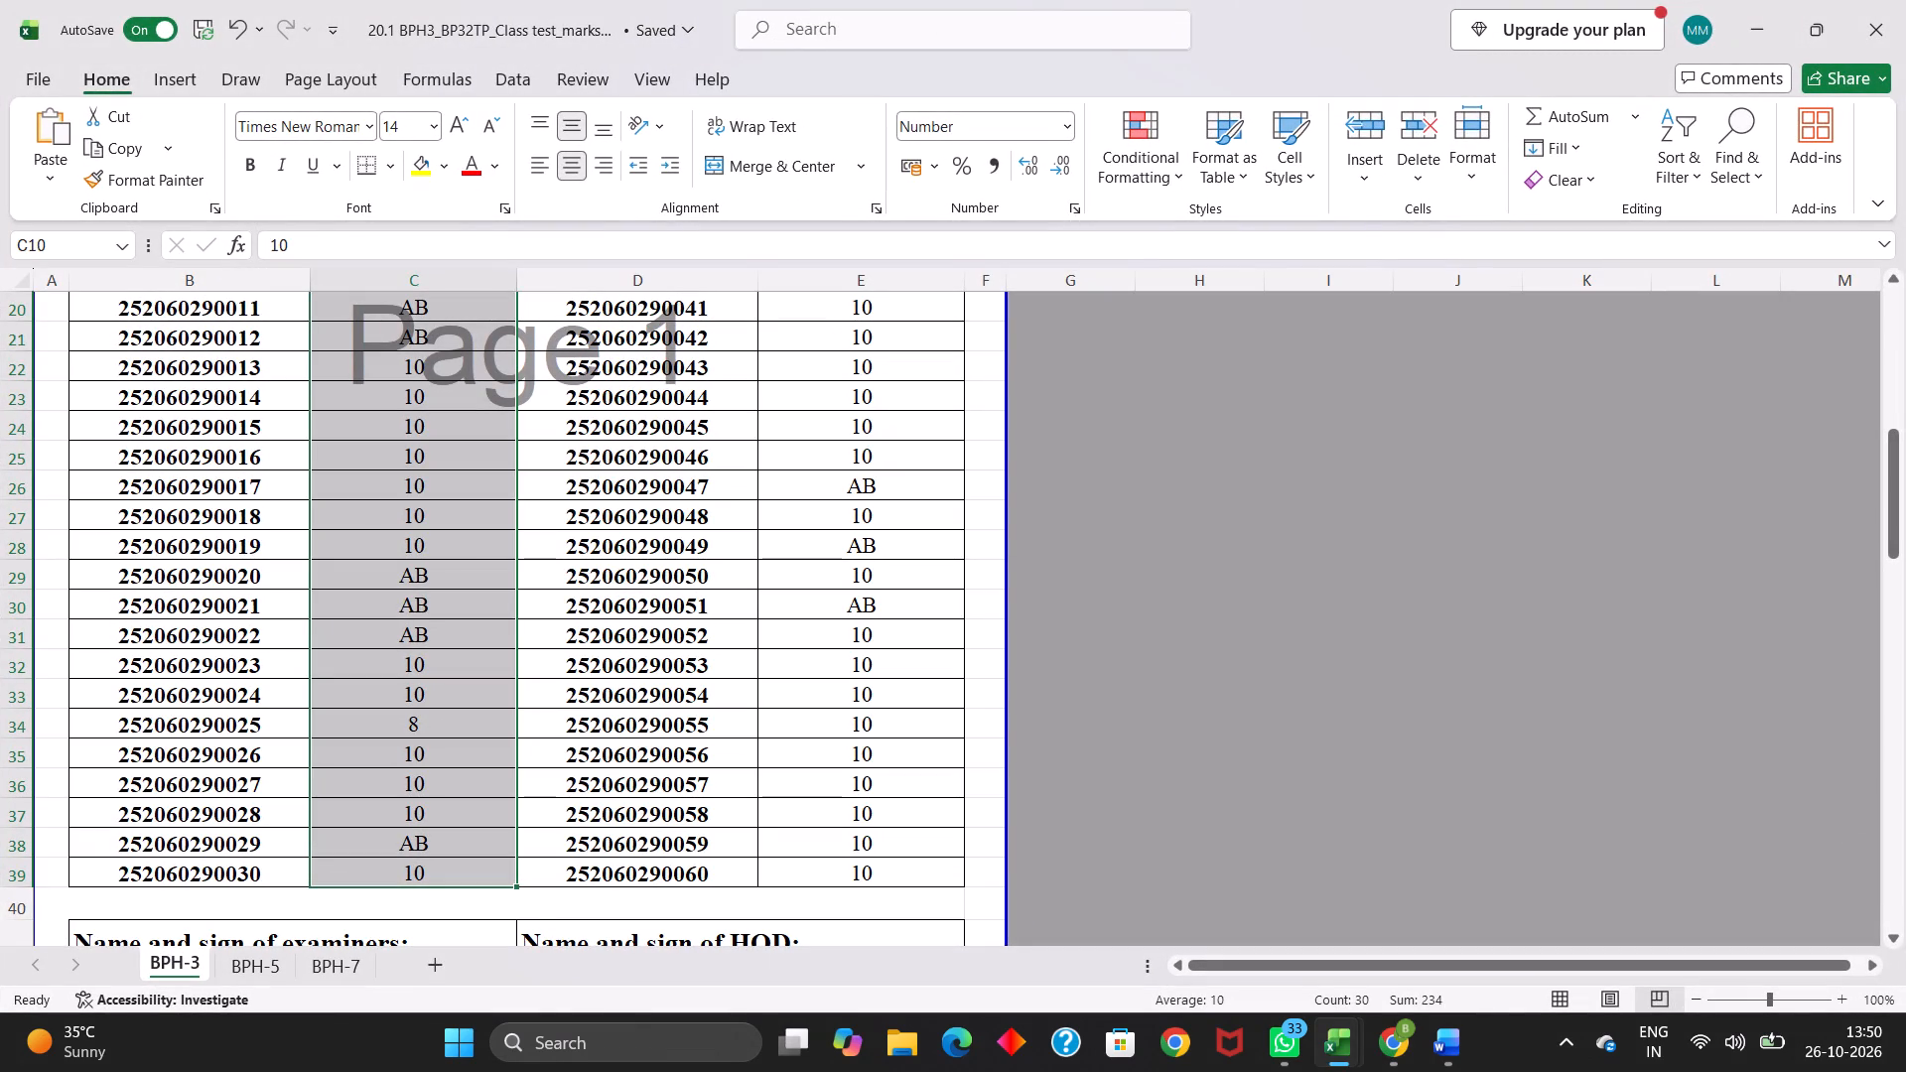
{"action": "scroll", "coordinate": [757, 651], "scroll_direction": "up", "scroll_amount": 3}
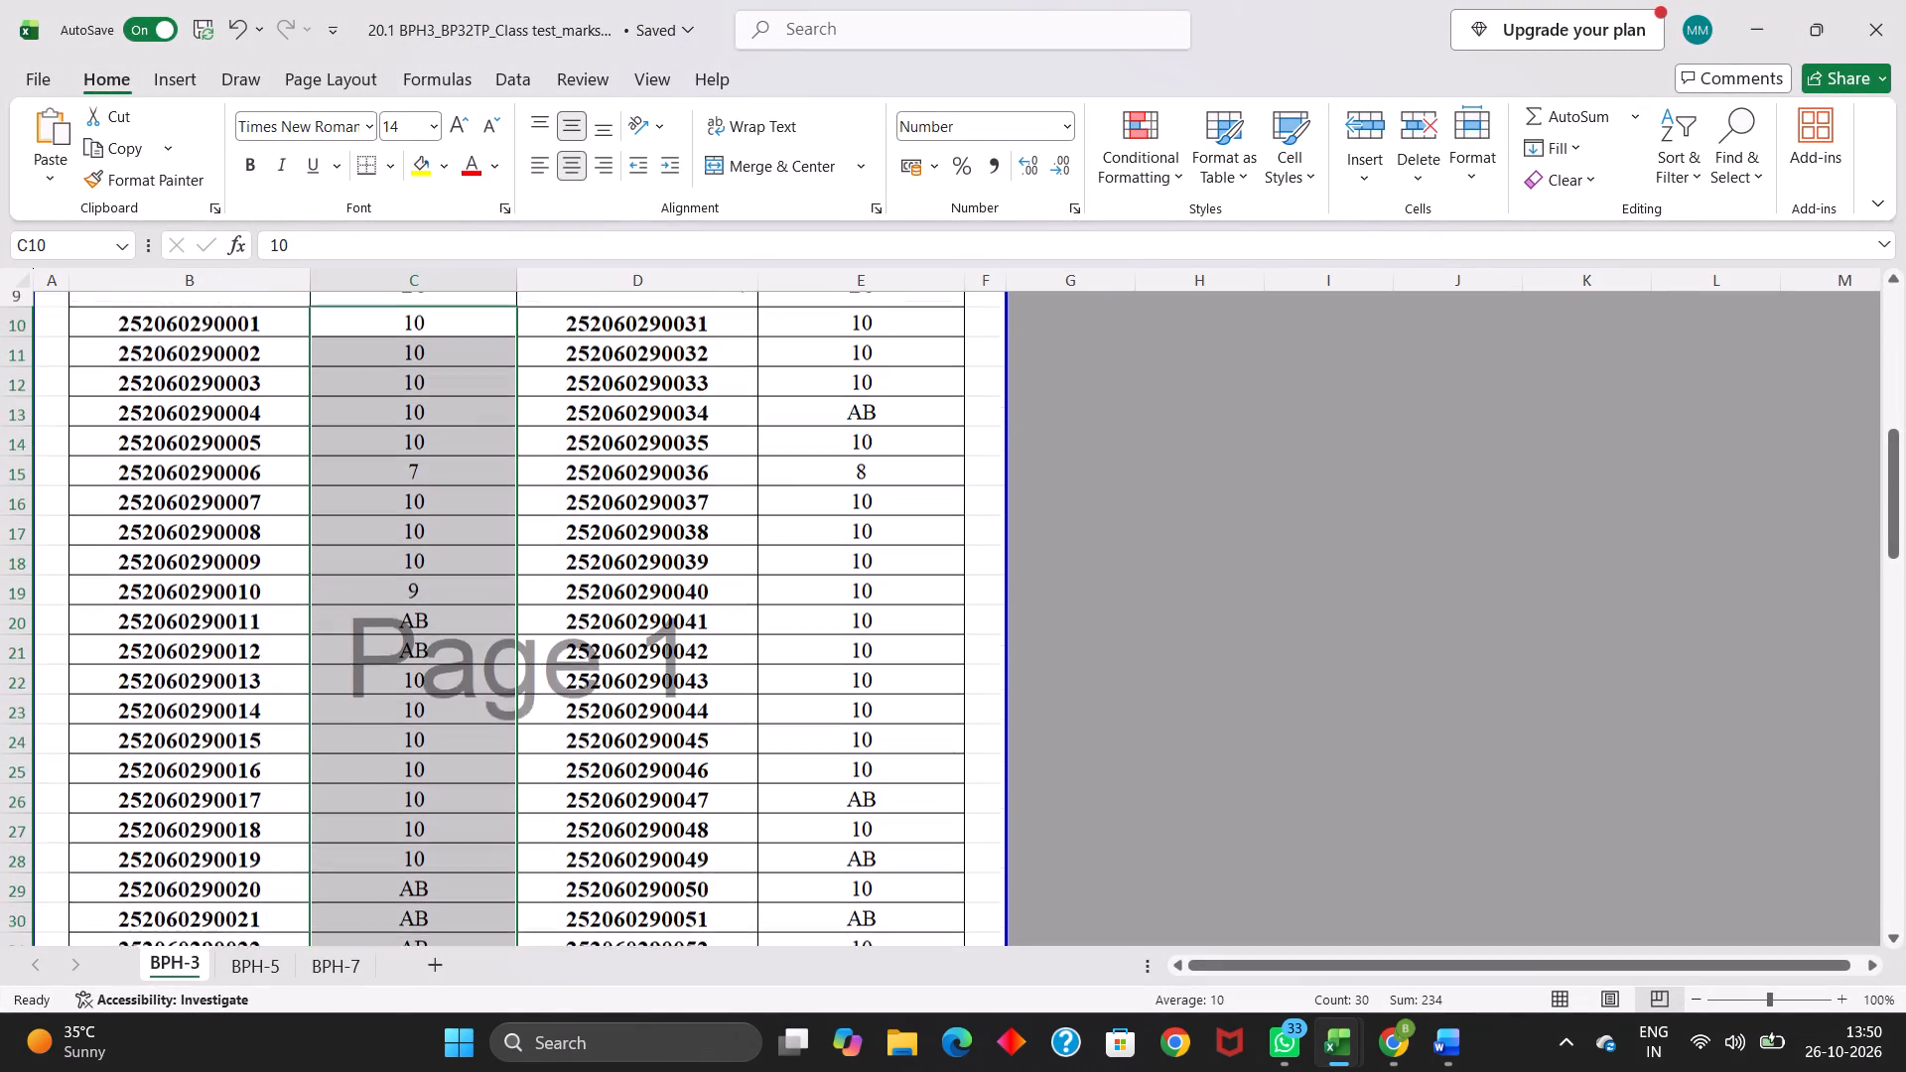
{"action": "scroll", "coordinate": [757, 651], "scroll_direction": "up", "scroll_amount": 1}
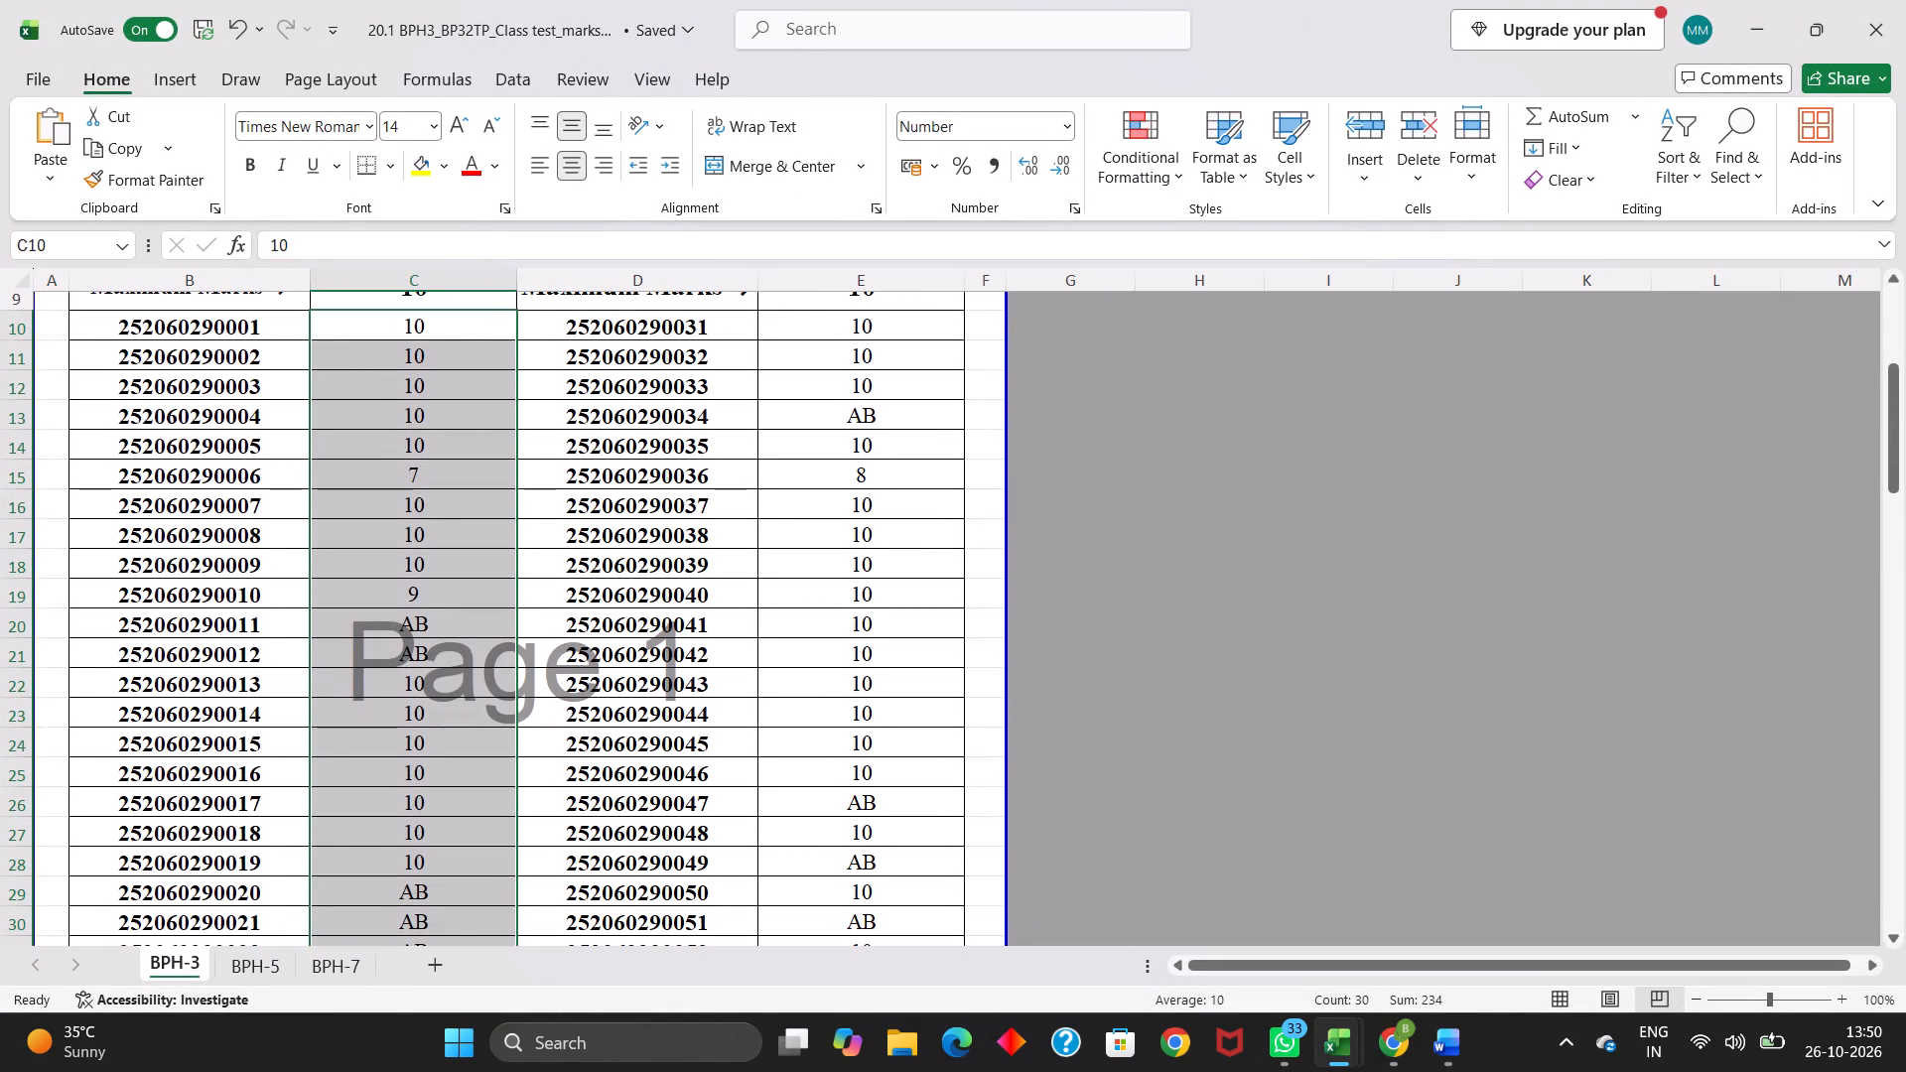
{"action": "left_click_drag", "start_coordinate": [833, 336], "coordinate": [889, 899]}
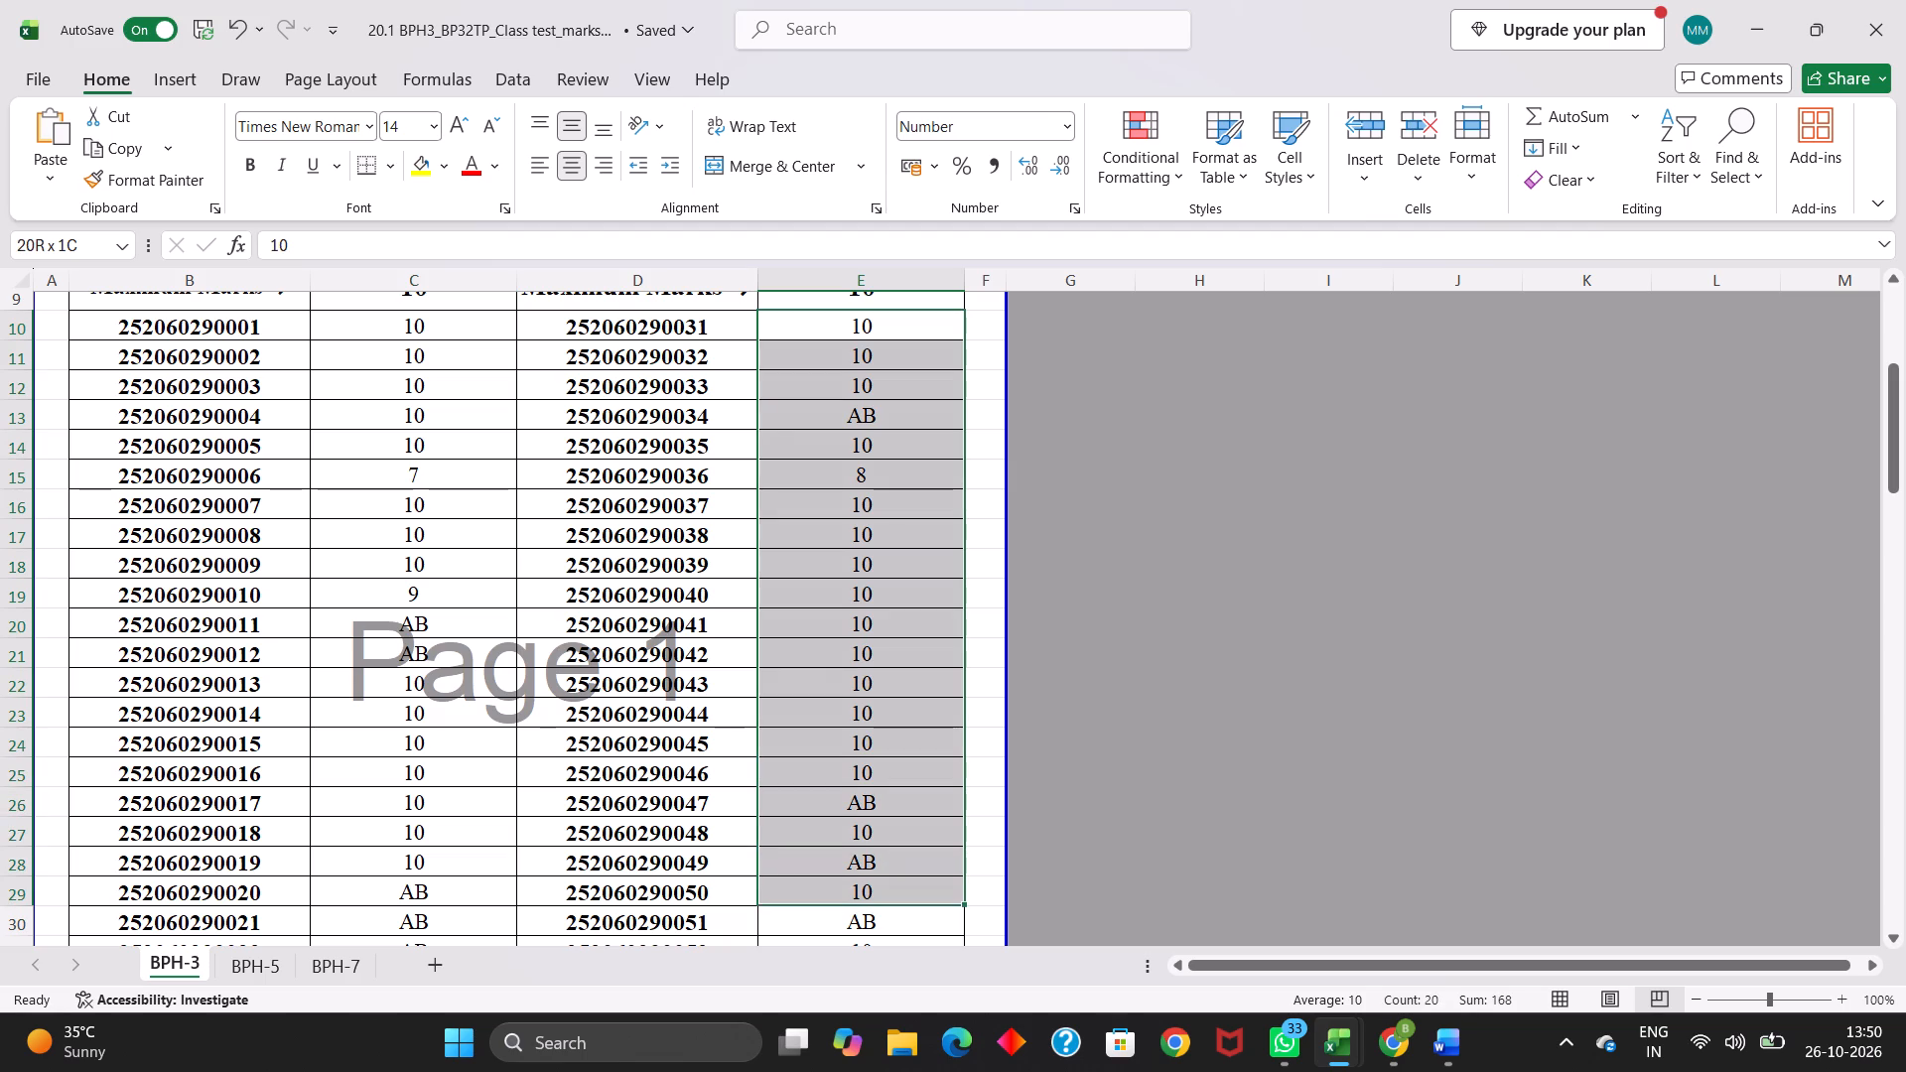
{"action": "left_click_drag", "start_coordinate": [889, 899], "coordinate": [886, 986]}
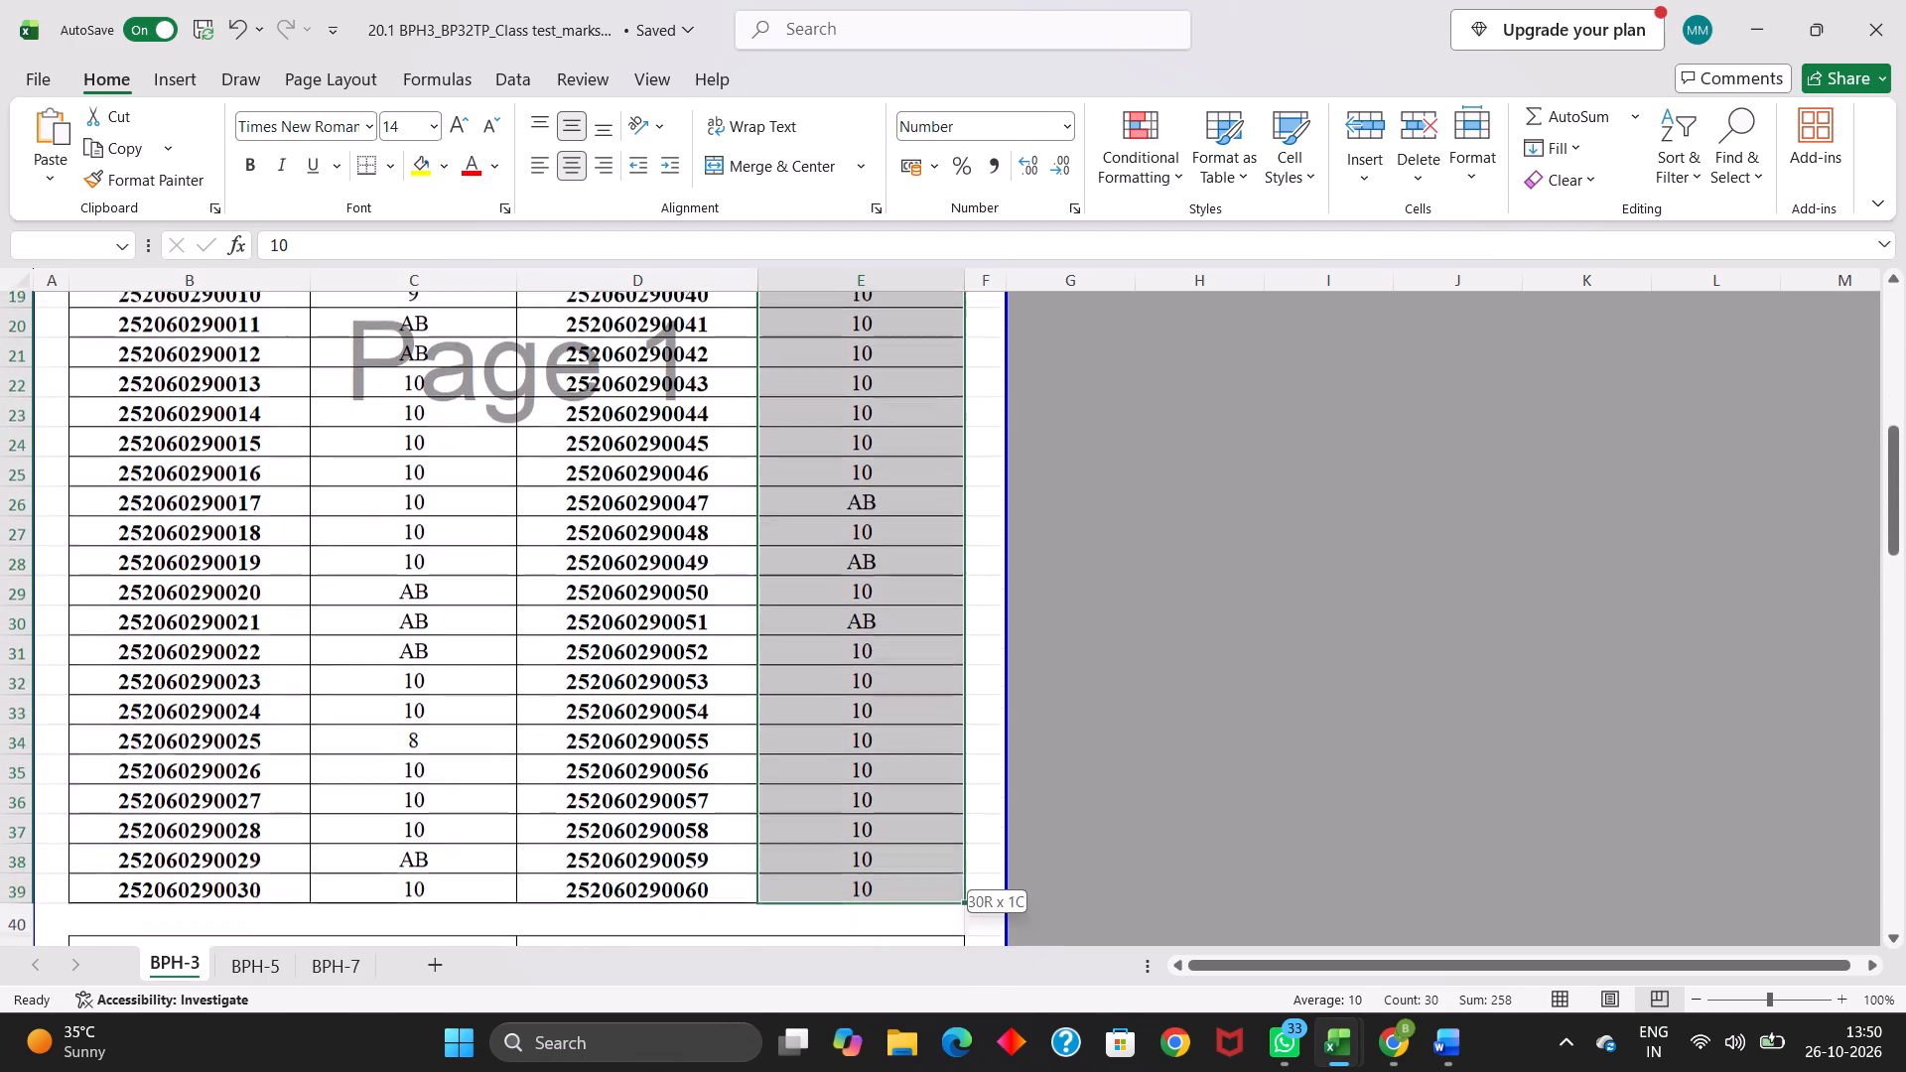
{"action": "left_click_drag", "start_coordinate": [886, 986], "coordinate": [892, 874]}
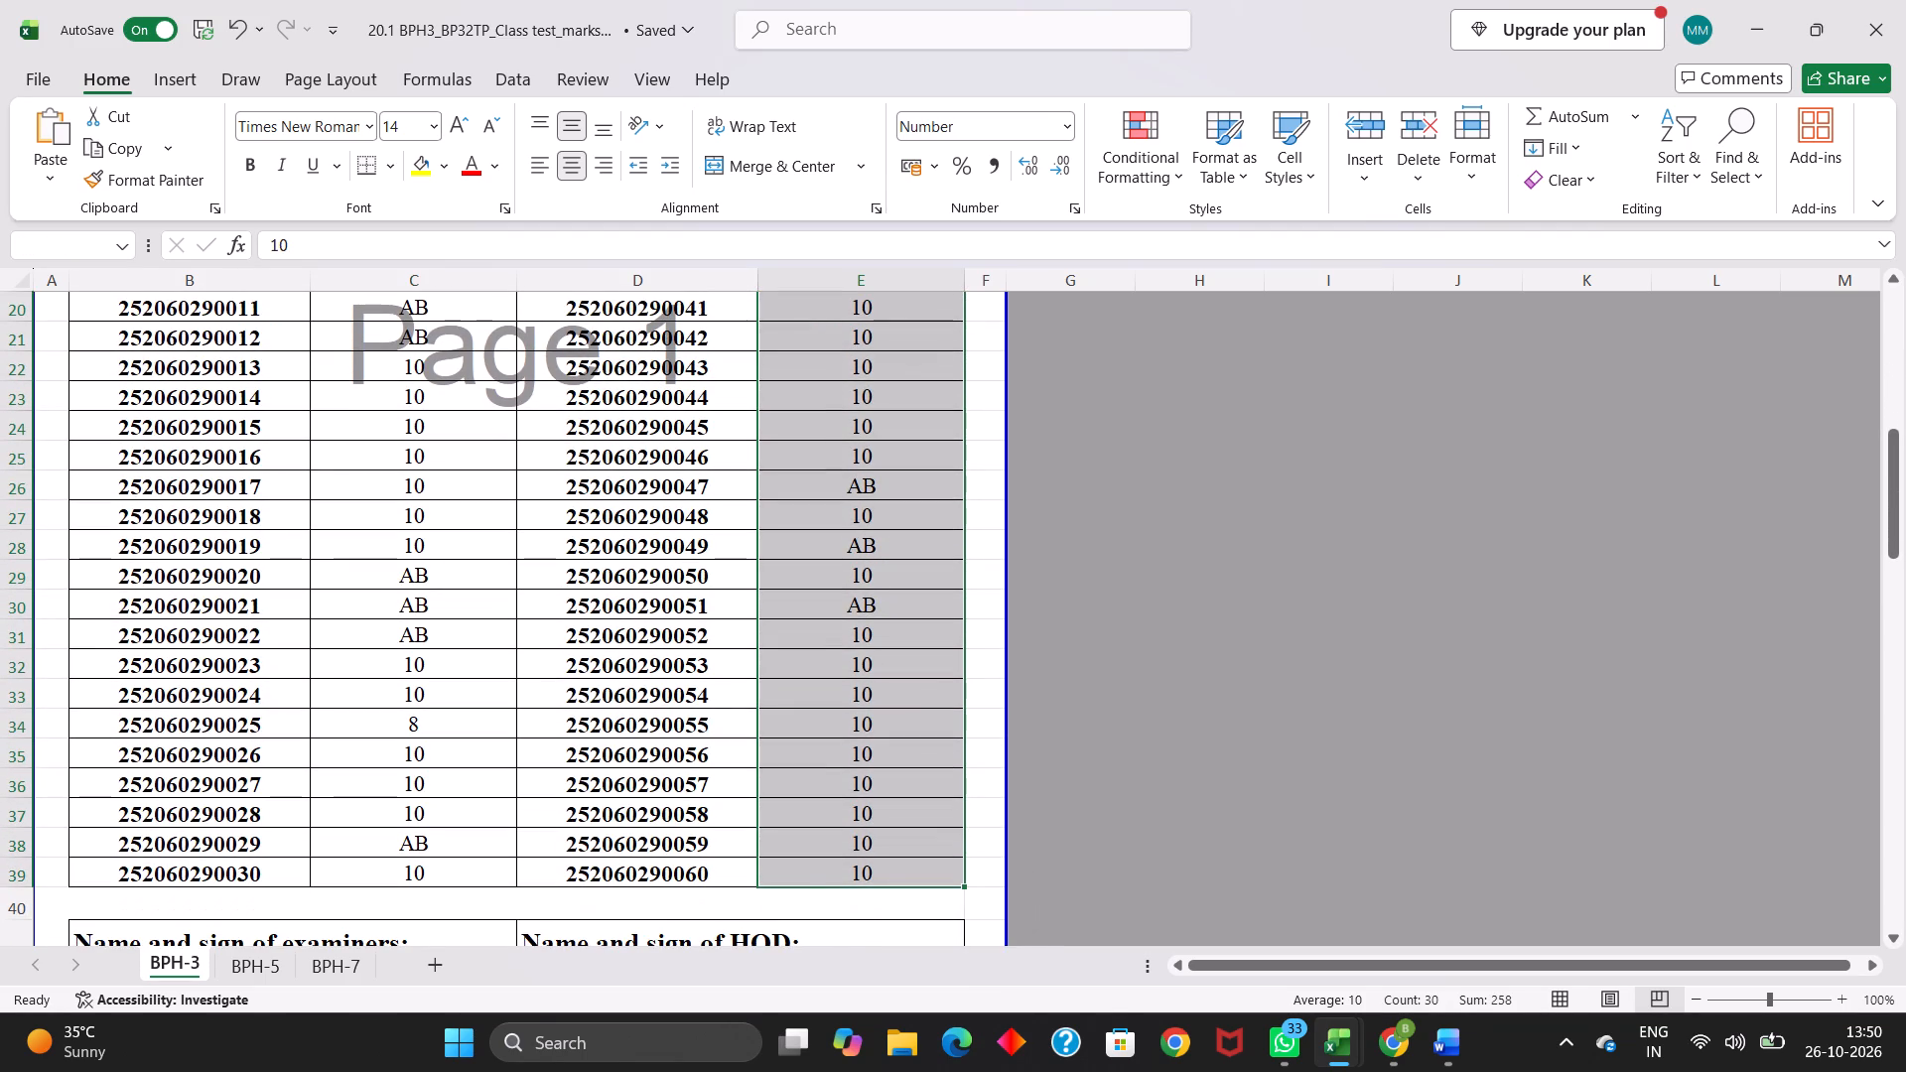
{"action": "key", "text": "ctrl+c"}
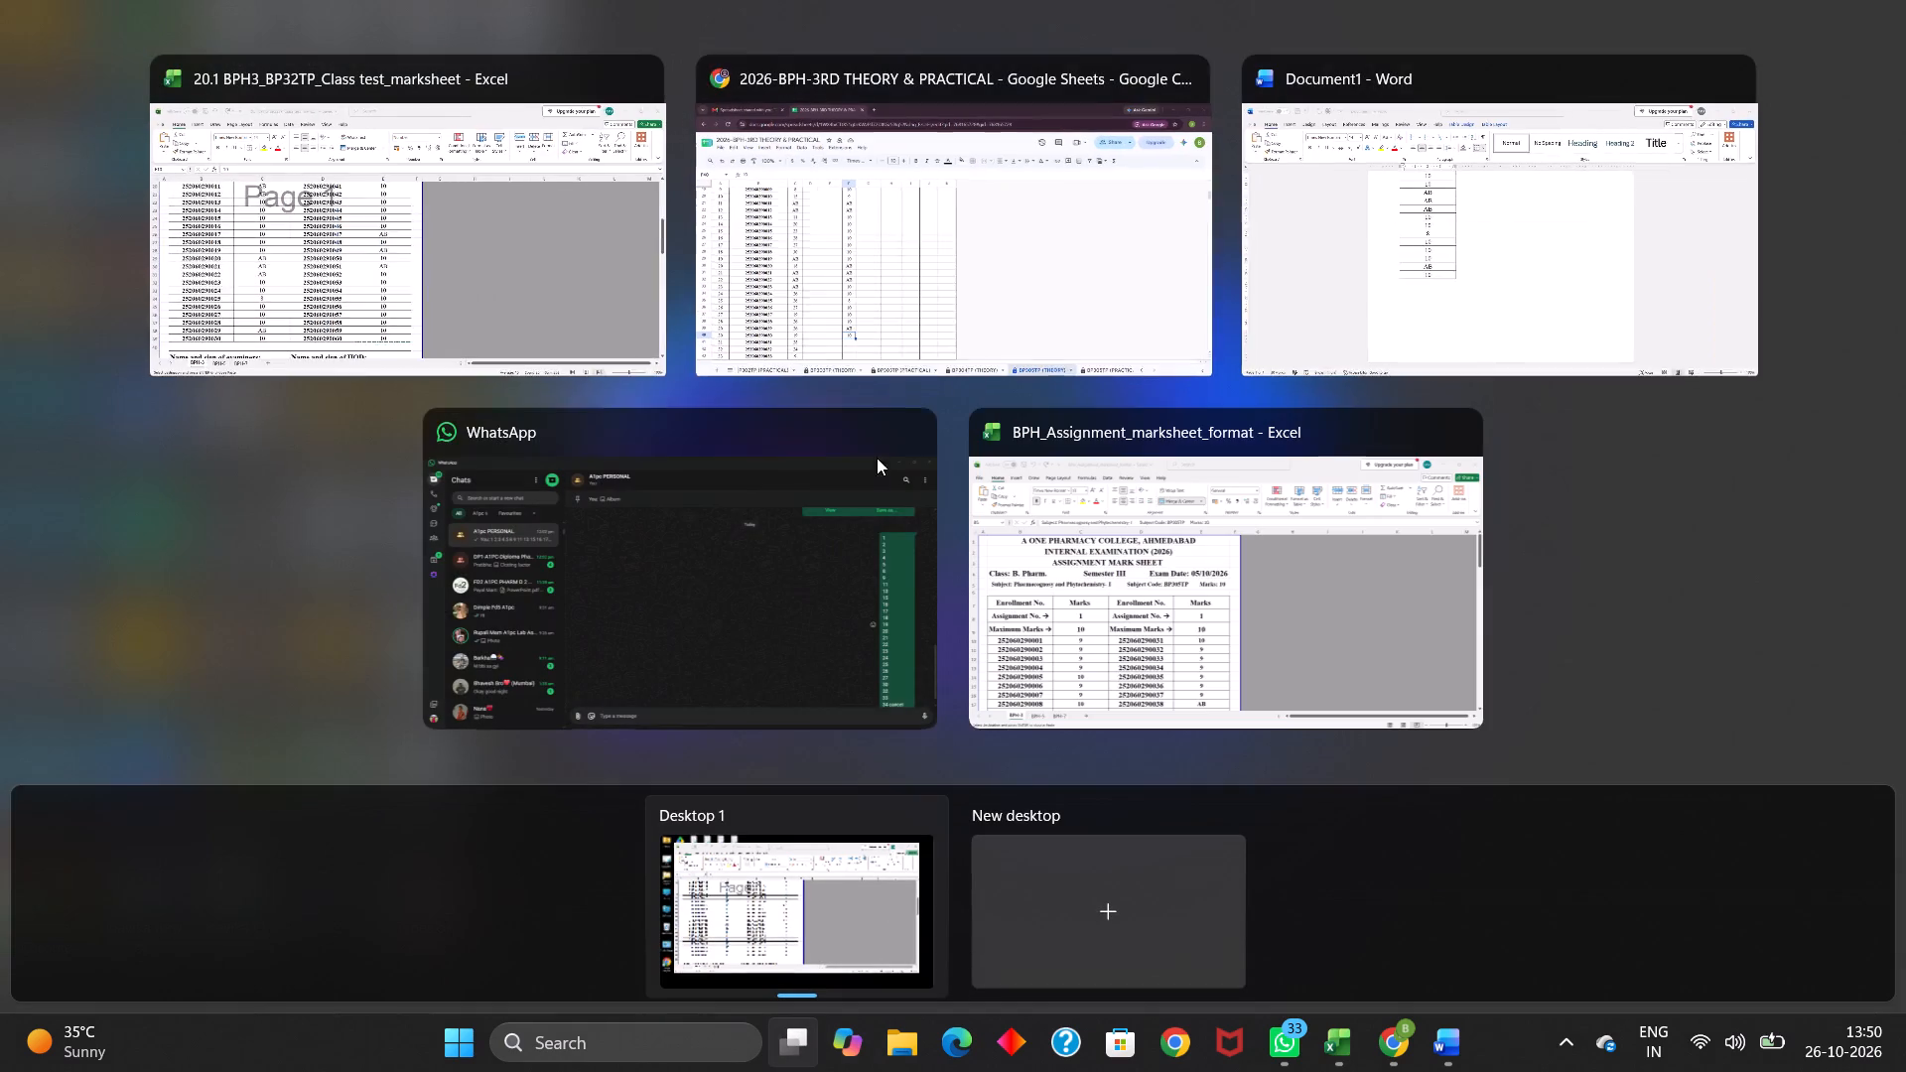
{"action": "left_click", "coordinate": [1356, 241]}
{"action": "left_click", "coordinate": [901, 718]}
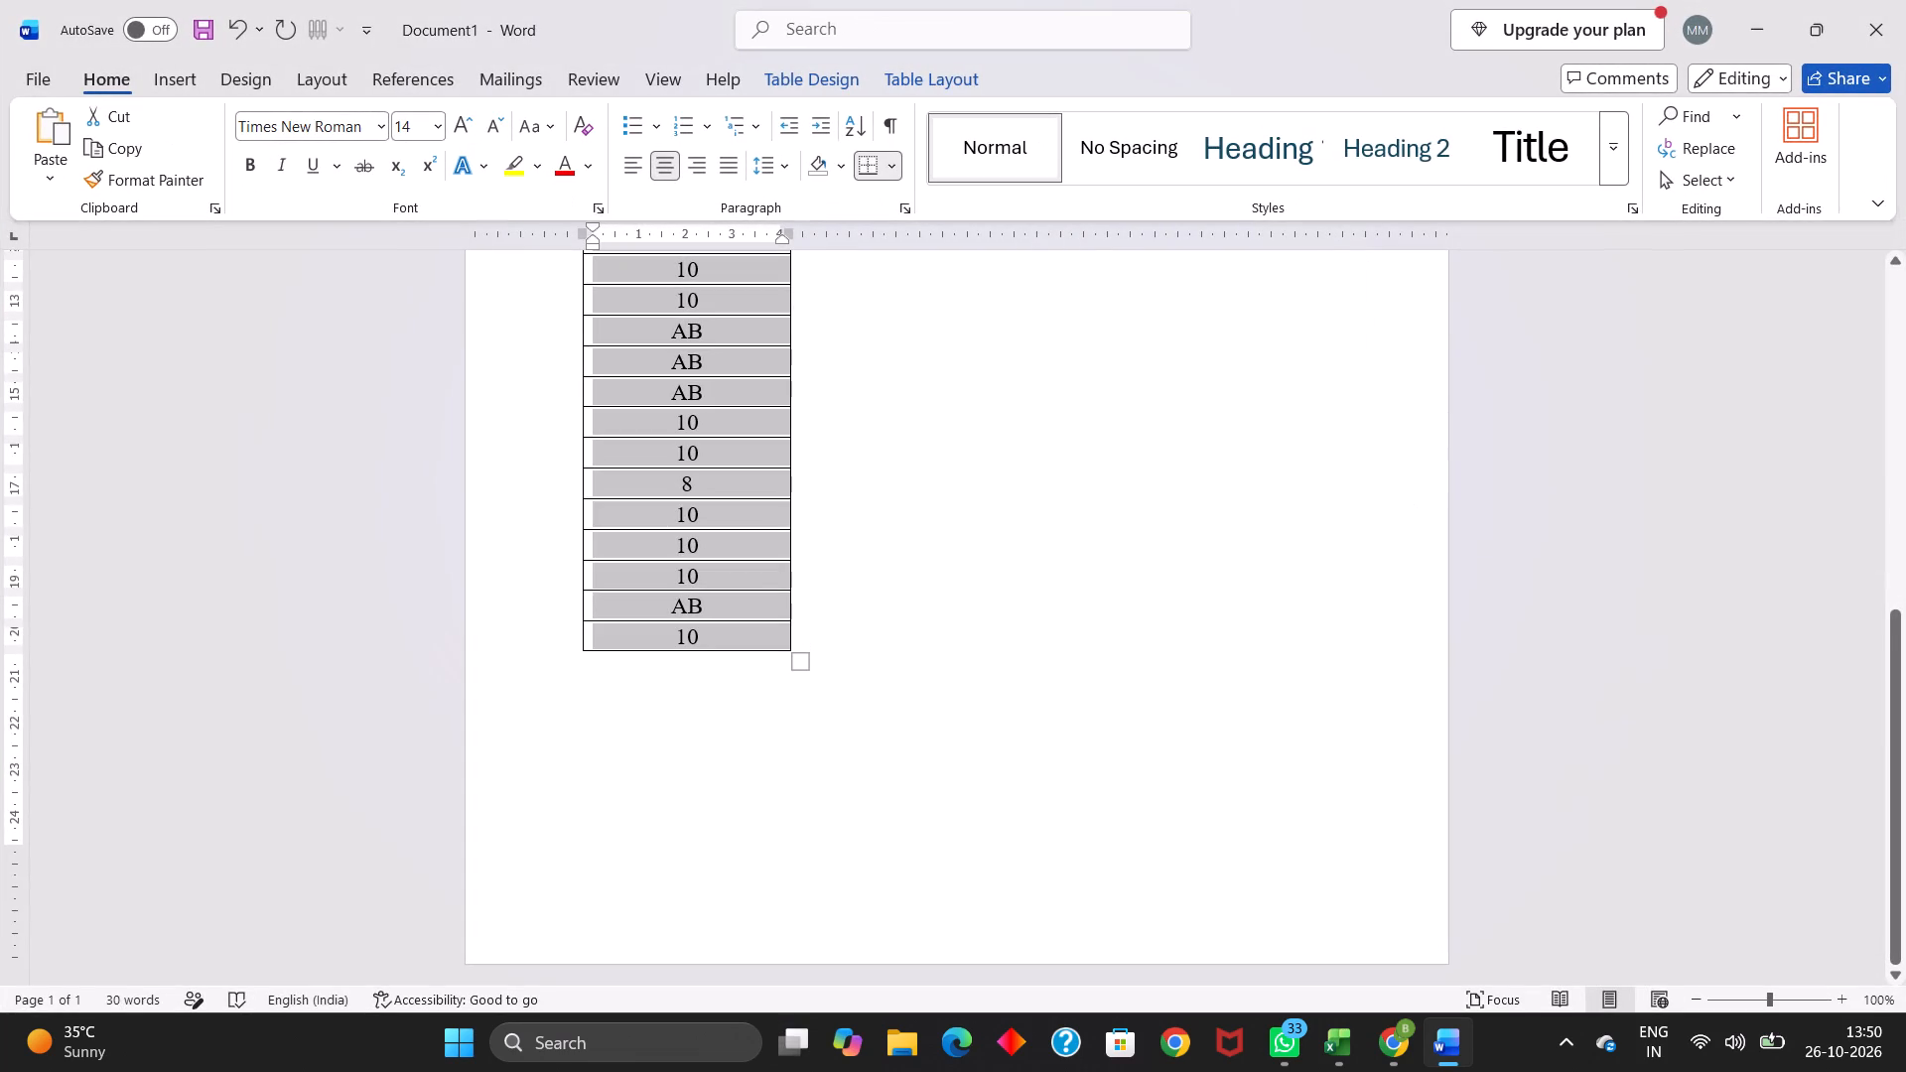
{"action": "key", "text": "Return"}
{"action": "key", "text": "Return"}
{"action": "key", "text": "Return"}
{"action": "key", "text": "Return"}
{"action": "key", "text": "Return"}
{"action": "key", "text": "Return"}
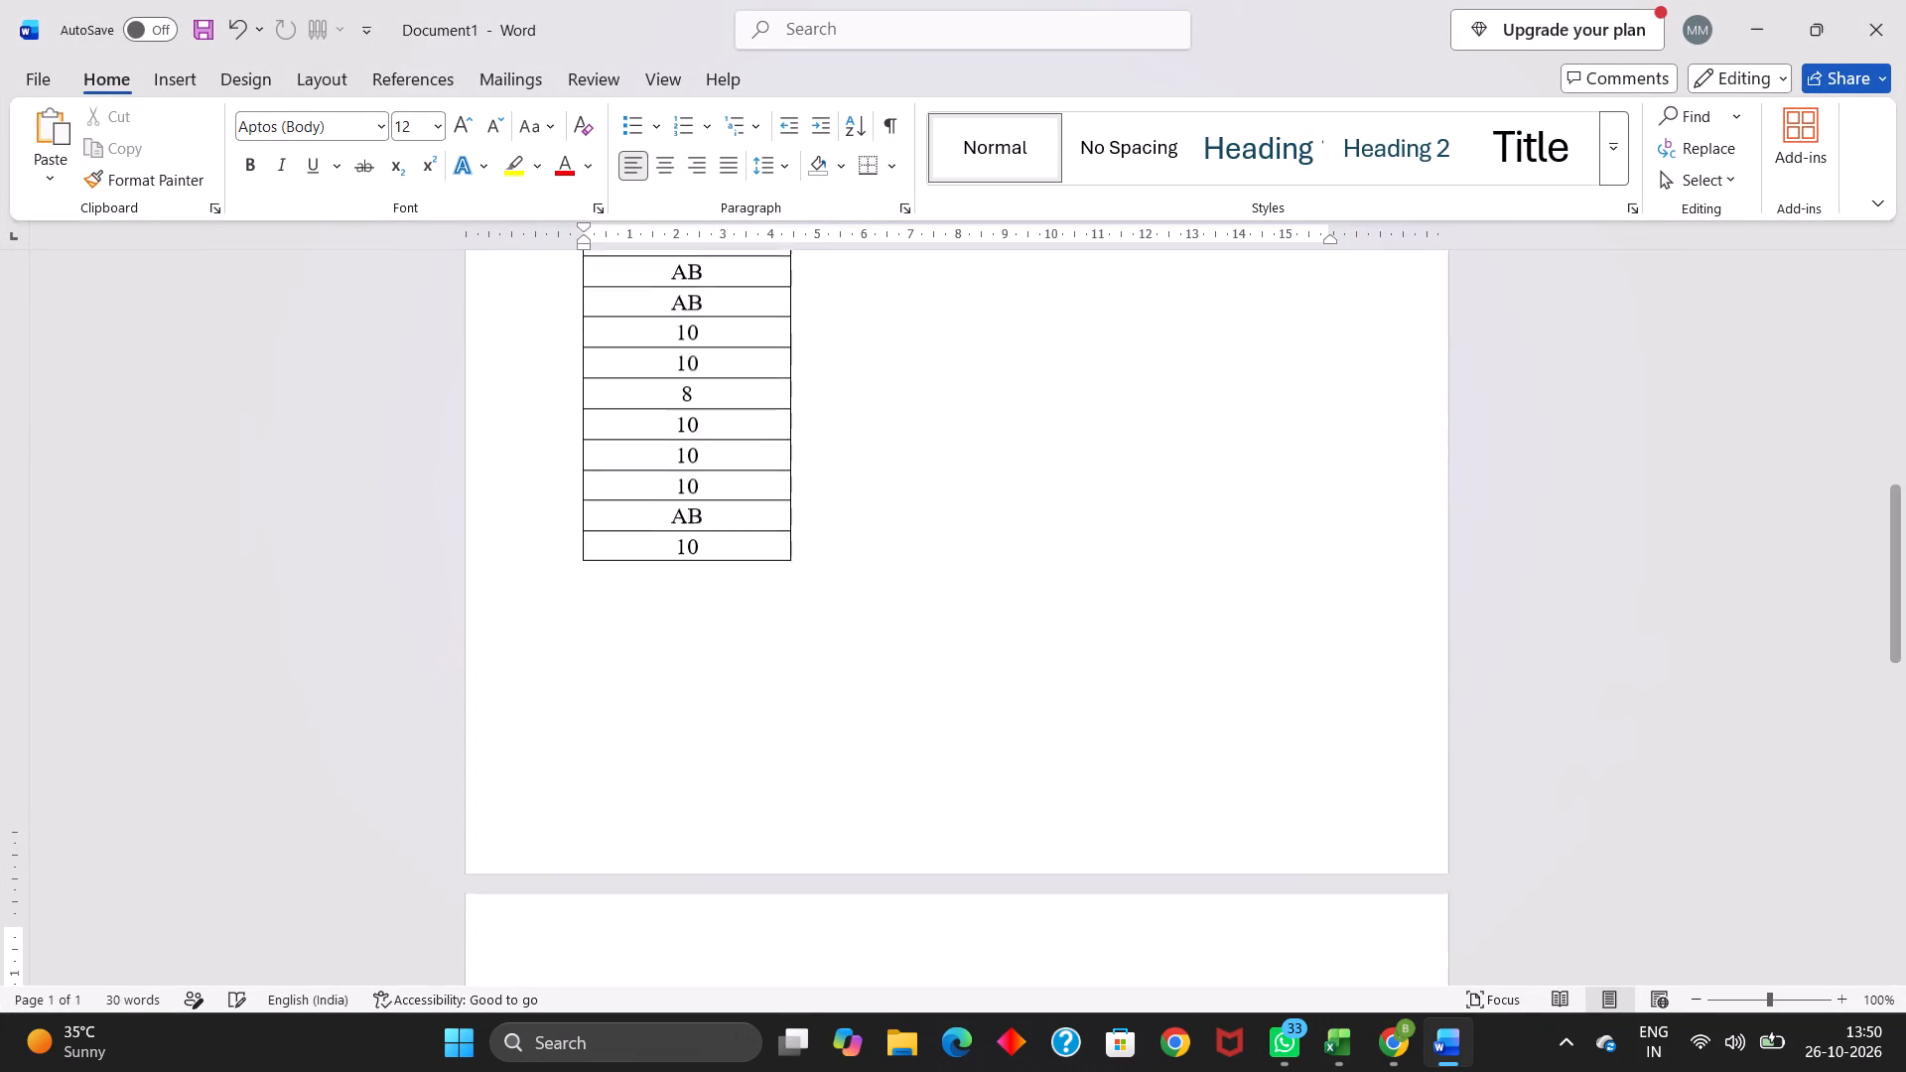
{"action": "key", "text": "ctrl+v"}
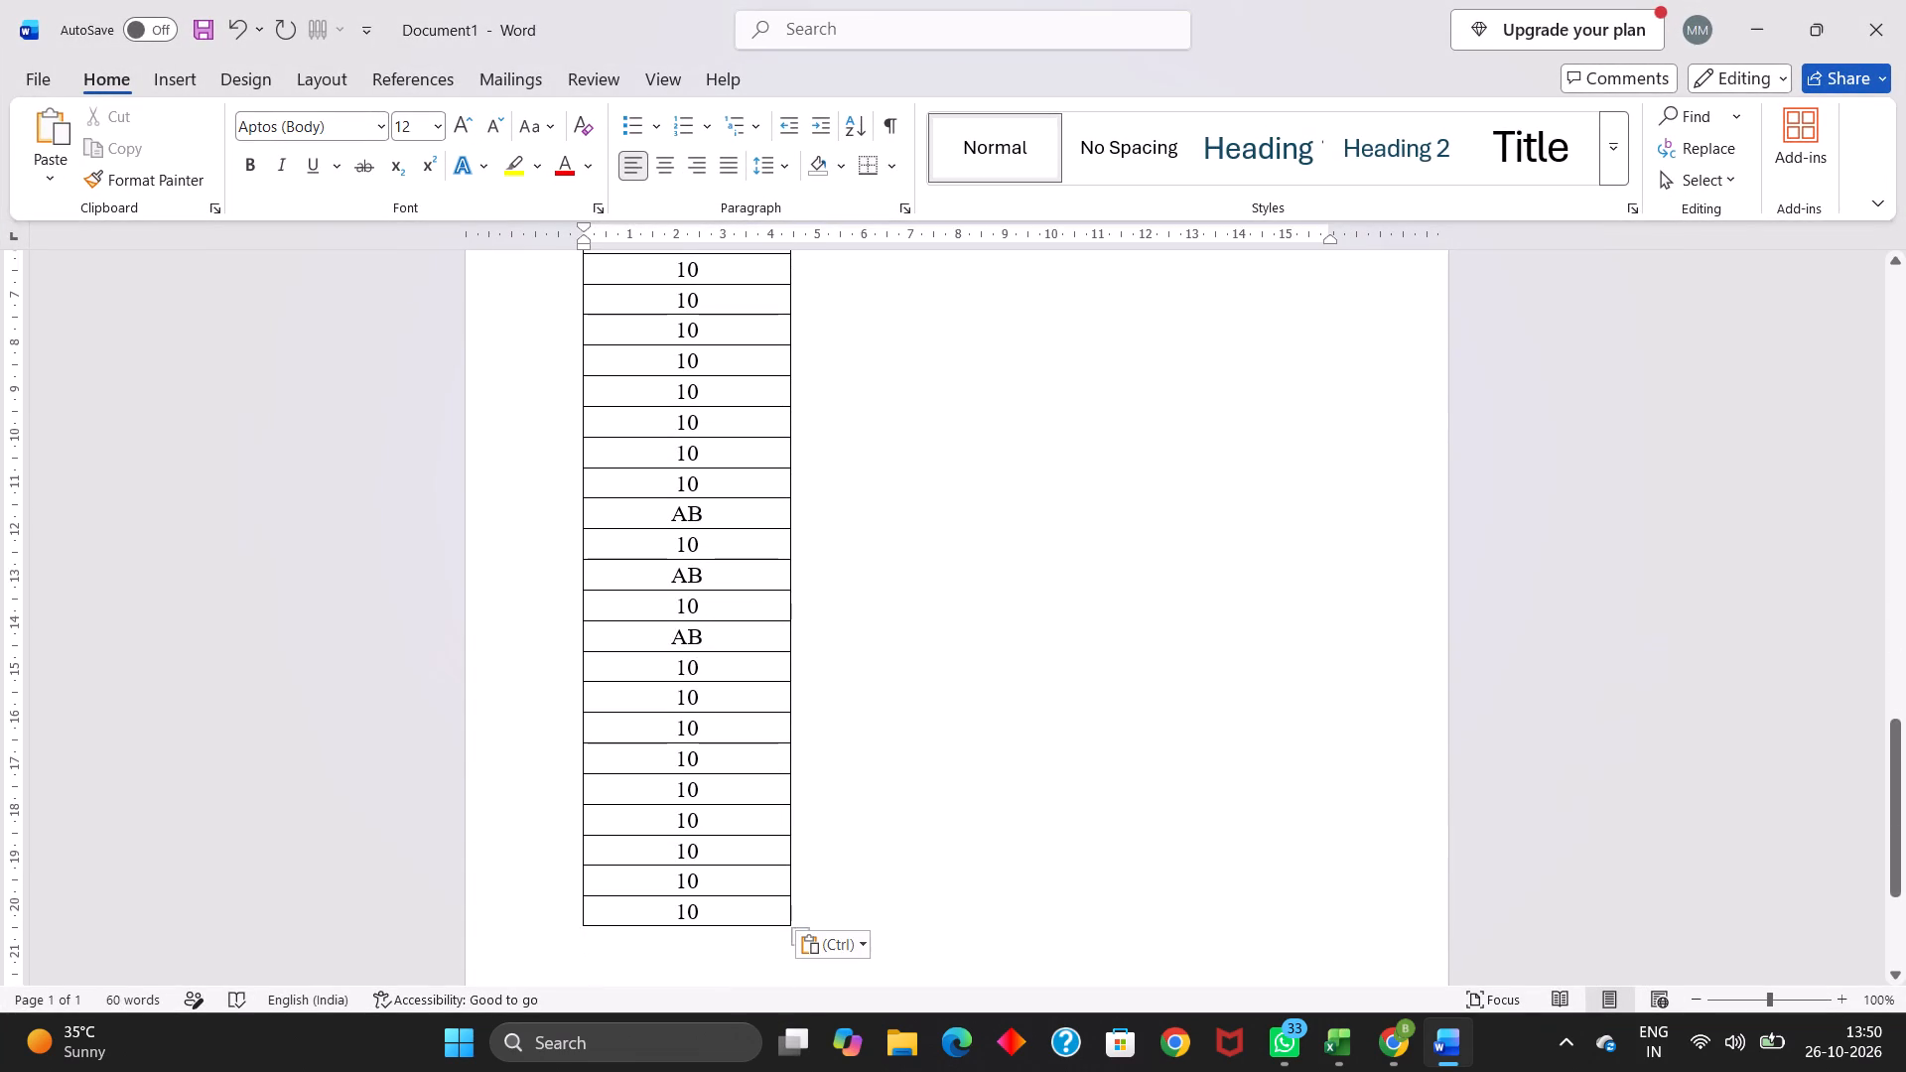
Copy the second table of 30 class test marks from Word into F41:F70 of the BP305TP (THEORY) Google sheet.
{"action": "scroll", "coordinate": [760, 595], "scroll_direction": "up", "scroll_amount": 1}
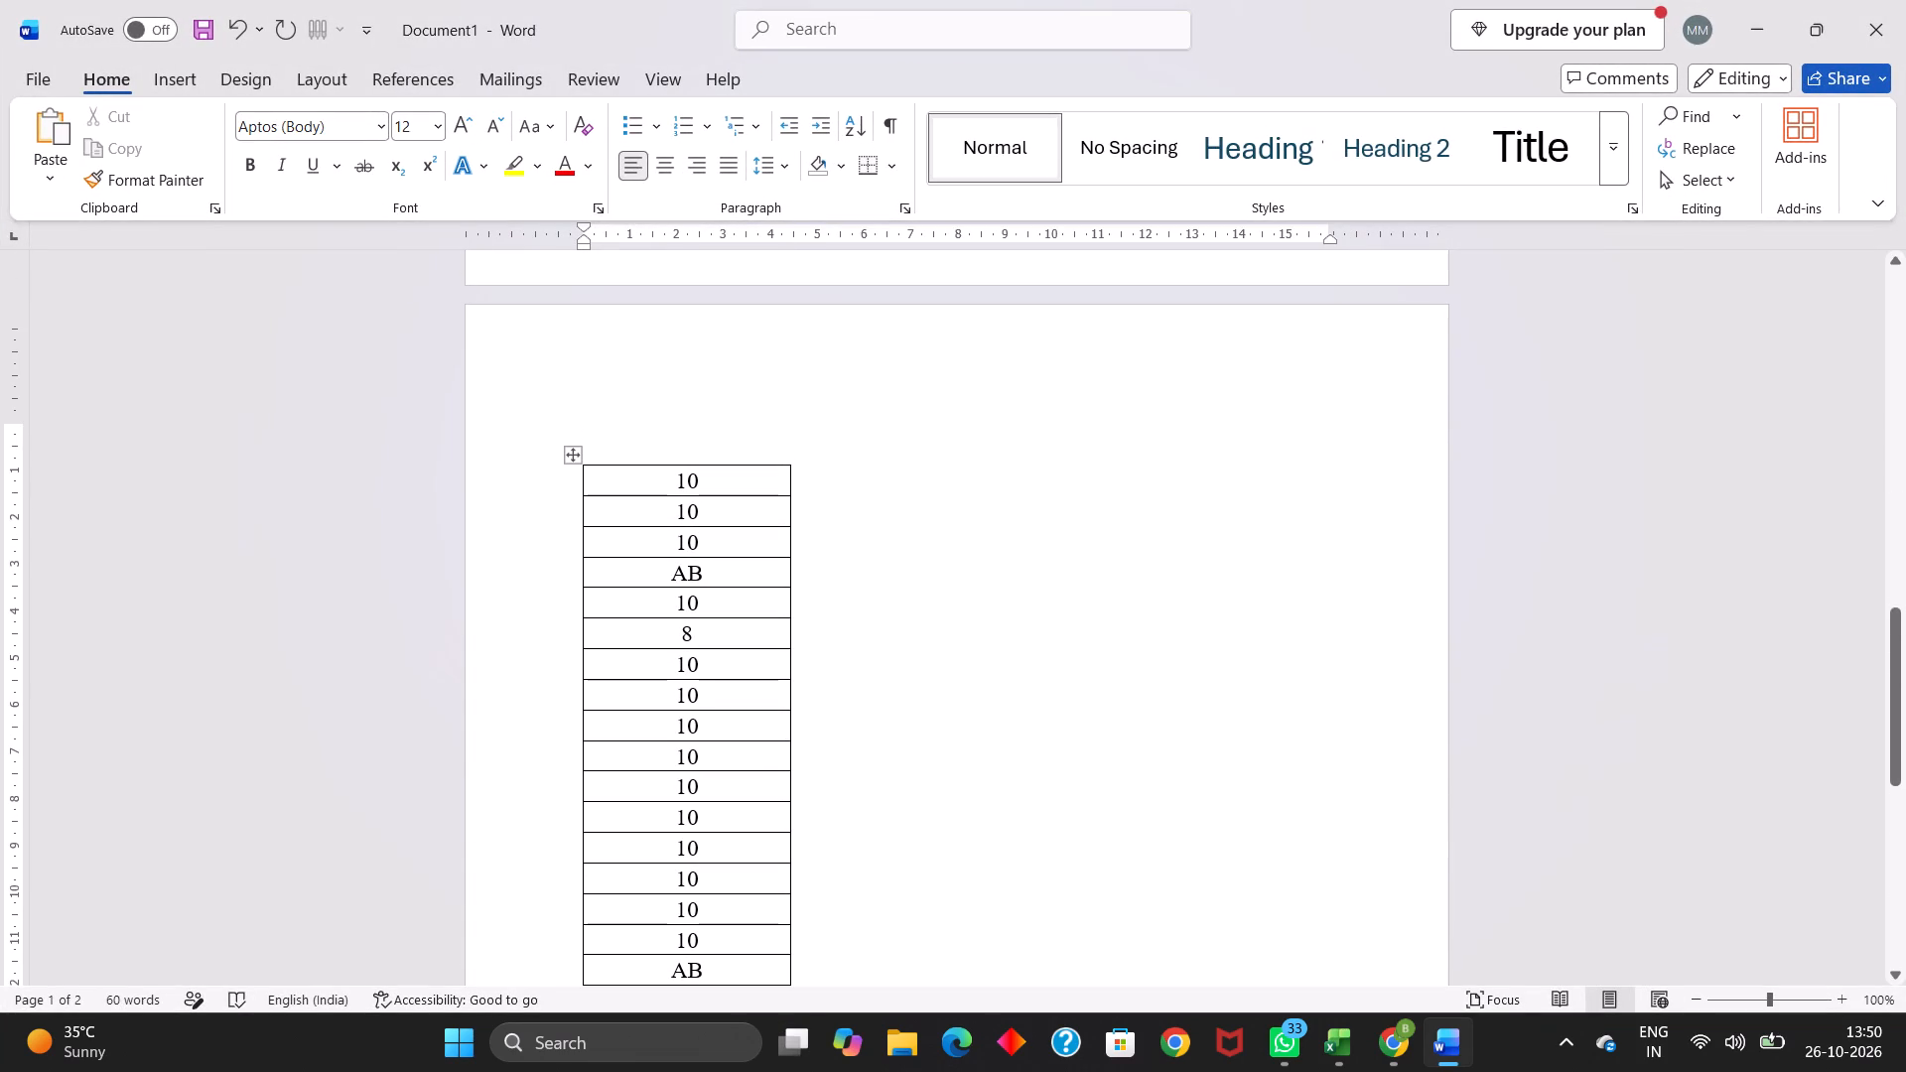
{"action": "left_click_drag", "start_coordinate": [664, 479], "coordinate": [667, 483]}
{"action": "left_click_drag", "start_coordinate": [667, 483], "coordinate": [727, 946]}
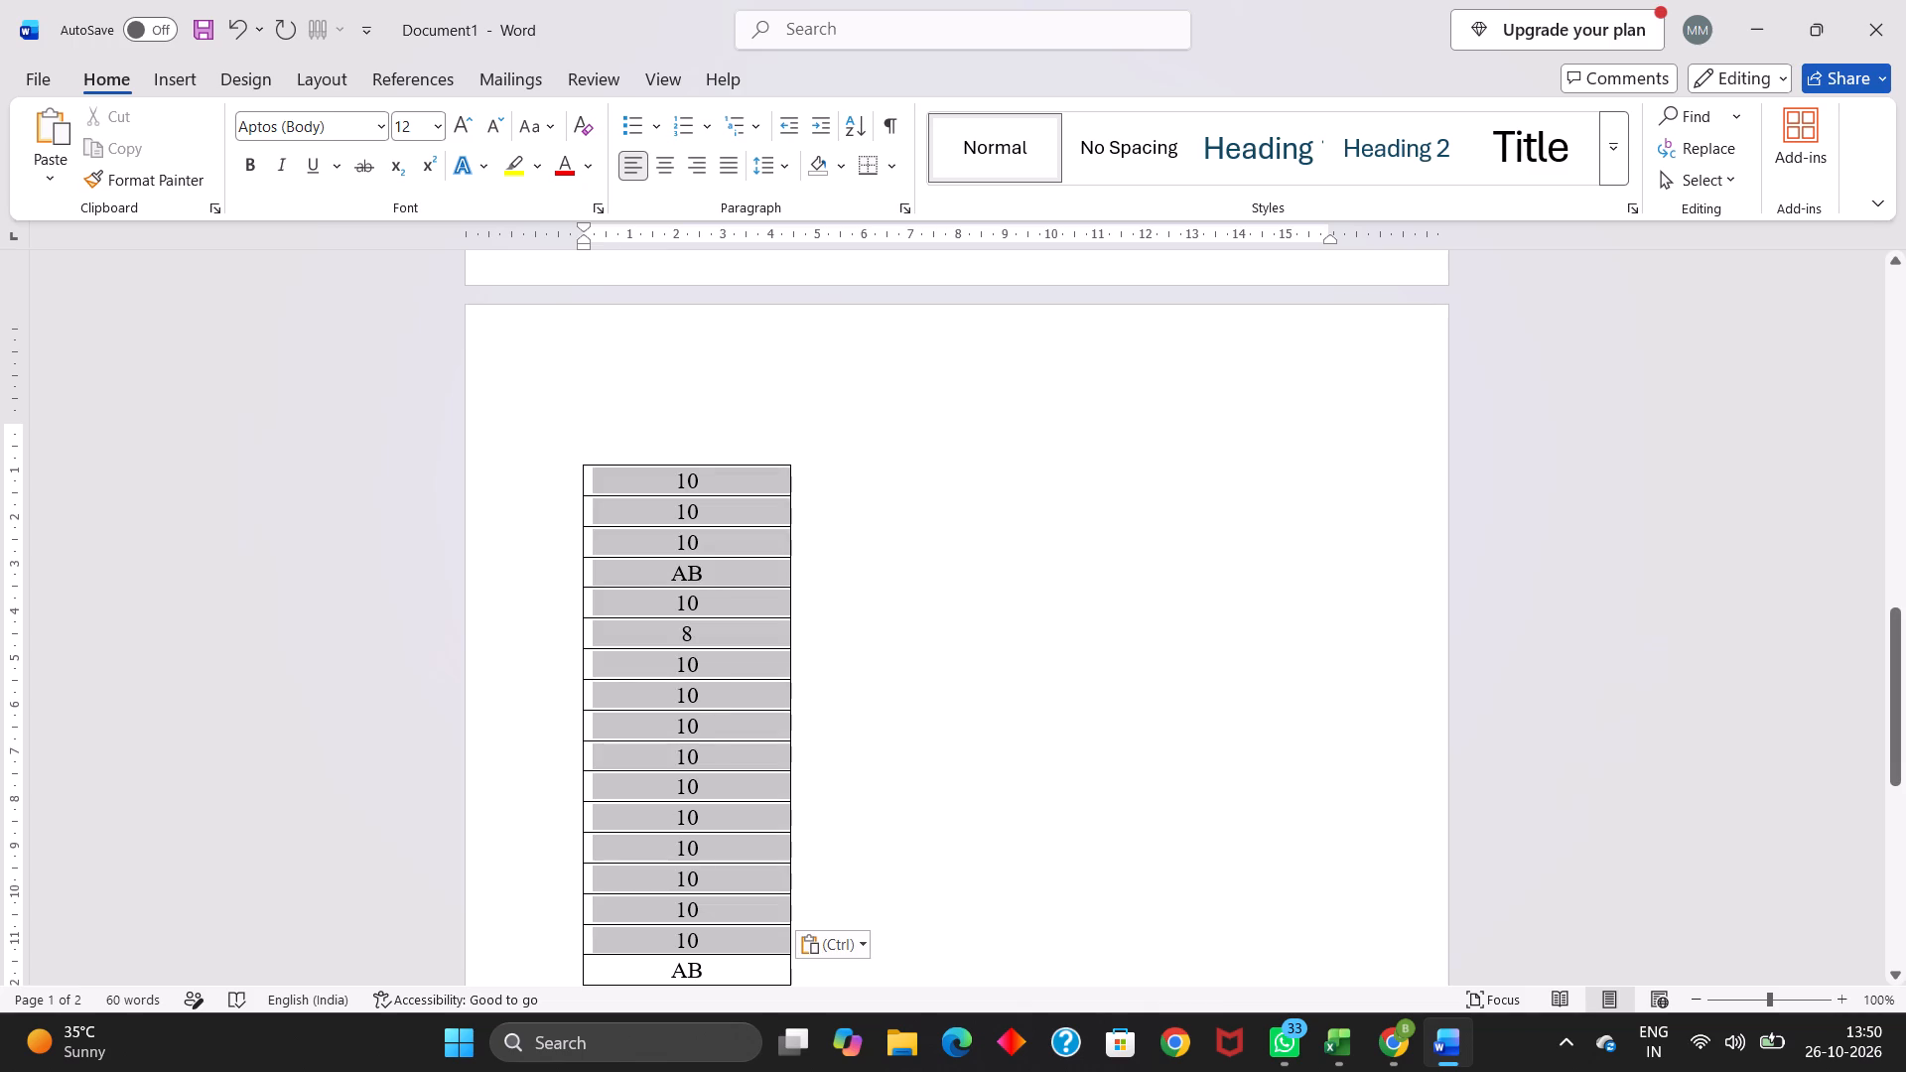
{"action": "left_click_drag", "start_coordinate": [727, 946], "coordinate": [718, 906]}
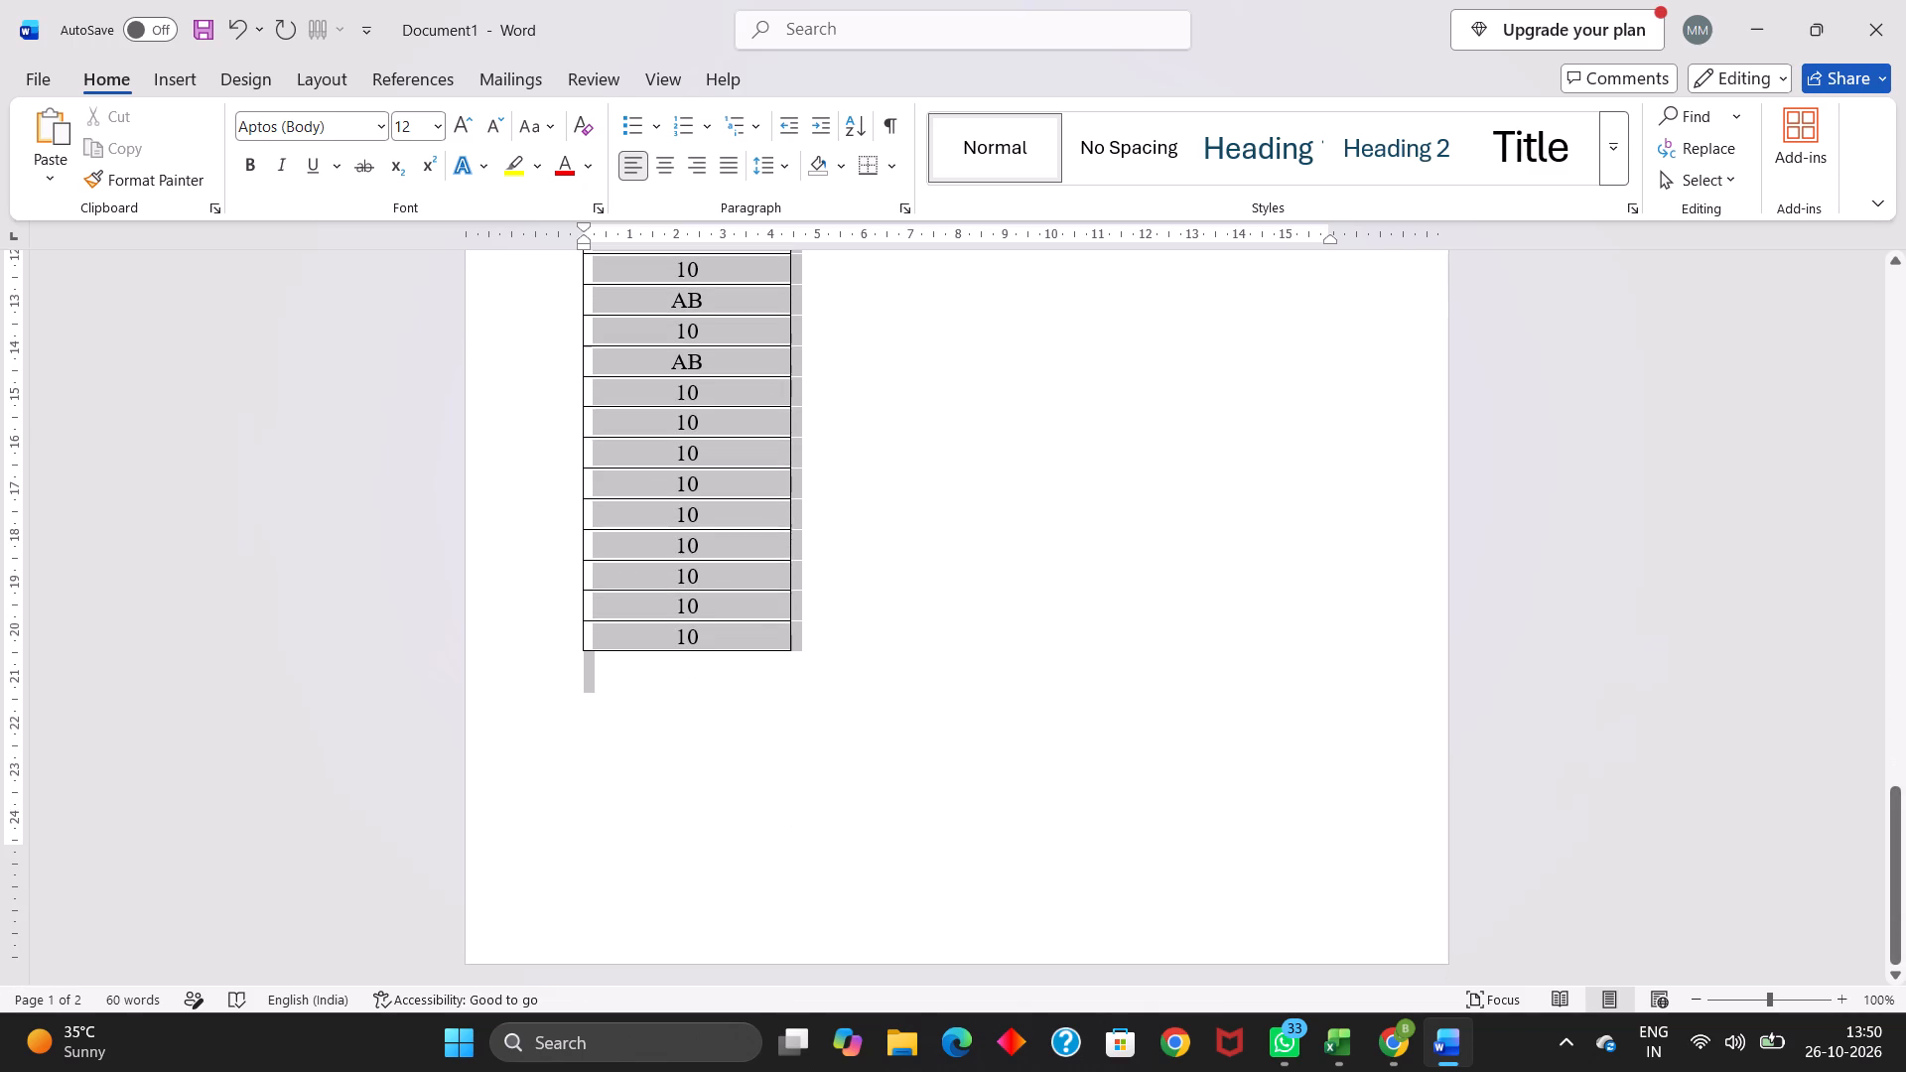
{"action": "left_click_drag", "start_coordinate": [718, 906], "coordinate": [725, 628]}
{"action": "key", "text": "ctrl+c"}
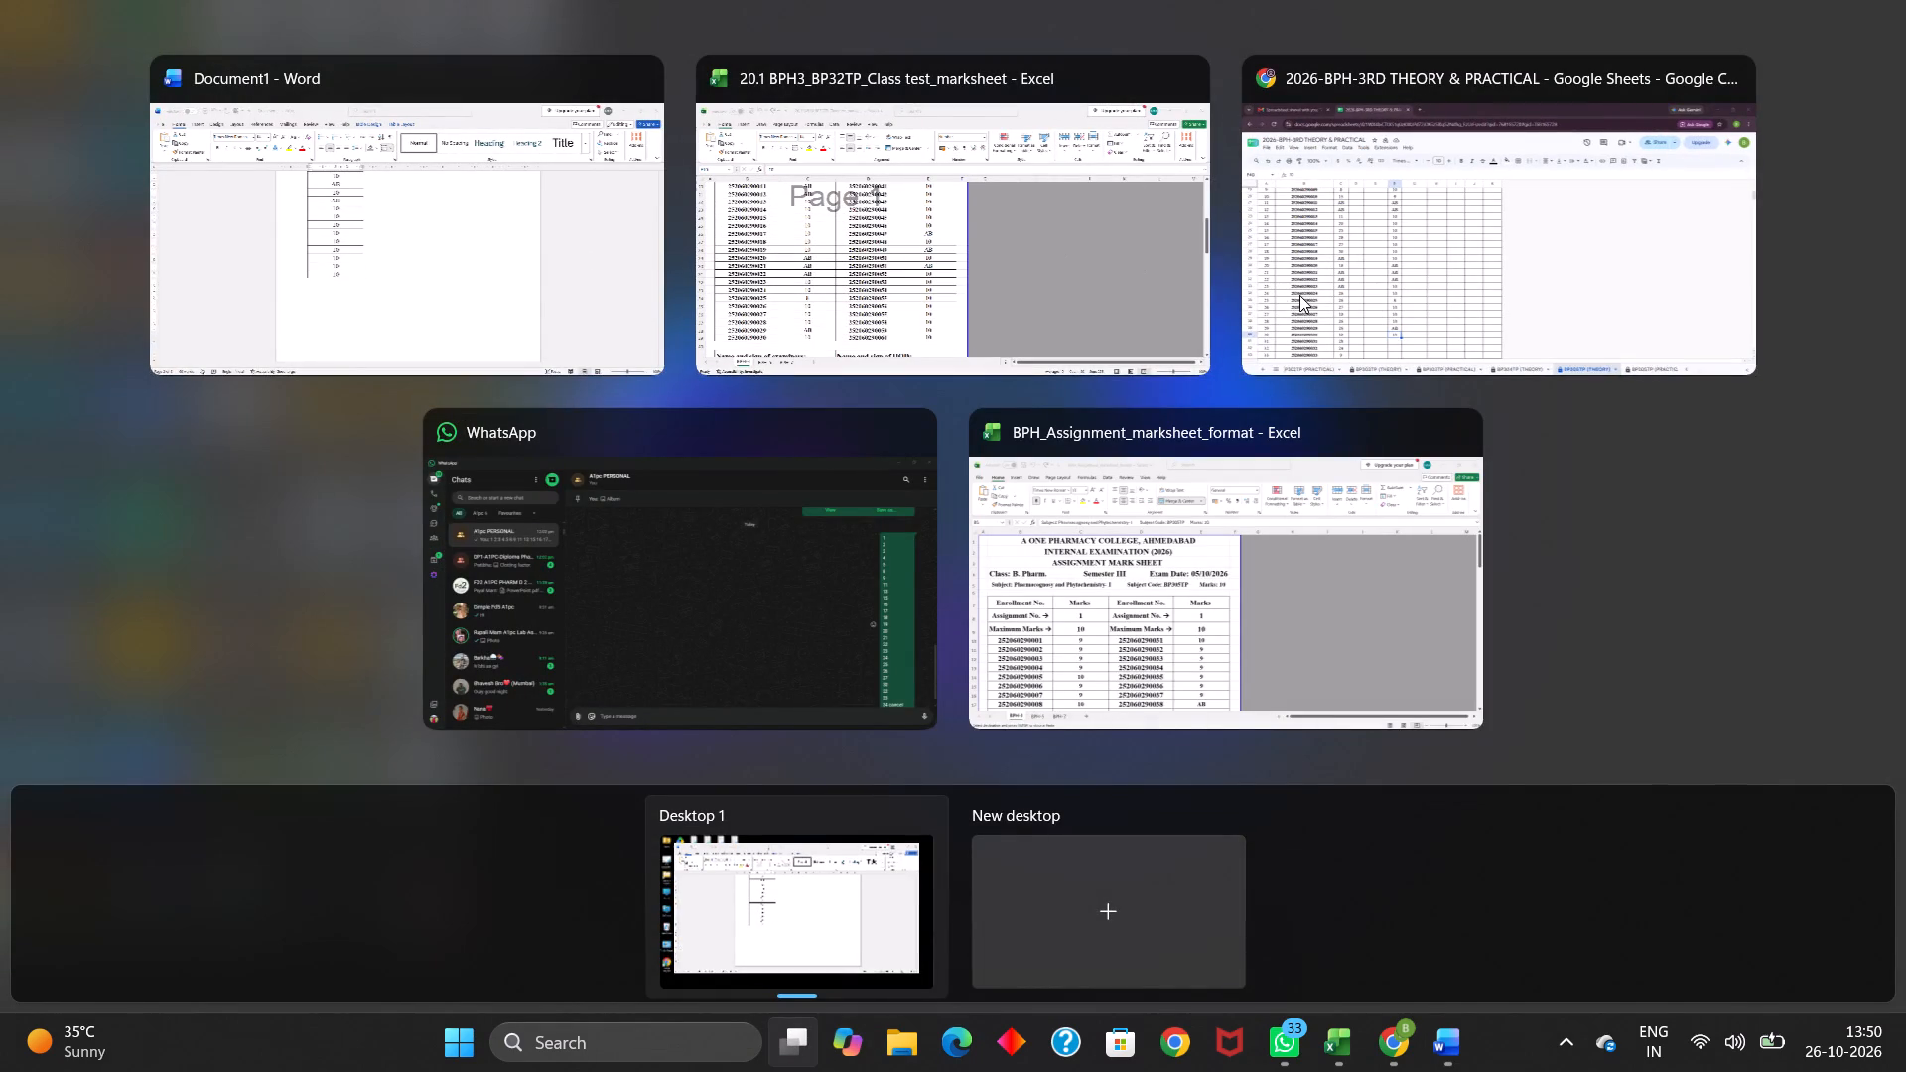
{"action": "left_click", "coordinate": [1299, 295]}
{"action": "scroll", "coordinate": [796, 695], "scroll_direction": "down", "scroll_amount": 2}
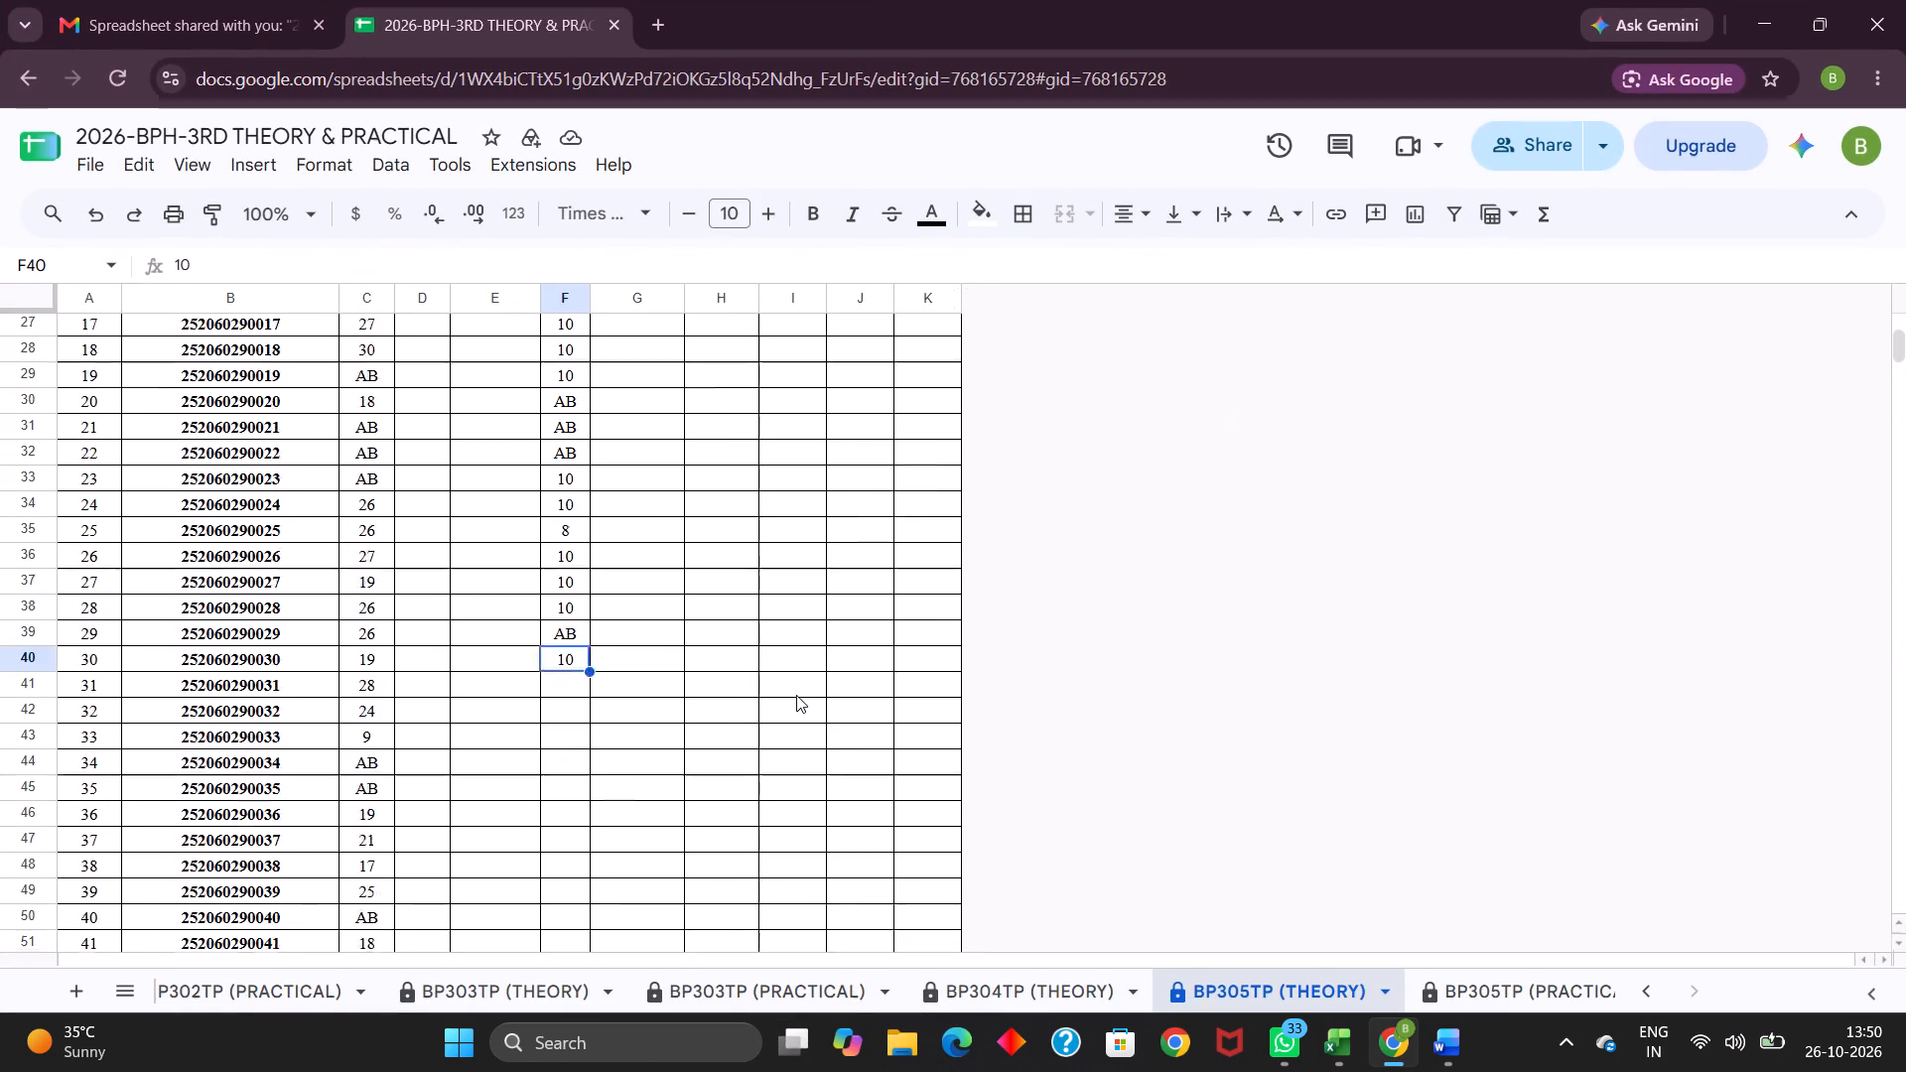
{"action": "scroll", "coordinate": [796, 695], "scroll_direction": "down", "scroll_amount": 1}
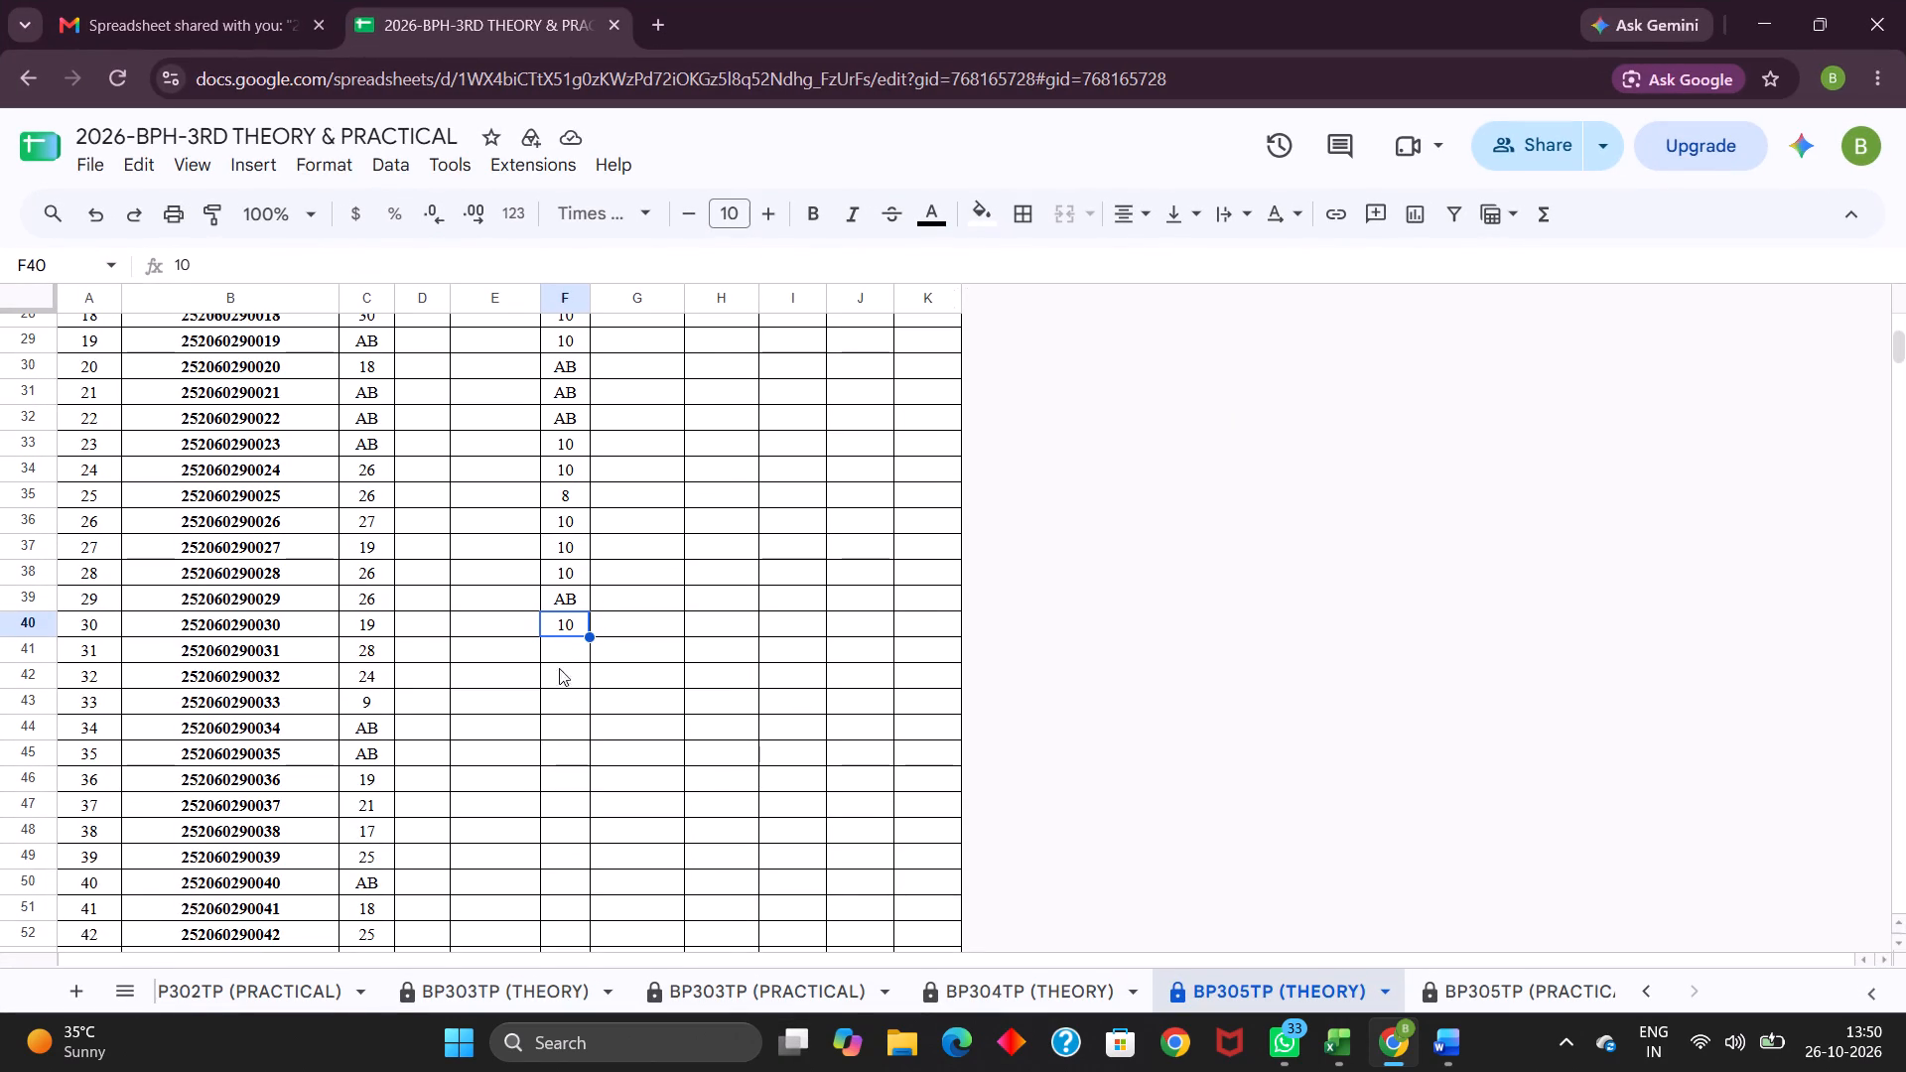
{"action": "left_click", "coordinate": [556, 657]}
{"action": "left_click_drag", "start_coordinate": [562, 644], "coordinate": [573, 790]}
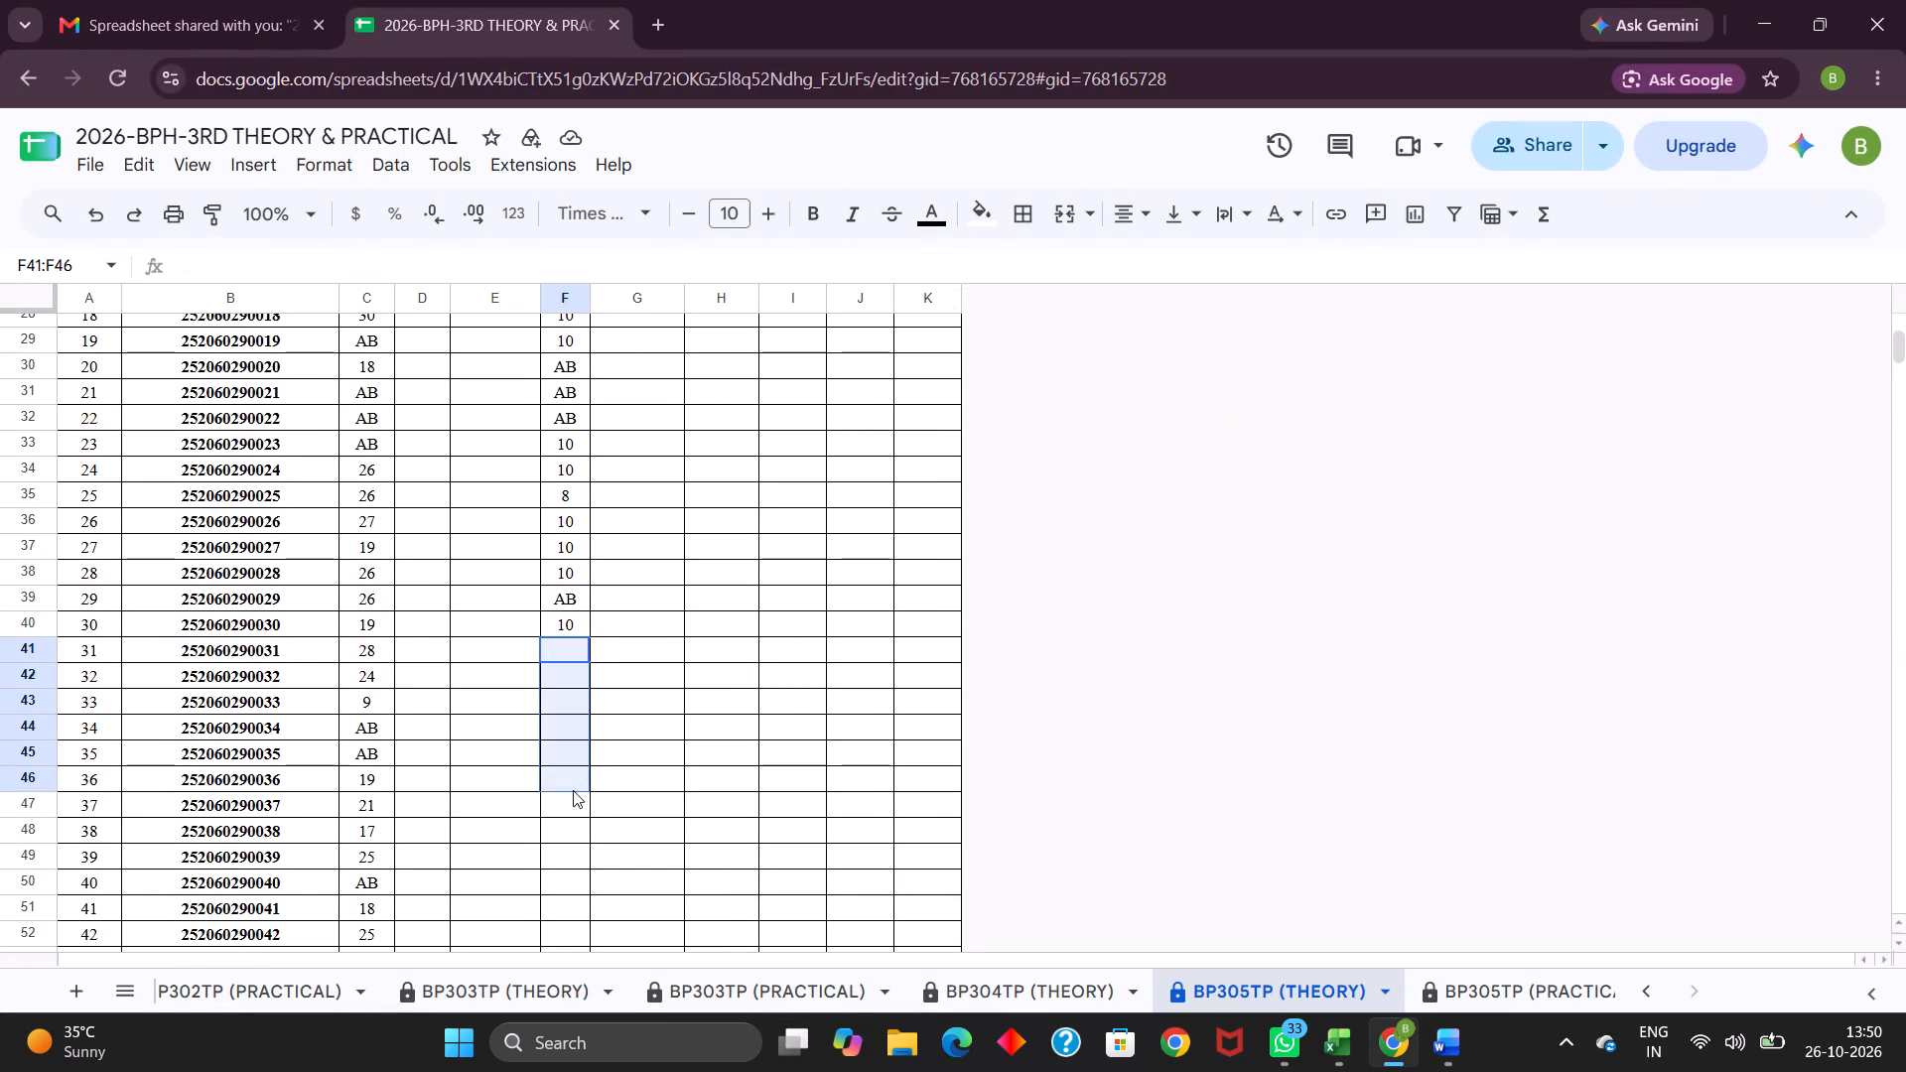
{"action": "left_click_drag", "start_coordinate": [573, 790], "coordinate": [574, 951]}
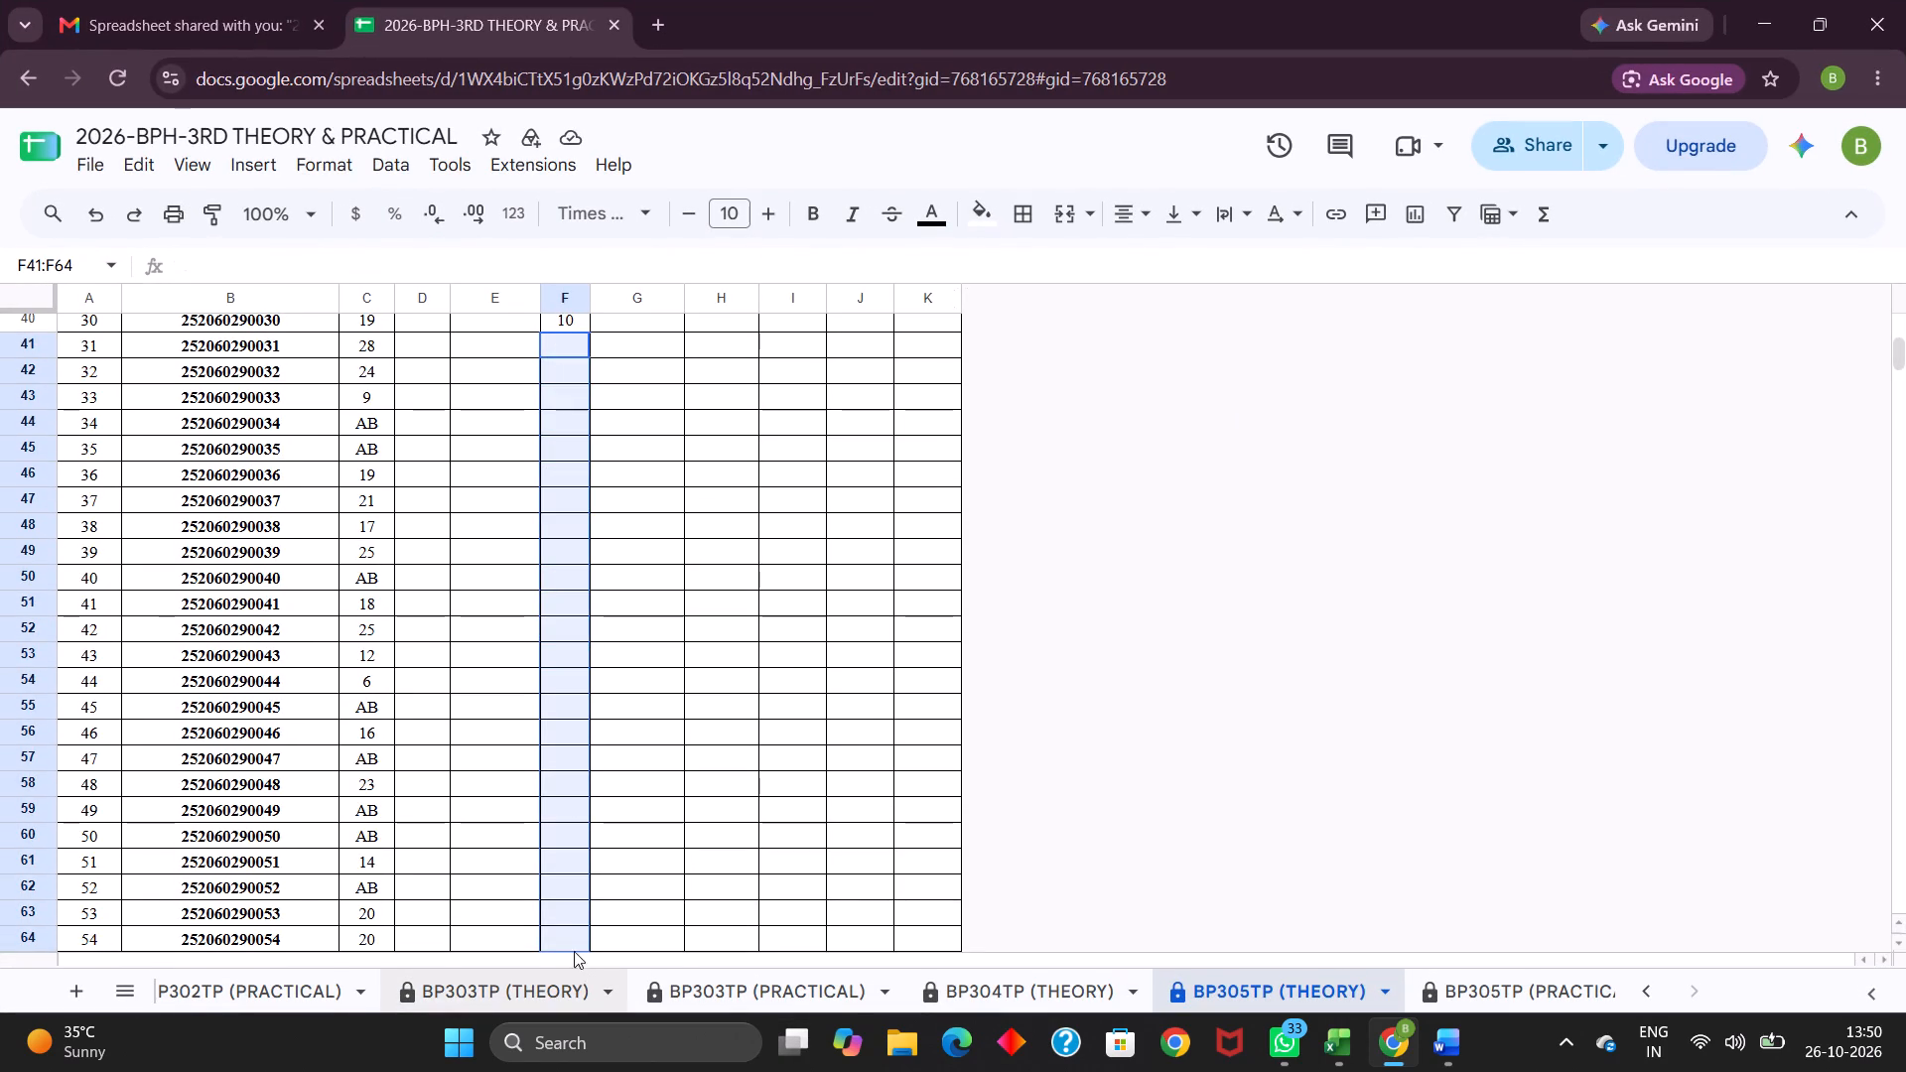
{"action": "left_click_drag", "start_coordinate": [574, 951], "coordinate": [556, 814]}
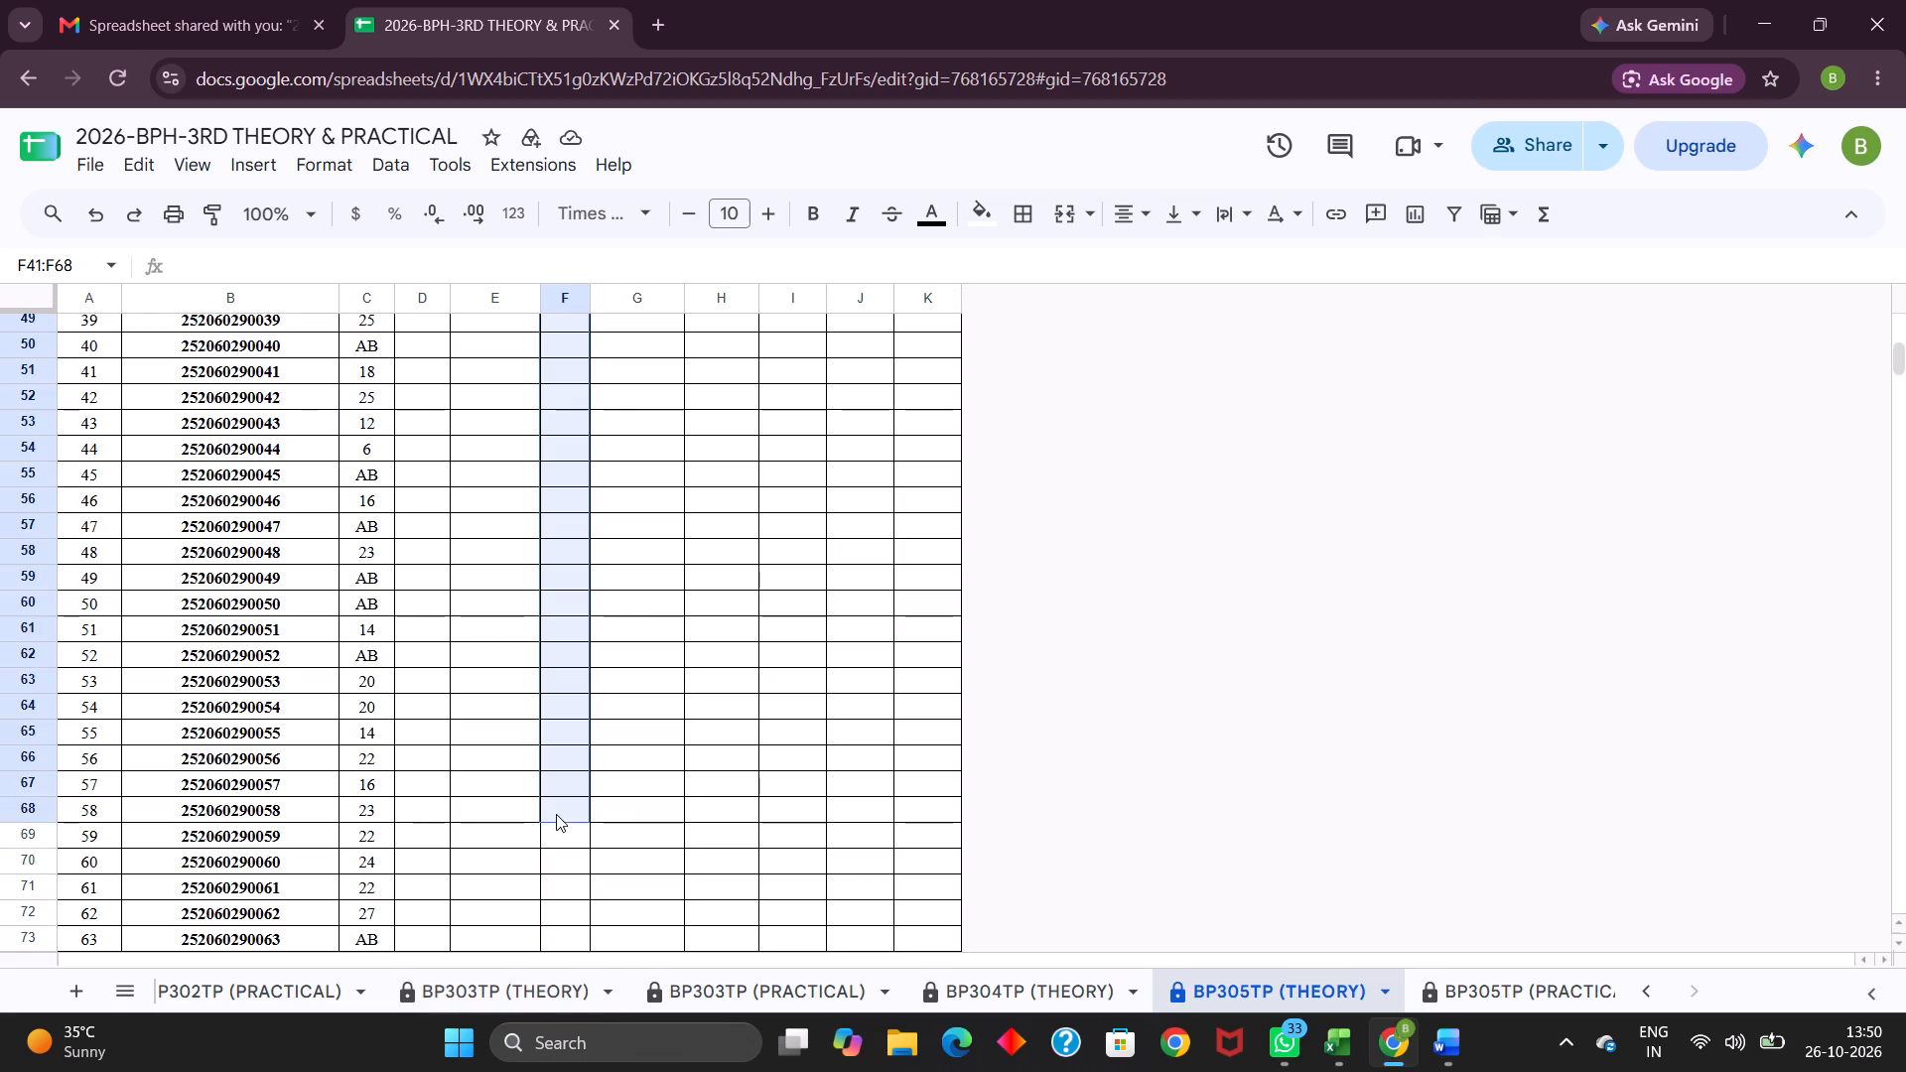
{"action": "left_click_drag", "start_coordinate": [556, 814], "coordinate": [560, 858]}
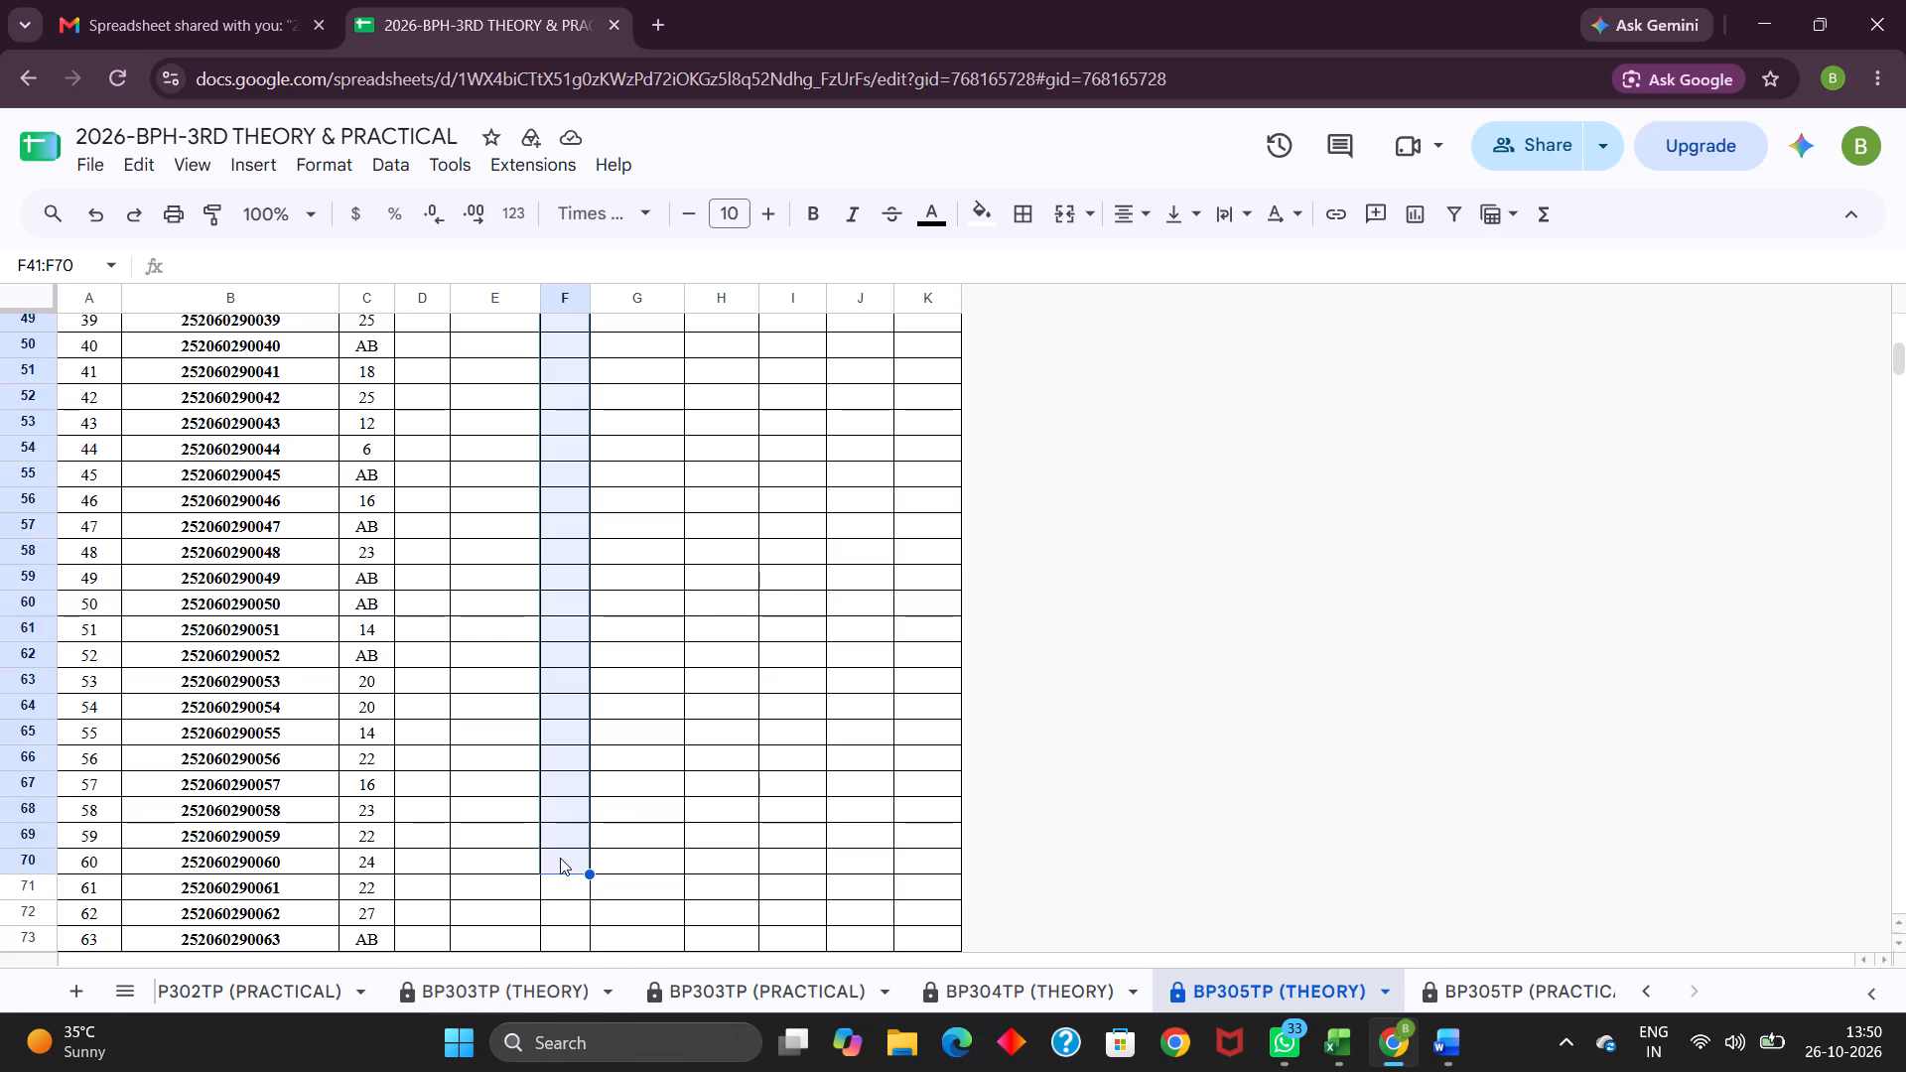
{"action": "key", "text": "ctrl+v"}
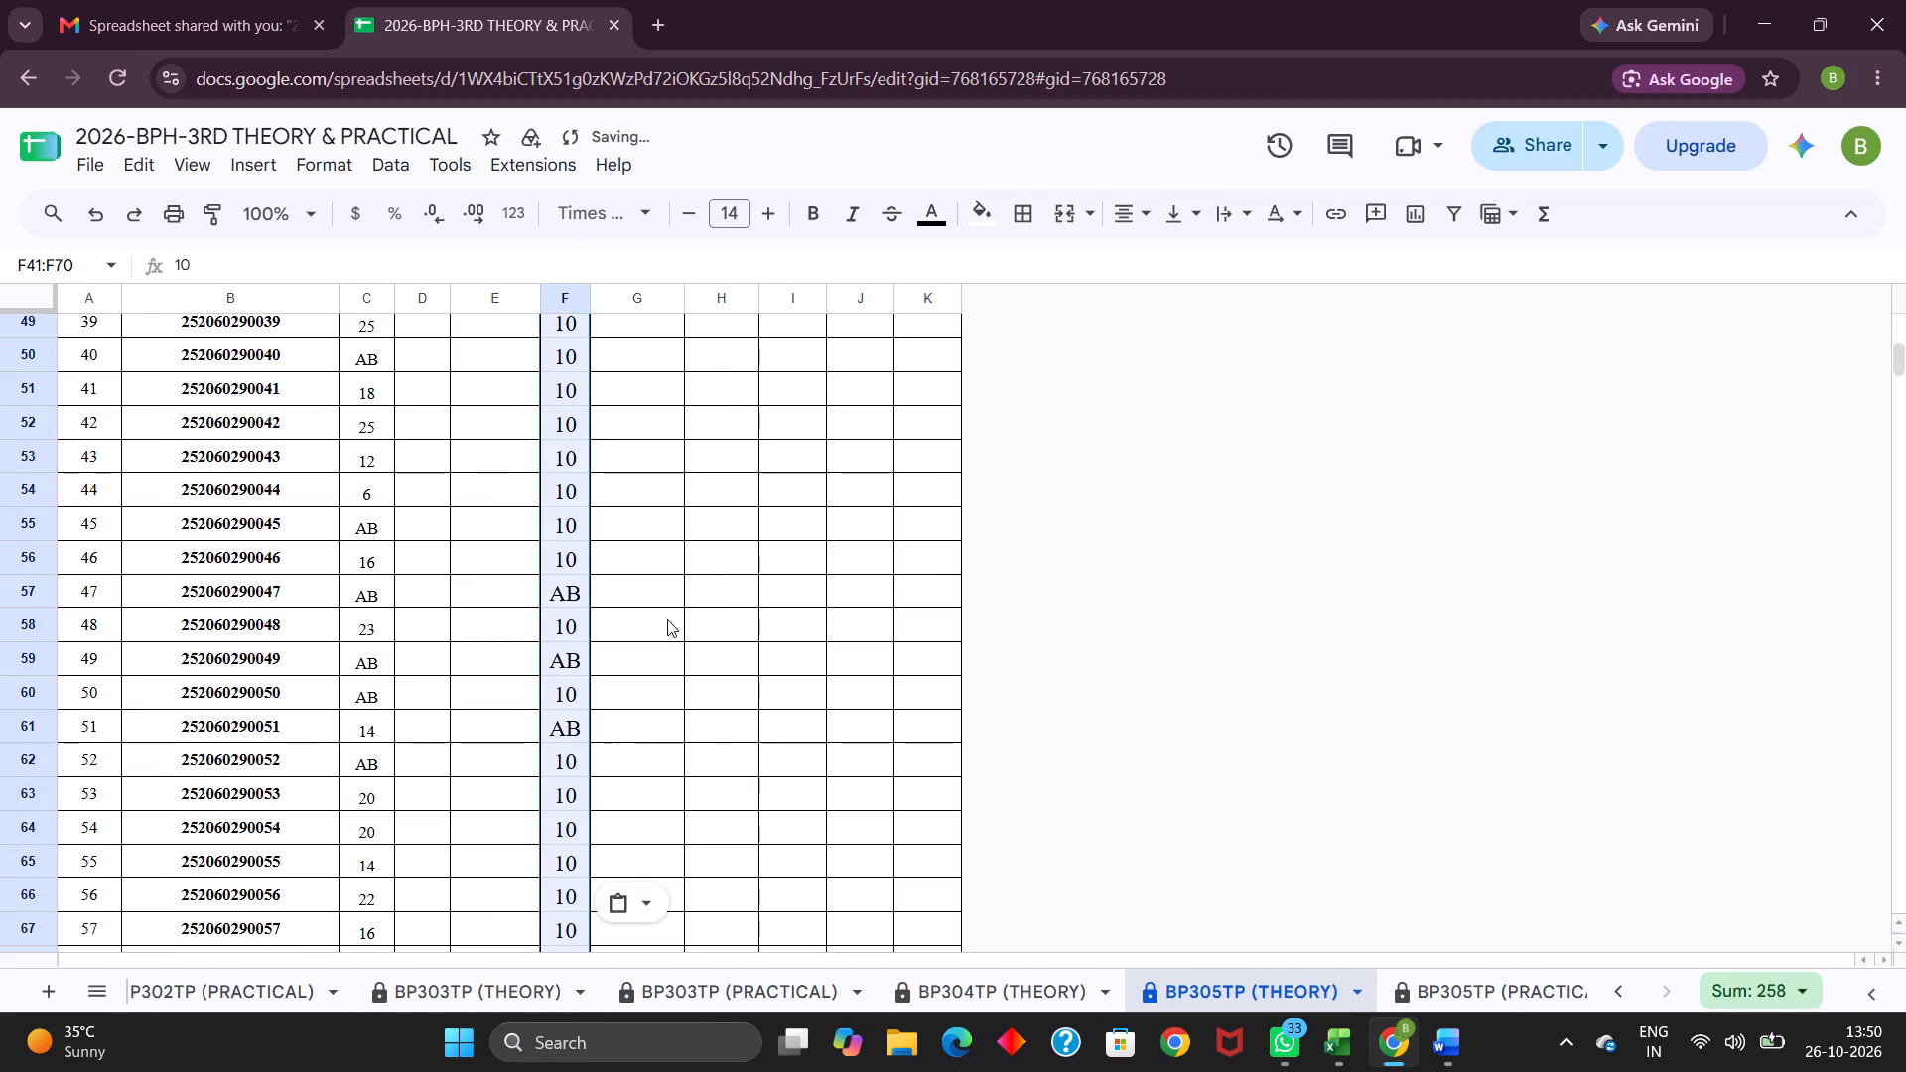
Apply all borders to the class test marks in F41:F70 and reduce their font size to 10.
{"action": "left_click", "coordinate": [1023, 221]}
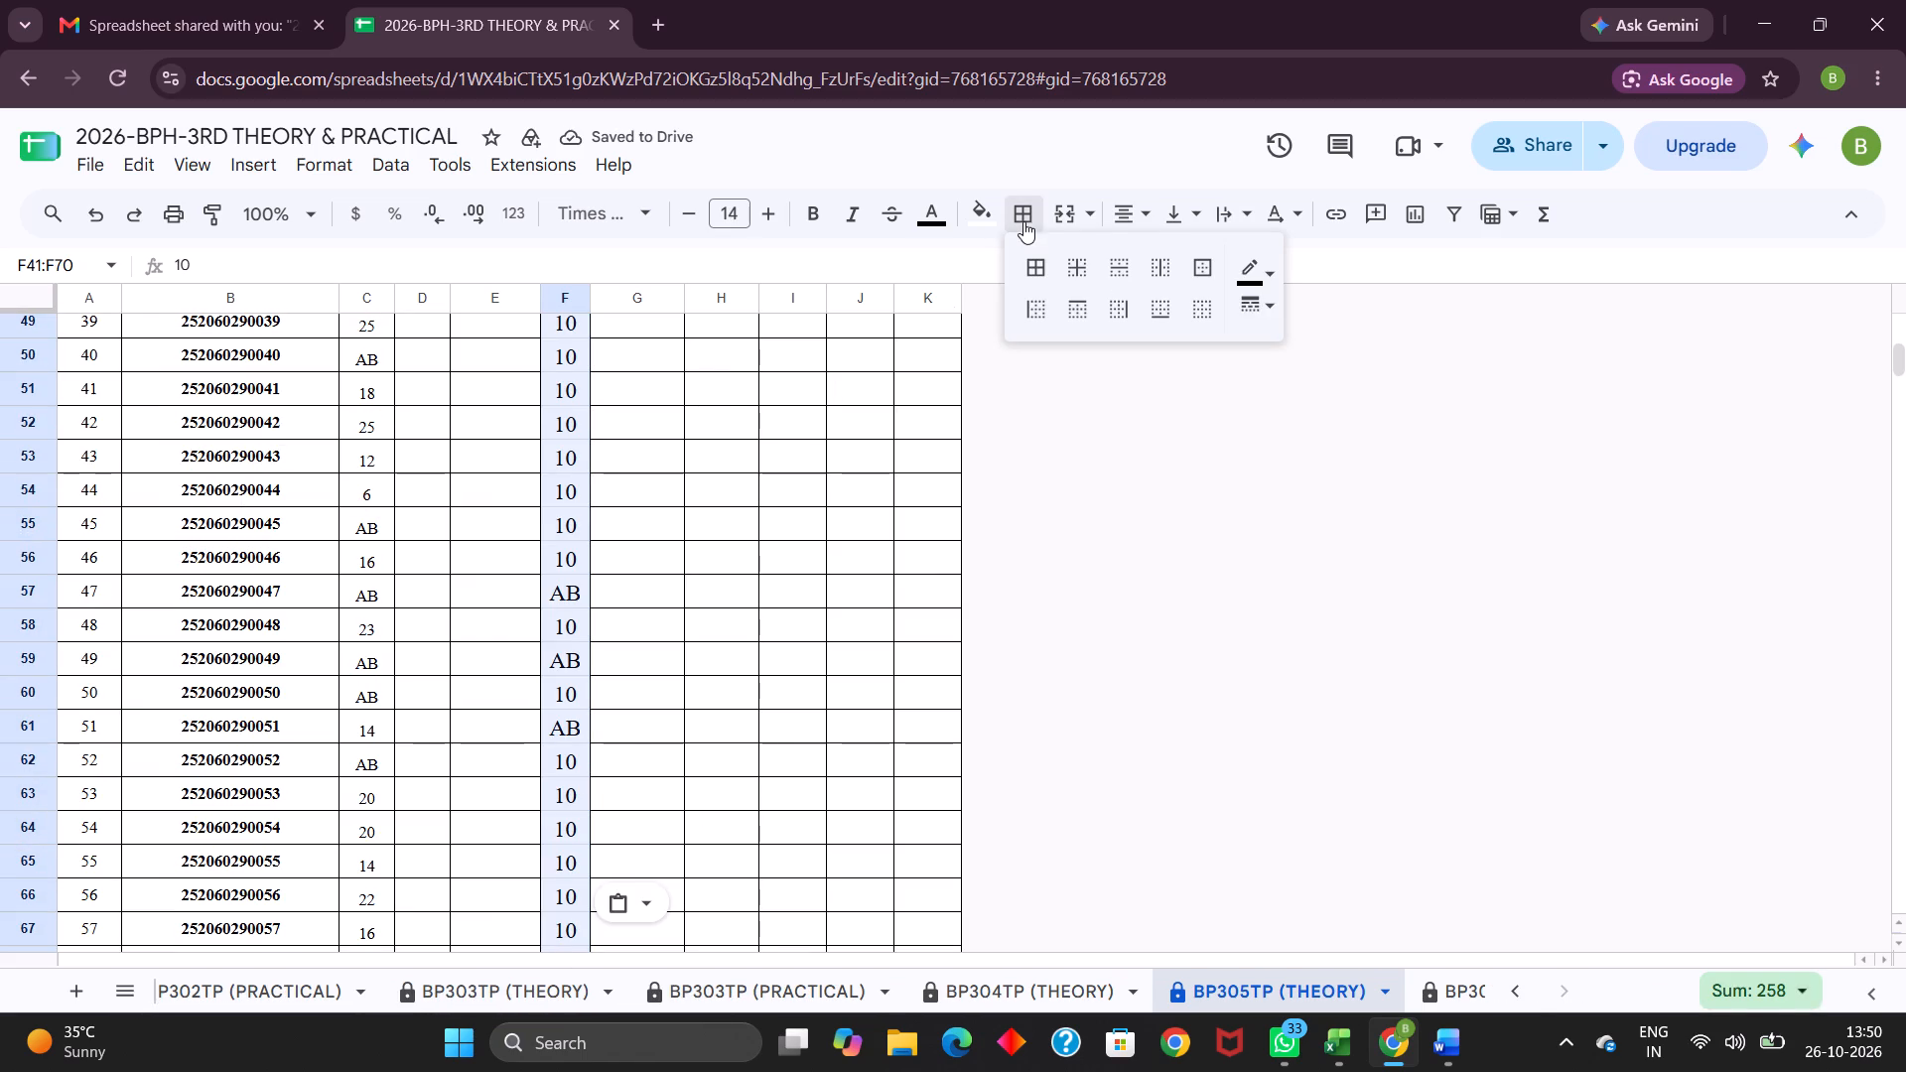
{"action": "left_click", "coordinate": [1026, 264]}
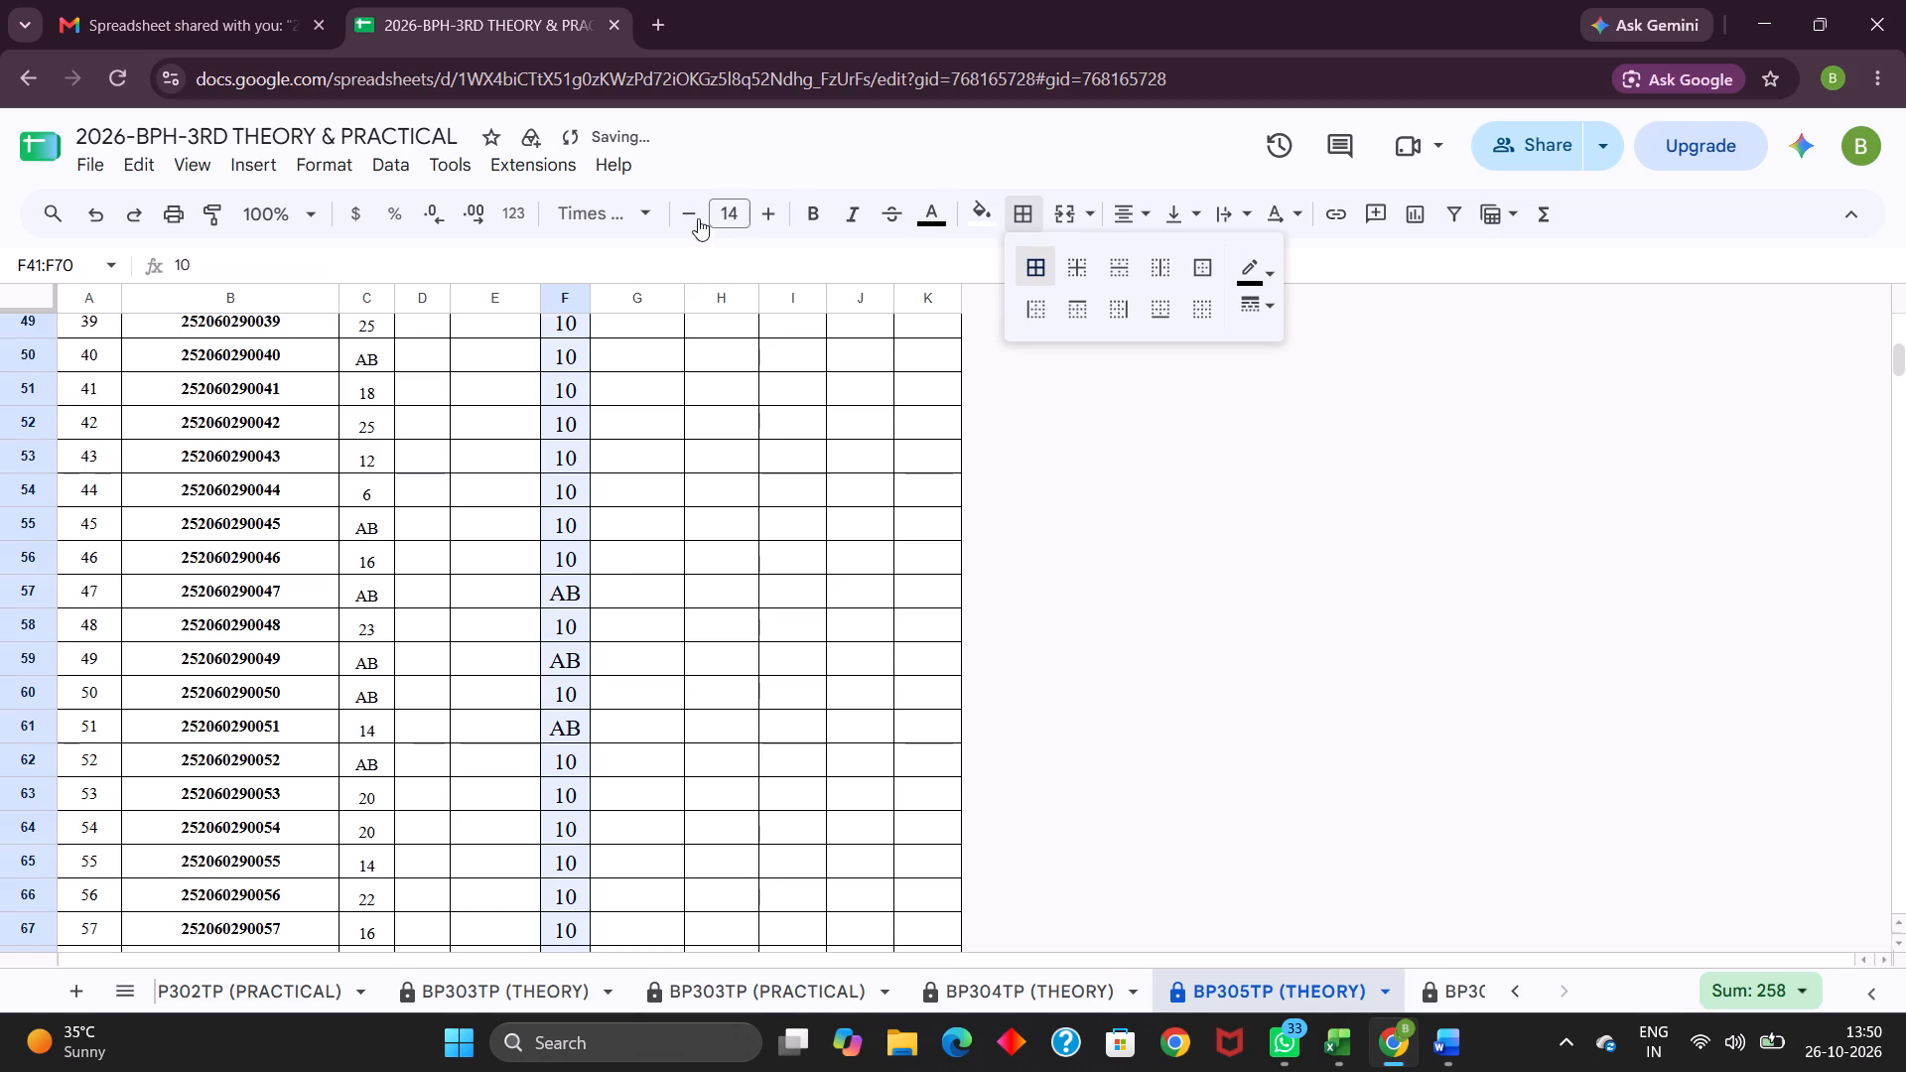
{"action": "left_click", "coordinate": [697, 218]}
{"action": "double_click", "coordinate": [697, 218]}
{"action": "left_click", "coordinate": [697, 218]}
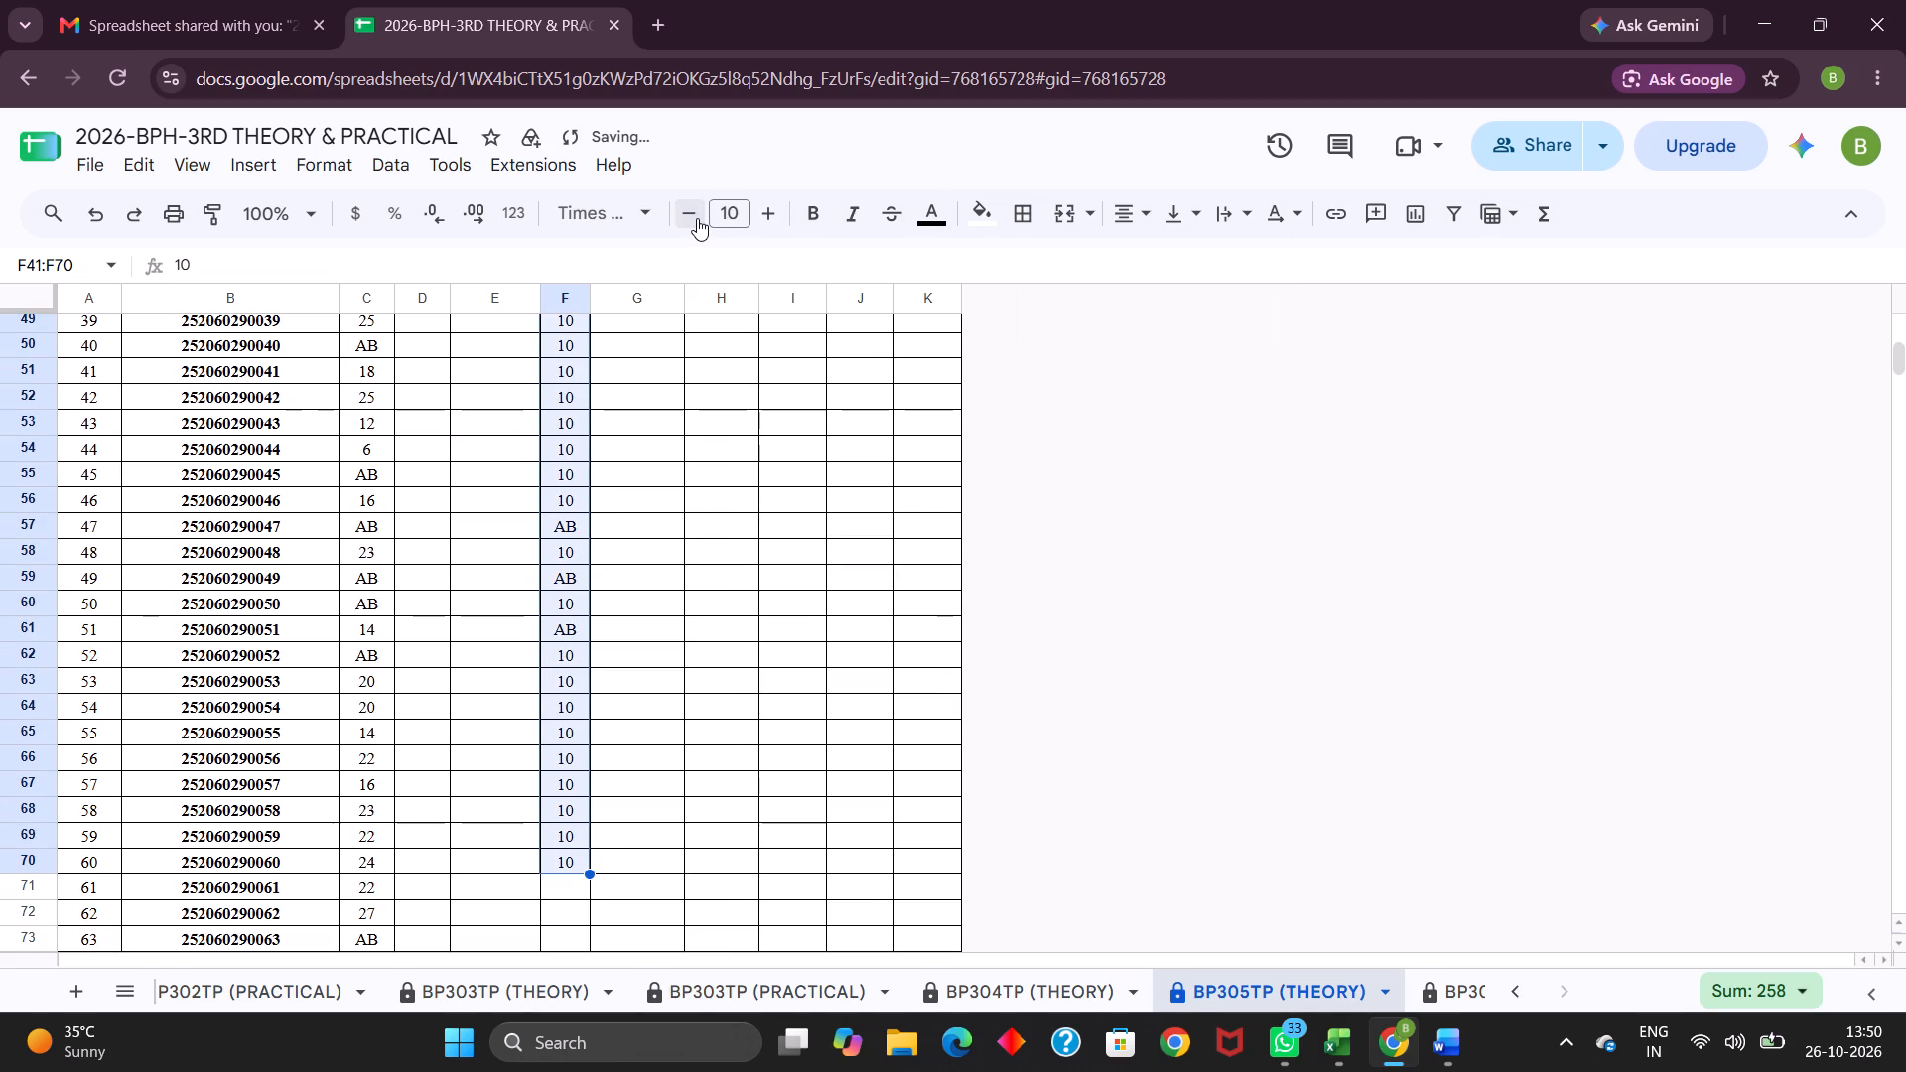
{"action": "left_click", "coordinate": [620, 654]}
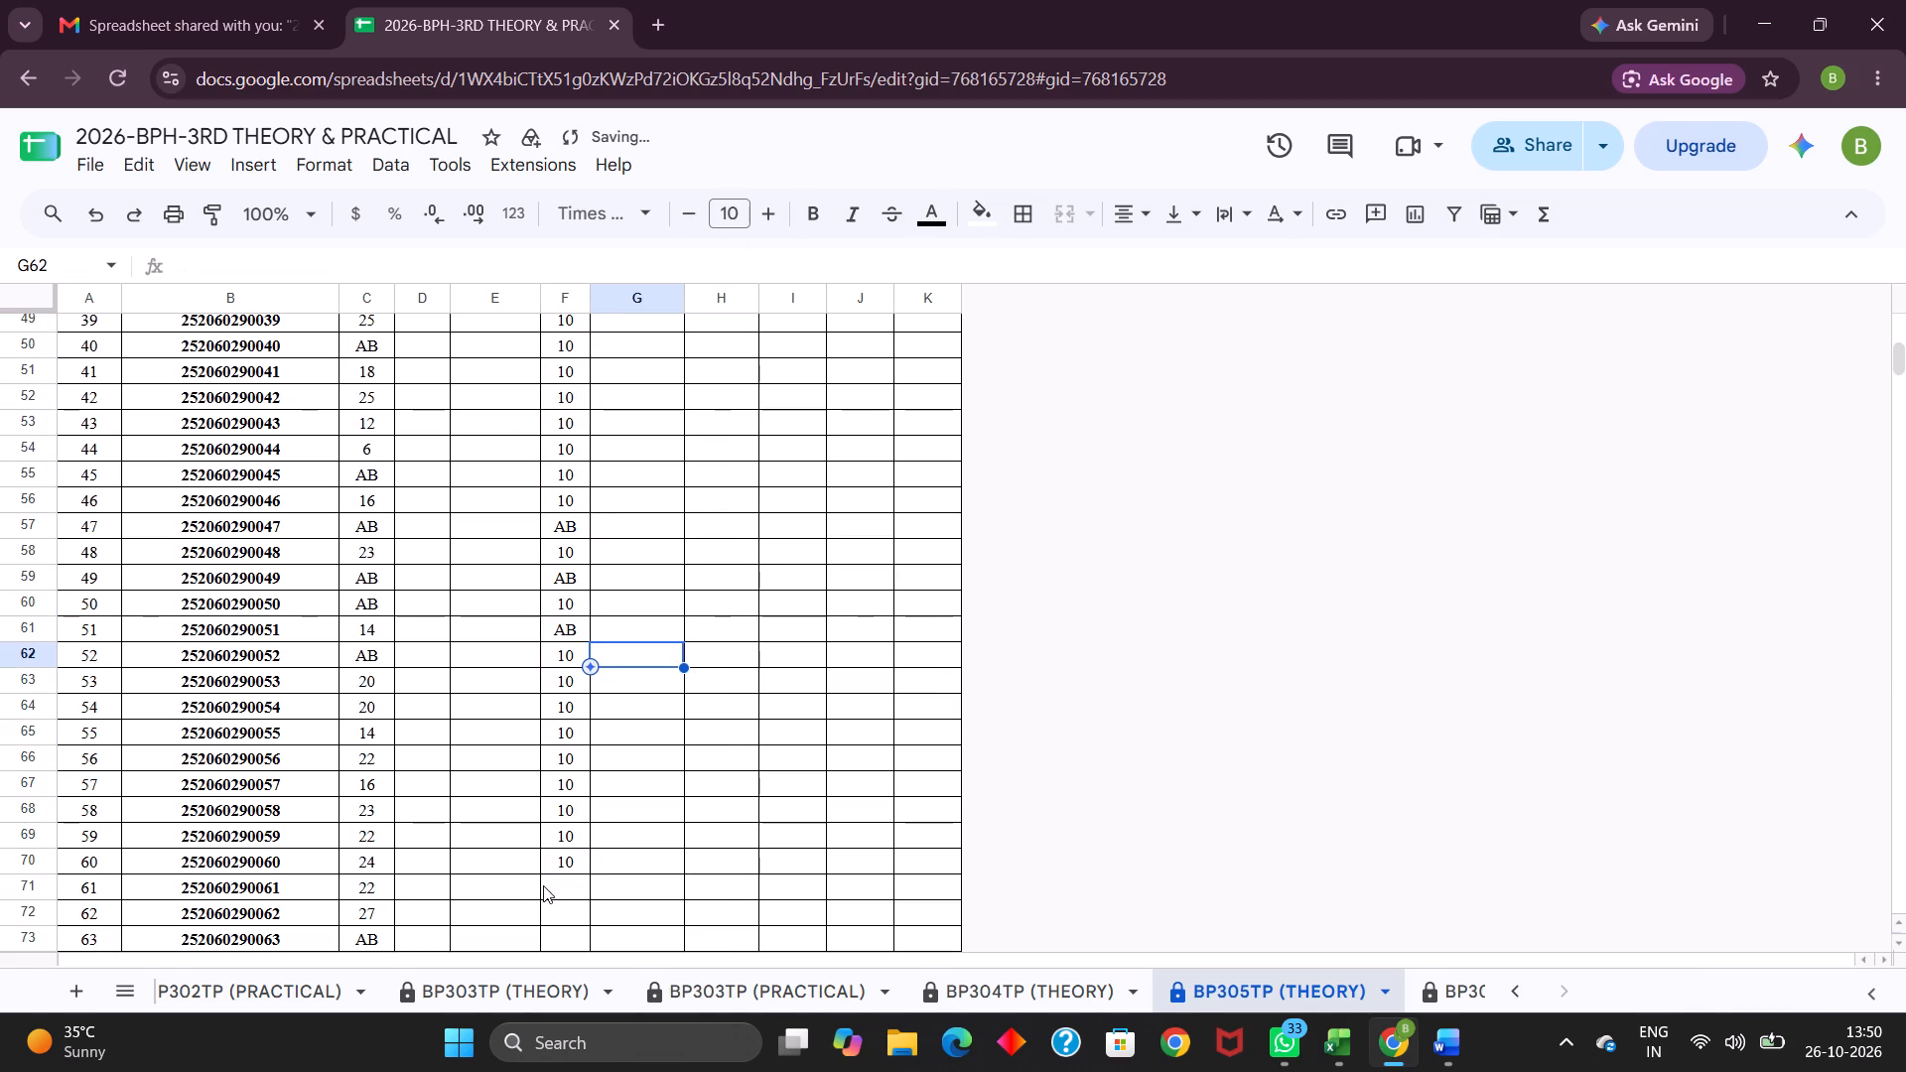
{"action": "scroll", "coordinate": [708, 464], "scroll_direction": "up", "scroll_amount": 4}
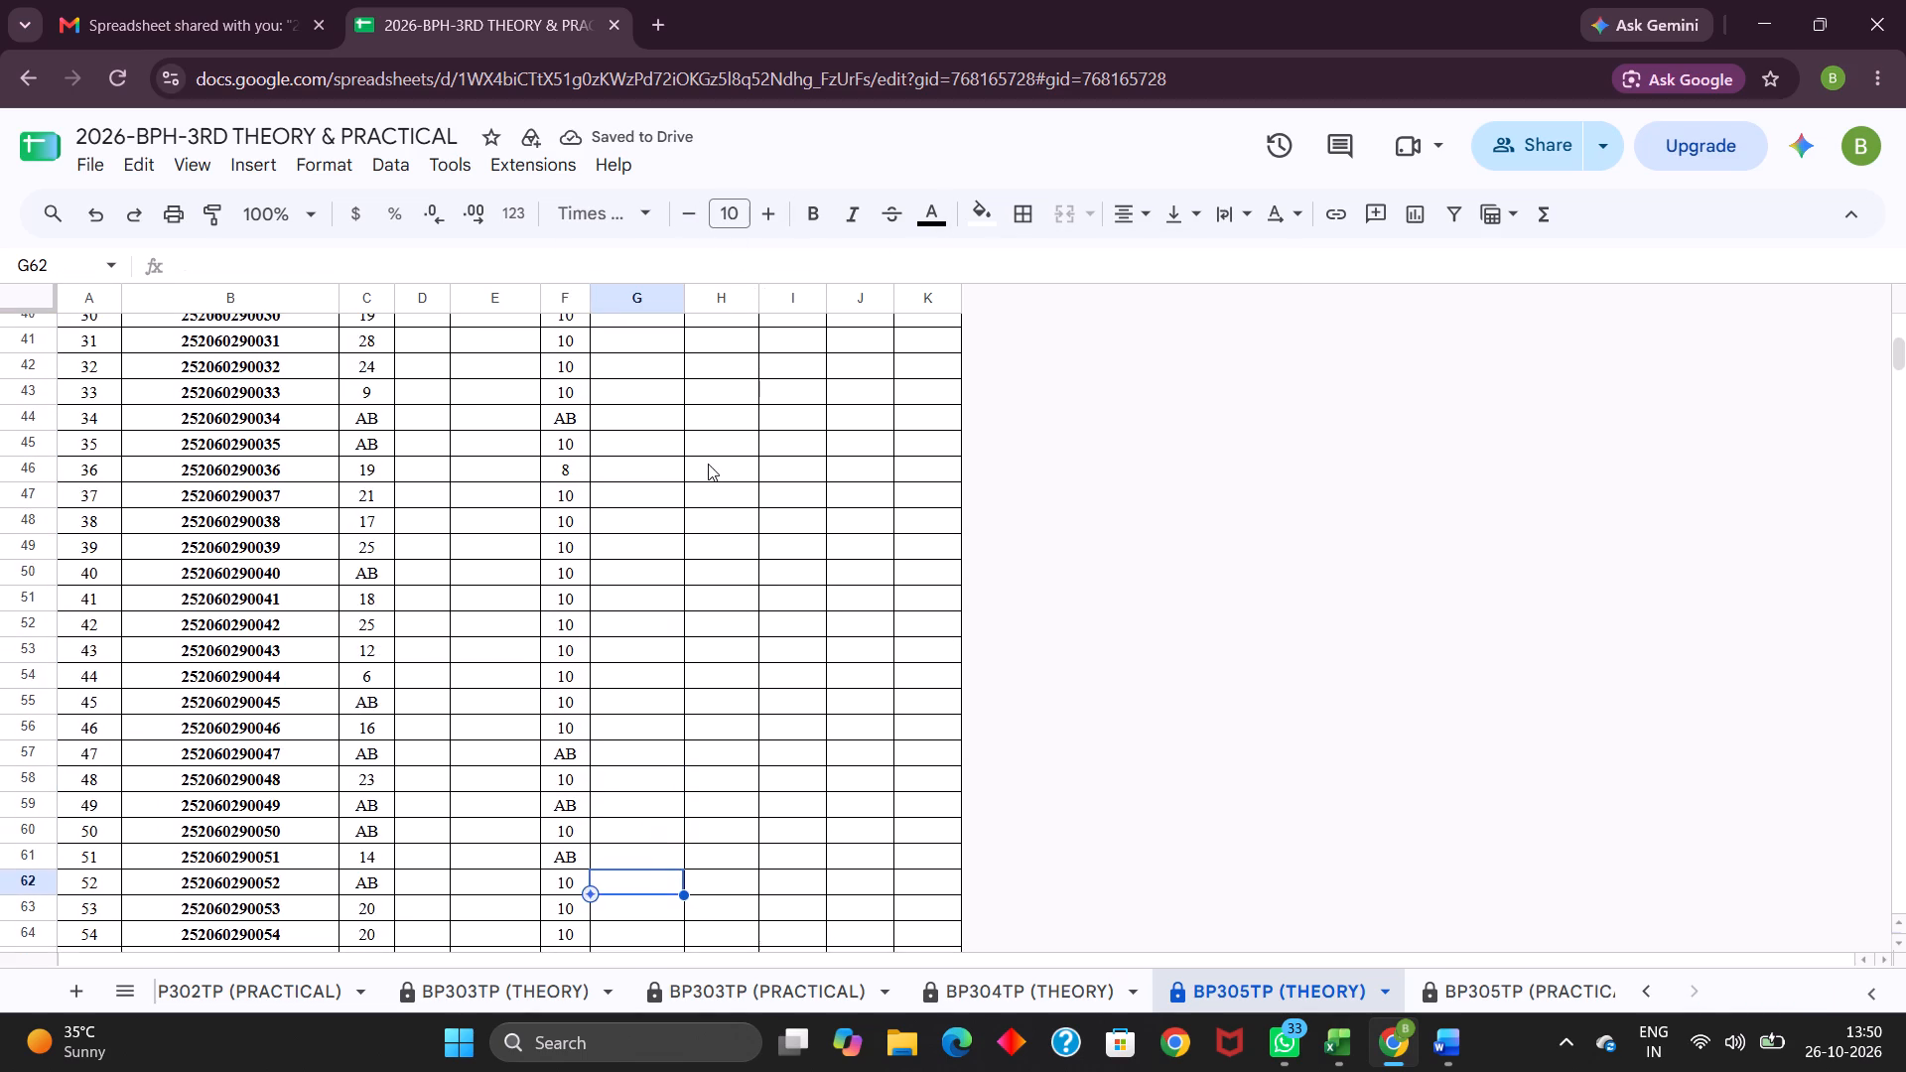
{"action": "scroll", "coordinate": [708, 464], "scroll_direction": "up", "scroll_amount": 1}
{"action": "scroll", "coordinate": [594, 746], "scroll_direction": "down", "scroll_amount": 3}
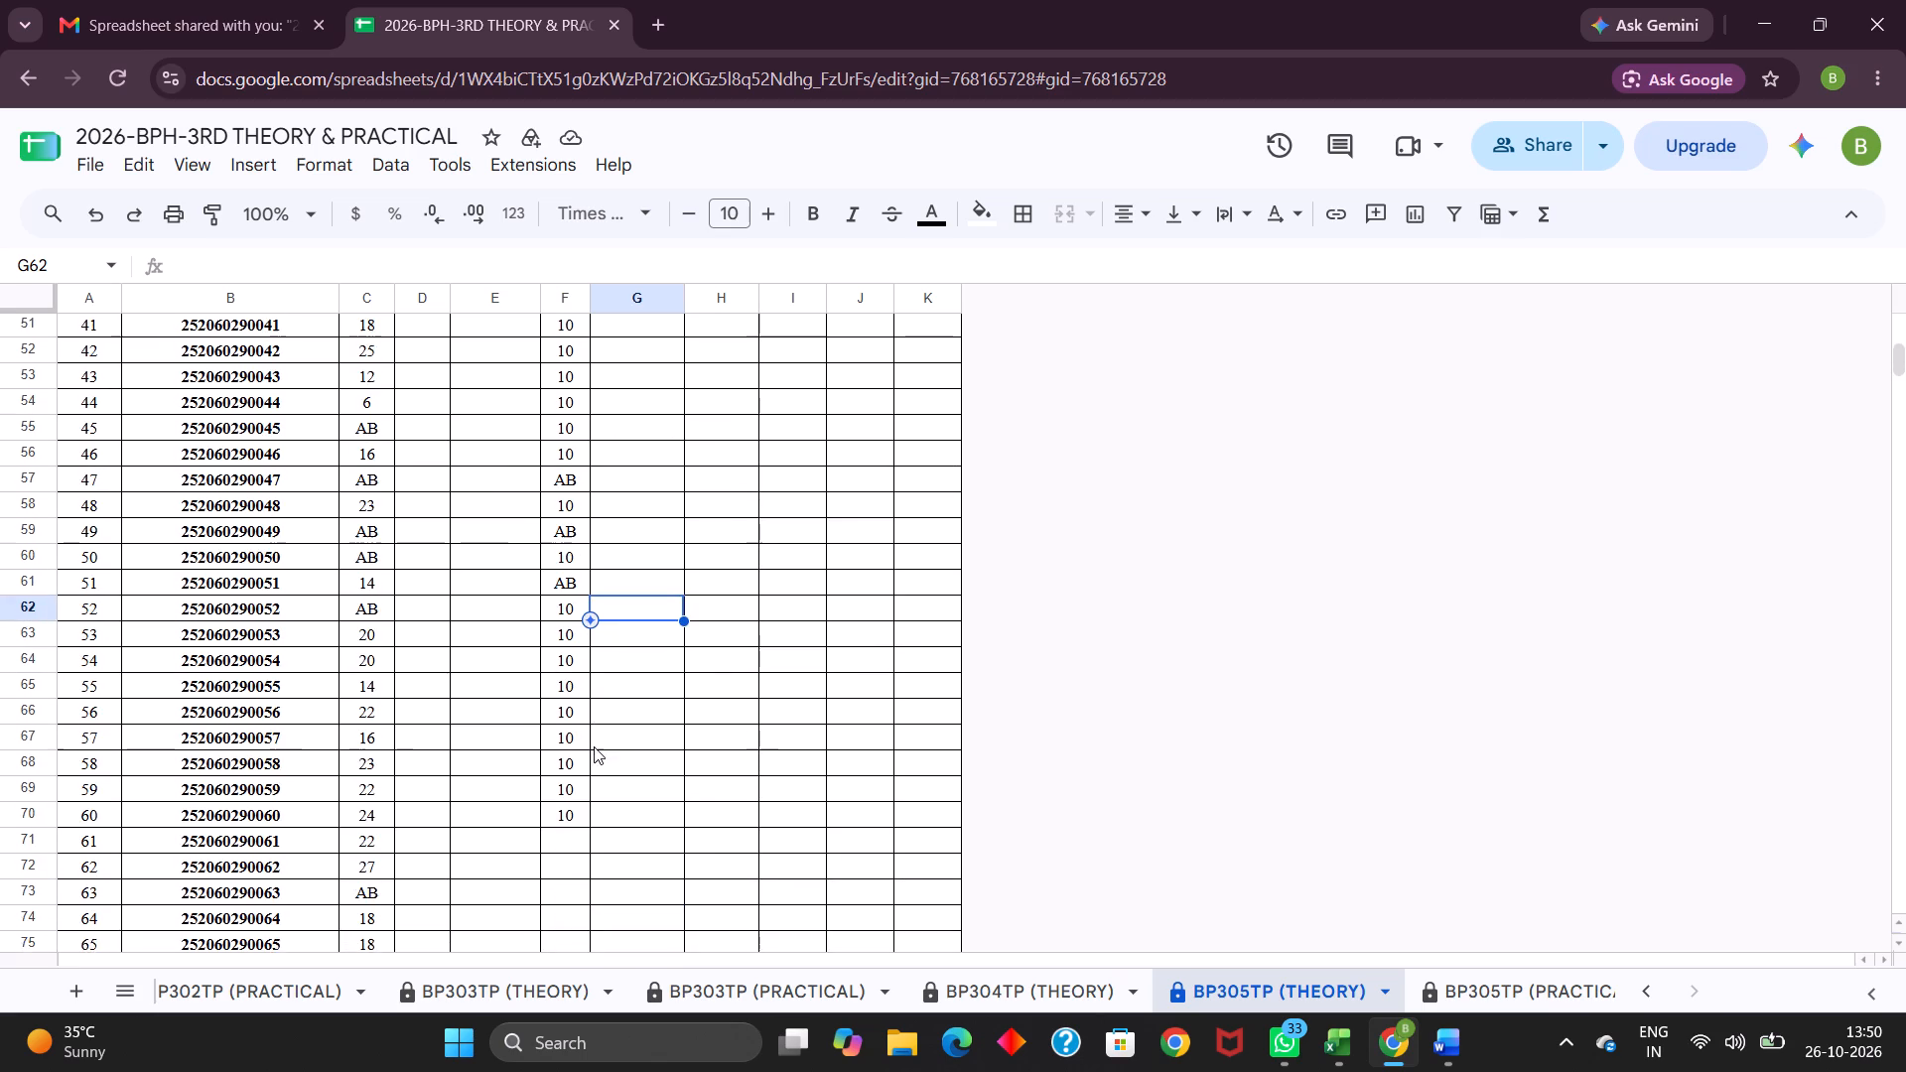
{"action": "scroll", "coordinate": [594, 746], "scroll_direction": "down", "scroll_amount": 1}
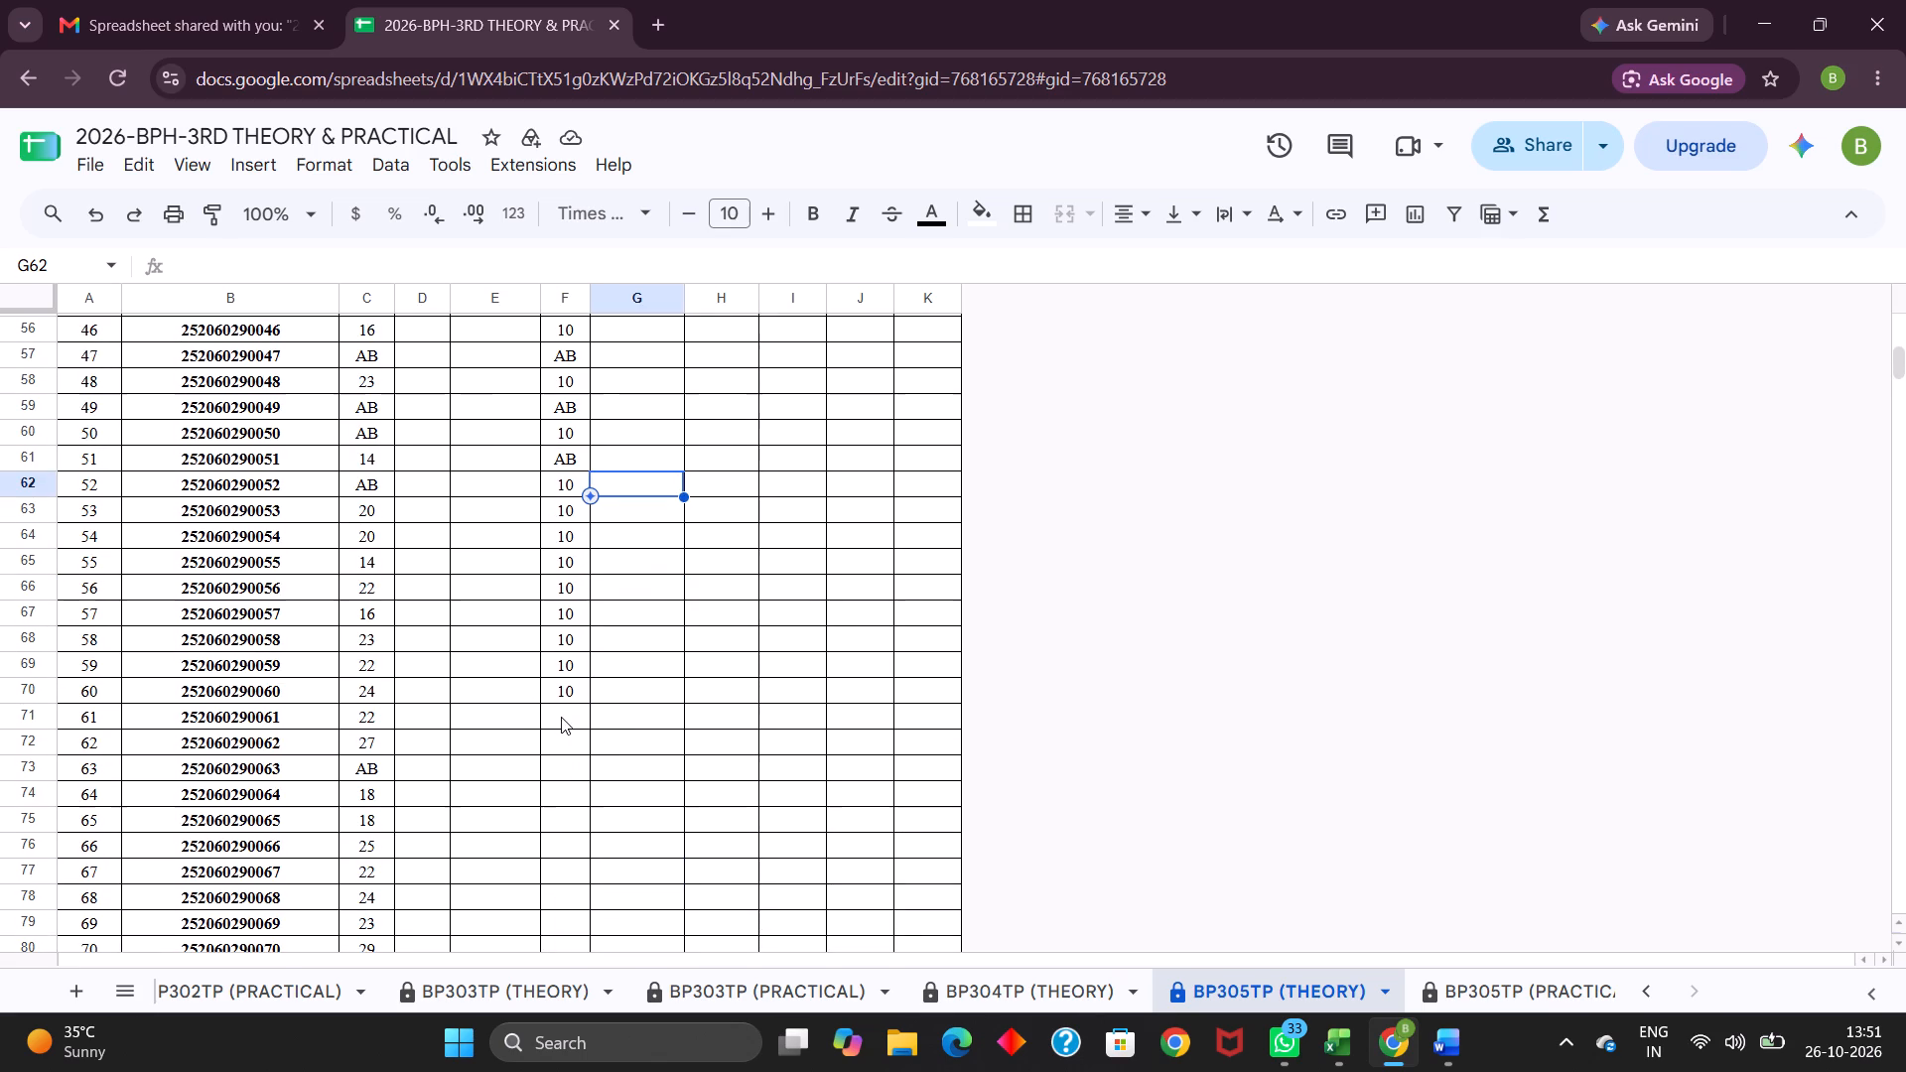
{"action": "left_click", "coordinate": [561, 717]}
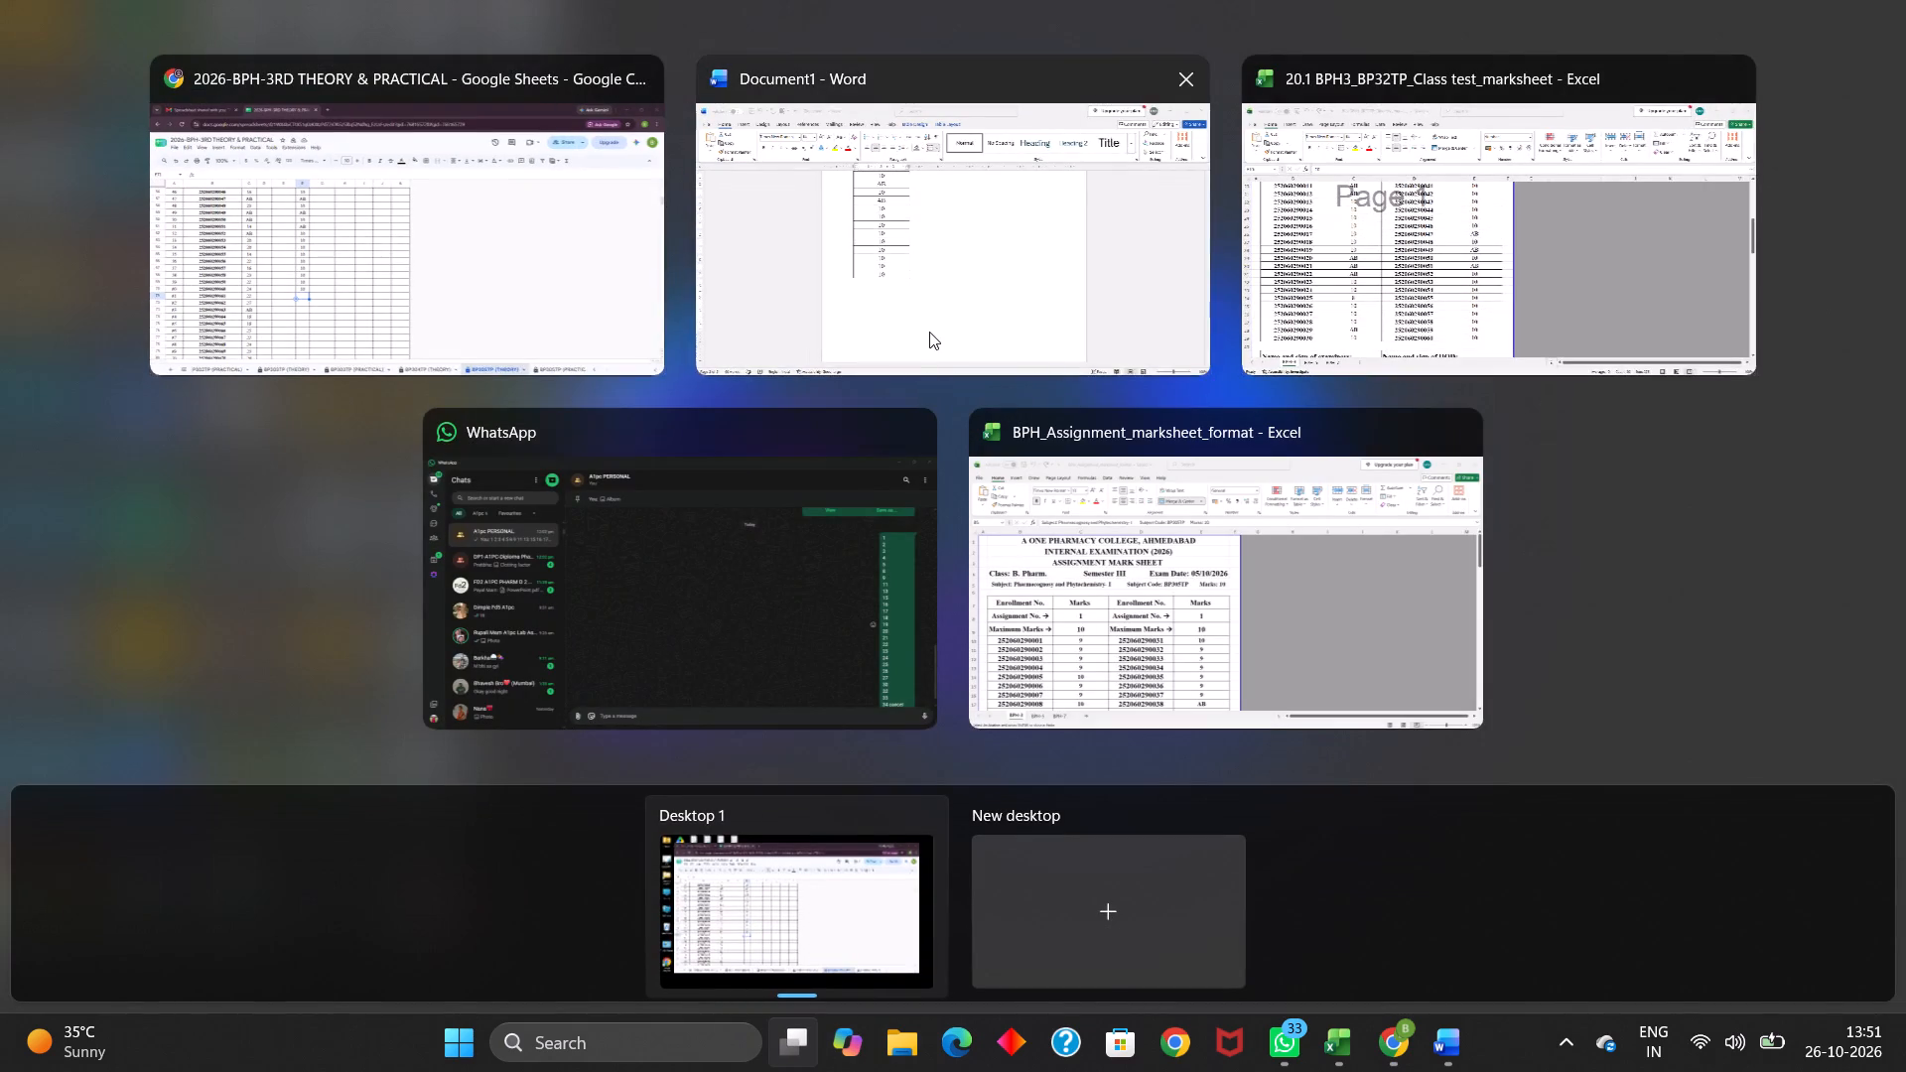
Clear both class test marks tables and the leftover blank lines from the Word document.
{"action": "left_click", "coordinate": [929, 332]}
{"action": "scroll", "coordinate": [513, 373], "scroll_direction": "up", "scroll_amount": 3}
{"action": "key", "text": "BackSpace"}
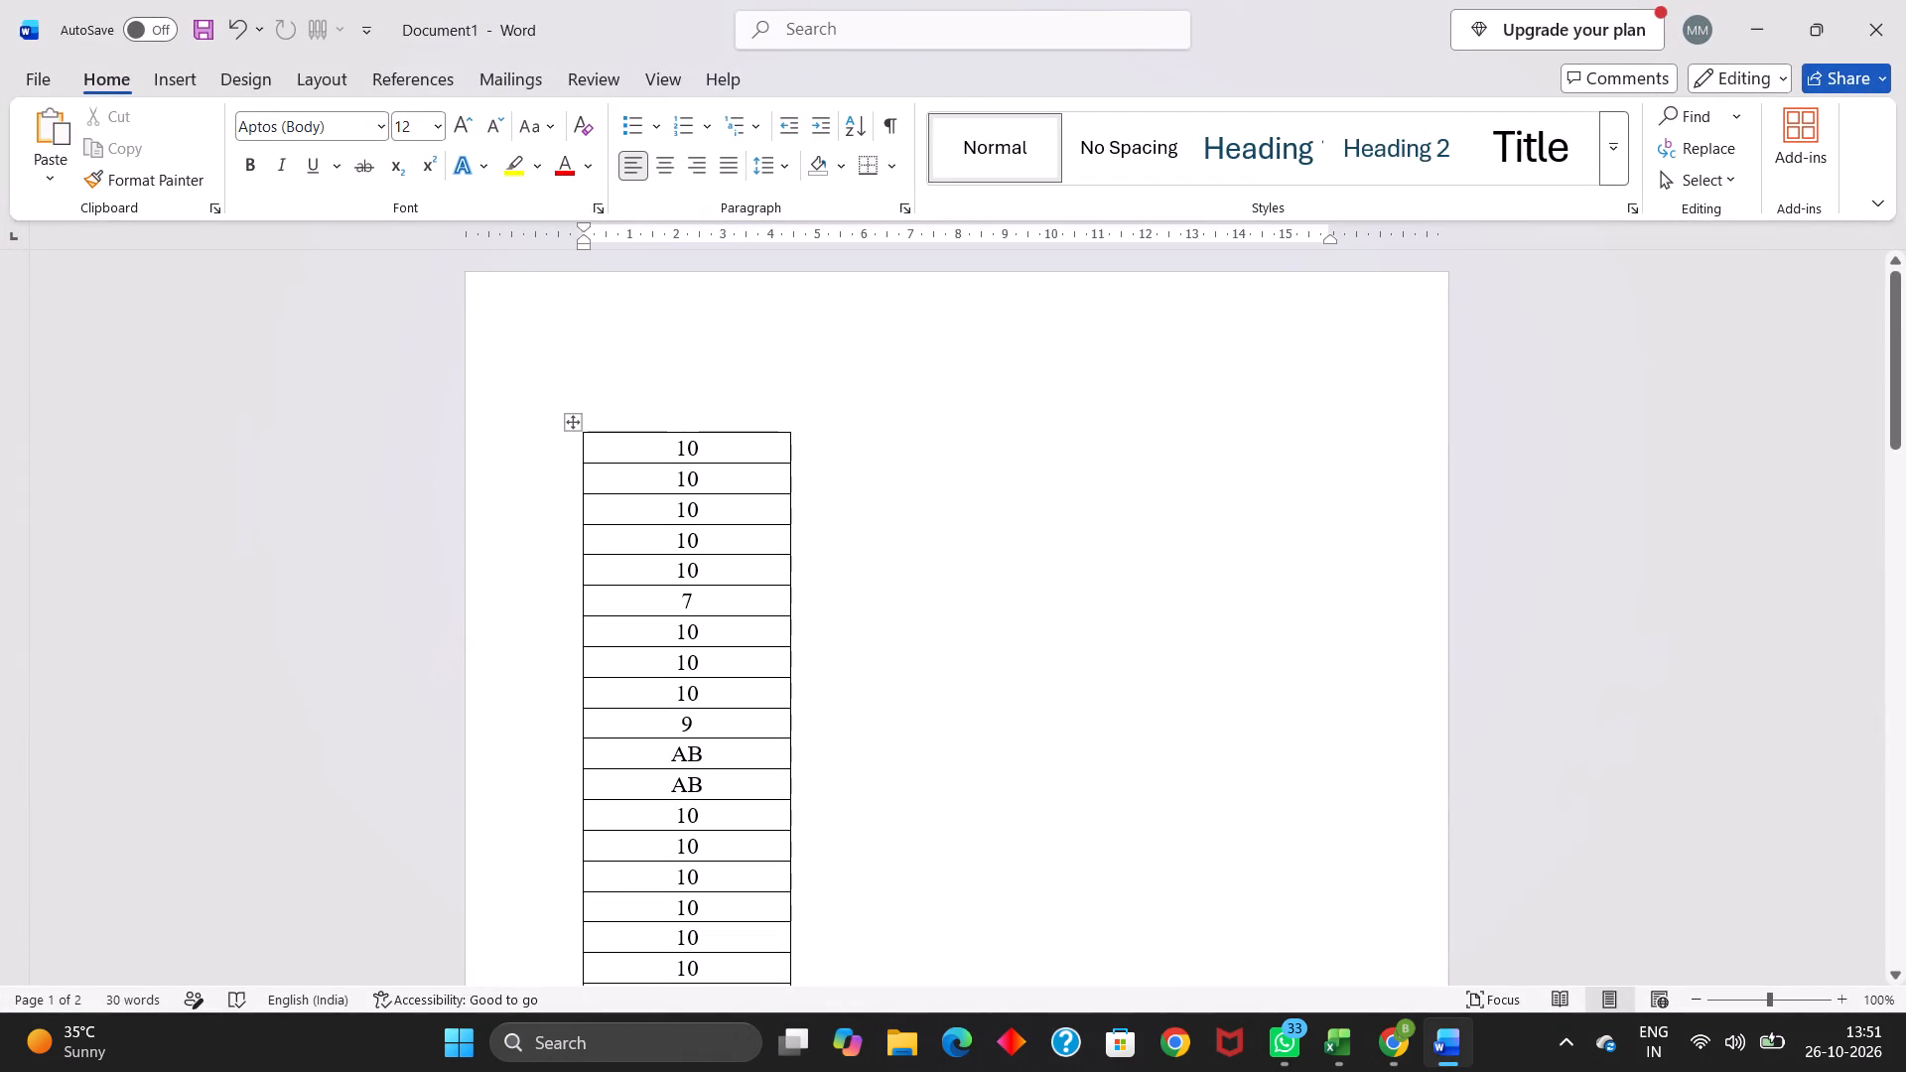
{"action": "left_click", "coordinate": [572, 415]}
{"action": "key", "text": "BackSpace"}
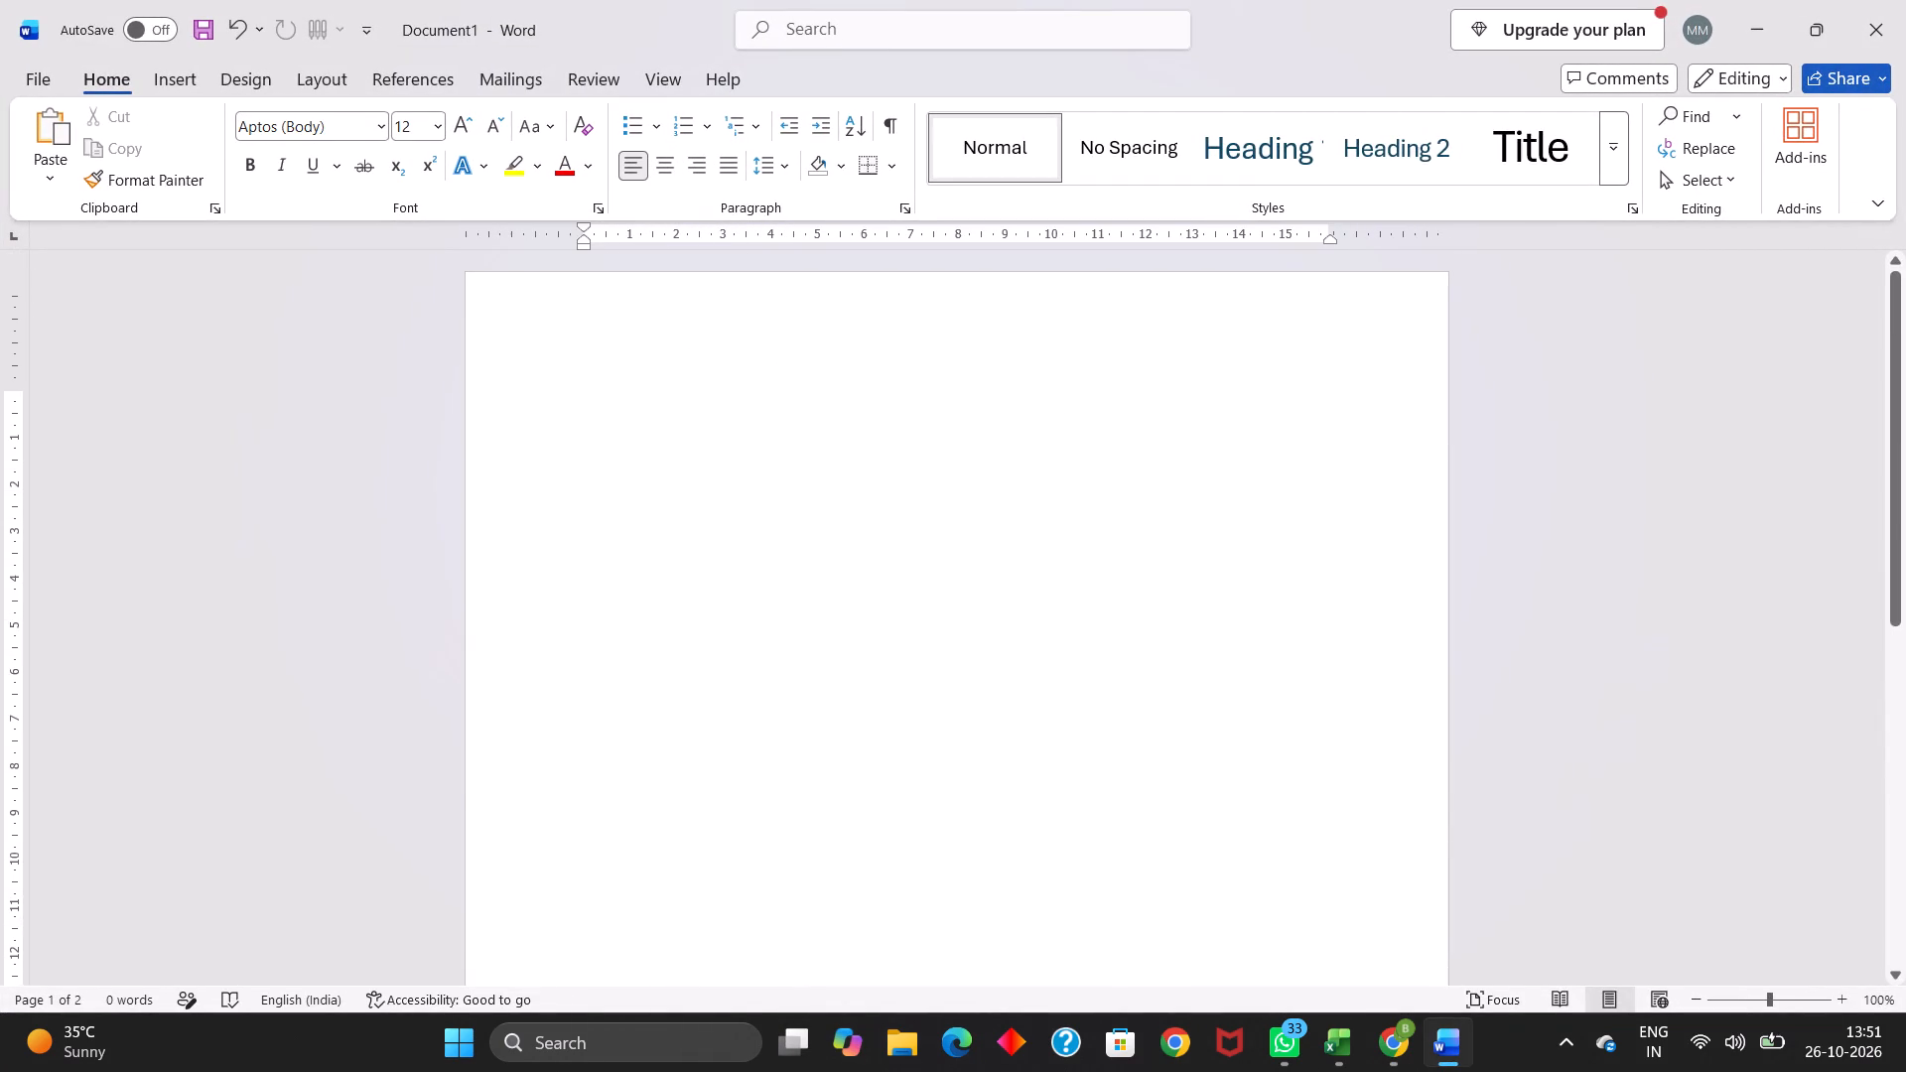
{"action": "key", "text": "BackSpace"}
{"action": "key", "text": "BackSpace"}
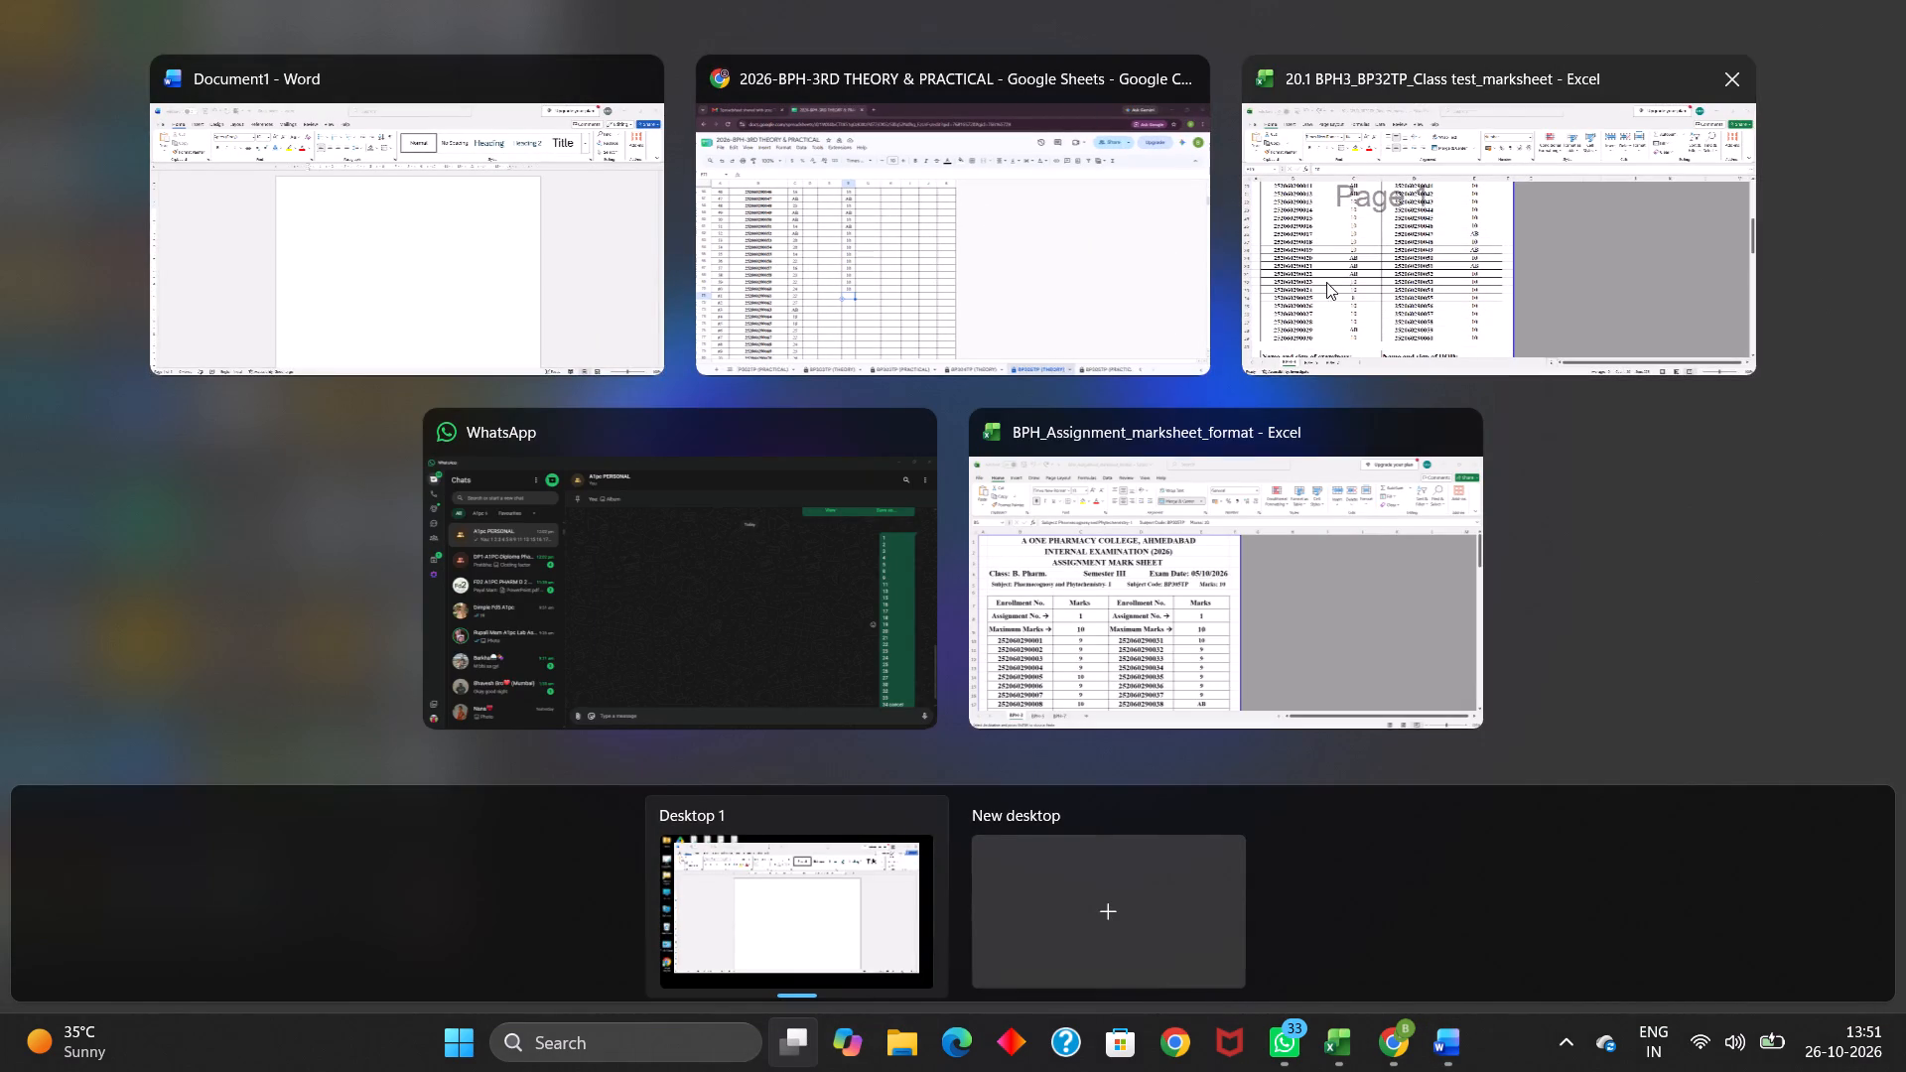
Copy the third column of 30 class test marks, C54:C83, from the BPH-3 sheet of the Excel class test marksheet.
{"action": "left_click", "coordinate": [1350, 274]}
{"action": "scroll", "coordinate": [1350, 274], "scroll_direction": "down", "scroll_amount": 1, "text": "ctrl"}
{"action": "scroll", "coordinate": [1350, 274], "scroll_direction": "up", "scroll_amount": 1}
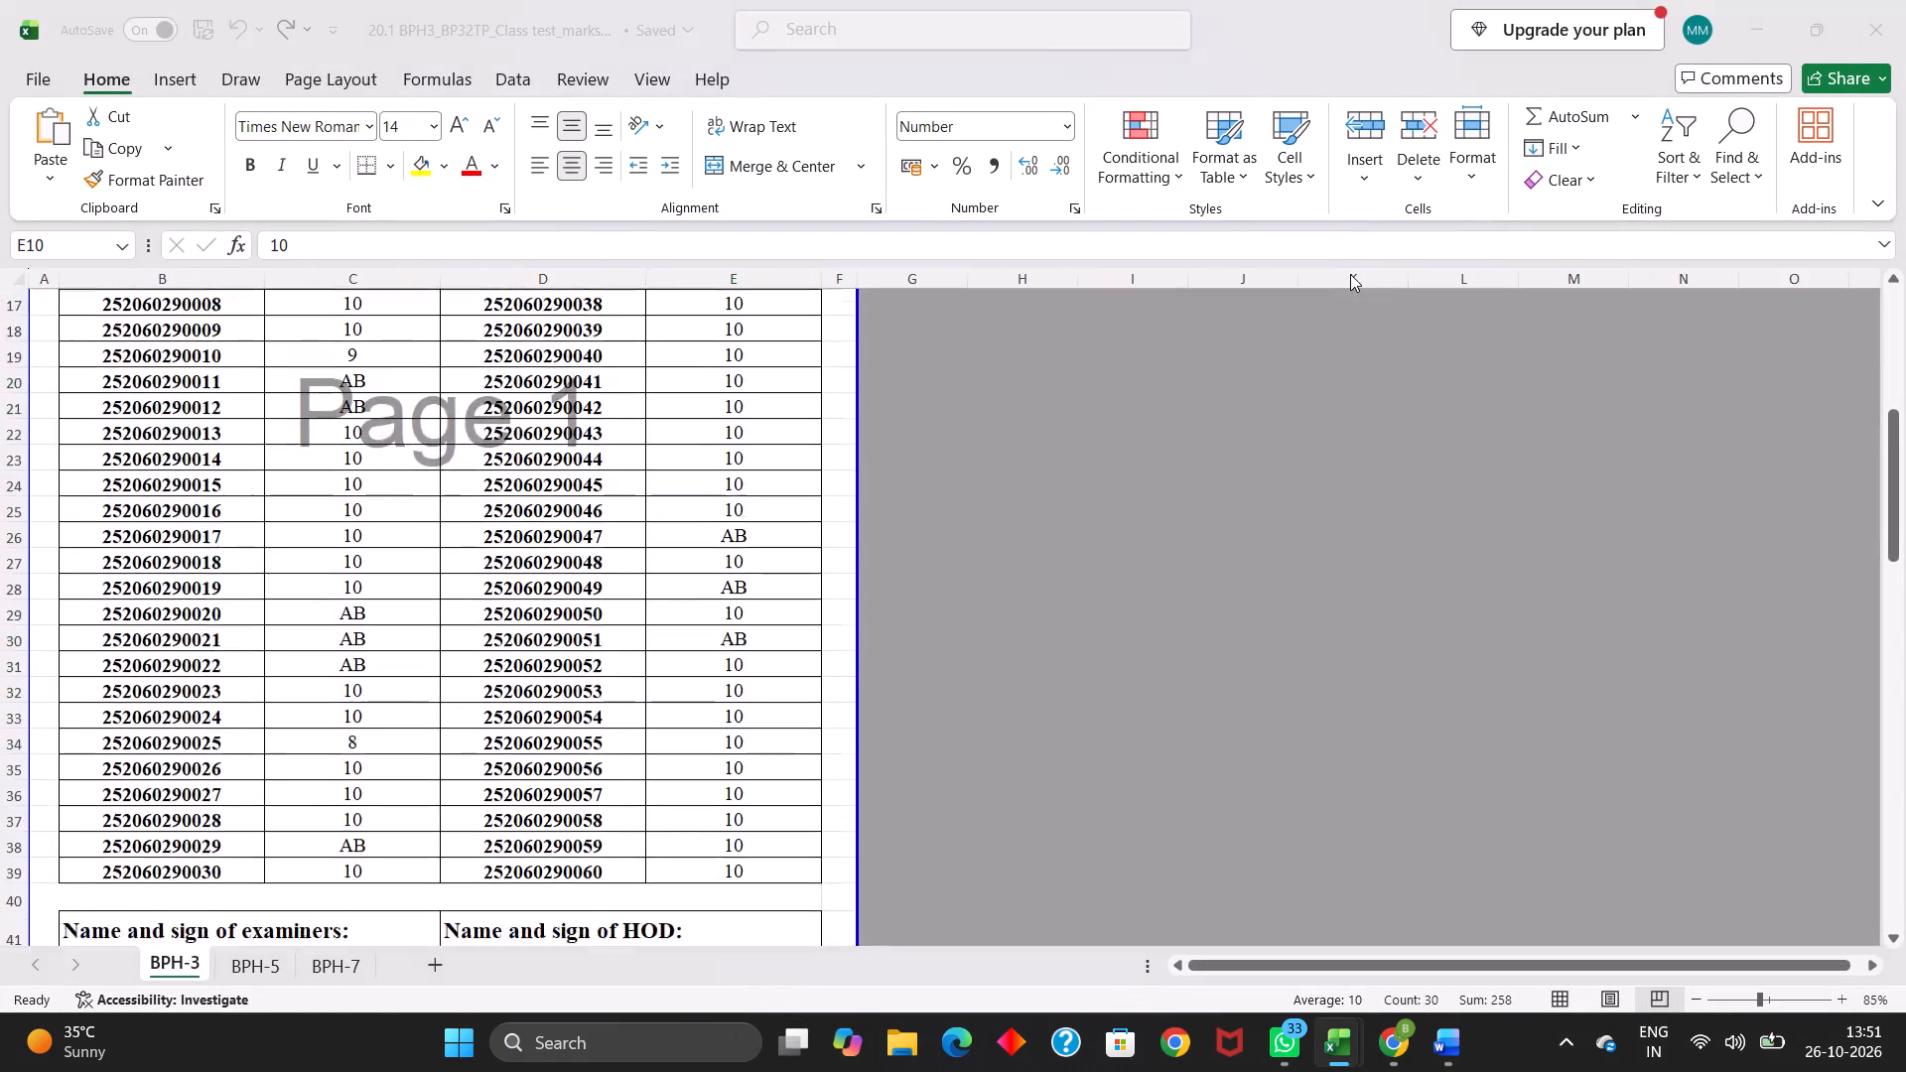
{"action": "scroll", "coordinate": [1350, 274], "scroll_direction": "right", "scroll_amount": 16}
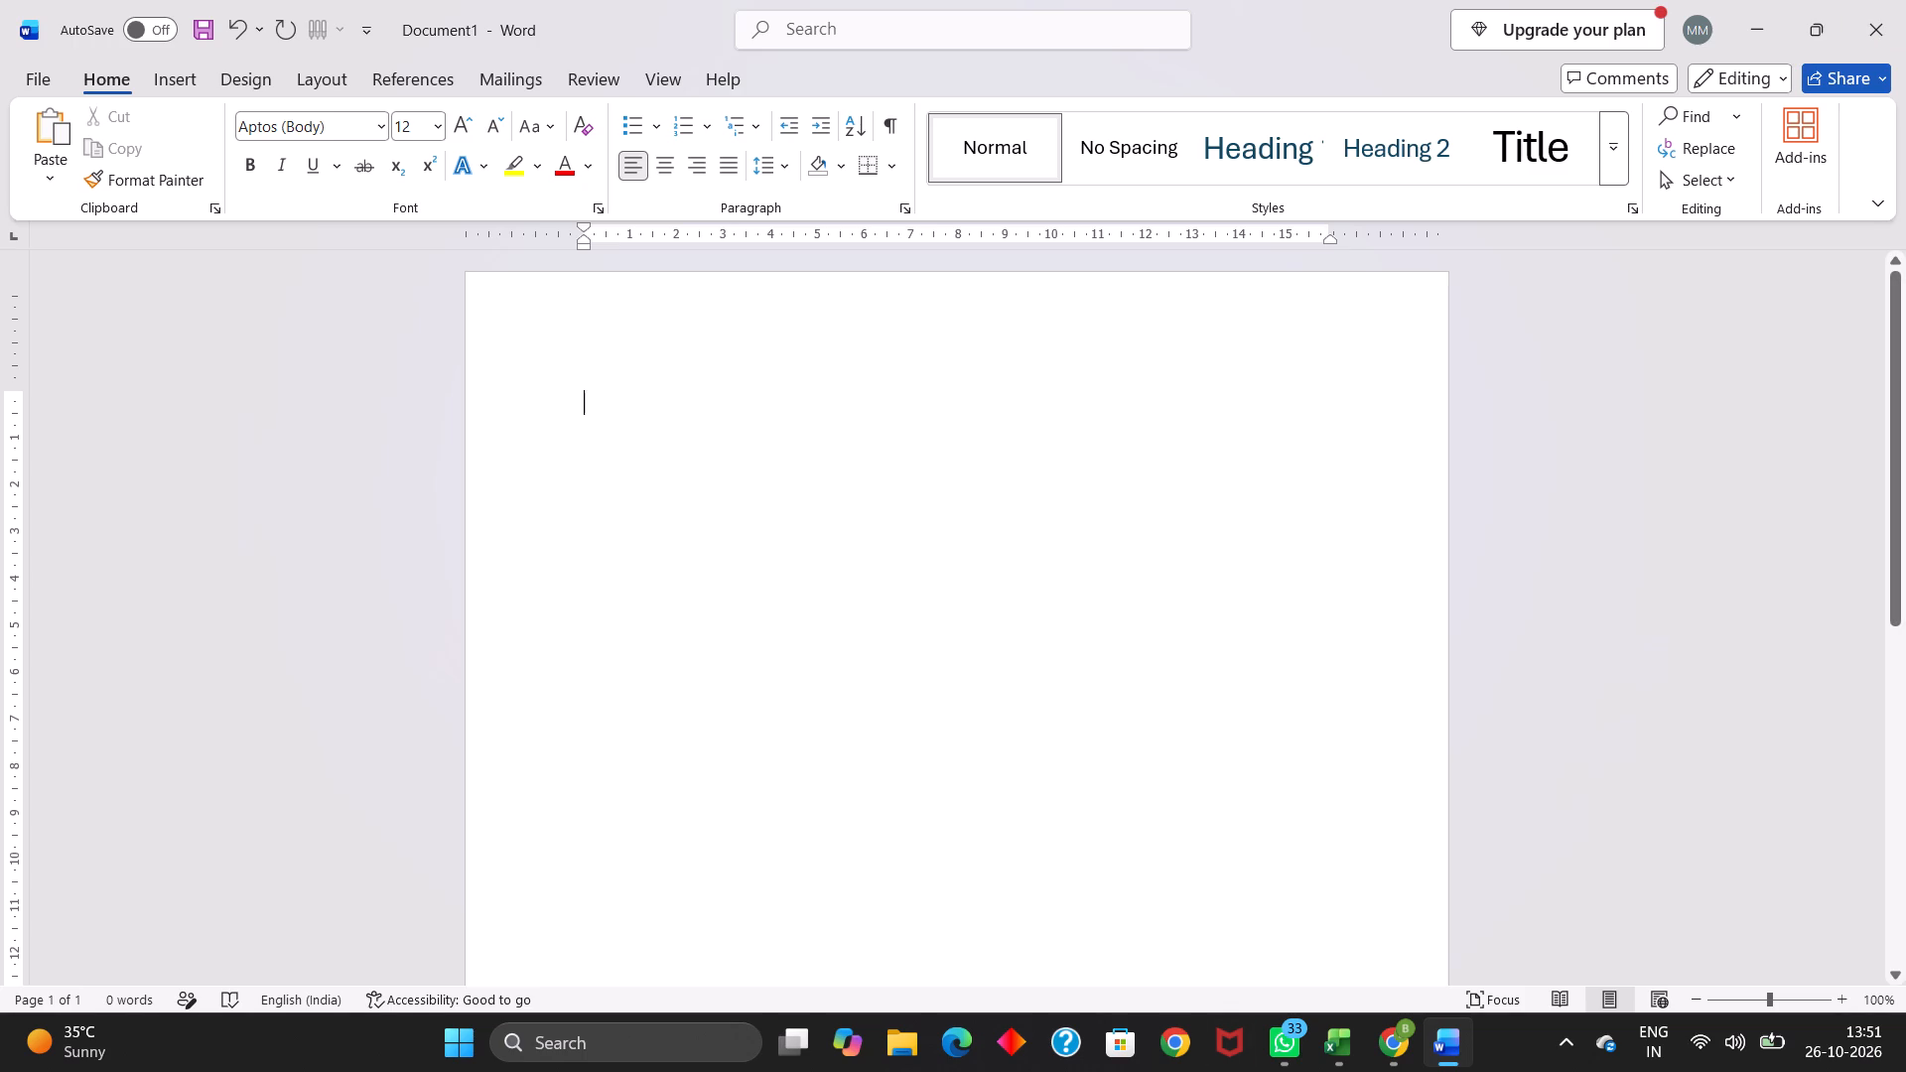
{"action": "left_click", "coordinate": [1211, 562]}
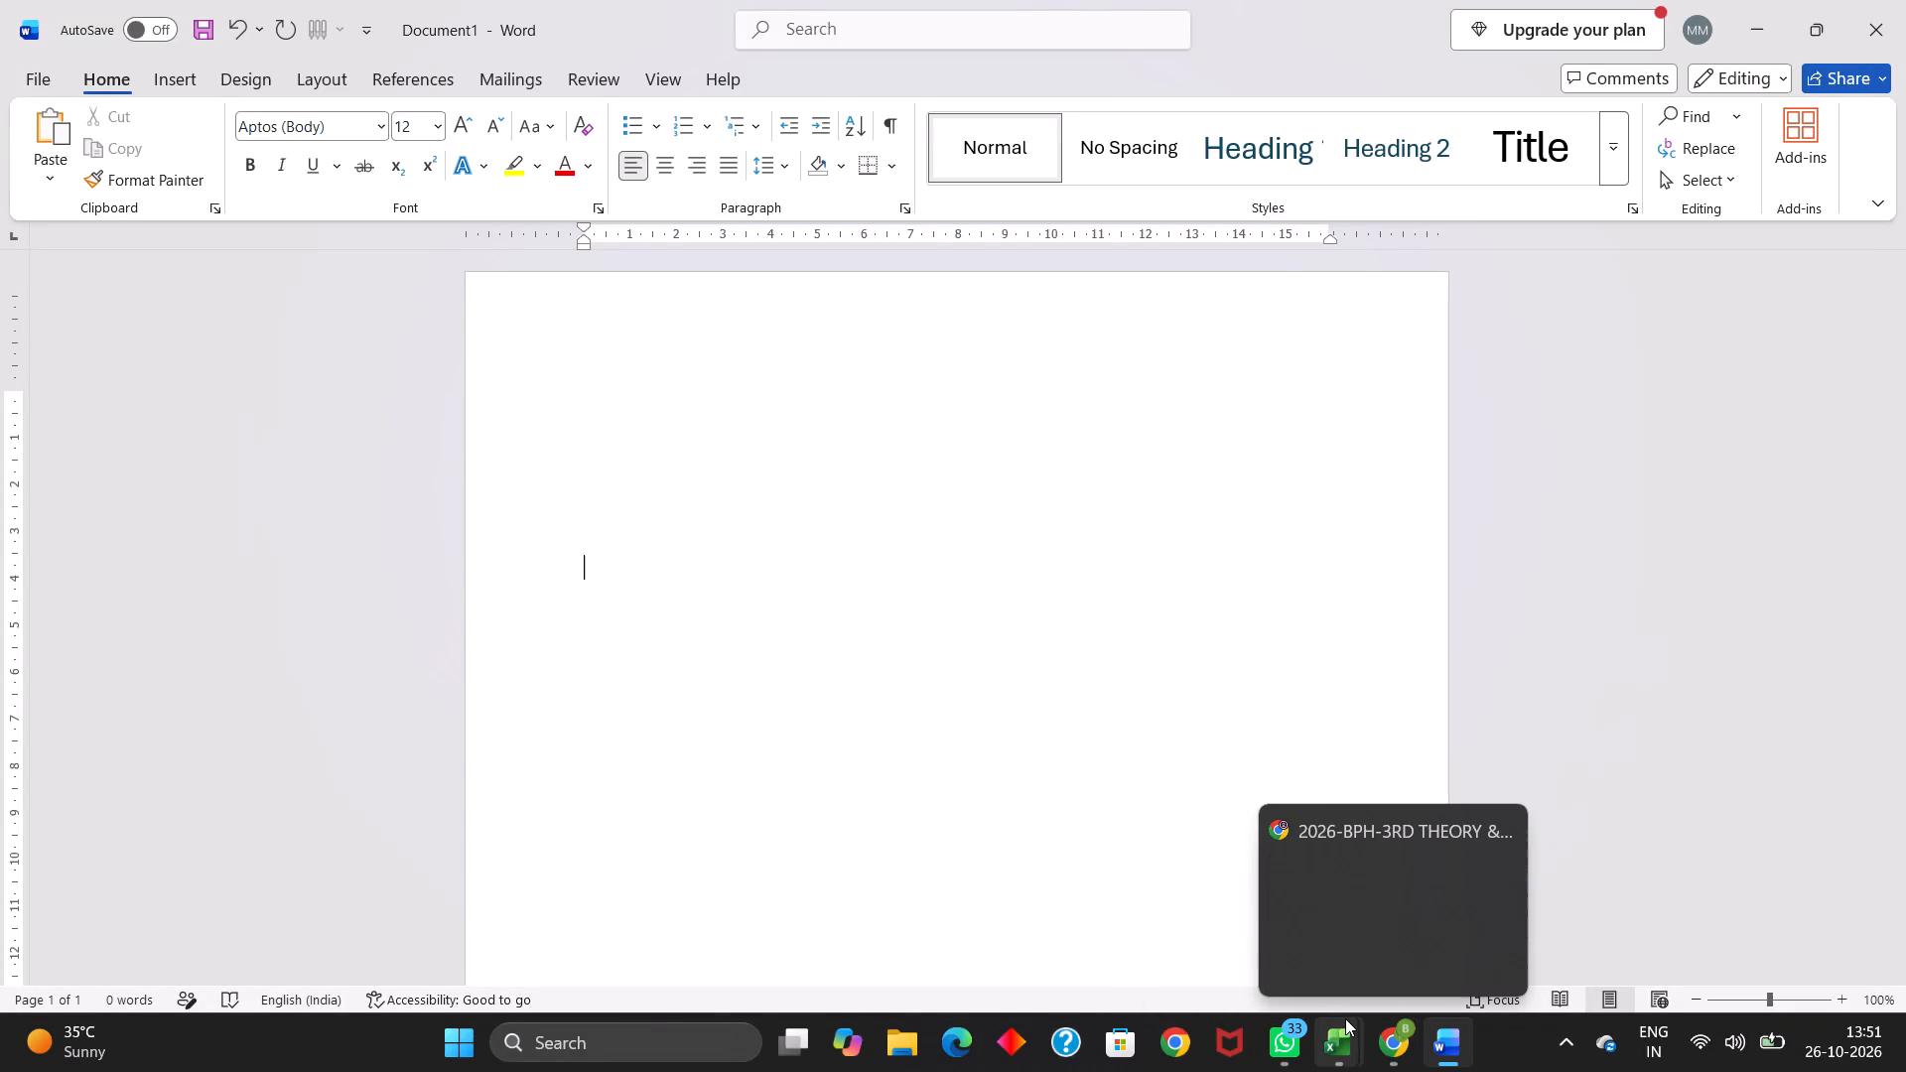
{"action": "left_click", "coordinate": [1301, 881]}
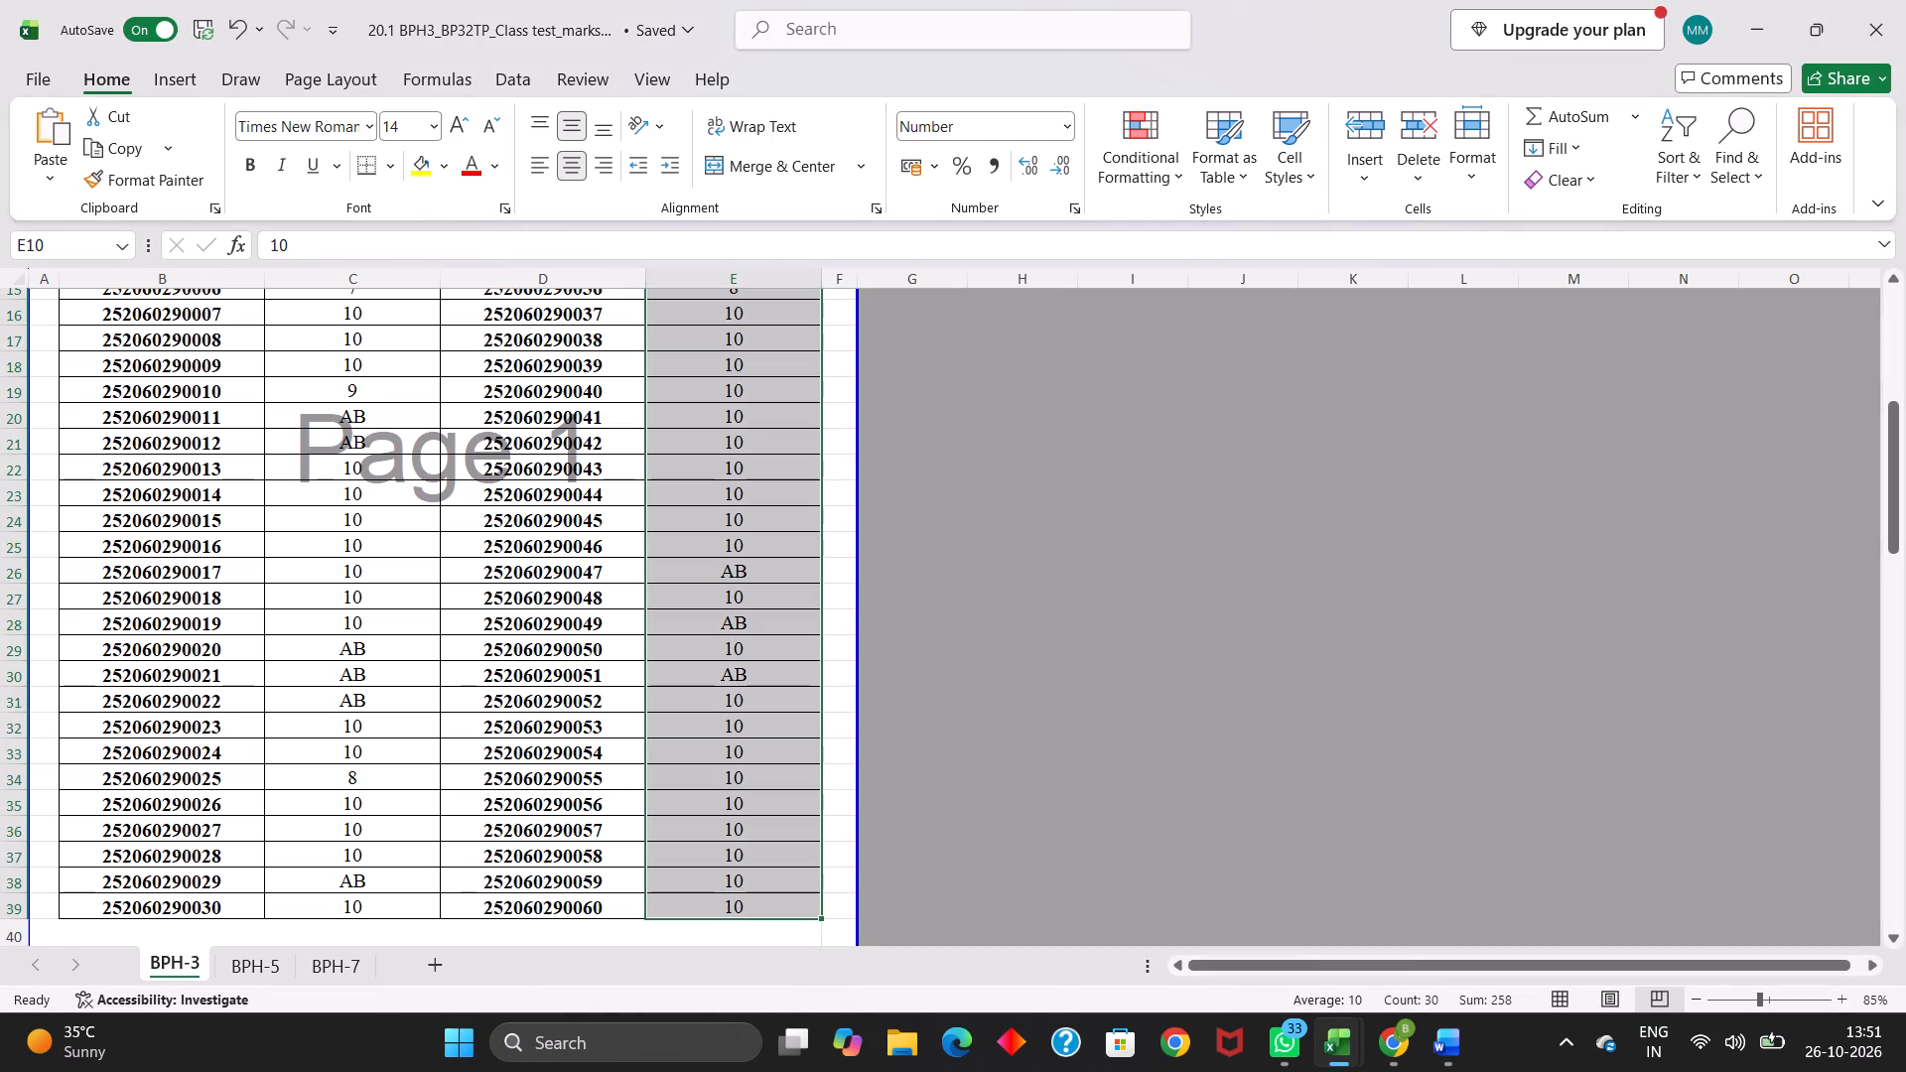
{"action": "middle_click", "coordinate": [358, 858]}
{"action": "middle_click_drag", "start_coordinate": [362, 815], "coordinate": [372, 764]}
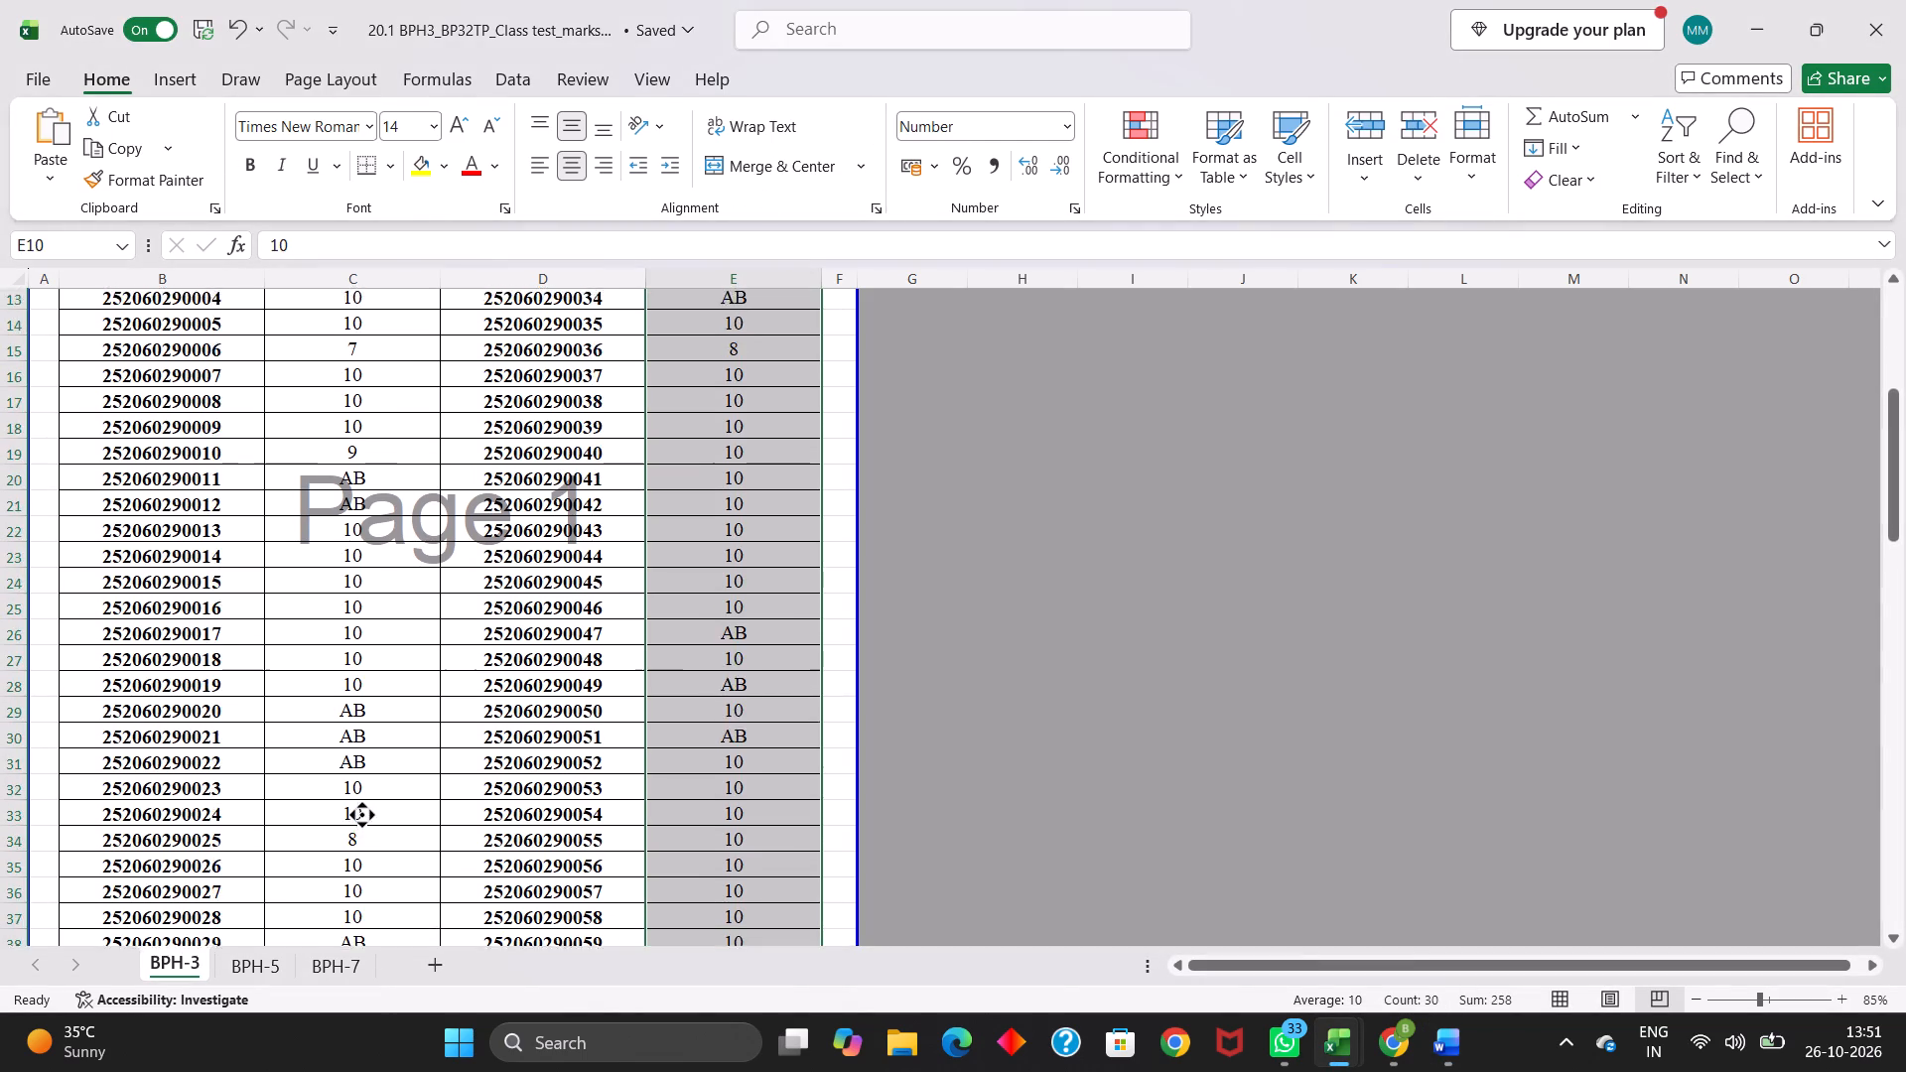
{"action": "middle_click_drag", "start_coordinate": [372, 764], "coordinate": [381, 751]}
{"action": "middle_click_drag", "start_coordinate": [348, 874], "coordinate": [346, 902]}
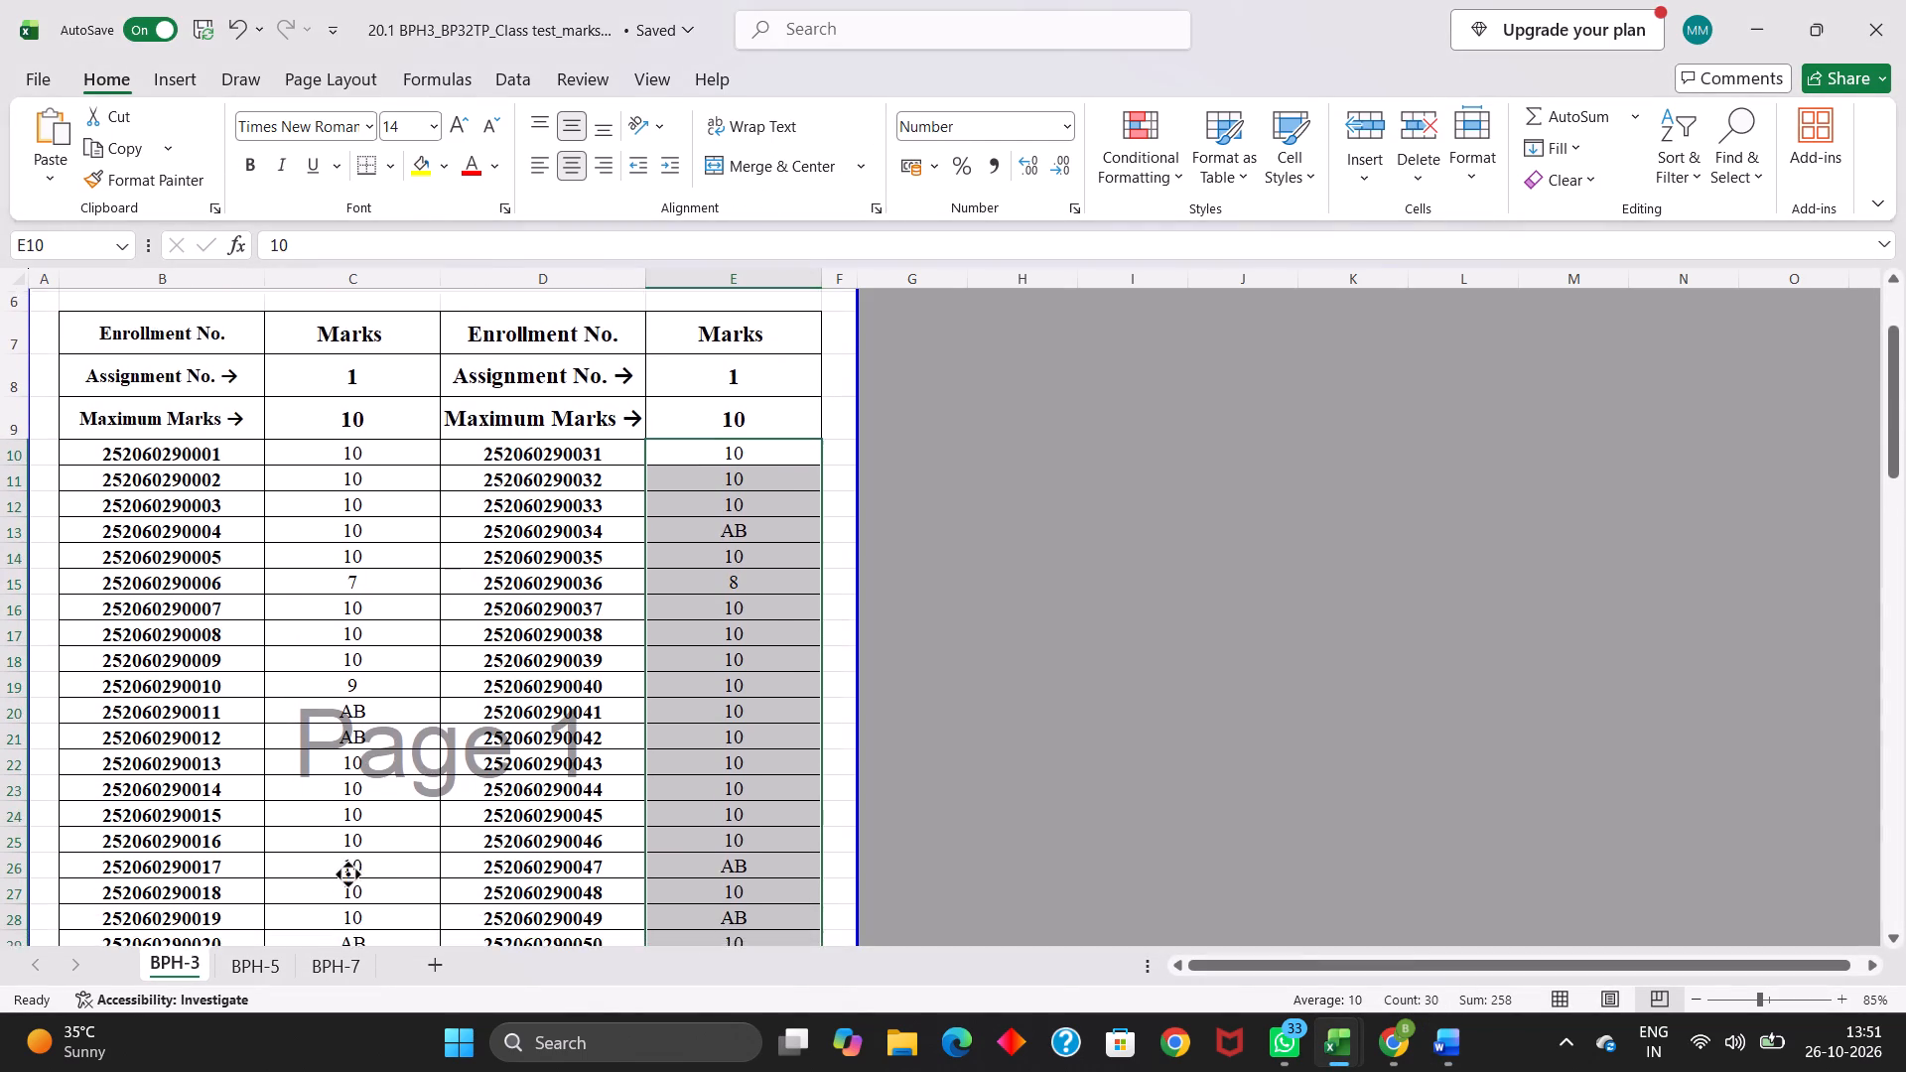
{"action": "middle_click_drag", "start_coordinate": [346, 902], "coordinate": [313, 988]}
{"action": "middle_click_drag", "start_coordinate": [313, 988], "coordinate": [403, 934]}
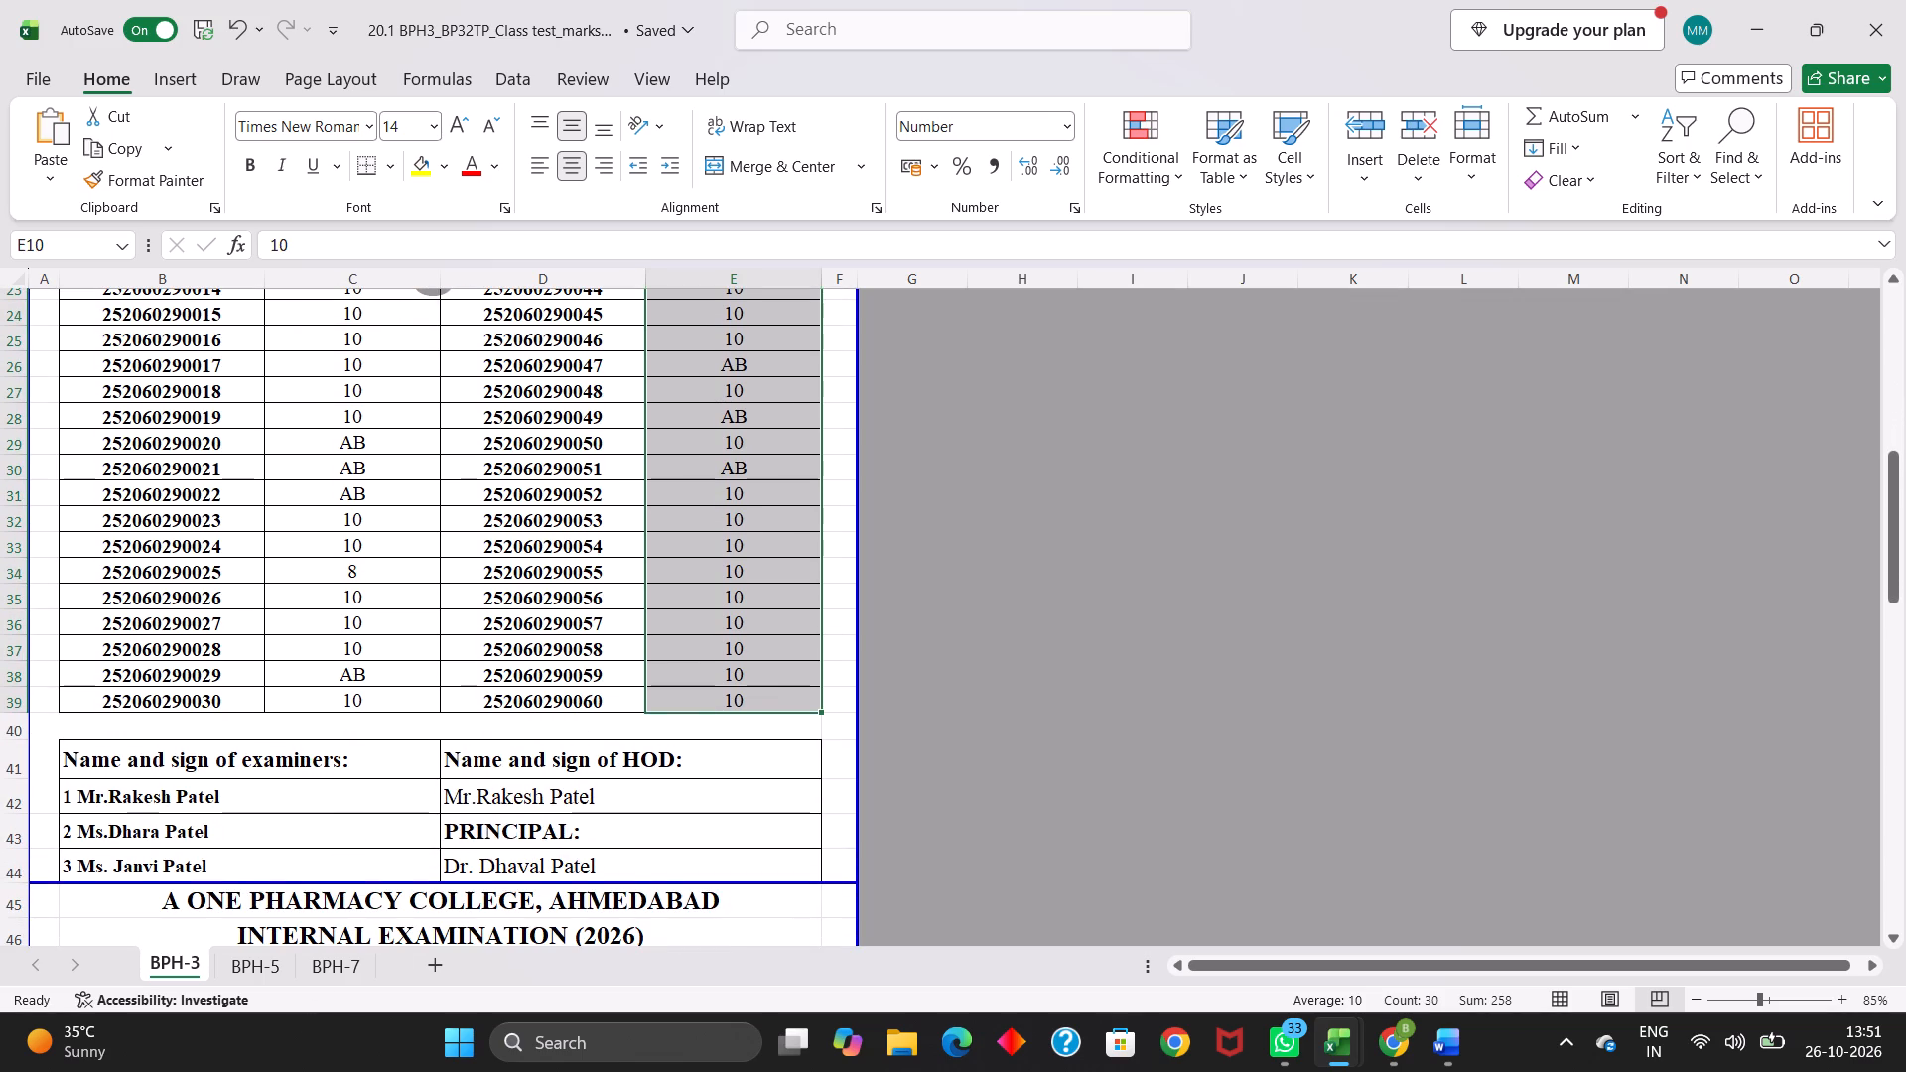
{"action": "middle_click_drag", "start_coordinate": [434, 856], "coordinate": [424, 914]}
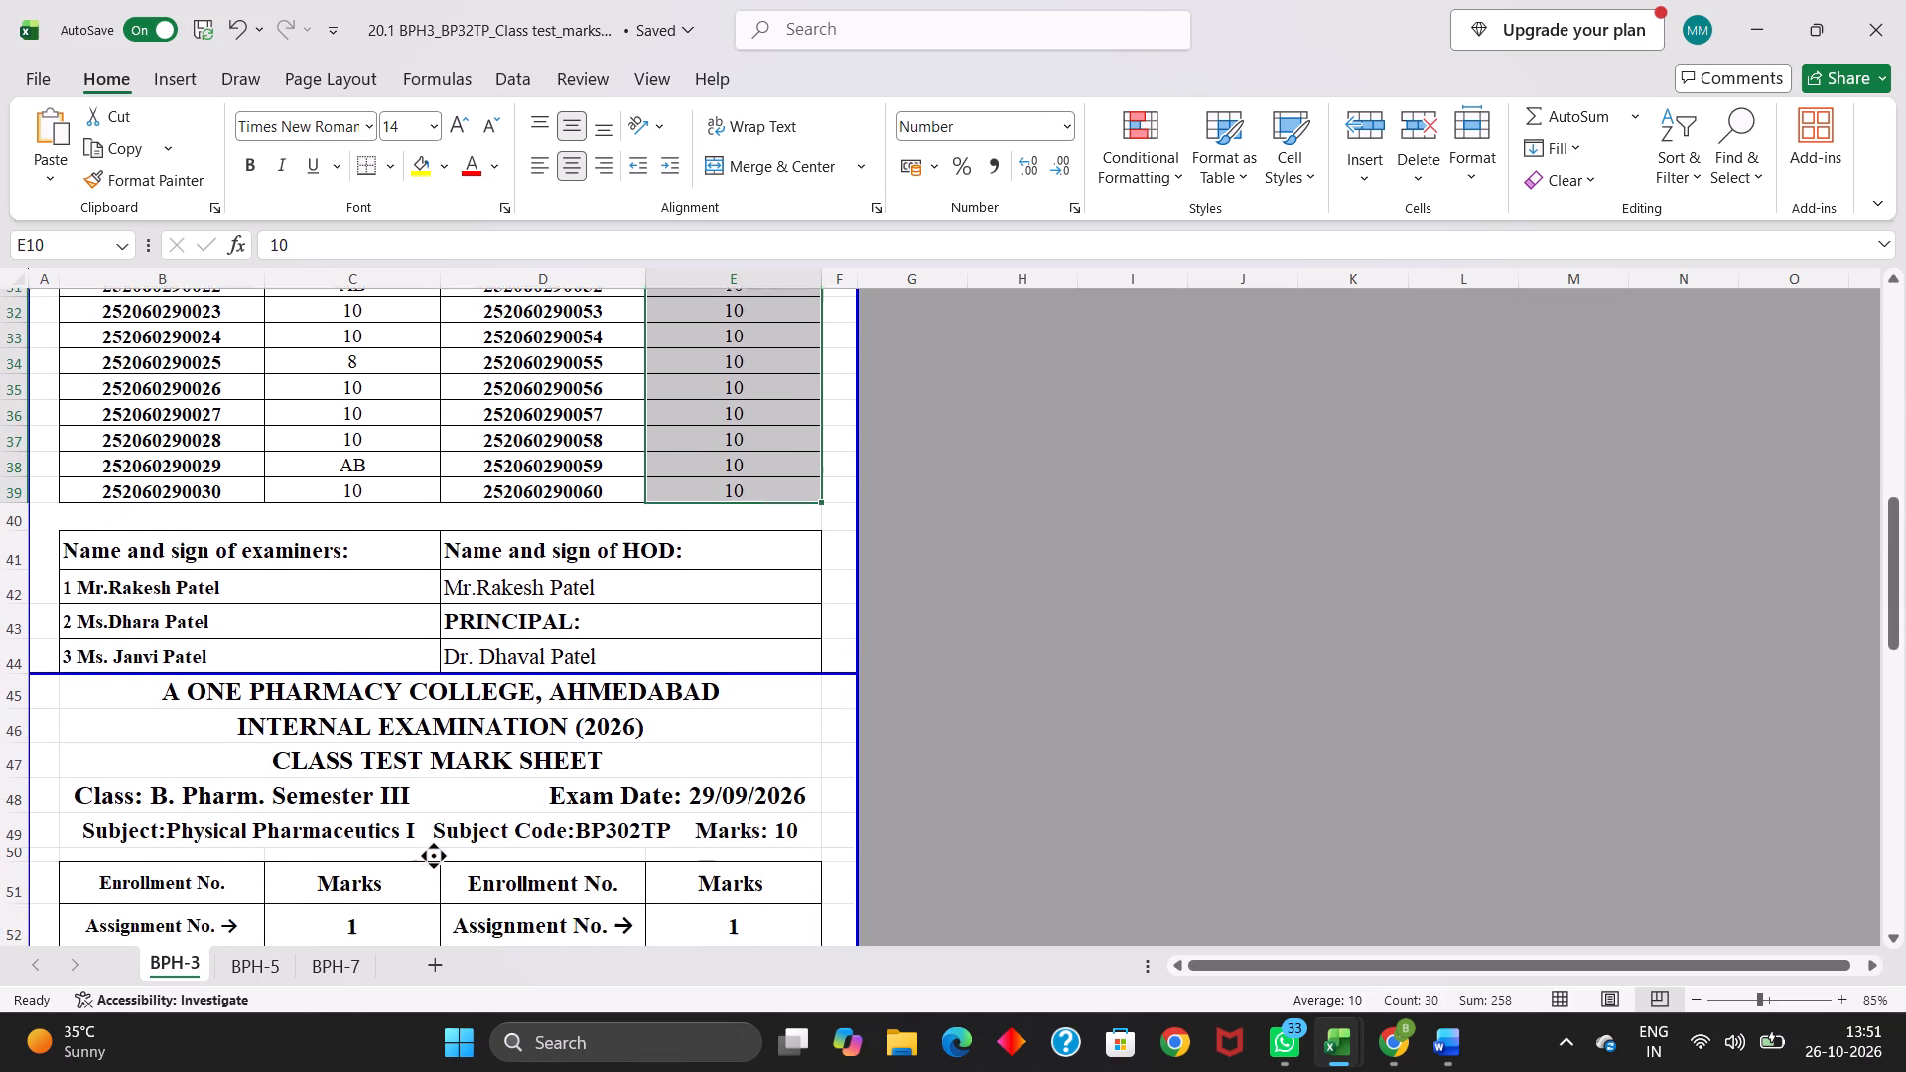
{"action": "middle_click_drag", "start_coordinate": [424, 914], "coordinate": [416, 899]}
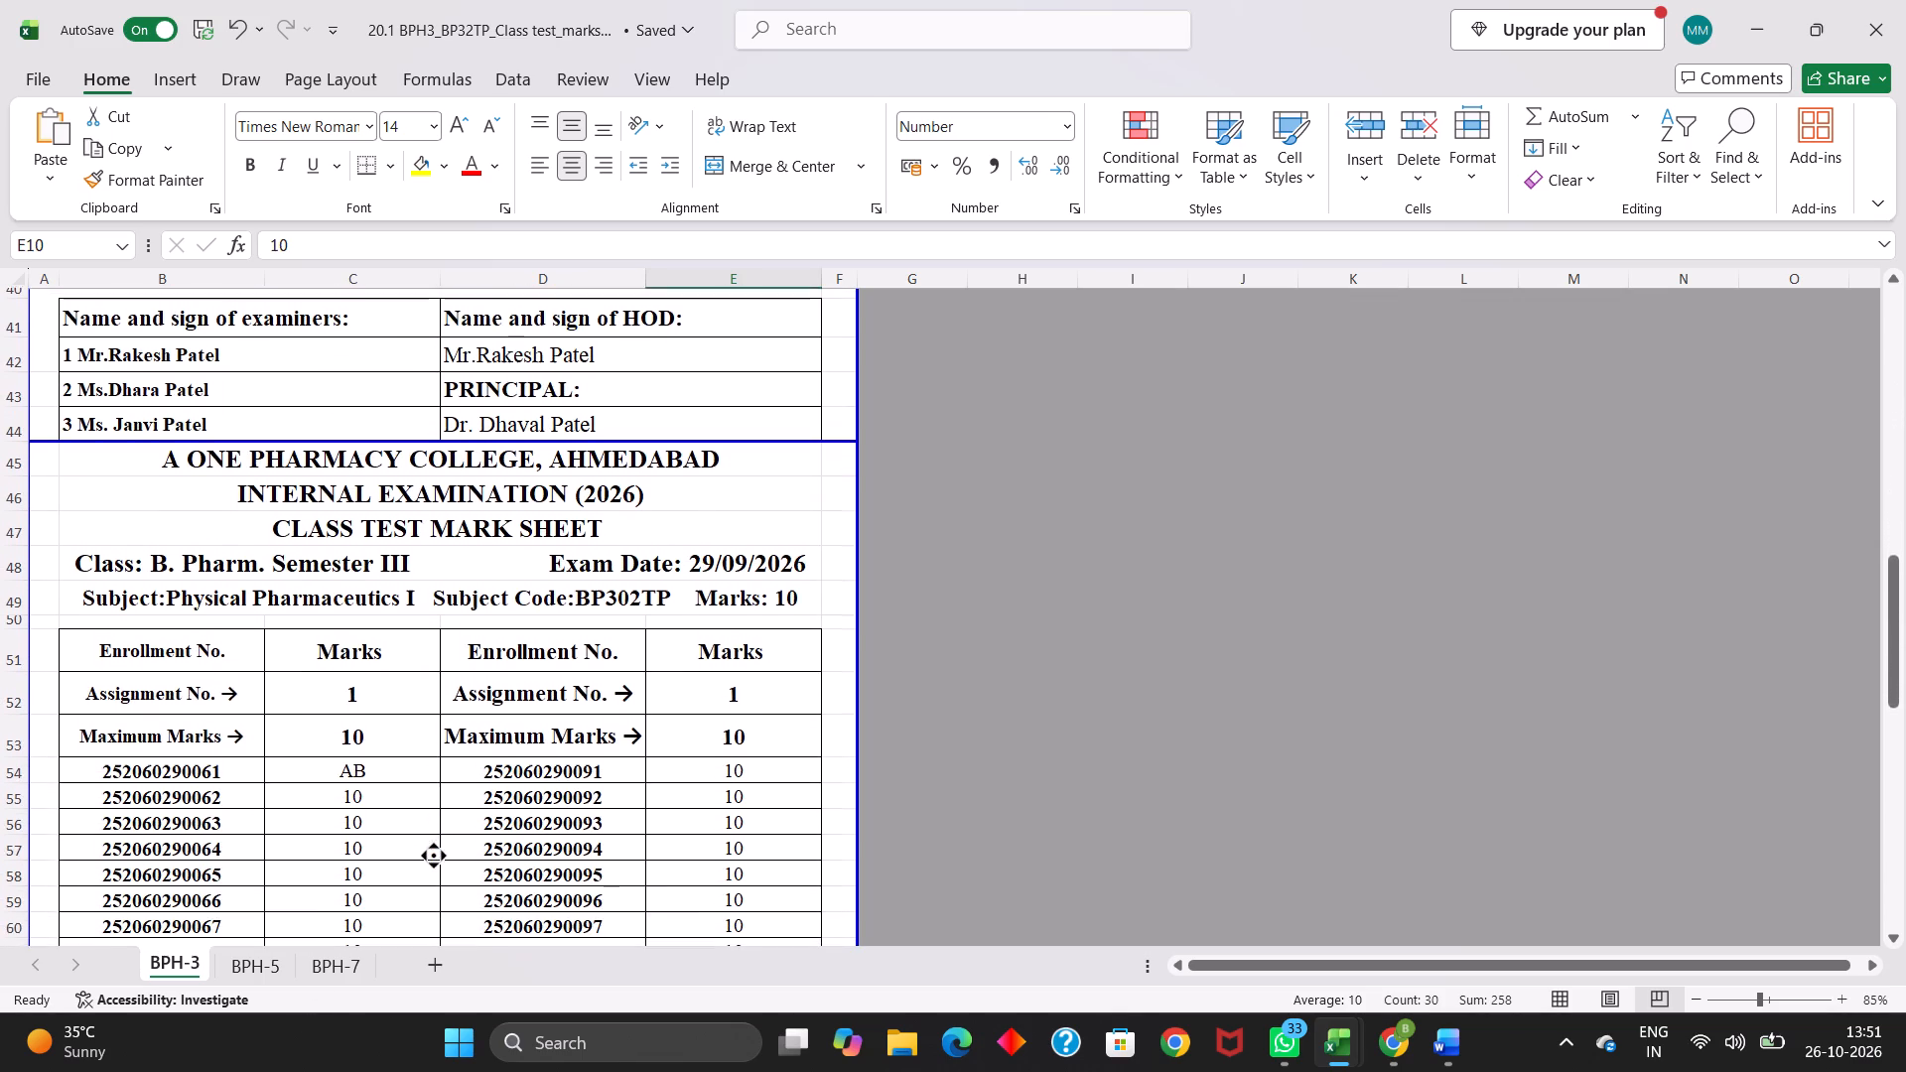
{"action": "middle_click_drag", "start_coordinate": [416, 899], "coordinate": [421, 886]}
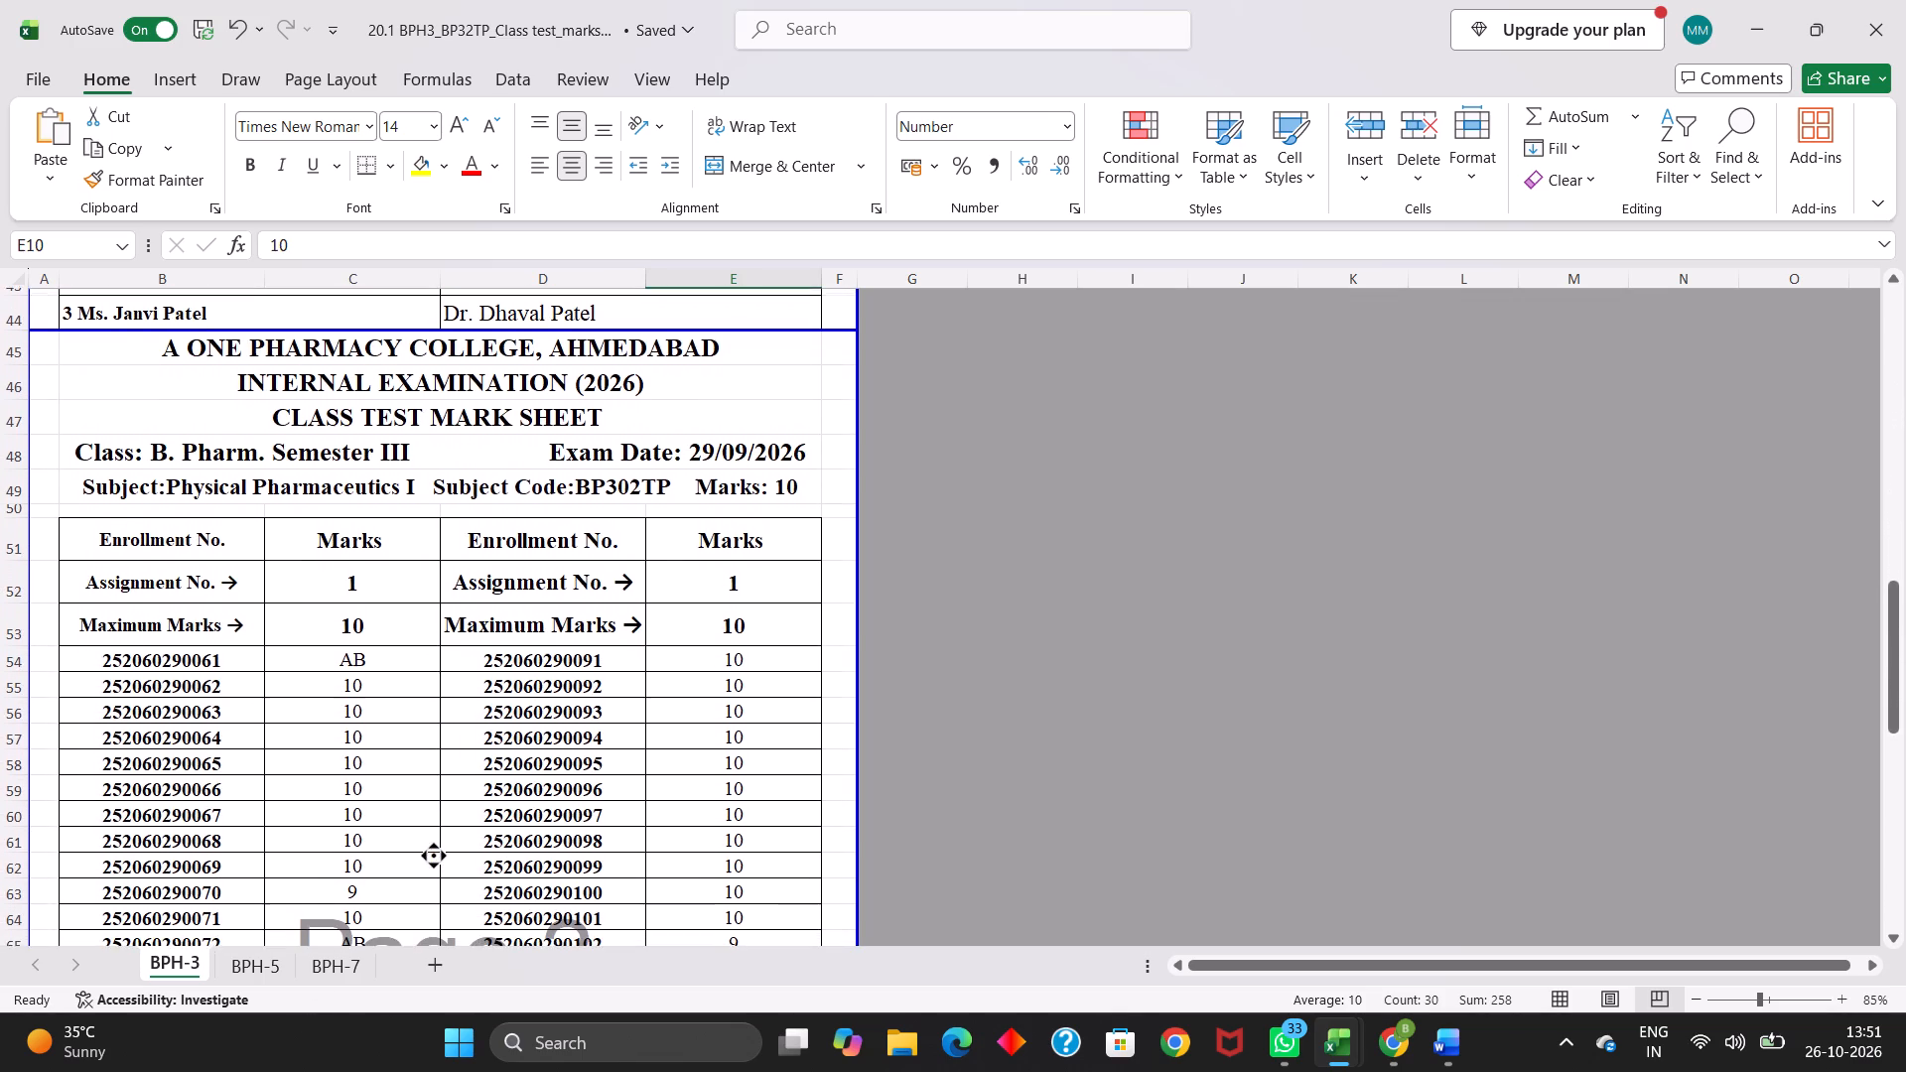
{"action": "middle_click_drag", "start_coordinate": [421, 886], "coordinate": [437, 869]}
{"action": "scroll", "coordinate": [561, 648], "scroll_direction": "down", "scroll_amount": 2}
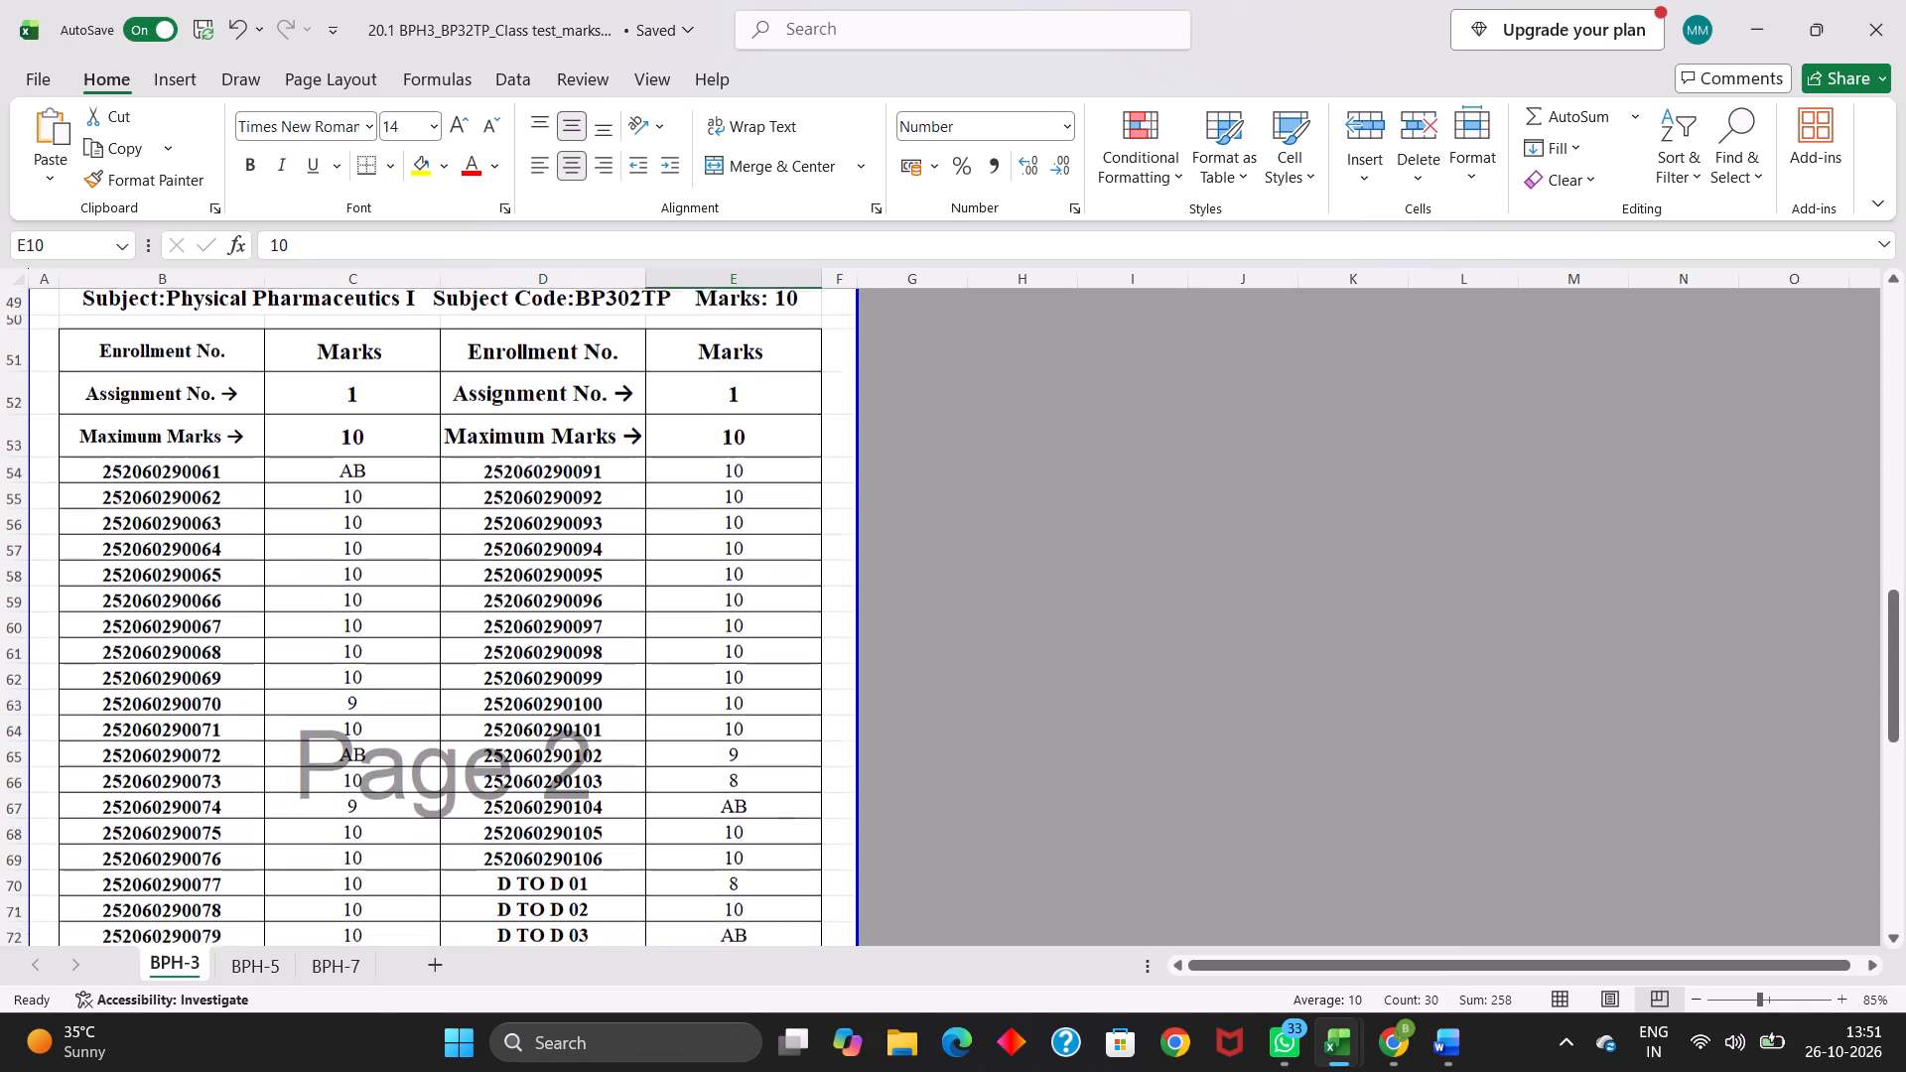
{"action": "scroll", "coordinate": [561, 648], "scroll_direction": "down", "scroll_amount": 1}
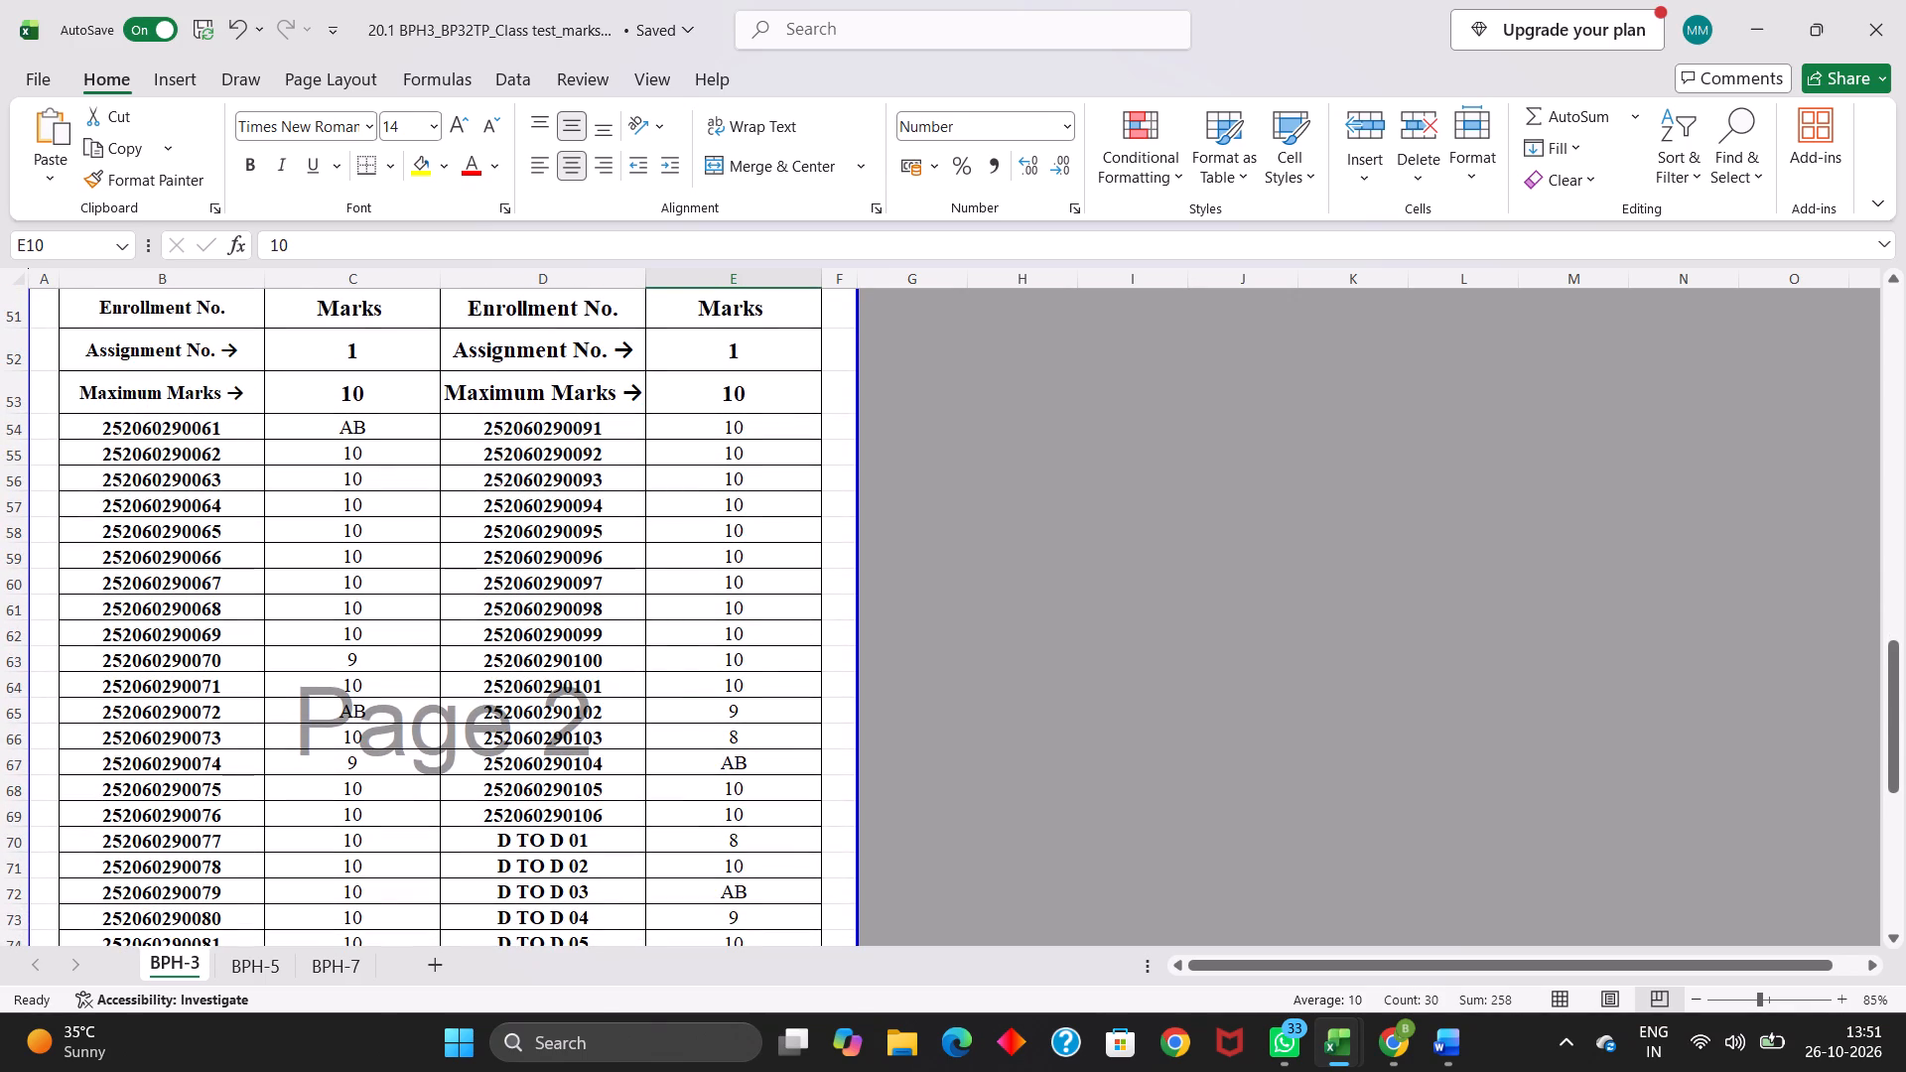
{"action": "left_click", "coordinate": [294, 429]}
{"action": "left_click", "coordinate": [290, 410]}
{"action": "left_click_drag", "start_coordinate": [290, 410], "coordinate": [367, 477]}
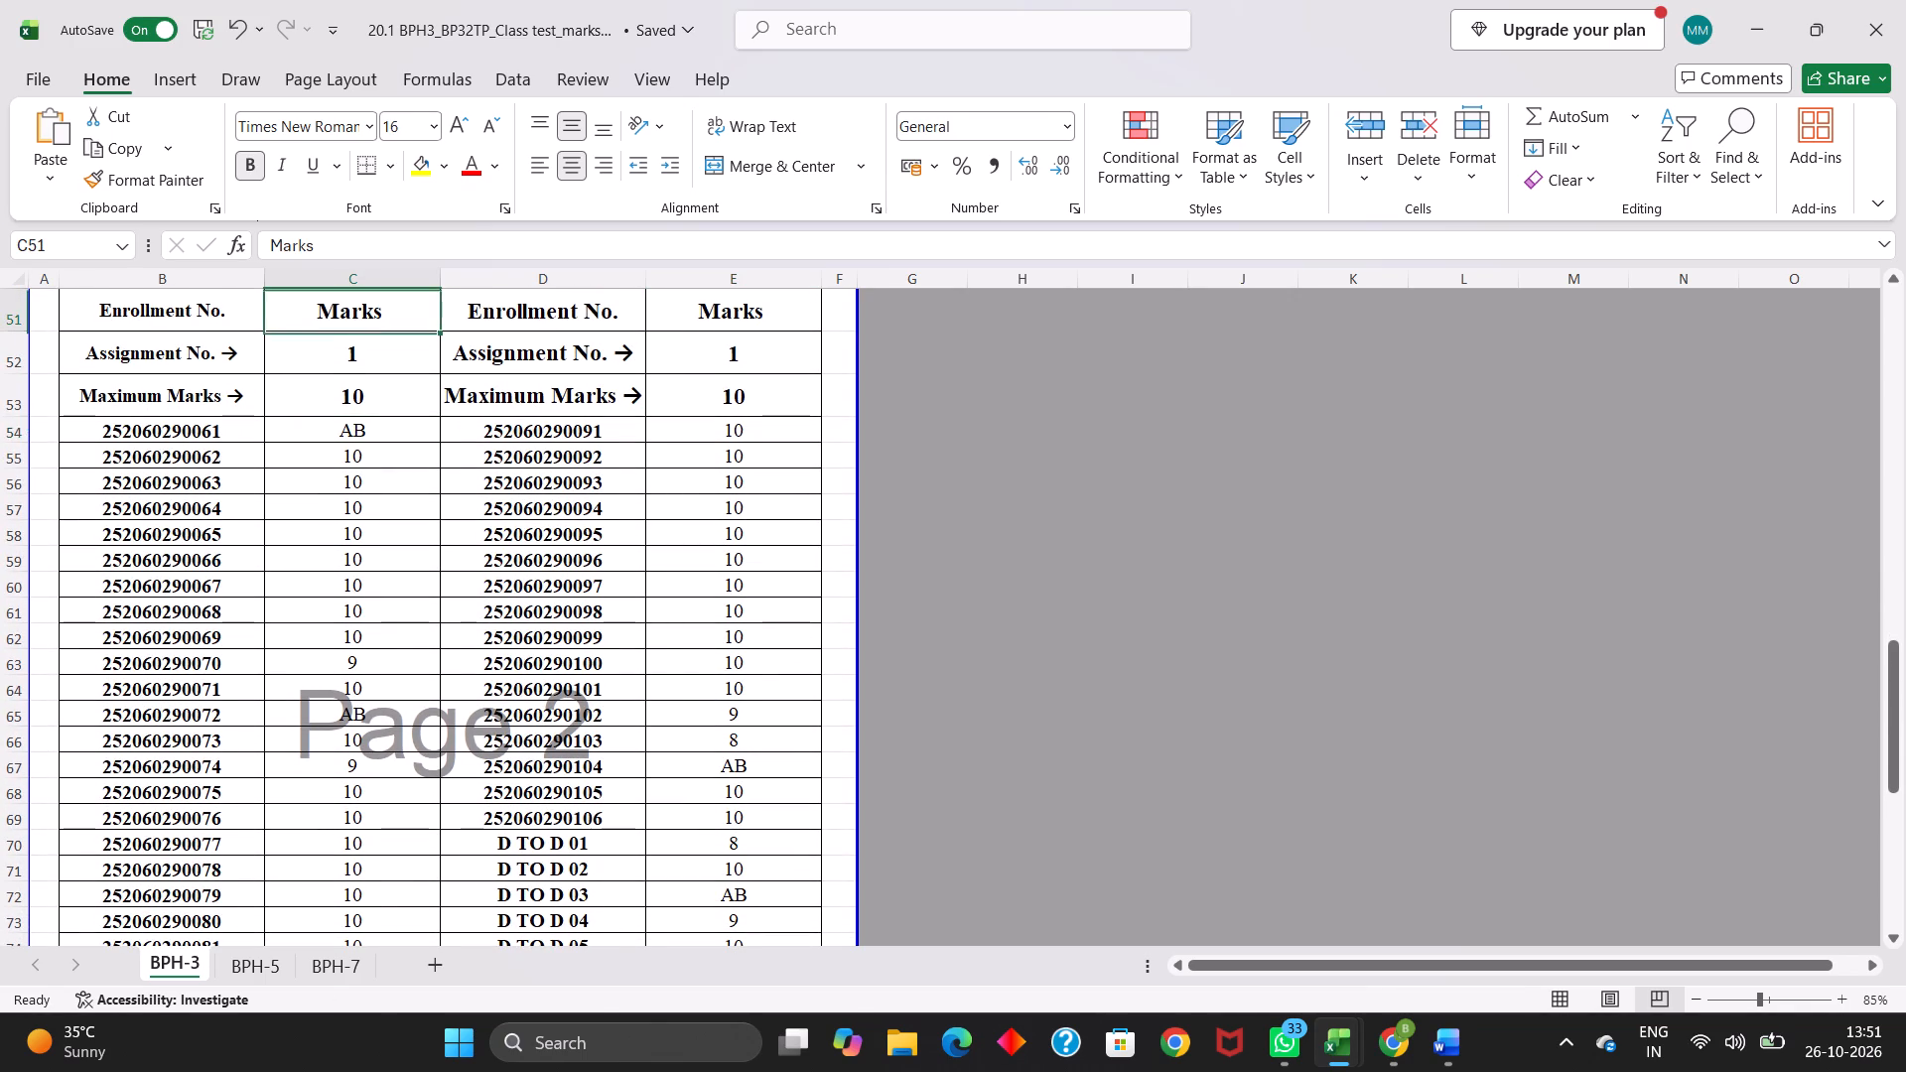
{"action": "left_click", "coordinate": [356, 440]}
{"action": "left_click_drag", "start_coordinate": [283, 420], "coordinate": [375, 654]}
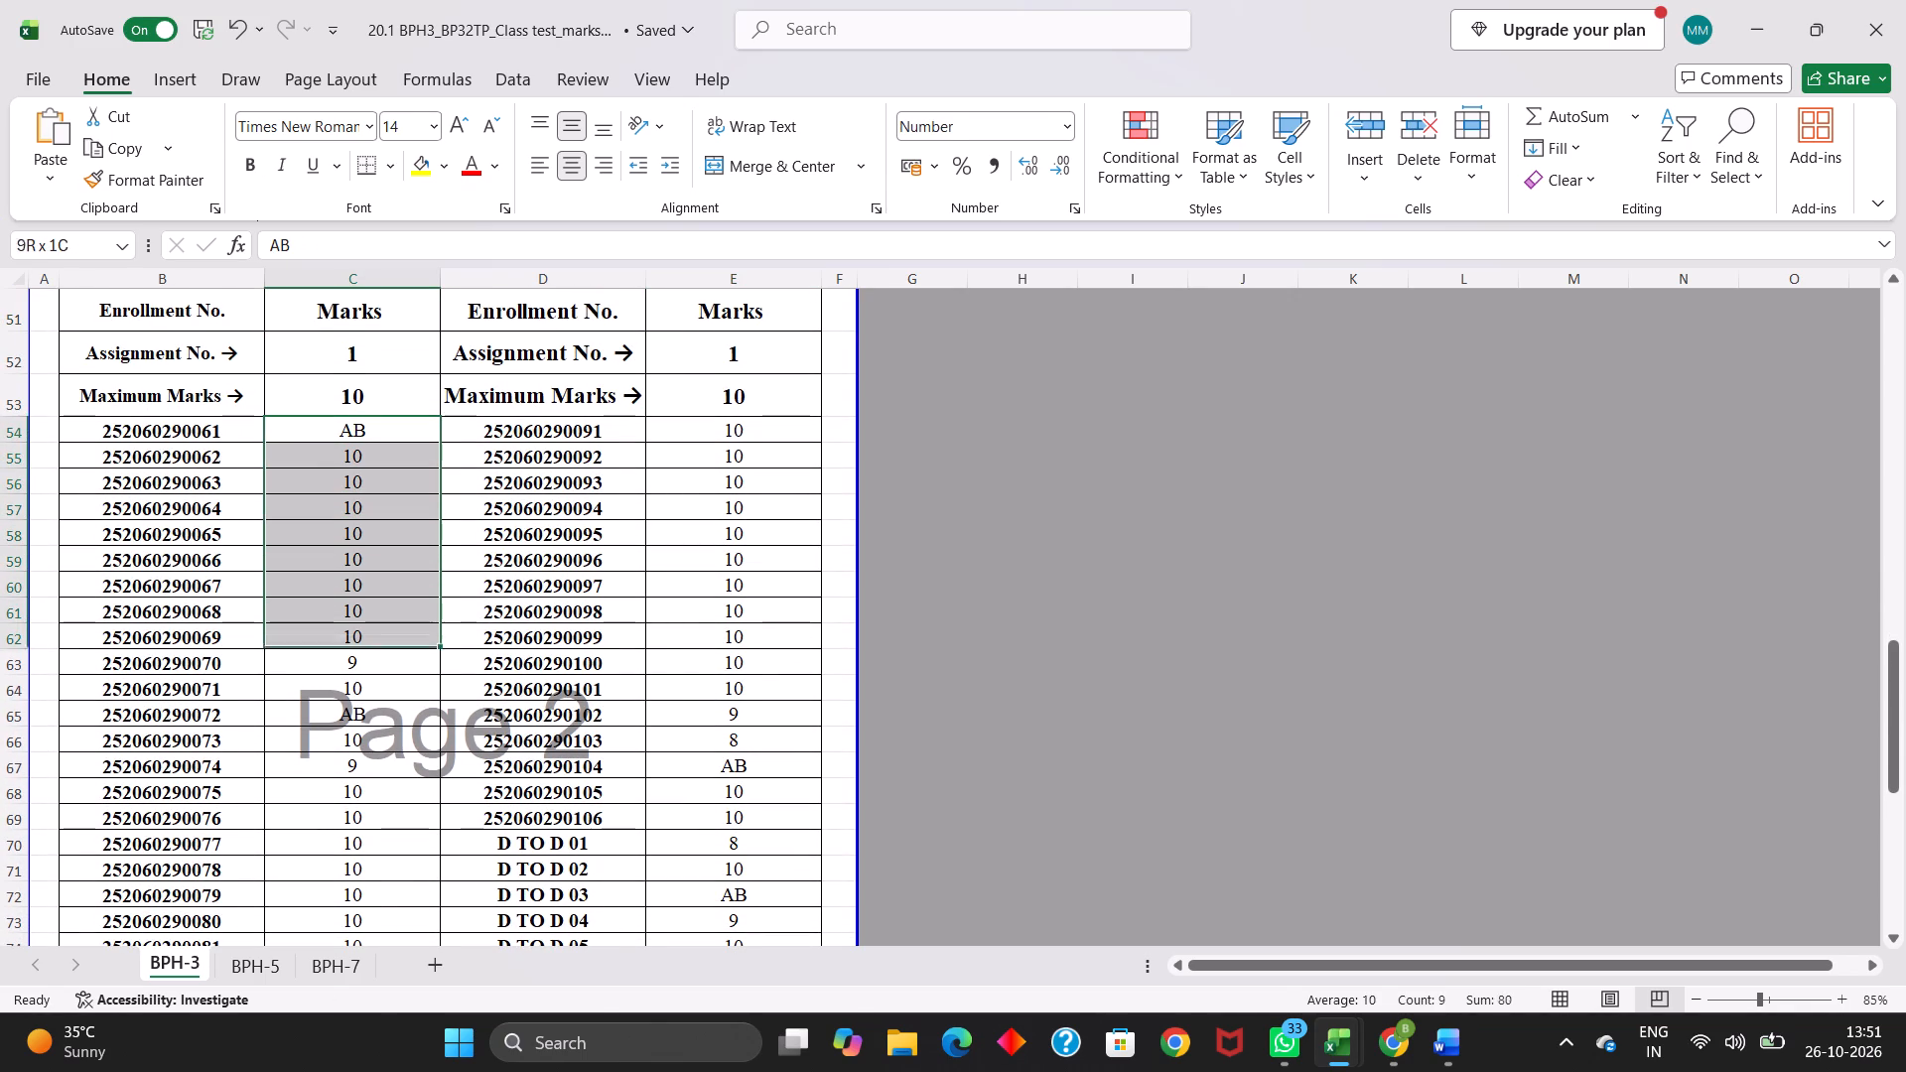
{"action": "left_click_drag", "start_coordinate": [375, 654], "coordinate": [376, 960]}
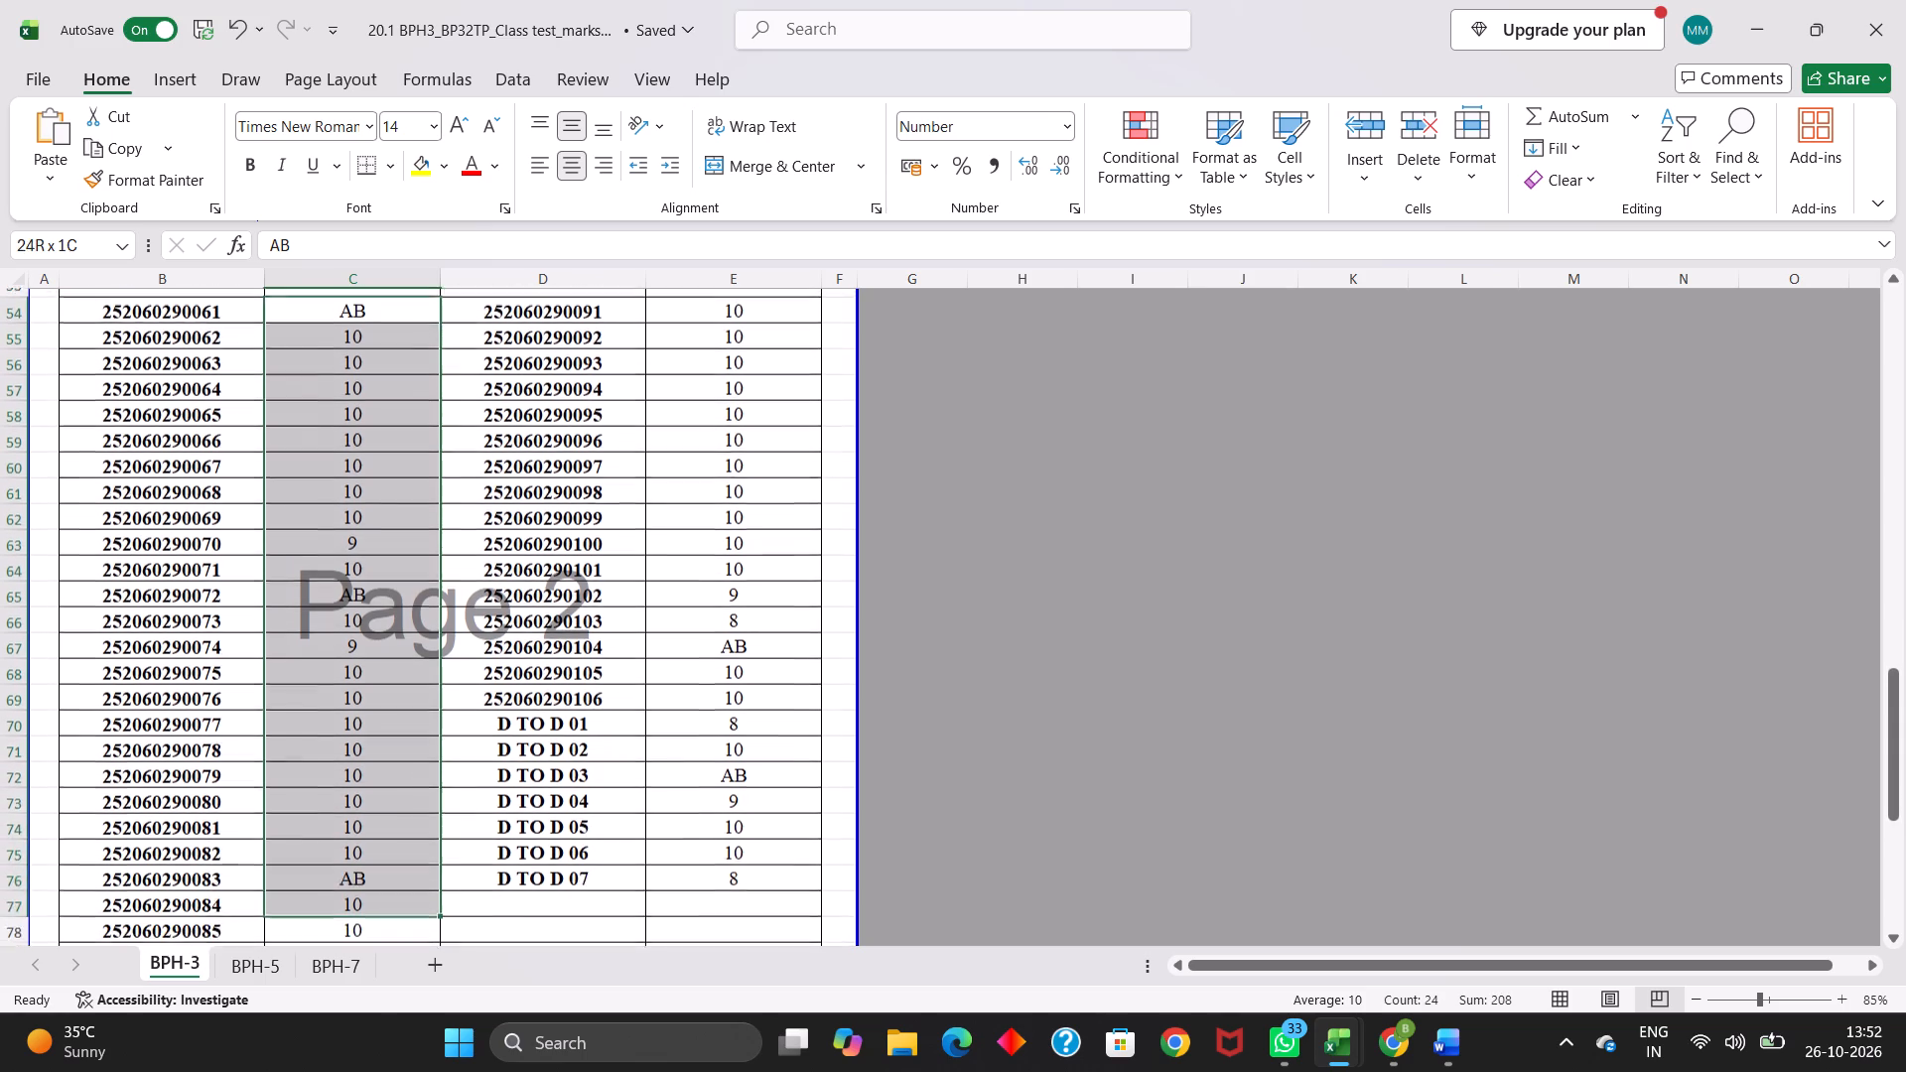
{"action": "left_click_drag", "start_coordinate": [376, 960], "coordinate": [439, 843]}
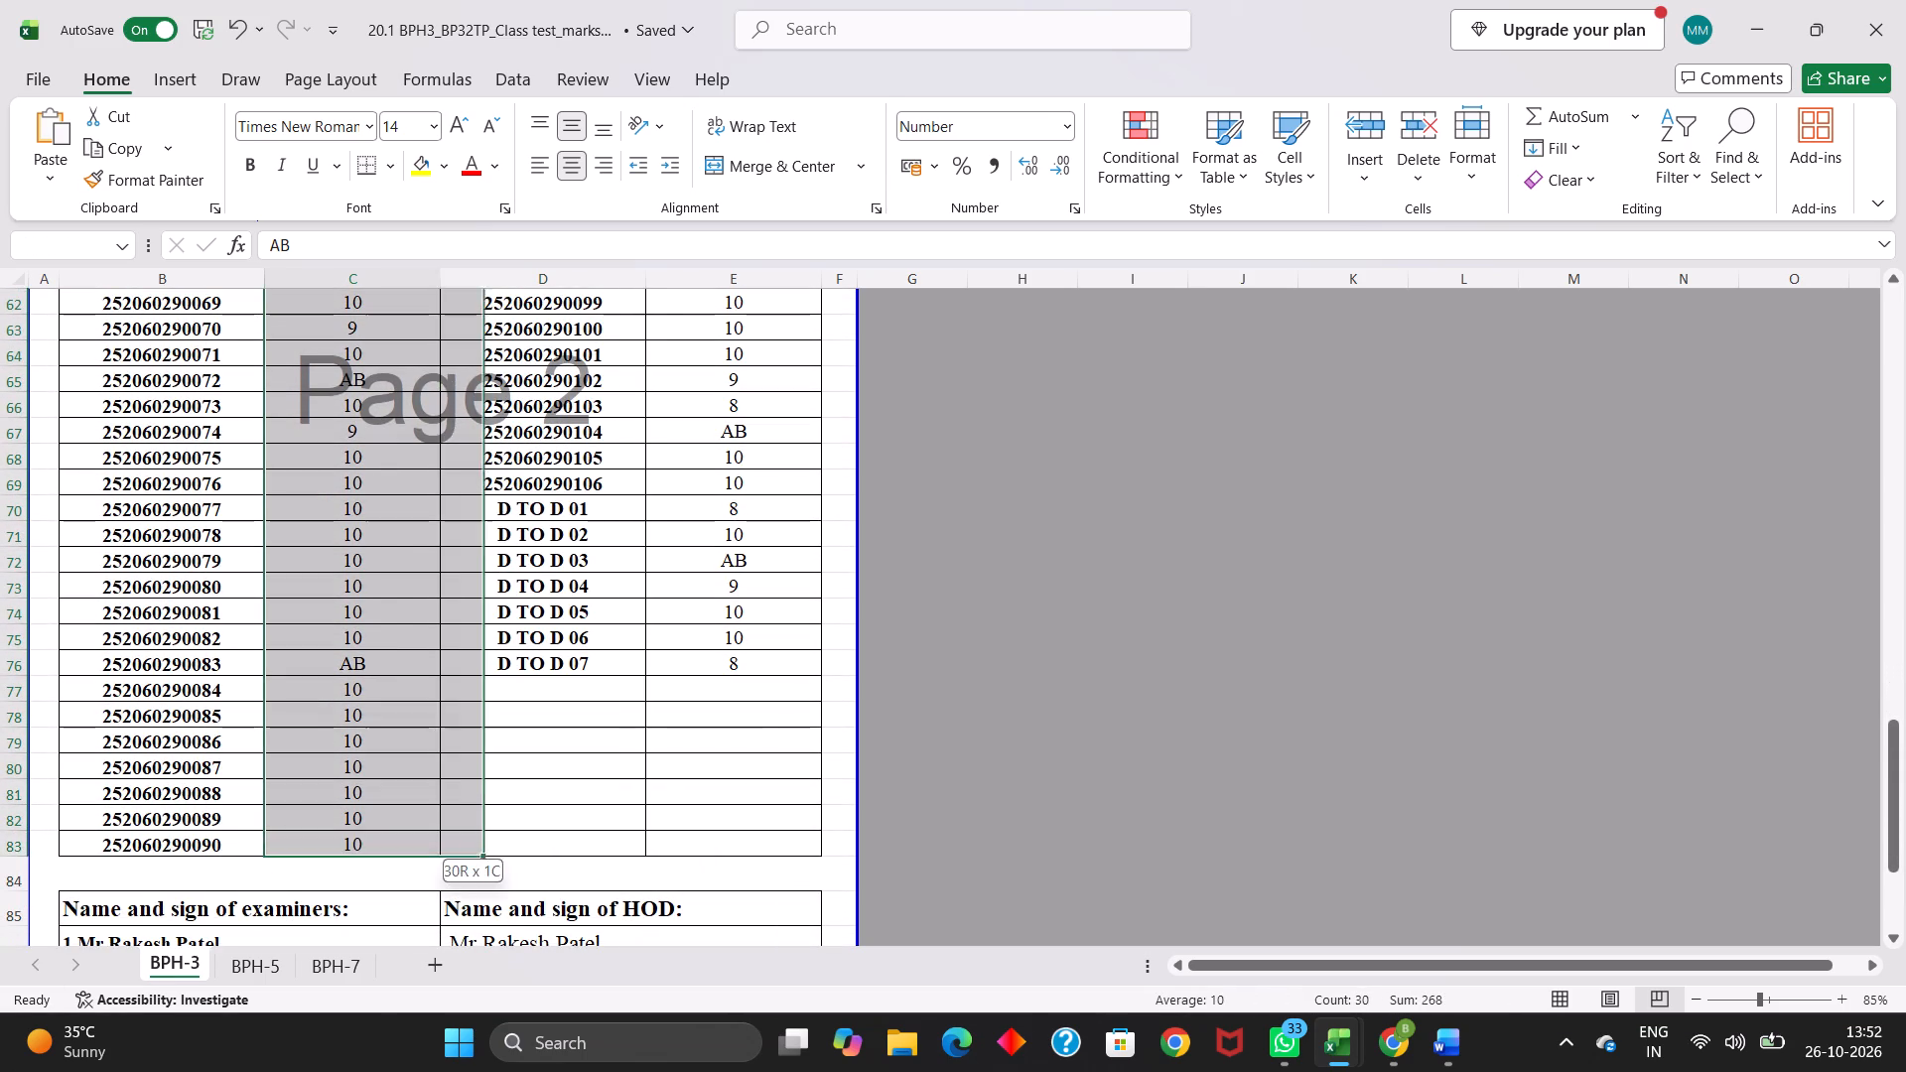
{"action": "left_click_drag", "start_coordinate": [439, 843], "coordinate": [388, 849]}
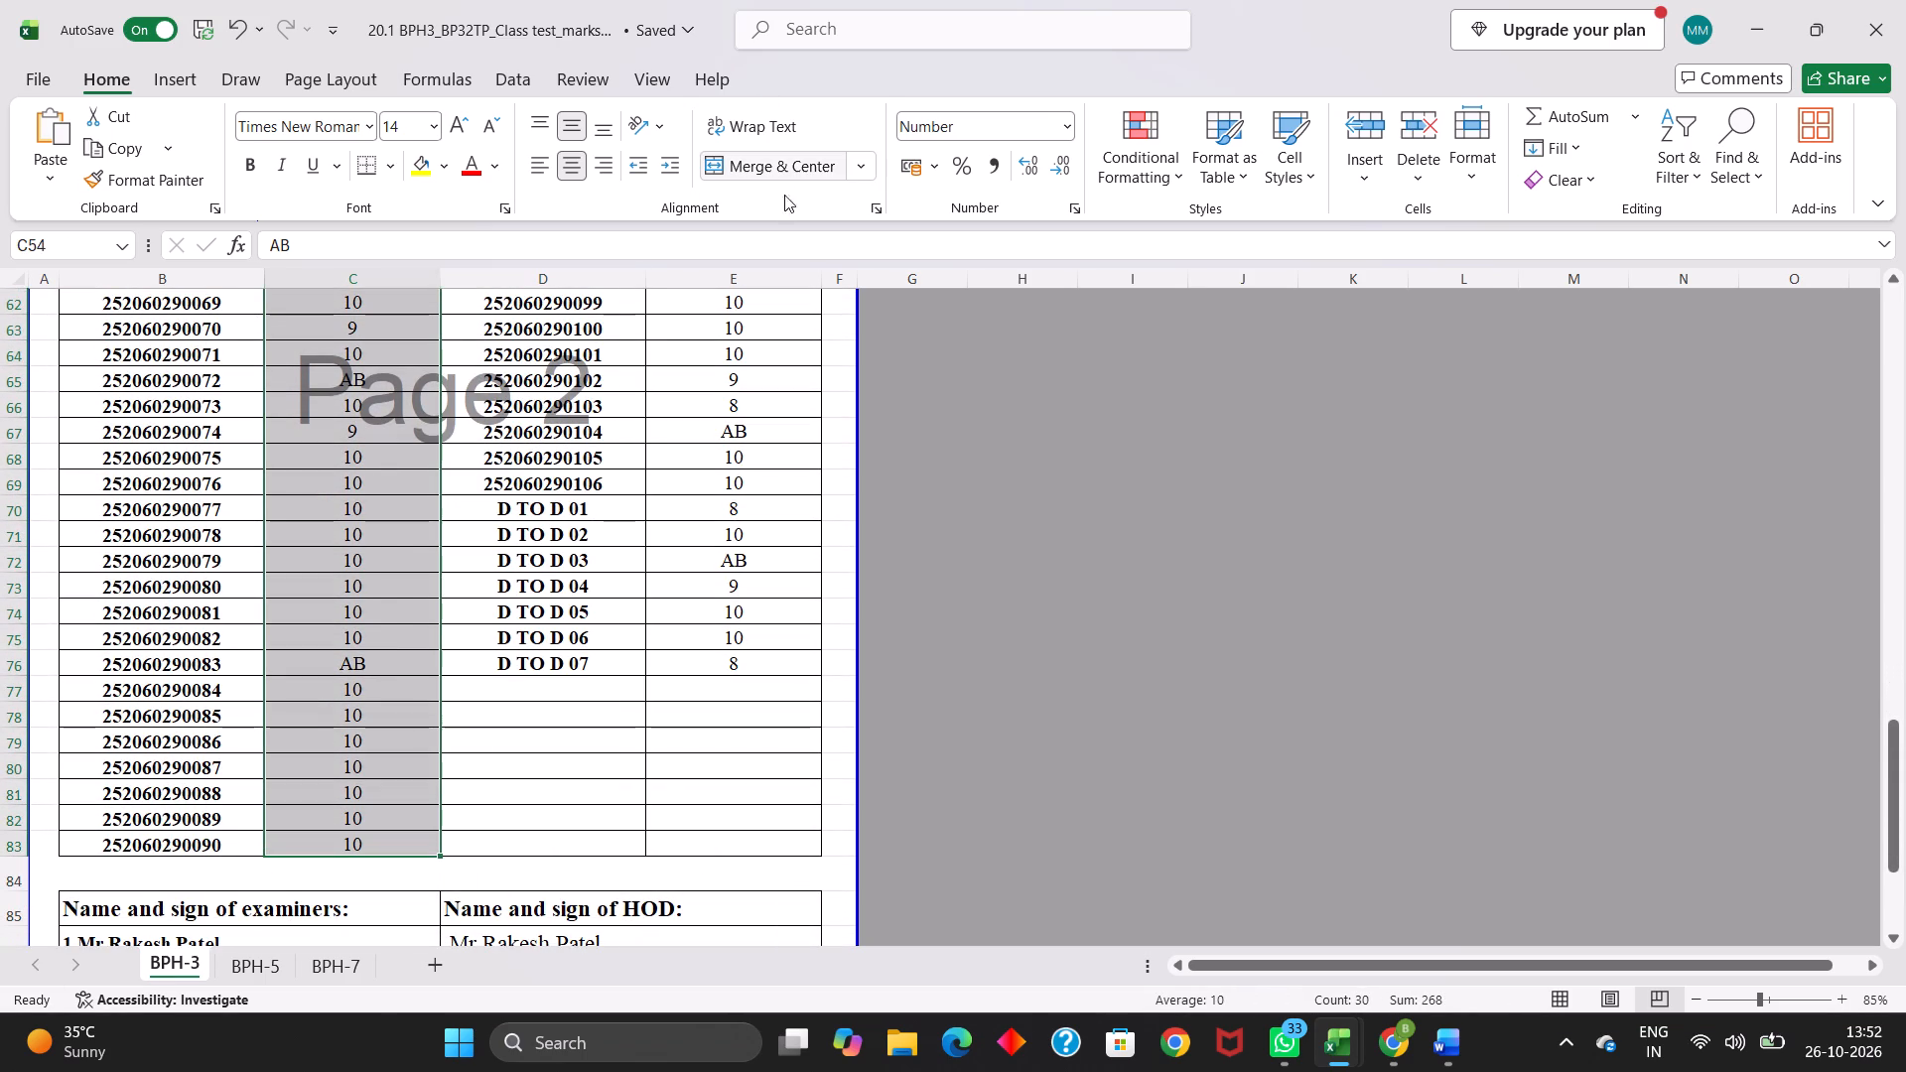
{"action": "key", "text": "ctrl+c"}
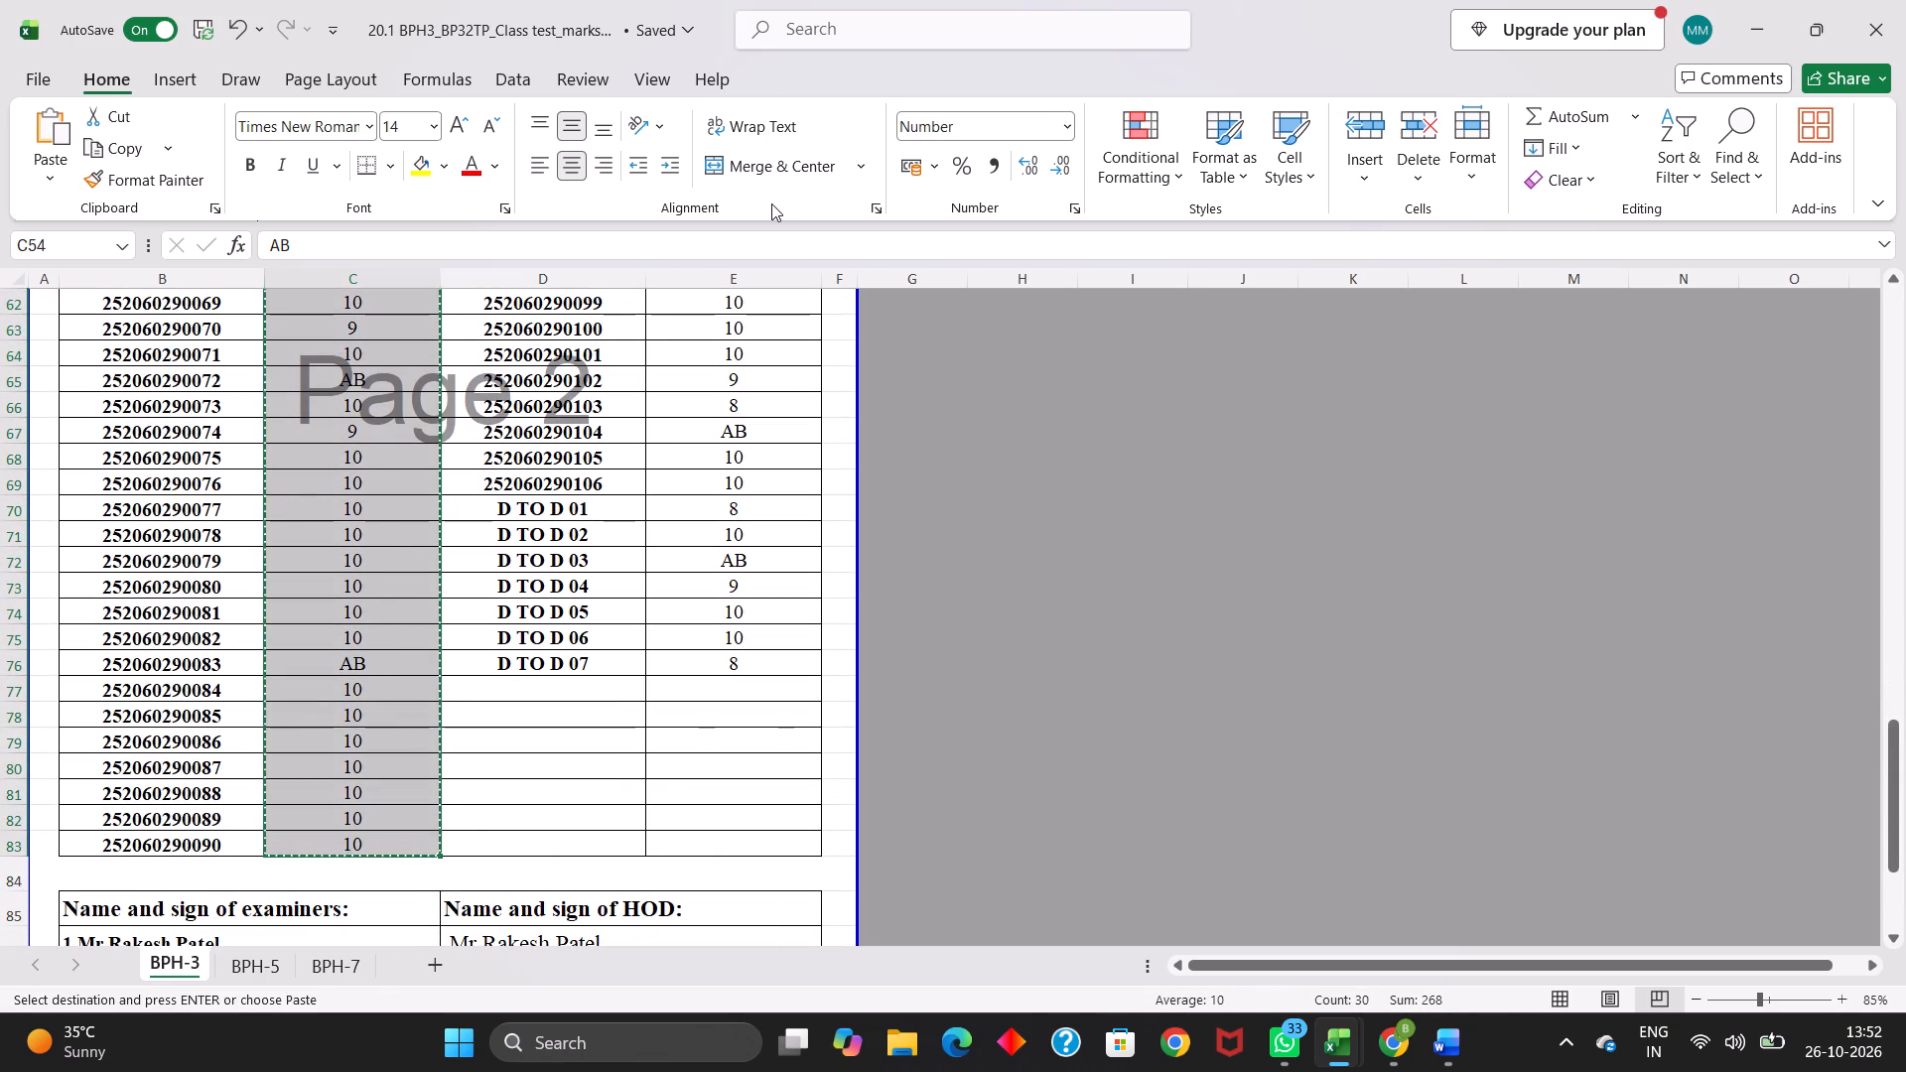
Switch to Word, remove the leftover blank lines and paste the copied class test marks at the top of the document.
{"action": "left_click", "coordinate": [1453, 1056]}
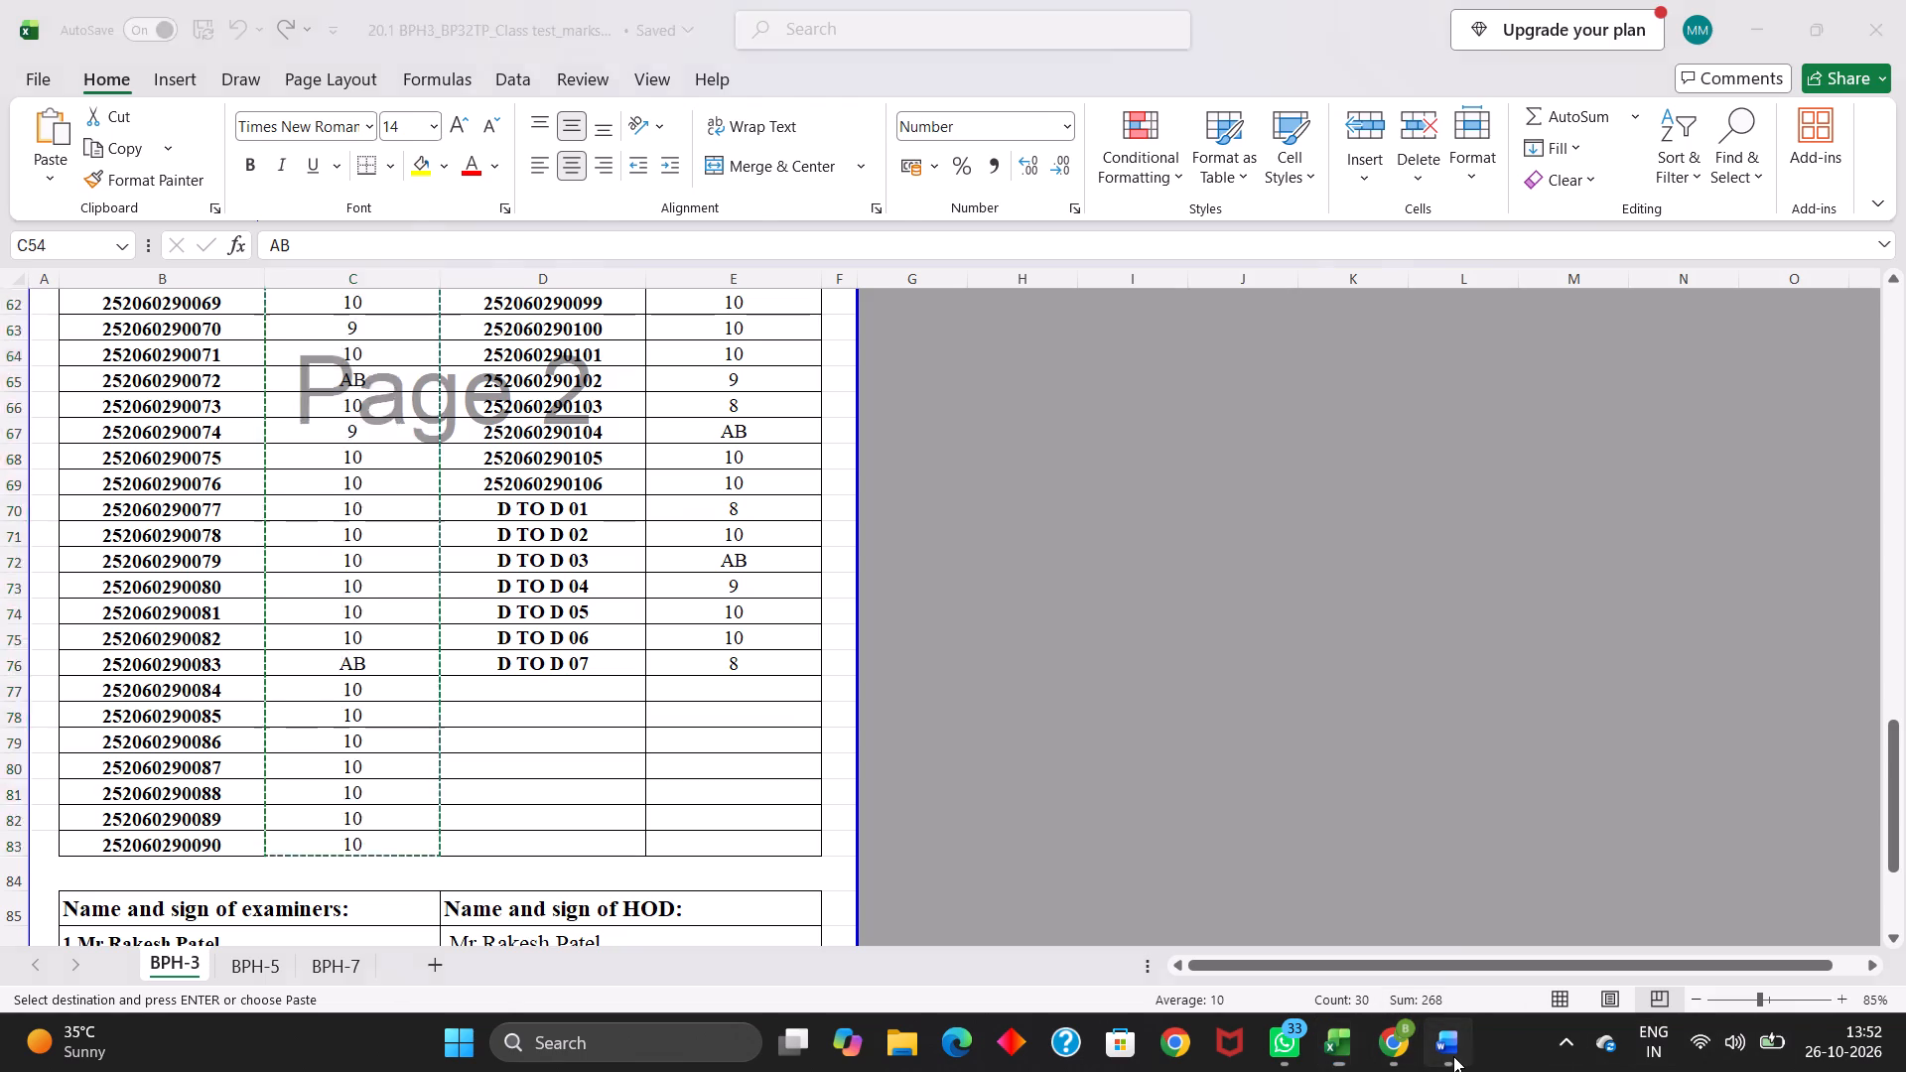
{"action": "key", "text": "BackSpace"}
{"action": "key", "text": "BackSpace"}
{"action": "key", "text": "BackSpace"}
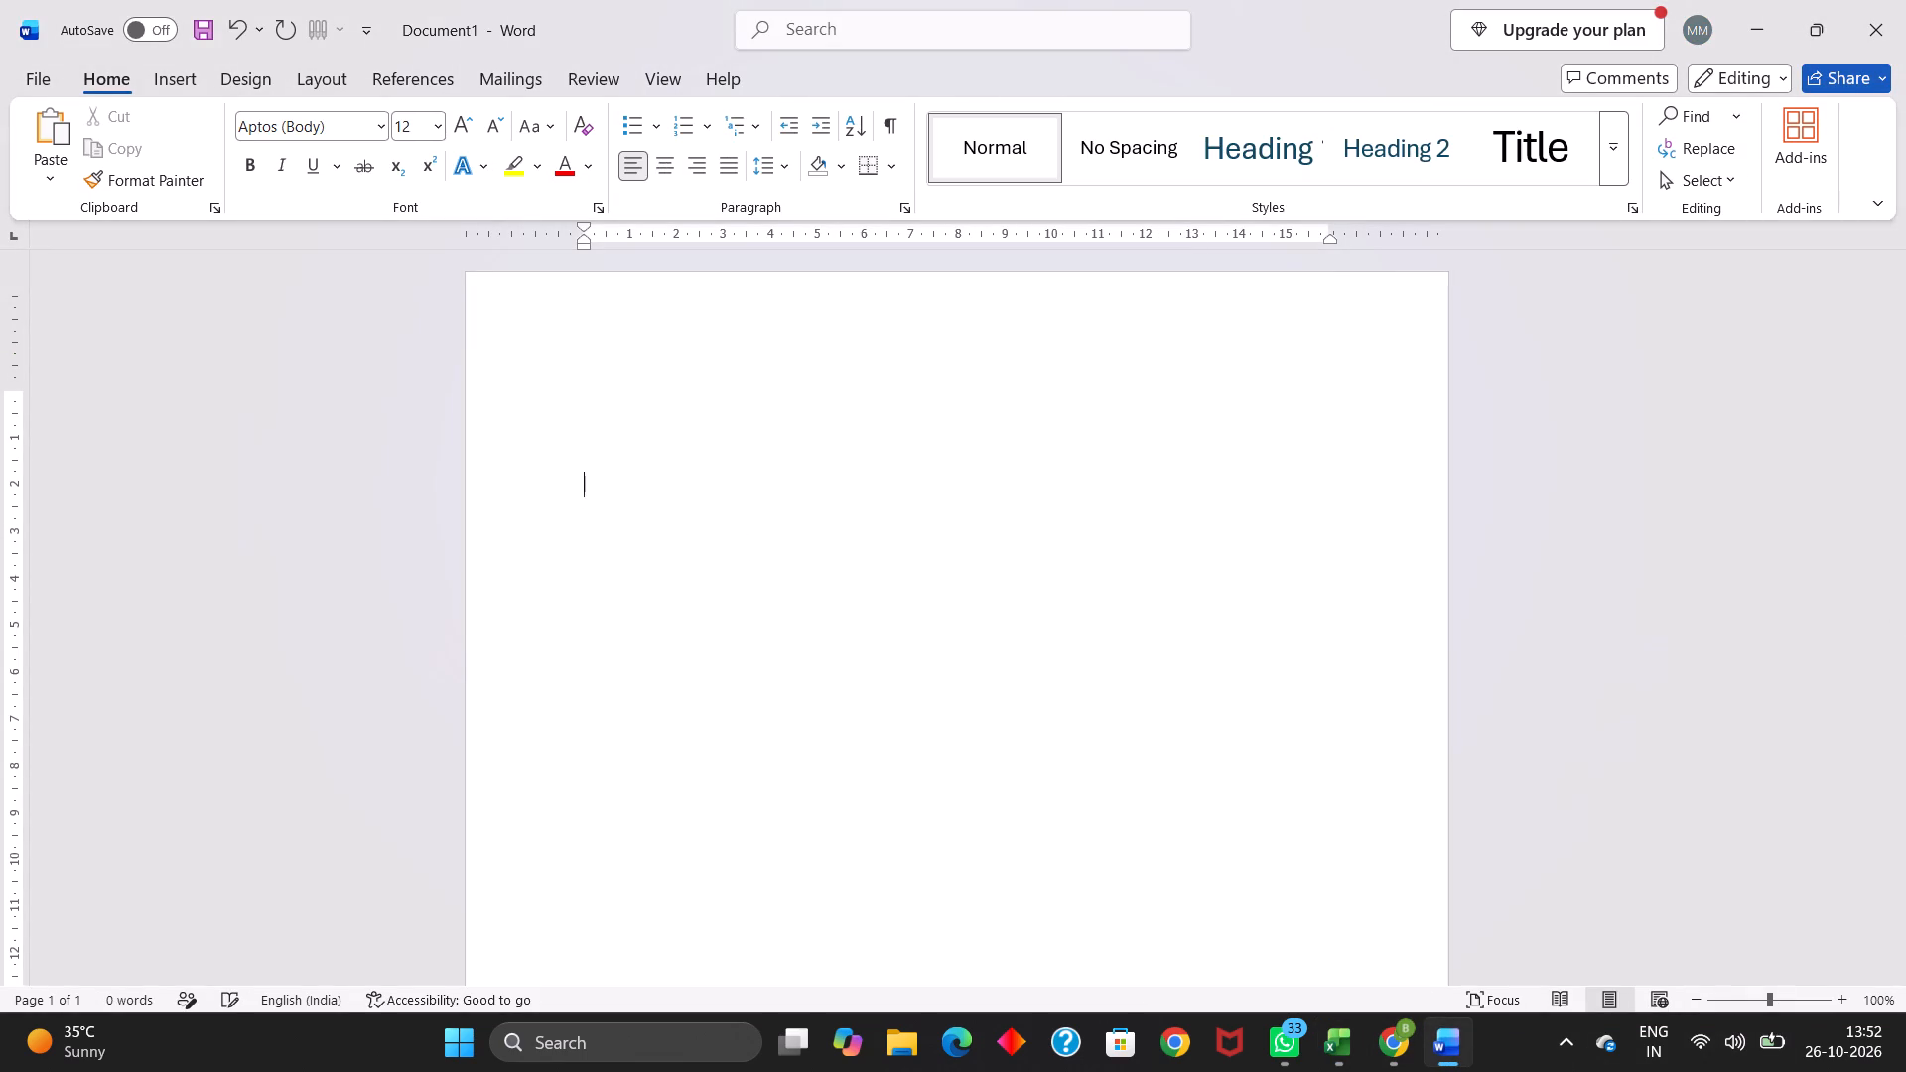
{"action": "key", "text": "BackSpace"}
{"action": "key", "text": "ctrl+v"}
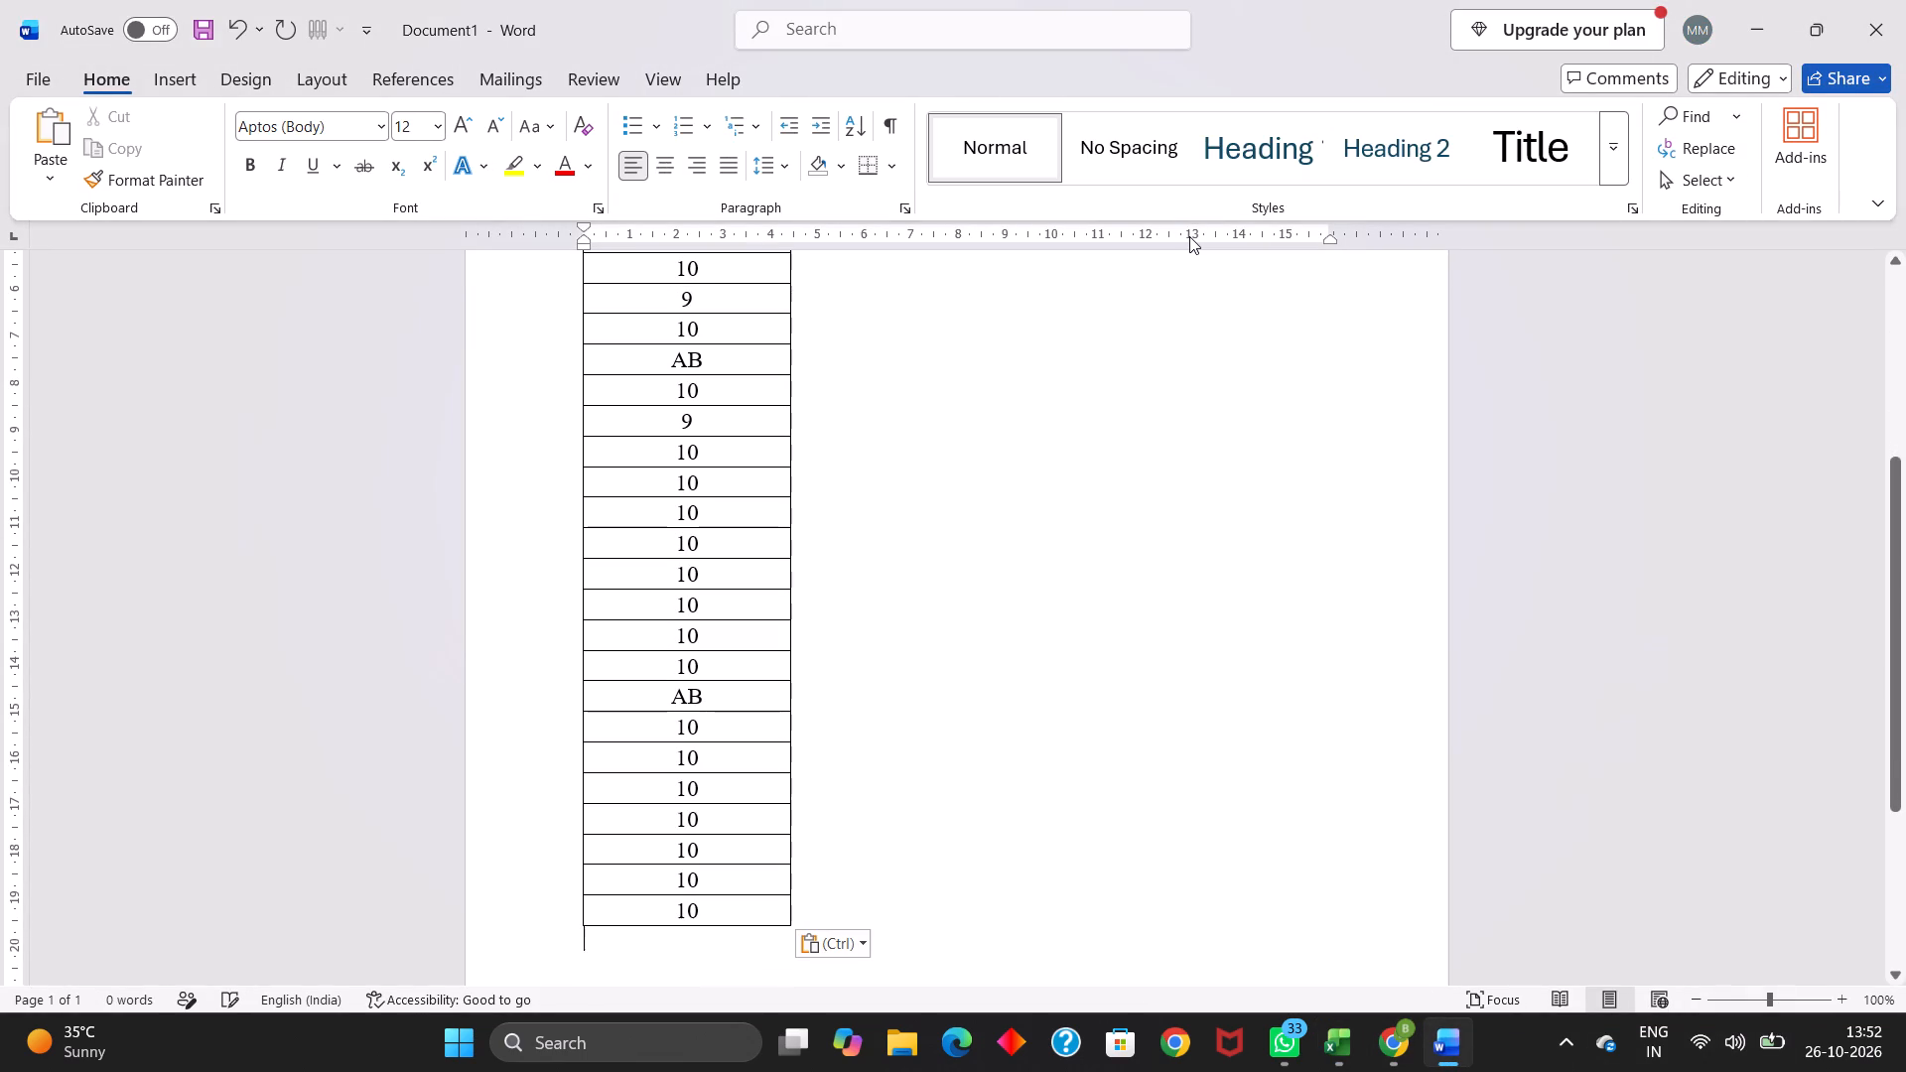
Copy the table of 30 class test marks from Word into F71:F100 of the BP305TP (THEORY) Google sheet.
{"action": "scroll", "coordinate": [1189, 236], "scroll_direction": "up", "scroll_amount": 2}
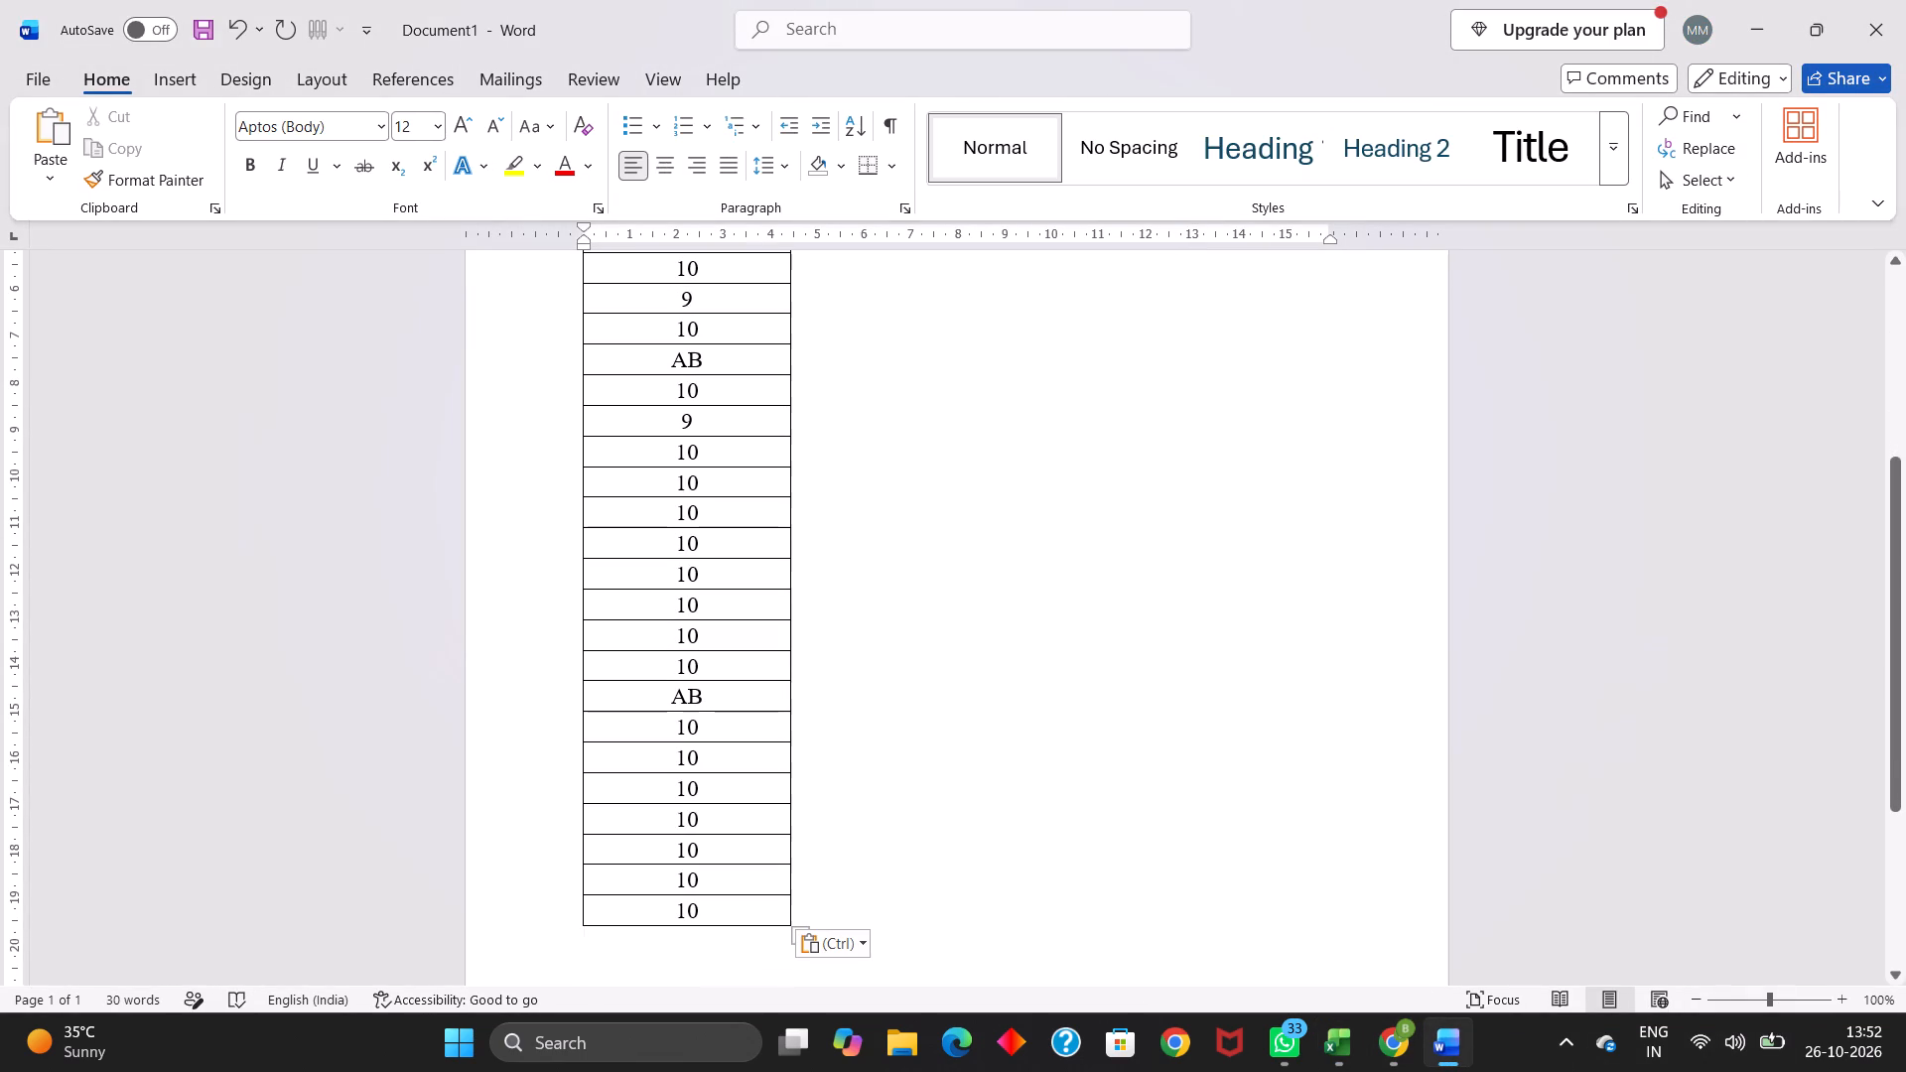
{"action": "middle_click_drag", "start_coordinate": [948, 493], "coordinate": [964, 352]}
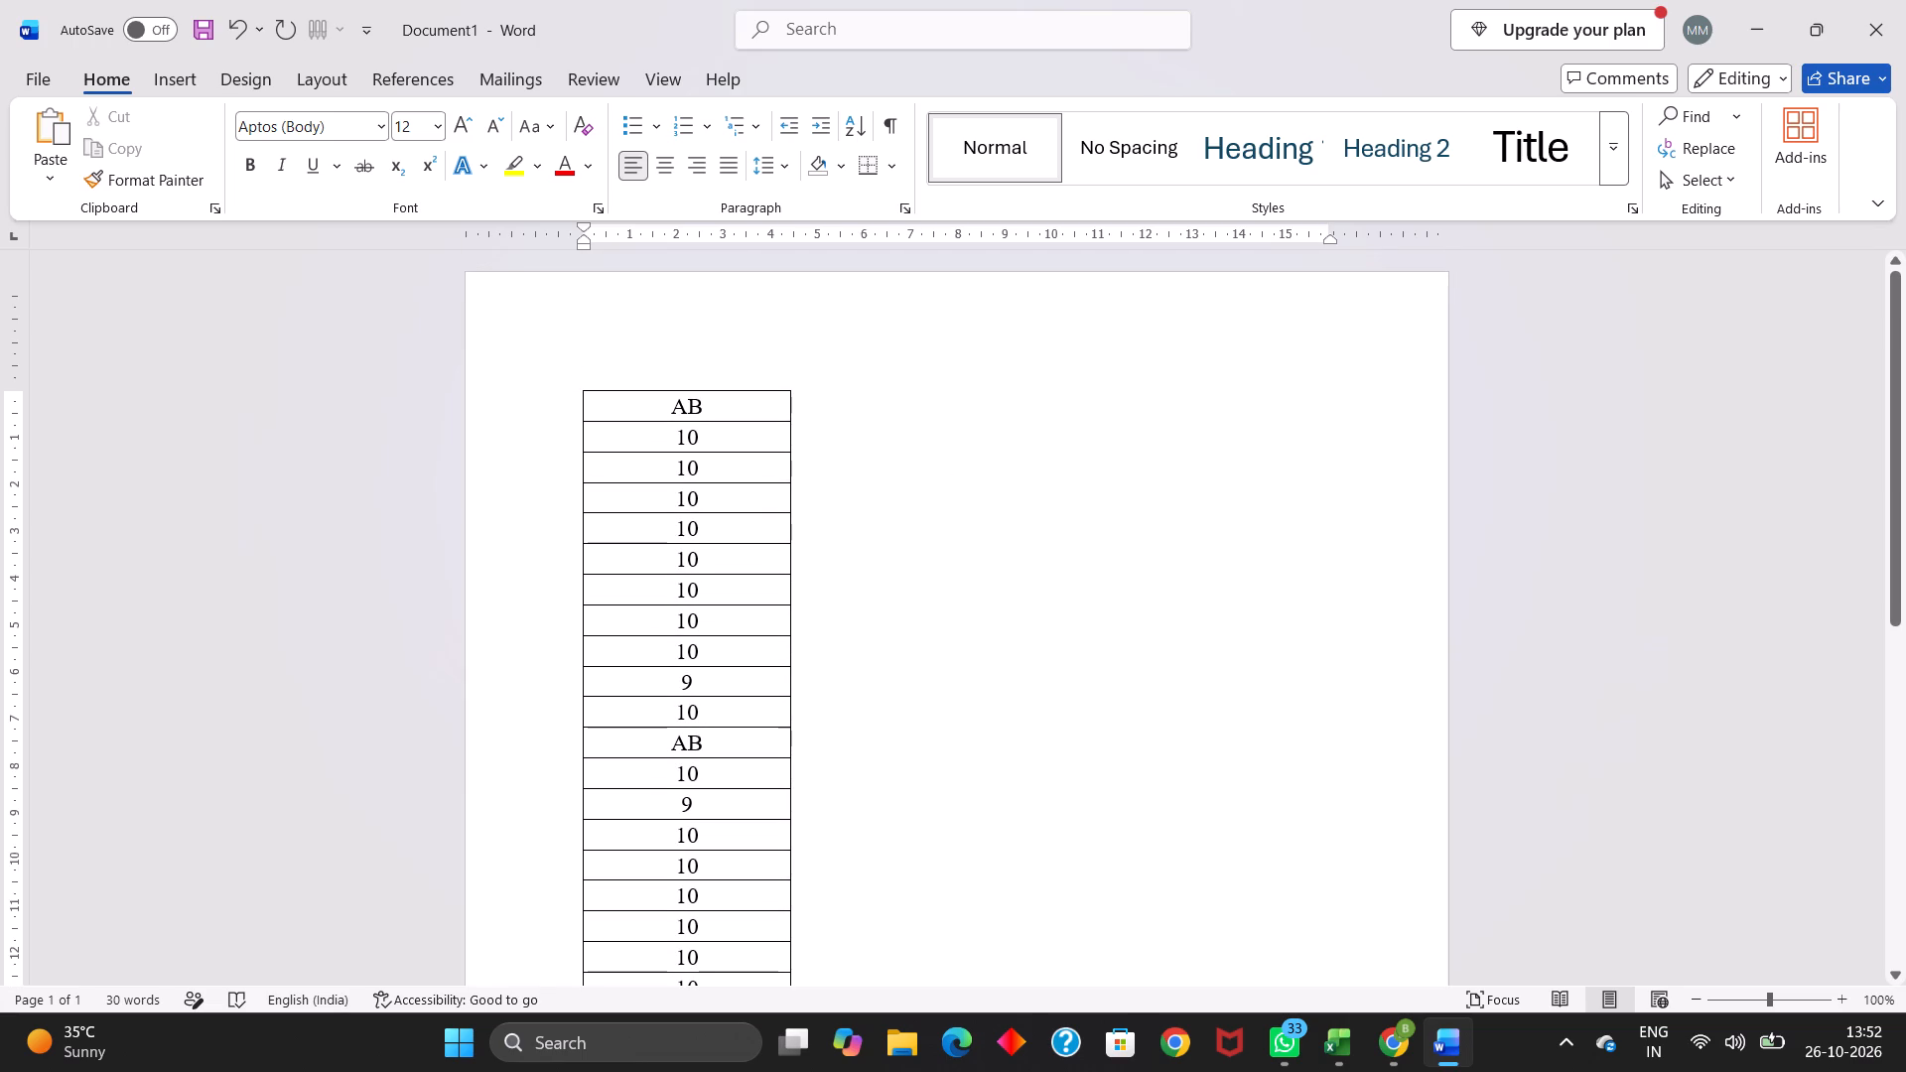
{"action": "left_click_drag", "start_coordinate": [668, 394], "coordinate": [618, 688]}
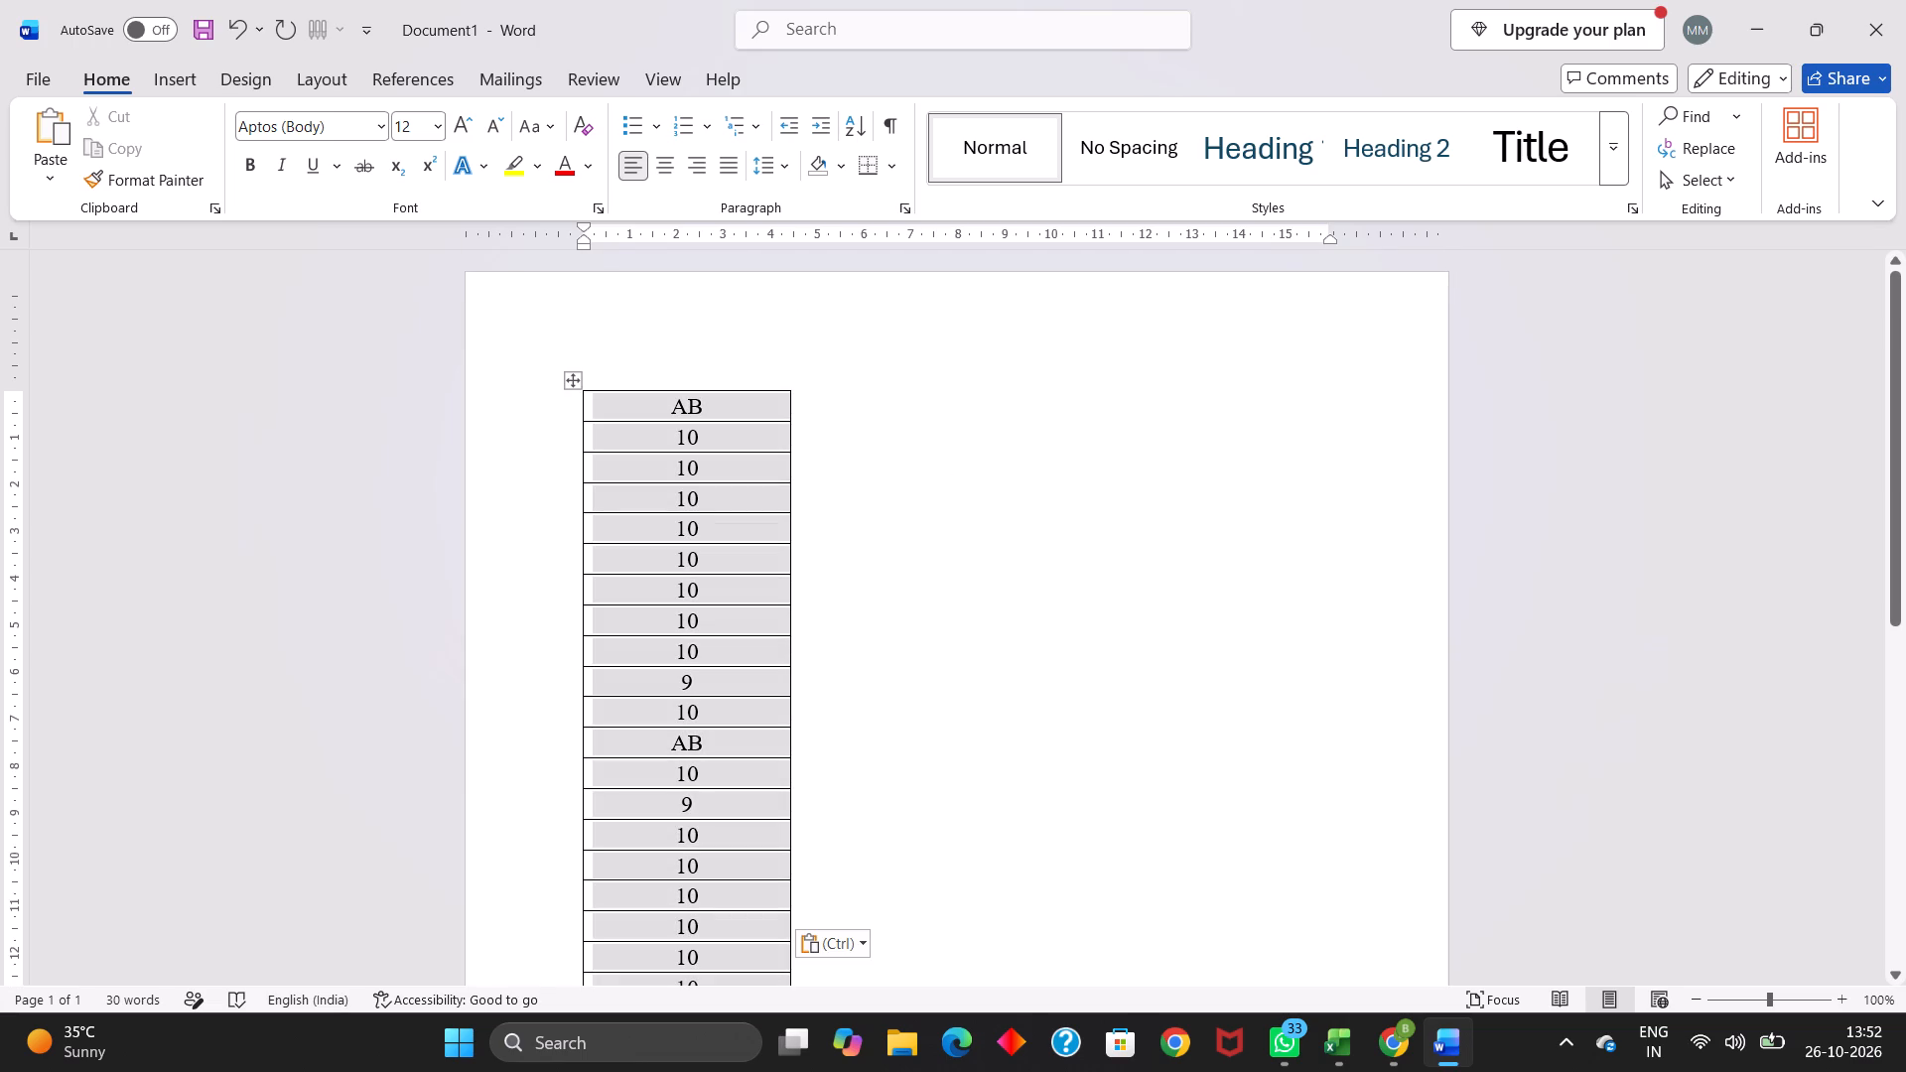
{"action": "left_click_drag", "start_coordinate": [618, 688], "coordinate": [614, 711]}
{"action": "left_click", "coordinate": [614, 711]}
{"action": "left_click_drag", "start_coordinate": [648, 411], "coordinate": [712, 1071]}
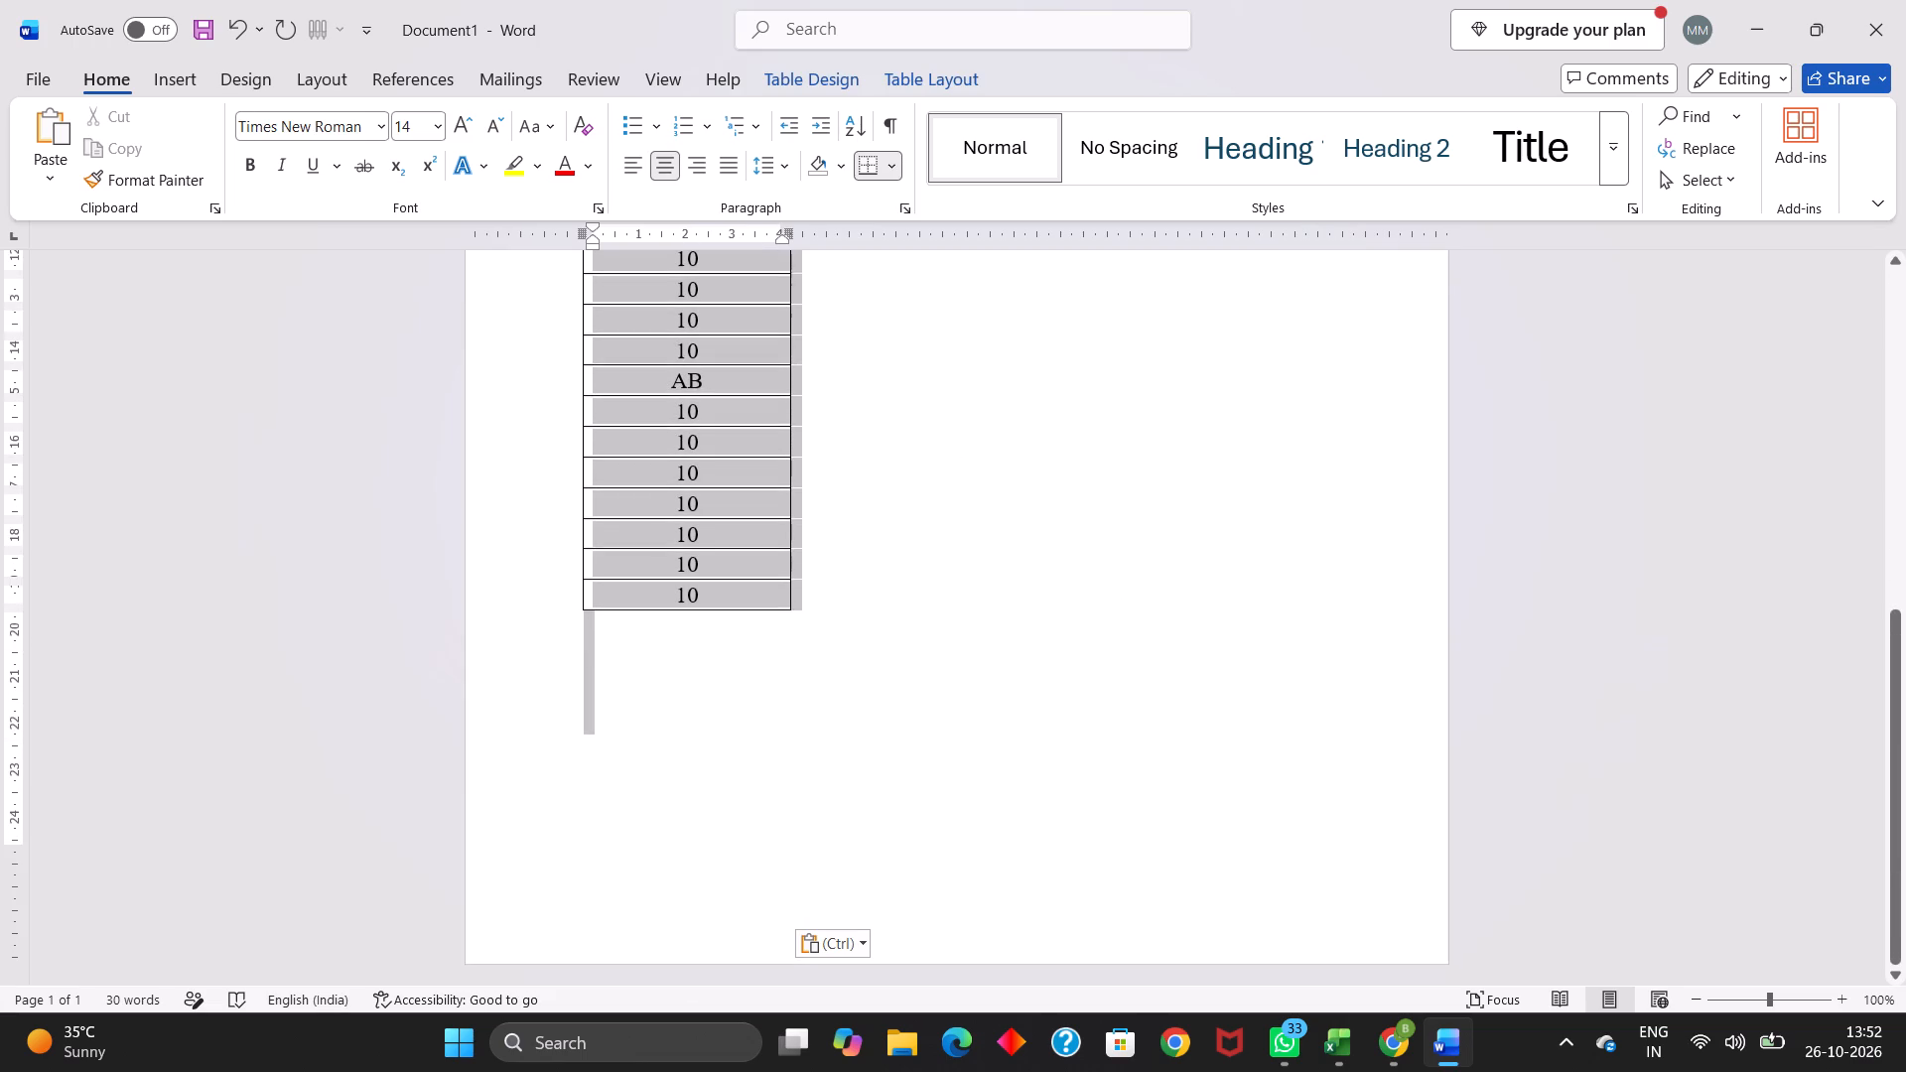
{"action": "left_click_drag", "start_coordinate": [712, 1071], "coordinate": [753, 583]}
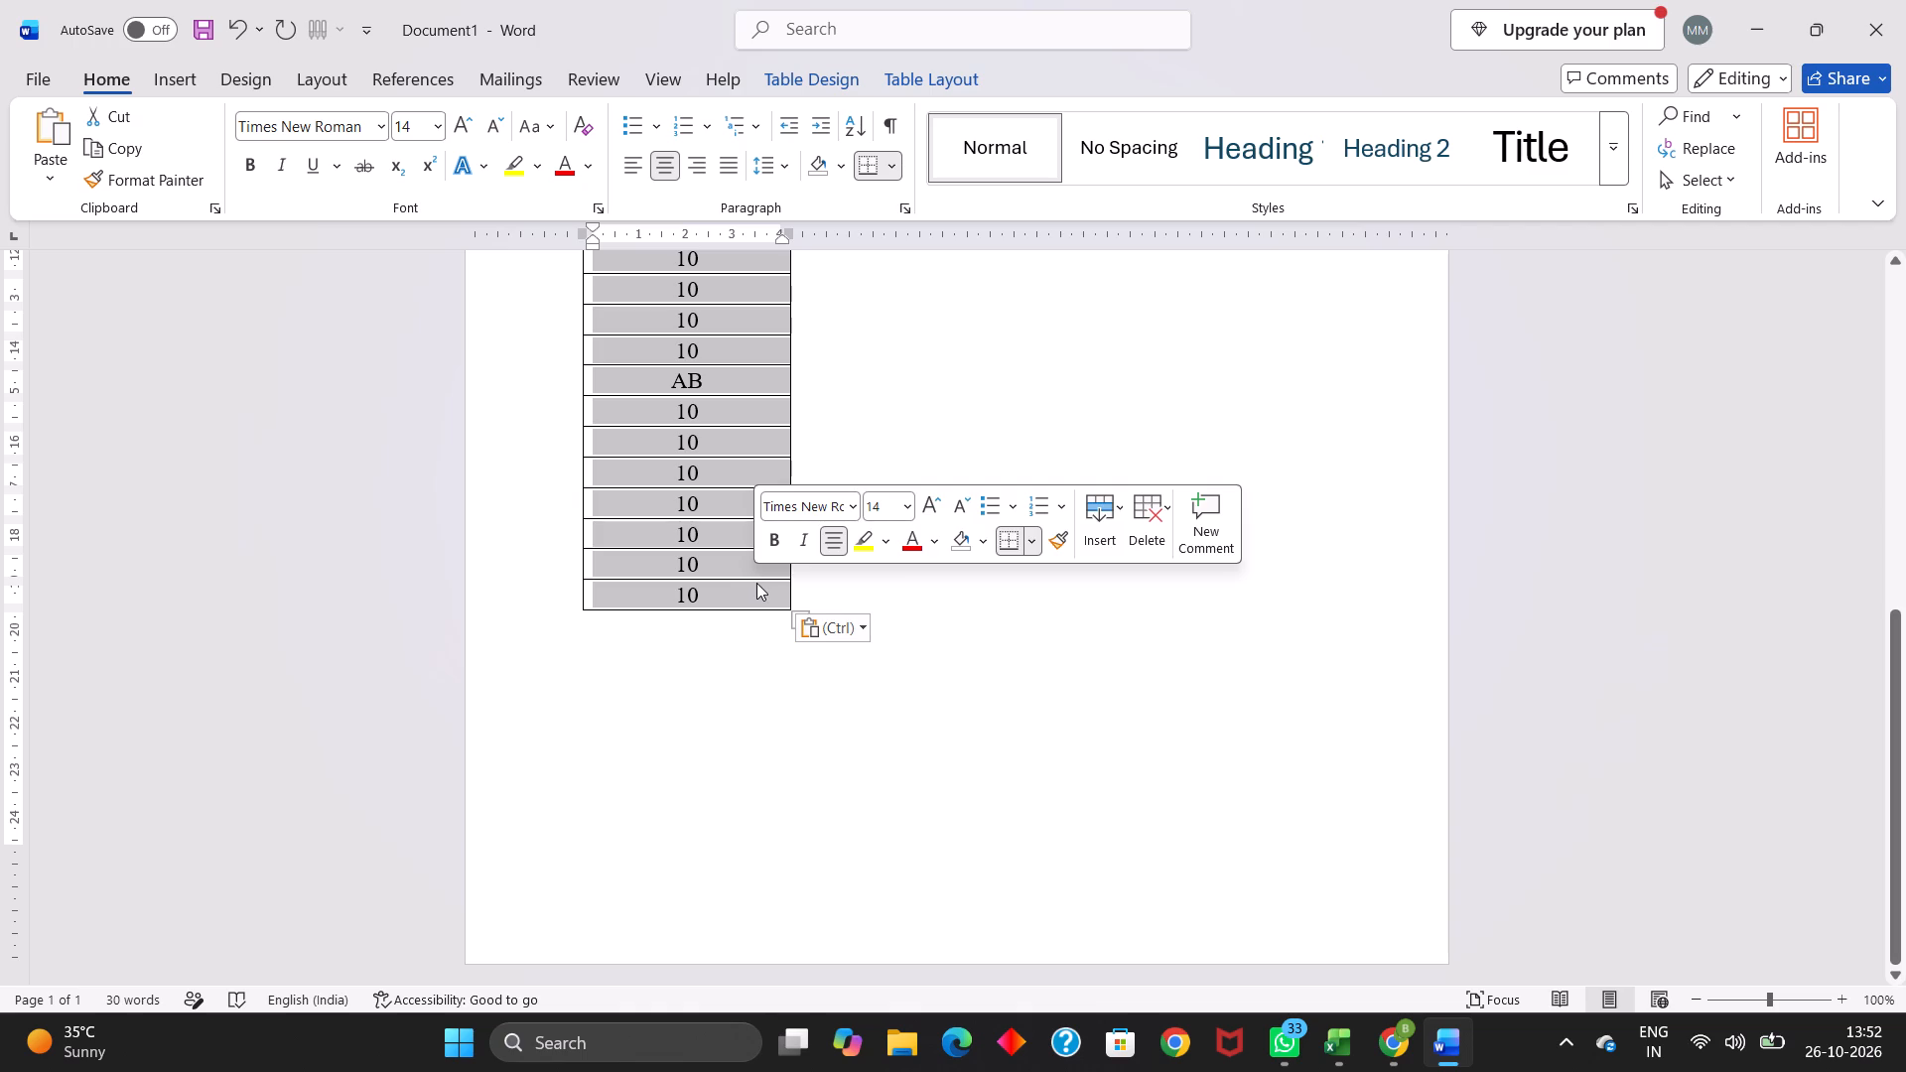
{"action": "key", "text": "ctrl+c"}
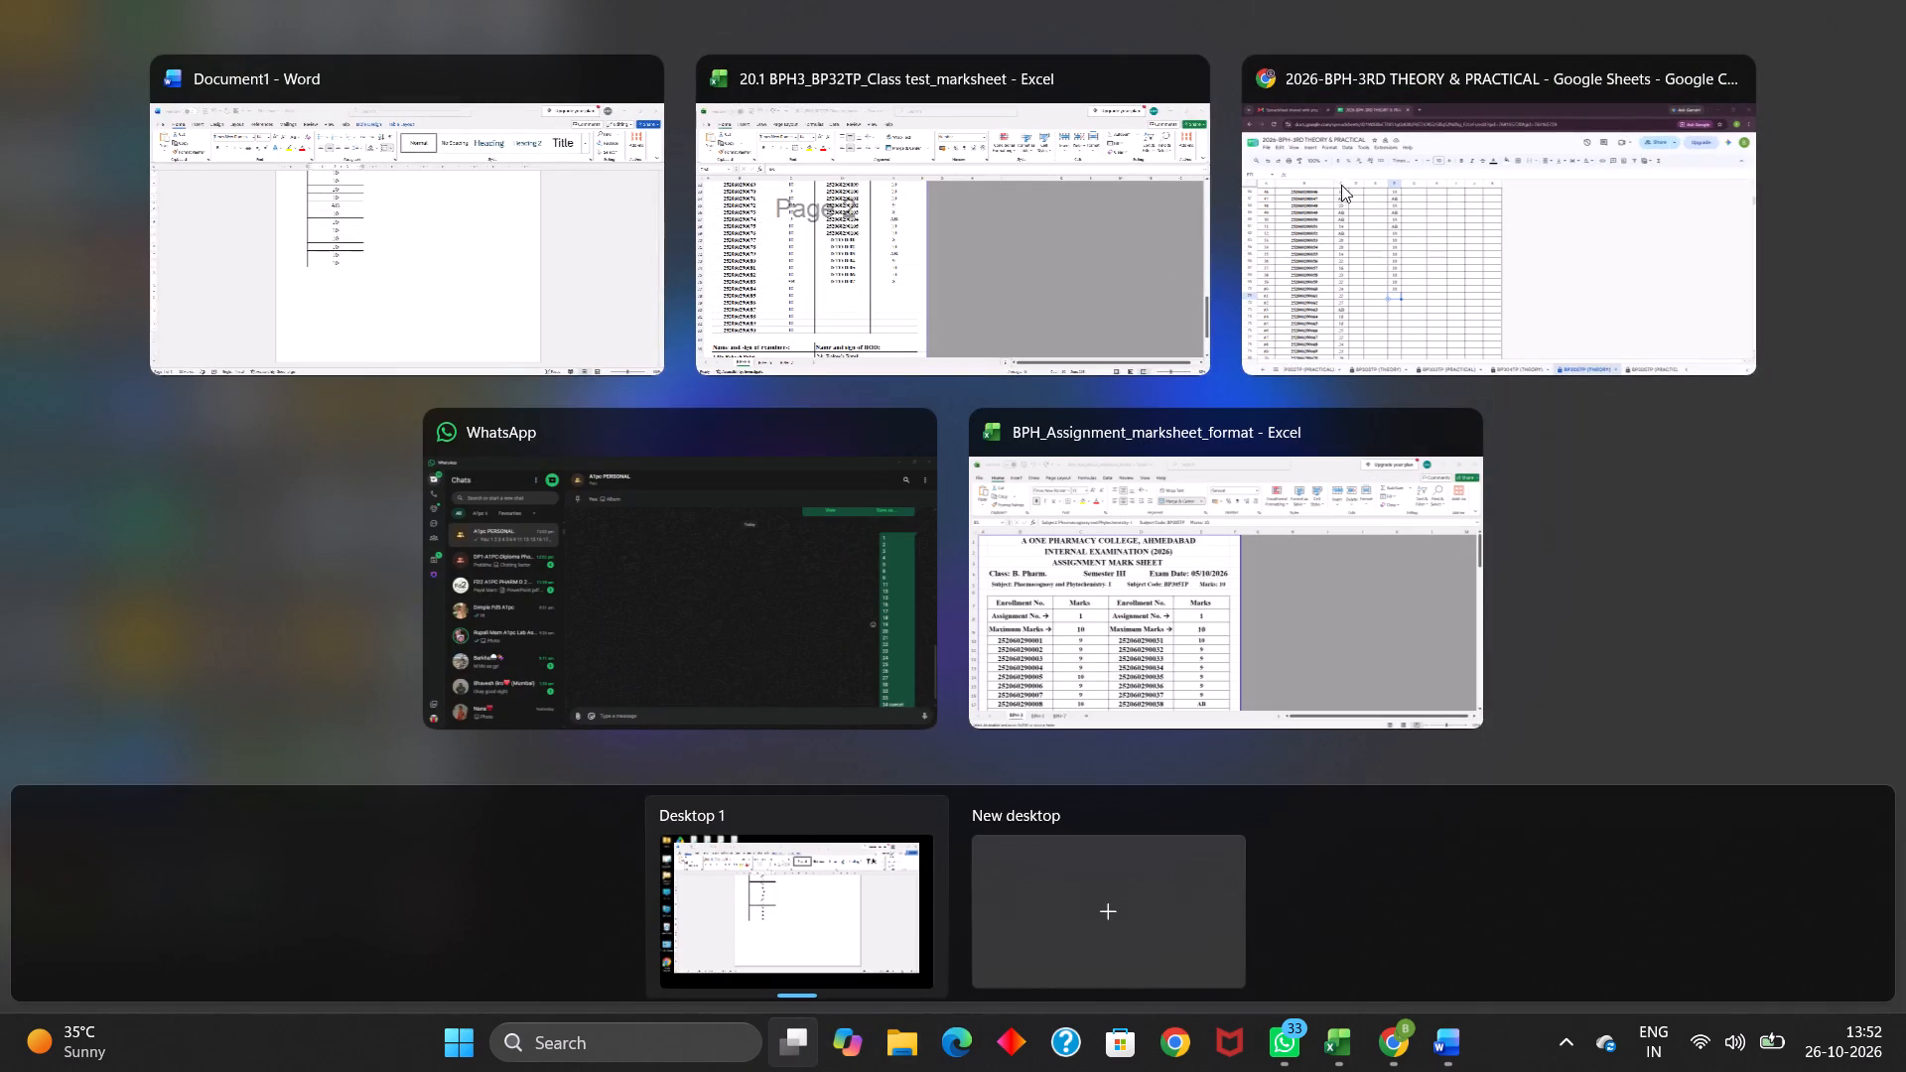
{"action": "left_click", "coordinate": [1378, 203]}
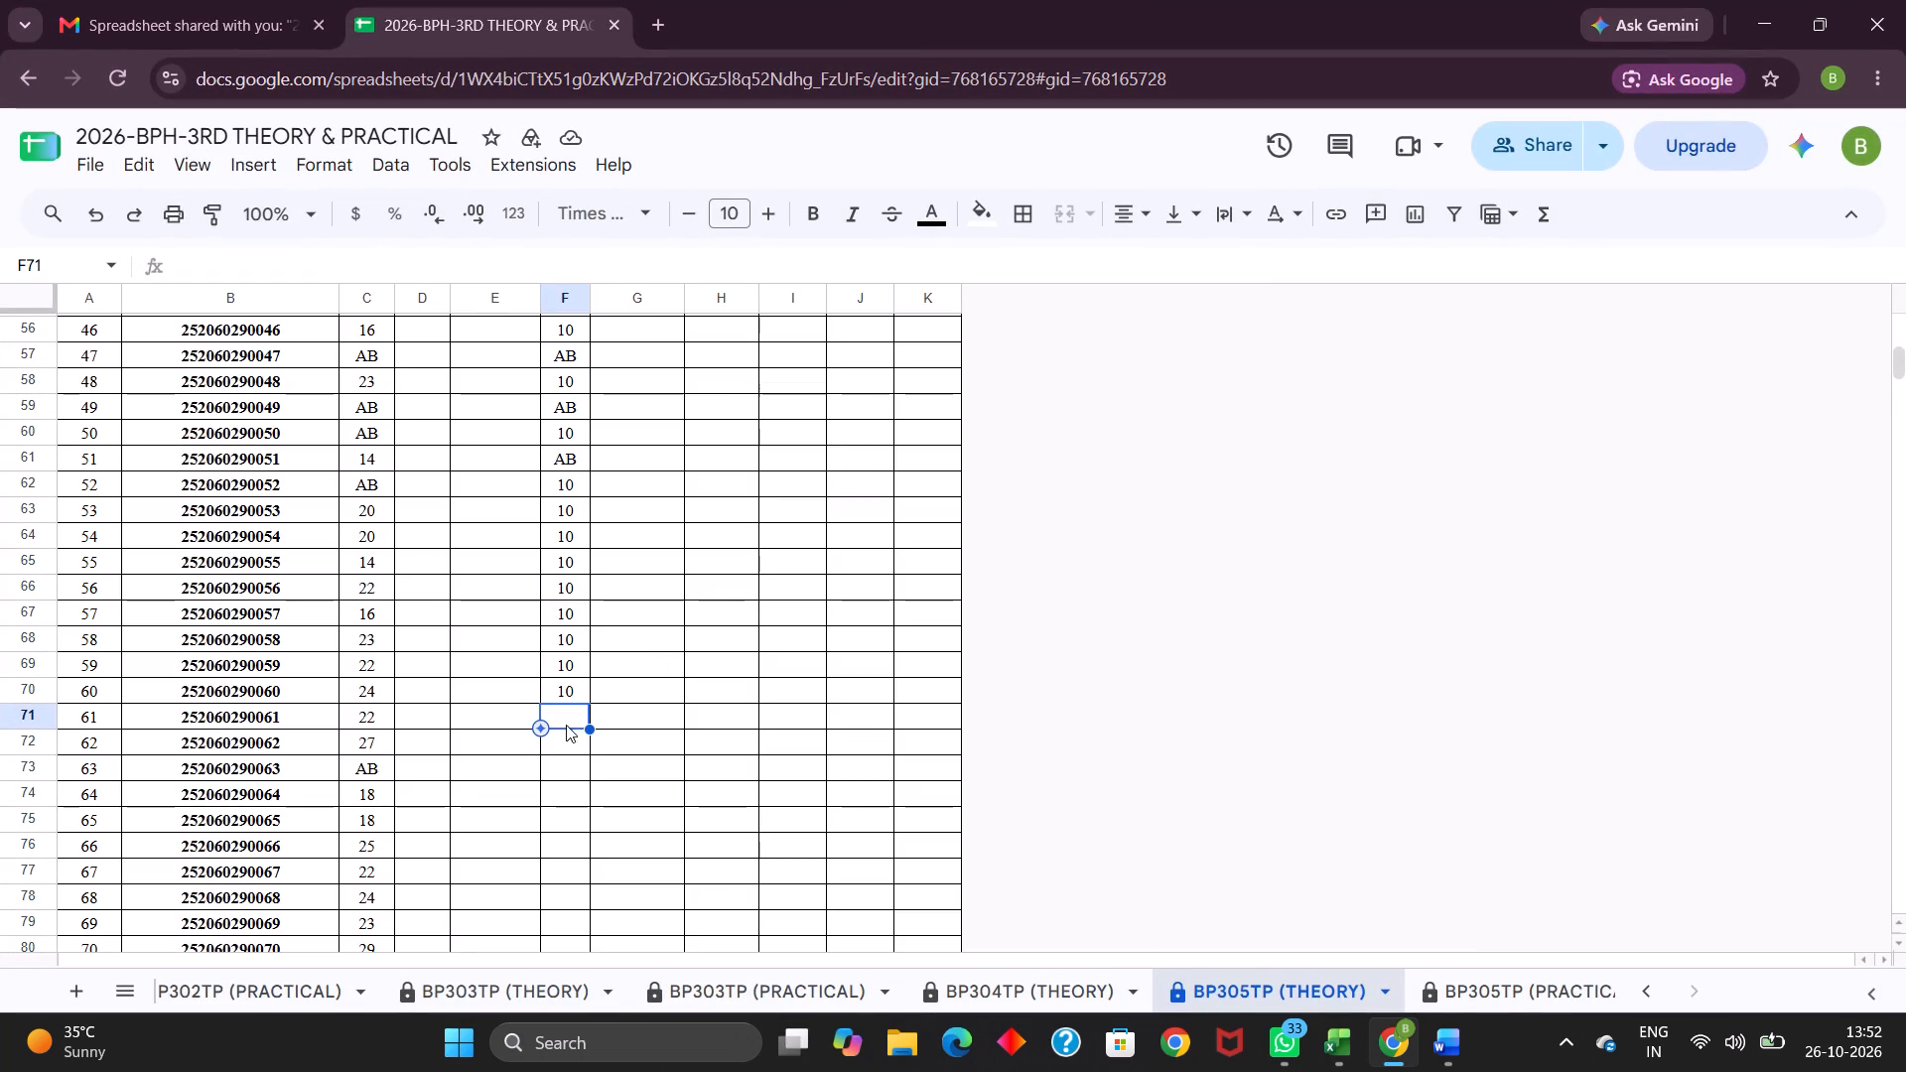
{"action": "left_click_drag", "start_coordinate": [563, 706], "coordinate": [570, 716]}
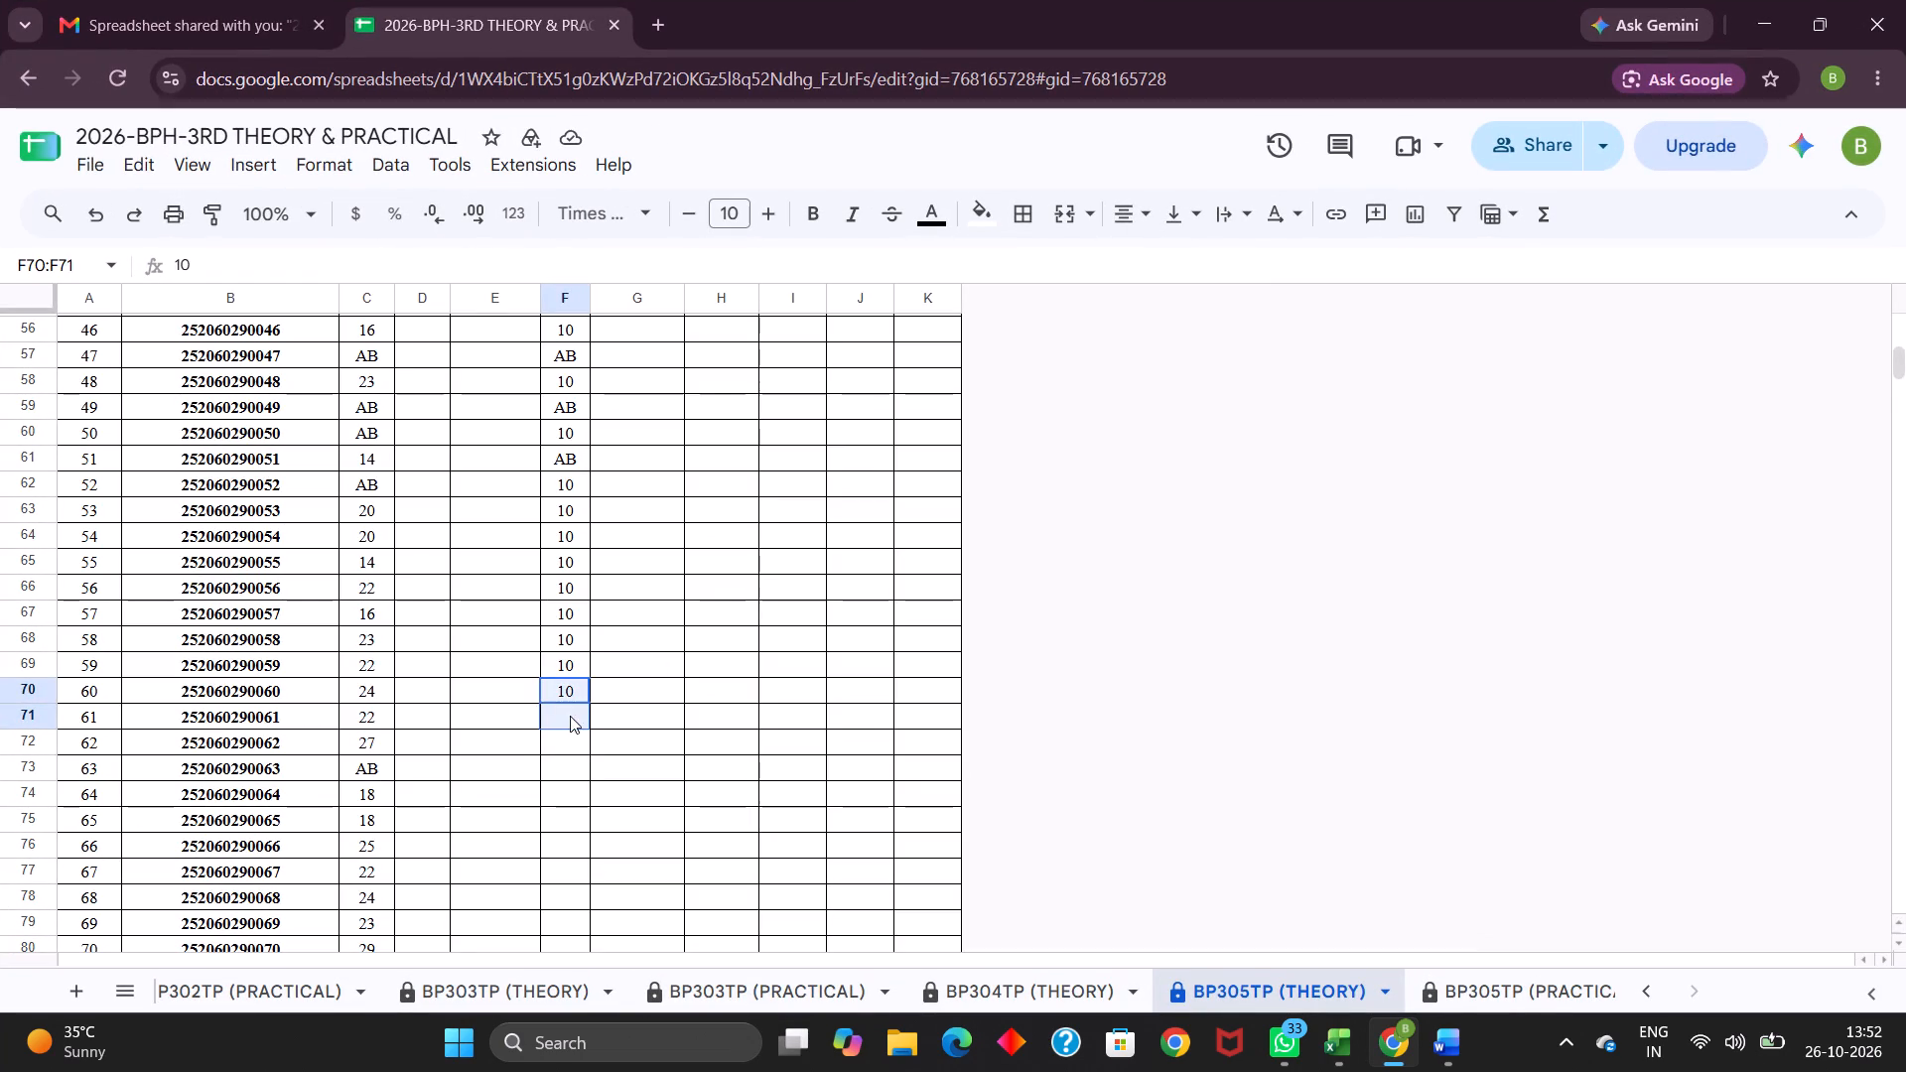
{"action": "left_click_drag", "start_coordinate": [570, 716], "coordinate": [587, 758]}
{"action": "left_click", "coordinate": [576, 737]}
{"action": "left_click_drag", "start_coordinate": [568, 707], "coordinate": [571, 980]}
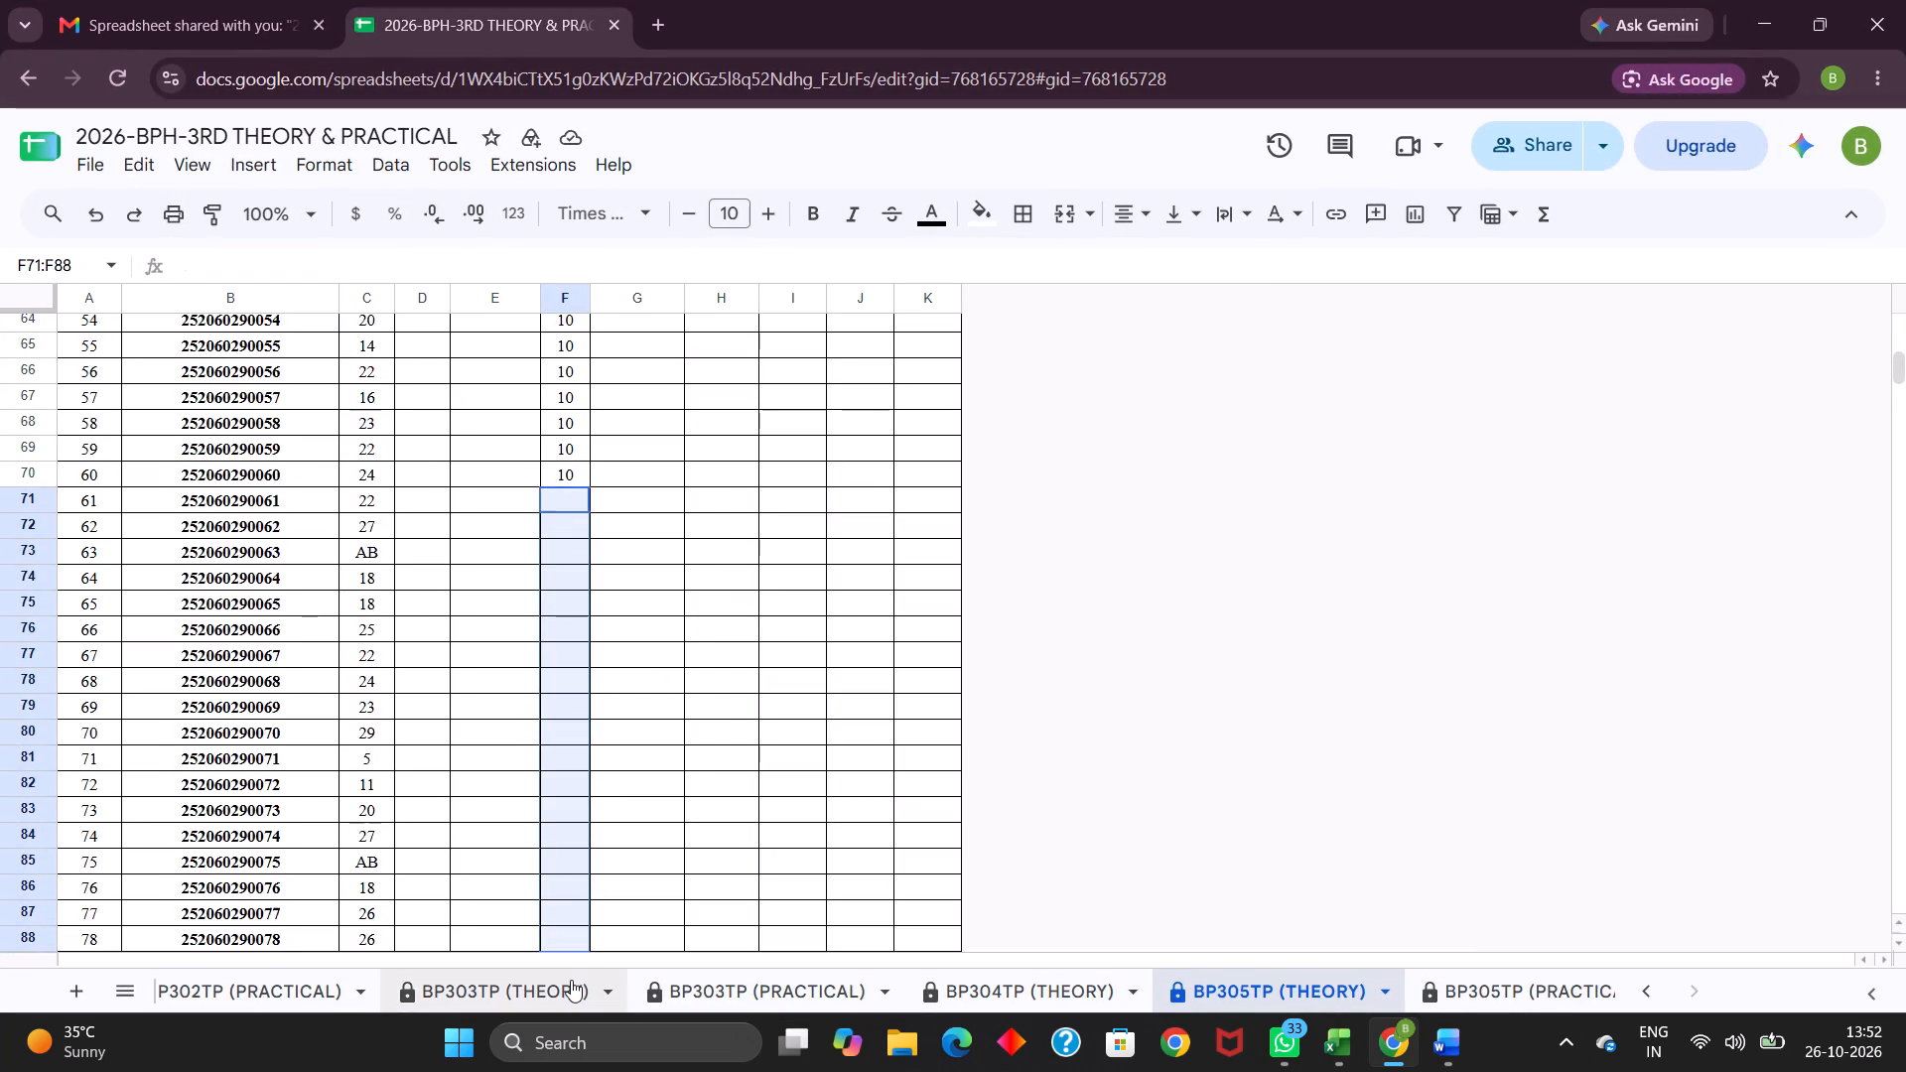
{"action": "left_click_drag", "start_coordinate": [571, 980], "coordinate": [580, 901]}
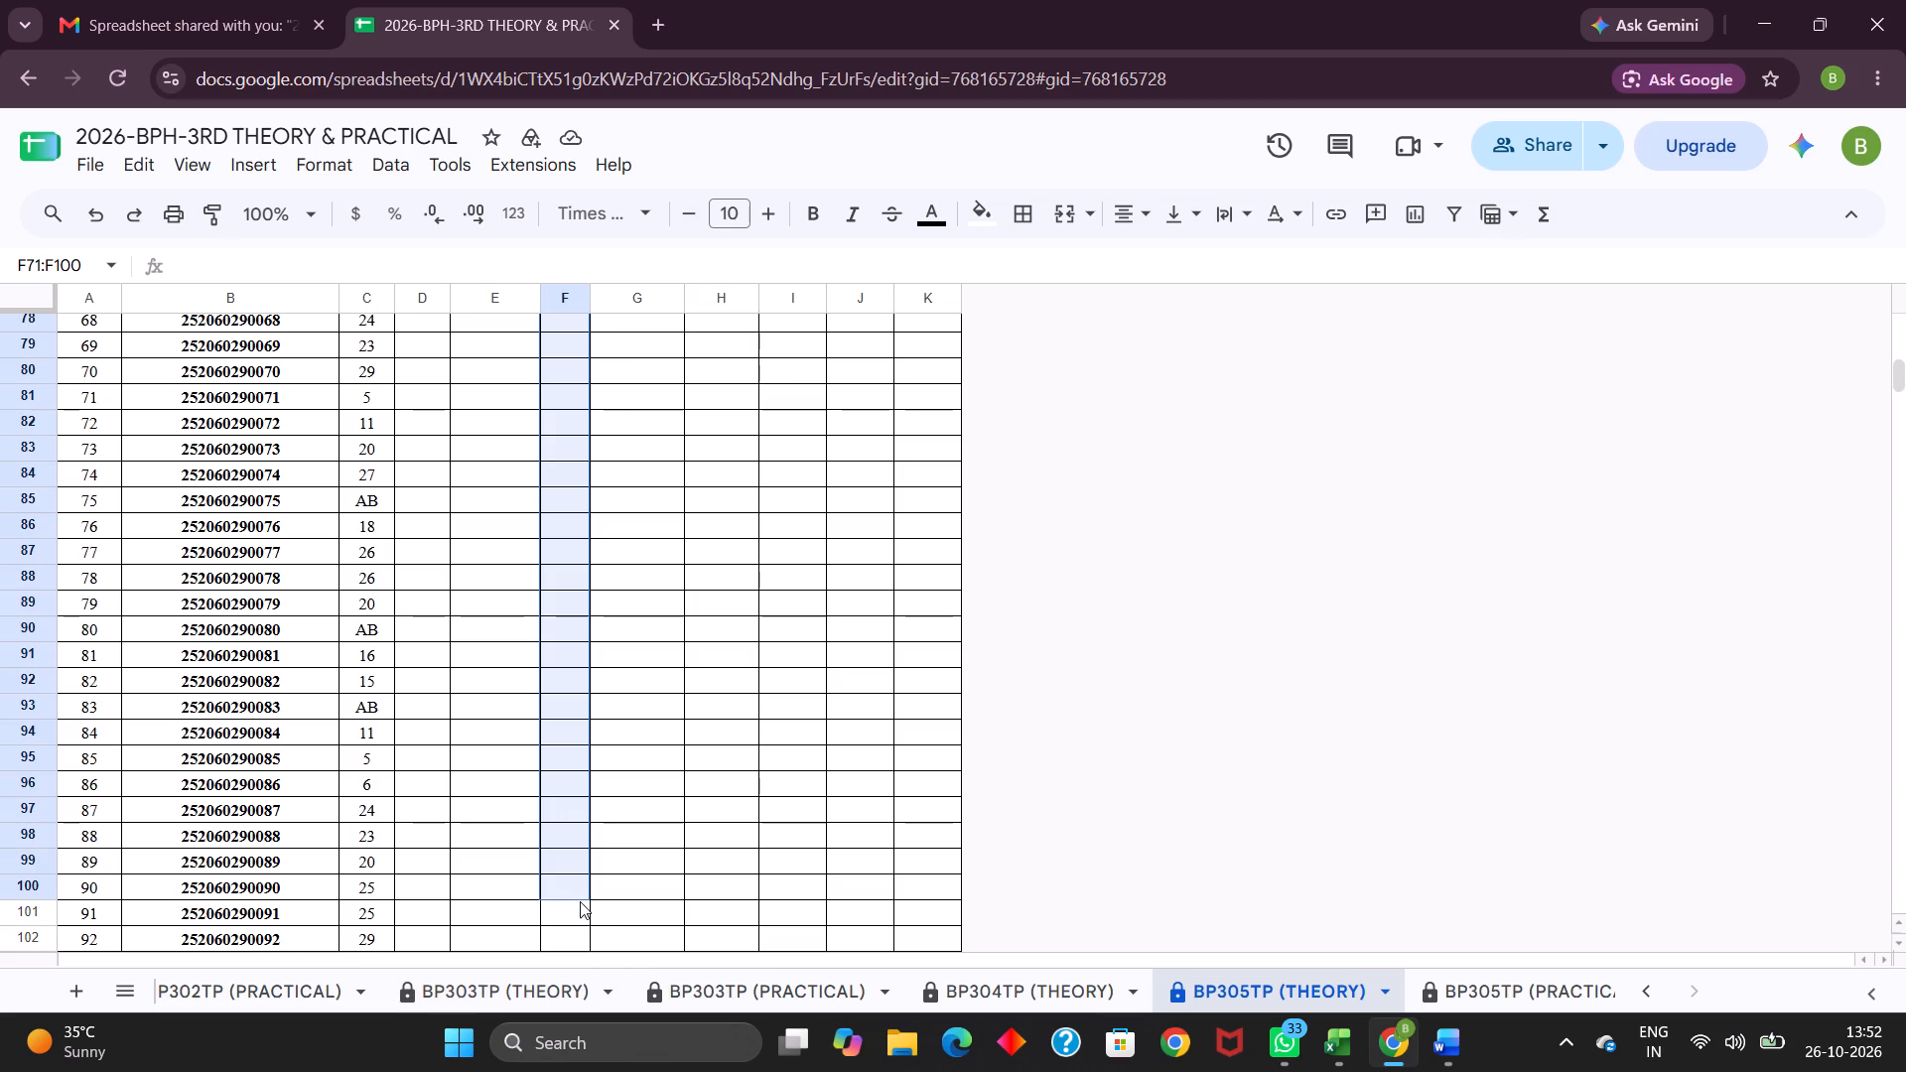
{"action": "left_click_drag", "start_coordinate": [580, 901], "coordinate": [579, 899]}
{"action": "key", "text": "ctrl+v"}
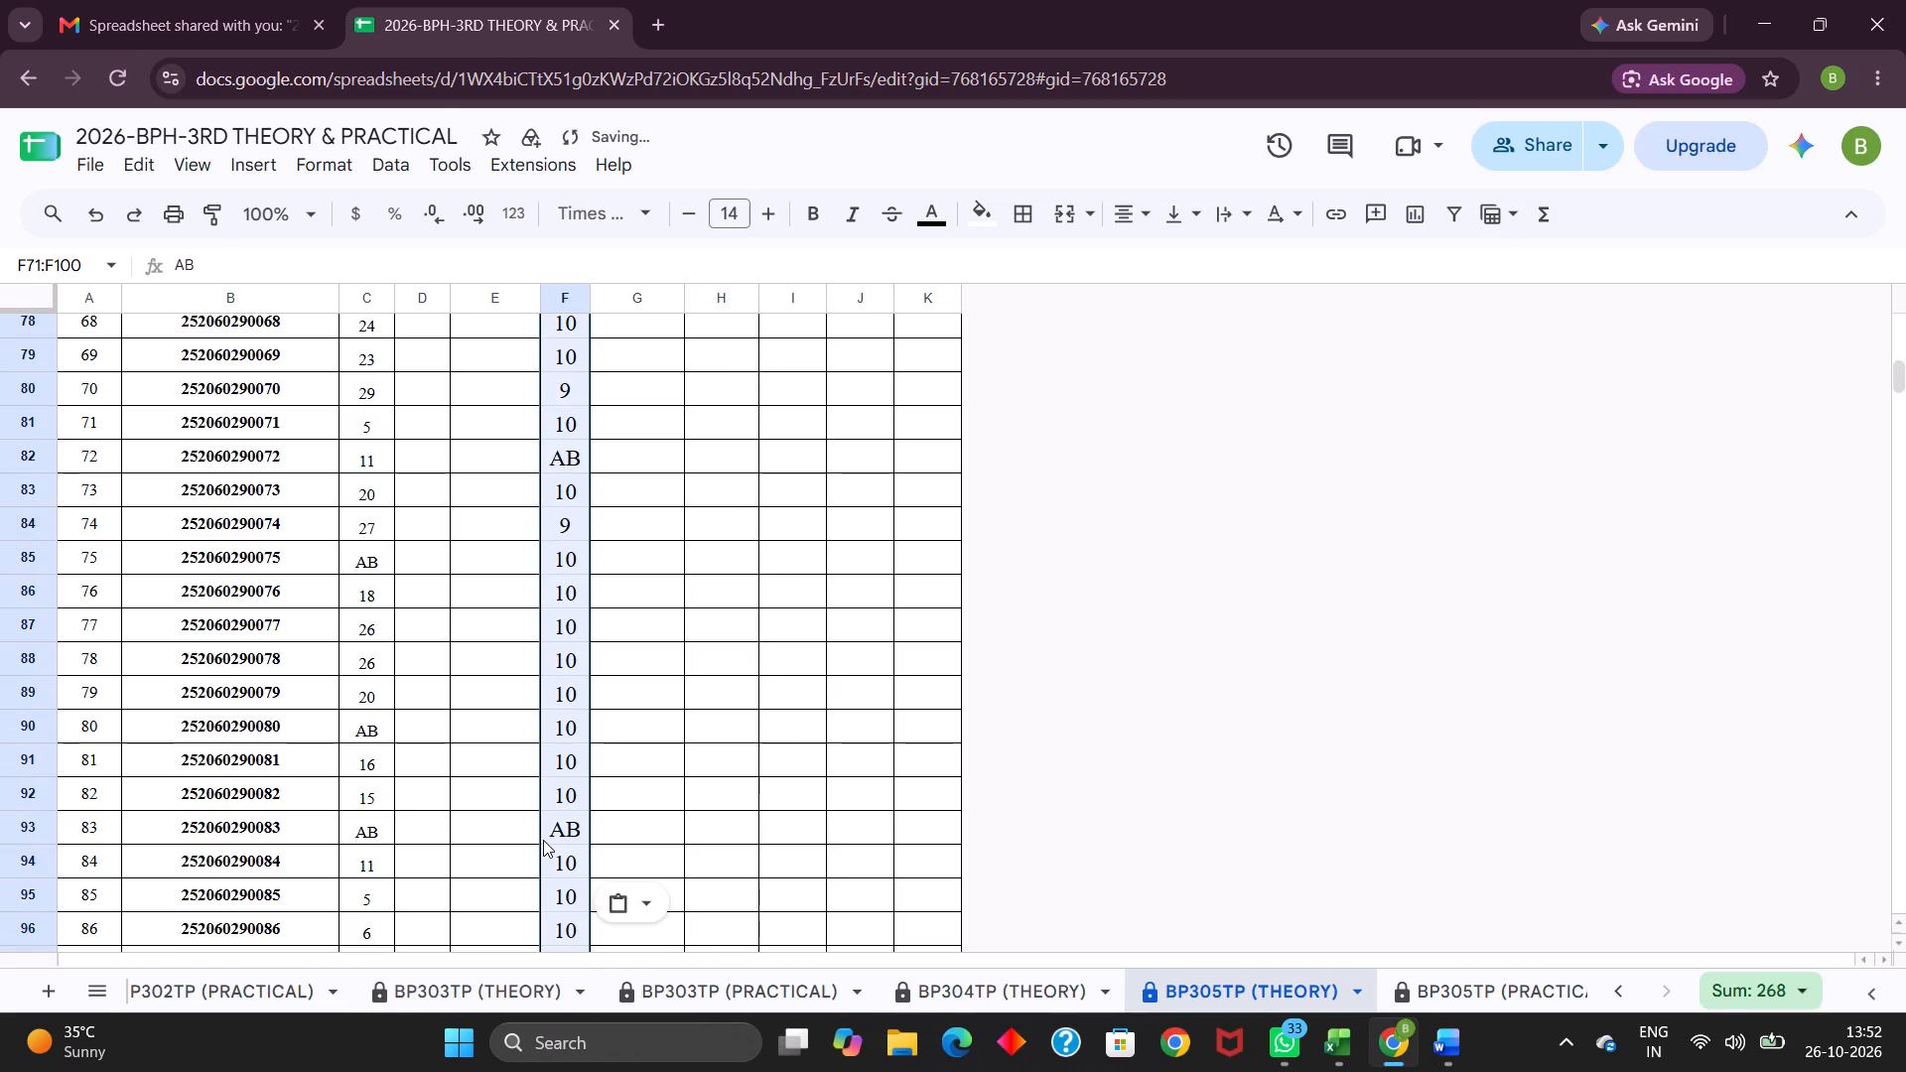
Apply all borders to the class test marks in F71:F100.
{"action": "left_click", "coordinate": [1040, 210]}
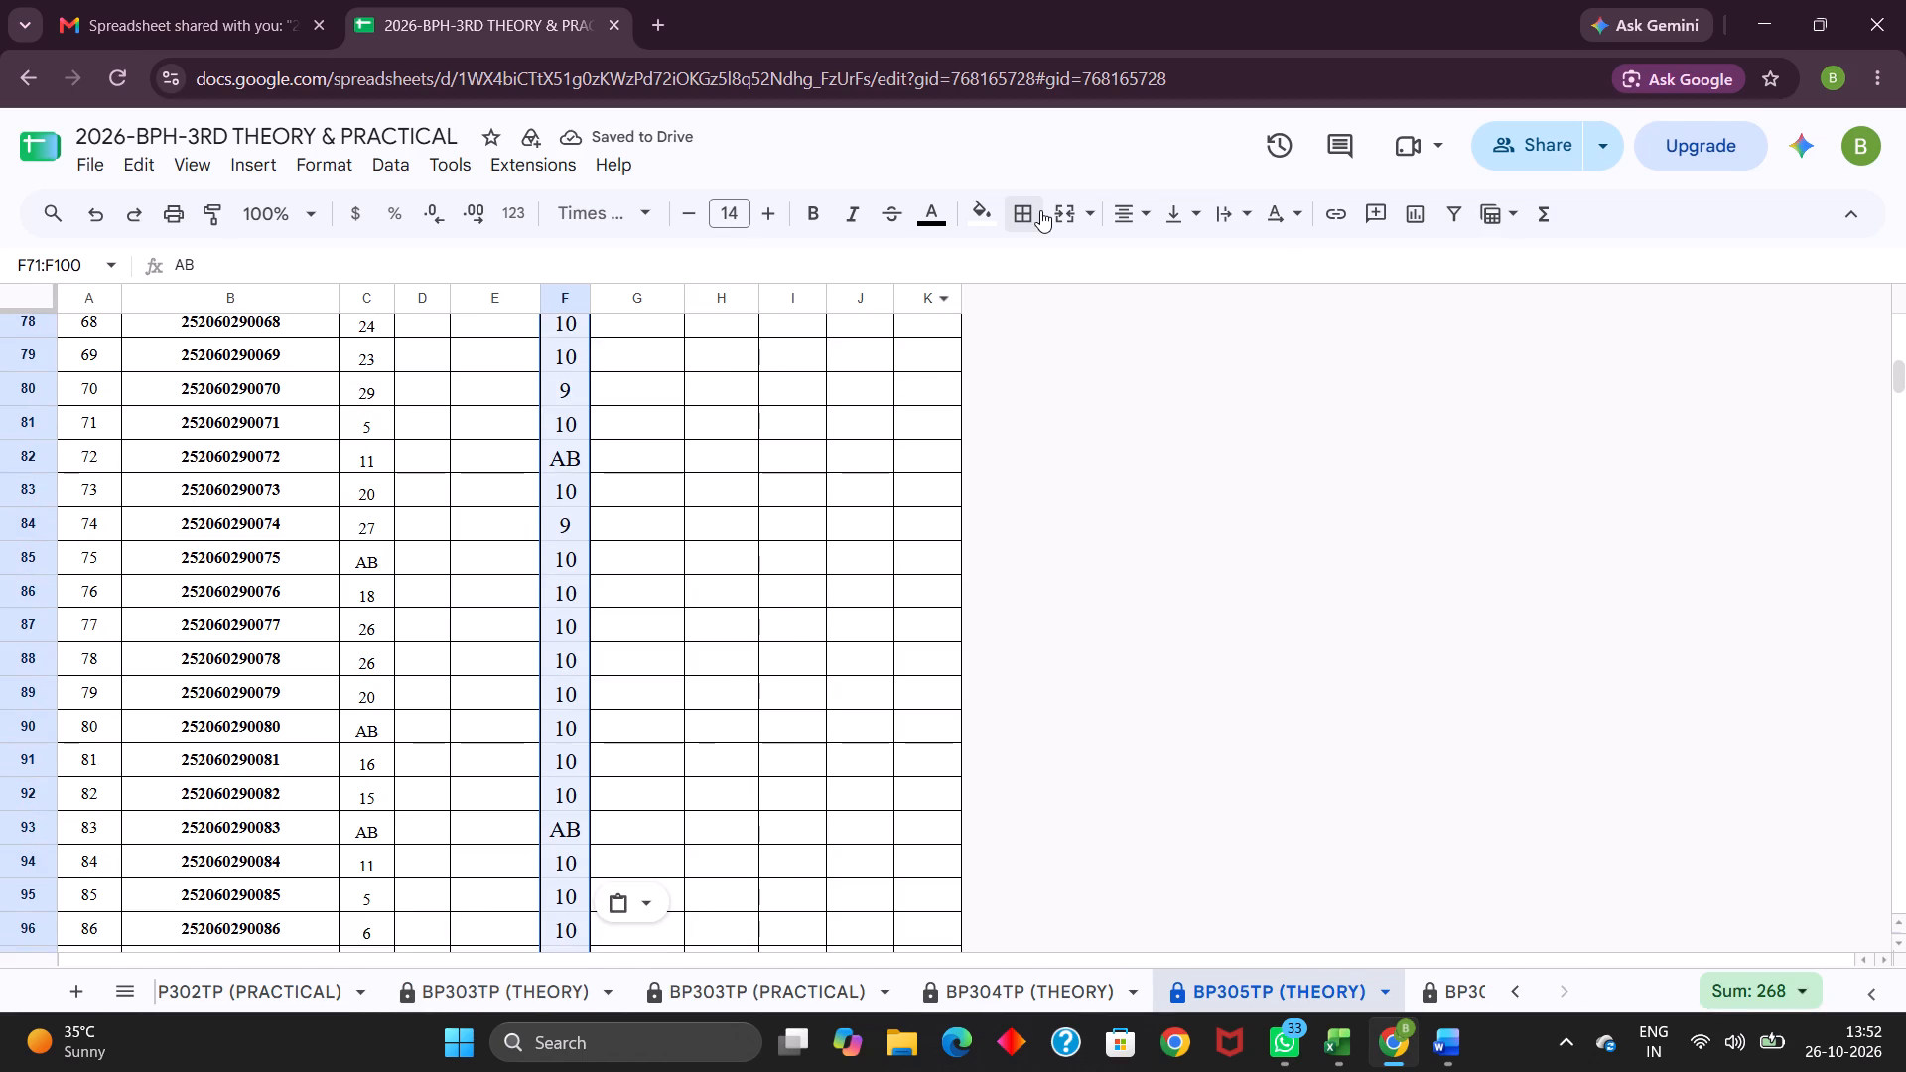
{"action": "left_click", "coordinate": [1047, 273]}
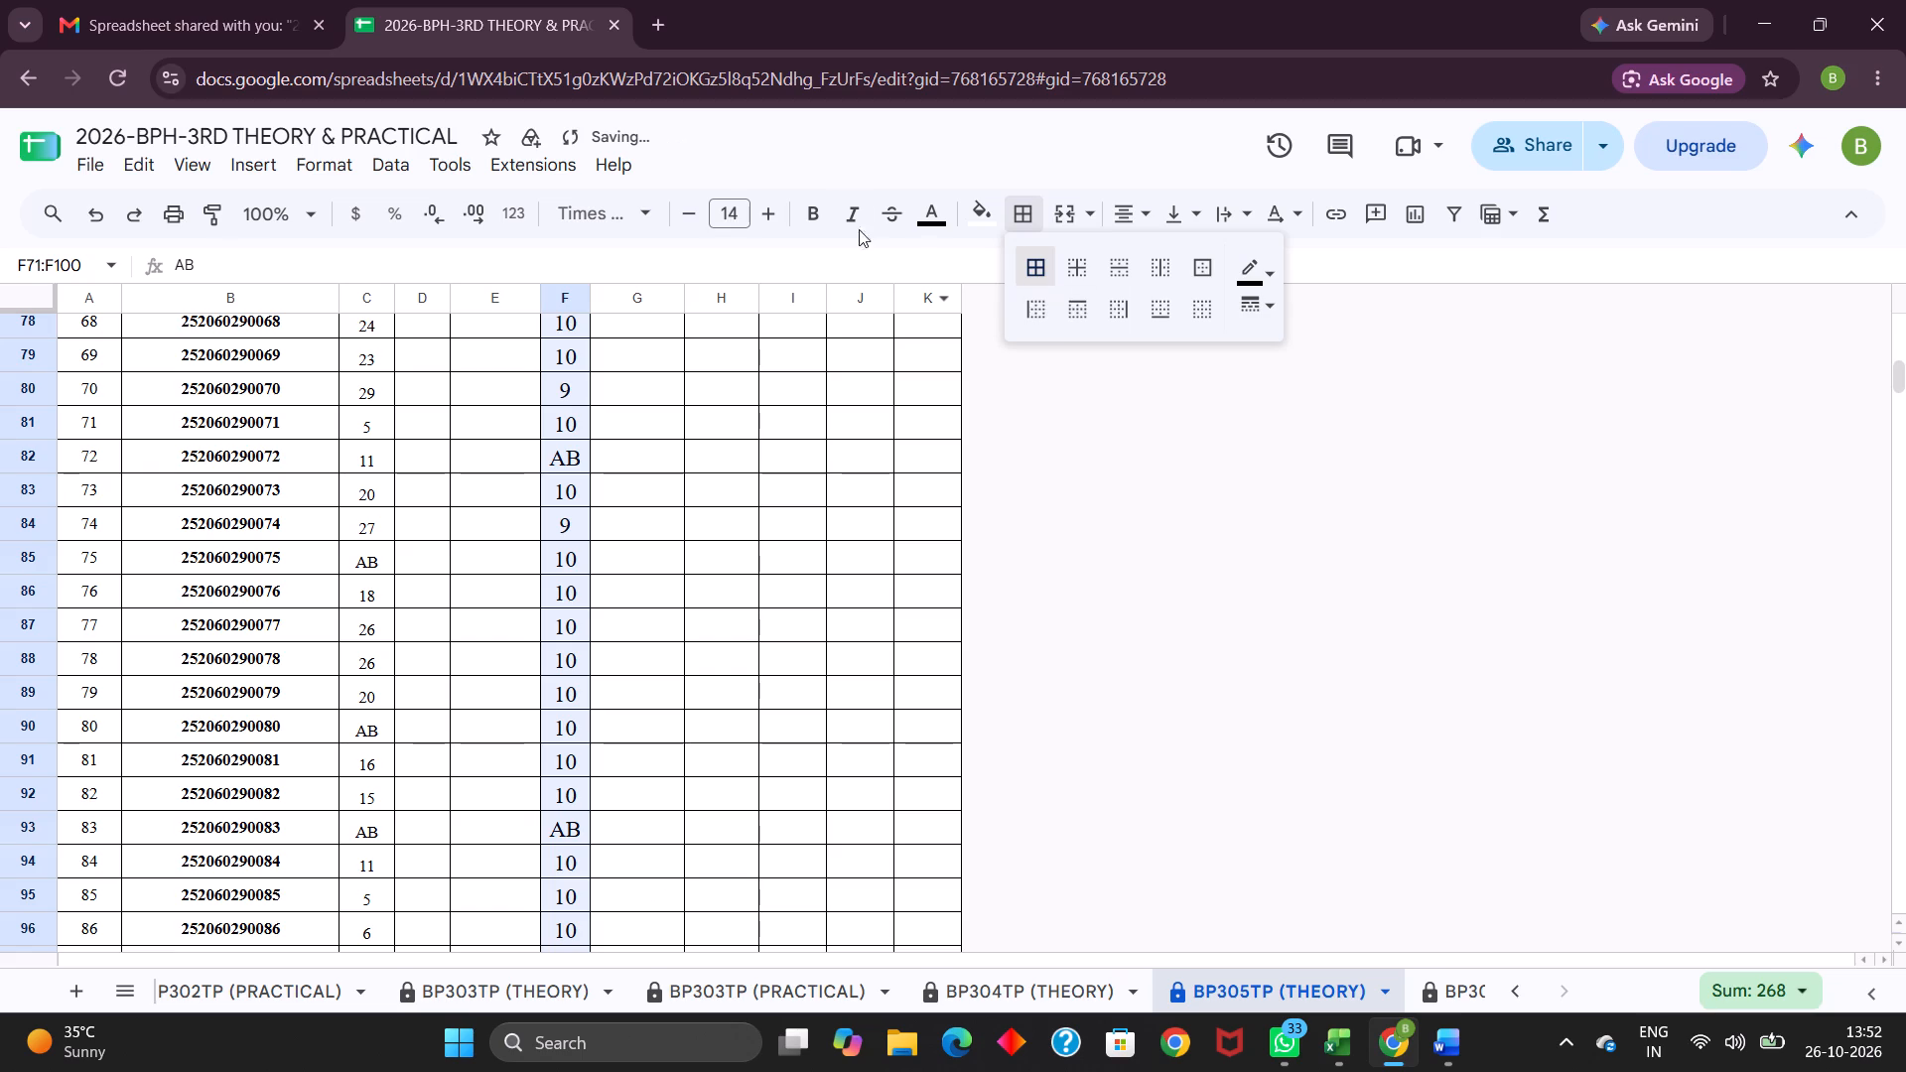
Set the font size of the class test marks in F71:F100 to 10.
{"action": "triple_click", "coordinate": [701, 207]}
{"action": "left_click", "coordinate": [702, 212]}
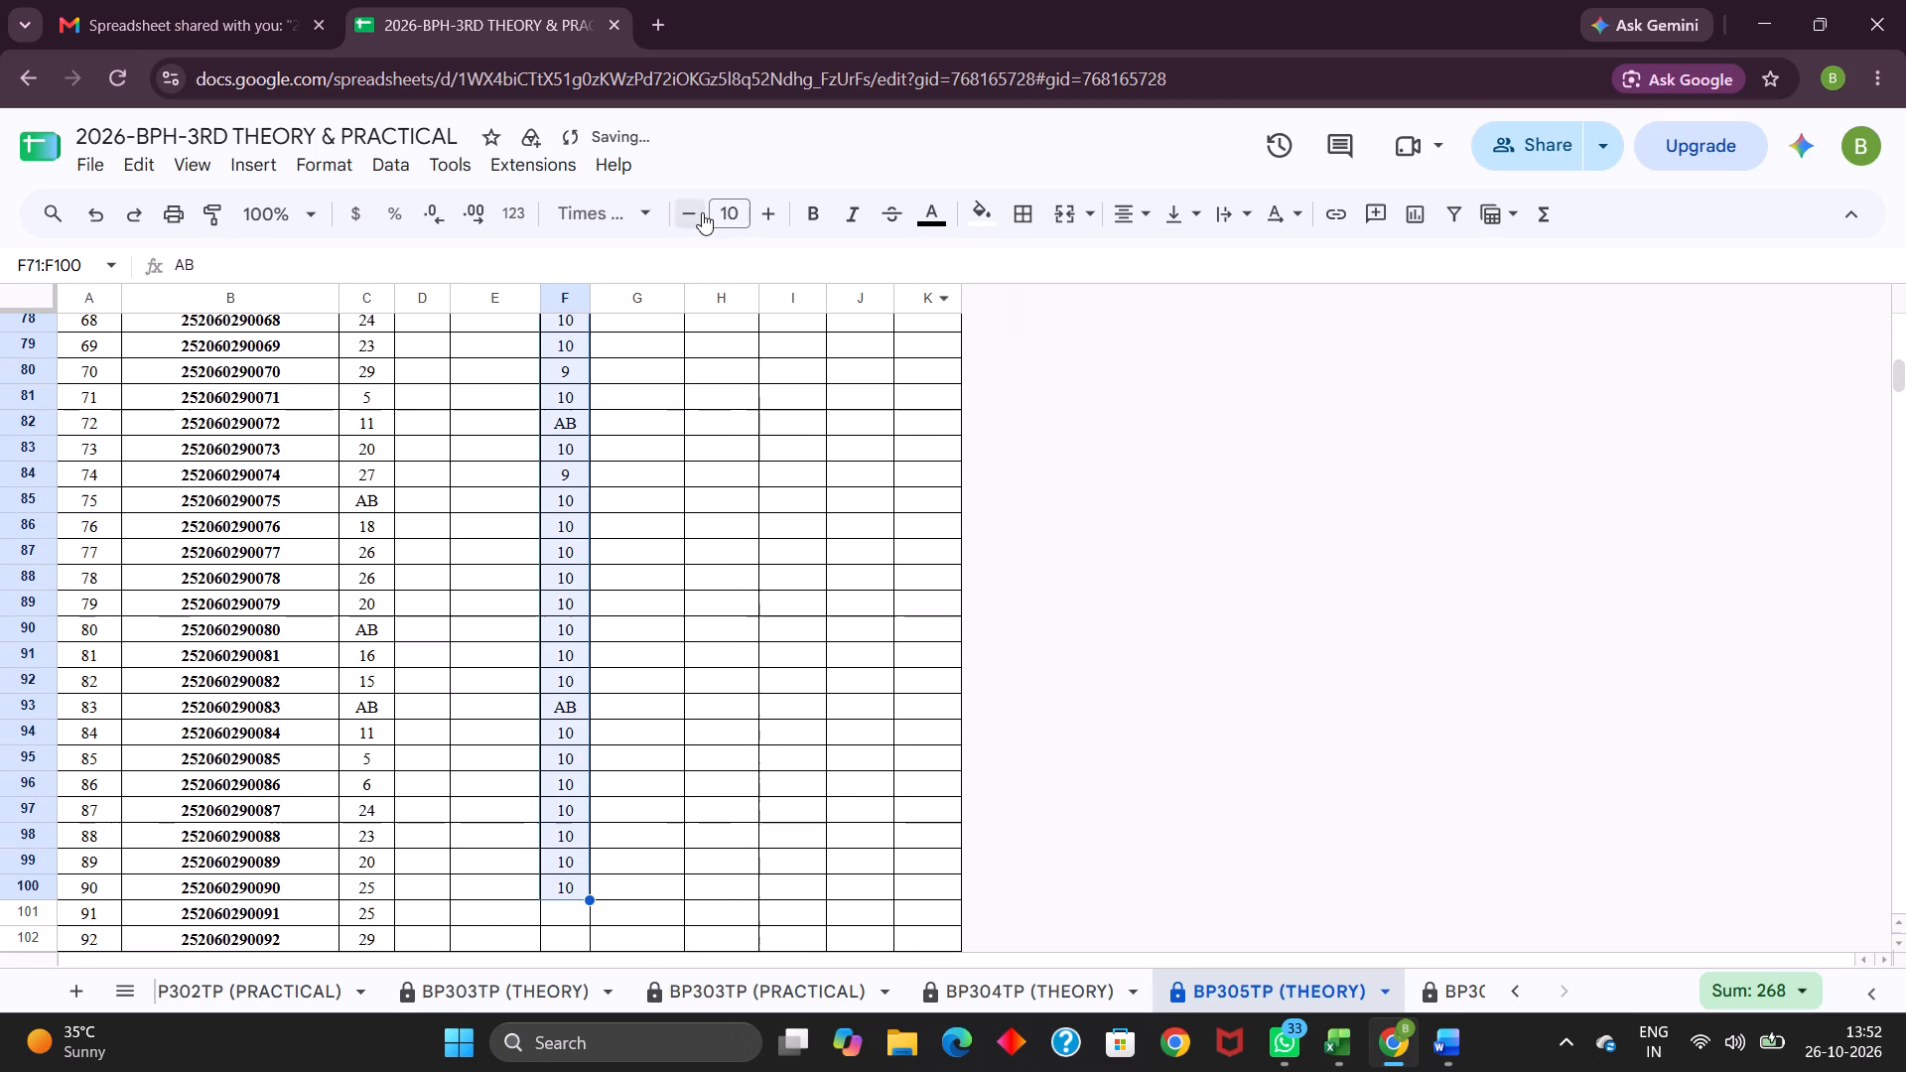
{"action": "left_click", "coordinate": [669, 468]}
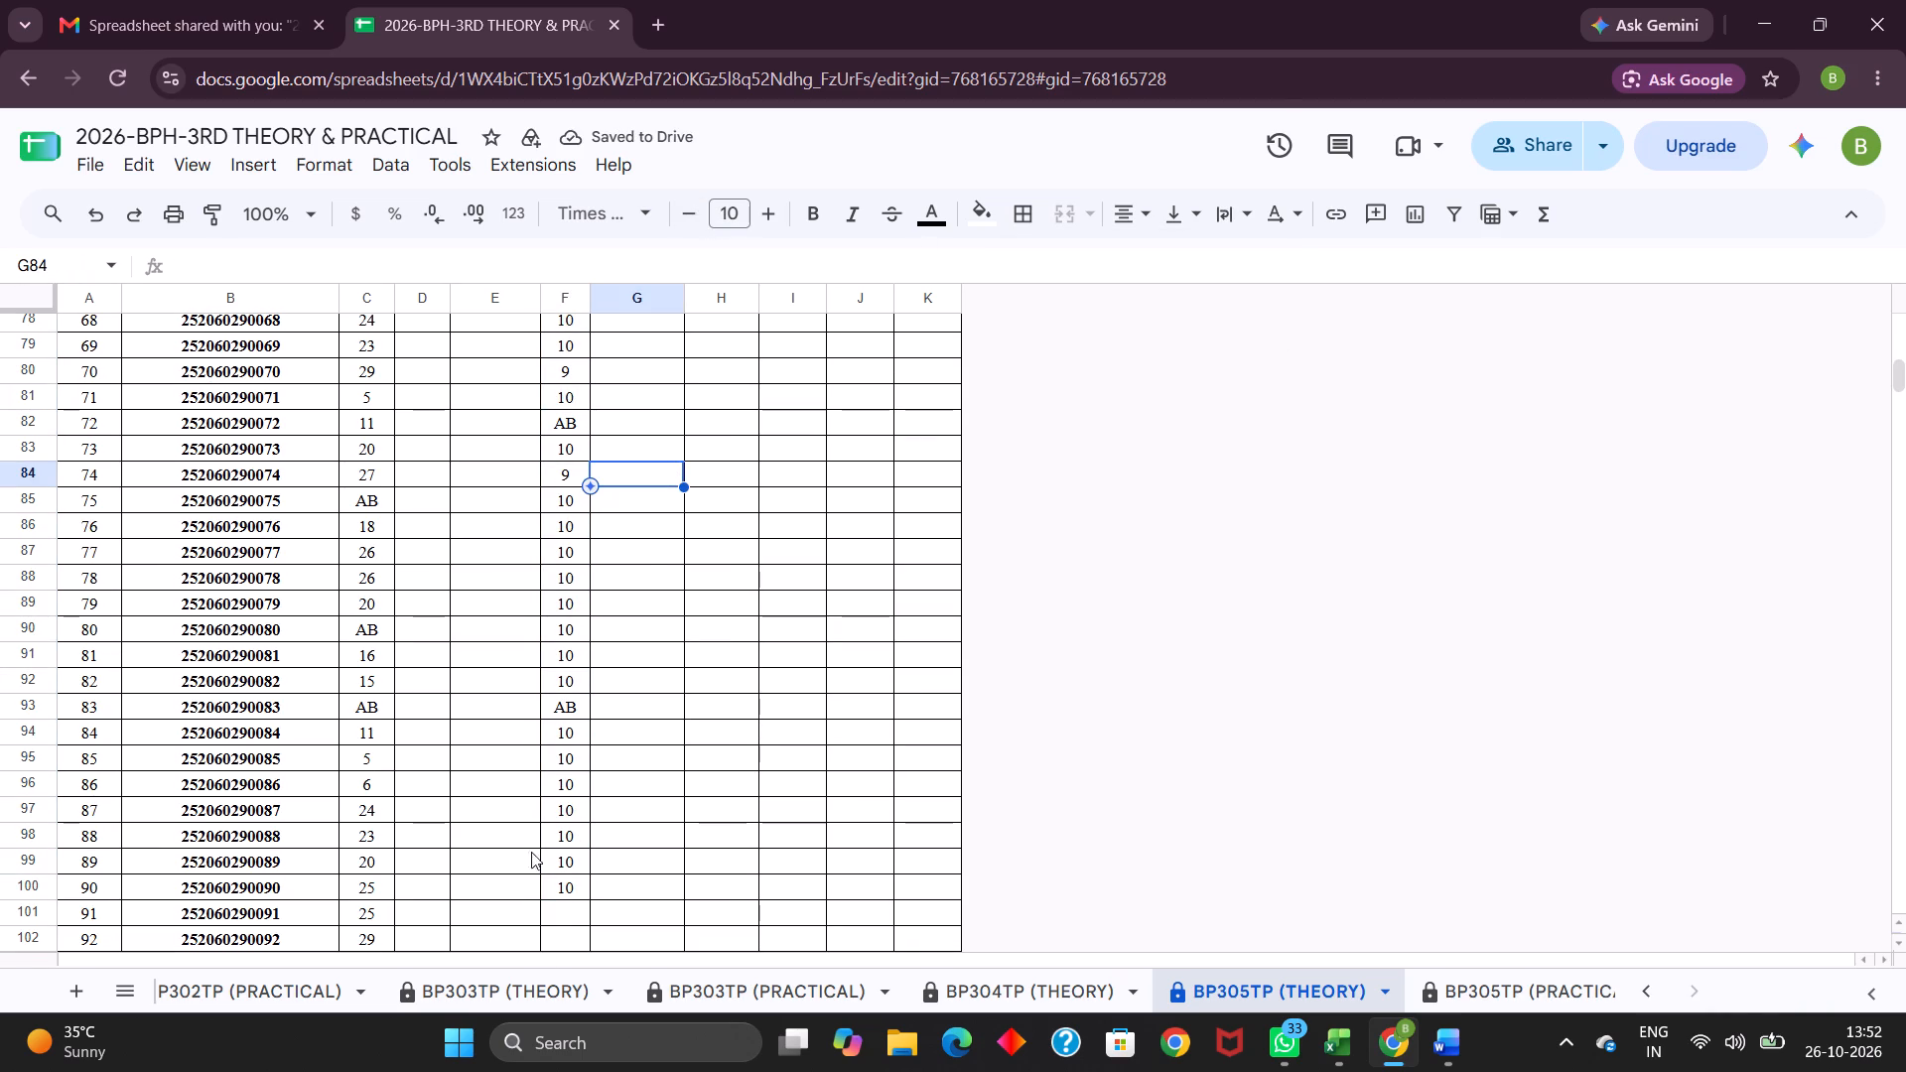
Switch to the Excel class test marksheet and copy the last column of 23 marks, E54:E76, from the BPH-3 sheet.
{"action": "left_click", "coordinate": [1298, 242]}
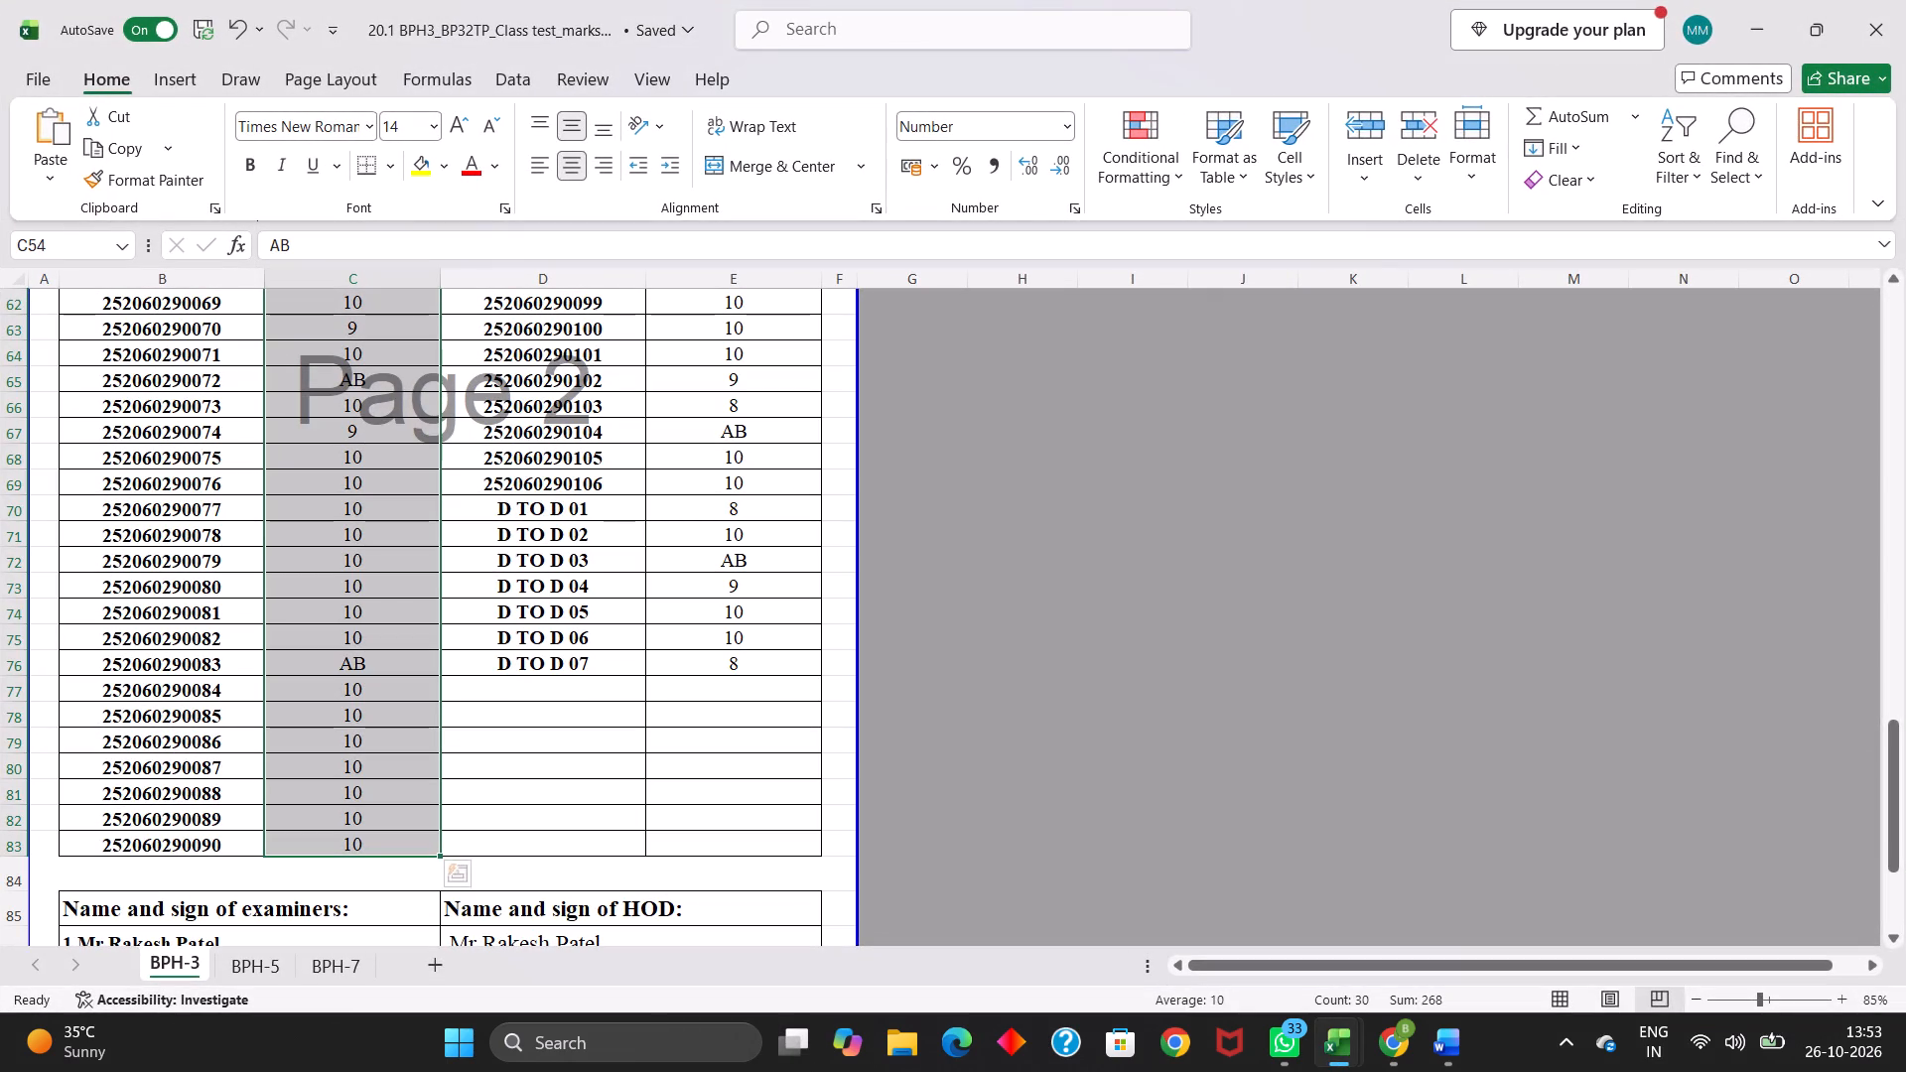
{"action": "left_click", "coordinate": [661, 592]}
{"action": "middle_click_drag", "start_coordinate": [659, 450], "coordinate": [661, 407]}
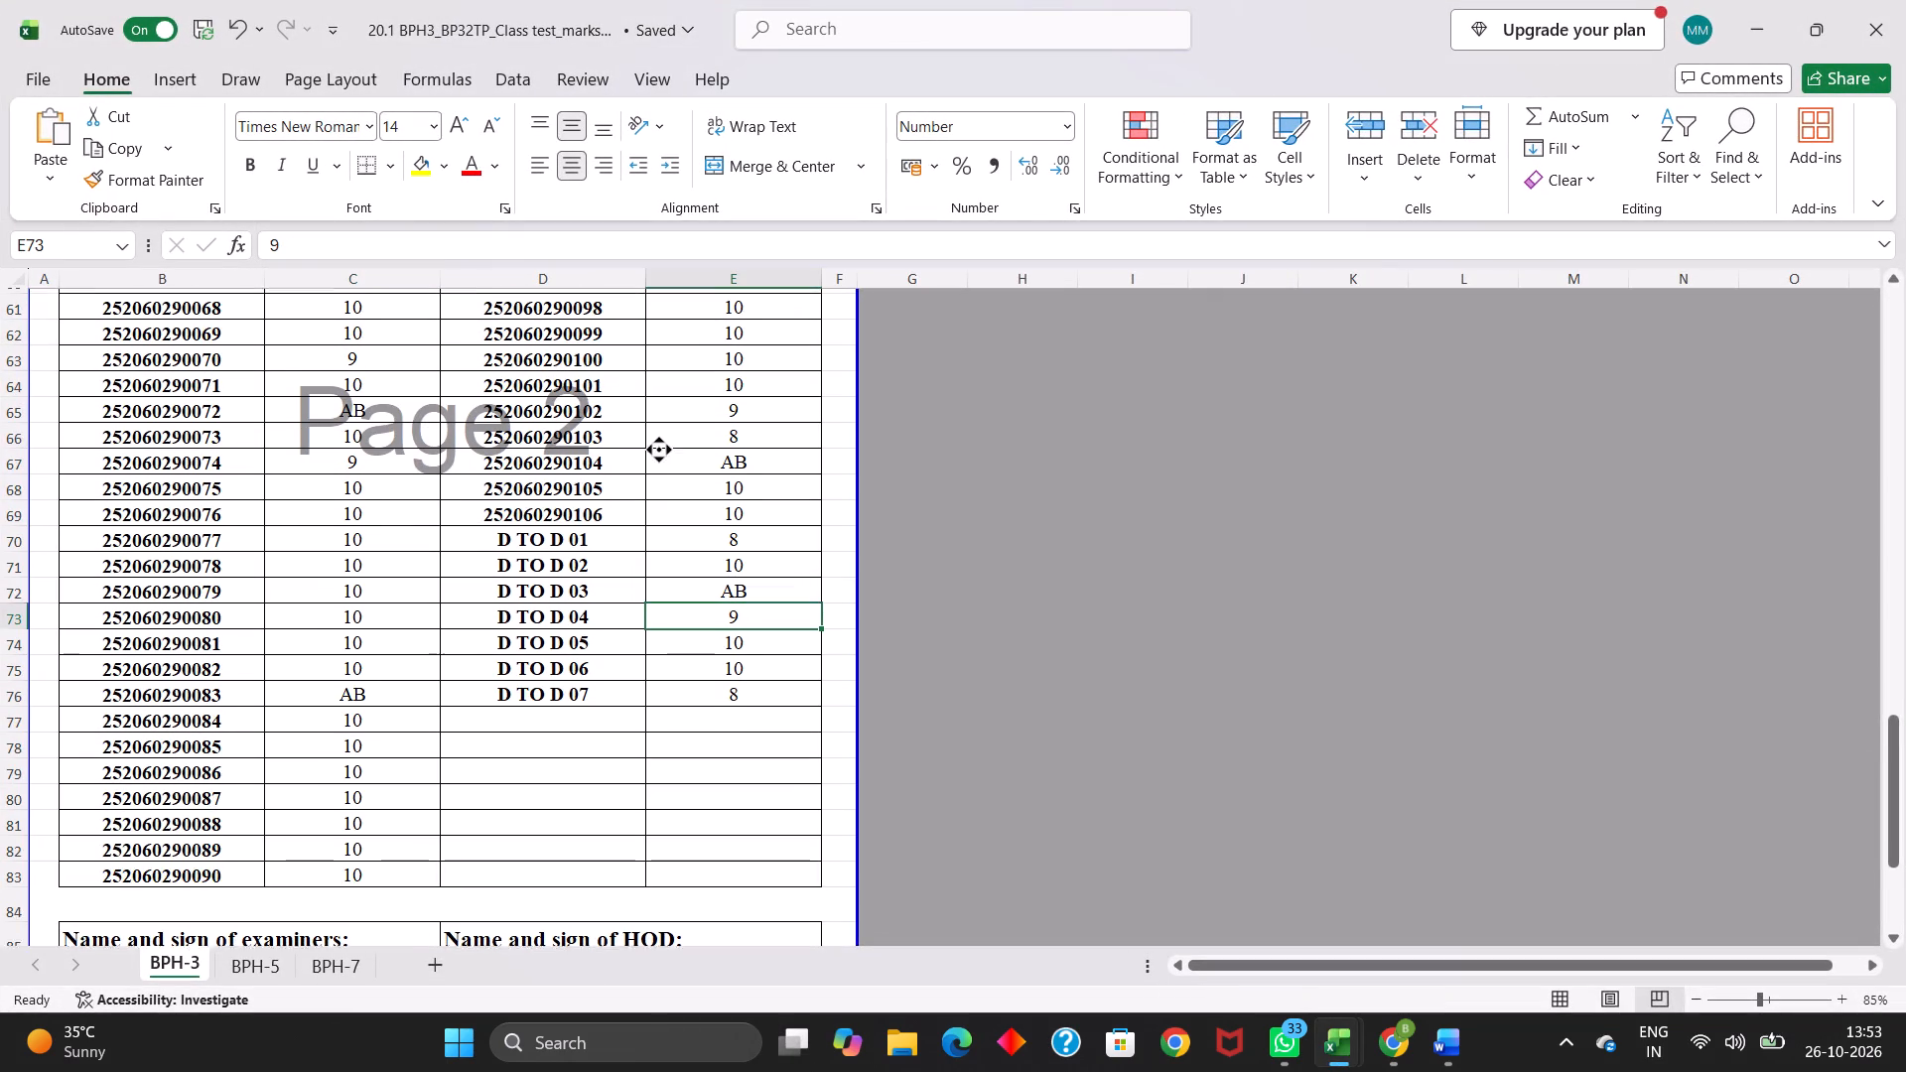
{"action": "middle_click_drag", "start_coordinate": [661, 407], "coordinate": [678, 342]}
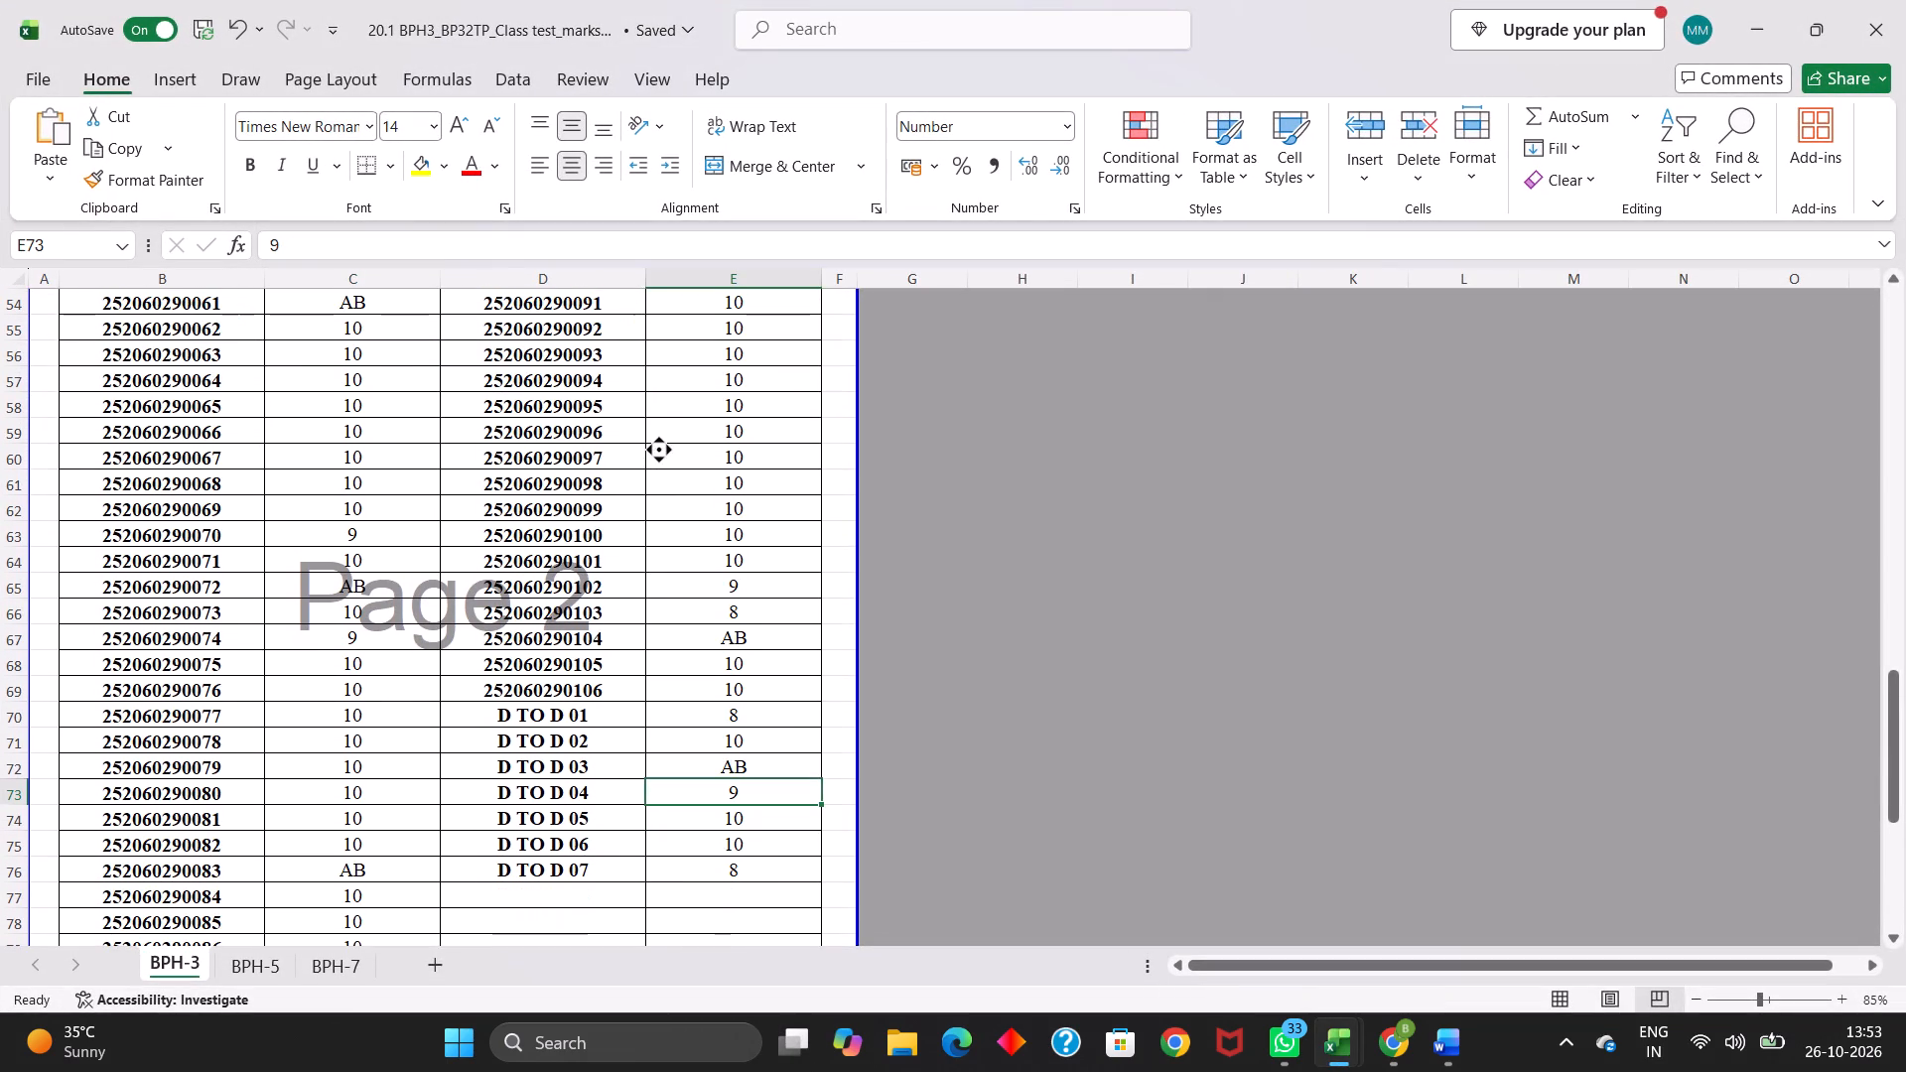
{"action": "scroll", "coordinate": [624, 312], "scroll_direction": "up", "scroll_amount": 1}
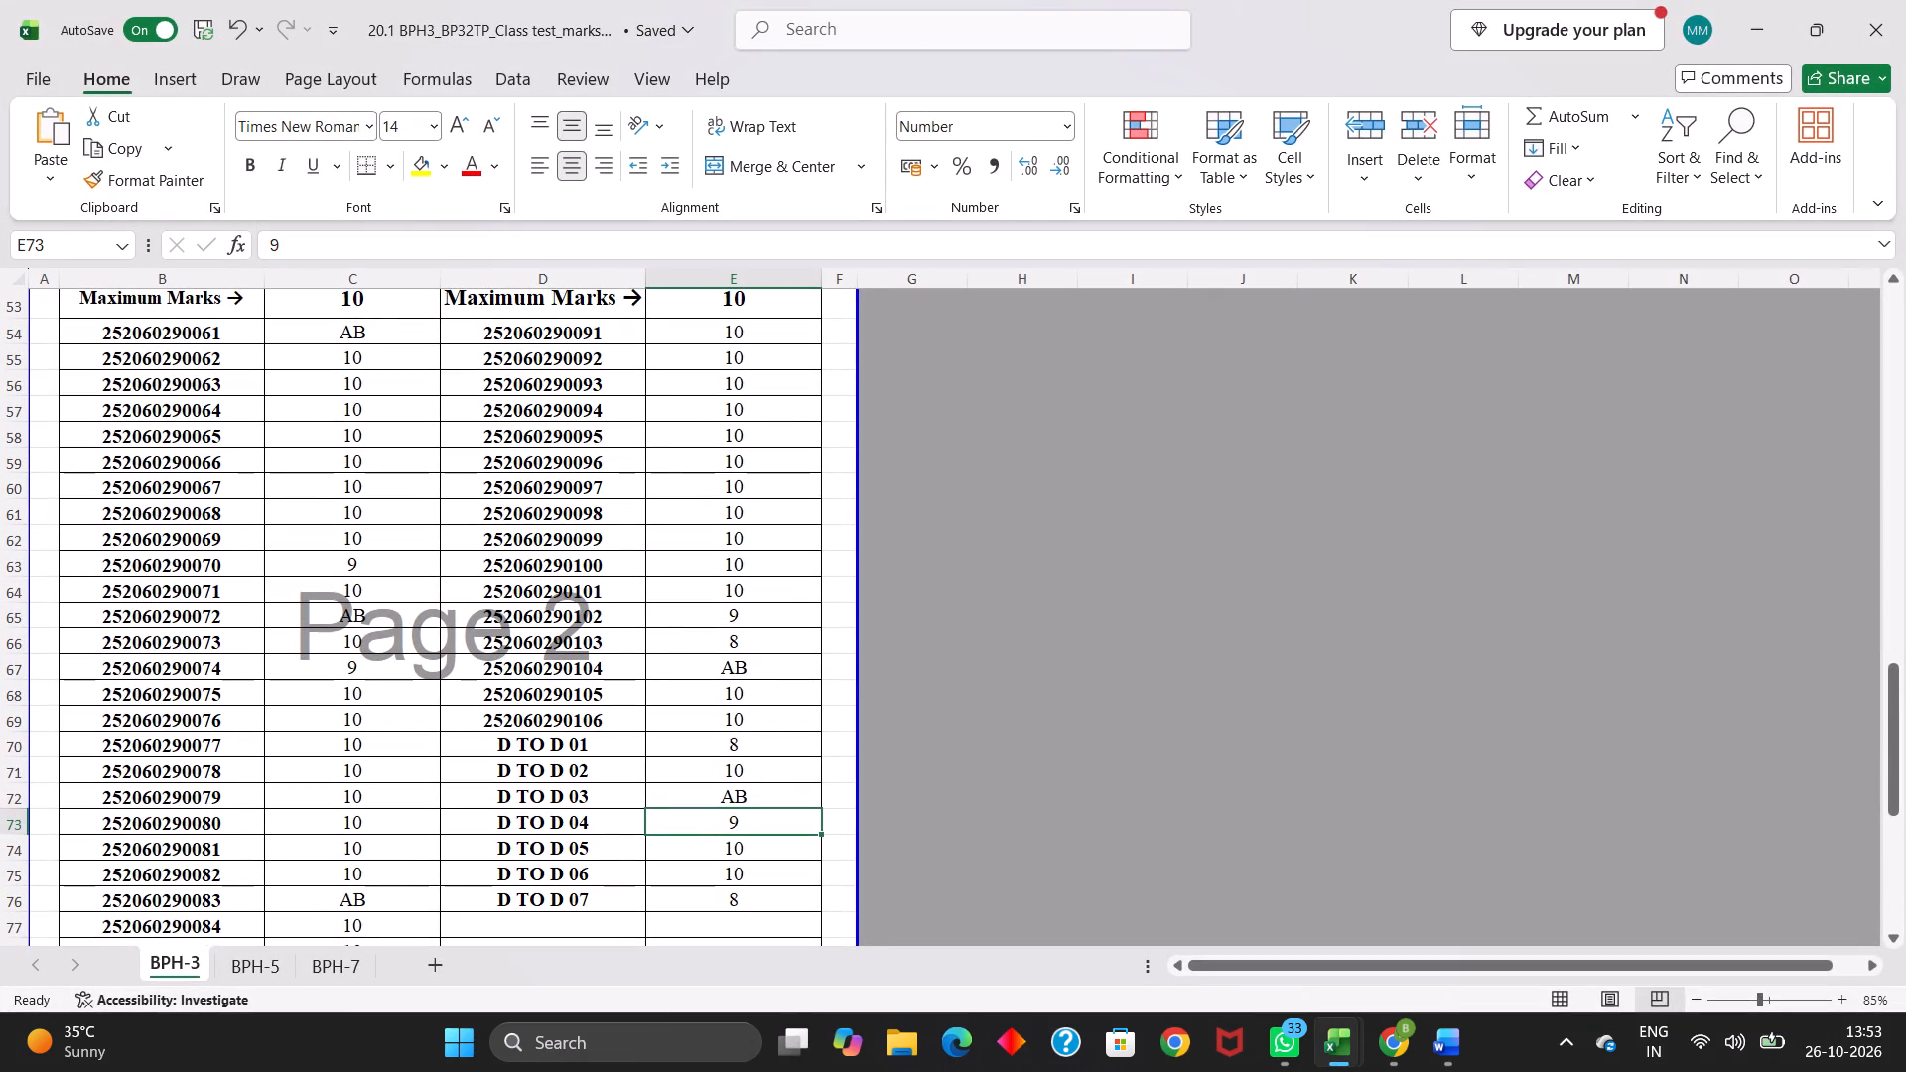
{"action": "left_click", "coordinate": [715, 334]}
{"action": "left_click_drag", "start_coordinate": [715, 334], "coordinate": [759, 554]}
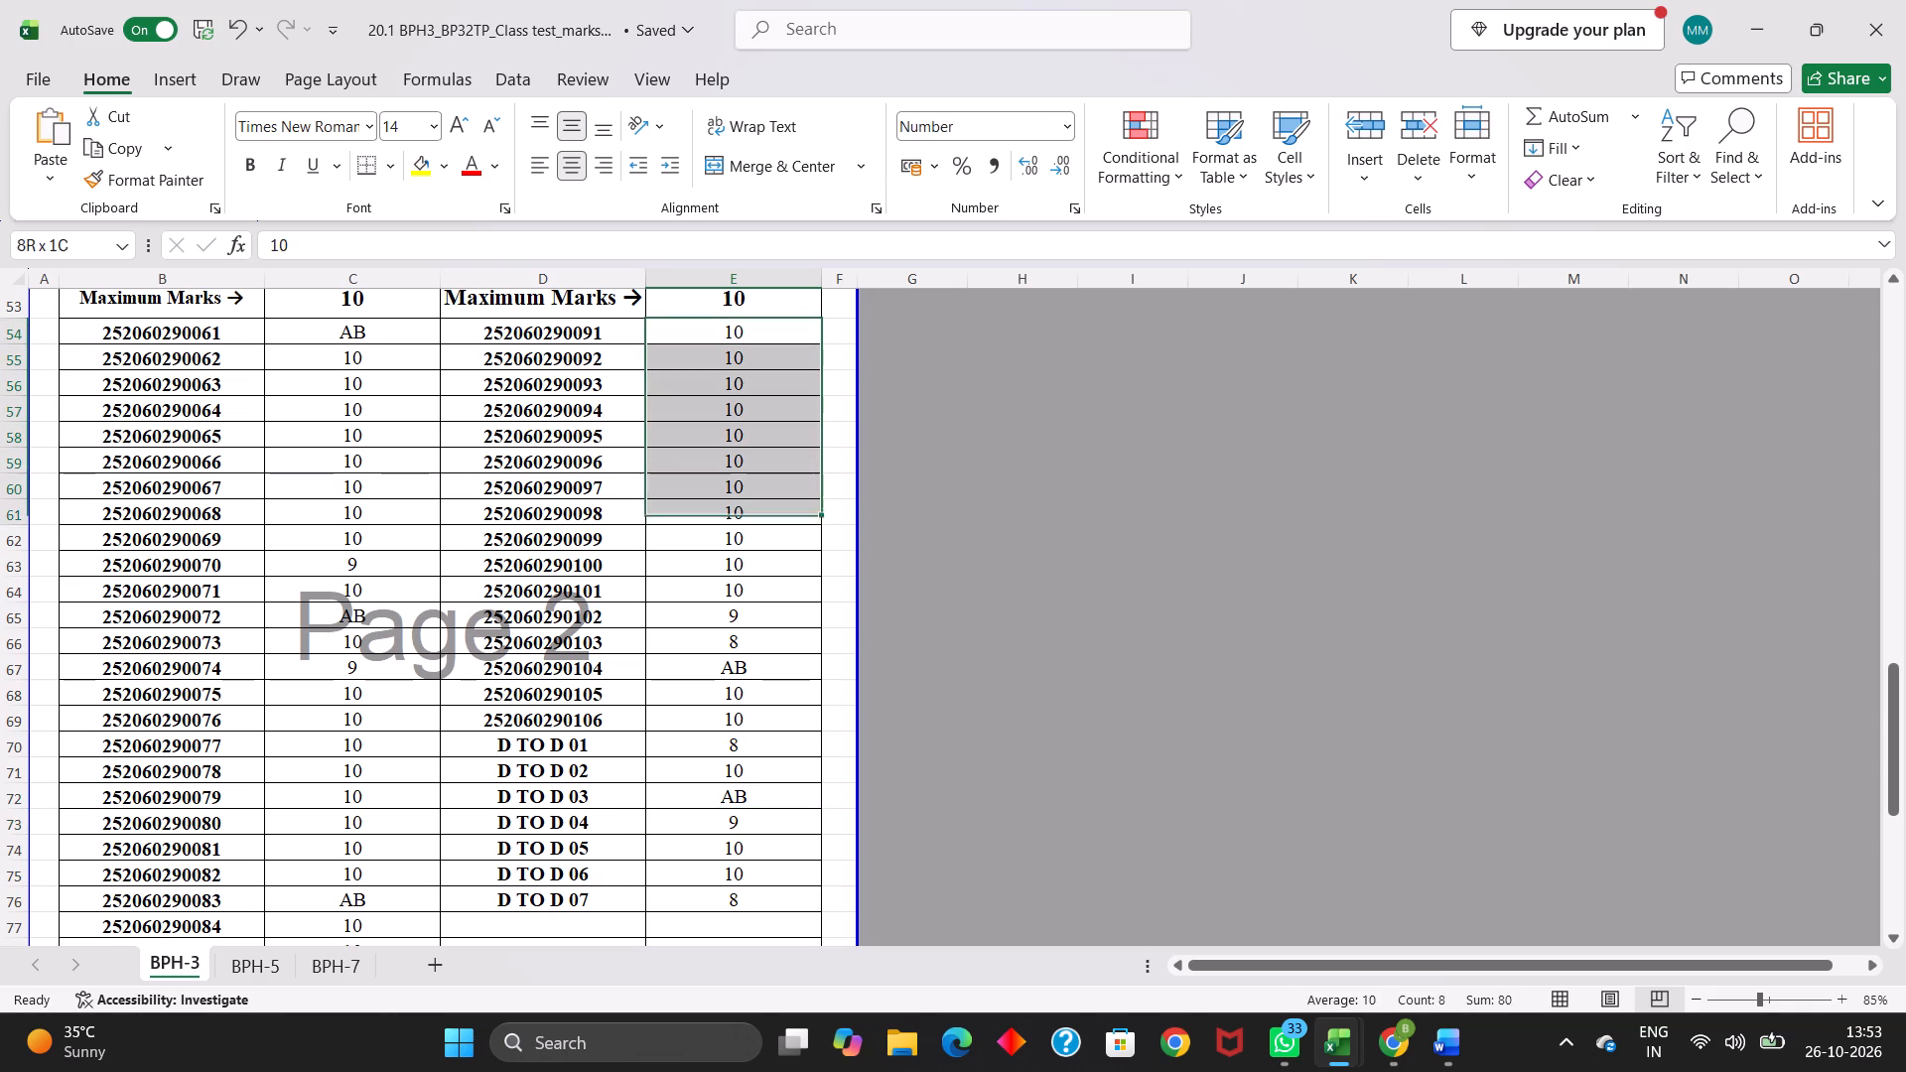
{"action": "left_click_drag", "start_coordinate": [759, 554], "coordinate": [707, 901]}
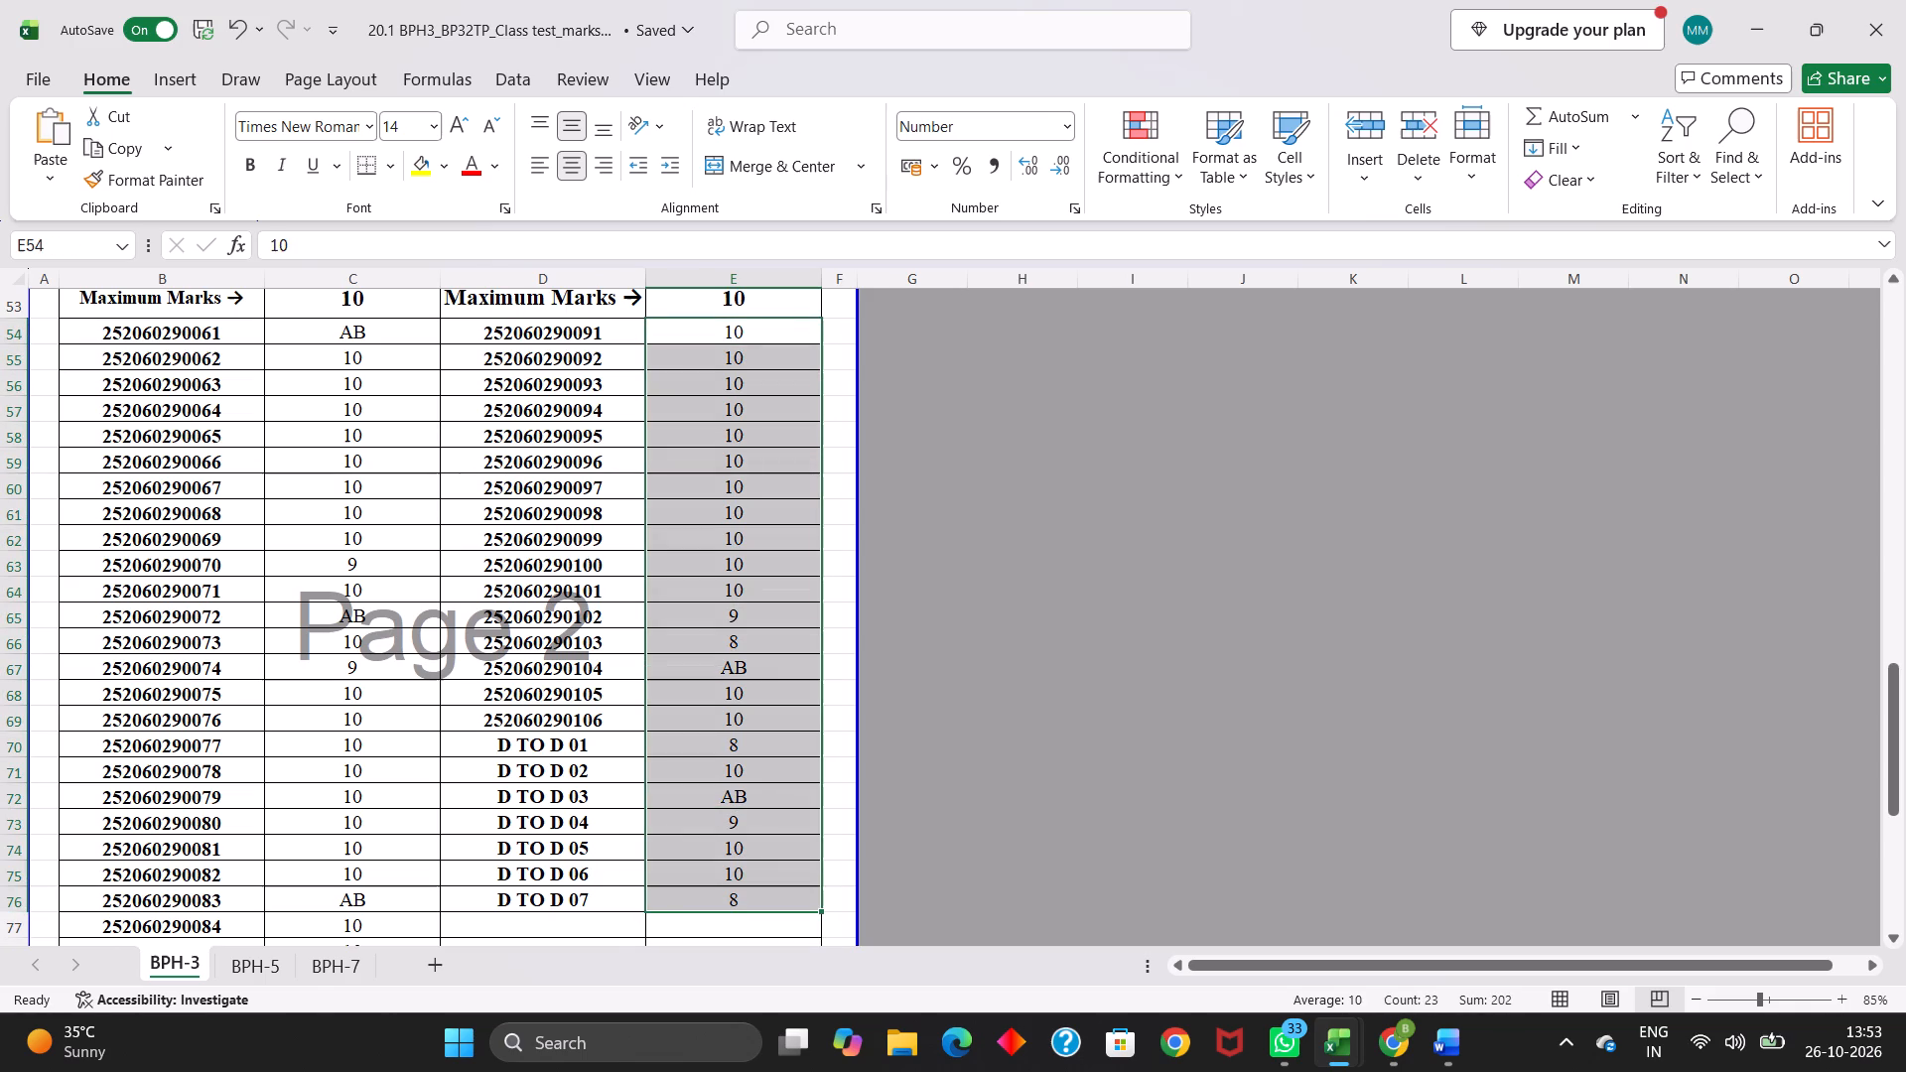
{"action": "key", "text": "ctrl+c"}
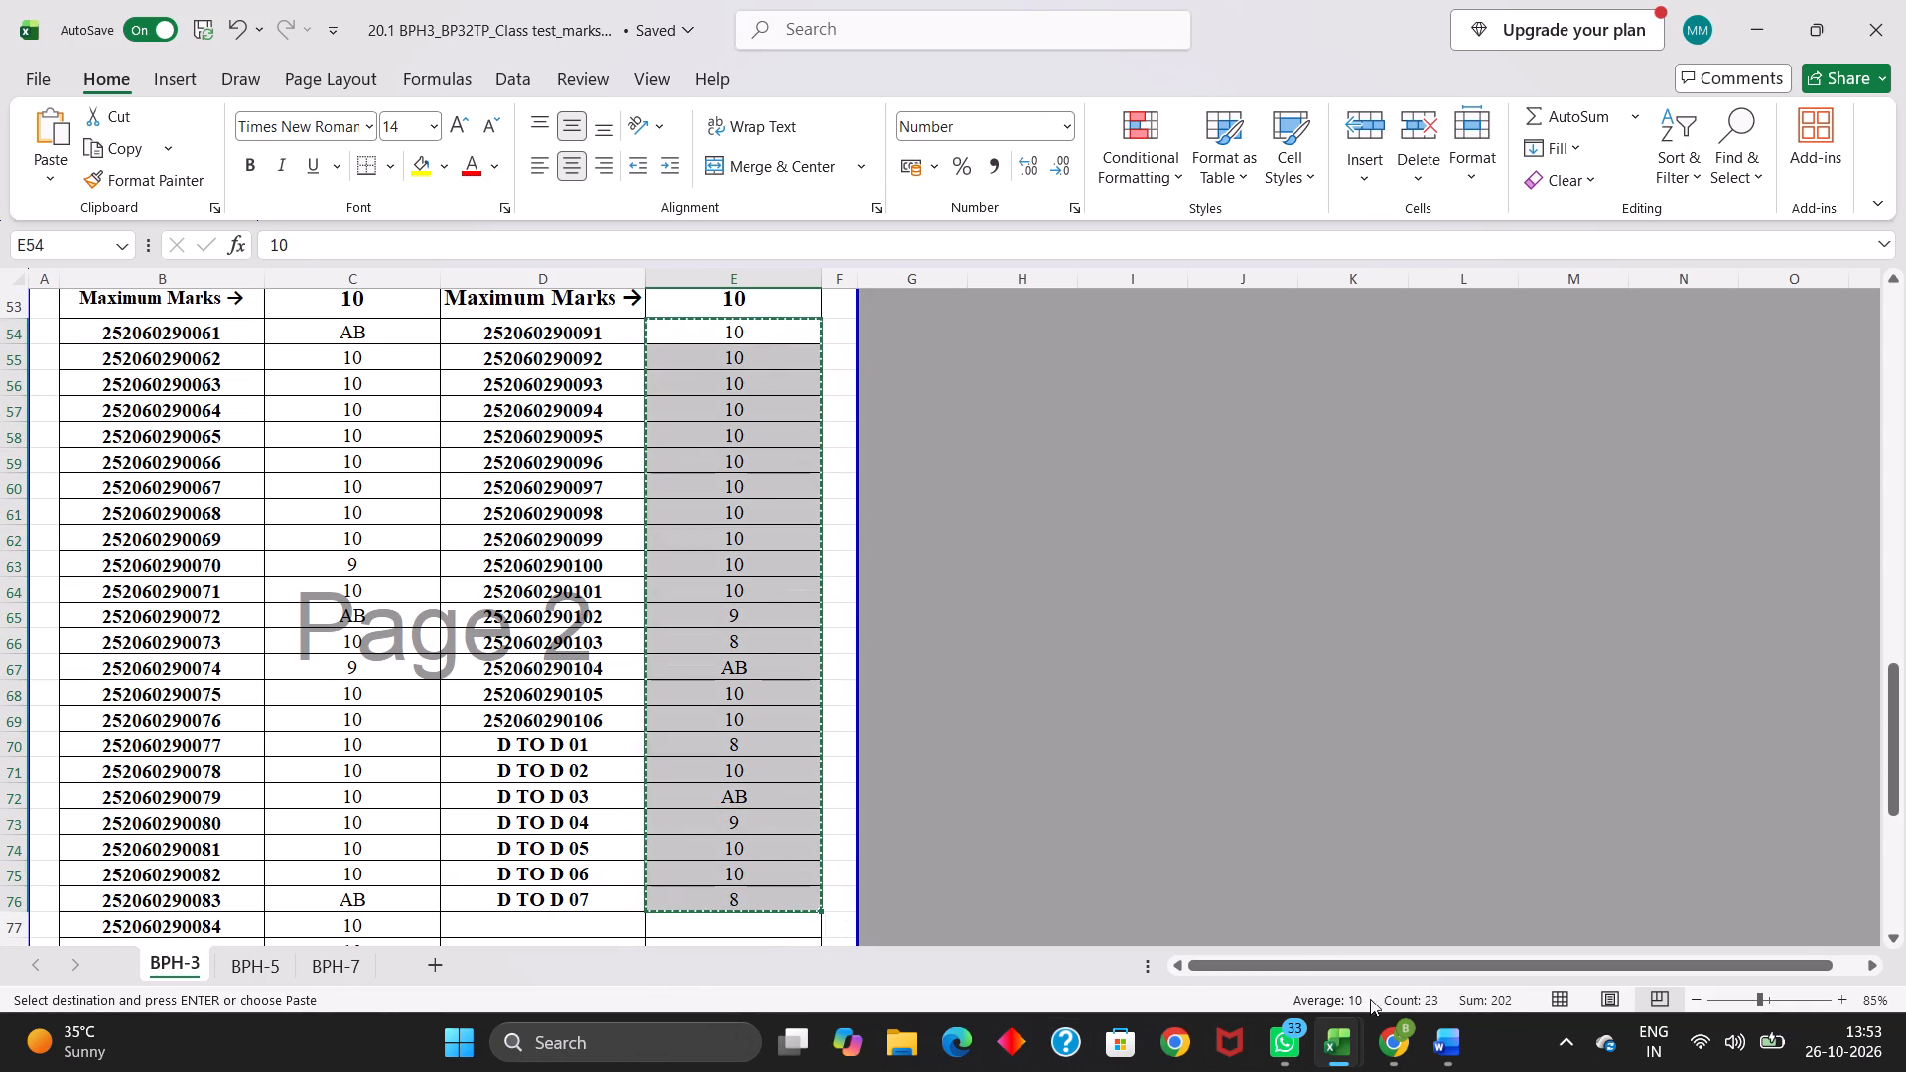
Switch to Word, add blank lines below the existing marks table and paste the copied class test marks on the second page.
{"action": "left_click", "coordinate": [1445, 1045]}
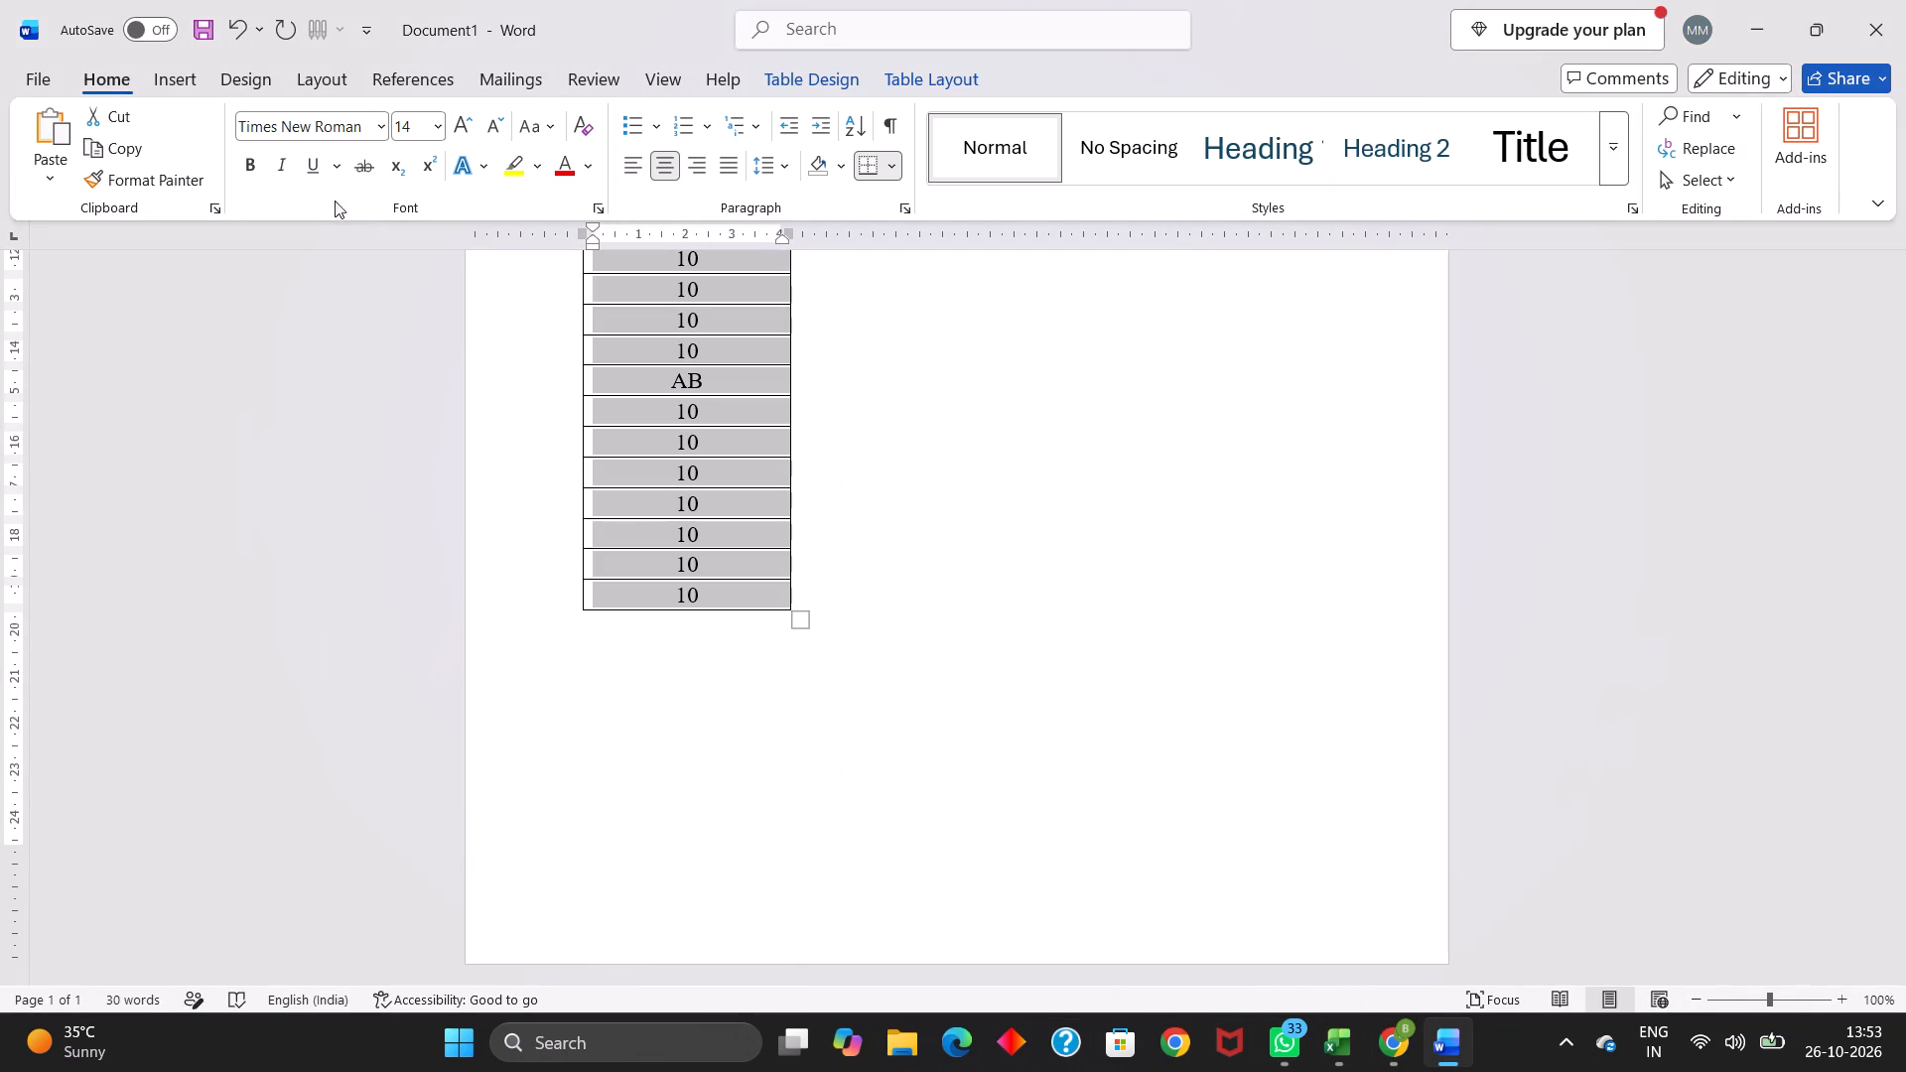
{"action": "left_click", "coordinate": [842, 672]}
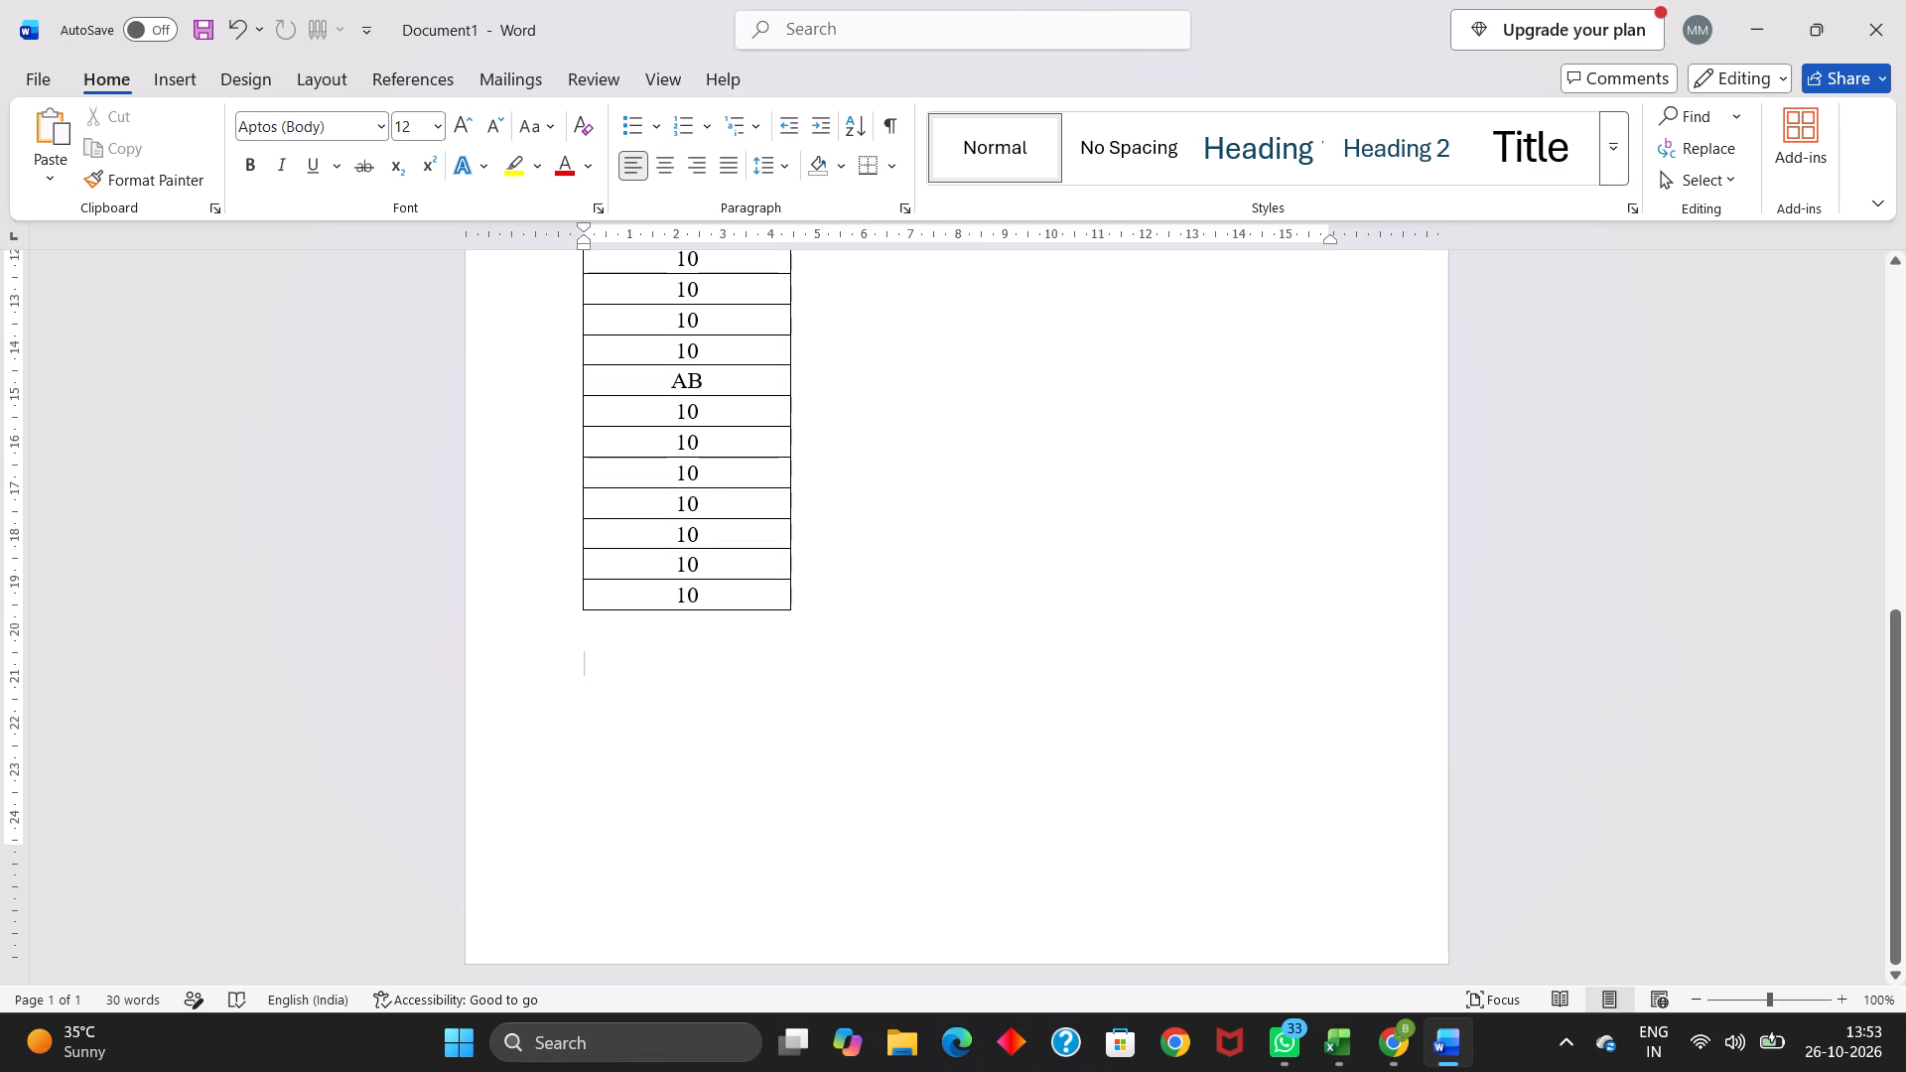
{"action": "key", "text": "Return"}
{"action": "key", "text": "Return"}
{"action": "key", "text": "Return"}
{"action": "key", "text": "Return"}
{"action": "key", "text": "Return"}
{"action": "key", "text": "Return"}
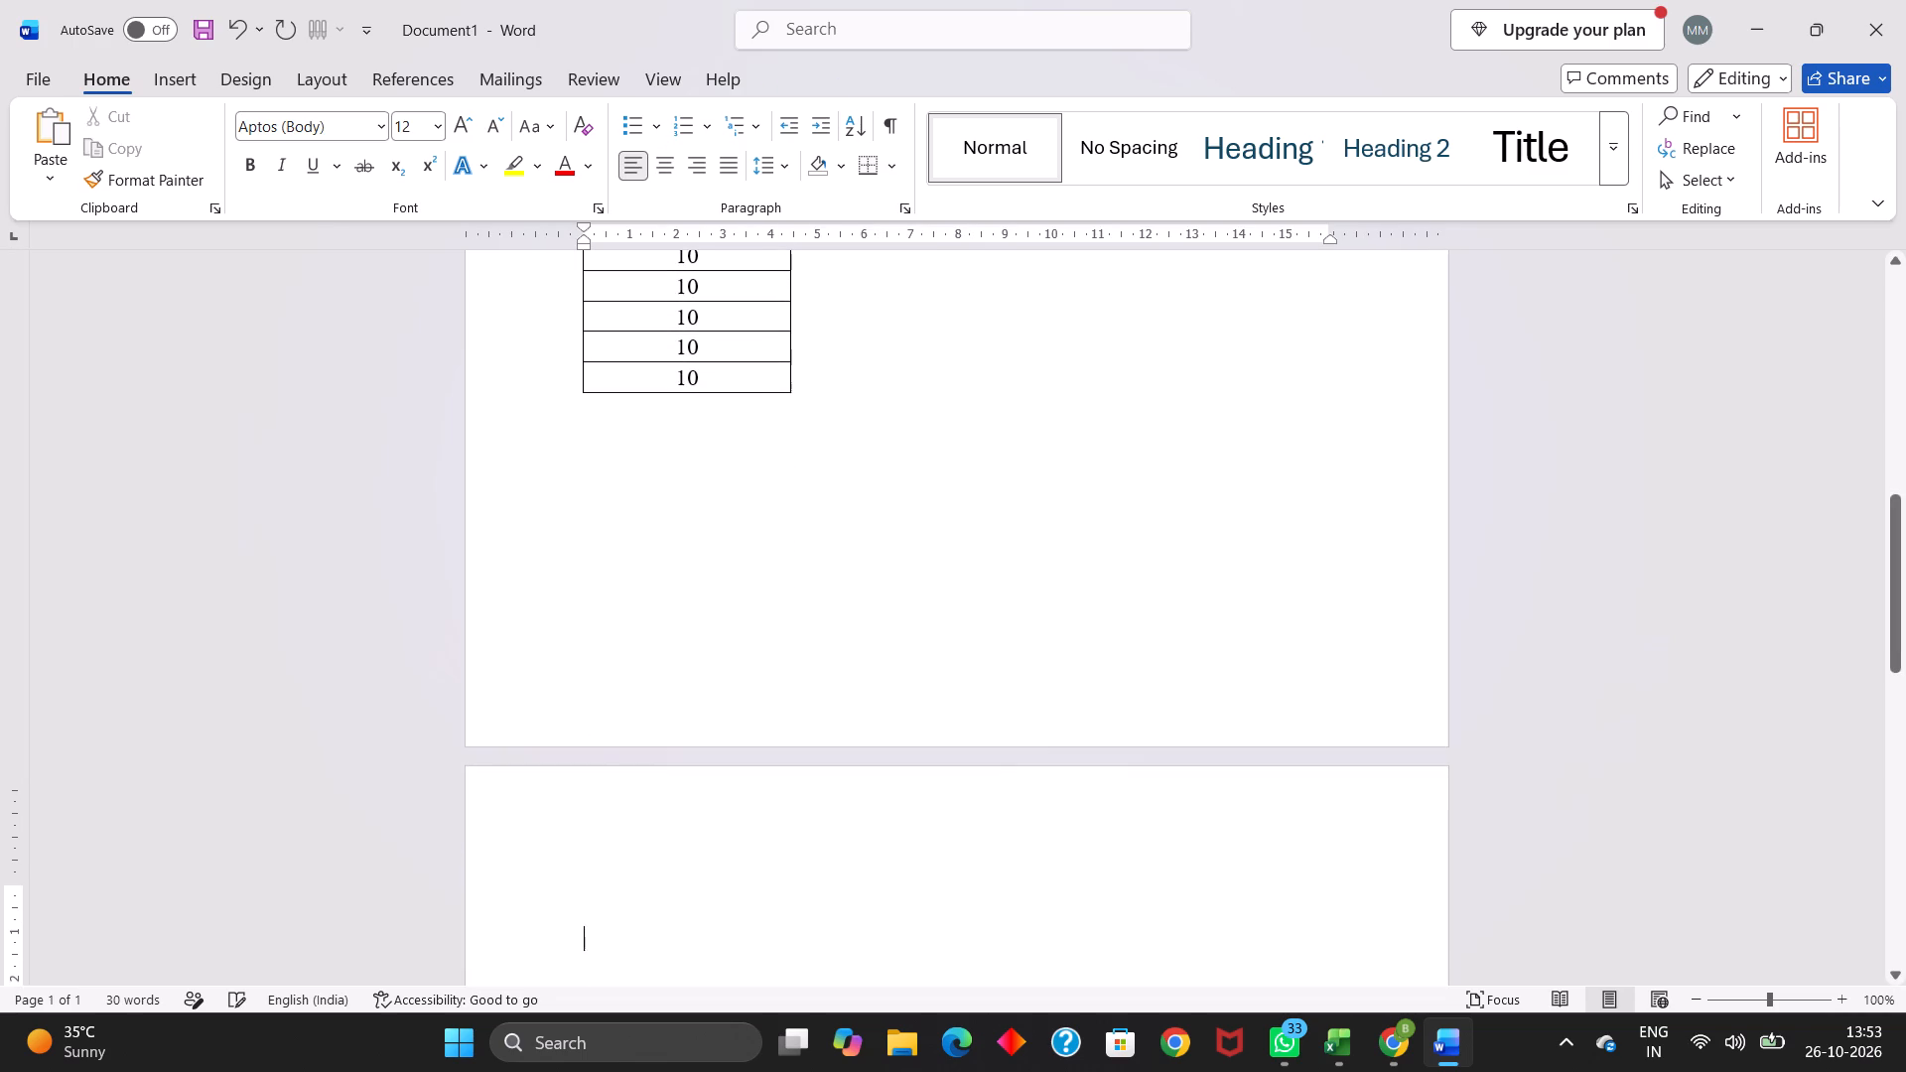
{"action": "key", "text": "ctrl+v"}
Copy the newly pasted table of 23 class test marks in the Word document.
{"action": "scroll", "coordinate": [649, 505], "scroll_direction": "up", "scroll_amount": 1}
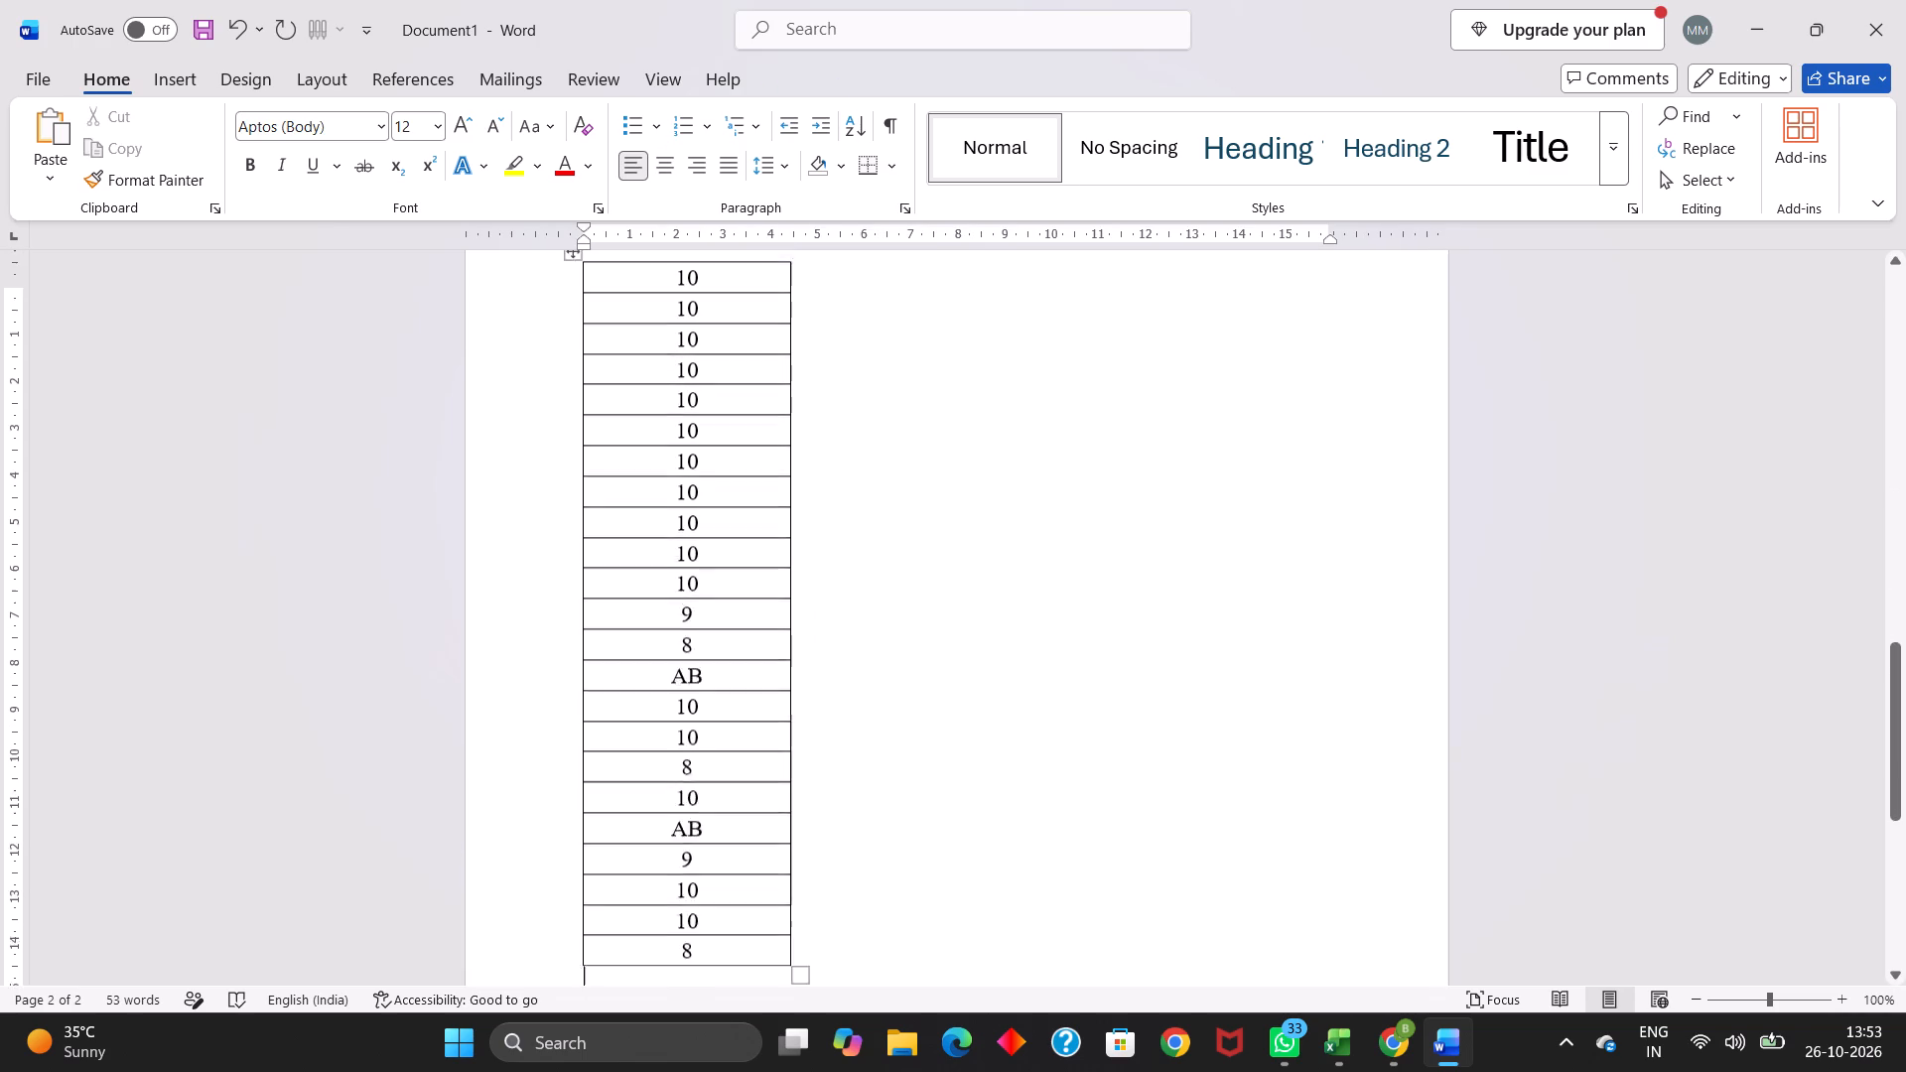
{"action": "scroll", "coordinate": [649, 505], "scroll_direction": "up", "scroll_amount": 1}
{"action": "left_click_drag", "start_coordinate": [631, 417], "coordinate": [814, 613]}
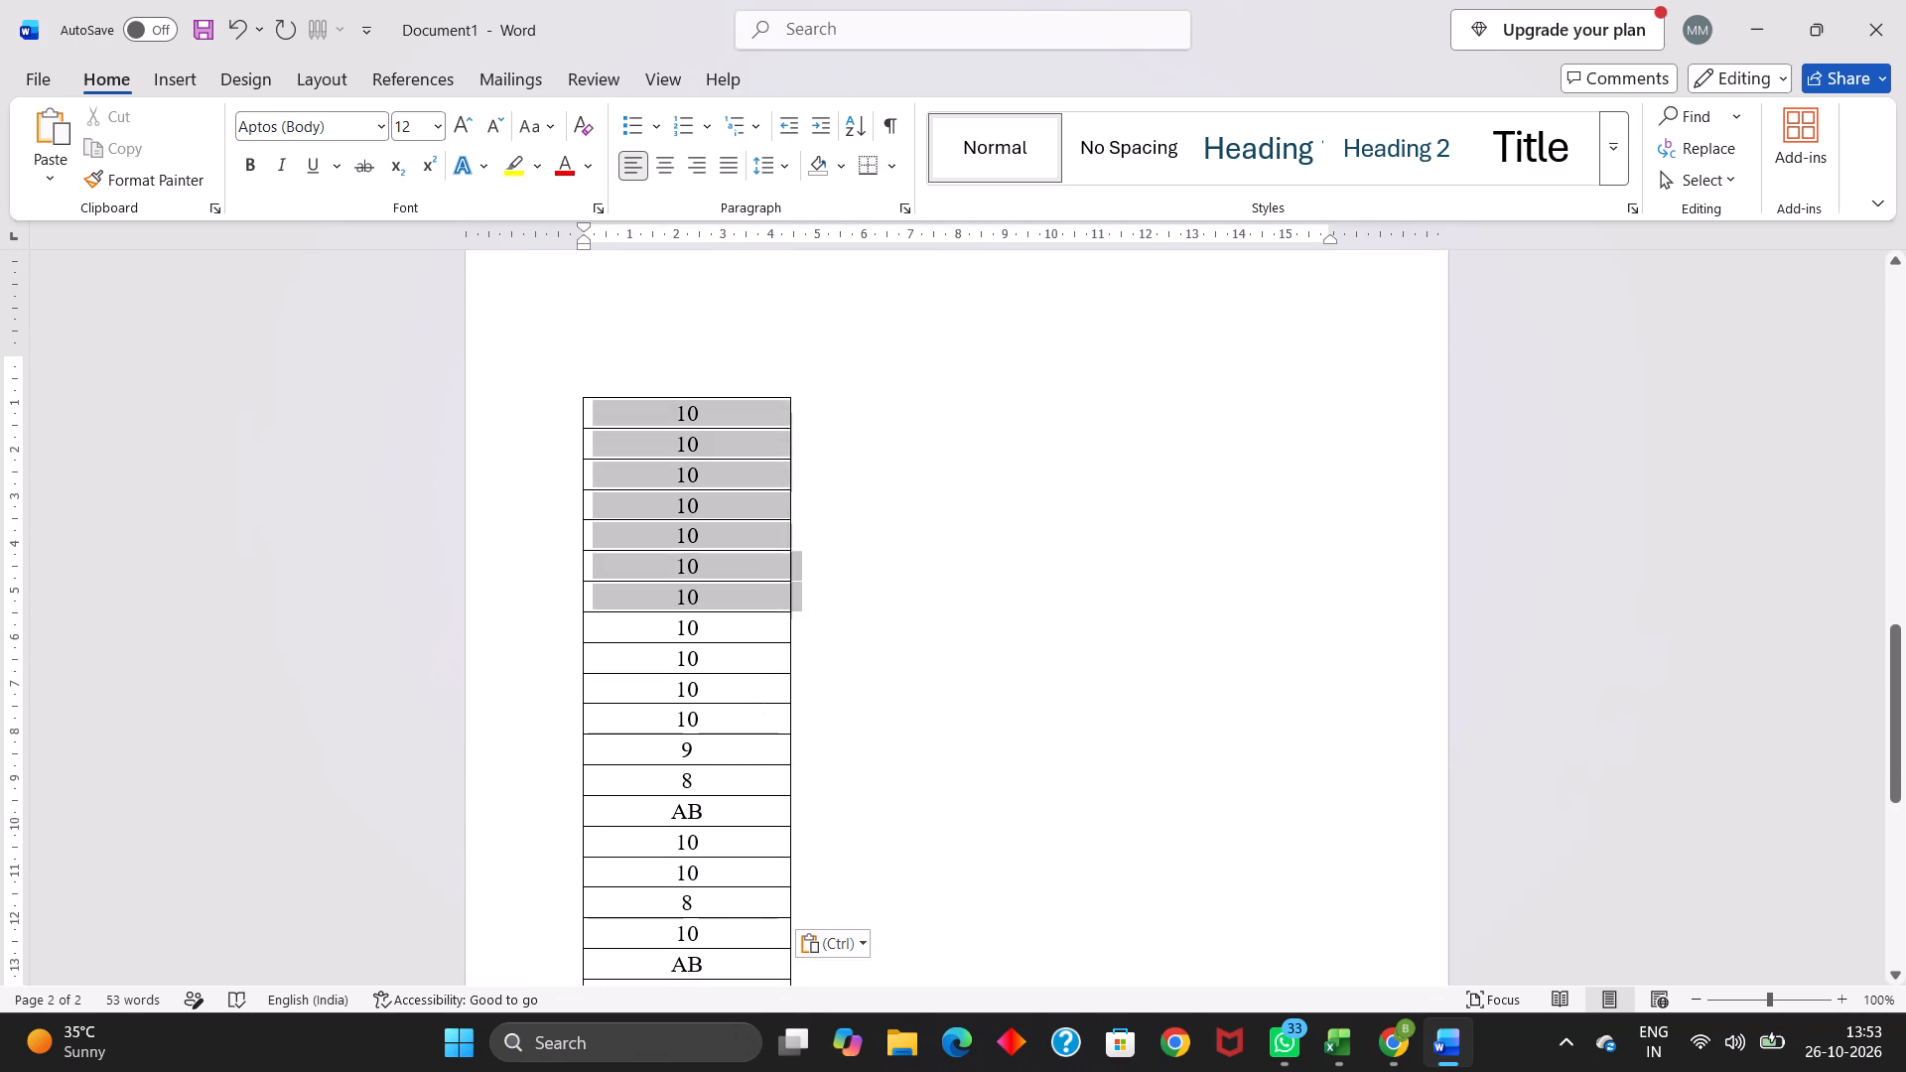
{"action": "left_click_drag", "start_coordinate": [814, 613], "coordinate": [783, 846]}
{"action": "key", "text": "ctrl+c"}
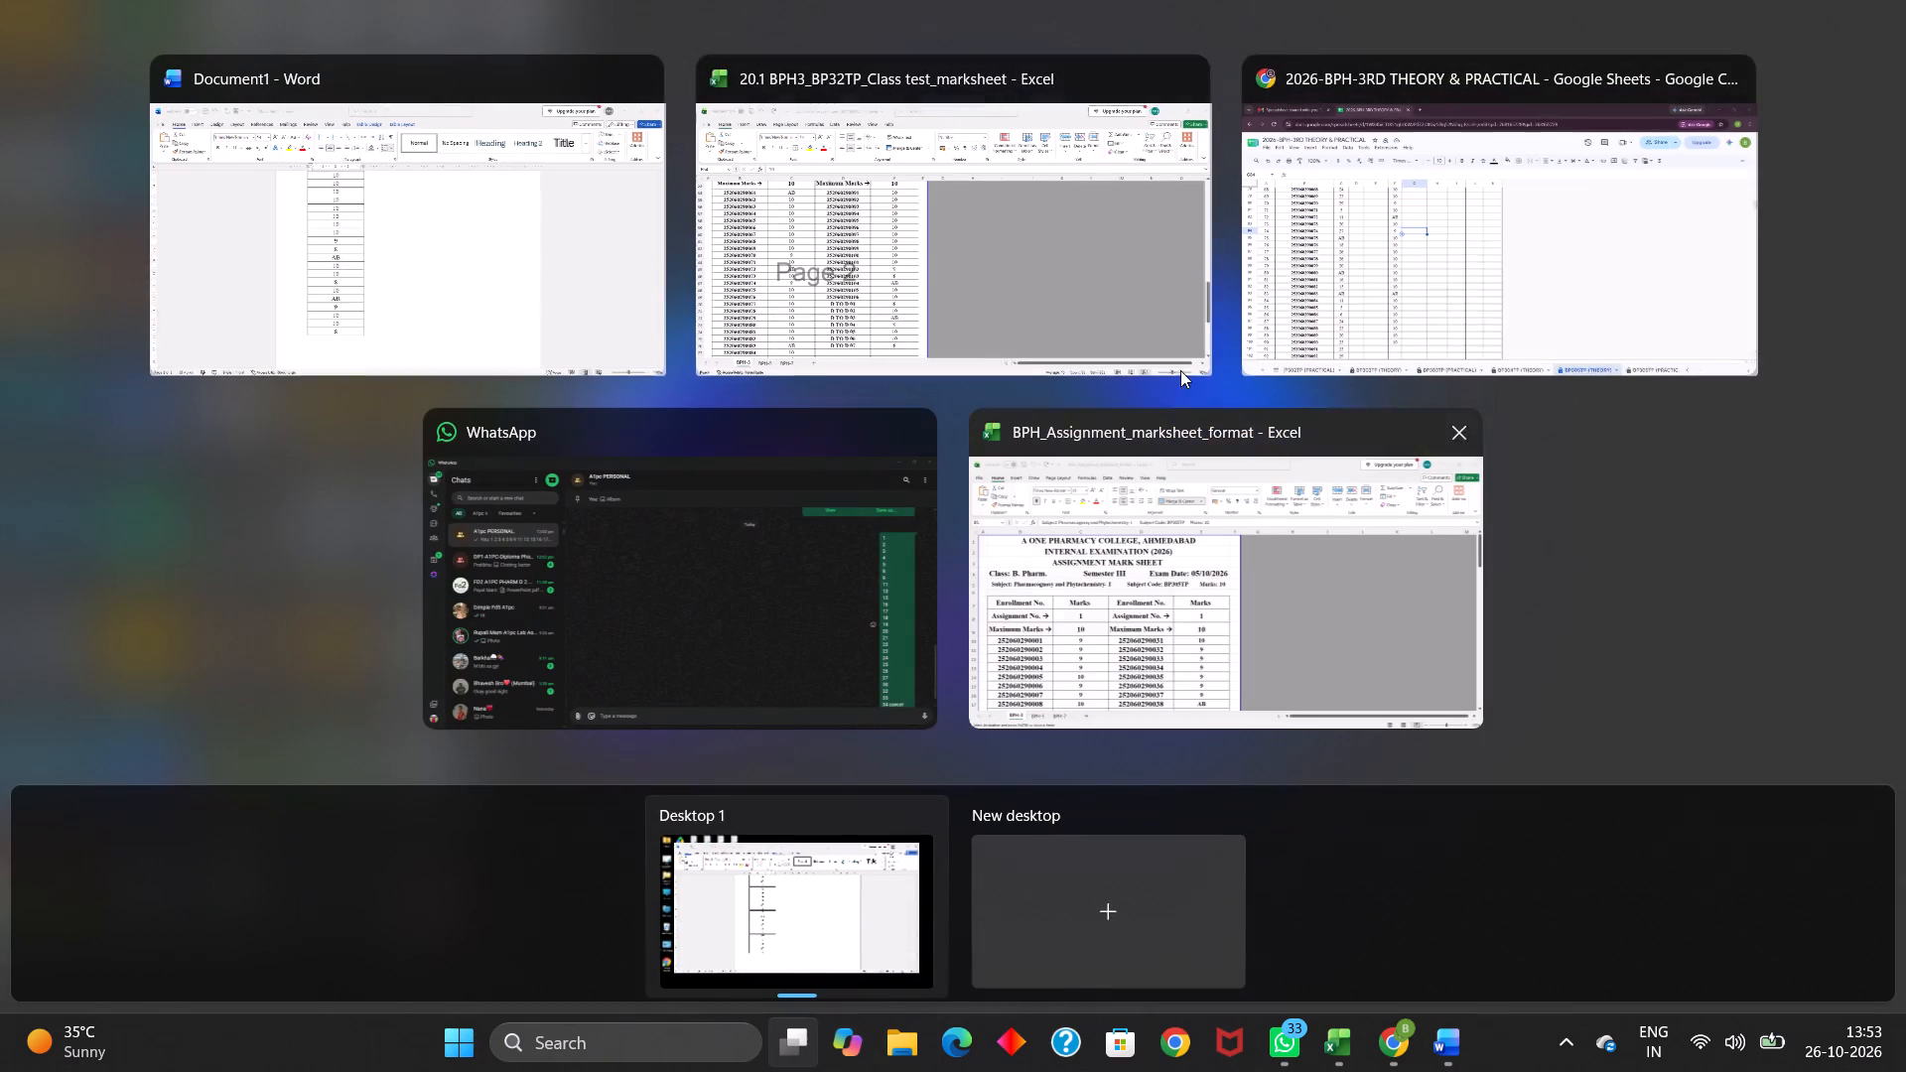
Switch to the Google spreadsheet and paste the copied class test marks into F101:F123 of the BP305TP (THEORY) sheet.
{"action": "left_click", "coordinate": [1290, 295]}
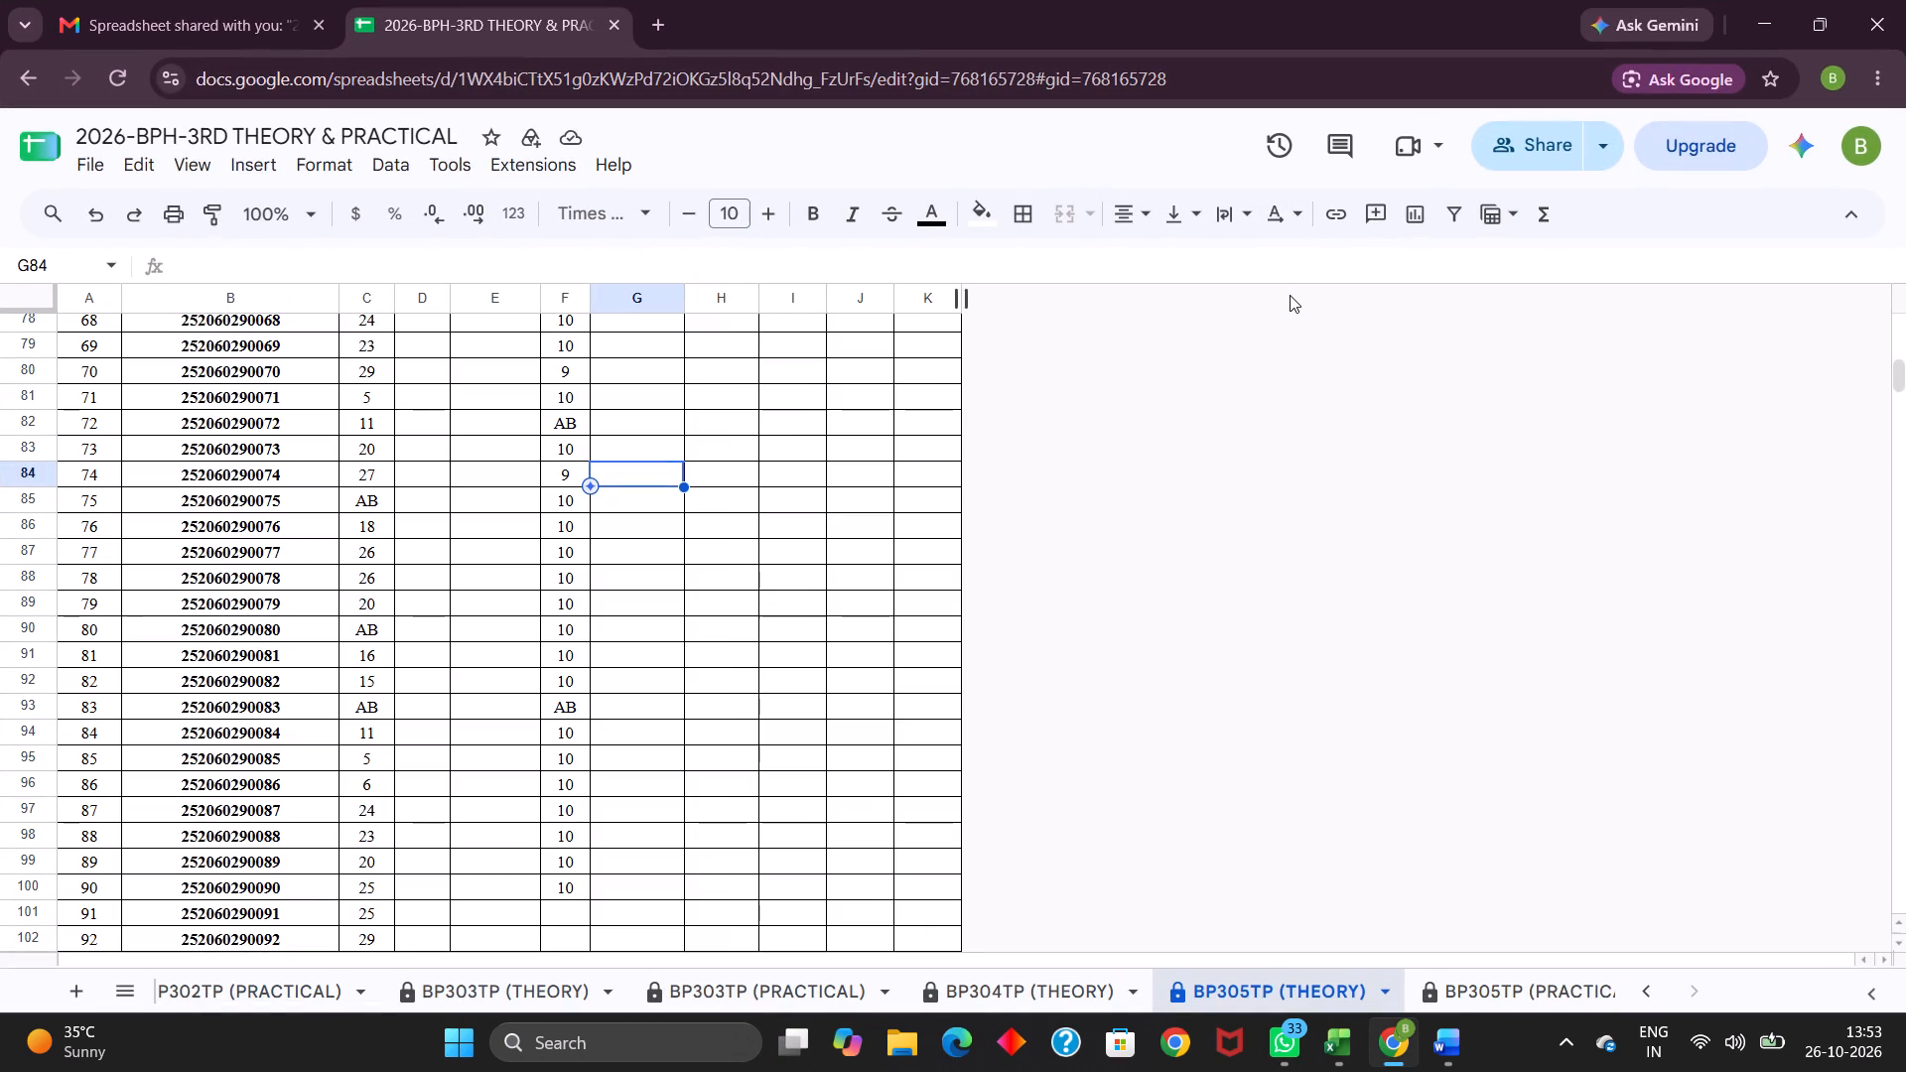
{"action": "scroll", "coordinate": [459, 909], "scroll_direction": "down", "scroll_amount": 3}
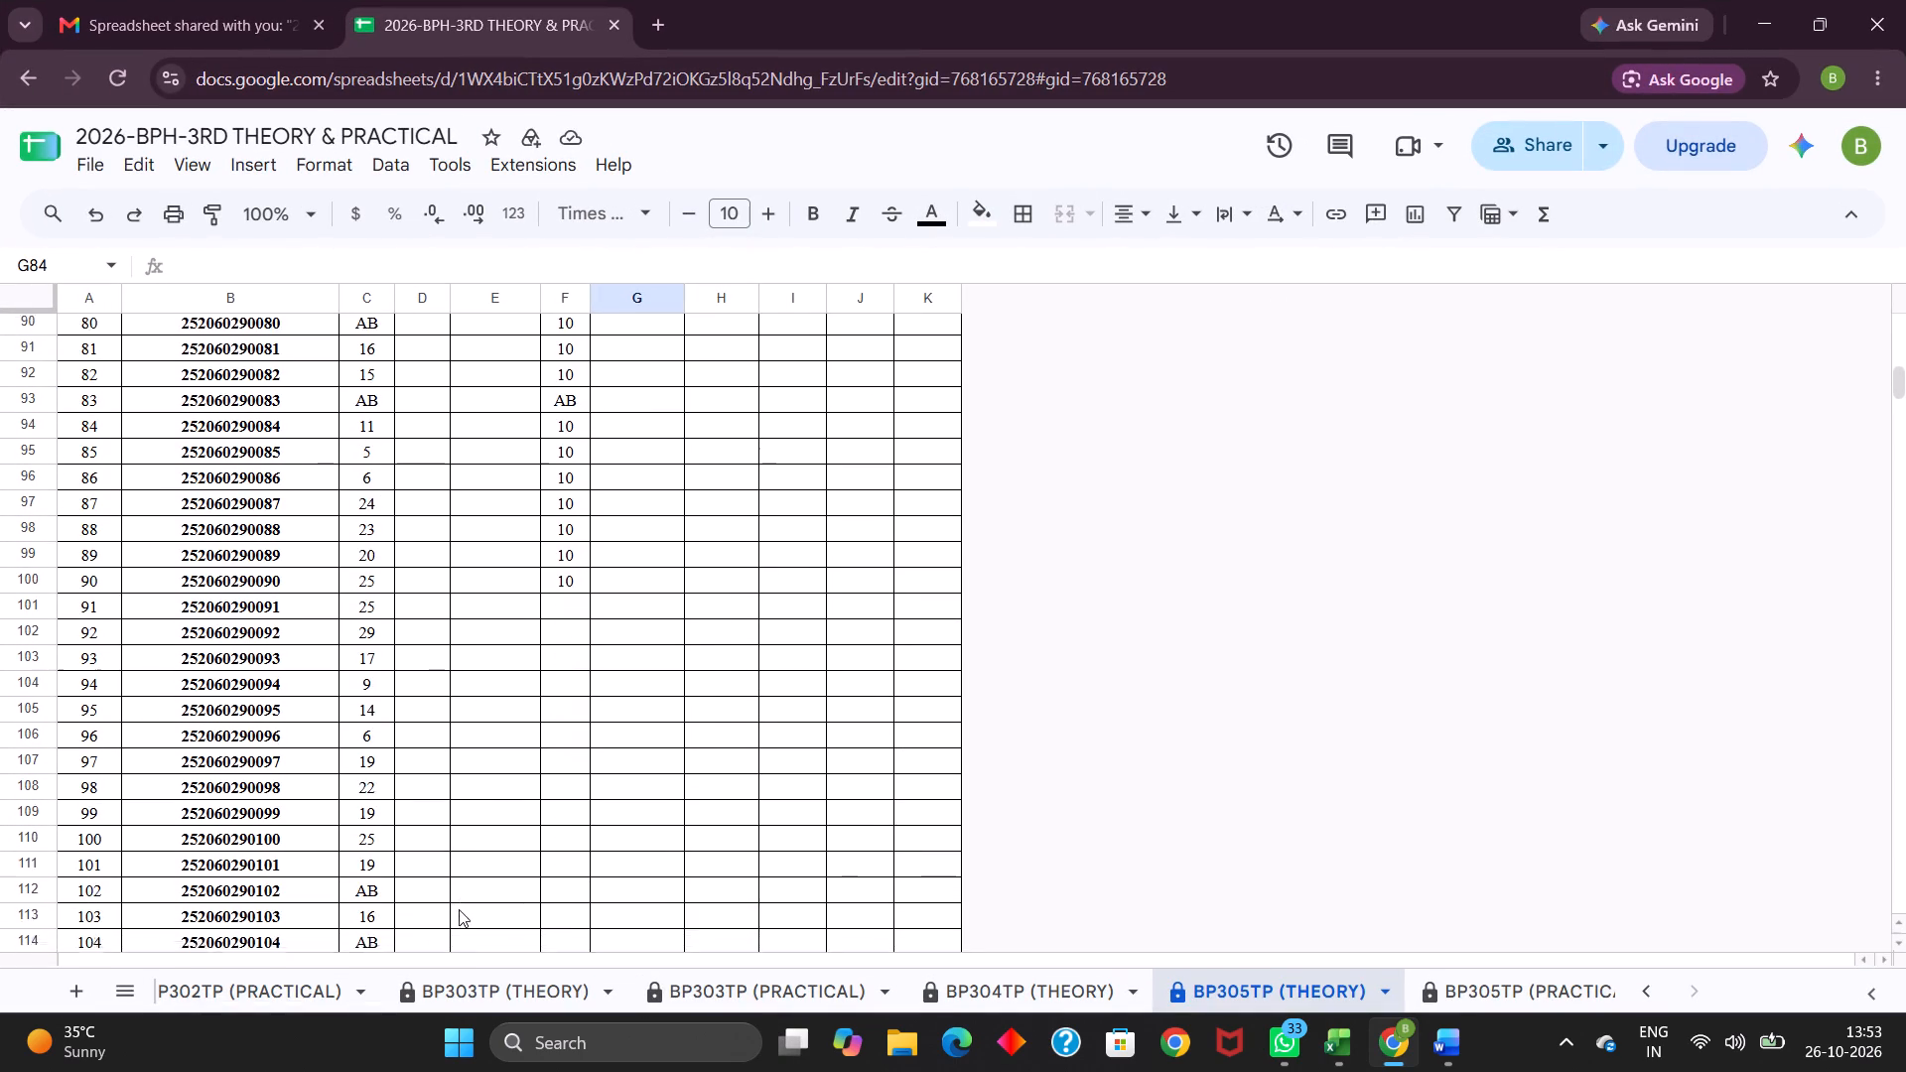
{"action": "scroll", "coordinate": [459, 909], "scroll_direction": "down", "scroll_amount": 1}
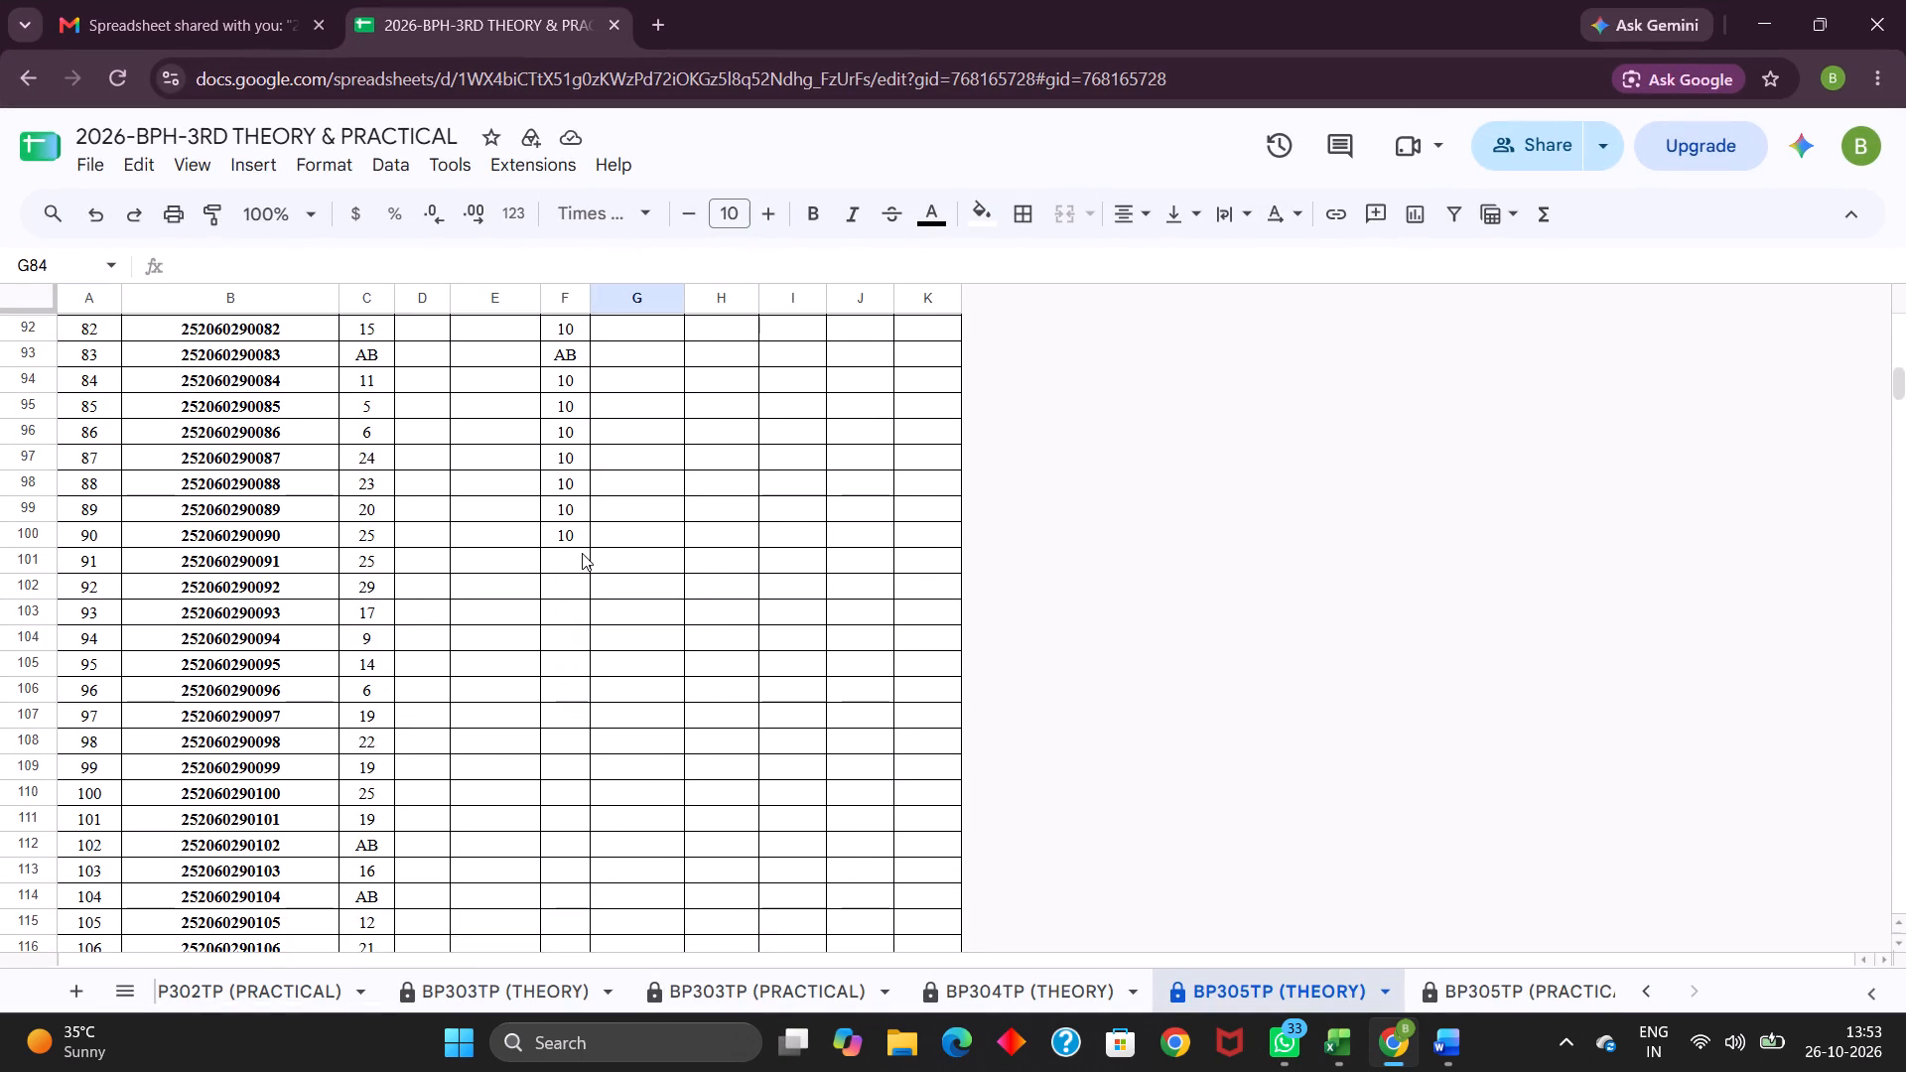
{"action": "left_click", "coordinate": [582, 553]}
{"action": "left_click_drag", "start_coordinate": [567, 553], "coordinate": [564, 722]}
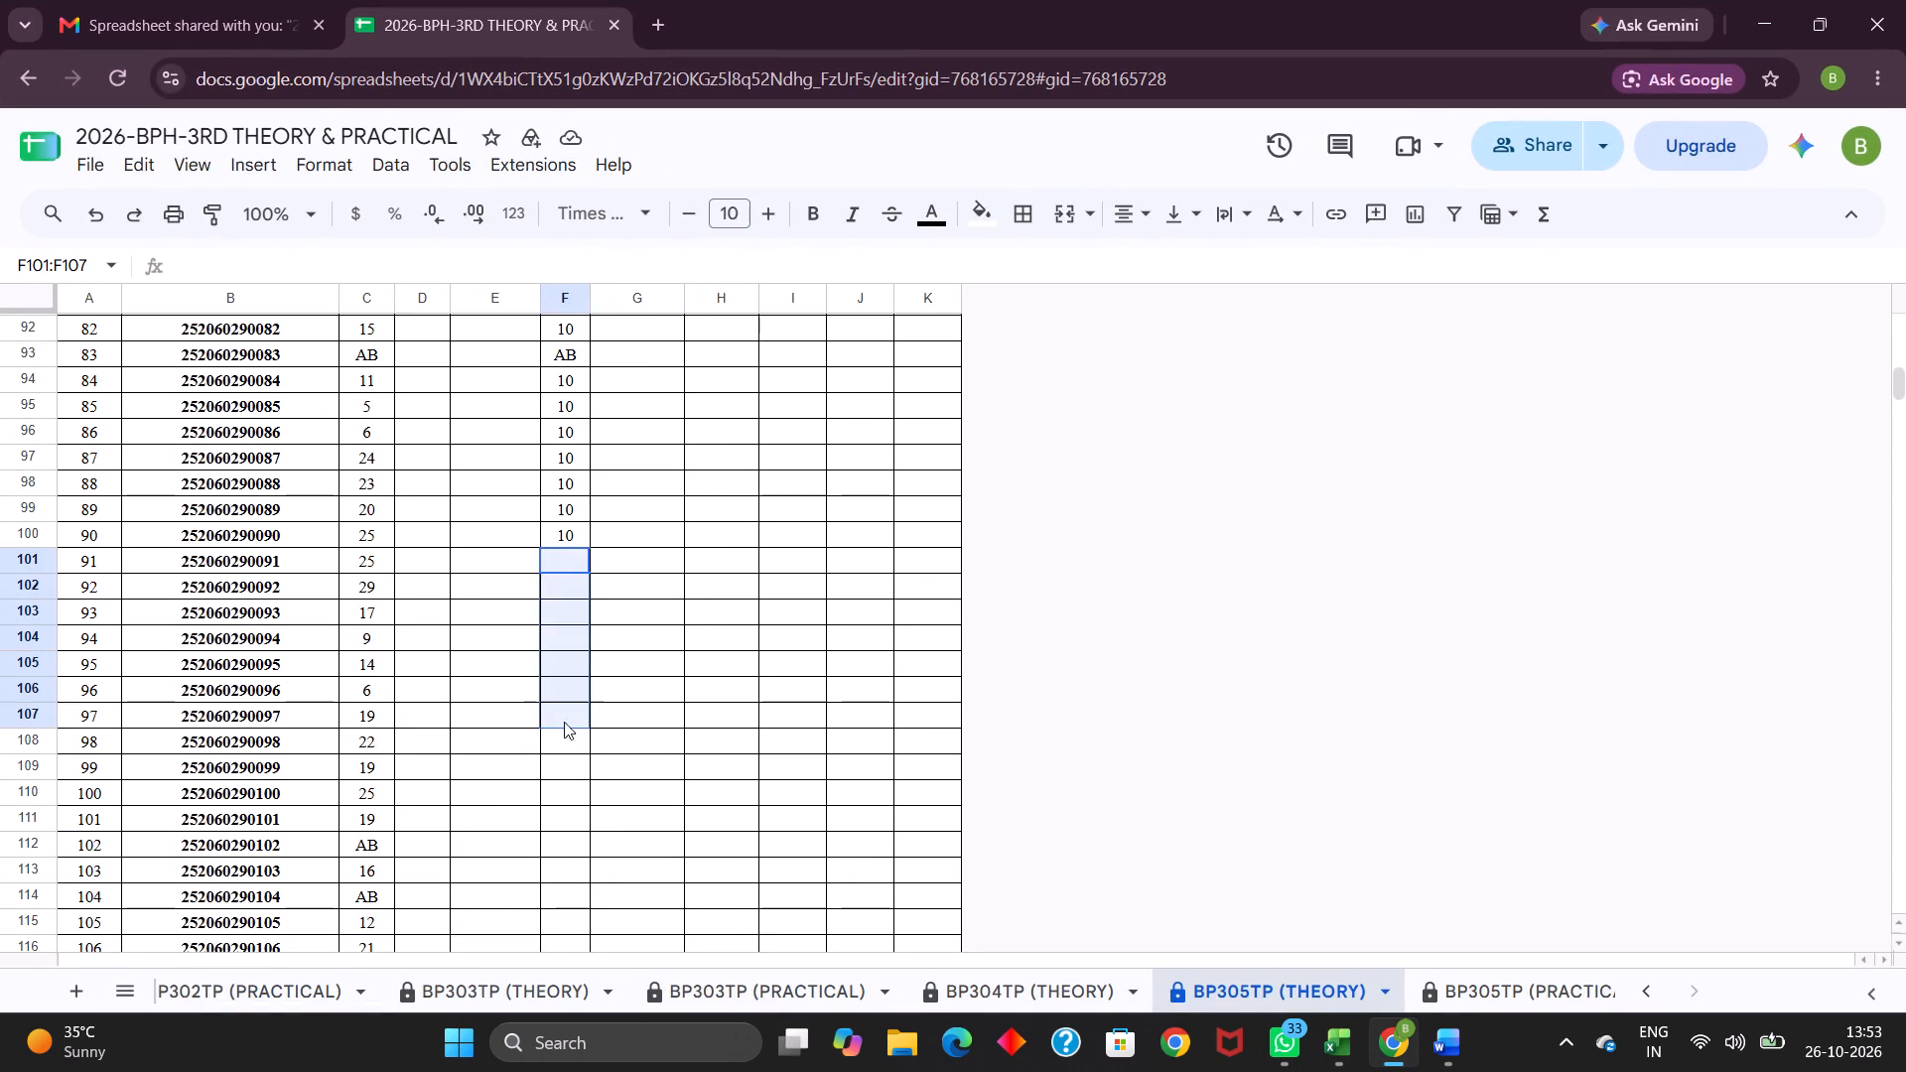
{"action": "left_click_drag", "start_coordinate": [564, 722], "coordinate": [503, 1067]}
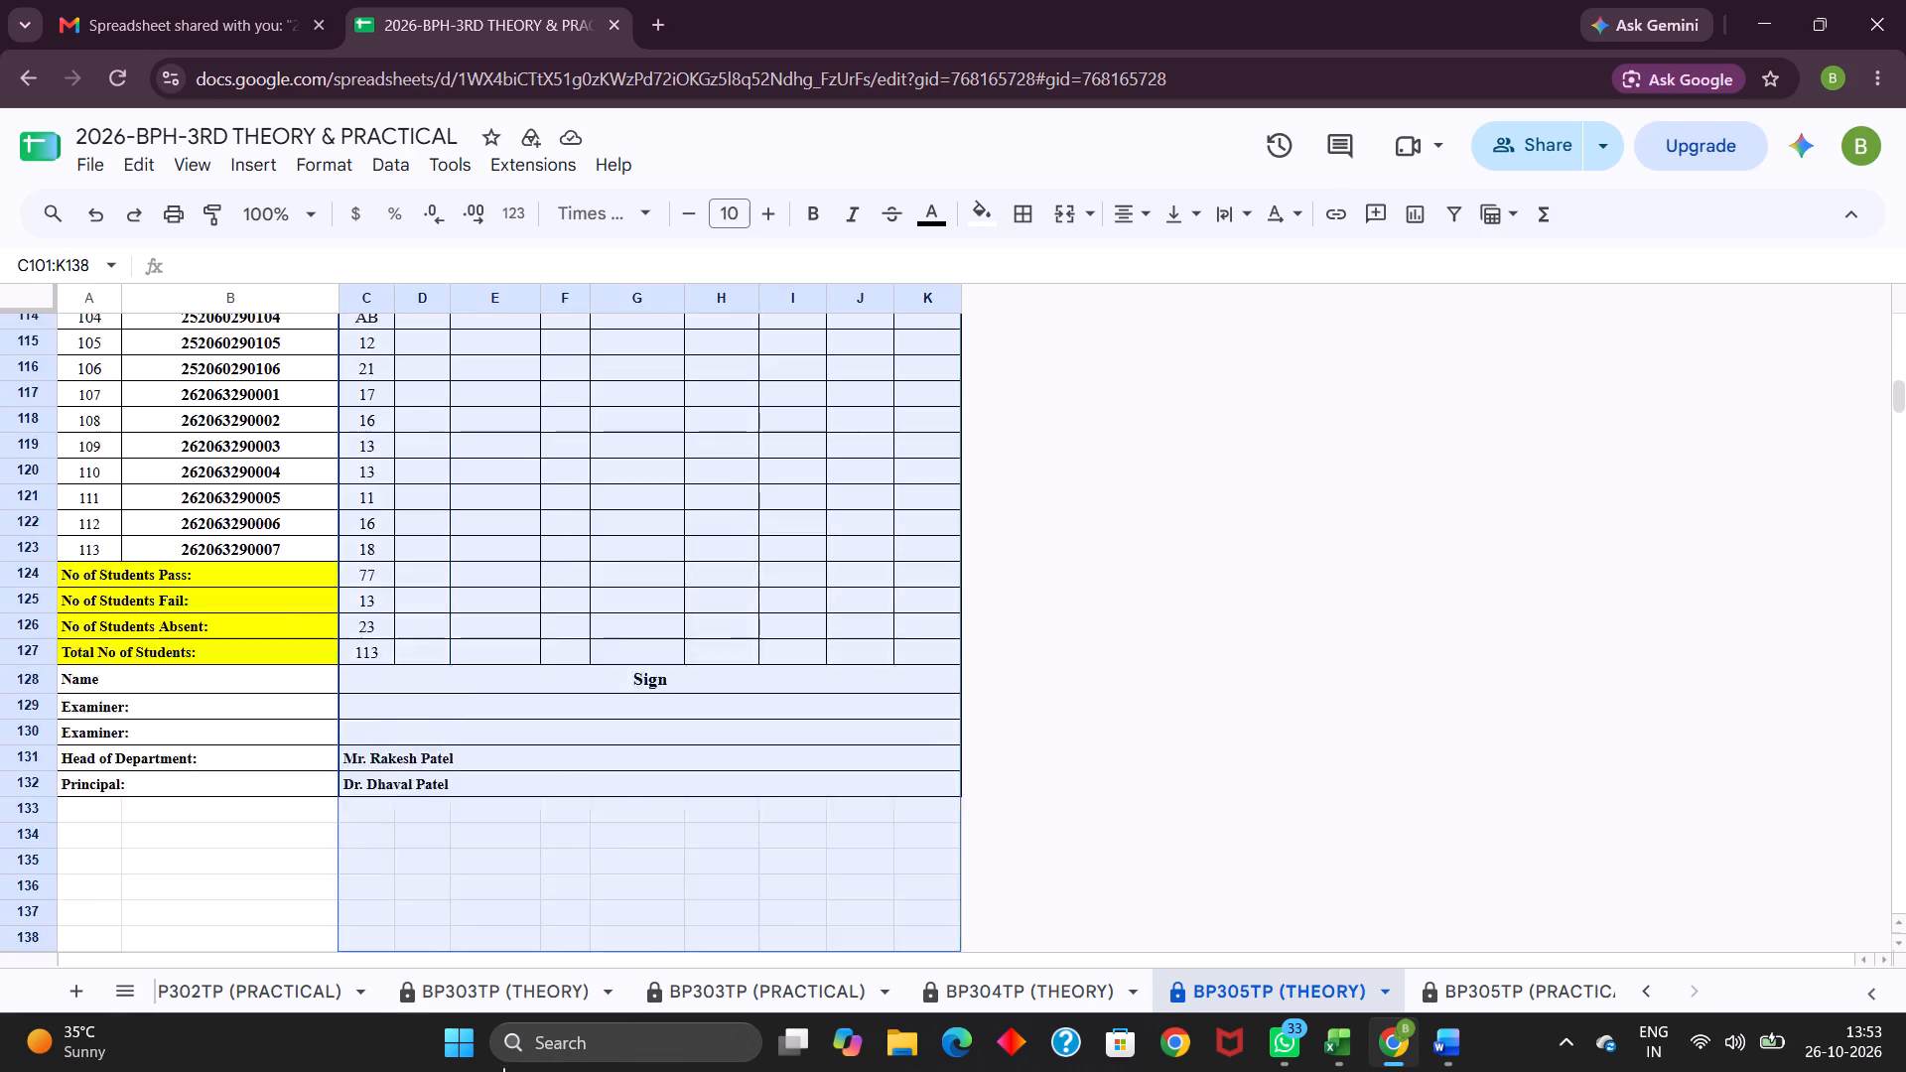
{"action": "left_click_drag", "start_coordinate": [503, 1067], "coordinate": [536, 823]}
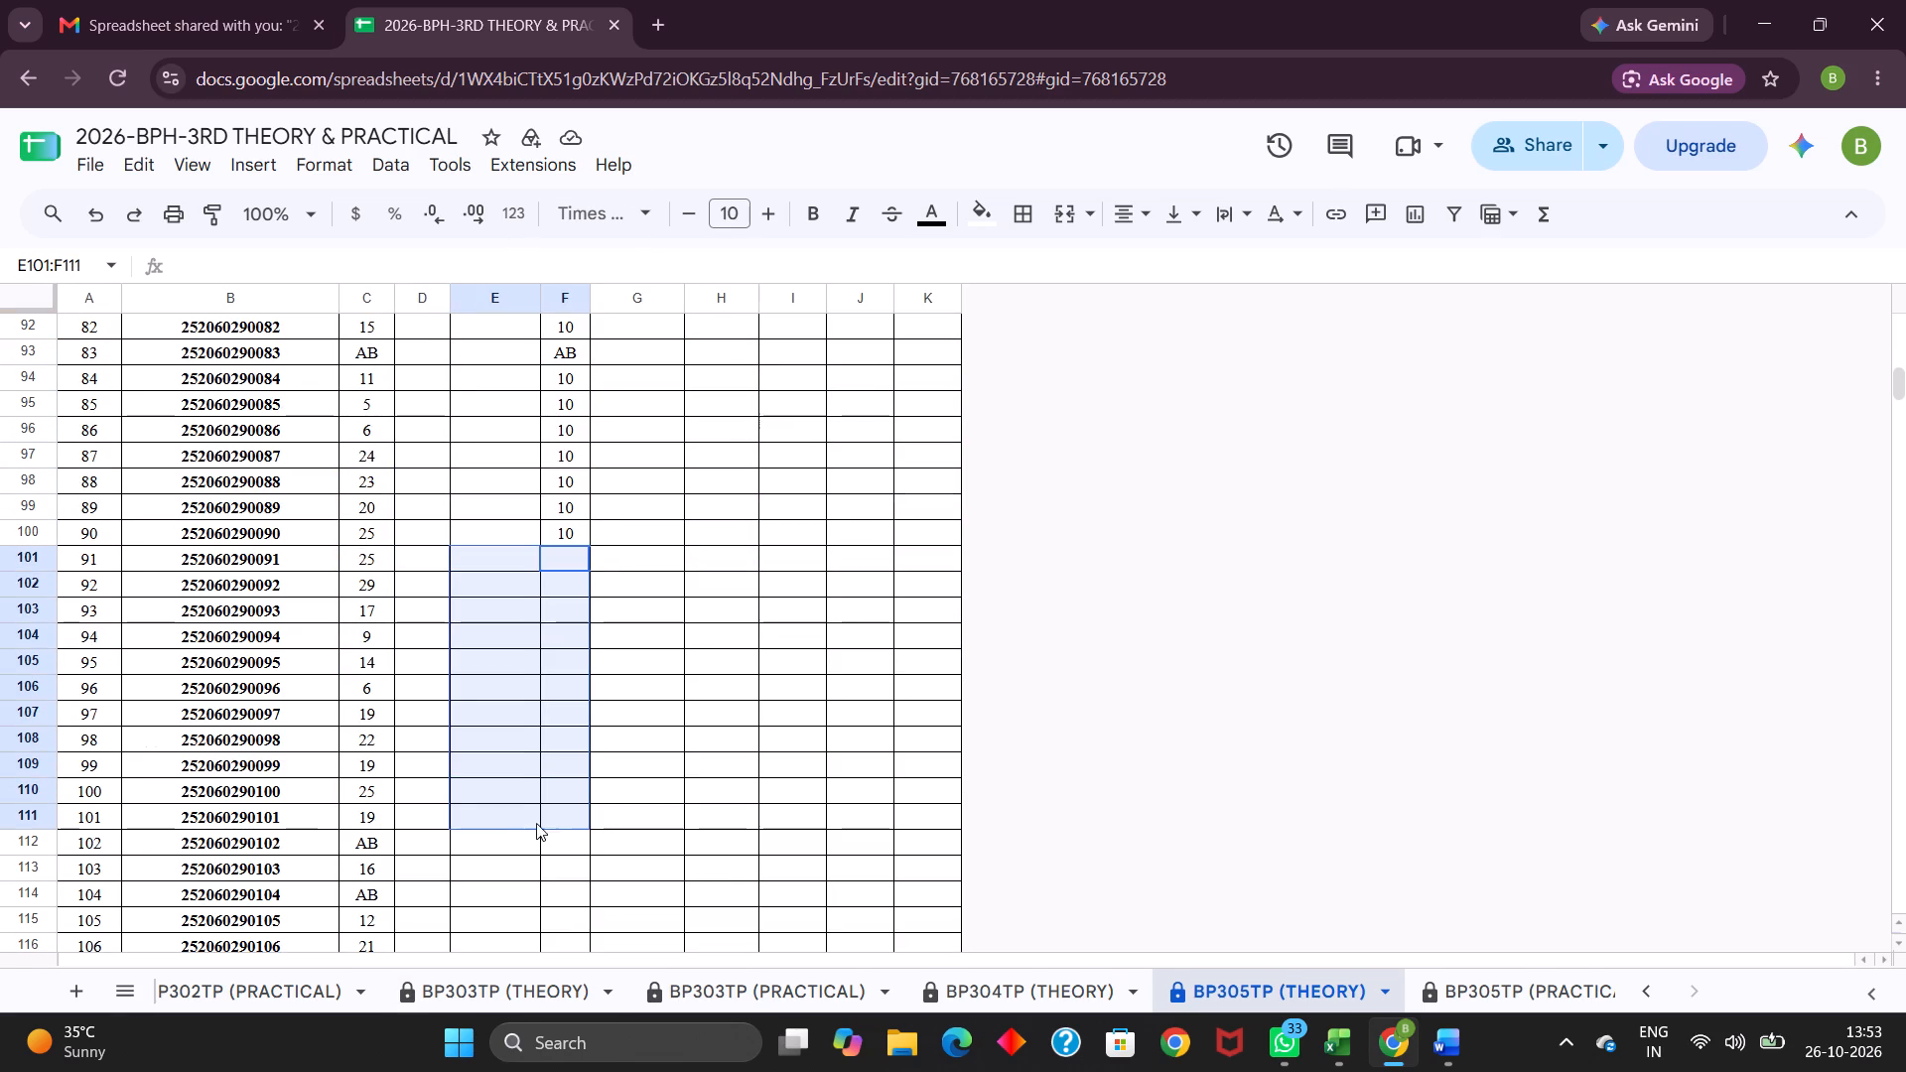
{"action": "left_click_drag", "start_coordinate": [536, 823], "coordinate": [574, 933]}
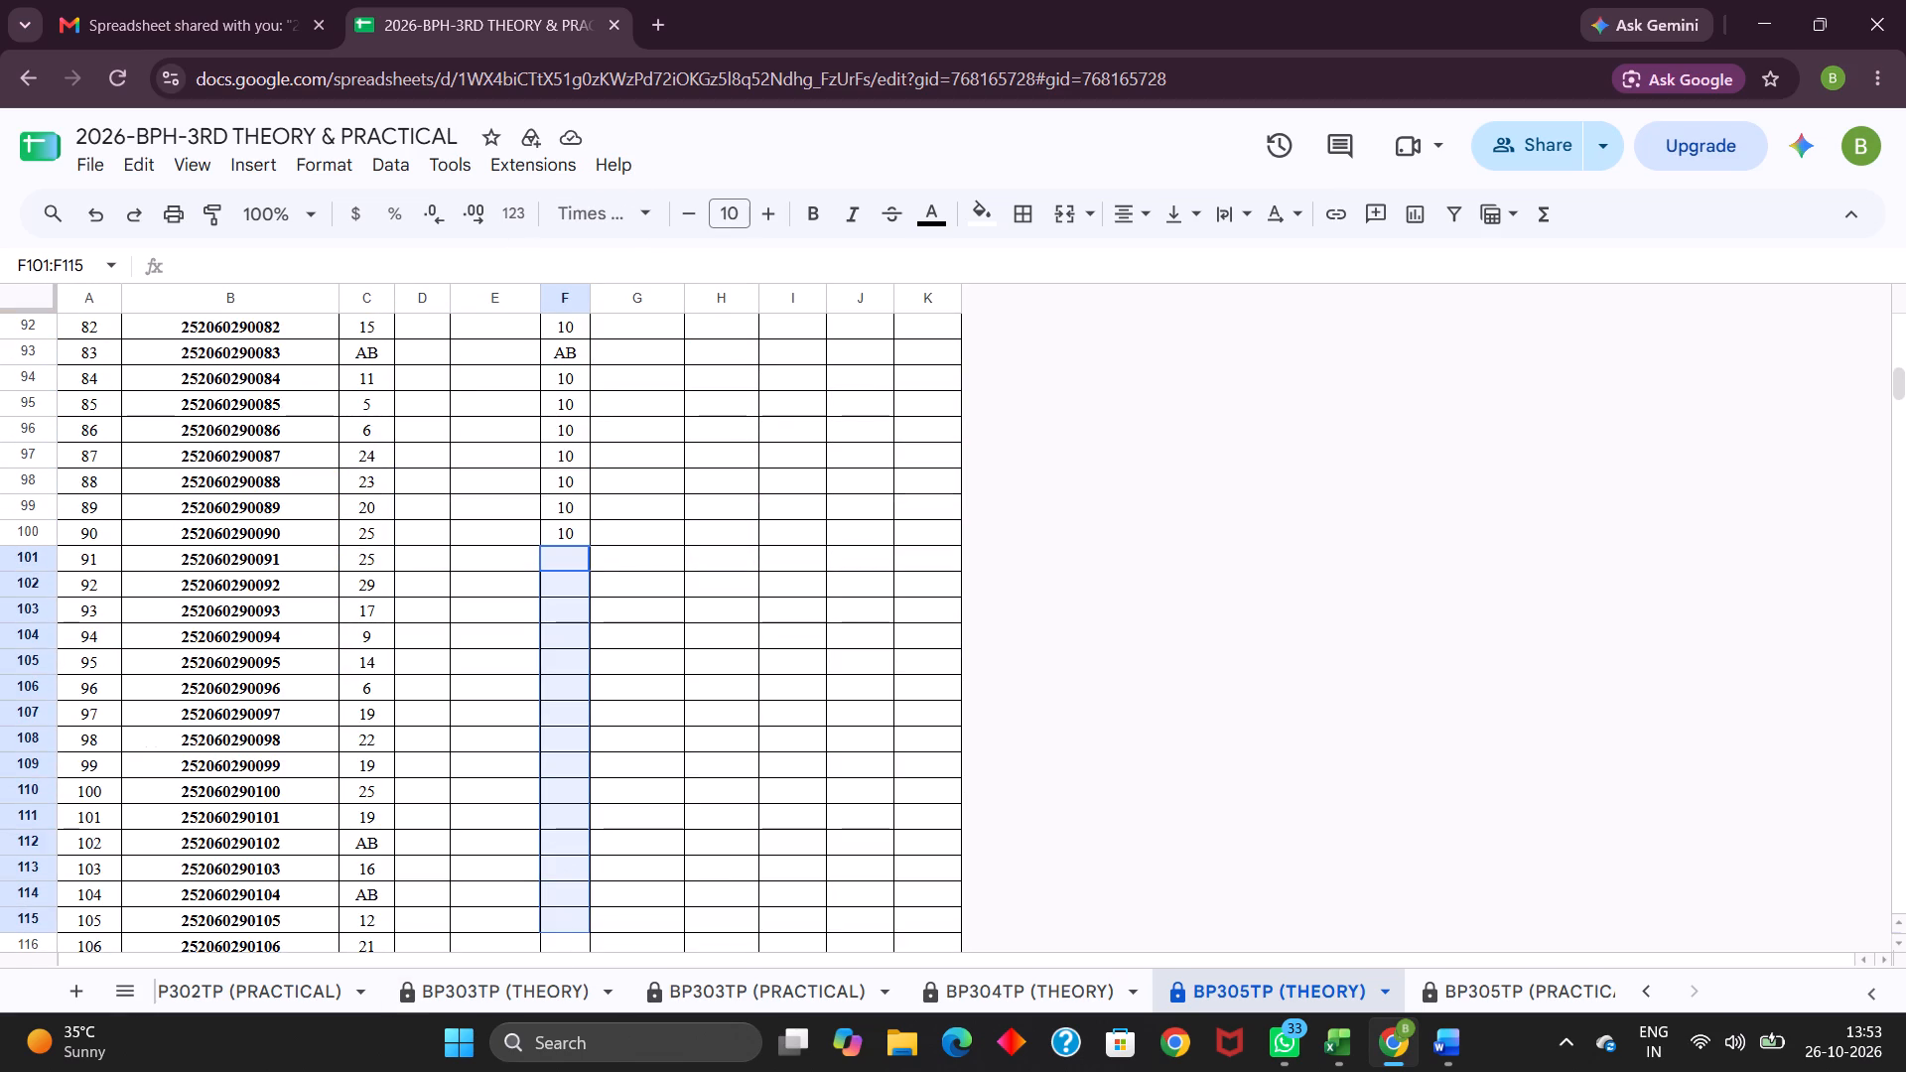
{"action": "left_click_drag", "start_coordinate": [574, 933], "coordinate": [587, 962]}
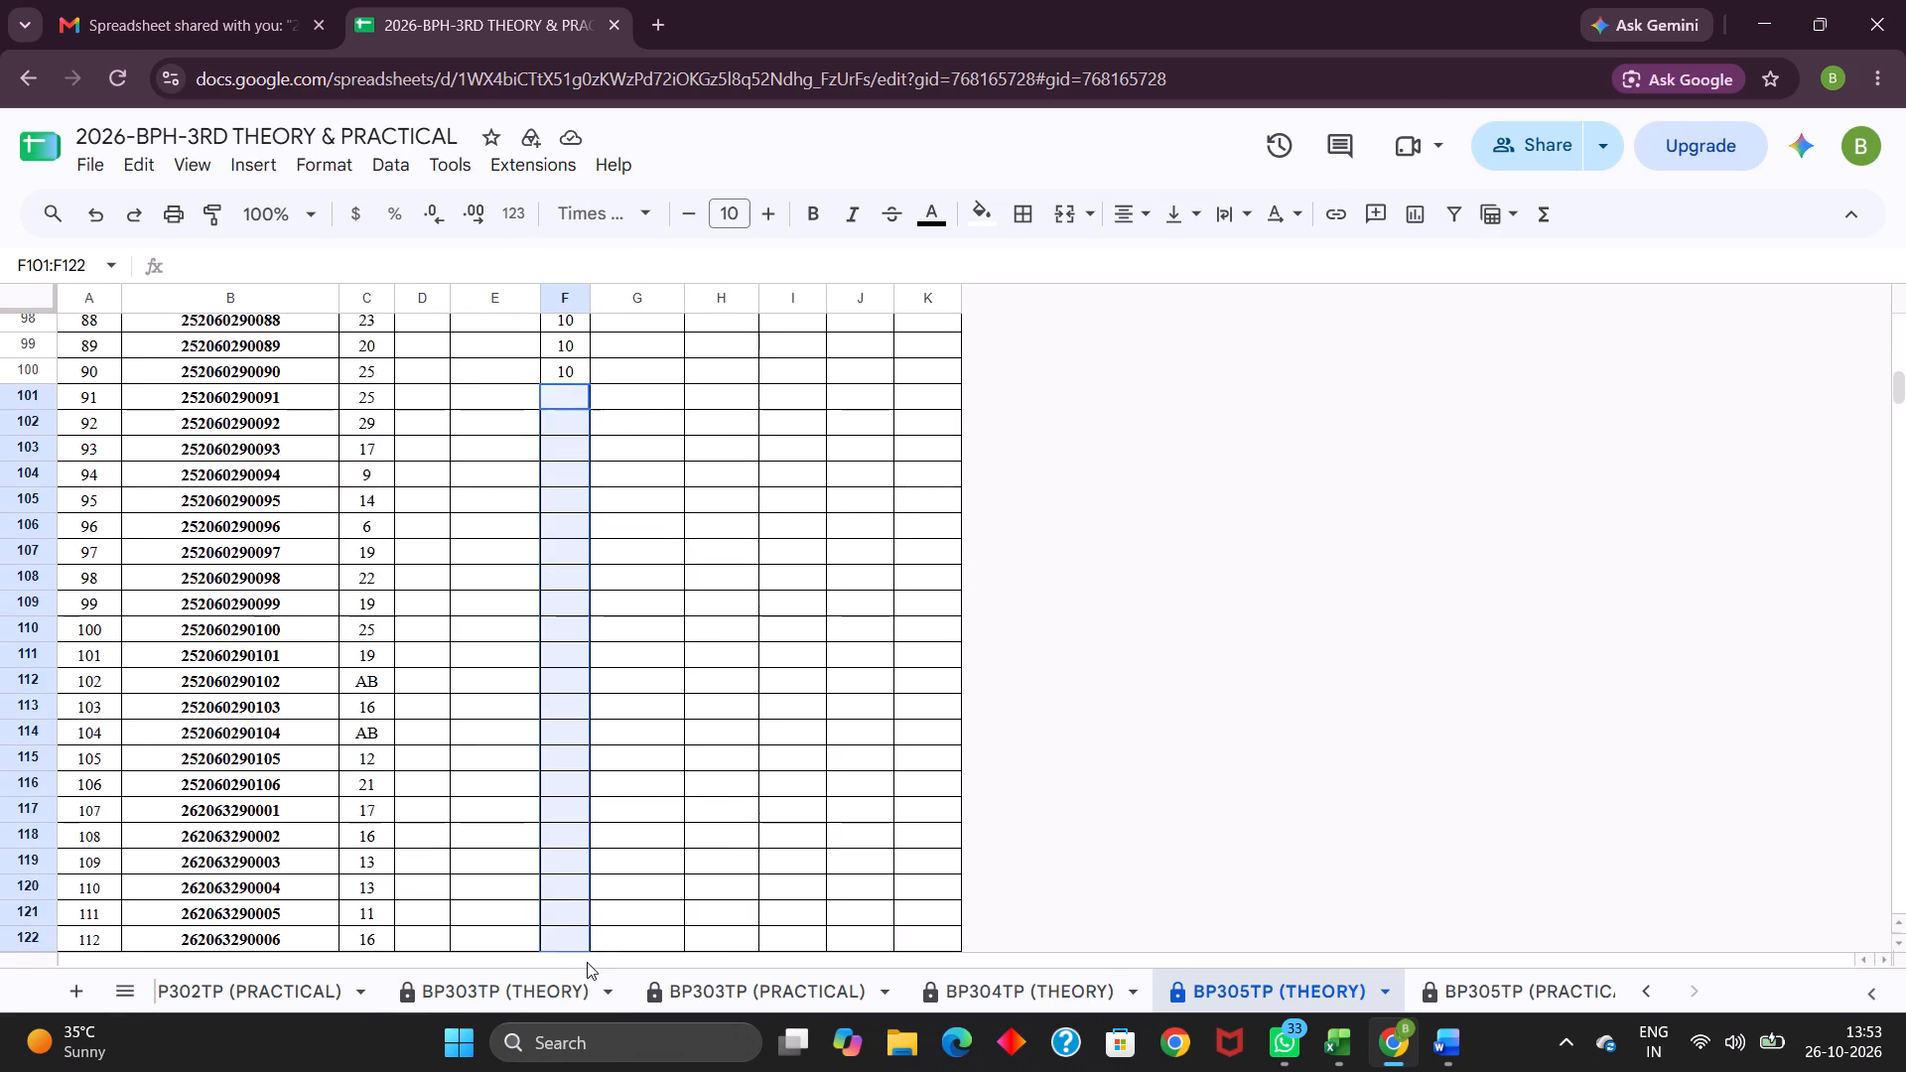
{"action": "left_click_drag", "start_coordinate": [587, 962], "coordinate": [591, 890]}
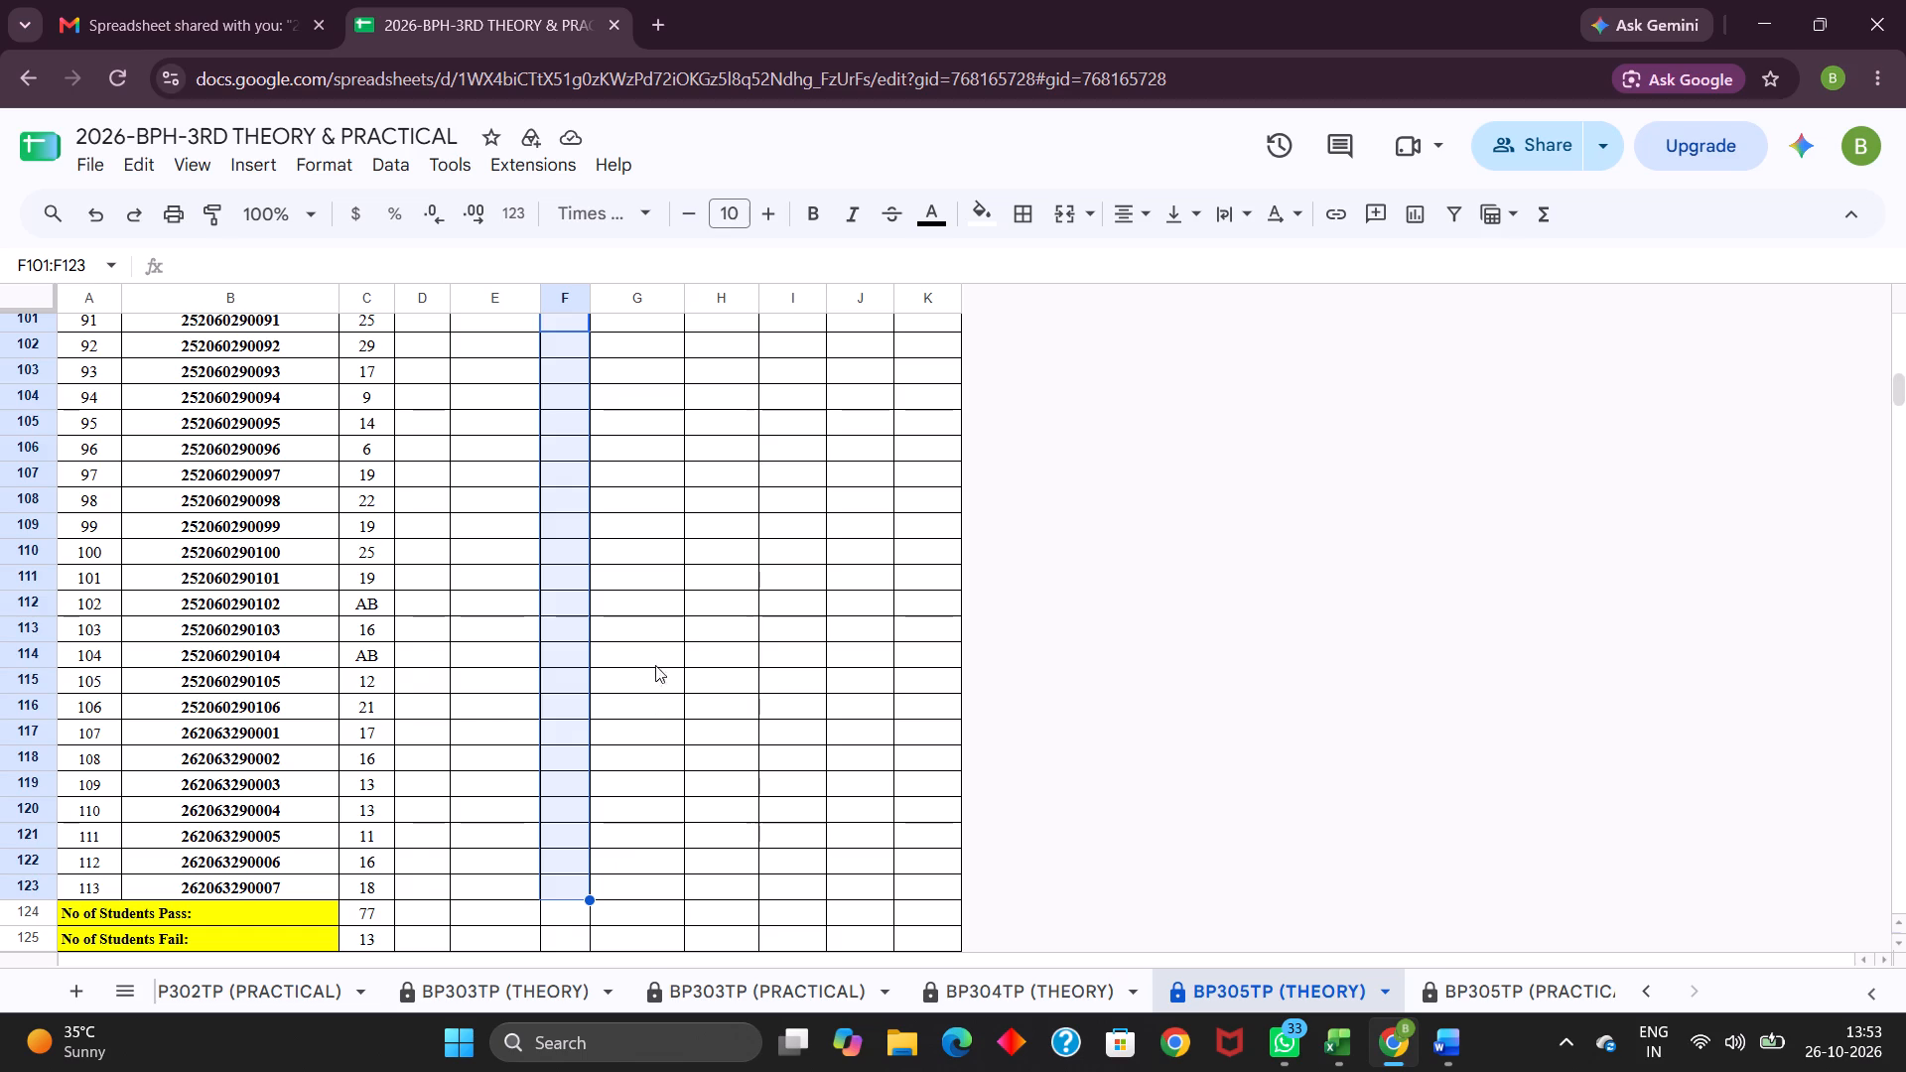
{"action": "key", "text": "ctrl+v"}
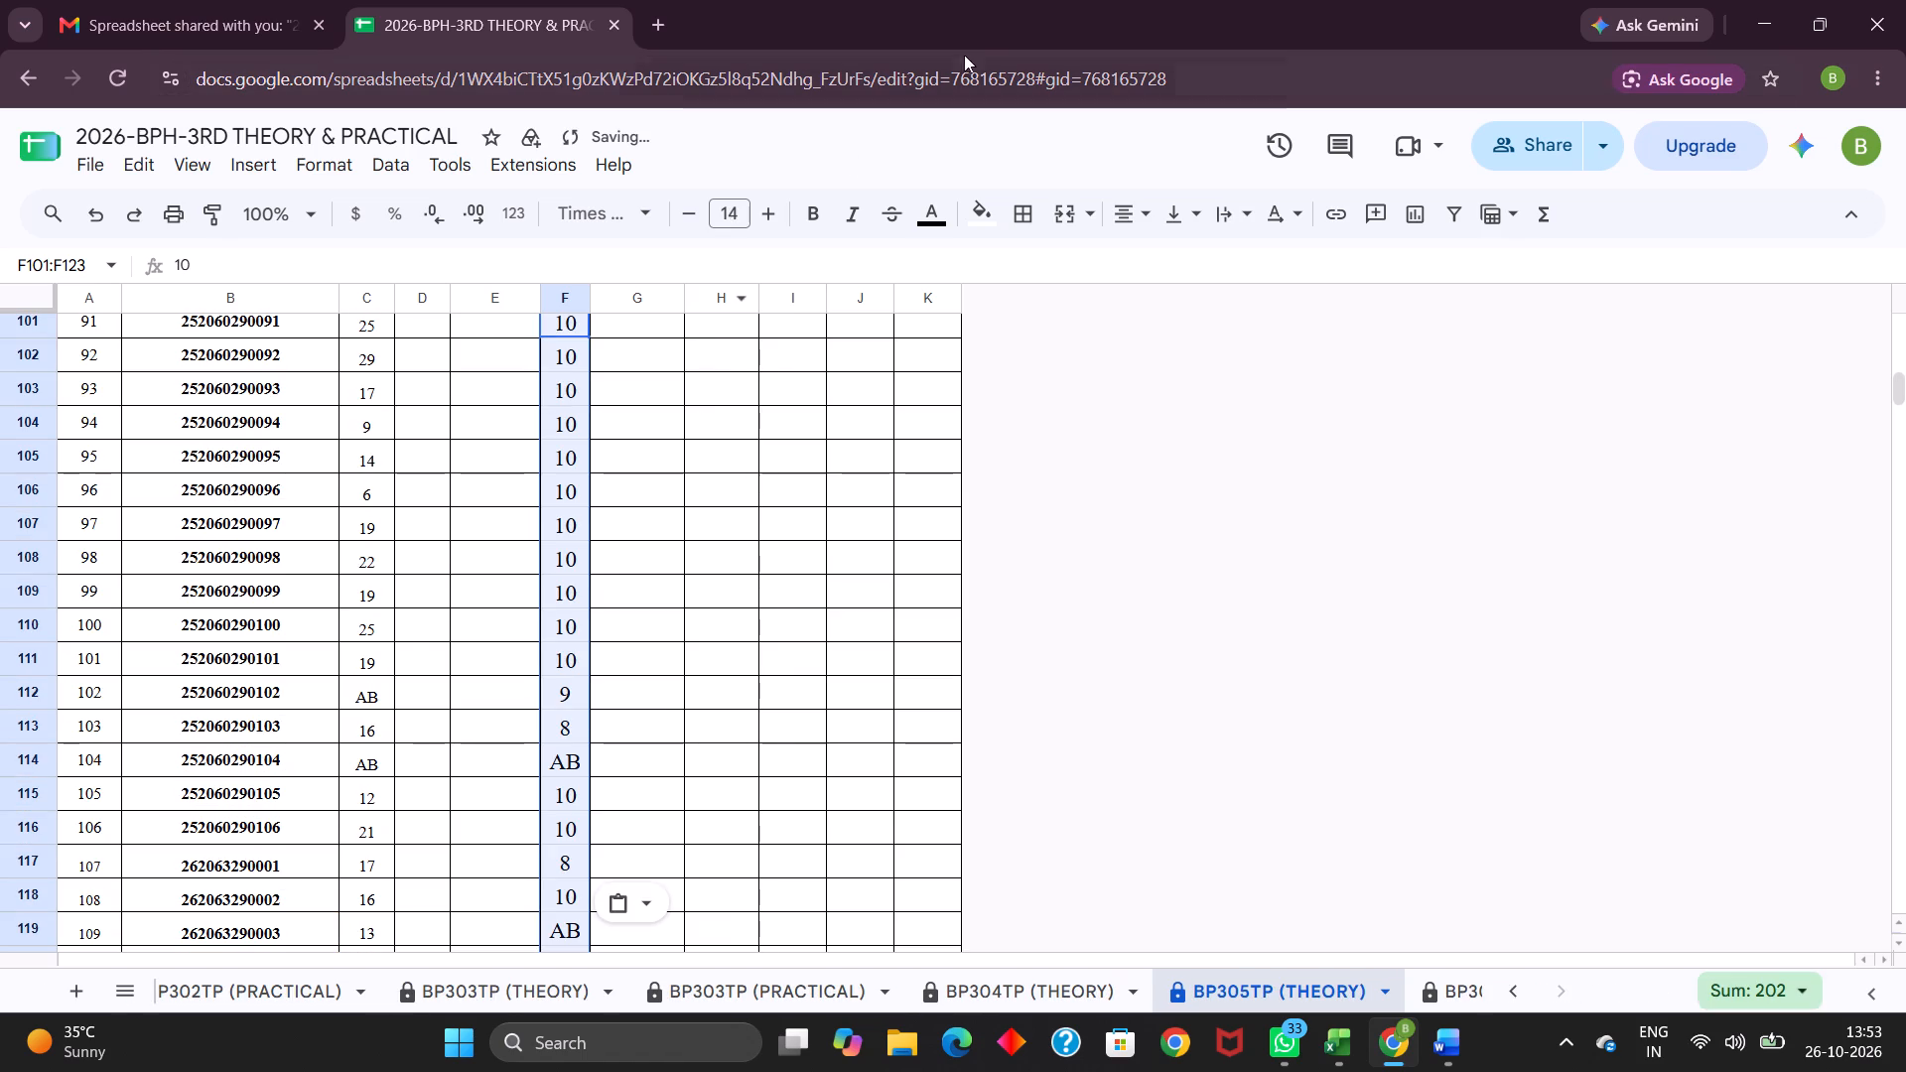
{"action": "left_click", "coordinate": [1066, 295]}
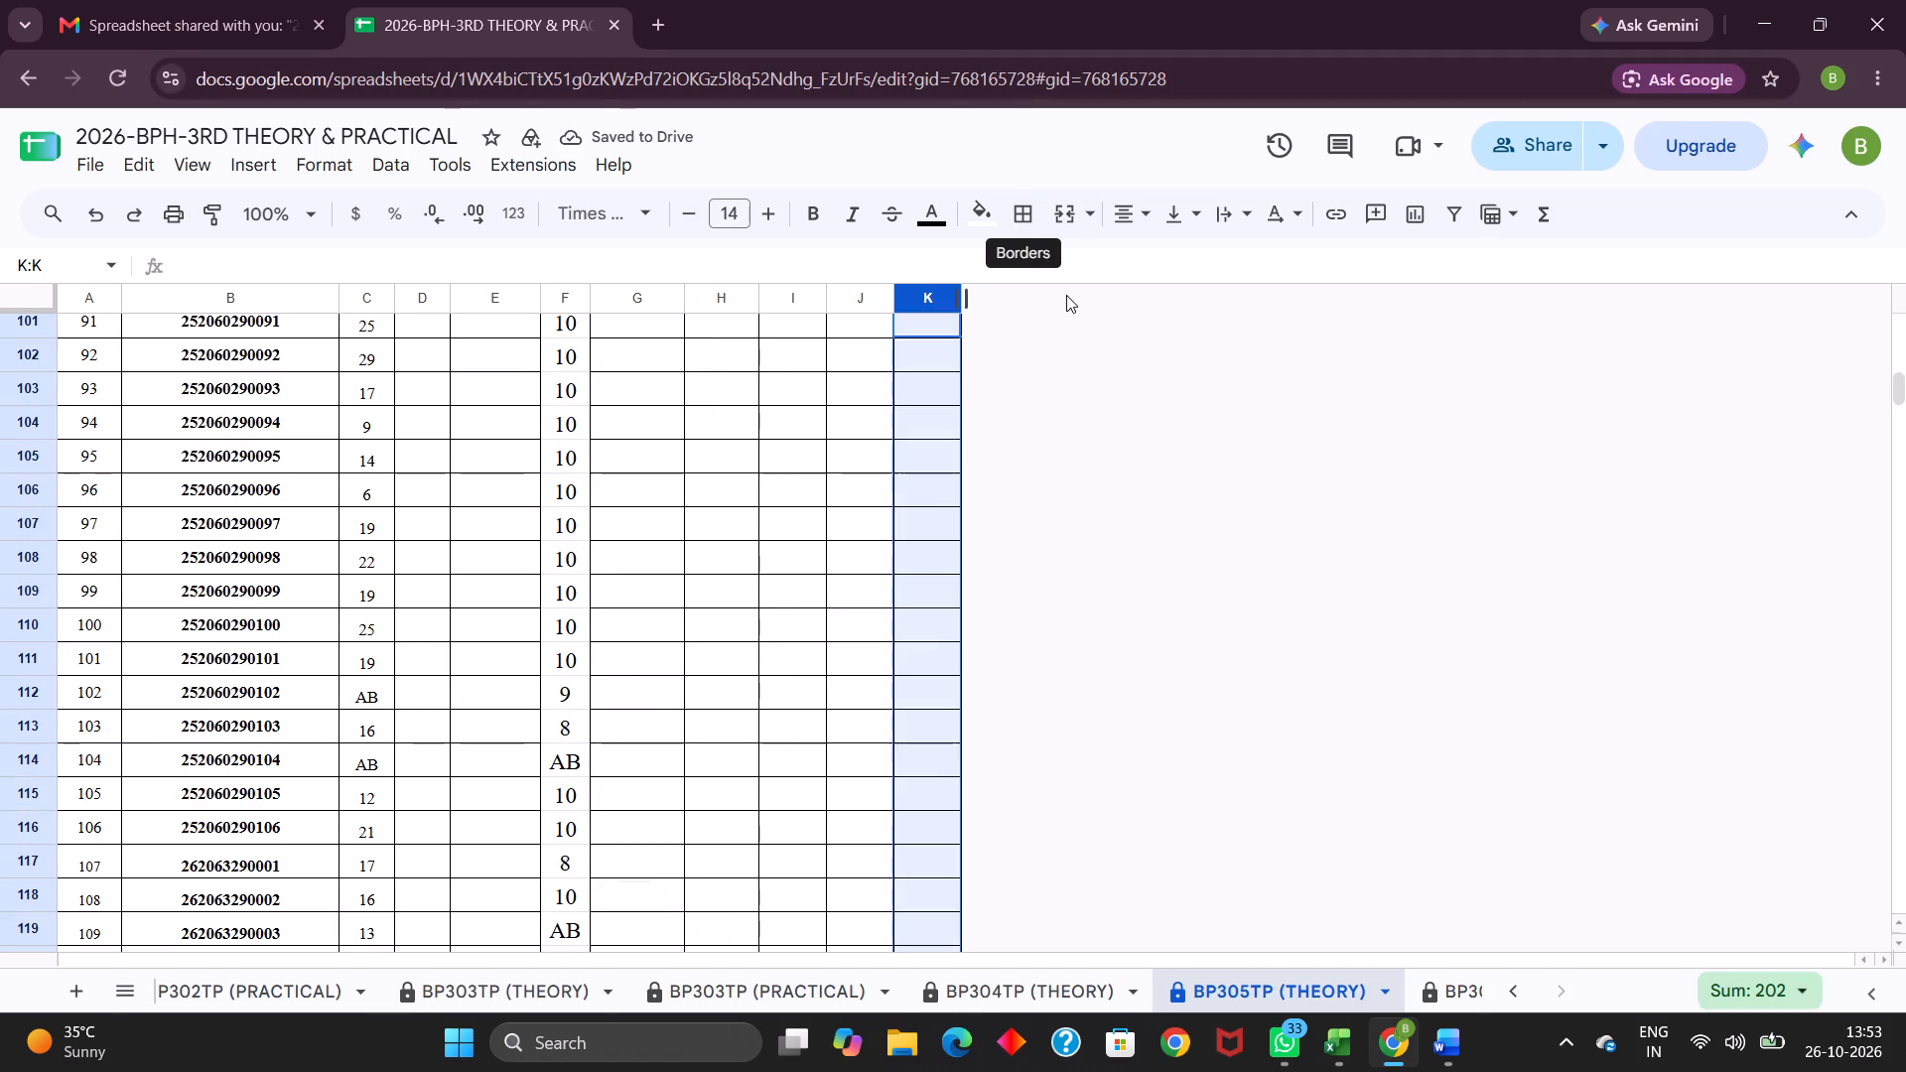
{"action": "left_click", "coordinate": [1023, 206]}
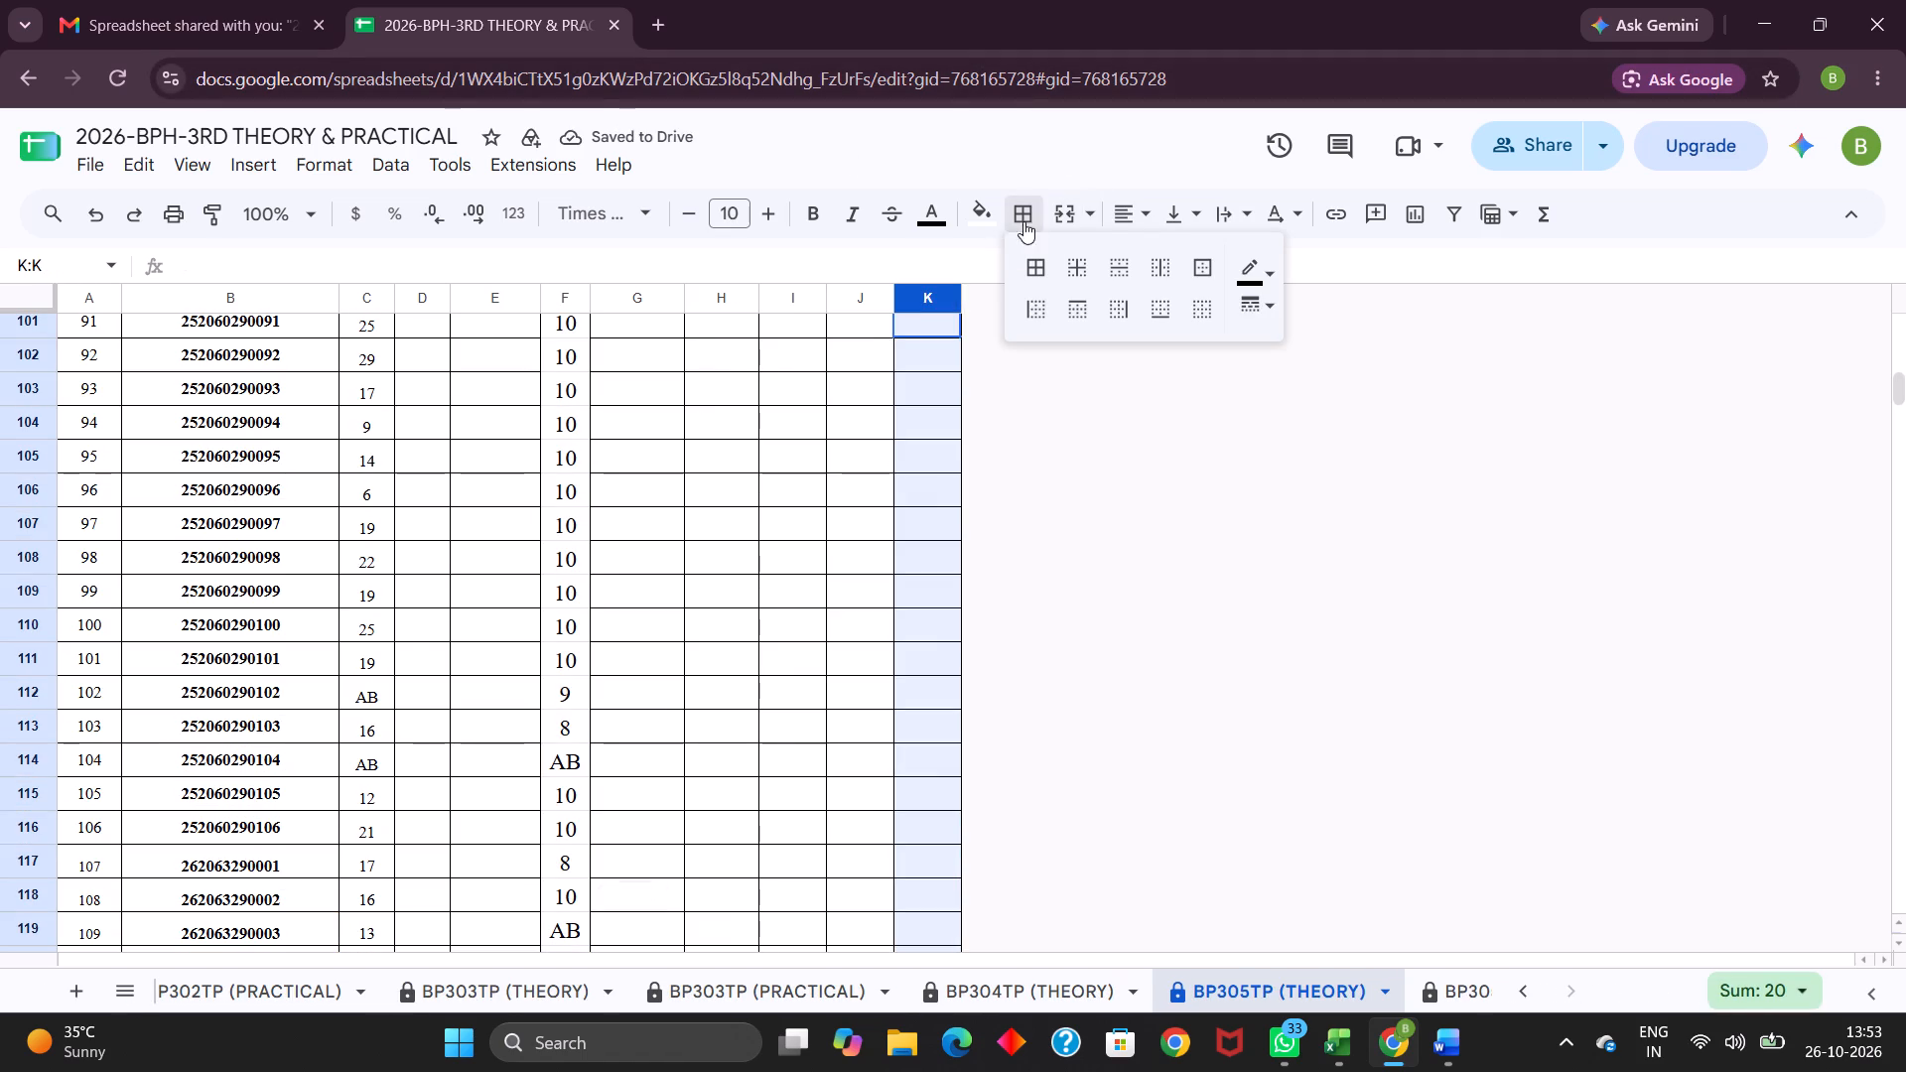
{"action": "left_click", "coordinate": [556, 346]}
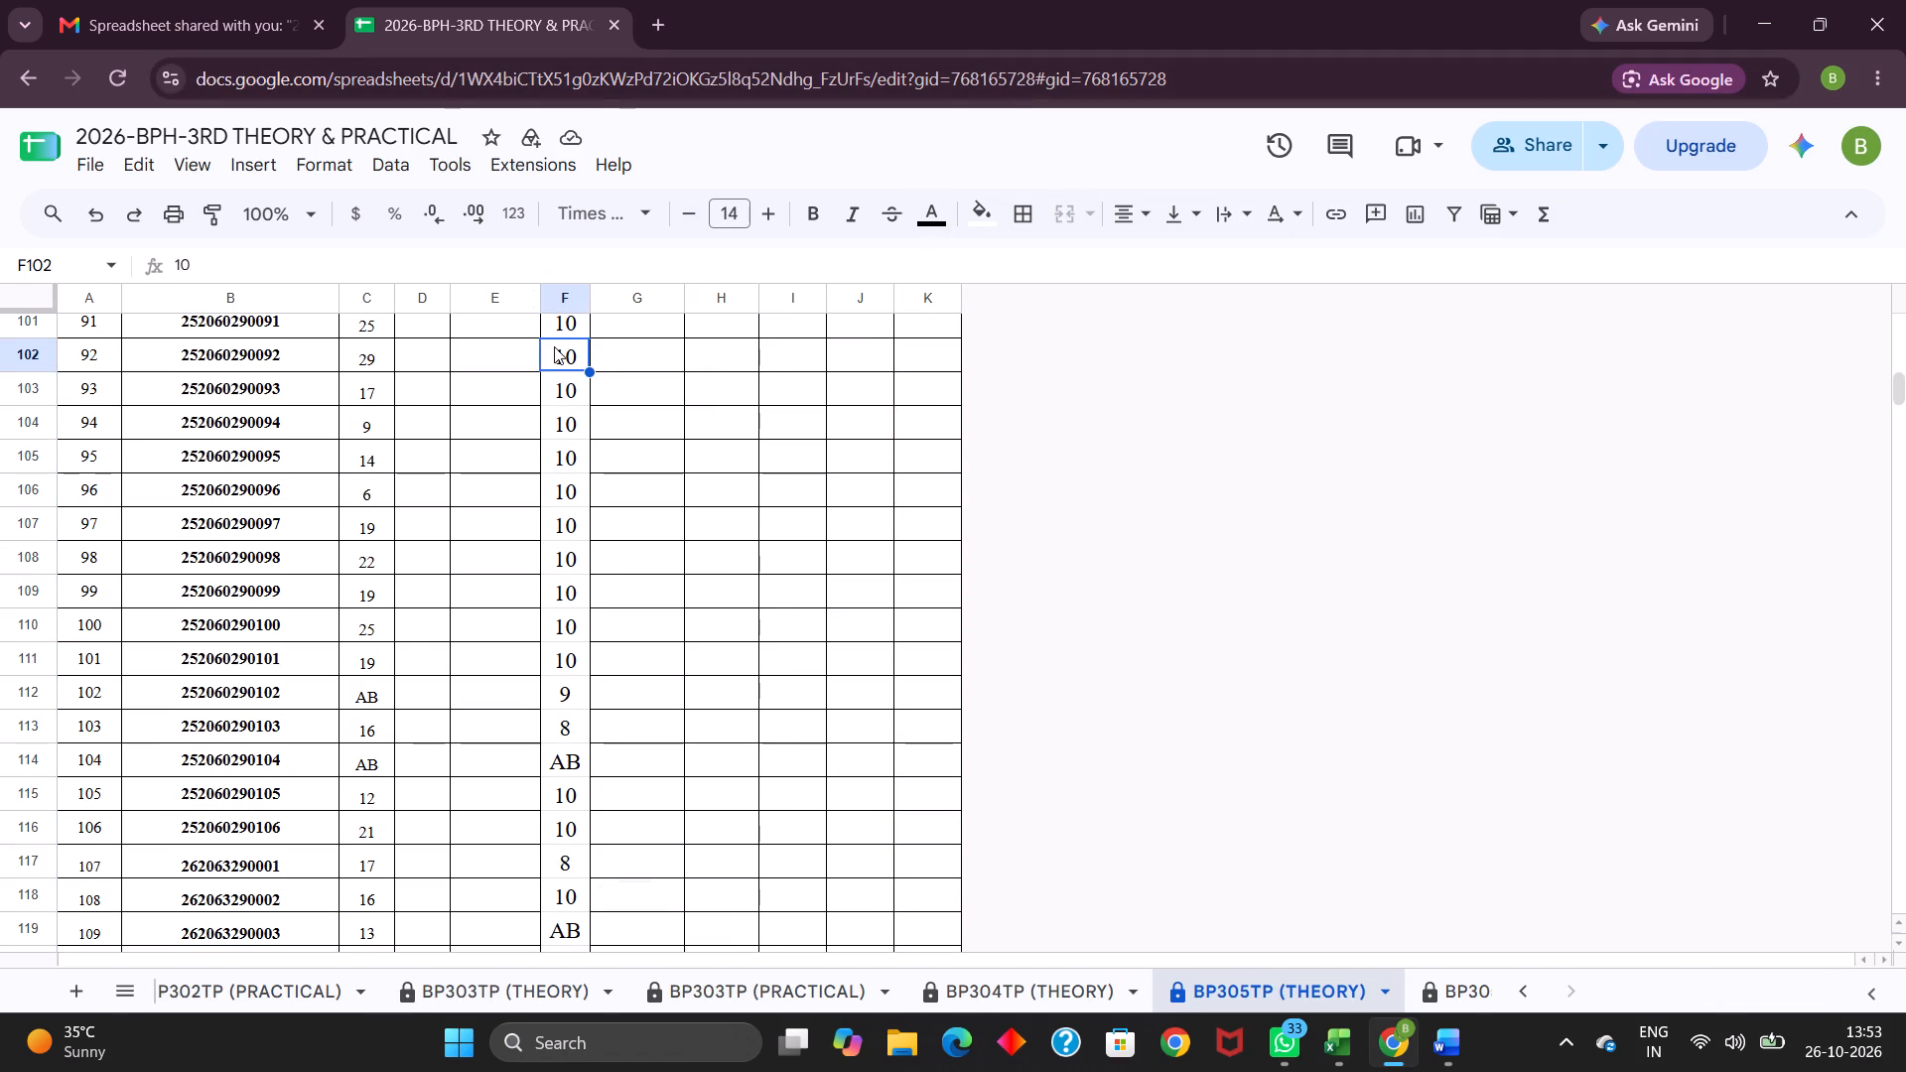
Apply all borders to the class test marks in F101:F123 of the BP305TP (THEORY) sheet.
{"action": "scroll", "coordinate": [554, 346], "scroll_direction": "up", "scroll_amount": 1}
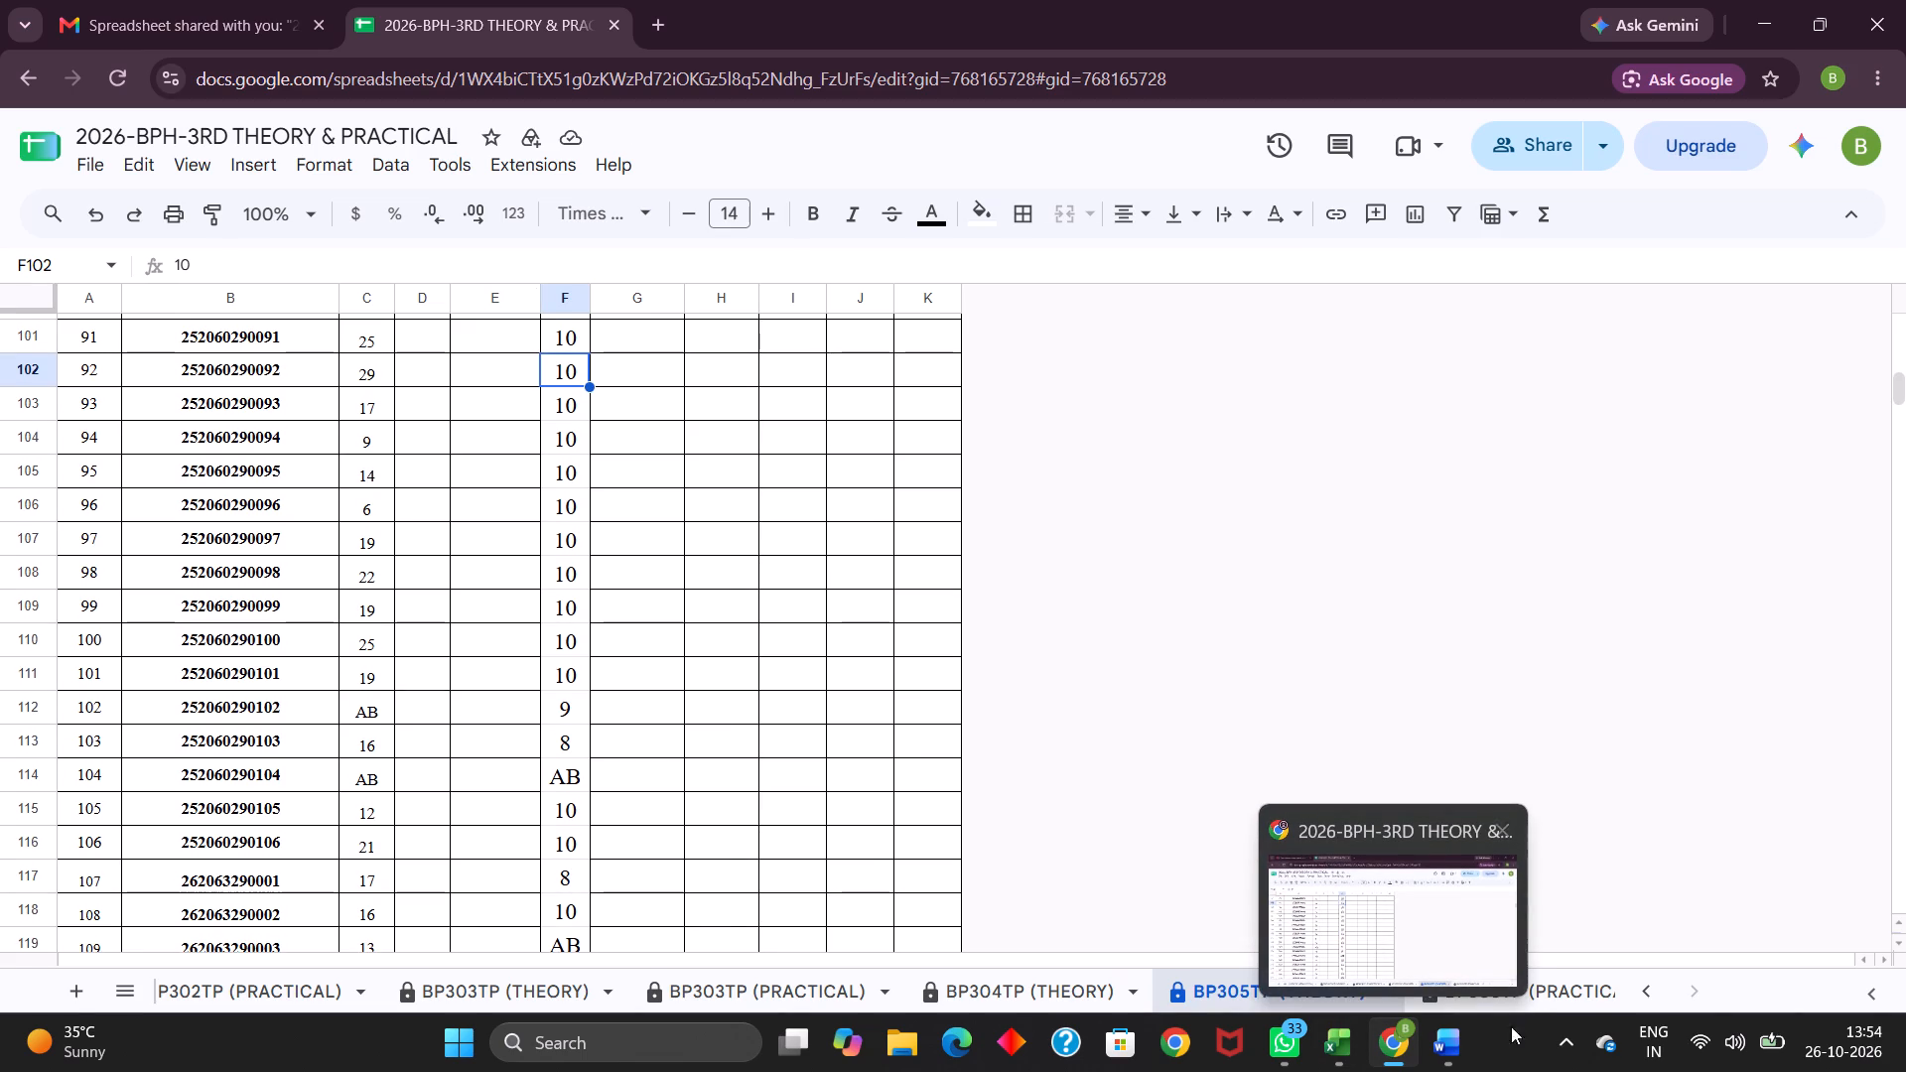
{"action": "left_click", "coordinate": [760, 742]}
{"action": "scroll", "coordinate": [760, 742], "scroll_direction": "up", "scroll_amount": 1}
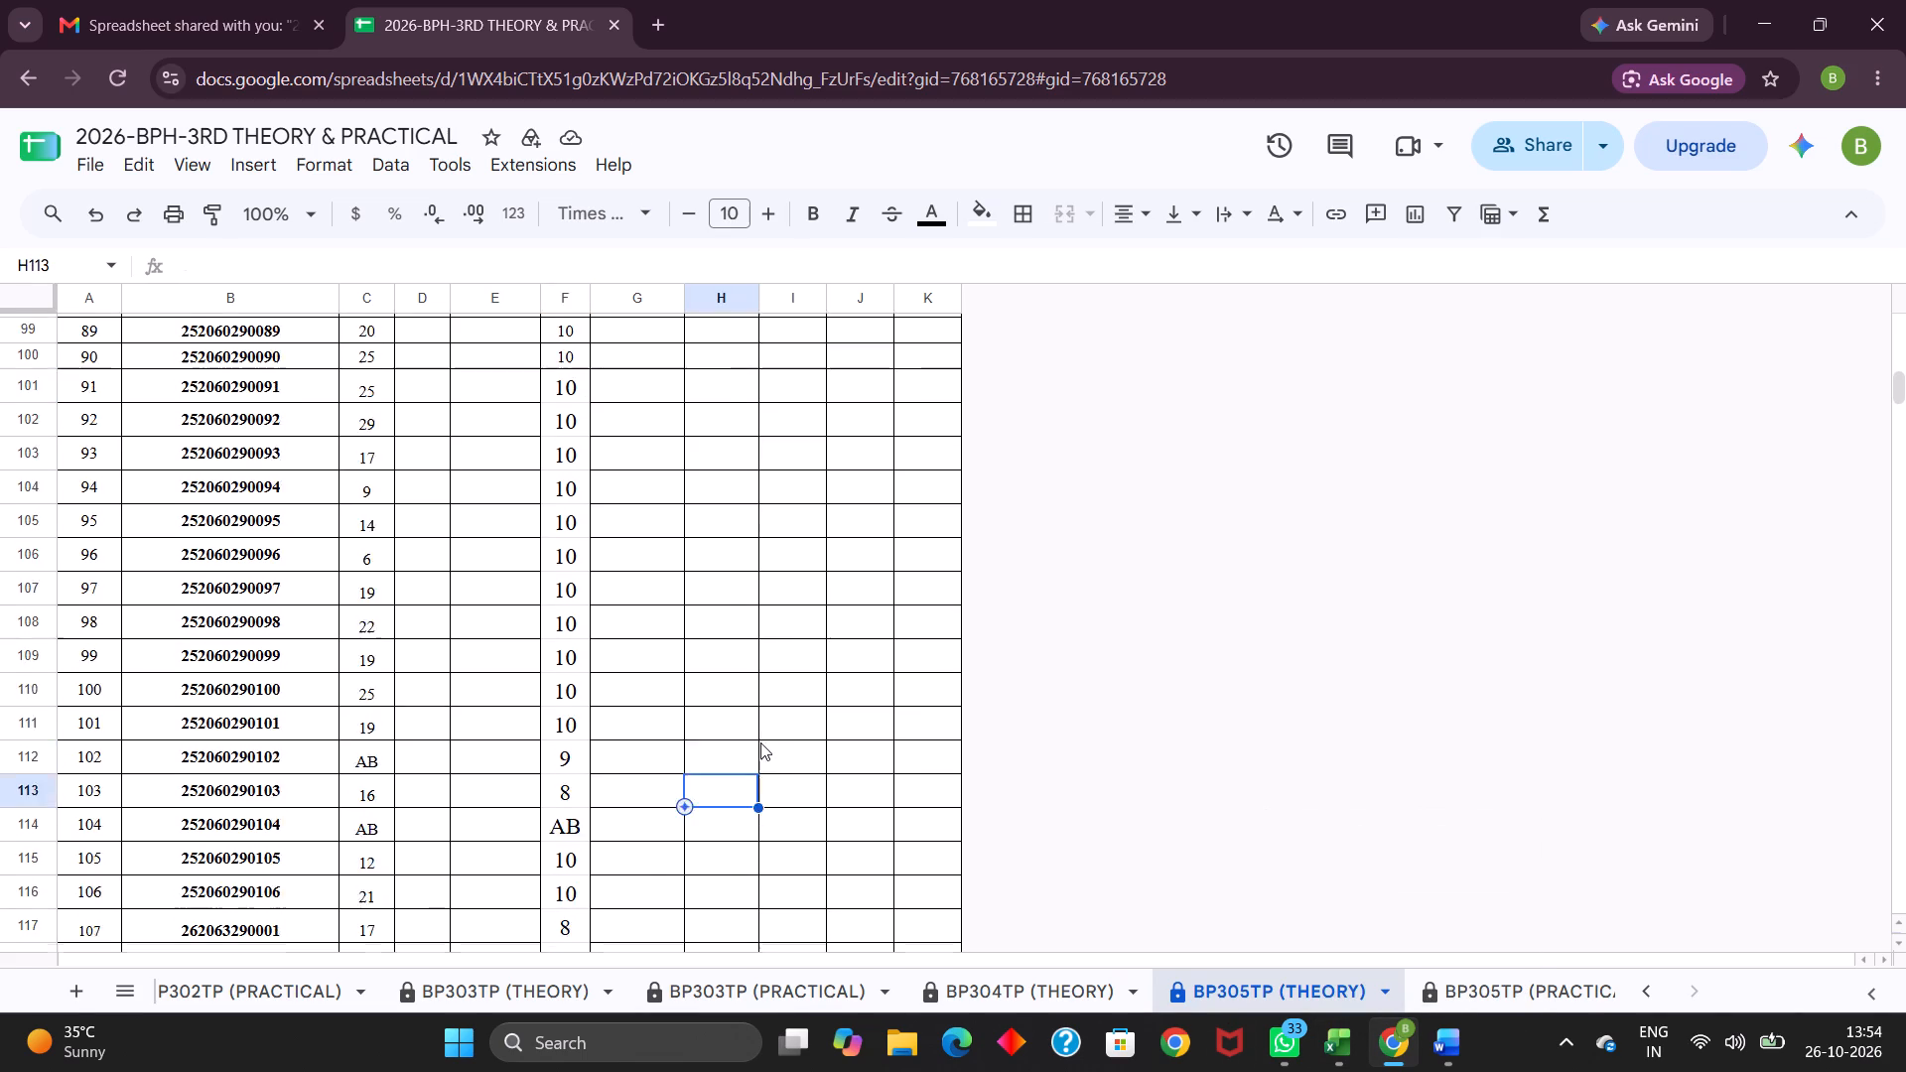
{"action": "scroll", "coordinate": [760, 742], "scroll_direction": "up", "scroll_amount": 1}
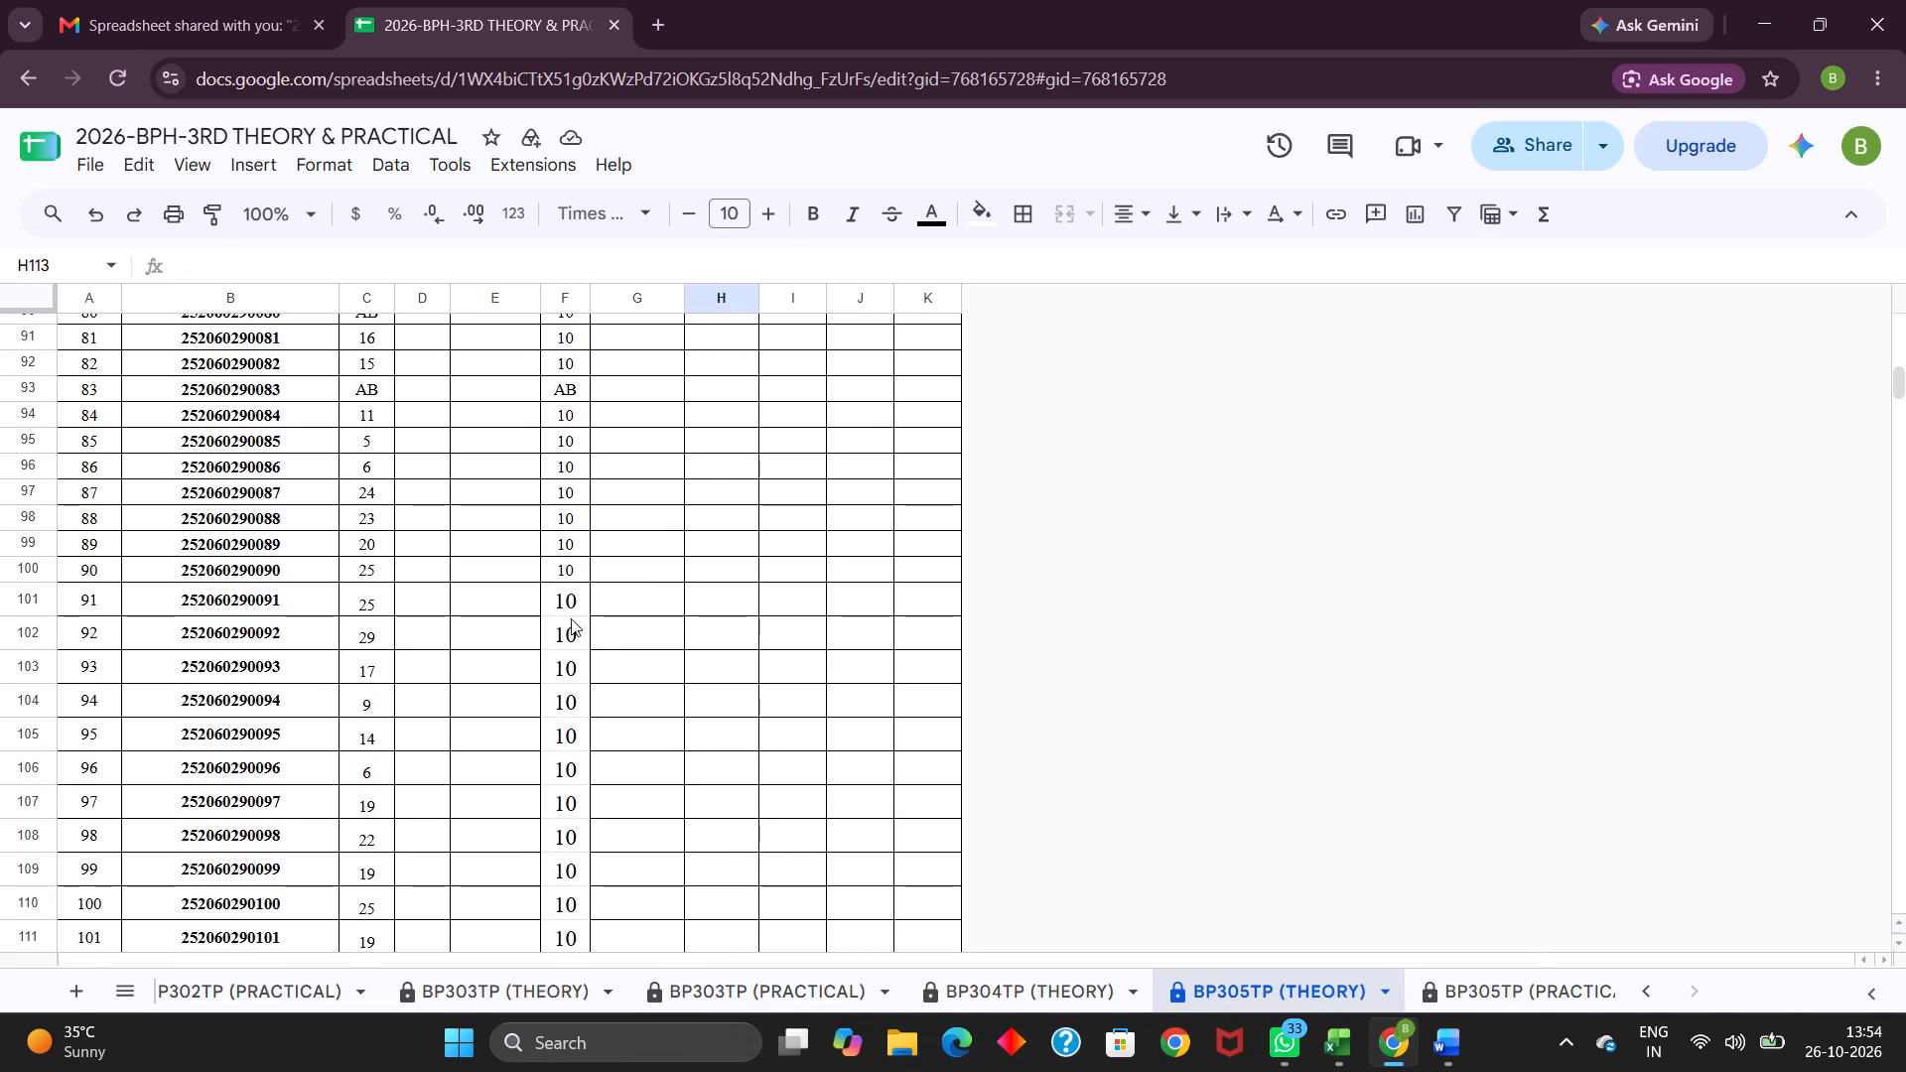
{"action": "left_click_drag", "start_coordinate": [550, 602], "coordinate": [573, 946]}
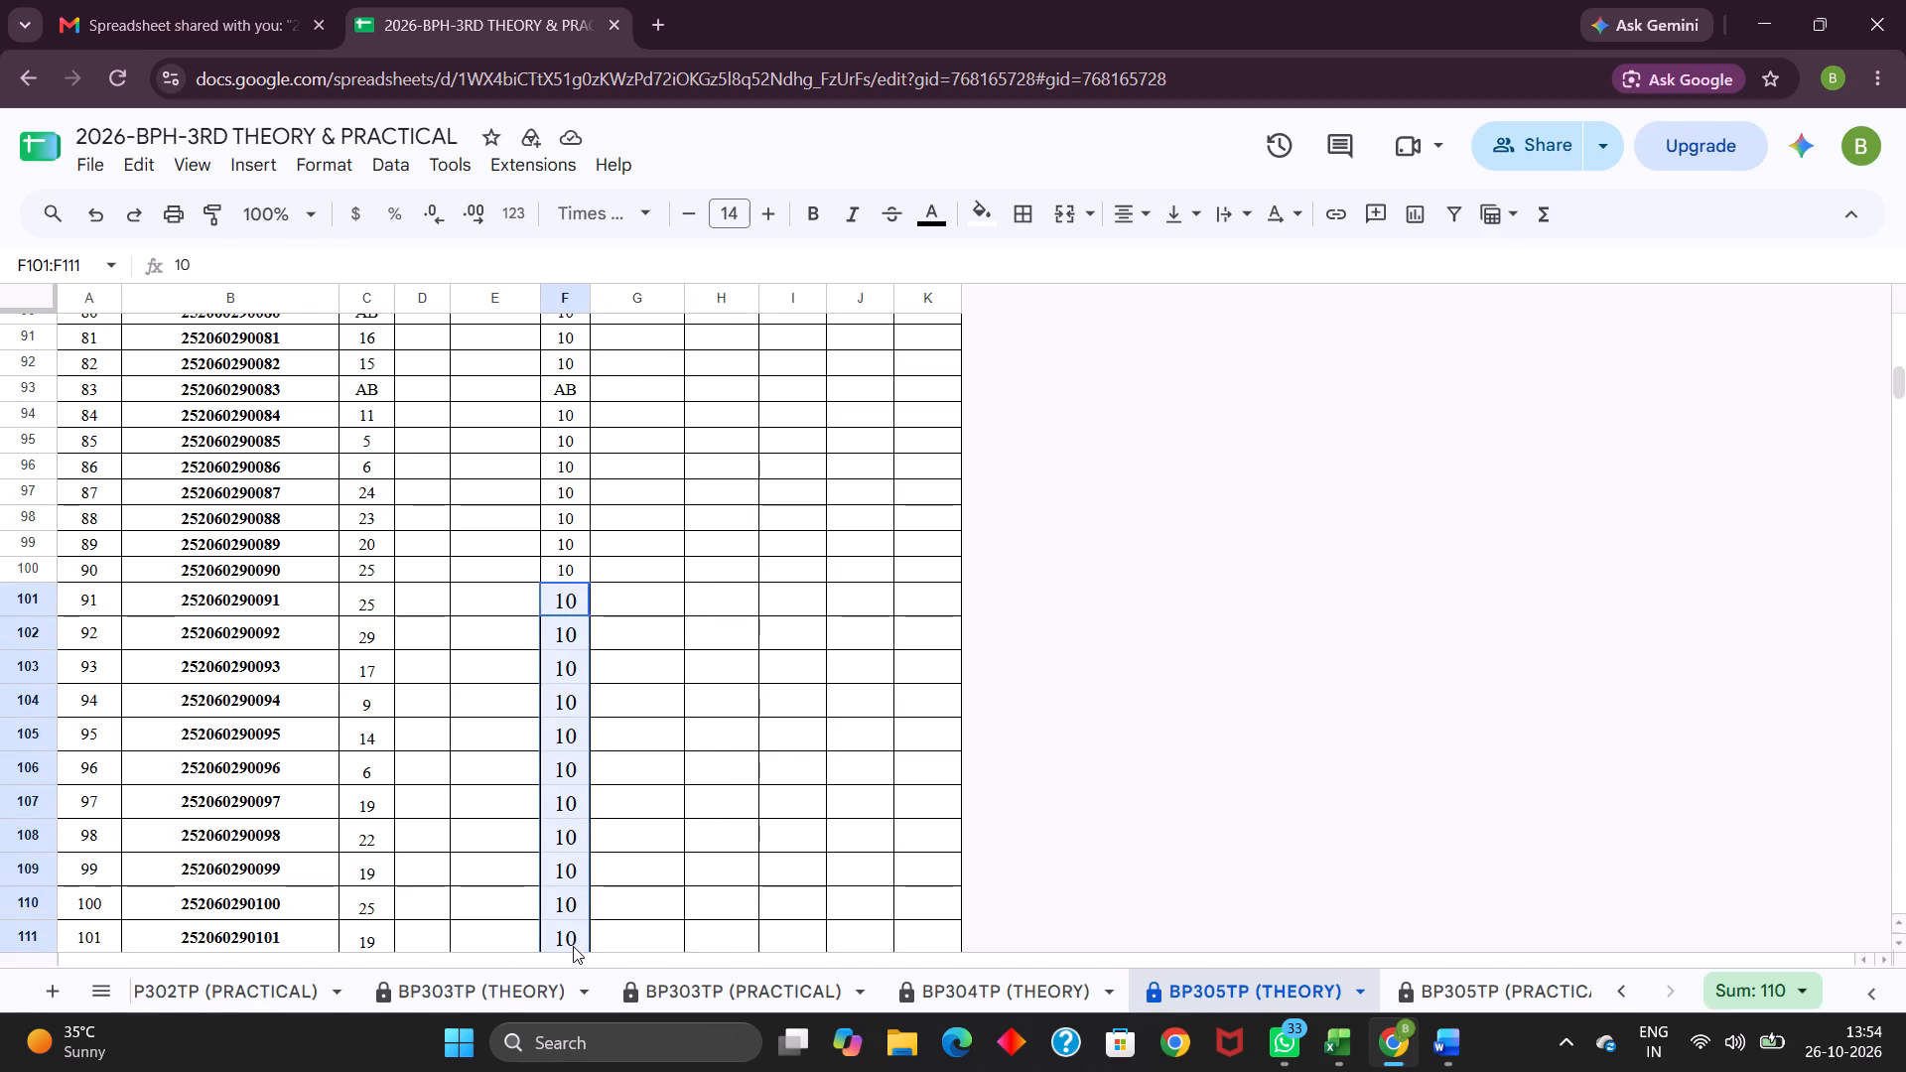
{"action": "left_click_drag", "start_coordinate": [573, 946], "coordinate": [567, 960]}
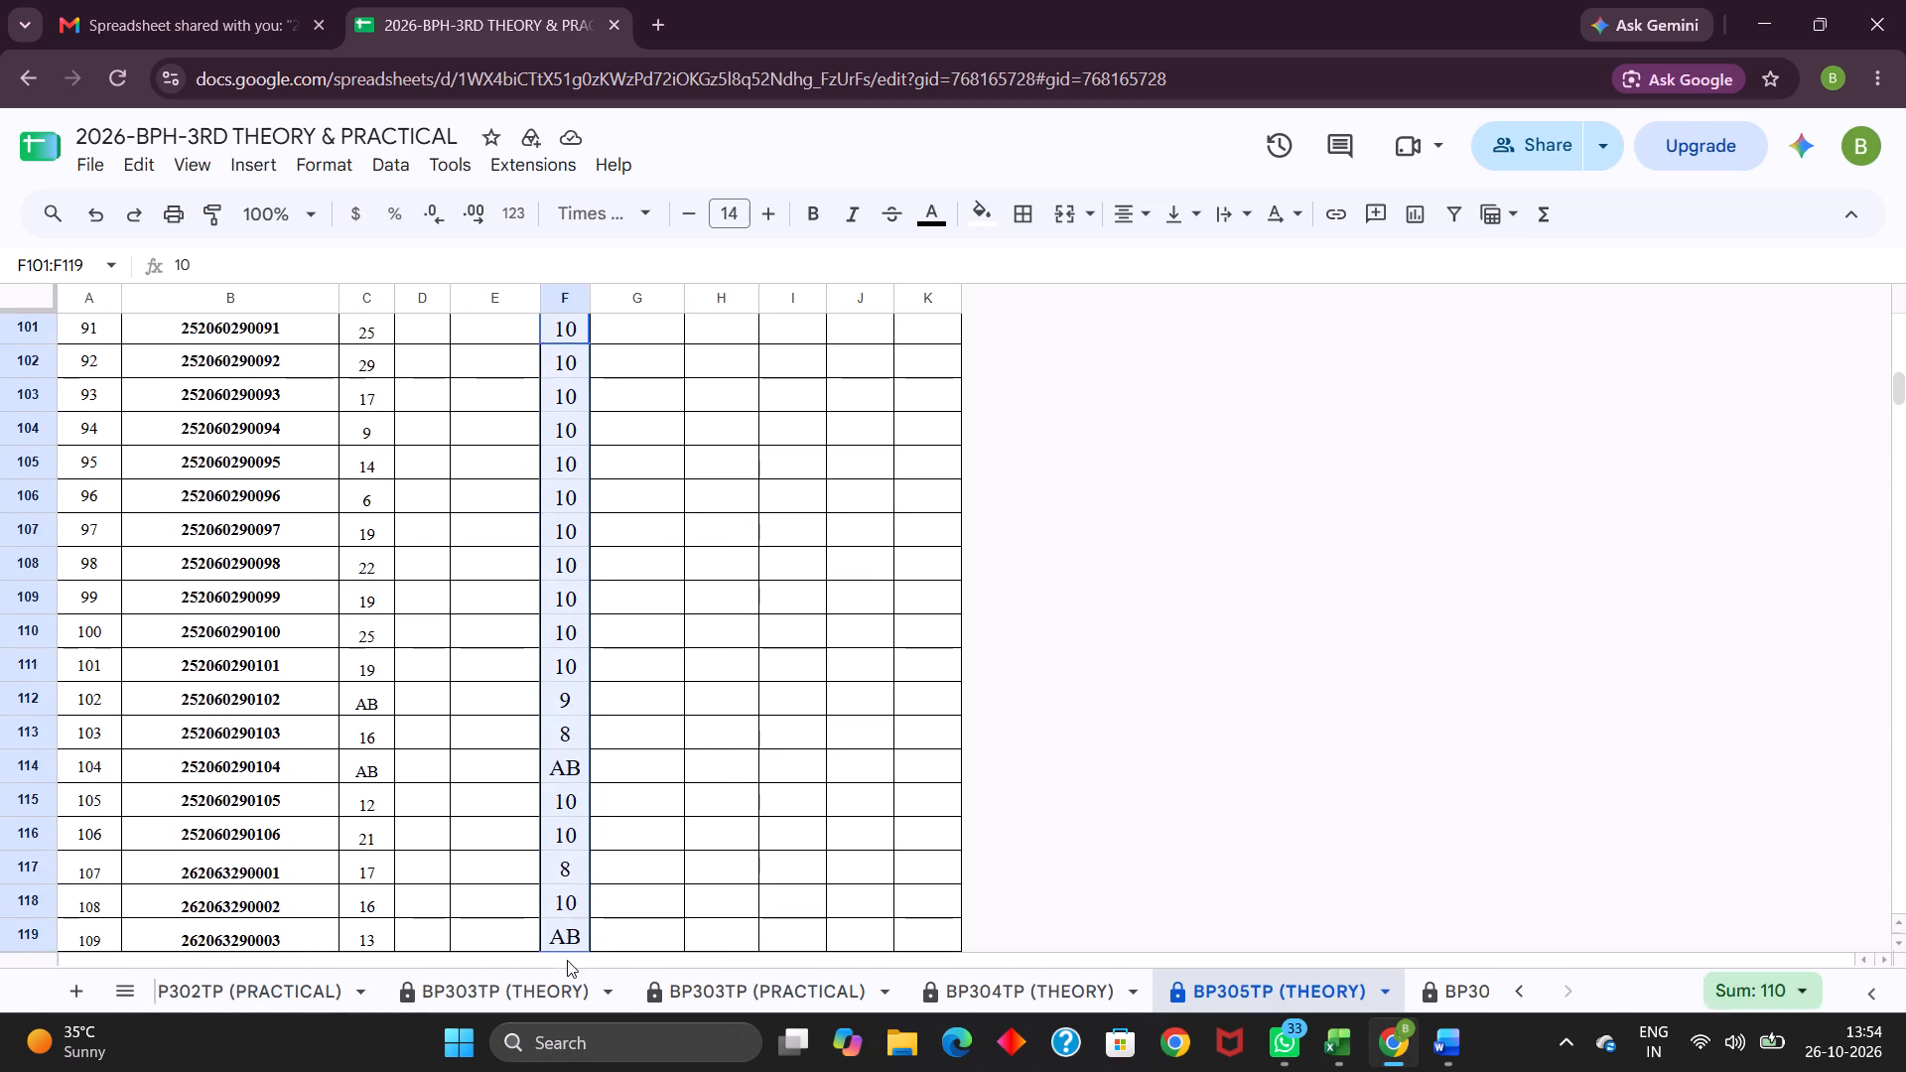
{"action": "left_click_drag", "start_coordinate": [567, 960], "coordinate": [571, 837]}
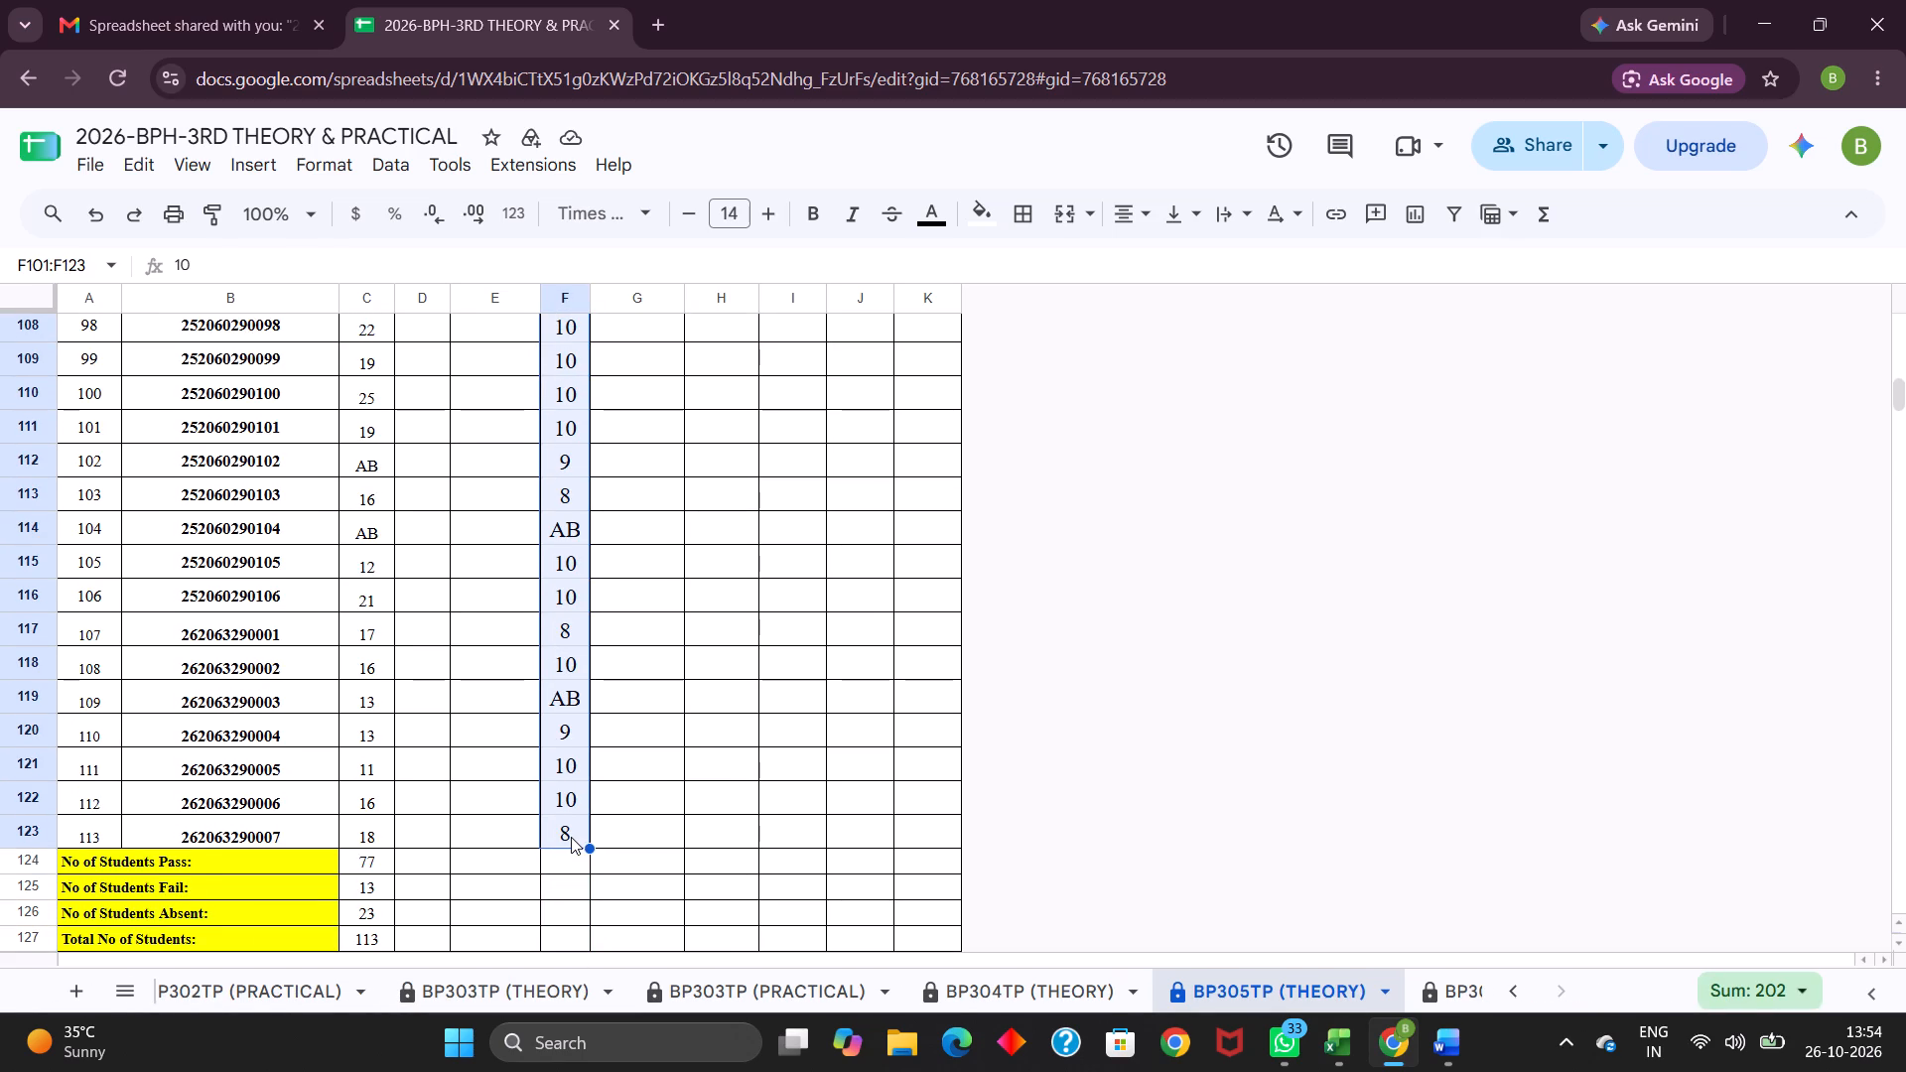
{"action": "left_click", "coordinate": [1013, 208]}
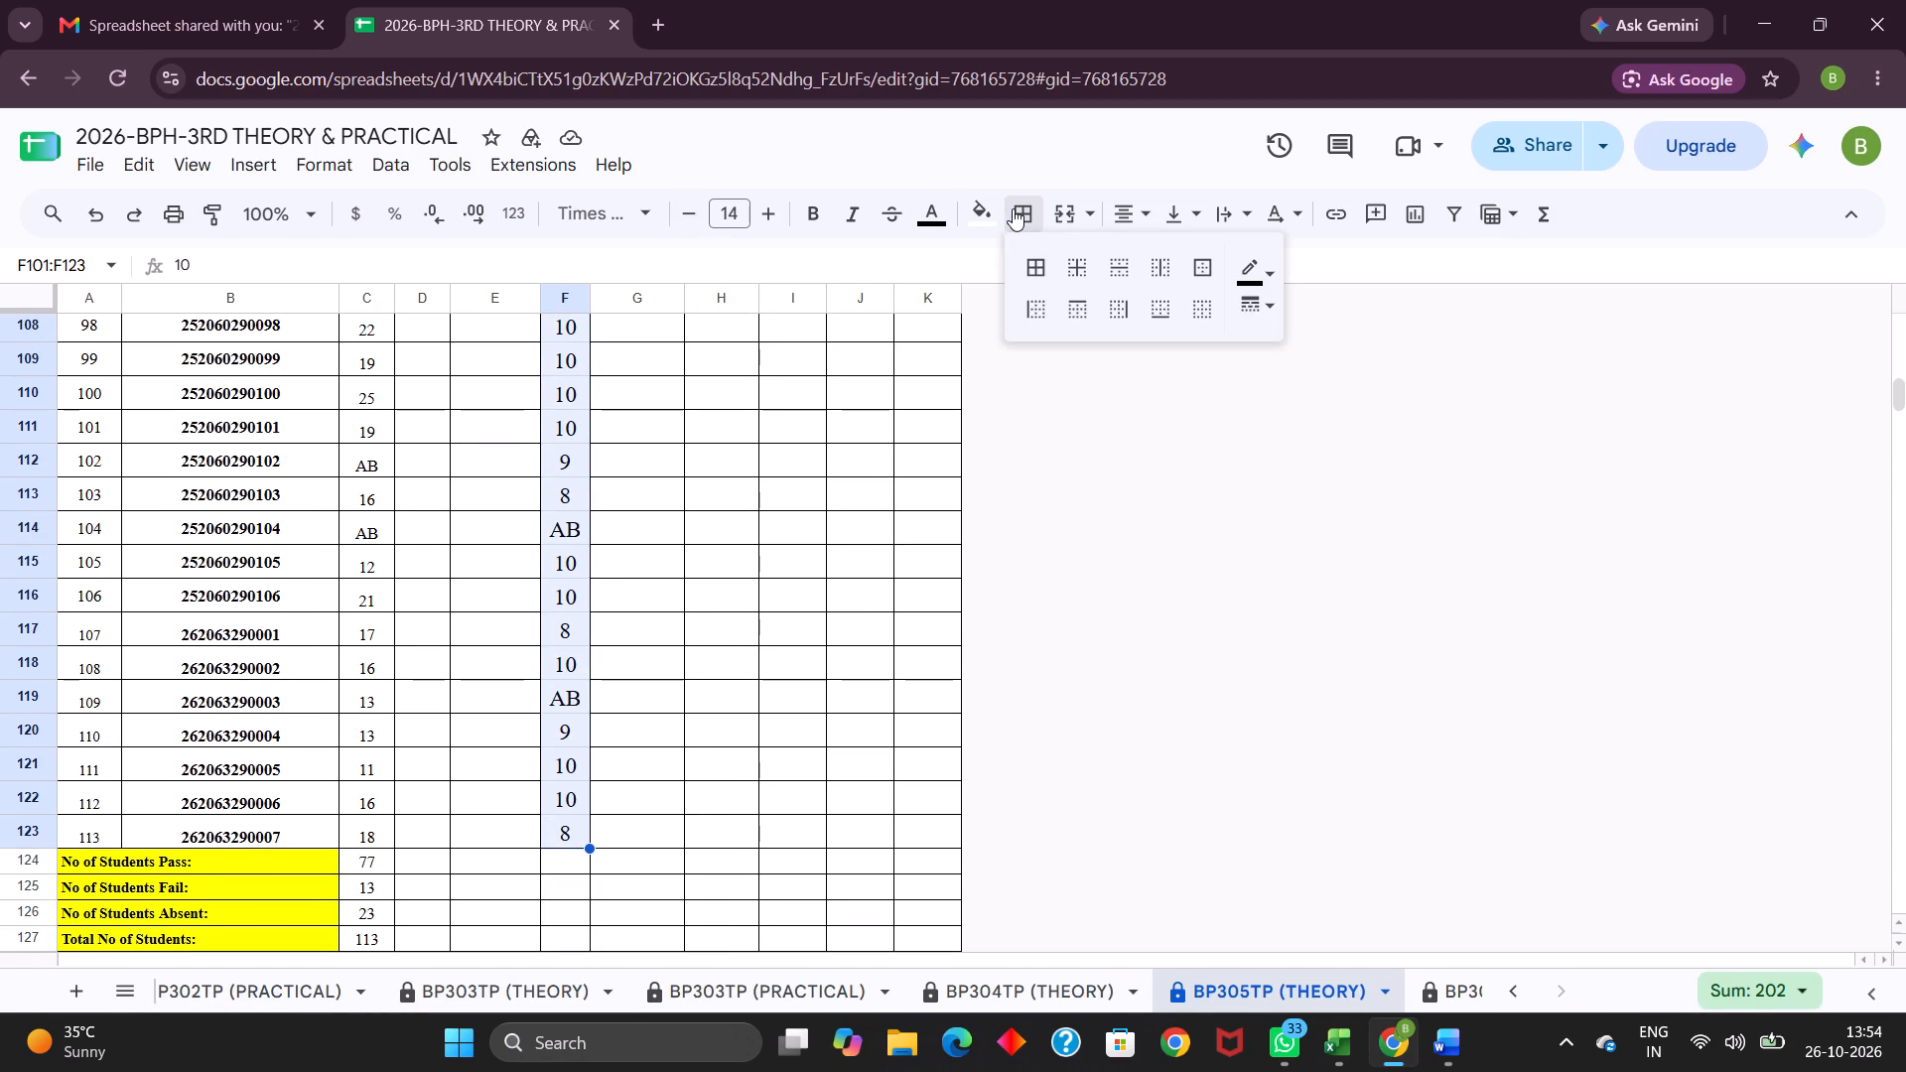
{"action": "left_click", "coordinate": [1027, 256]}
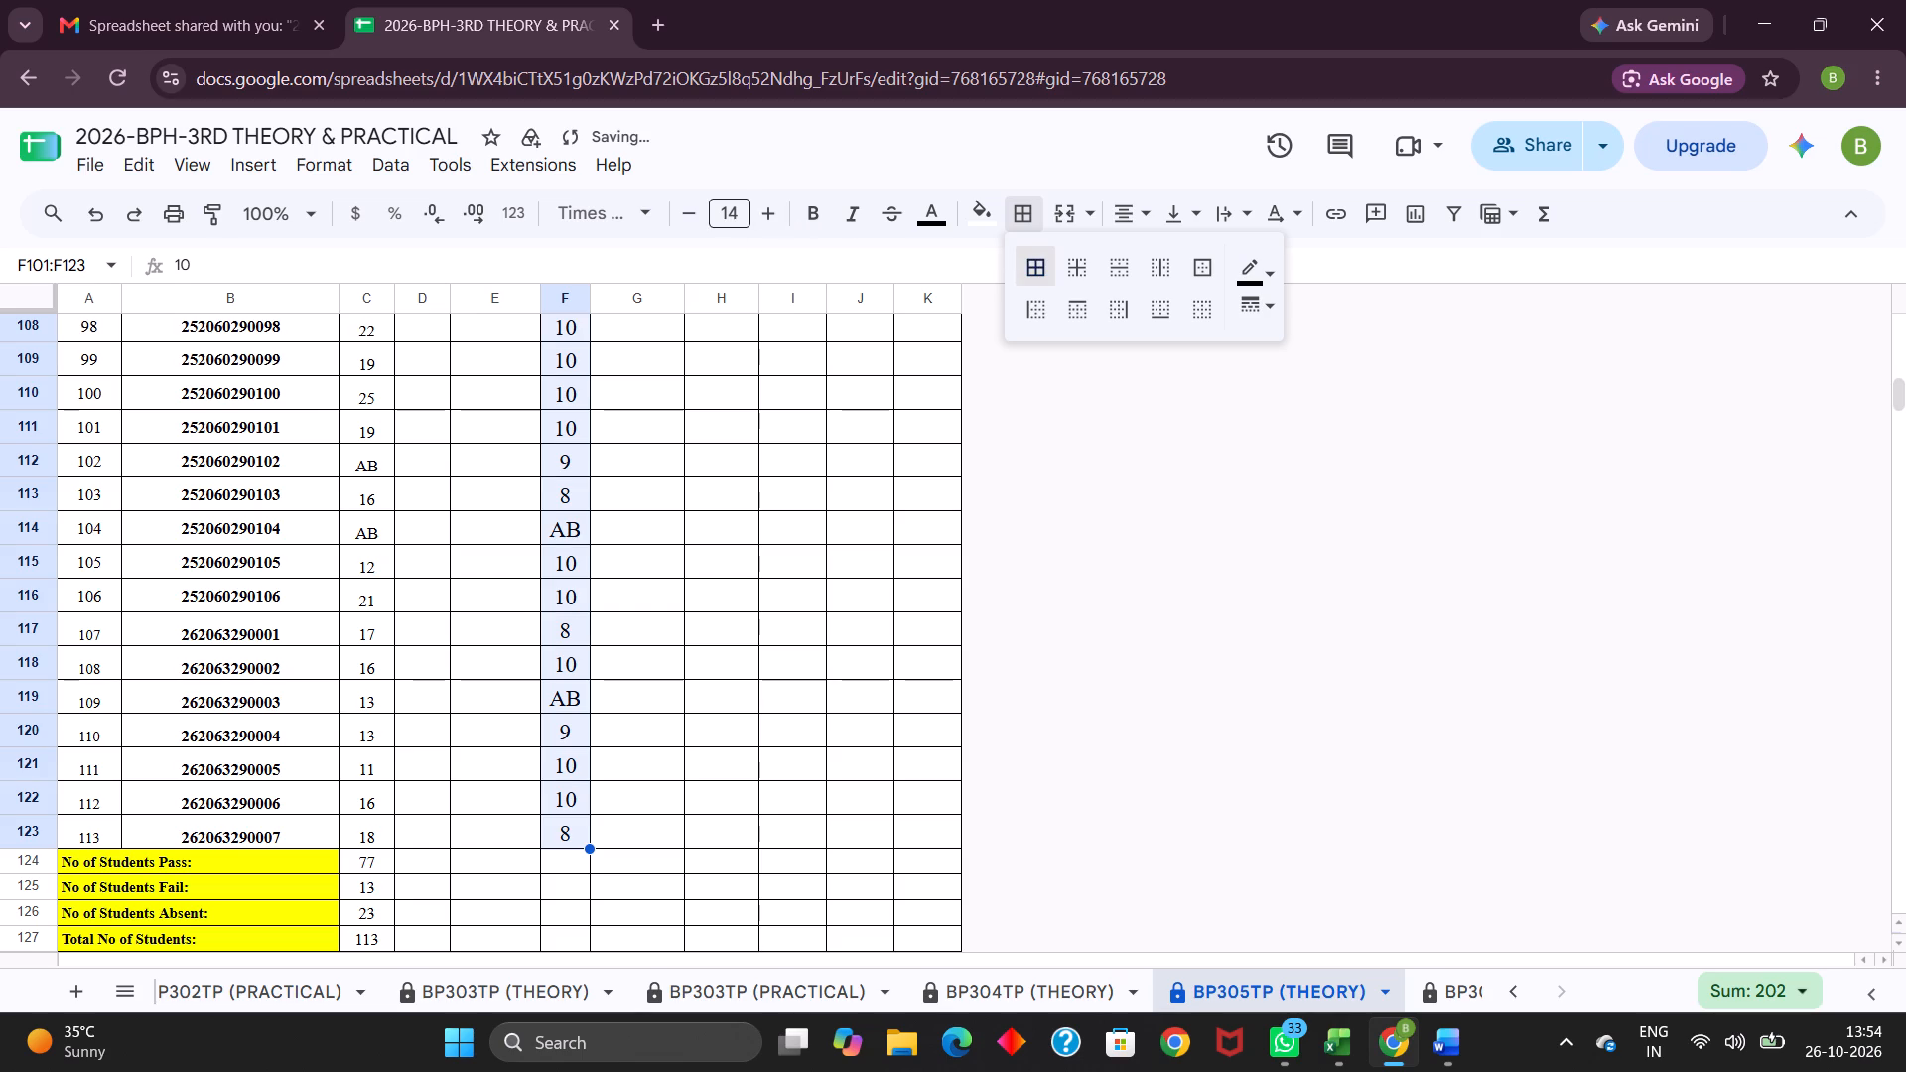
Set the font size of the class test marks in F101:F123 to 10.
{"action": "double_click", "coordinate": [697, 217]}
{"action": "left_click", "coordinate": [697, 217]}
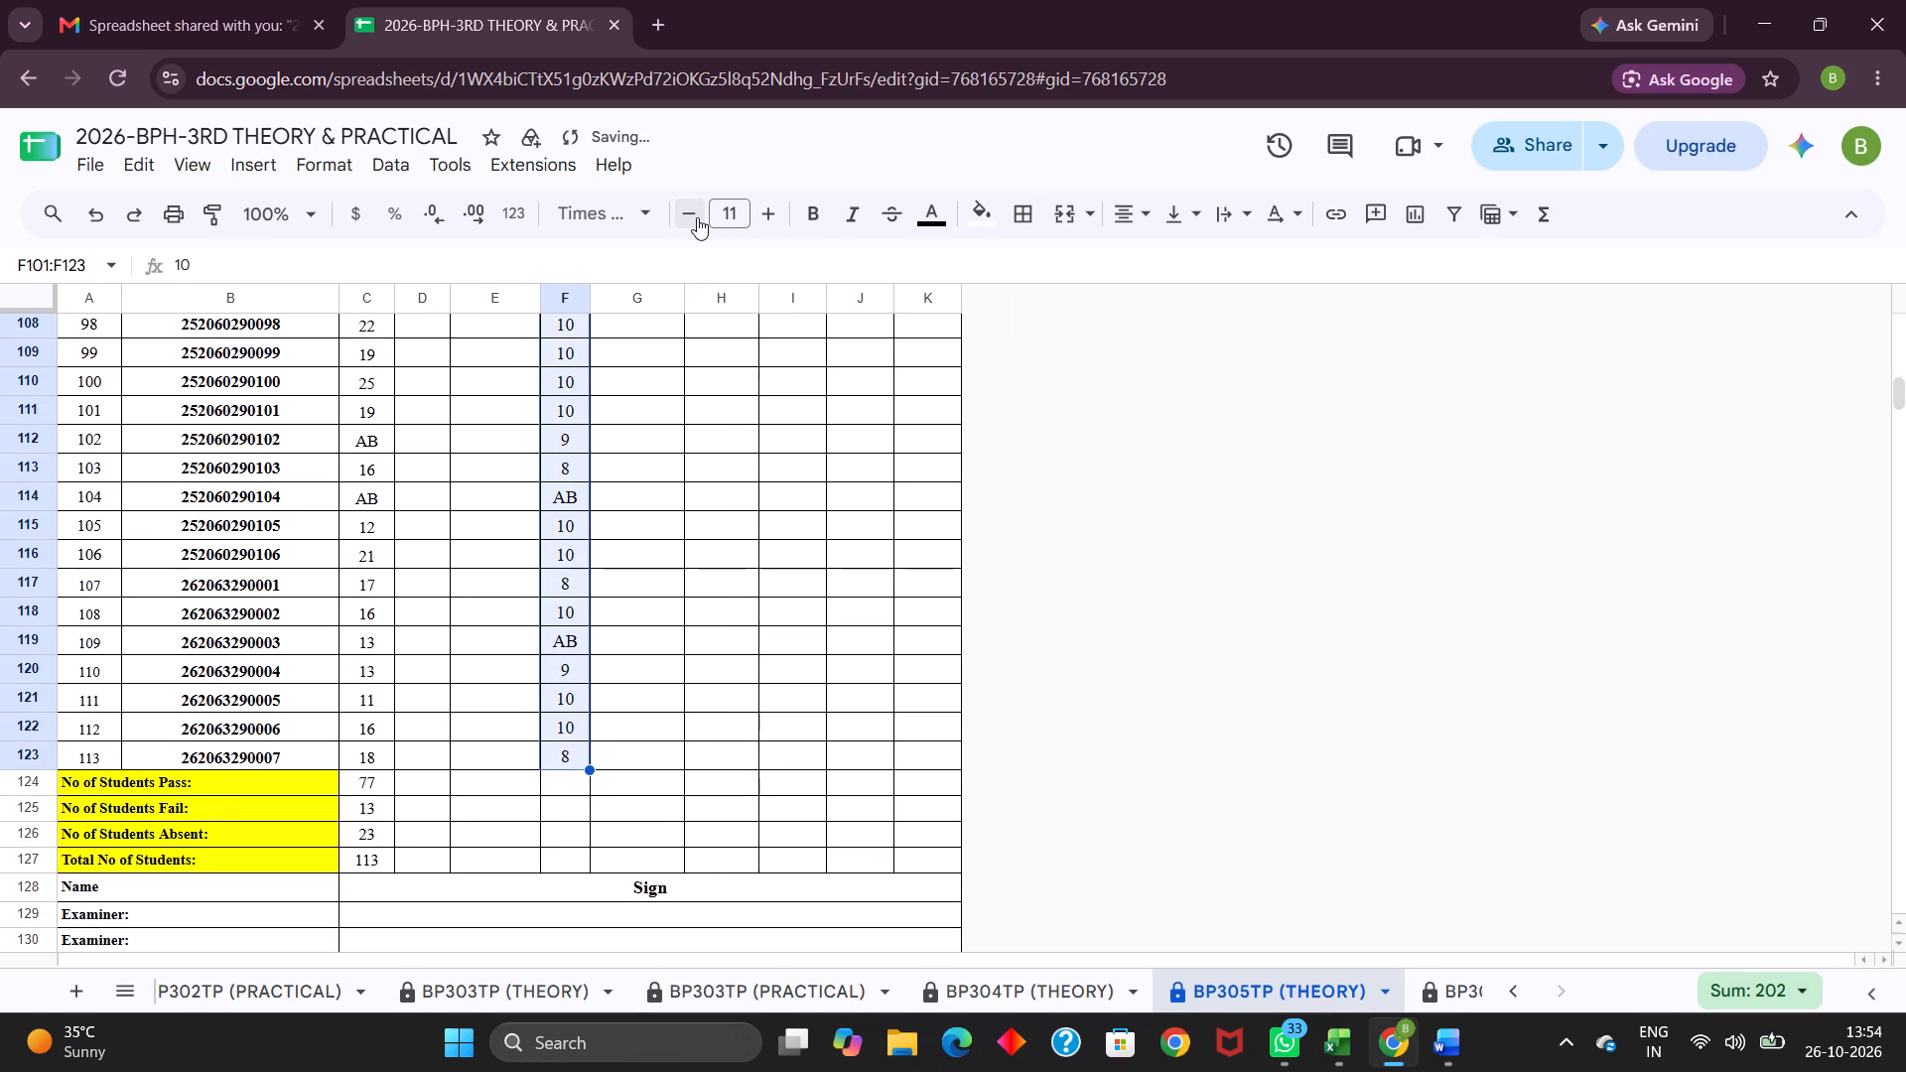
{"action": "left_click", "coordinate": [697, 217]}
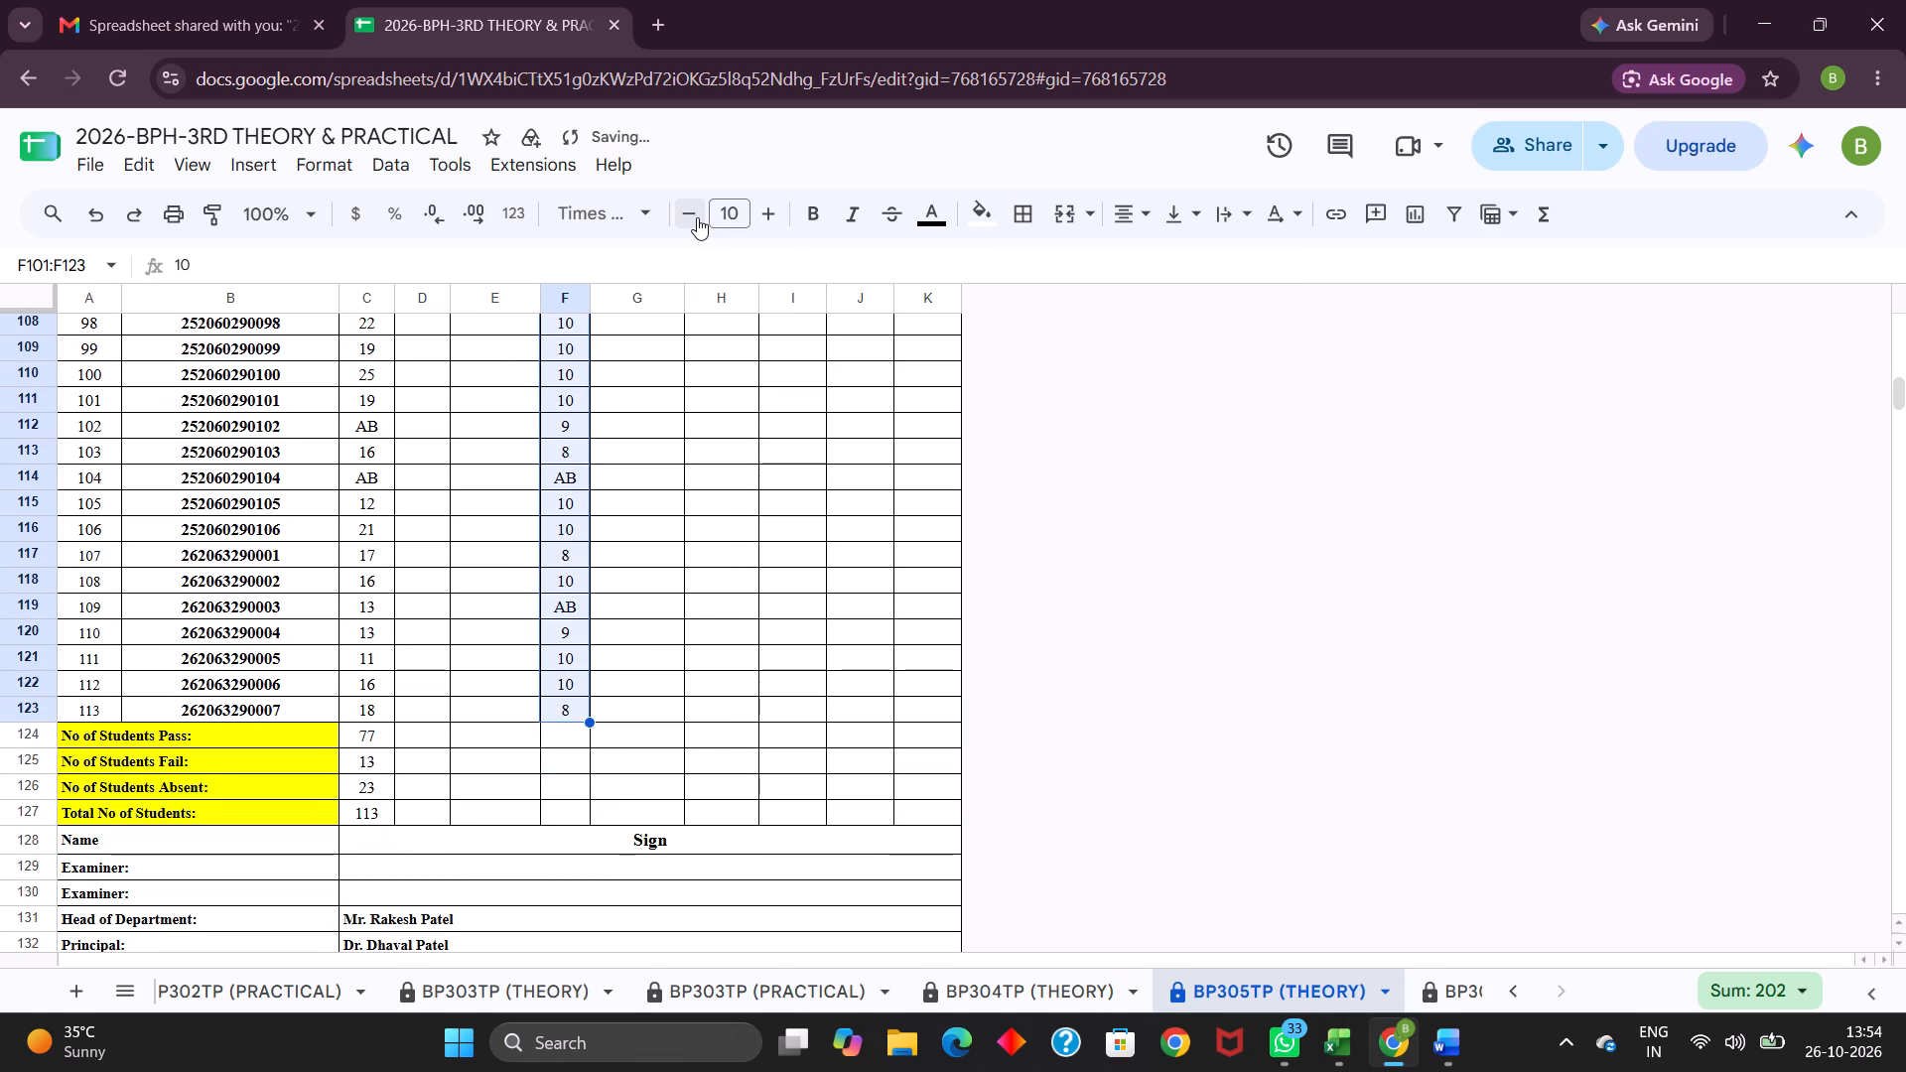
{"action": "left_click", "coordinate": [835, 431]}
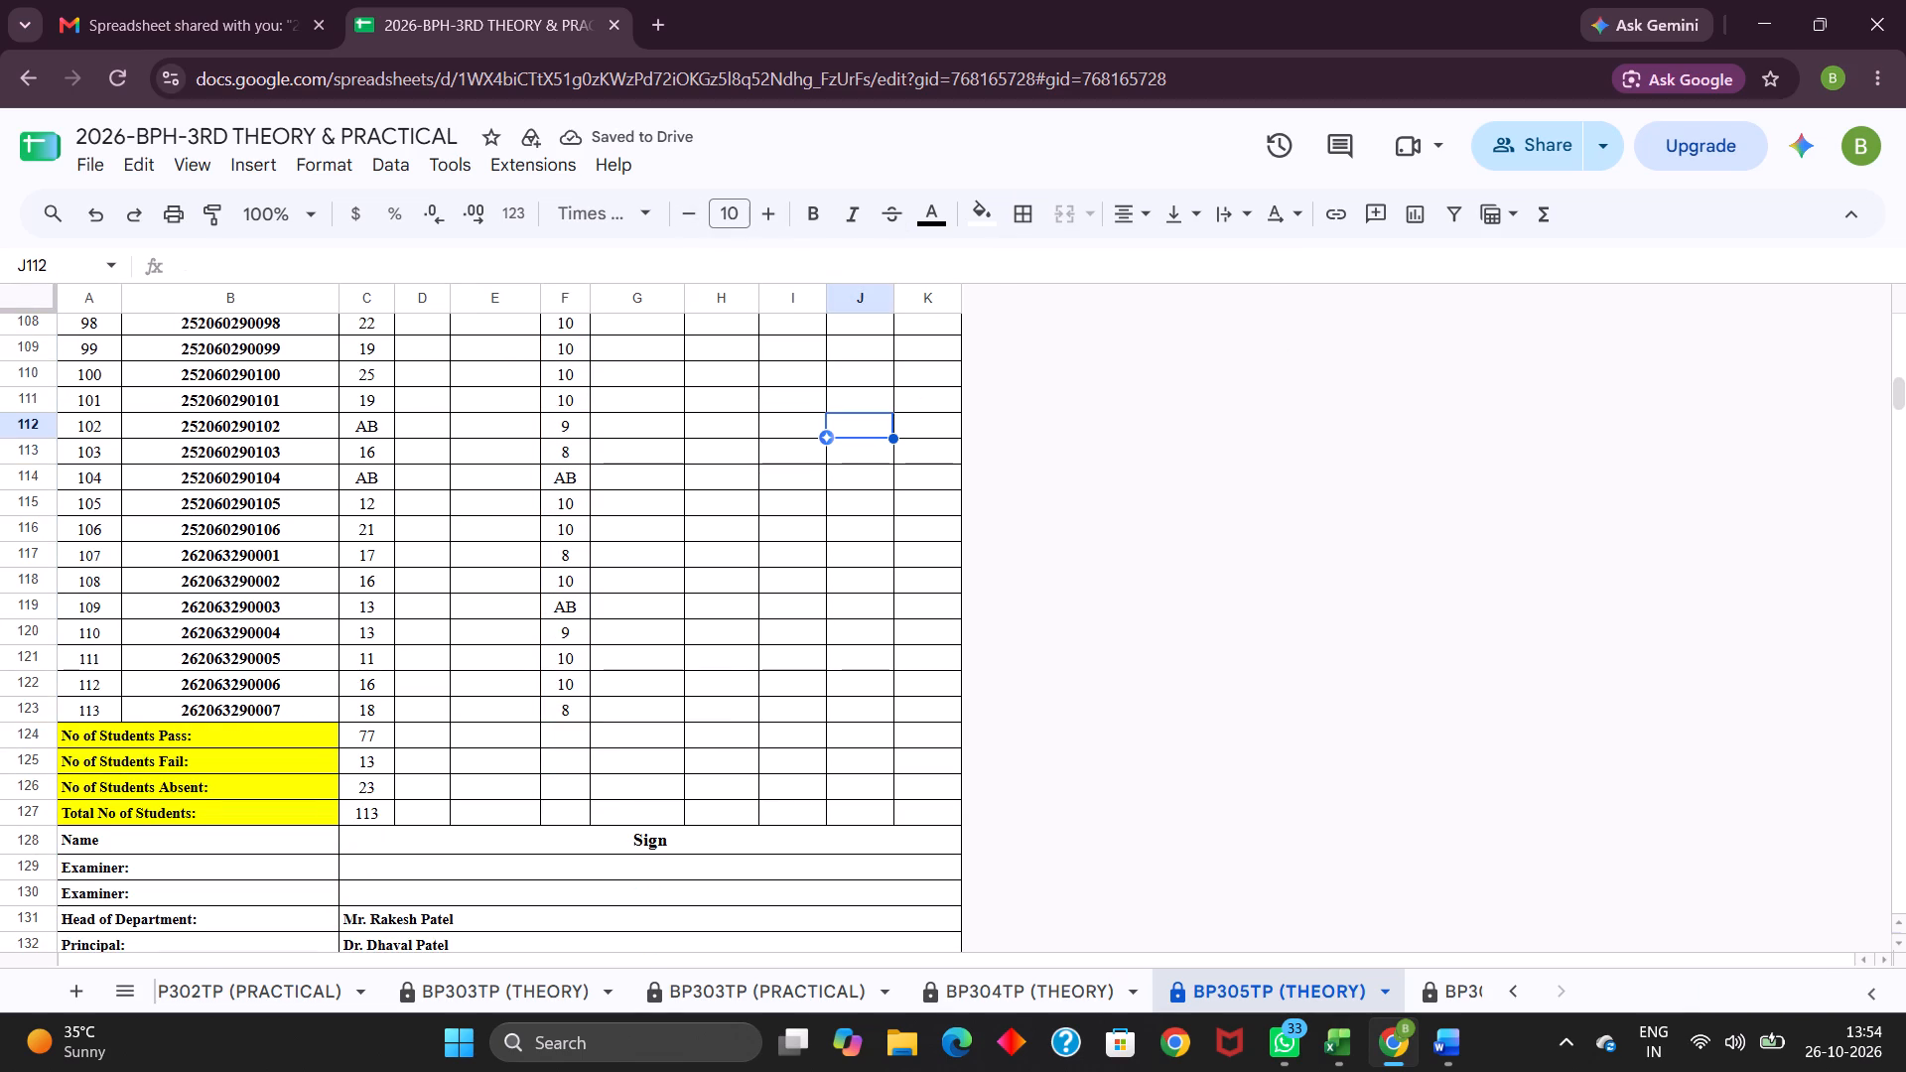
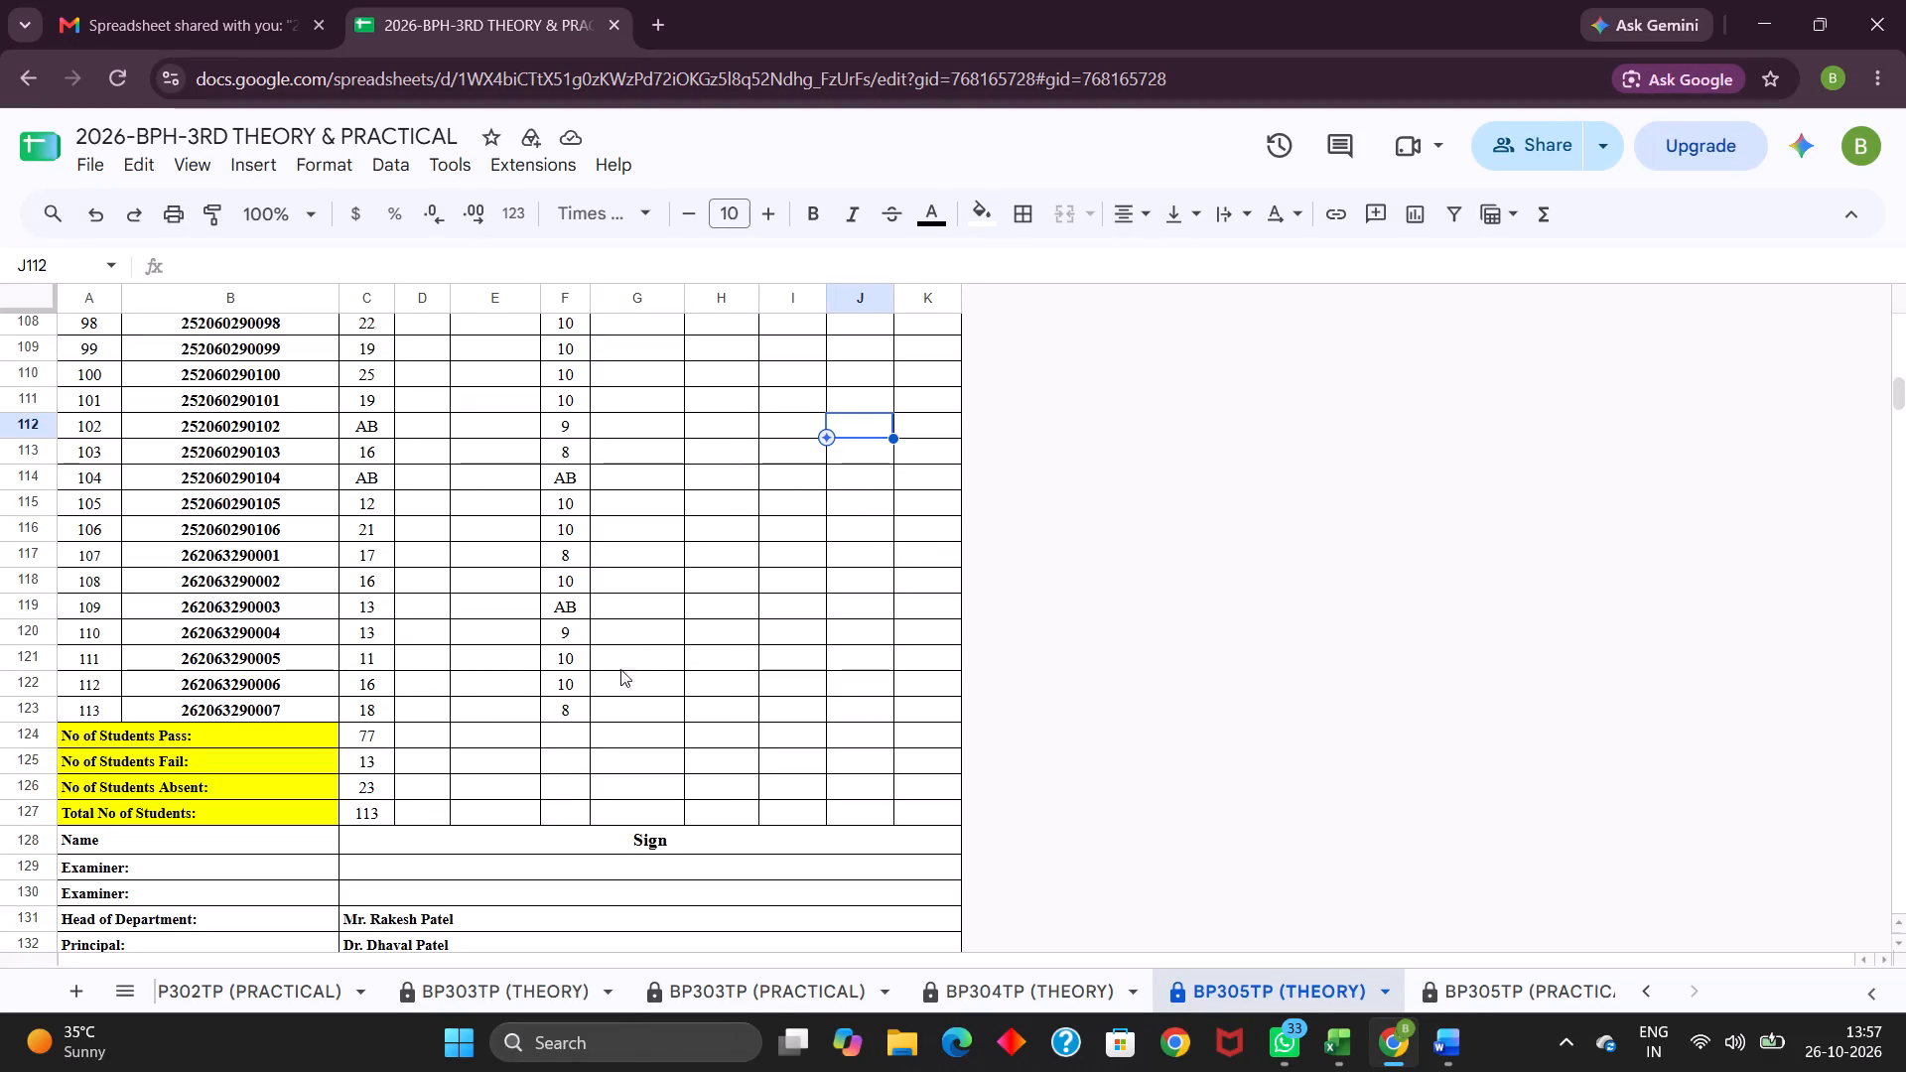
Switch to the Excel class test marksheet and examine the BPH-3 sheet's marks, examiner section and headings.
{"action": "left_click", "coordinate": [582, 699]}
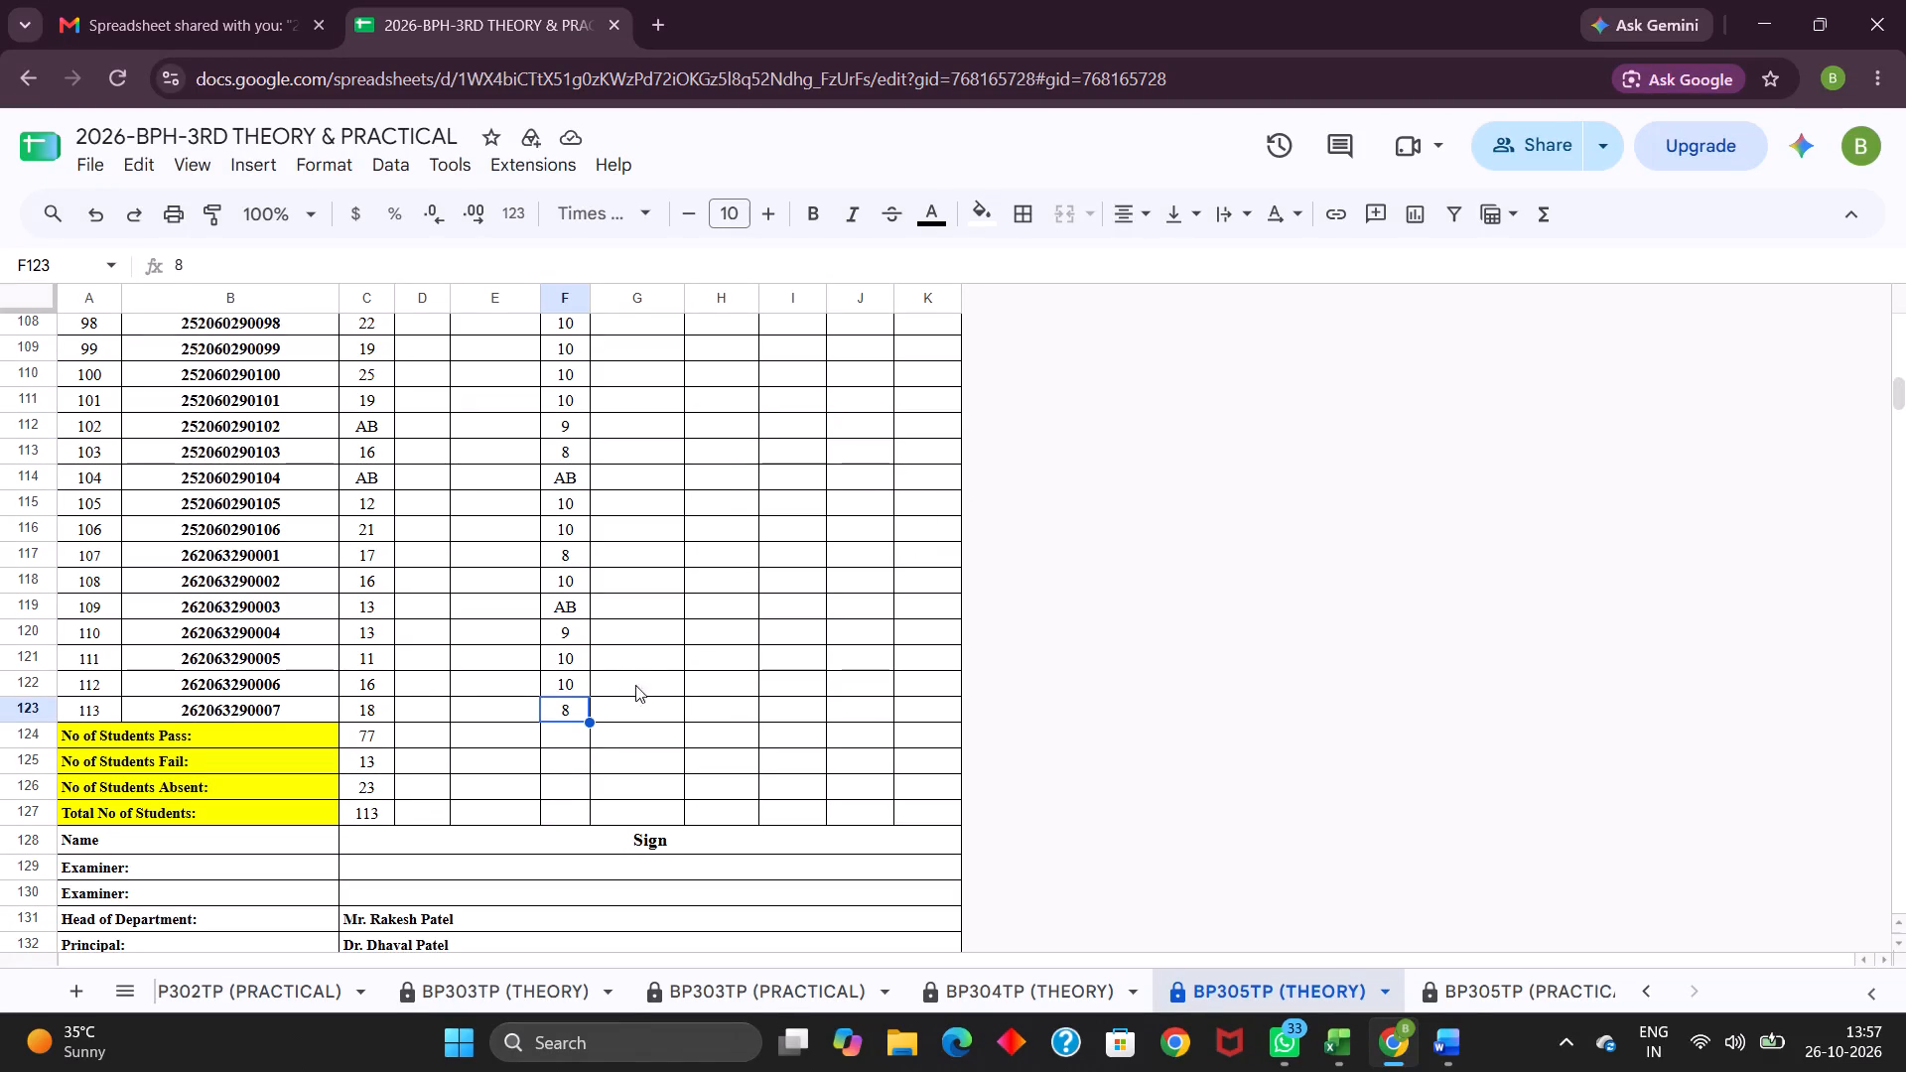
{"action": "scroll", "coordinate": [697, 645], "scroll_direction": "up", "scroll_amount": 1}
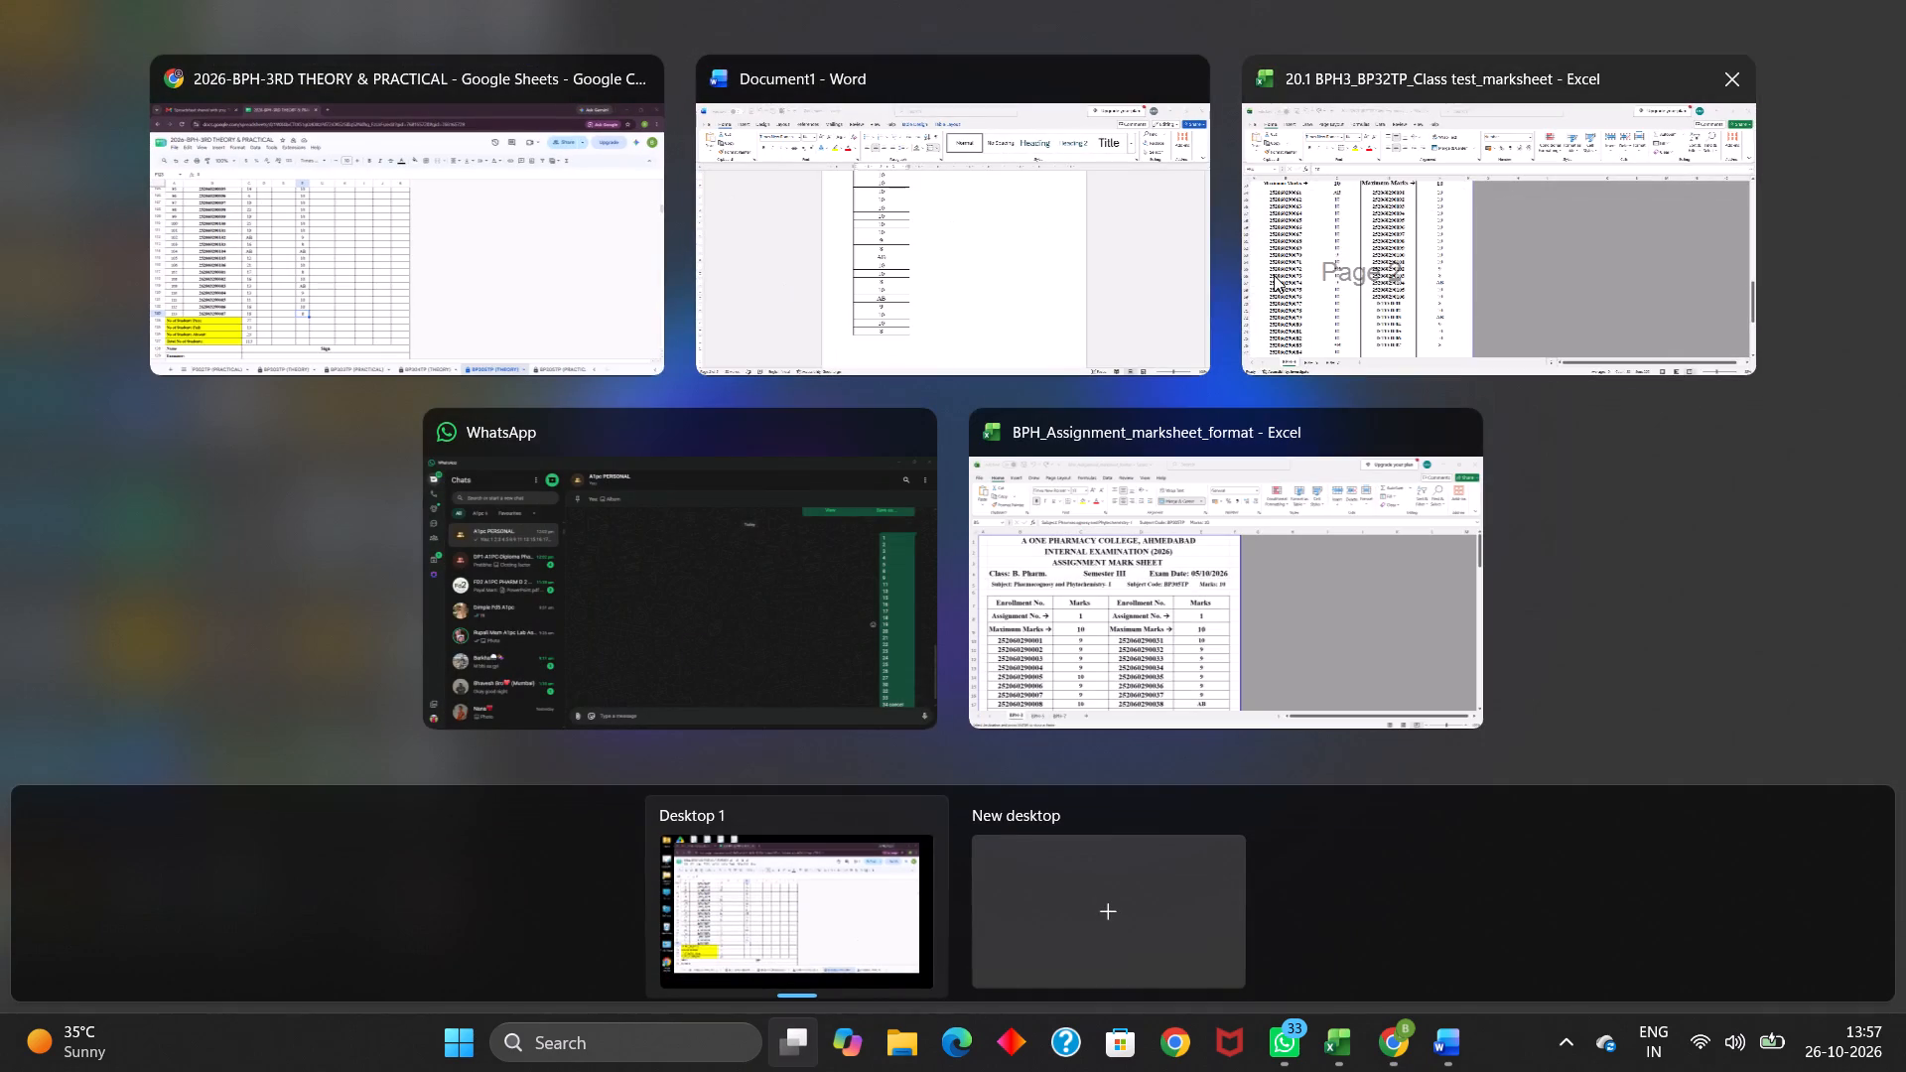
{"action": "left_click", "coordinate": [1274, 275]}
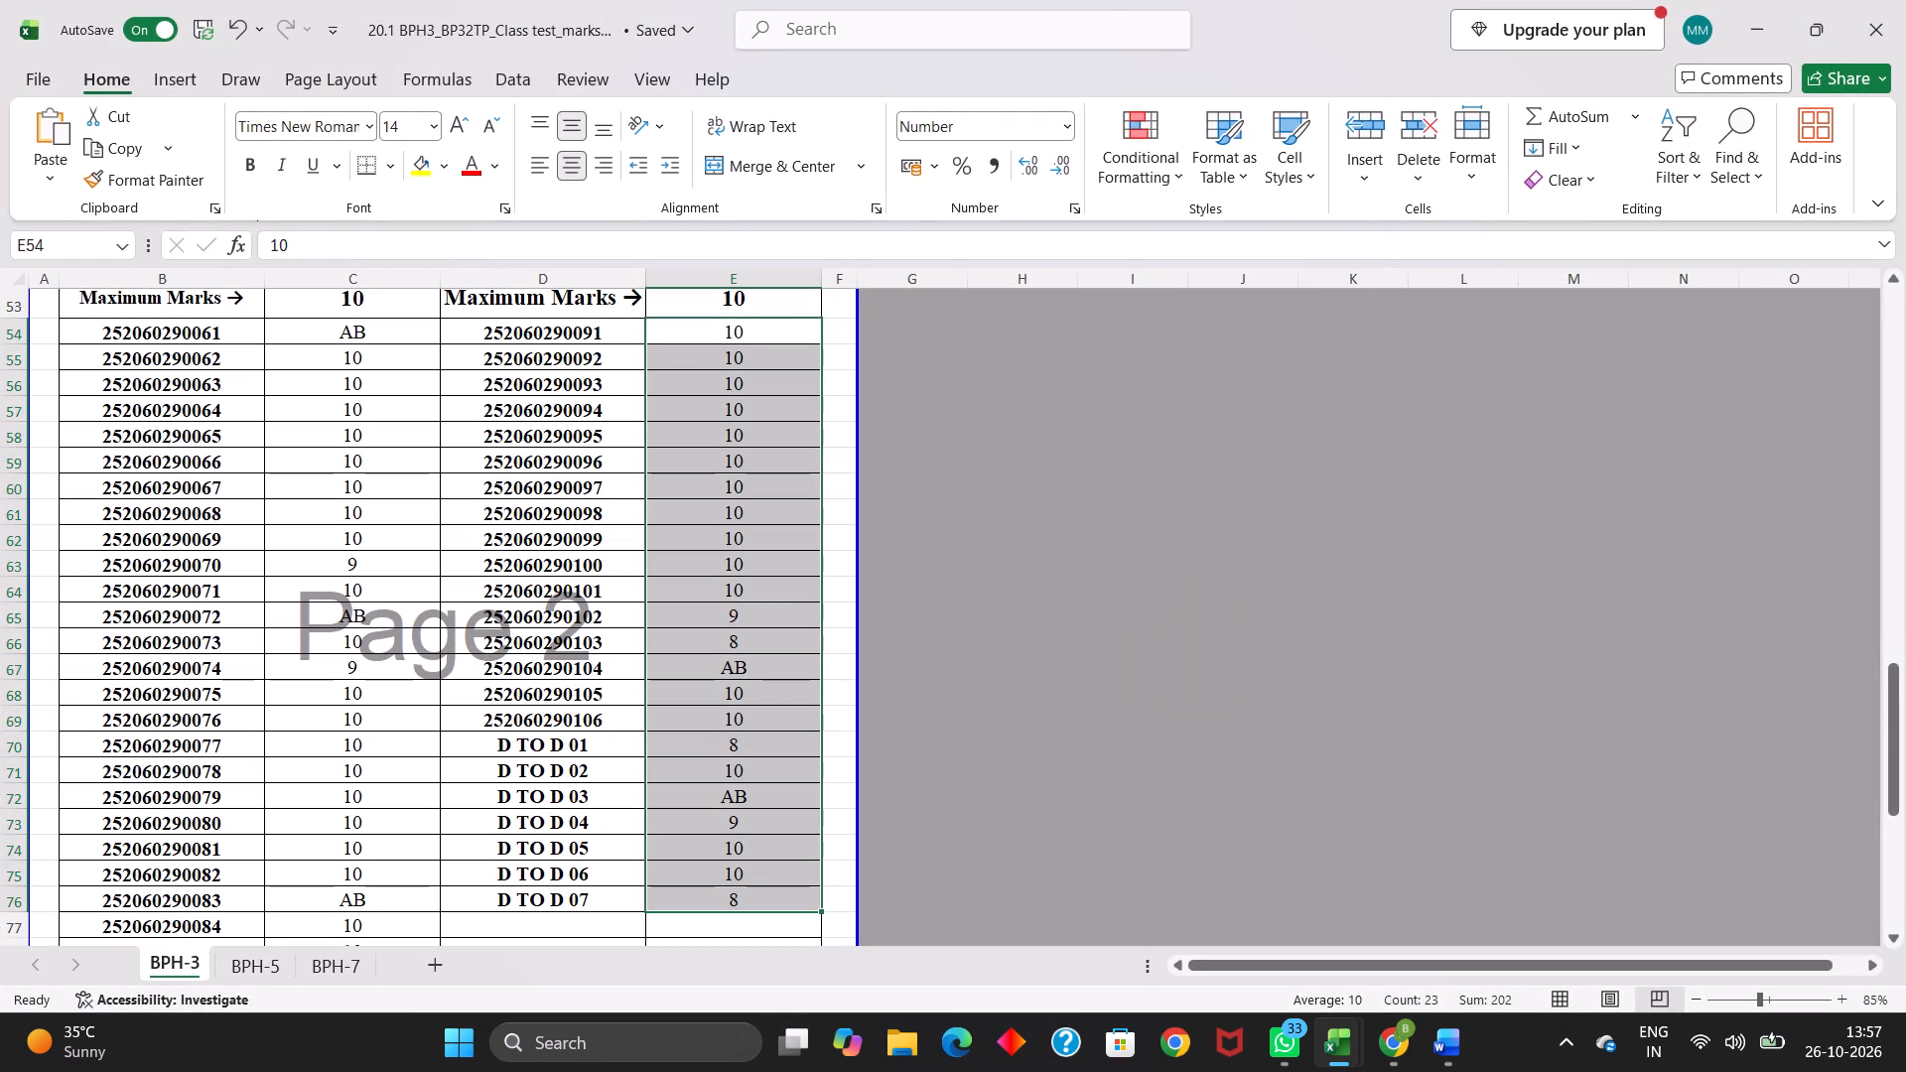
{"action": "scroll", "coordinate": [802, 697], "scroll_direction": "down", "scroll_amount": 2}
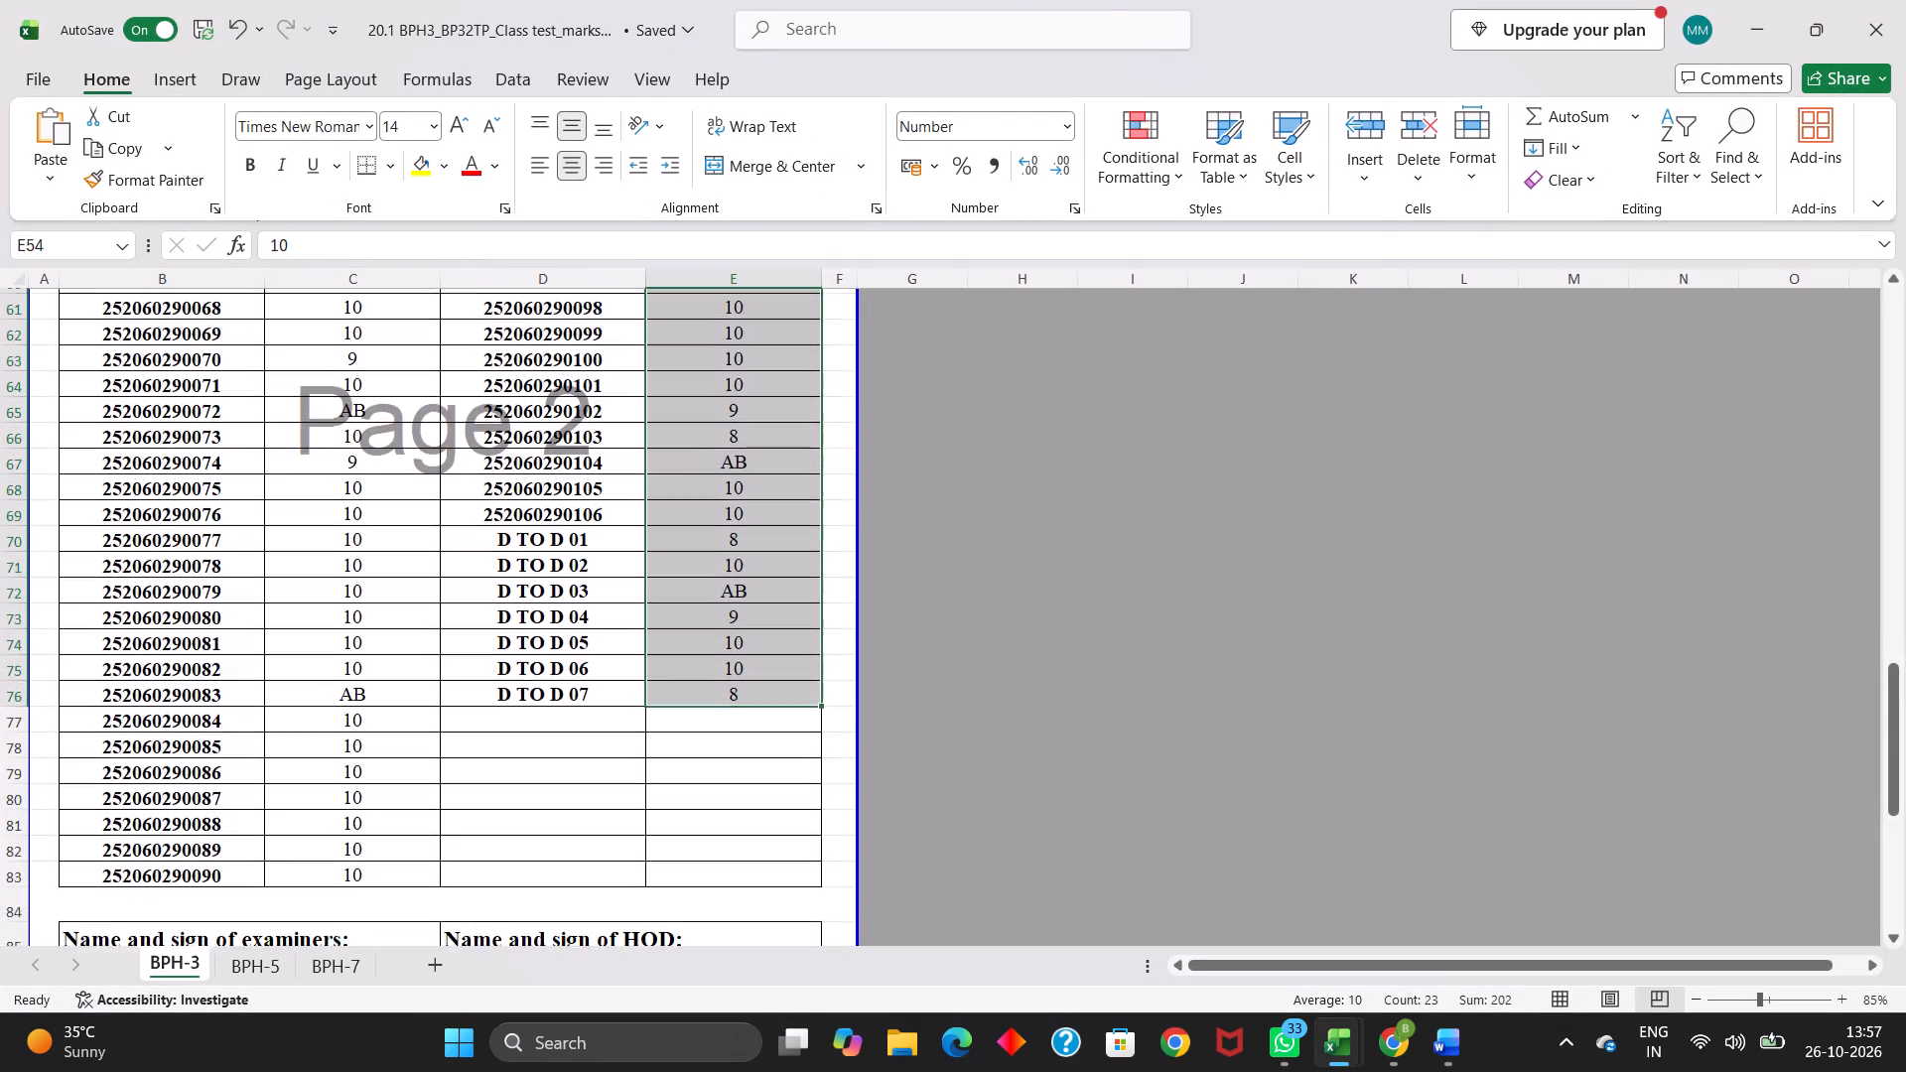
{"action": "scroll", "coordinate": [802, 697], "scroll_direction": "down", "scroll_amount": 3}
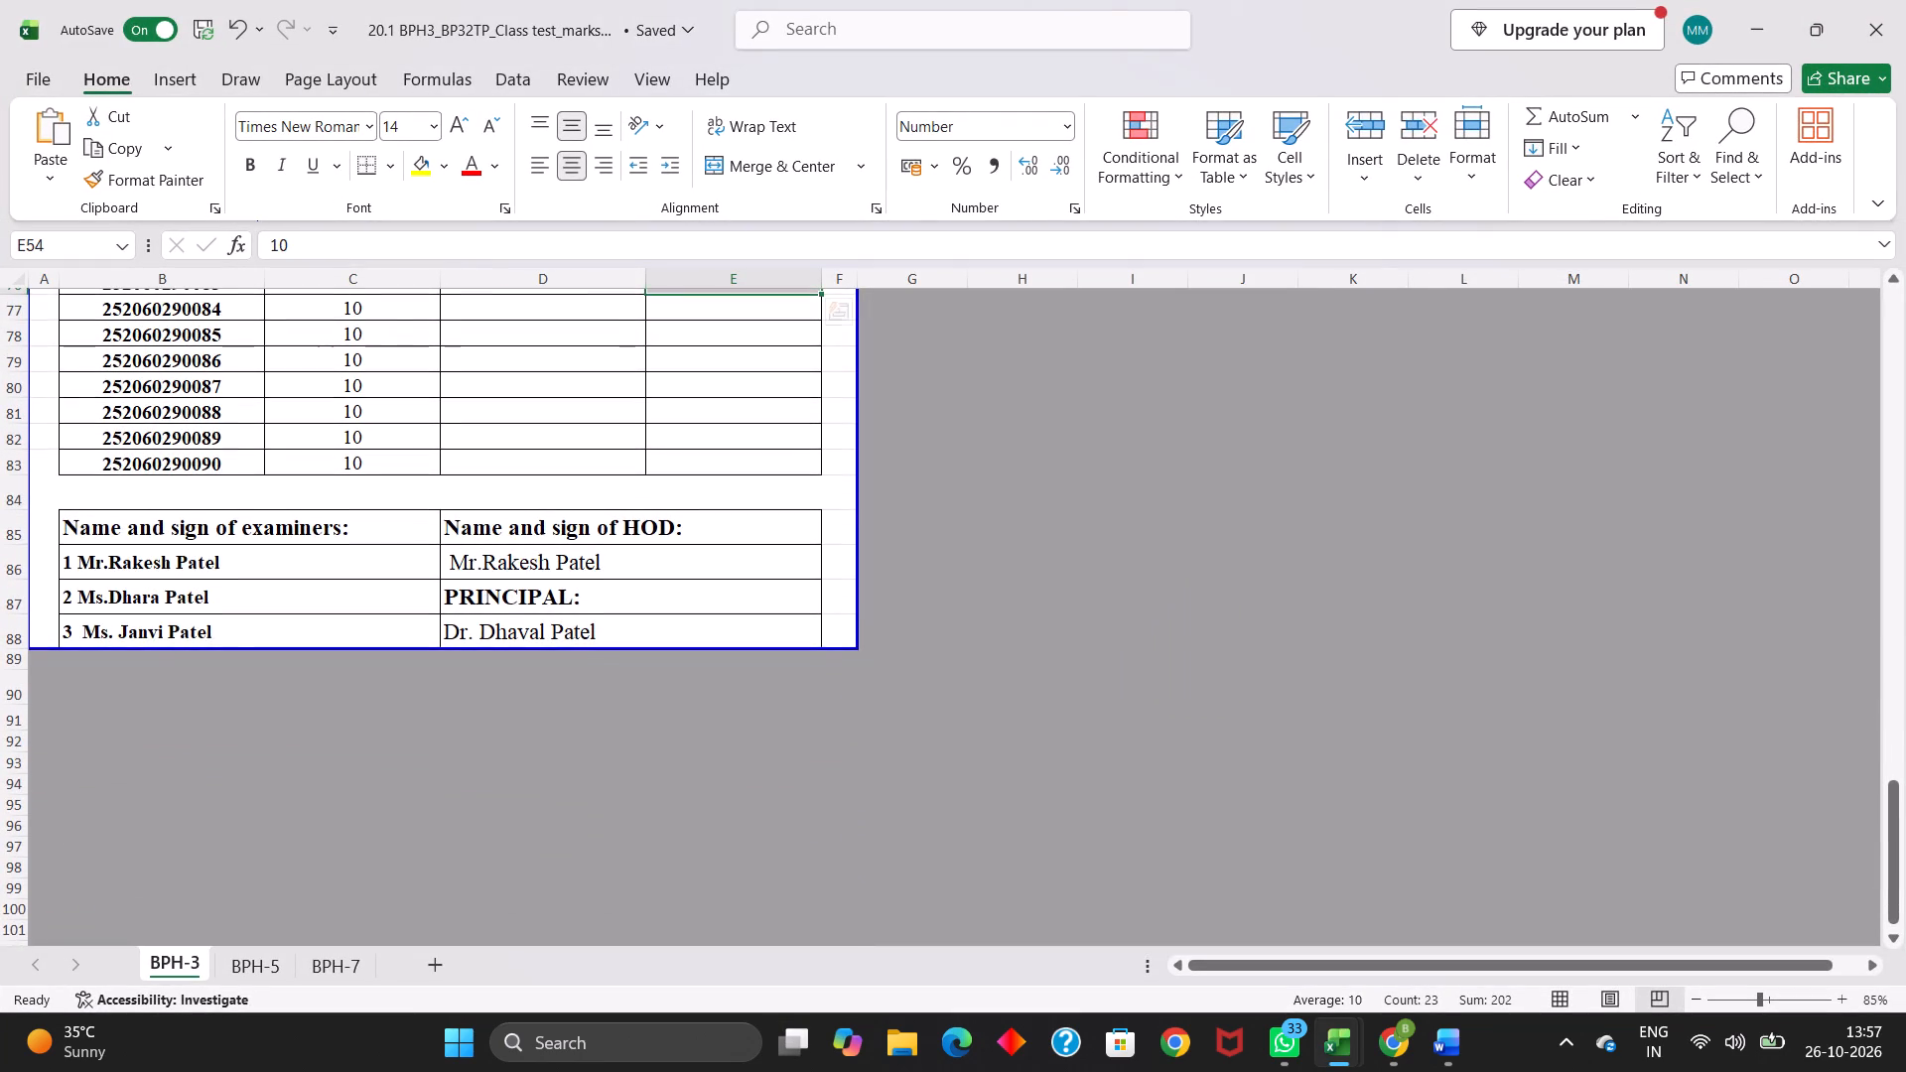
{"action": "scroll", "coordinate": [802, 697], "scroll_direction": "up", "scroll_amount": 2}
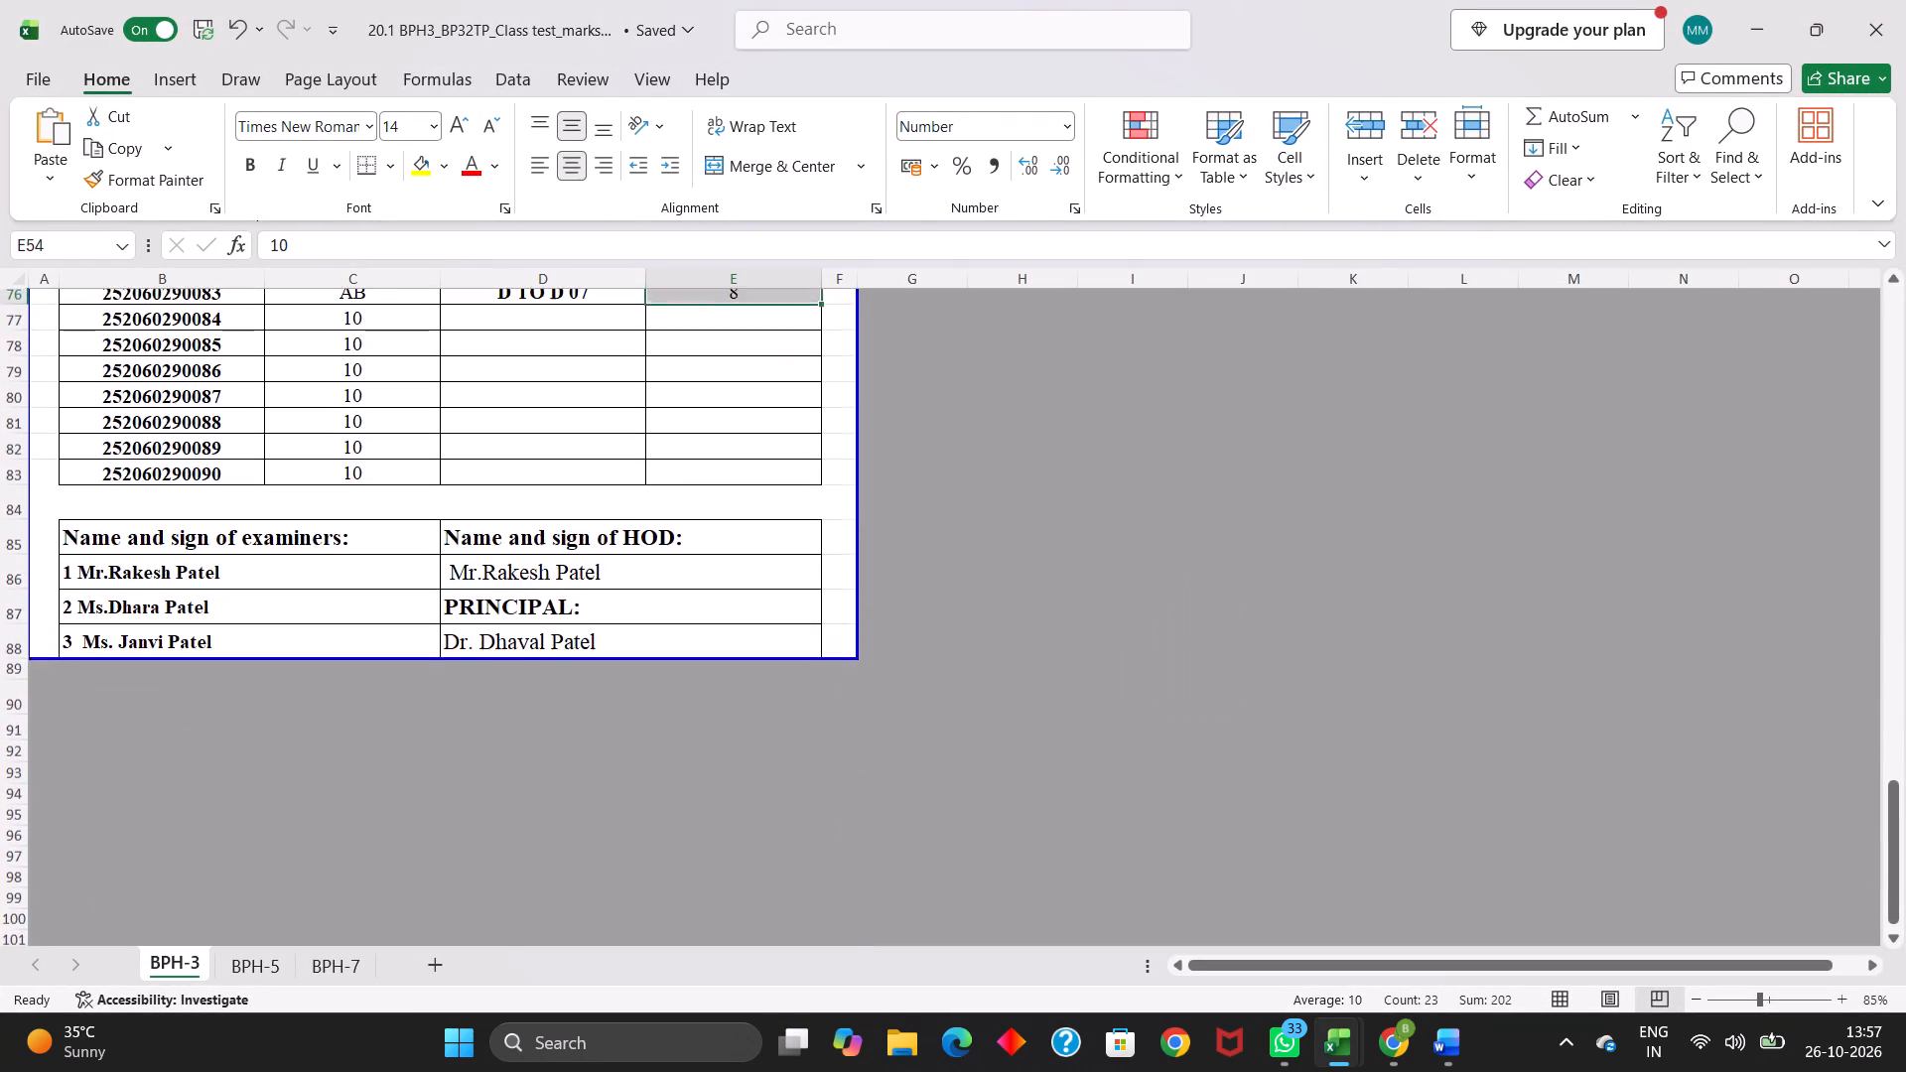
{"action": "scroll", "coordinate": [802, 697], "scroll_direction": "up", "scroll_amount": 7}
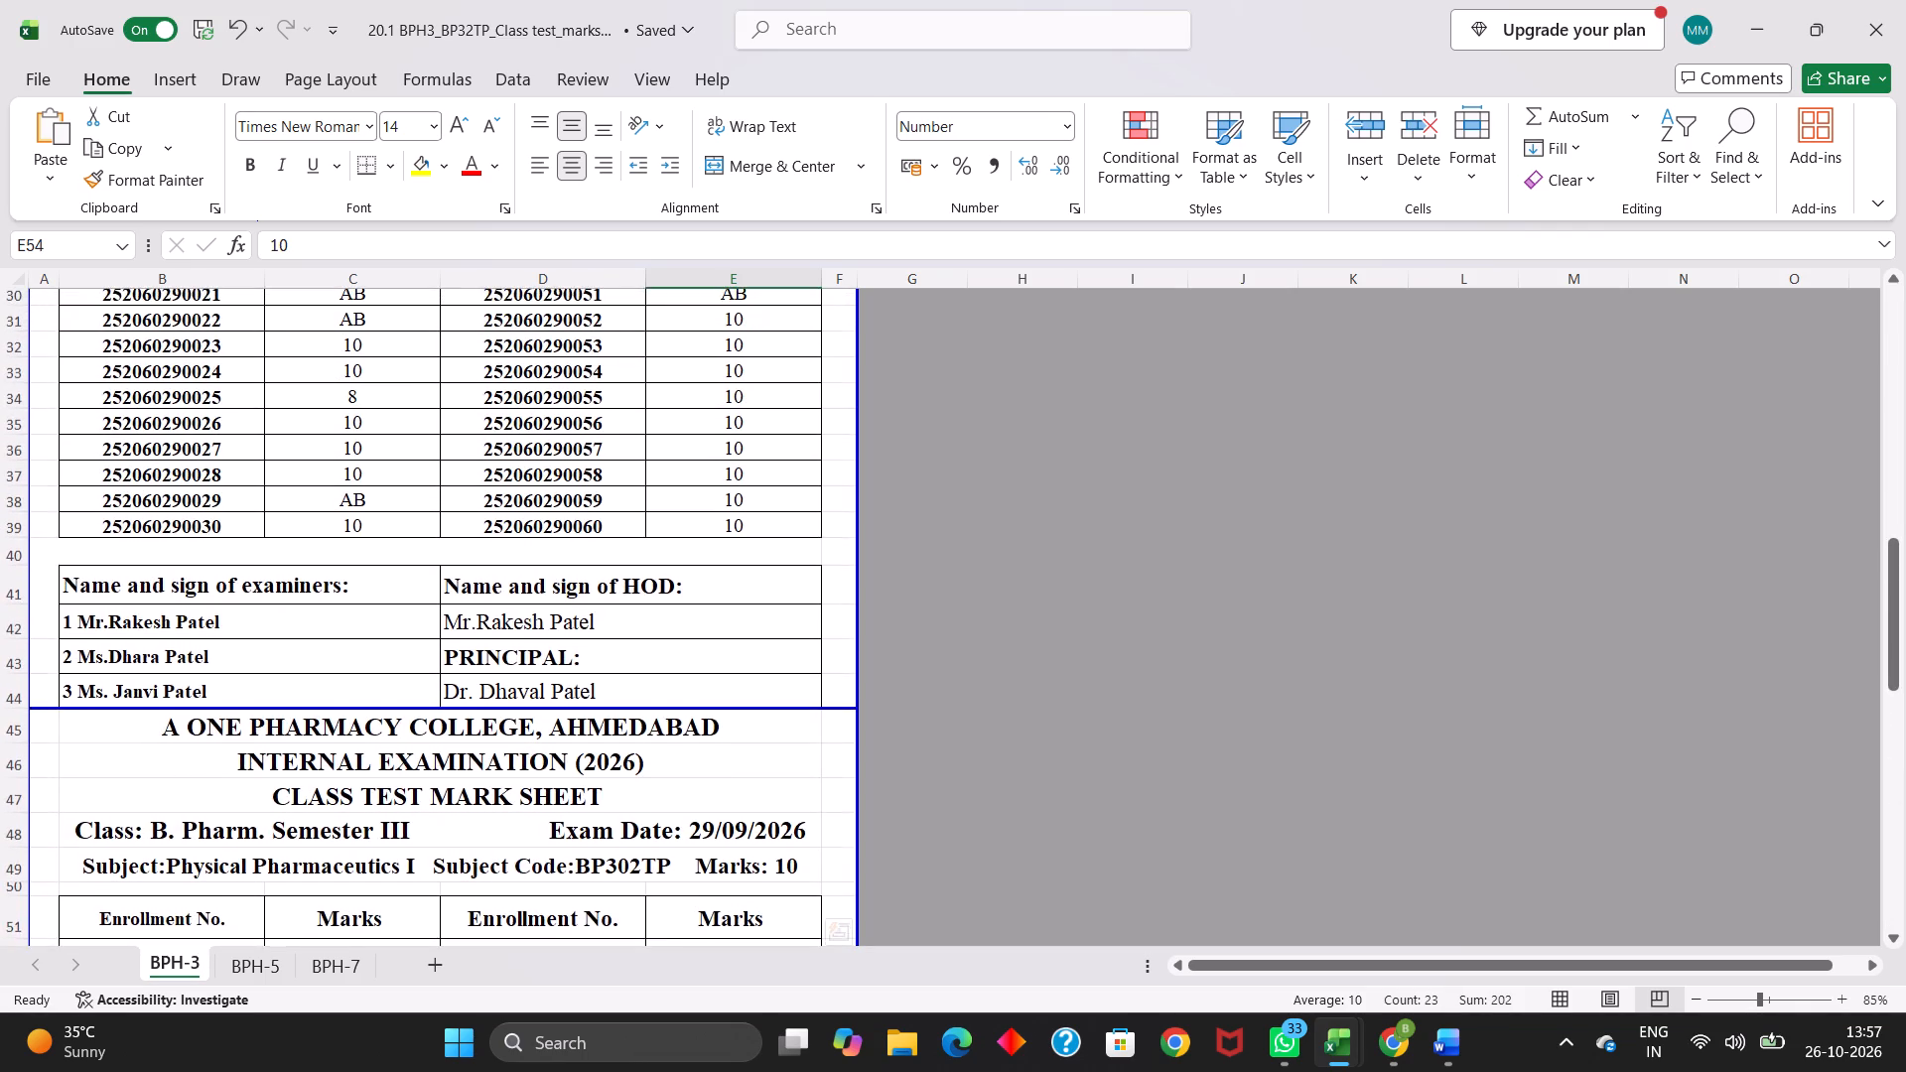
{"action": "scroll", "coordinate": [802, 697], "scroll_direction": "up", "scroll_amount": 3}
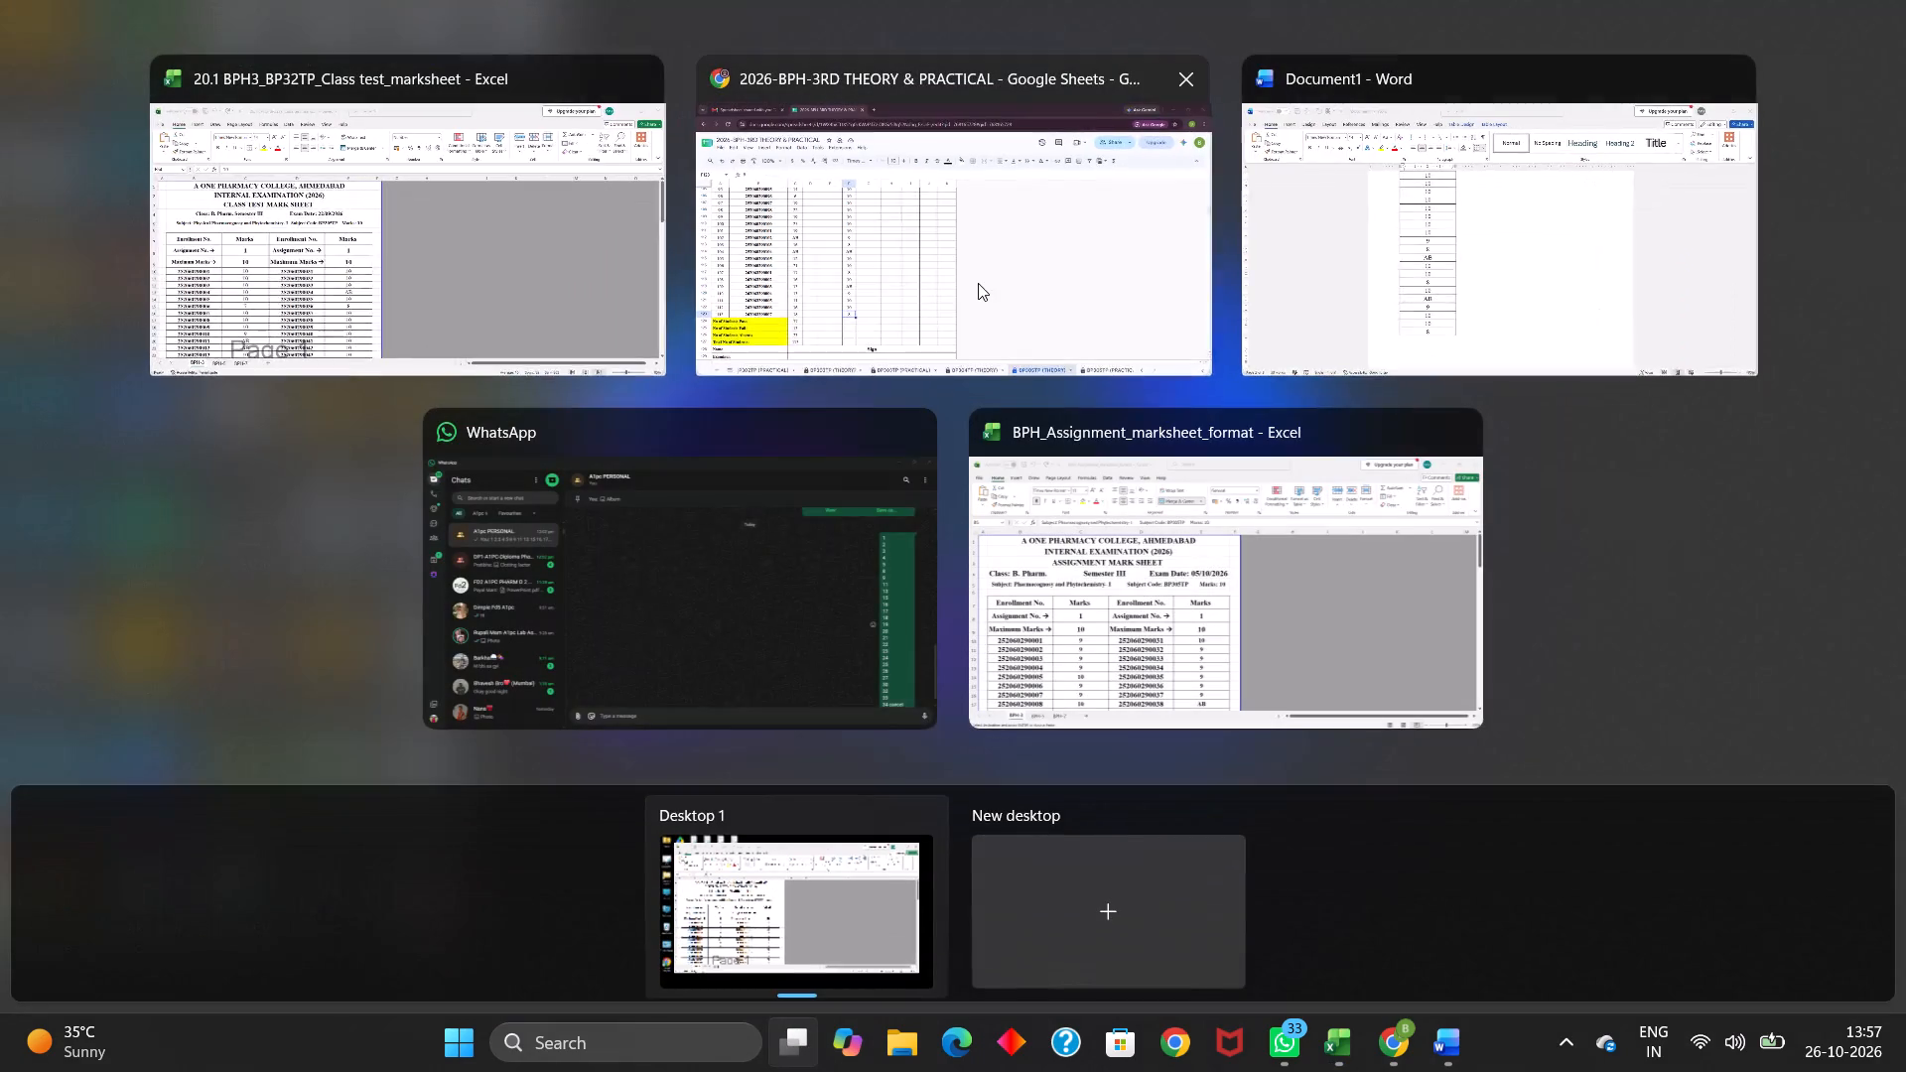
Switch to the Google spreadsheet and copy the class test marks in F11:F123 of the BP305TP (THEORY) sheet.
{"action": "left_click", "coordinate": [975, 276]}
{"action": "scroll", "coordinate": [677, 448], "scroll_direction": "up", "scroll_amount": 2}
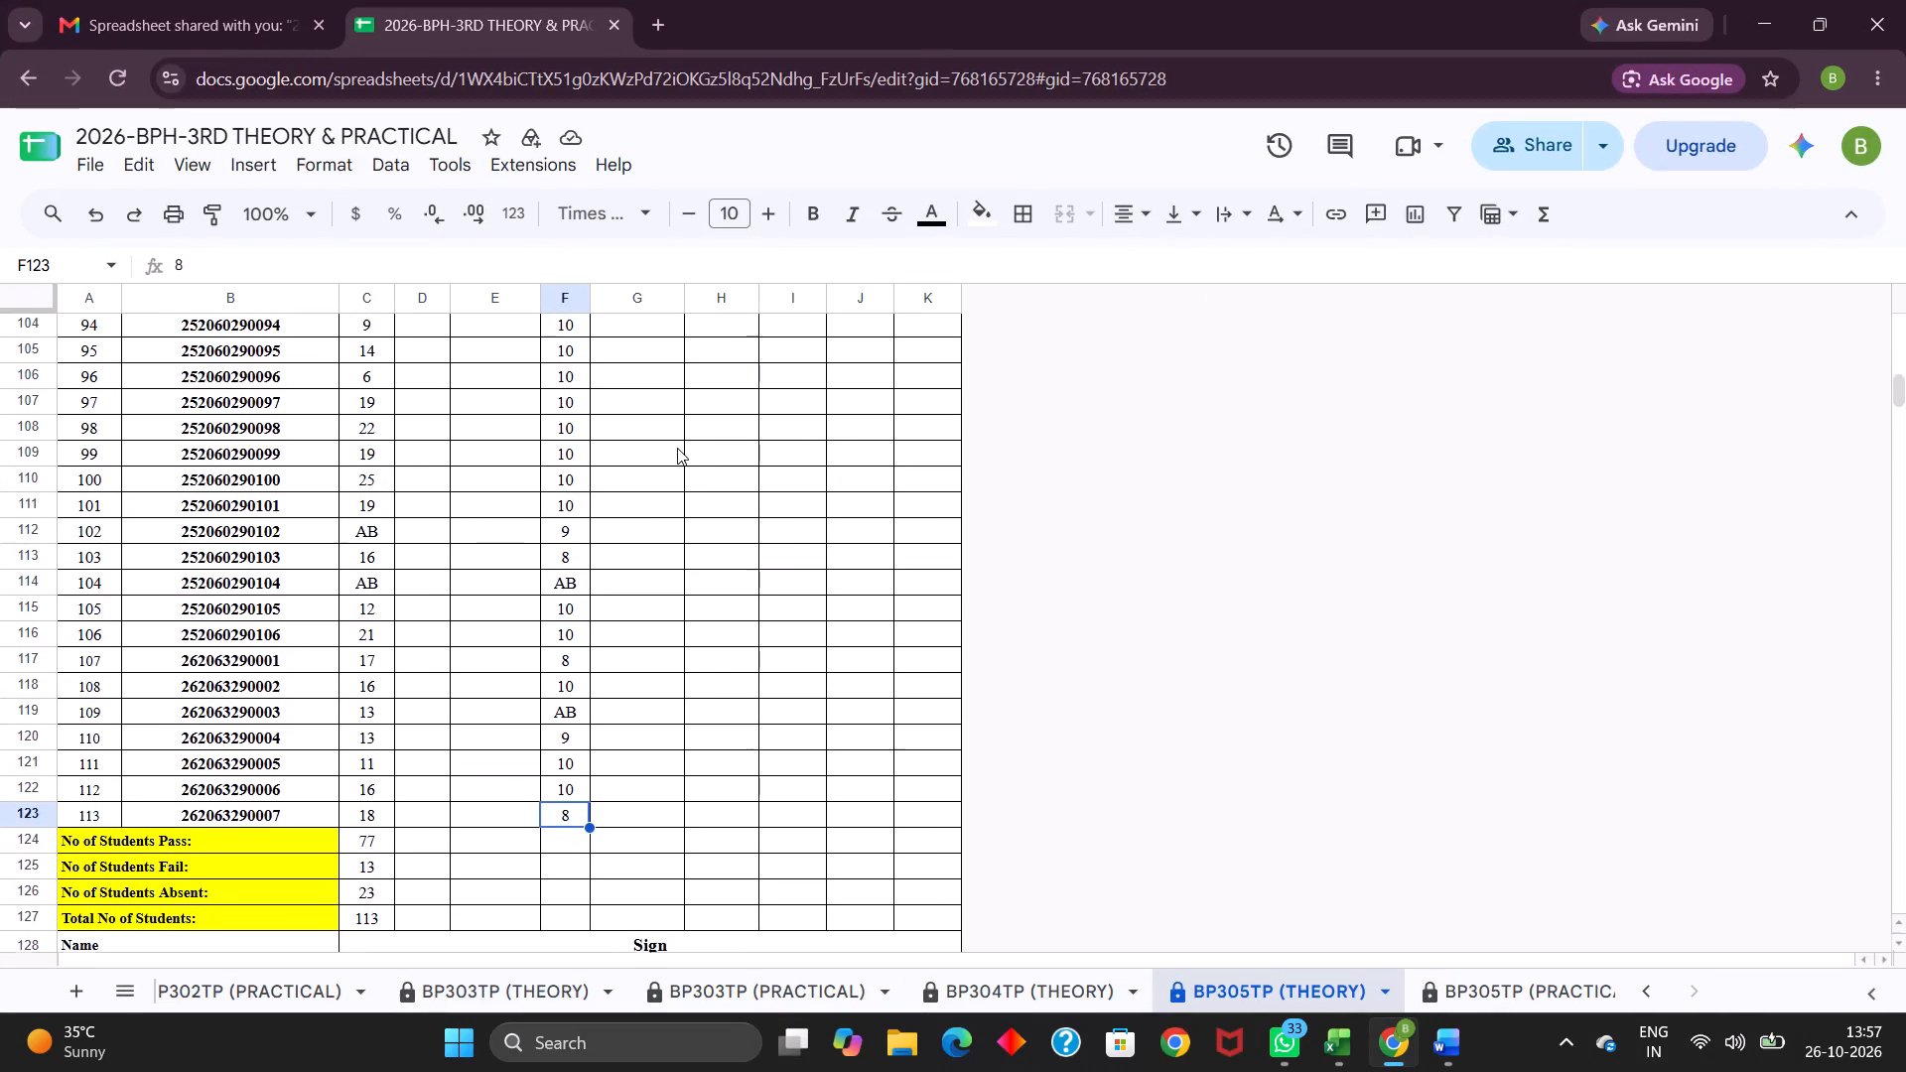
{"action": "scroll", "coordinate": [677, 448], "scroll_direction": "up", "scroll_amount": 3}
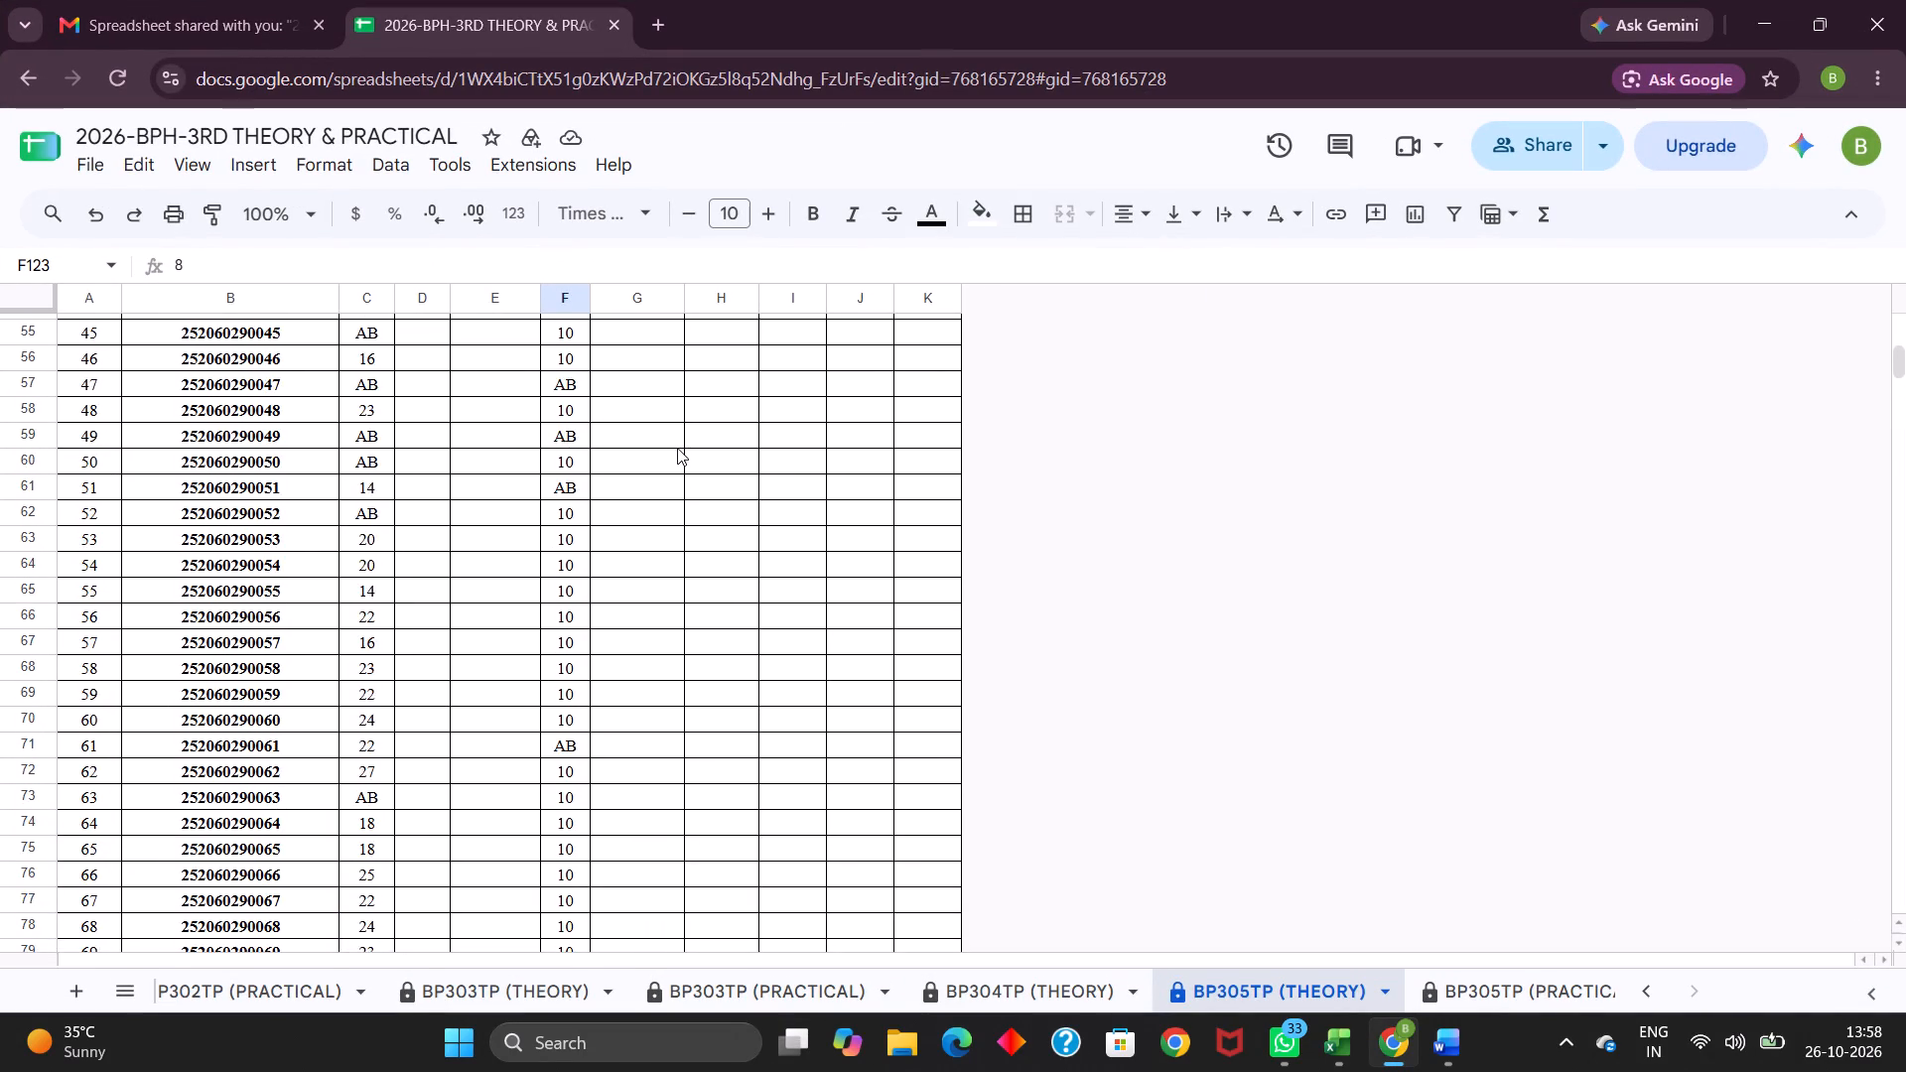
{"action": "scroll", "coordinate": [677, 448], "scroll_direction": "up", "scroll_amount": 3}
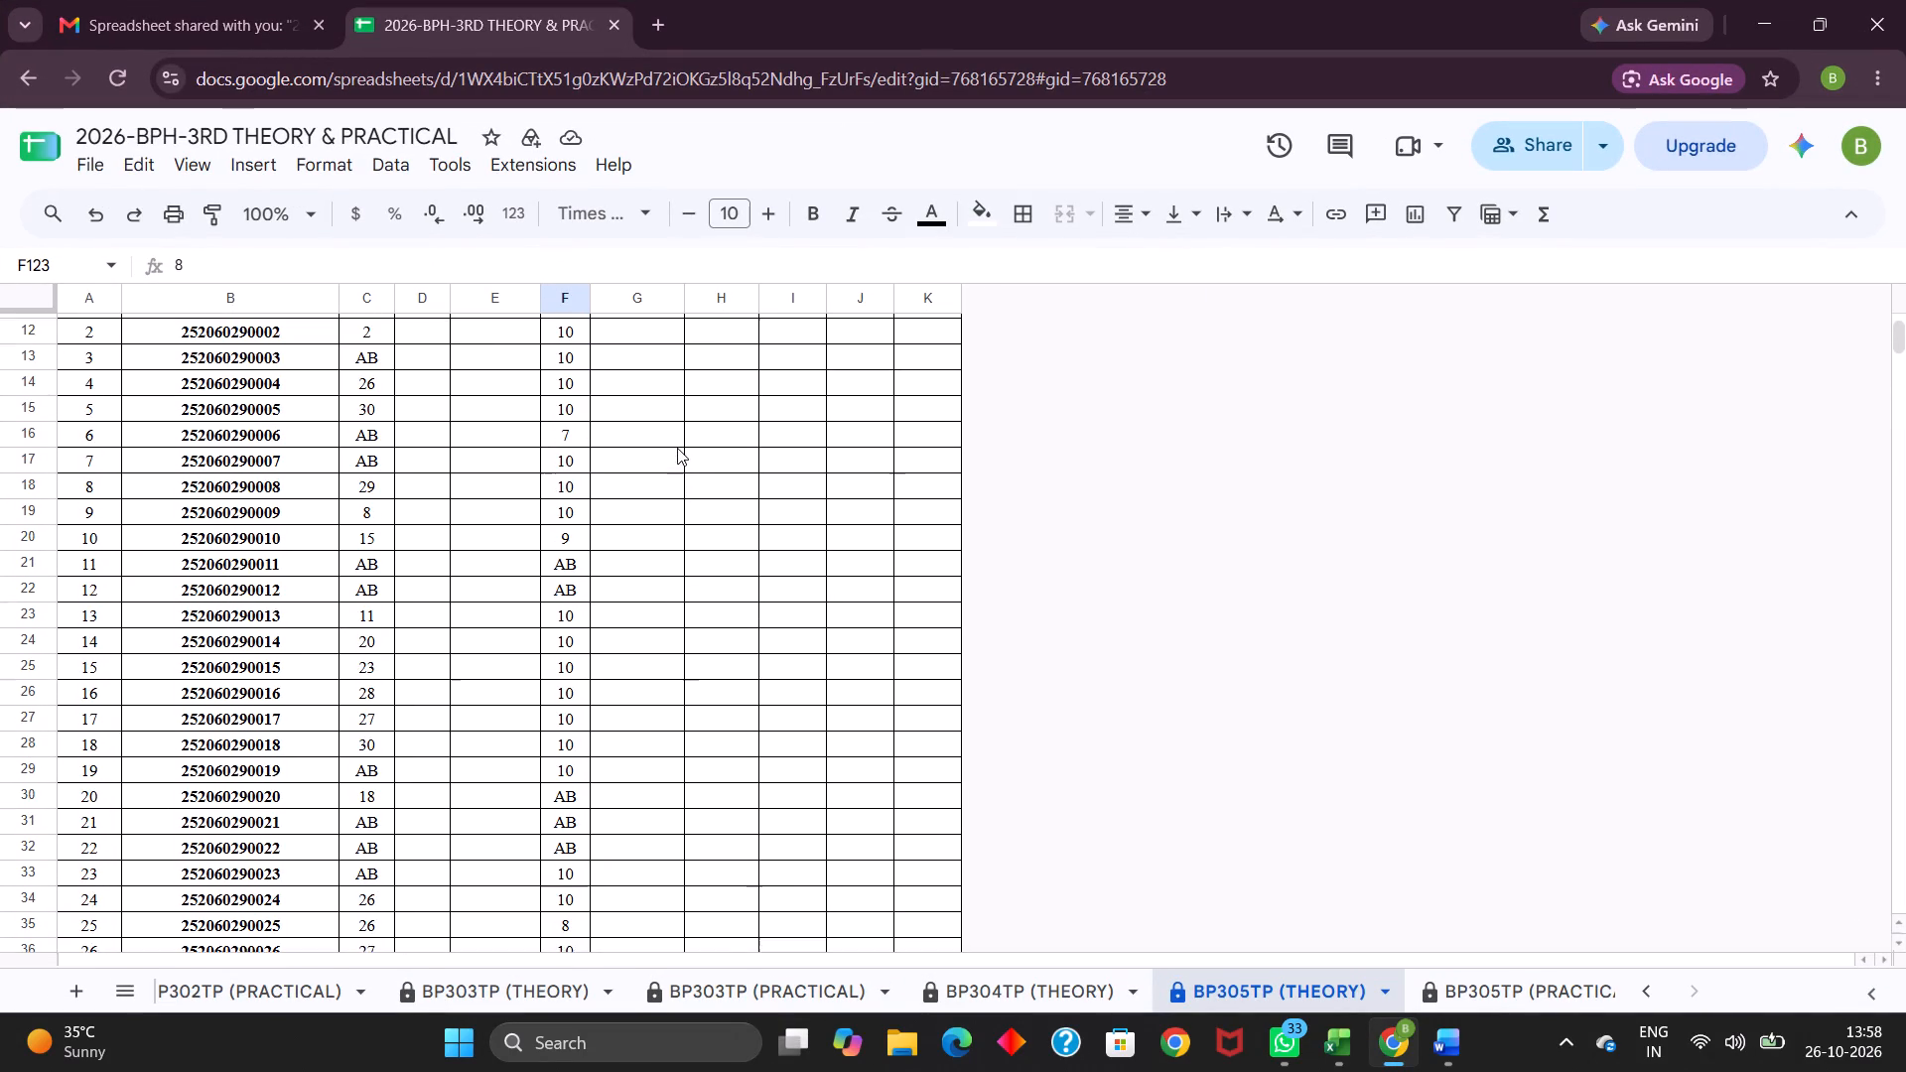
{"action": "scroll", "coordinate": [677, 448], "scroll_direction": "up", "scroll_amount": 1}
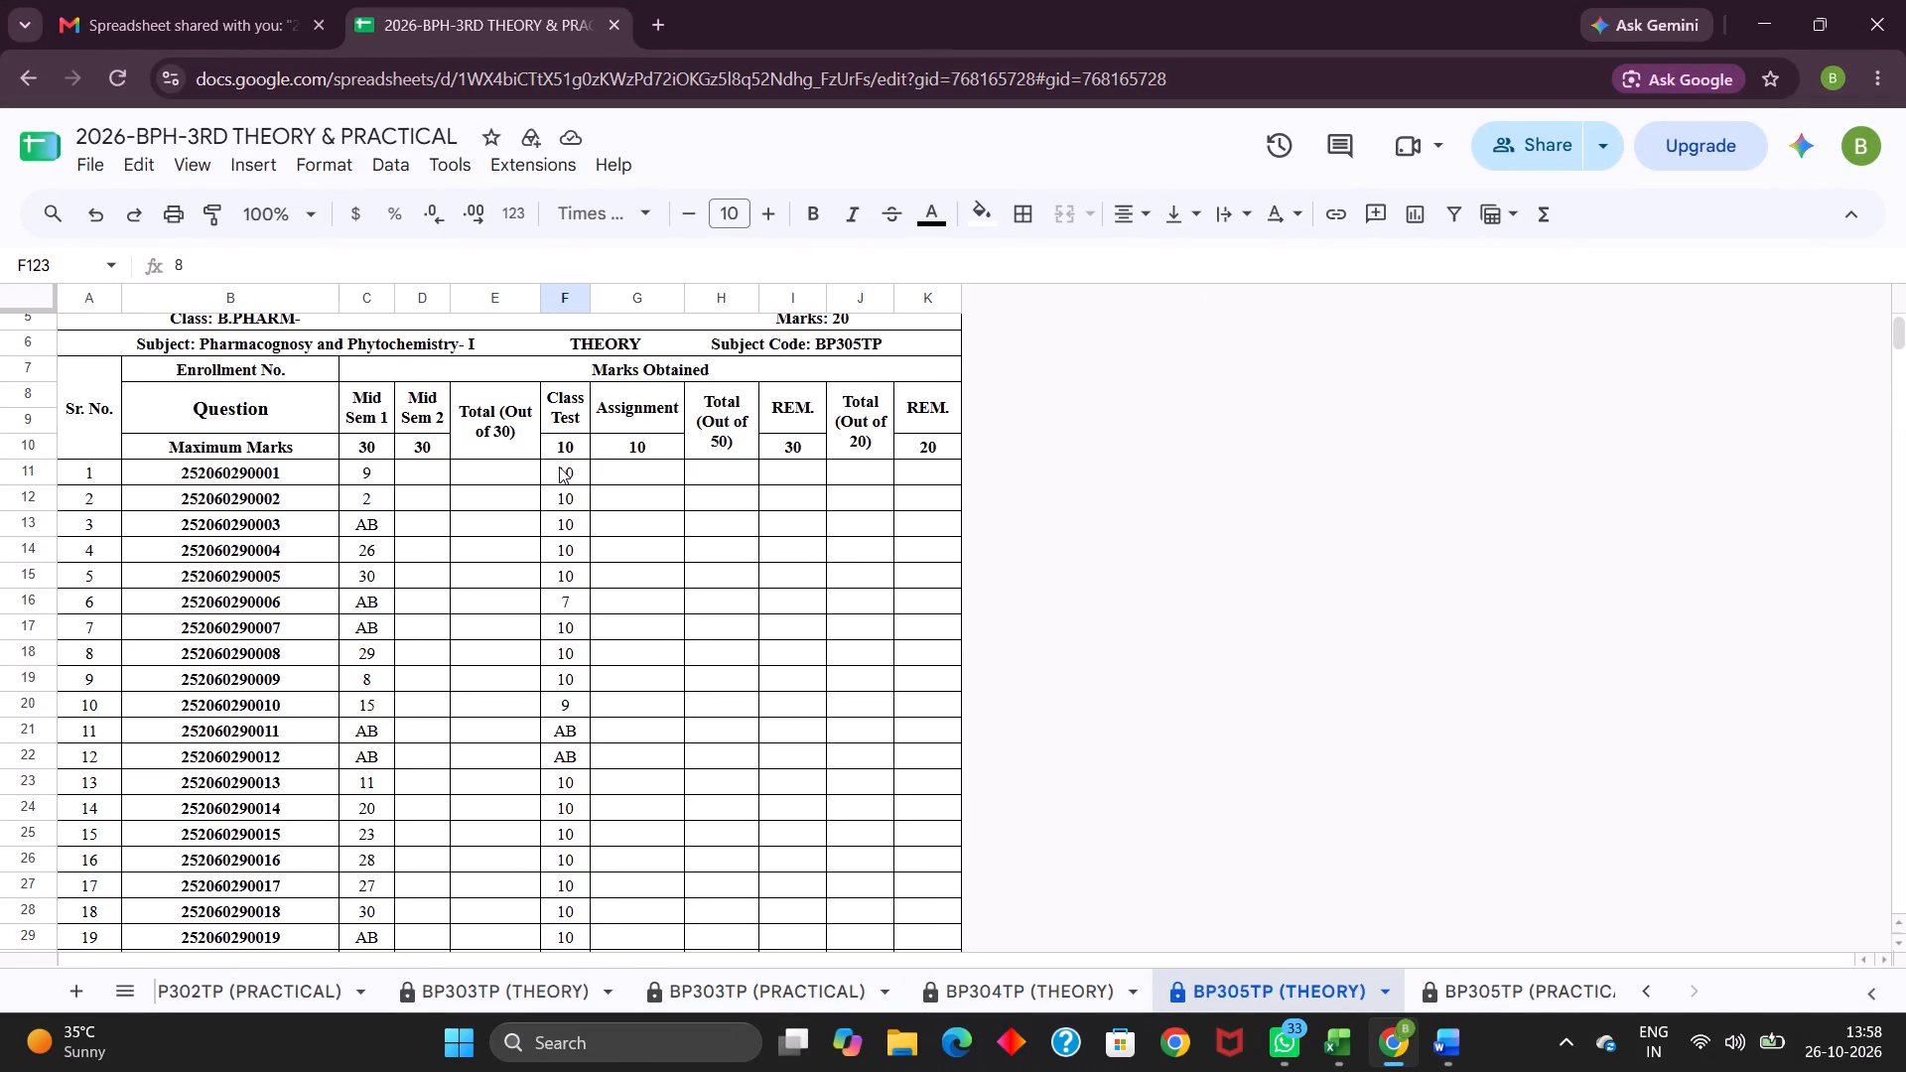
{"action": "left_click_drag", "start_coordinate": [558, 467], "coordinate": [565, 914]}
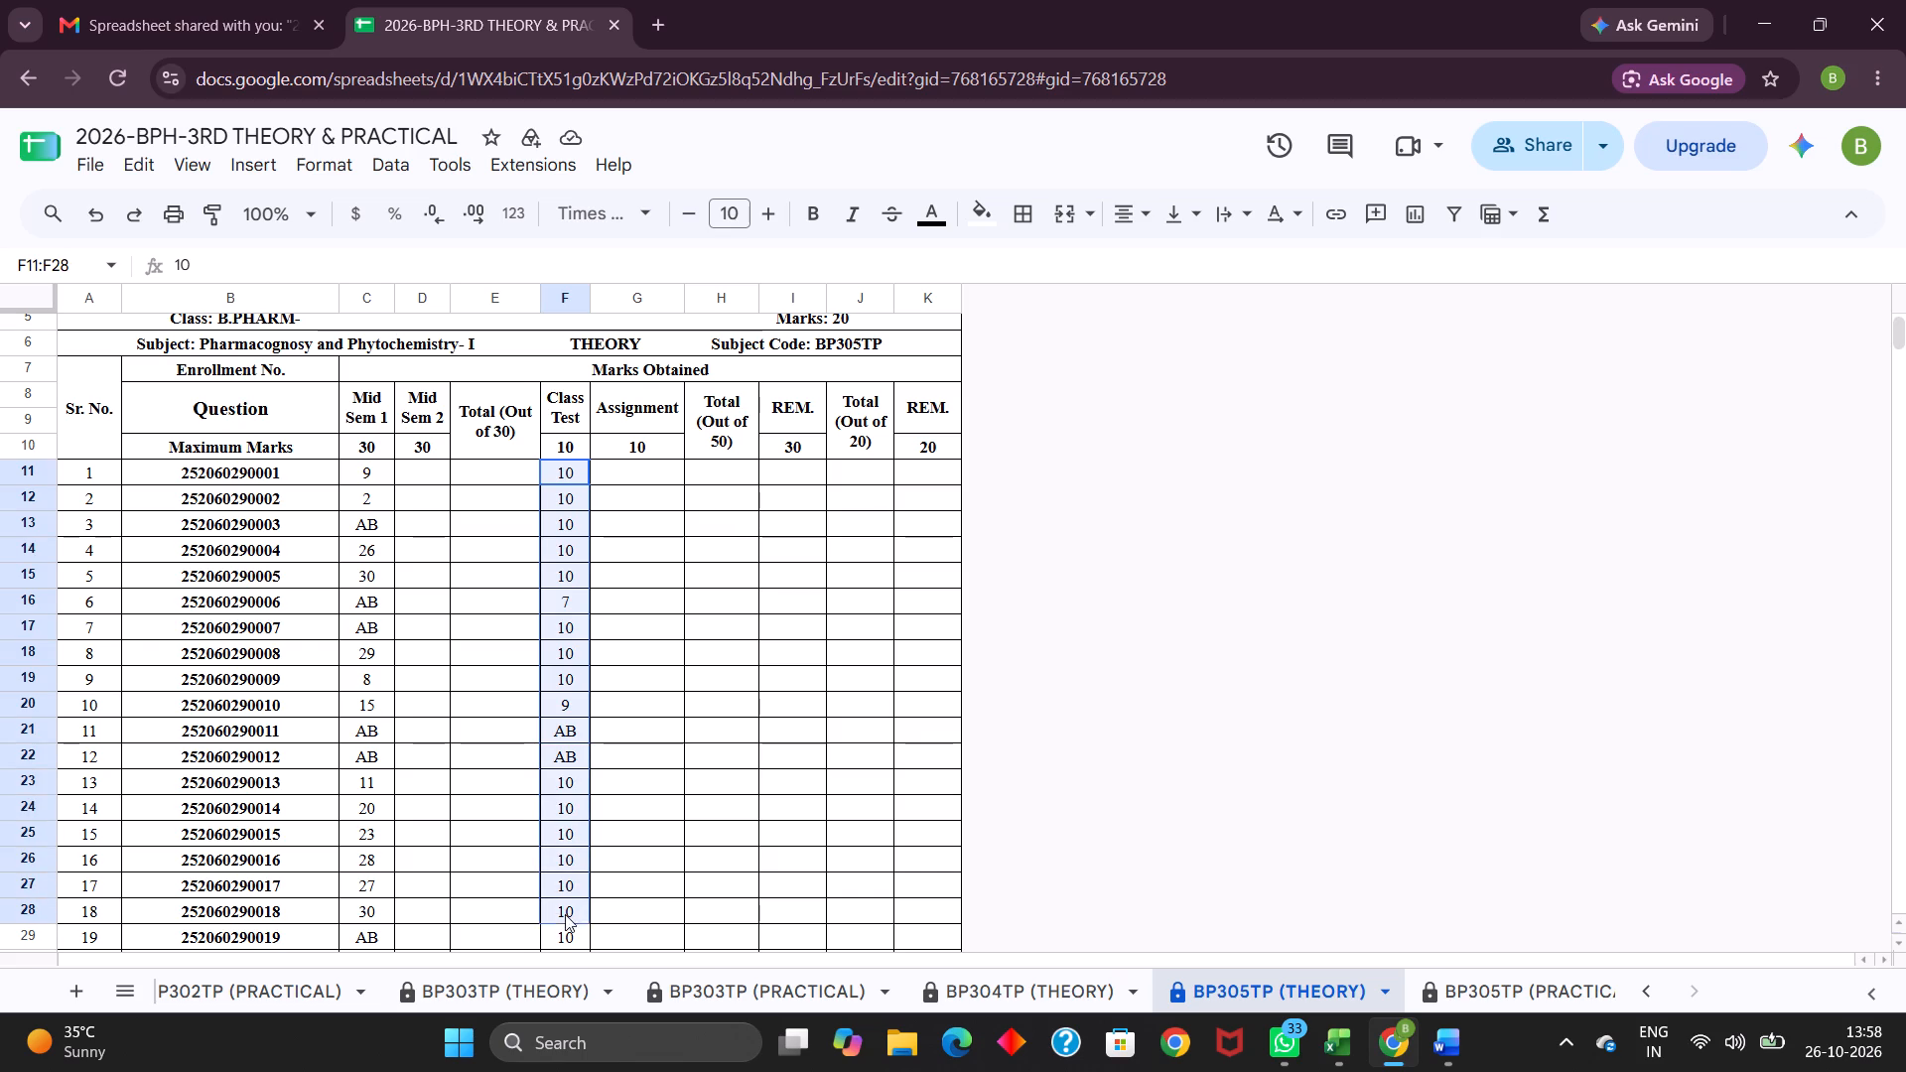
{"action": "left_click_drag", "start_coordinate": [565, 914], "coordinate": [578, 998]}
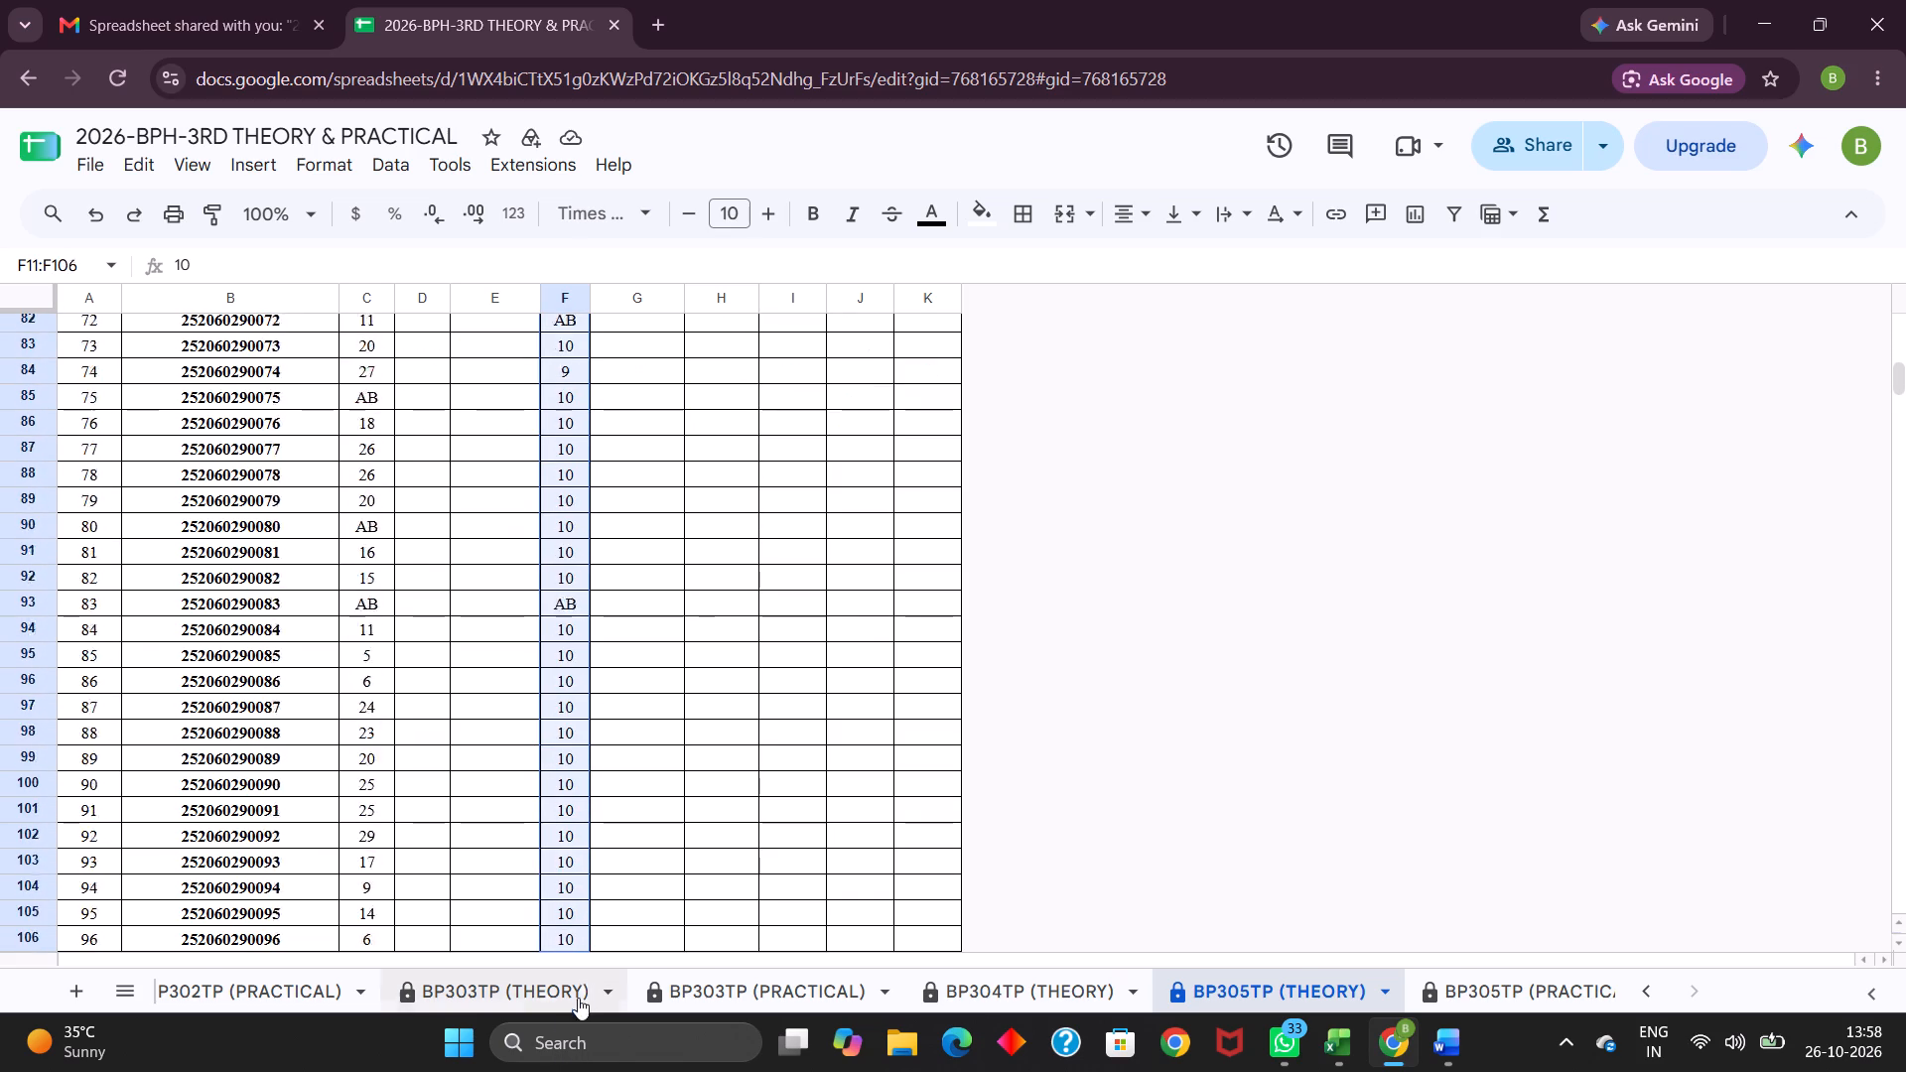
{"action": "left_click_drag", "start_coordinate": [578, 998], "coordinate": [584, 956]}
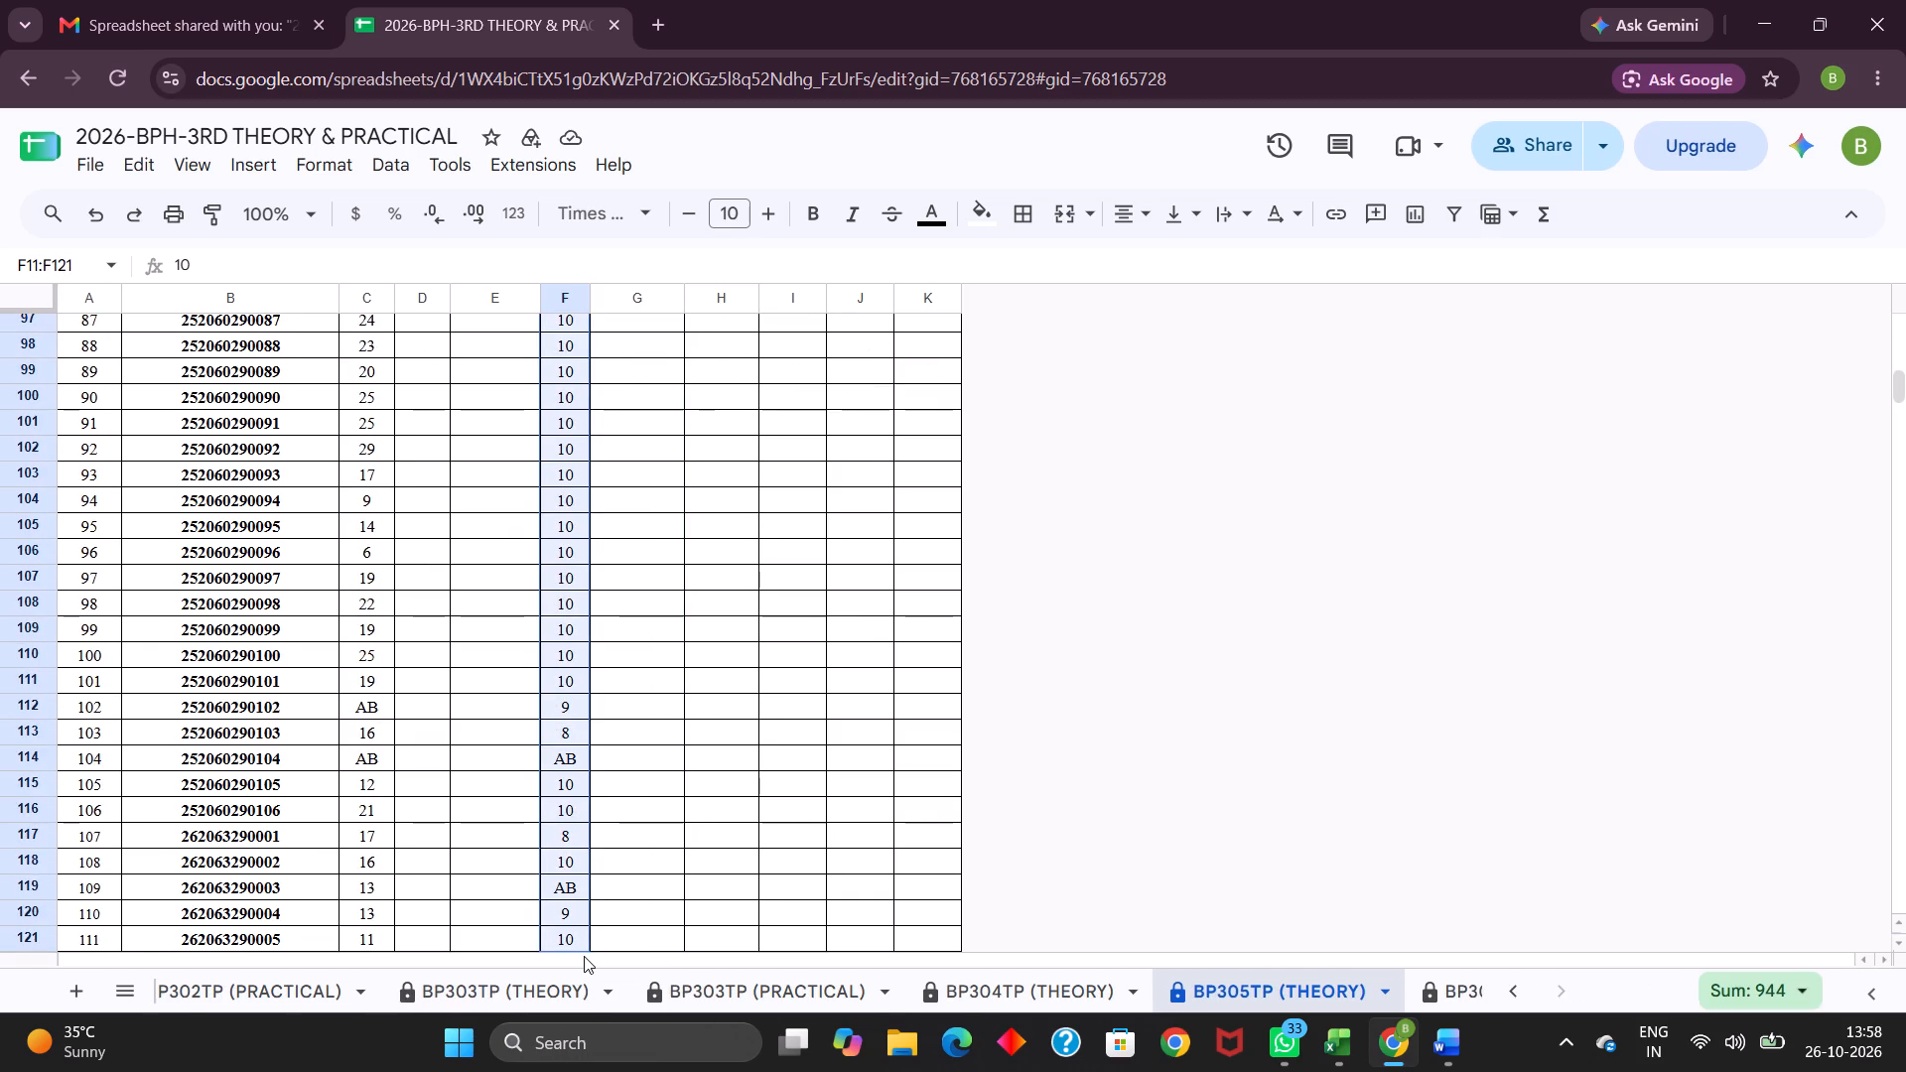
{"action": "left_click_drag", "start_coordinate": [584, 956], "coordinate": [585, 864]}
{"action": "key", "text": "ctrl+c"}
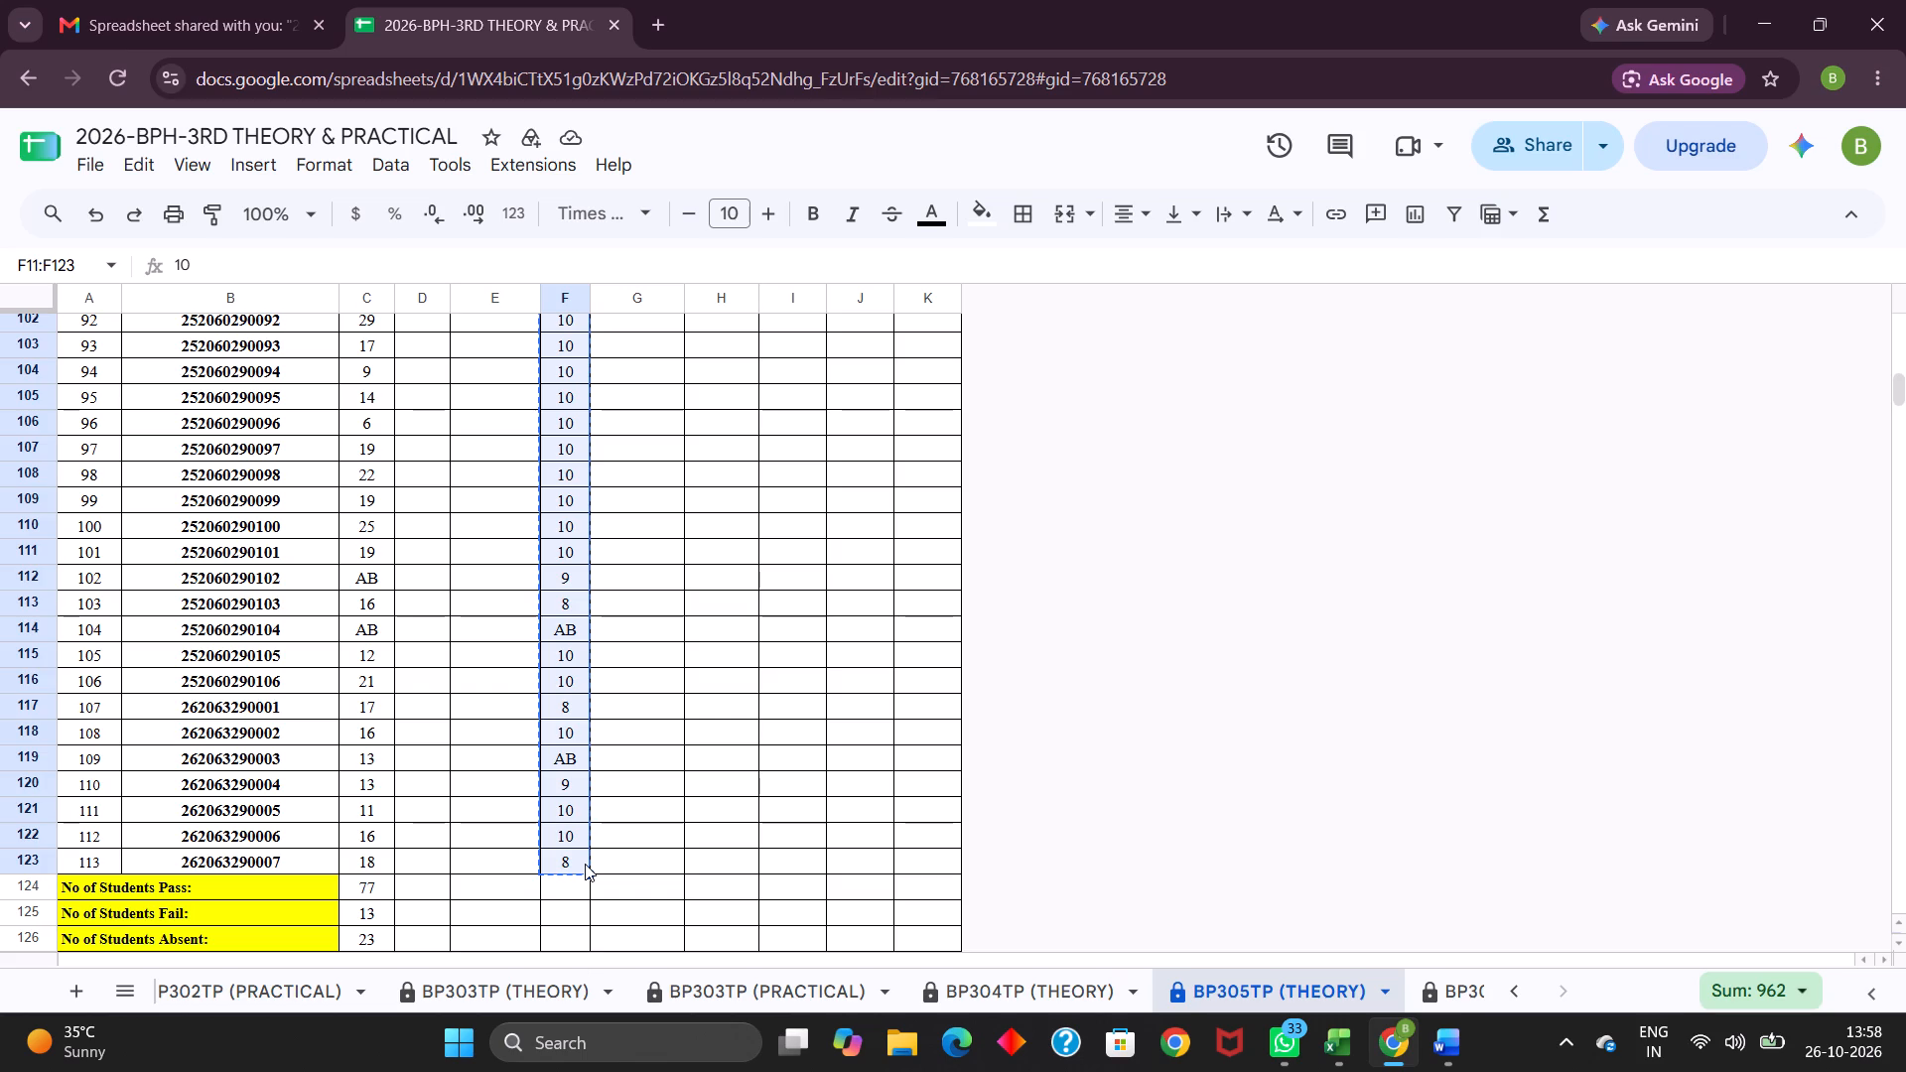
Switch to the Word document and delete both old tables of class test marks, leaving the document empty.
{"action": "left_click", "coordinate": [1390, 247]}
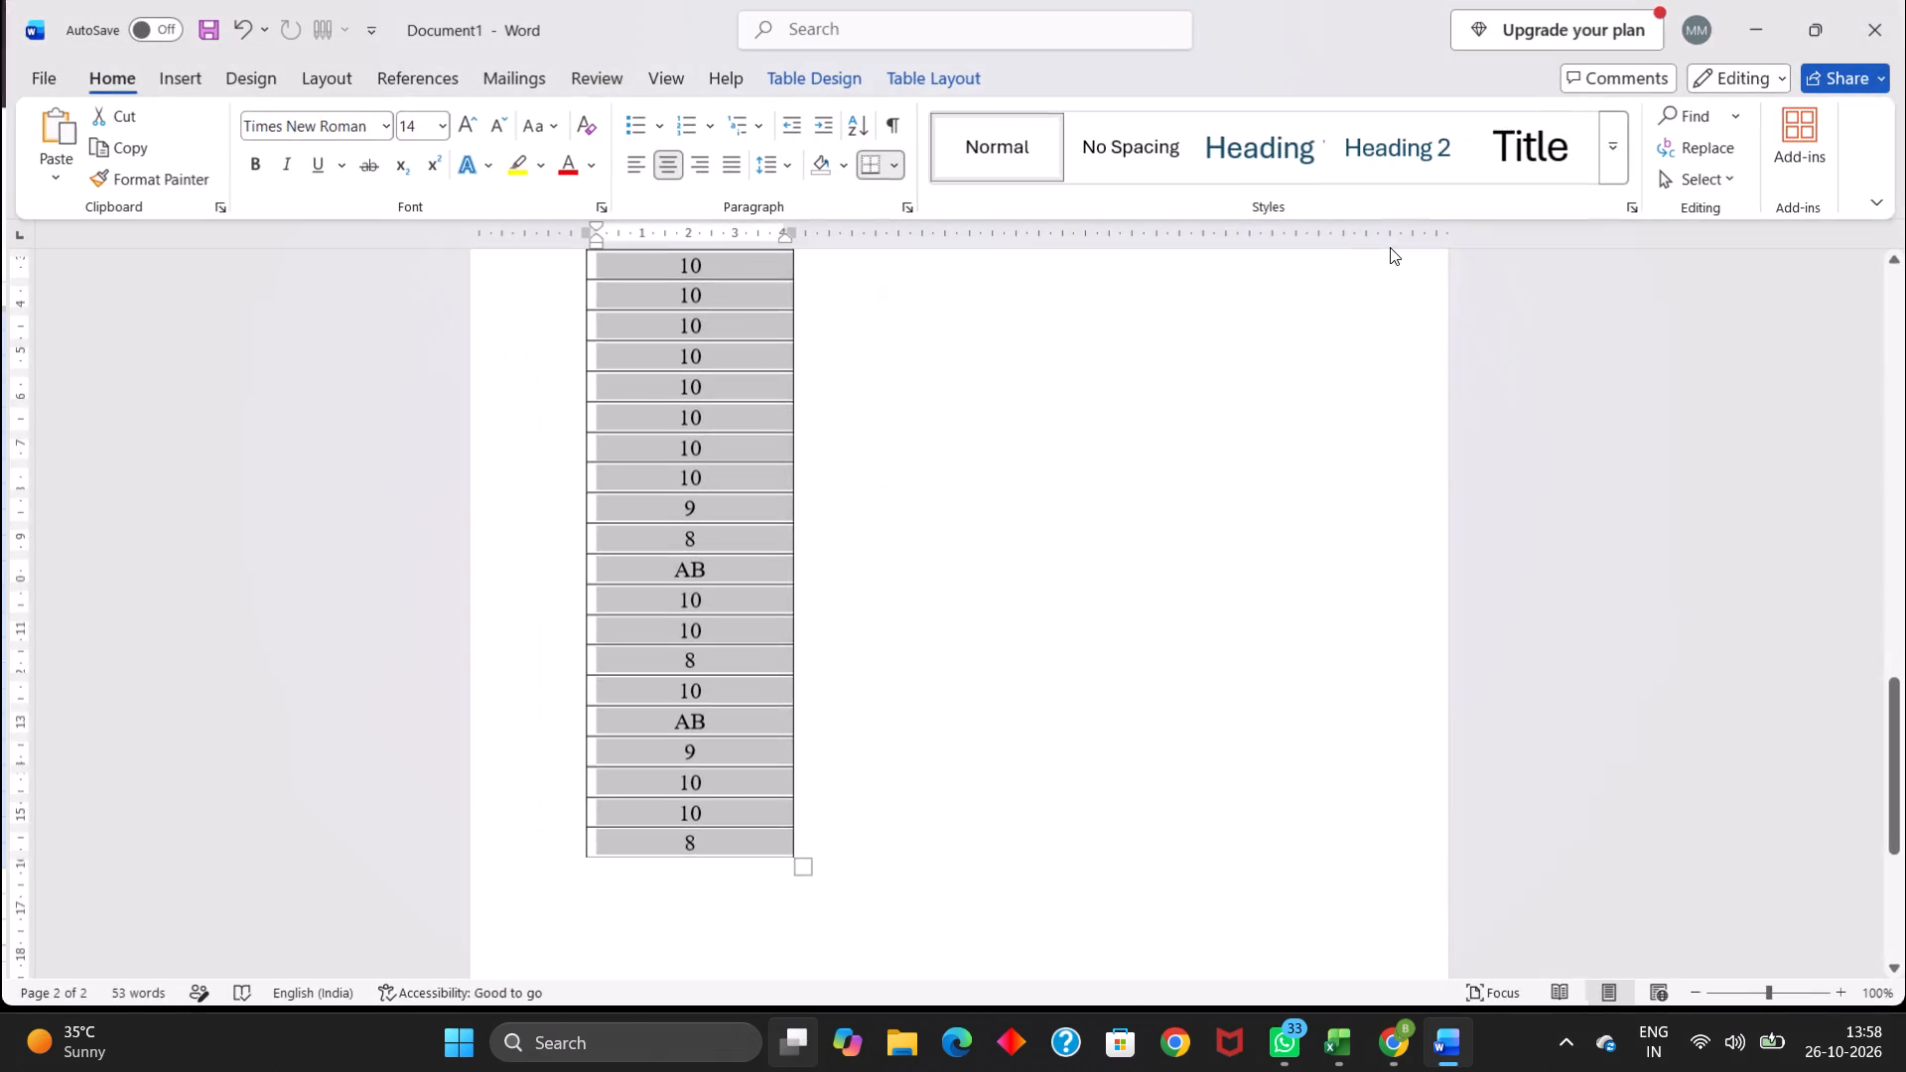
{"action": "scroll", "coordinate": [788, 454], "scroll_direction": "up", "scroll_amount": 1}
{"action": "key", "text": "BackSpace"}
{"action": "scroll", "coordinate": [788, 454], "scroll_direction": "up", "scroll_amount": 2}
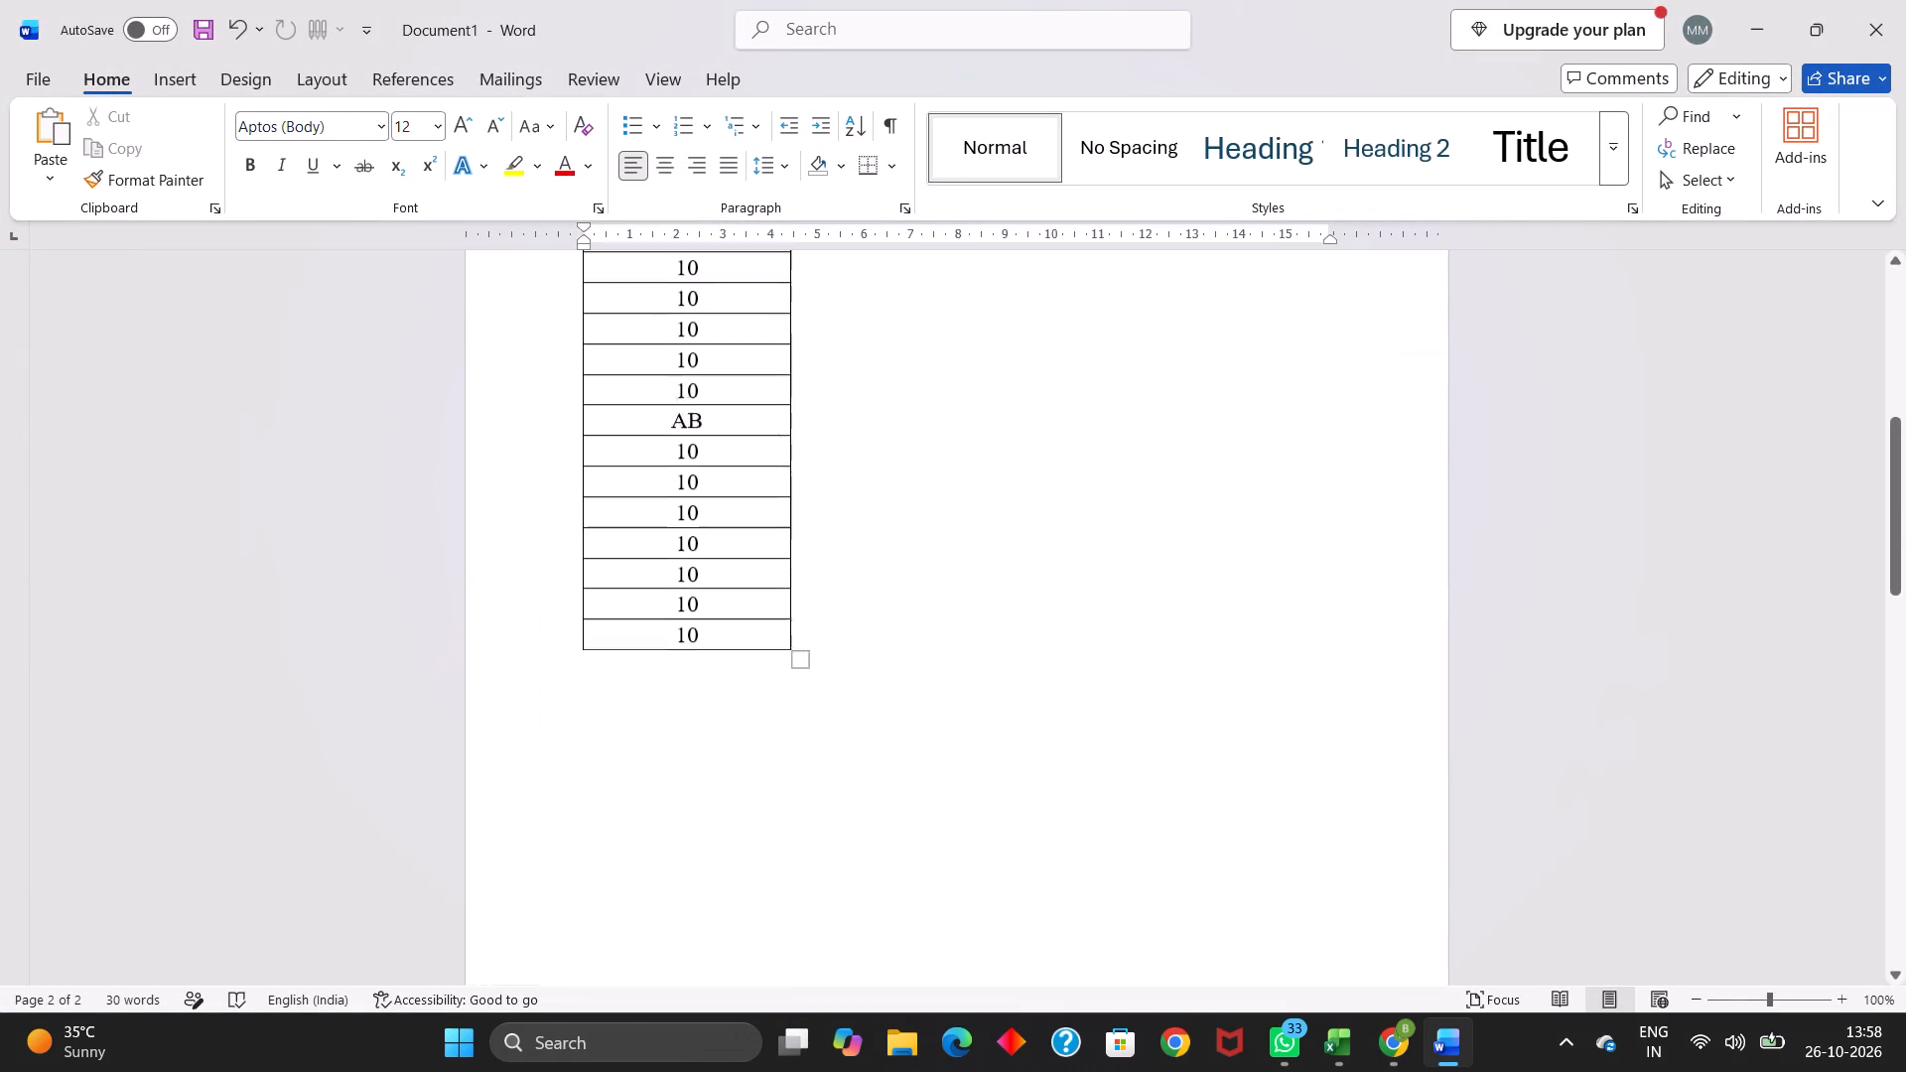
{"action": "right_click", "coordinate": [788, 454]}
{"action": "scroll", "coordinate": [788, 454], "scroll_direction": "up", "scroll_amount": 4}
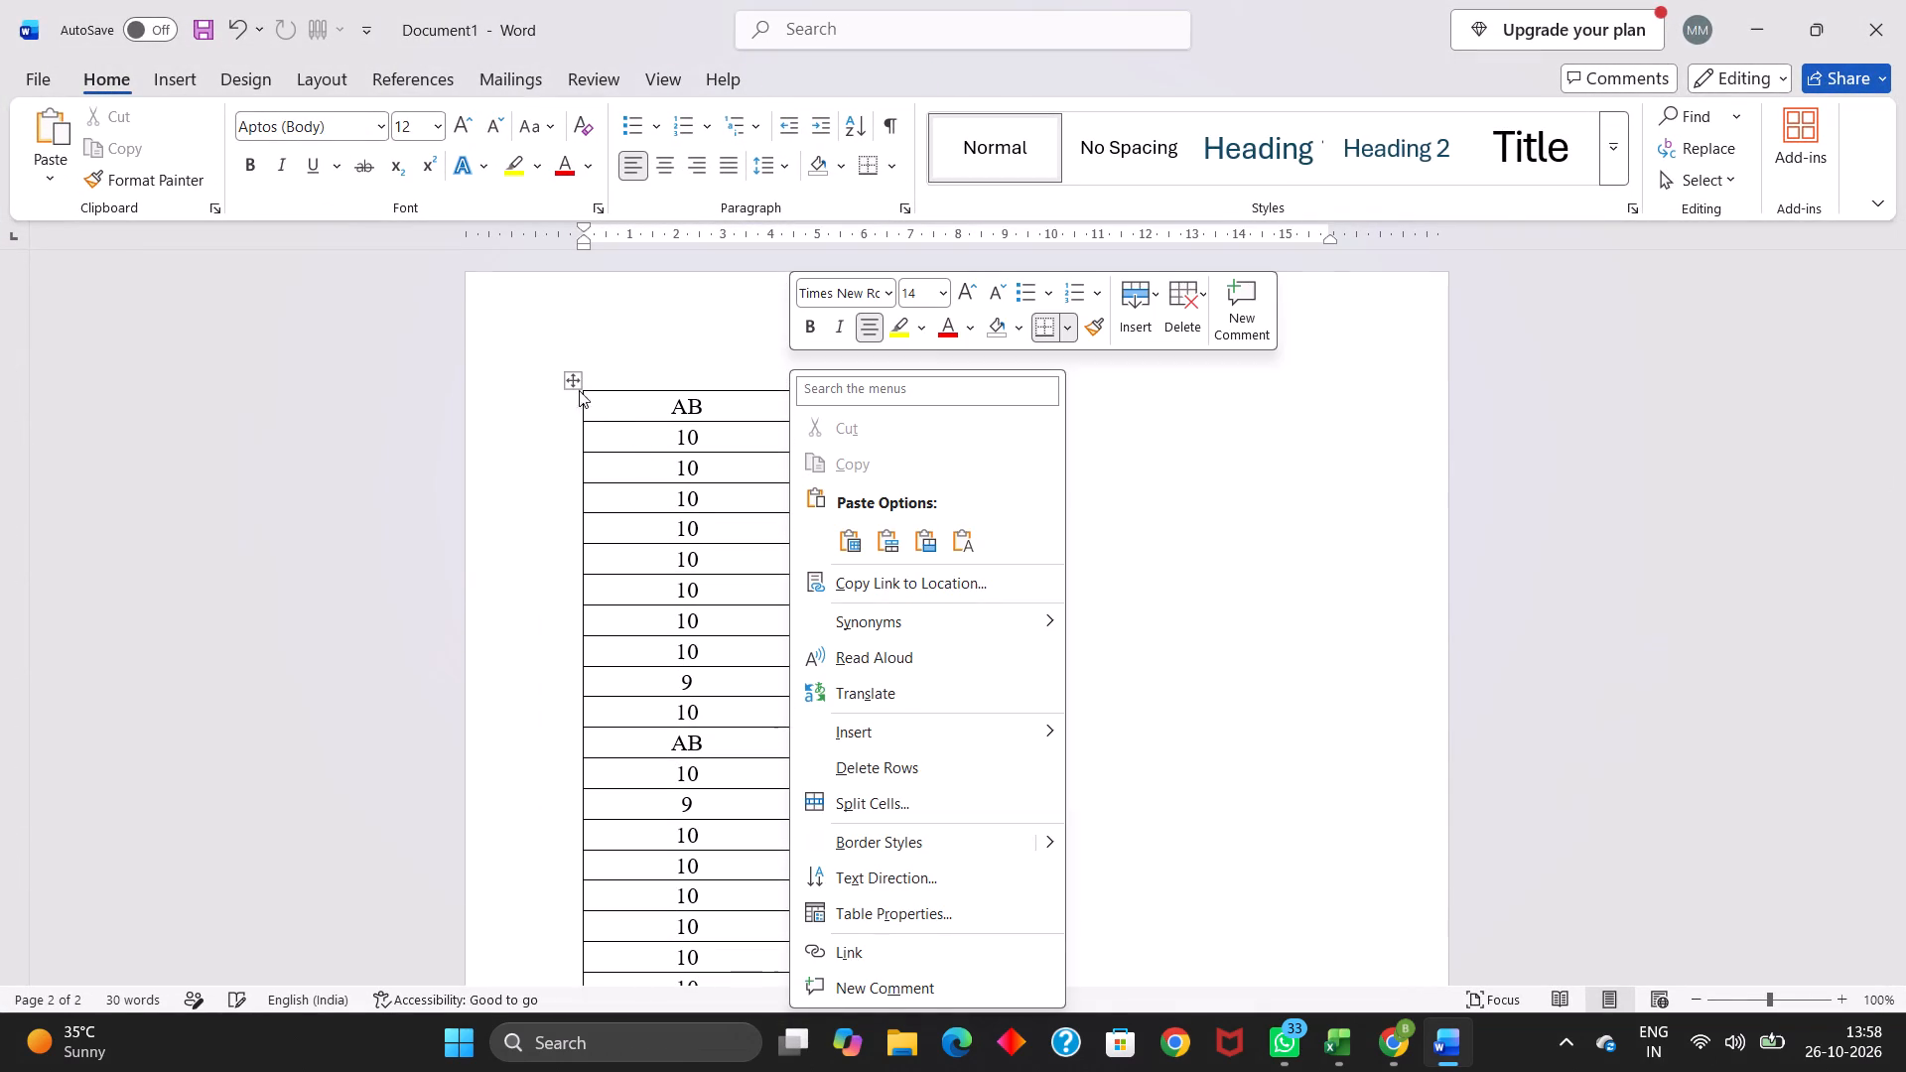
{"action": "left_click", "coordinate": [570, 381]}
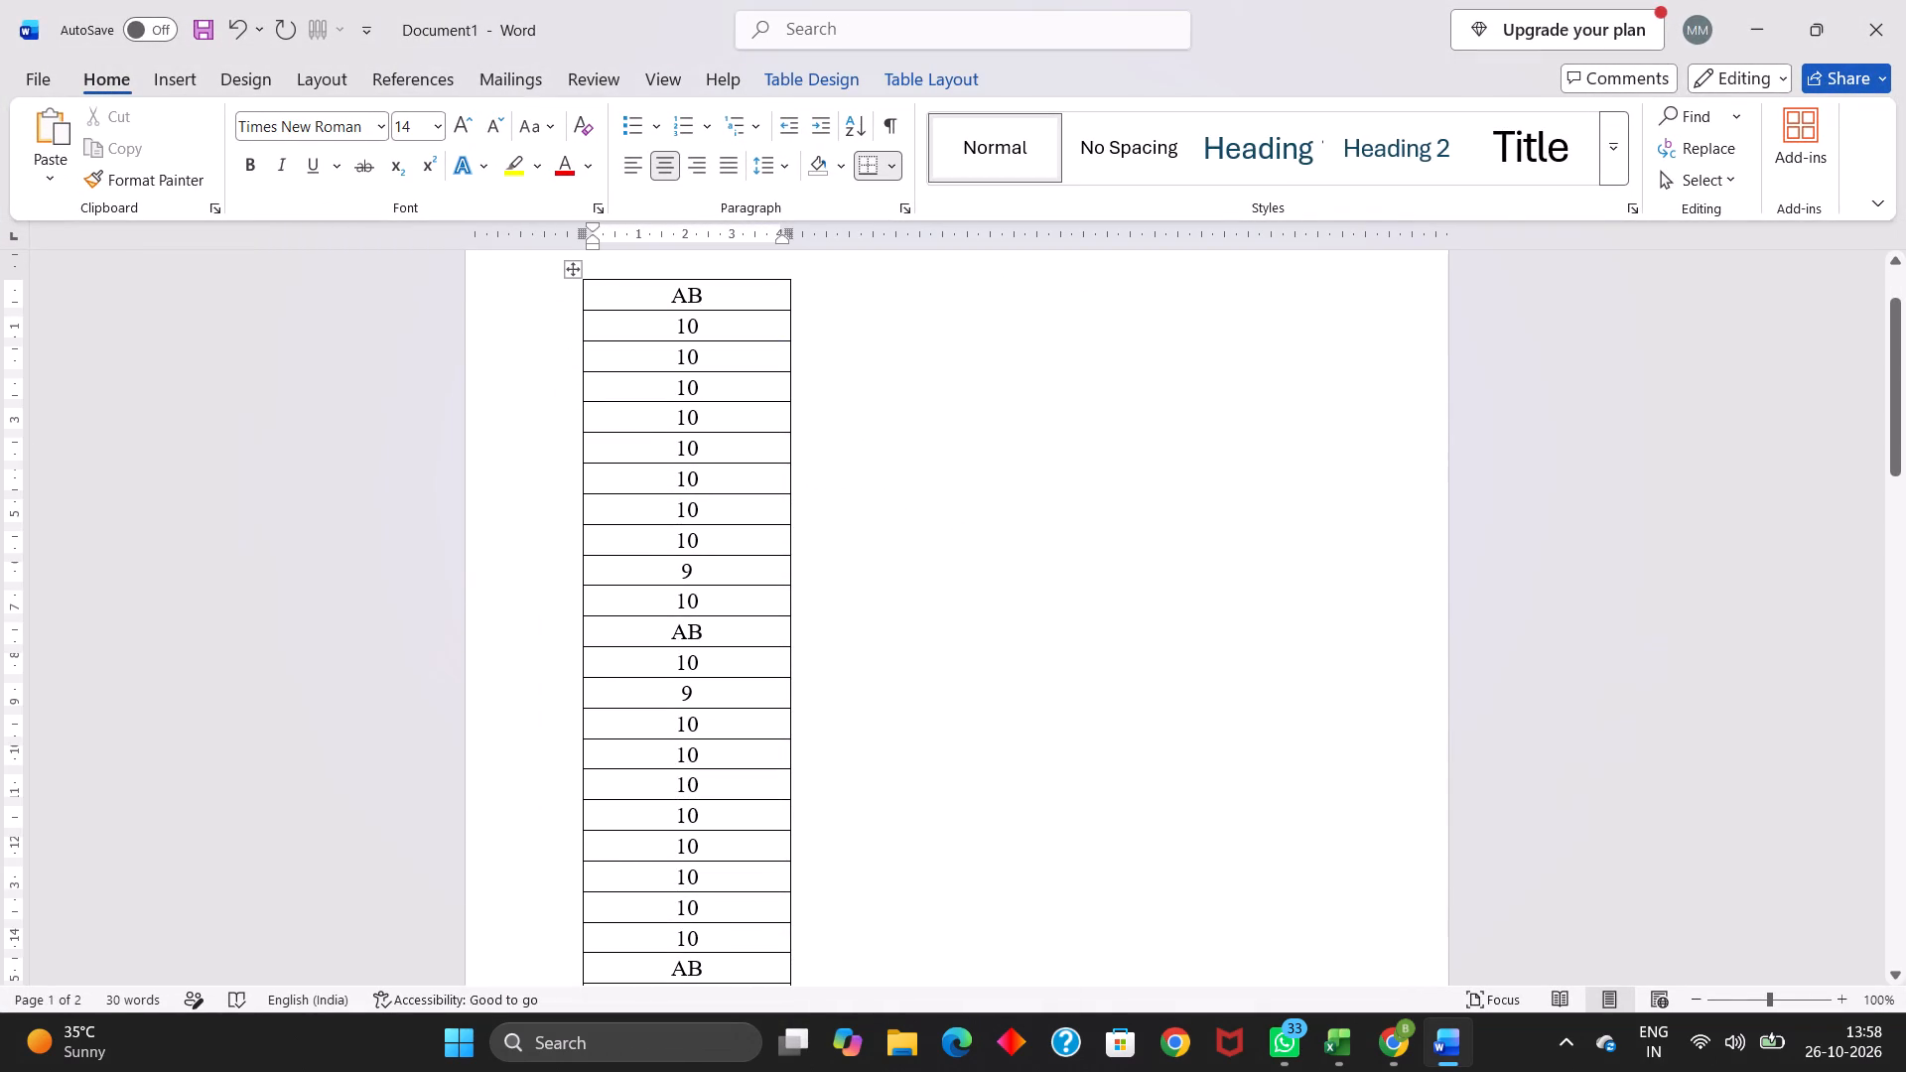
{"action": "left_click", "coordinate": [578, 274]}
{"action": "key", "text": "BackSpace"}
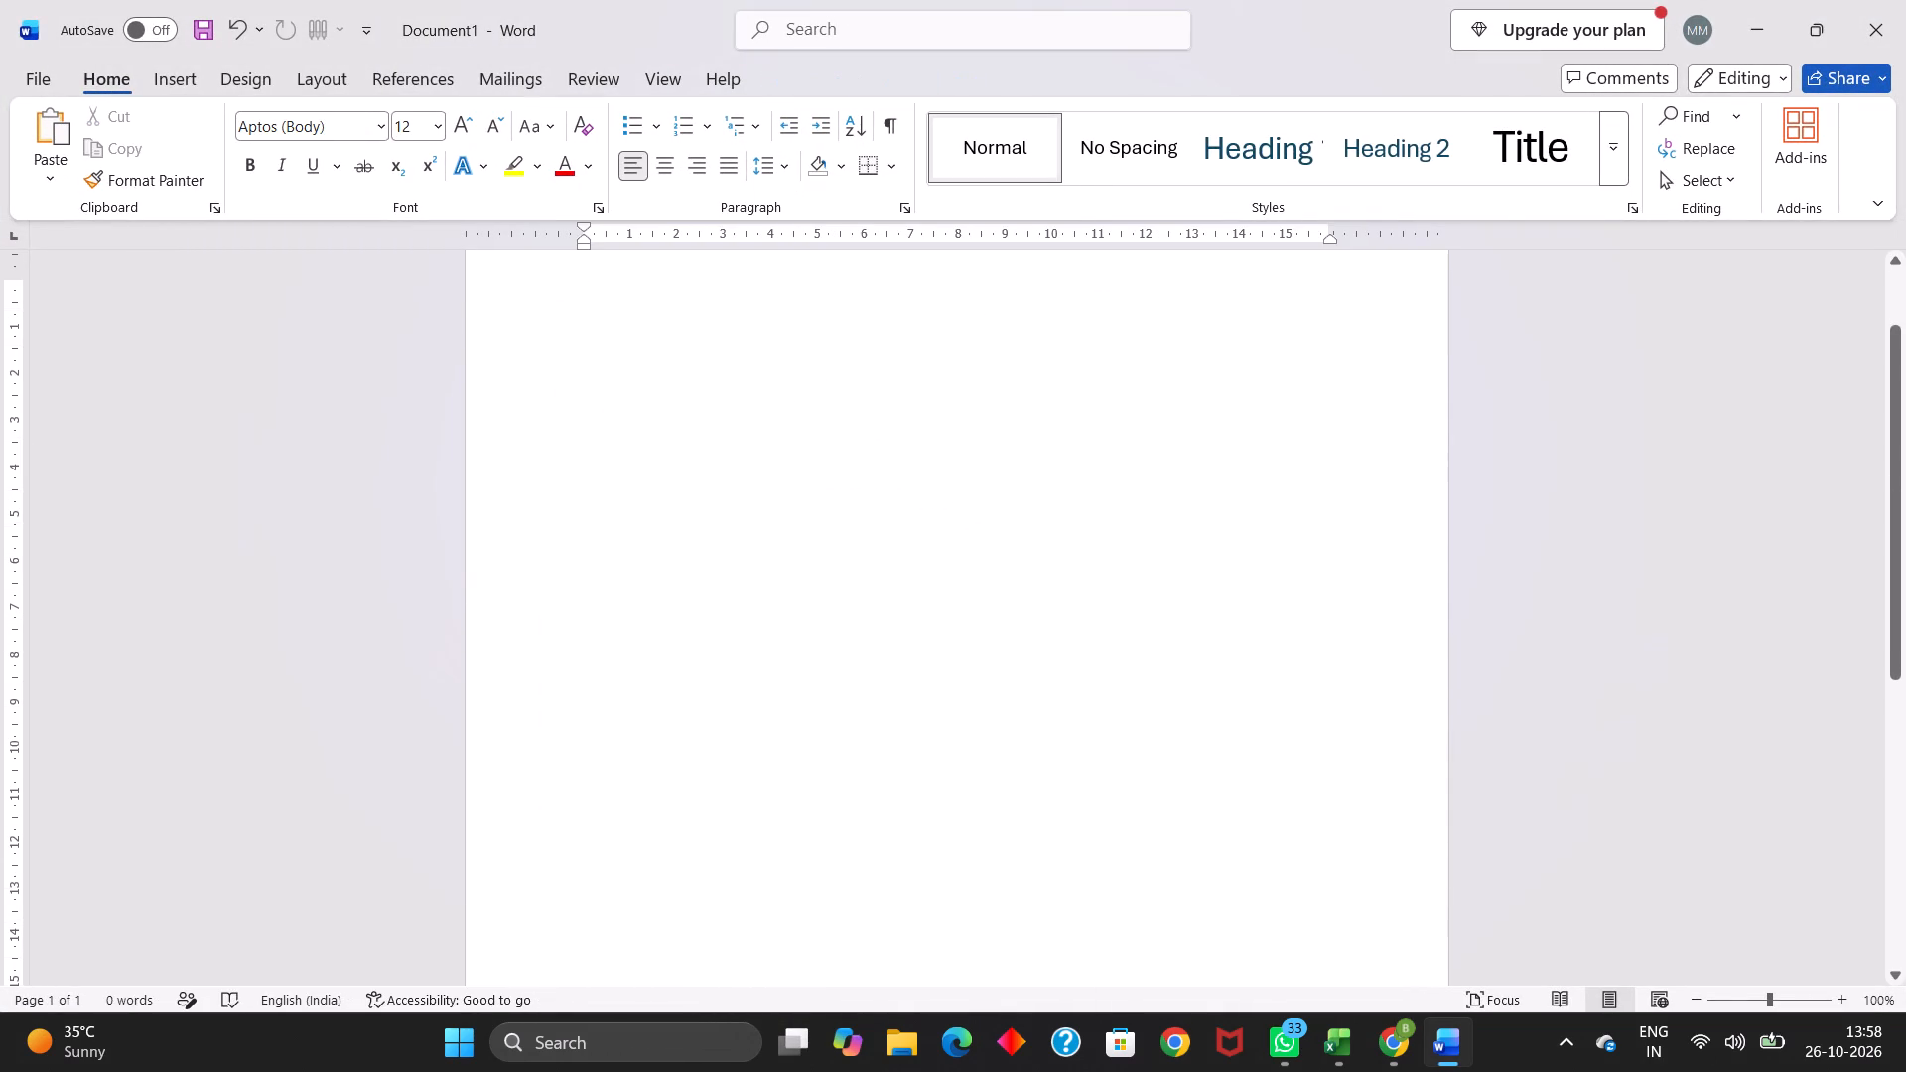
Paste the copied F11:F123 class test marks into the empty Word document.
{"action": "key", "text": "ctrl+v"}
{"action": "scroll", "coordinate": [656, 382], "scroll_direction": "up", "scroll_amount": 1}
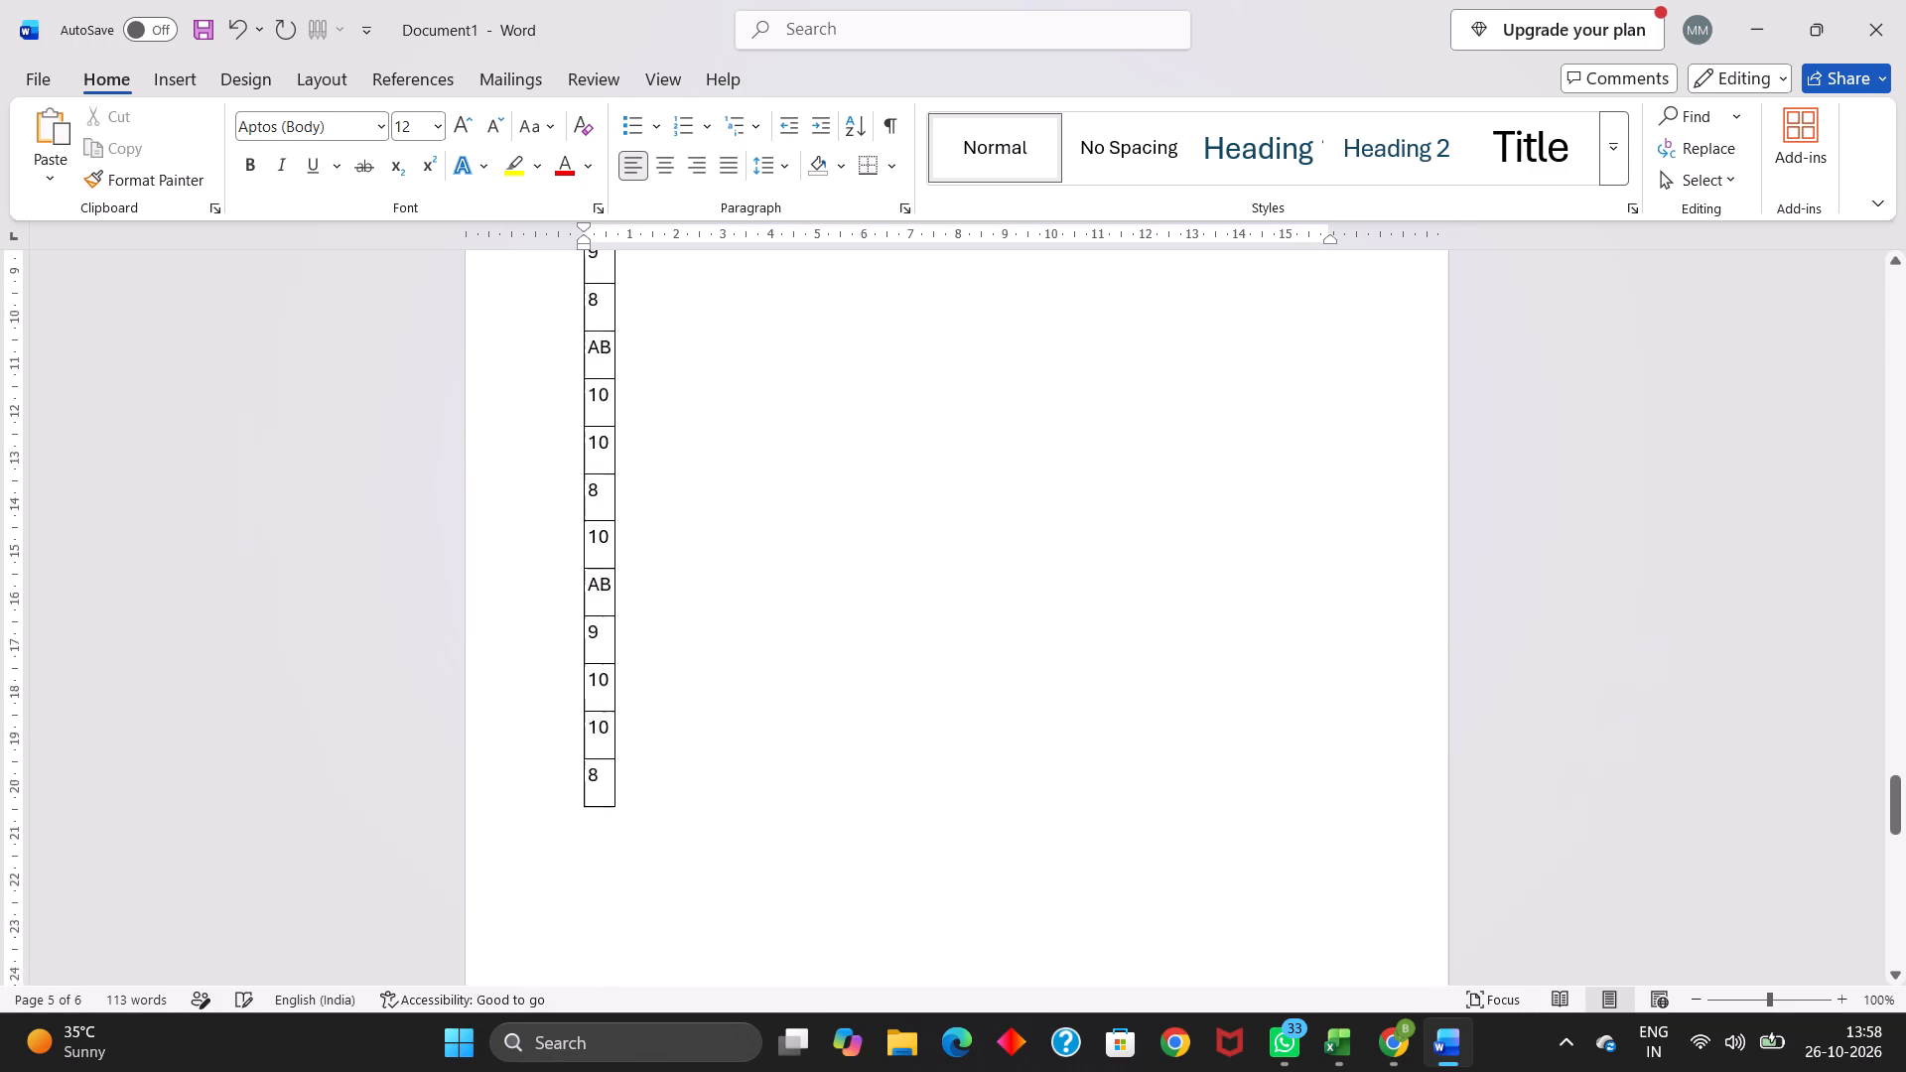
{"action": "scroll", "coordinate": [656, 382], "scroll_direction": "up", "scroll_amount": 2}
{"action": "scroll", "coordinate": [743, 356], "scroll_direction": "up", "scroll_amount": 7}
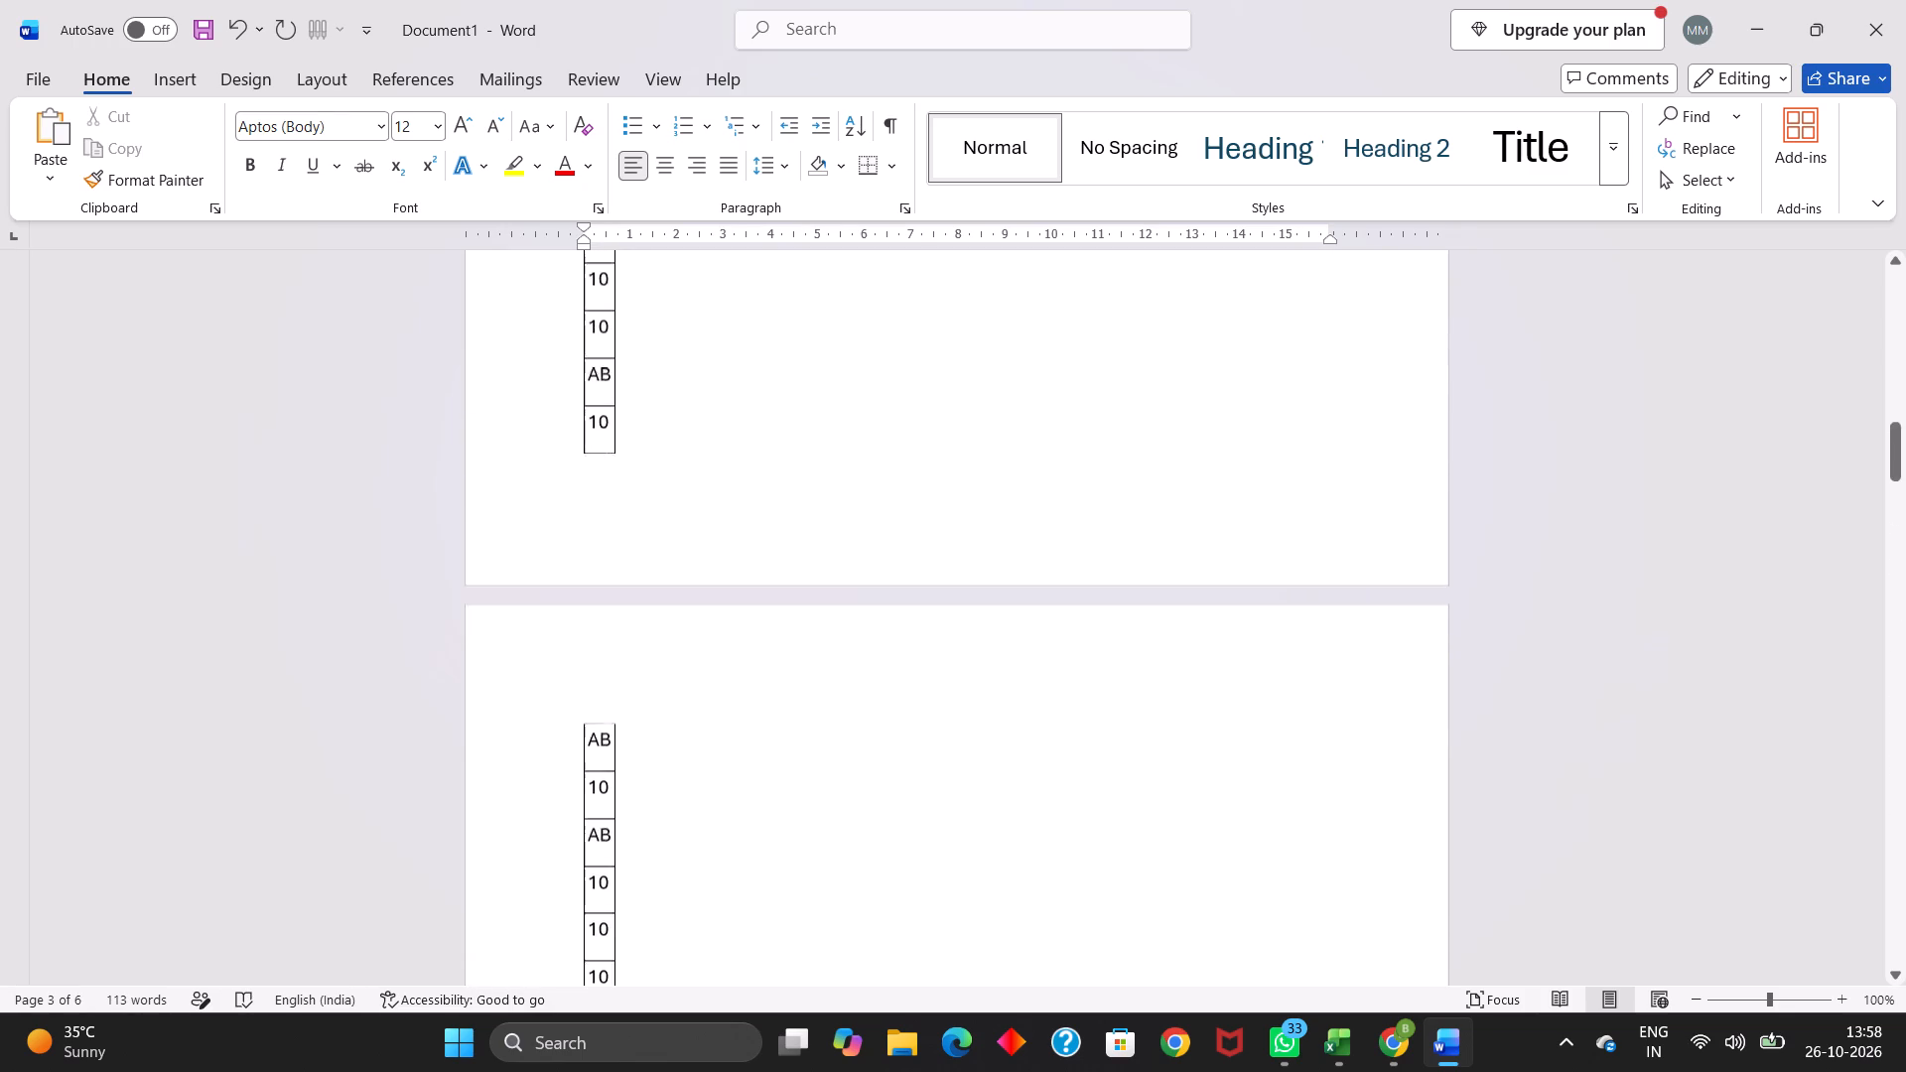
{"action": "scroll", "coordinate": [743, 356], "scroll_direction": "up", "scroll_amount": 13}
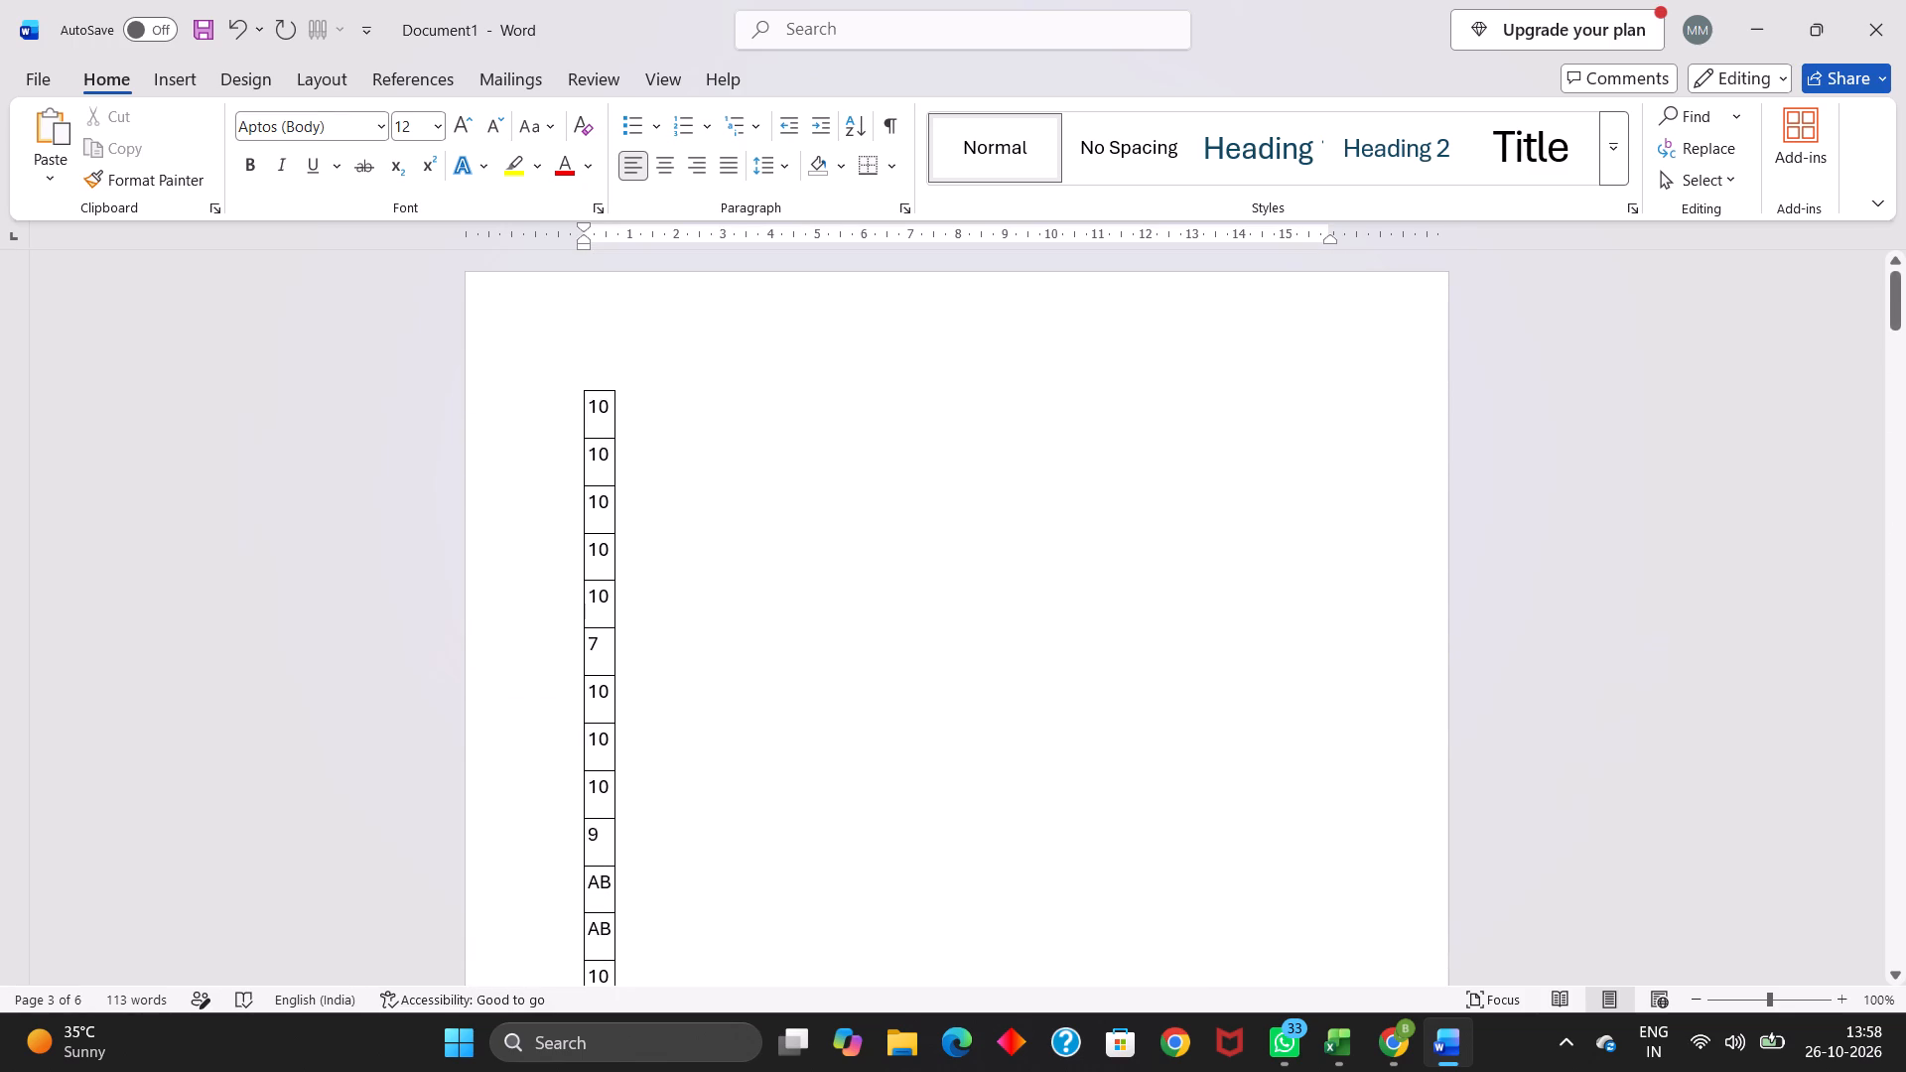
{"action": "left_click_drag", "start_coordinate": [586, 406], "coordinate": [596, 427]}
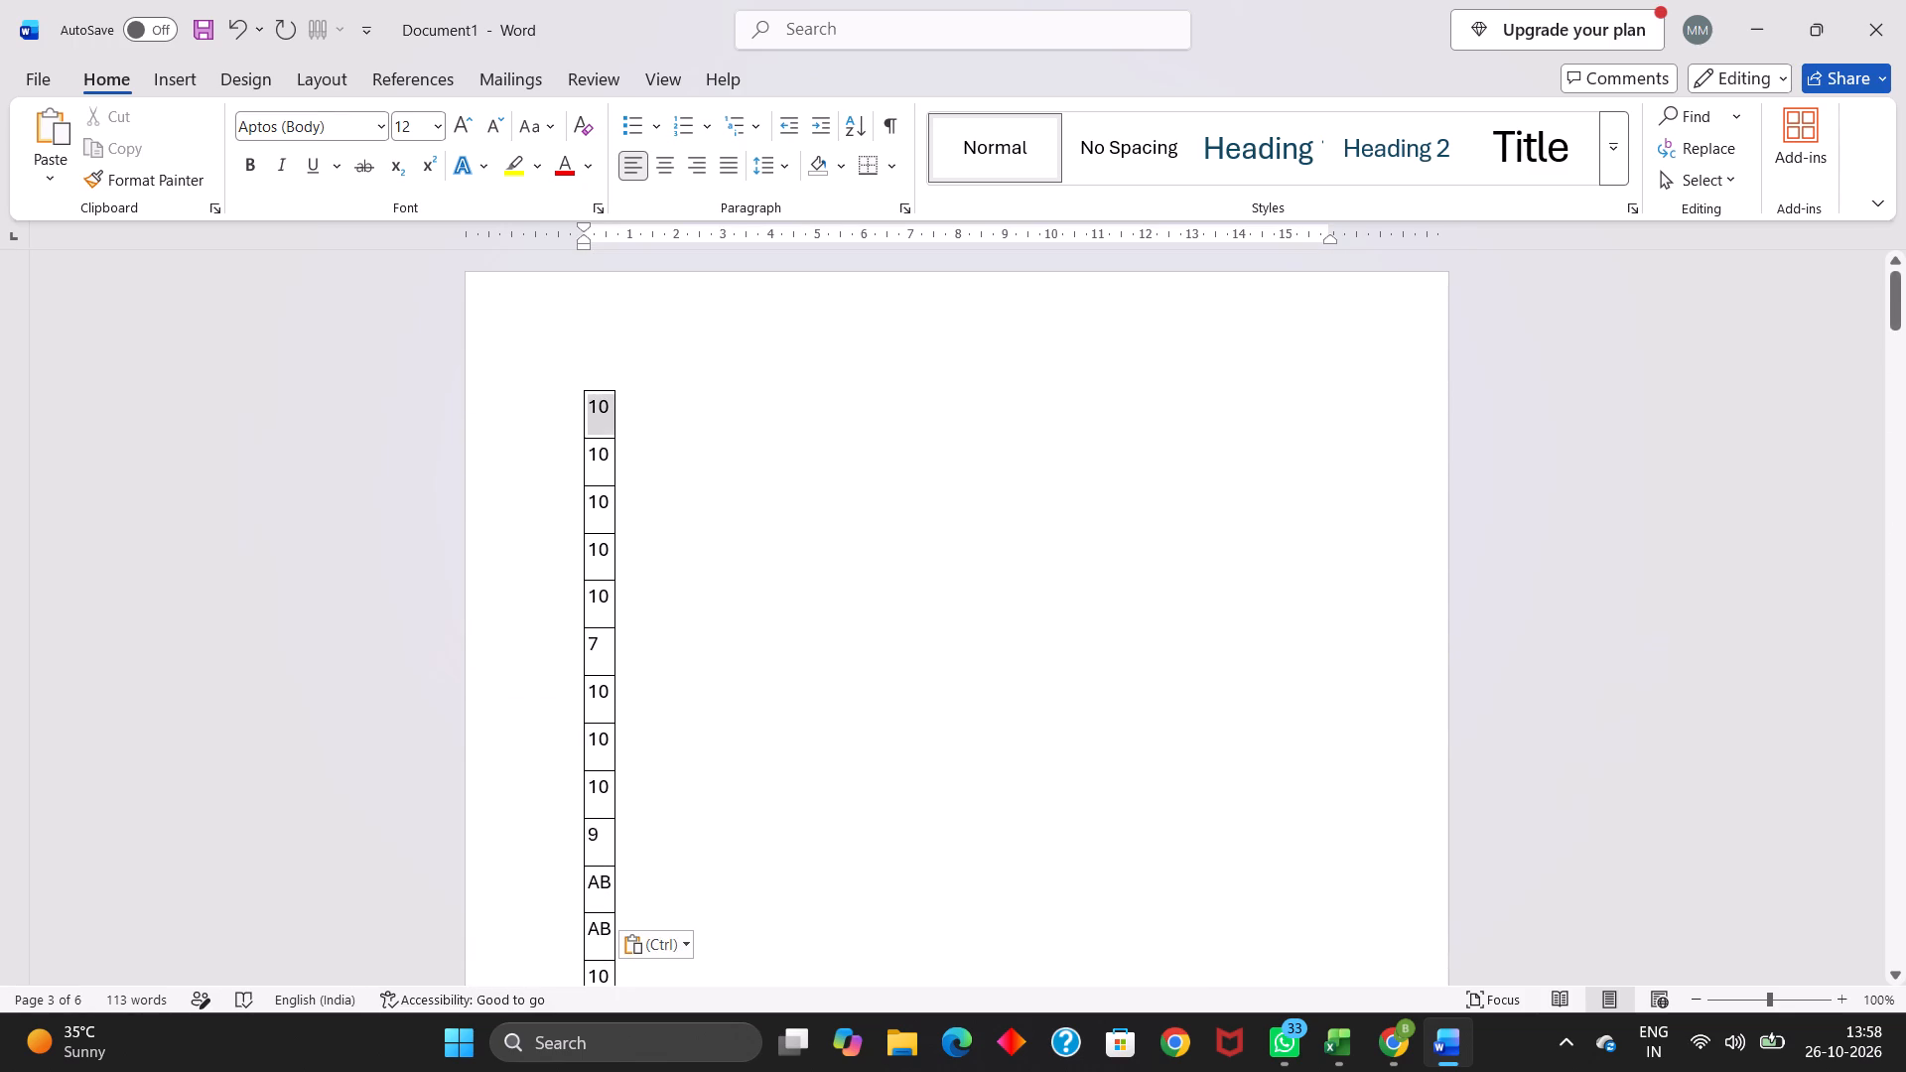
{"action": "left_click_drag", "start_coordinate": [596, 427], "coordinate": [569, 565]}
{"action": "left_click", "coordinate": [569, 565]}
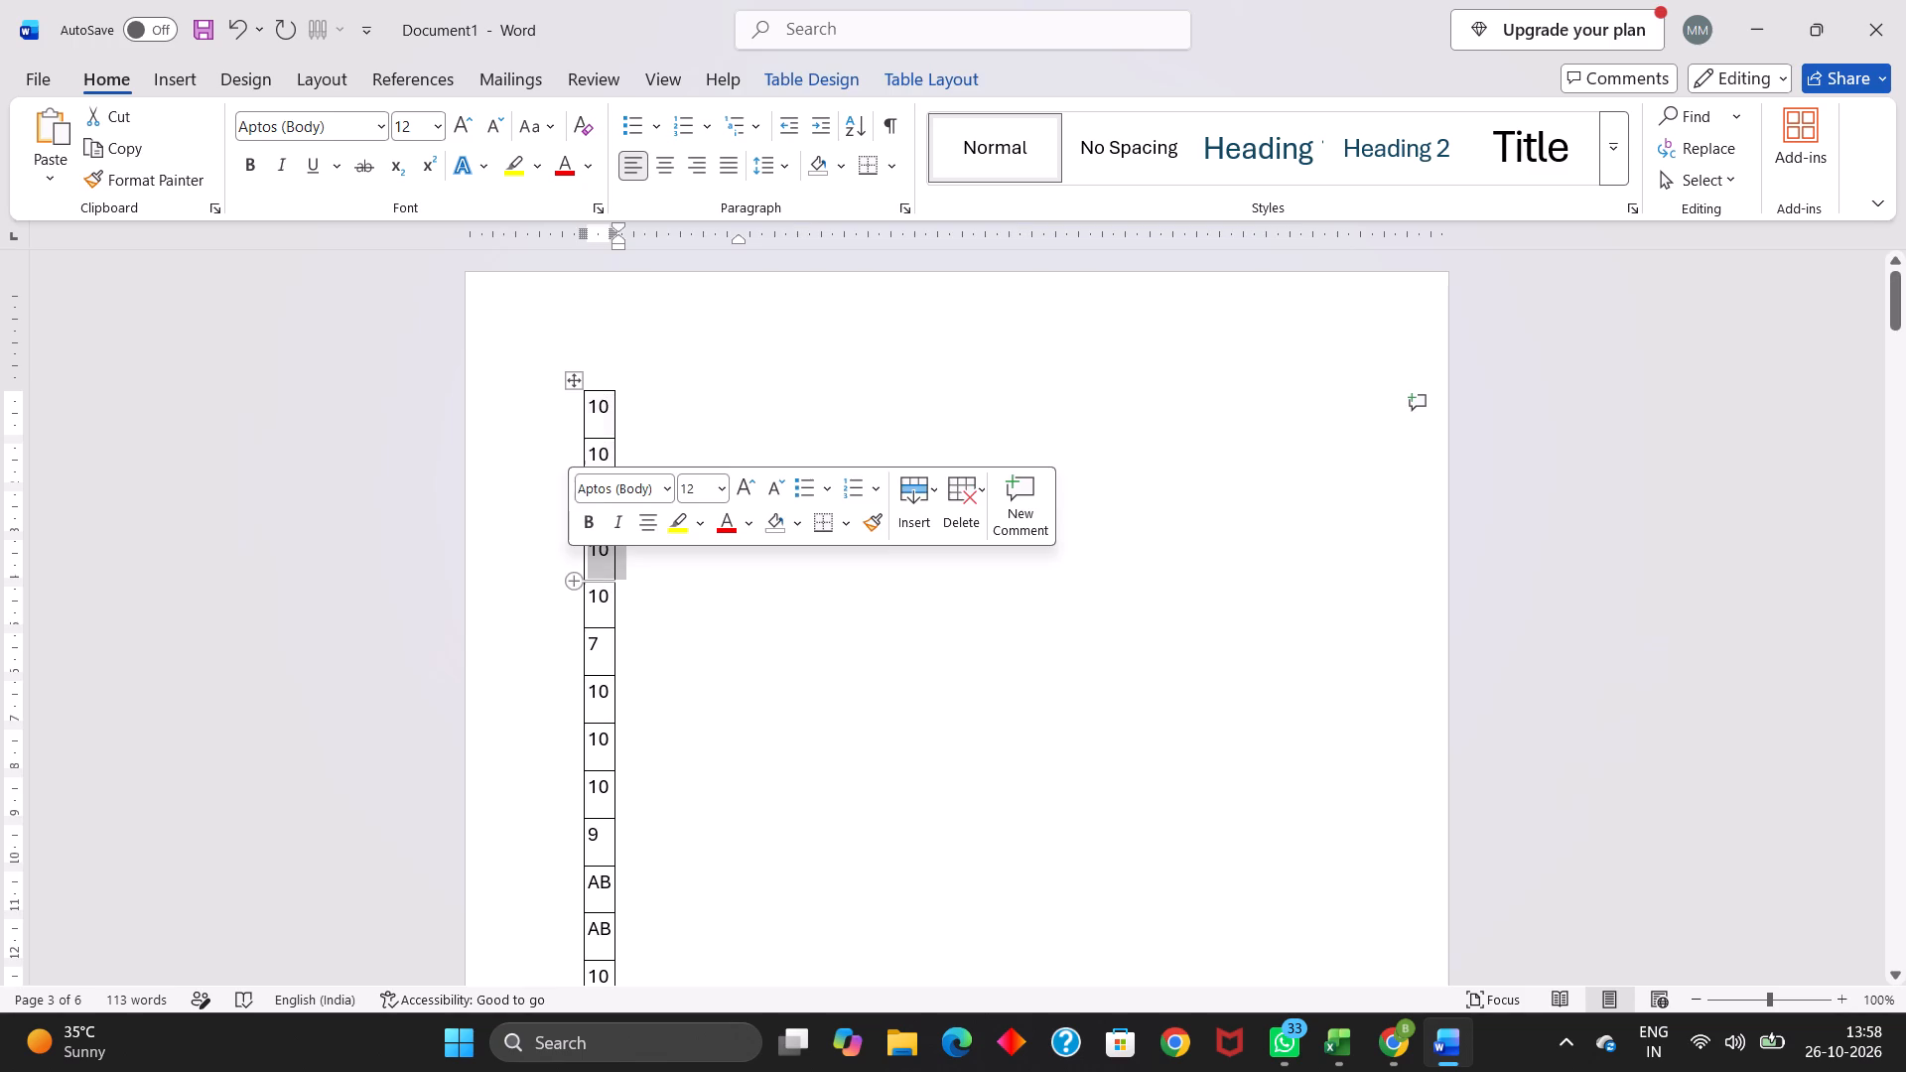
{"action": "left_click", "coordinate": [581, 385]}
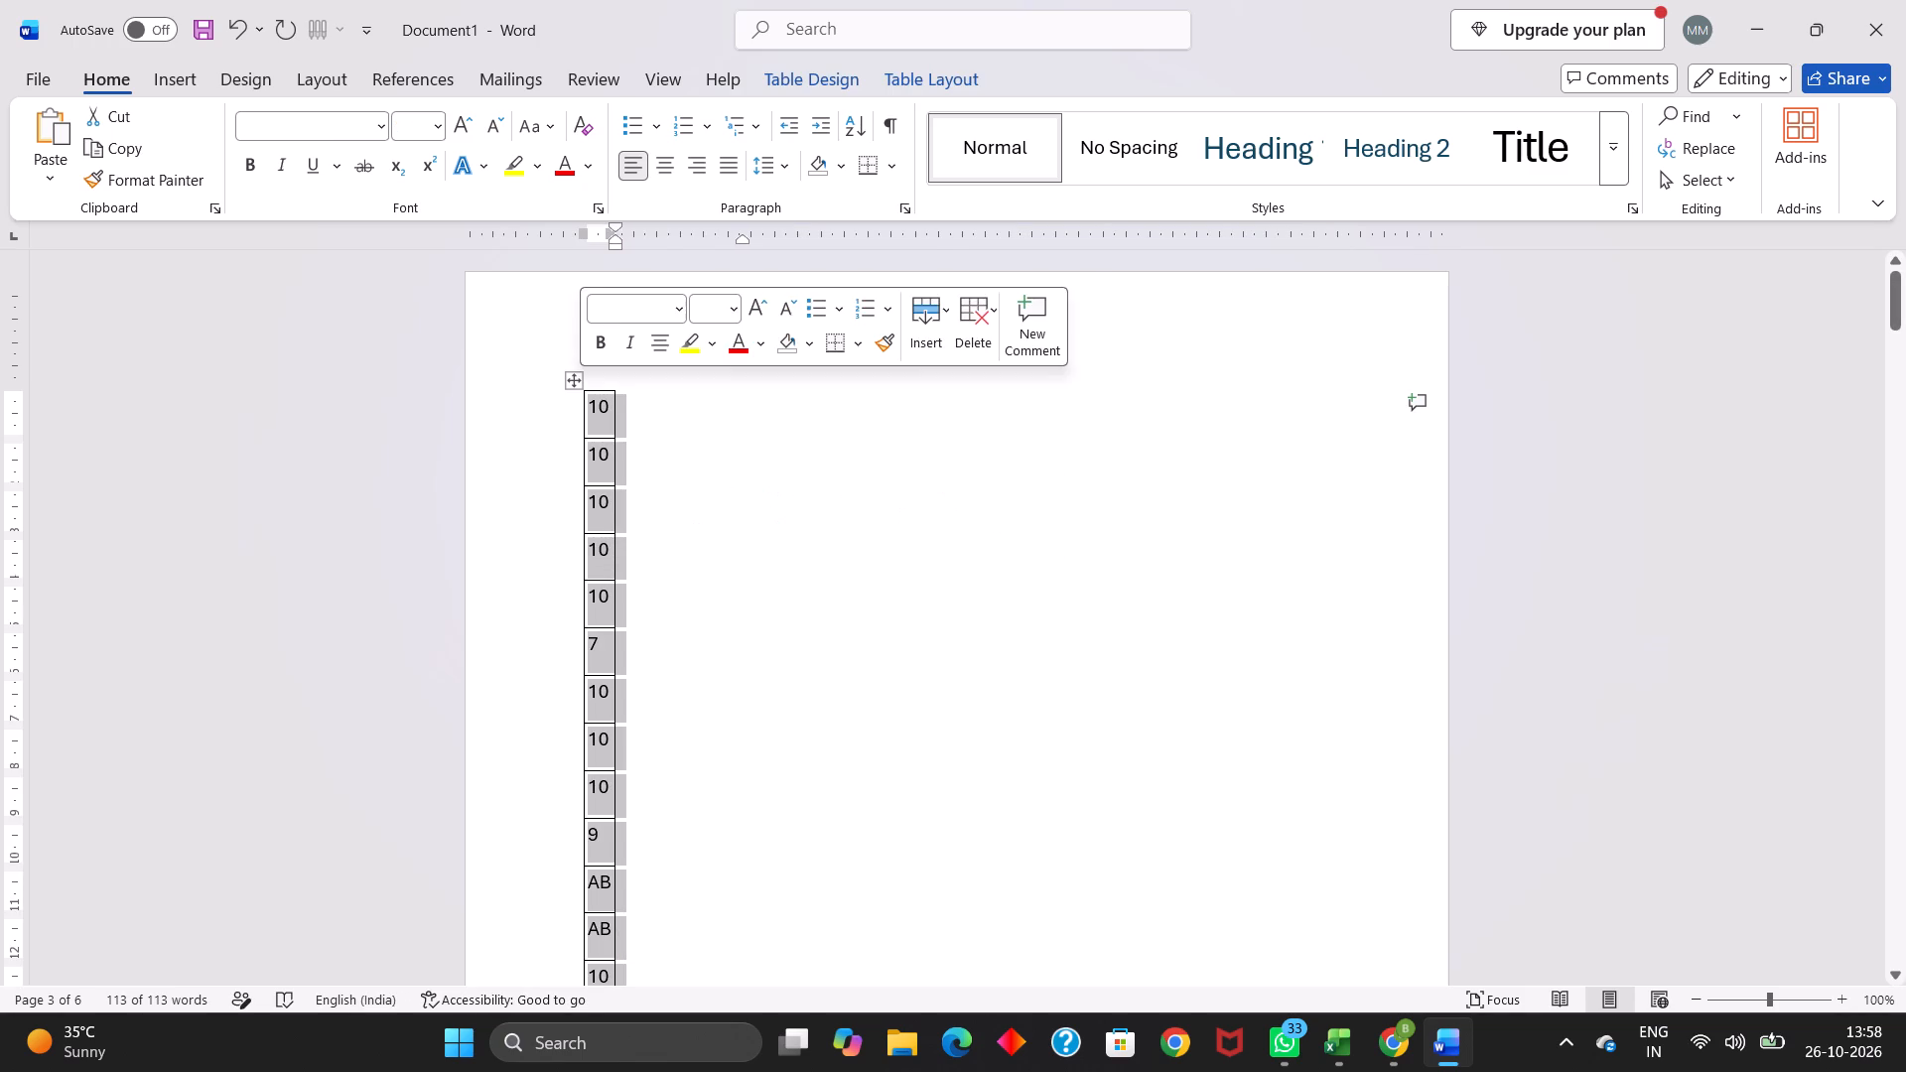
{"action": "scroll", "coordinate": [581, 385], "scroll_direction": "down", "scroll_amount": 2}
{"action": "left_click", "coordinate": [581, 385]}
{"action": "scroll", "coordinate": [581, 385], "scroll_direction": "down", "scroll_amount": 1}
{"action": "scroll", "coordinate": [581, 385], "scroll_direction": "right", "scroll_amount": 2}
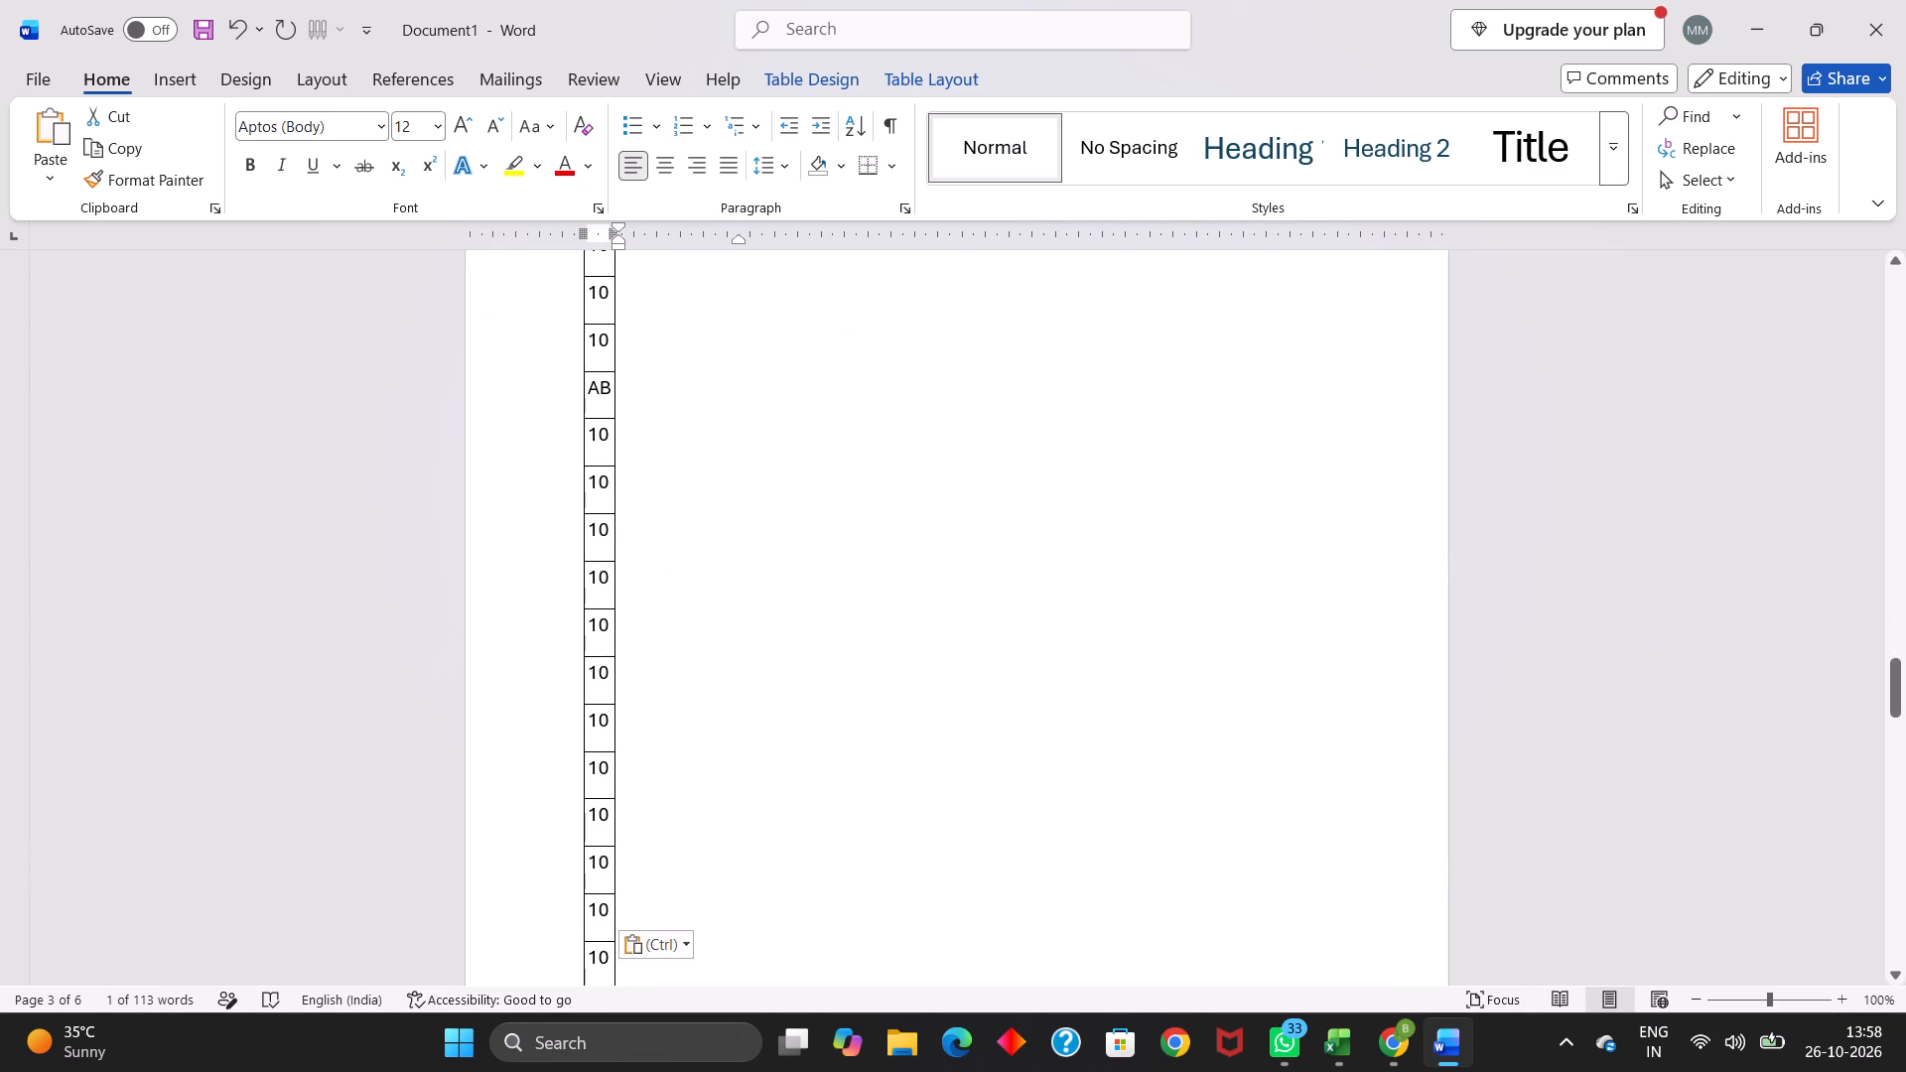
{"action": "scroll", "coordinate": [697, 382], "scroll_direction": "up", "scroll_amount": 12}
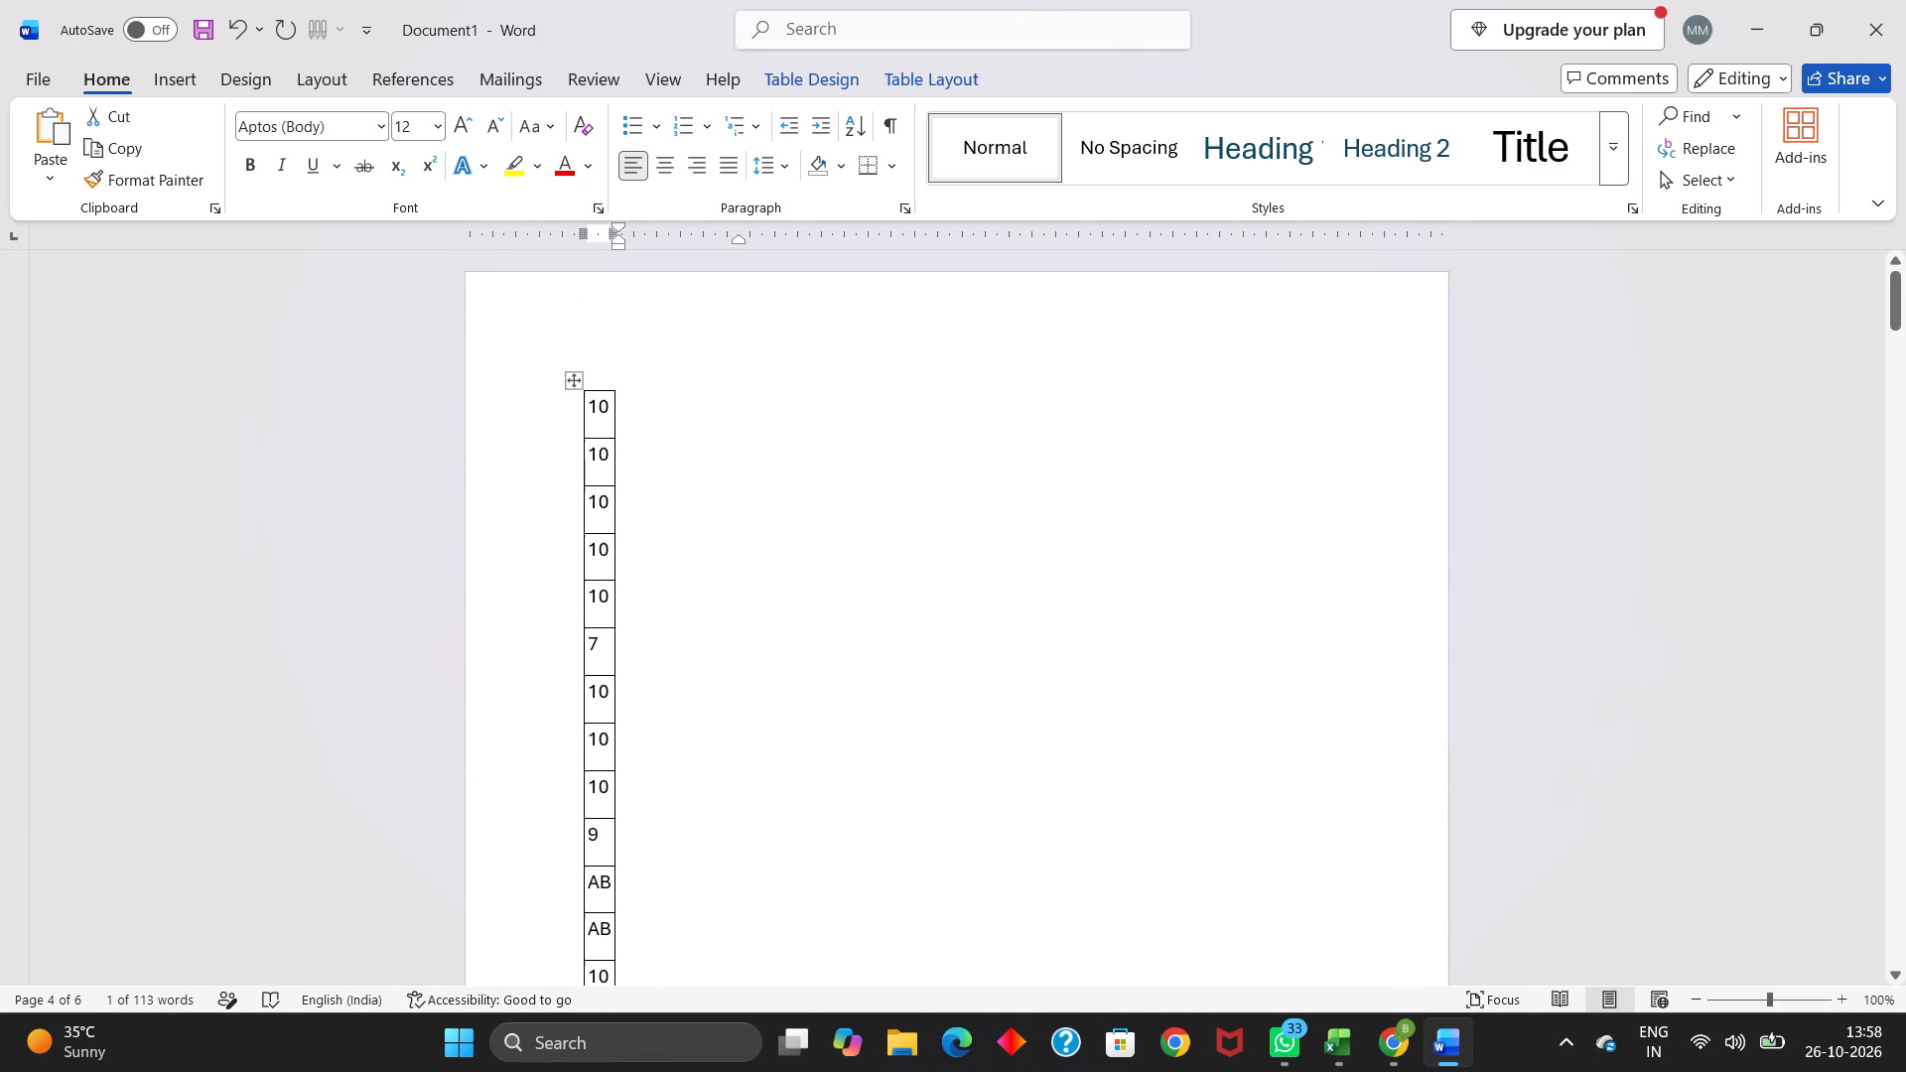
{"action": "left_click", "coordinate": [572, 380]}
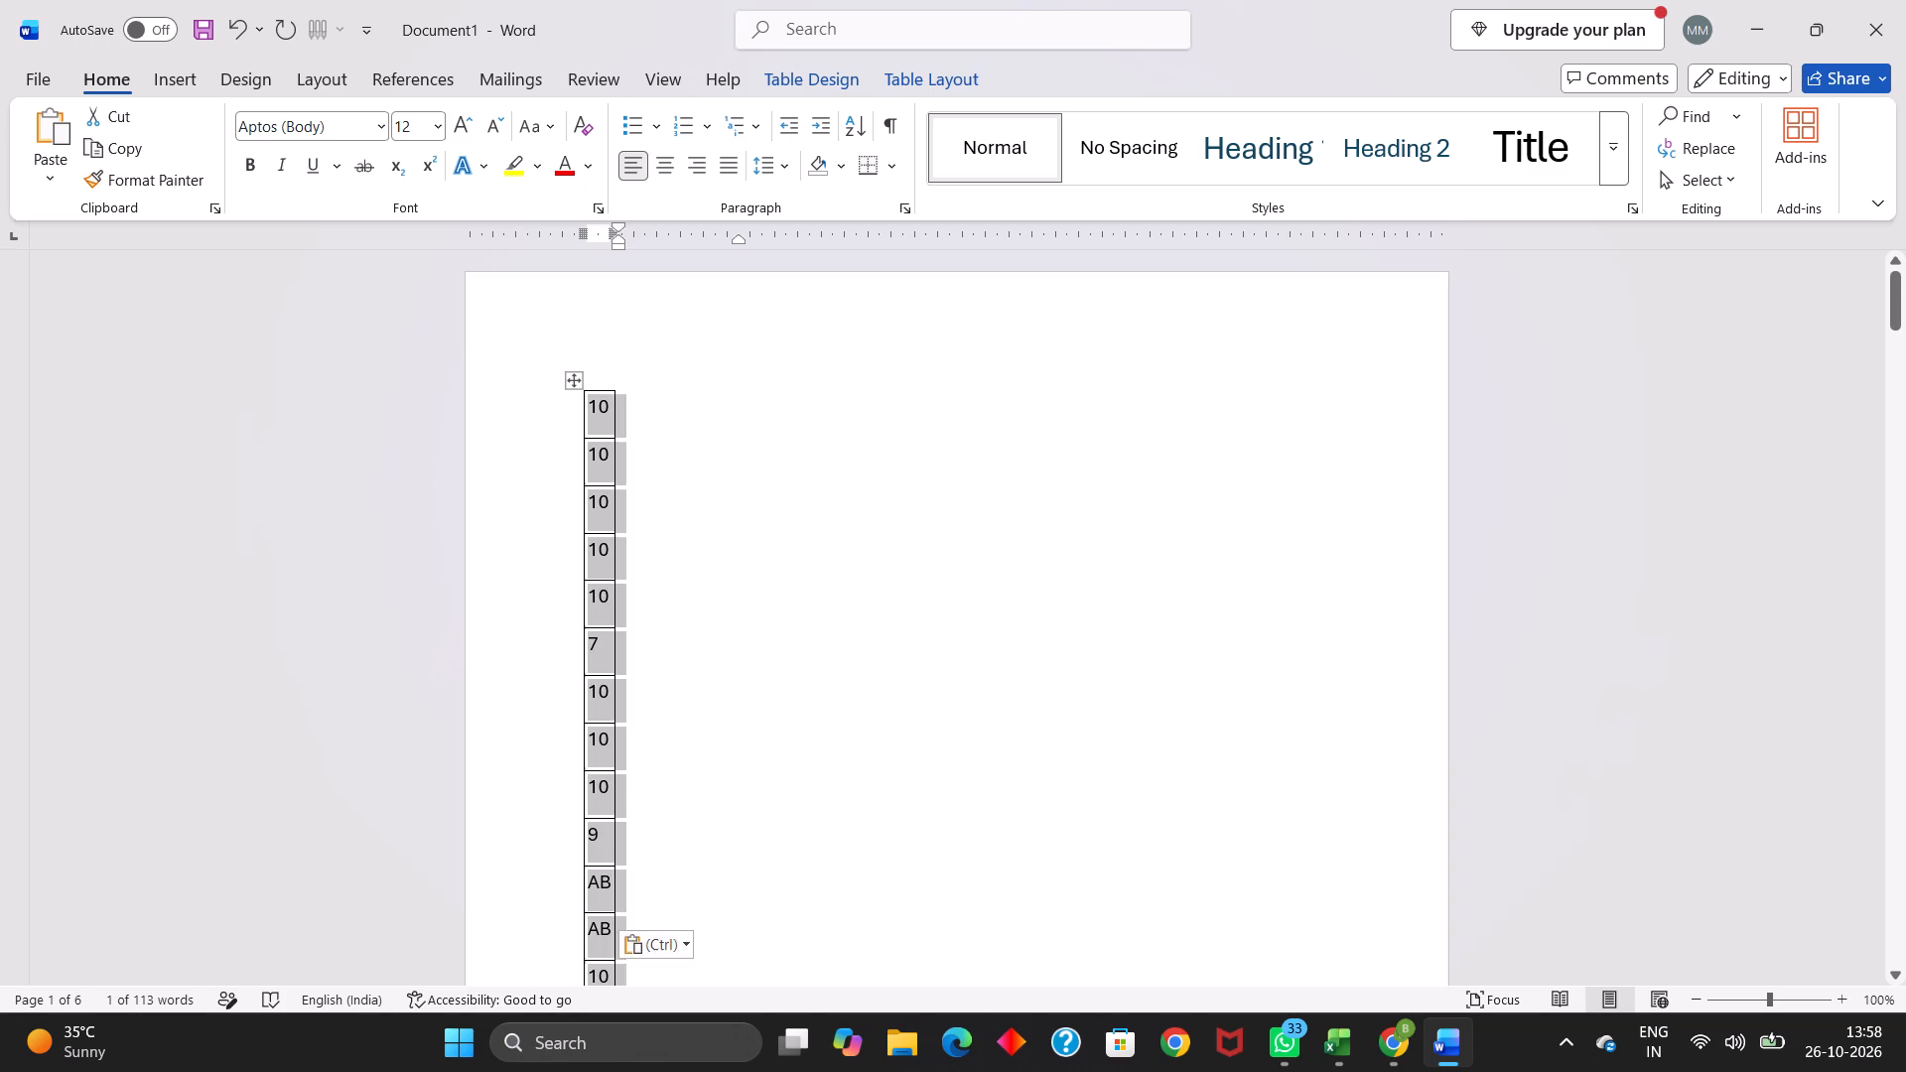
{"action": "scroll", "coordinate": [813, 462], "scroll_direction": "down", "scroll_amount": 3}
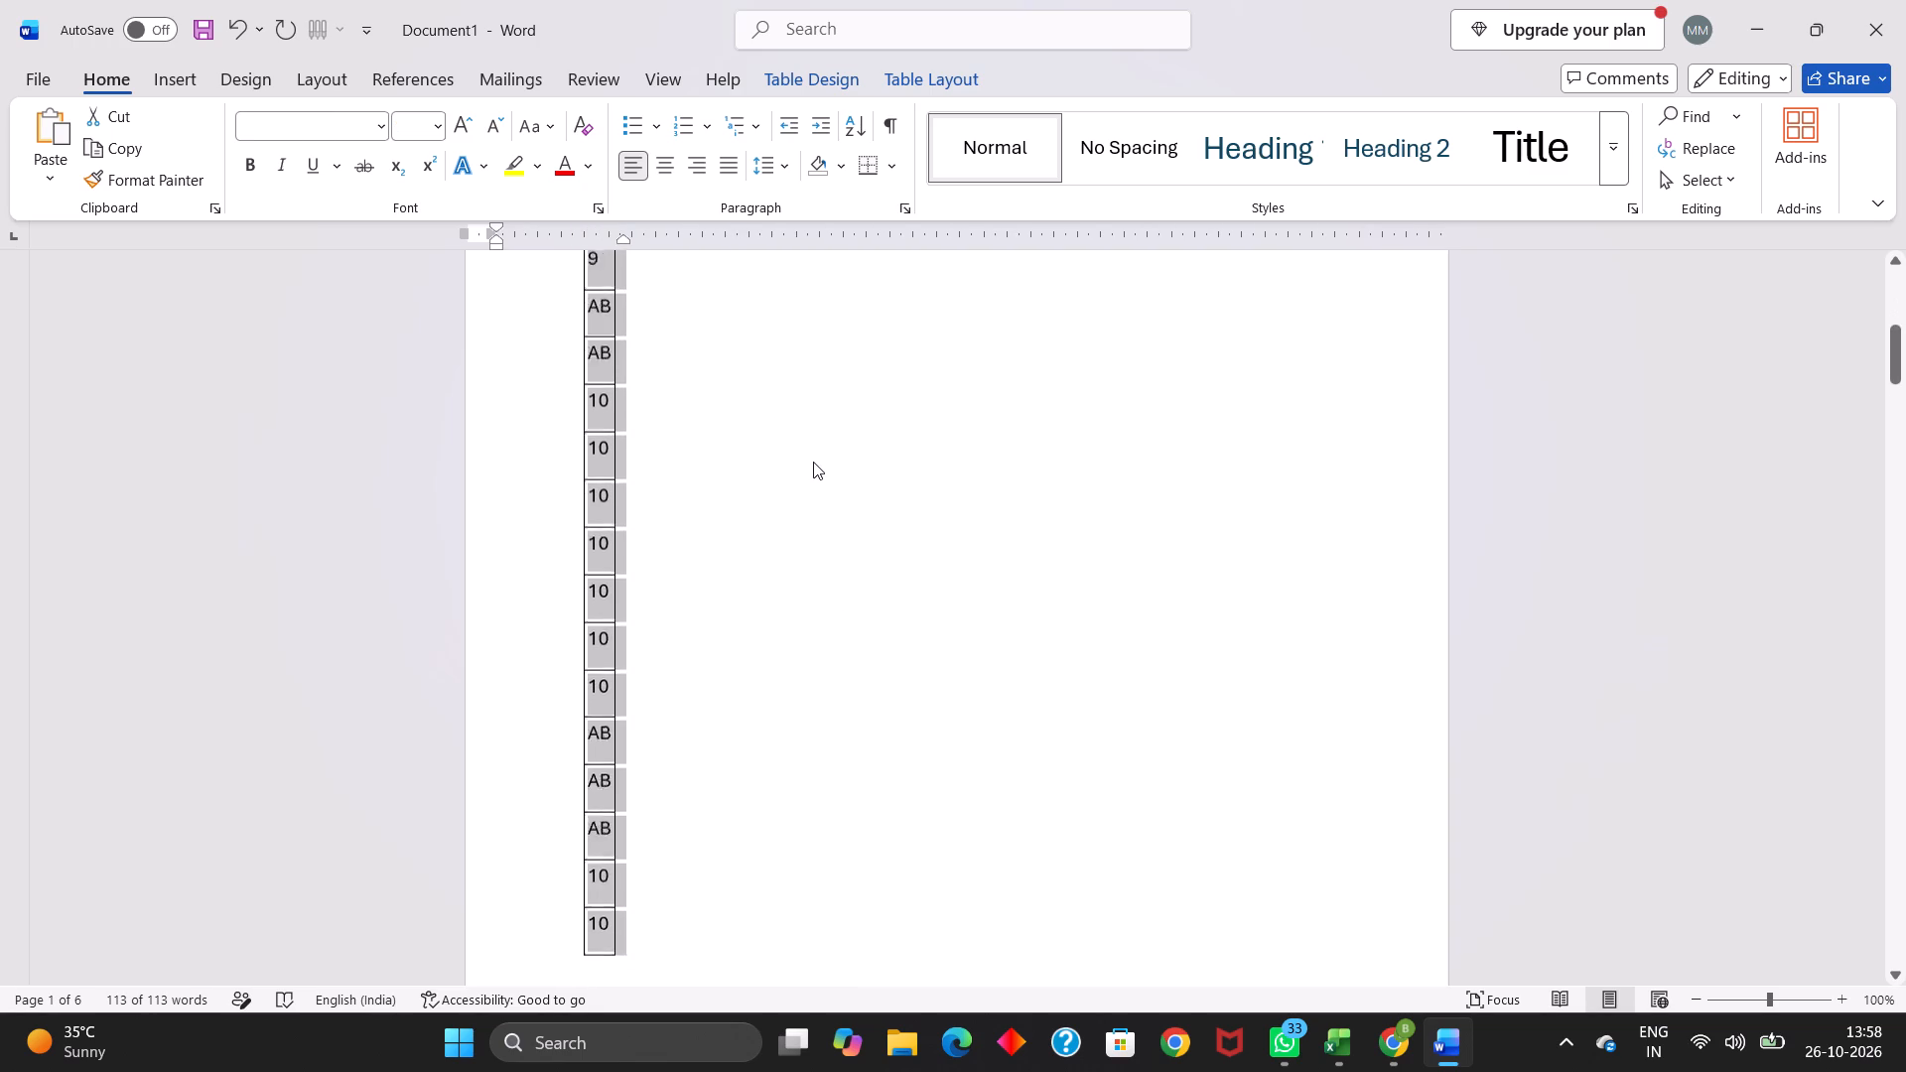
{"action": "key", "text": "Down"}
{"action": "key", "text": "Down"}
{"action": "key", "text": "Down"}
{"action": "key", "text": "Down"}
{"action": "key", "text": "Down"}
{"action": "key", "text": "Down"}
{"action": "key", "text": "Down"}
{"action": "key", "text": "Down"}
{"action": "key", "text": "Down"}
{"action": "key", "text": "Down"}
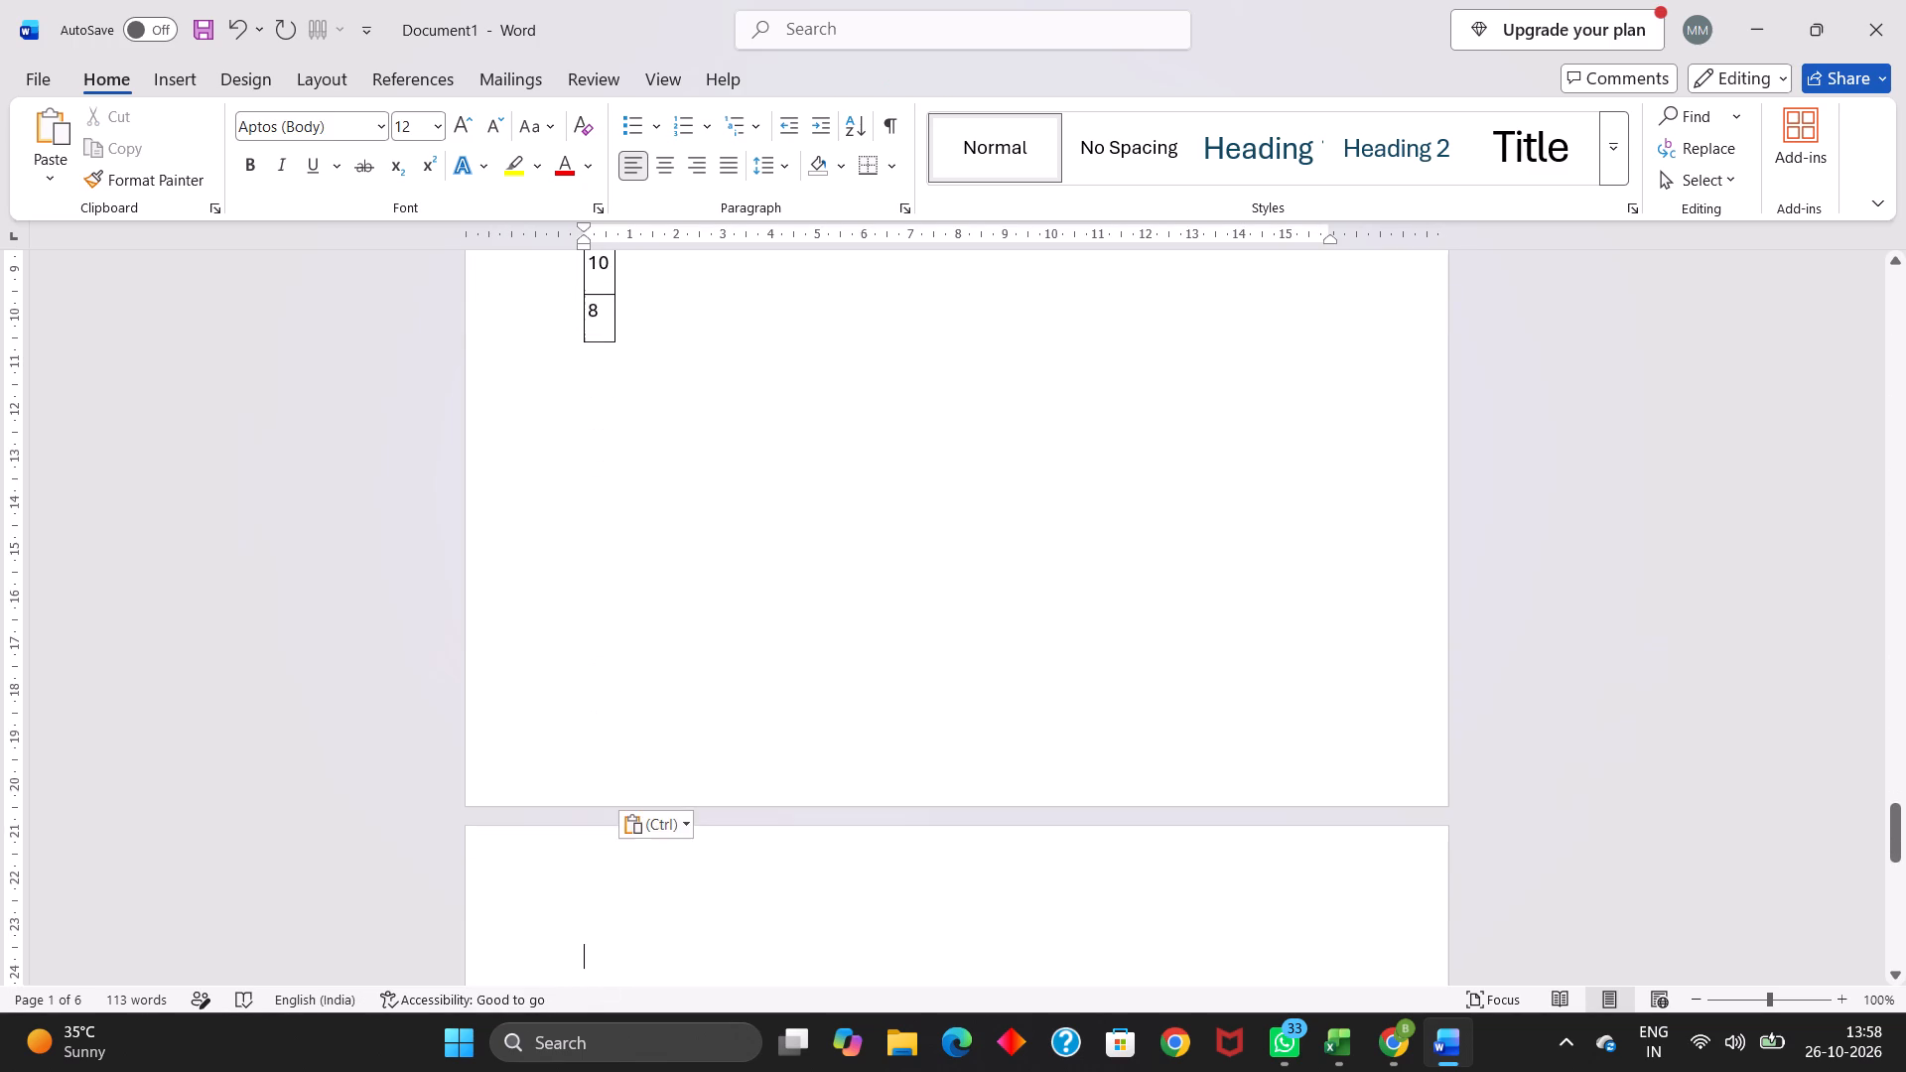
Copy the entire pasted table of class test marks in the Word document.
{"action": "key", "text": "Up"}
{"action": "key", "text": "Up"}
{"action": "key", "text": "Up"}
{"action": "key", "text": "Up"}
{"action": "key", "text": "Up"}
{"action": "key", "text": "Up"}
{"action": "key", "text": "Up"}
{"action": "key", "text": "Up"}
{"action": "key", "text": "Up"}
{"action": "key", "text": "Up"}
{"action": "key", "text": "Up"}
{"action": "key", "text": "Up"}
{"action": "key", "text": "Up"}
{"action": "key", "text": "Up"}
{"action": "key", "text": "Up"}
{"action": "key", "text": "Up"}
{"action": "key", "text": "Up"}
{"action": "key", "text": "Up"}
{"action": "key", "text": "Up"}
{"action": "key", "text": "Up"}
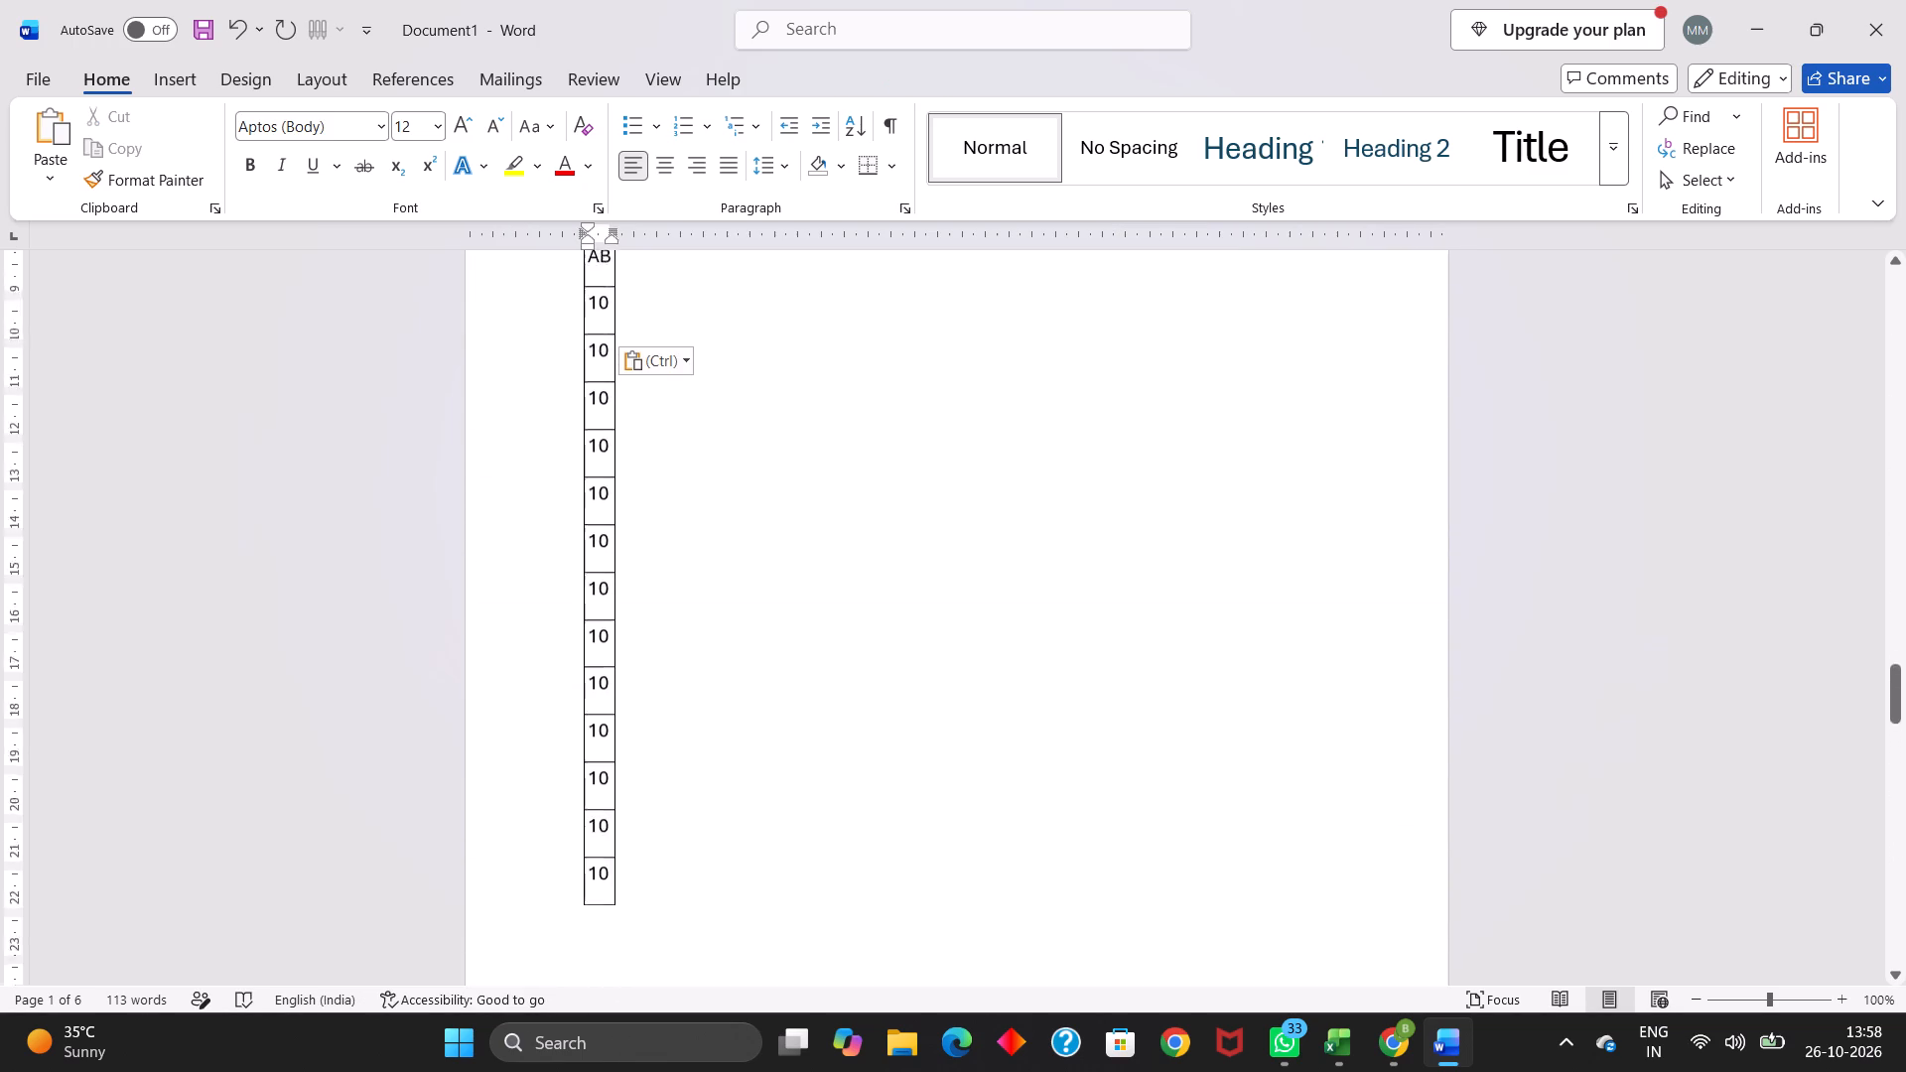
{"action": "key", "text": "Up"}
{"action": "key", "text": "Up"}
{"action": "key", "text": "Up"}
{"action": "key", "text": "Up"}
{"action": "key", "text": "Up"}
{"action": "key", "text": "Up"}
{"action": "key", "text": "Up"}
{"action": "key", "text": "Up"}
{"action": "key", "text": "Up"}
{"action": "key", "text": "Up"}
{"action": "key", "text": "Up"}
{"action": "key", "text": "Up"}
{"action": "key", "text": "Up"}
{"action": "key", "text": "Up"}
{"action": "key", "text": "Up"}
{"action": "key", "text": "Up"}
{"action": "key", "text": "Up"}
{"action": "key", "text": "Up"}
{"action": "key", "text": "Up"}
{"action": "key", "text": "Up"}
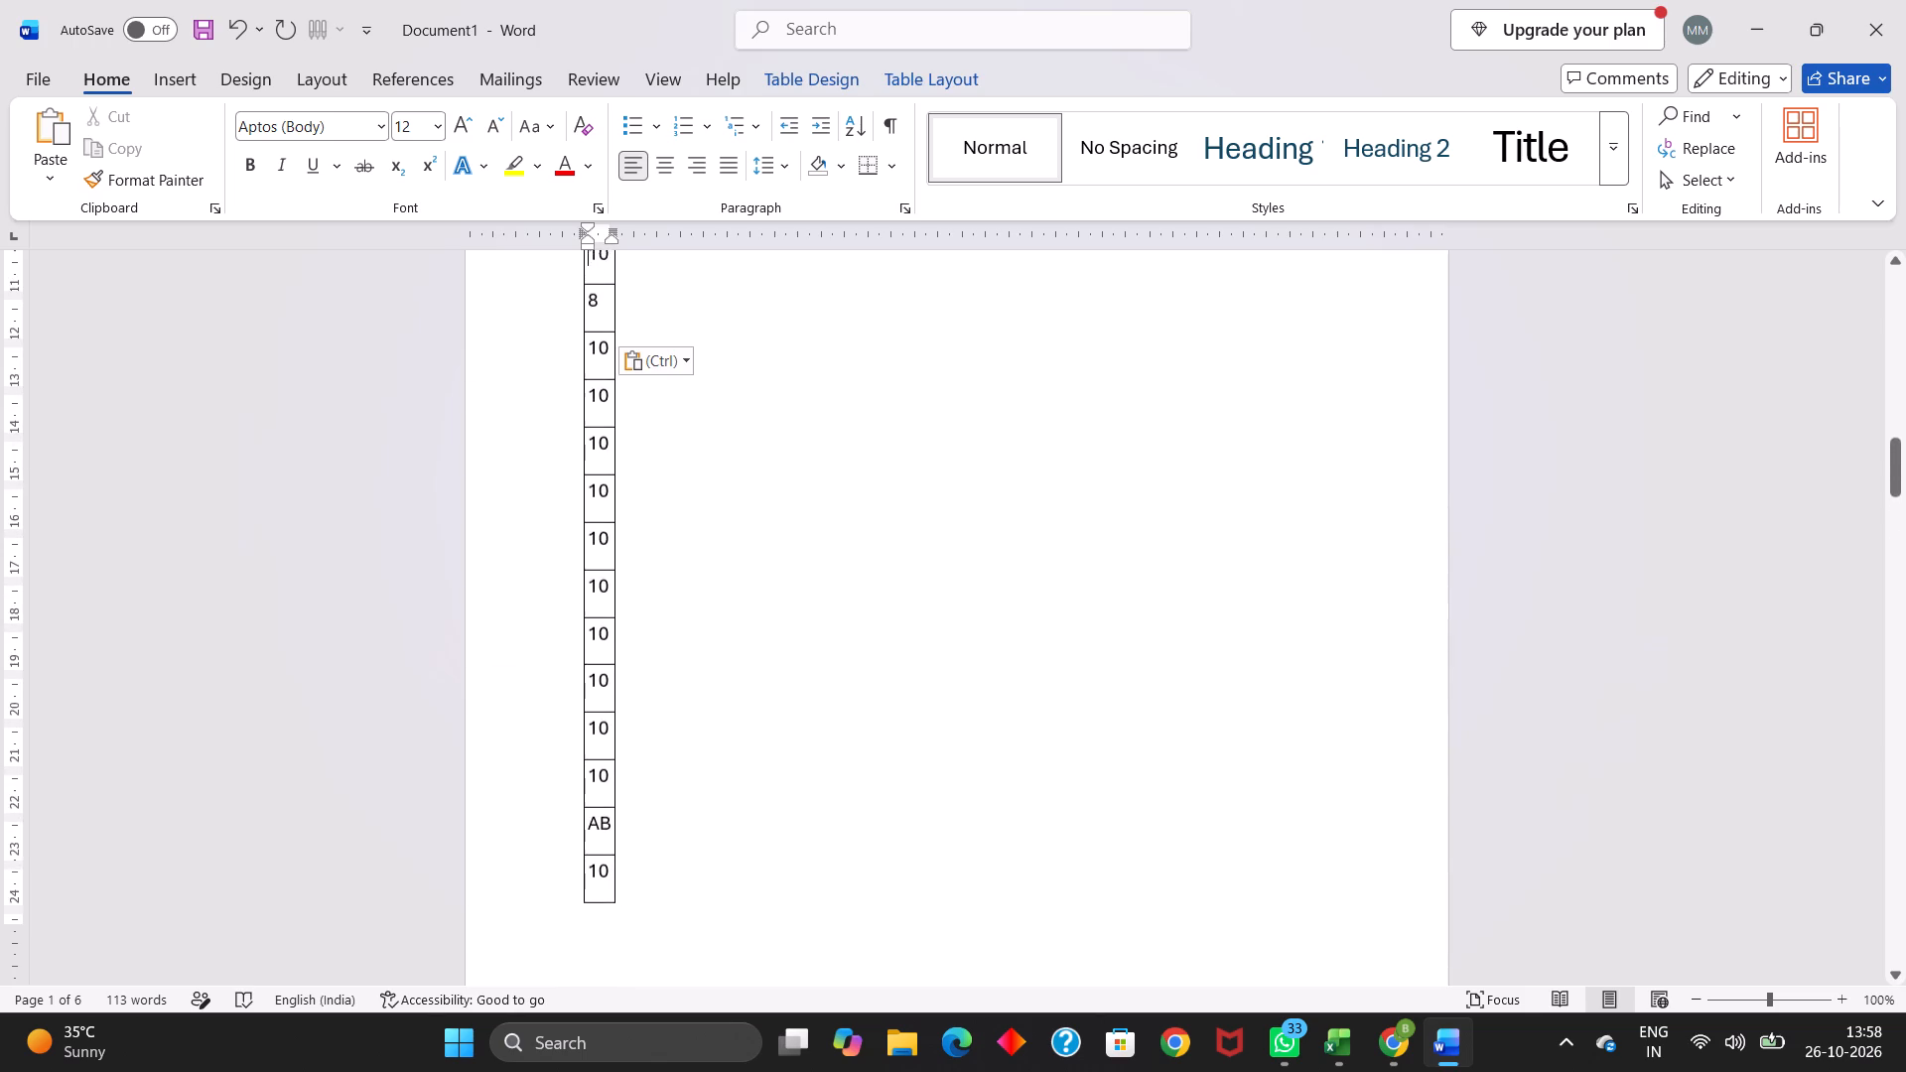
{"action": "key", "text": "Up"}
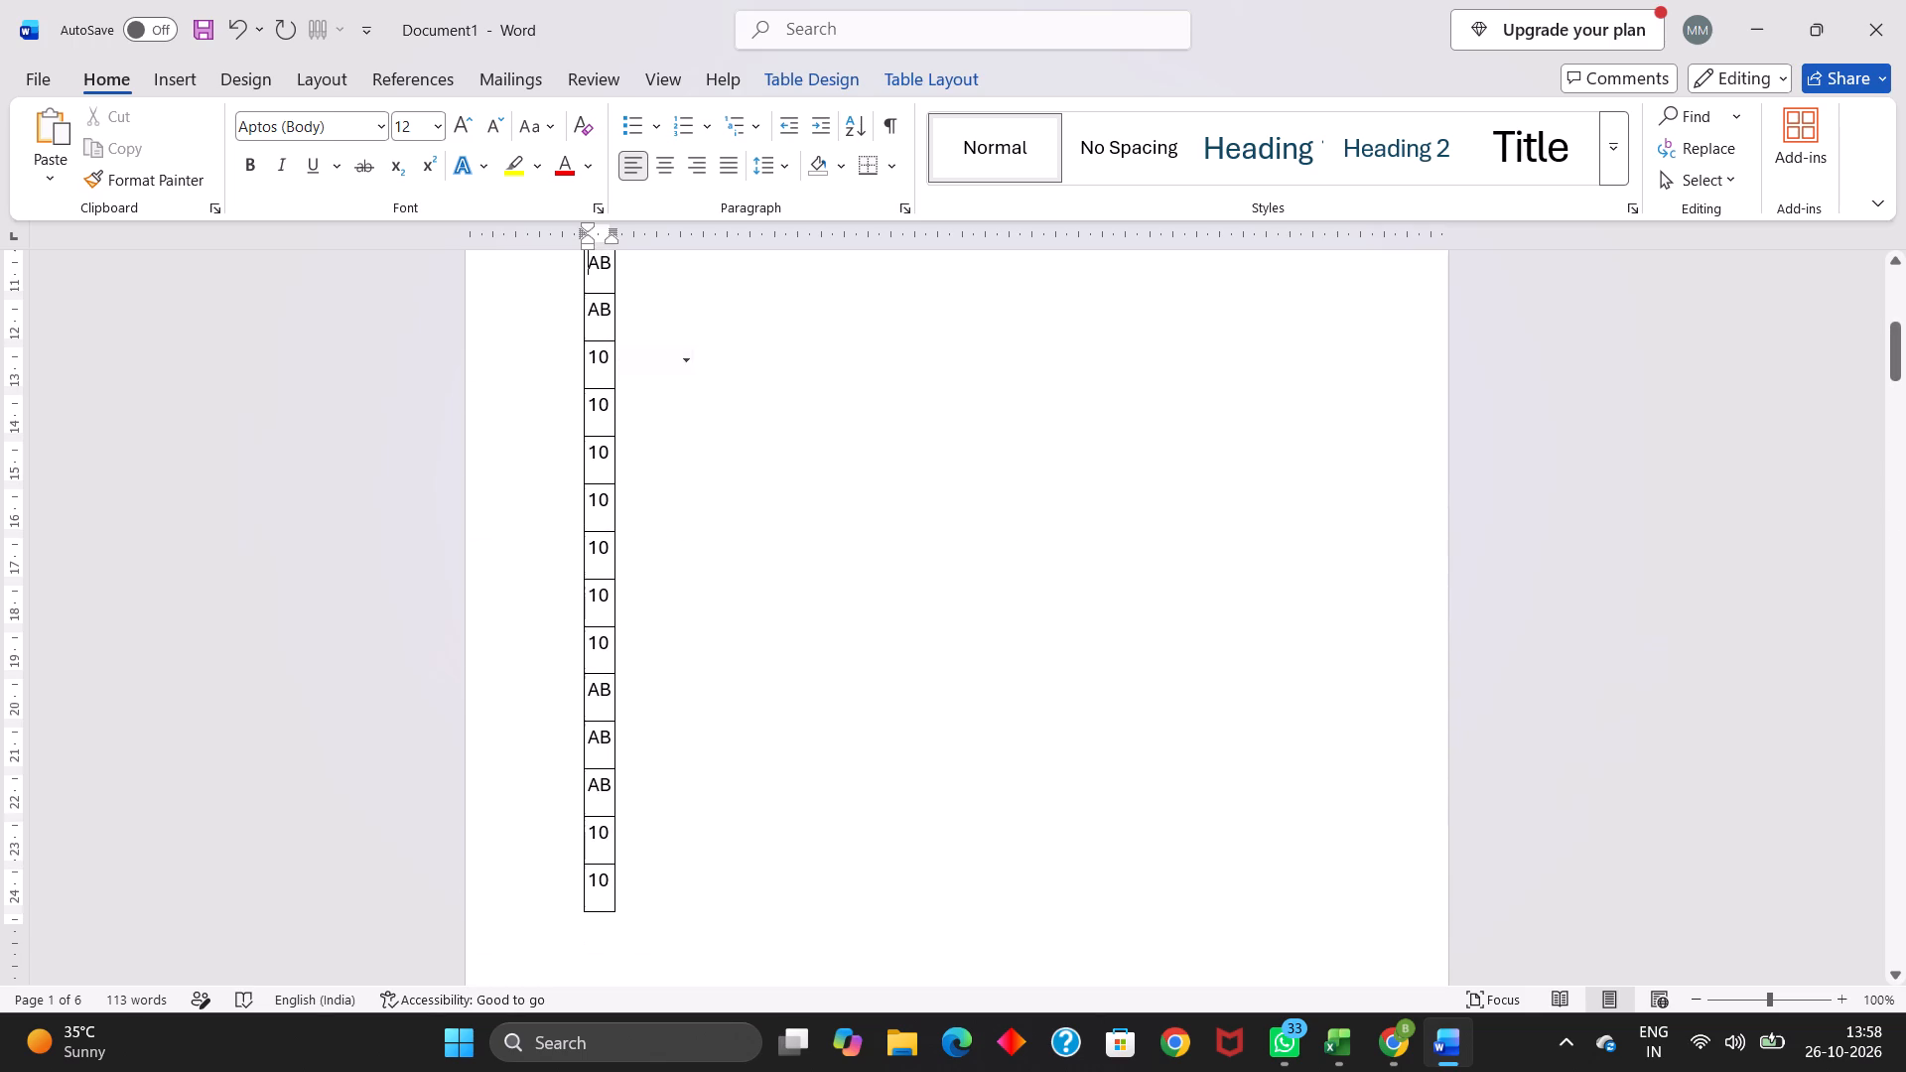
{"action": "key", "text": "Up"}
{"action": "key", "text": "Up"}
{"action": "key", "text": "Up"}
{"action": "key", "text": "Up"}
{"action": "key", "text": "Up"}
{"action": "key", "text": "Up"}
{"action": "key", "text": "Up"}
{"action": "key", "text": "Up"}
{"action": "key", "text": "Up"}
{"action": "key", "text": "Up"}
{"action": "key", "text": "Up"}
{"action": "key", "text": "Up"}
{"action": "key", "text": "Up"}
{"action": "key", "text": "Up"}
{"action": "key", "text": "Up"}
{"action": "key", "text": "Up"}
{"action": "key", "text": "Up"}
{"action": "key", "text": "Up"}
{"action": "key", "text": "Up"}
{"action": "key", "text": "Up"}
{"action": "key", "text": "Up"}
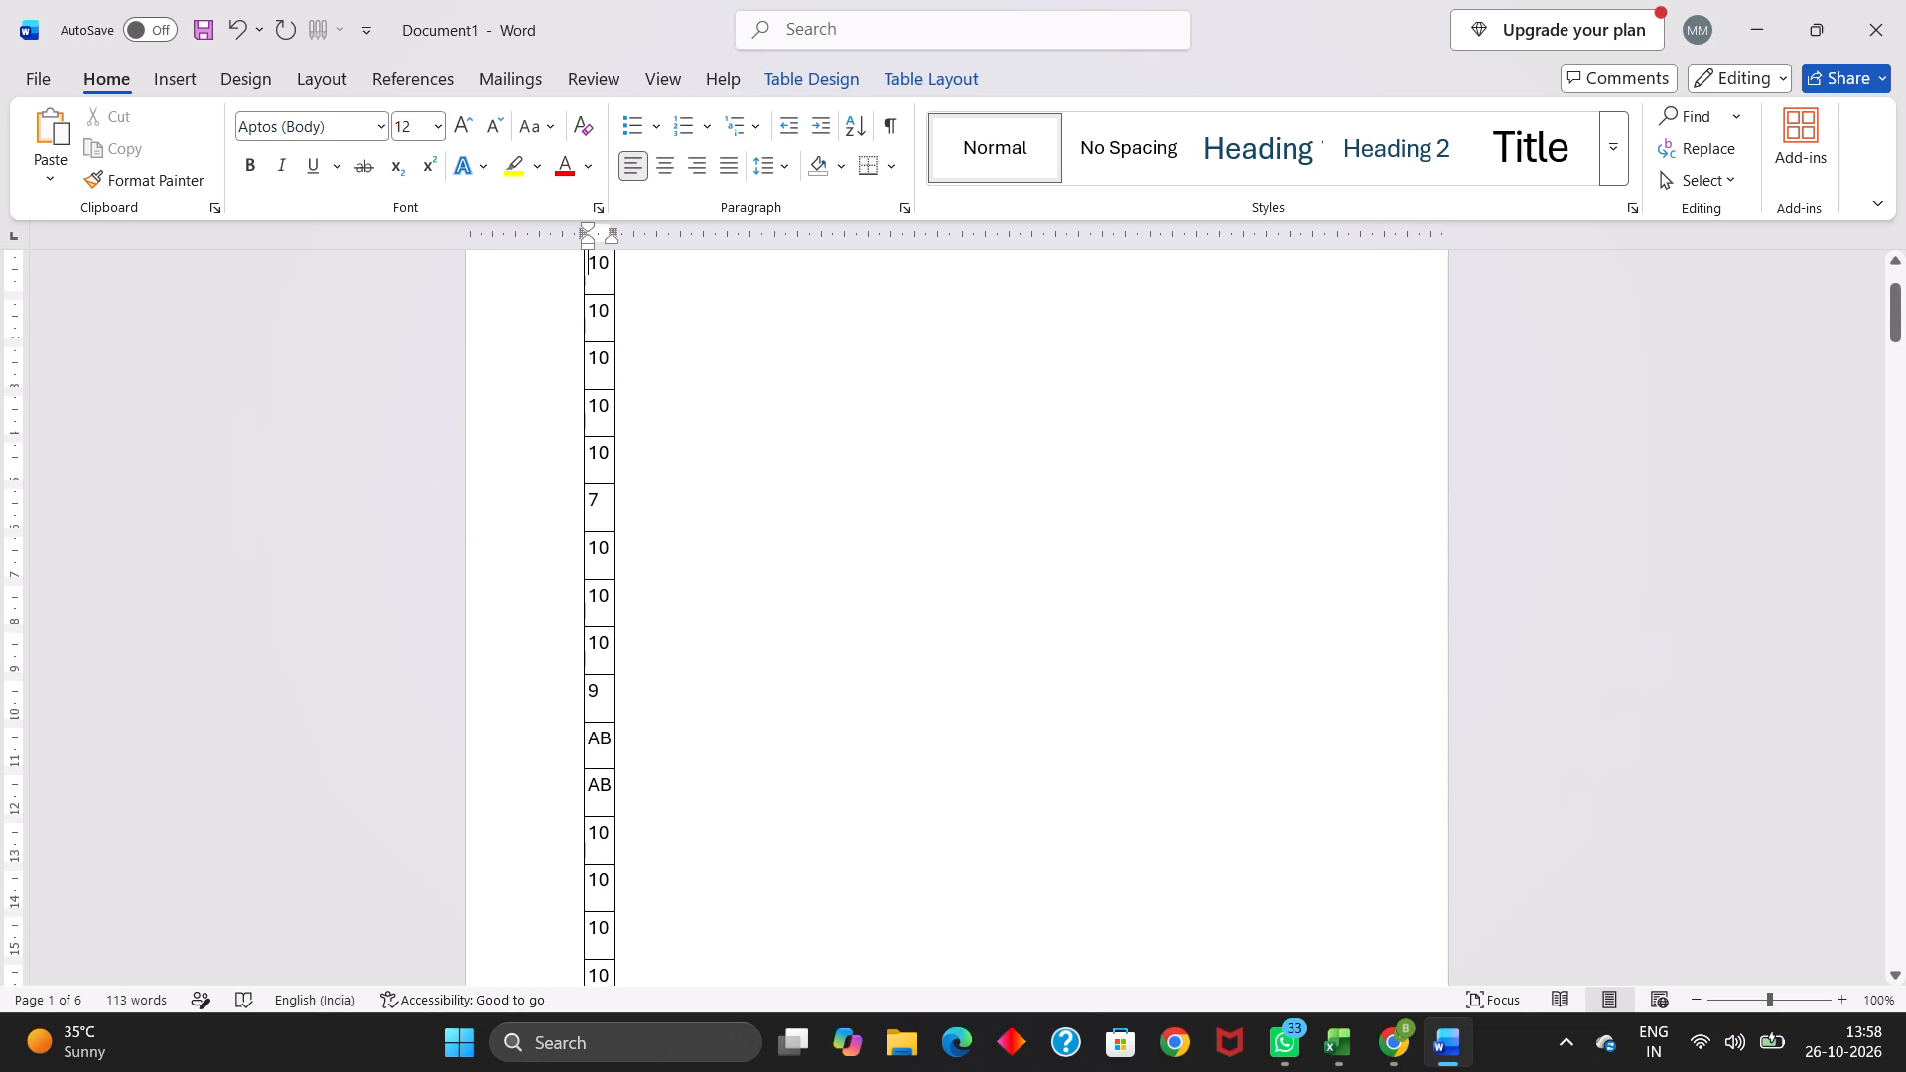
{"action": "key", "text": "Up"}
{"action": "scroll", "coordinate": [813, 462], "scroll_direction": "up", "scroll_amount": 2}
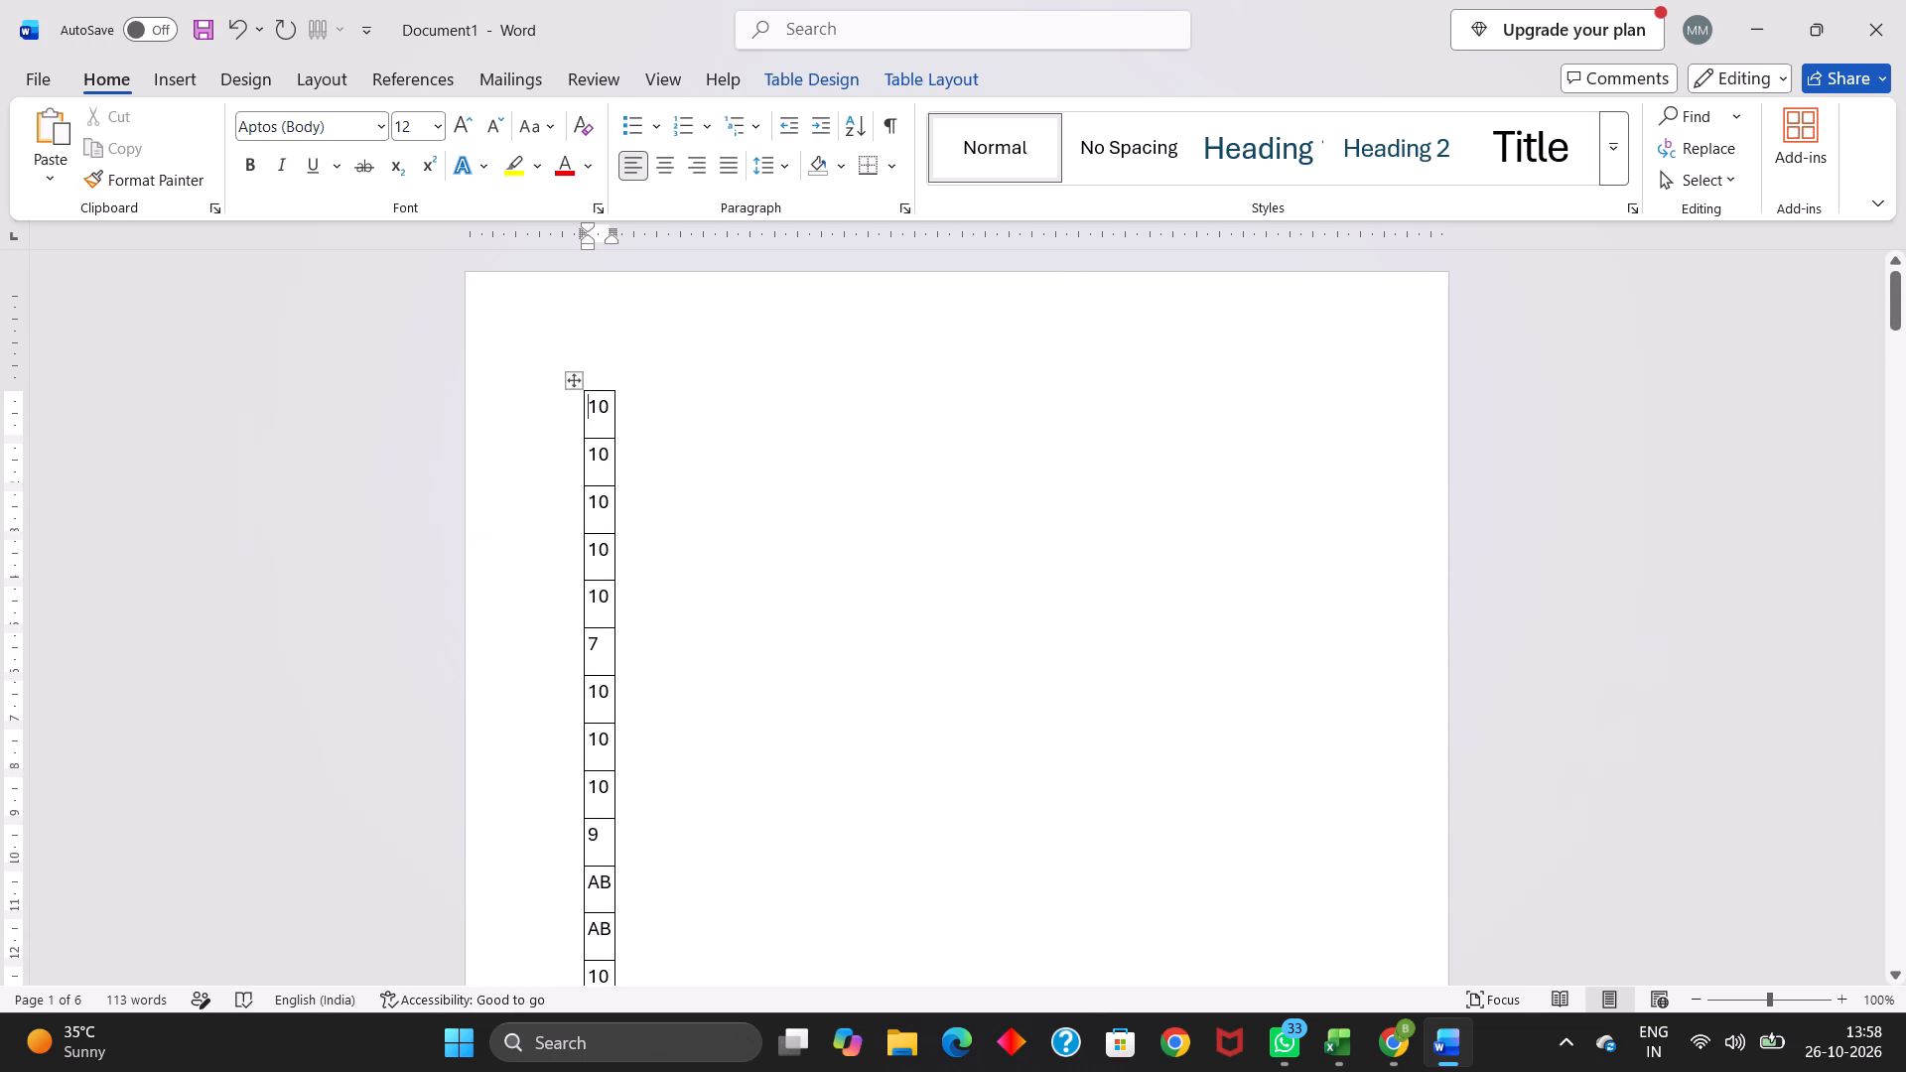
{"action": "double_click", "coordinate": [577, 372]}
{"action": "key", "text": "ctrl+c"}
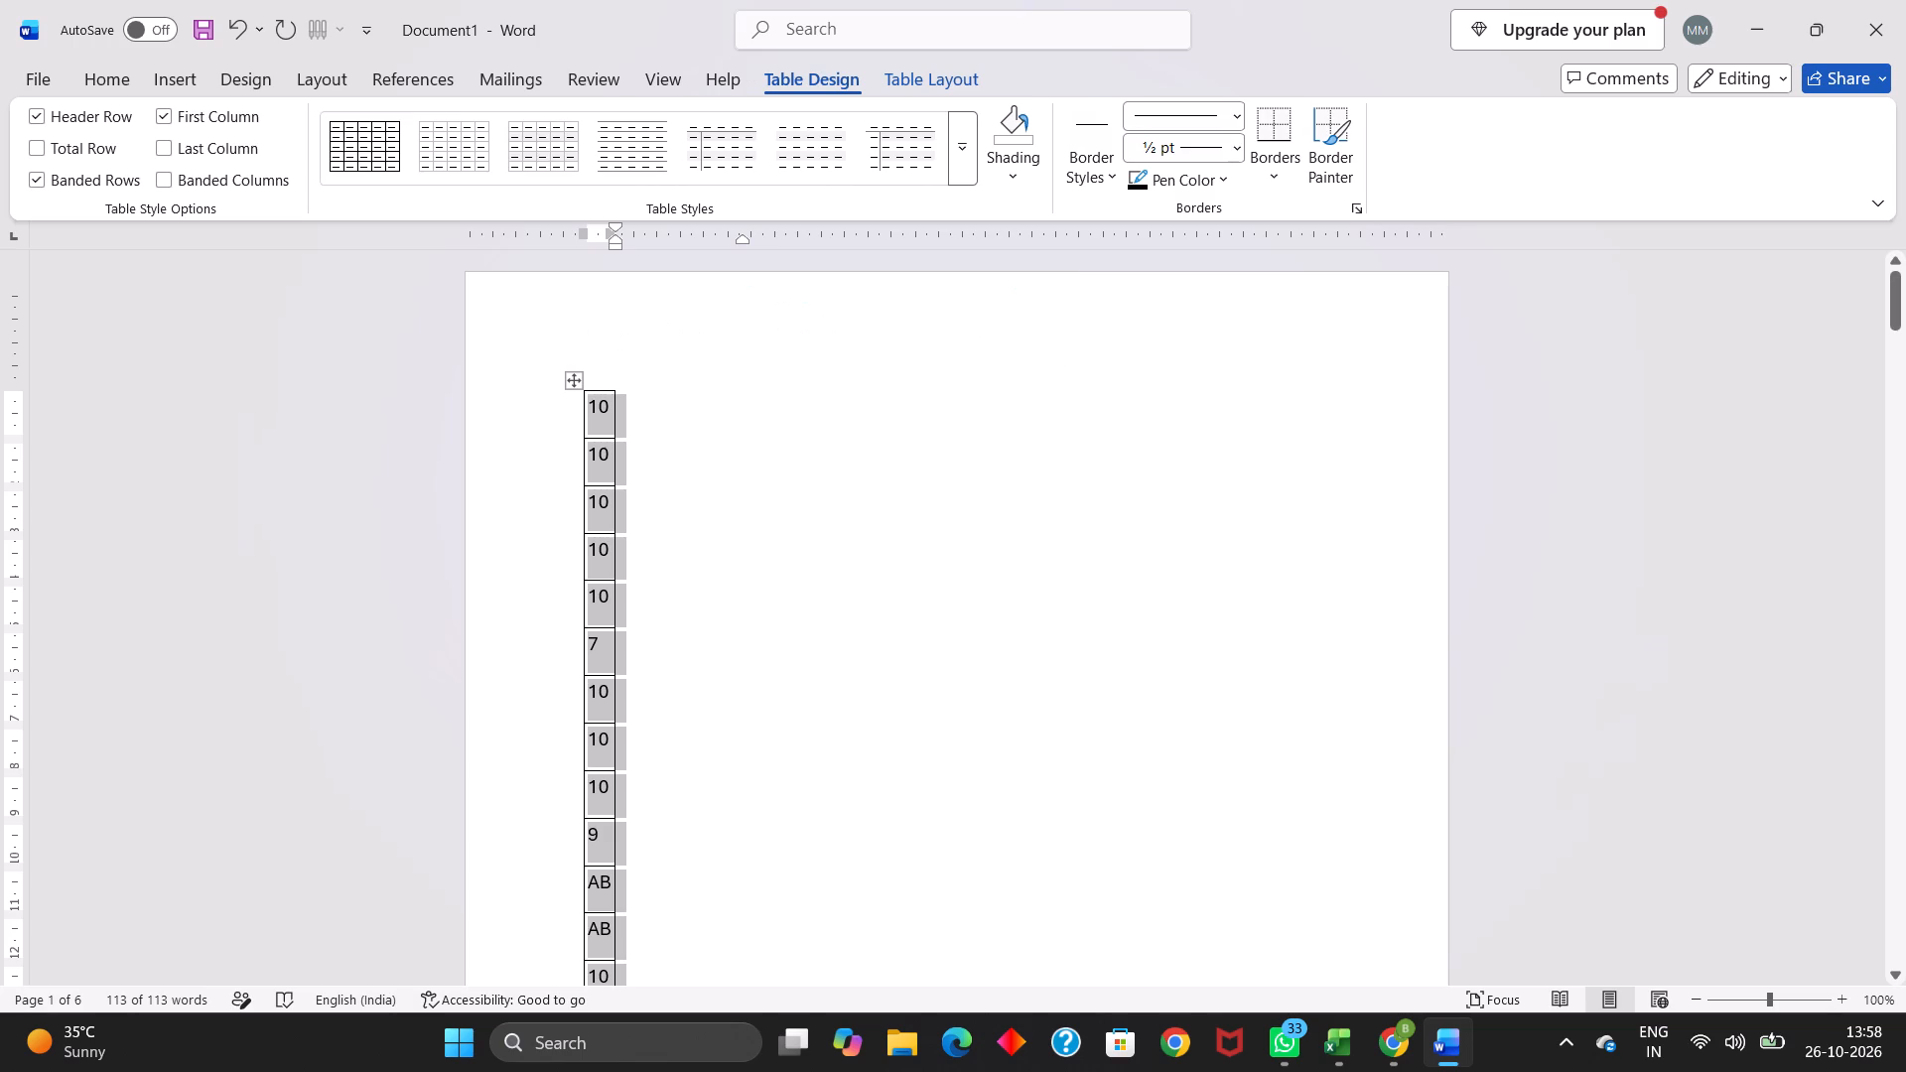
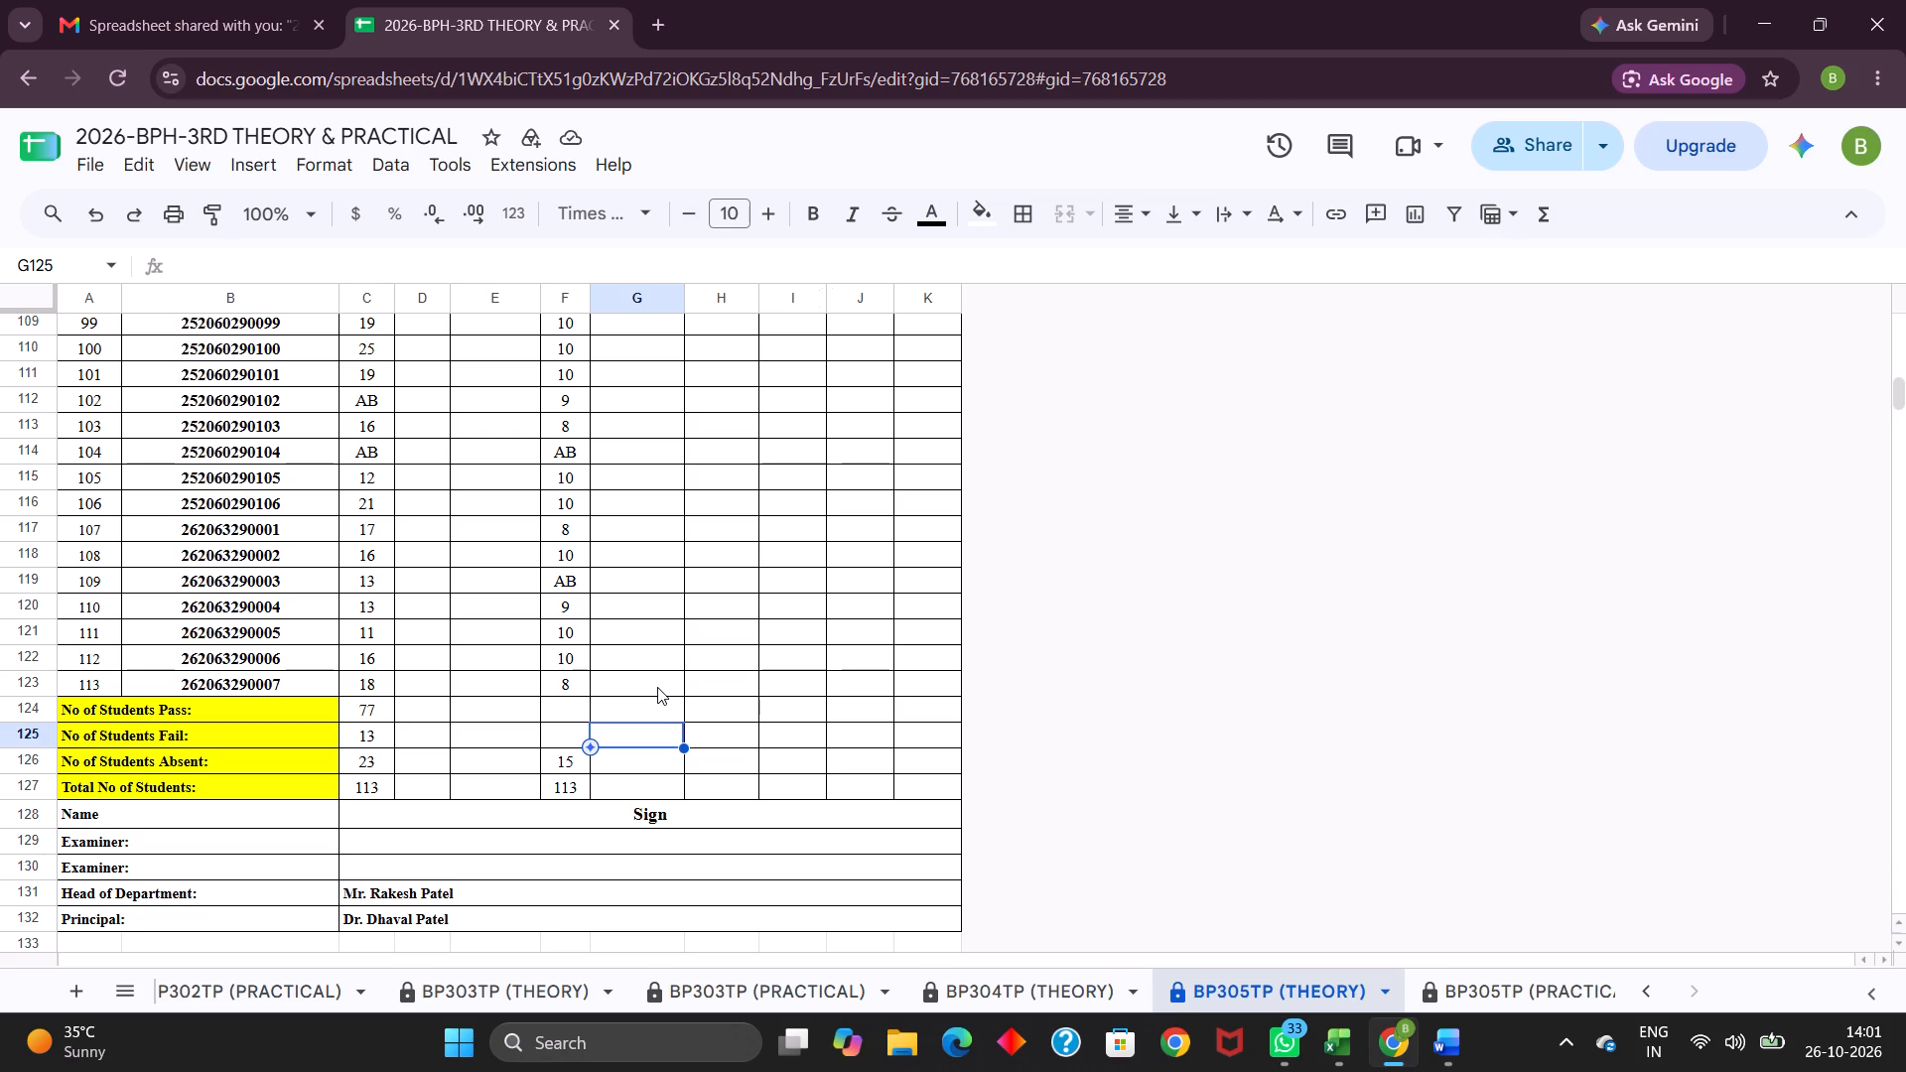
Select G11 in the BP305TP (THEORY) sheet, and in the Word document delete the whole table of class test marks.
{"action": "scroll", "coordinate": [668, 491], "scroll_direction": "up", "scroll_amount": 6}
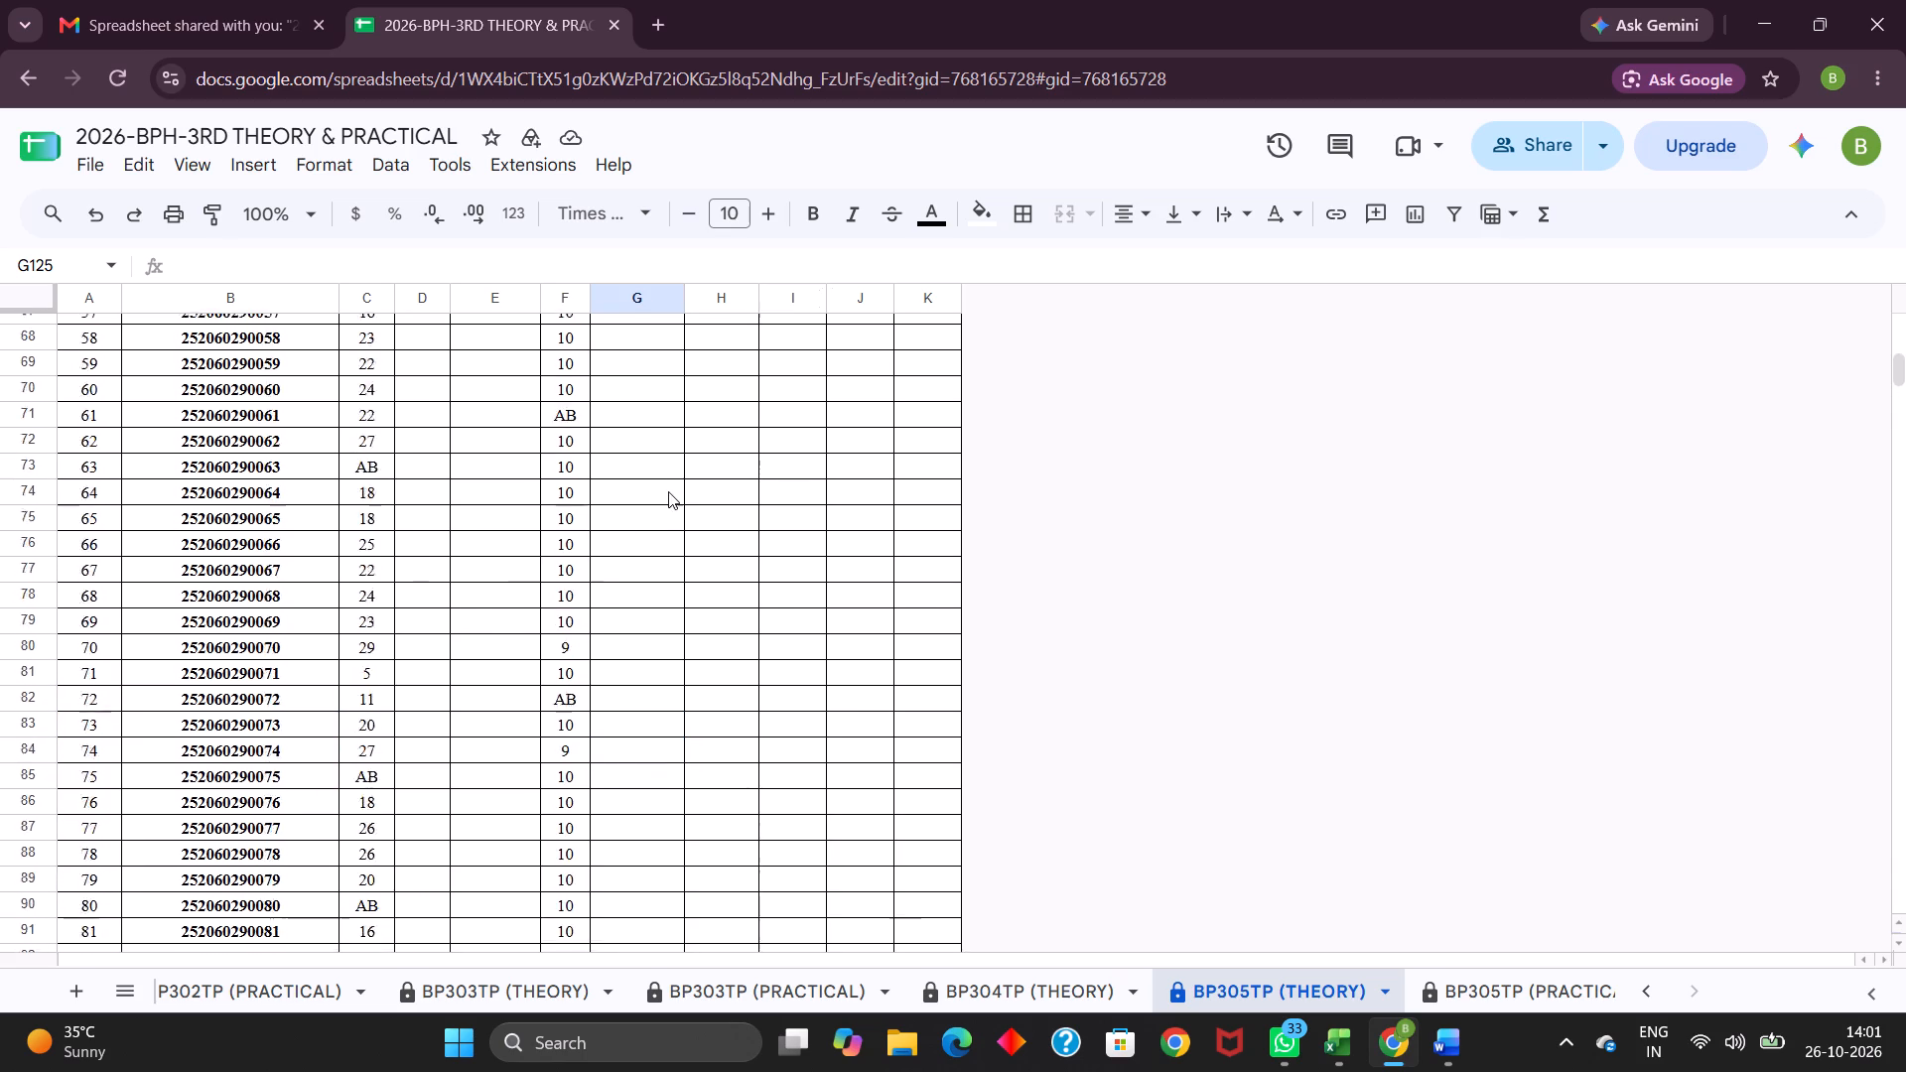
{"action": "scroll", "coordinate": [575, 436], "scroll_direction": "up", "scroll_amount": 4}
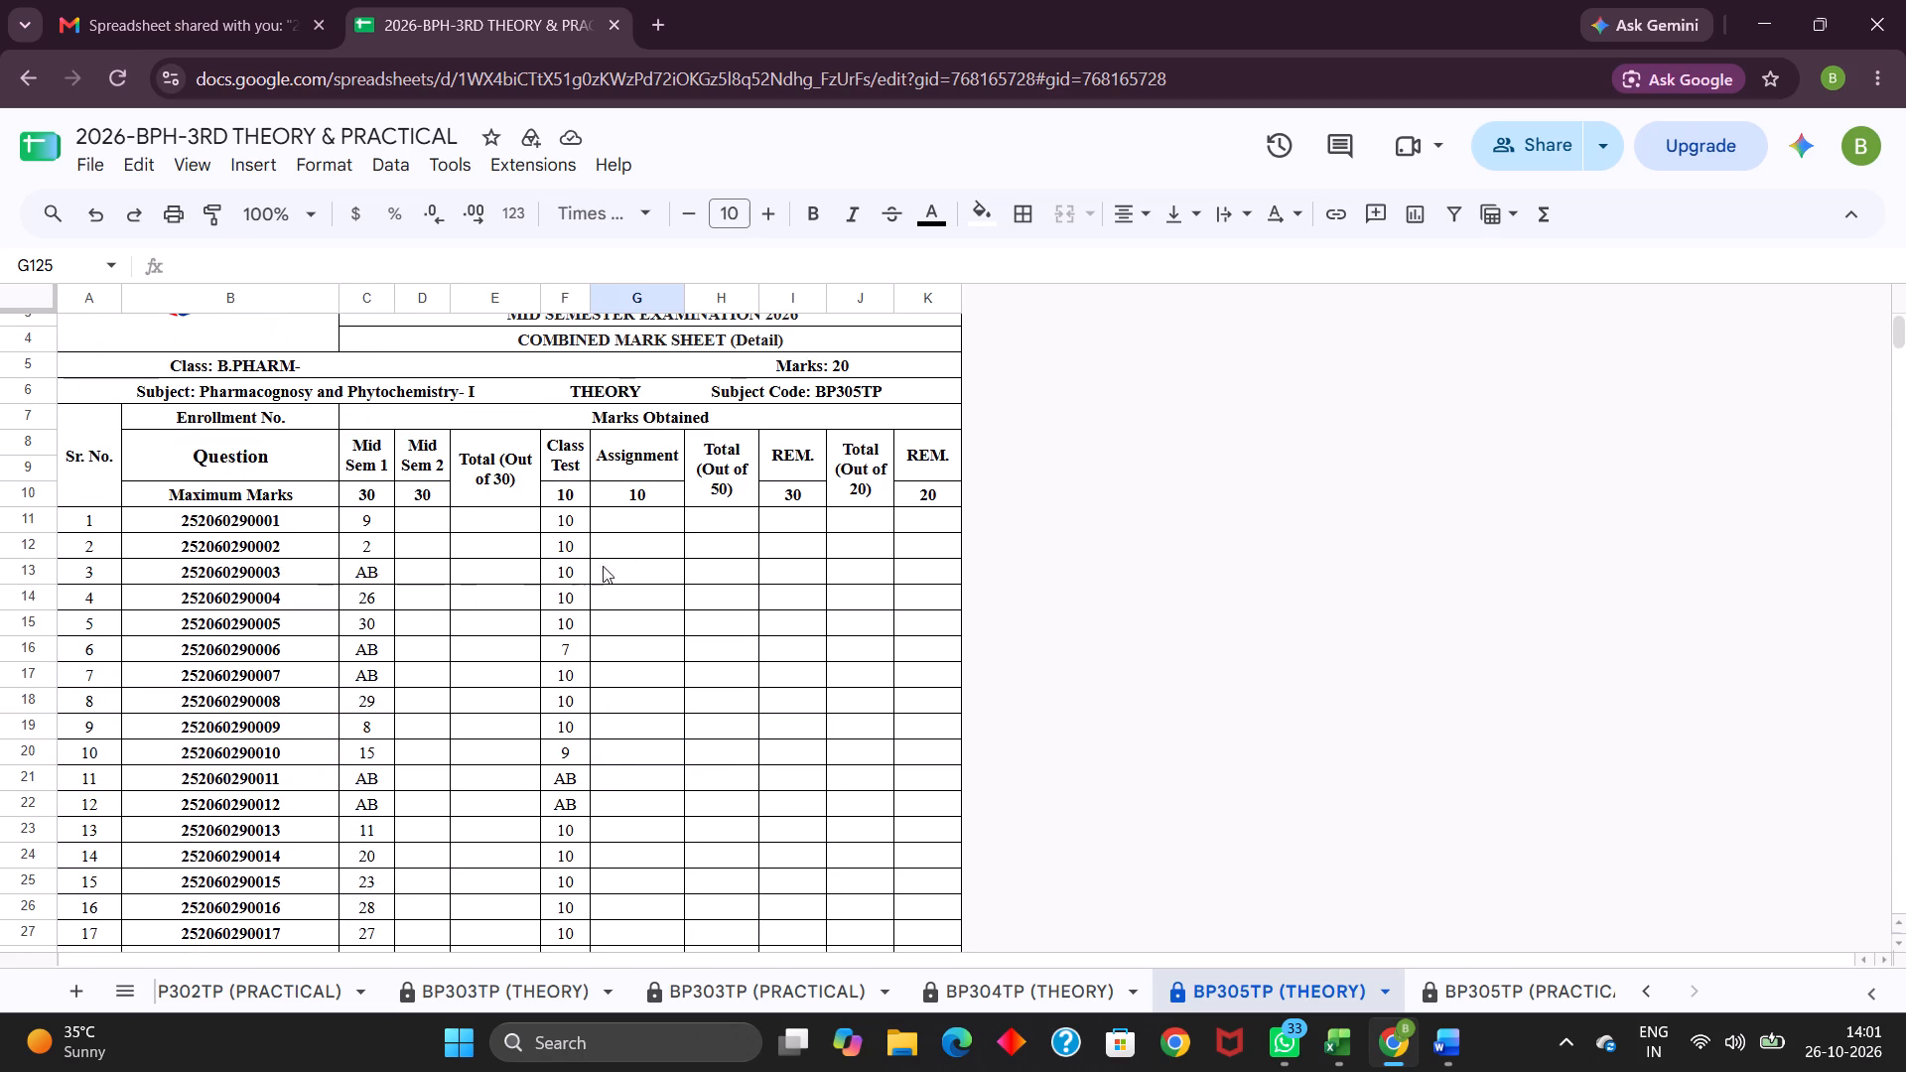
{"action": "left_click", "coordinate": [622, 590]}
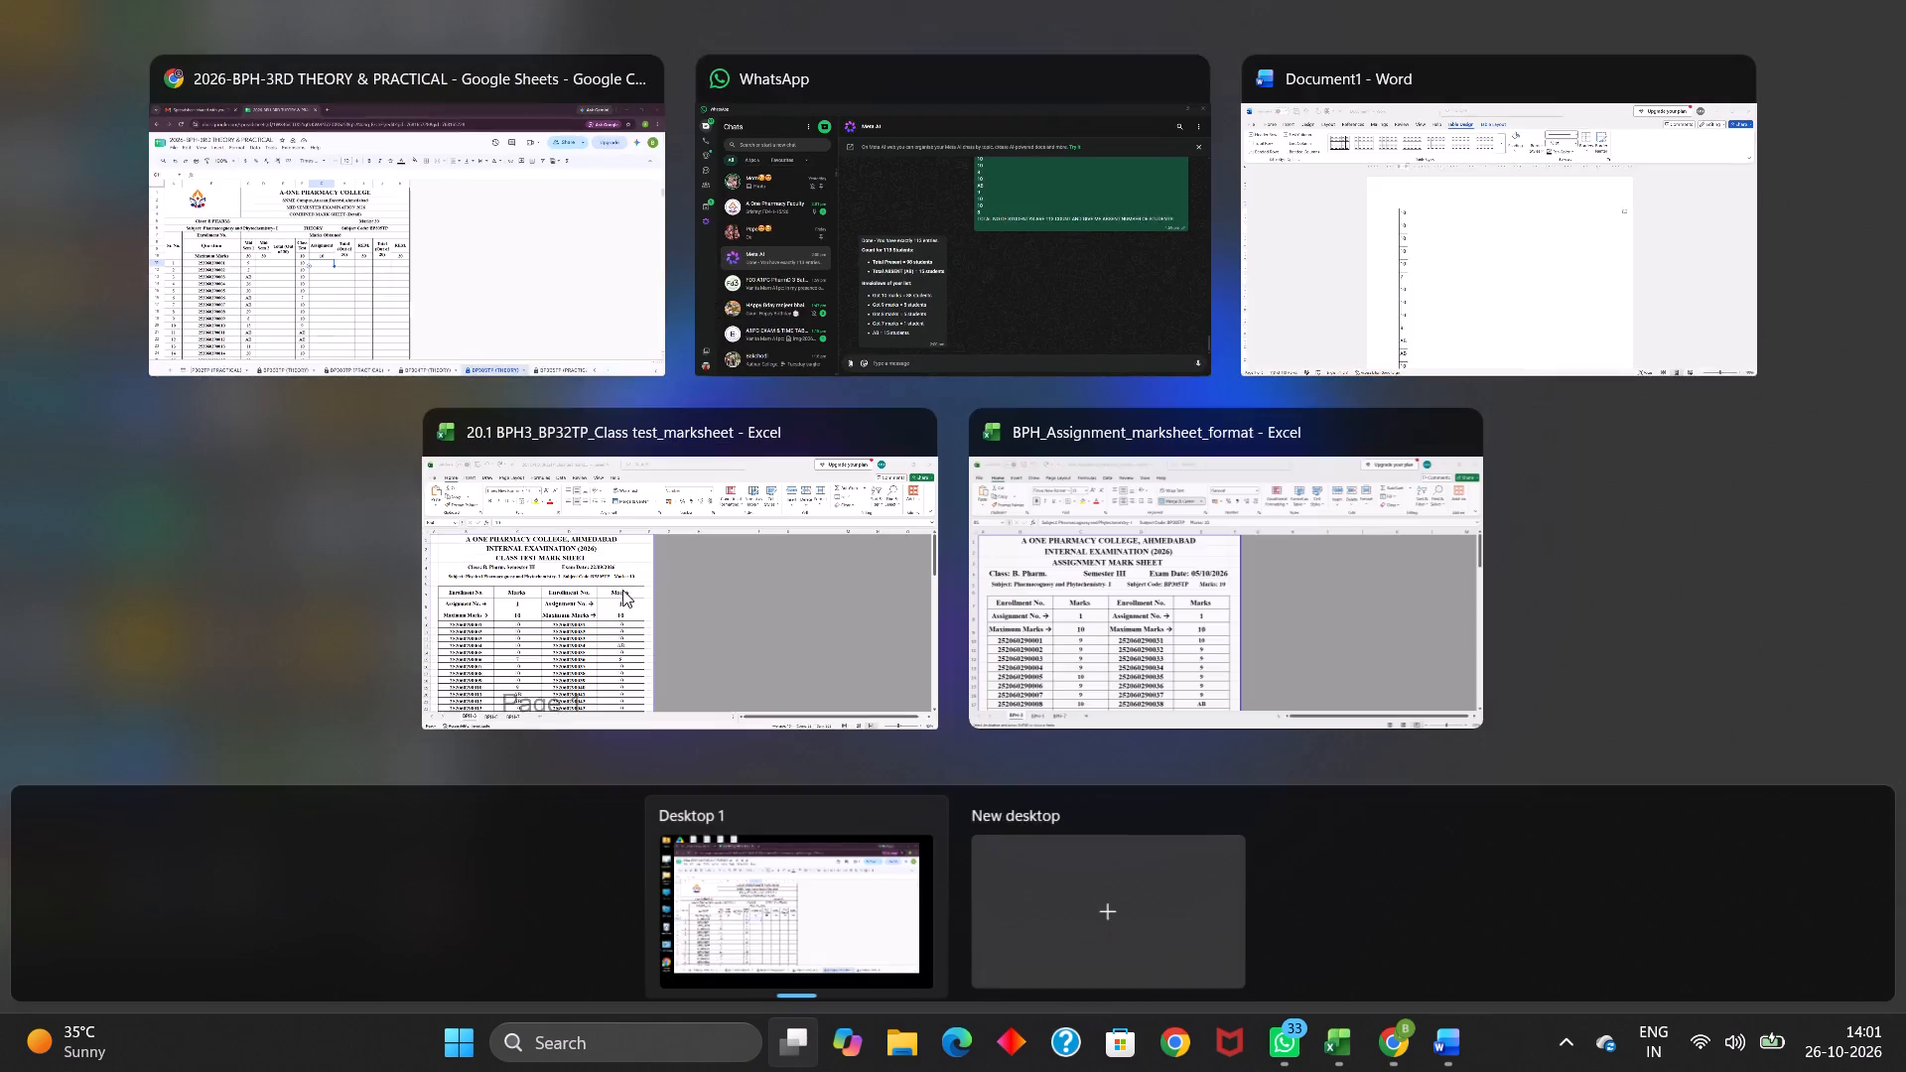
{"action": "left_click", "coordinate": [1350, 250]}
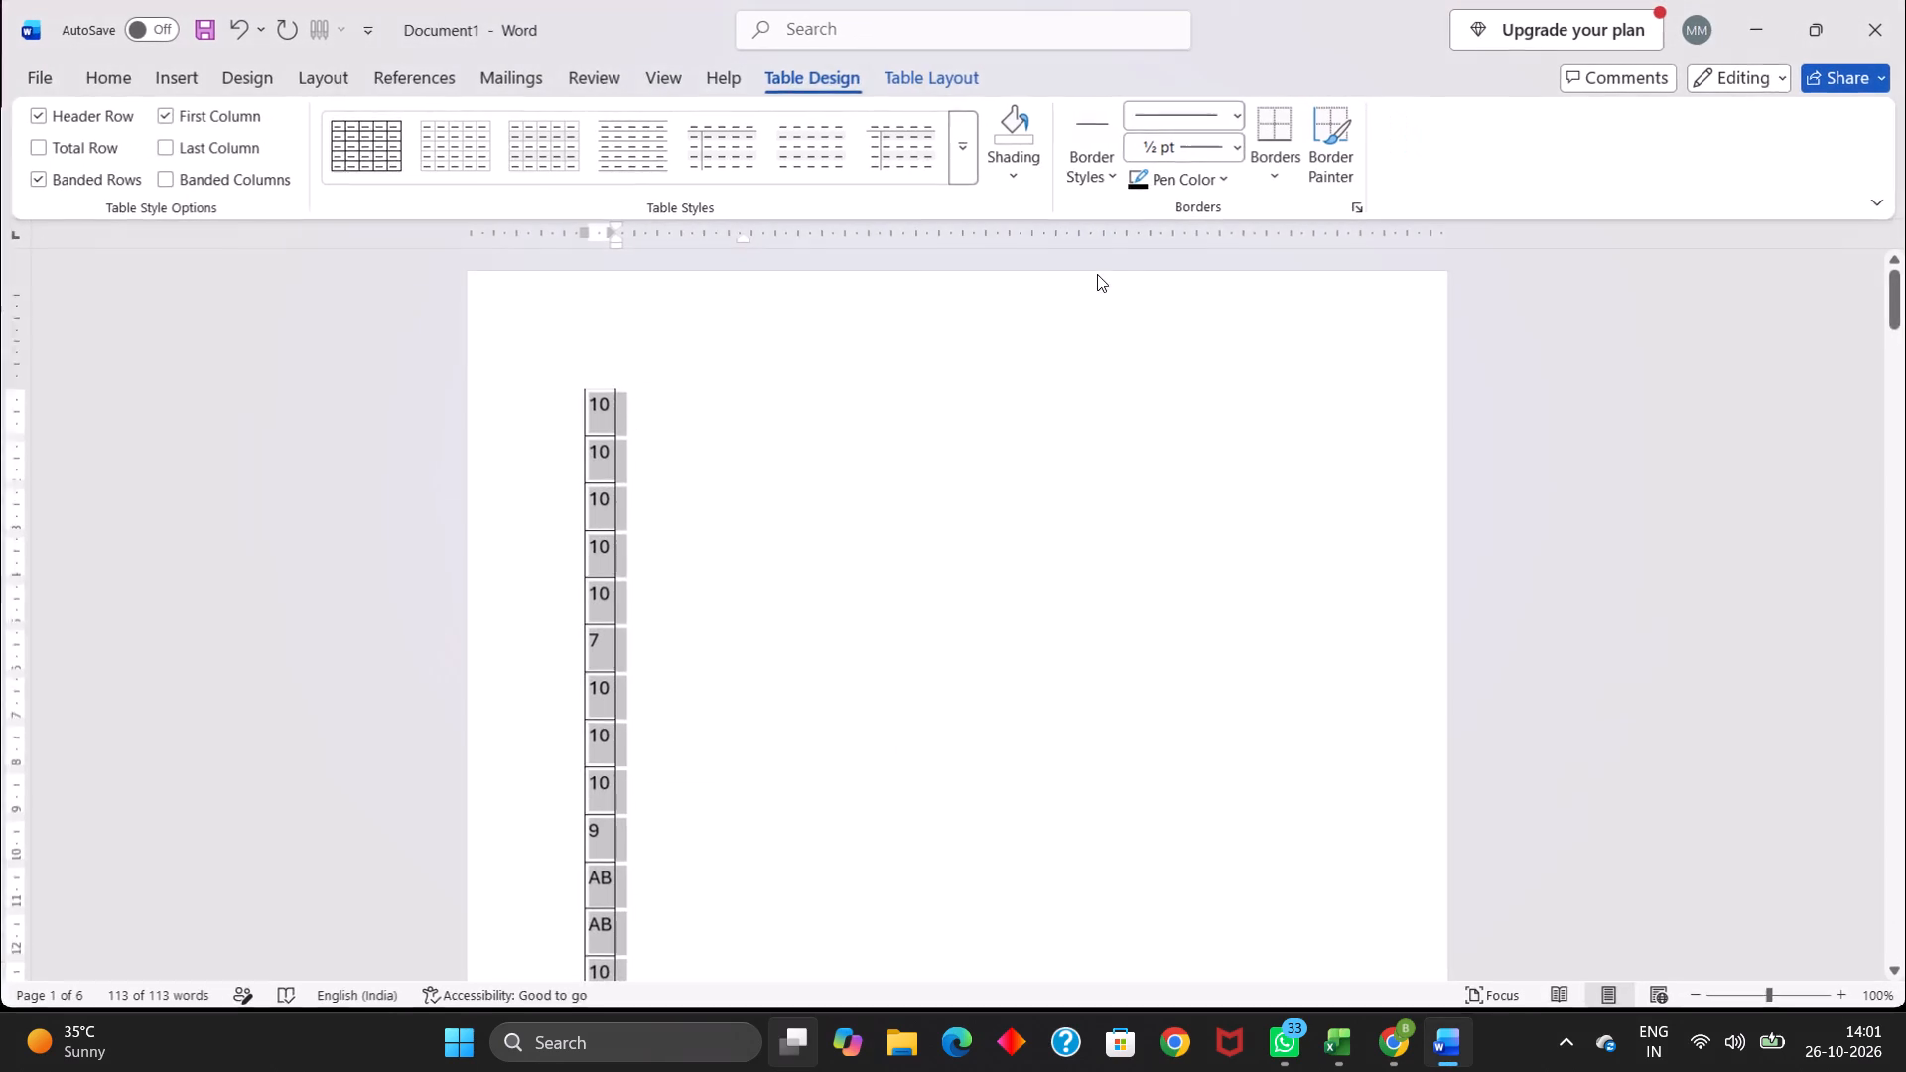
{"action": "key", "text": "BackSpace"}
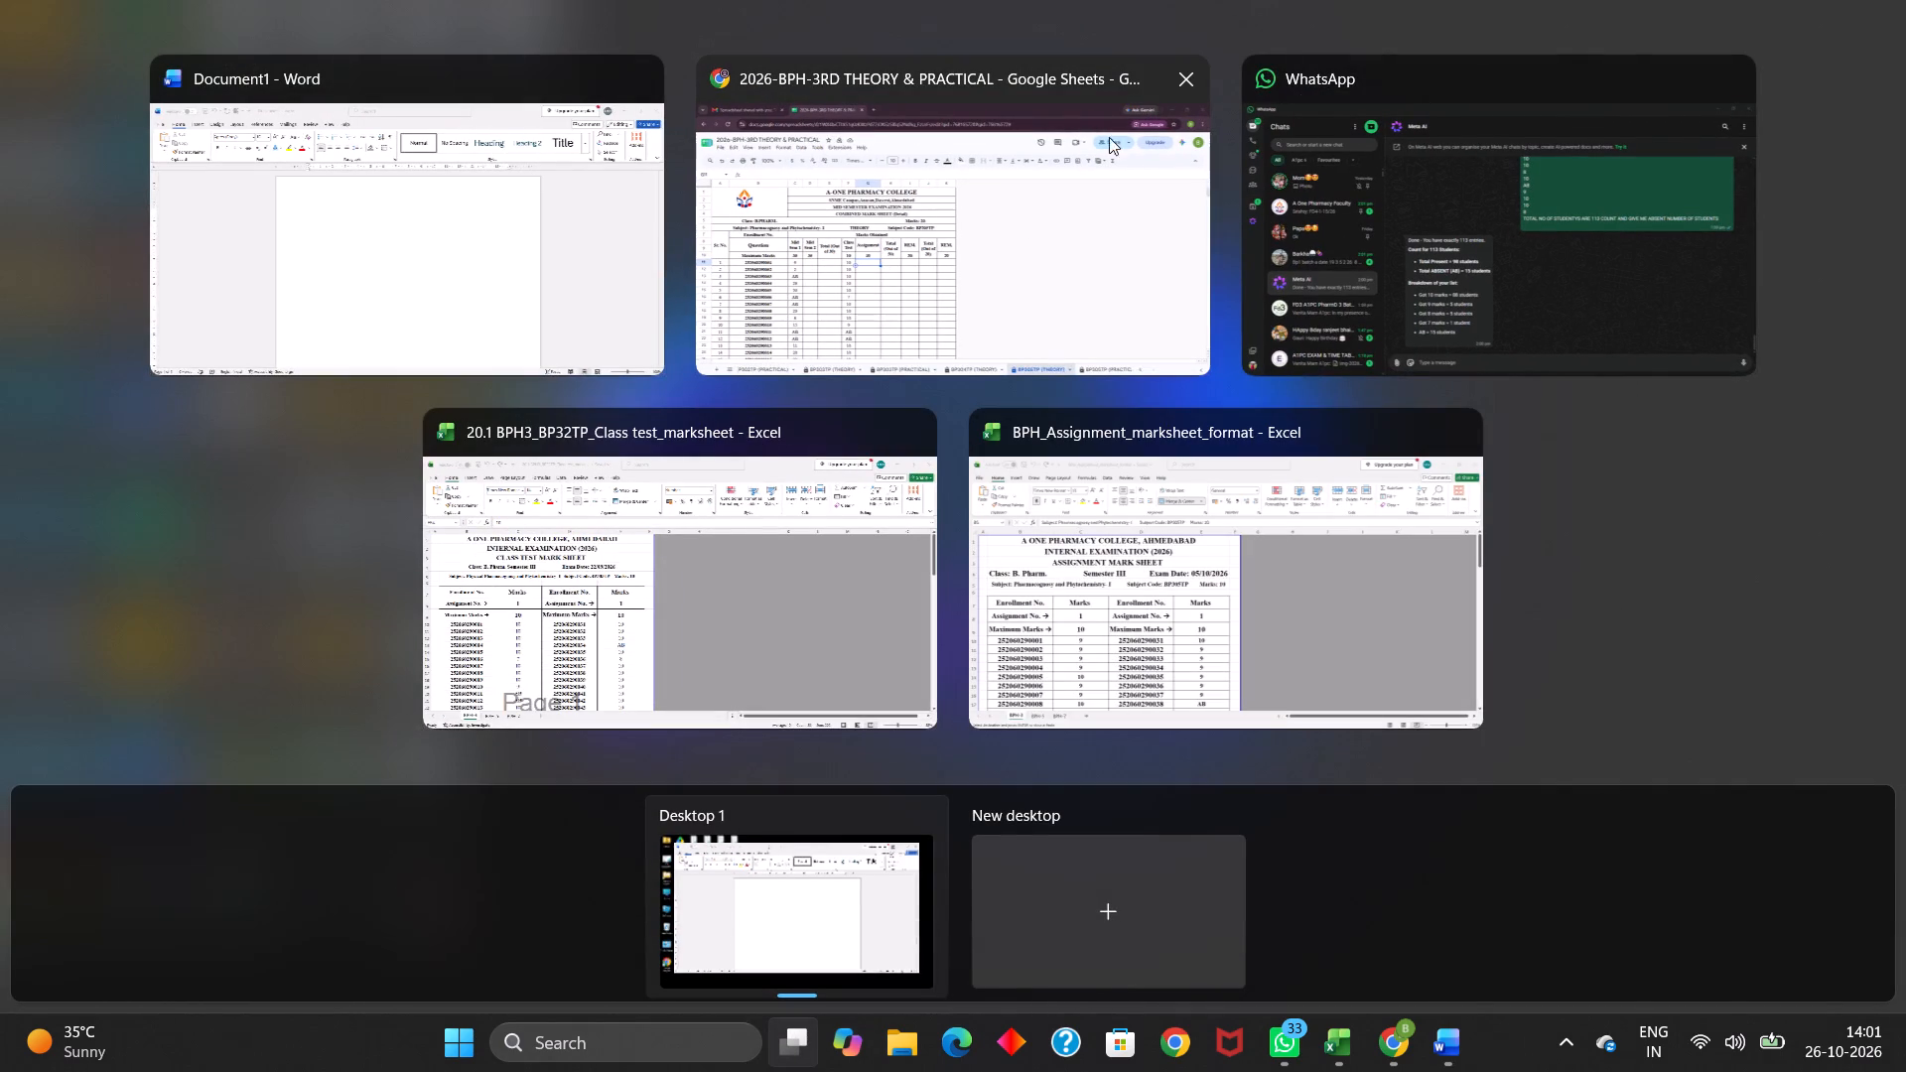
Switch to the BPH_Assignment_marksheet_format workbook in Excel and bring up the marks table on the BPH-3 sheet.
{"action": "left_click", "coordinate": [916, 433]}
{"action": "left_click", "coordinate": [930, 198]}
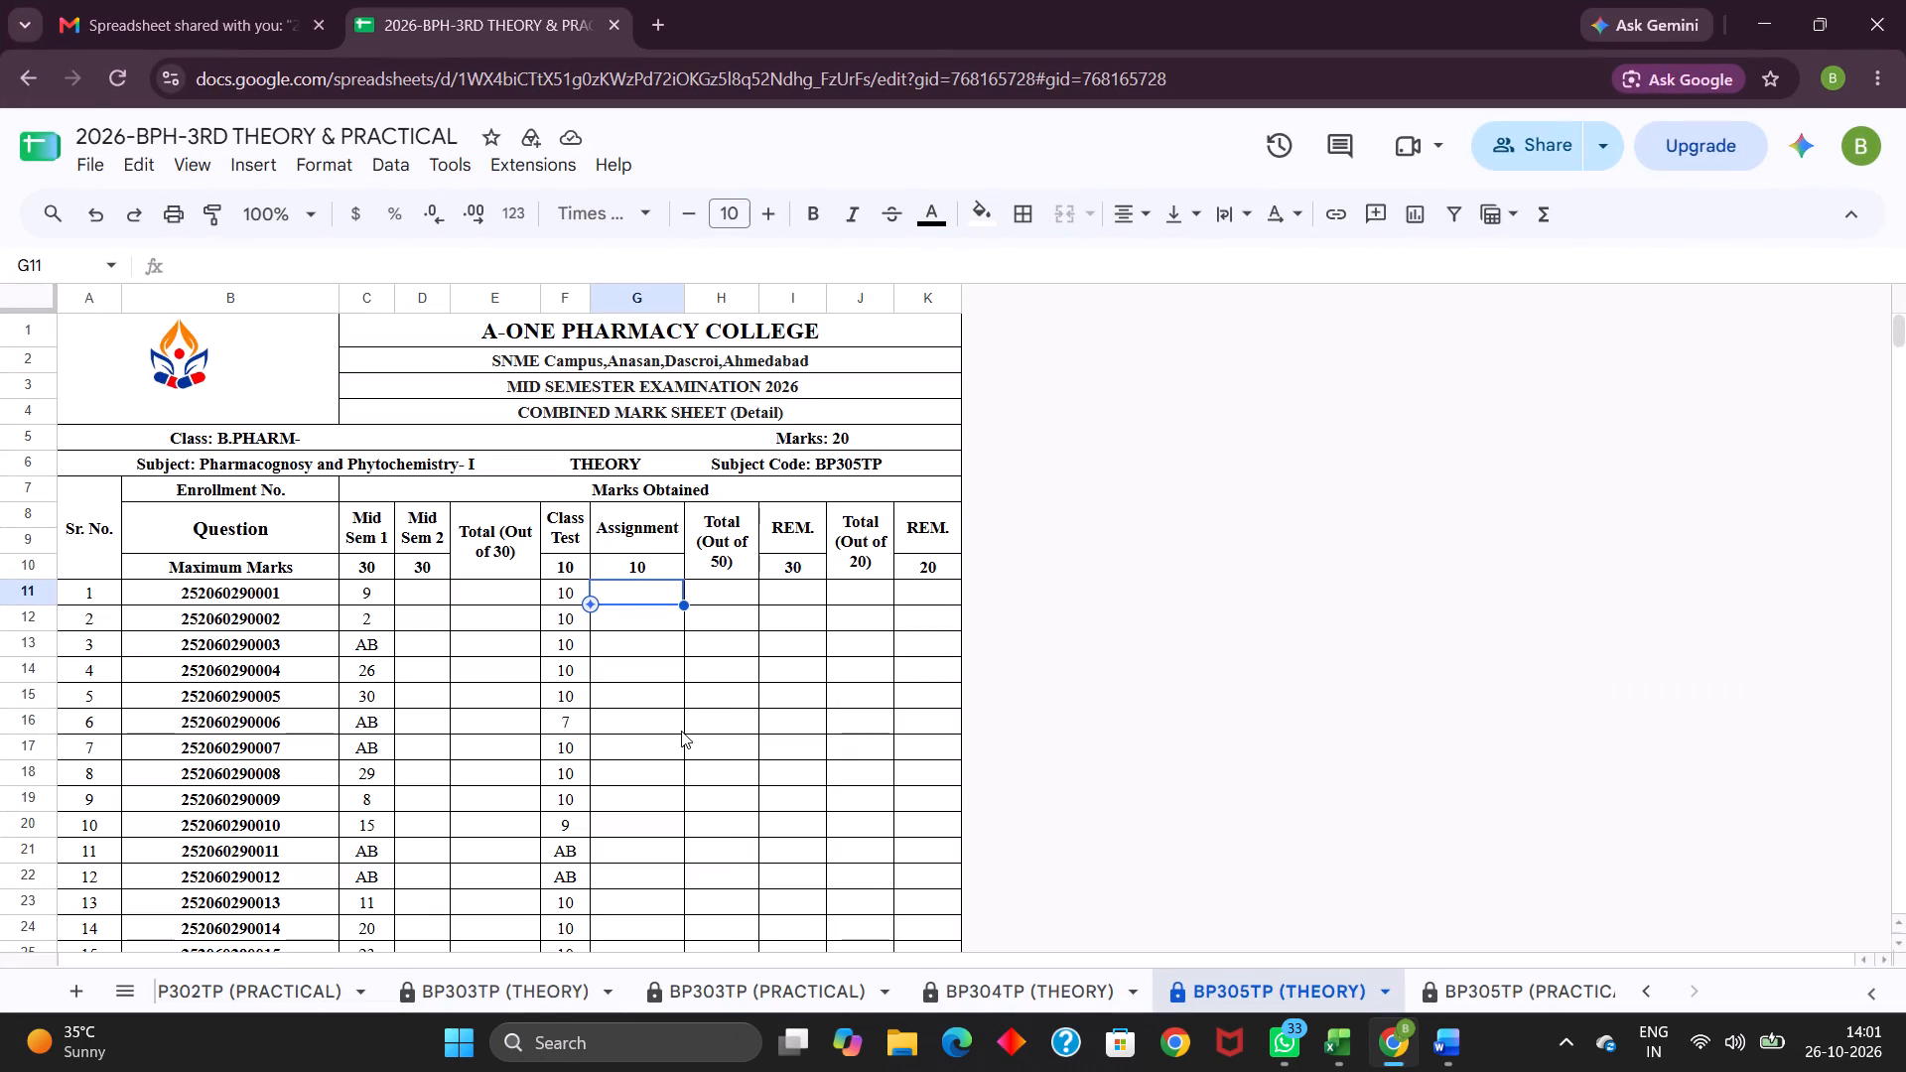
{"action": "left_click", "coordinate": [1084, 585]}
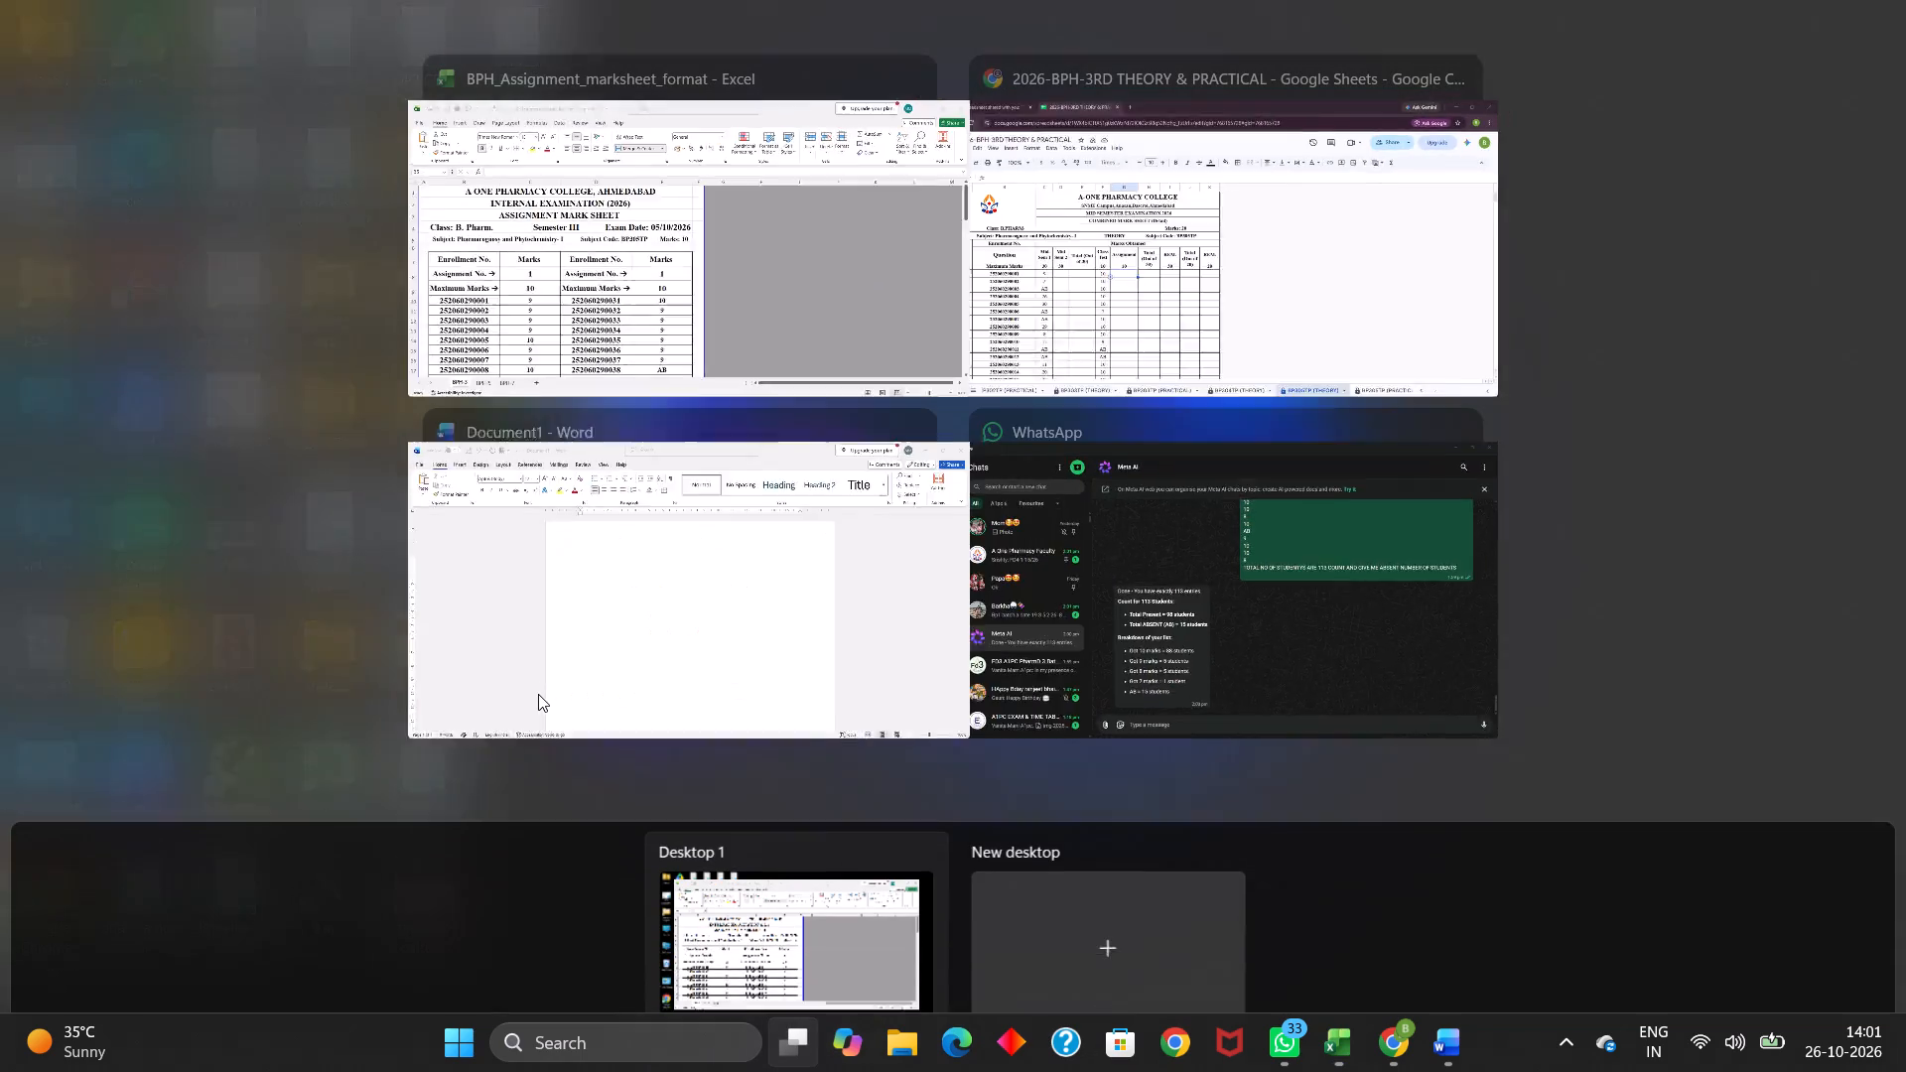
{"action": "left_click", "coordinate": [735, 177]}
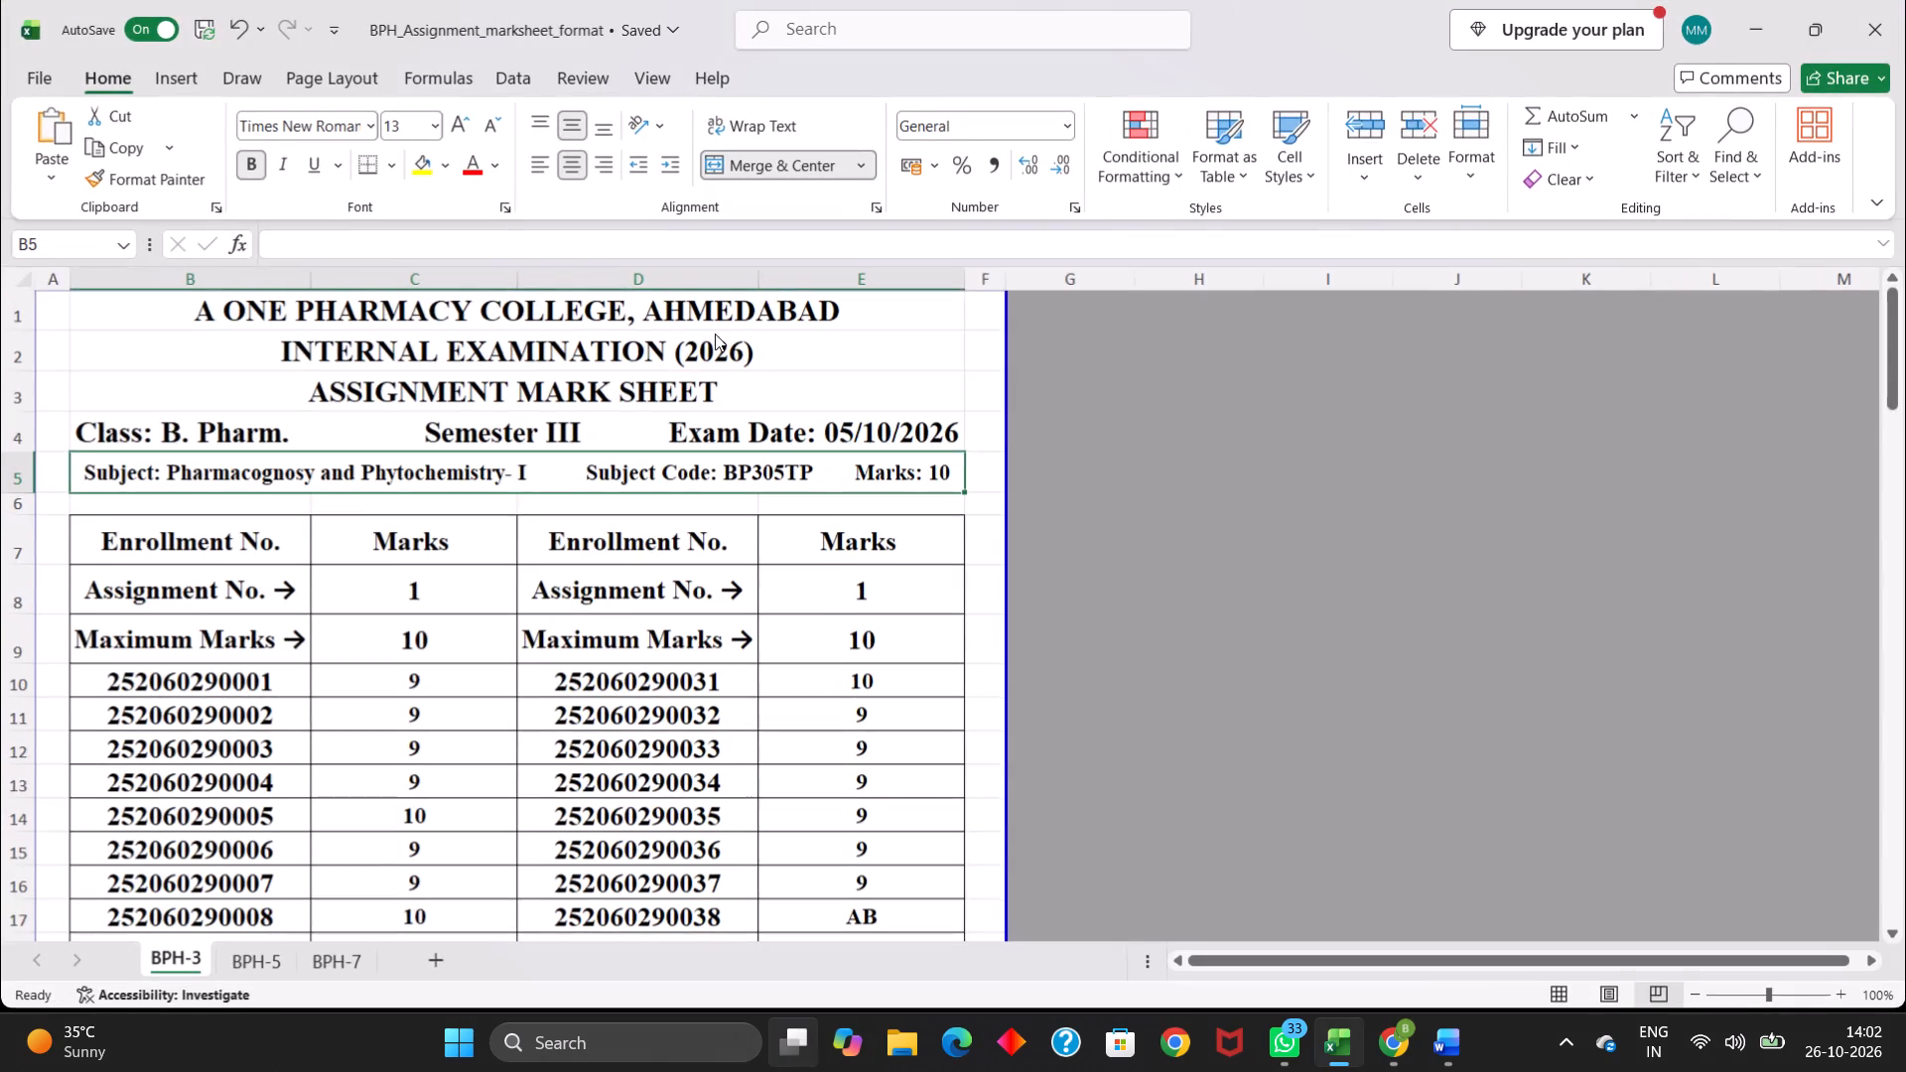
{"action": "scroll", "coordinate": [435, 657], "scroll_direction": "down", "scroll_amount": 1}
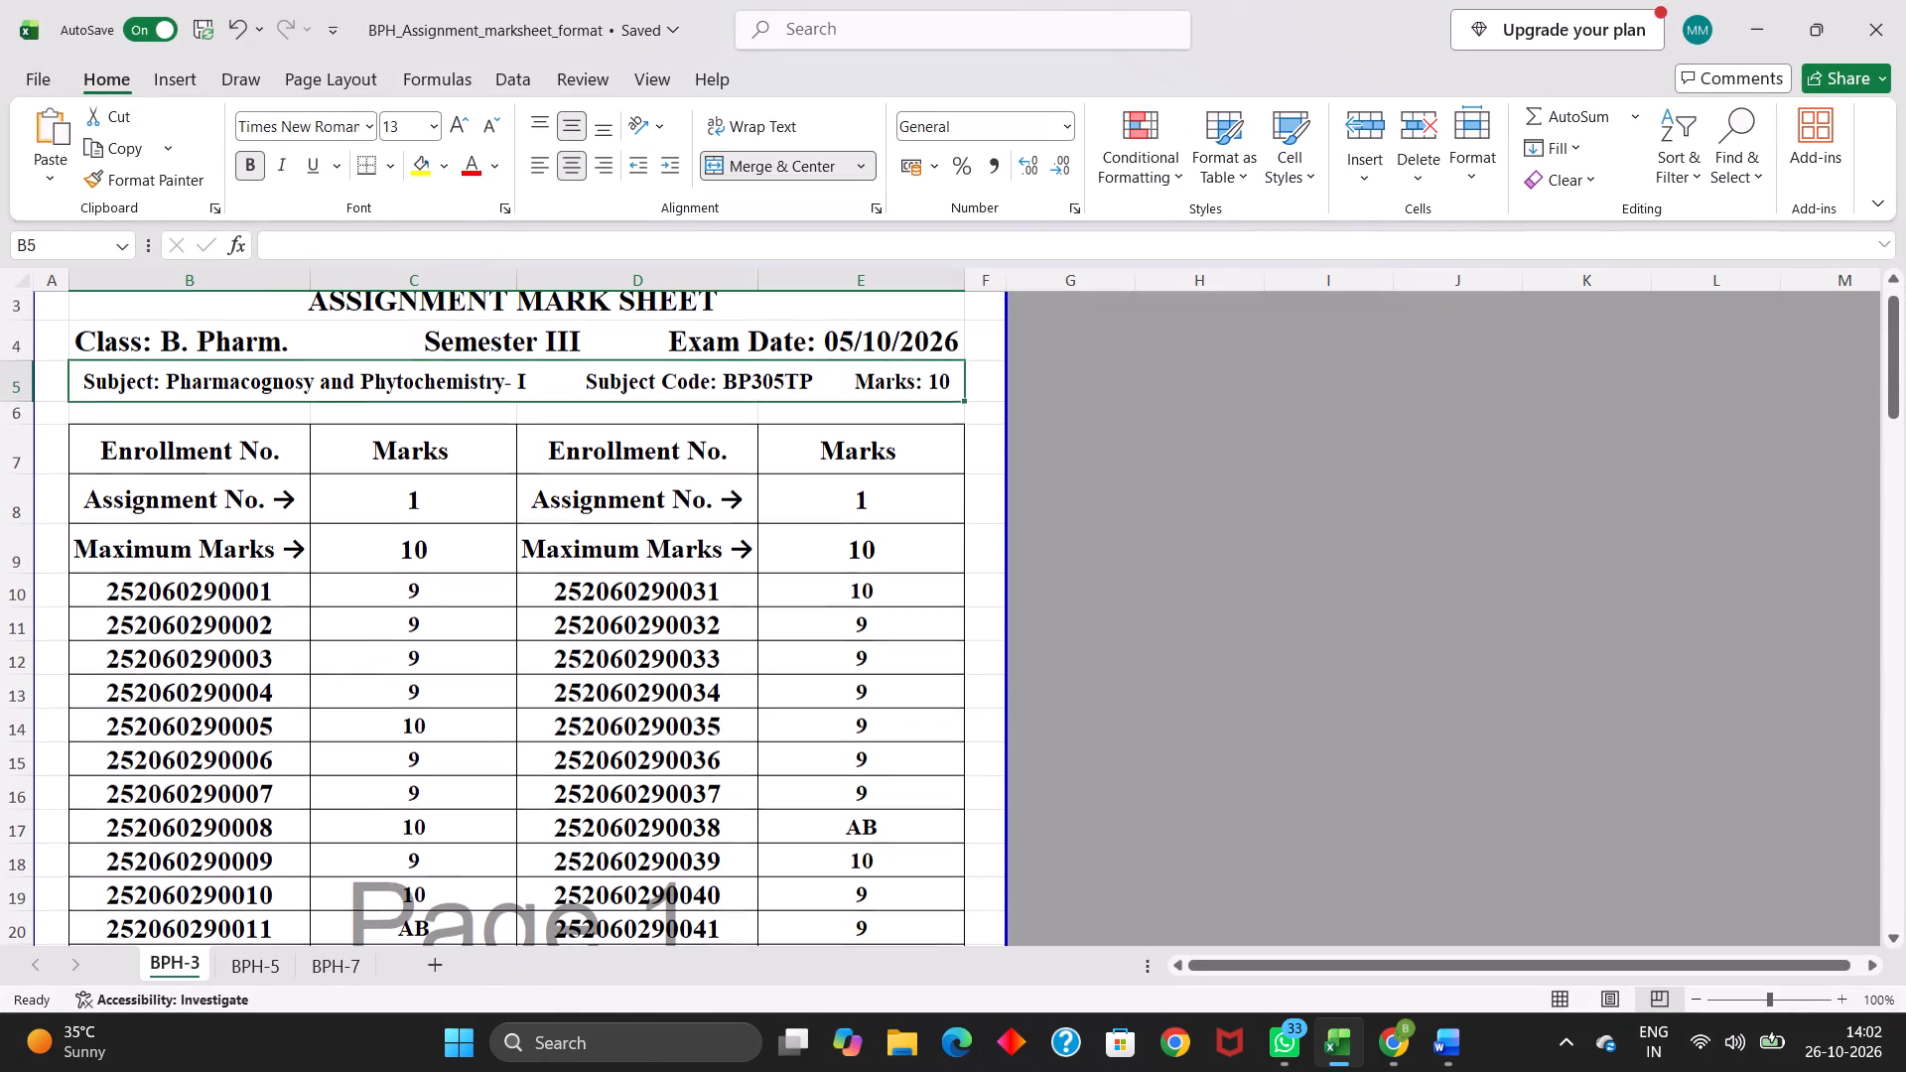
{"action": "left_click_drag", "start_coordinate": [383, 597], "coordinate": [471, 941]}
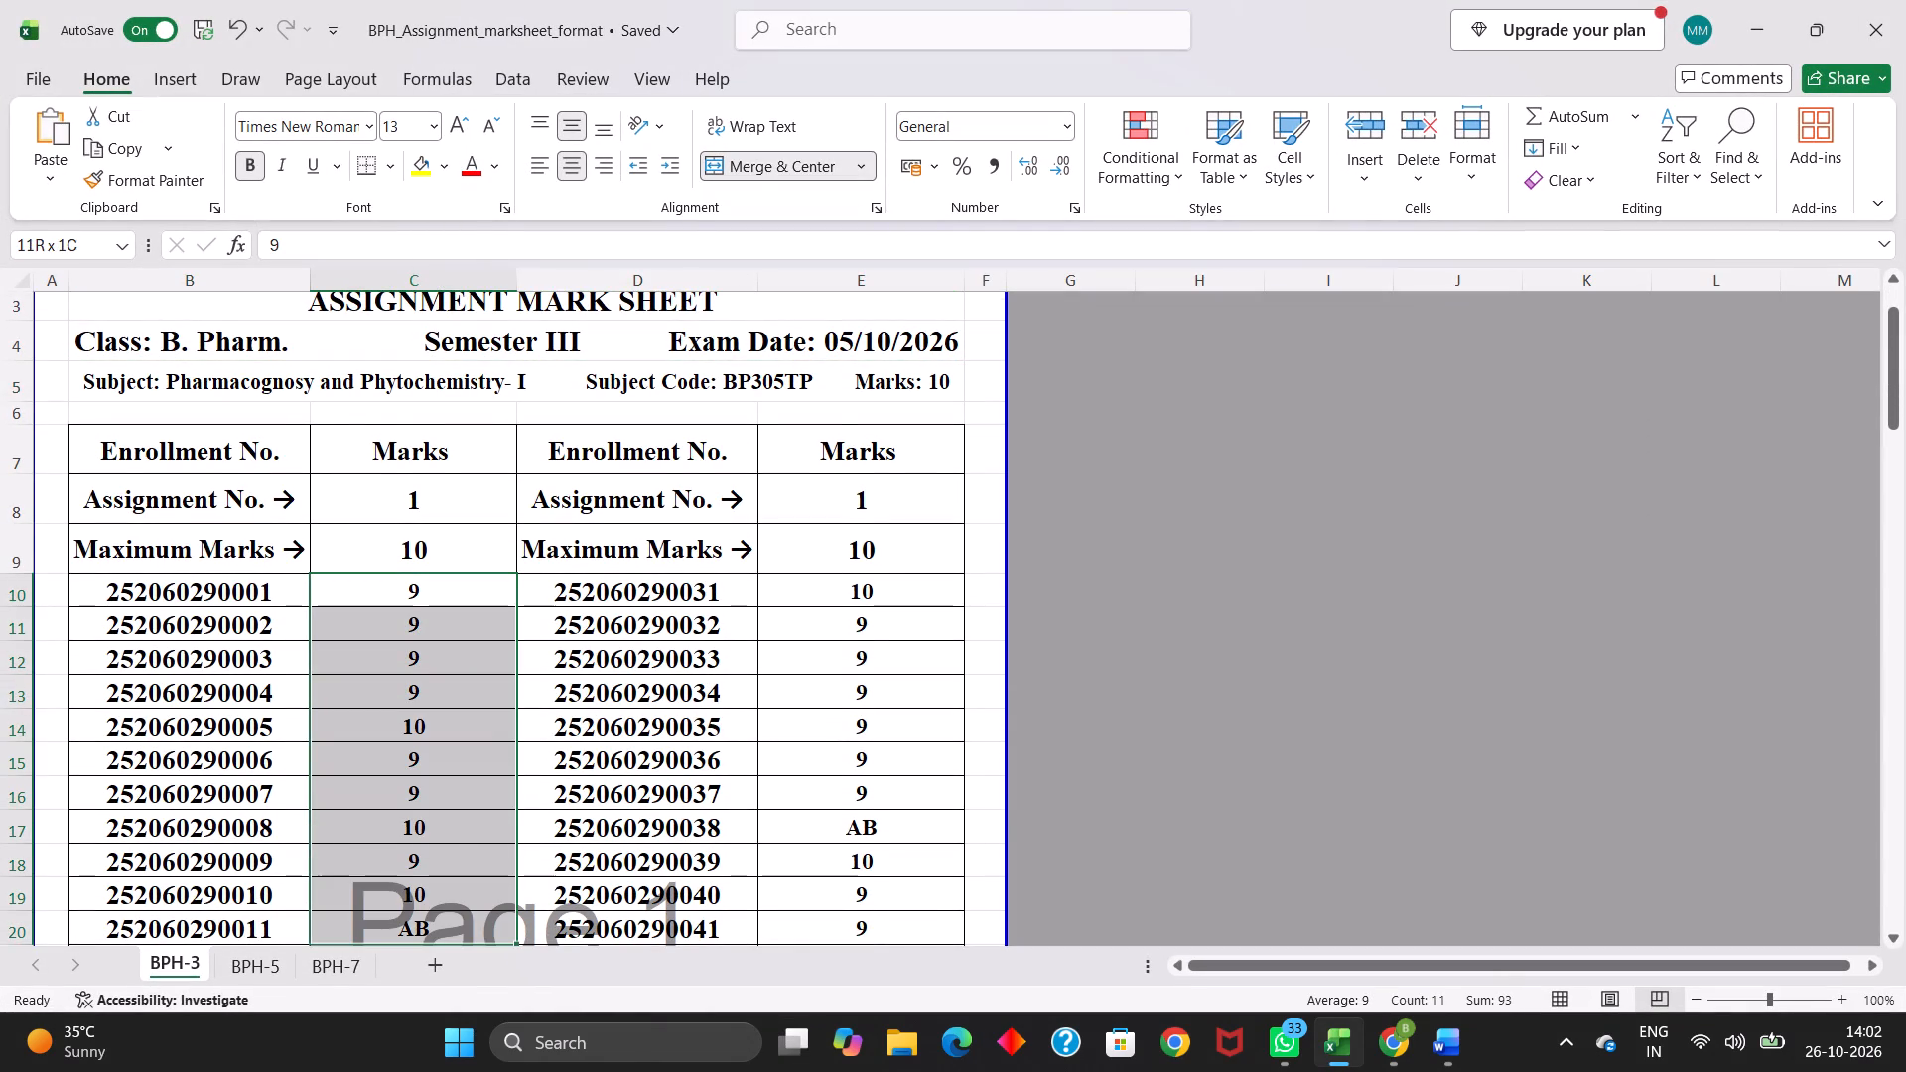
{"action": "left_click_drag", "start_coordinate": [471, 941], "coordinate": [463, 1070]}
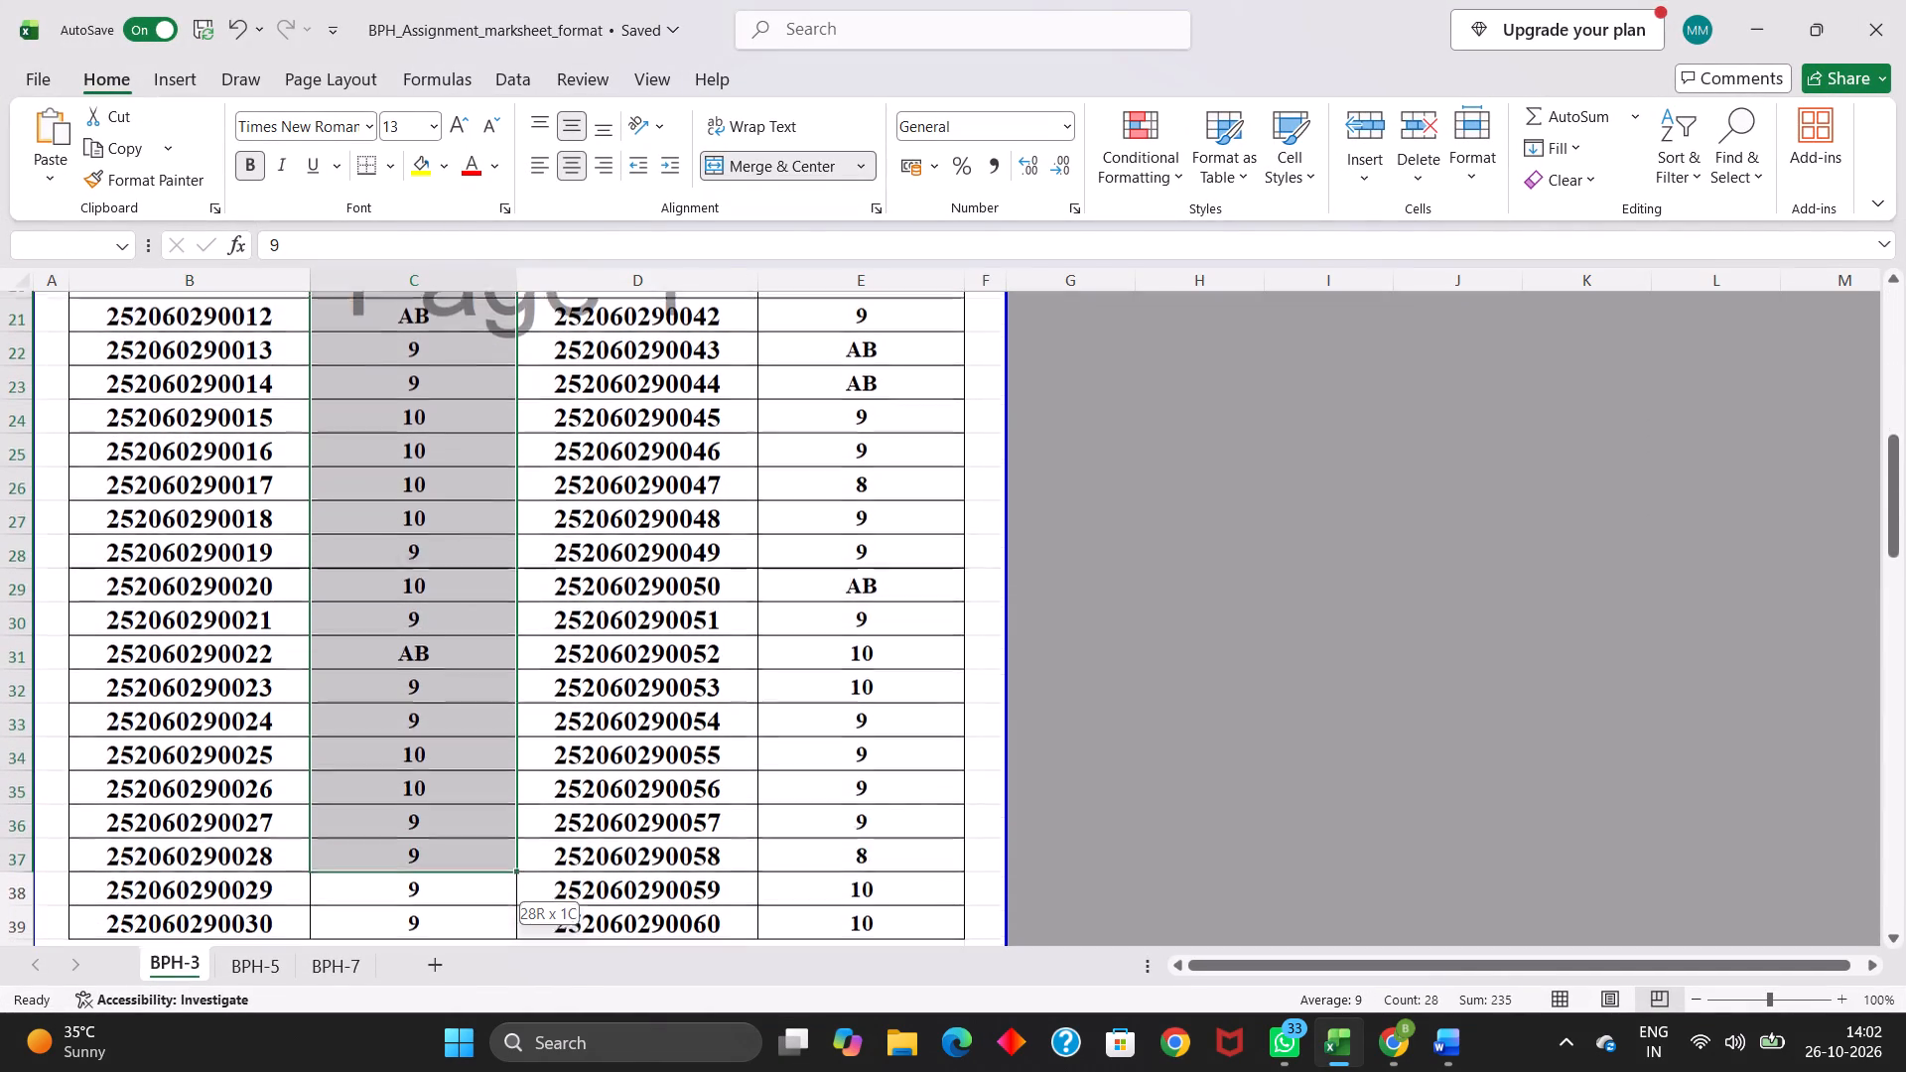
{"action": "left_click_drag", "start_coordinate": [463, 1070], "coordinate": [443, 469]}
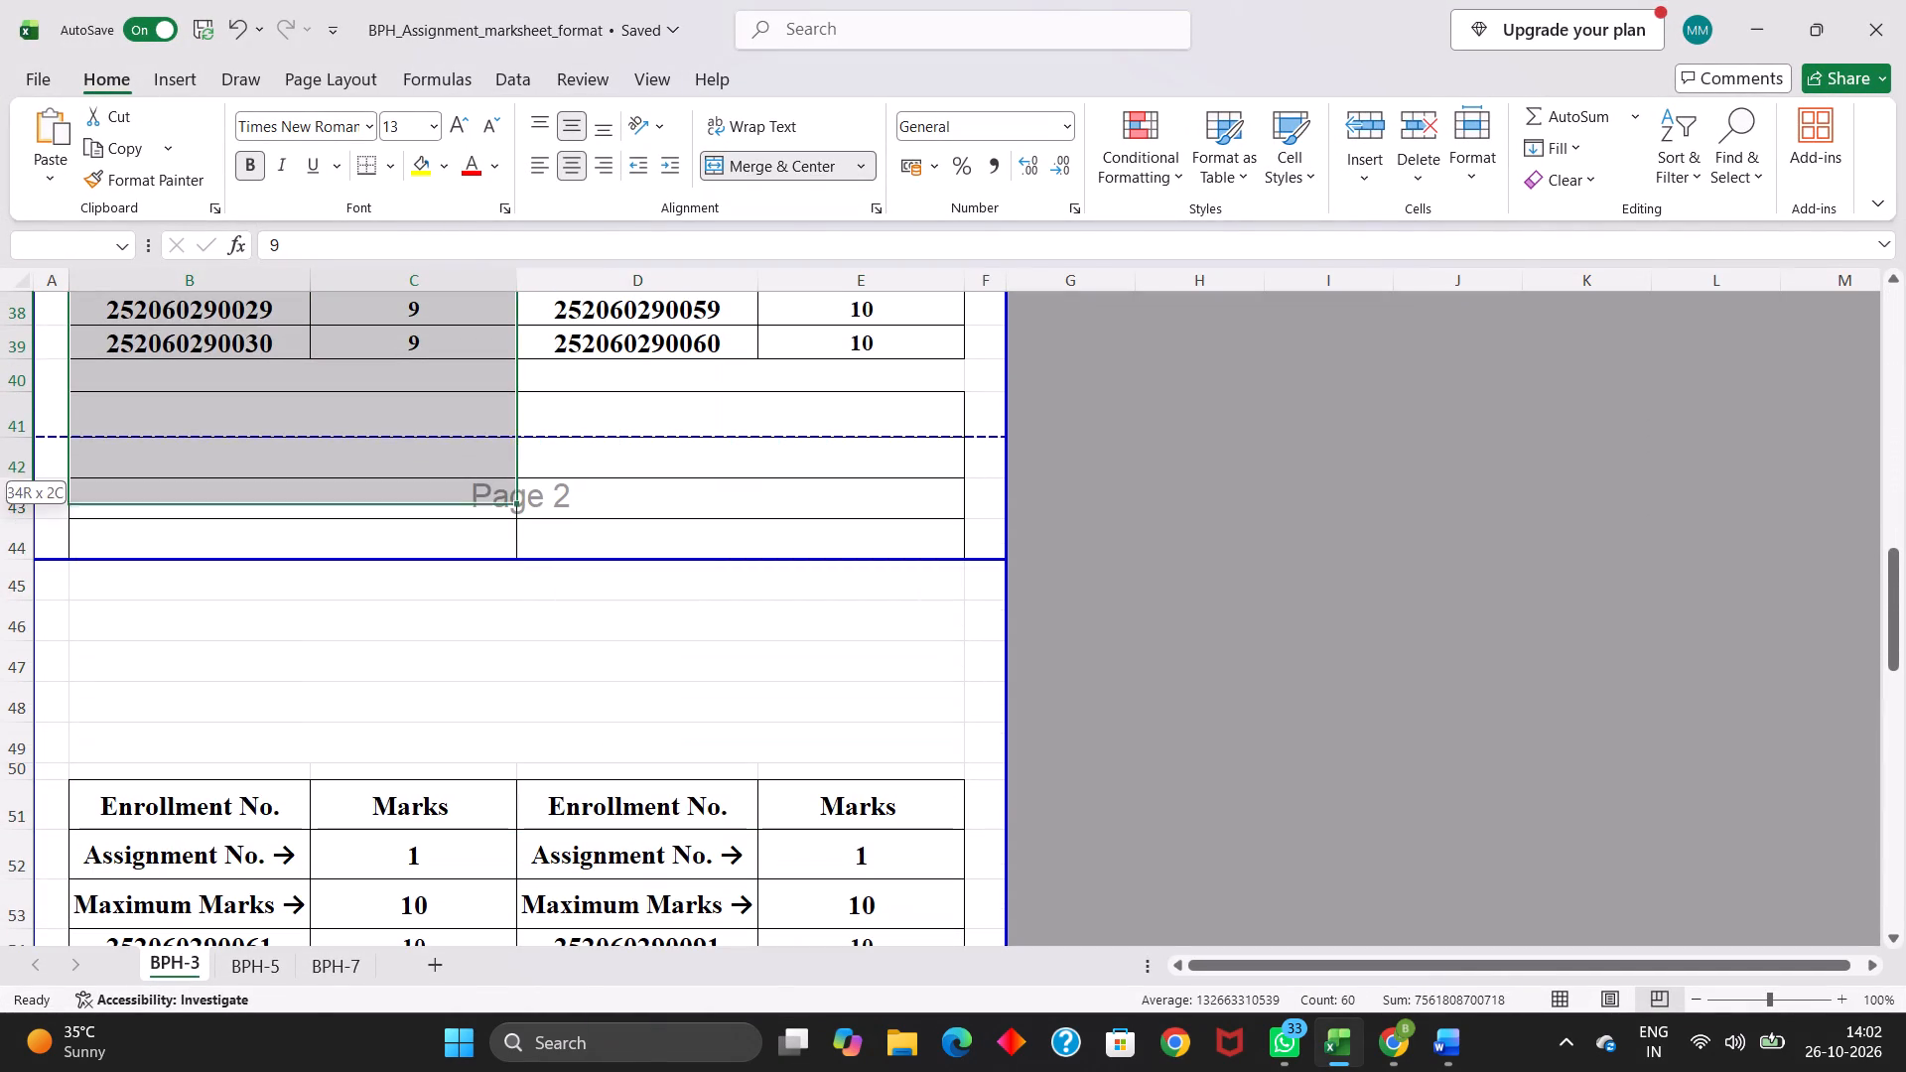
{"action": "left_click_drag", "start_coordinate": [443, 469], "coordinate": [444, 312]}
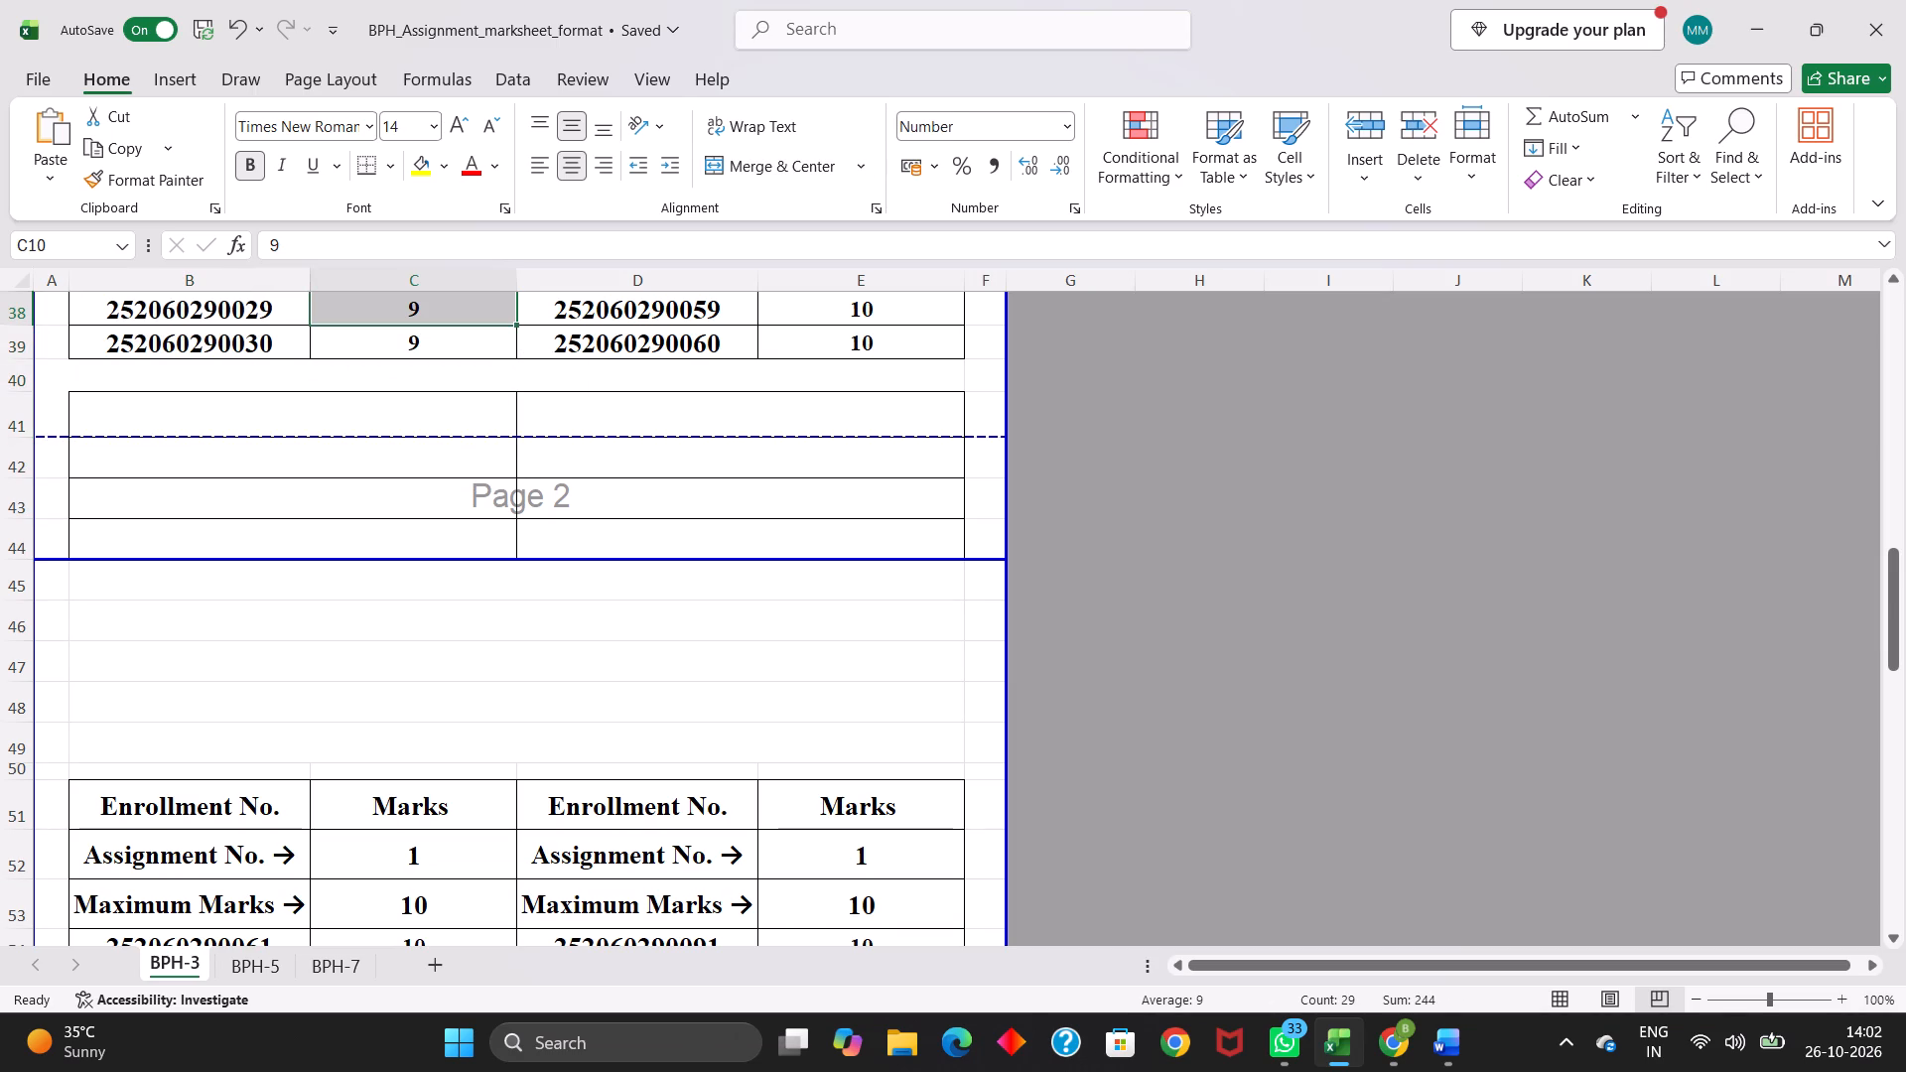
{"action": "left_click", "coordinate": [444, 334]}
Copy the first block of assignment marks, C10:C39, on the BPH-3 sheet.
{"action": "scroll", "coordinate": [444, 334], "scroll_direction": "up", "scroll_amount": 1}
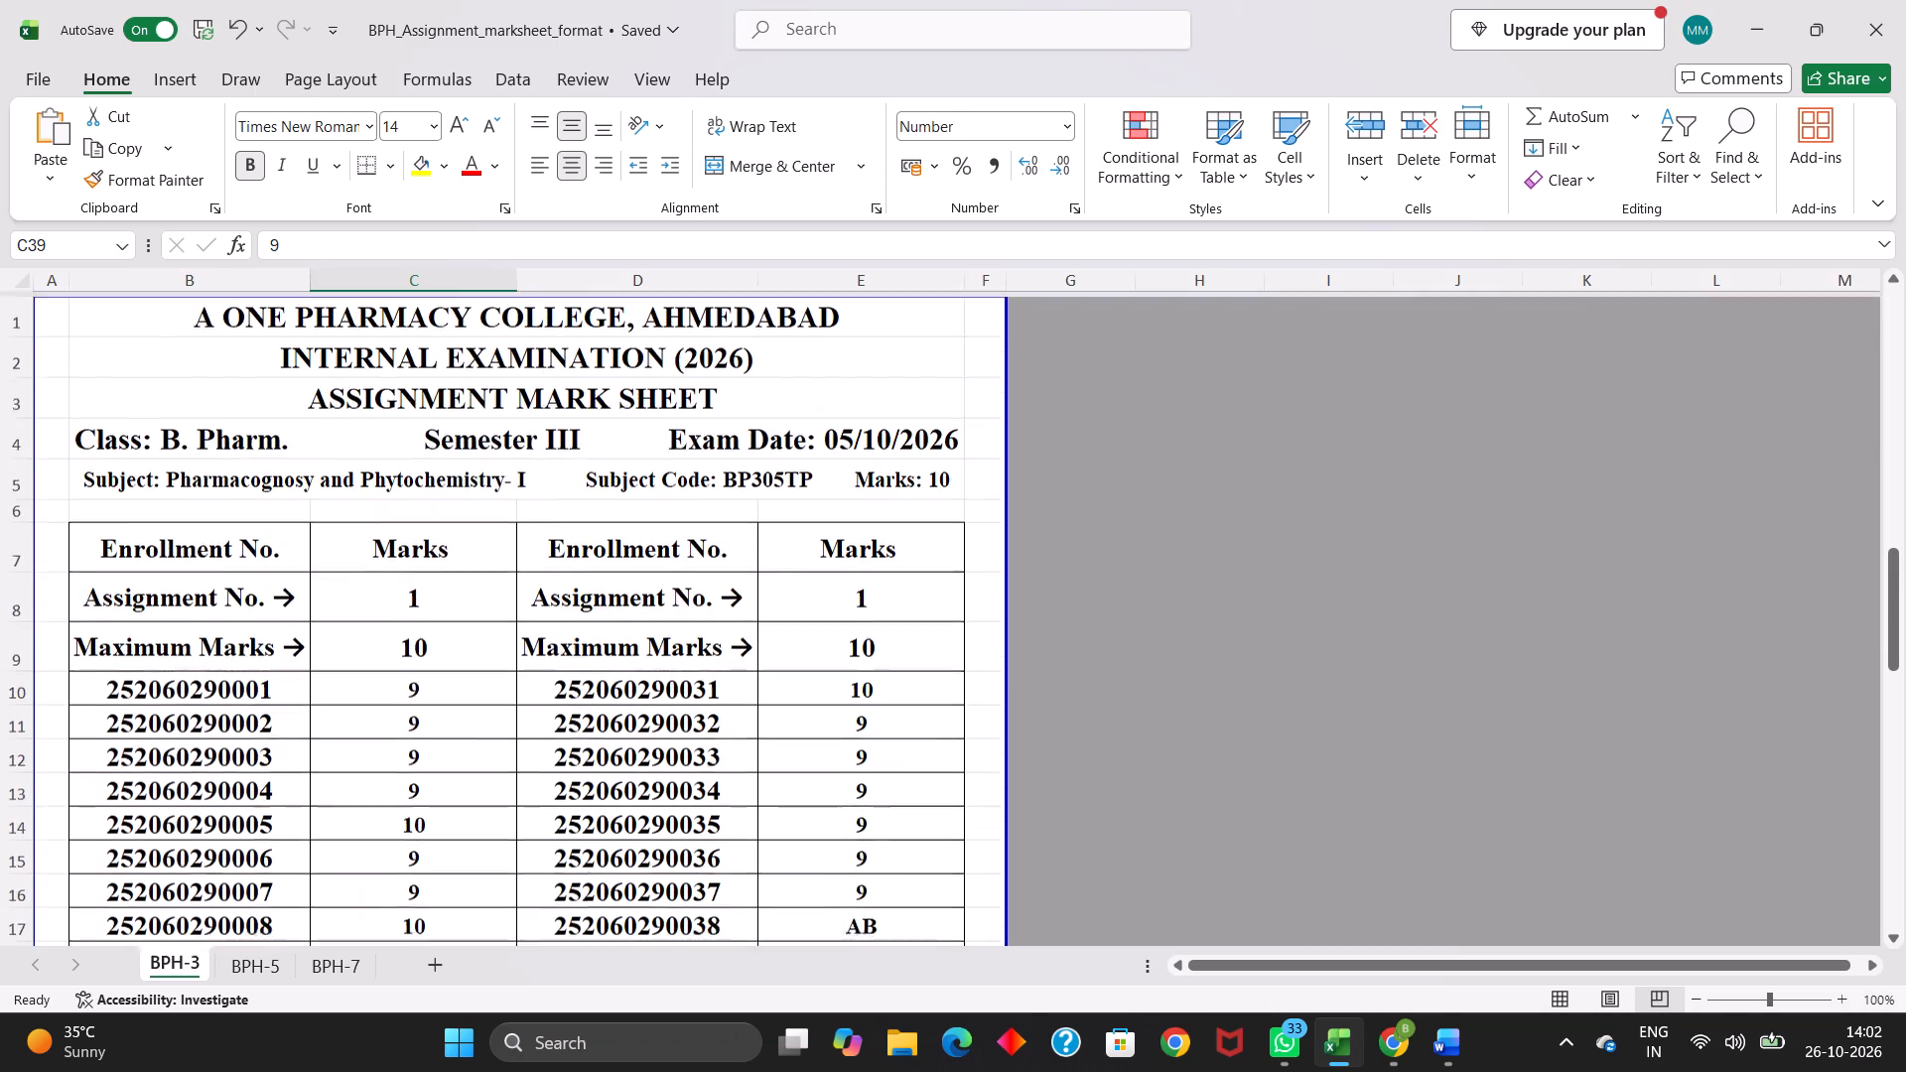
{"action": "left_click_drag", "start_coordinate": [353, 681], "coordinate": [441, 793]}
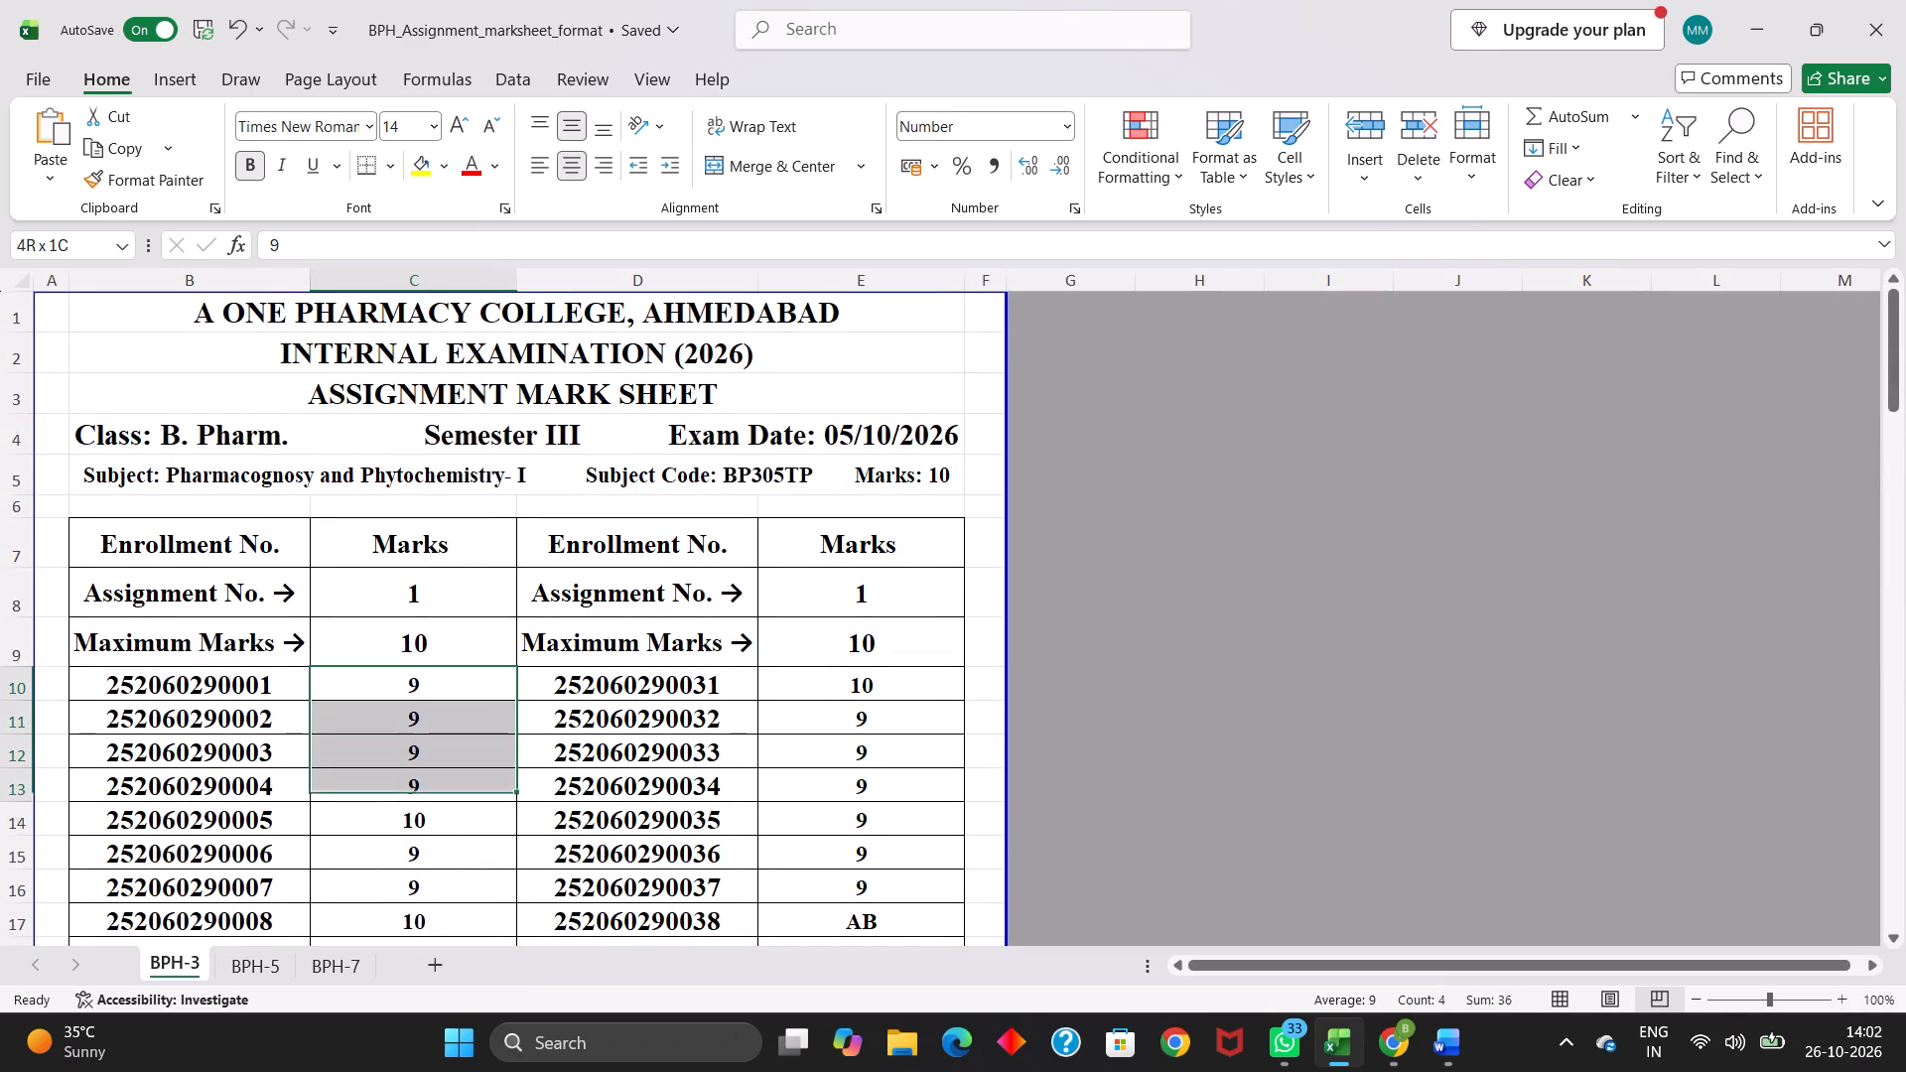
{"action": "left_click_drag", "start_coordinate": [441, 793], "coordinate": [549, 1025]}
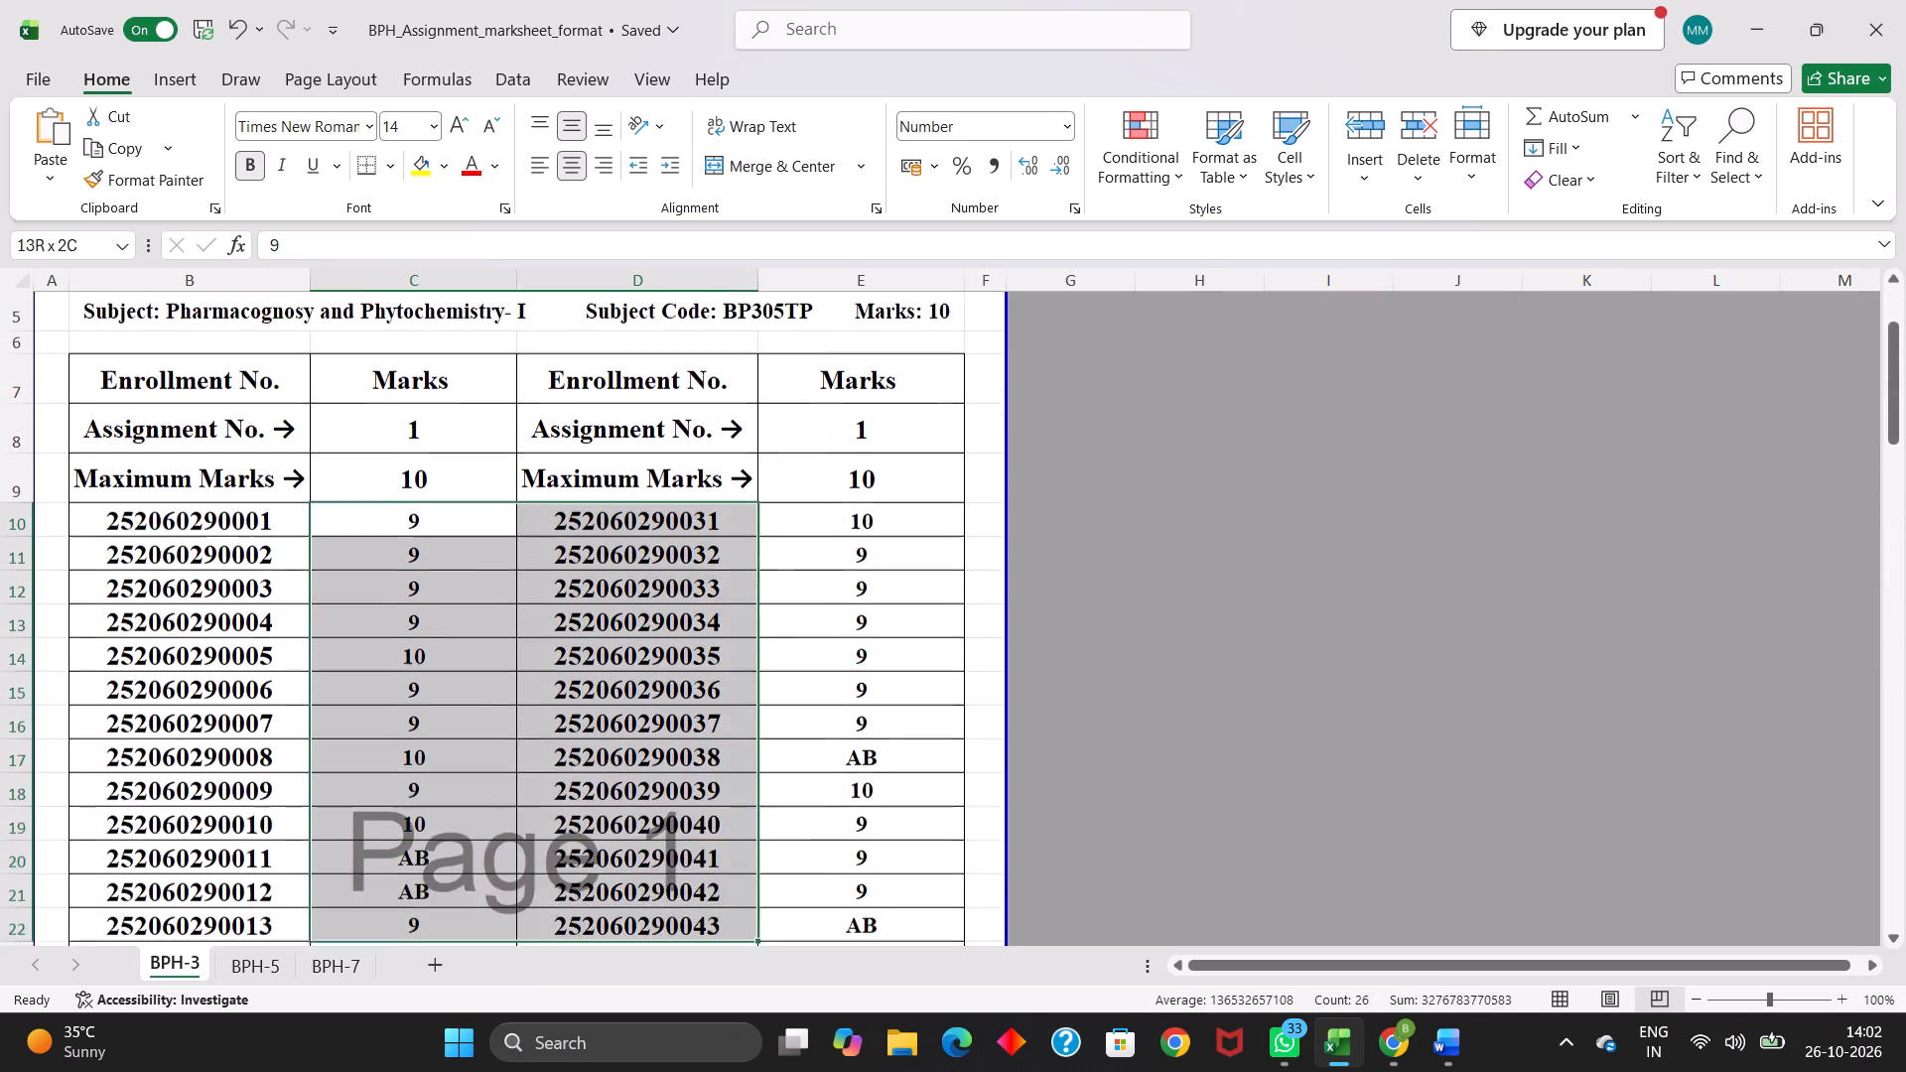
{"action": "left_click_drag", "start_coordinate": [549, 1025], "coordinate": [423, 967]}
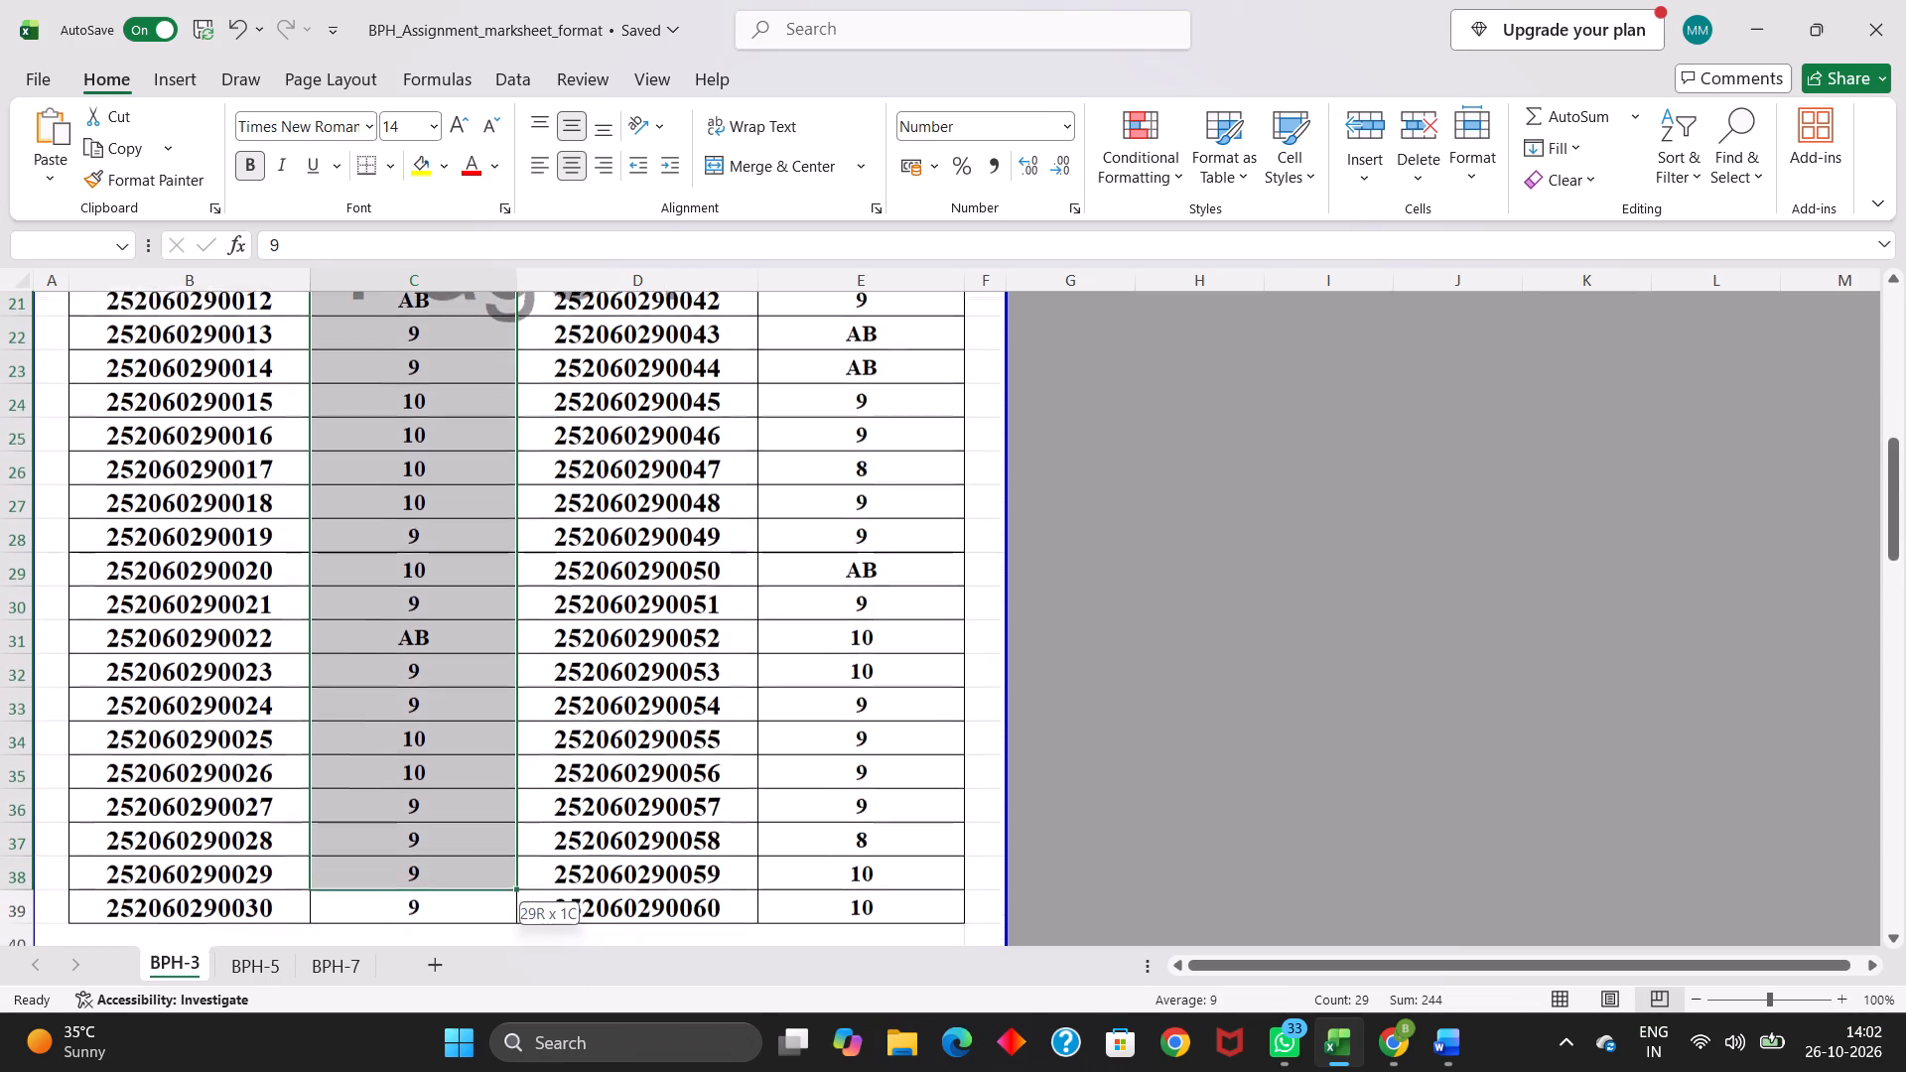
{"action": "left_click_drag", "start_coordinate": [423, 967], "coordinate": [433, 844]}
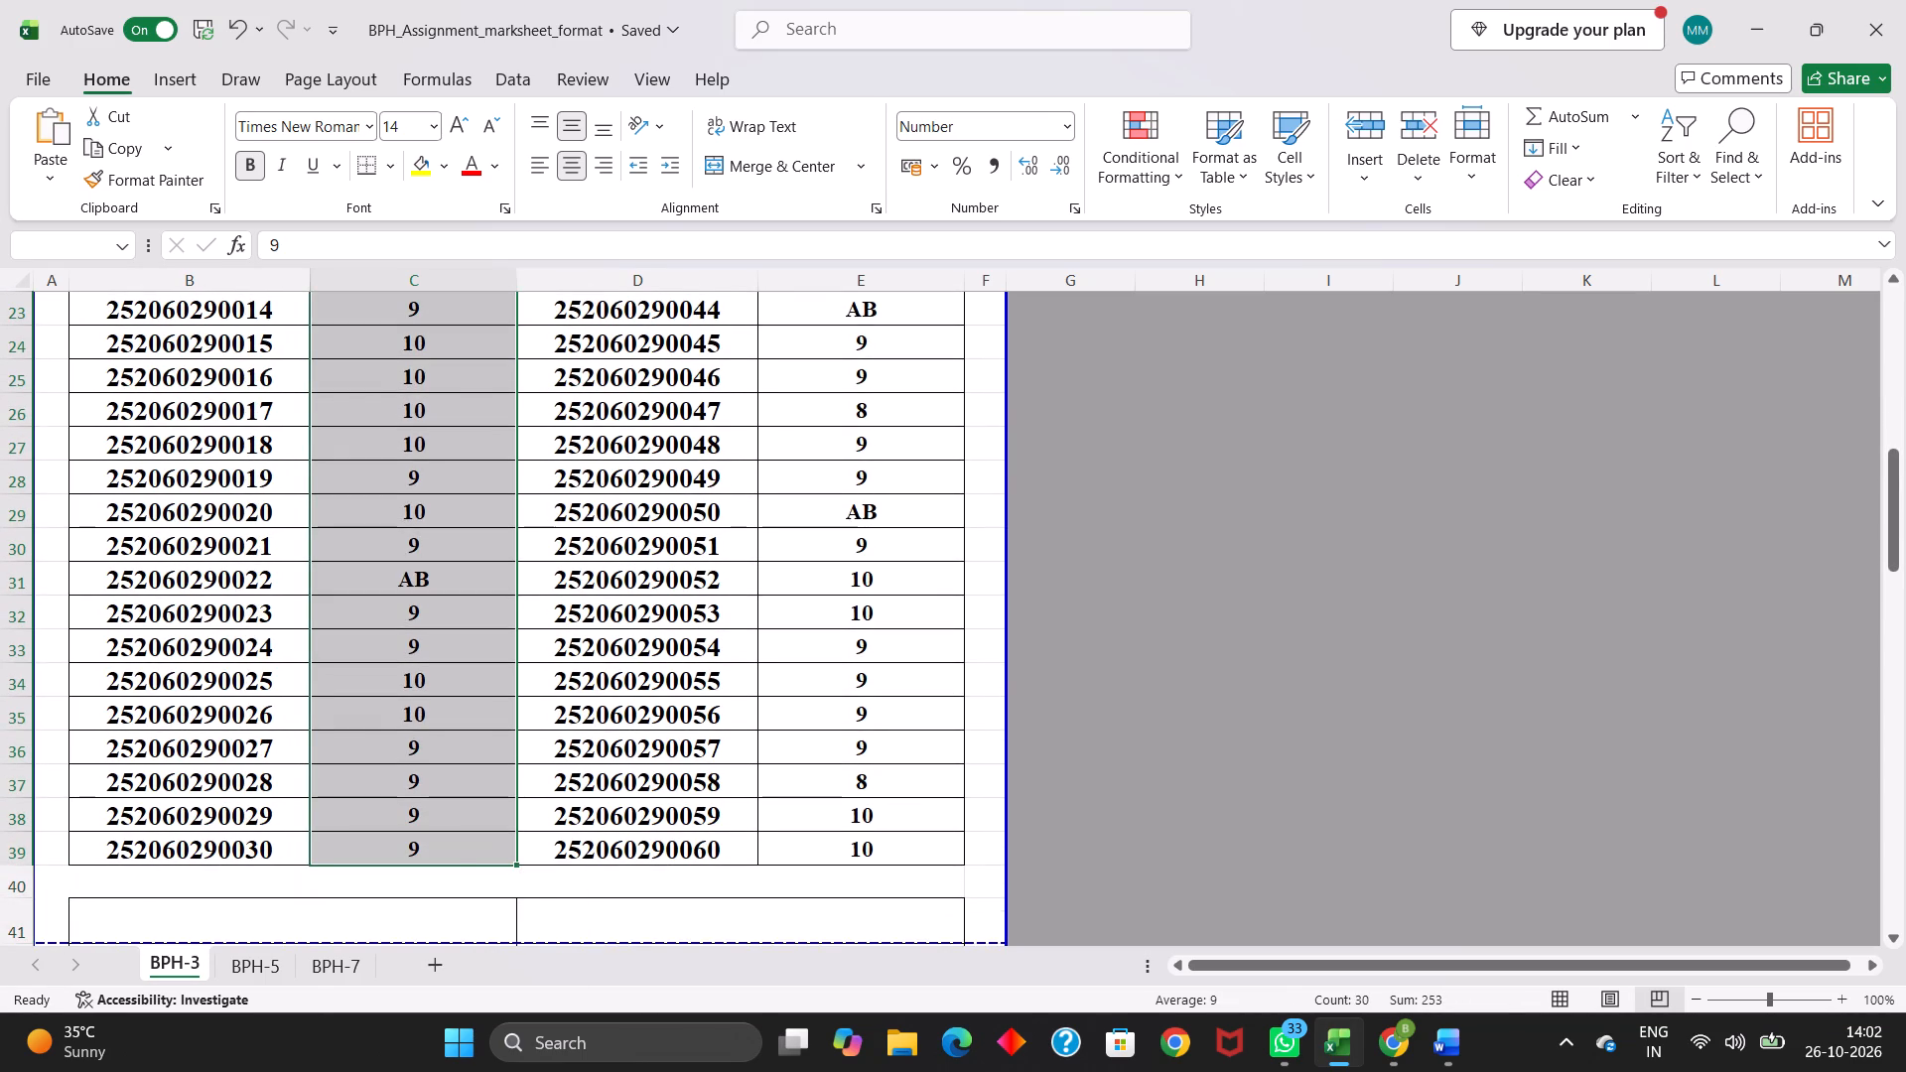
{"action": "key", "text": "ctrl+c"}
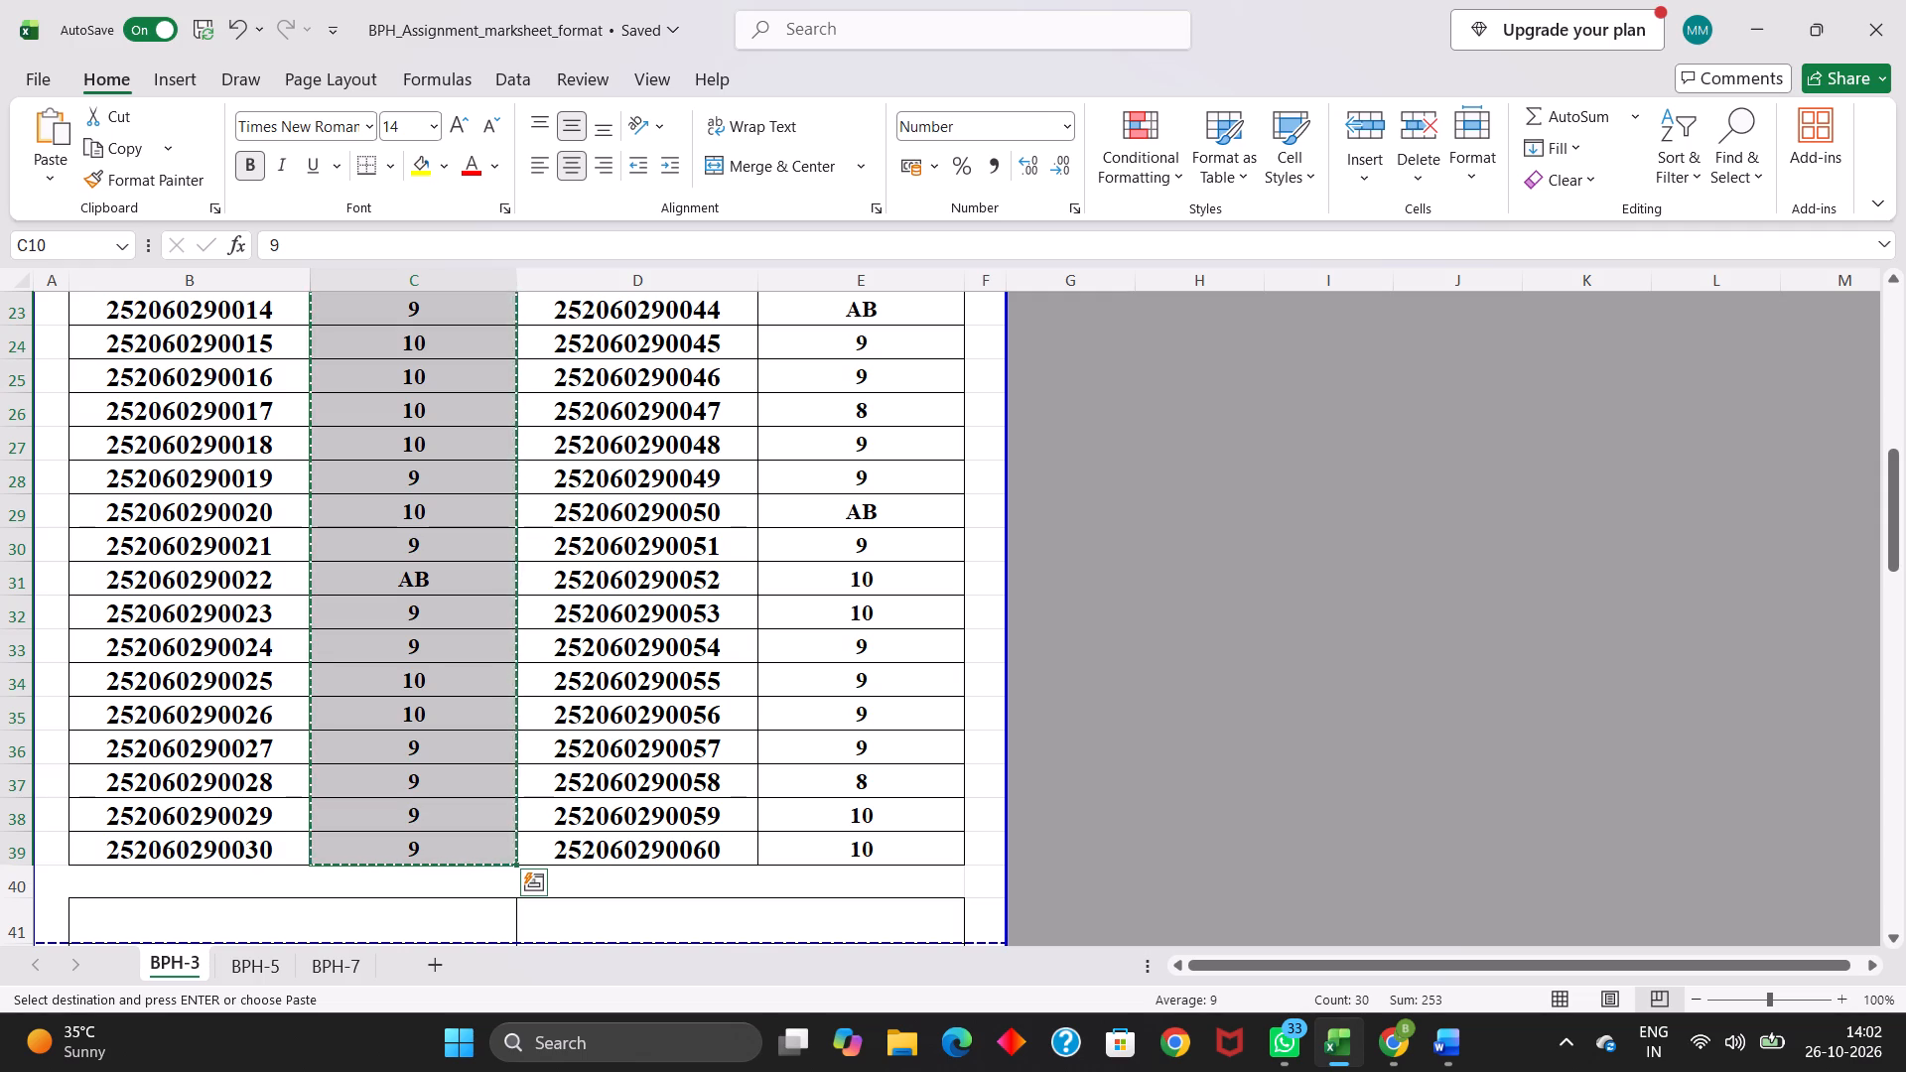
Switch to the empty Word document and paste the copied assignment marks.
{"action": "left_click", "coordinate": [614, 661]}
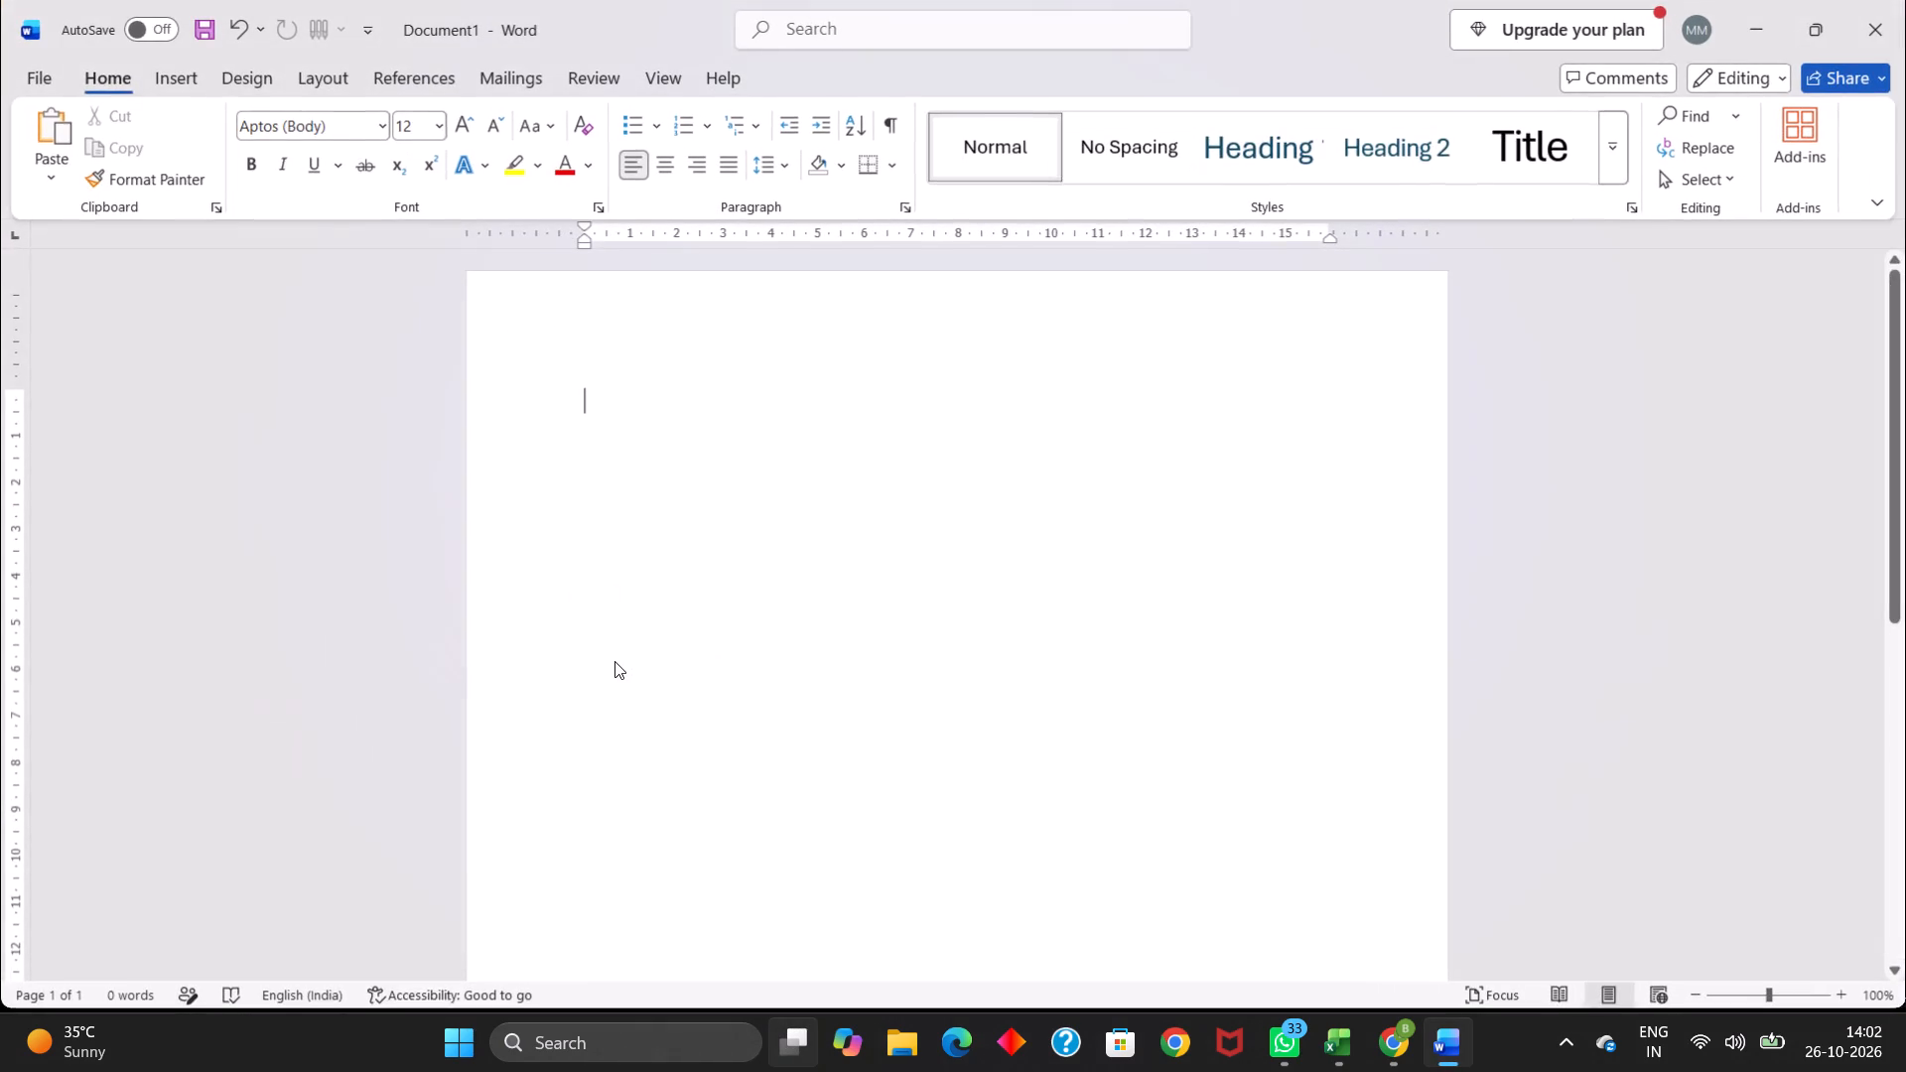
{"action": "key", "text": "ctrl+v"}
Copy the entire pasted table of assignment marks in the Word document.
{"action": "scroll", "coordinate": [755, 433], "scroll_direction": "up", "scroll_amount": 1}
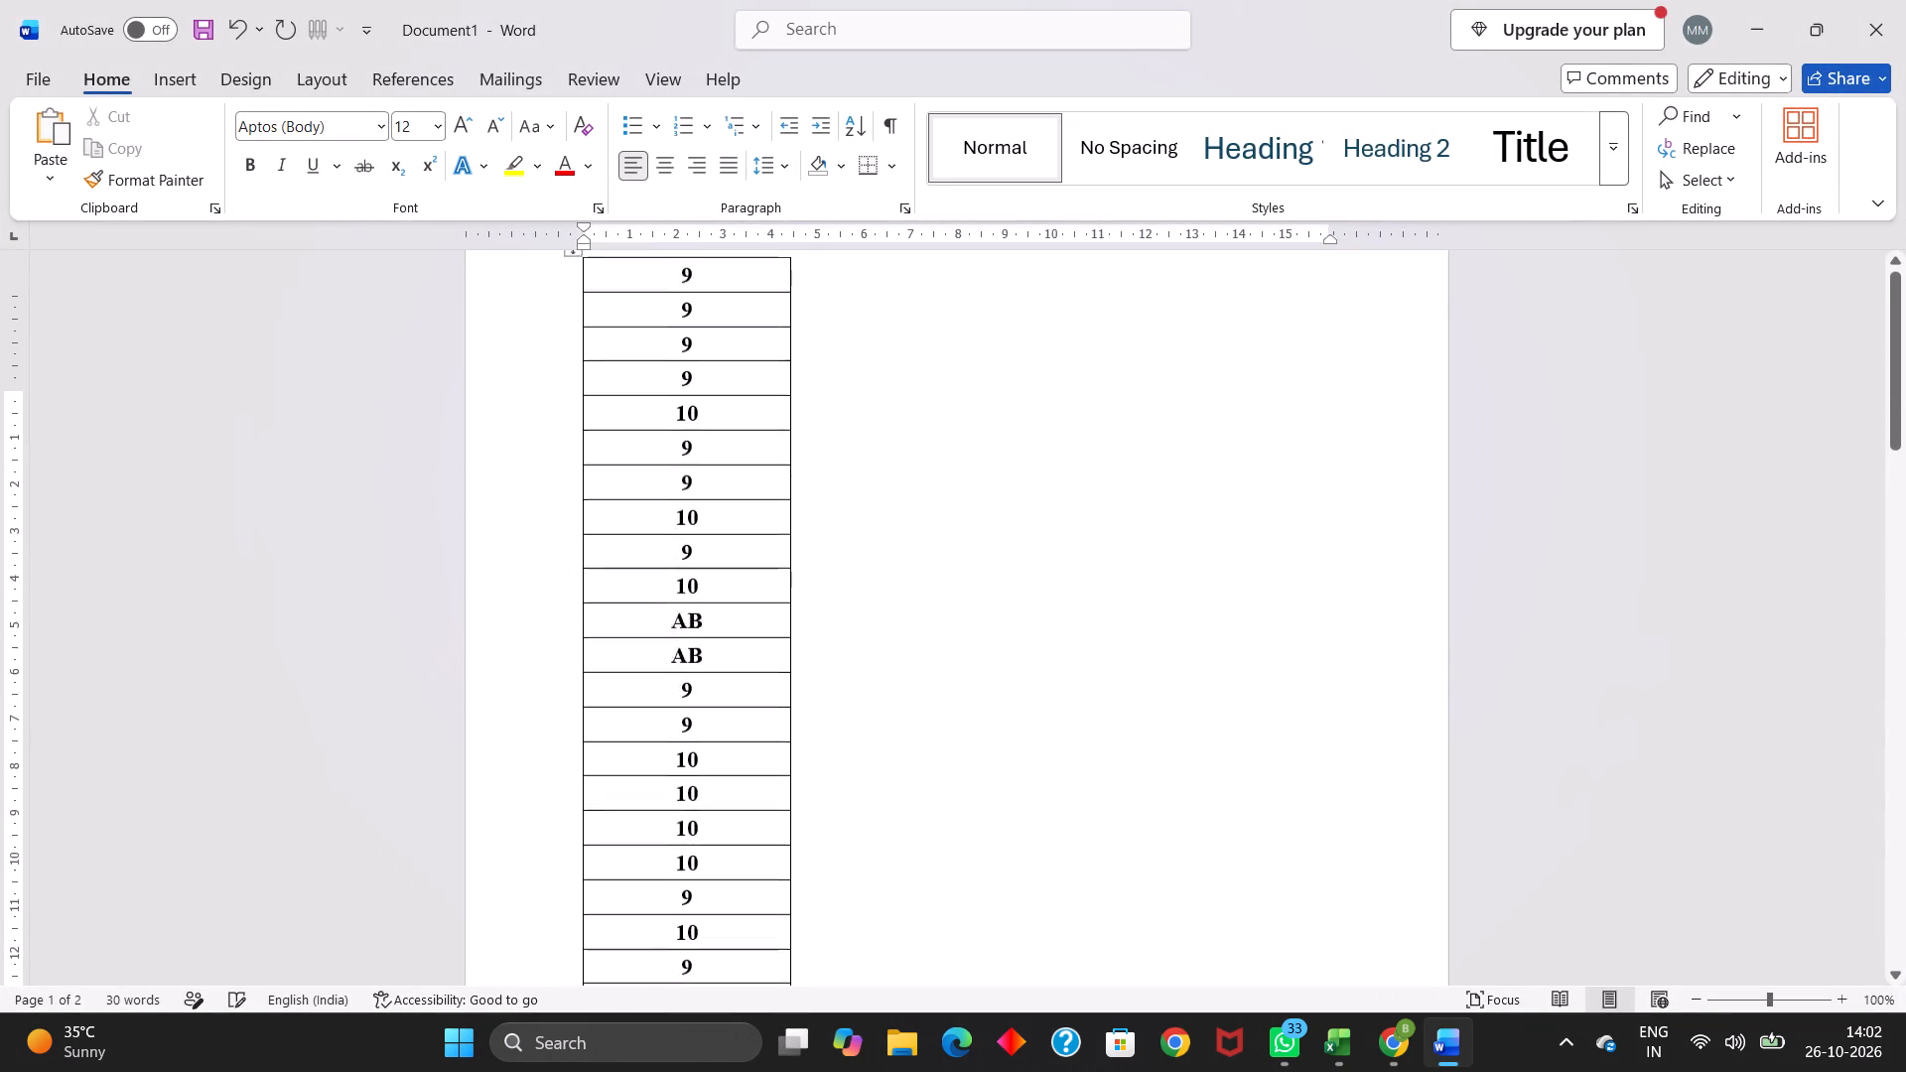
{"action": "scroll", "coordinate": [755, 433], "scroll_direction": "up", "scroll_amount": 2}
{"action": "left_click_drag", "start_coordinate": [668, 406], "coordinate": [757, 863]}
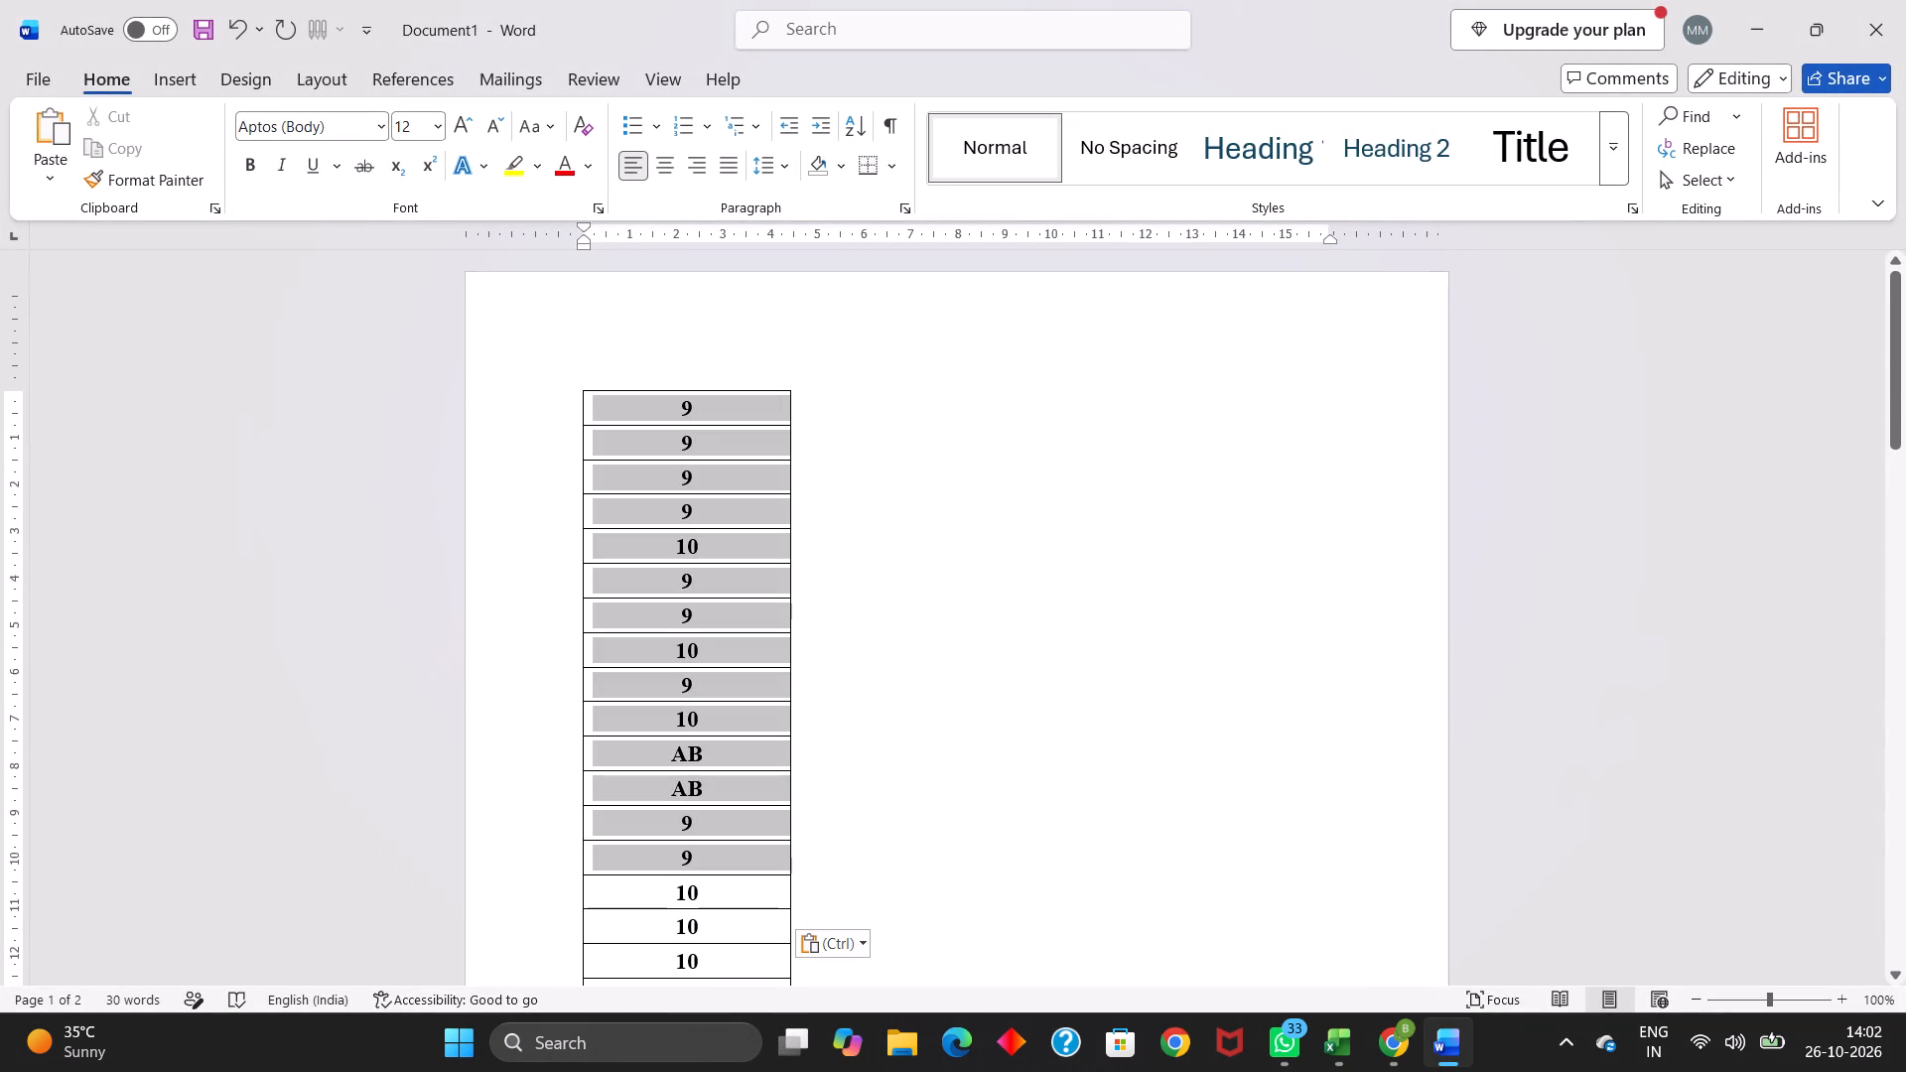
{"action": "left_click_drag", "start_coordinate": [757, 863], "coordinate": [648, 293]}
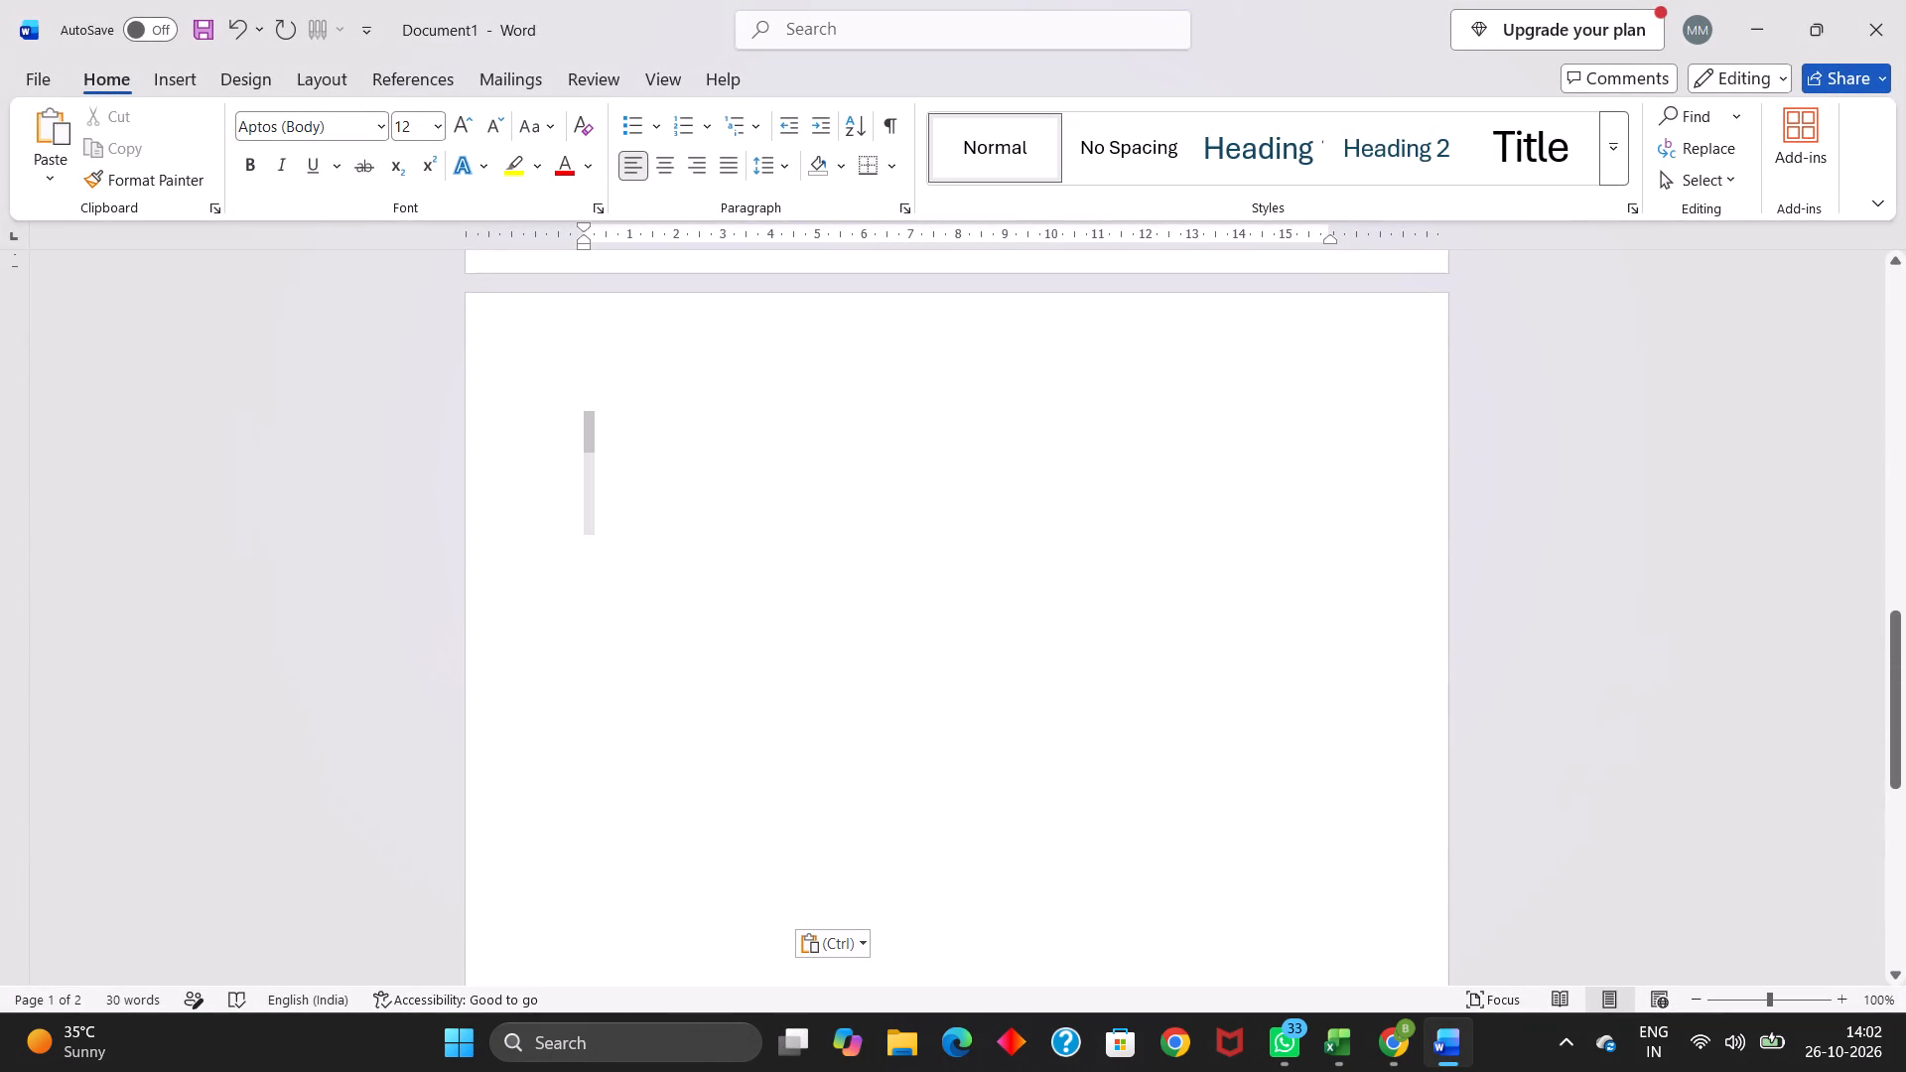
{"action": "left_click_drag", "start_coordinate": [648, 293], "coordinate": [679, 259]}
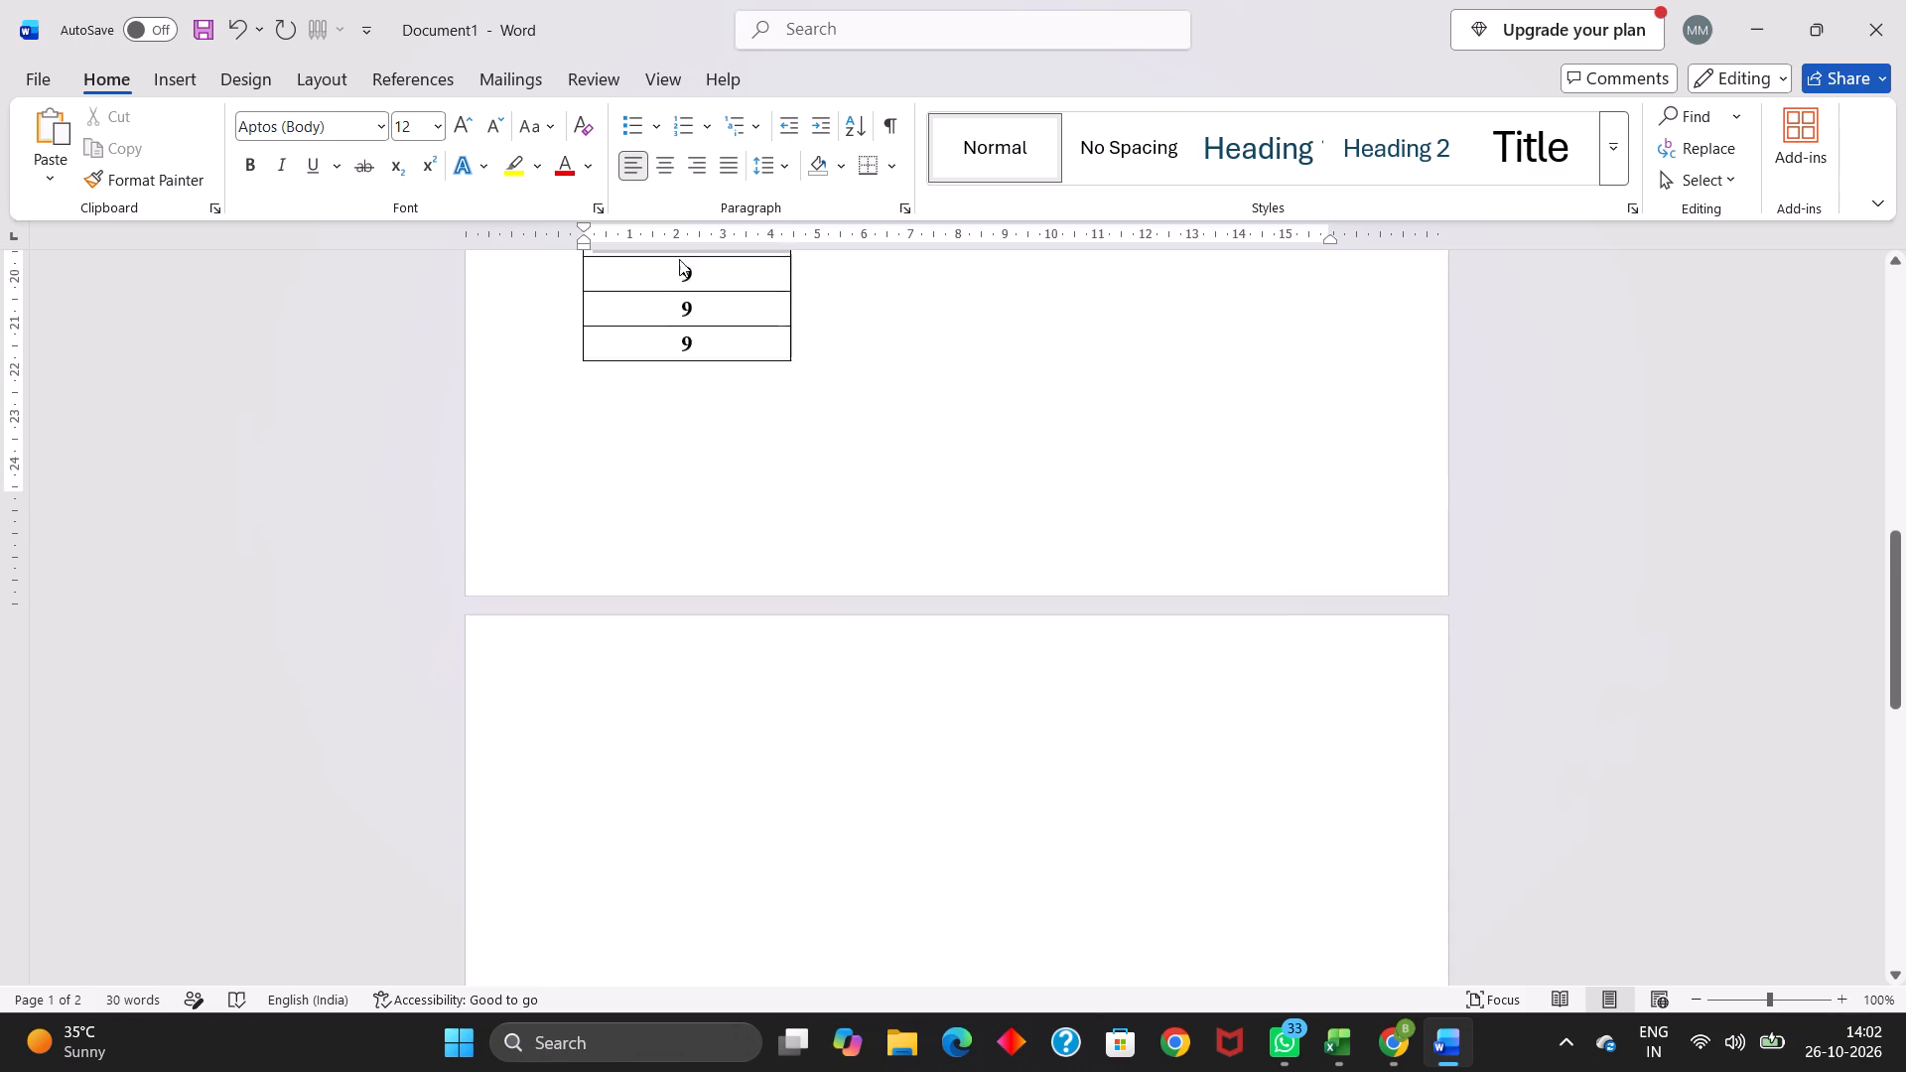
{"action": "left_click_drag", "start_coordinate": [679, 259], "coordinate": [696, 357]}
{"action": "key", "text": "ctrl+c"}
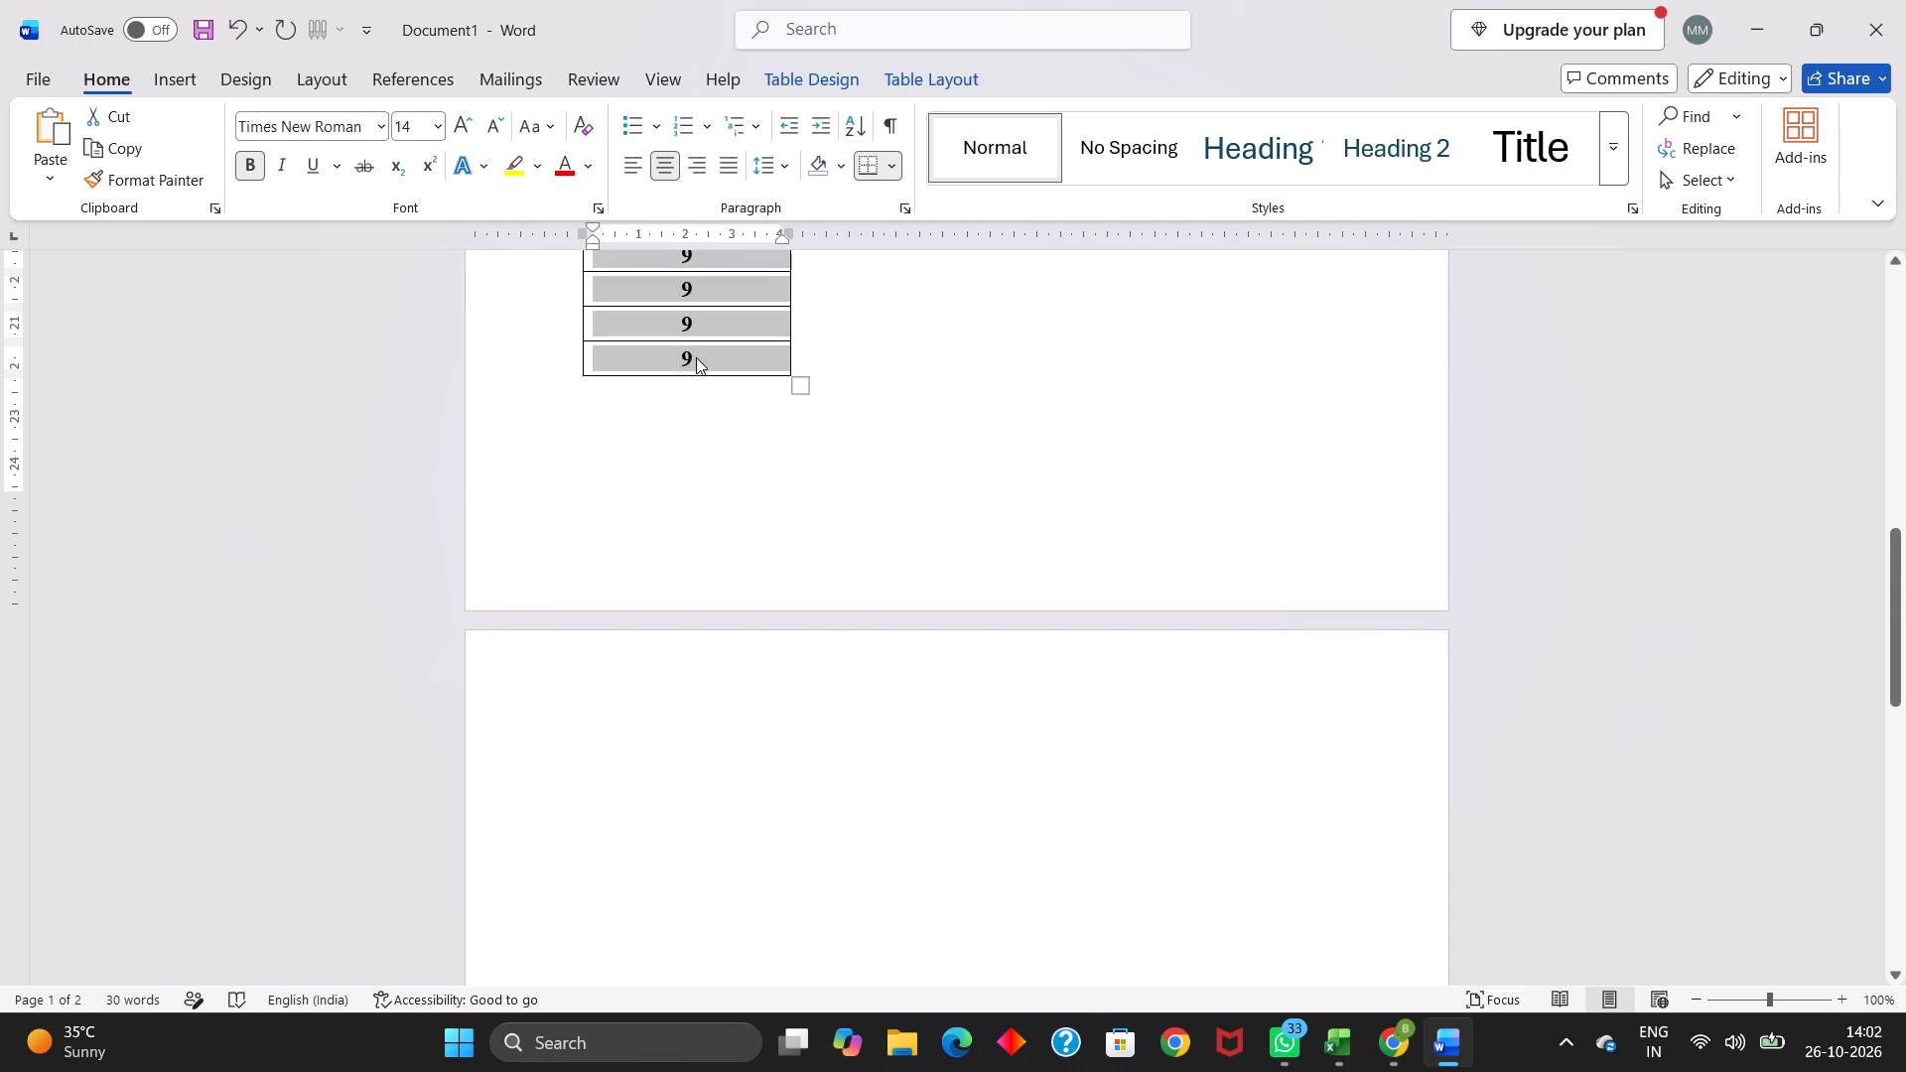
Switch to the Google spreadsheet and paste the marks into Assignment cells G11:G40 of the BP305TP (THEORY) sheet.
{"action": "left_click", "coordinate": [719, 495]}
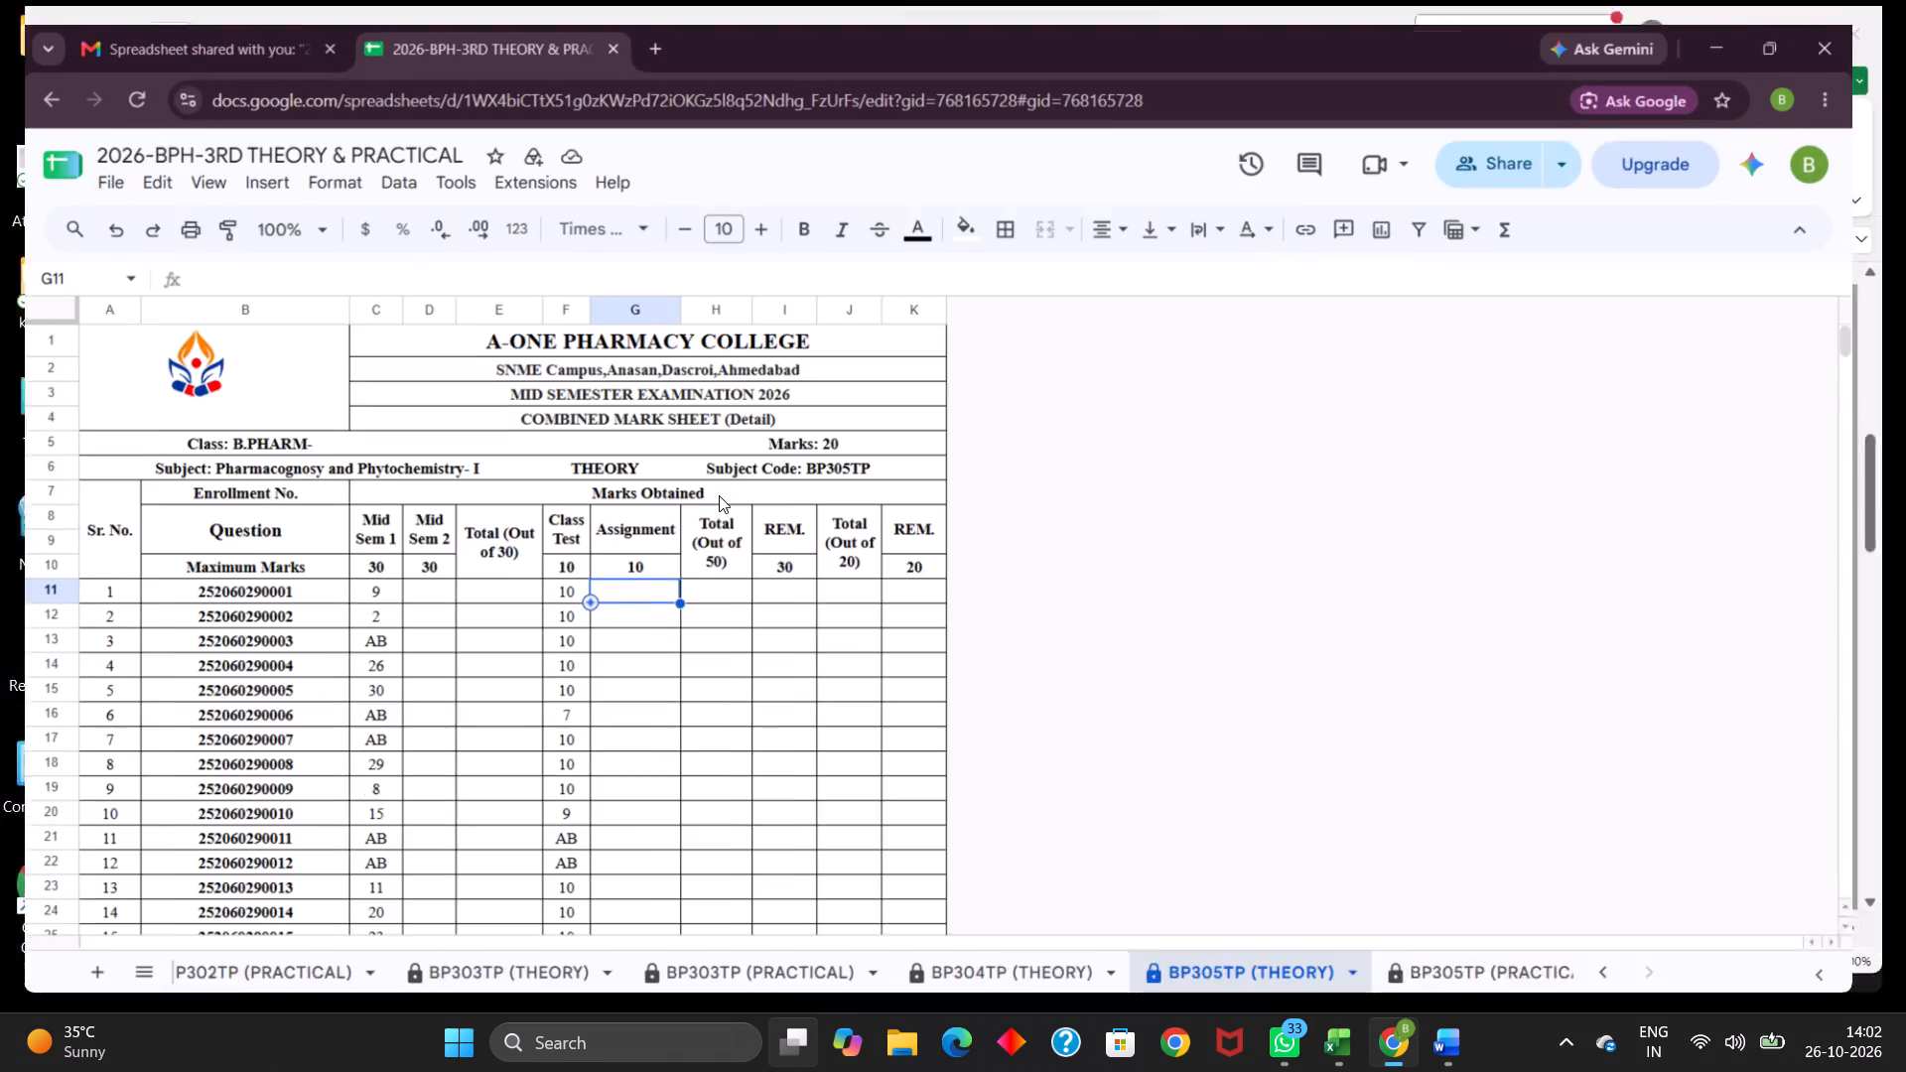
{"action": "left_click_drag", "start_coordinate": [617, 591], "coordinate": [634, 682]}
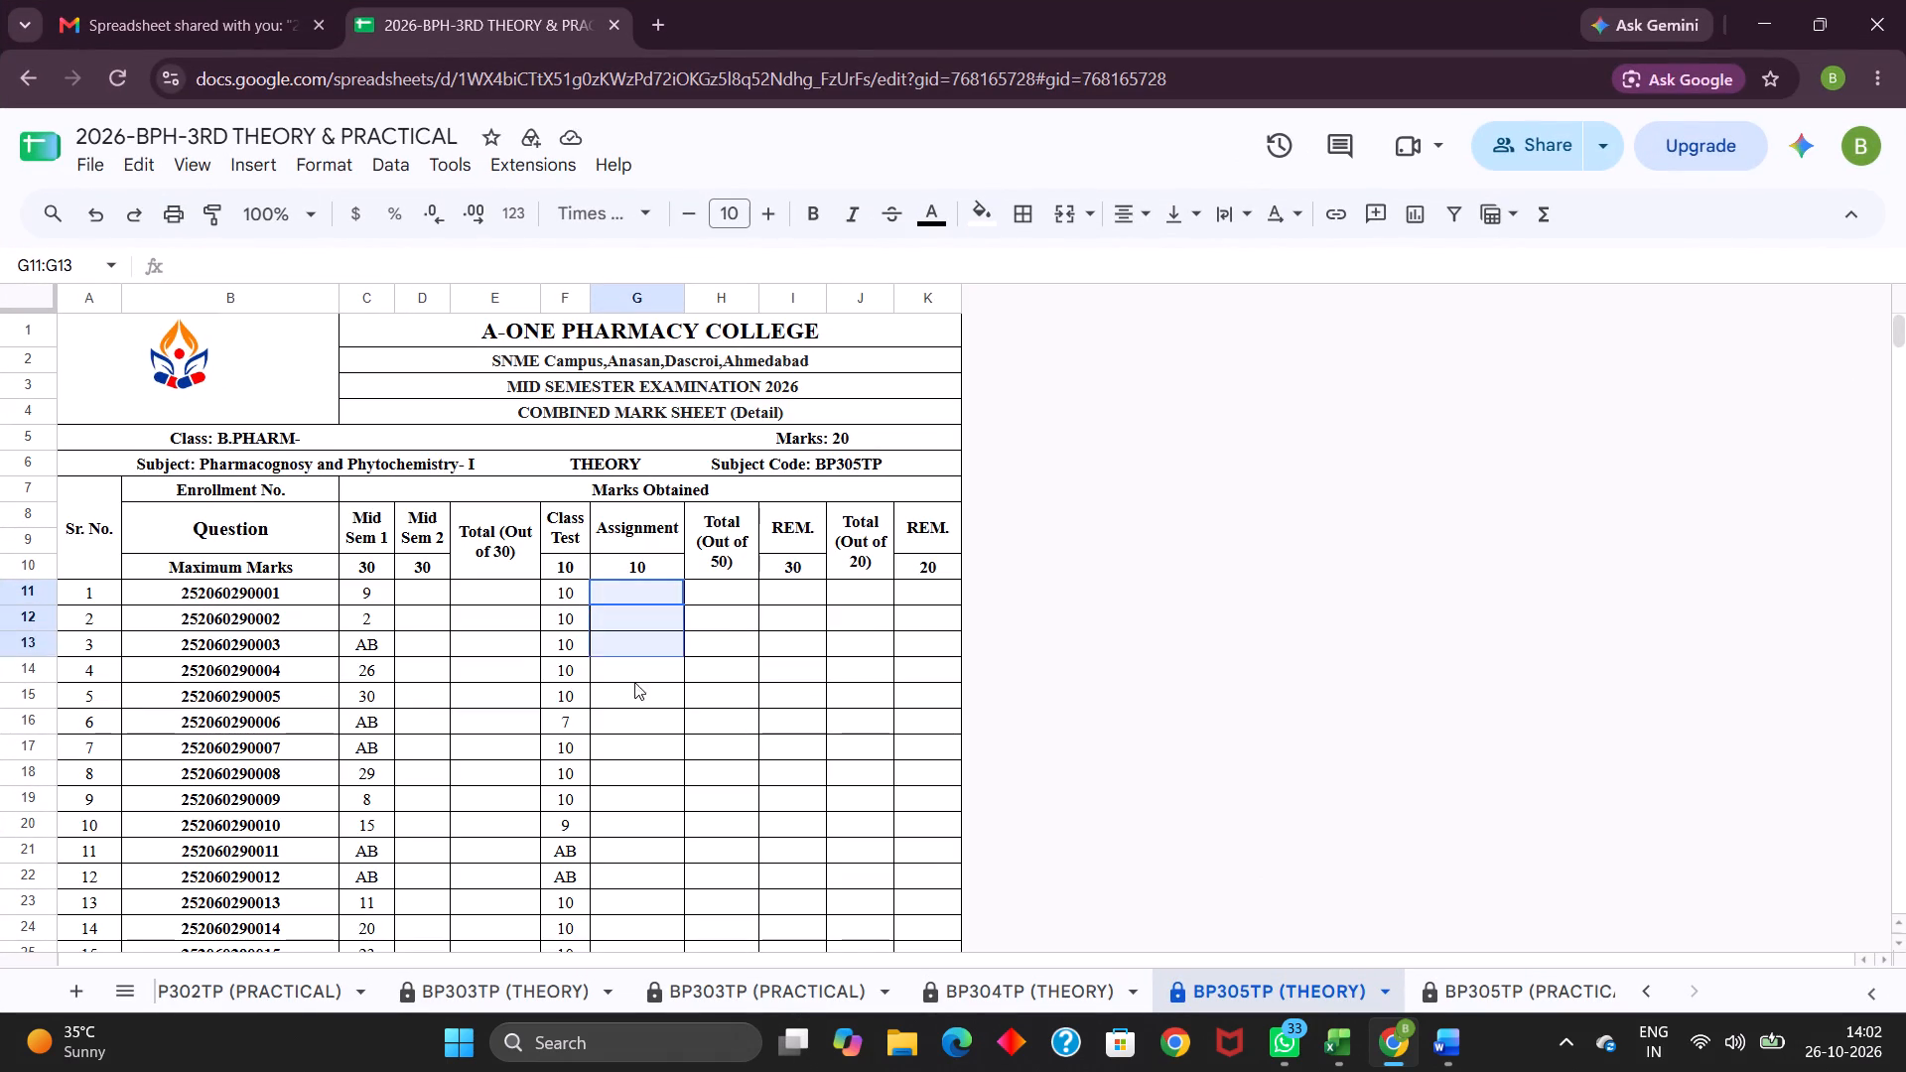
{"action": "left_click_drag", "start_coordinate": [634, 682], "coordinate": [648, 962]}
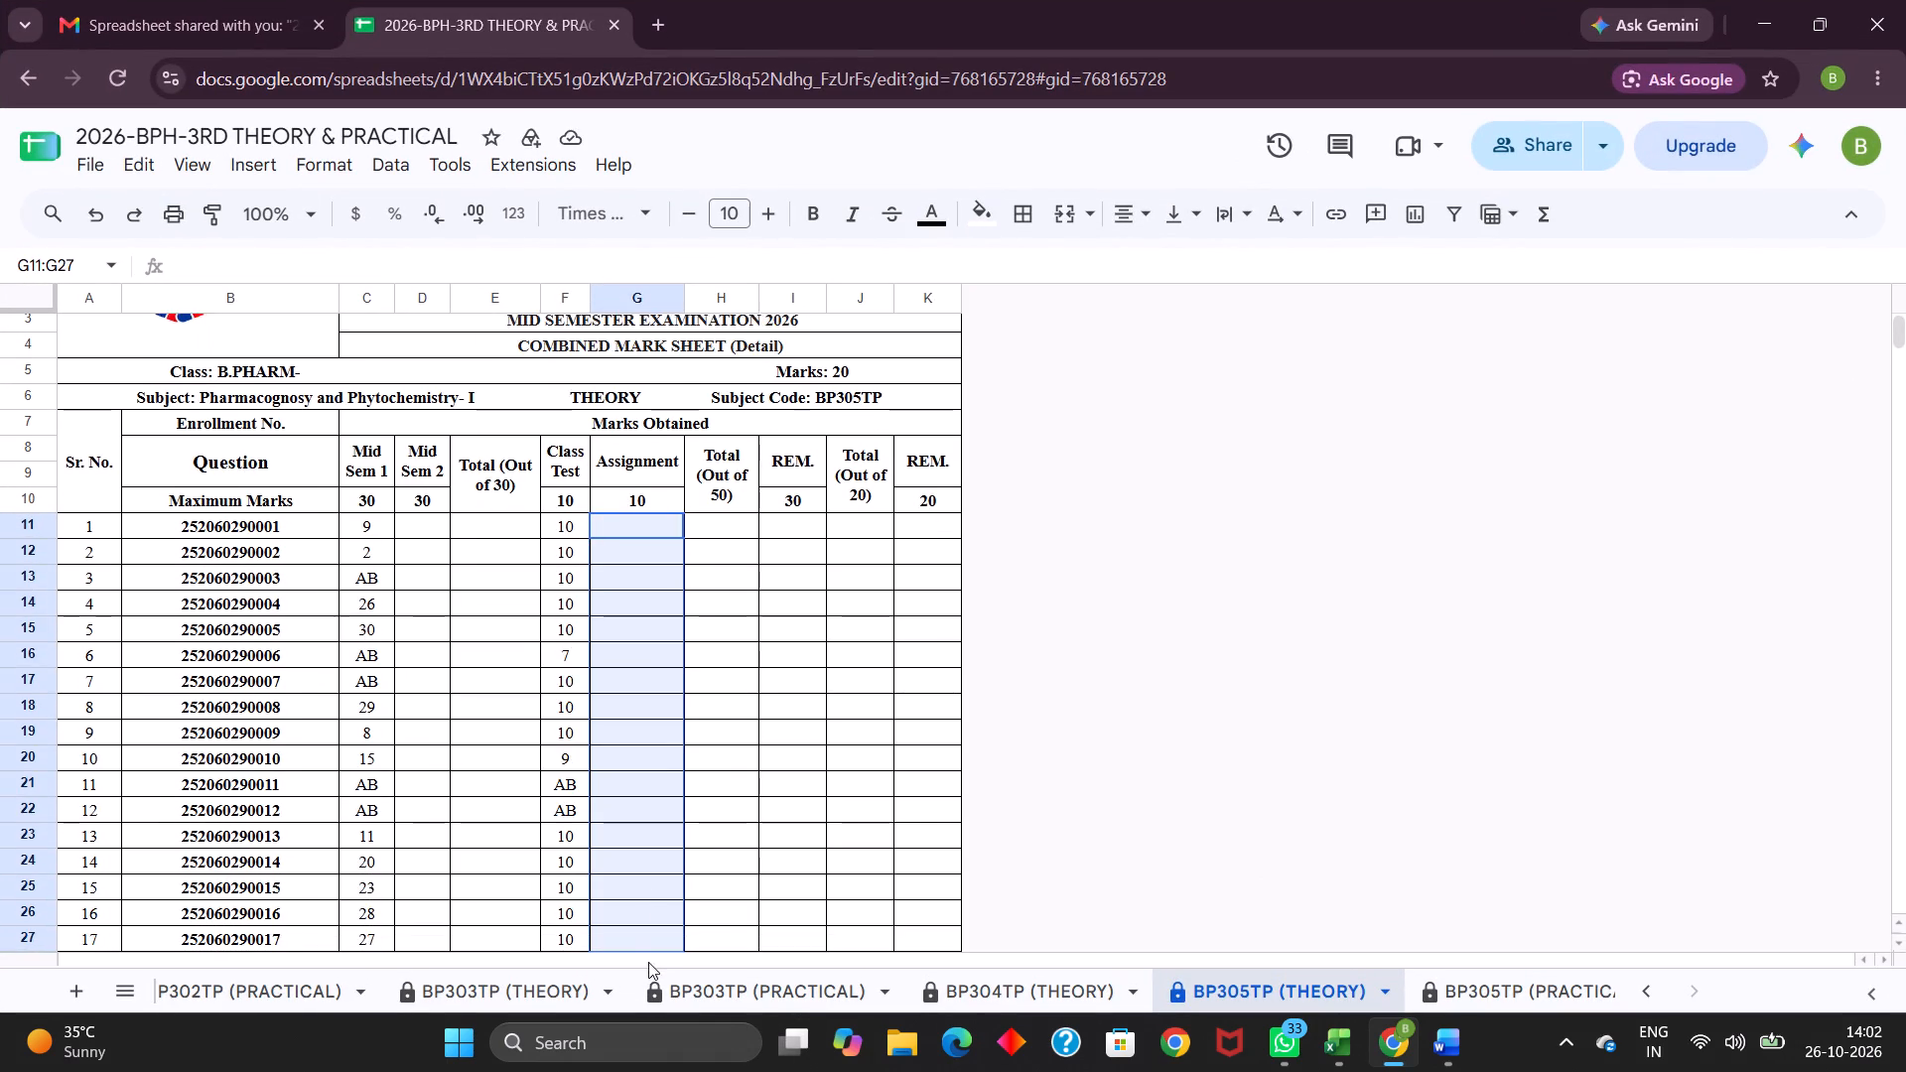
{"action": "left_click_drag", "start_coordinate": [648, 962], "coordinate": [638, 958]}
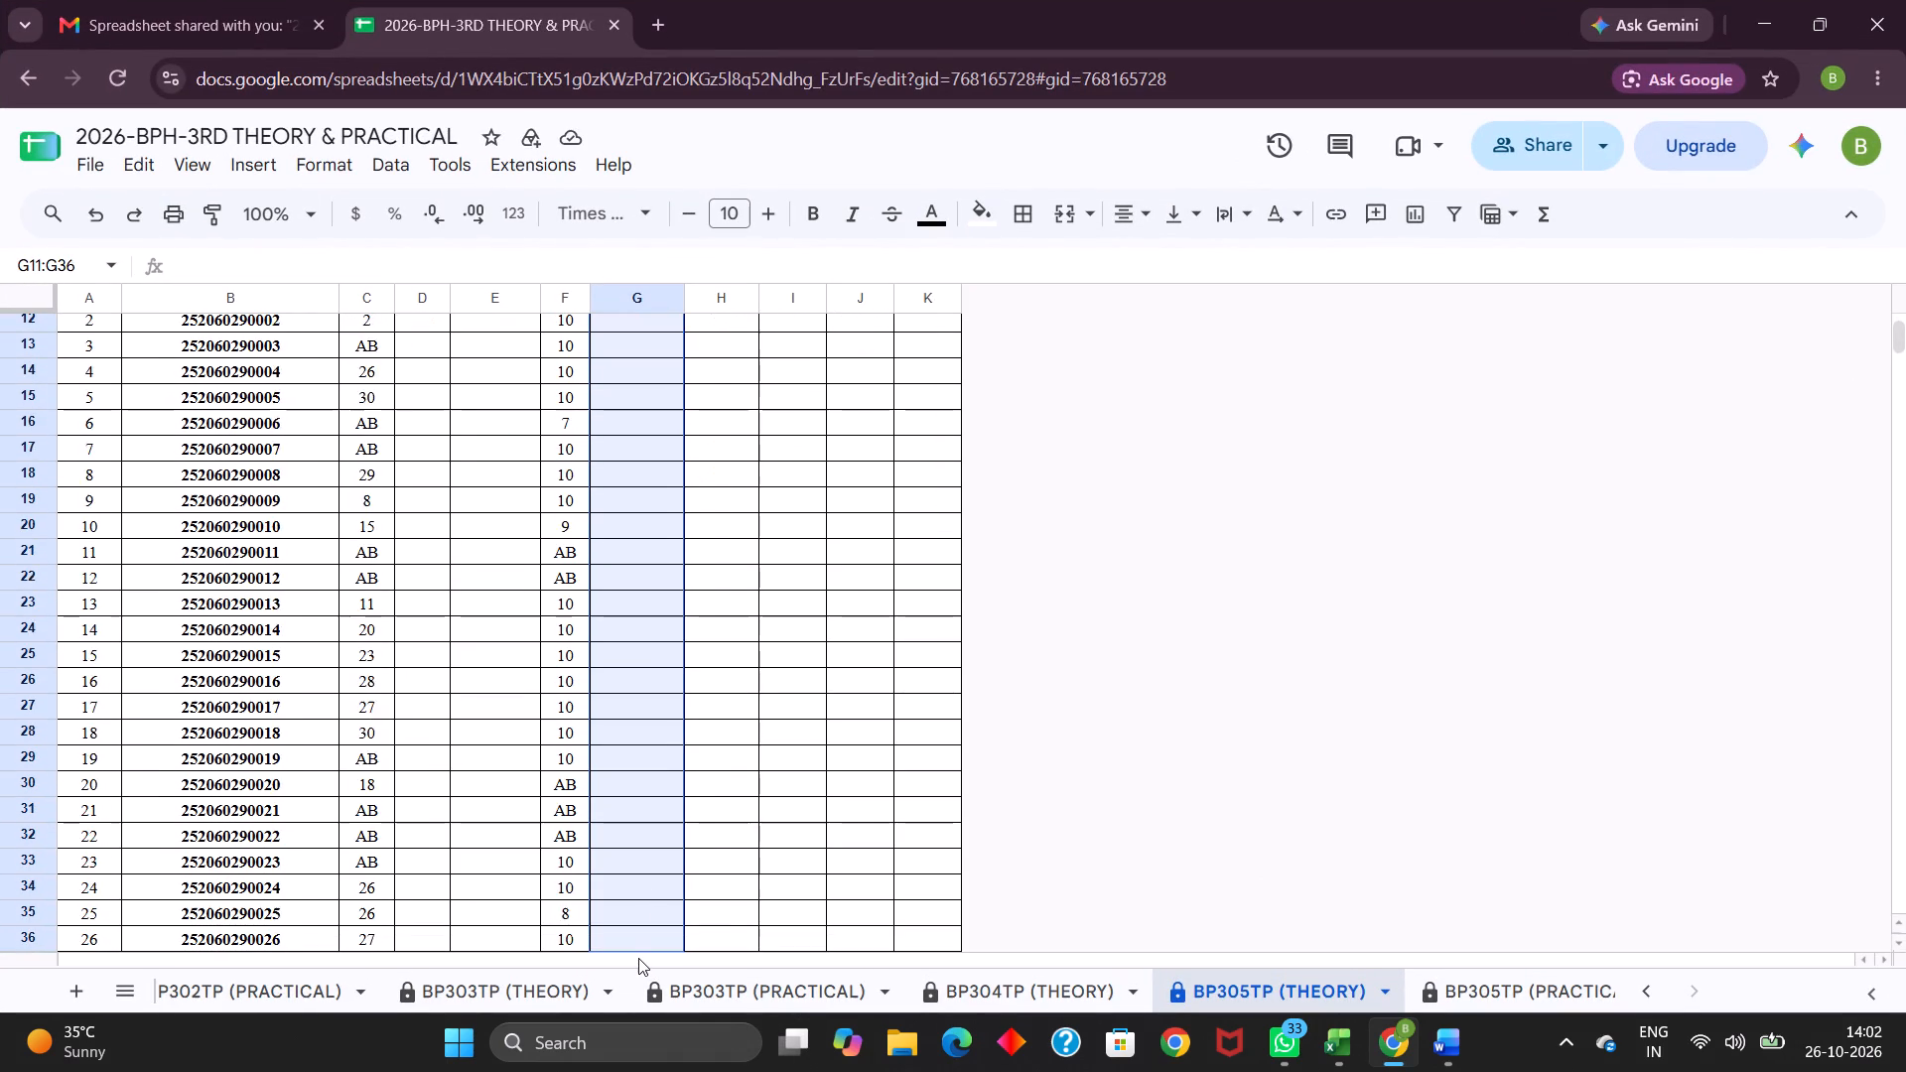
{"action": "left_click_drag", "start_coordinate": [638, 958], "coordinate": [633, 894]}
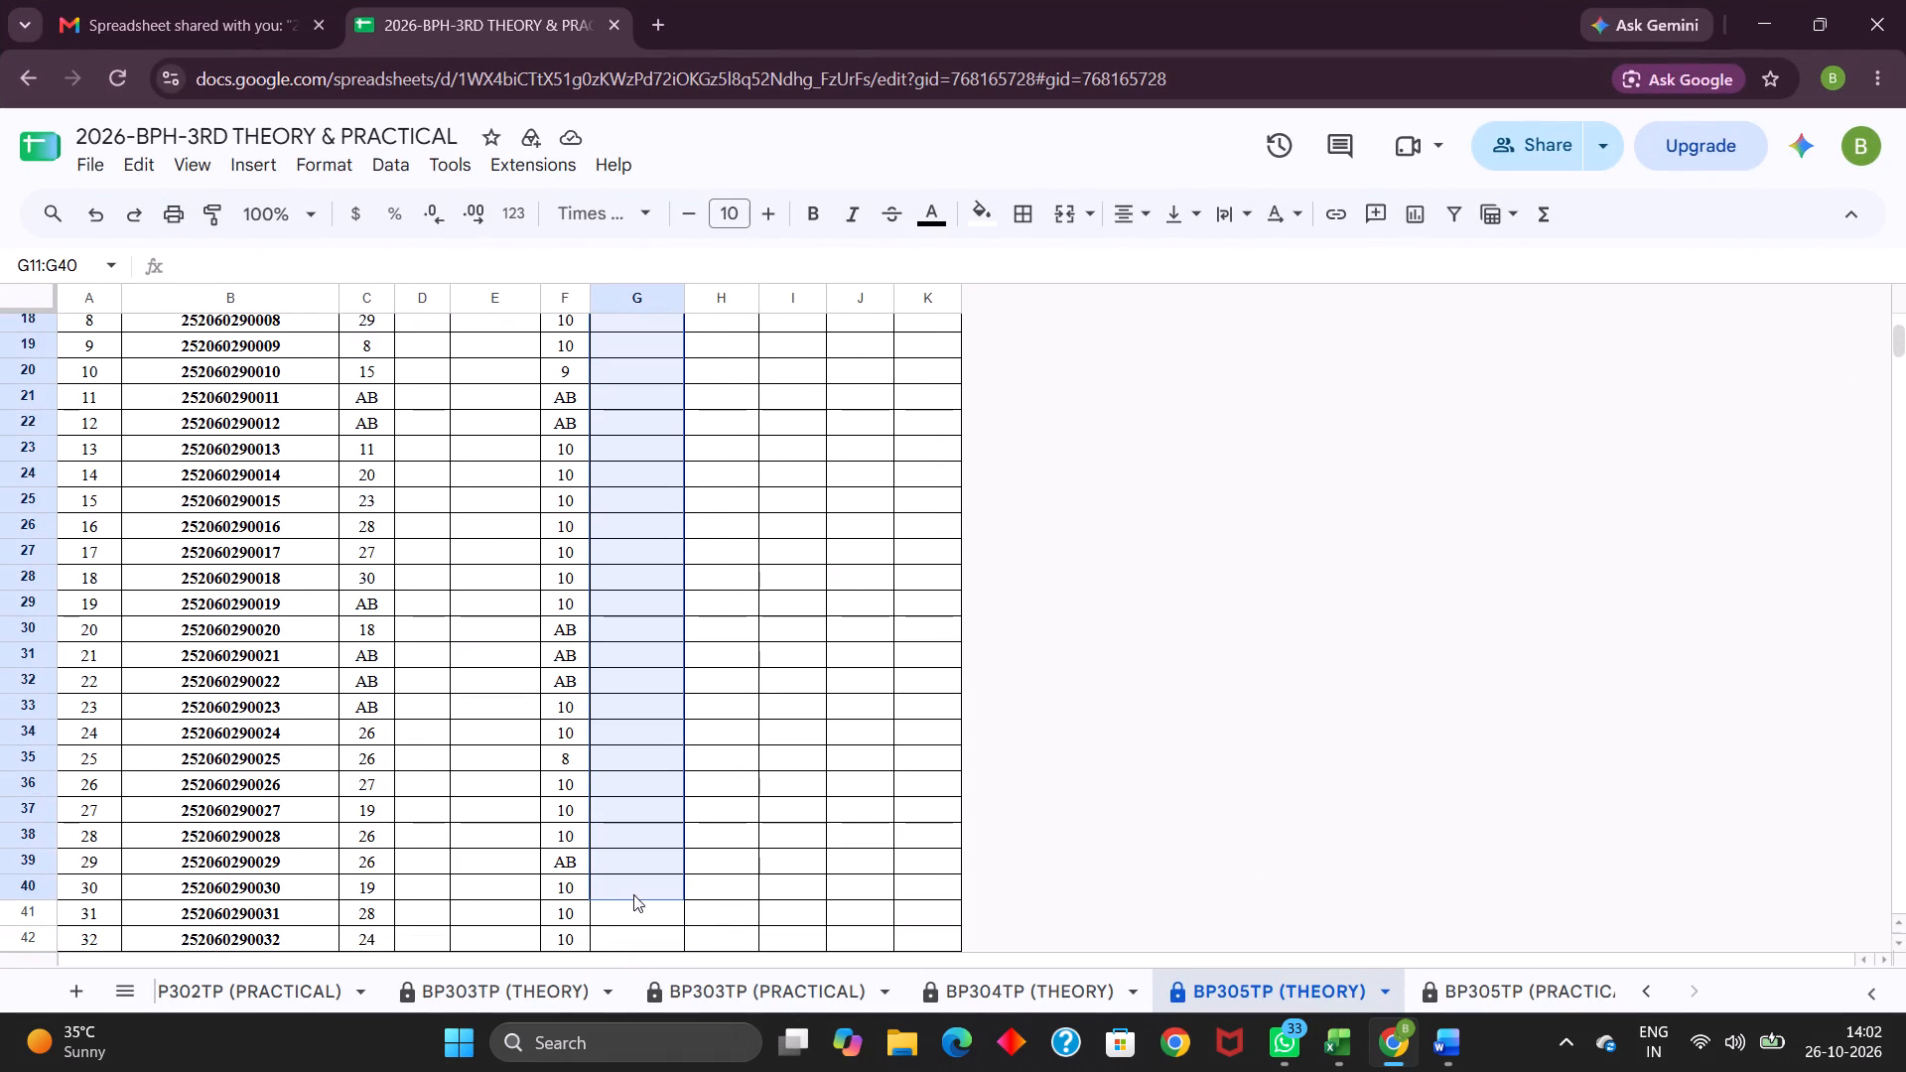
{"action": "left_click_drag", "start_coordinate": [633, 894], "coordinate": [635, 882]}
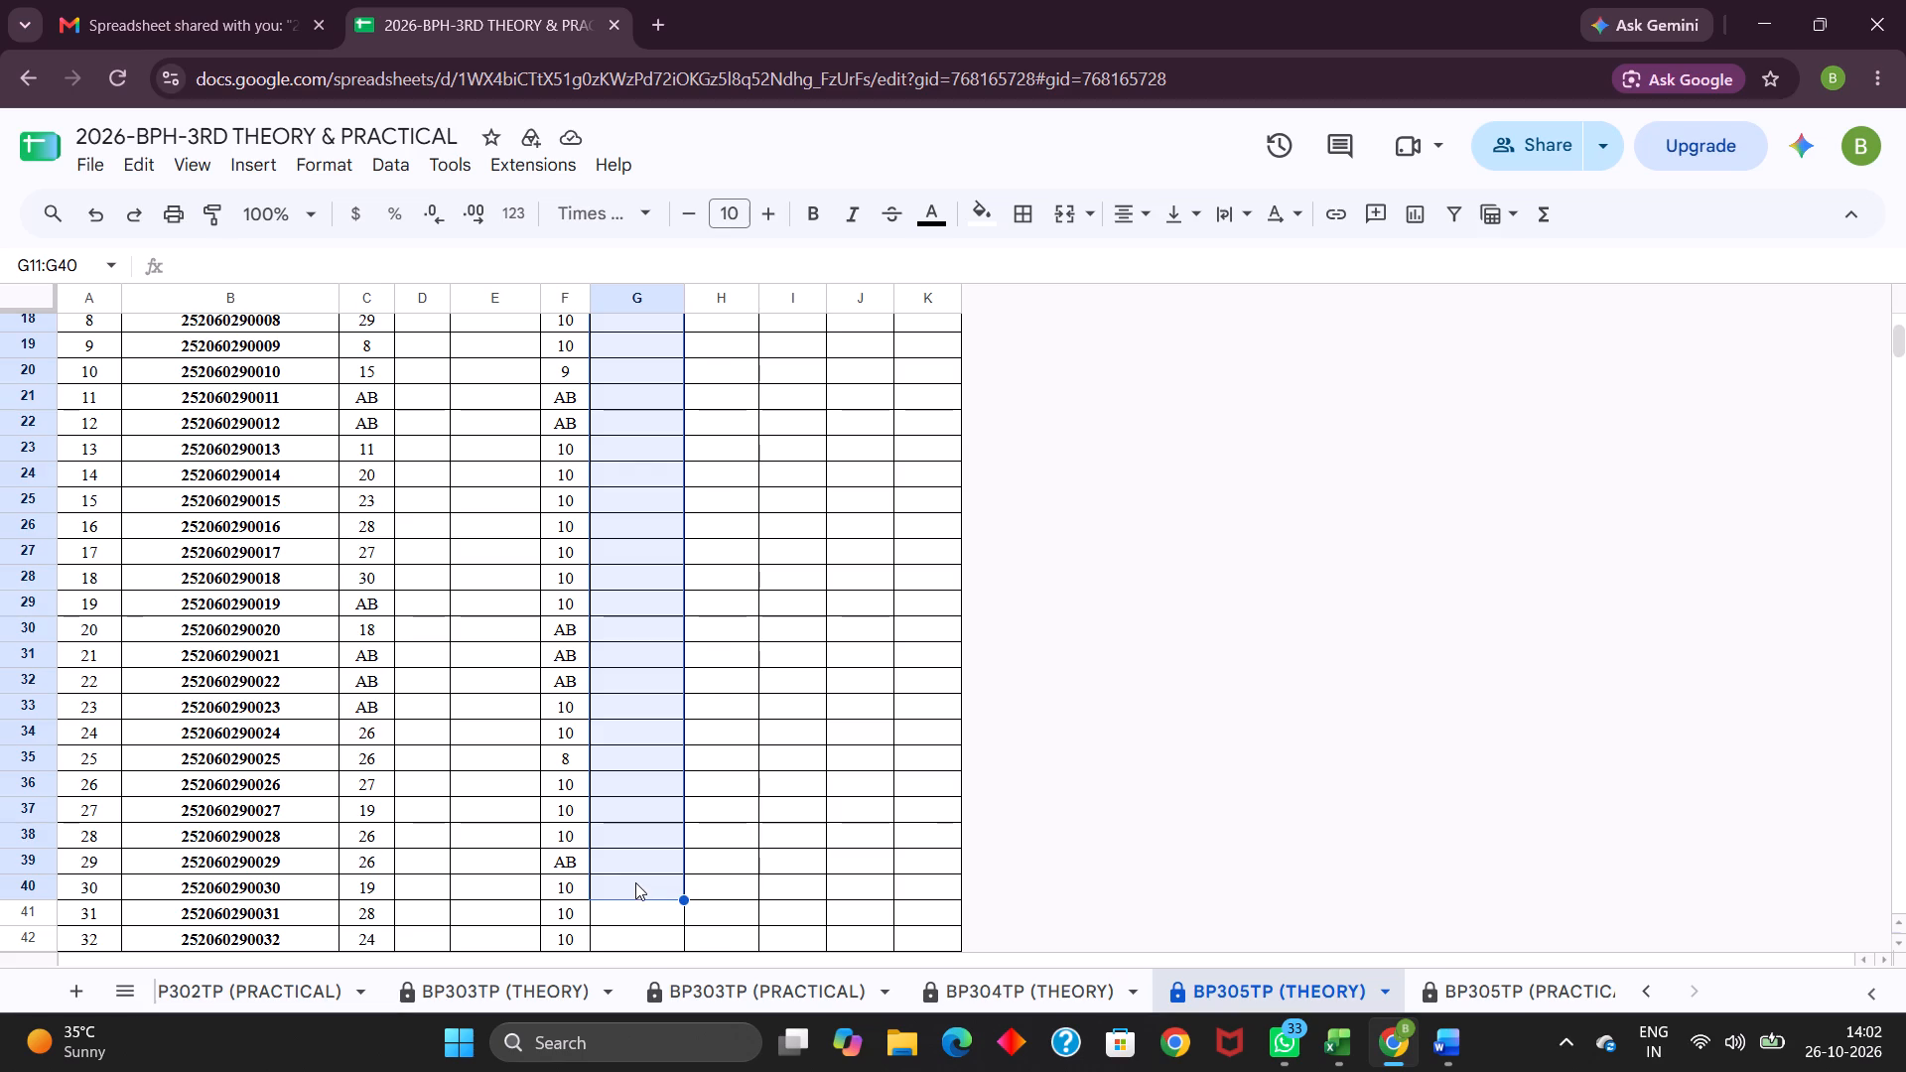
{"action": "key", "text": "ctrl+v"}
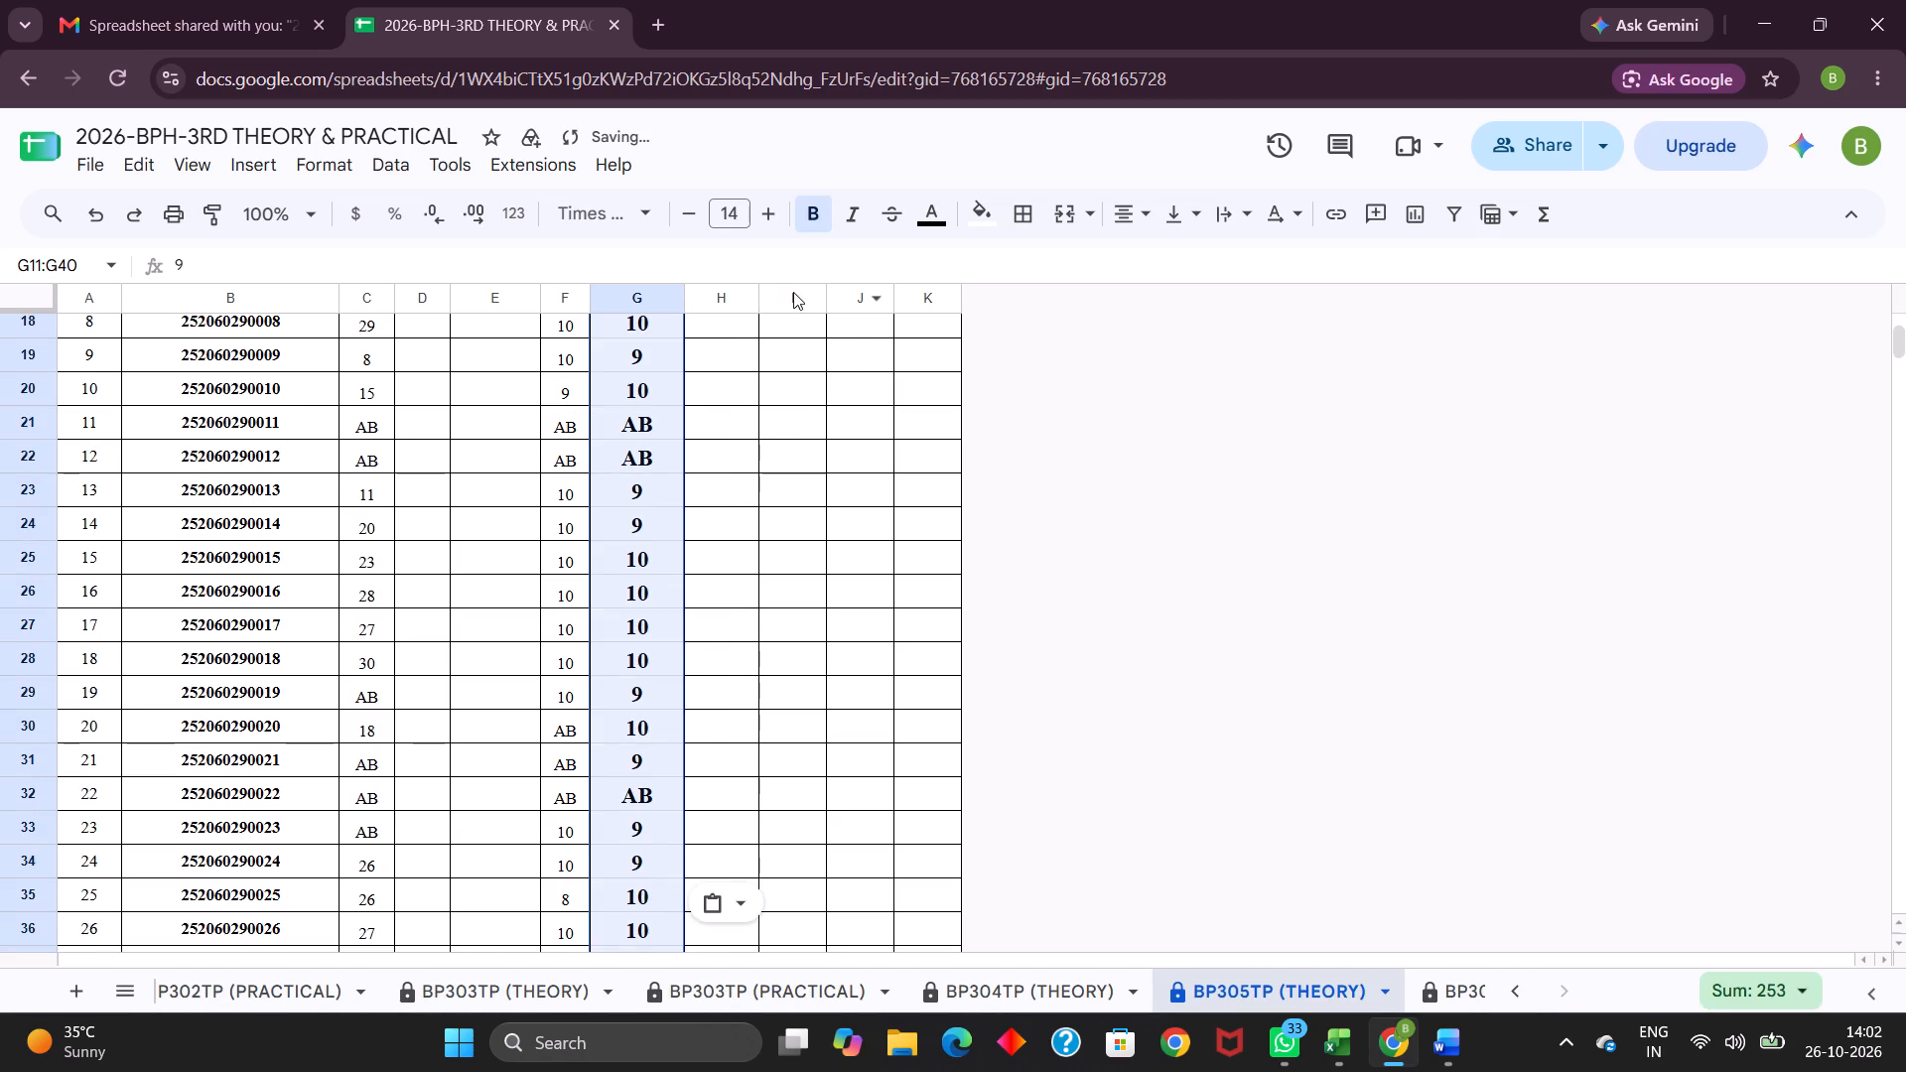
Reduce the font size of the pasted assignment marks in G11:G40 to 10.
{"action": "left_click", "coordinate": [695, 214]}
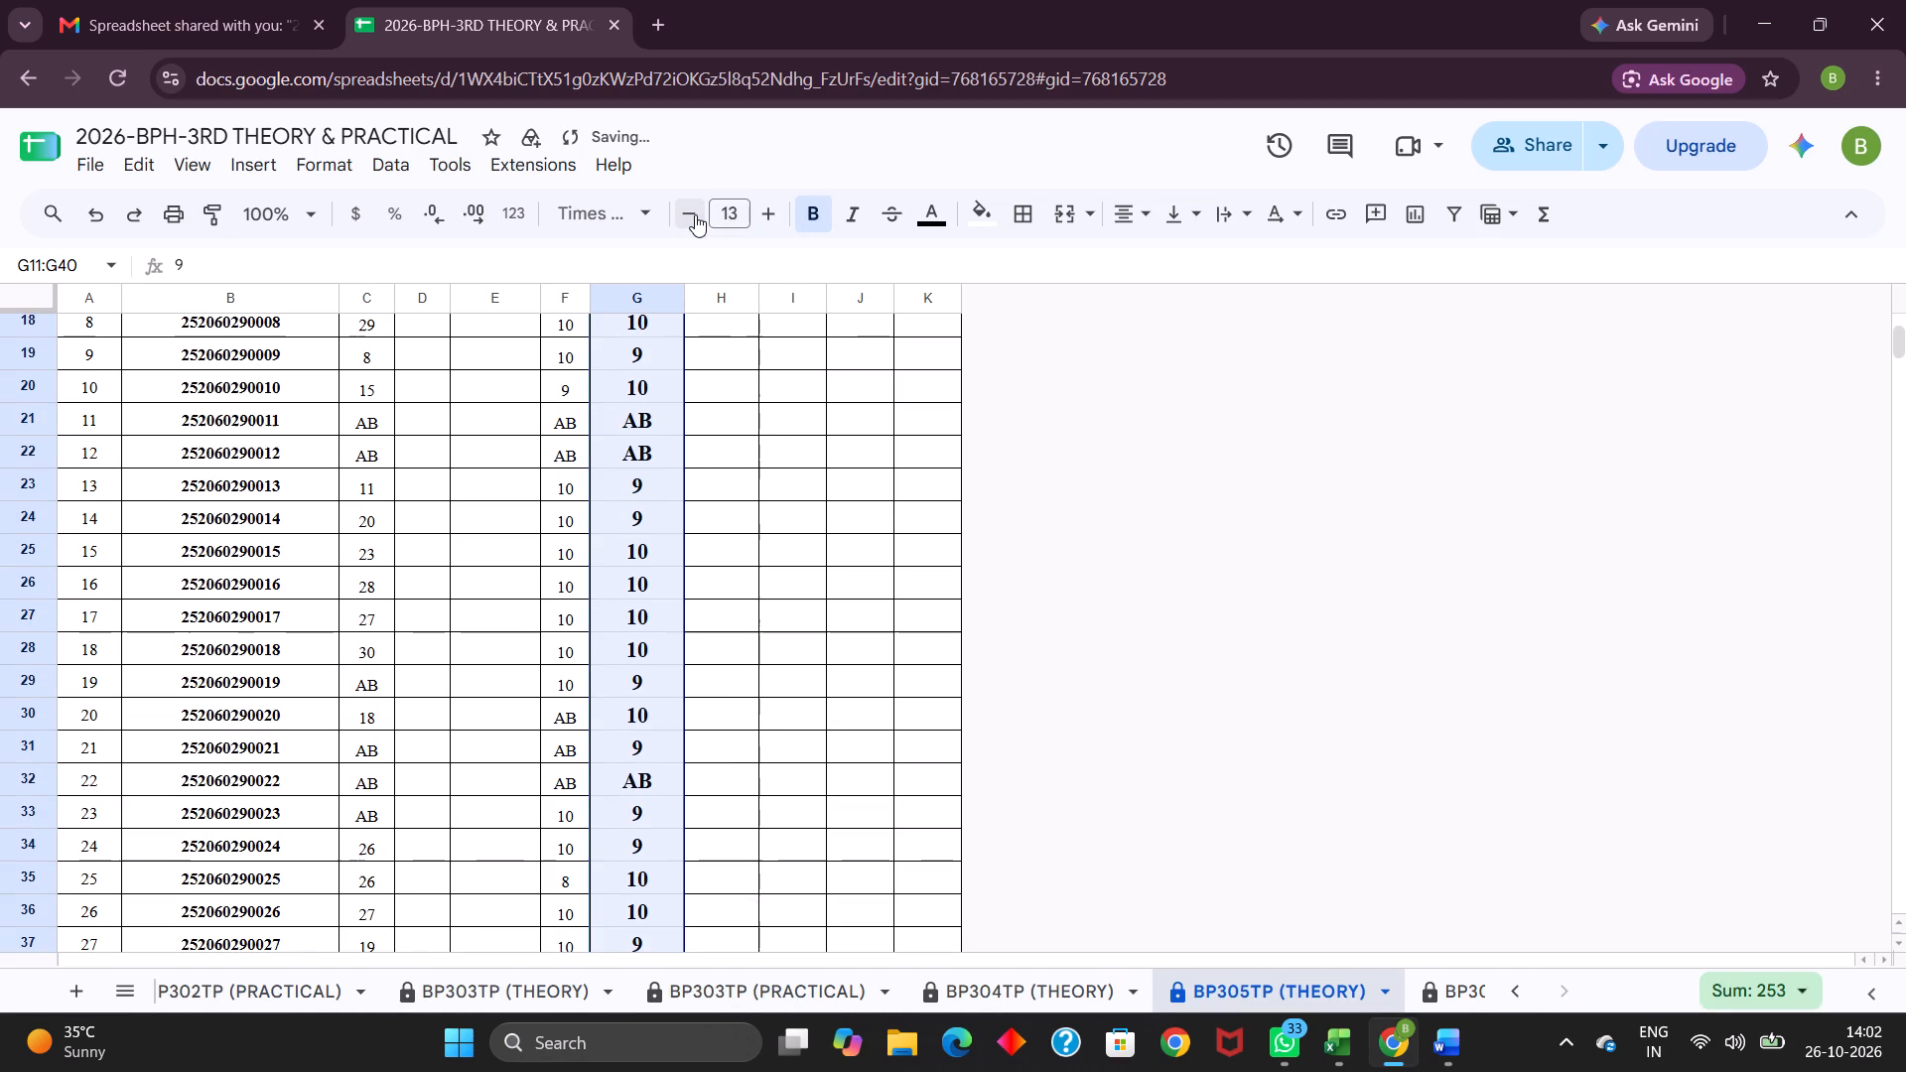
{"action": "left_click", "coordinate": [695, 214]}
{"action": "left_click", "coordinate": [695, 214]}
{"action": "left_click", "coordinate": [695, 214]}
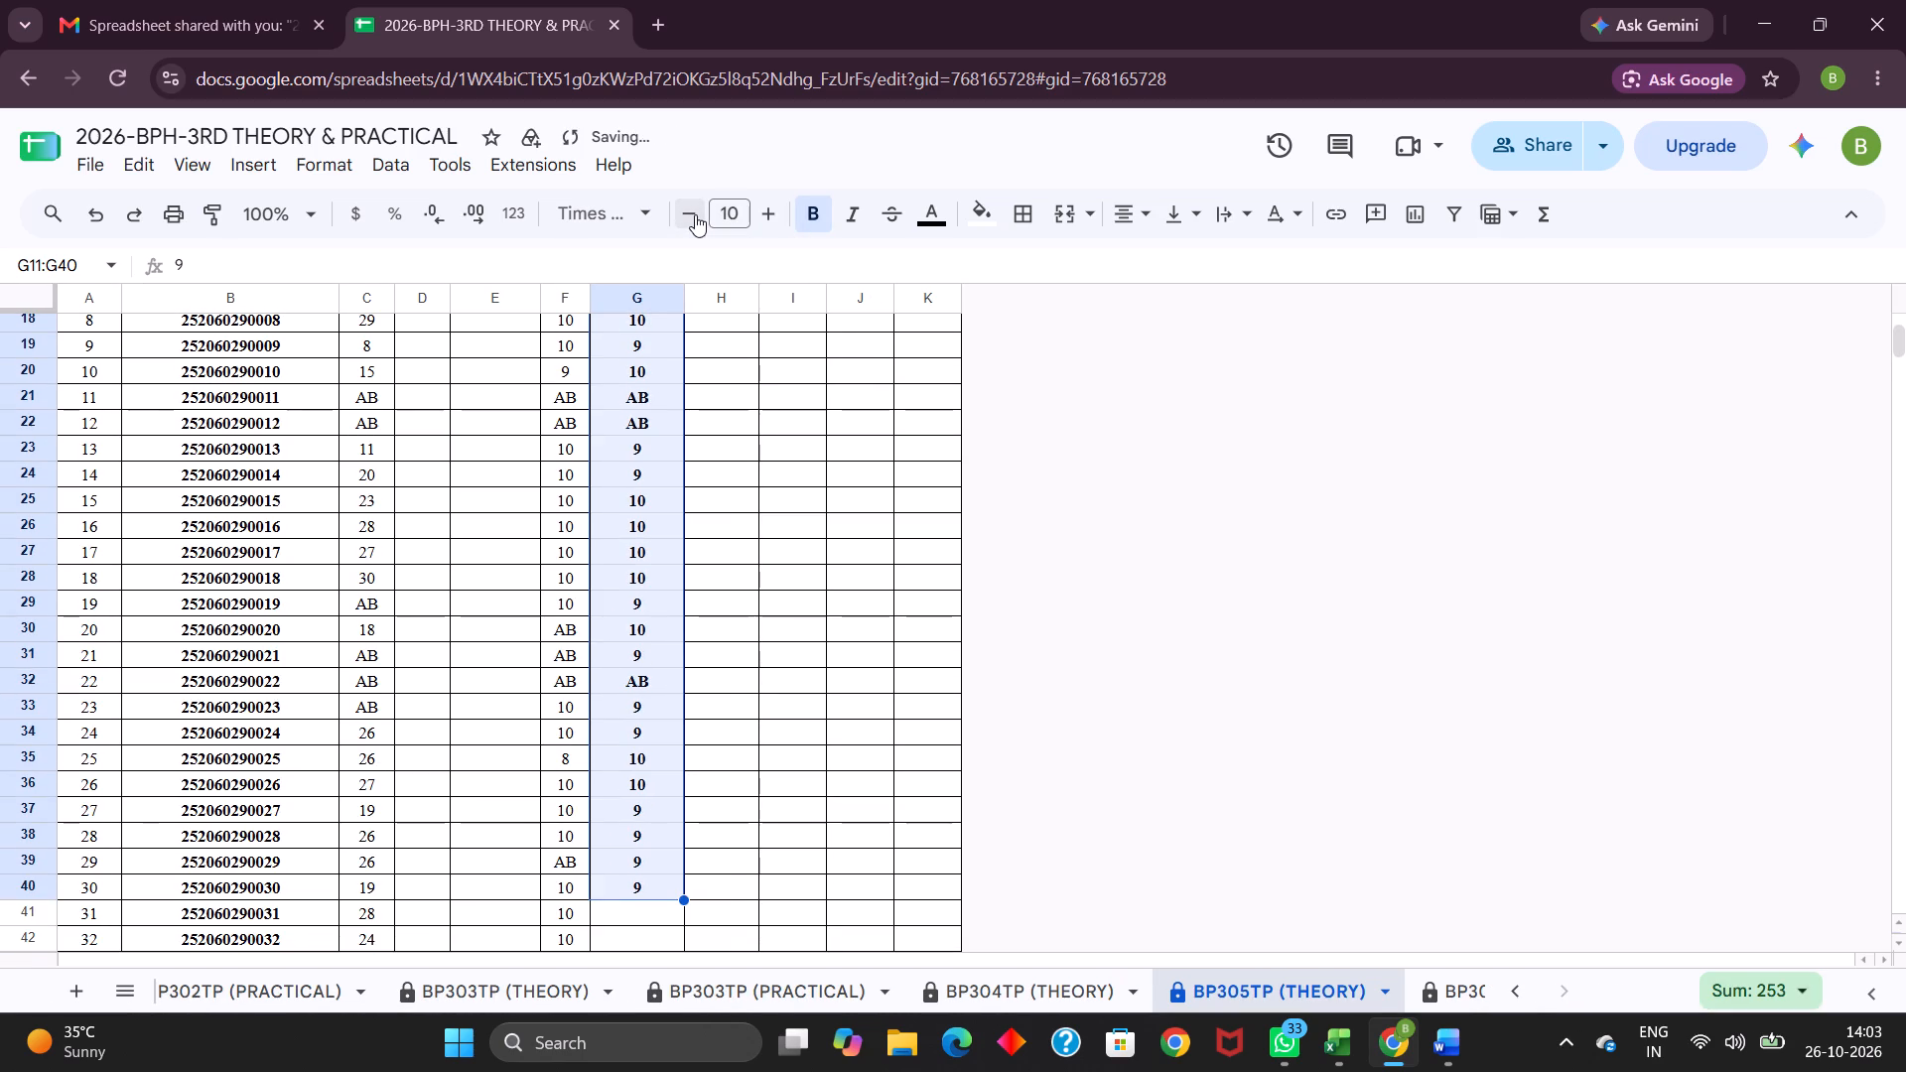
Apply all borders to the assignment marks in G11:G40 of the BP305TP (THEORY) sheet.
{"action": "left_click", "coordinate": [1023, 211]}
{"action": "left_click", "coordinate": [1041, 277]}
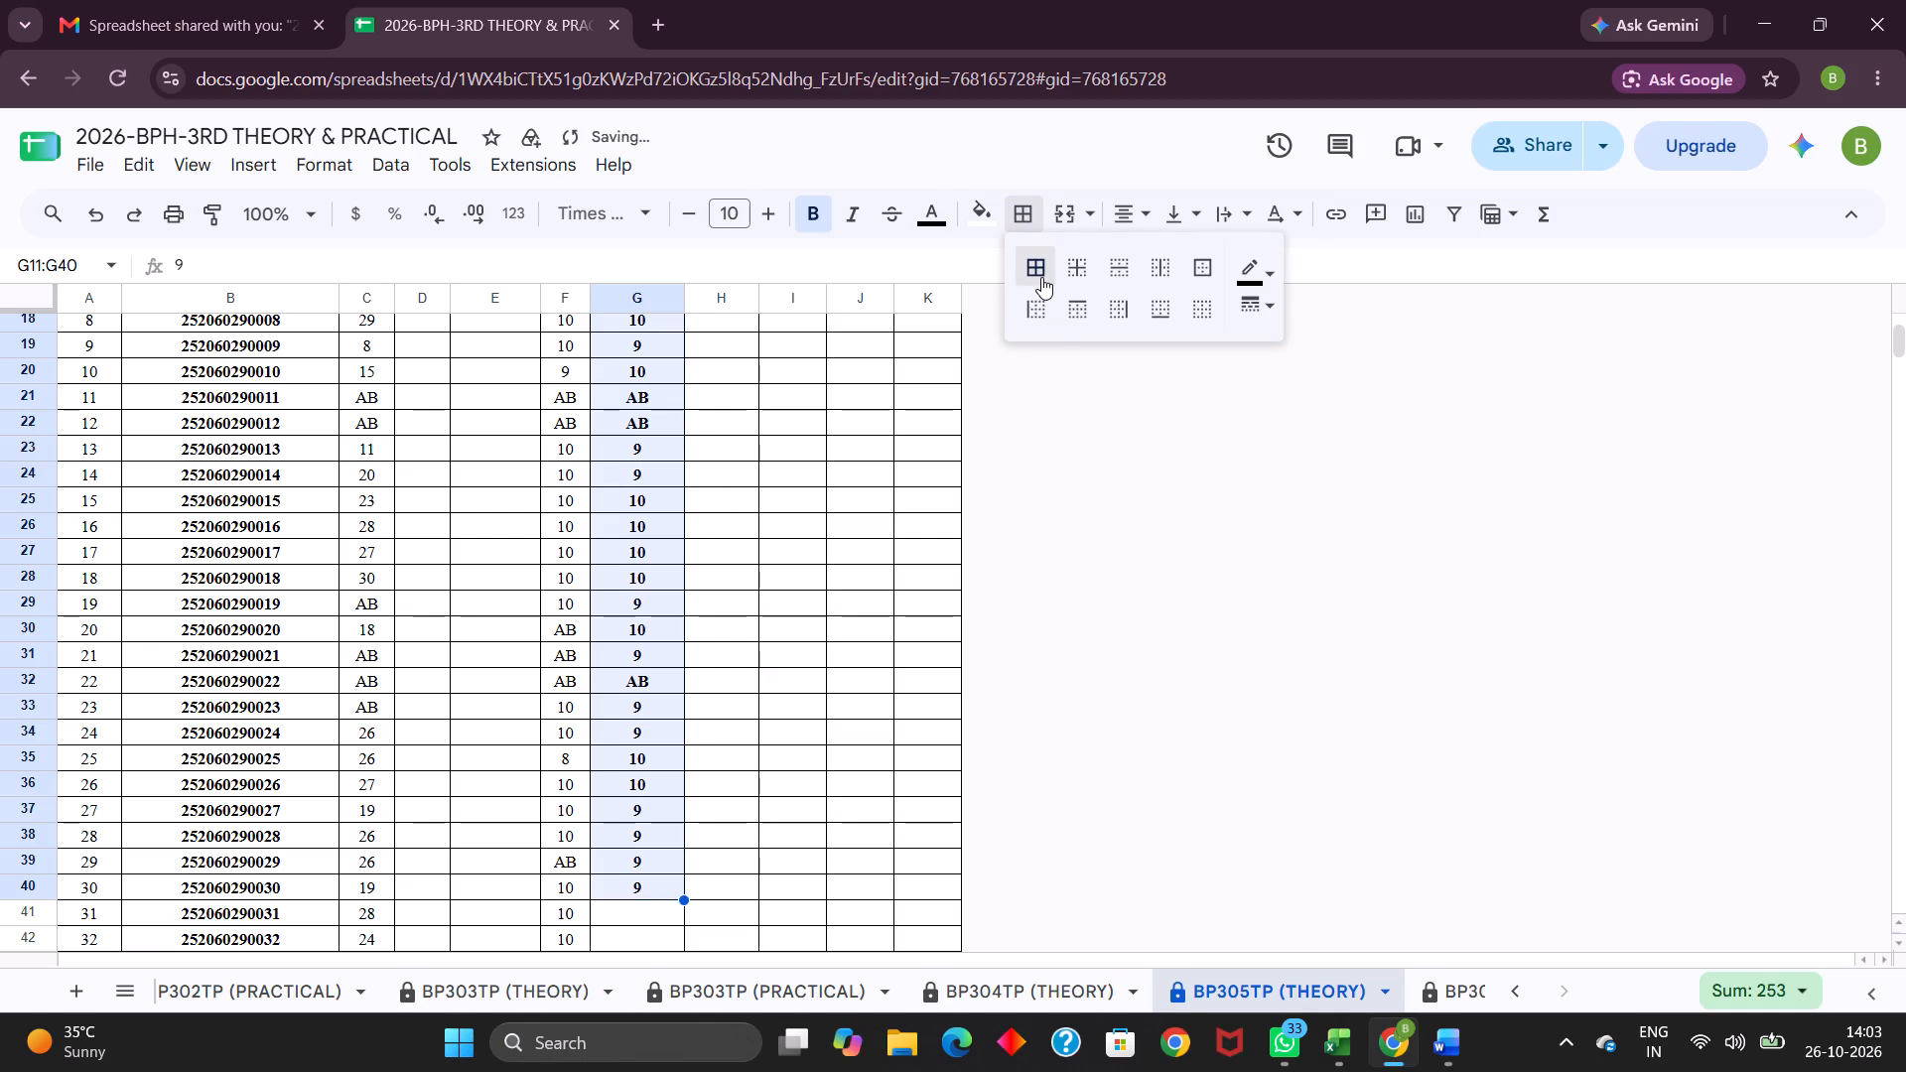
{"action": "left_click", "coordinate": [770, 492]}
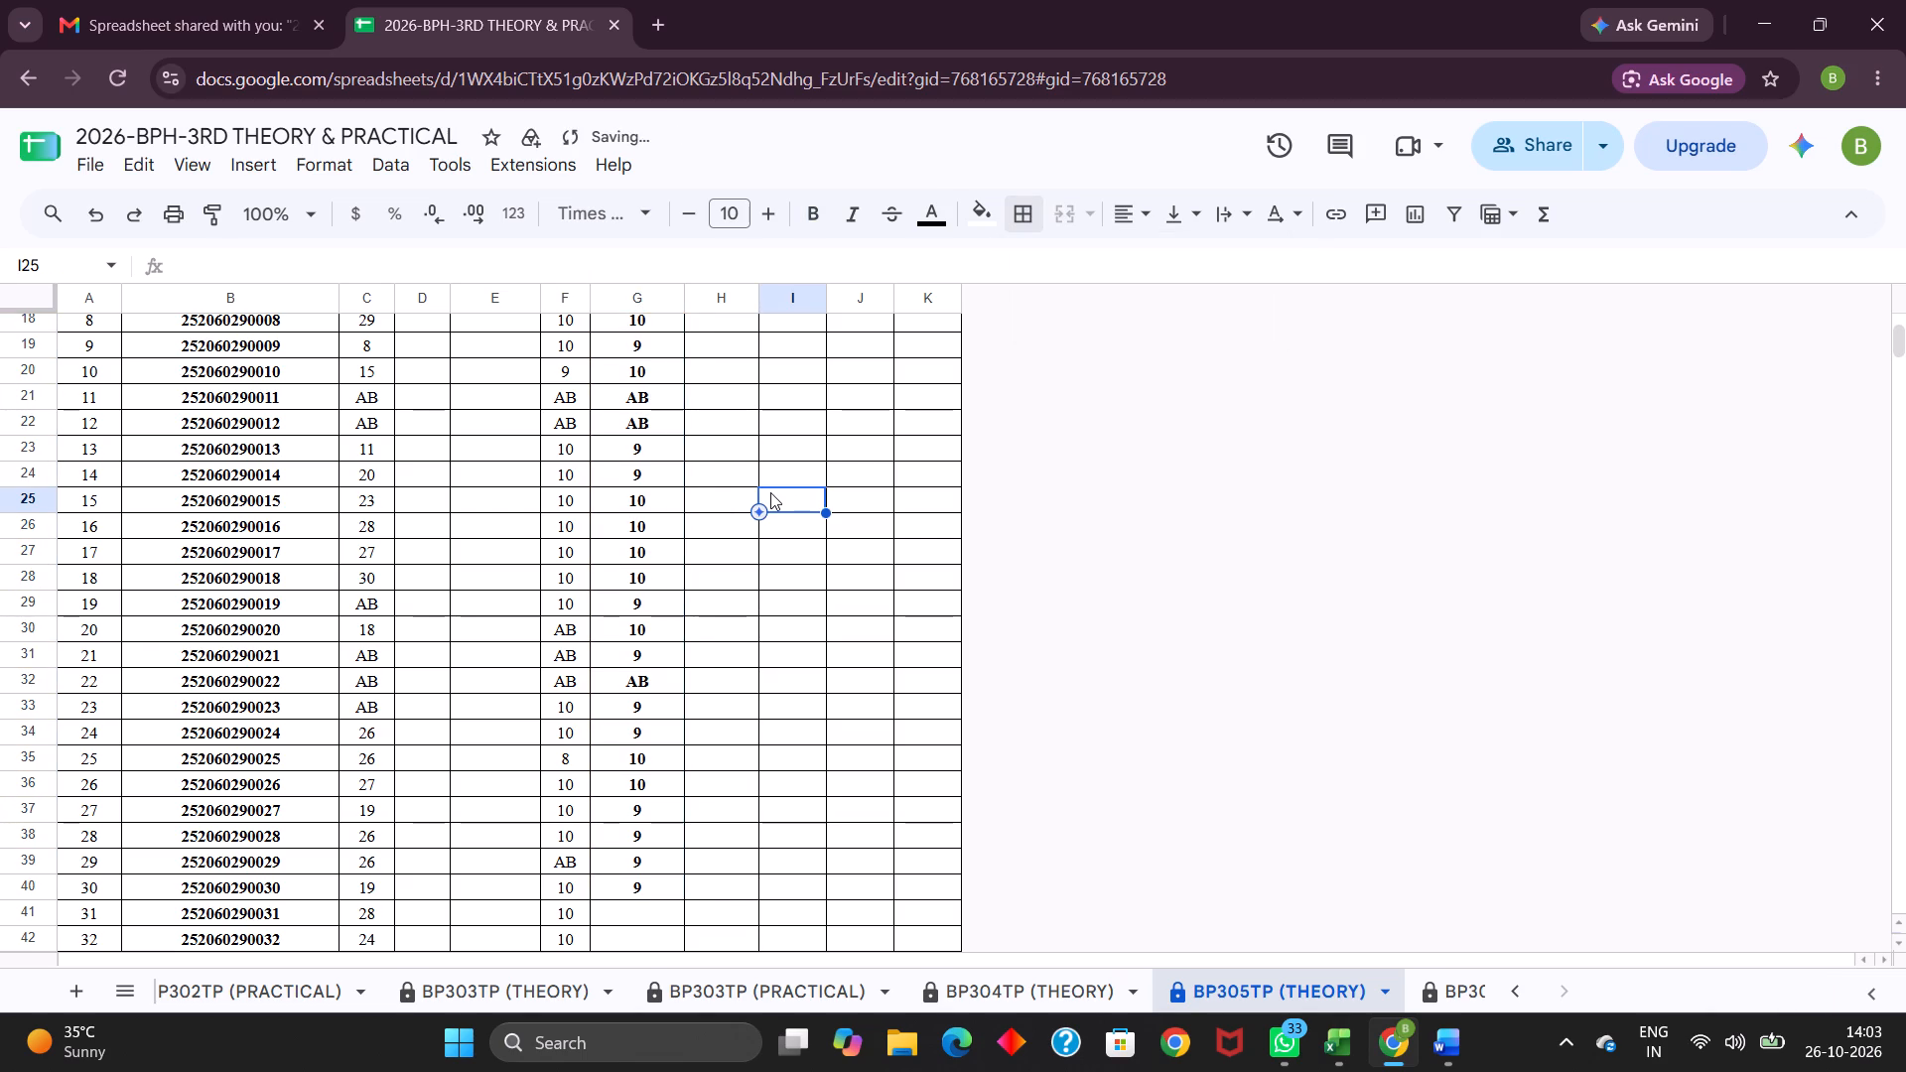
Remove the bold formatting from the assignment marks in G11:G40.
{"action": "scroll", "coordinate": [770, 492], "scroll_direction": "up", "scroll_amount": 2}
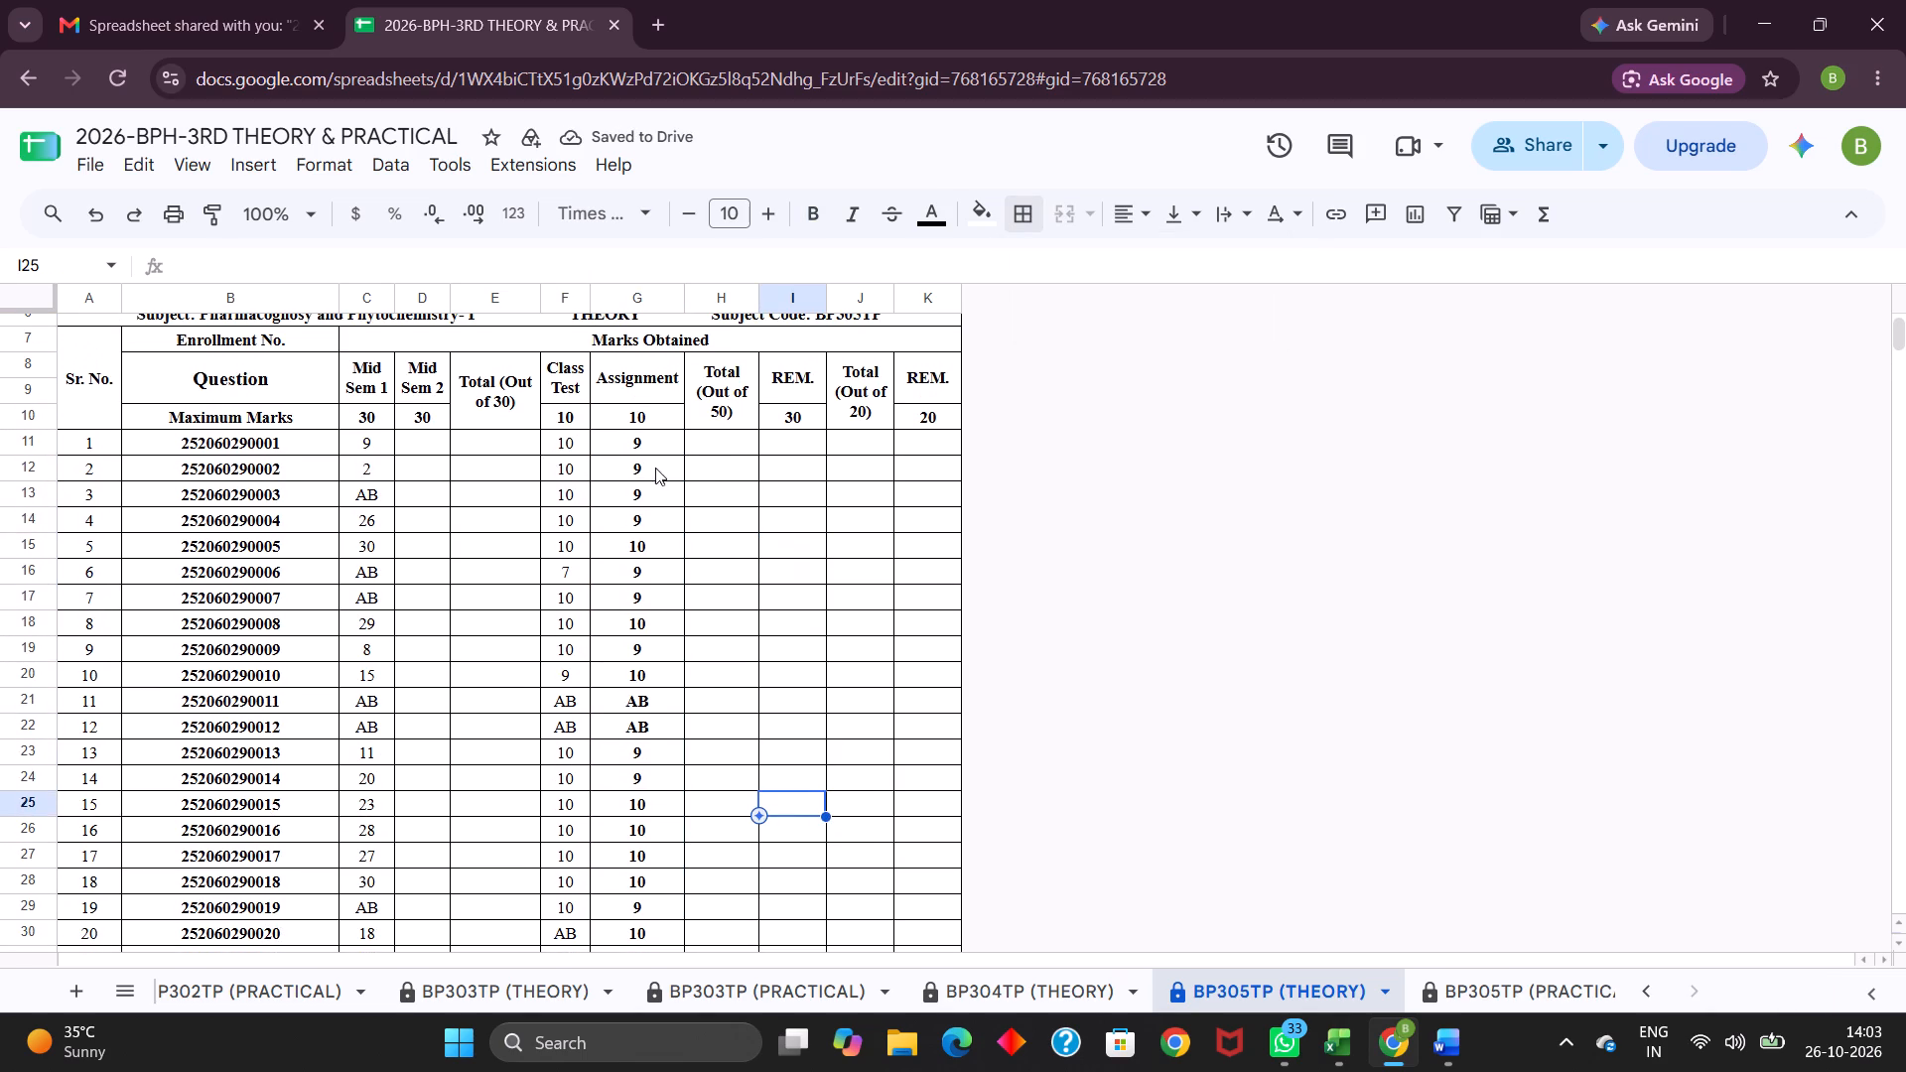
{"action": "scroll", "coordinate": [639, 762], "scroll_direction": "down", "scroll_amount": 3}
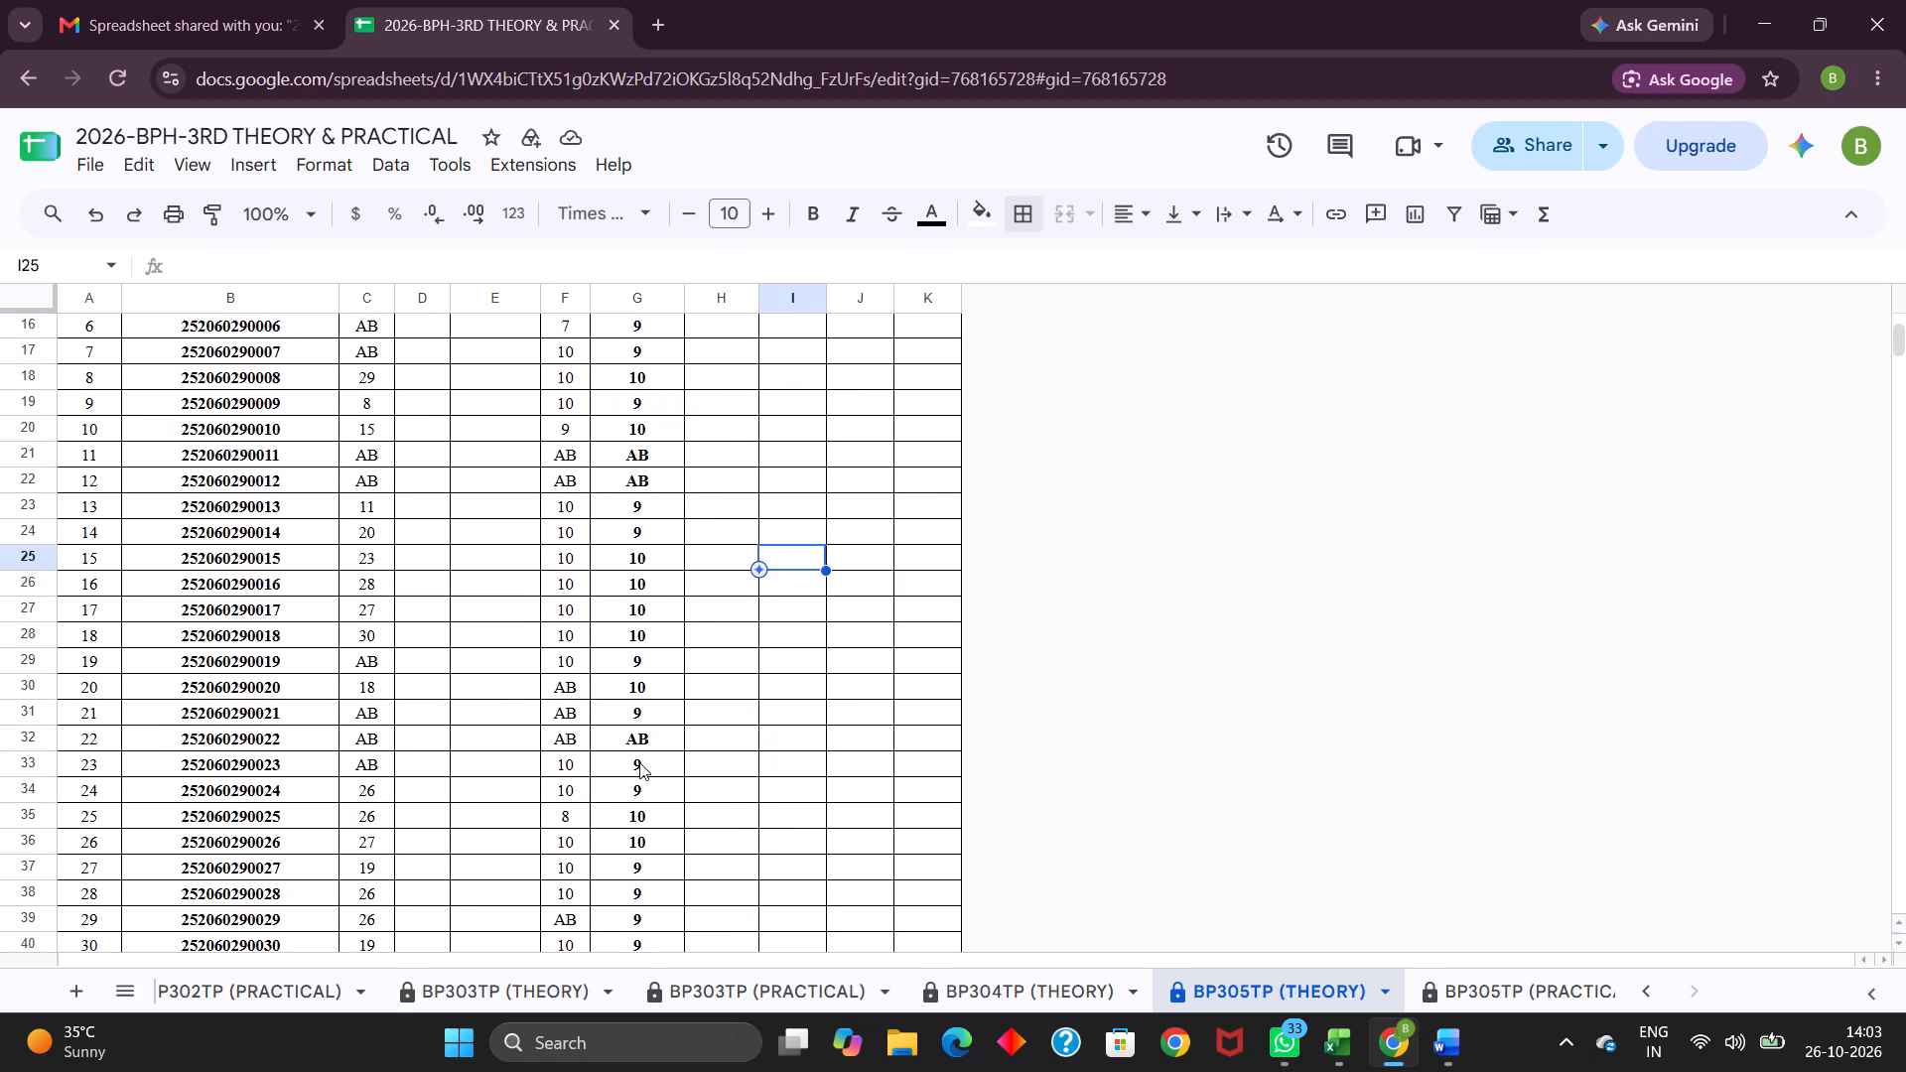
{"action": "scroll", "coordinate": [639, 762], "scroll_direction": "up", "scroll_amount": 3}
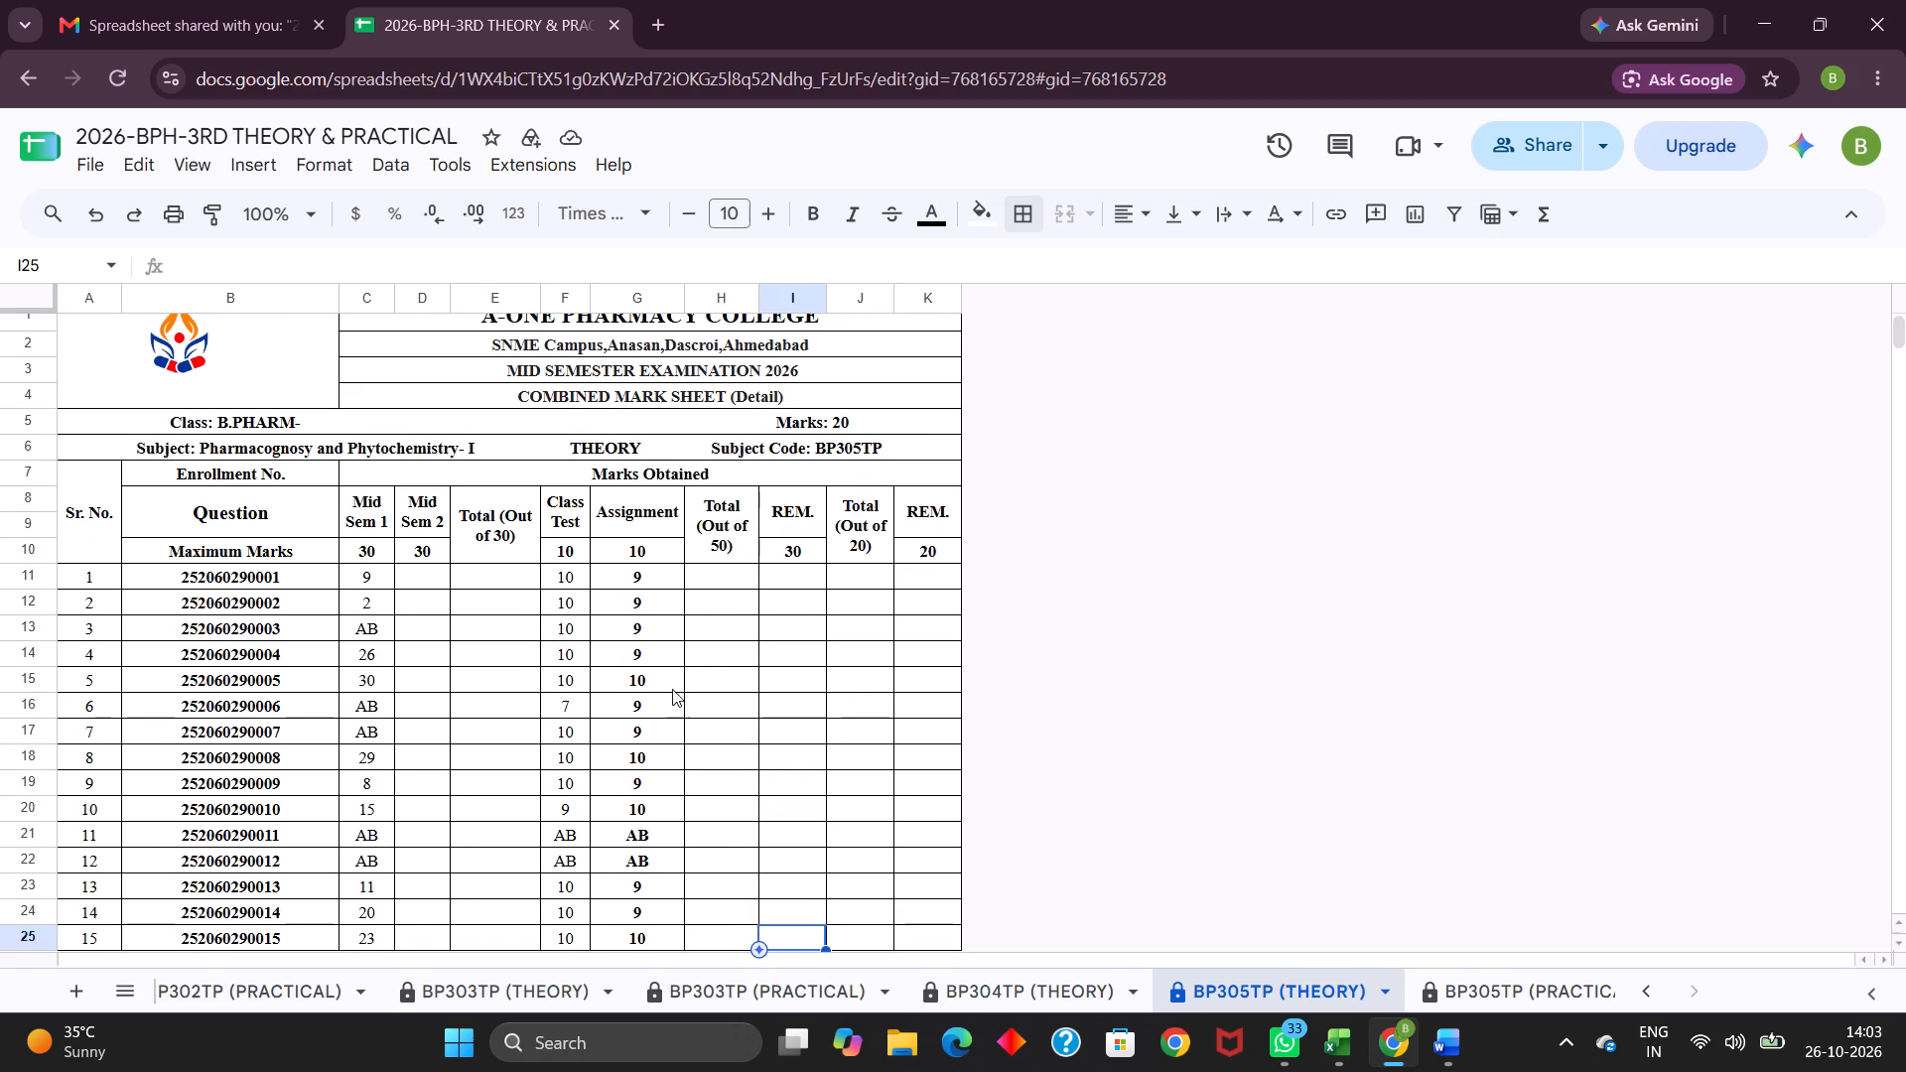
{"action": "left_click", "coordinate": [617, 597]}
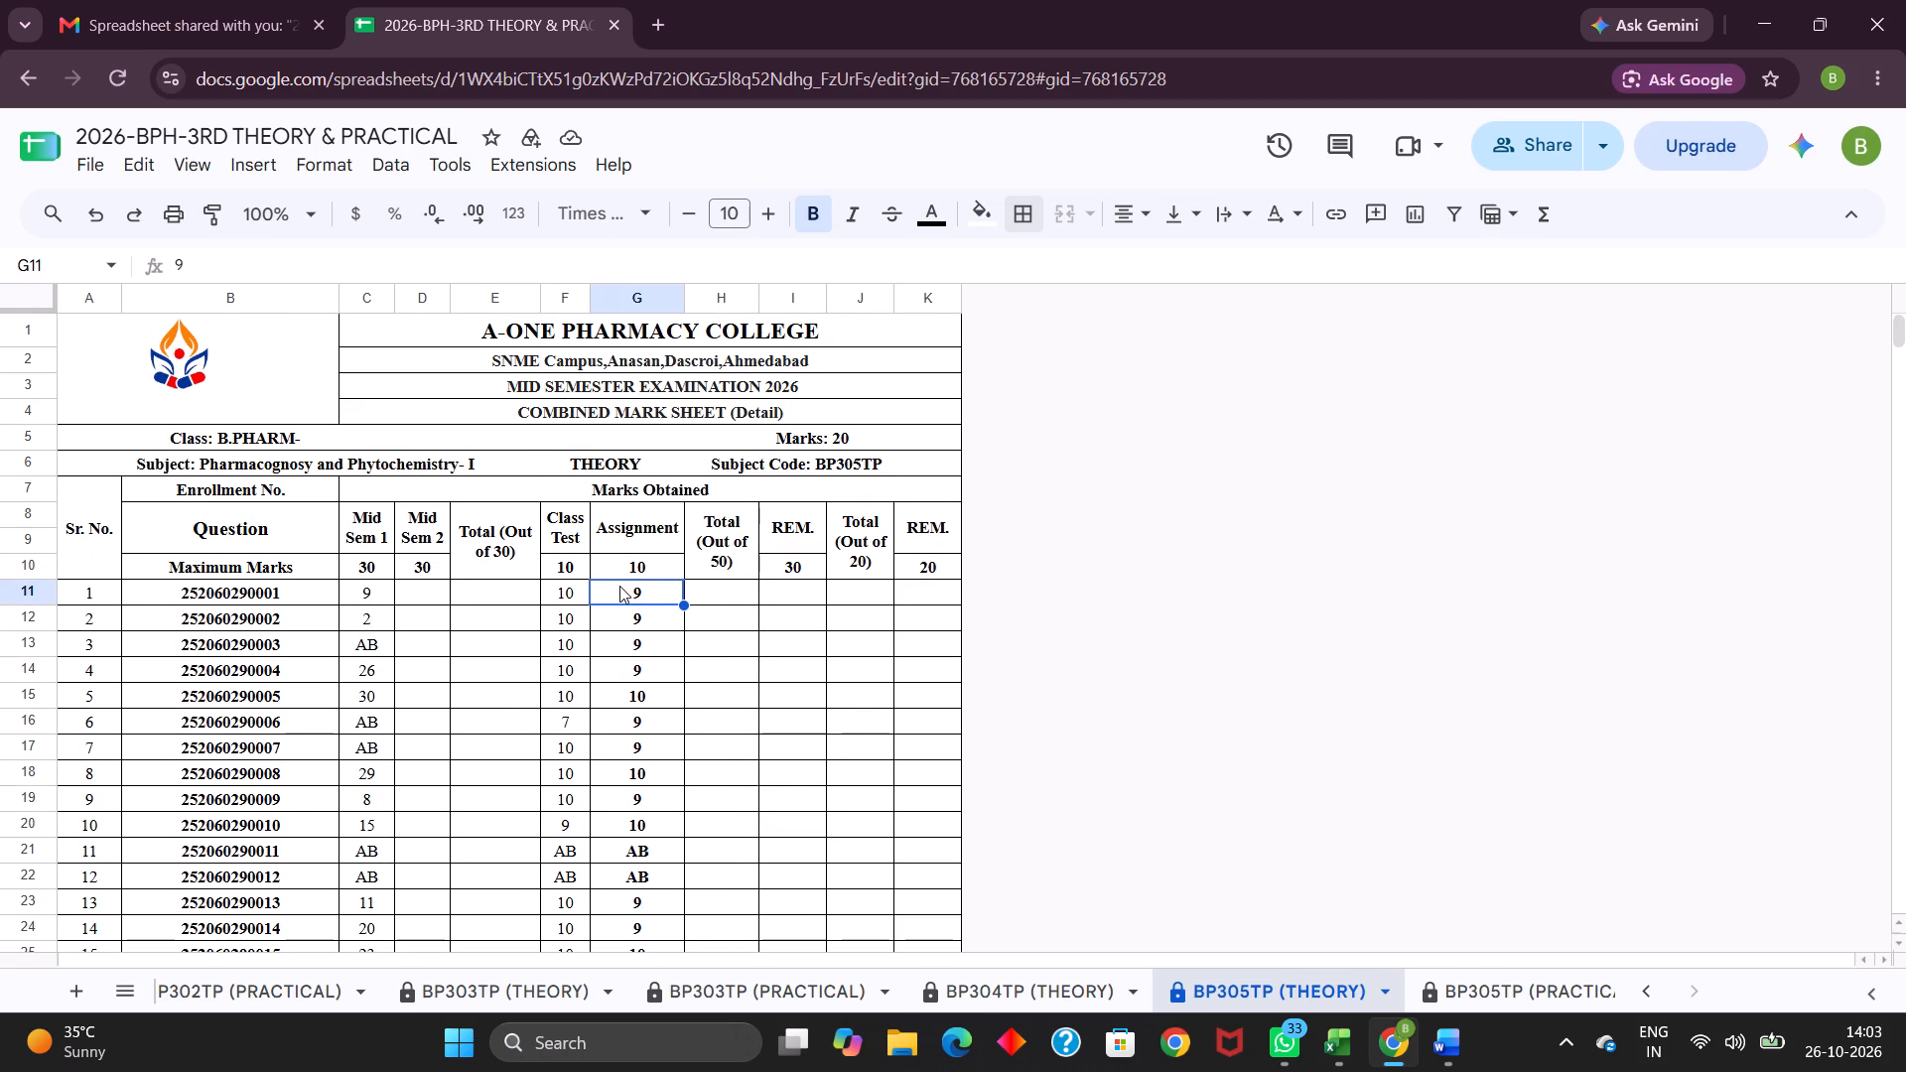
{"action": "left_click_drag", "start_coordinate": [619, 586], "coordinate": [663, 941]}
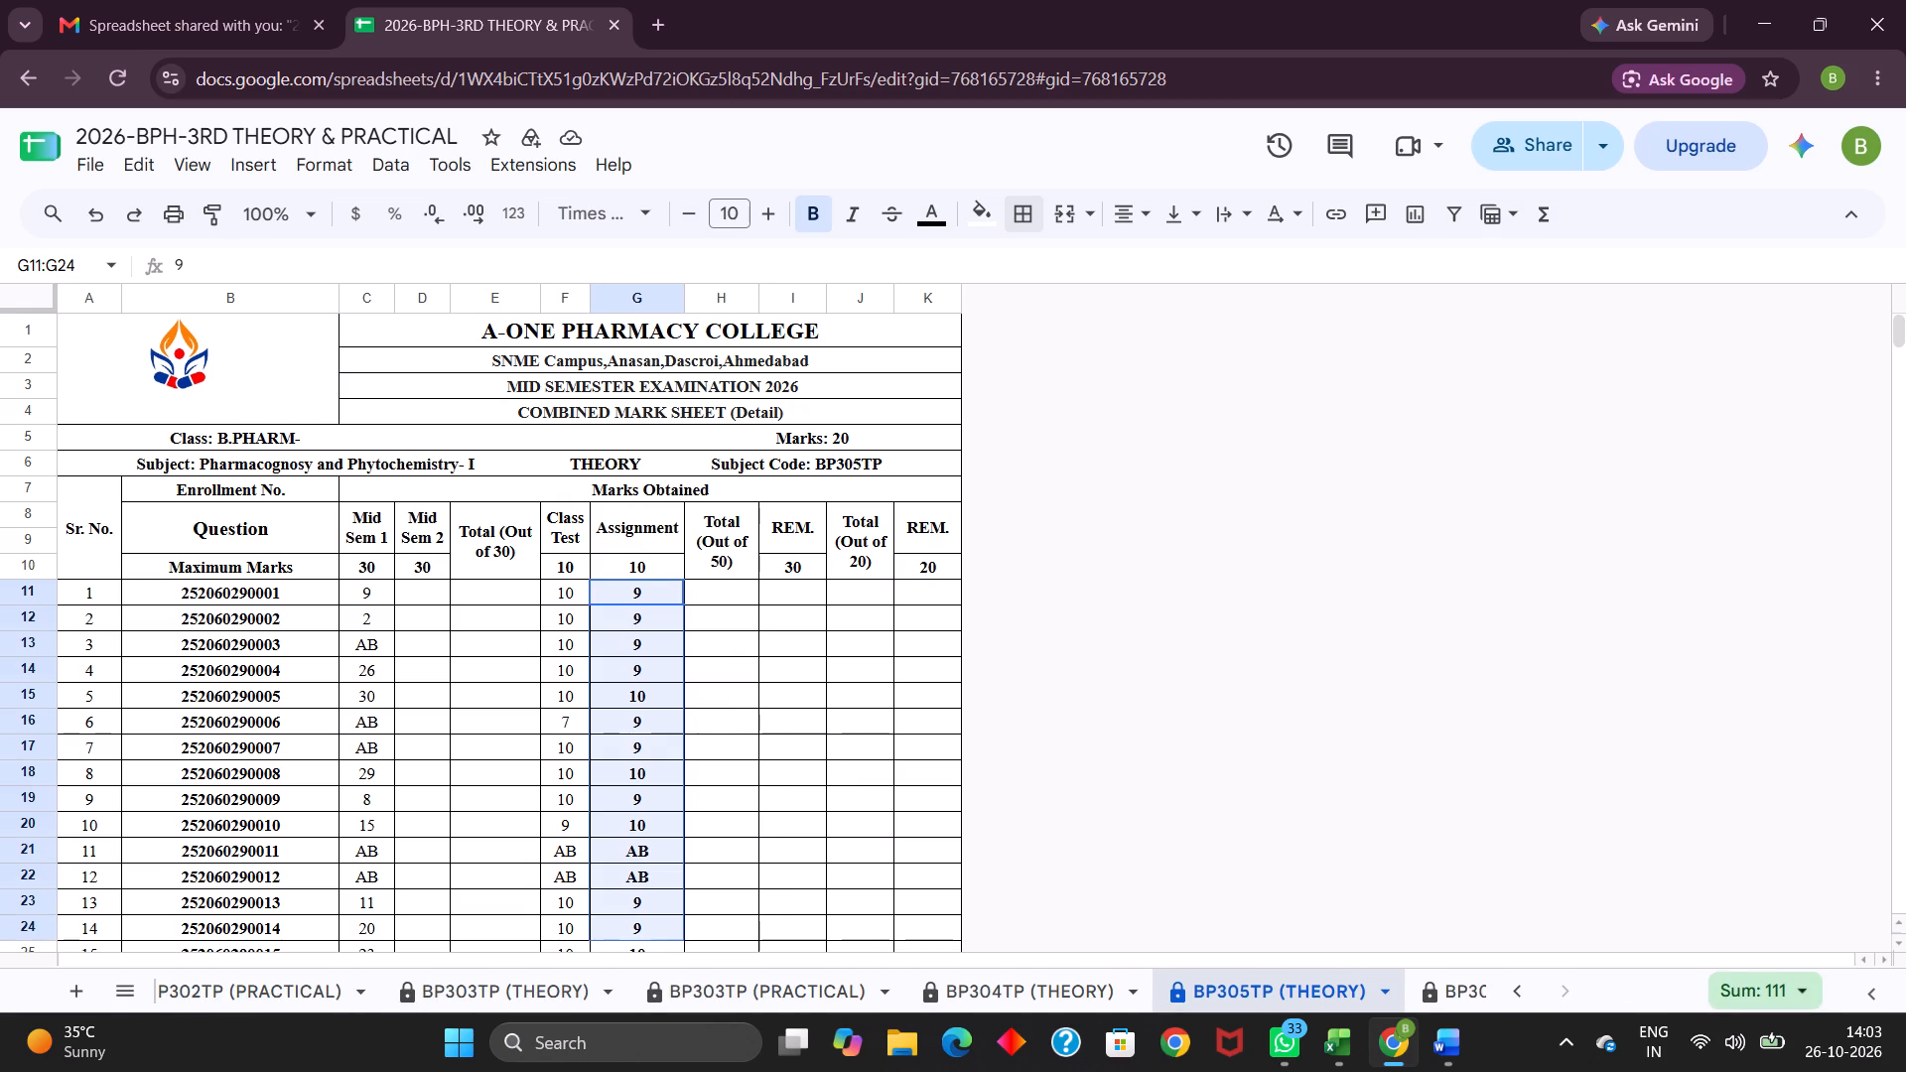
{"action": "left_click_drag", "start_coordinate": [663, 941], "coordinate": [659, 967]}
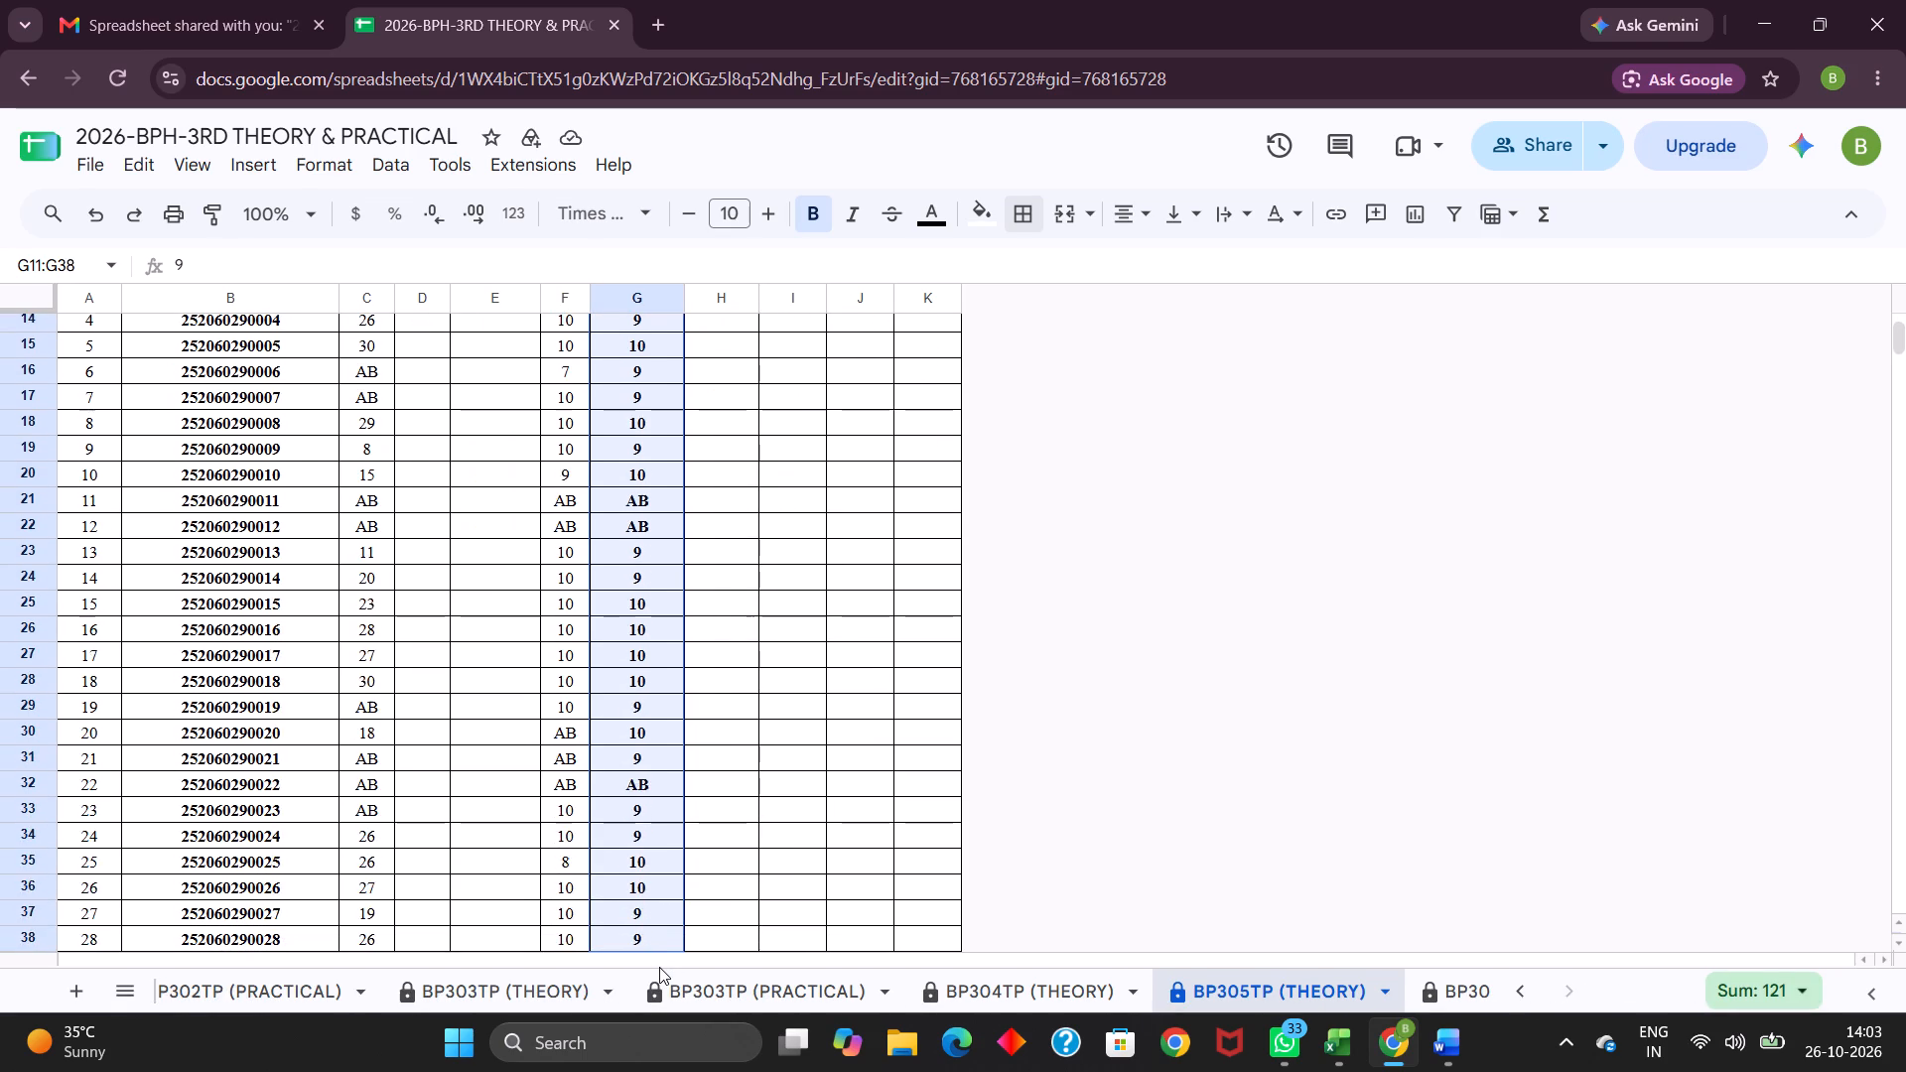
{"action": "left_click_drag", "start_coordinate": [659, 967], "coordinate": [657, 857]}
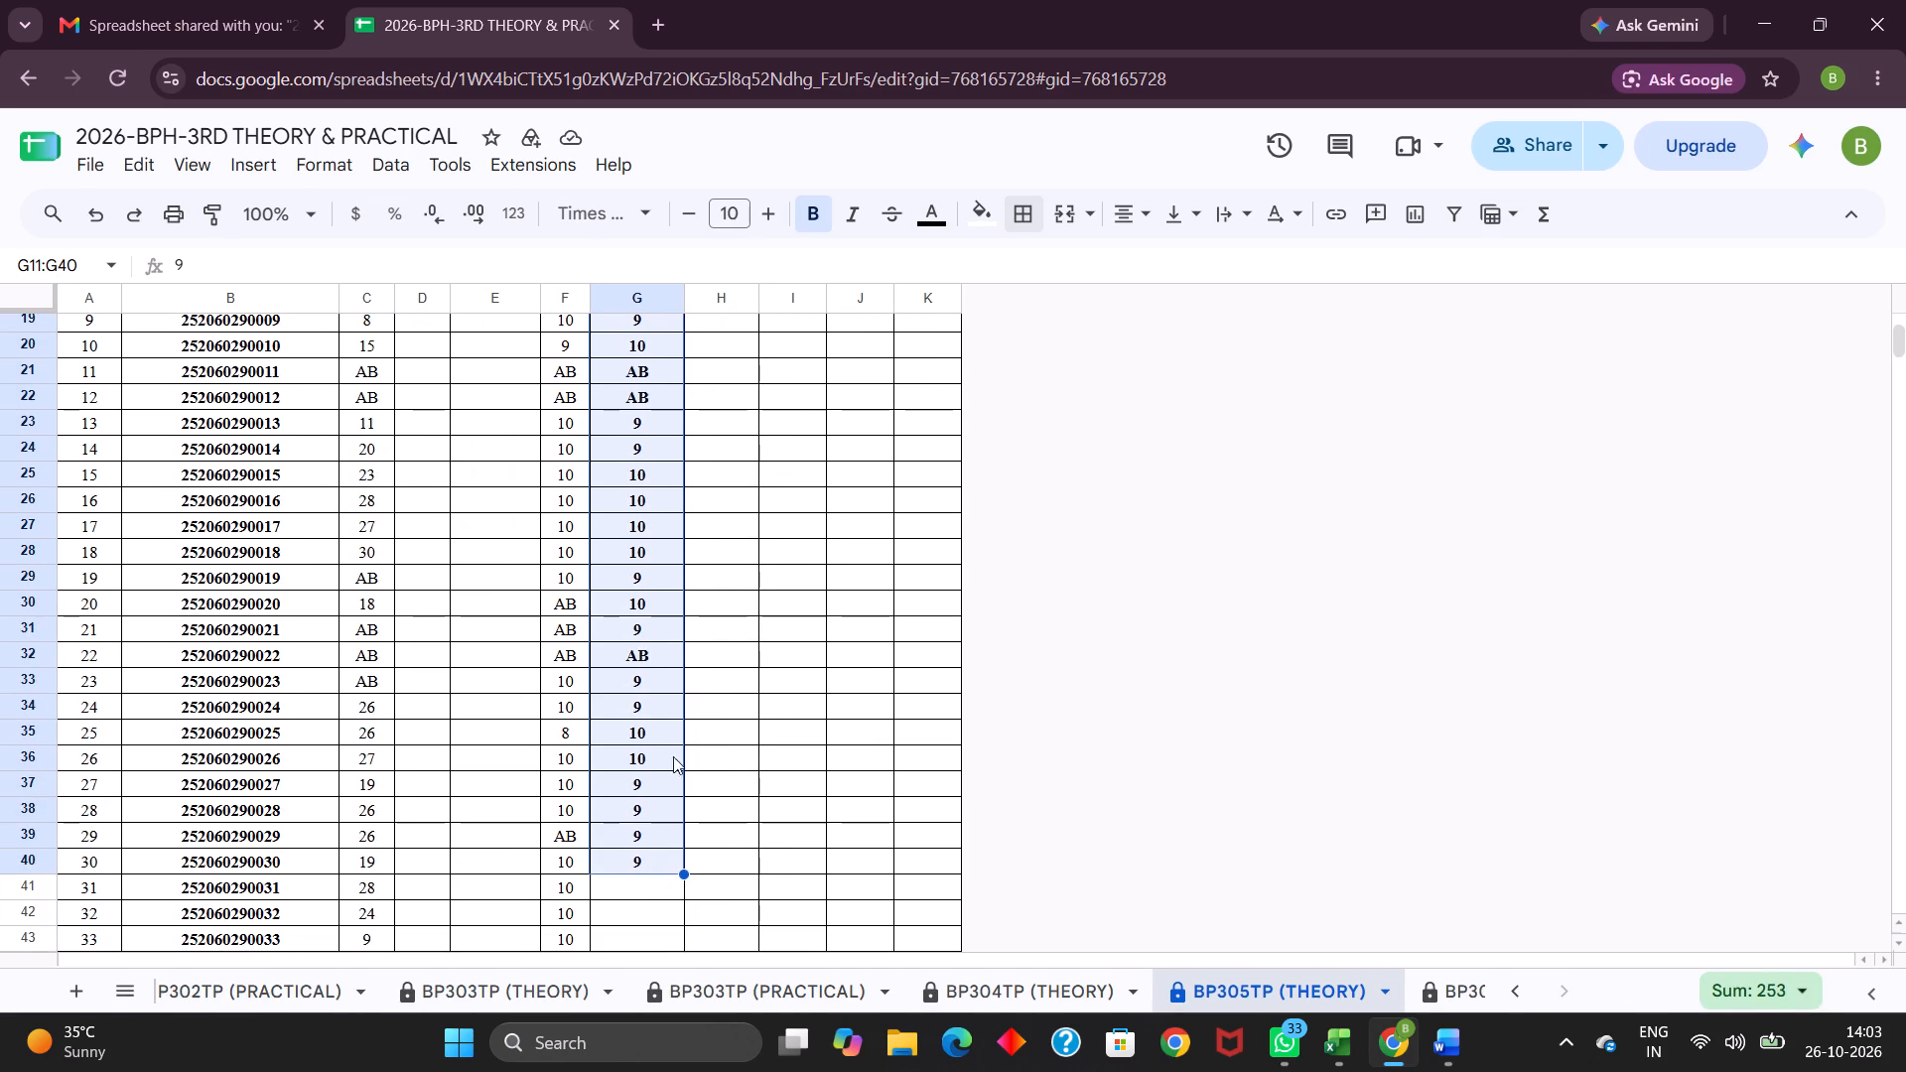
{"action": "left_click", "coordinate": [811, 208]}
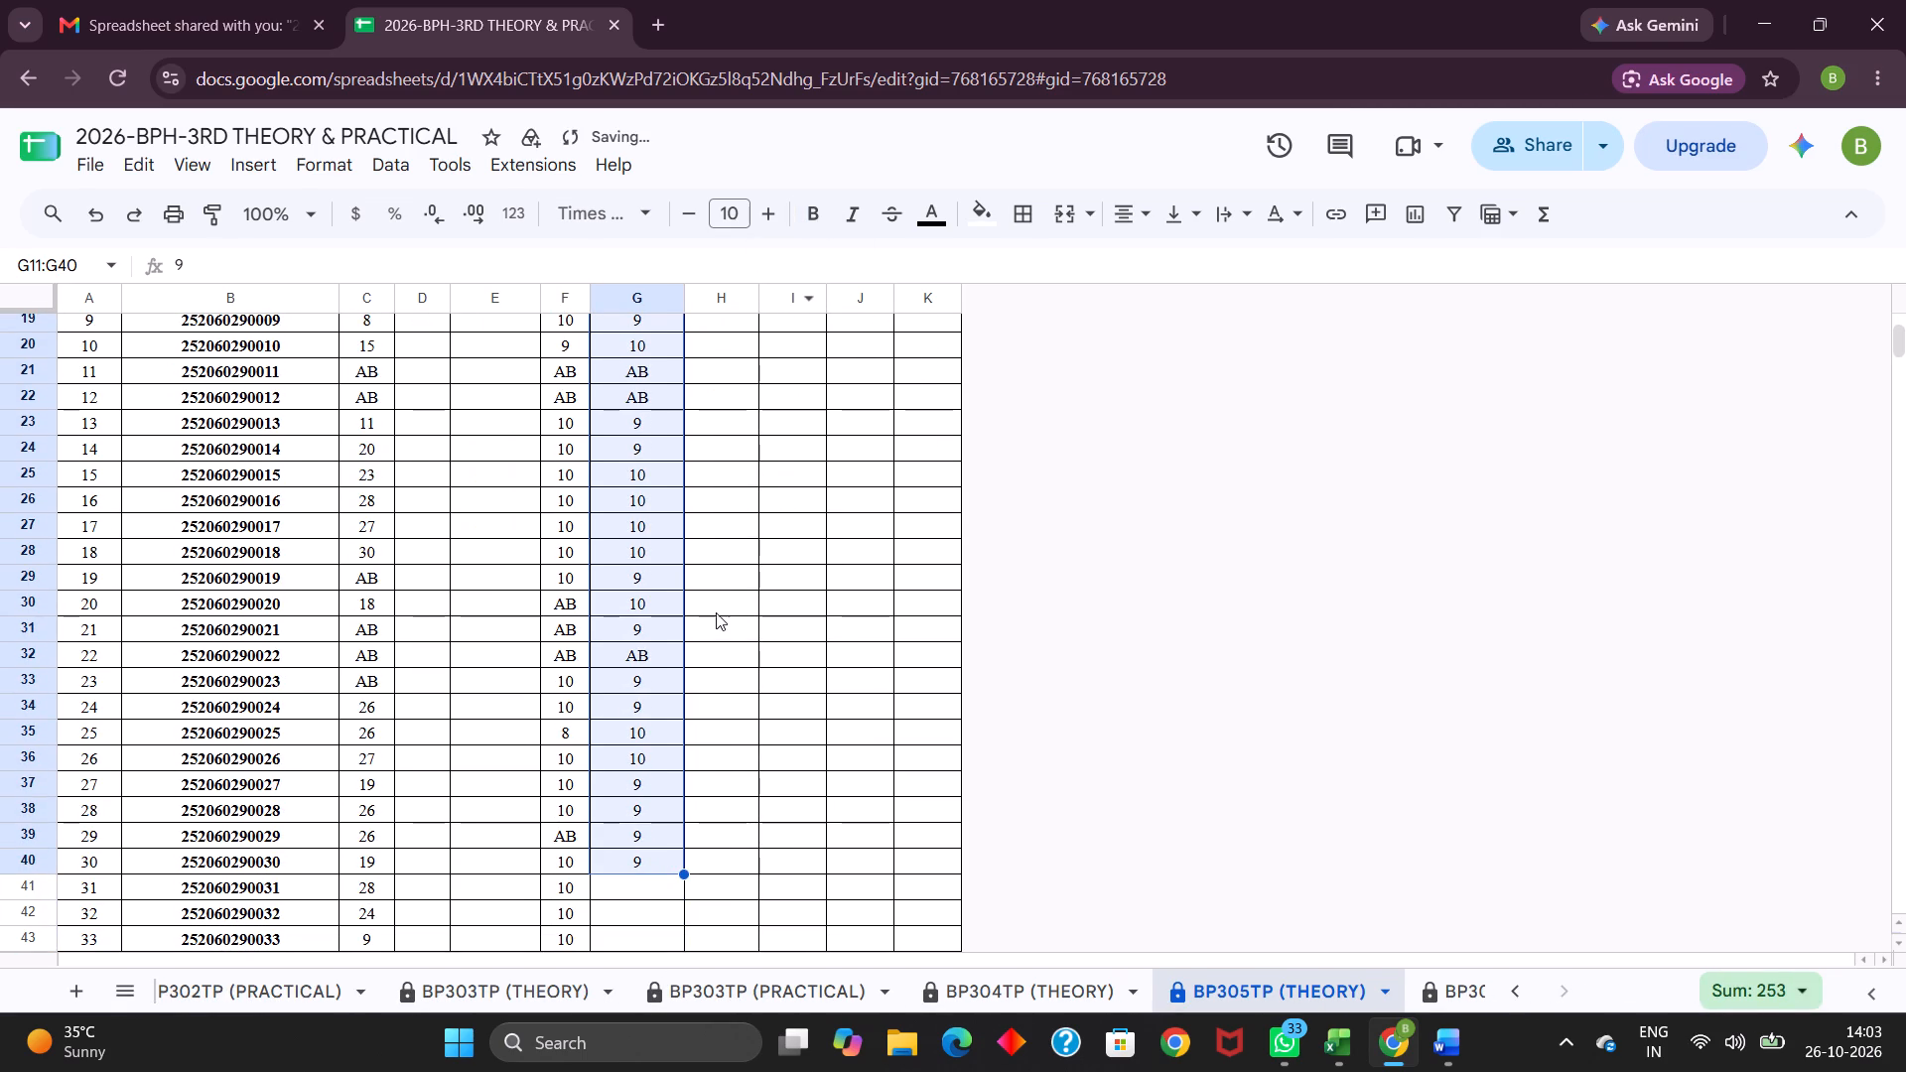
{"action": "left_click", "coordinate": [715, 617]}
{"action": "scroll", "coordinate": [715, 617], "scroll_direction": "up", "scroll_amount": 2}
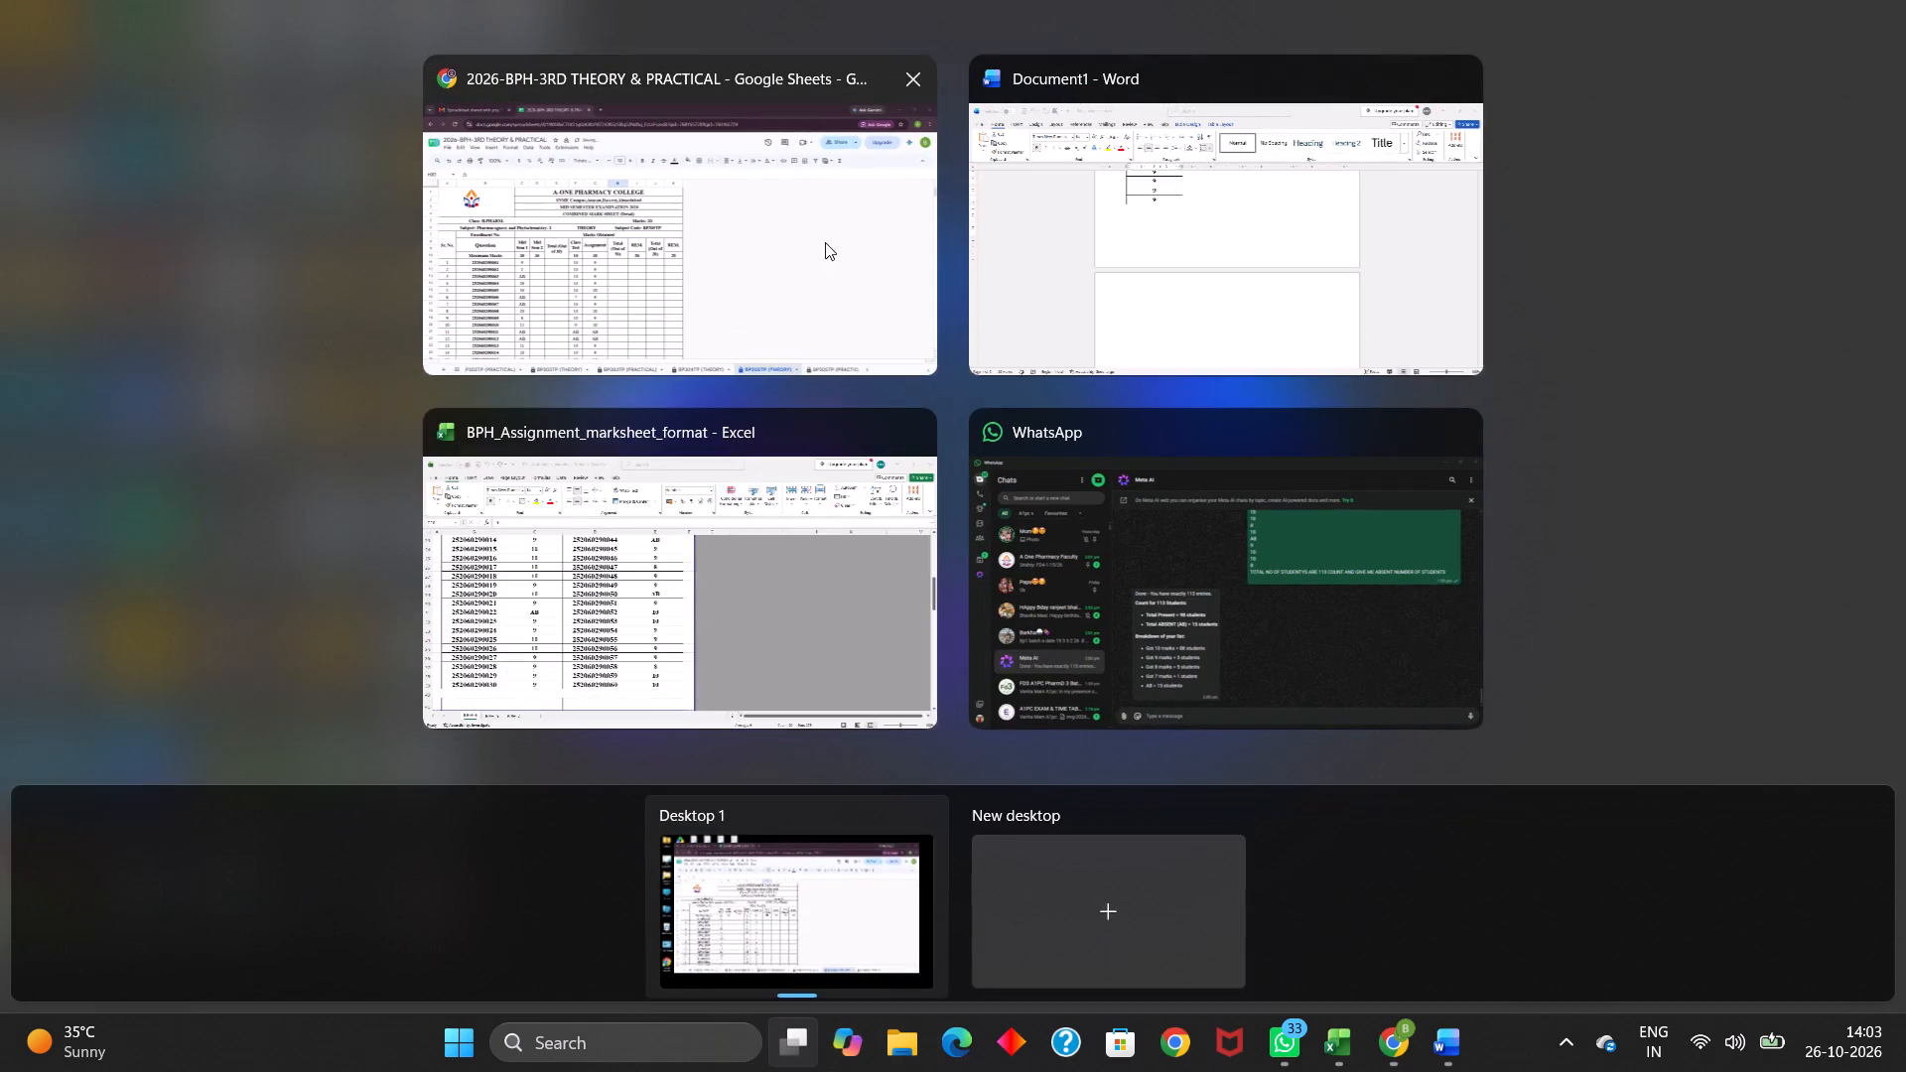
{"action": "left_click", "coordinate": [658, 627]}
{"action": "scroll", "coordinate": [451, 851], "scroll_direction": "up", "scroll_amount": 1}
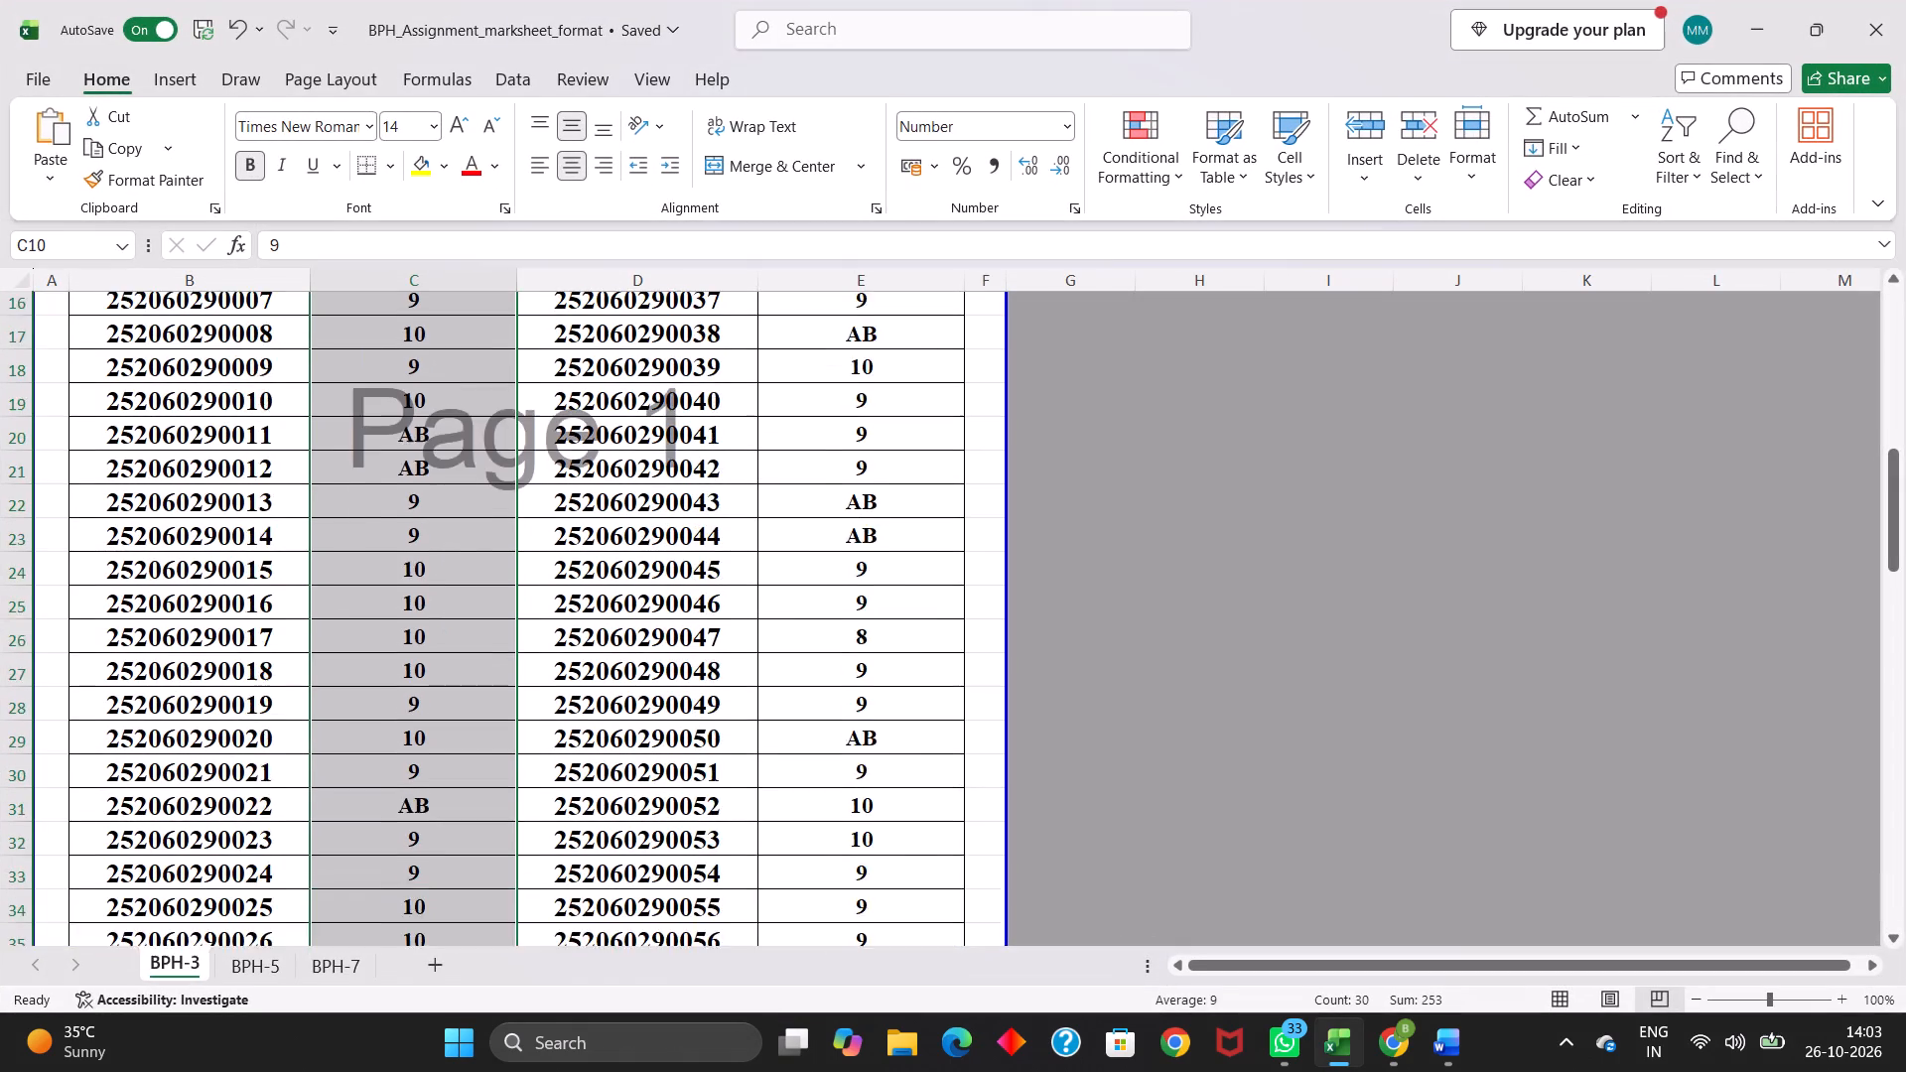
{"action": "scroll", "coordinate": [451, 851], "scroll_direction": "up", "scroll_amount": 4}
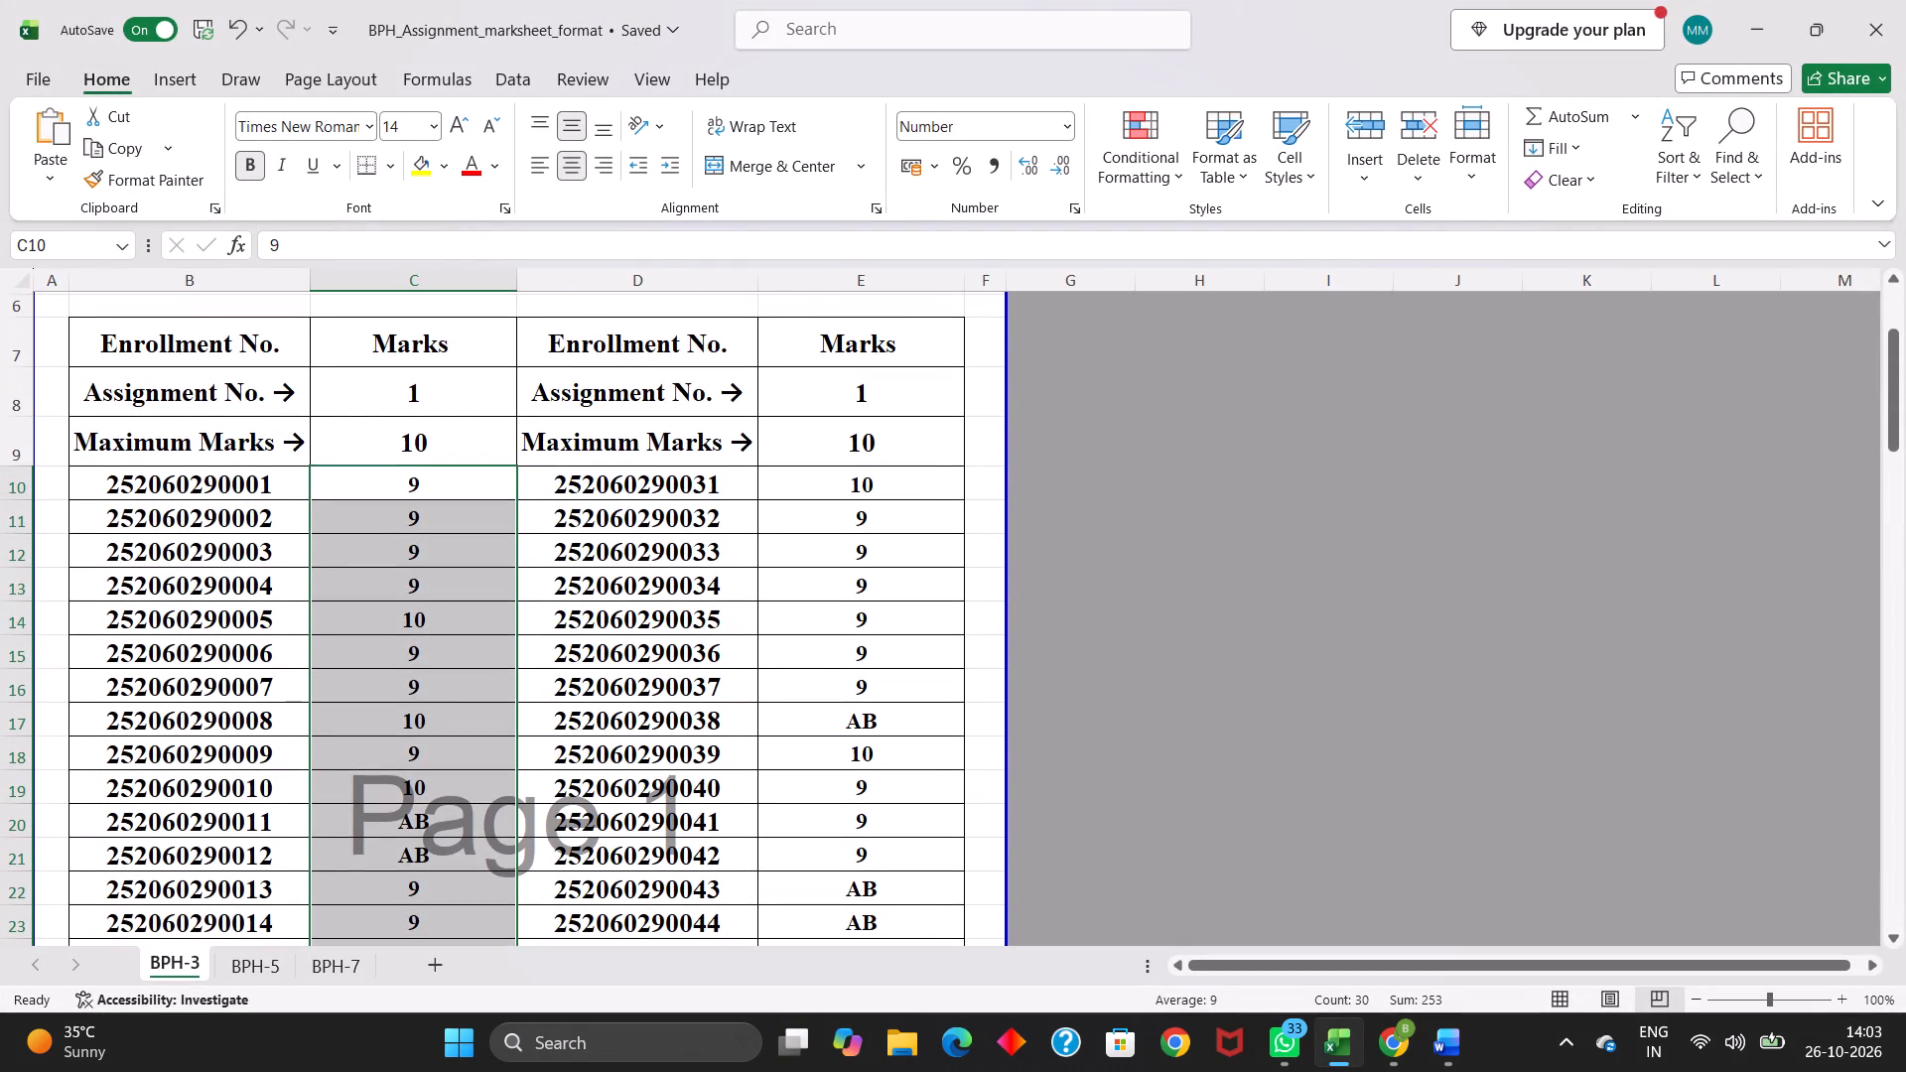
{"action": "left_click", "coordinate": [827, 483]}
{"action": "left_click_drag", "start_coordinate": [827, 483], "coordinate": [896, 787]}
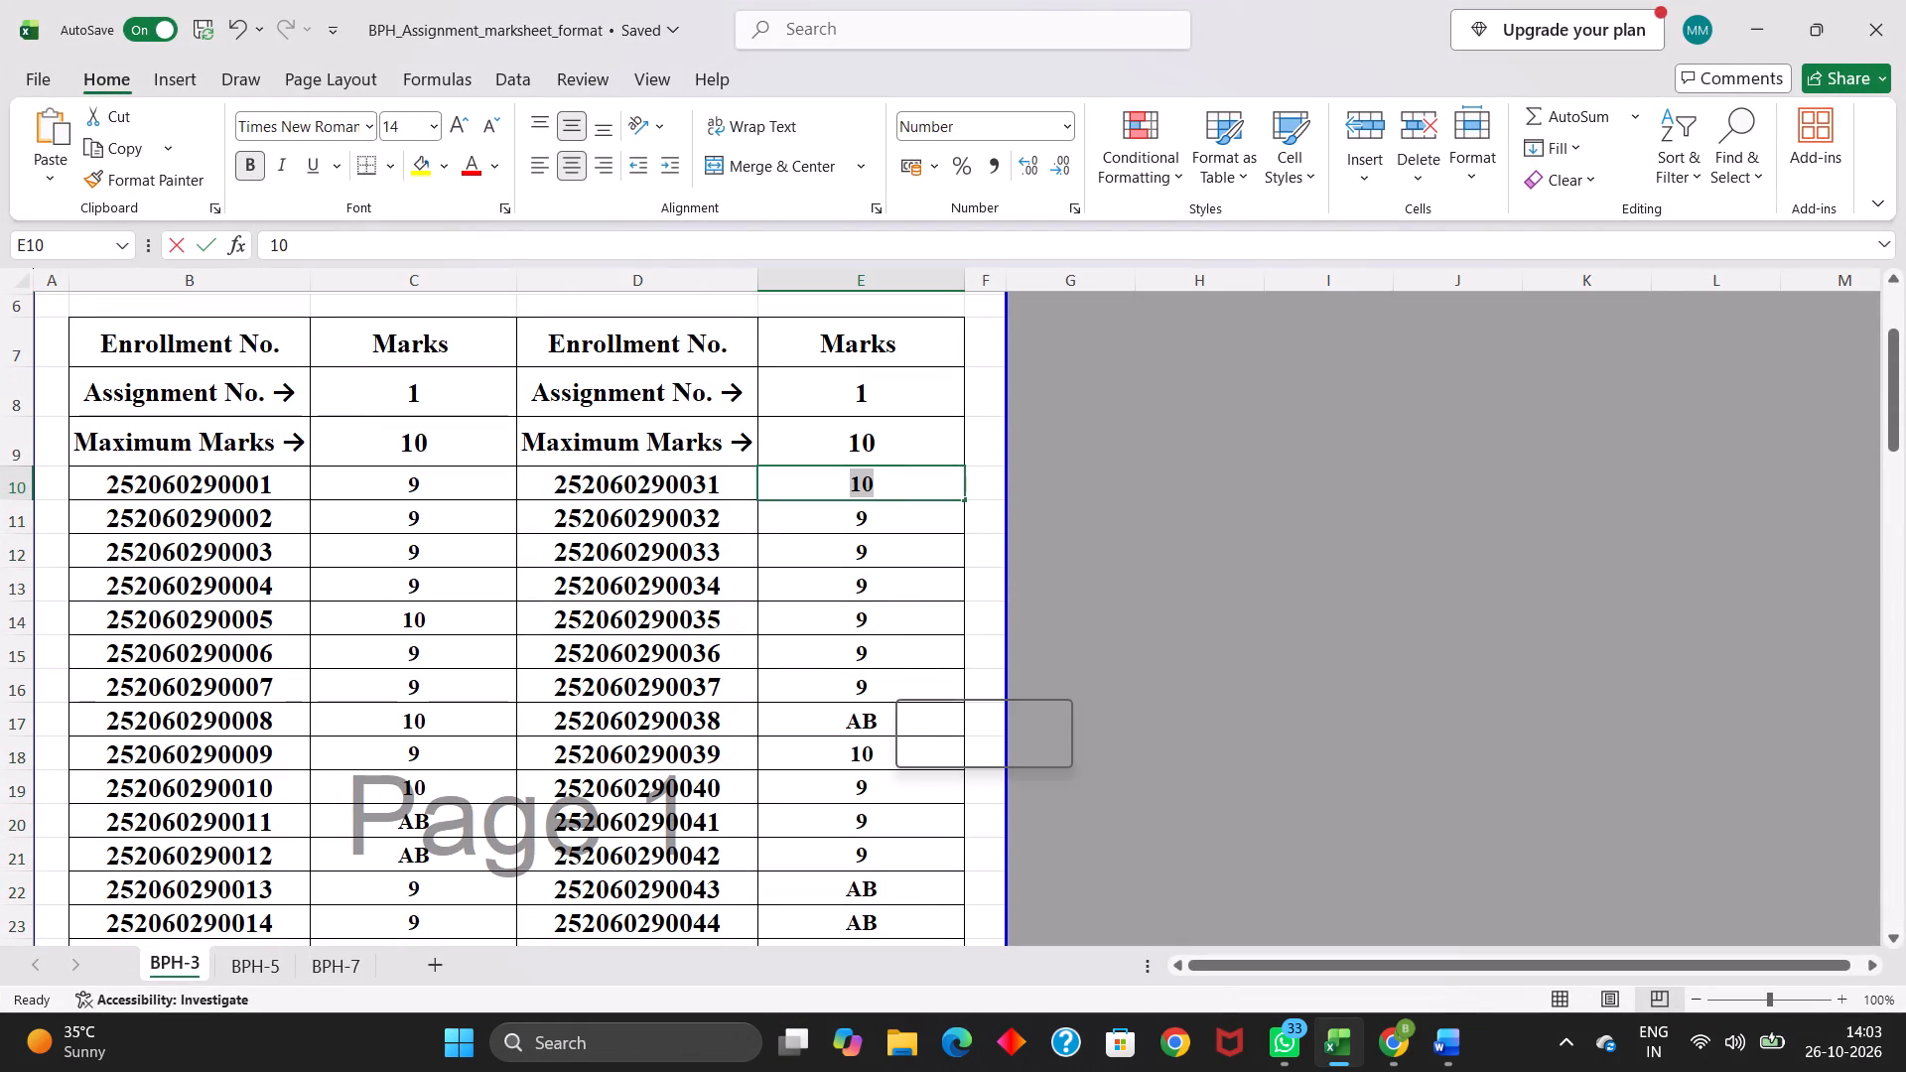
{"action": "left_click", "coordinate": [896, 787]}
{"action": "left_click_drag", "start_coordinate": [807, 485], "coordinate": [887, 738]}
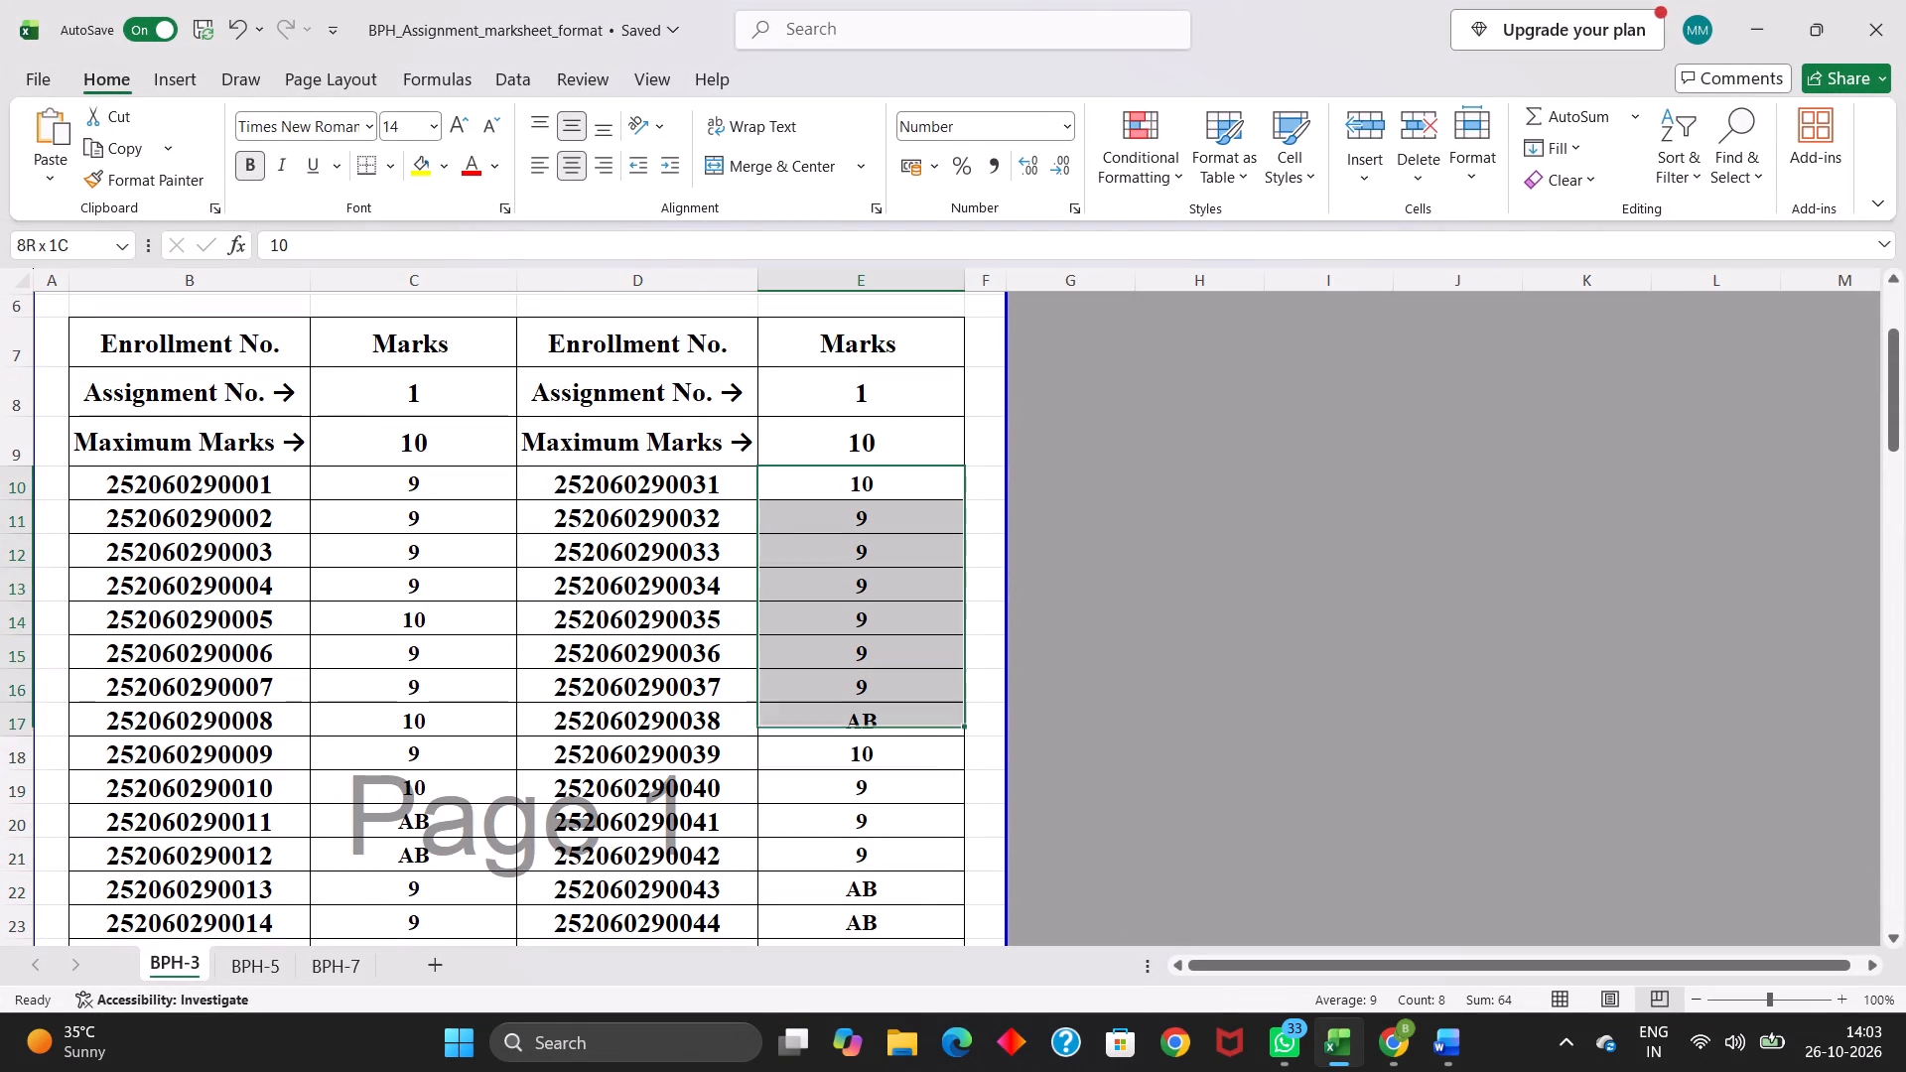
{"action": "left_click_drag", "start_coordinate": [887, 738], "coordinate": [889, 986]}
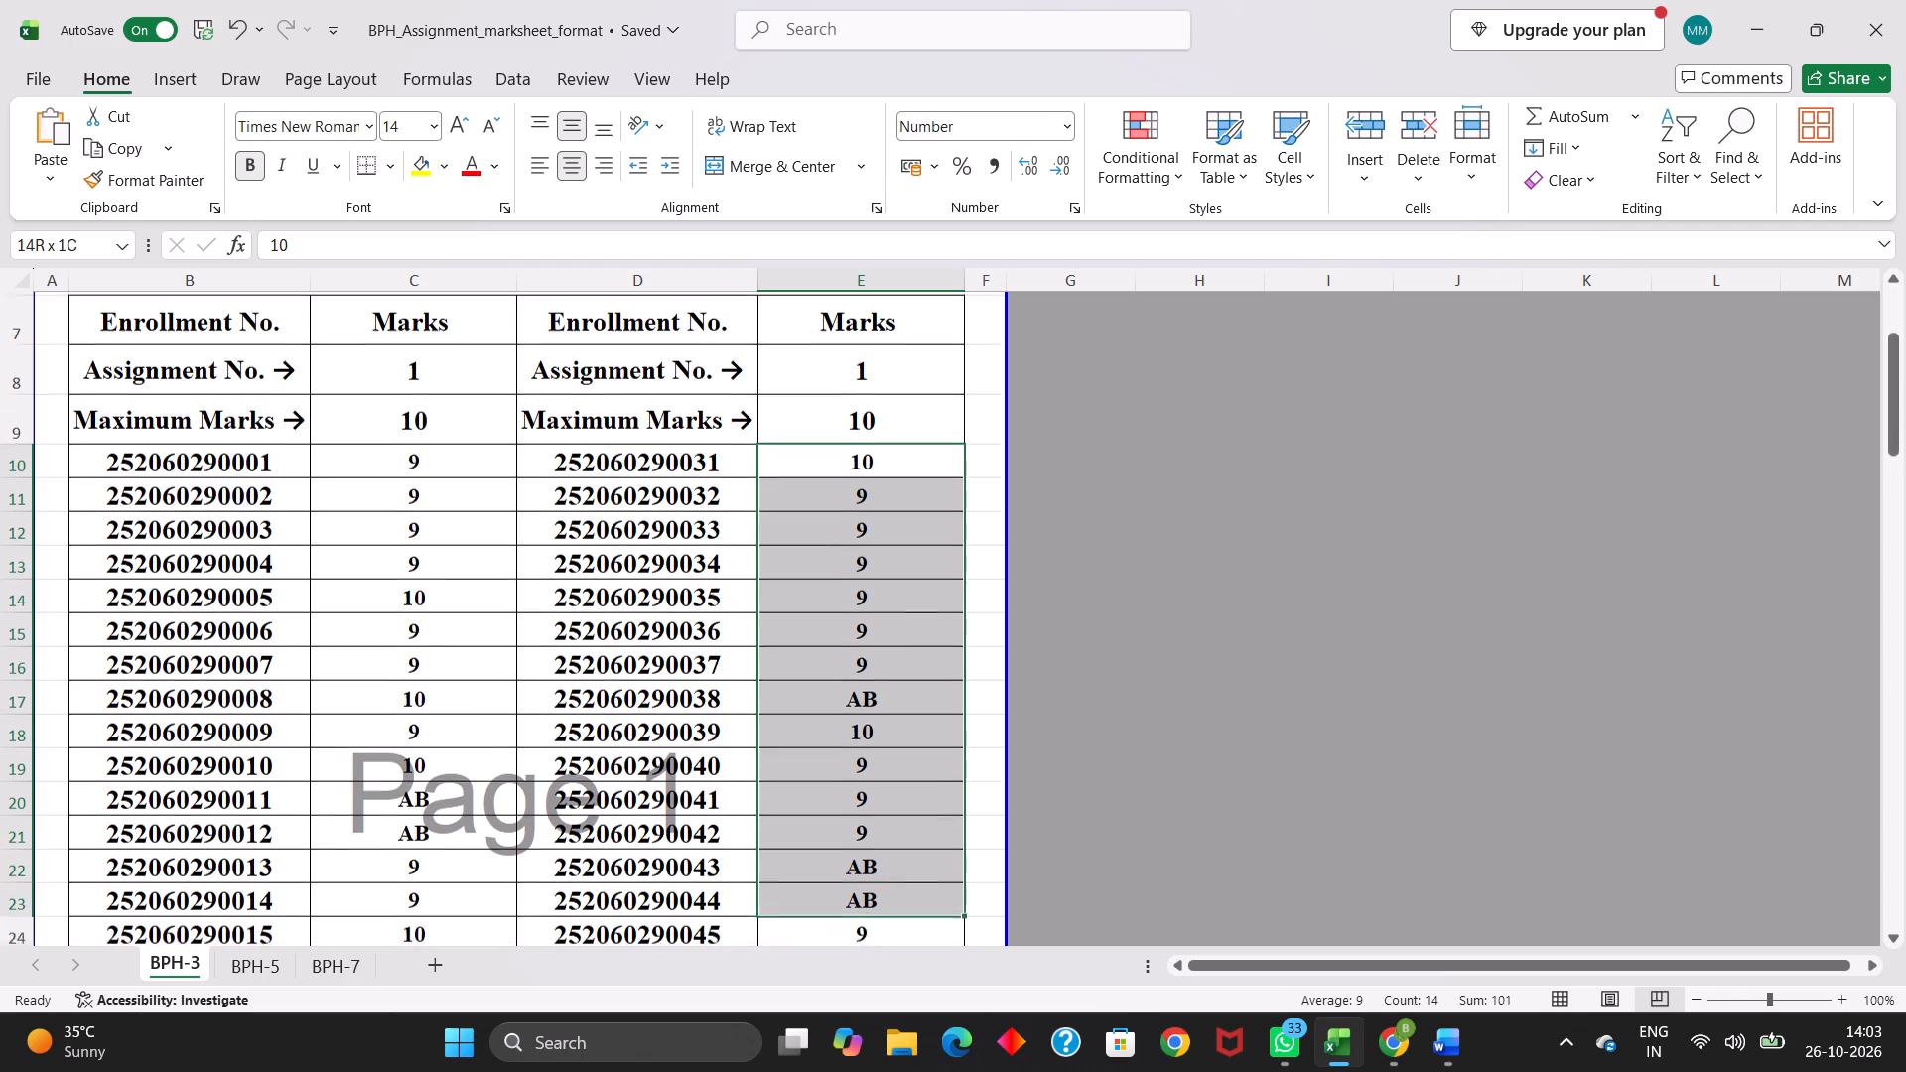
{"action": "left_click_drag", "start_coordinate": [889, 986], "coordinate": [874, 987]}
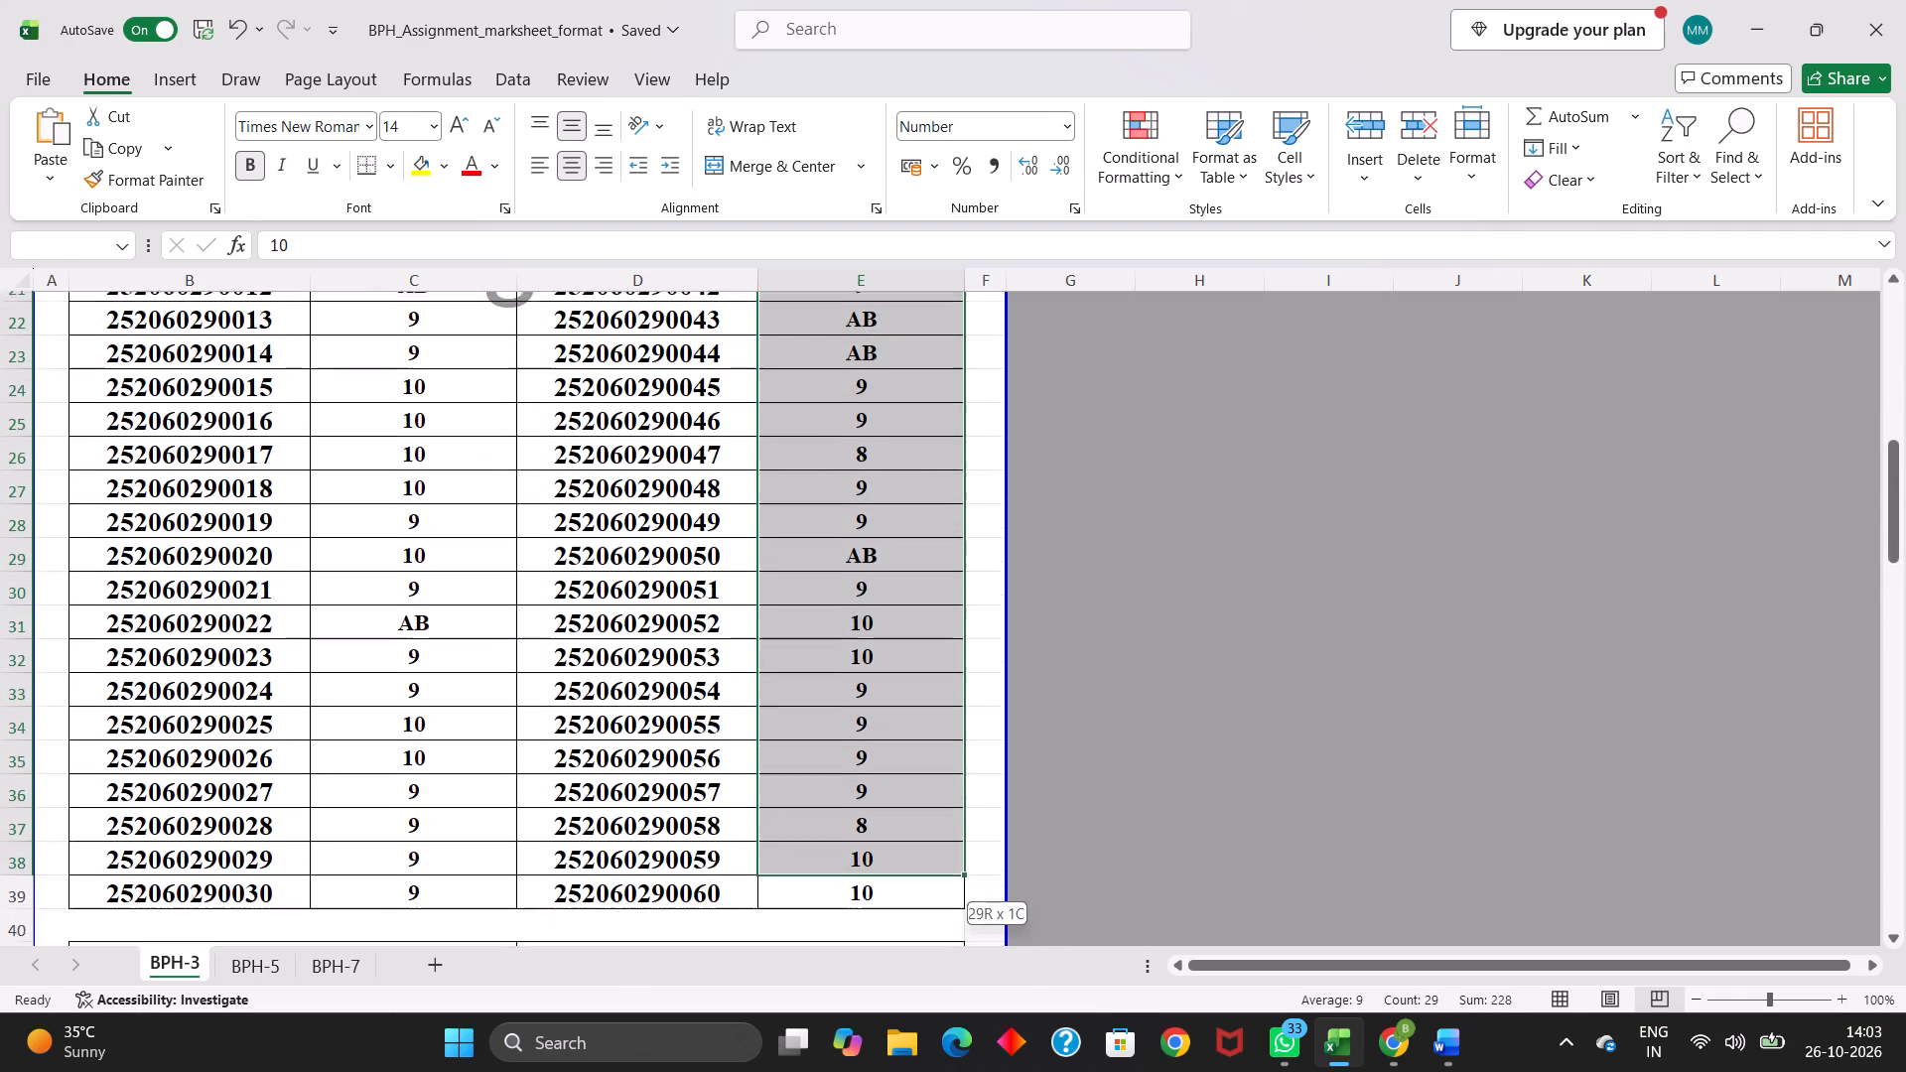
{"action": "left_click_drag", "start_coordinate": [874, 987], "coordinate": [911, 871]}
{"action": "key", "text": "ctrl+c"}
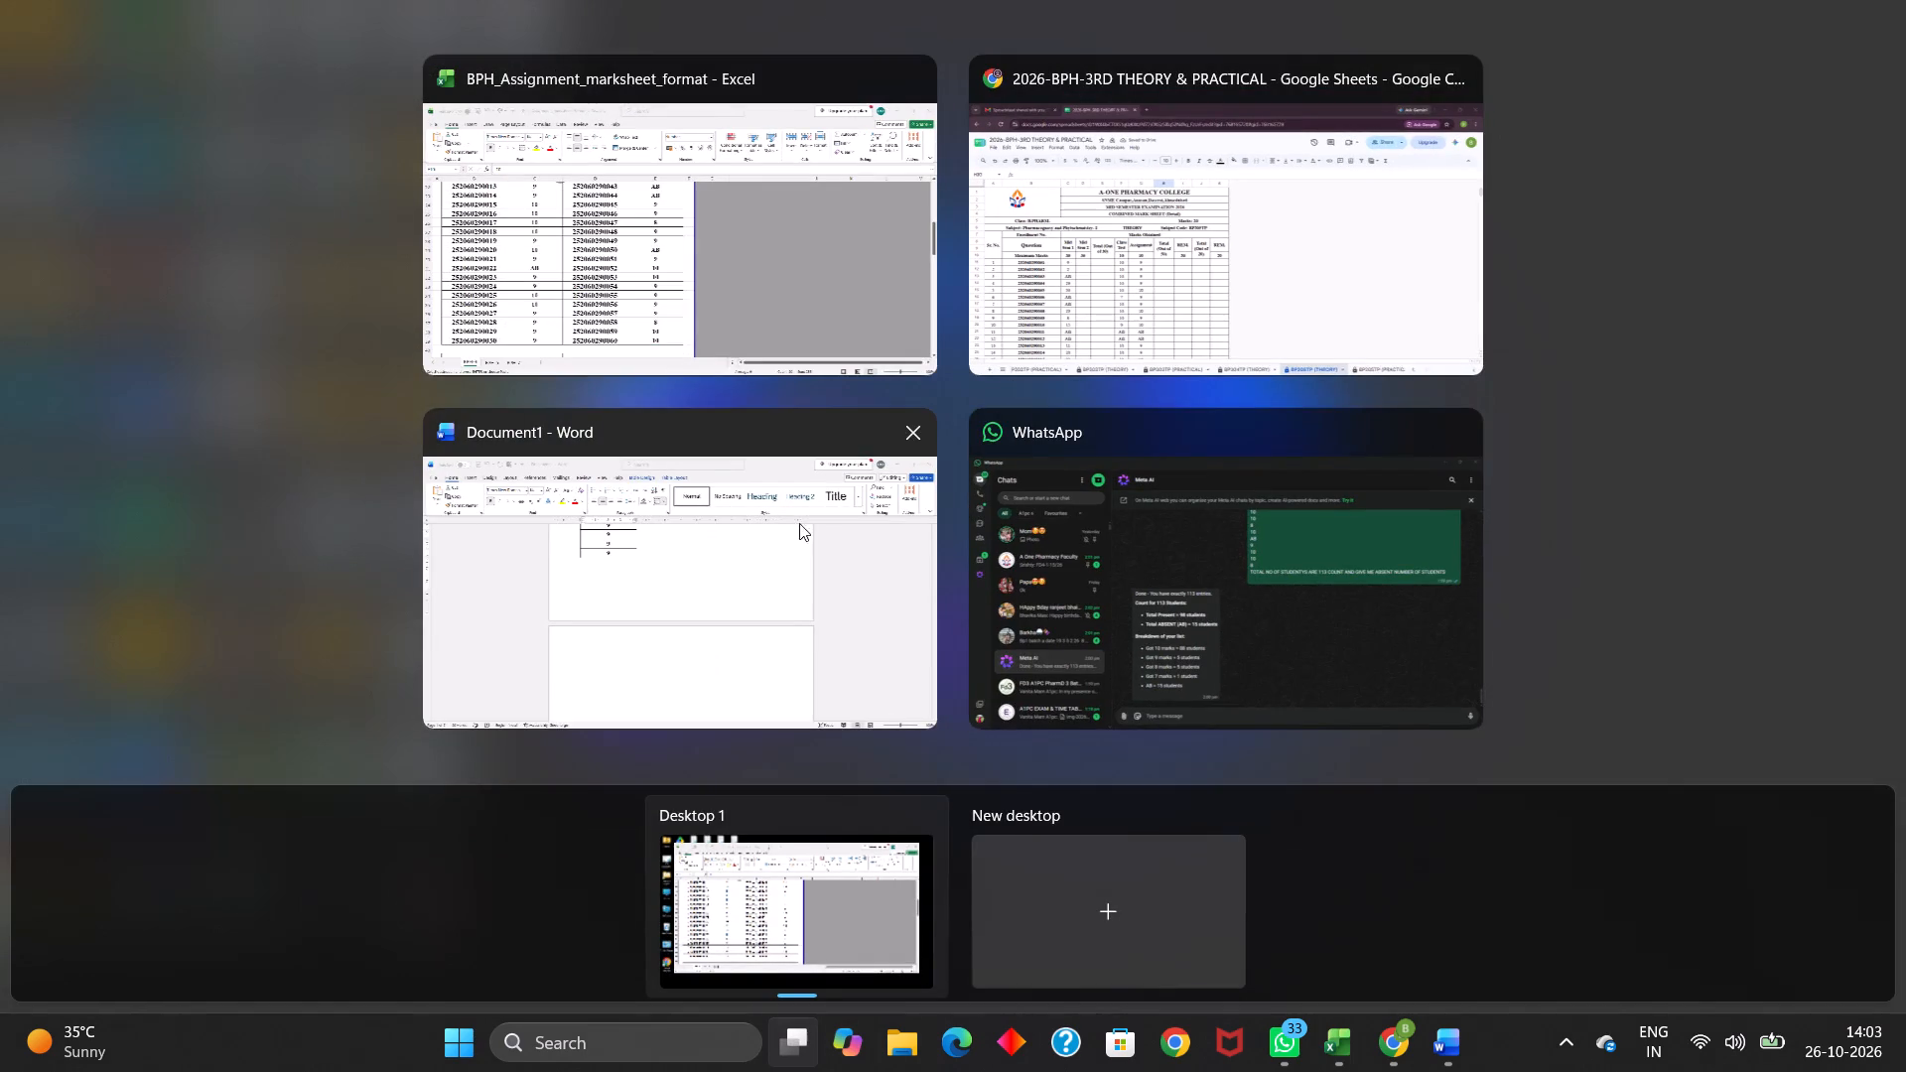
Switch to the Word document and paste the copied marks on the blank page after the first table.
{"action": "left_click", "coordinate": [793, 533]}
{"action": "left_click", "coordinate": [648, 730]}
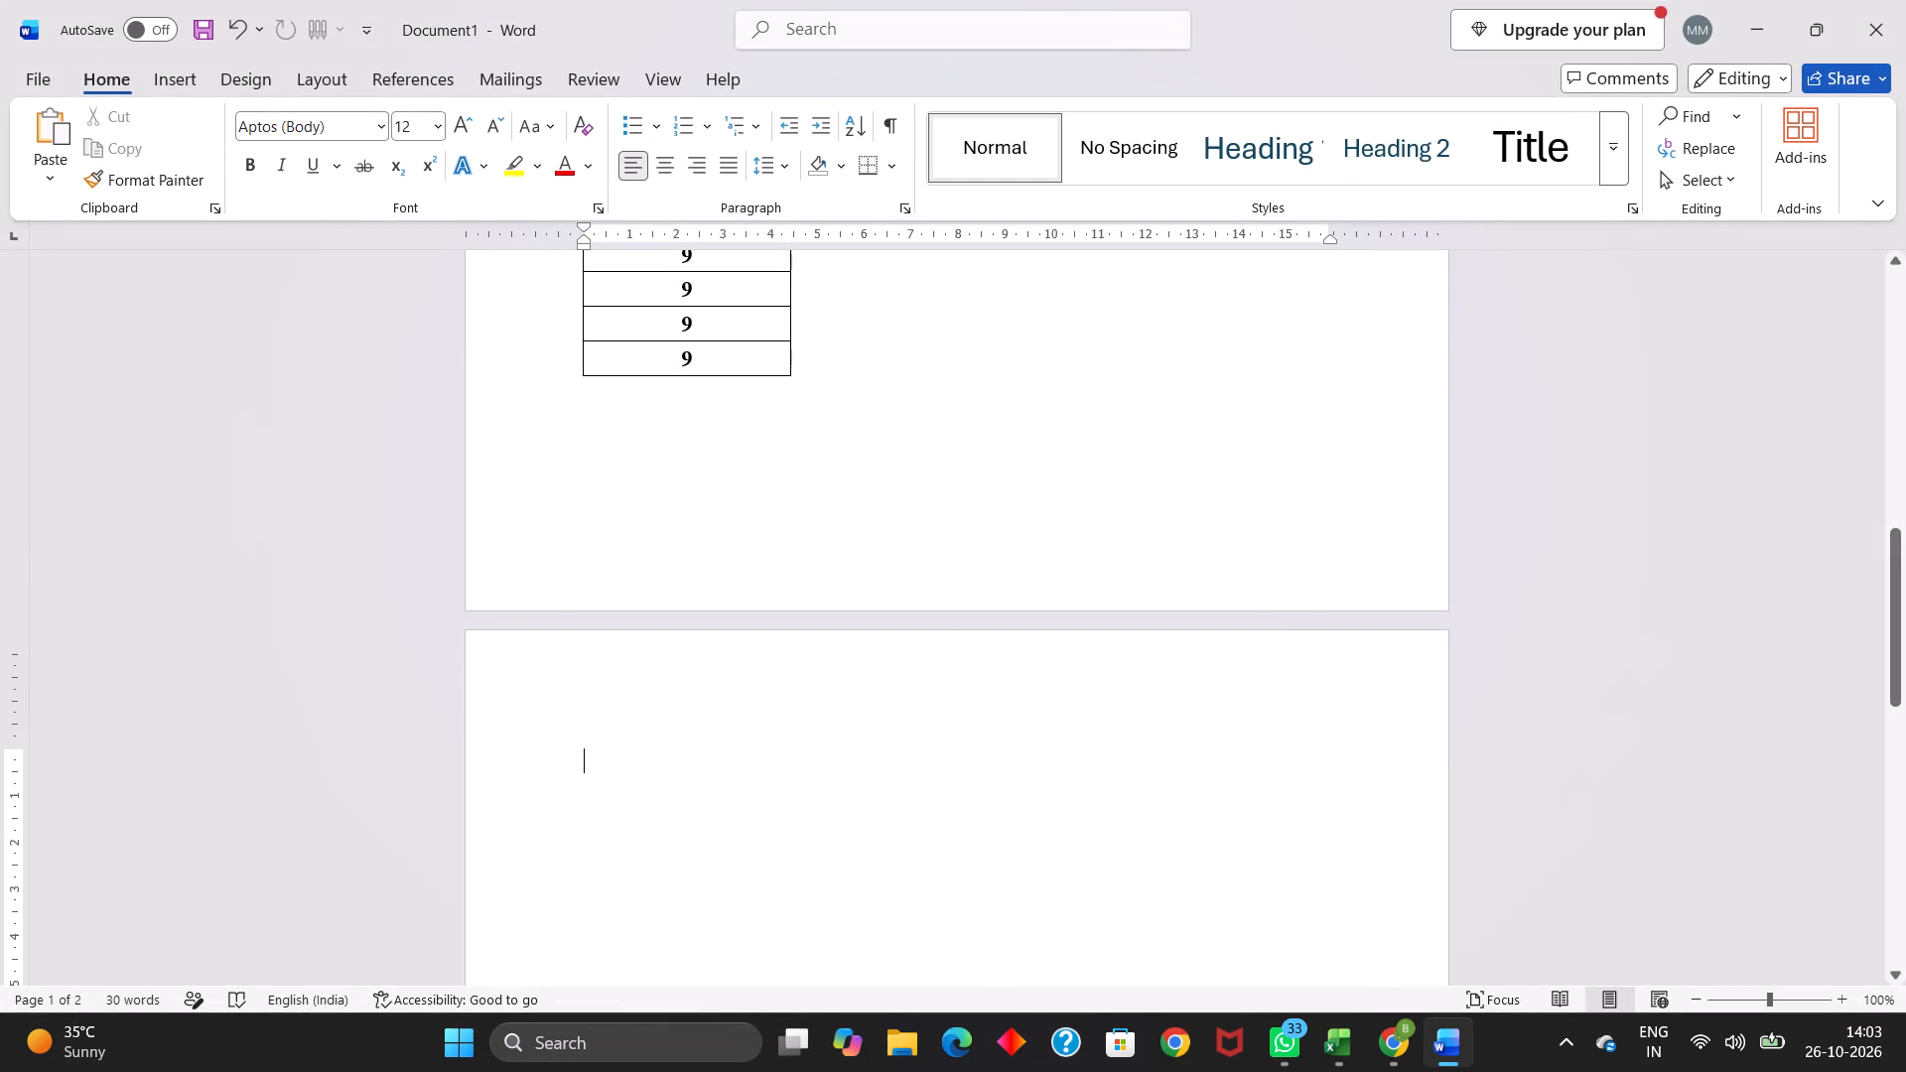
{"action": "key", "text": "ctrl+v"}
Copy the entire second table of assignment marks in the Word document.
{"action": "scroll", "coordinate": [648, 730], "scroll_direction": "up", "scroll_amount": 3}
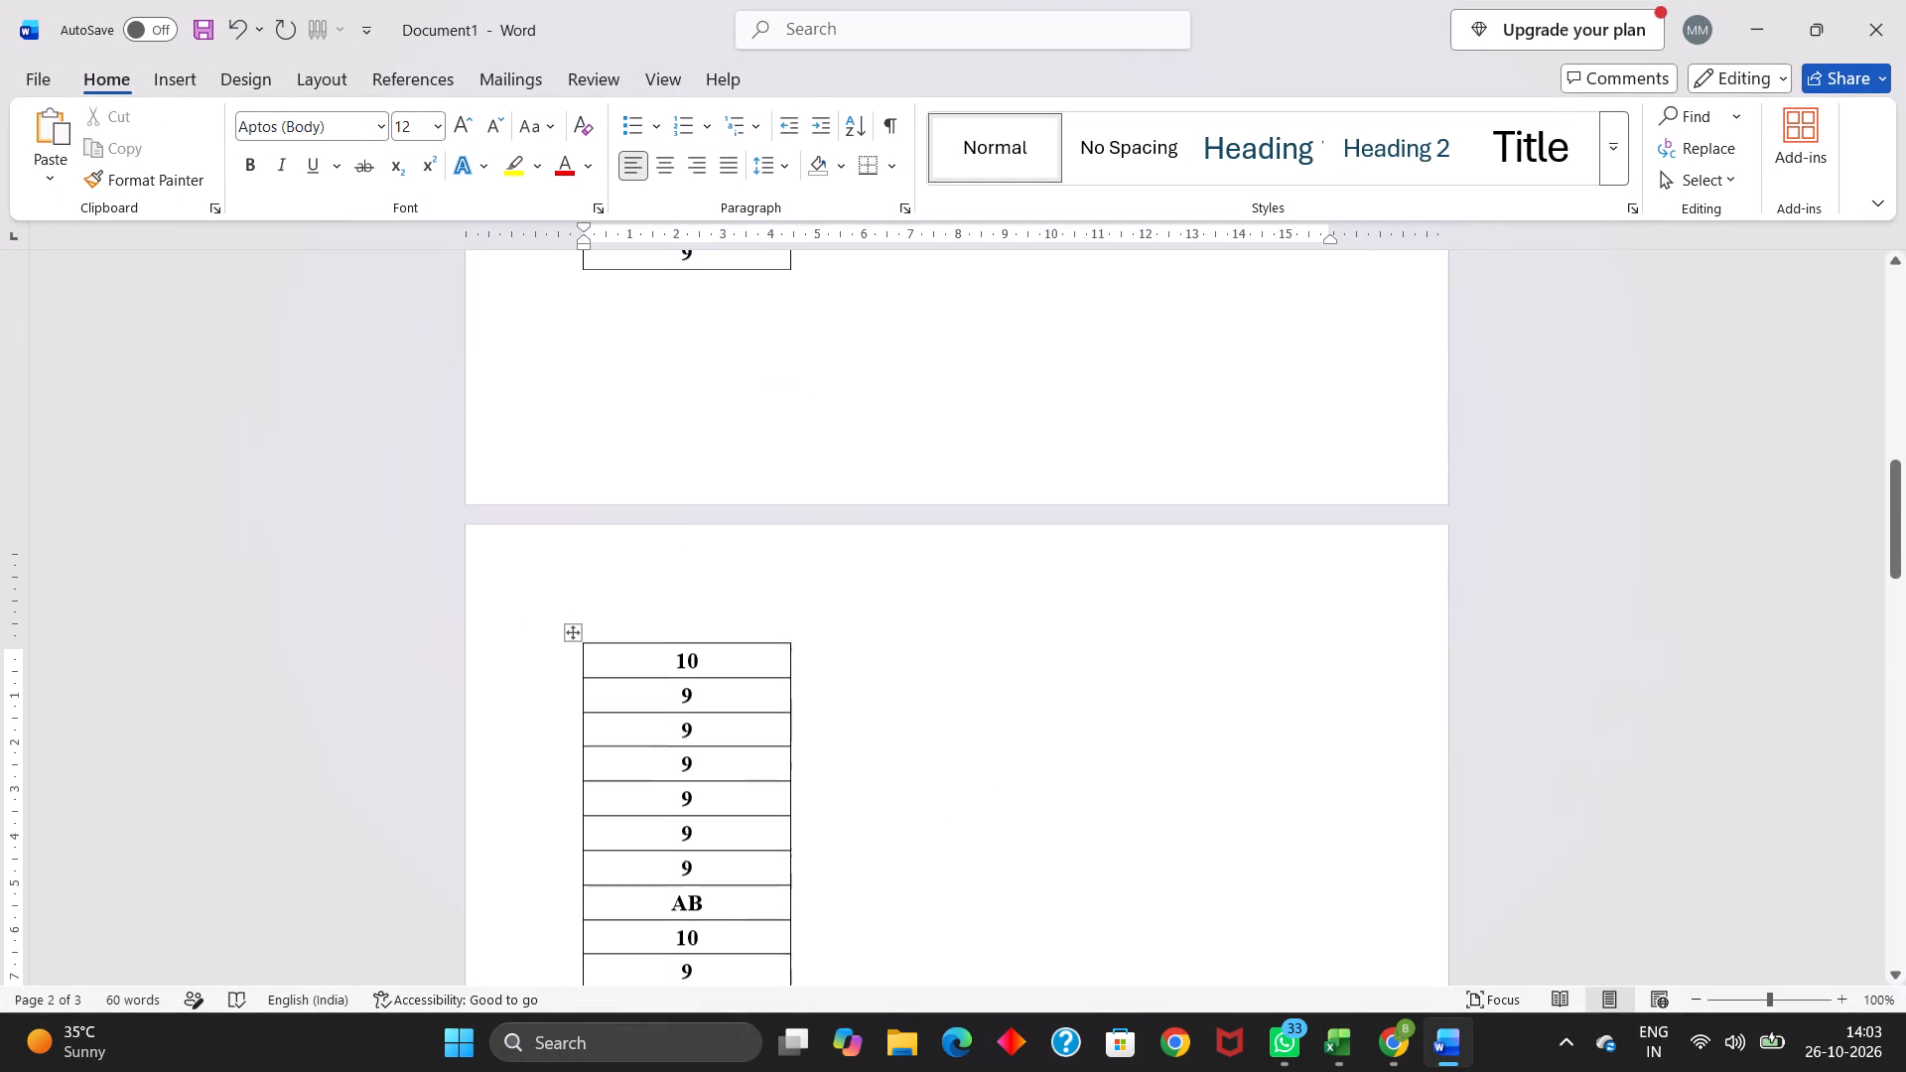
{"action": "left_click_drag", "start_coordinate": [661, 654], "coordinate": [722, 1005]}
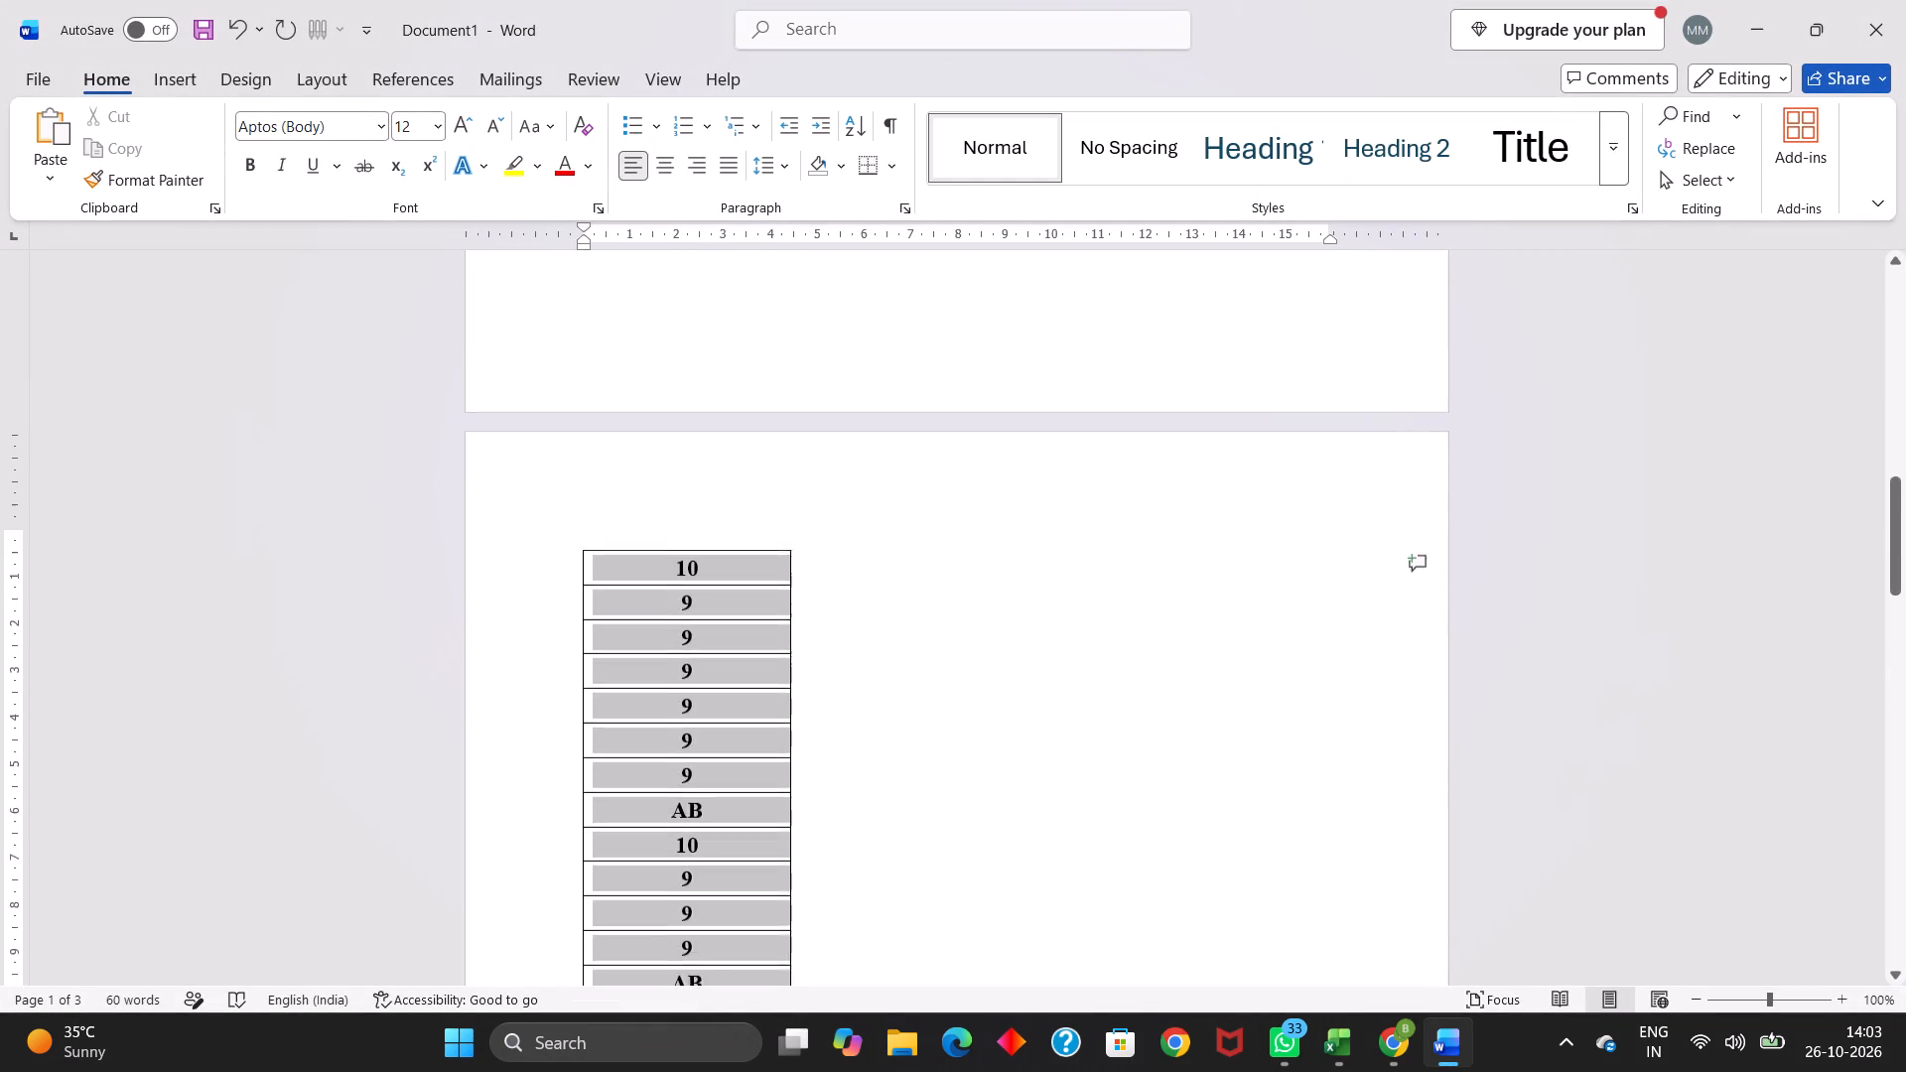
{"action": "left_click_drag", "start_coordinate": [722, 1005], "coordinate": [674, 666]}
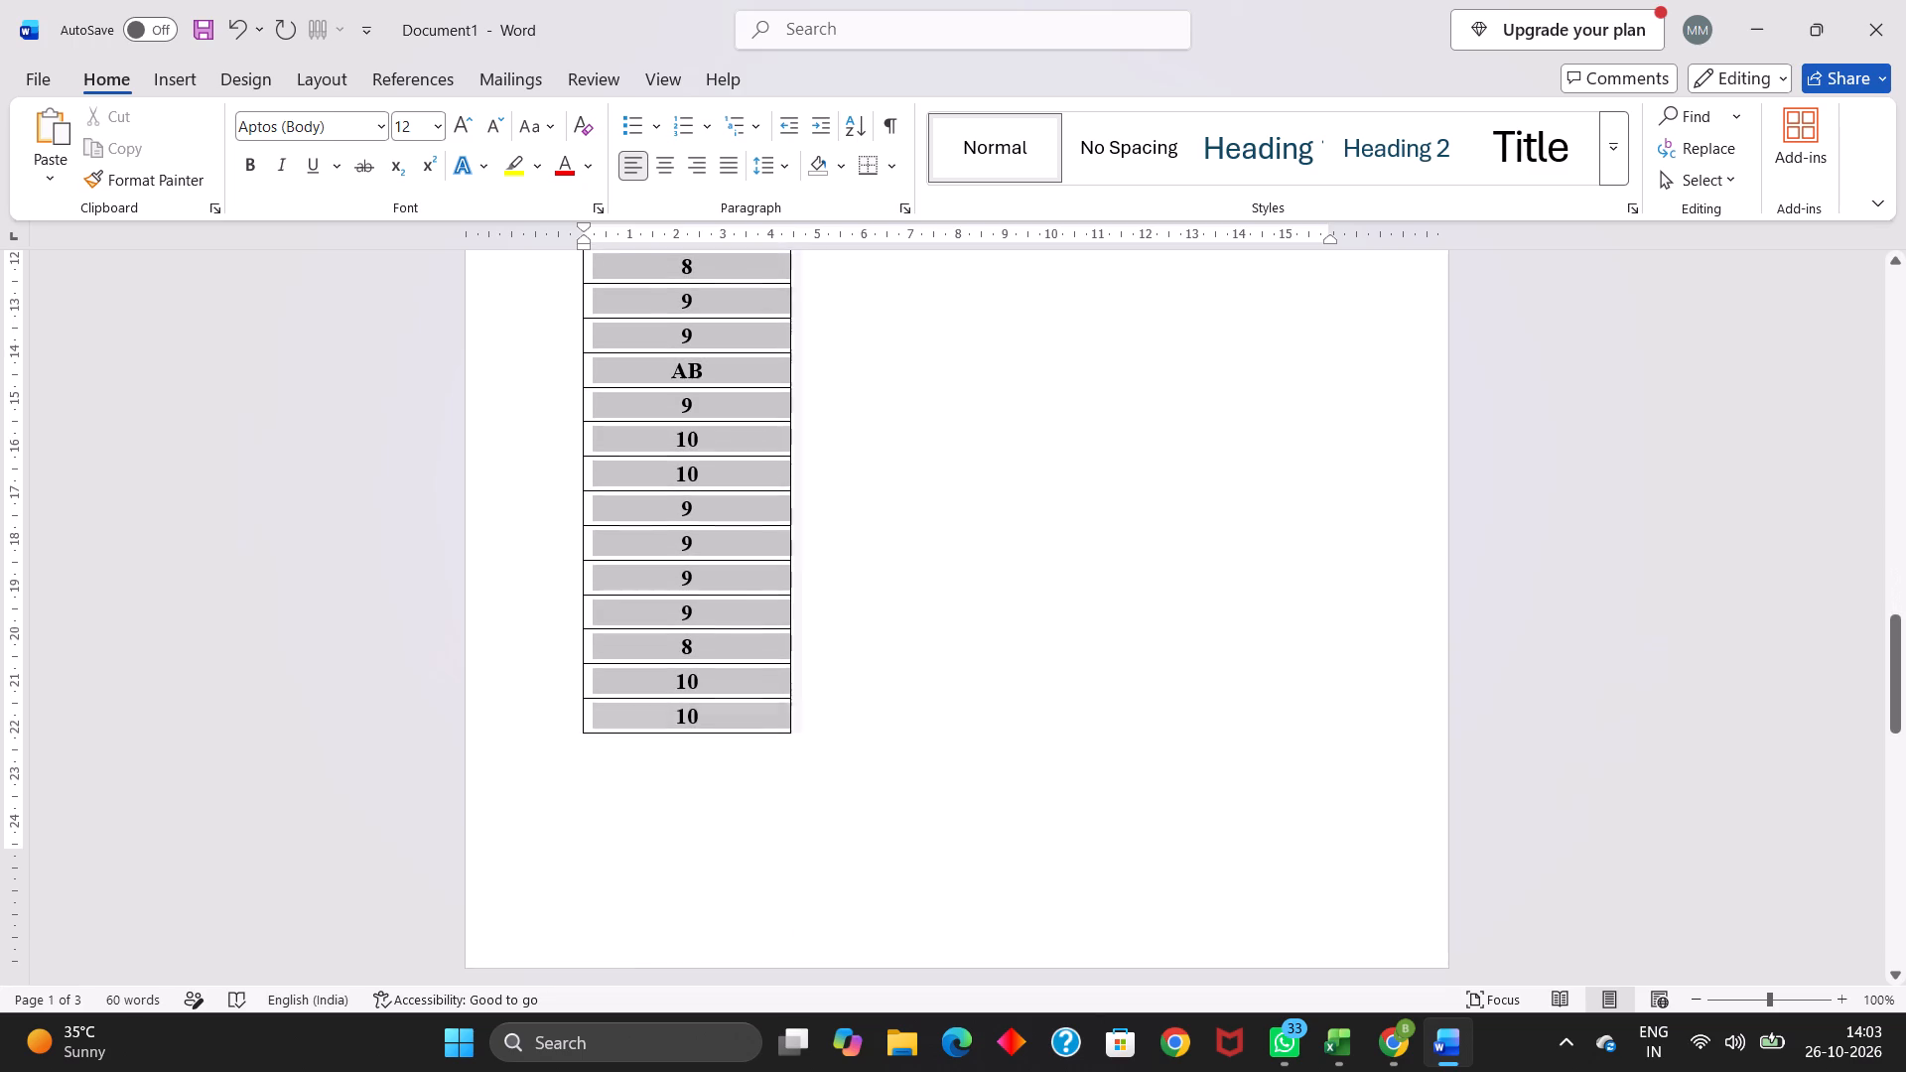
{"action": "left_click_drag", "start_coordinate": [674, 666], "coordinate": [718, 707]}
{"action": "key", "text": "ctrl+c"}
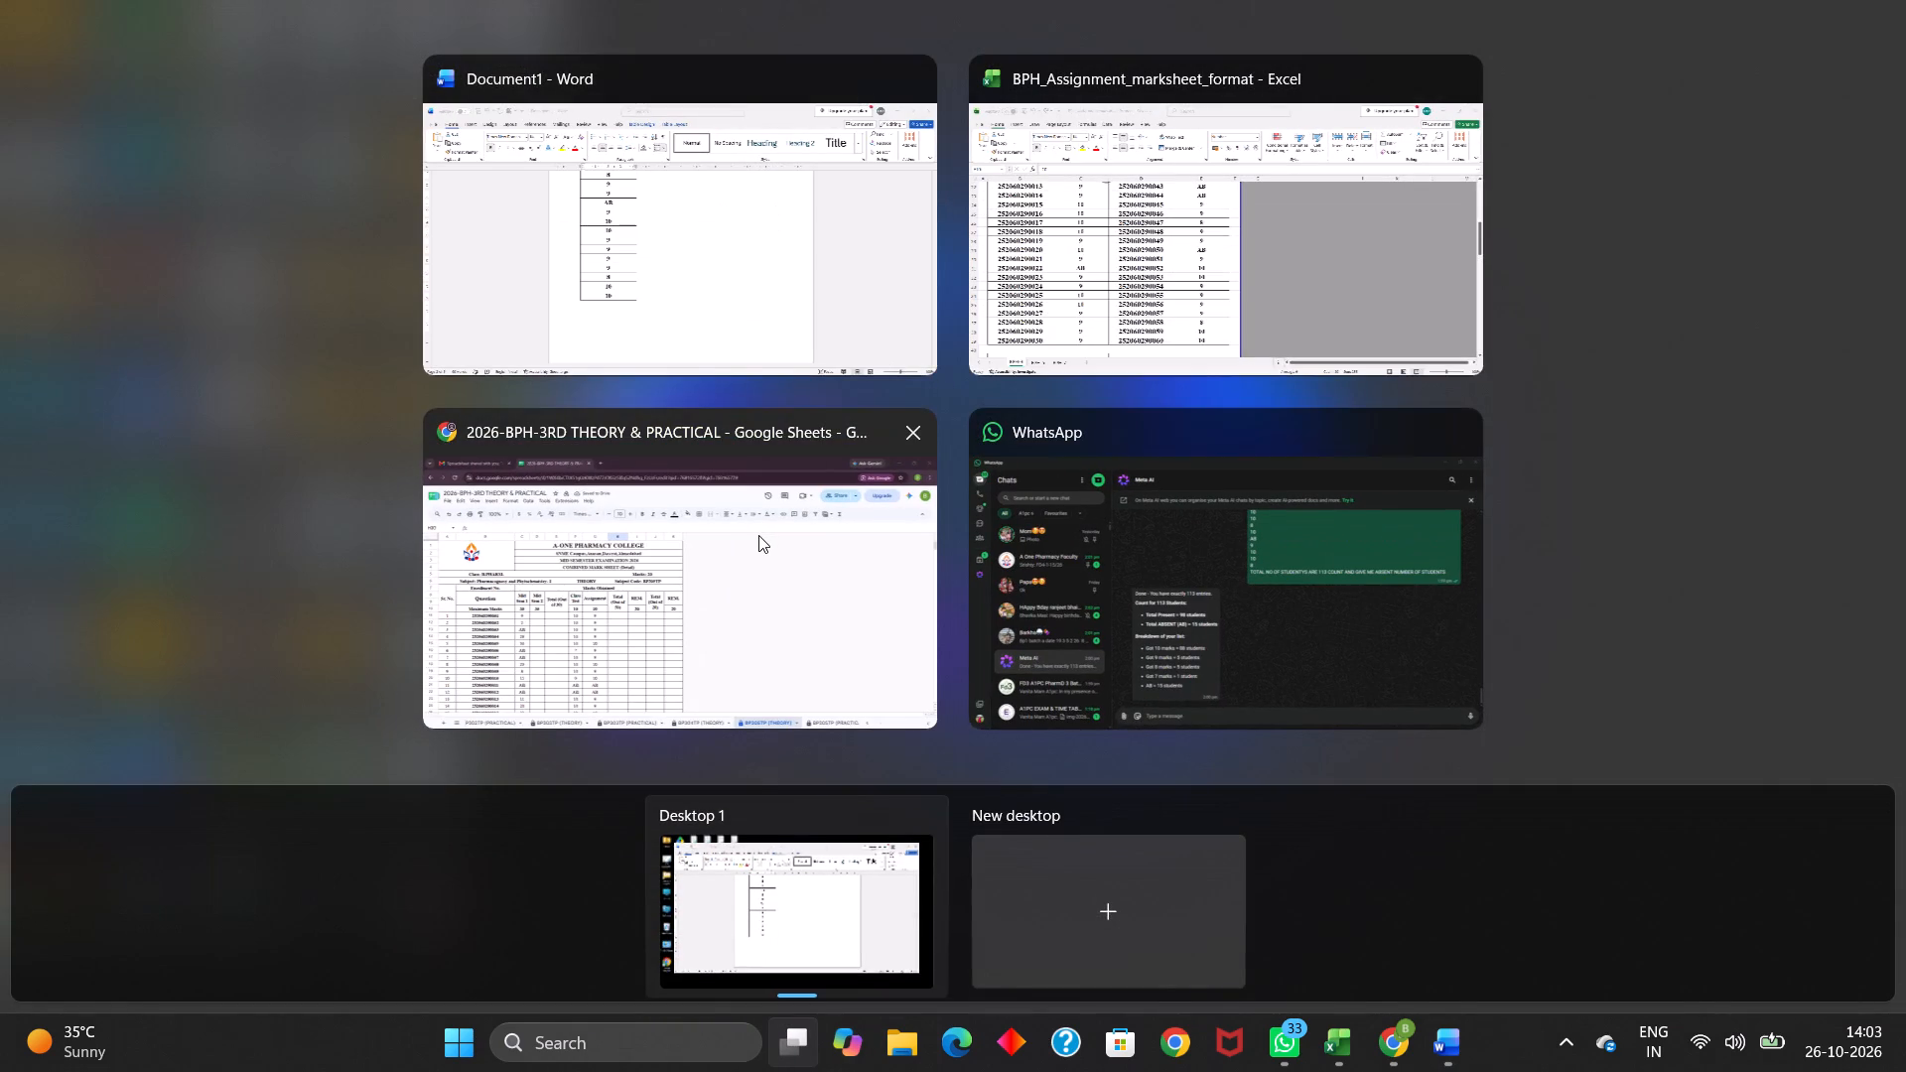
Switch to the Google spreadsheet and paste the marks into Assignment cells G41:G70 of the BP305TP (THEORY) sheet.
{"action": "left_click", "coordinate": [621, 674]}
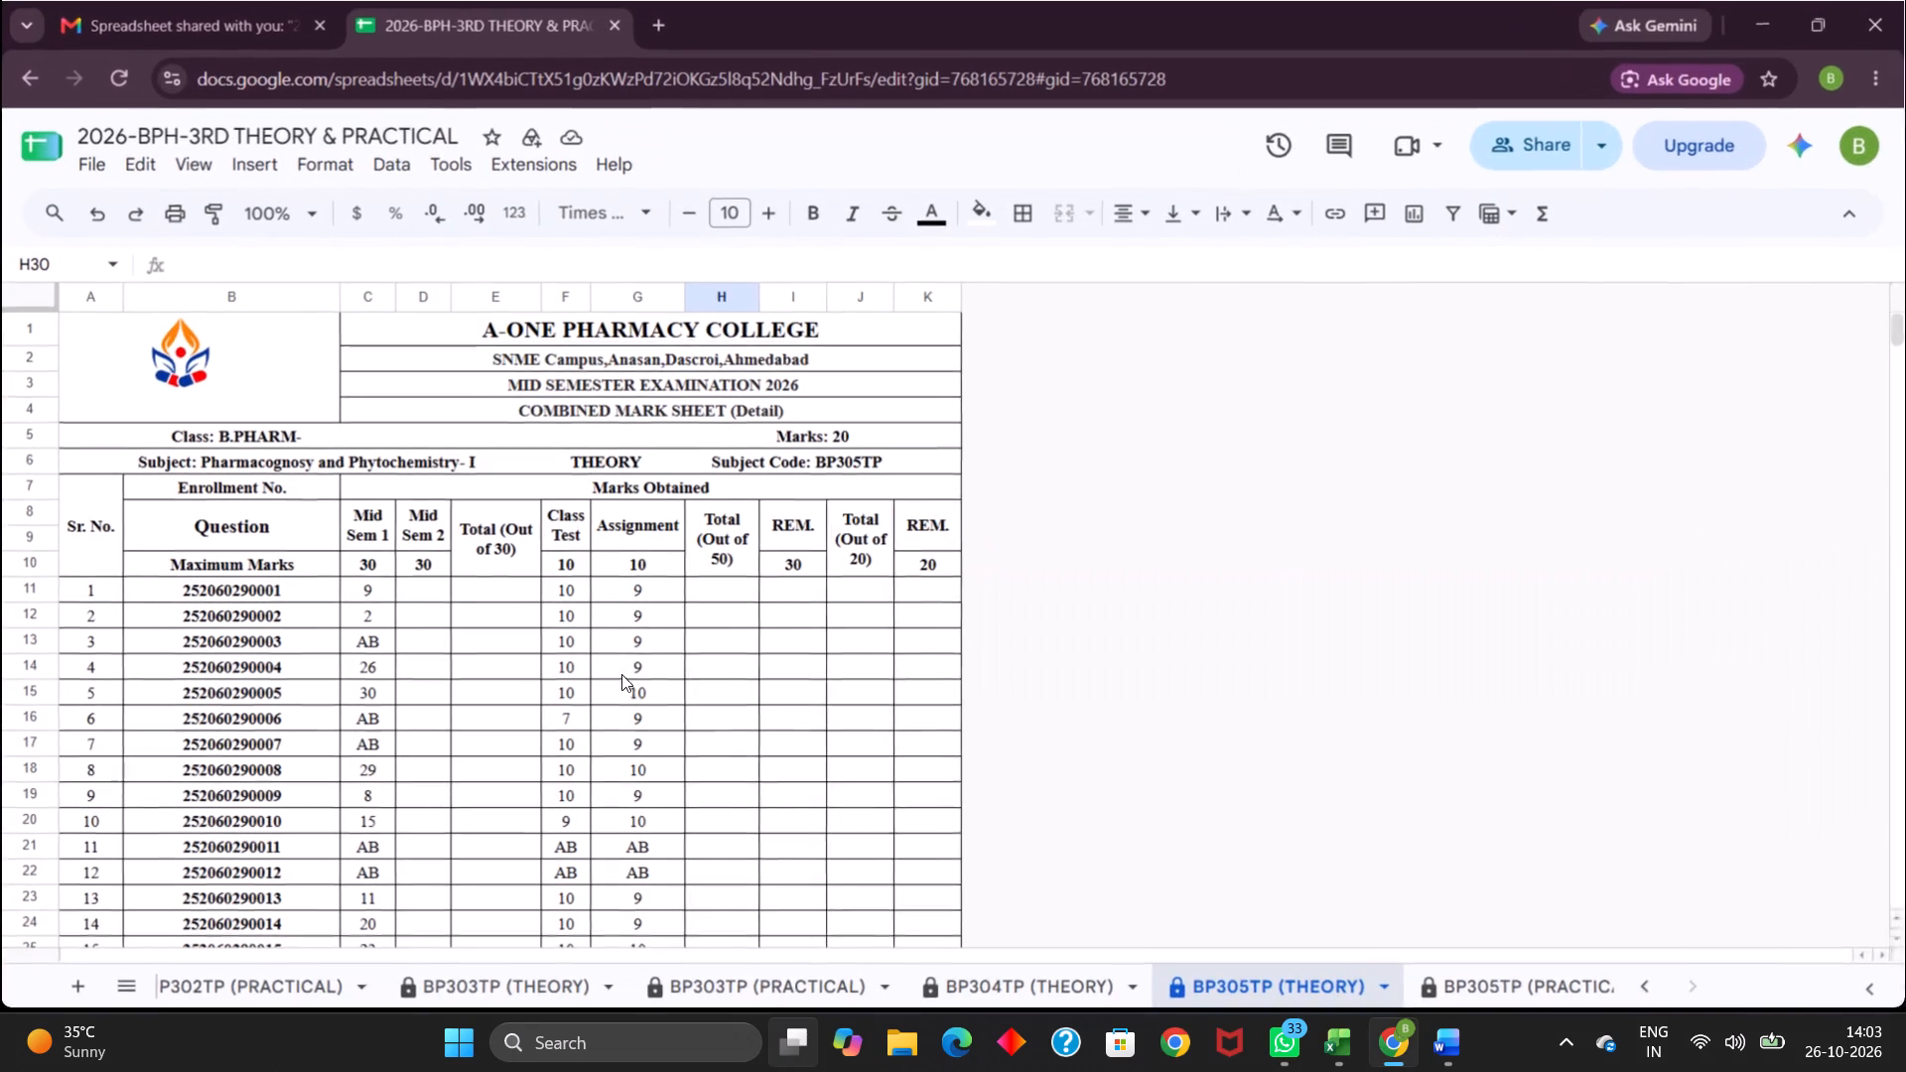
{"action": "scroll", "coordinate": [552, 742], "scroll_direction": "down", "scroll_amount": 4}
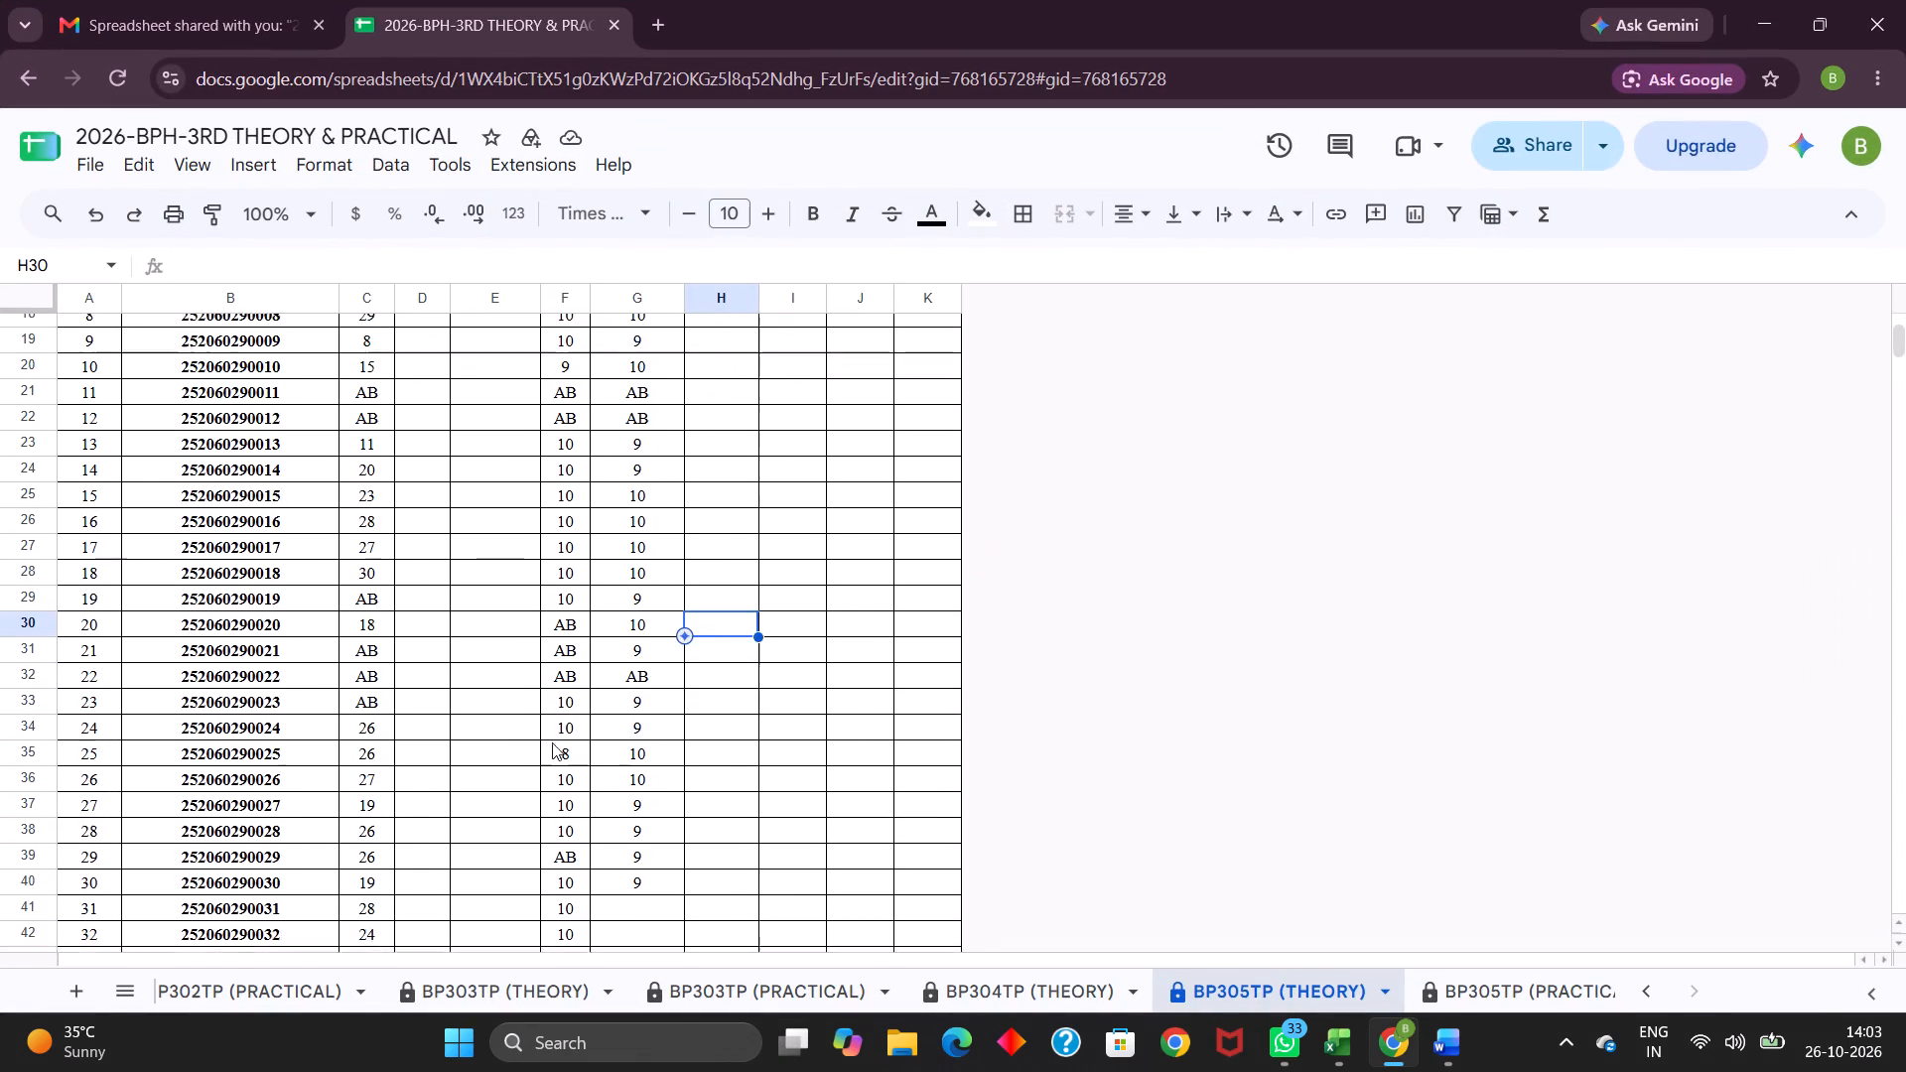
{"action": "scroll", "coordinate": [552, 742], "scroll_direction": "down", "scroll_amount": 3}
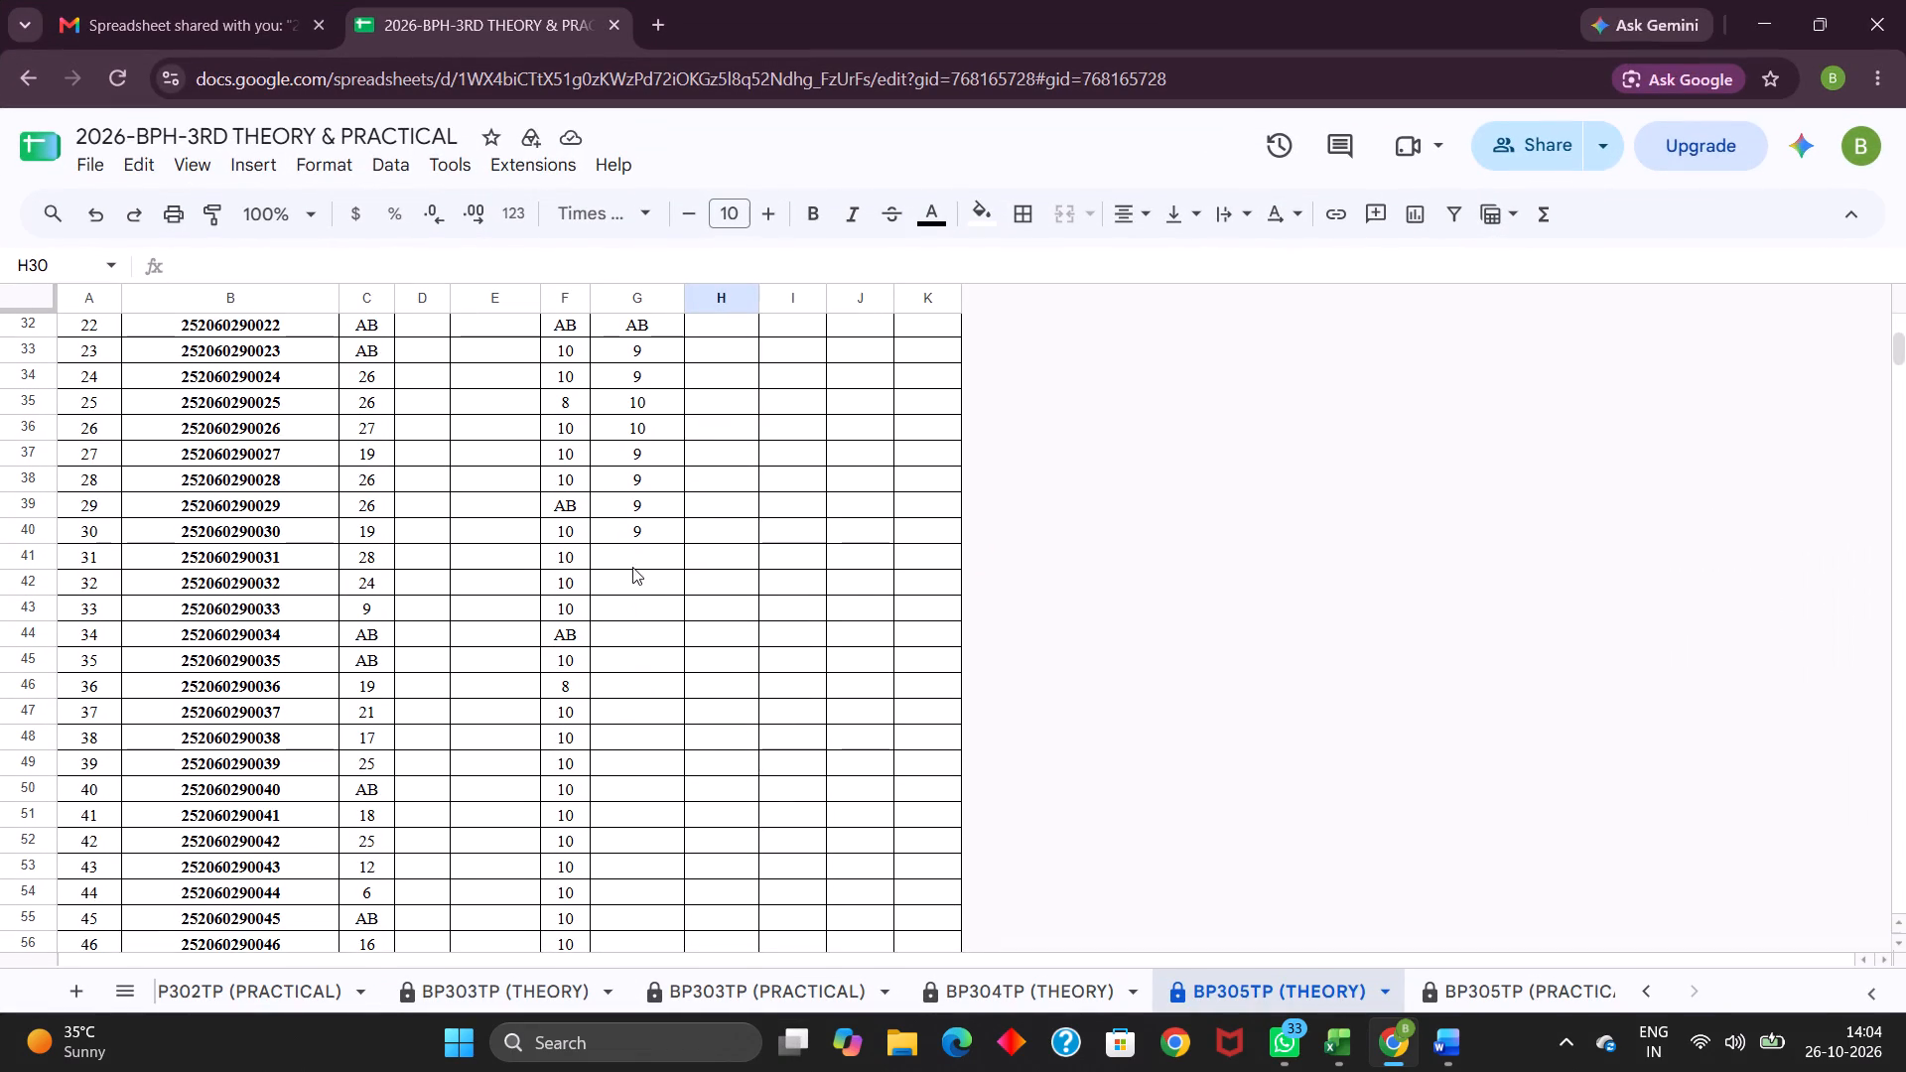
{"action": "left_click", "coordinate": [609, 555]}
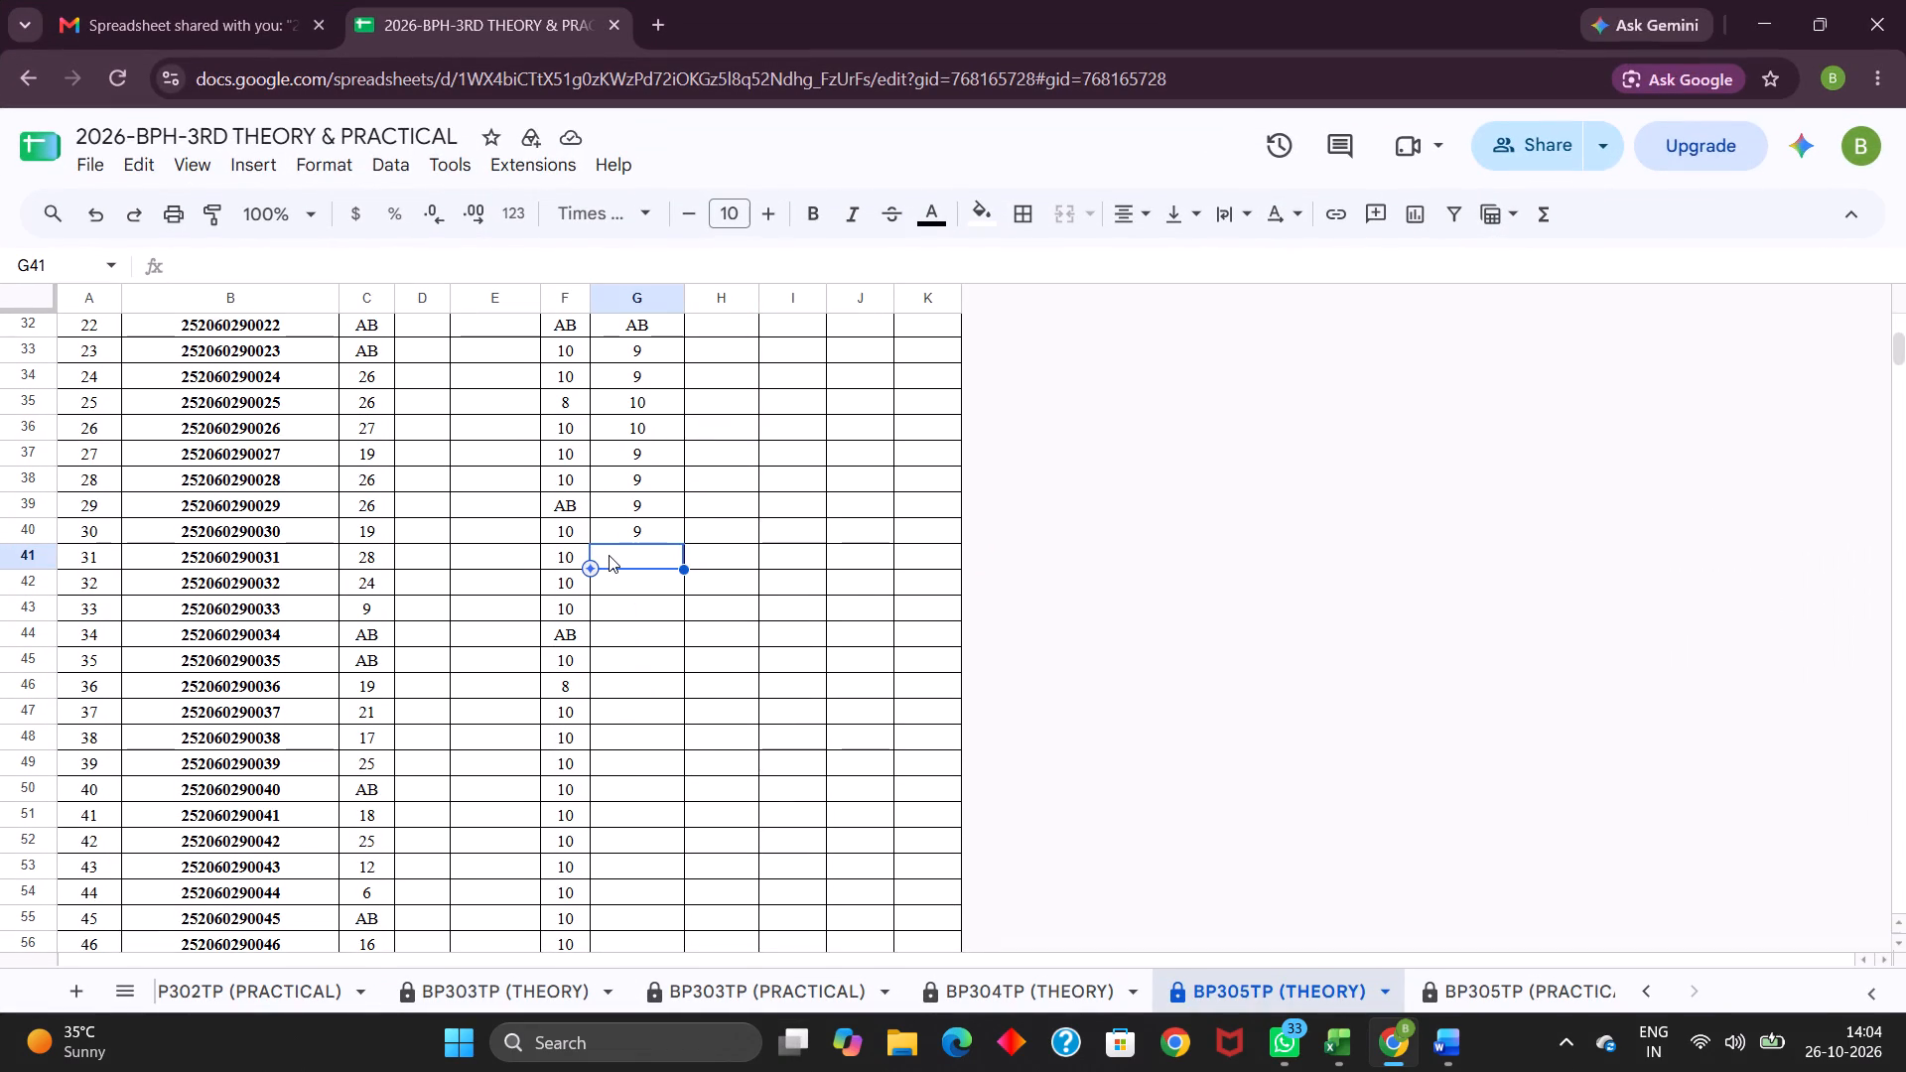
{"action": "left_click", "coordinate": [640, 623]}
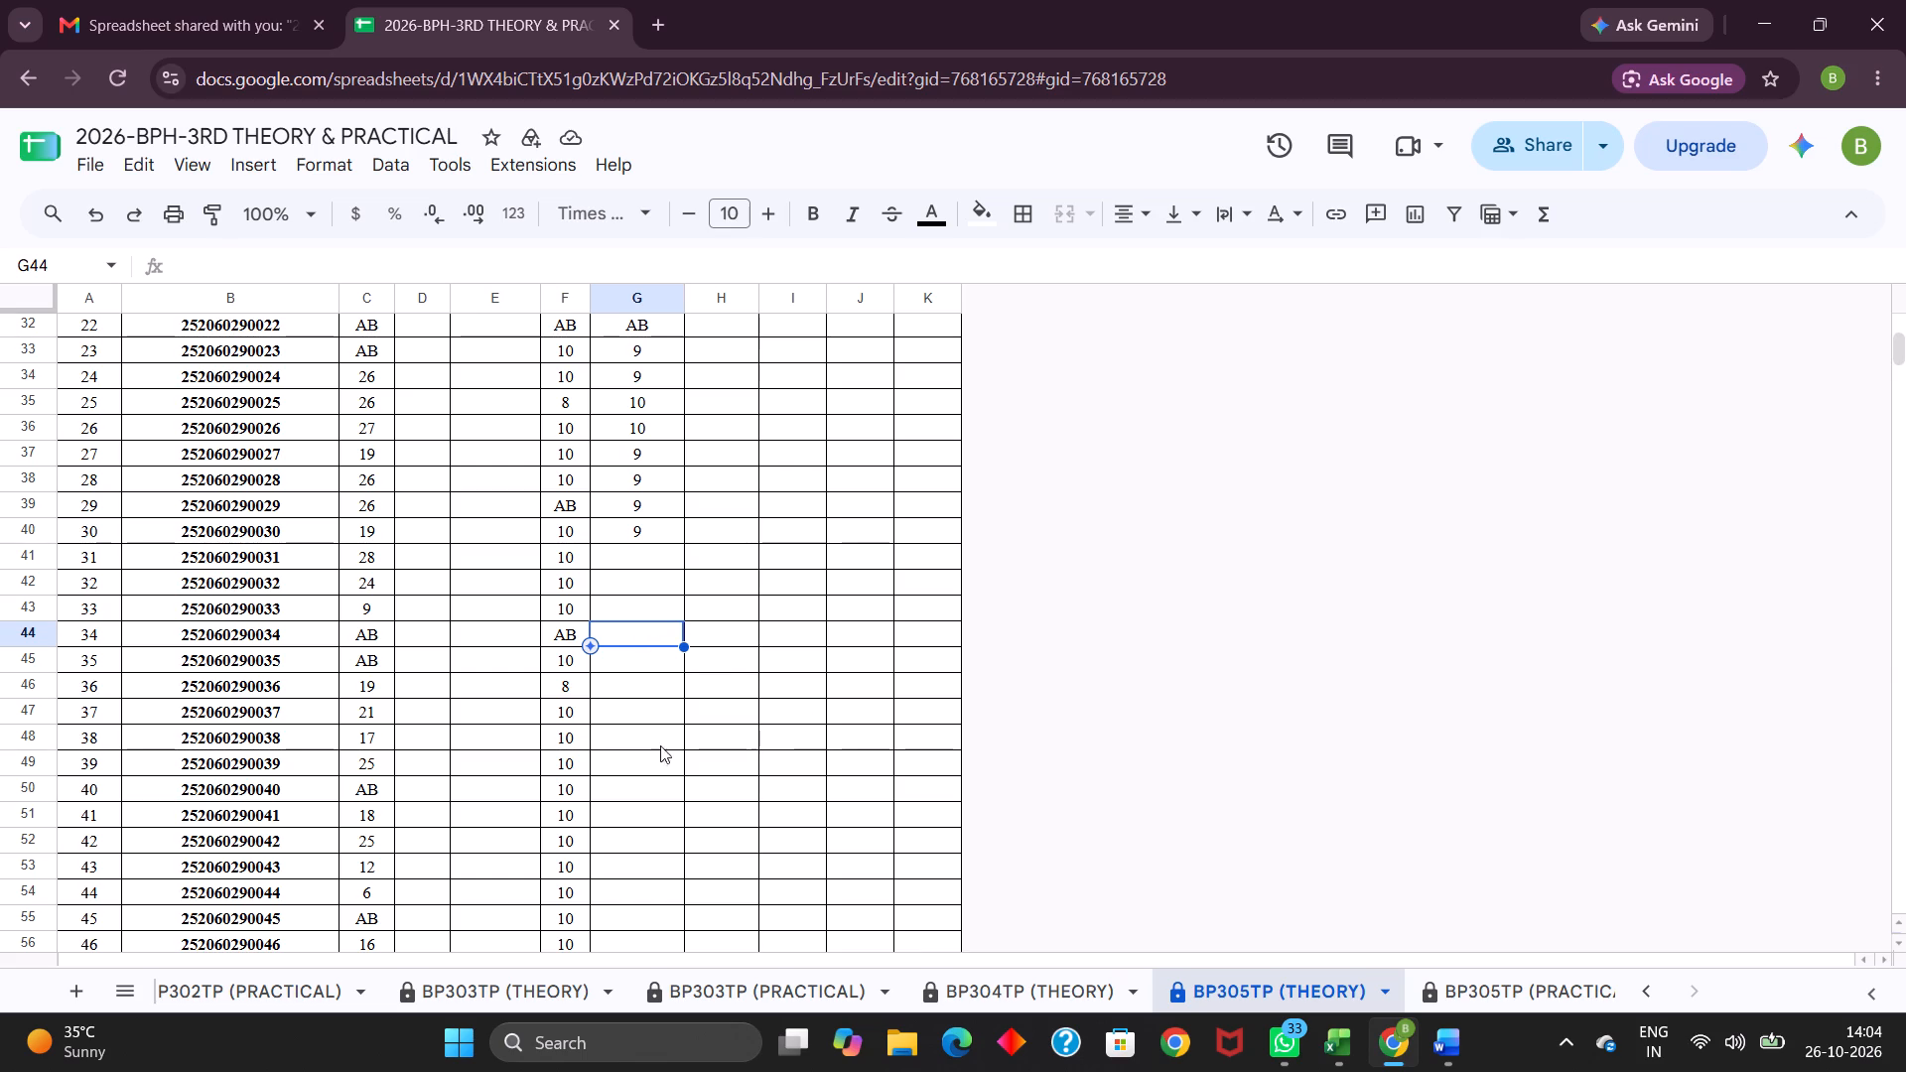
{"action": "double_click", "coordinate": [630, 555]}
{"action": "left_click_drag", "start_coordinate": [630, 555], "coordinate": [625, 622]}
{"action": "left_click_drag", "start_coordinate": [631, 596], "coordinate": [633, 605]}
{"action": "left_click", "coordinate": [623, 546]}
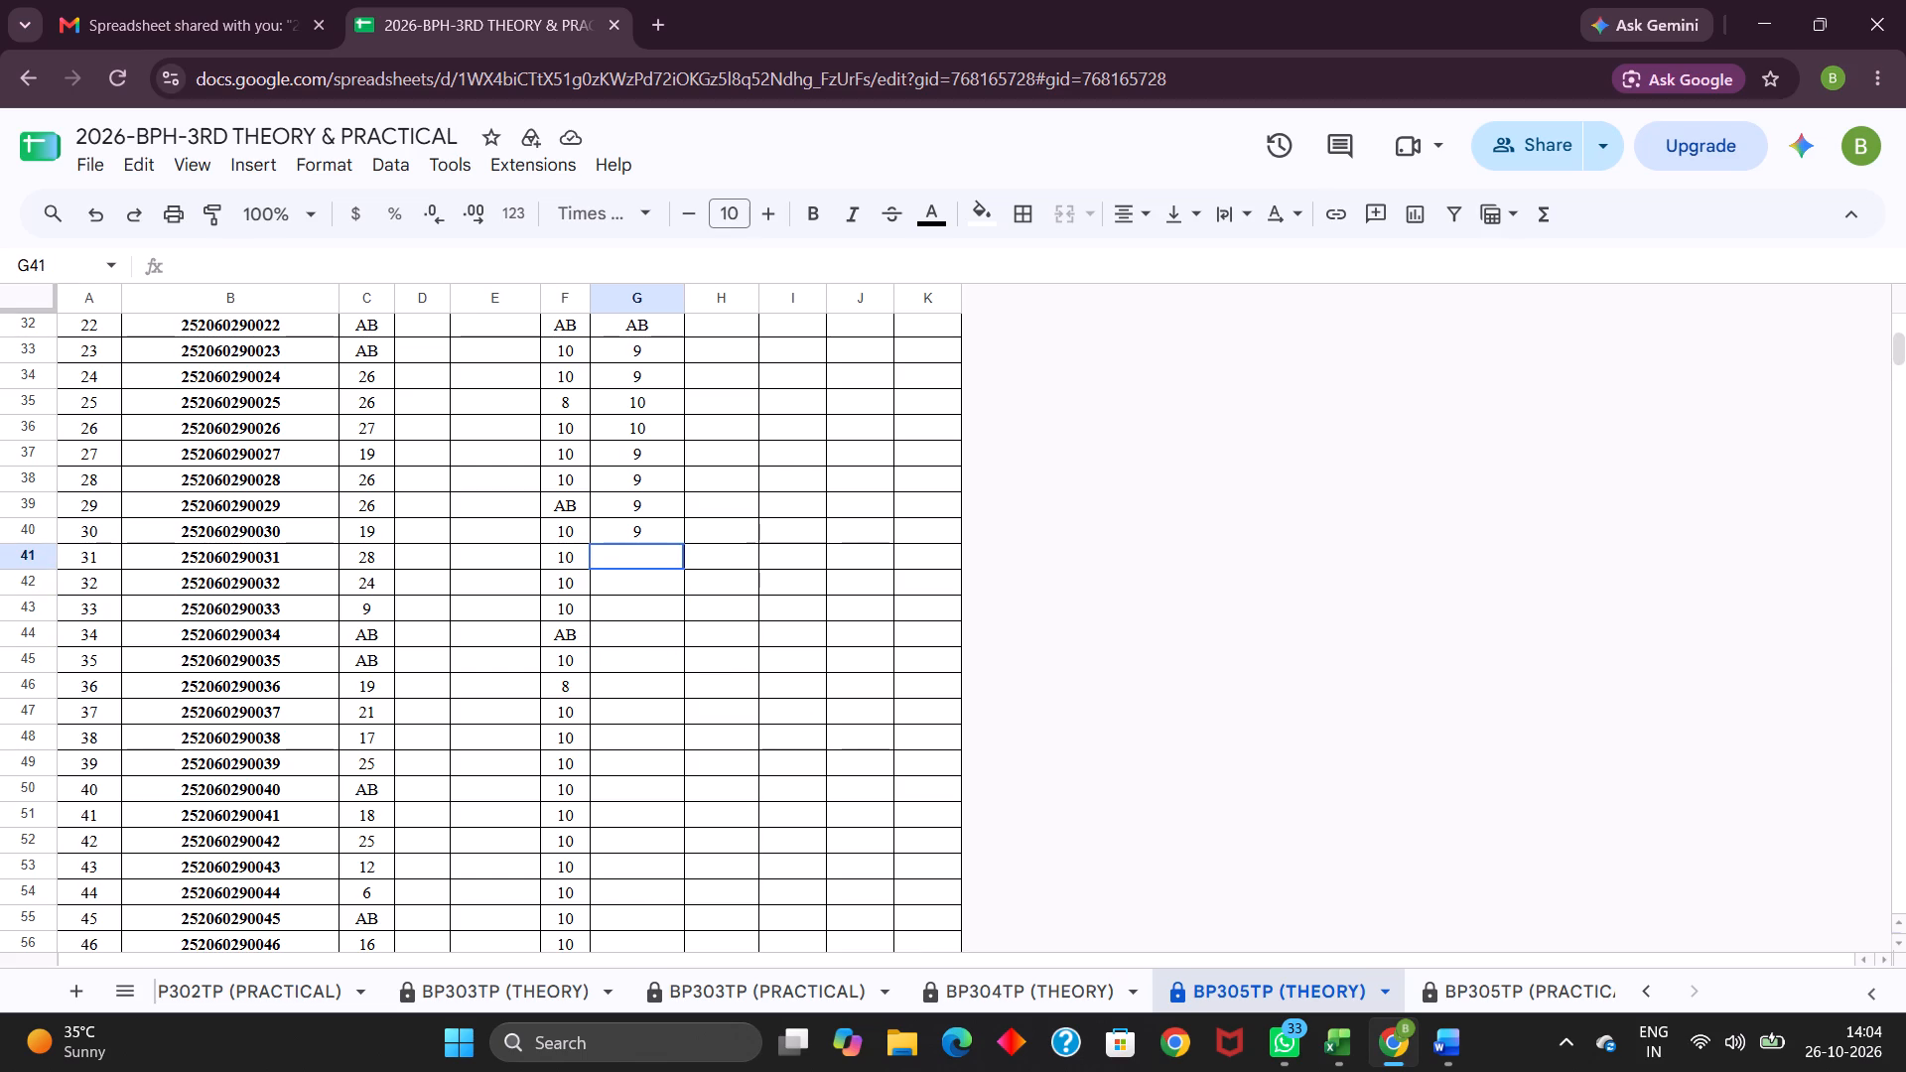
{"action": "left_click_drag", "start_coordinate": [611, 553], "coordinate": [580, 772]}
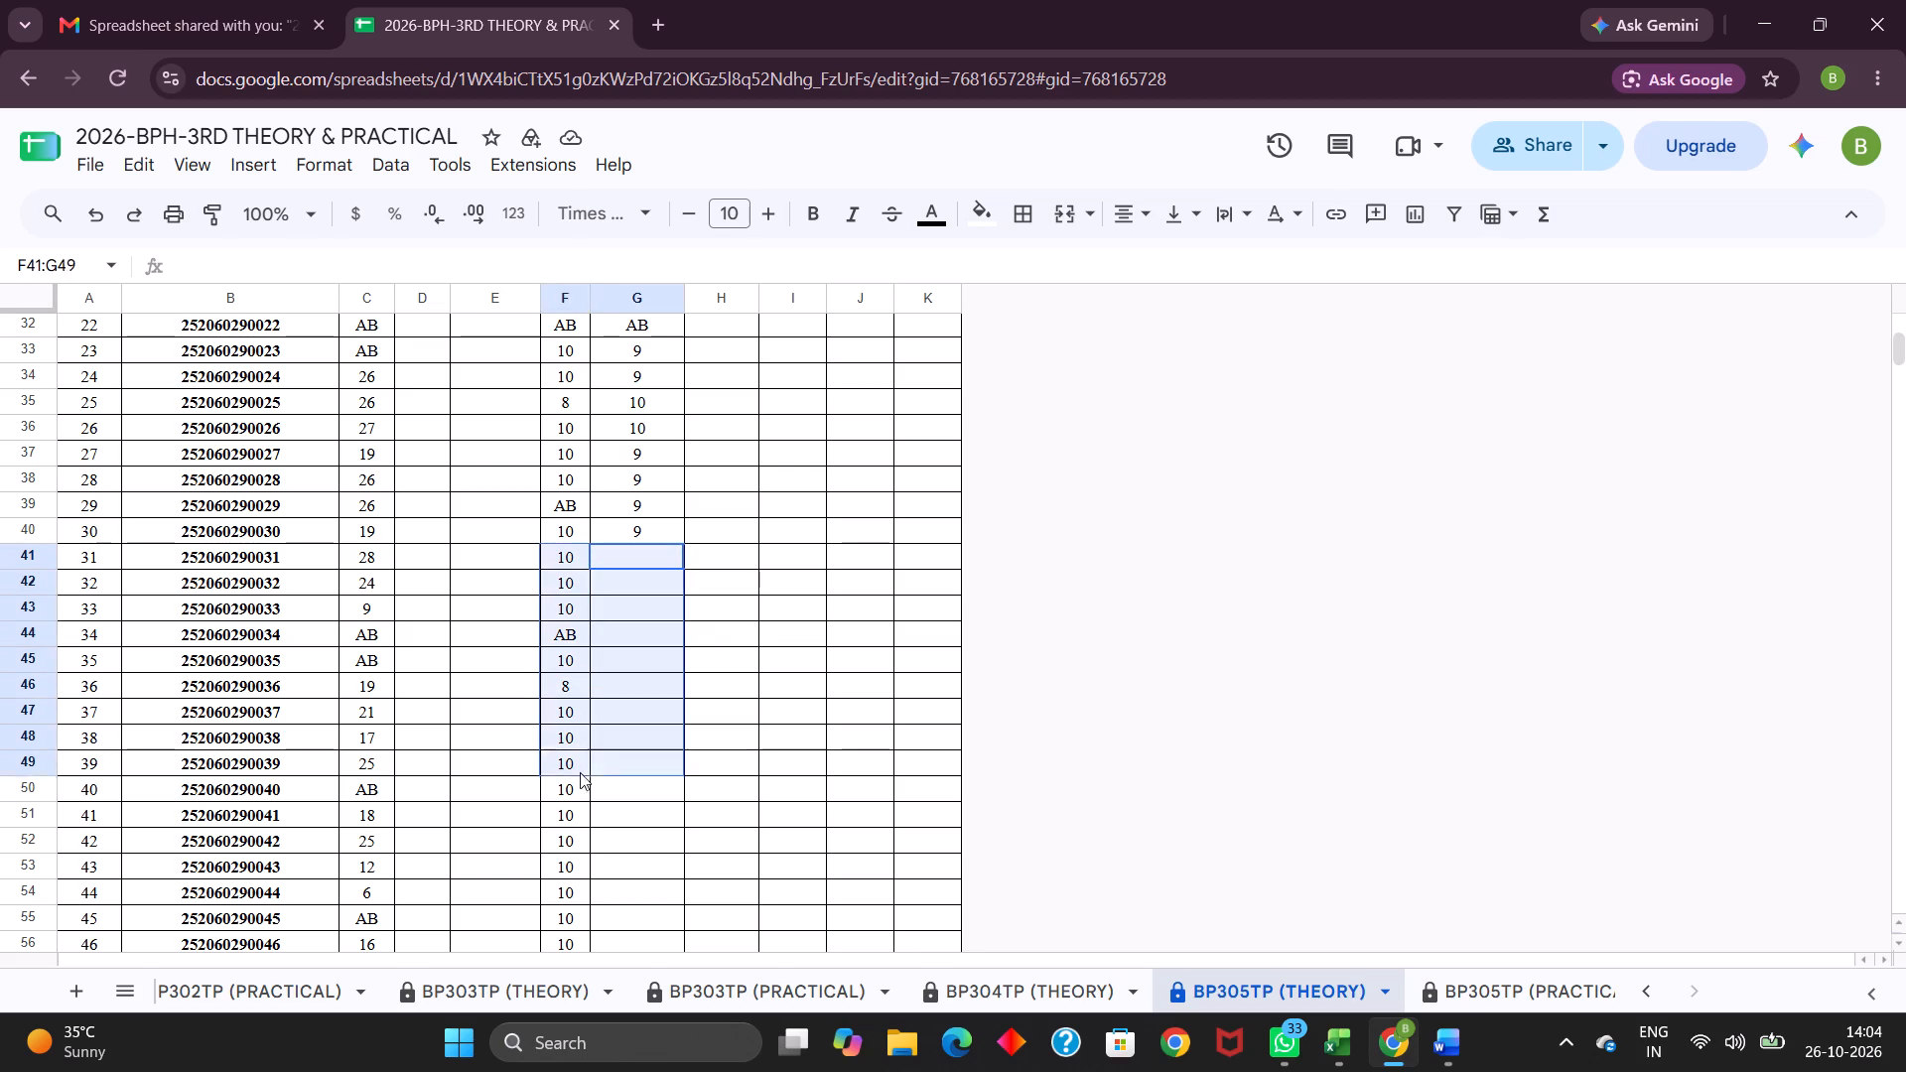
{"action": "left_click_drag", "start_coordinate": [580, 772], "coordinate": [625, 956]}
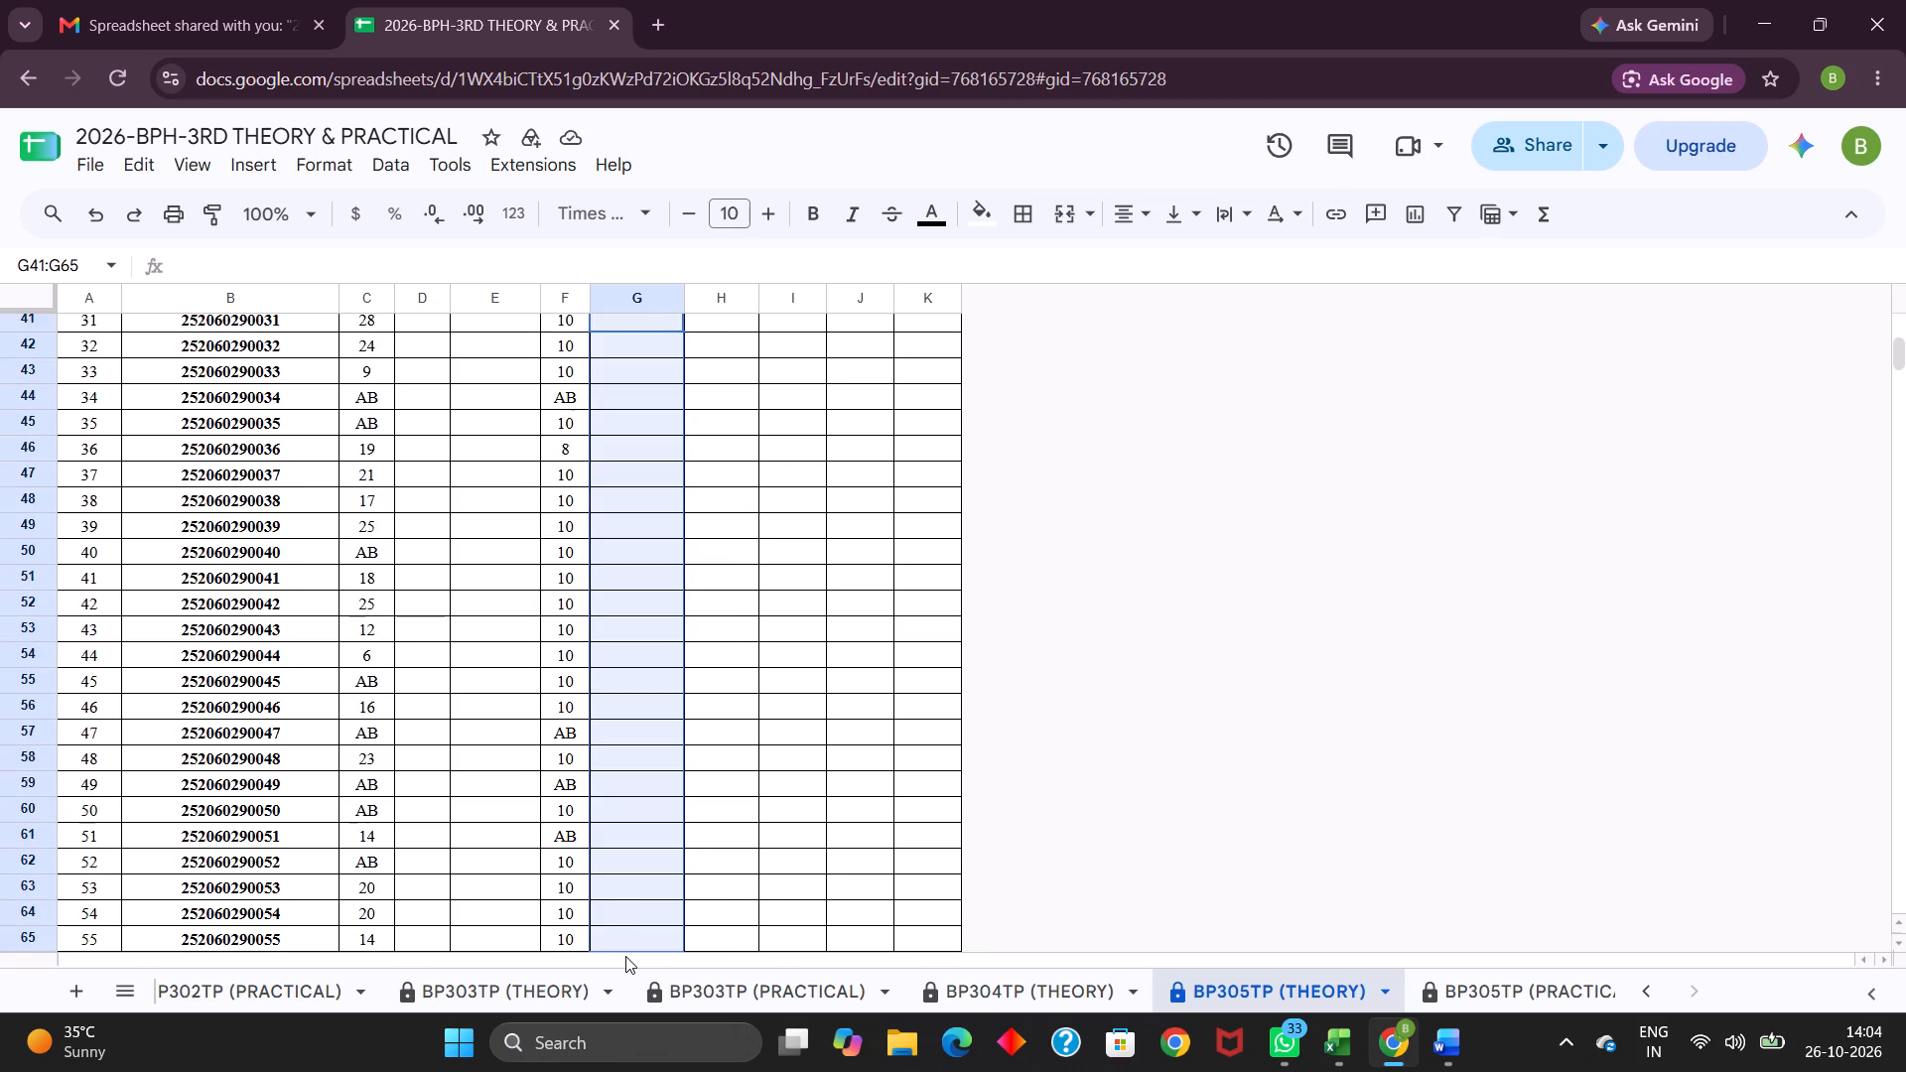
{"action": "left_click_drag", "start_coordinate": [625, 956], "coordinate": [643, 942]}
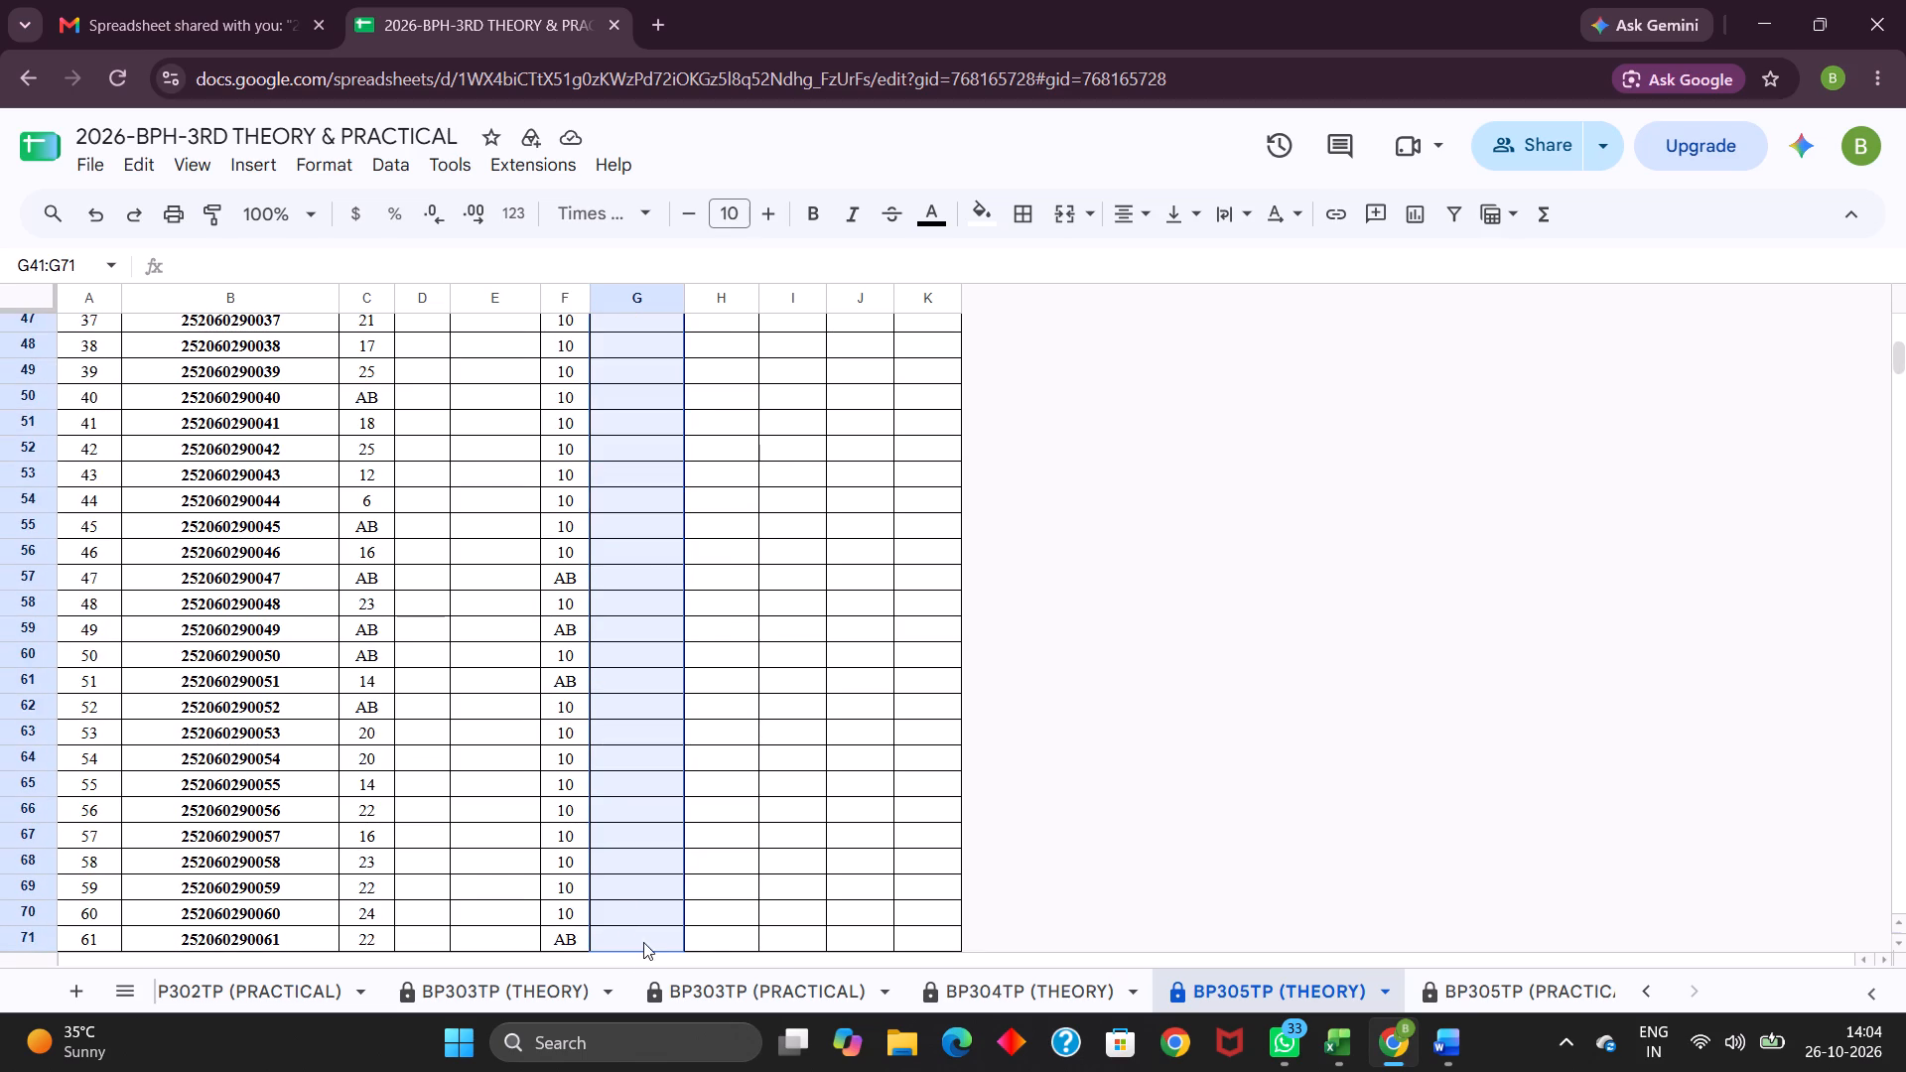
{"action": "left_click_drag", "start_coordinate": [643, 942], "coordinate": [658, 911]}
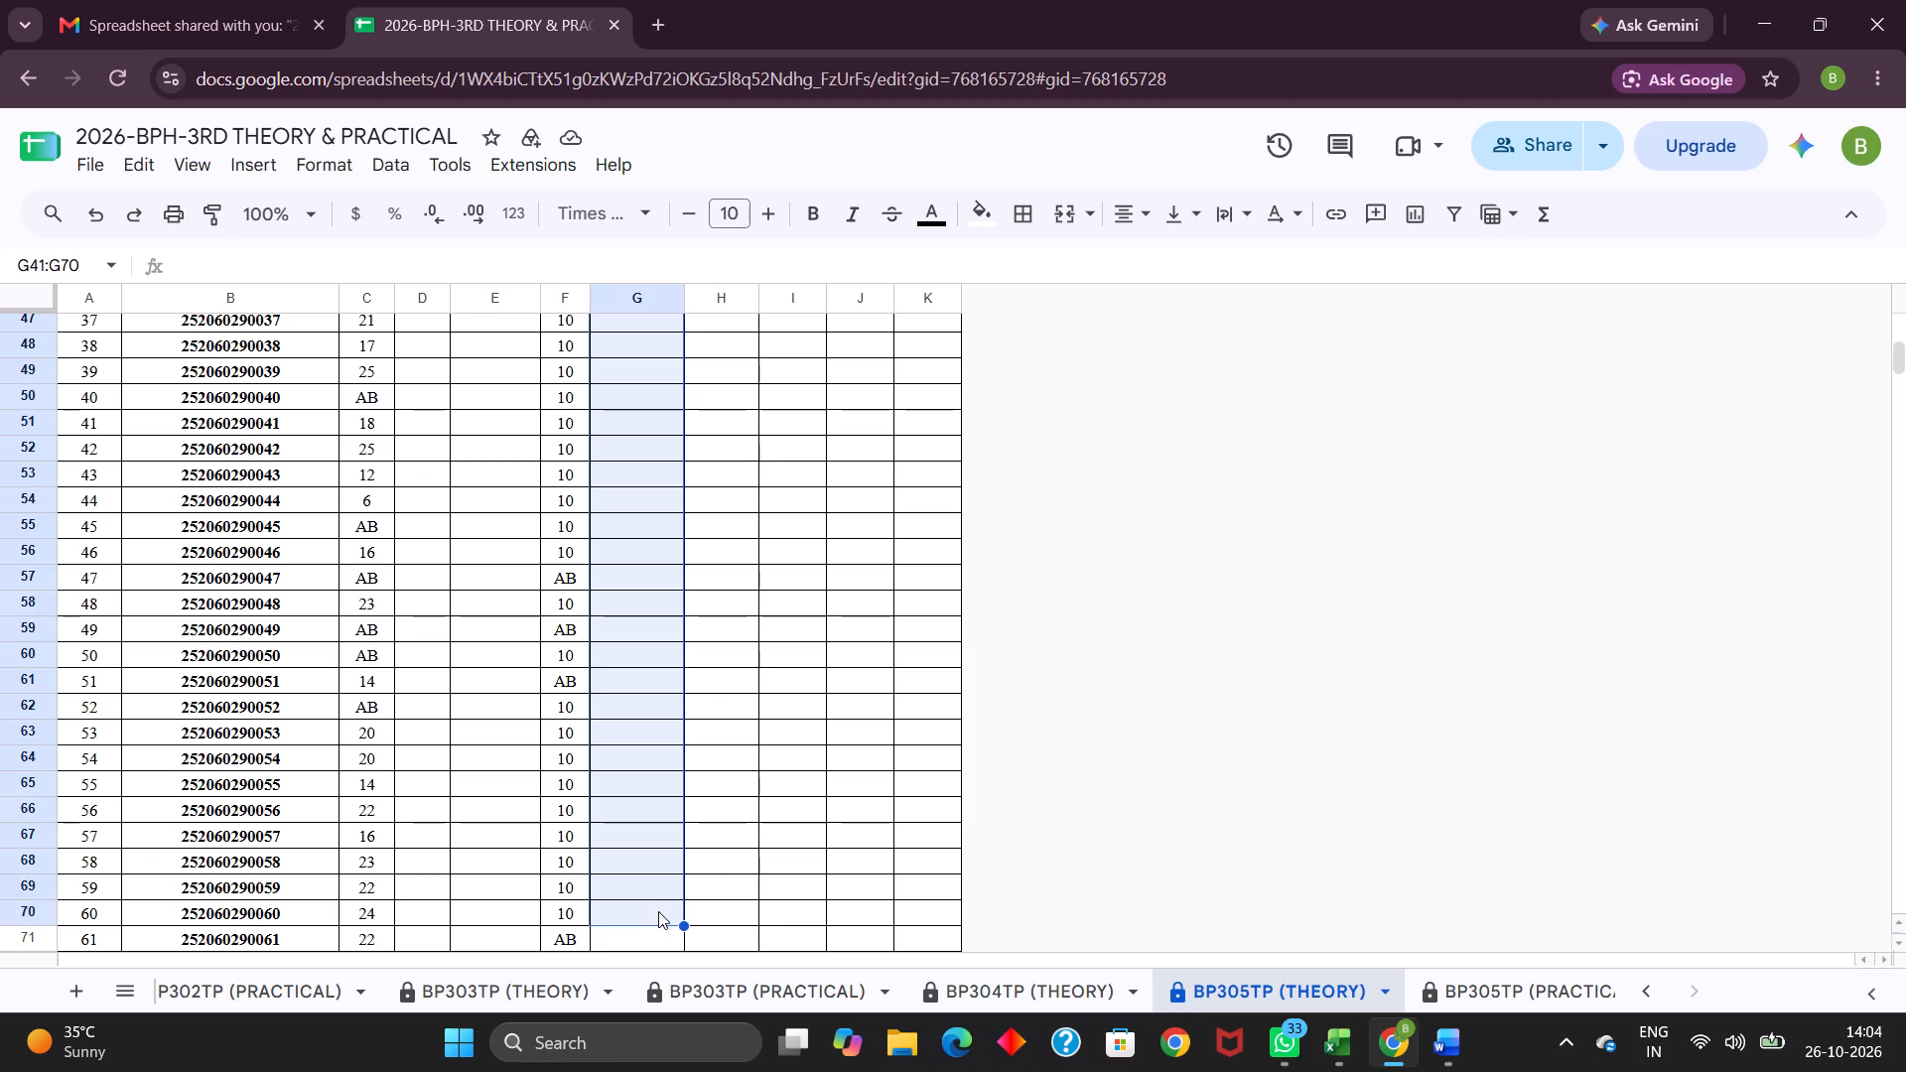
{"action": "key", "text": "ctrl+v"}
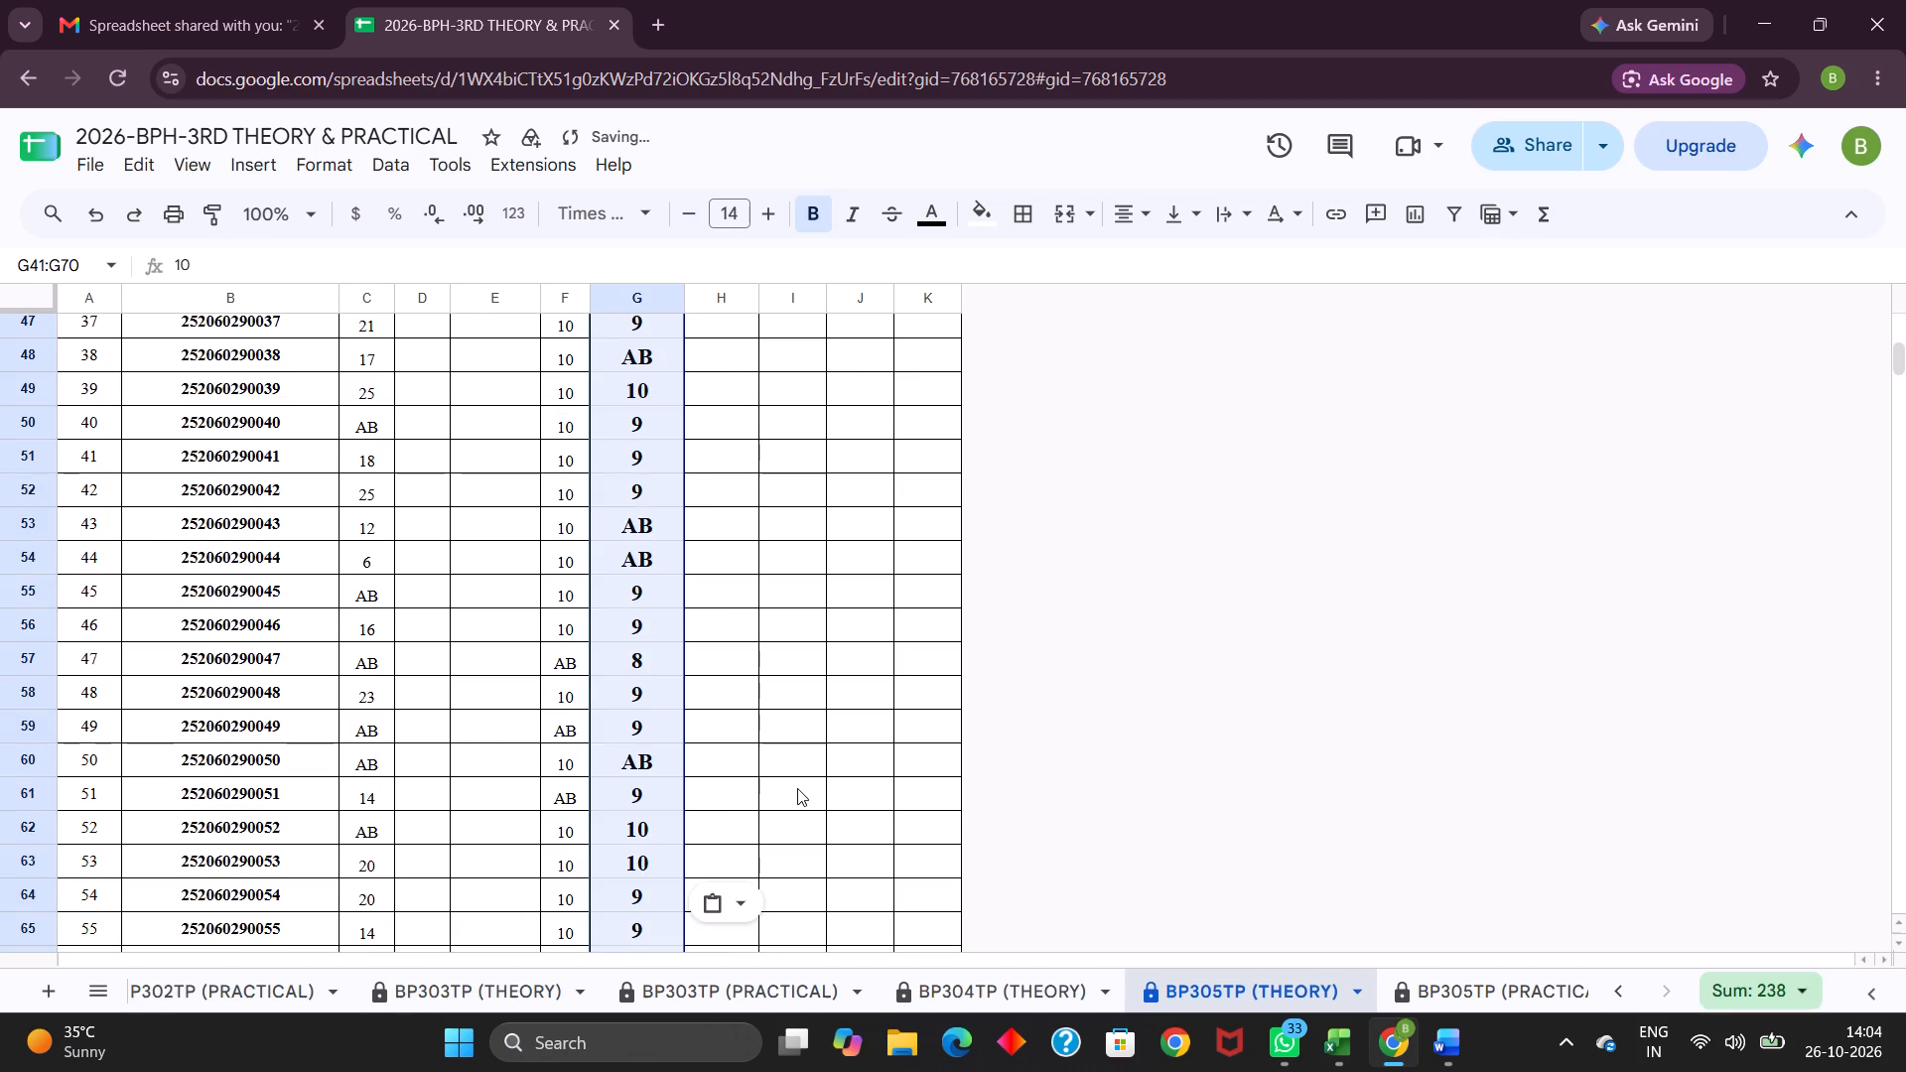
Format the pasted Assignment marks in G41:G70 as non-bold, font size 10, with all borders.
{"action": "left_click", "coordinate": [825, 228]}
{"action": "triple_click", "coordinate": [693, 207]}
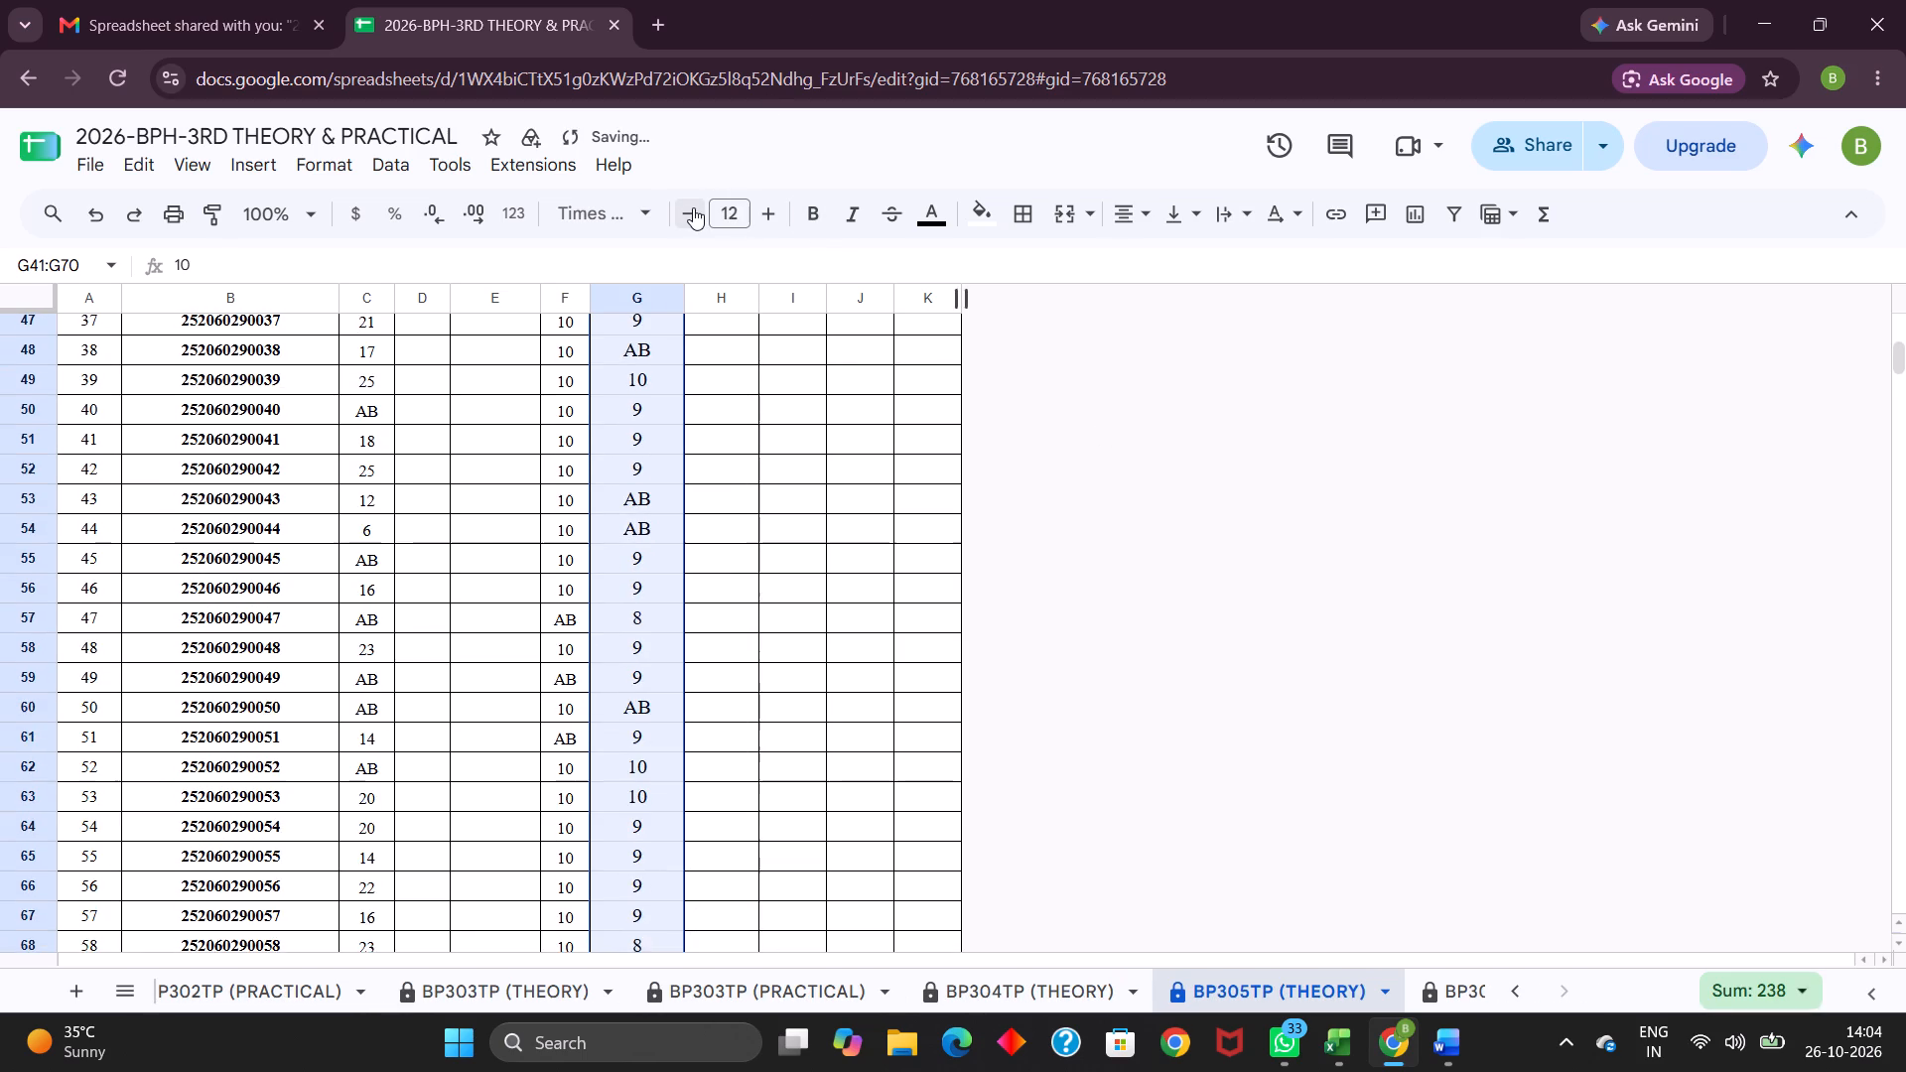
{"action": "left_click", "coordinate": [693, 209]}
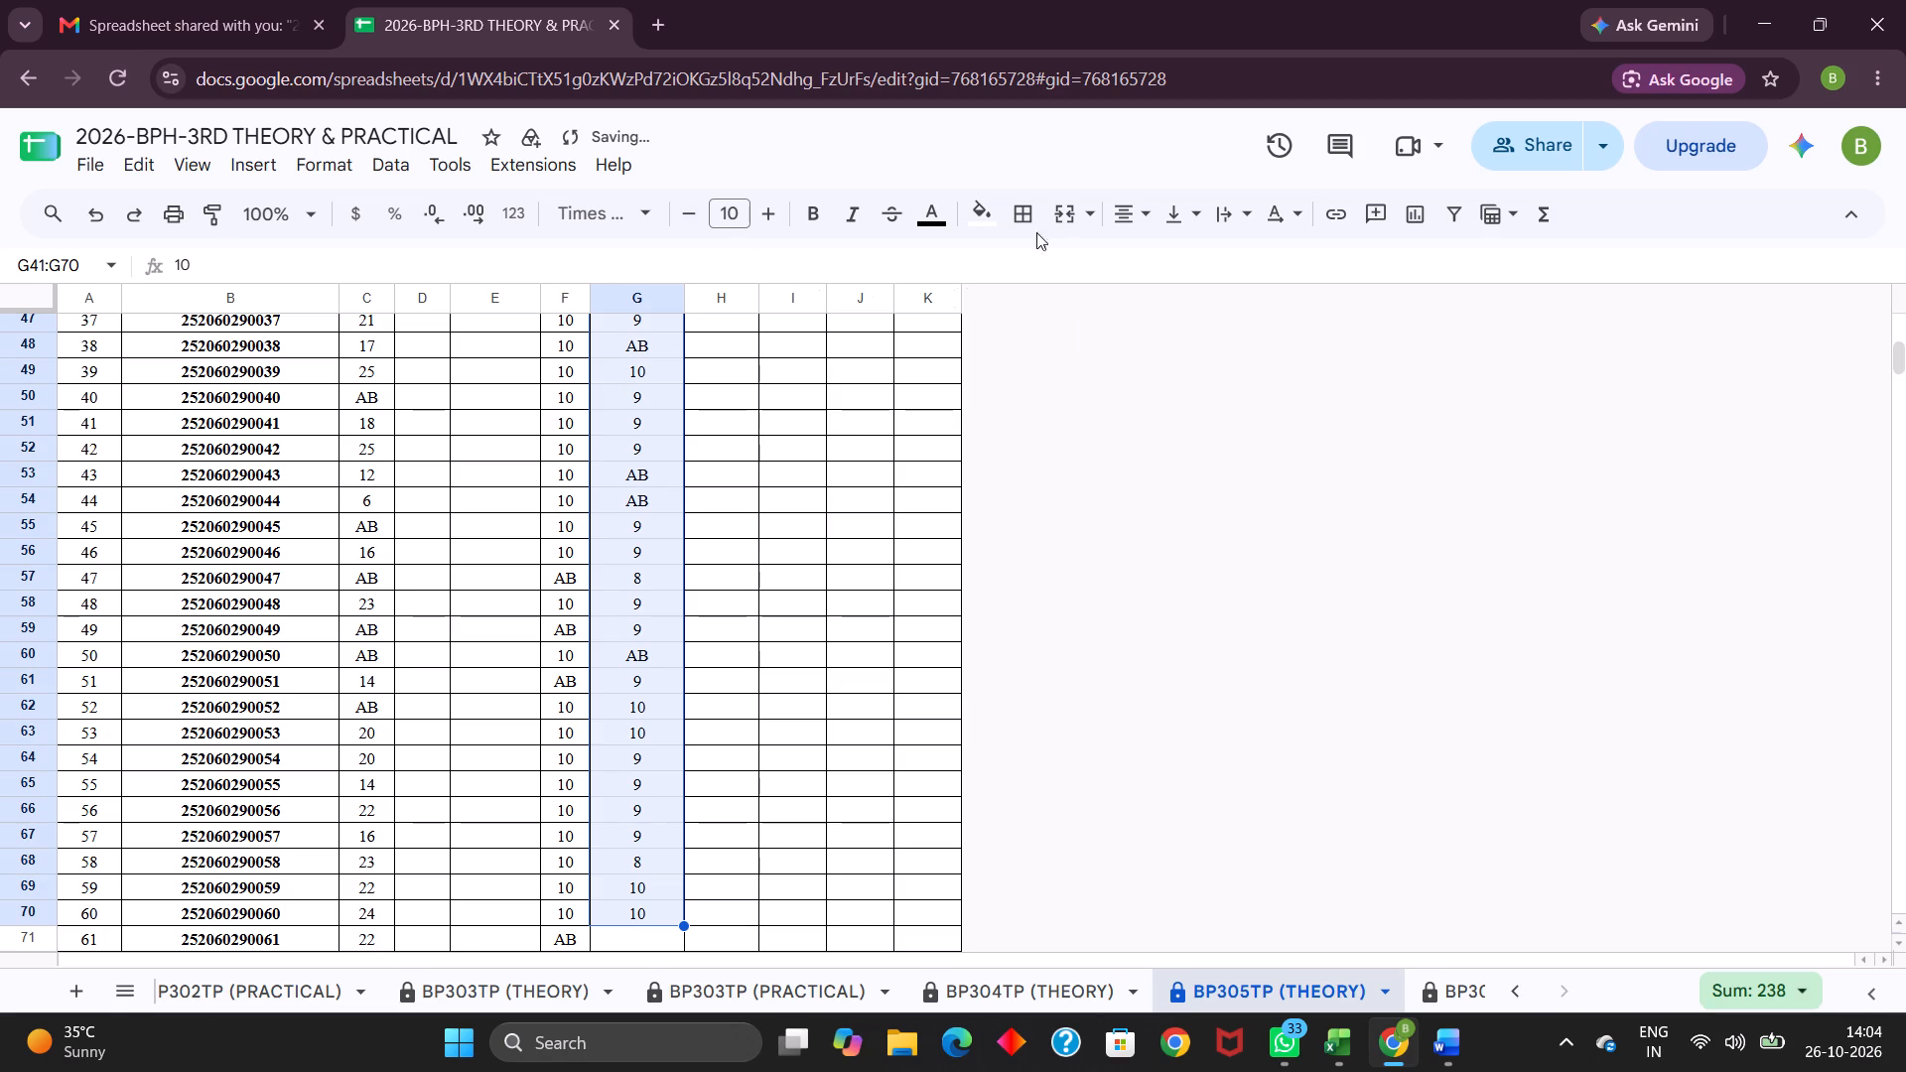
{"action": "left_click", "coordinate": [1026, 221]}
{"action": "left_click", "coordinate": [1032, 249]}
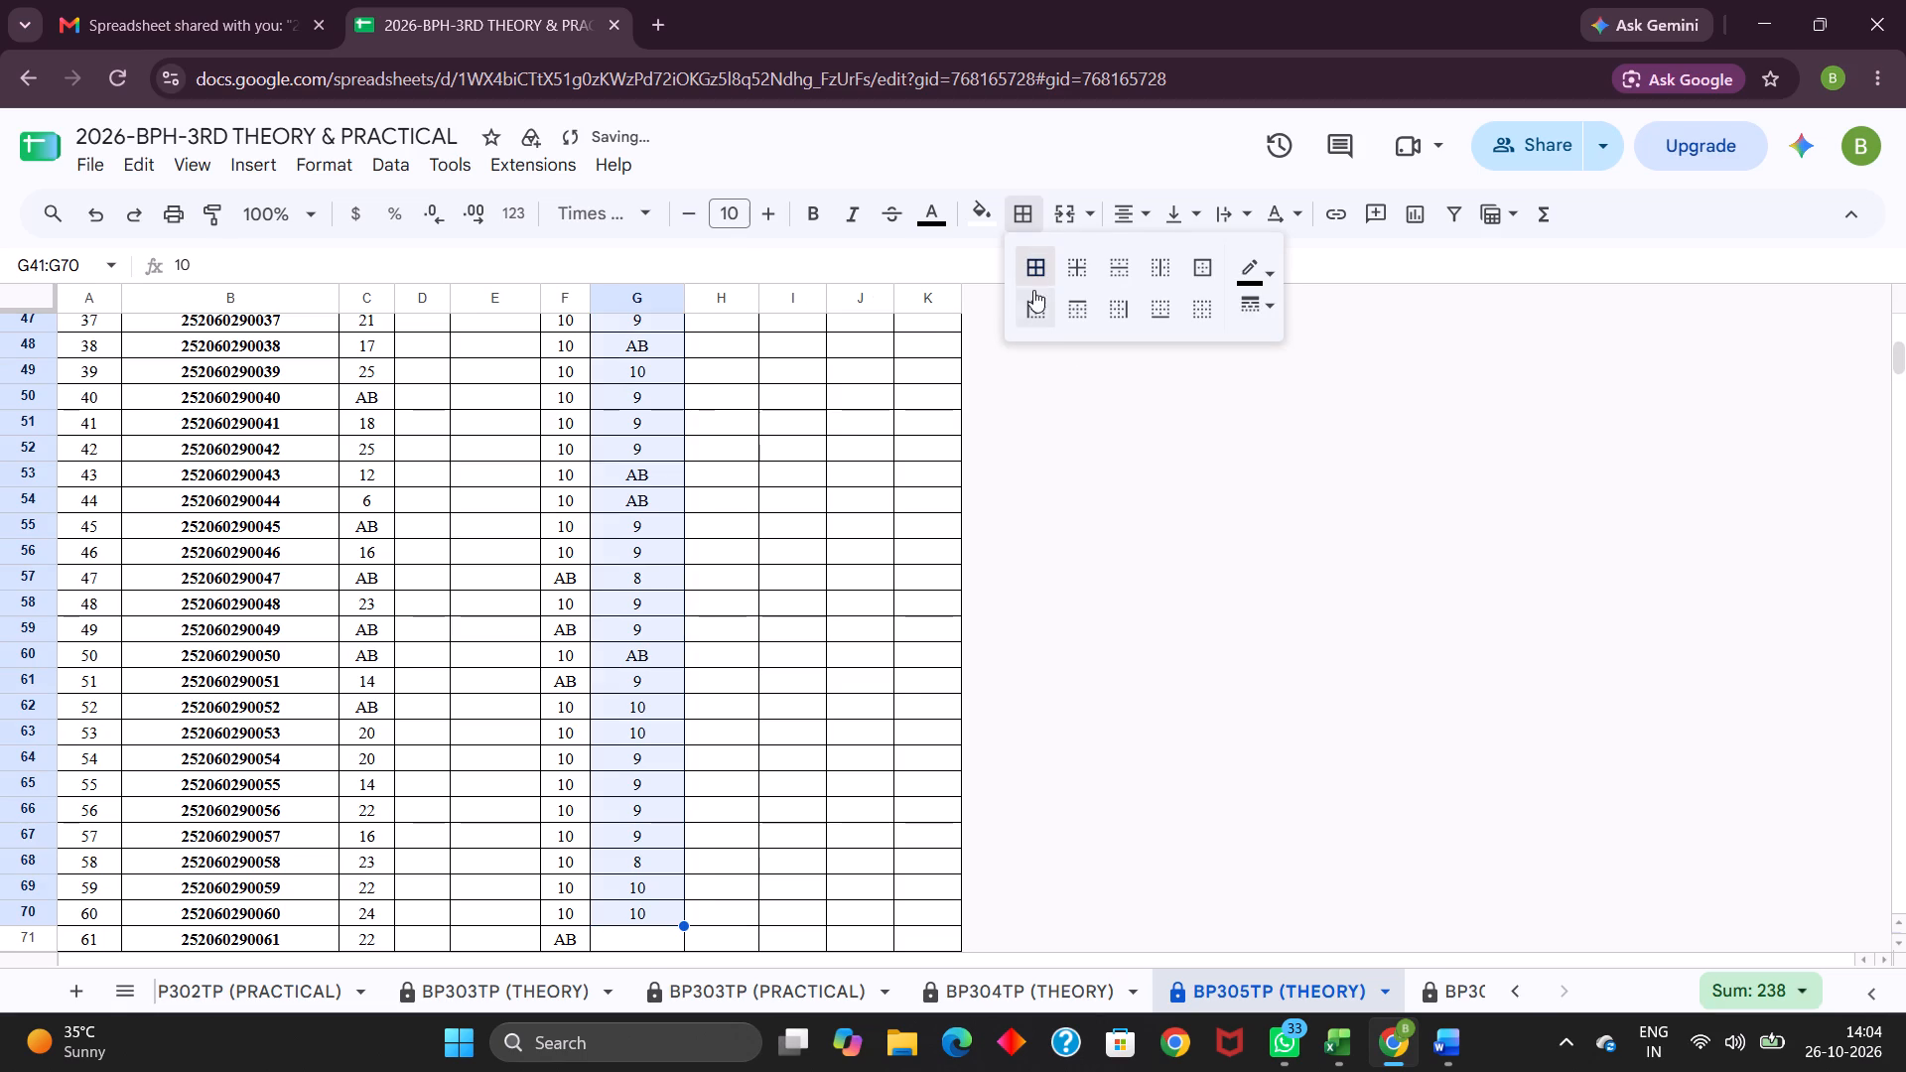
{"action": "left_click", "coordinate": [760, 444]}
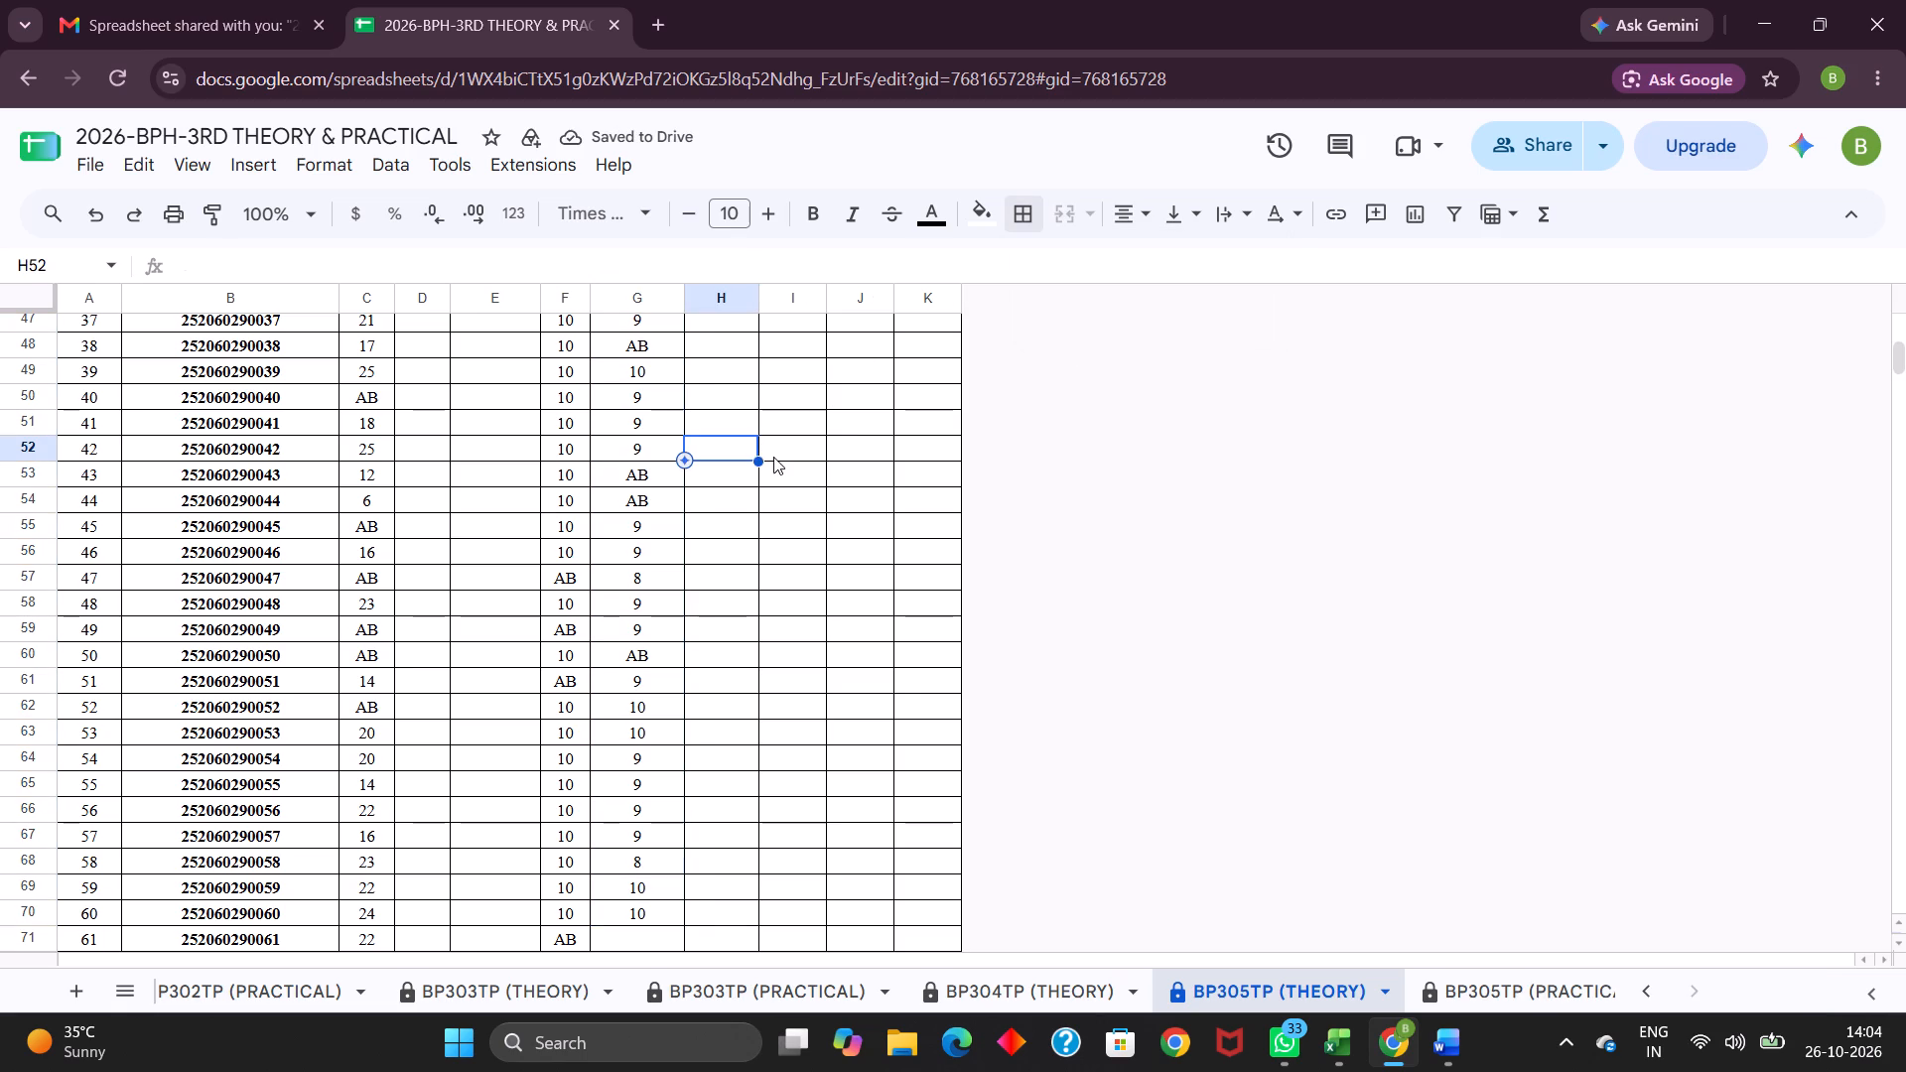
Switch to the Word document and delete both tables of assignment marks, leaving the document empty.
{"action": "scroll", "coordinate": [773, 457], "scroll_direction": "down", "scroll_amount": 5}
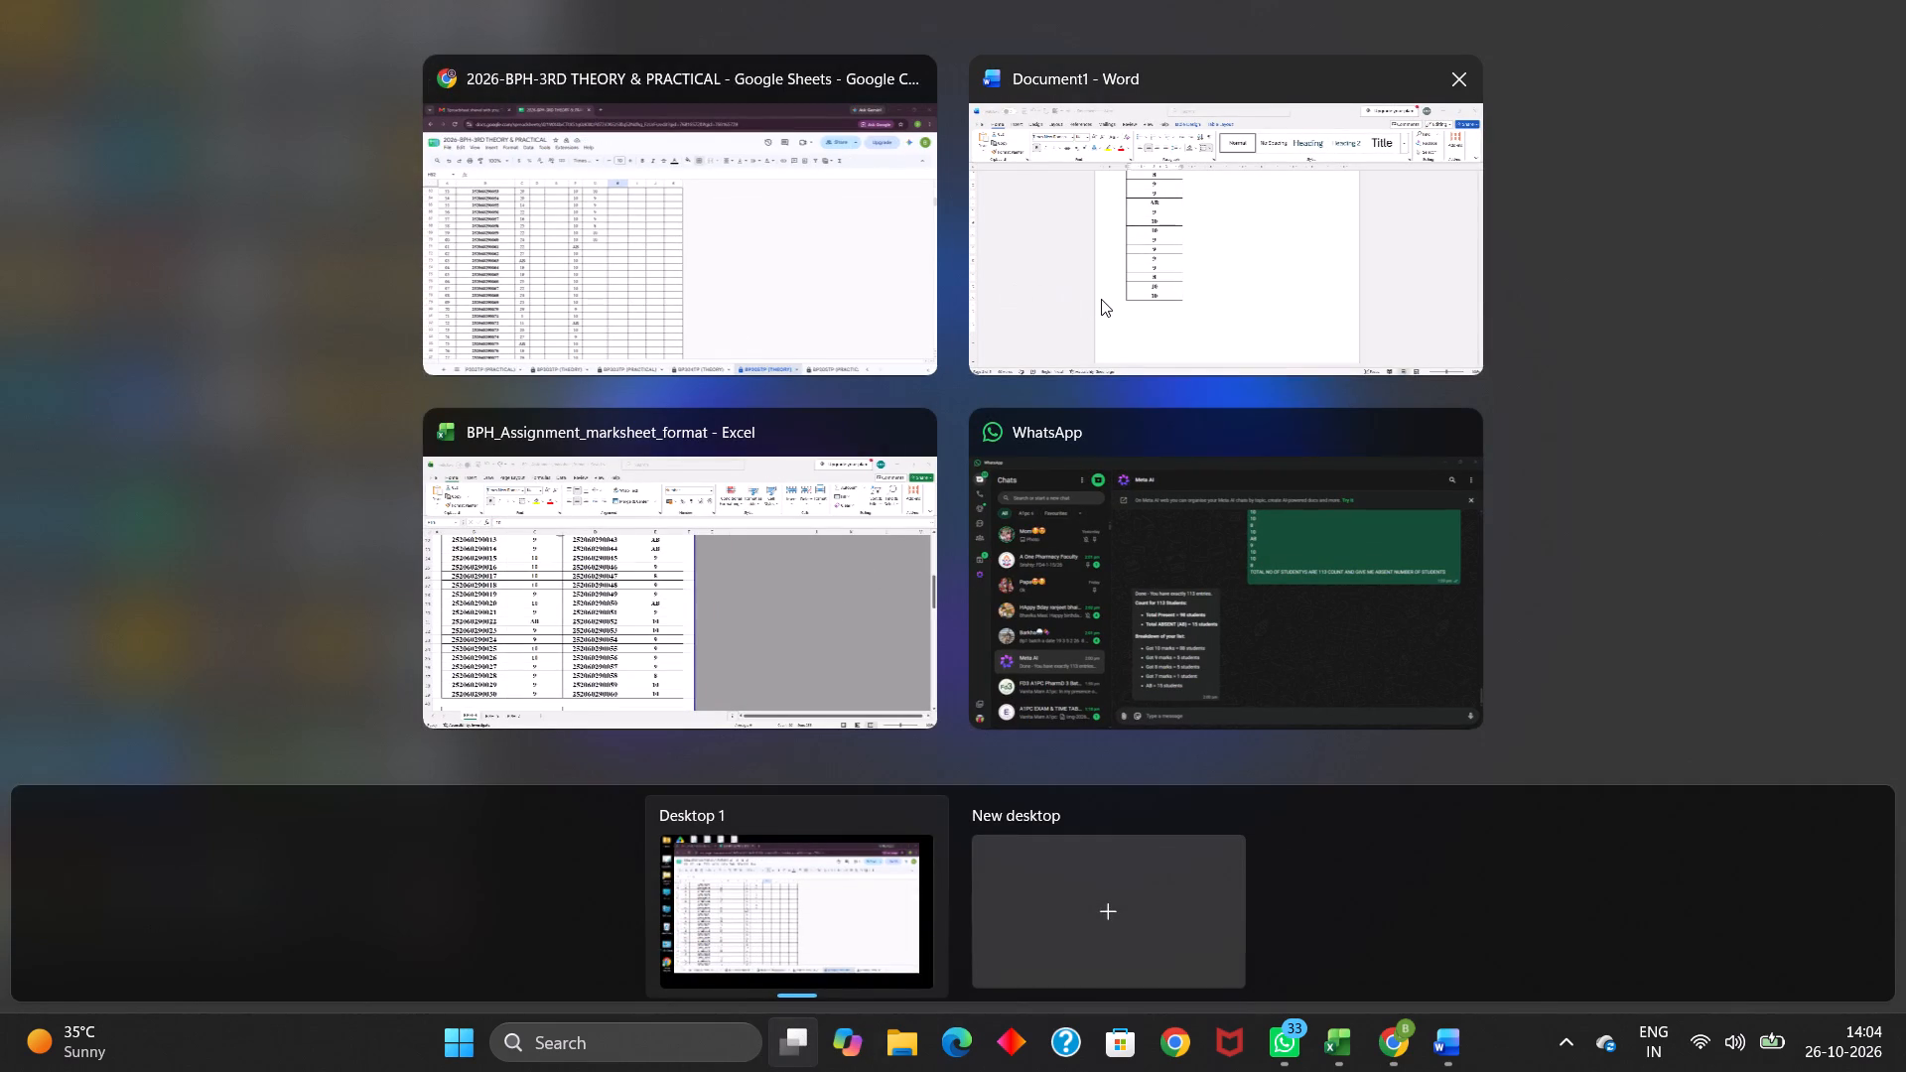
{"action": "left_click", "coordinate": [1102, 299]}
{"action": "scroll", "coordinate": [698, 444], "scroll_direction": "up", "scroll_amount": 4}
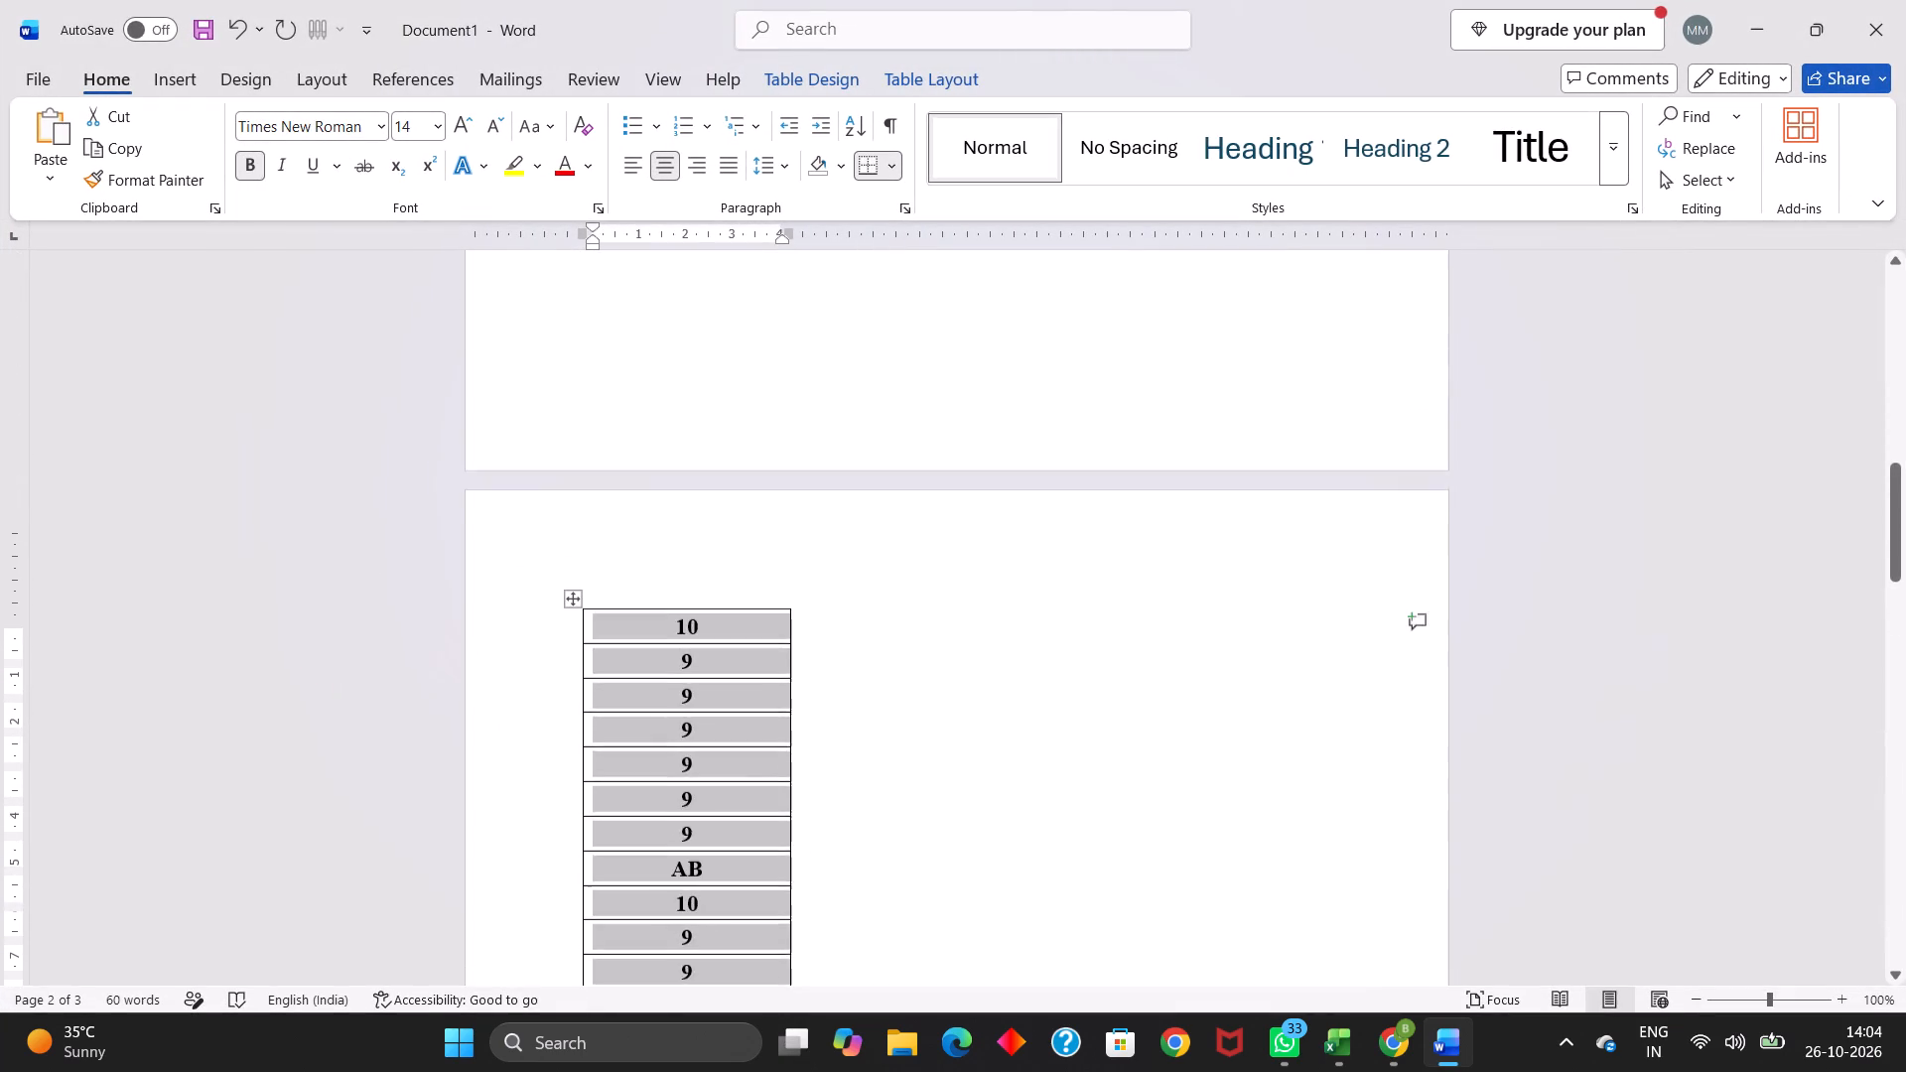
{"action": "left_click", "coordinate": [572, 623]}
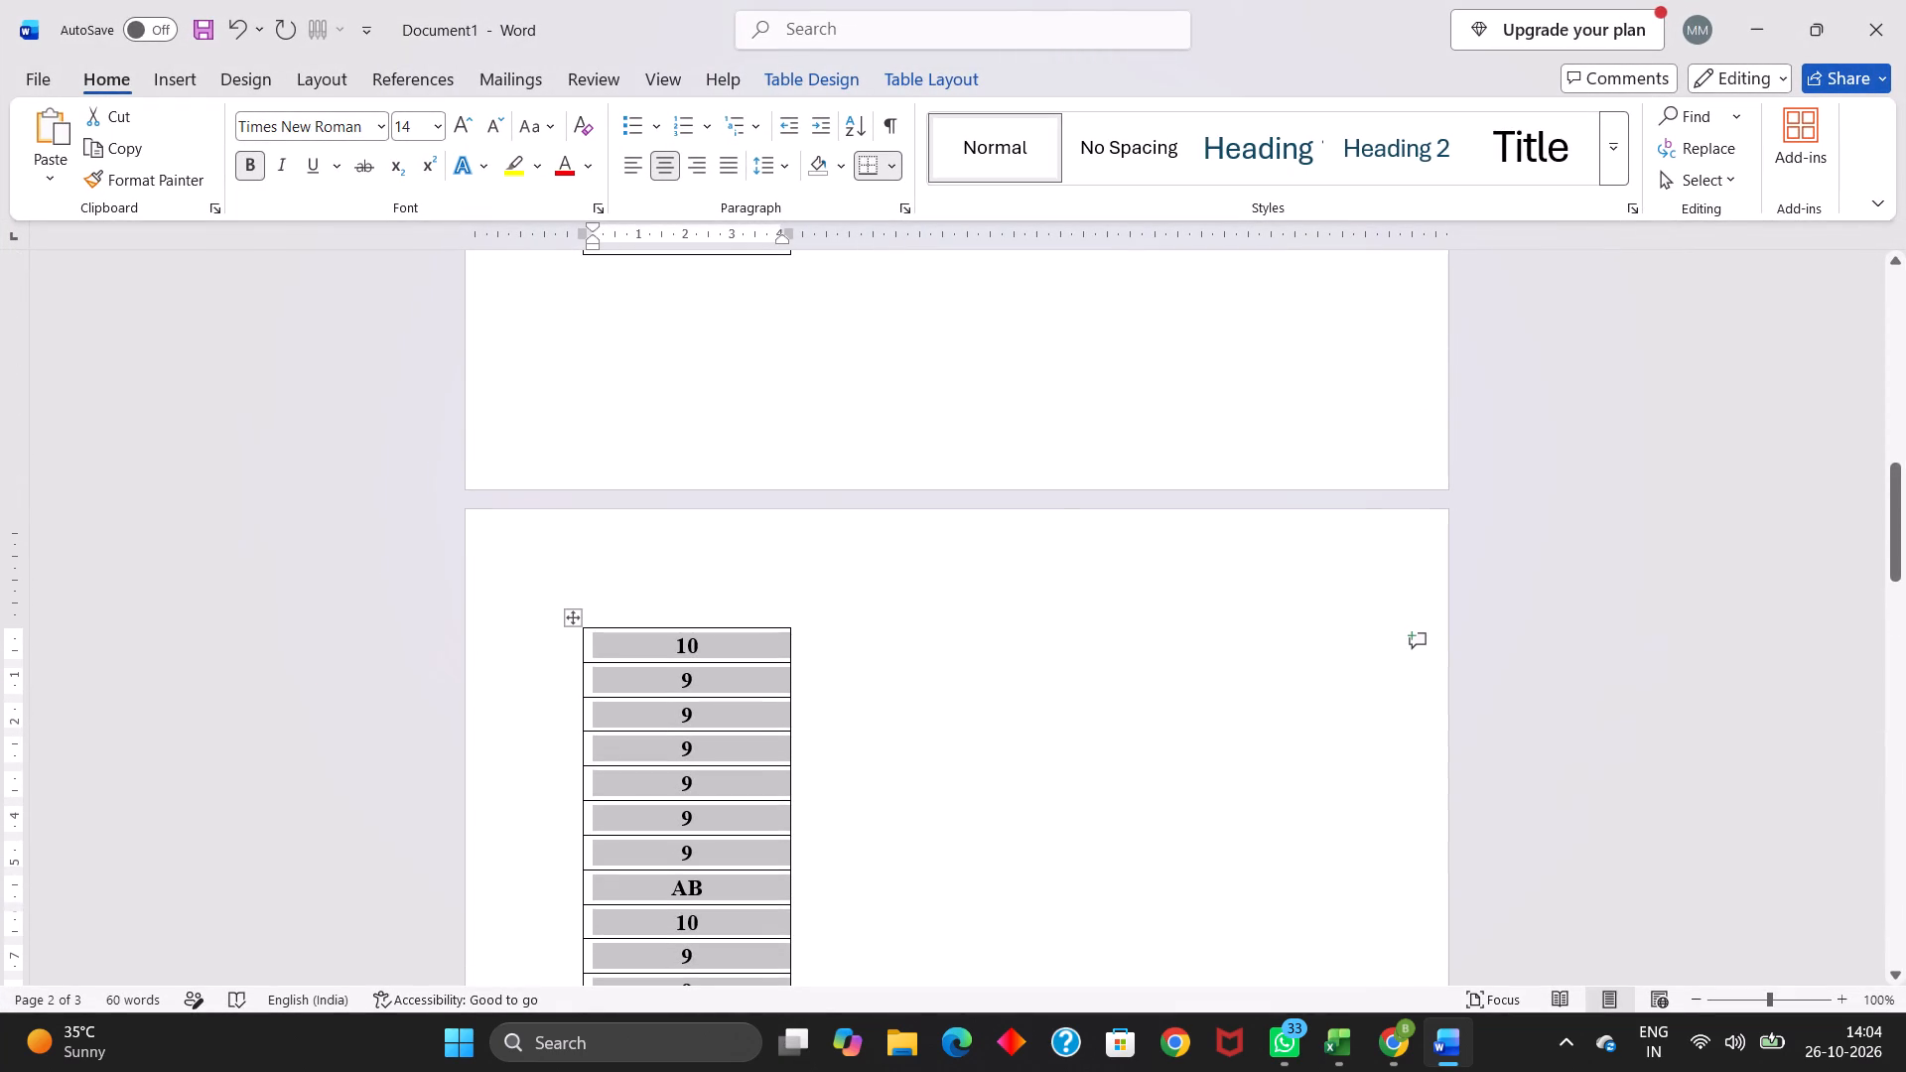
{"action": "key", "text": "BackSpace"}
{"action": "scroll", "coordinate": [572, 623], "scroll_direction": "up", "scroll_amount": 8}
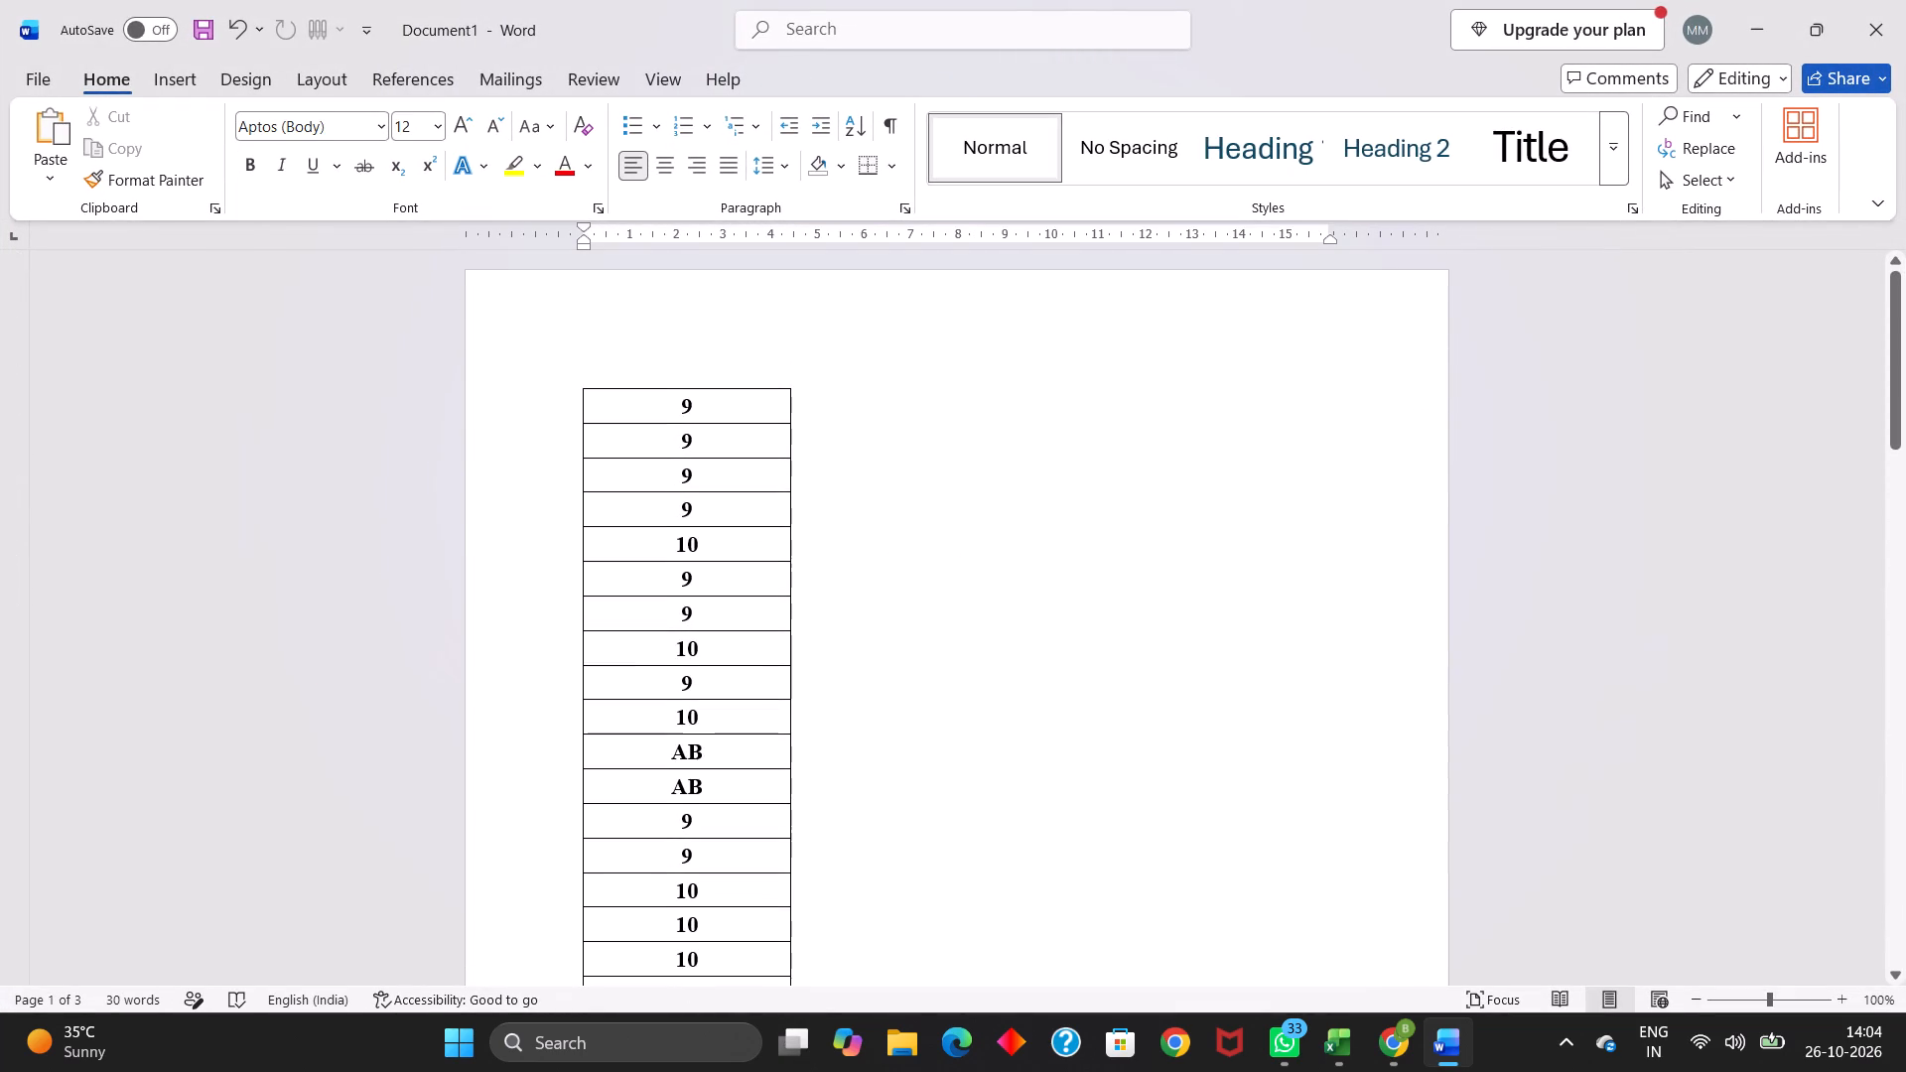
{"action": "left_click", "coordinate": [575, 381]}
{"action": "key", "text": "BackSpace"}
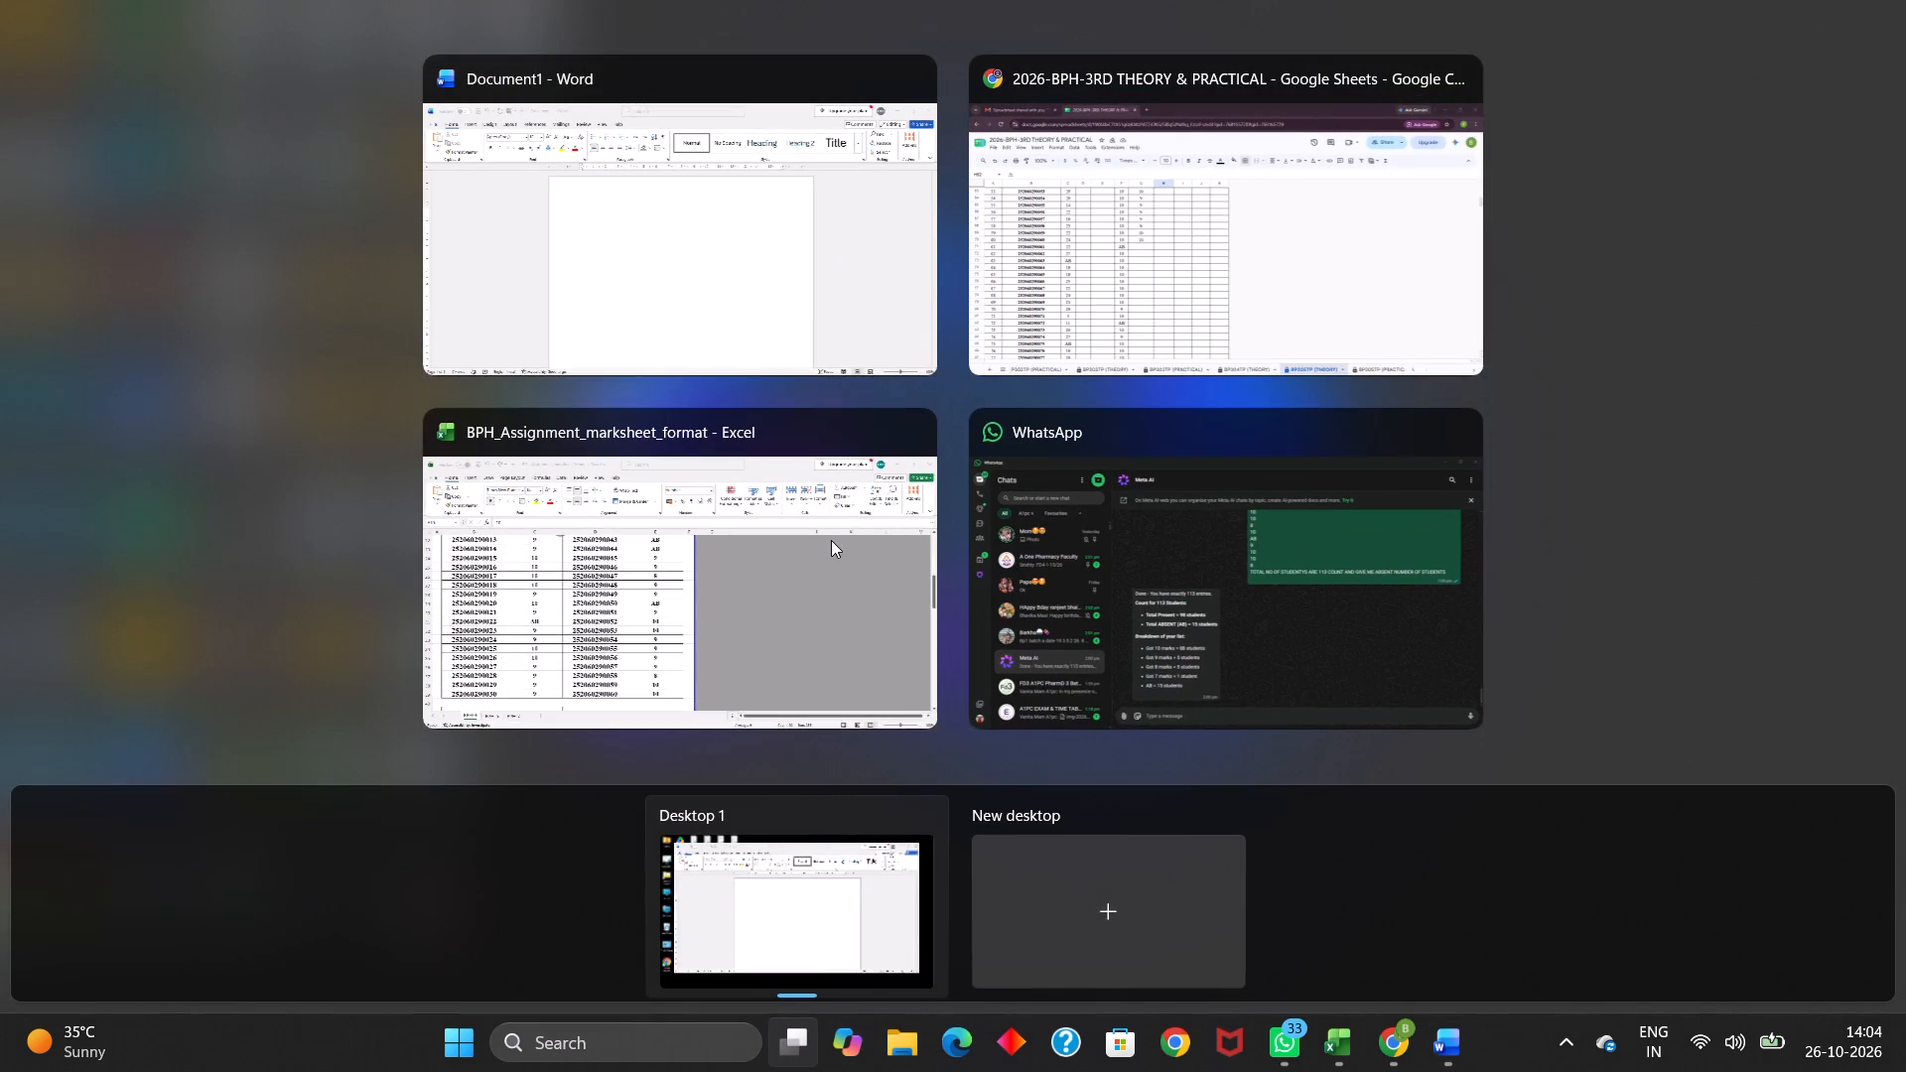
Switch to the BPH_Assignment_marksheet_format workbook and copy the BPH-3 assignment marks in C54:C83.
{"action": "left_click", "coordinate": [827, 546]}
{"action": "scroll", "coordinate": [718, 690], "scroll_direction": "down", "scroll_amount": 3}
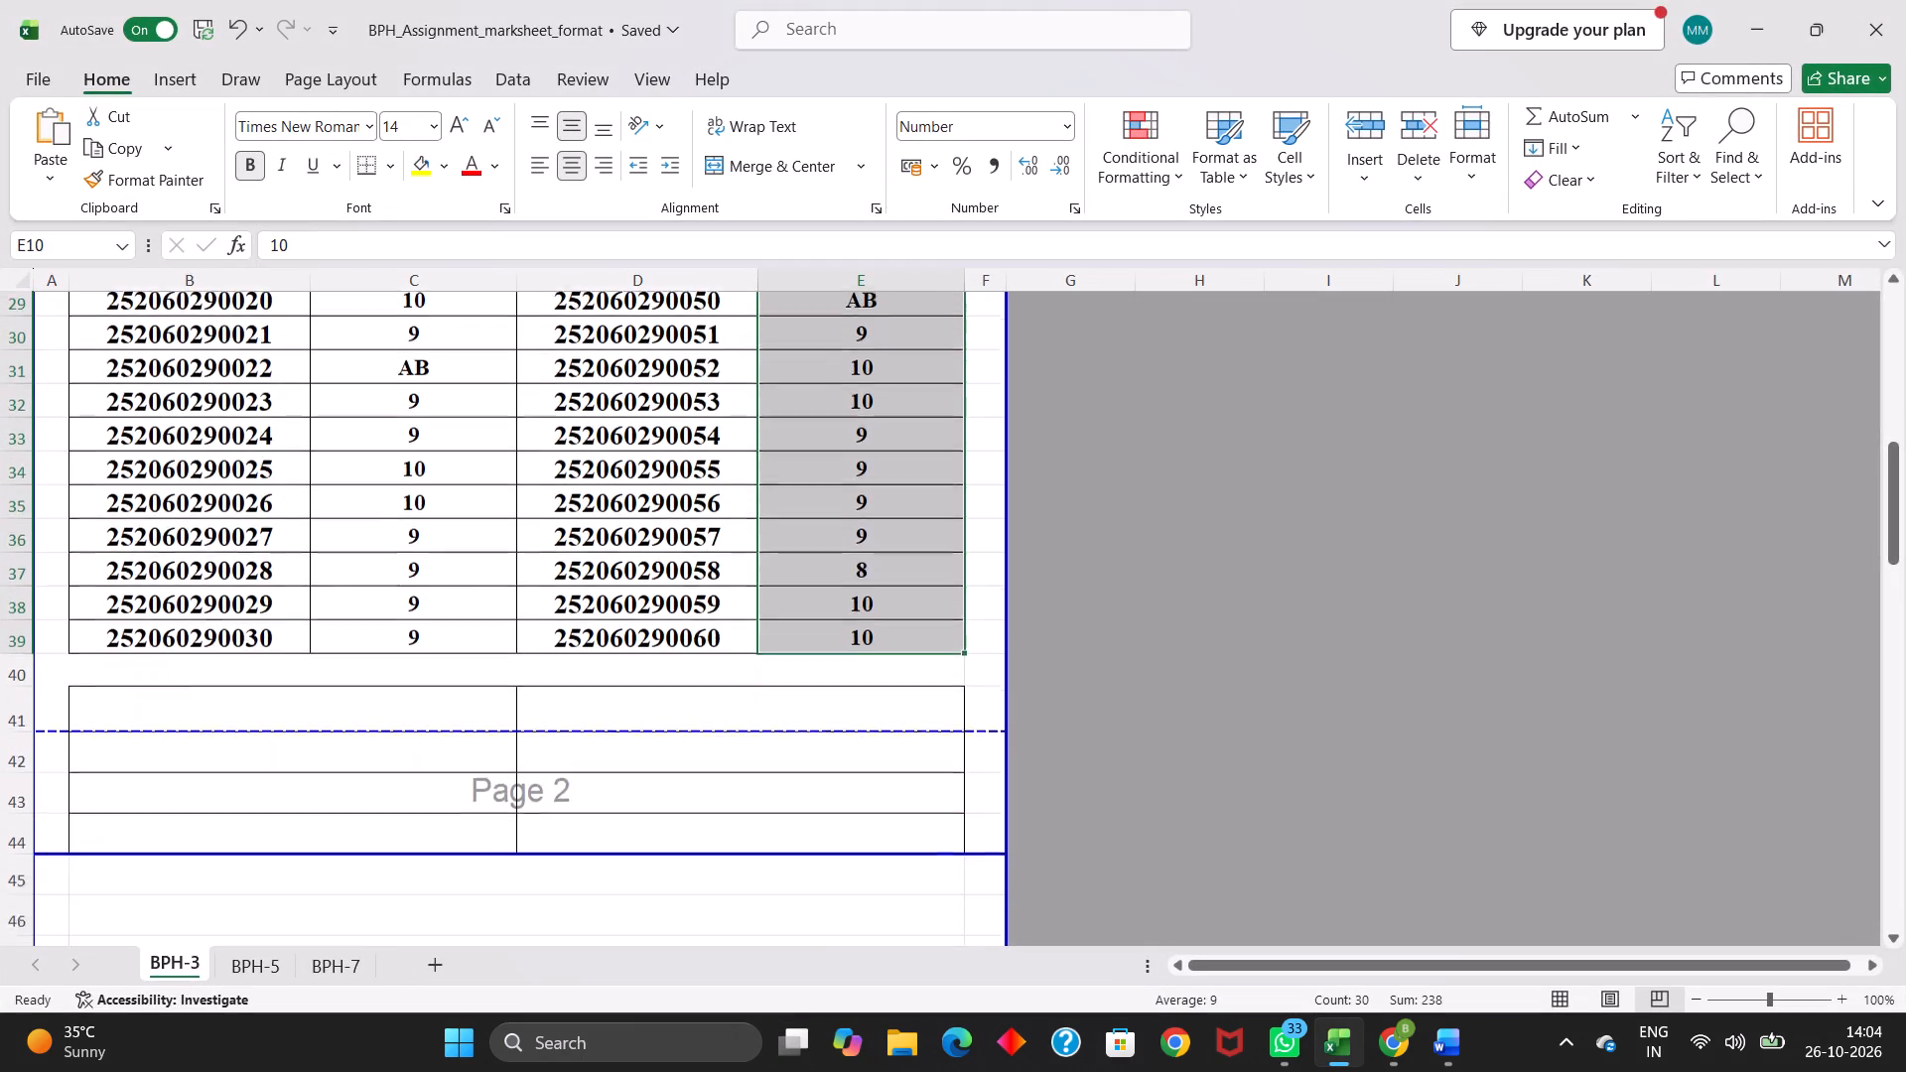
{"action": "scroll", "coordinate": [718, 690], "scroll_direction": "down", "scroll_amount": 5}
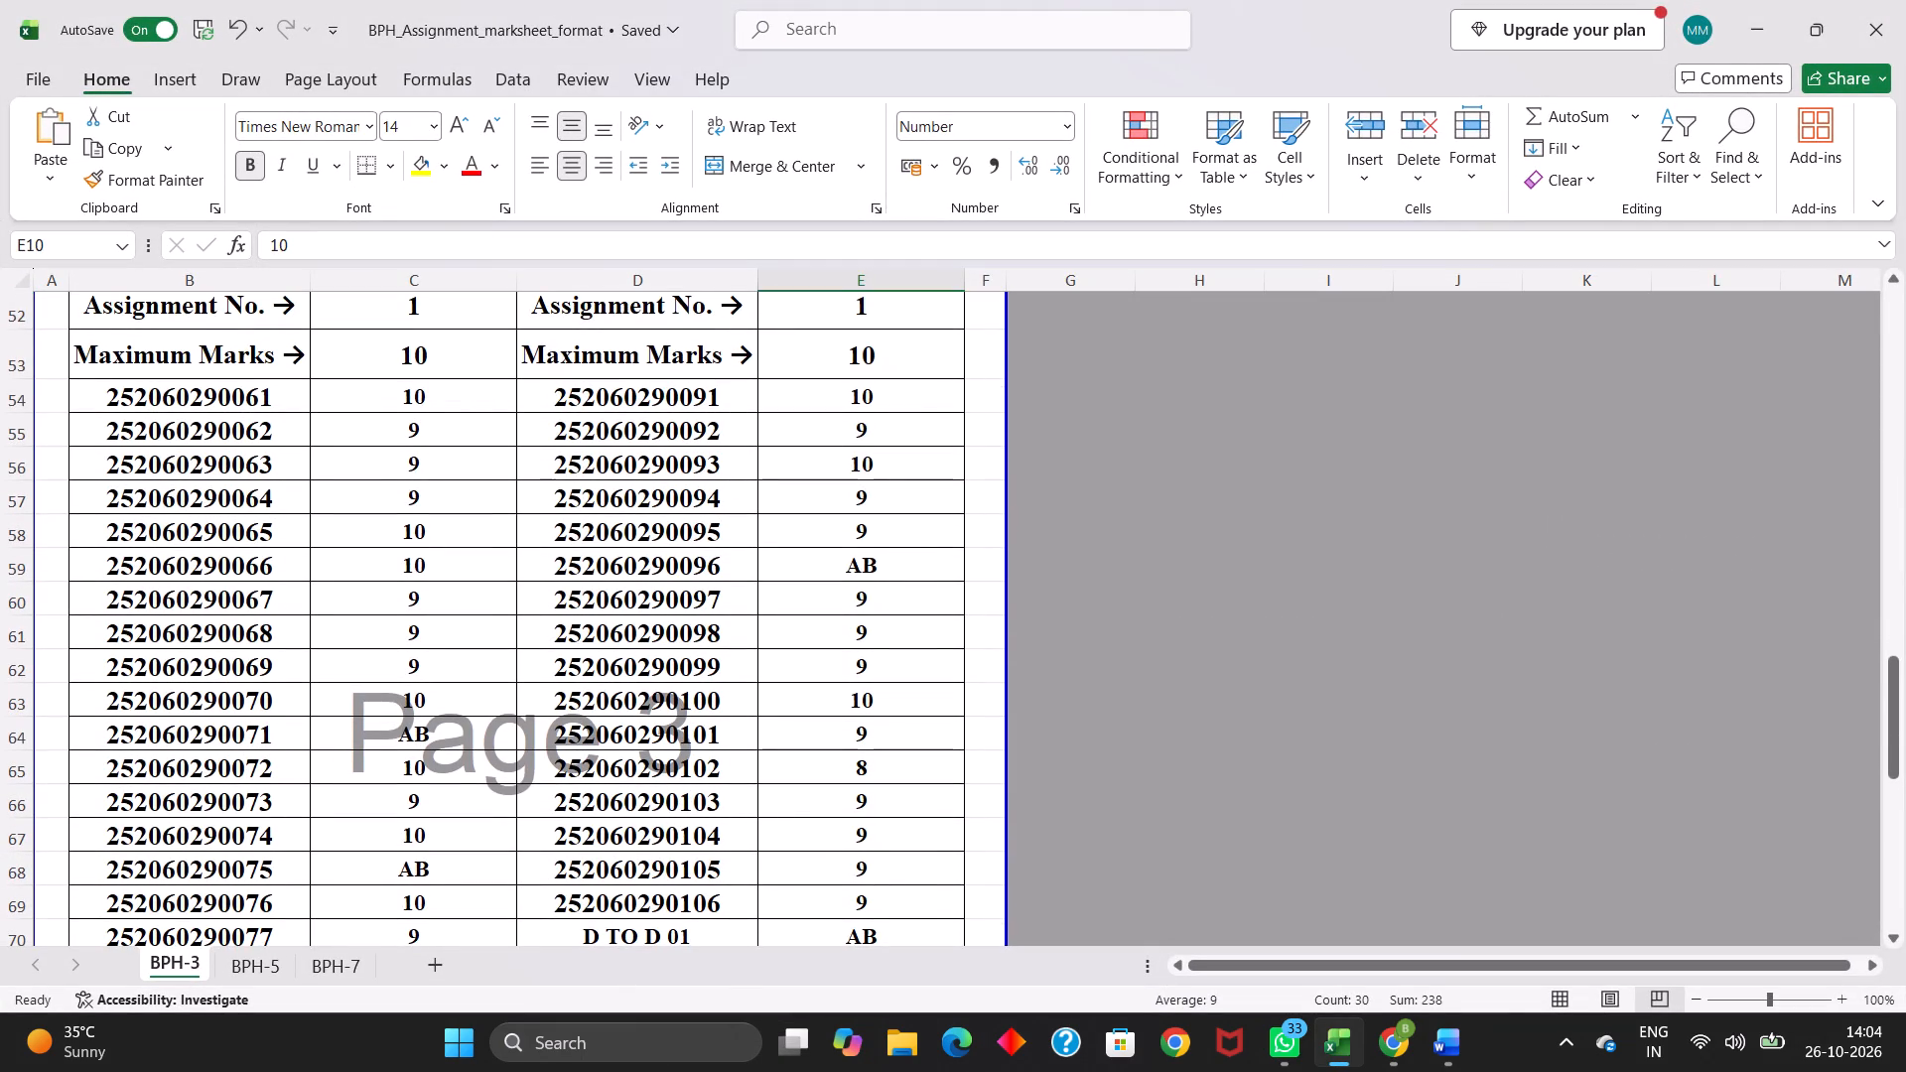
{"action": "left_click_drag", "start_coordinate": [379, 396], "coordinate": [469, 1016]}
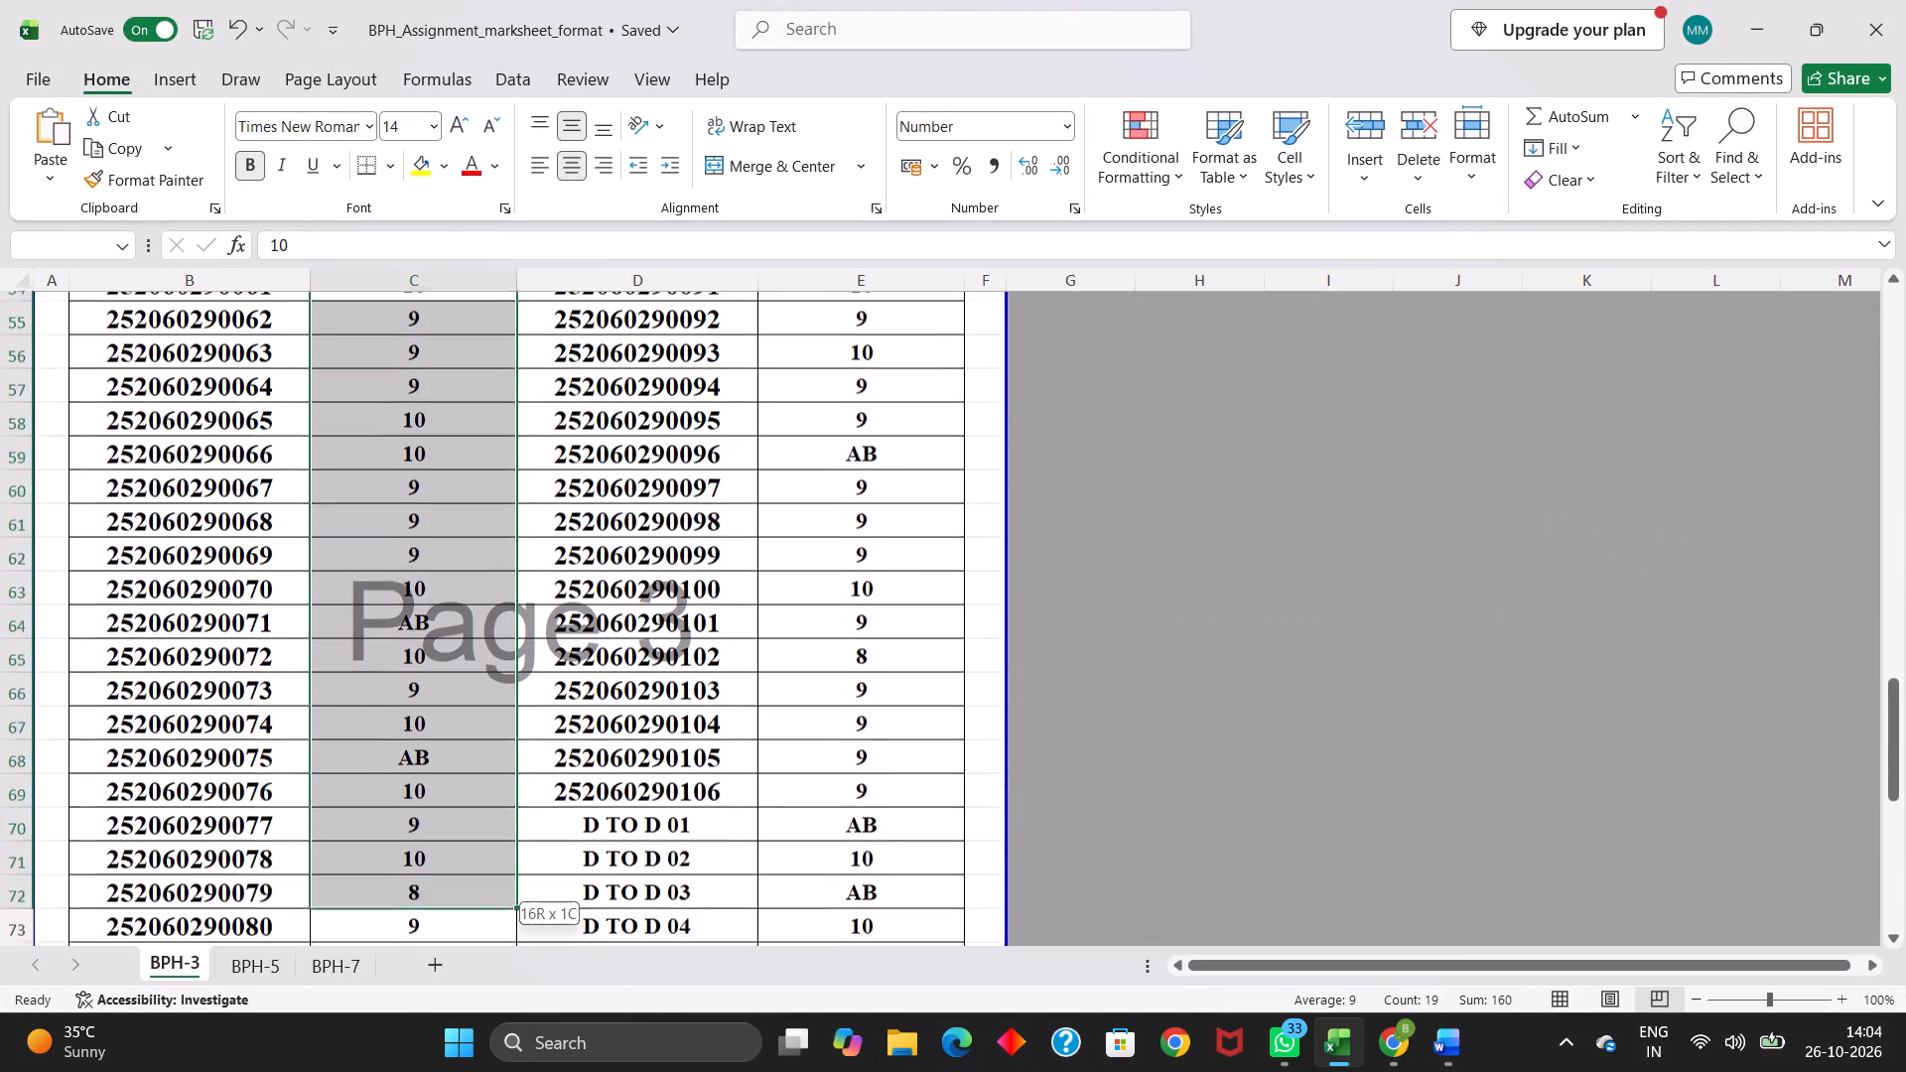
{"action": "left_click_drag", "start_coordinate": [469, 1016], "coordinate": [459, 830]}
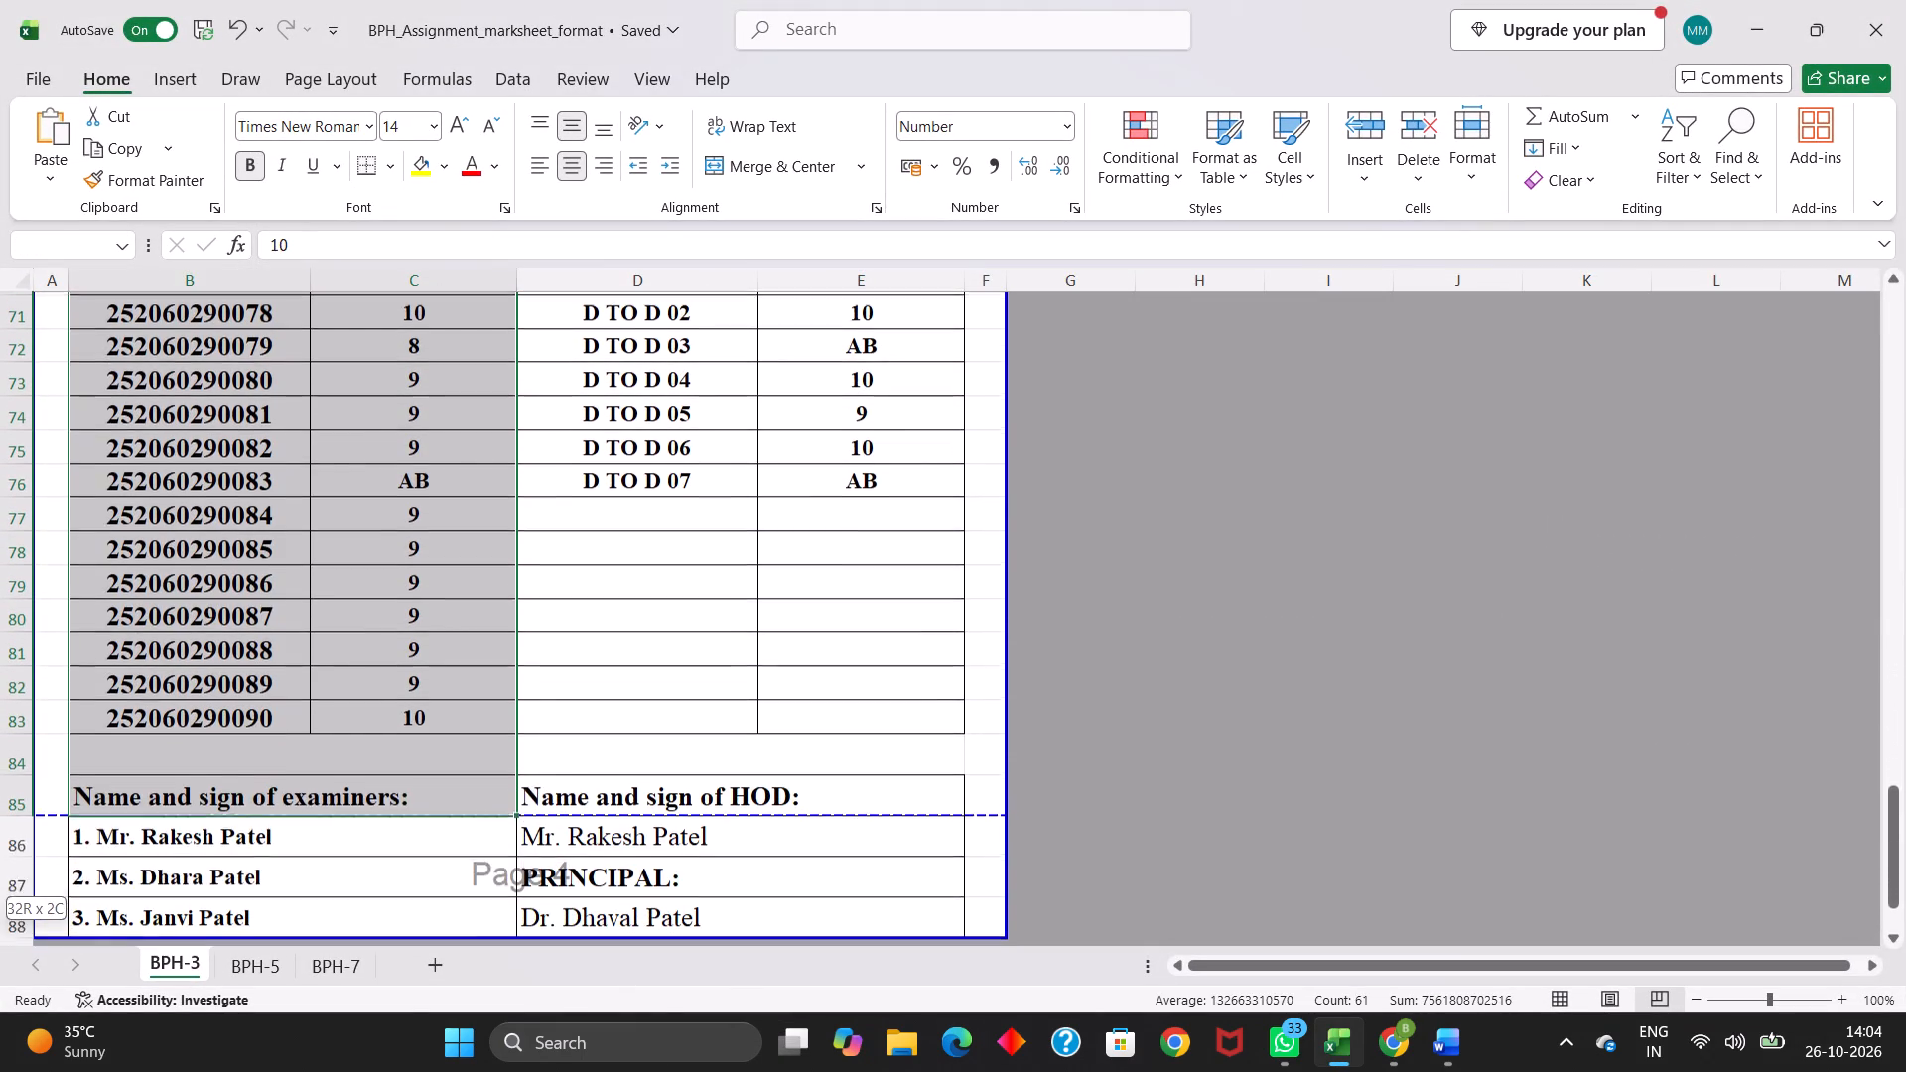
{"action": "left_click_drag", "start_coordinate": [459, 830], "coordinate": [446, 699]}
{"action": "key", "text": "ctrl+c"}
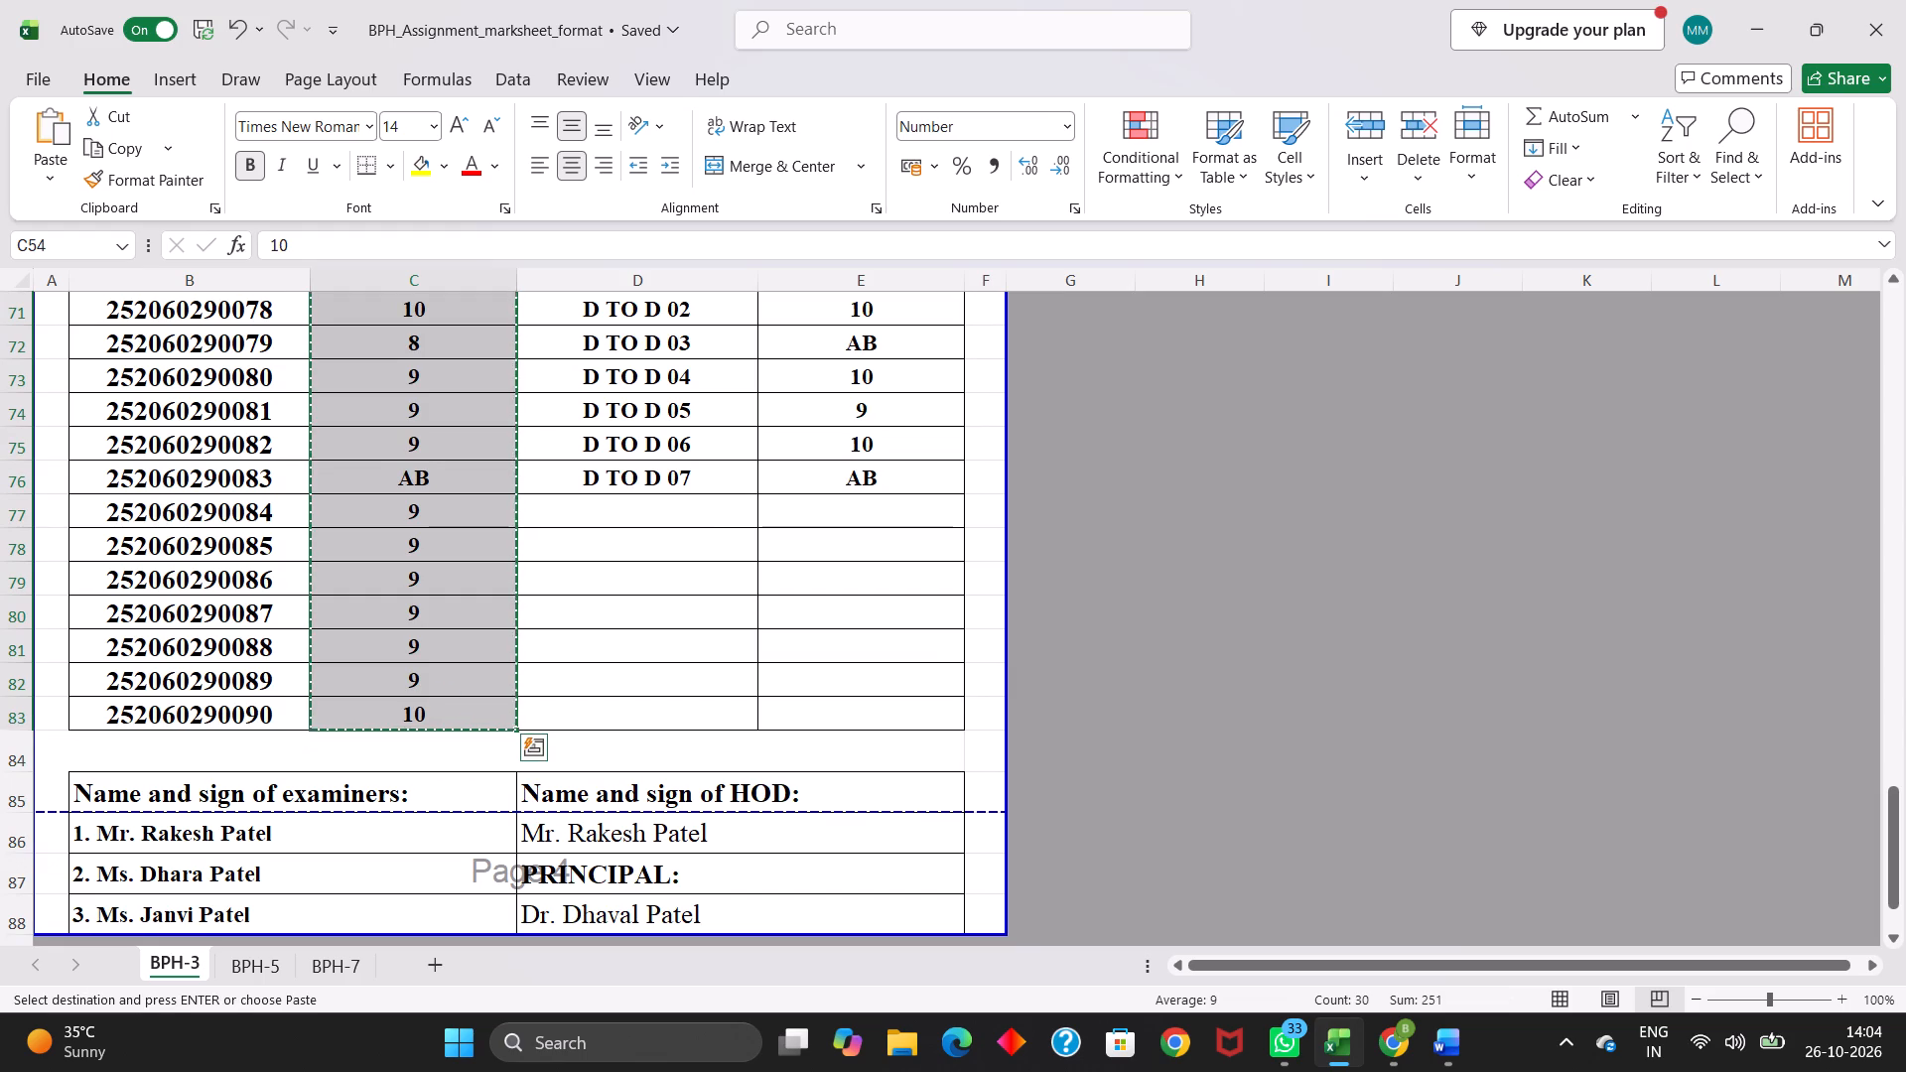
Switch to the empty Word document and paste the copied marks as a table.
{"action": "left_click", "coordinate": [1172, 280]}
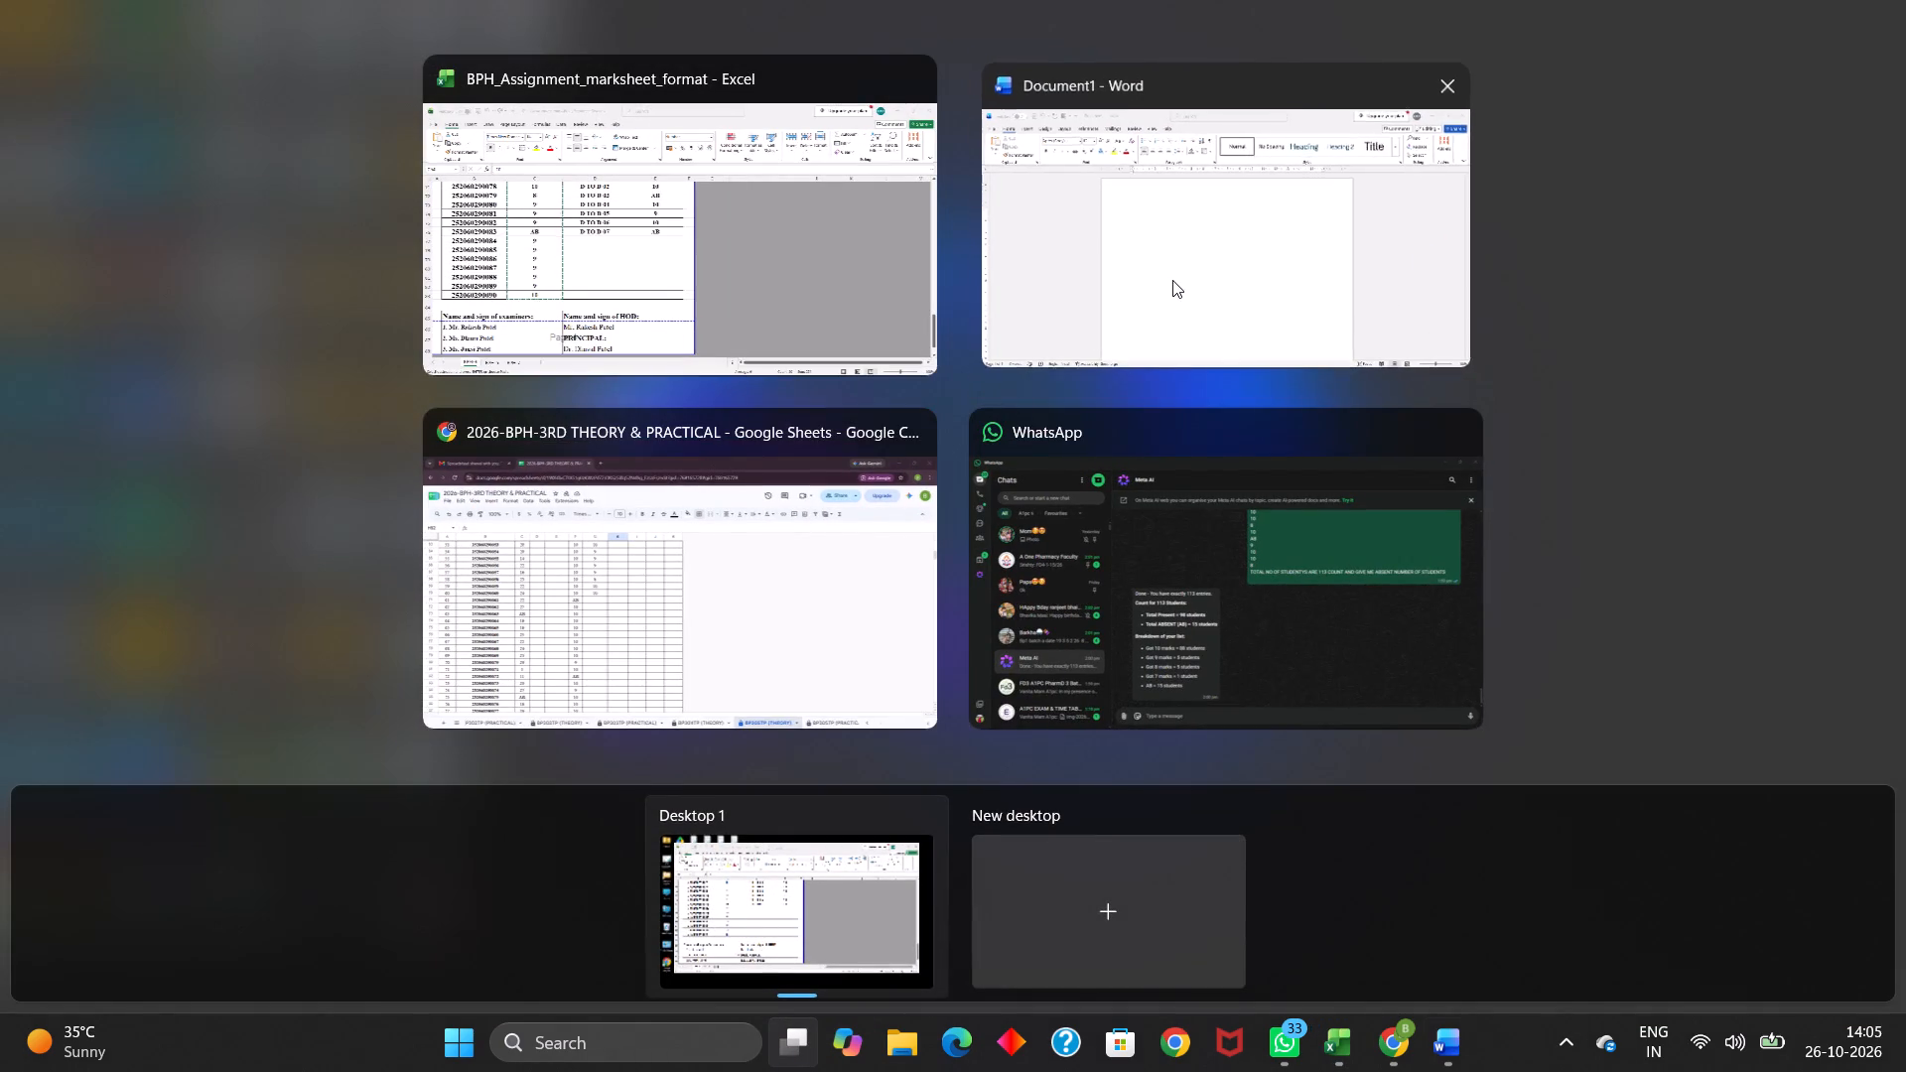
{"action": "key", "text": "ctrl+v"}
{"action": "scroll", "coordinate": [833, 370], "scroll_direction": "up", "scroll_amount": 2}
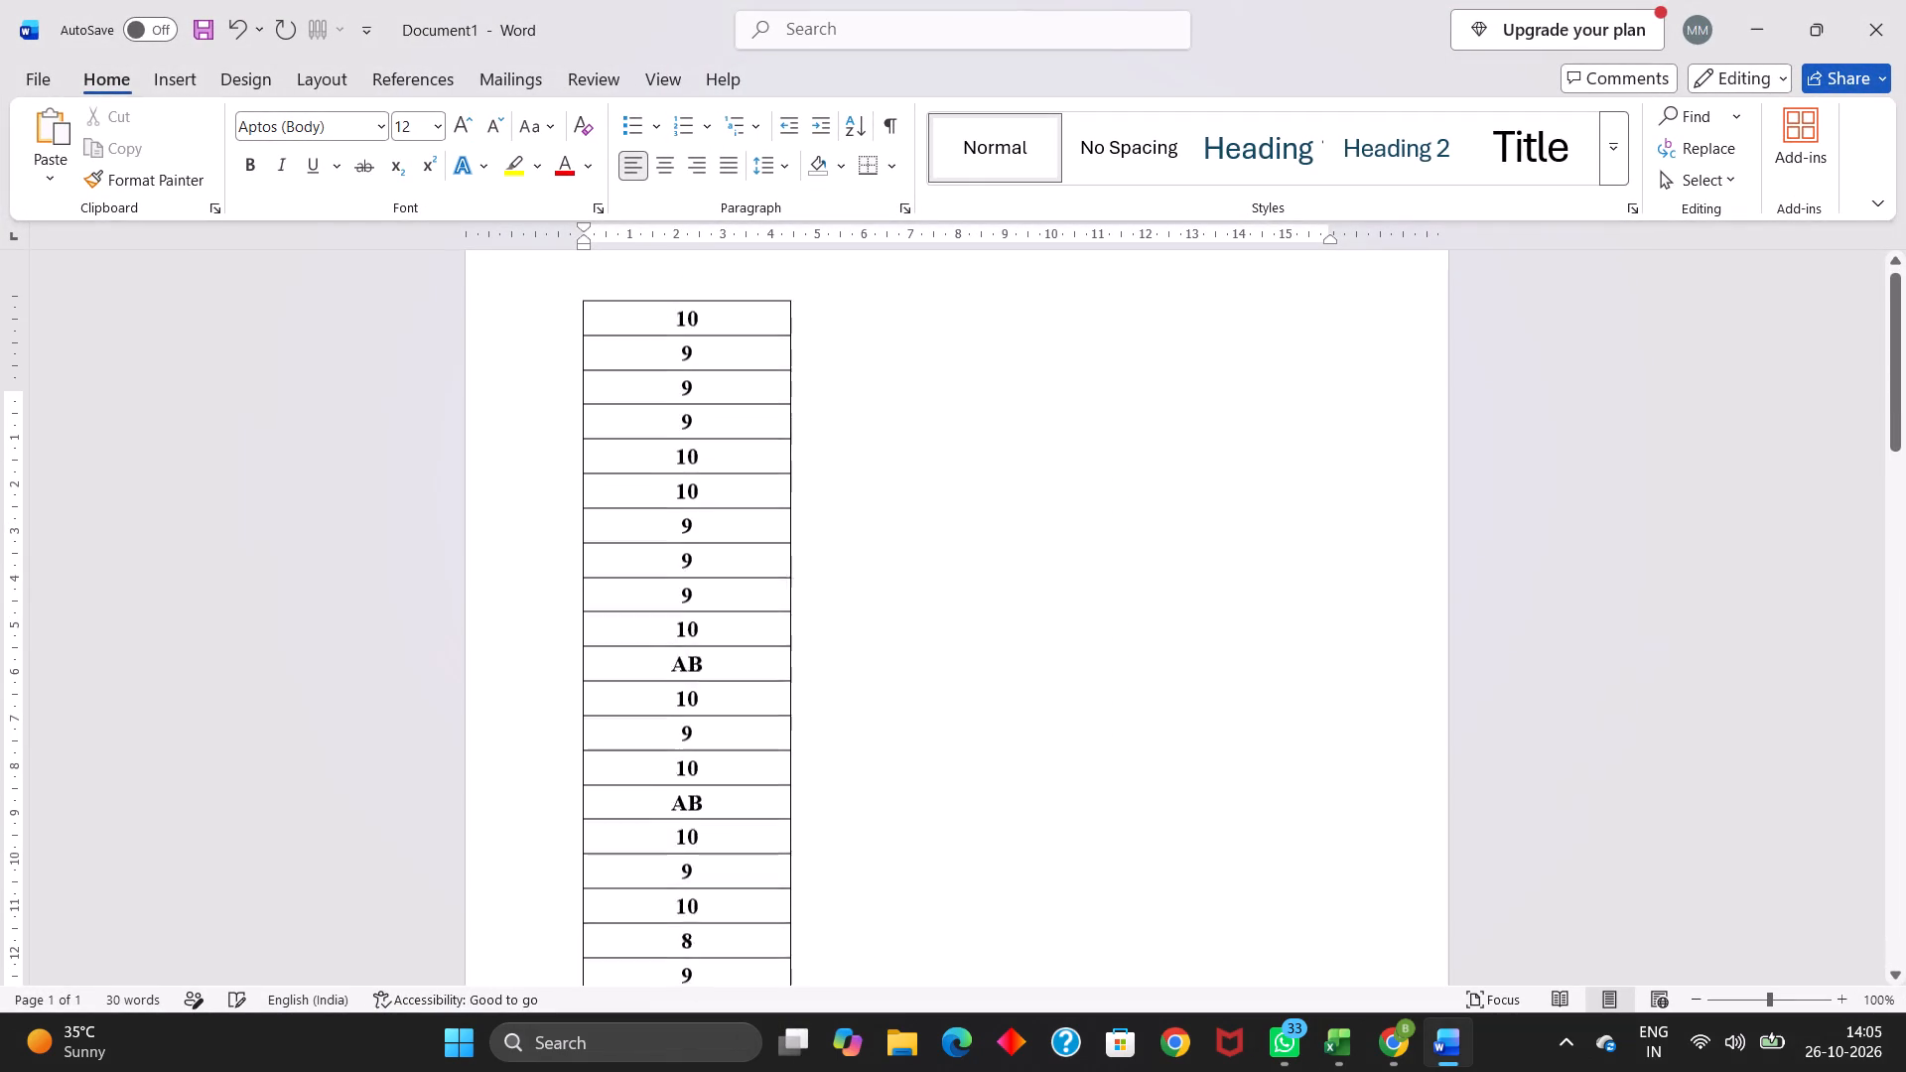
{"action": "scroll", "coordinate": [833, 370], "scroll_direction": "up", "scroll_amount": 2}
Copy all rows of the pasted marks table in the Word document, from first to last.
{"action": "left_click_drag", "start_coordinate": [639, 419], "coordinate": [765, 808]}
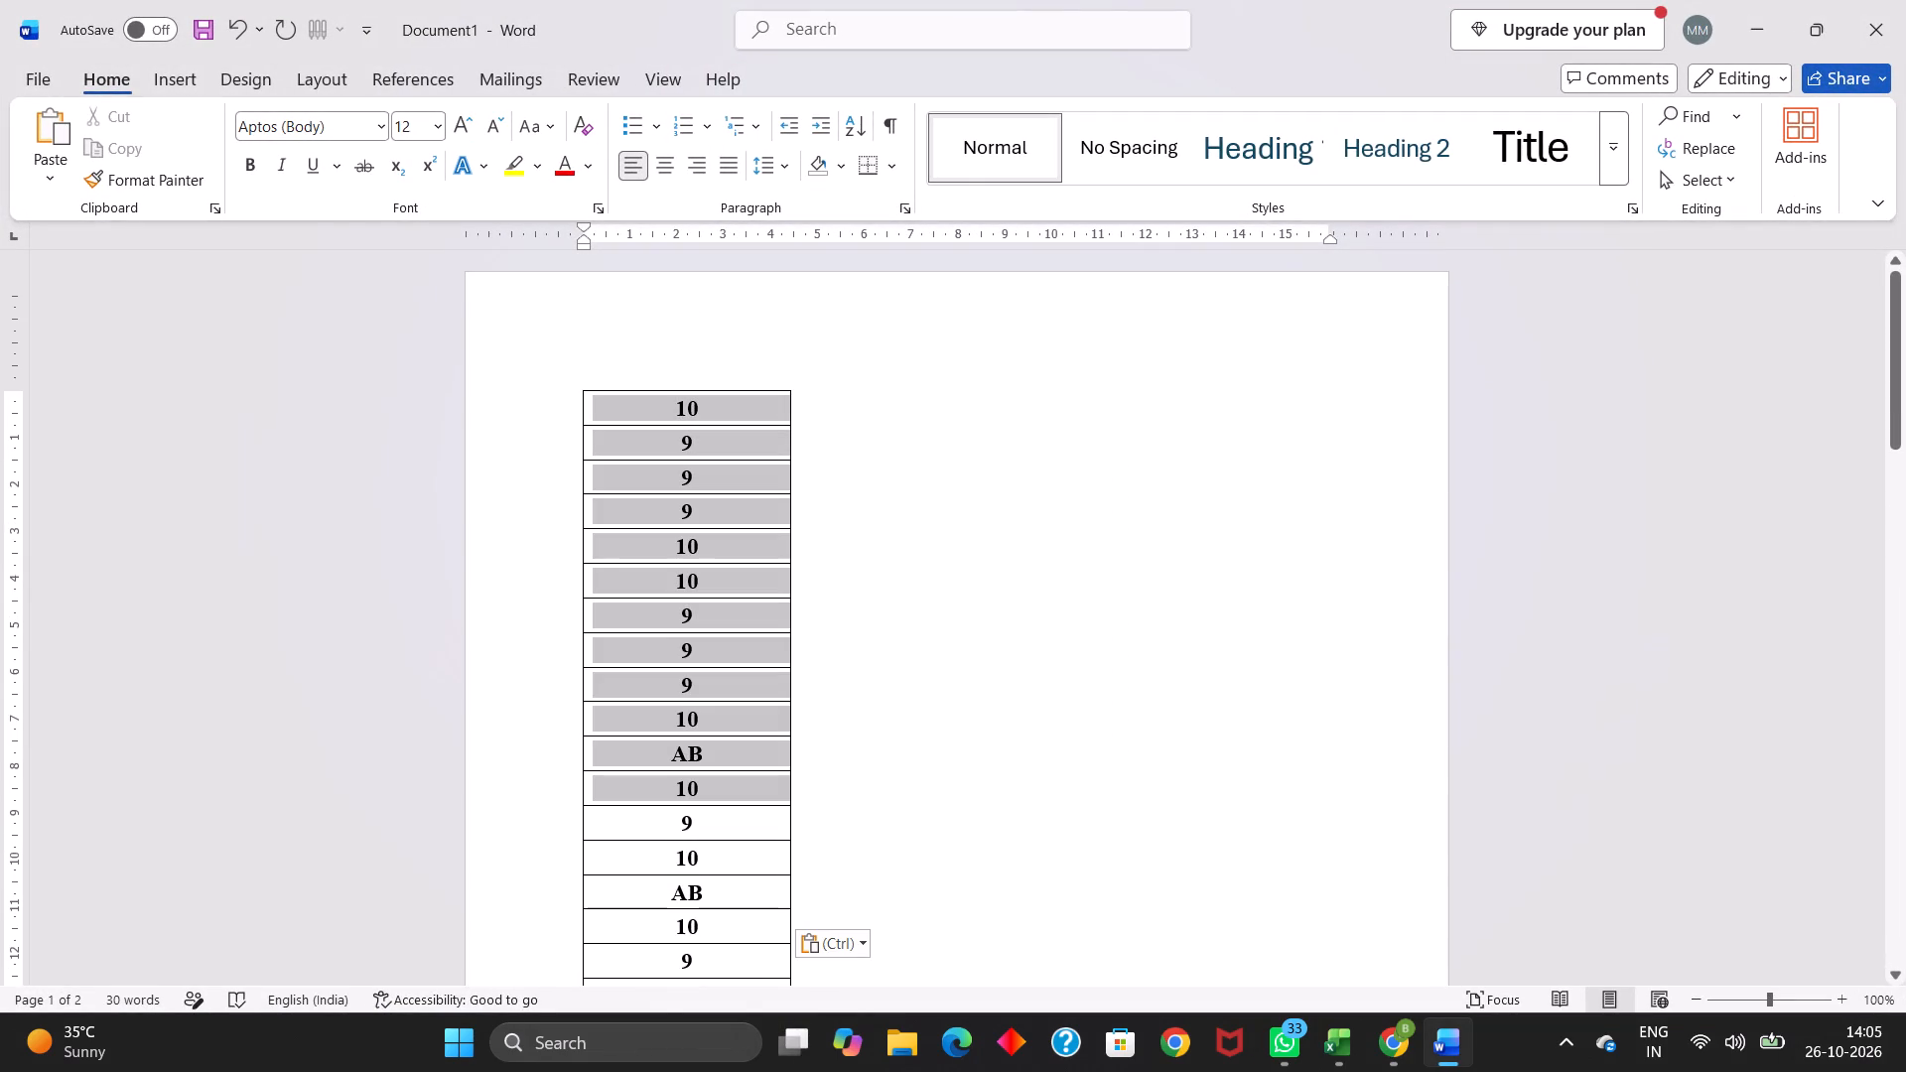
{"action": "left_click_drag", "start_coordinate": [765, 808], "coordinate": [721, 701]}
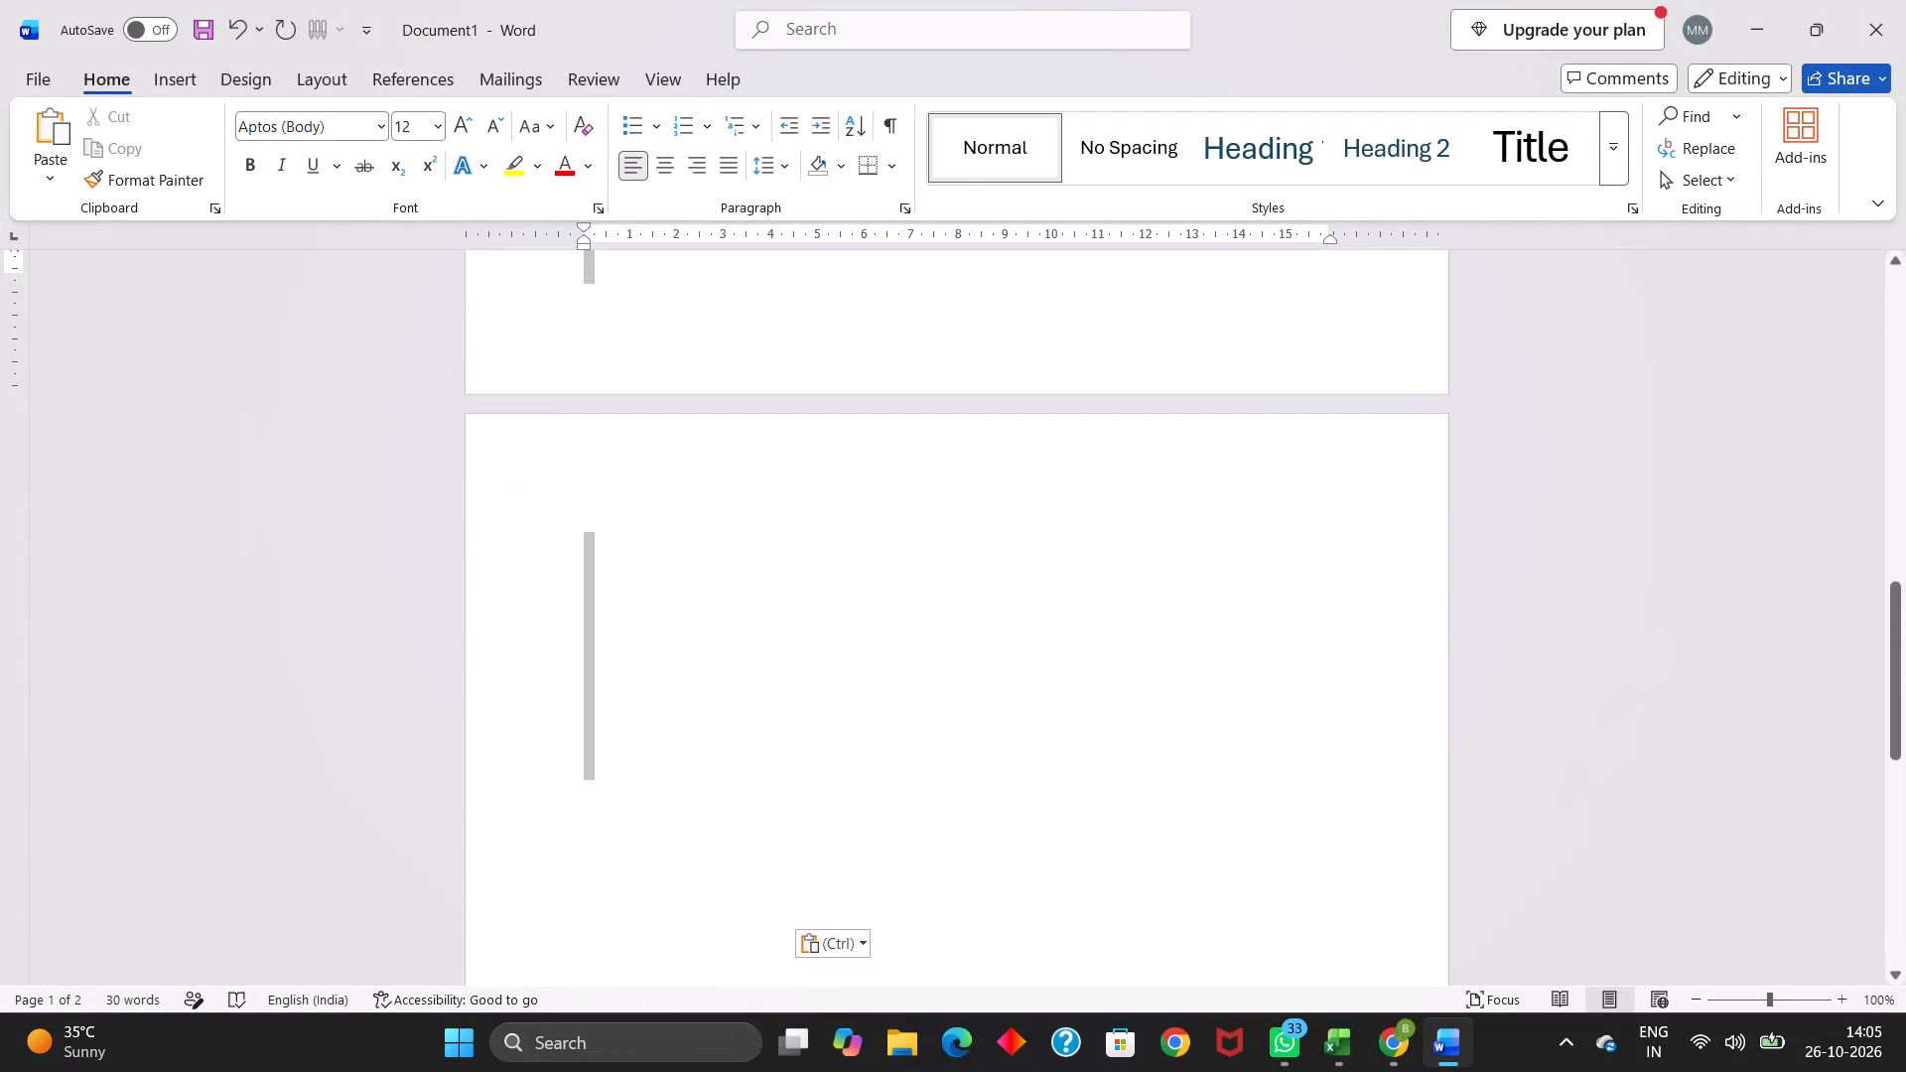
{"action": "left_click_drag", "start_coordinate": [721, 701], "coordinate": [688, 497]}
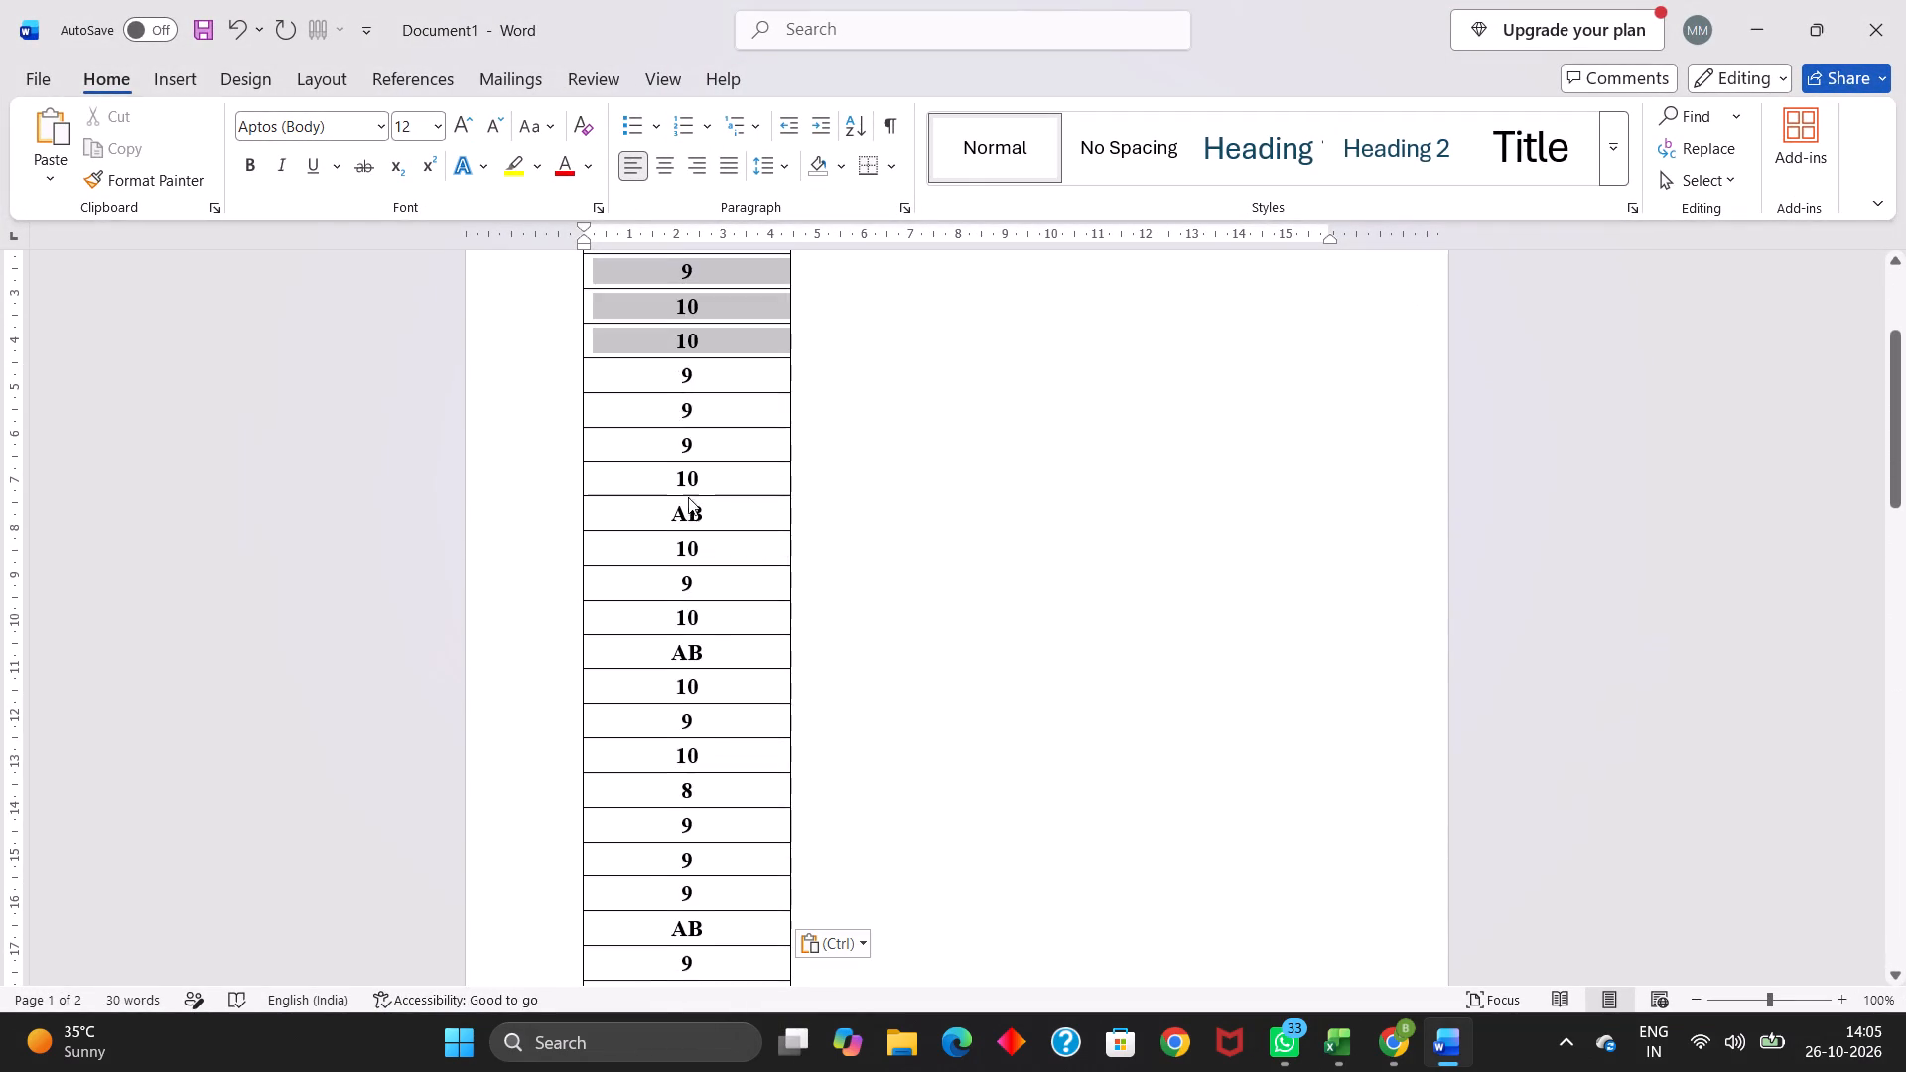
{"action": "left_click_drag", "start_coordinate": [688, 497], "coordinate": [726, 961]}
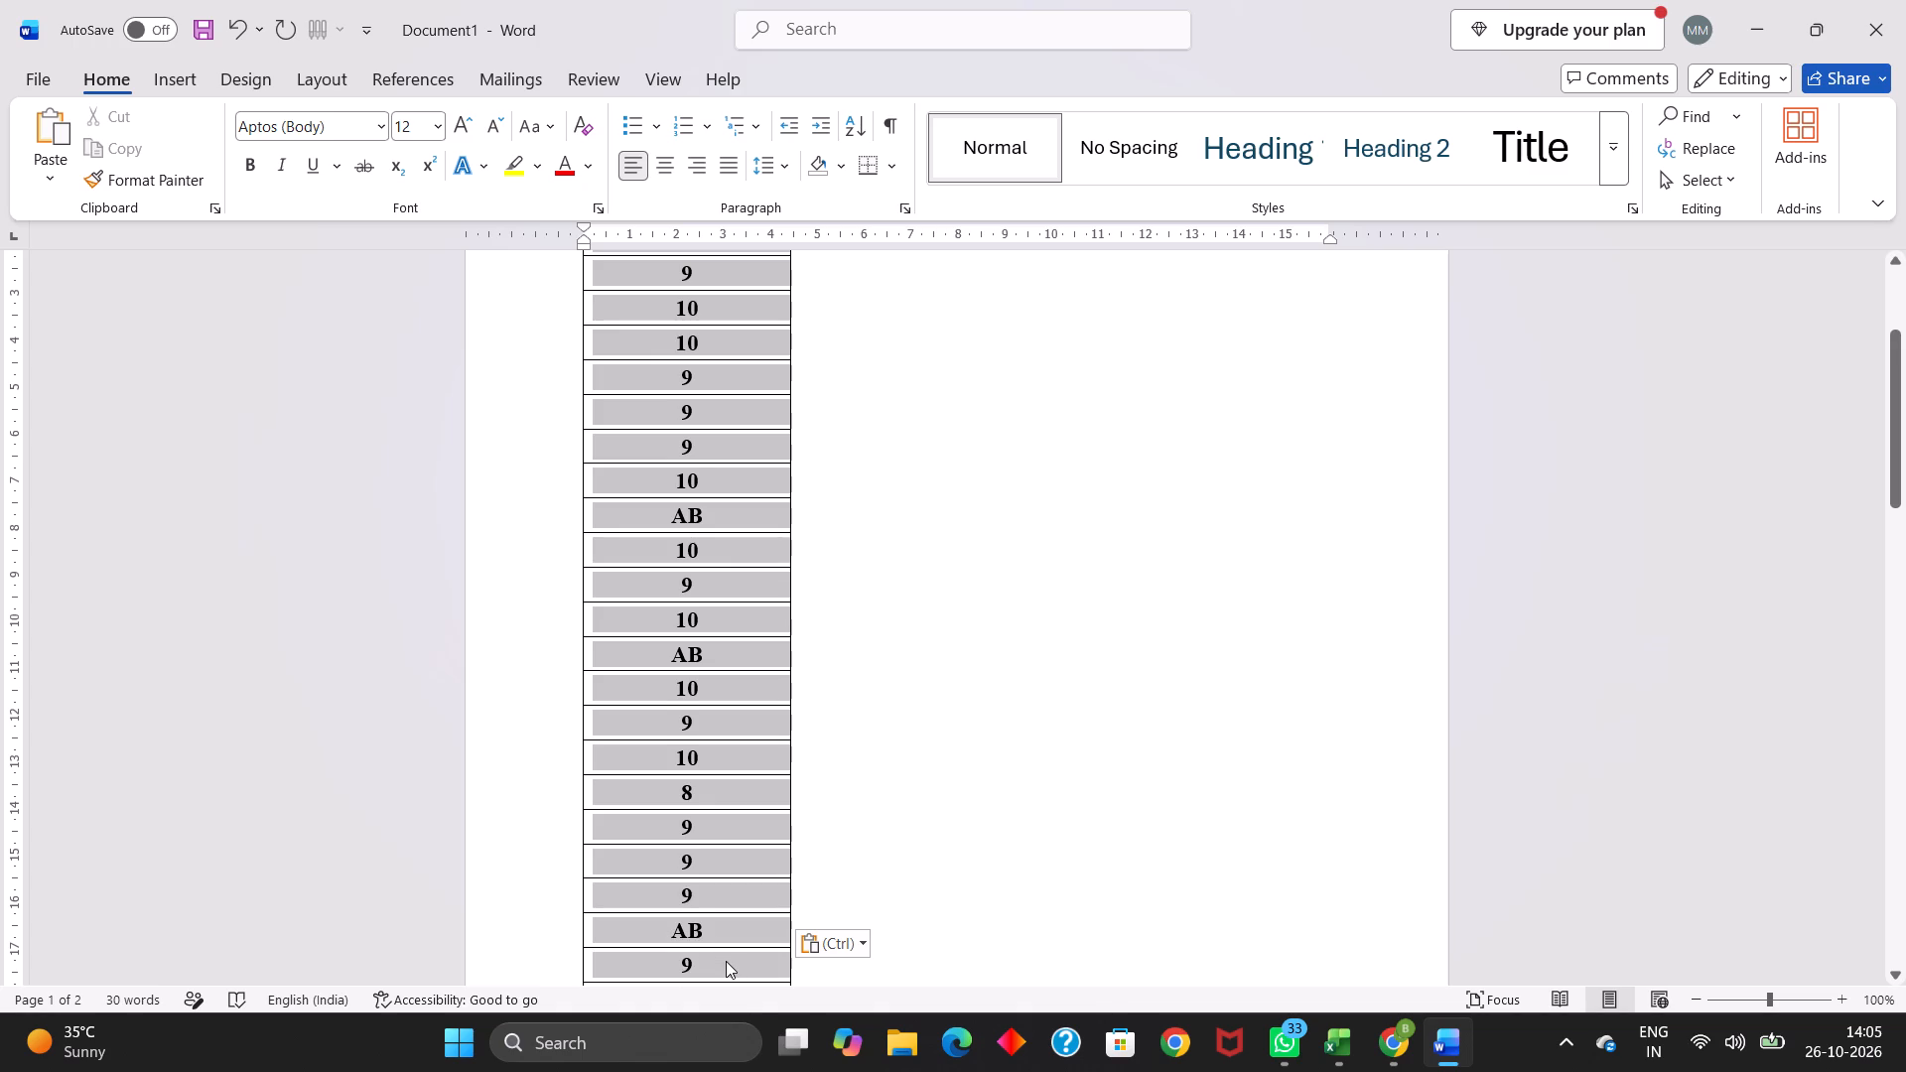
{"action": "left_click_drag", "start_coordinate": [726, 961], "coordinate": [713, 636]}
{"action": "key", "text": "ctrl+c"}
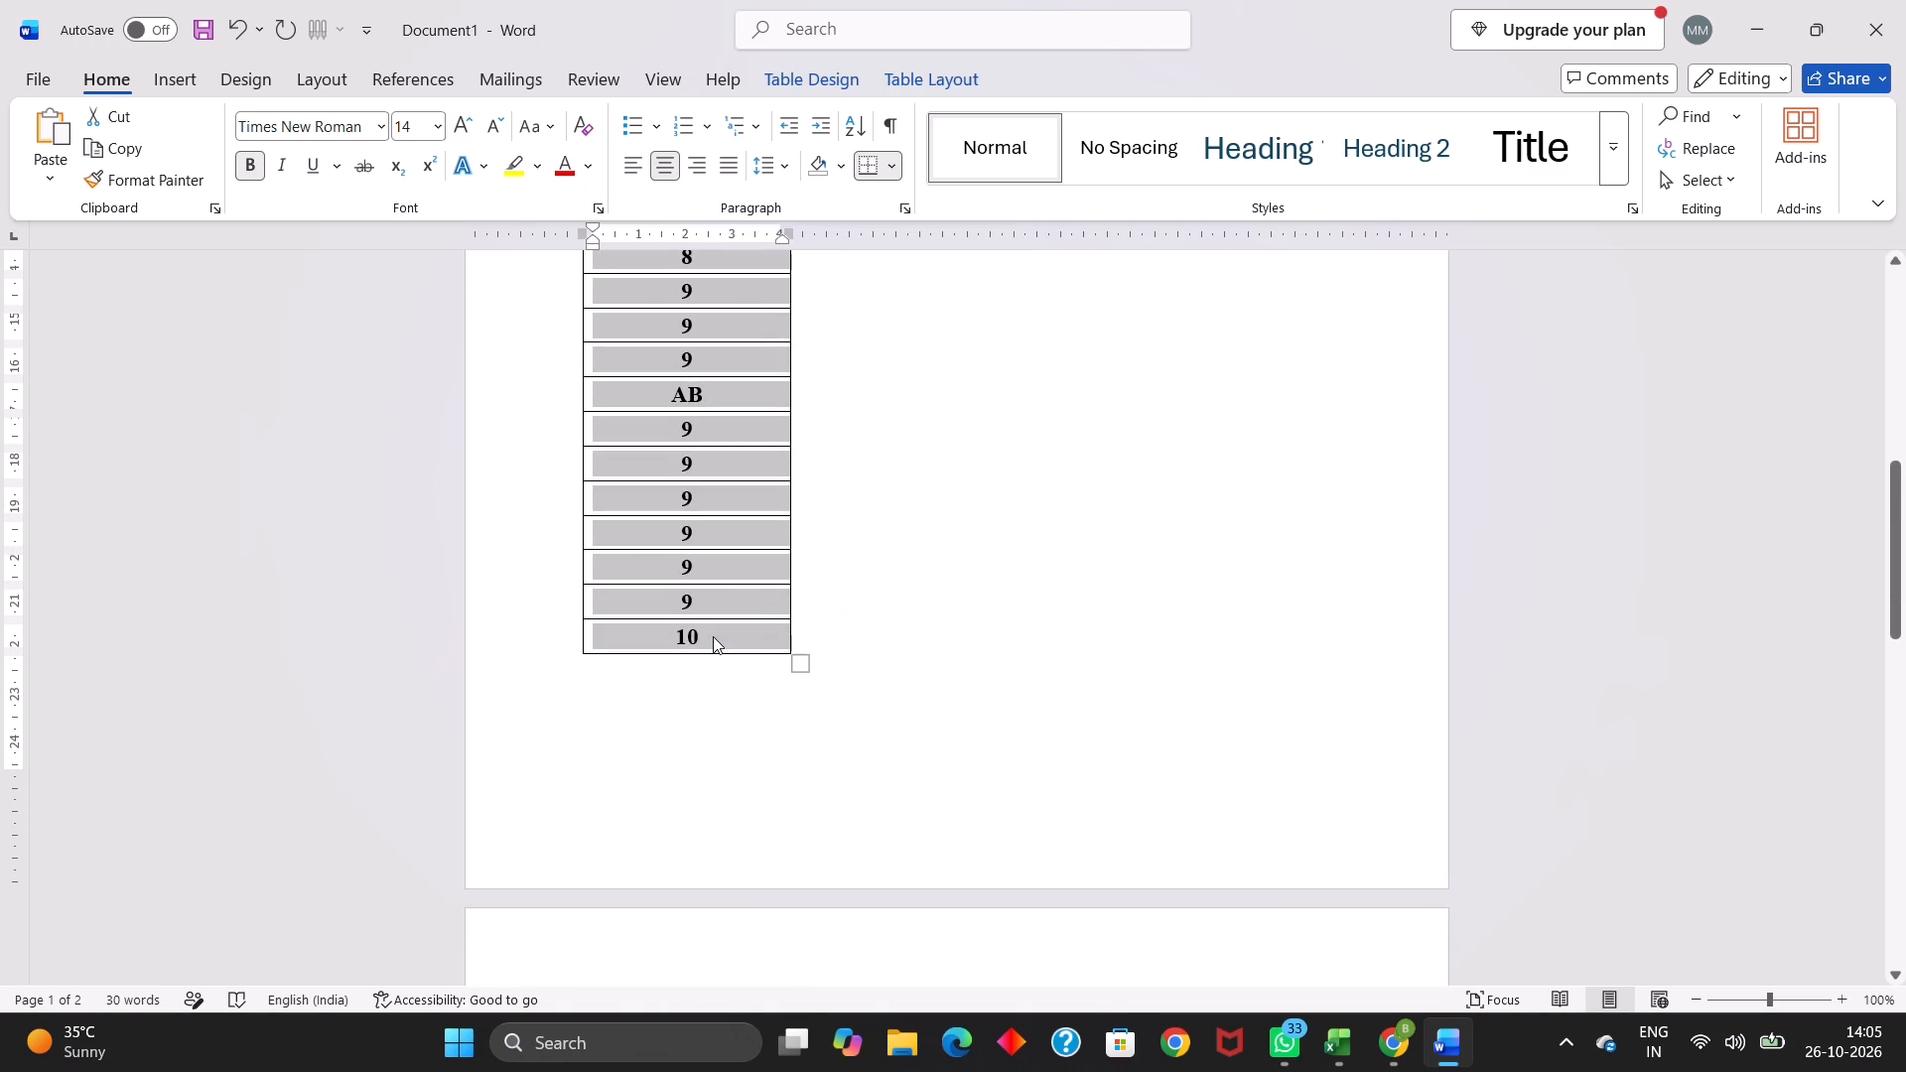
Switch to the Google spreadsheet and paste the marks into Assignment cells G71:G100 of the BP305TP (THEORY) sheet.
{"action": "left_click", "coordinate": [1191, 198]}
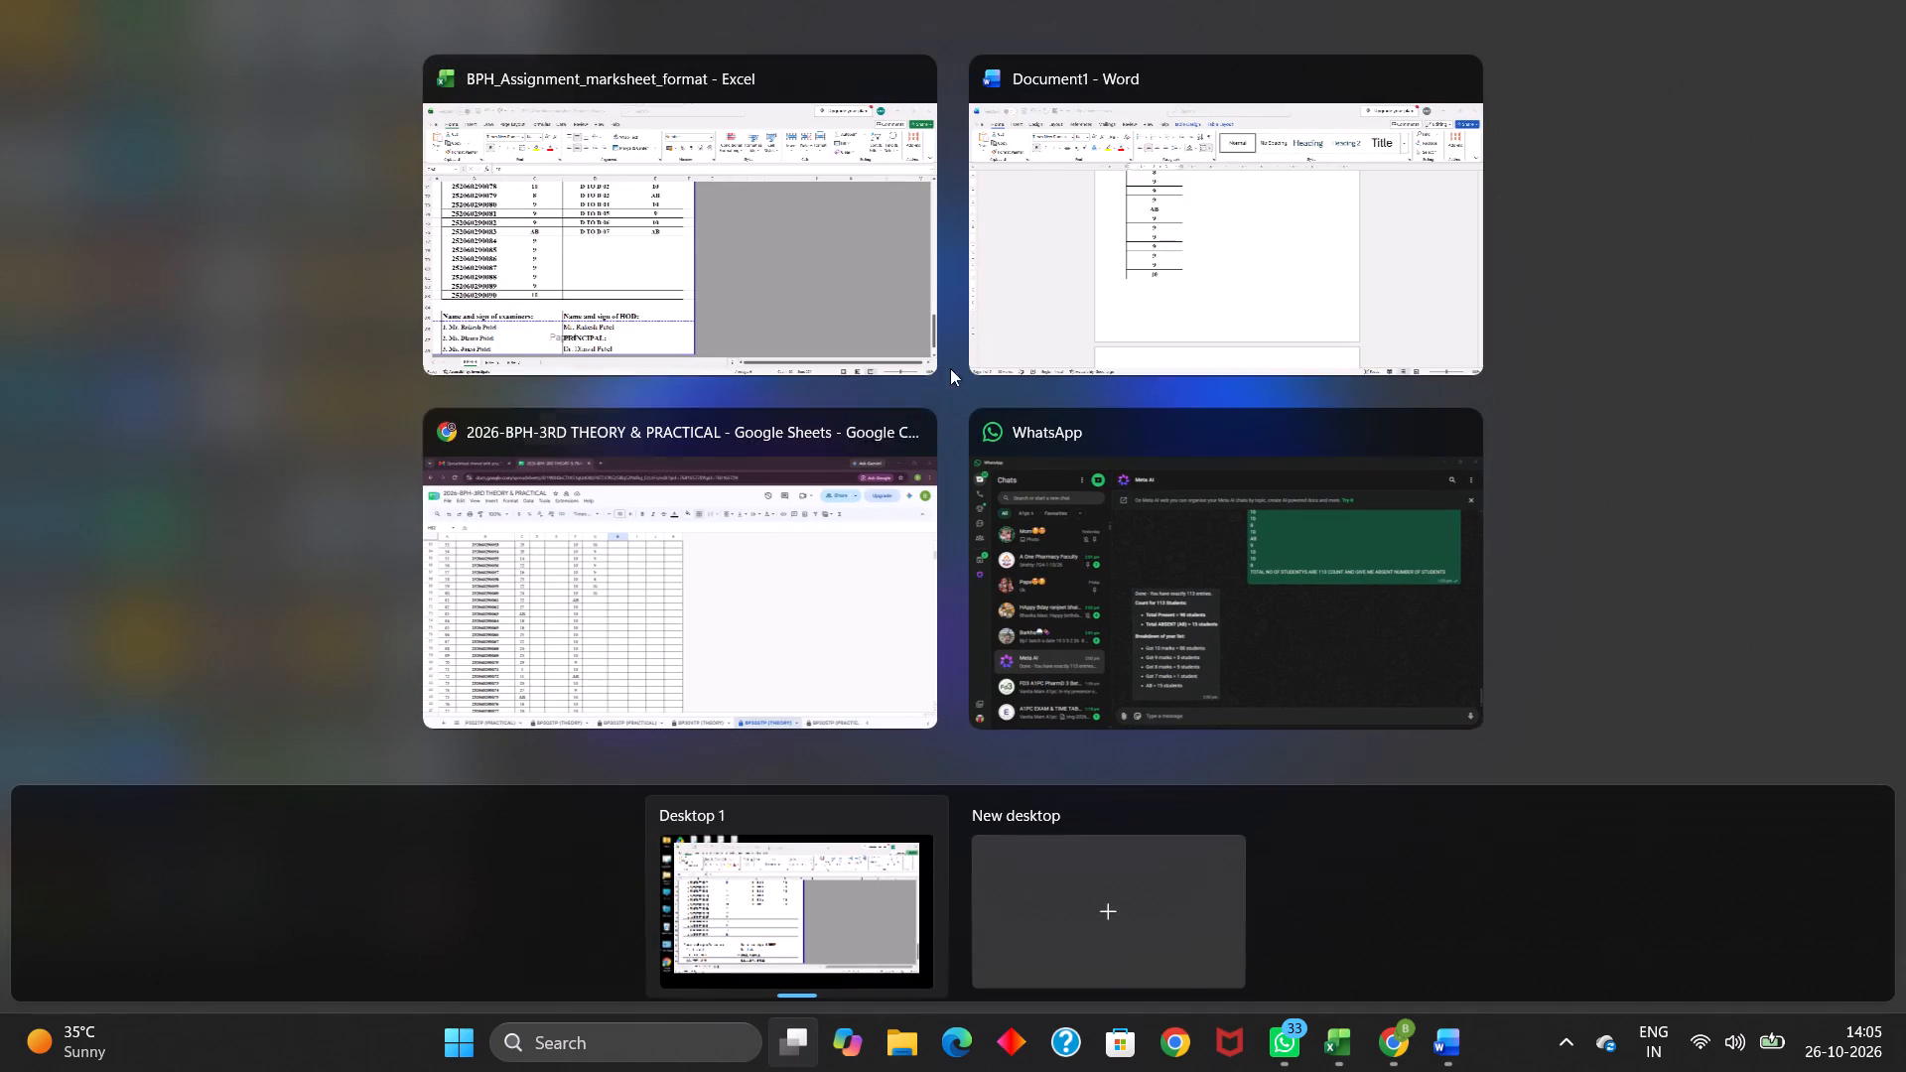
{"action": "left_click", "coordinate": [781, 586]}
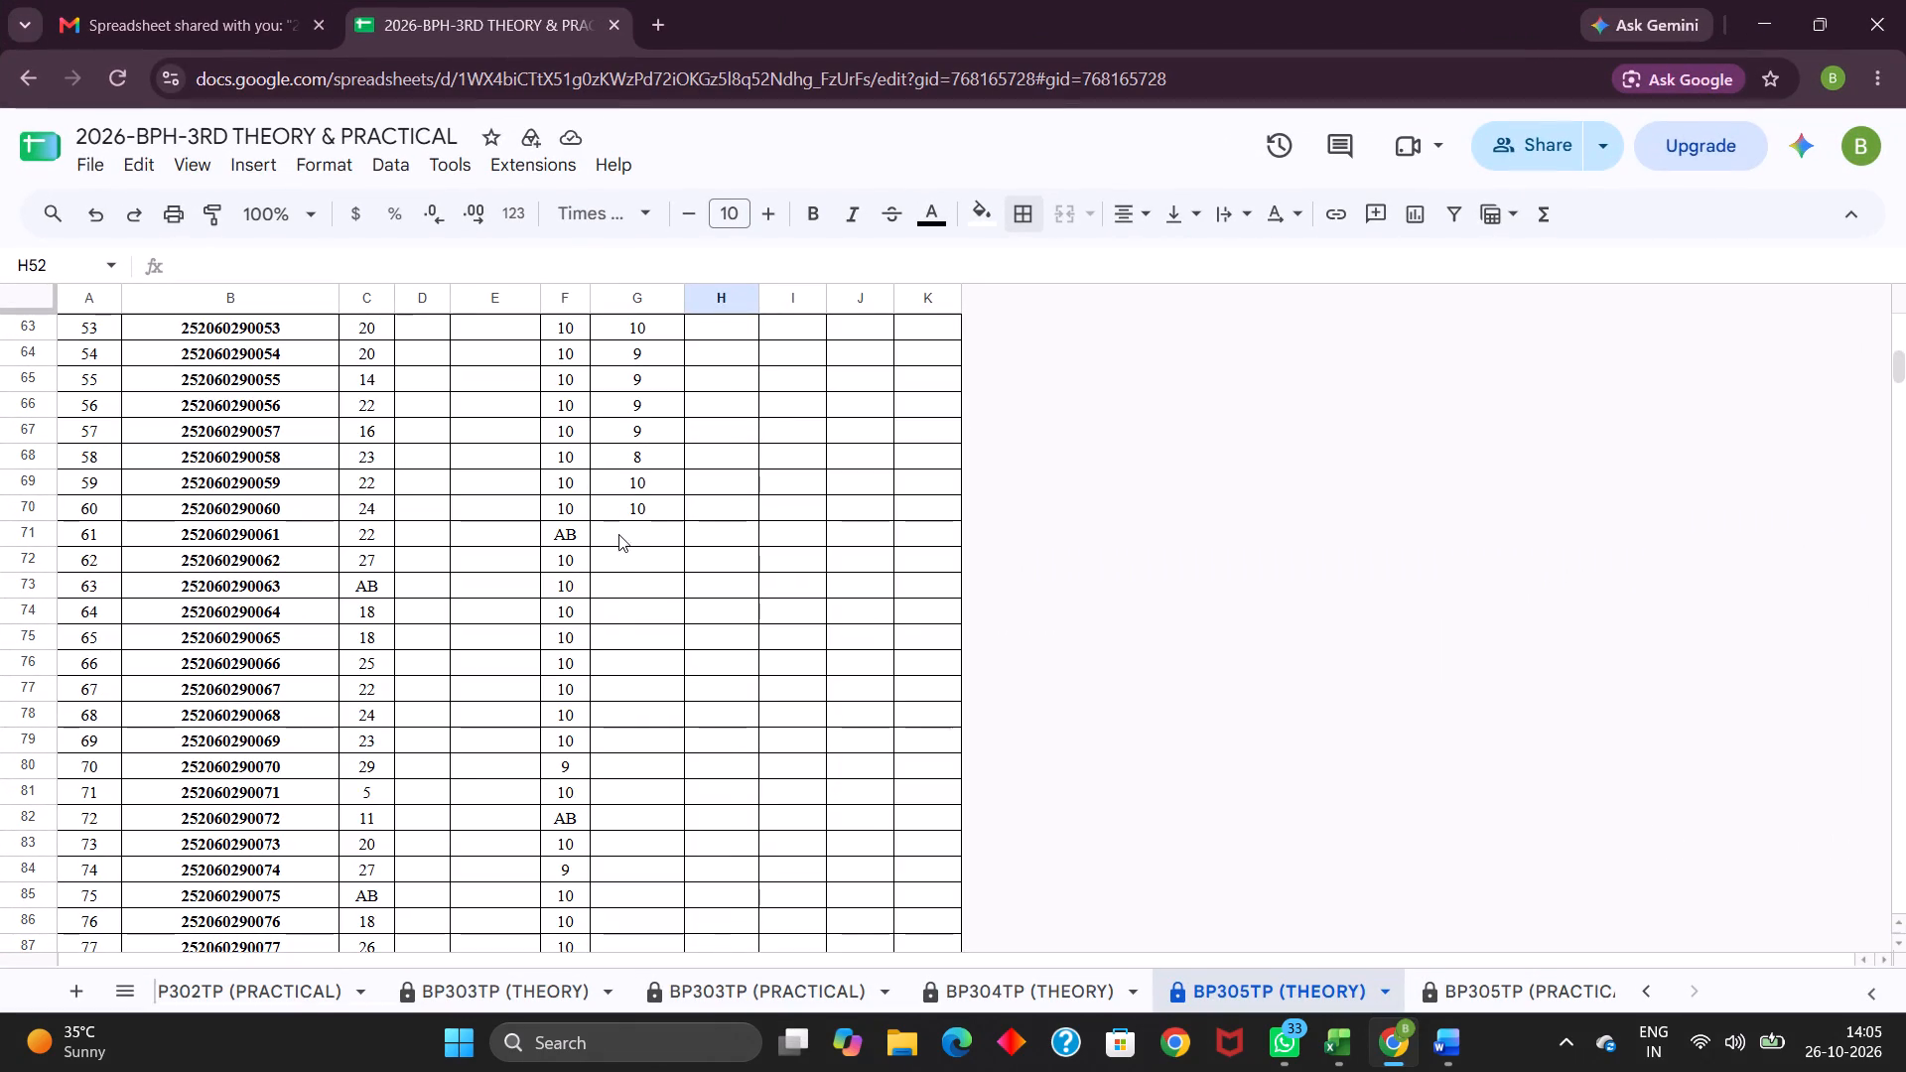
{"action": "left_click_drag", "start_coordinate": [618, 529], "coordinate": [662, 937]}
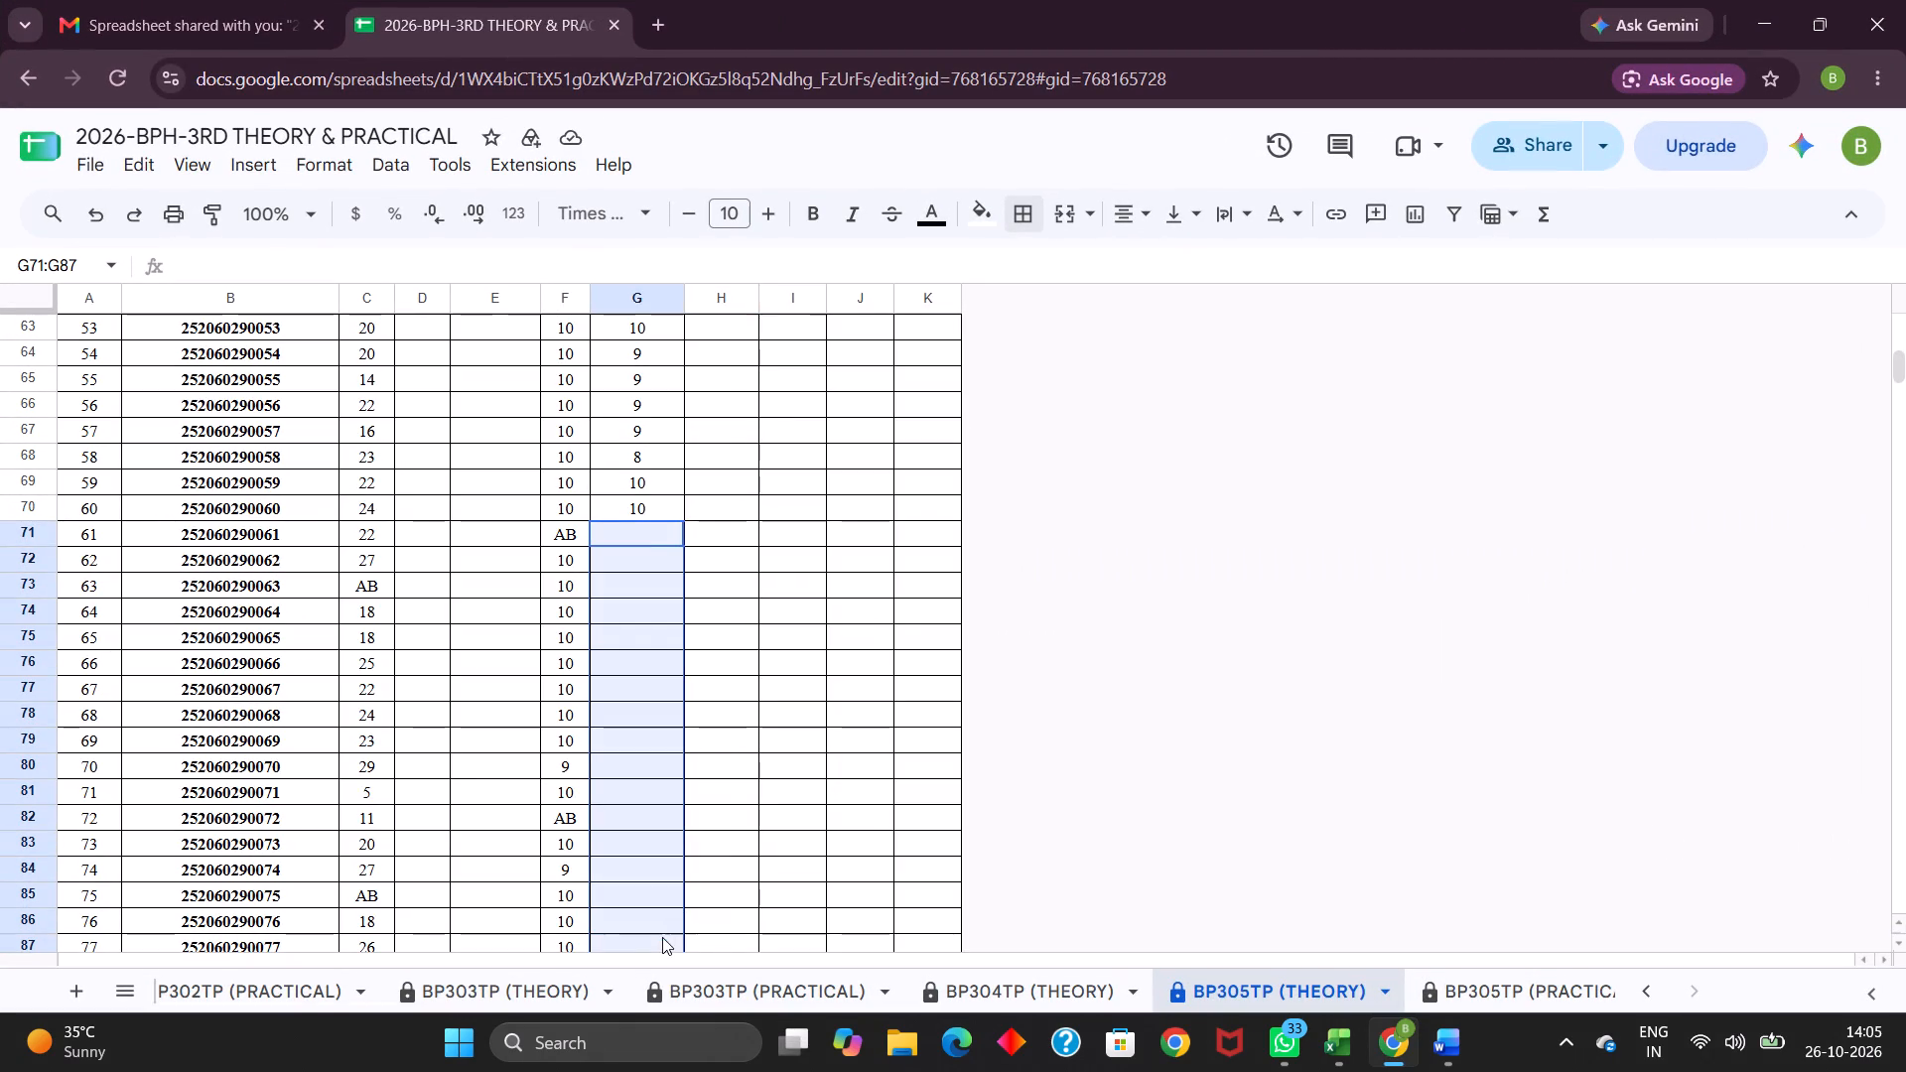
{"action": "left_click_drag", "start_coordinate": [662, 937], "coordinate": [658, 948]}
{"action": "left_click_drag", "start_coordinate": [658, 948], "coordinate": [634, 934]}
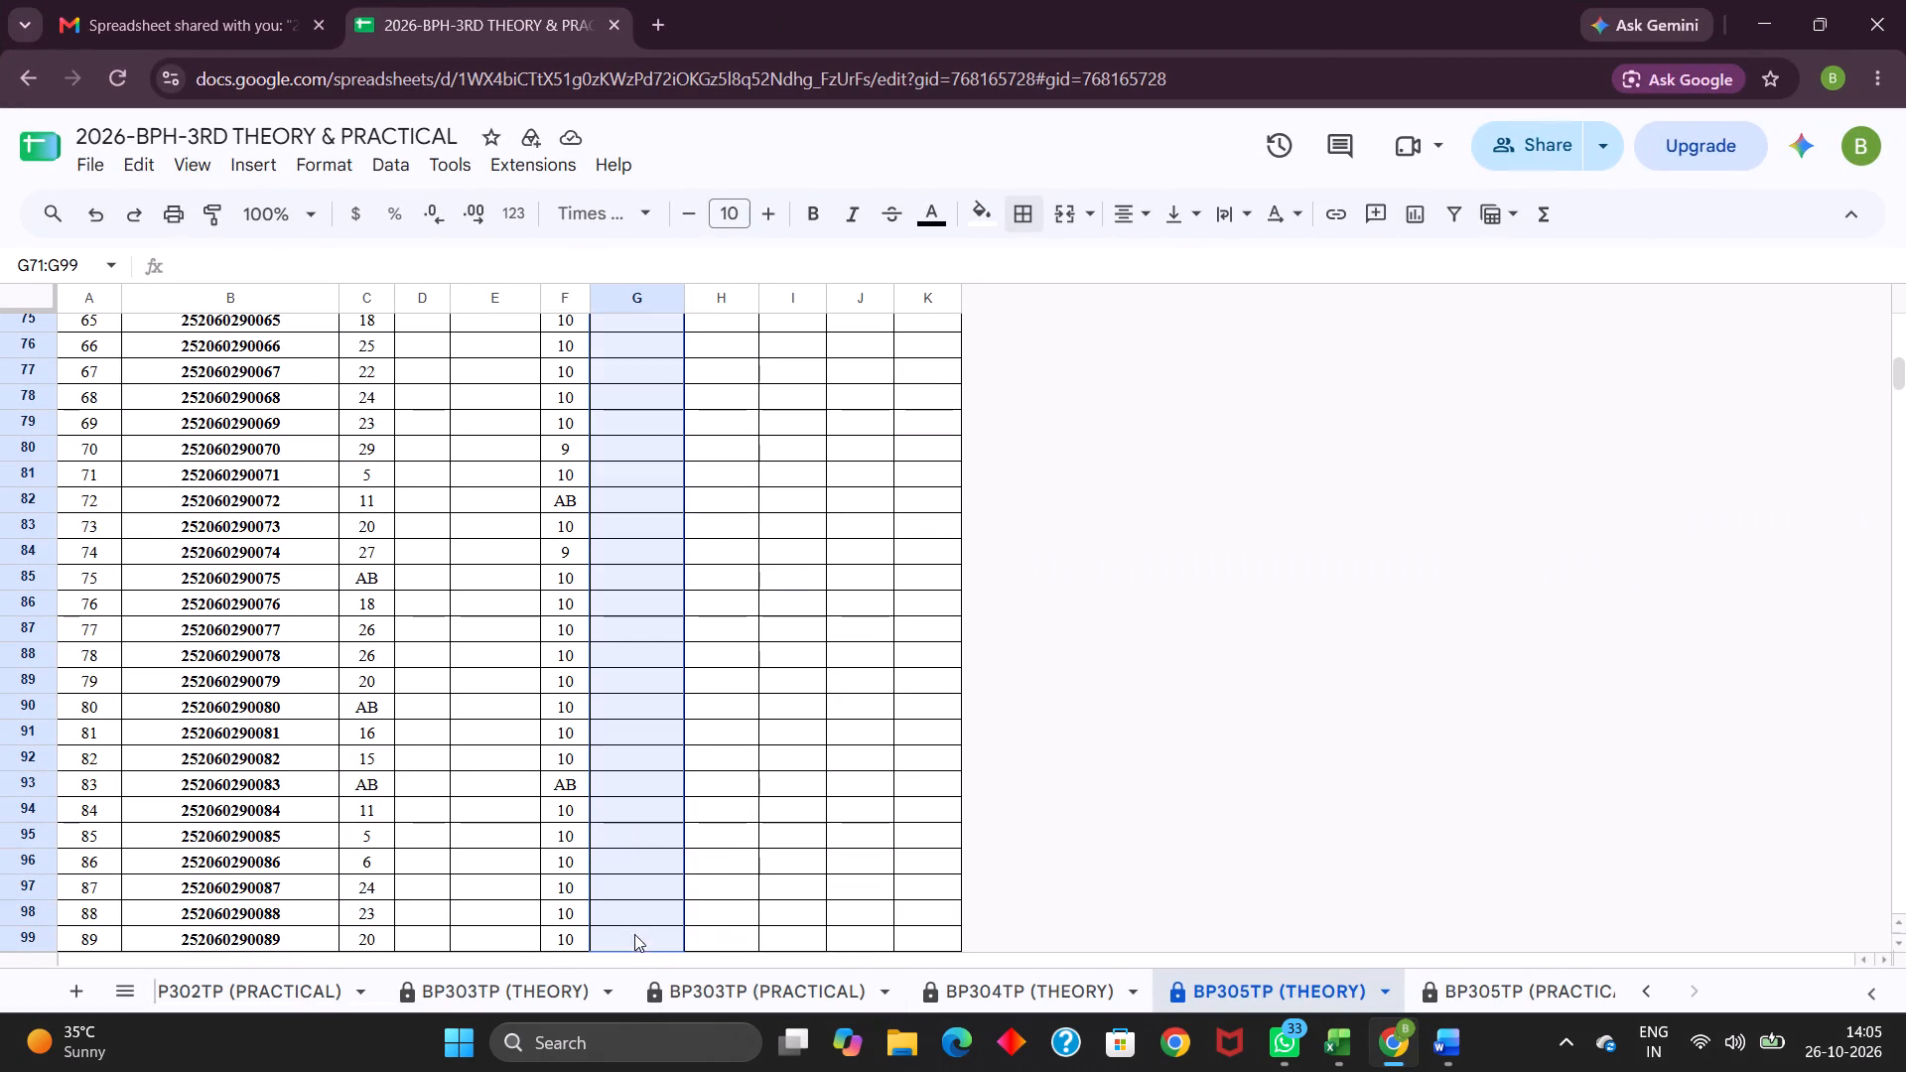
{"action": "left_click_drag", "start_coordinate": [634, 934], "coordinate": [639, 845]}
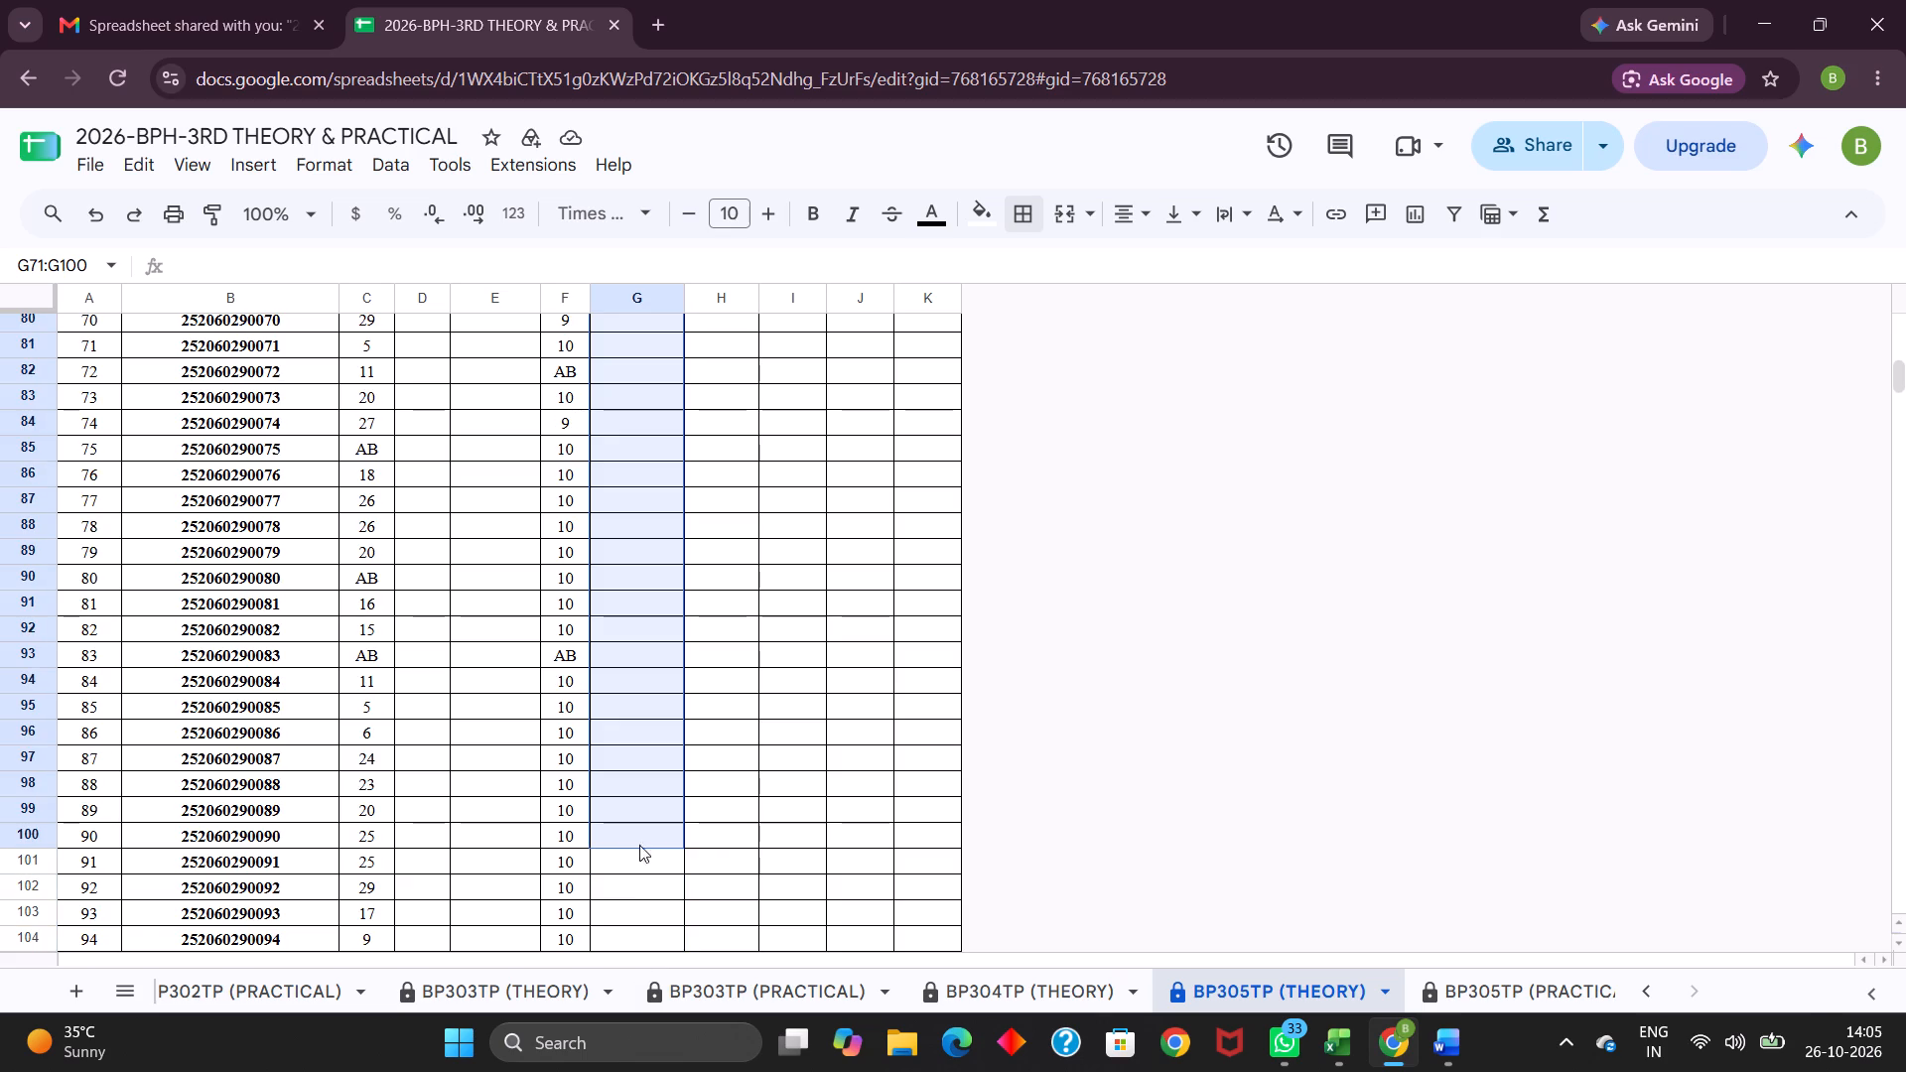
{"action": "left_click_drag", "start_coordinate": [639, 845], "coordinate": [635, 828]}
{"action": "key", "text": "ctrl+v"}
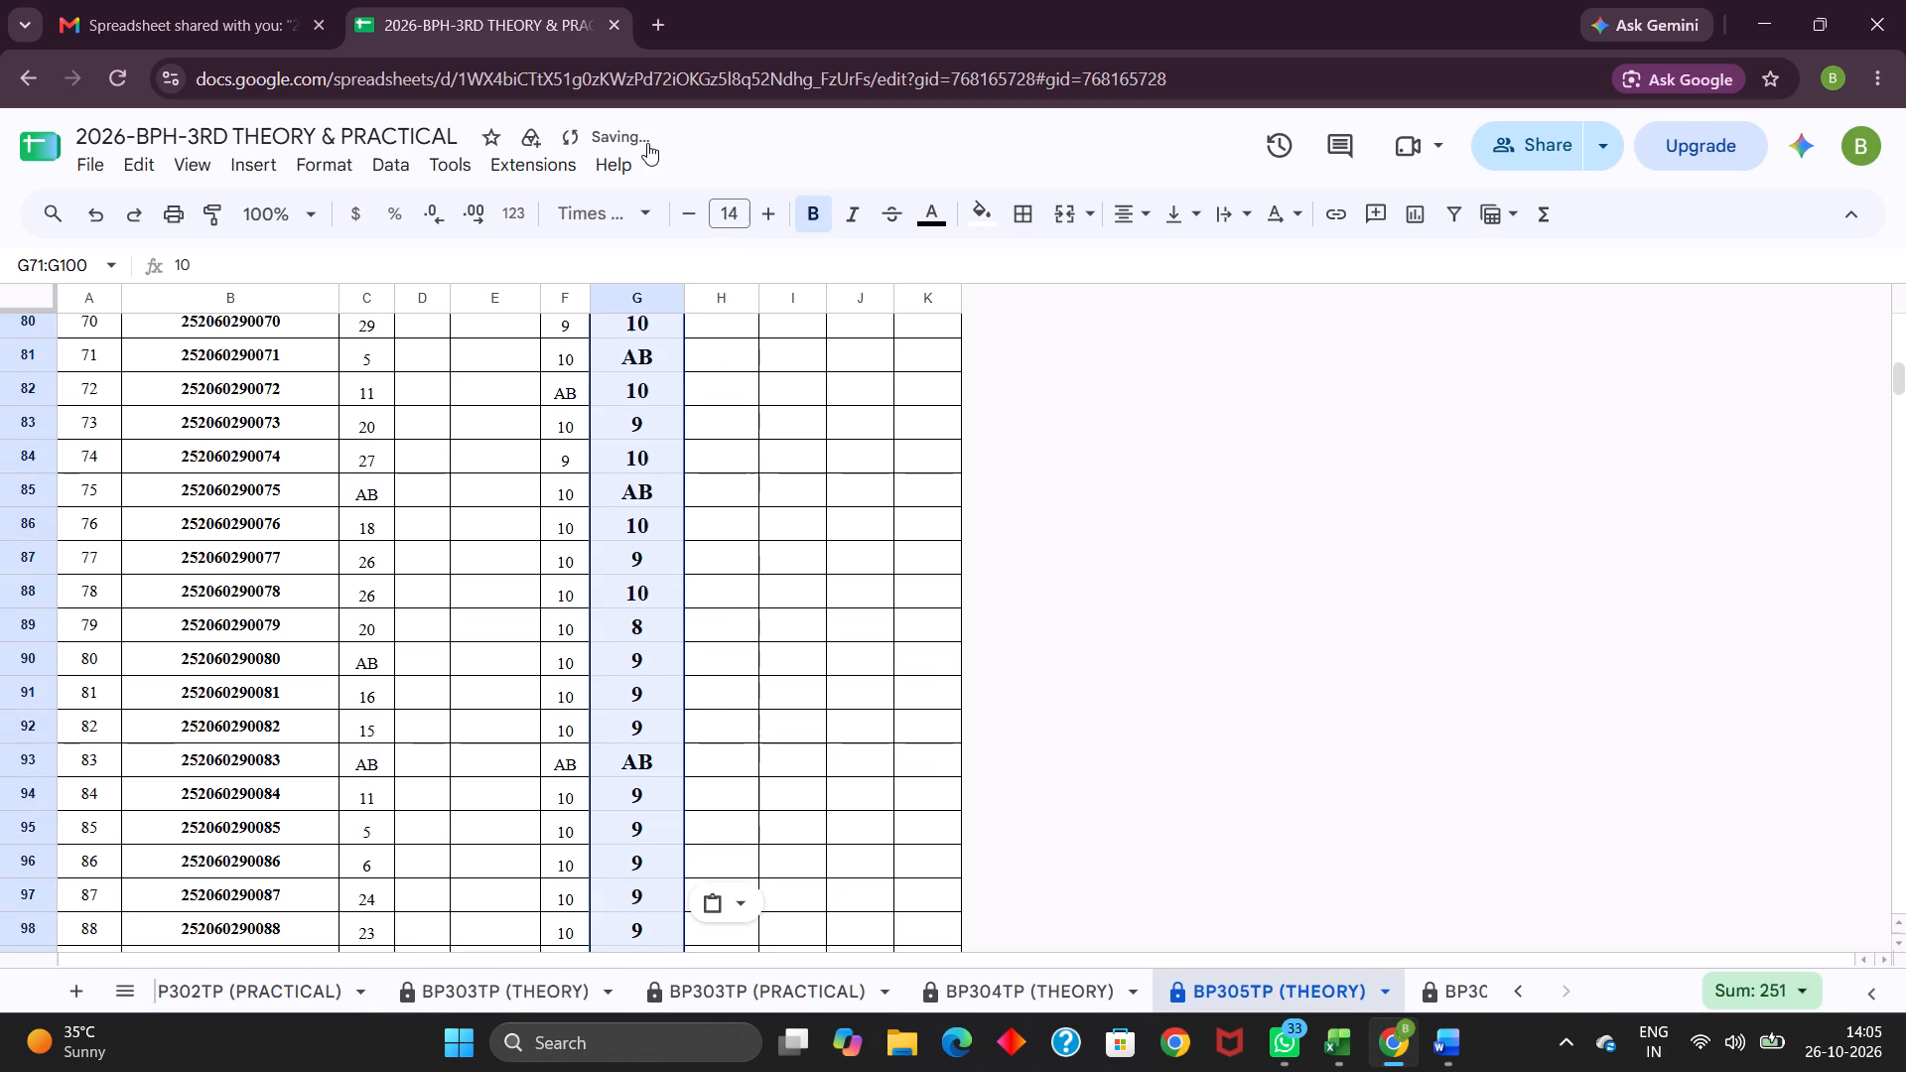
Format the pasted Assignment marks in G71:G100 as non-bold, font size 10, with all borders.
{"action": "left_click", "coordinate": [679, 198]}
{"action": "double_click", "coordinate": [684, 213]}
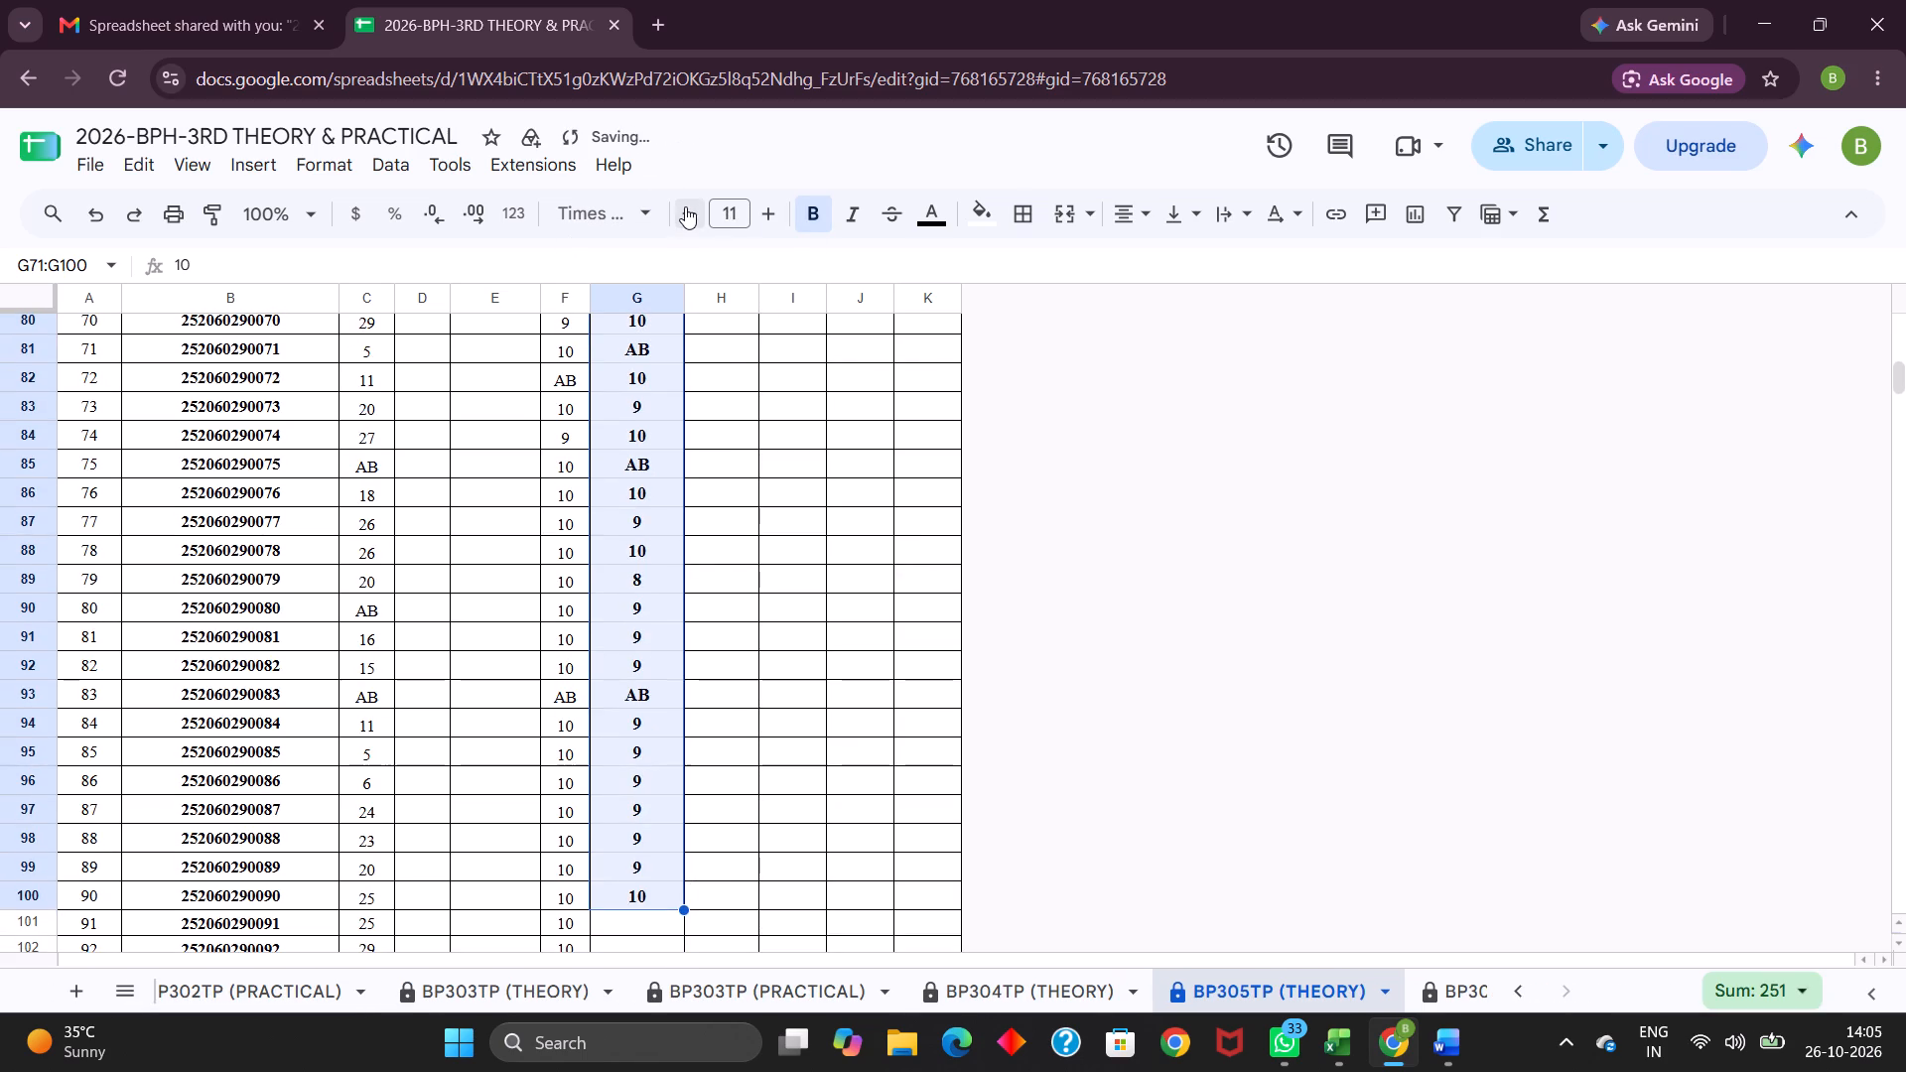
{"action": "left_click", "coordinate": [685, 206]}
{"action": "left_click", "coordinate": [809, 220]}
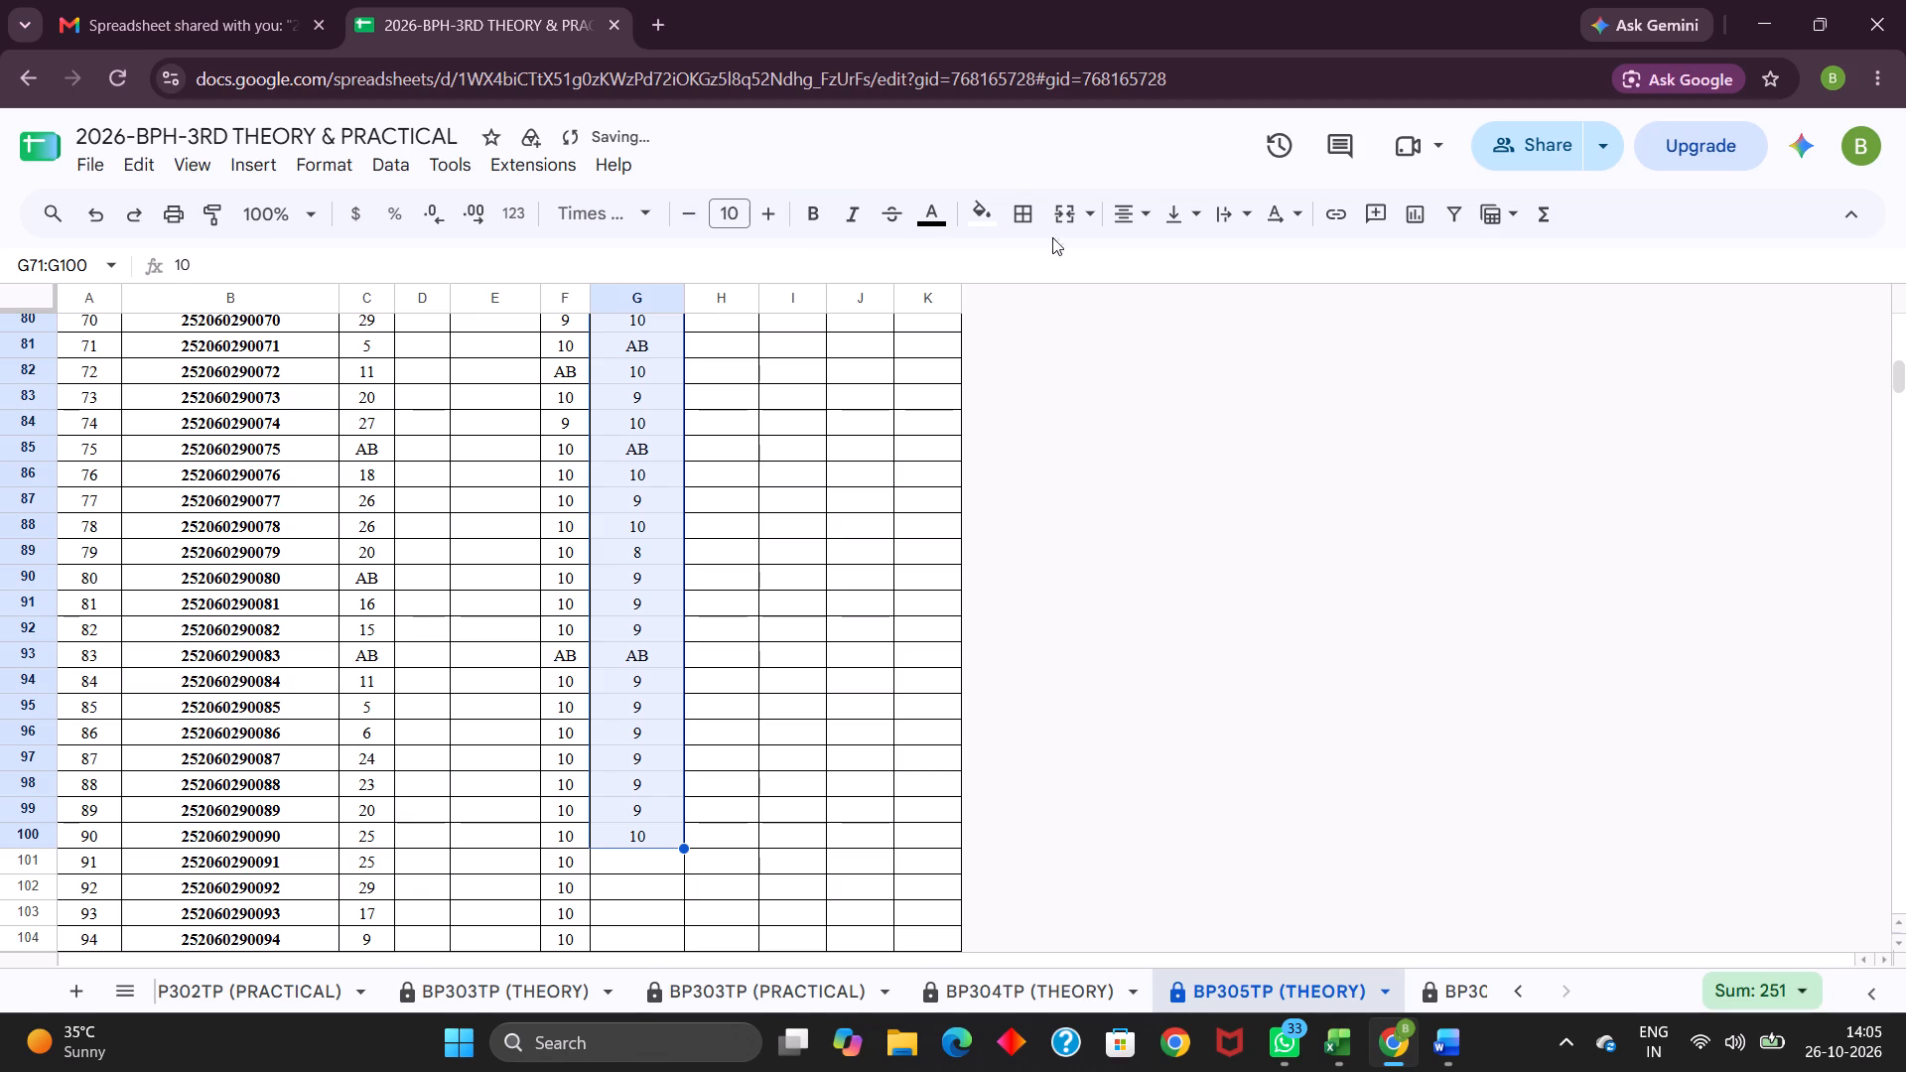
{"action": "left_click", "coordinate": [1026, 208]}
{"action": "left_click", "coordinate": [1035, 254]}
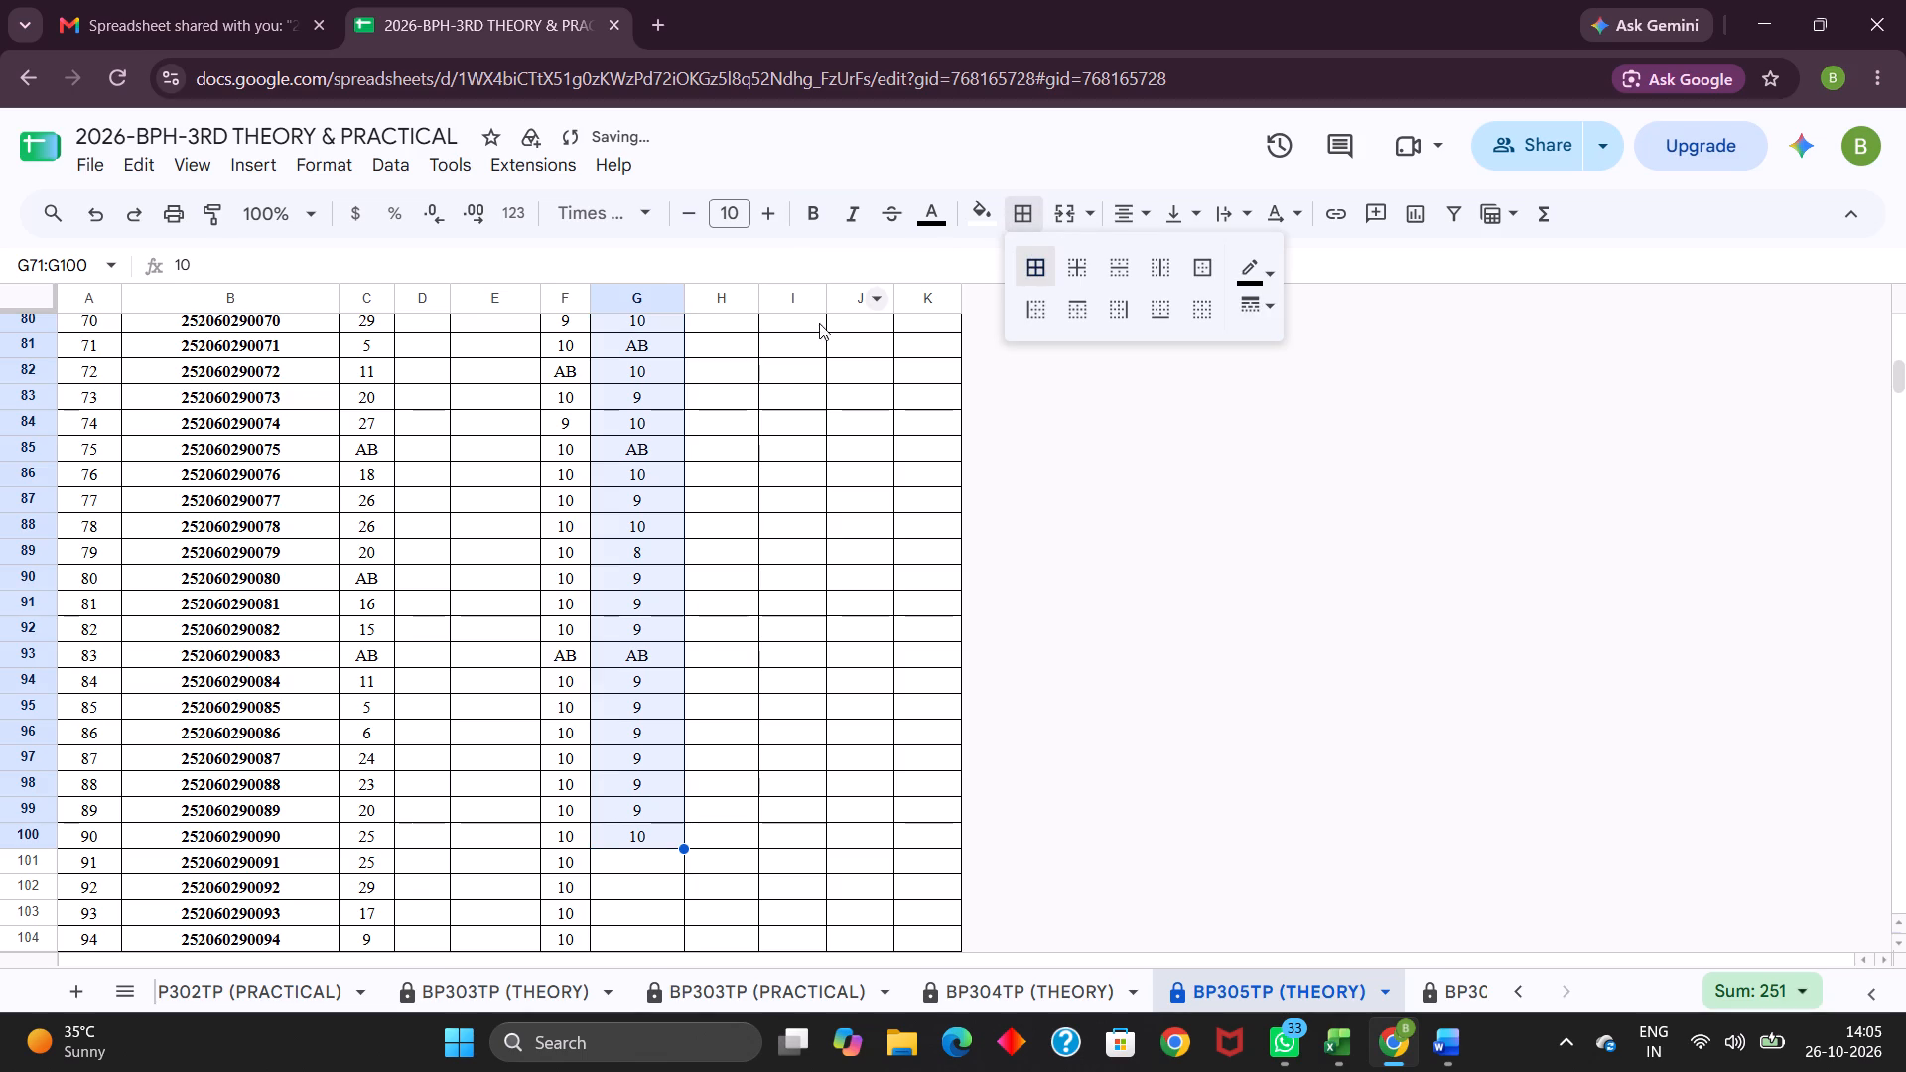
{"action": "left_click", "coordinate": [758, 377]}
{"action": "scroll", "coordinate": [738, 498], "scroll_direction": "down", "scroll_amount": 1}
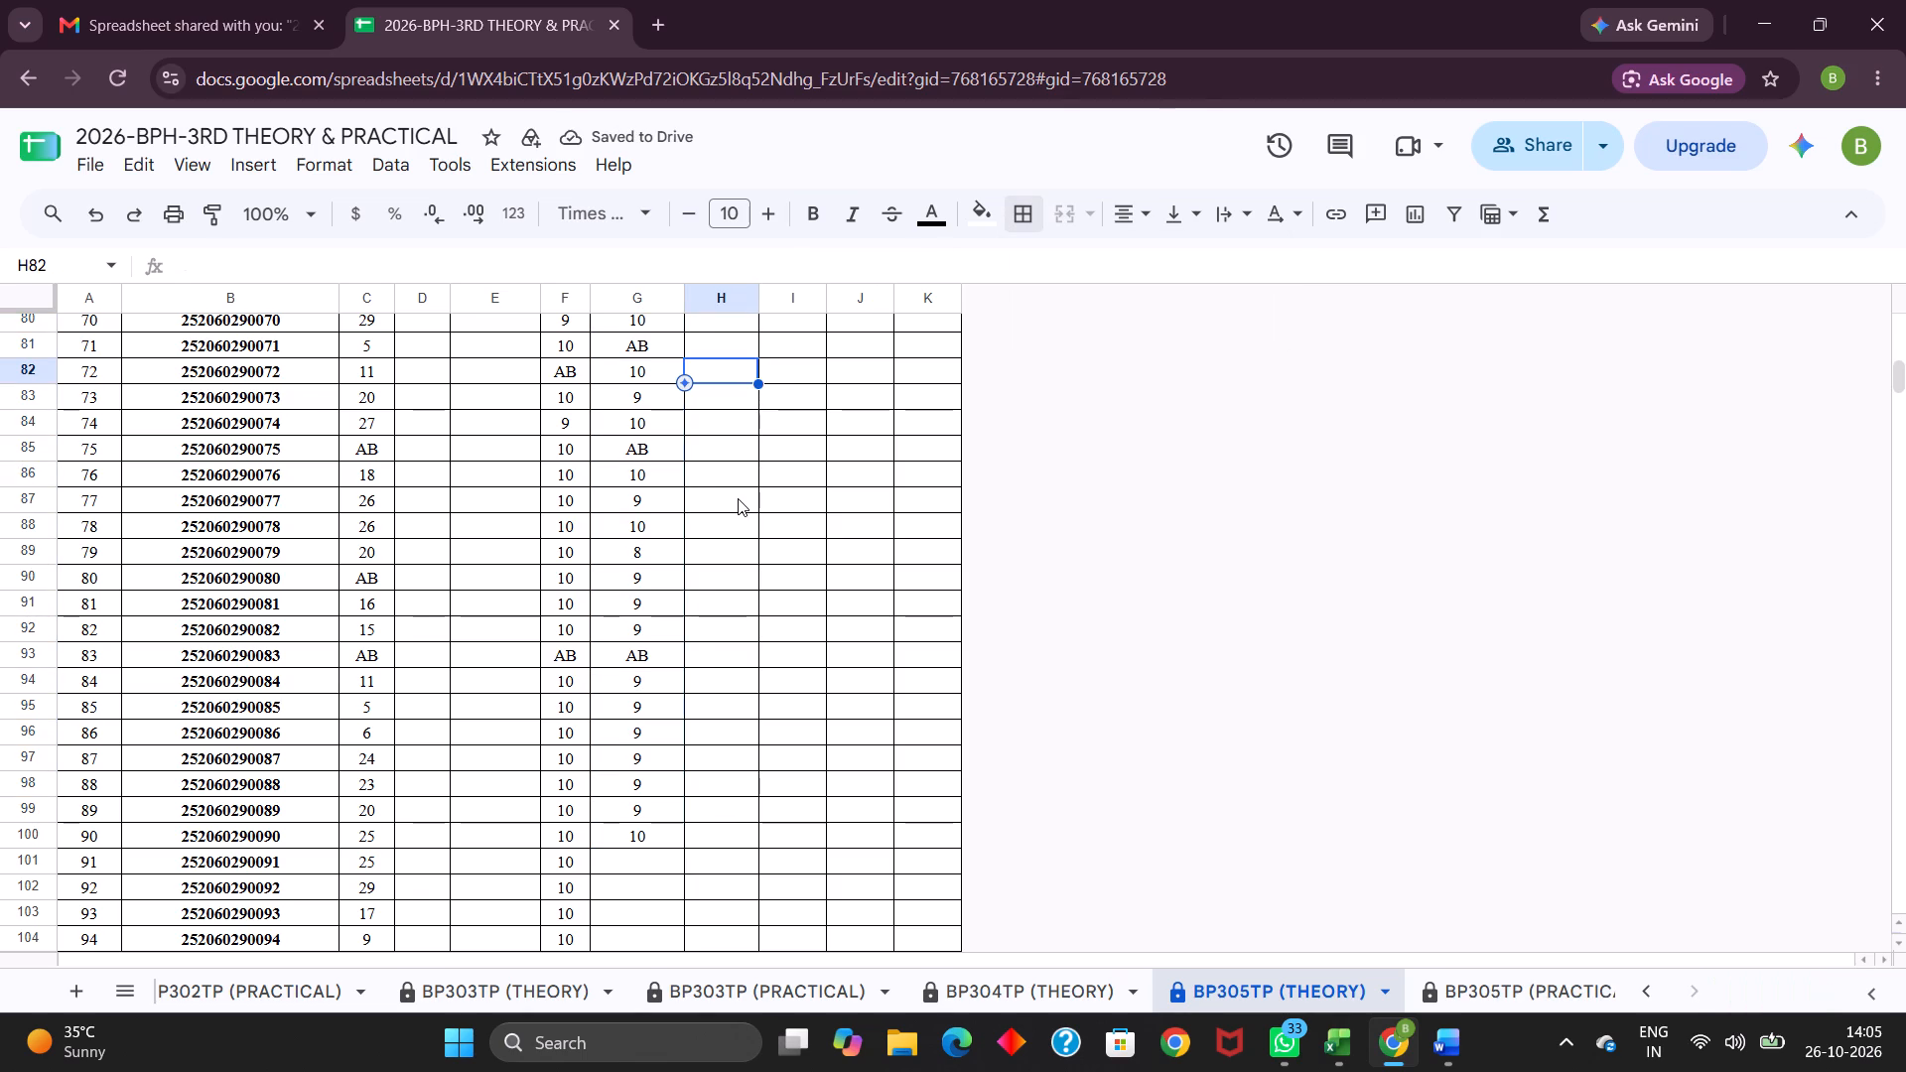
{"action": "scroll", "coordinate": [738, 498], "scroll_direction": "down", "scroll_amount": 1}
{"action": "left_click", "coordinate": [1092, 220]}
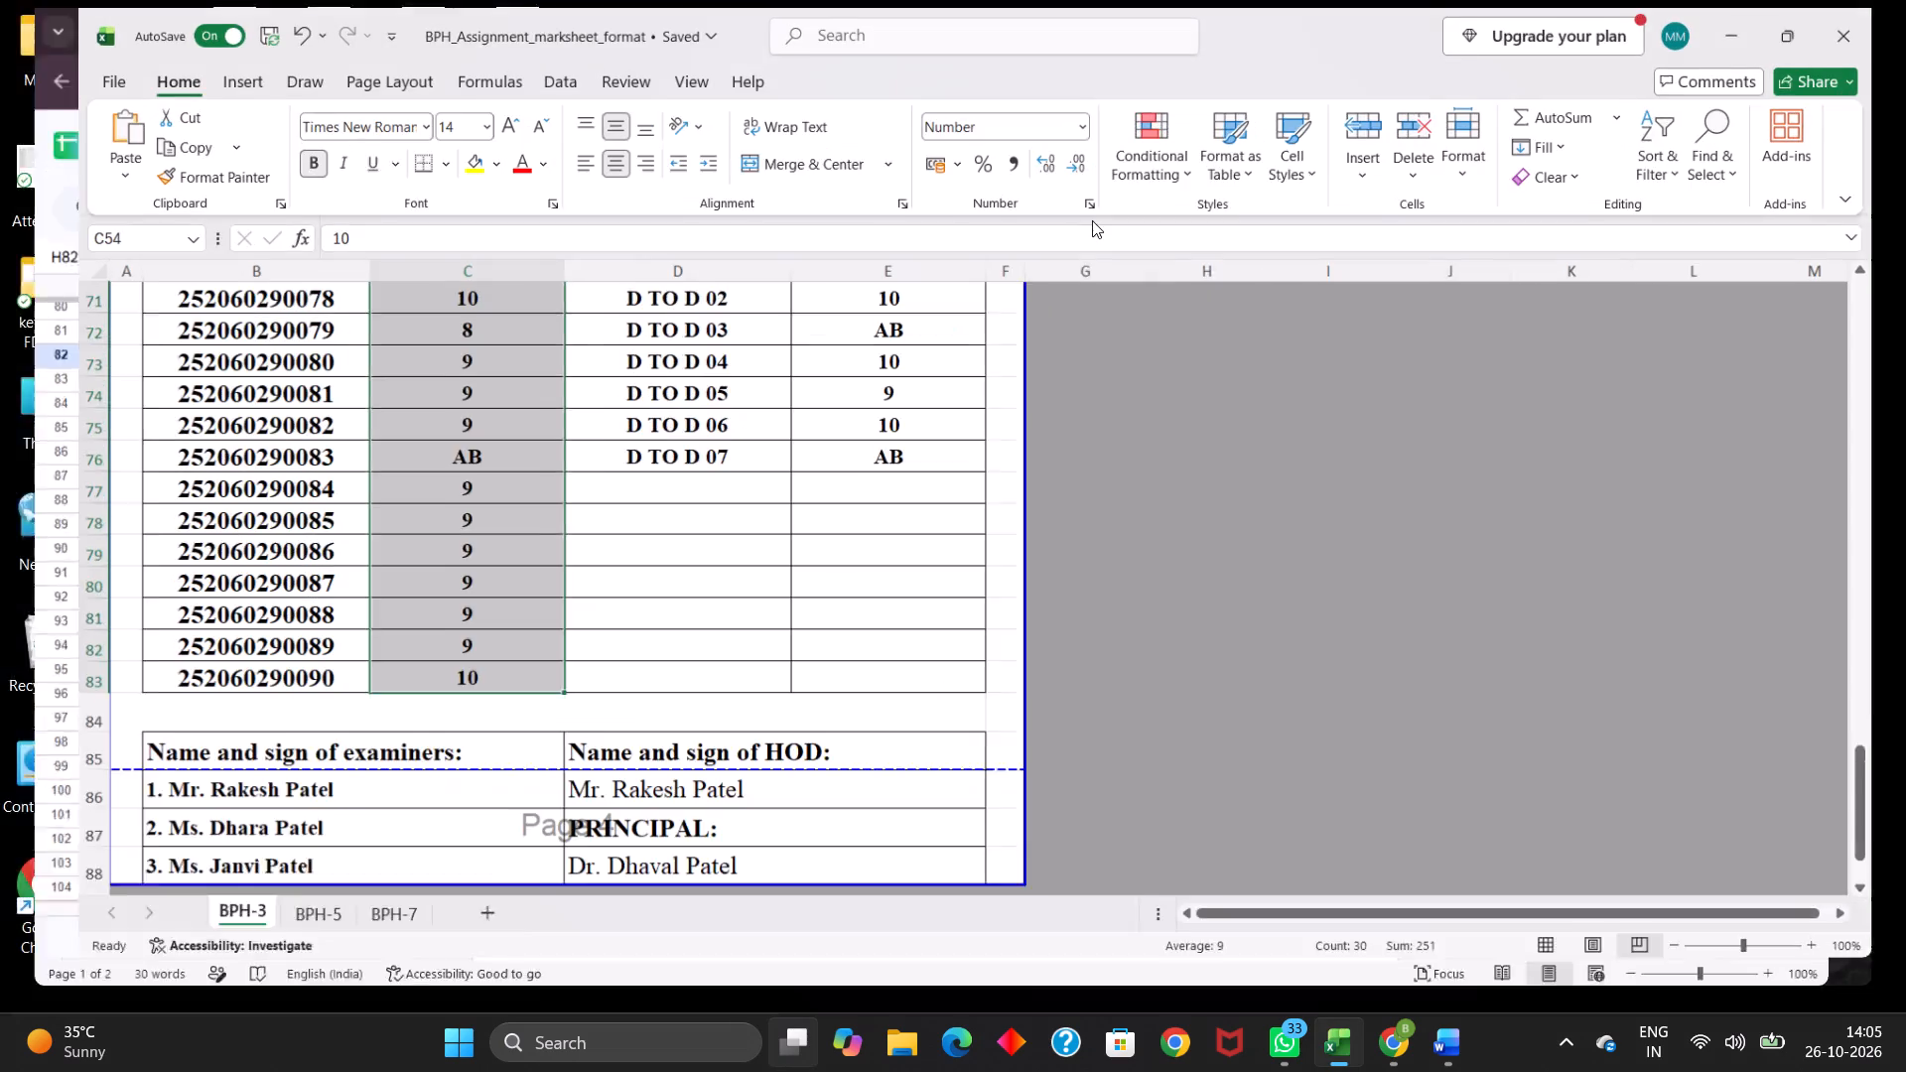
{"action": "left_click", "coordinate": [882, 455]}
{"action": "scroll", "coordinate": [882, 455], "scroll_direction": "up", "scroll_amount": 3}
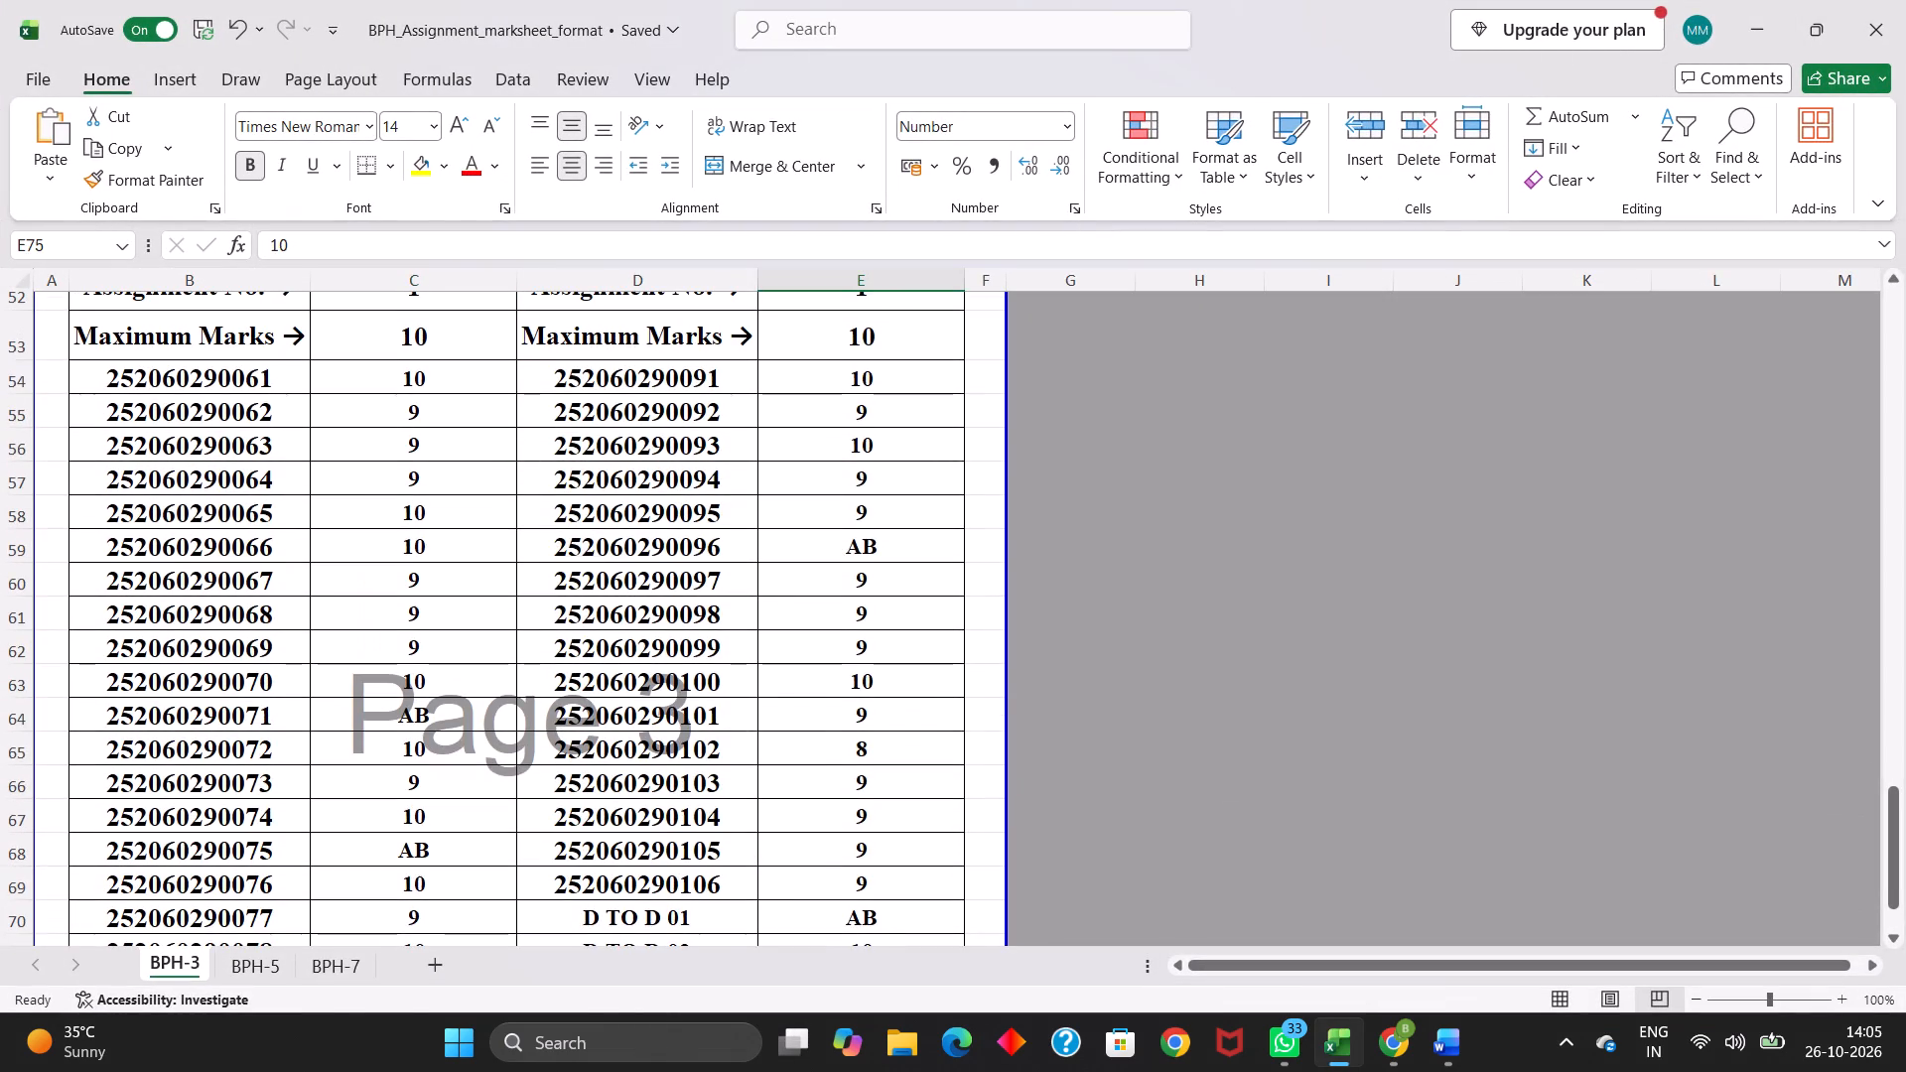
{"action": "scroll", "coordinate": [882, 455], "scroll_direction": "up", "scroll_amount": 1}
{"action": "left_click_drag", "start_coordinate": [819, 381], "coordinate": [912, 787]}
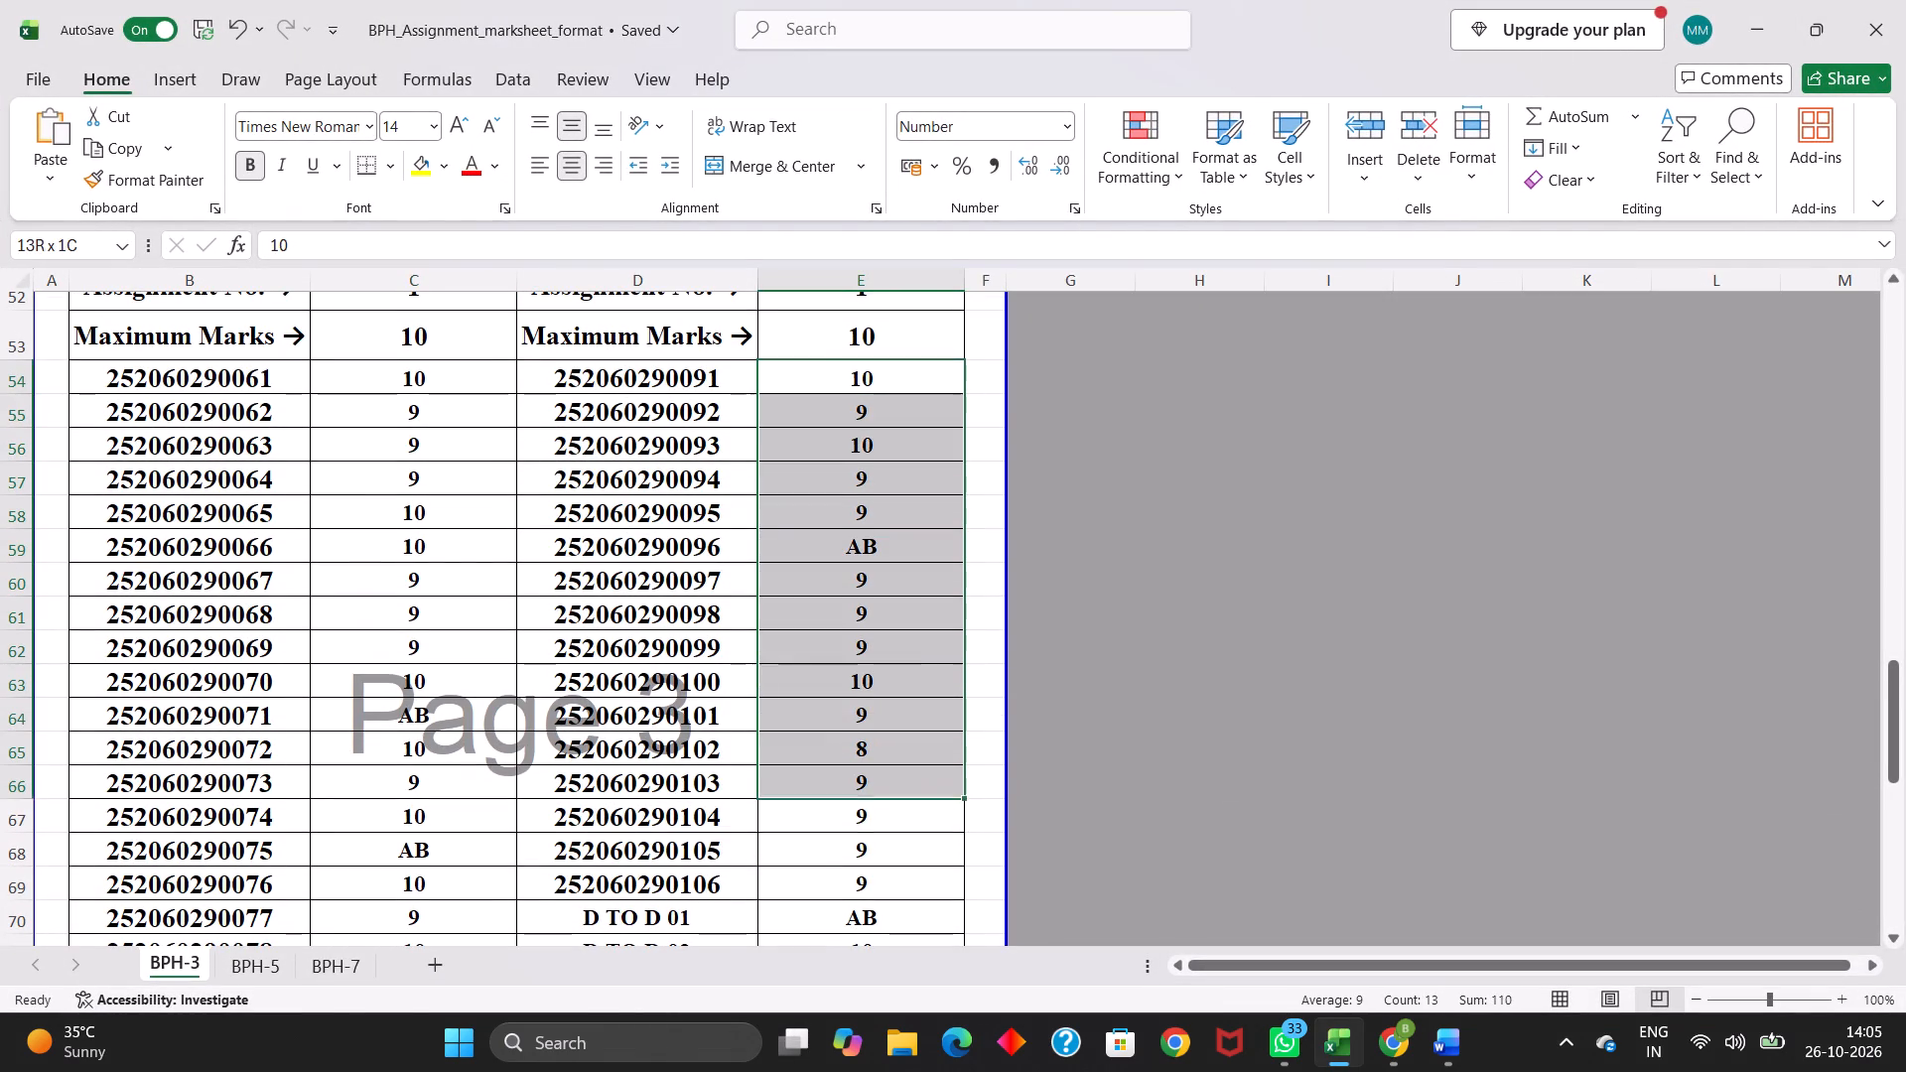
{"action": "left_click_drag", "start_coordinate": [912, 787], "coordinate": [904, 903]}
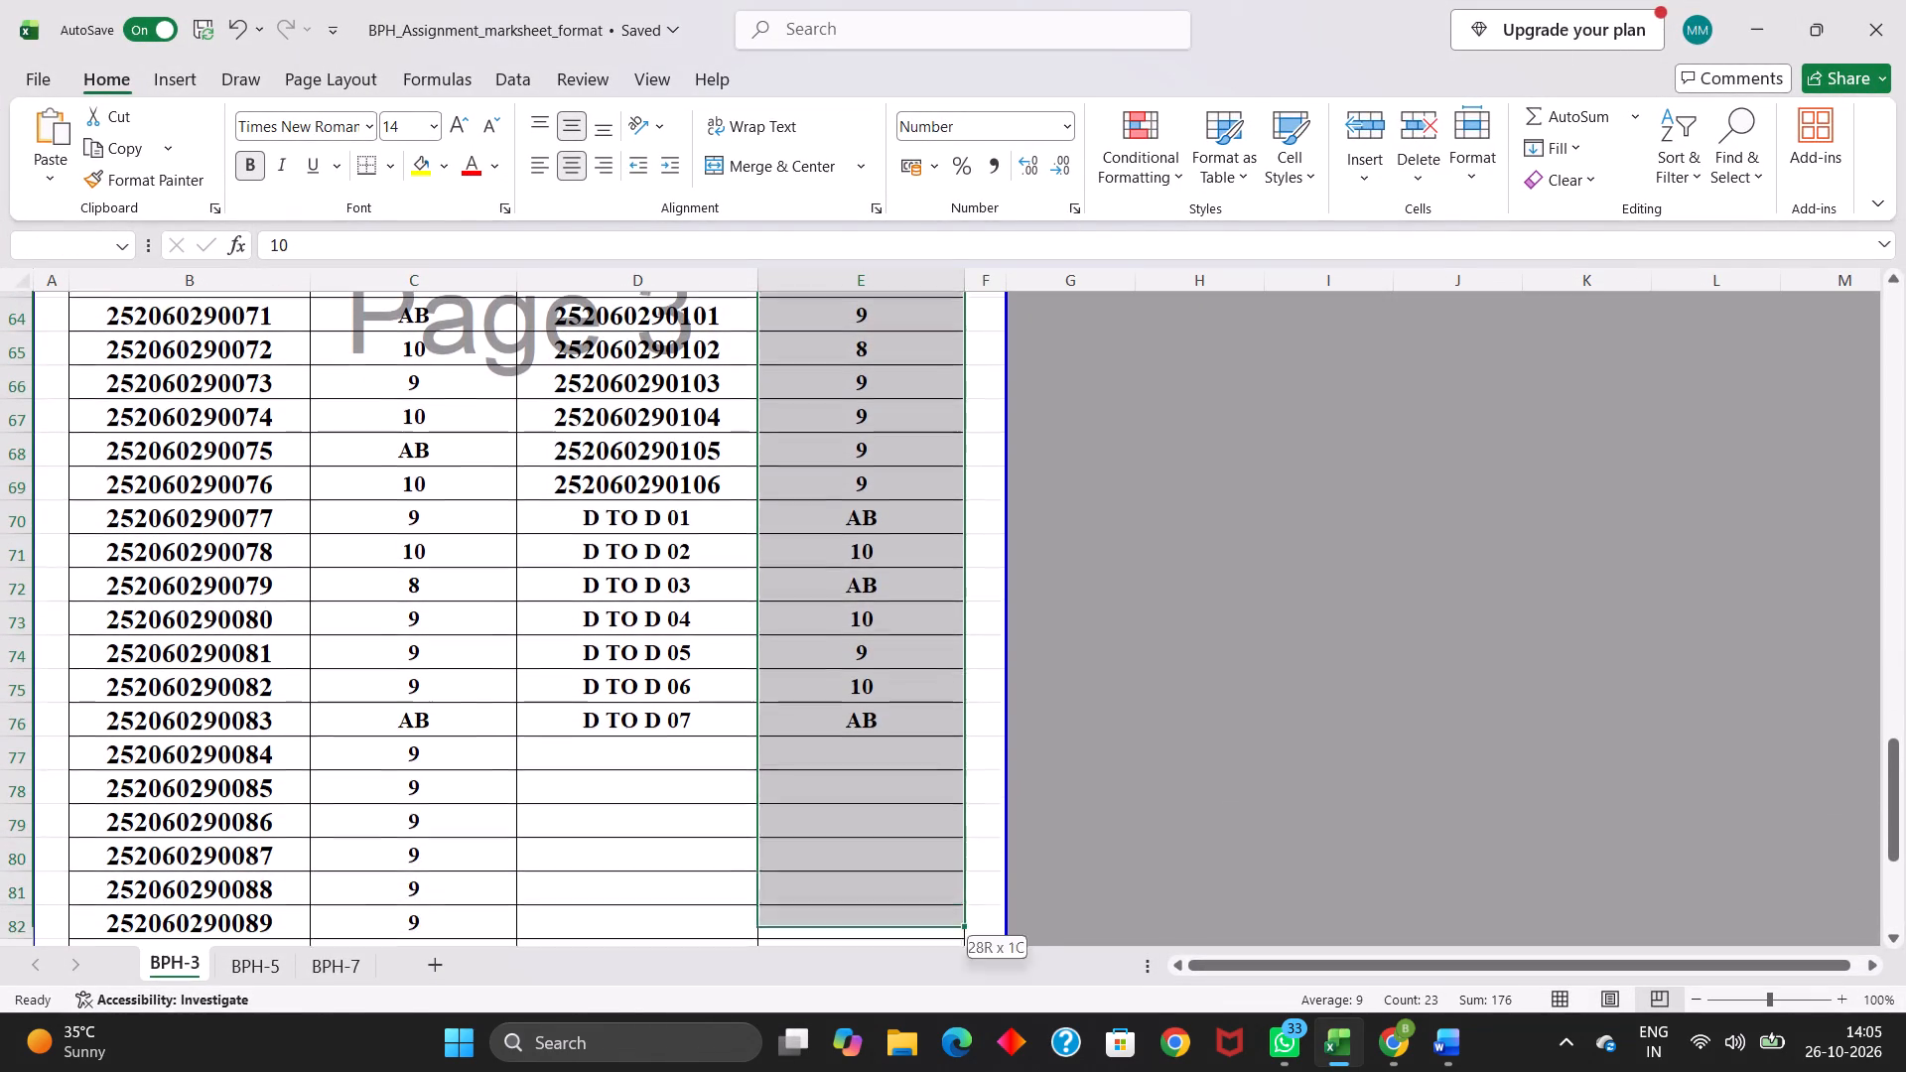
{"action": "left_click_drag", "start_coordinate": [904, 903], "coordinate": [909, 717]}
{"action": "key", "text": "ctrl+c"}
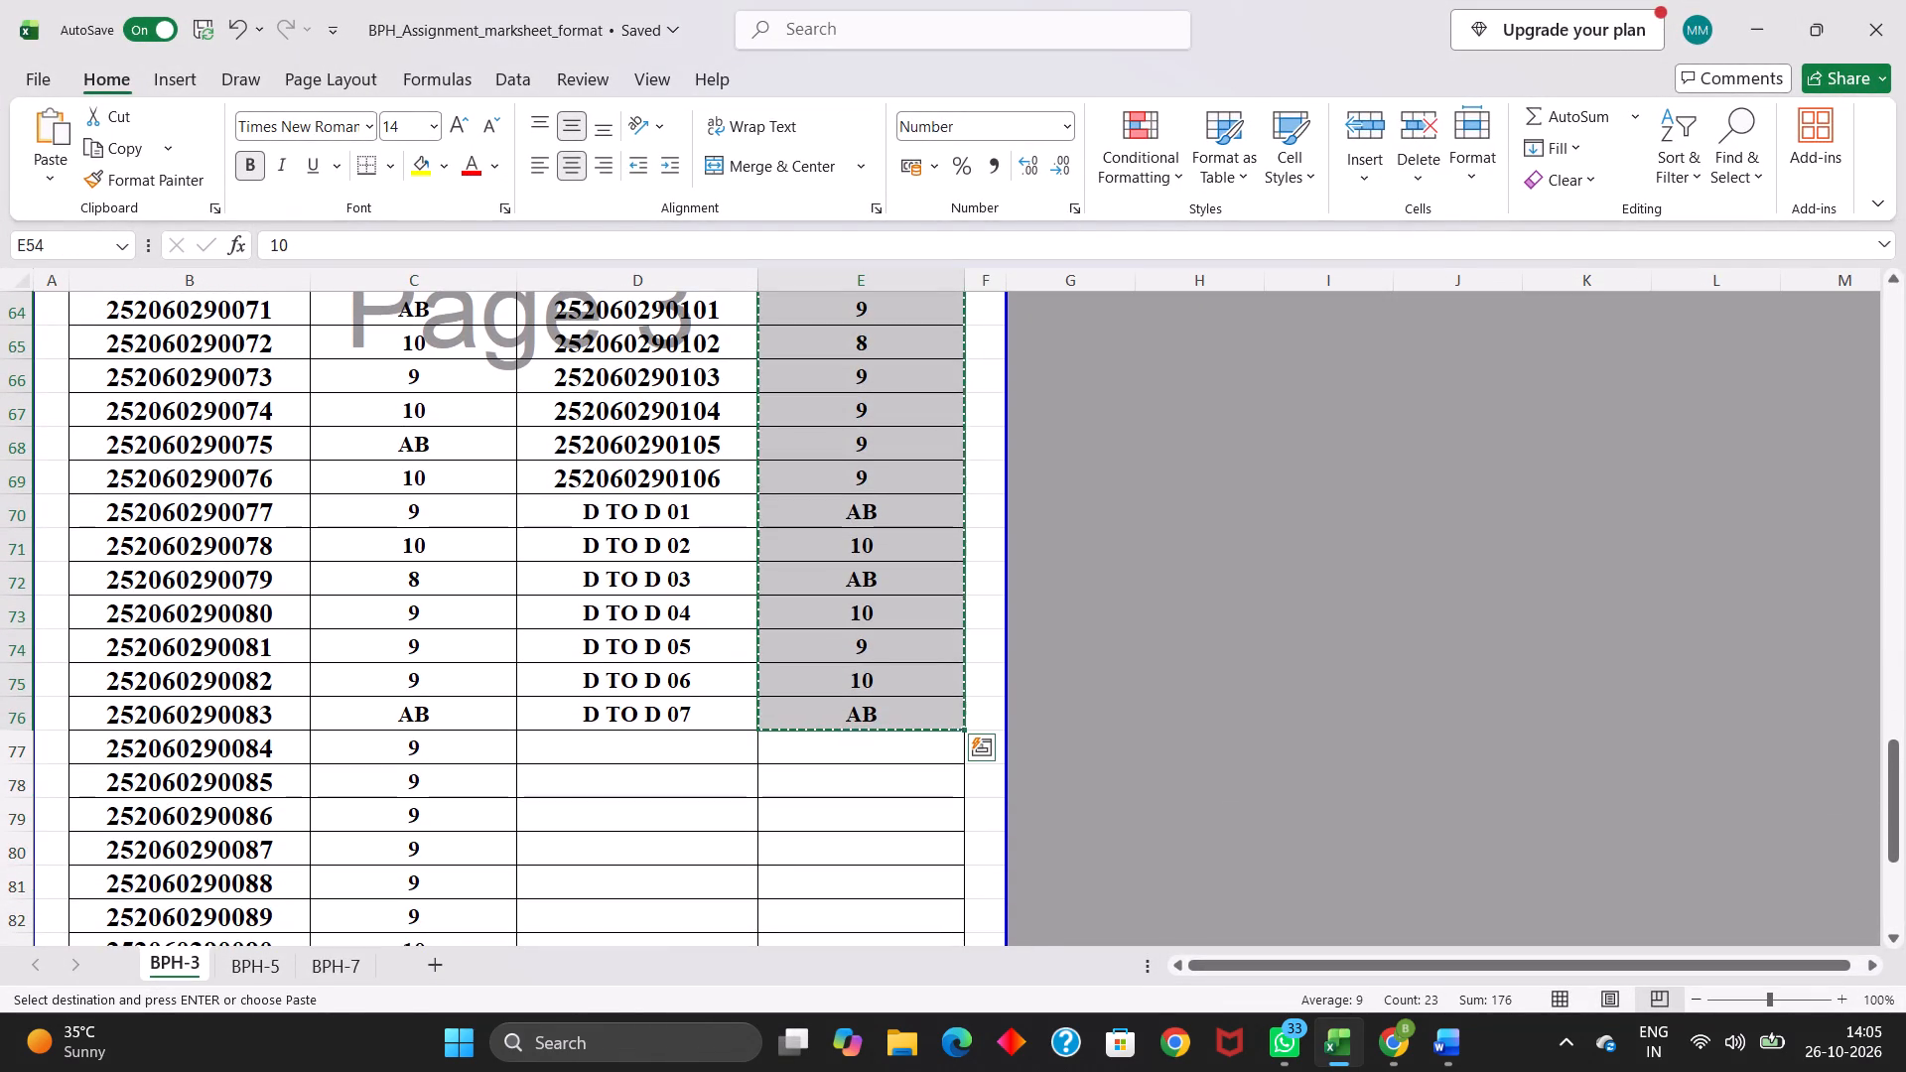
Switch to the Word document, paste the marks on the blank second page, and copy all the newly pasted rows.
{"action": "left_click", "coordinate": [762, 658]}
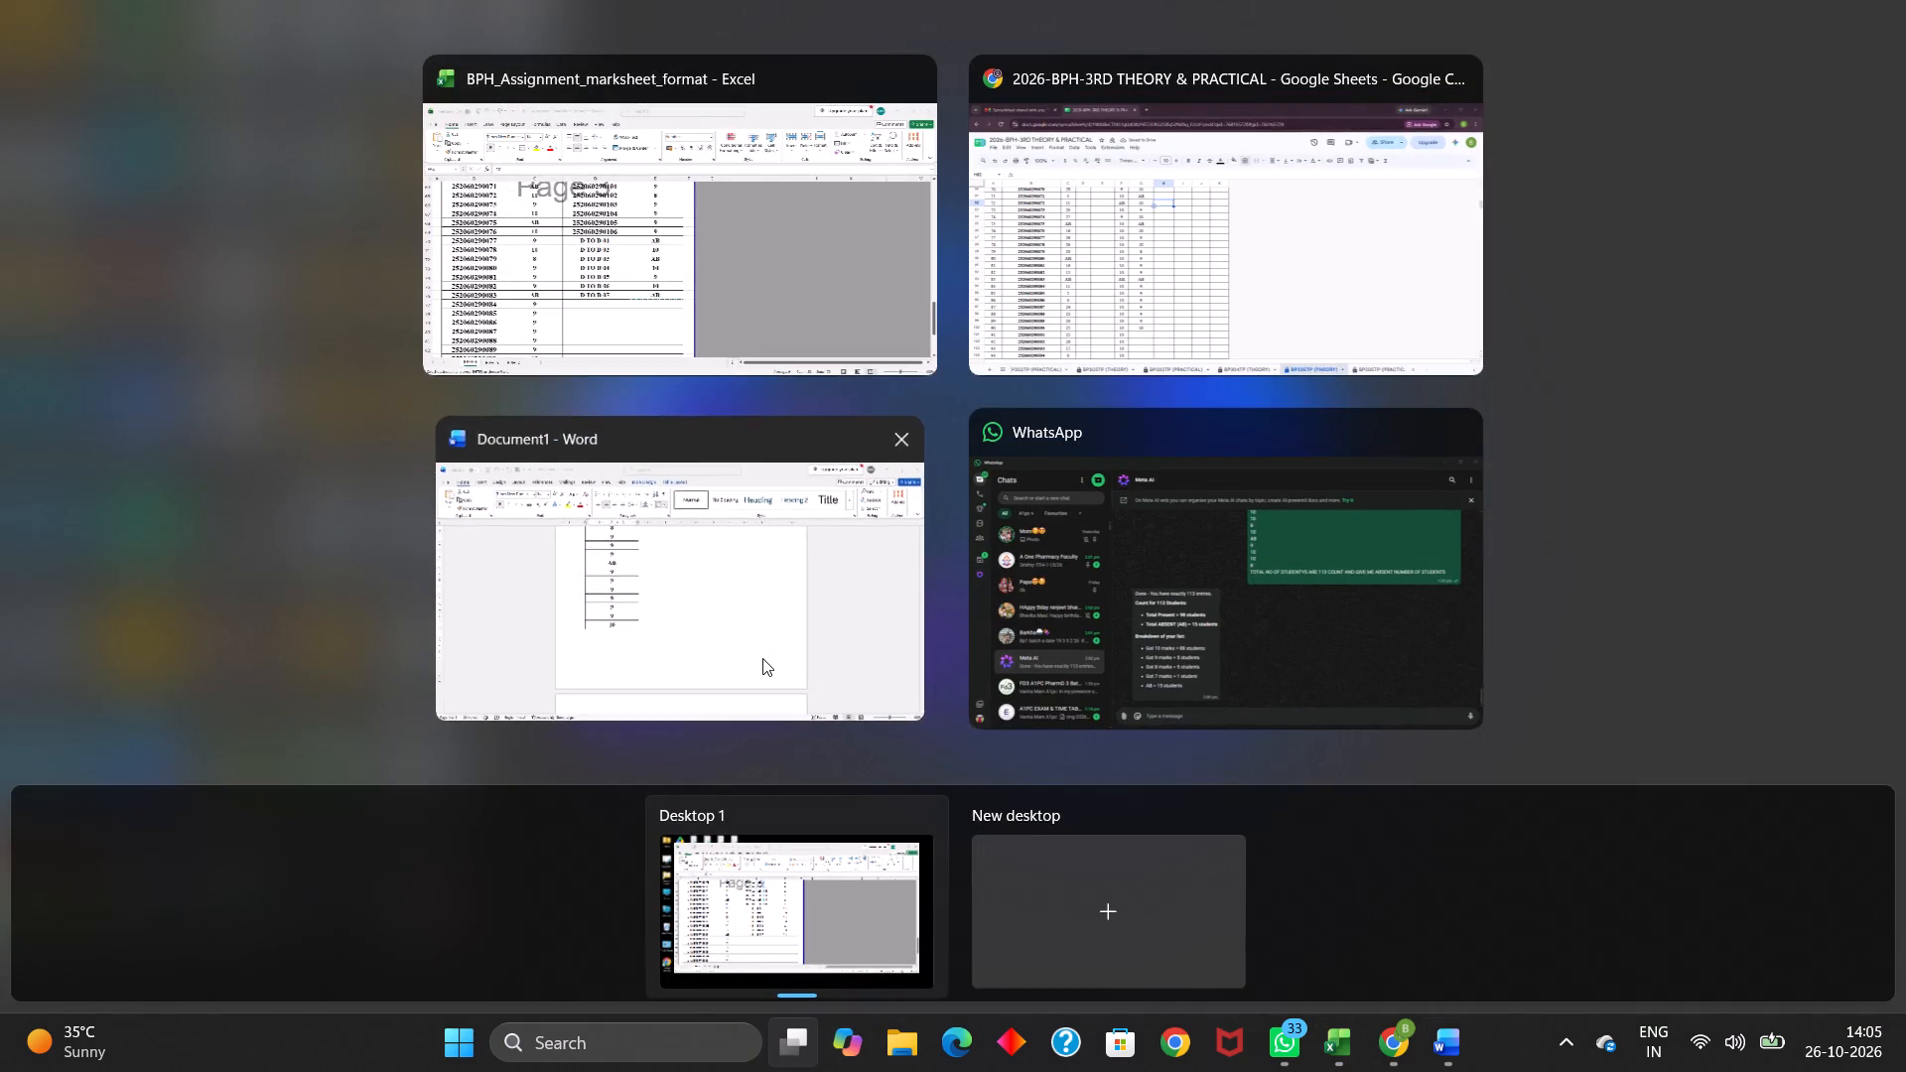
{"action": "scroll", "coordinate": [657, 919], "scroll_direction": "down", "scroll_amount": 2}
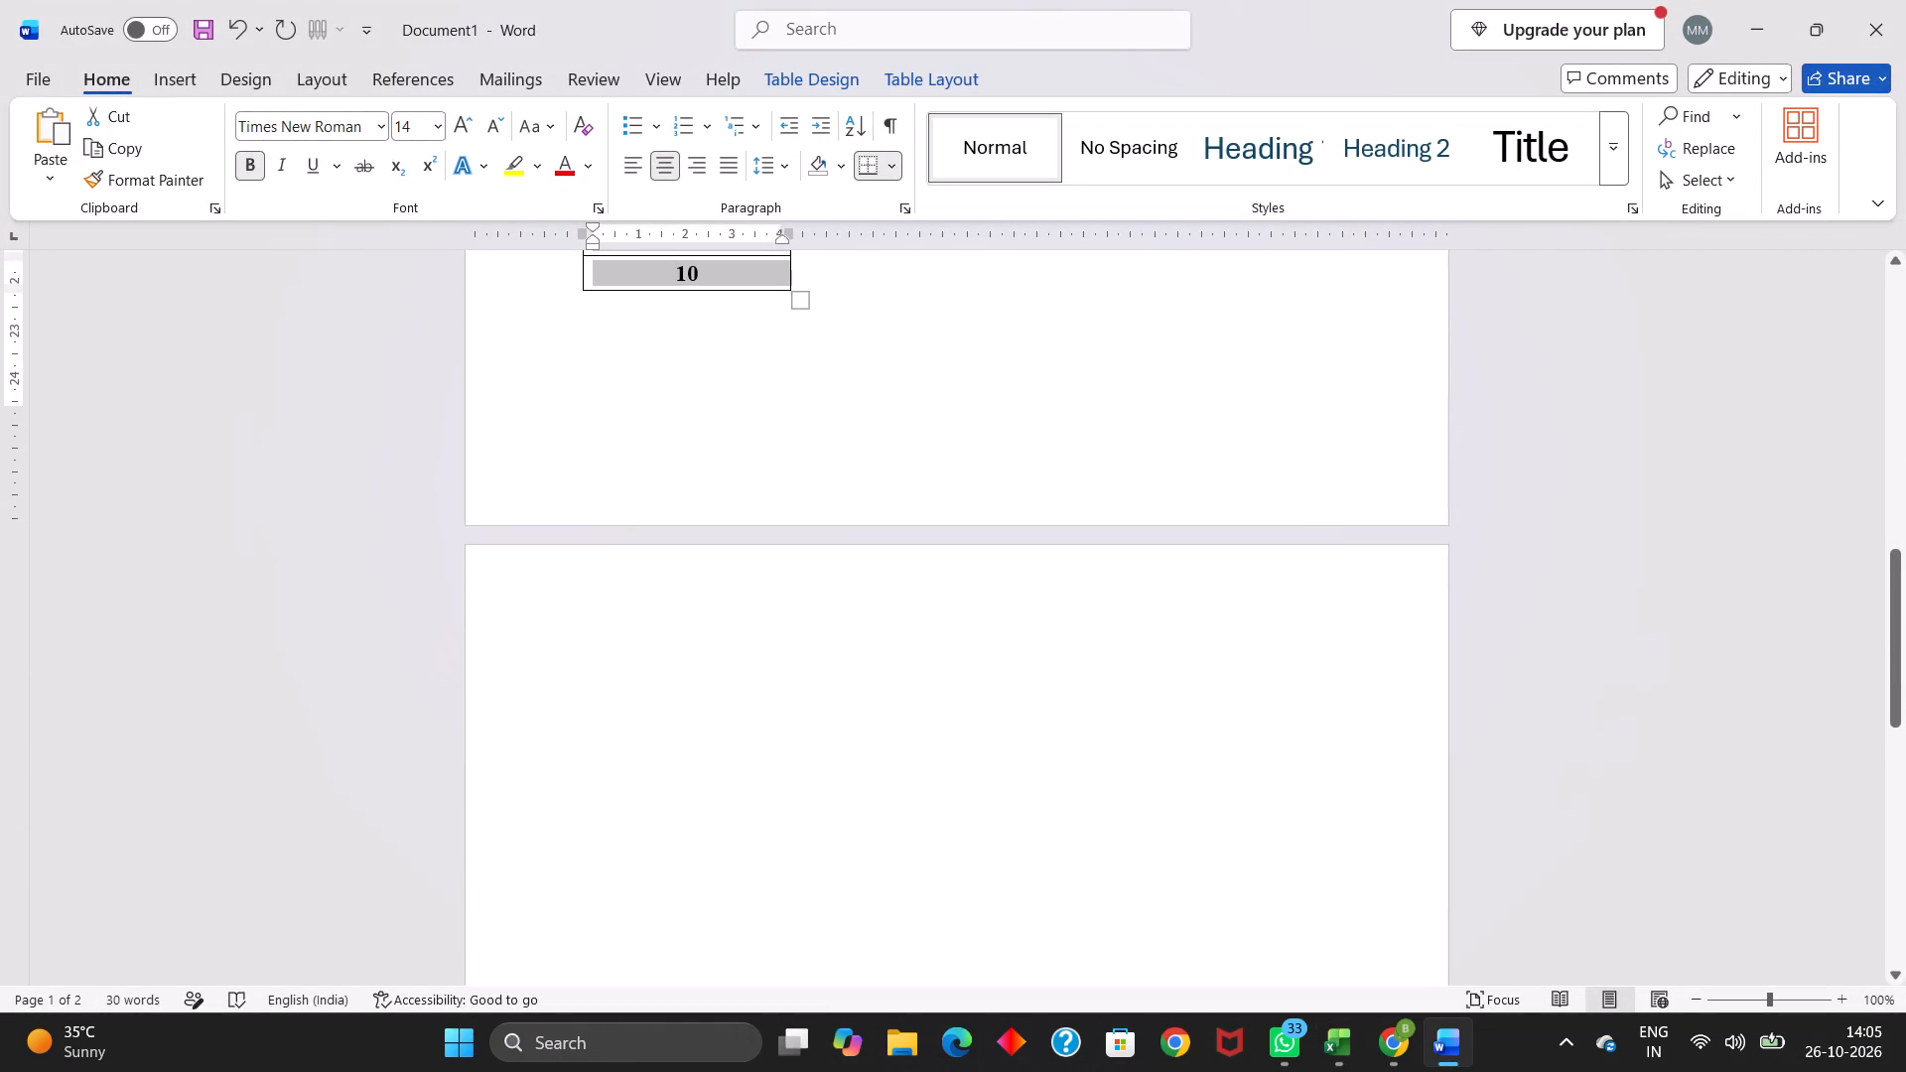
{"action": "left_click", "coordinate": [655, 703]}
{"action": "key", "text": "ctrl+v"}
{"action": "scroll", "coordinate": [655, 703], "scroll_direction": "up", "scroll_amount": 2}
{"action": "left_click_drag", "start_coordinate": [620, 607], "coordinate": [791, 1017]}
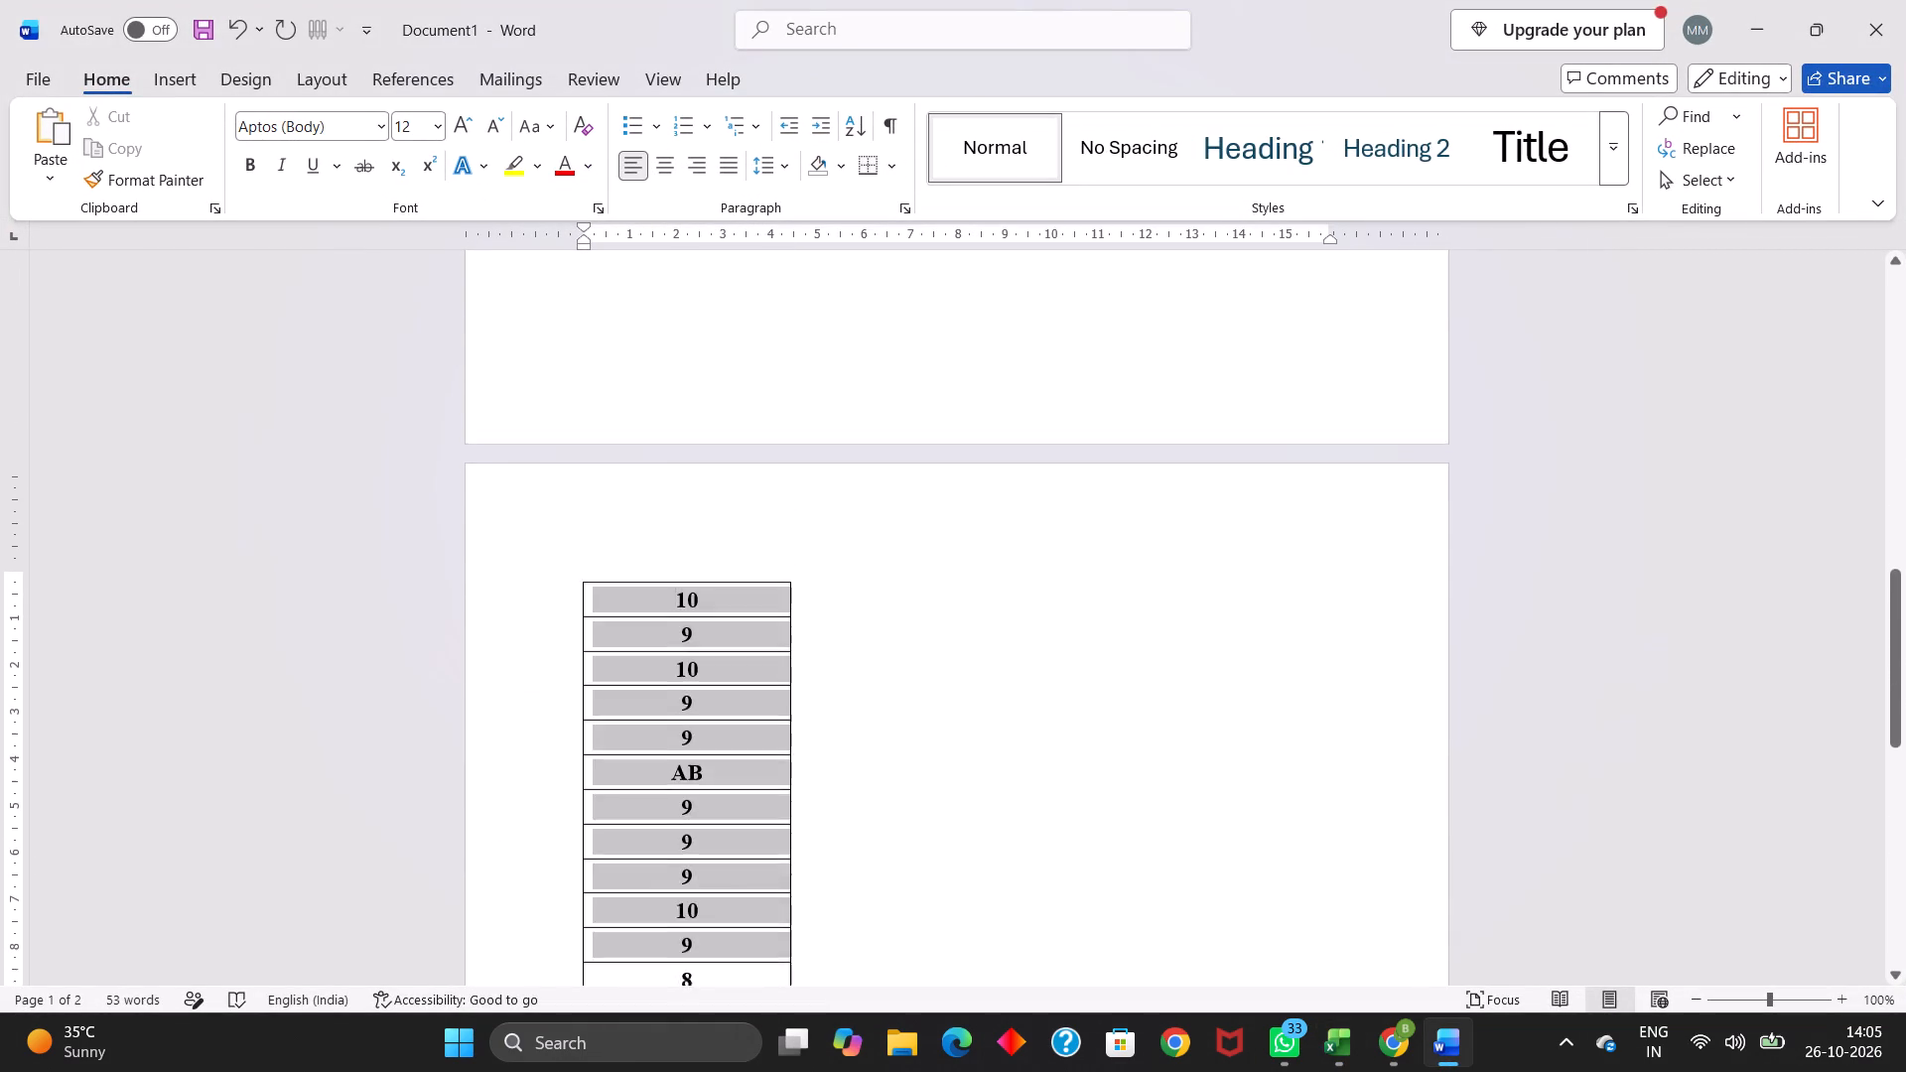
{"action": "left_click_drag", "start_coordinate": [791, 1017], "coordinate": [733, 467]}
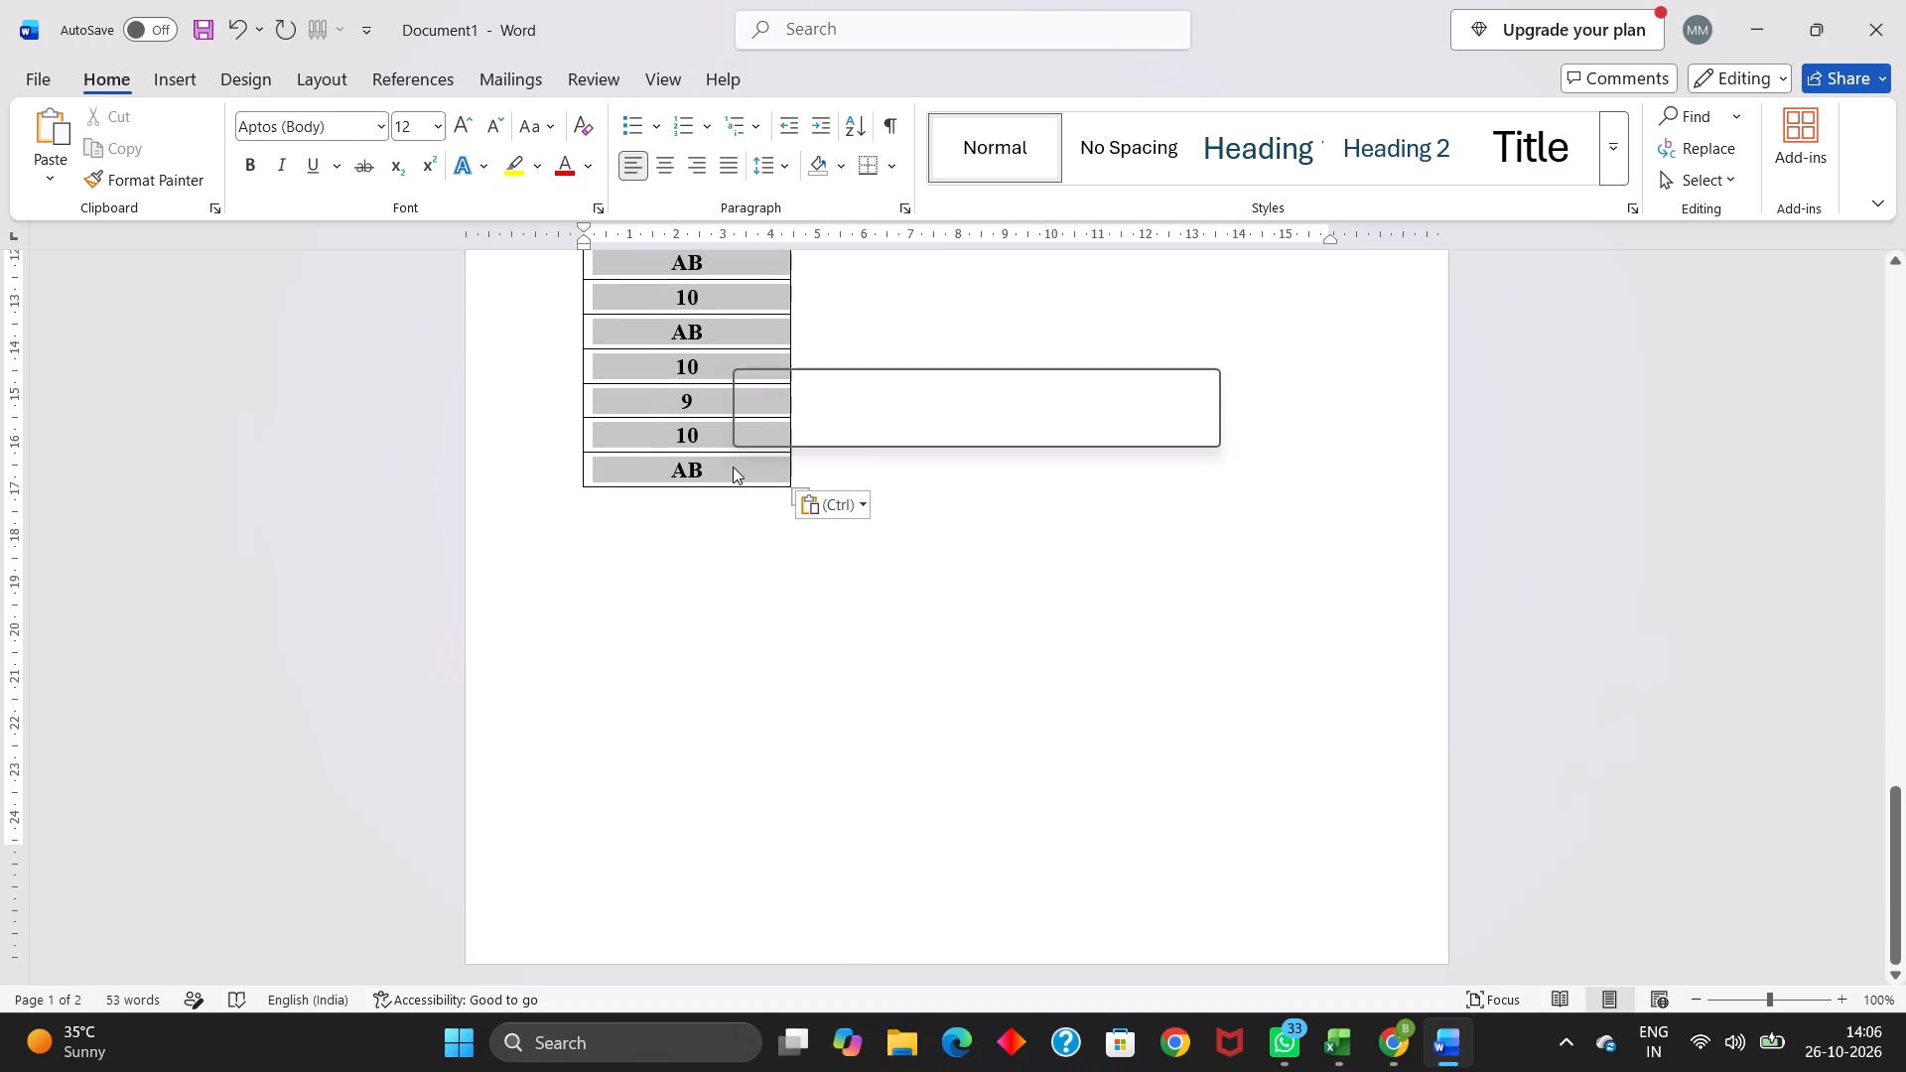
{"action": "key", "text": "ctrl+c"}
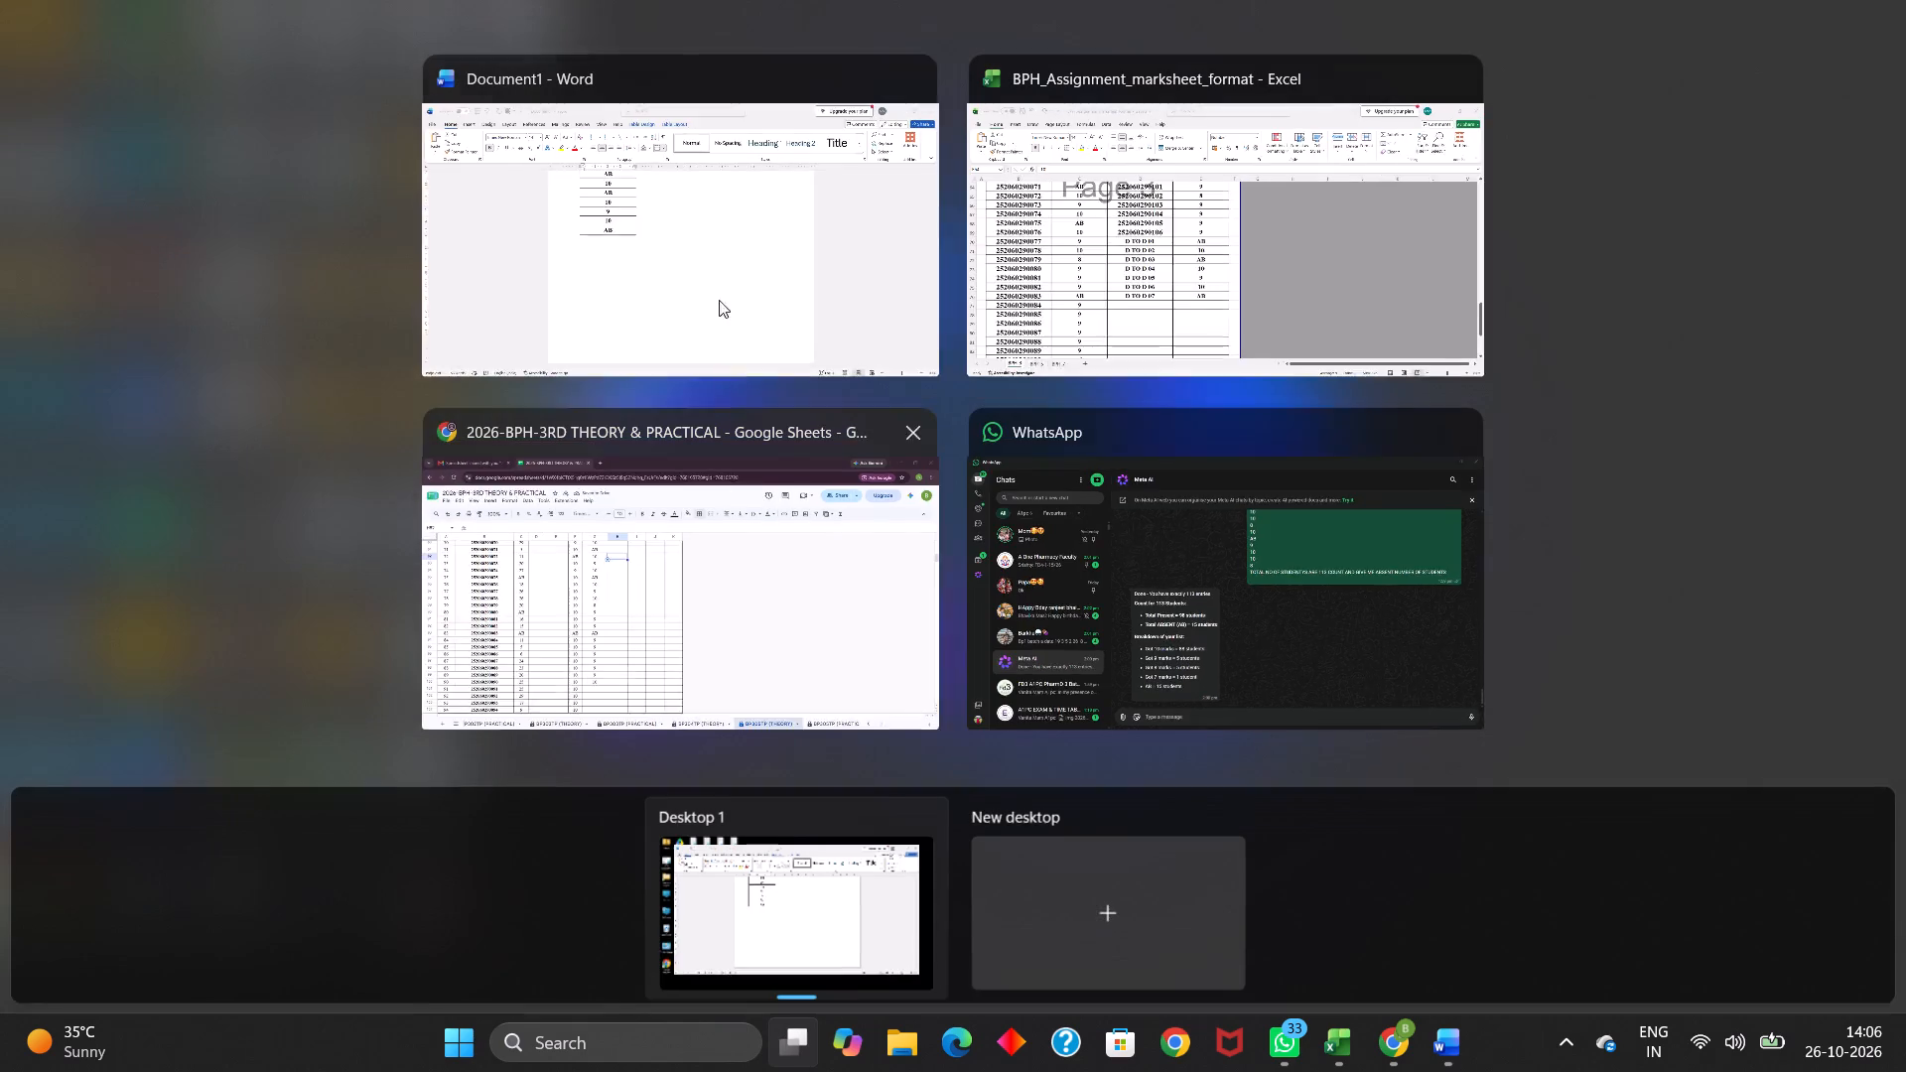
Switch to the Google spreadsheet and paste the marks into Assignment cells G101:G123 of the BP305TP (THEORY) sheet.
{"action": "left_click", "coordinate": [778, 533]}
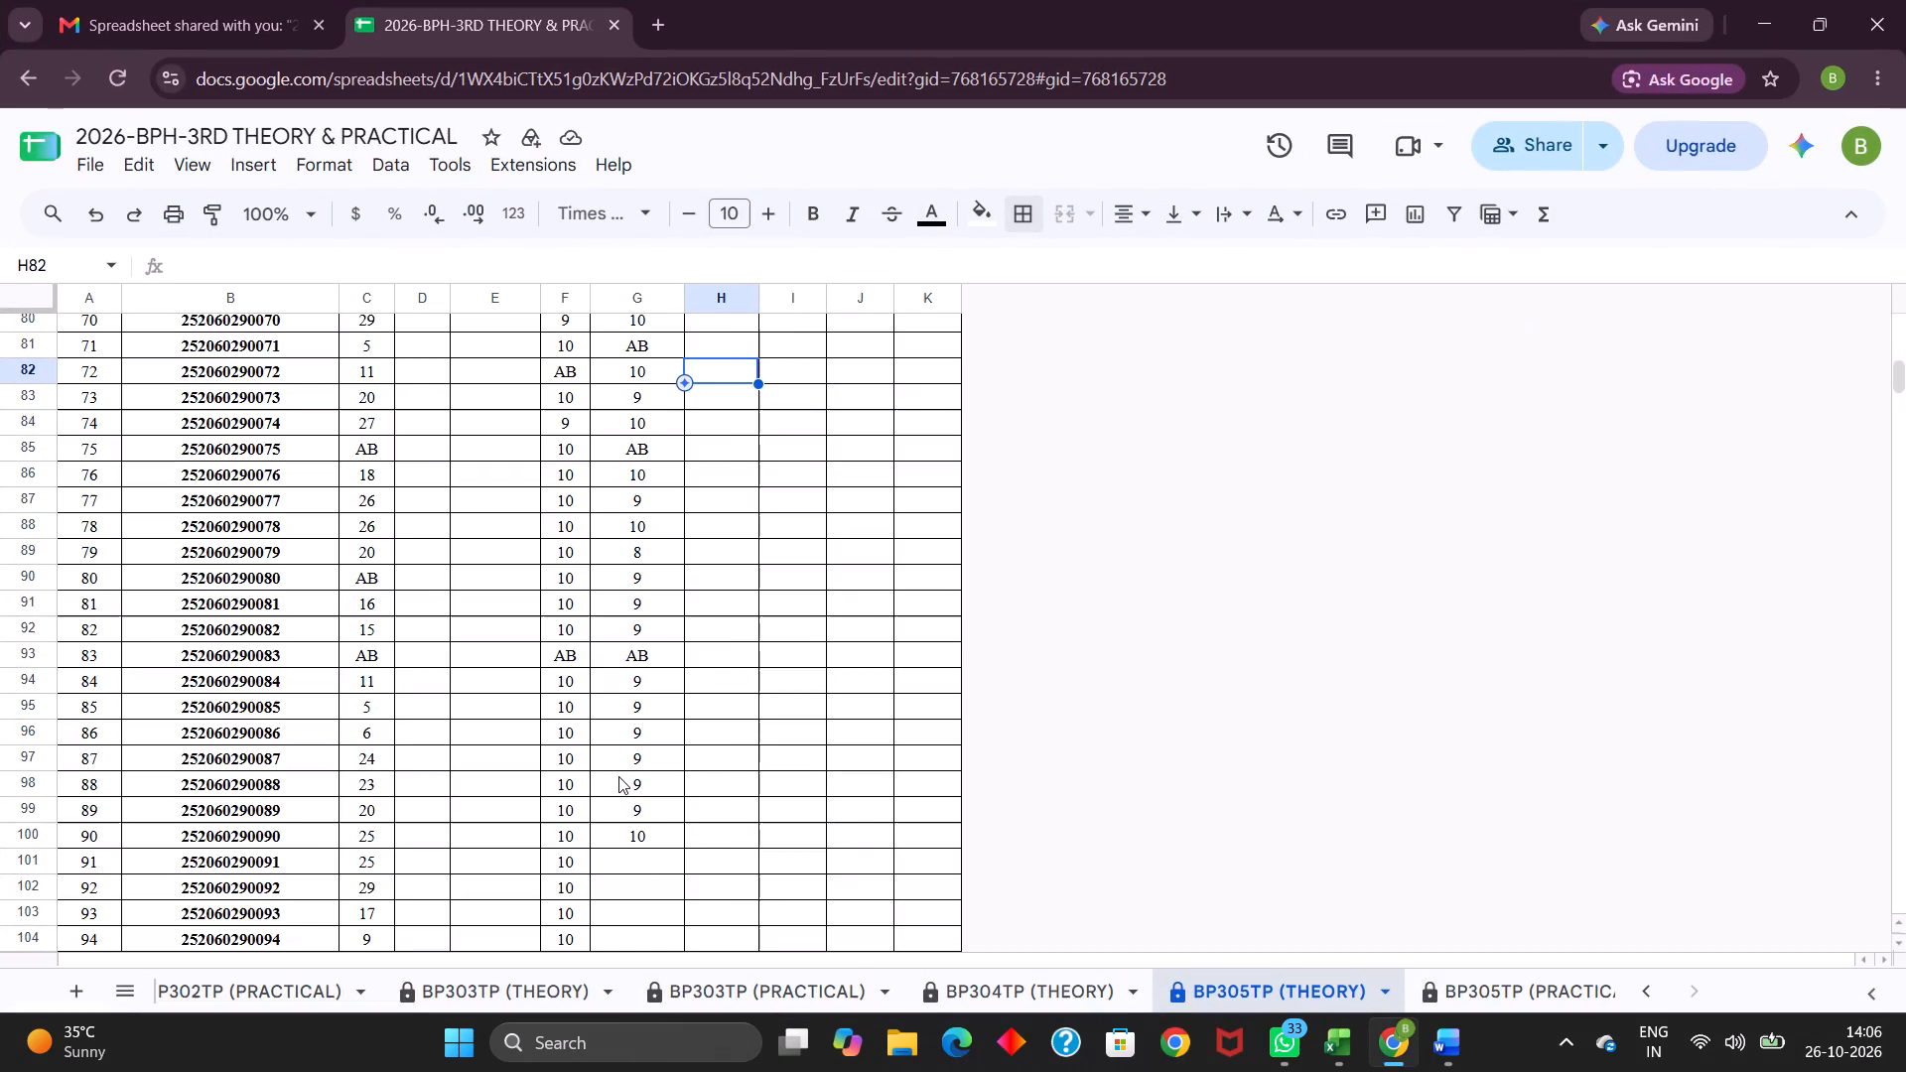
{"action": "scroll", "coordinate": [666, 851], "scroll_direction": "down", "scroll_amount": 2}
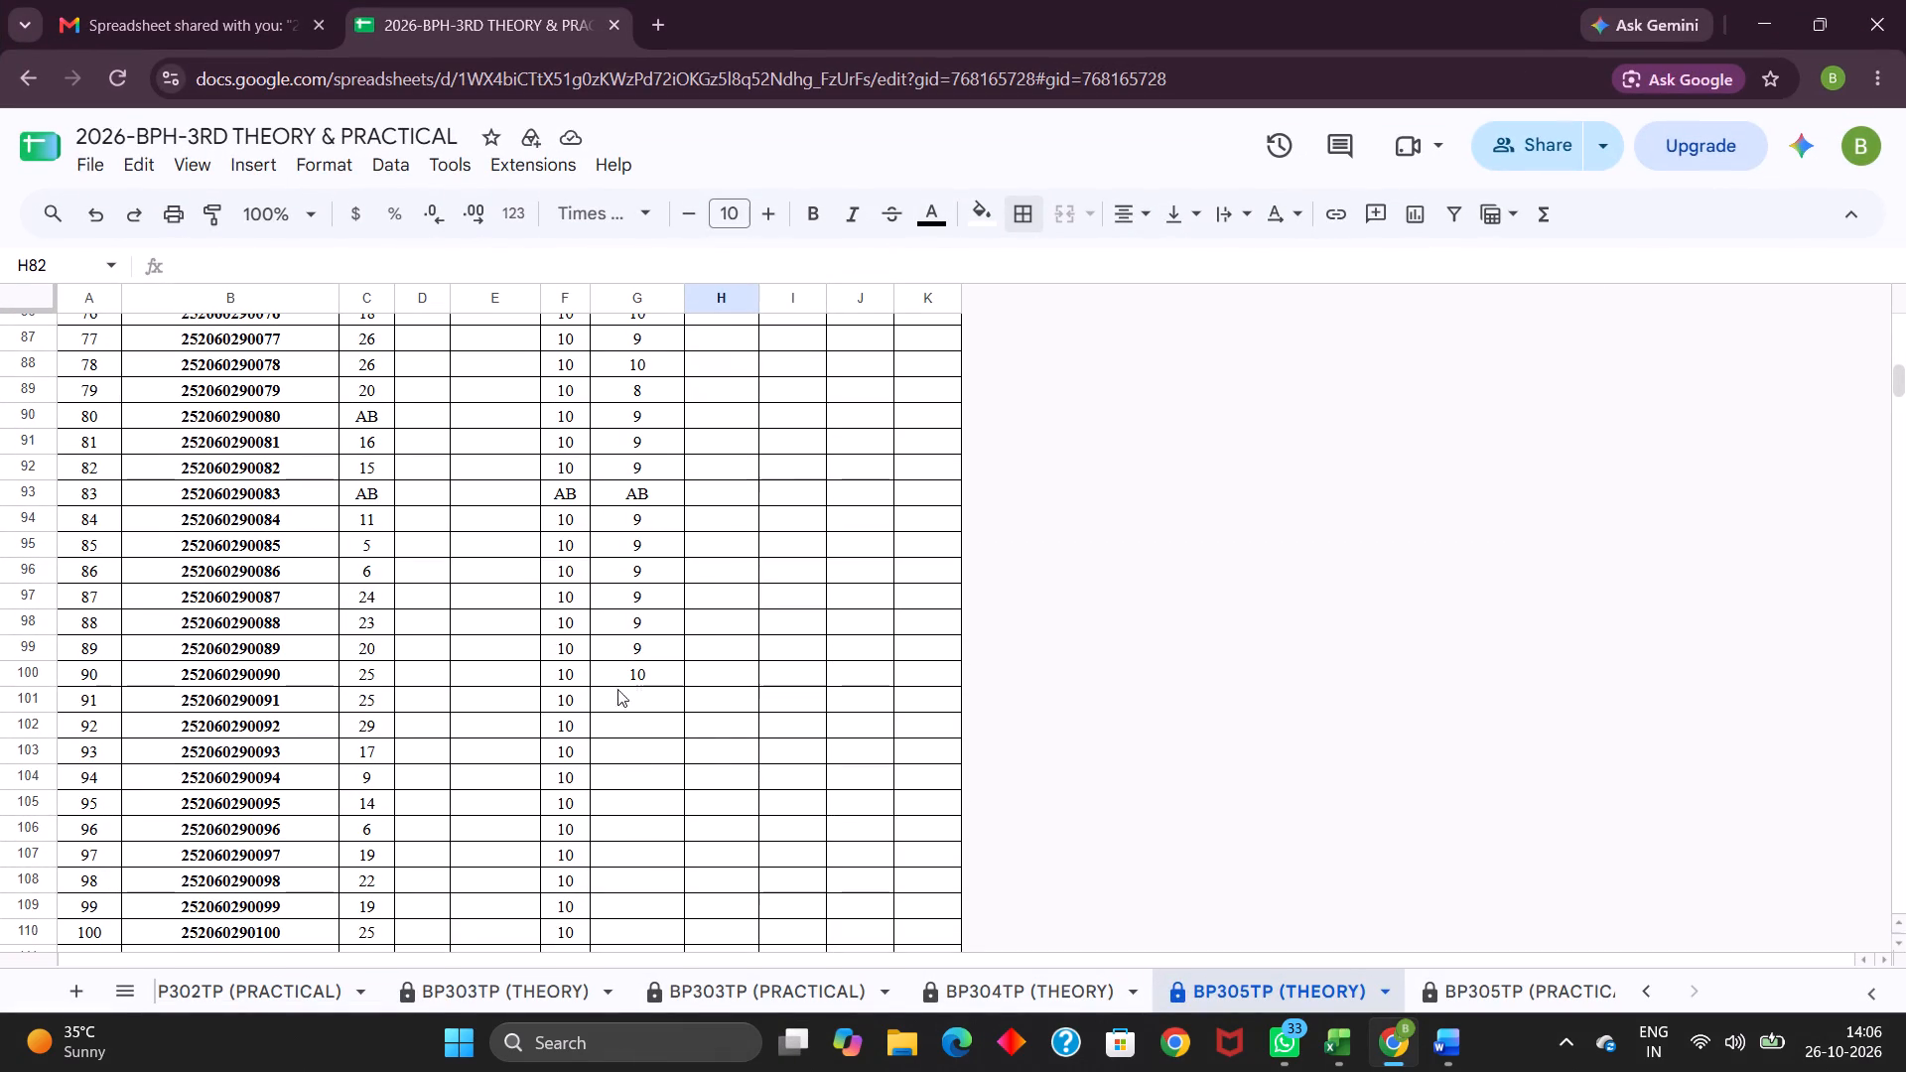
{"action": "left_click_drag", "start_coordinate": [614, 697], "coordinate": [660, 982]}
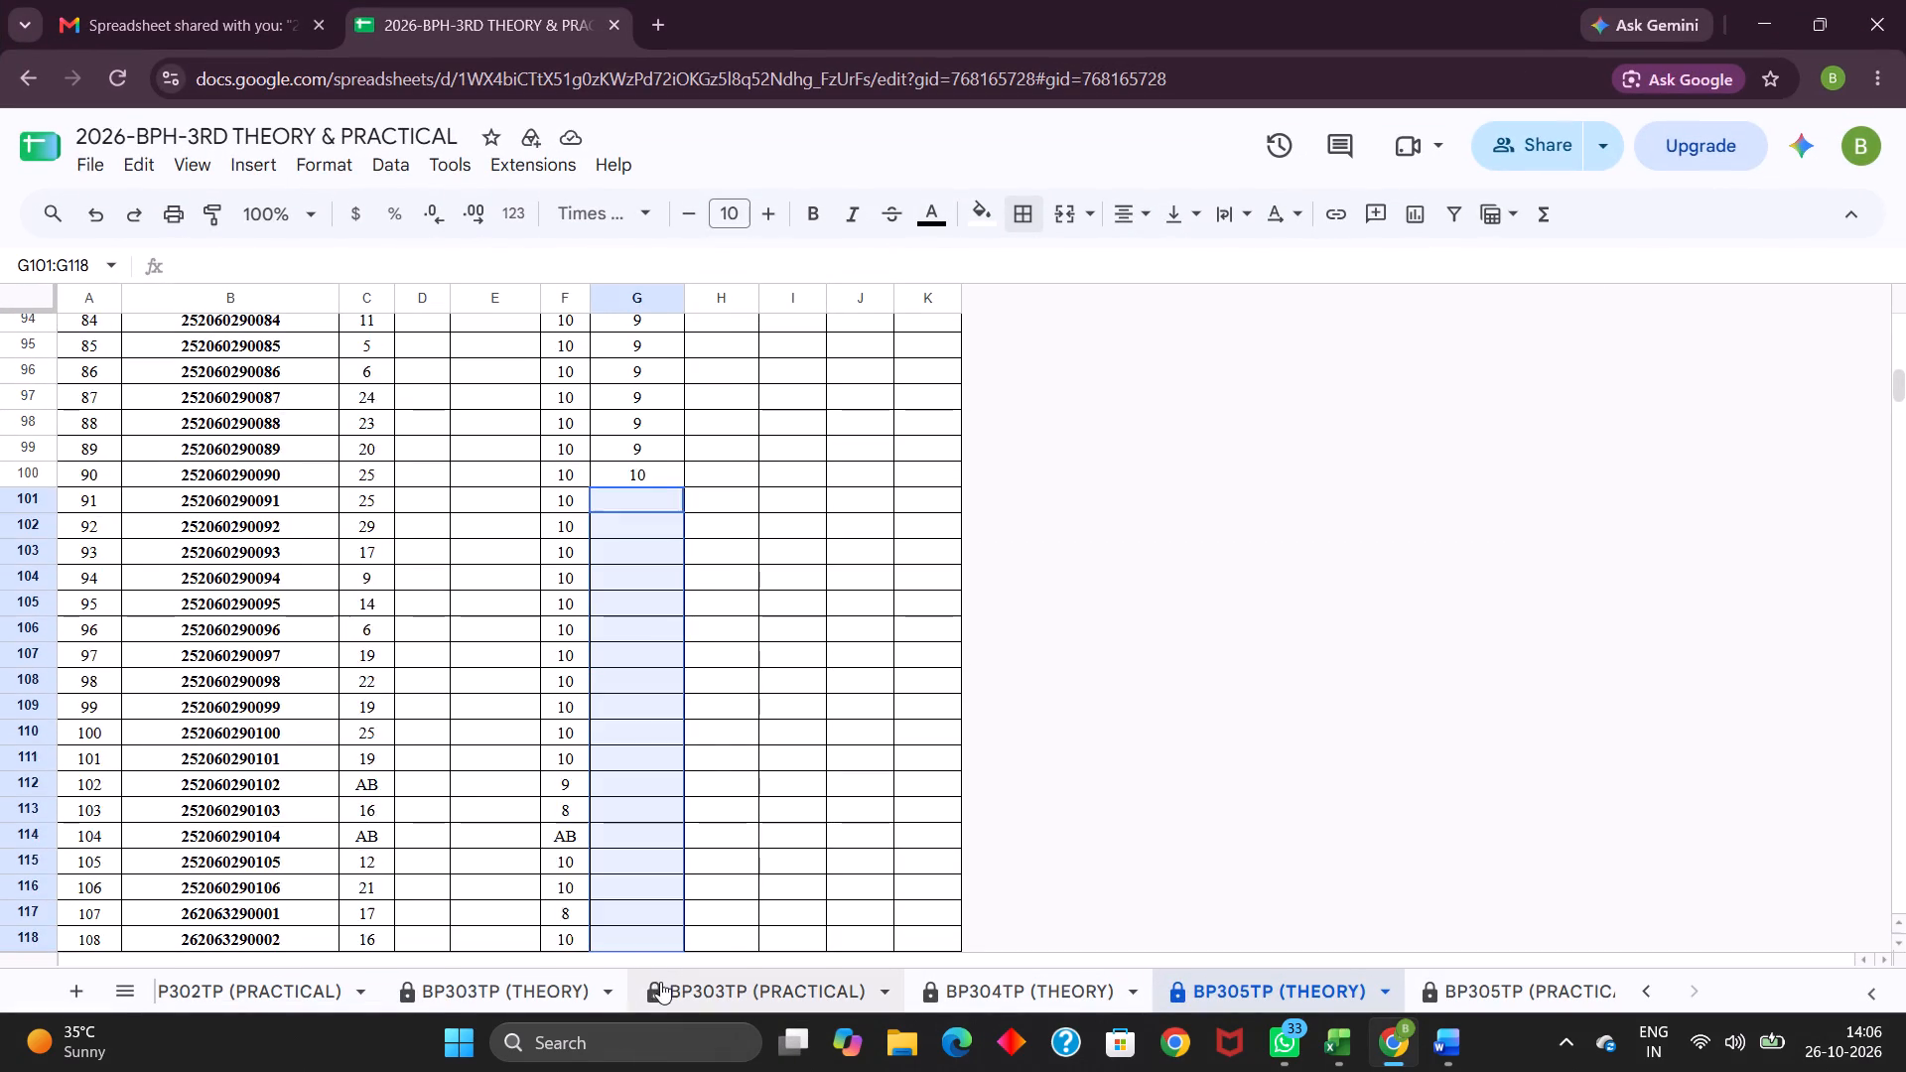
{"action": "left_click_drag", "start_coordinate": [660, 982], "coordinate": [647, 862]}
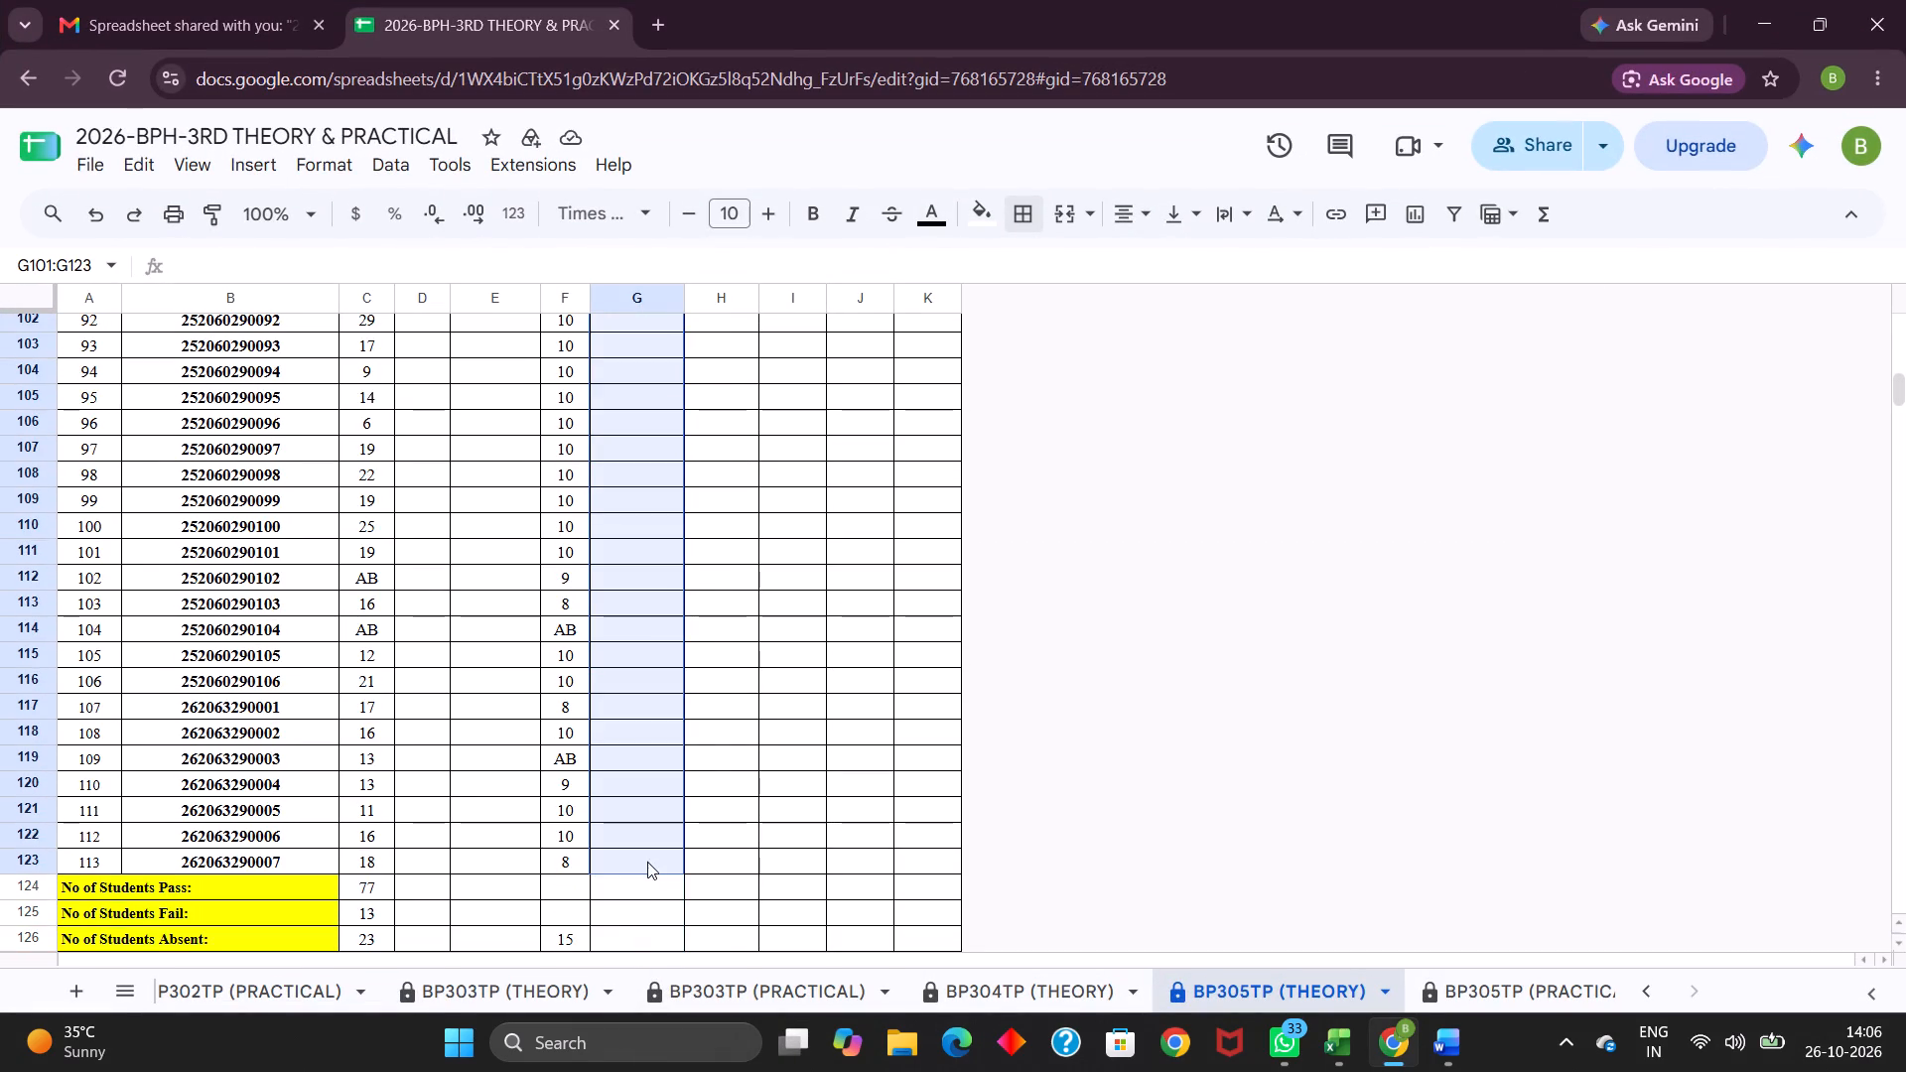
{"action": "left_click_drag", "start_coordinate": [647, 862], "coordinate": [647, 856]}
{"action": "key", "text": "ctrl+v"}
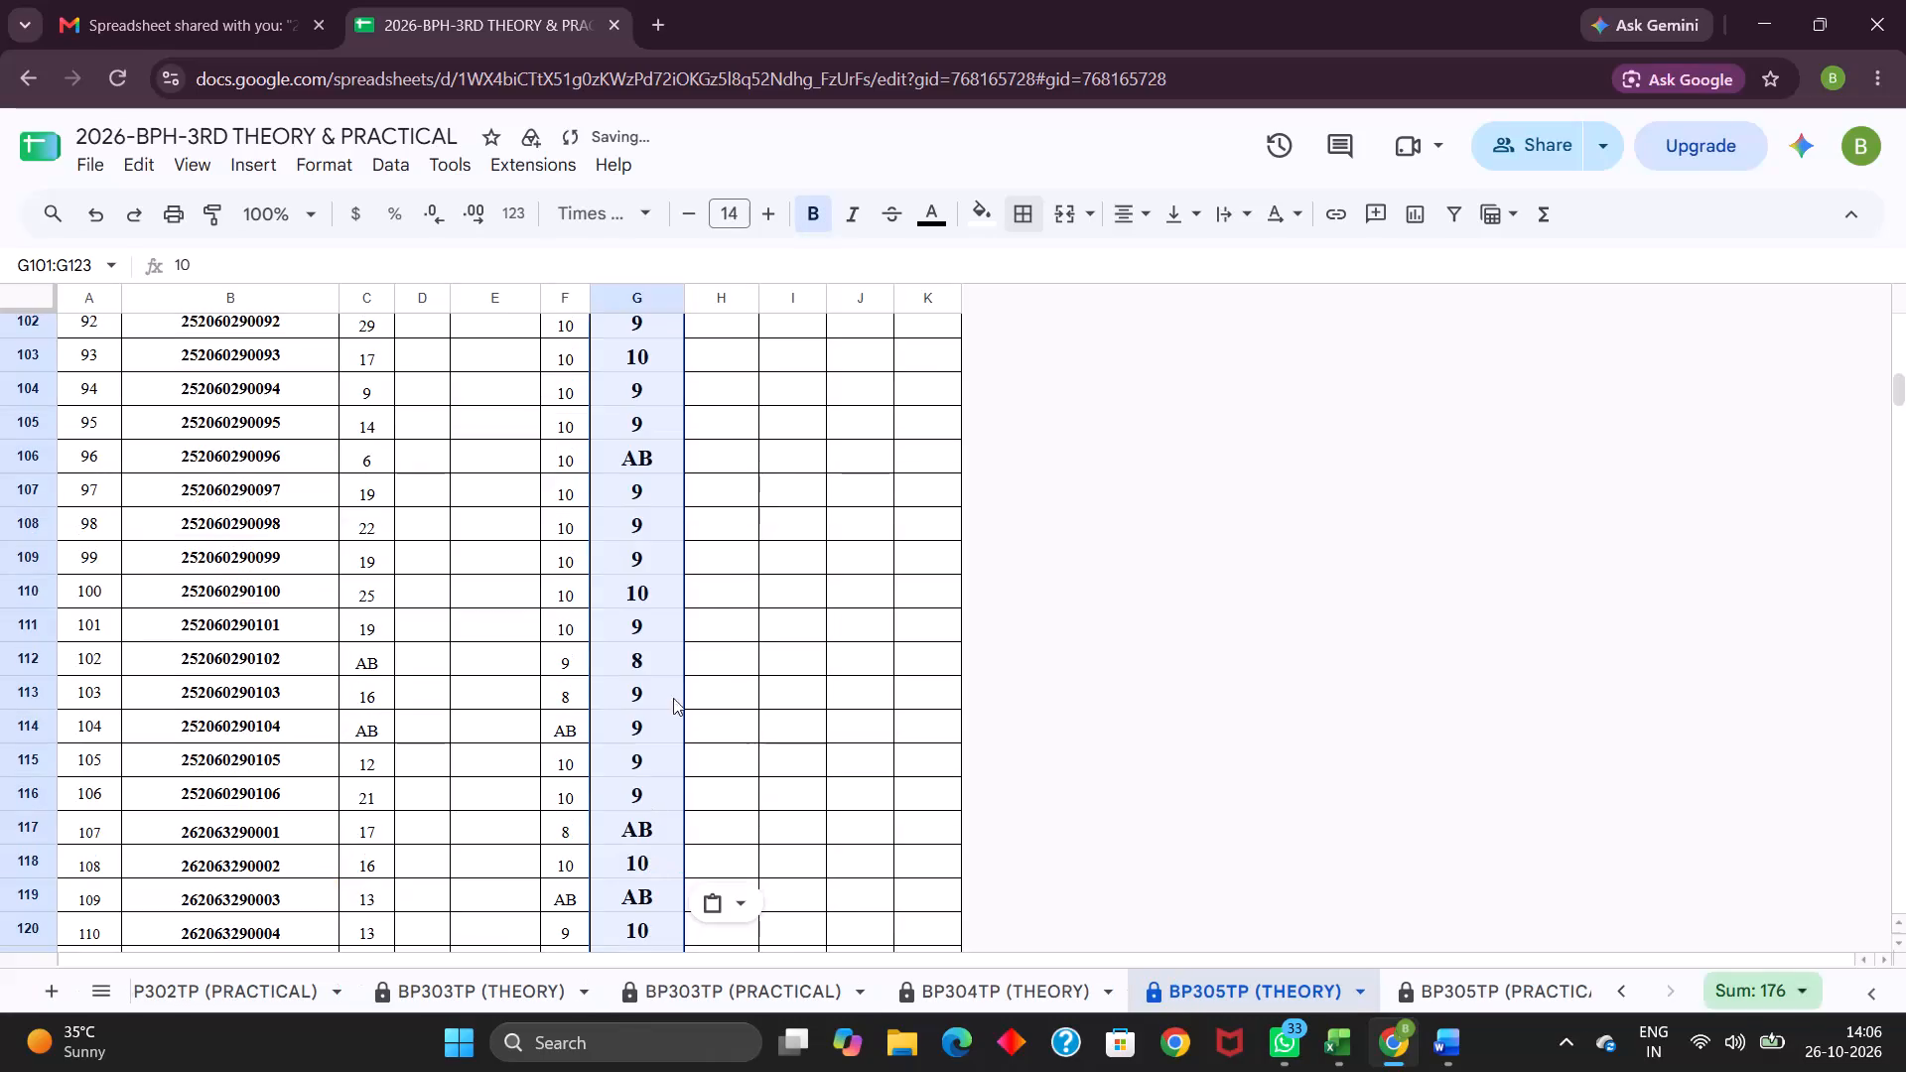
Format the pasted Assignment marks in G101:G123 as non-bold, font size 10, with all borders.
{"action": "triple_click", "coordinate": [698, 224]}
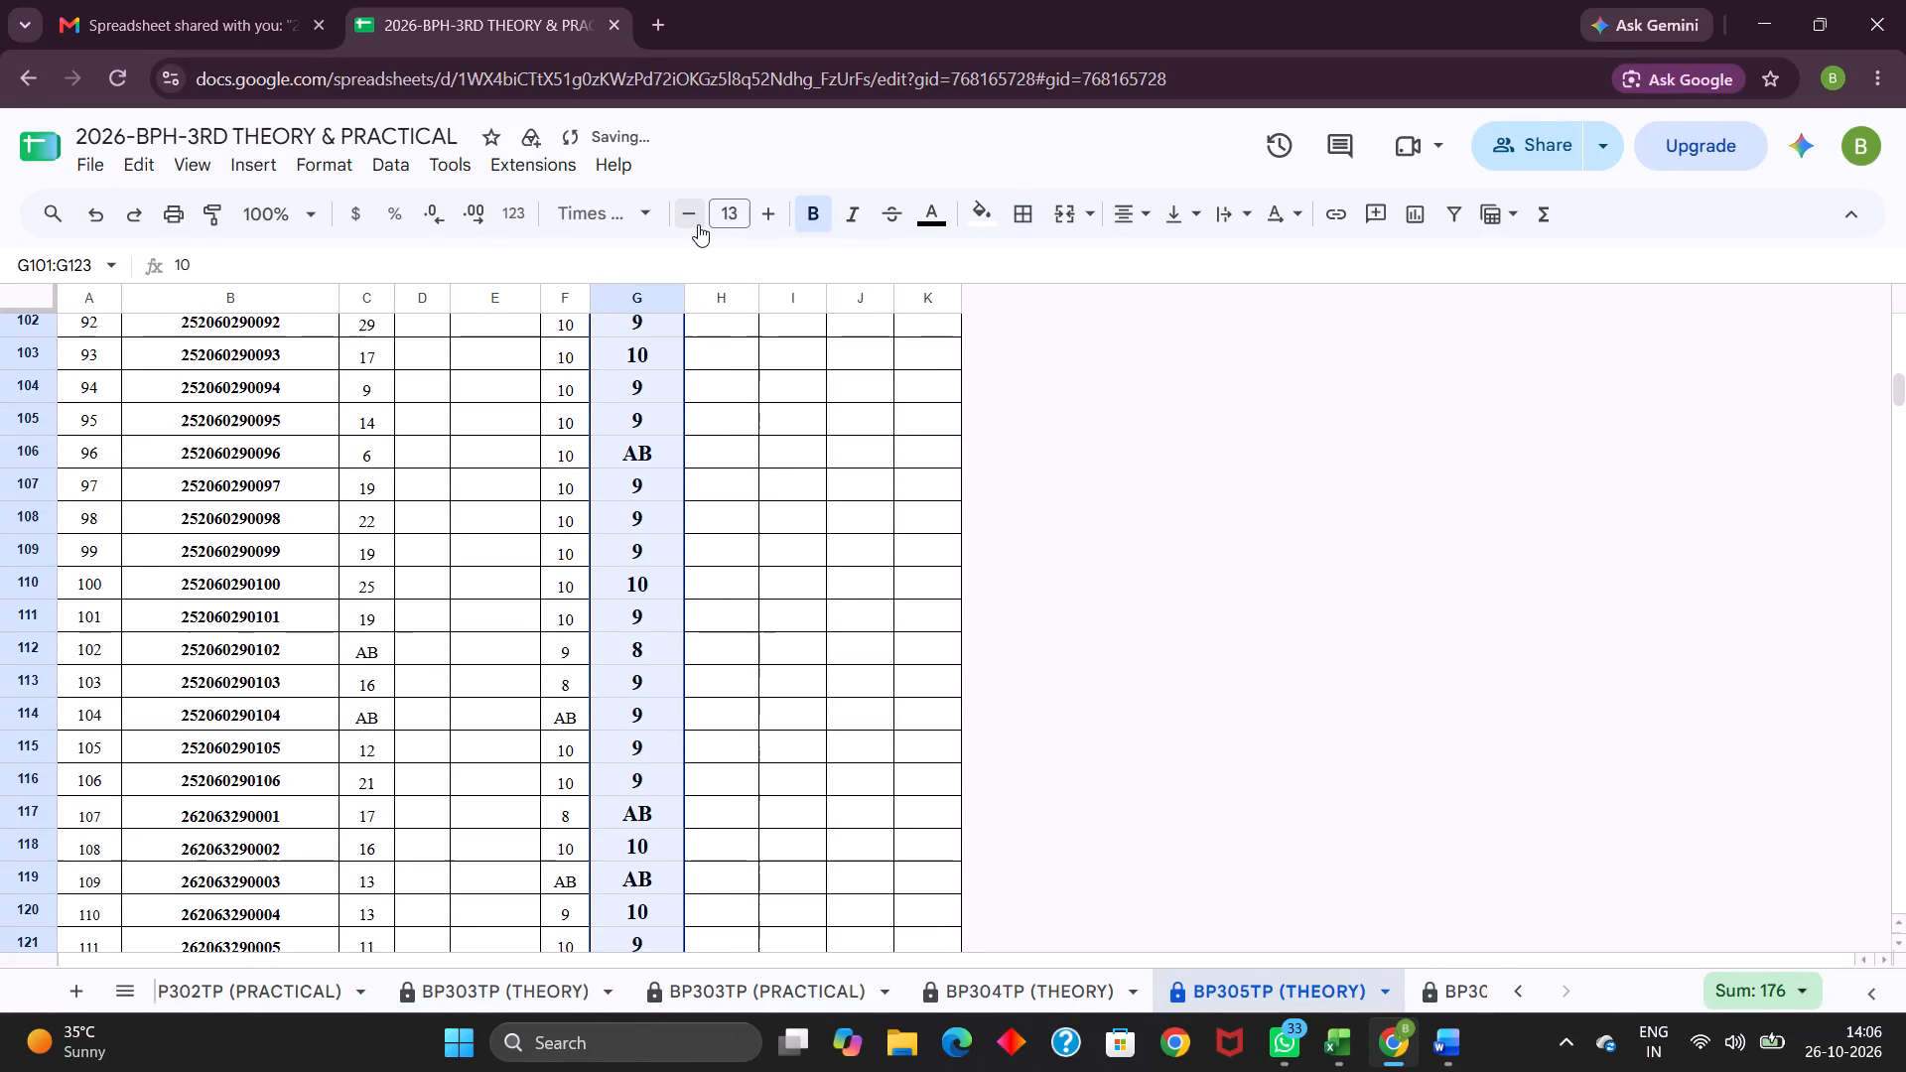
{"action": "left_click", "coordinate": [698, 224]}
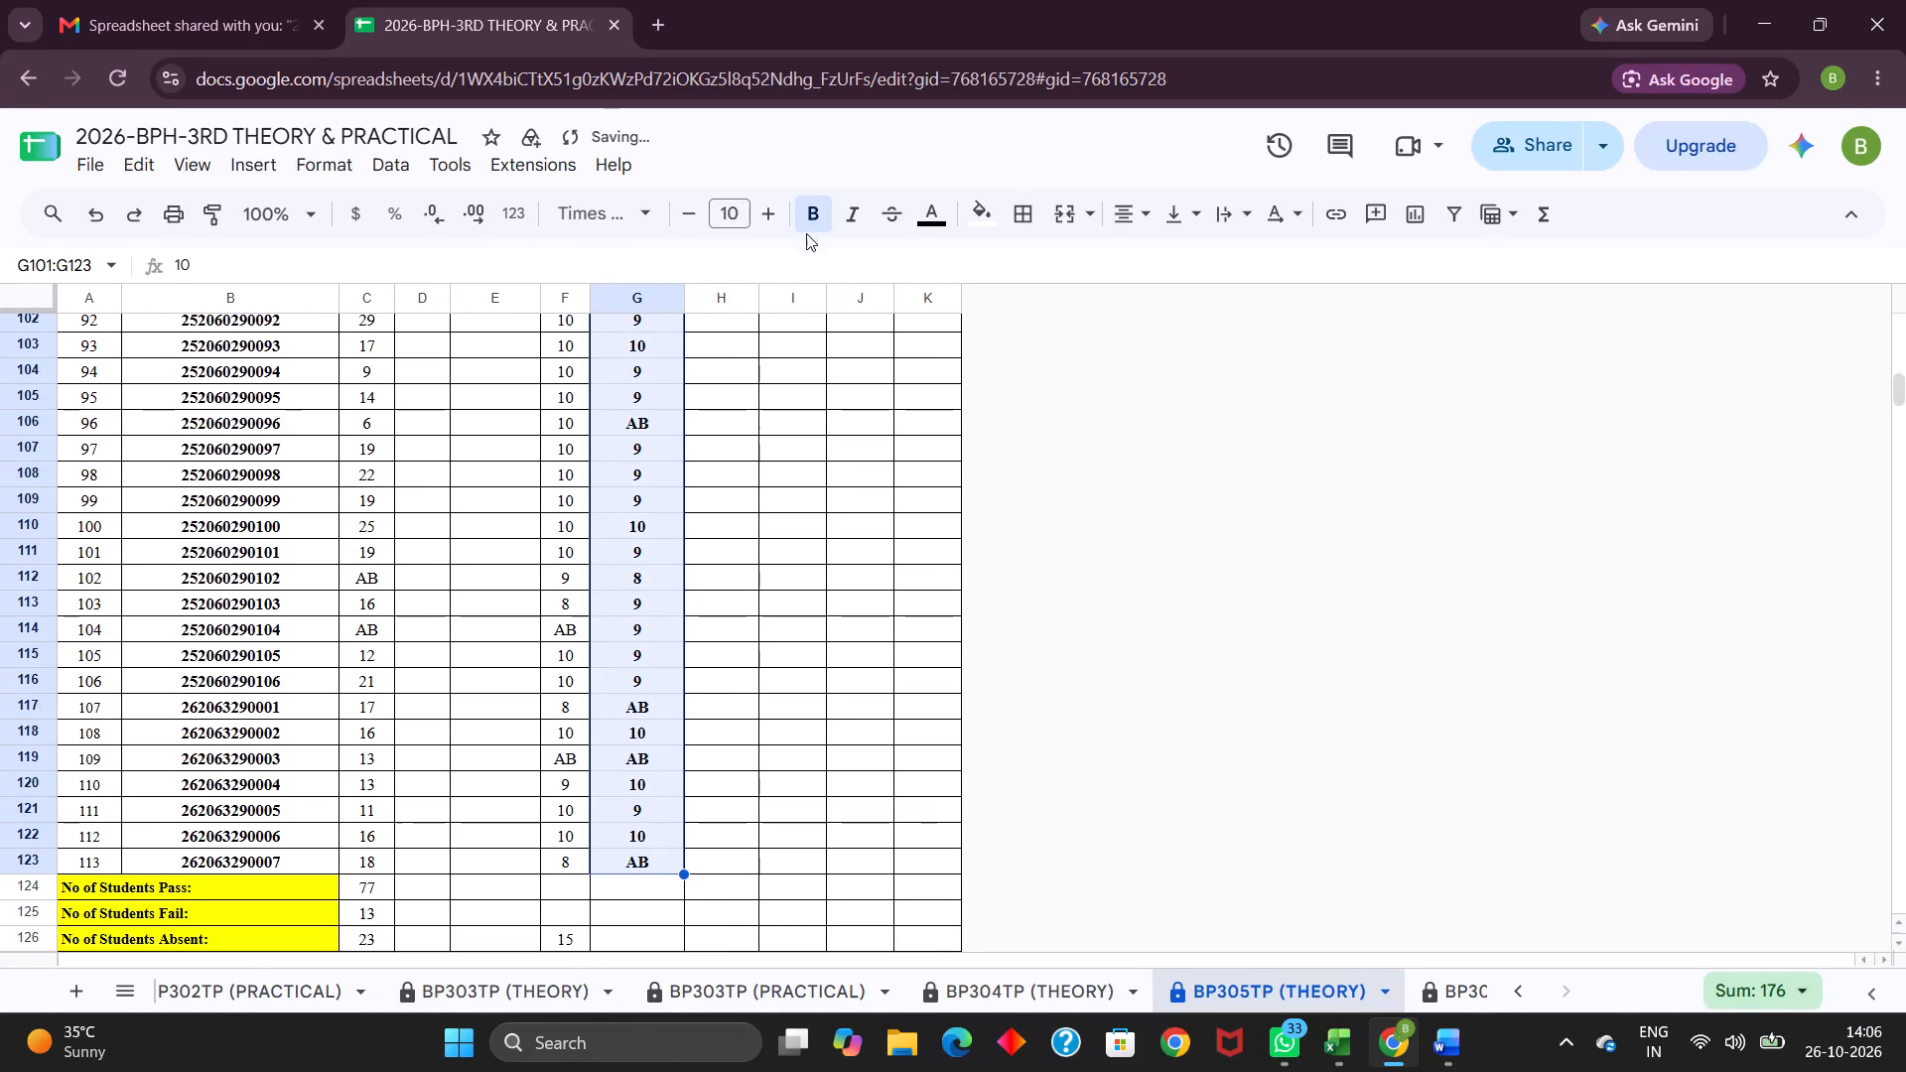
{"action": "left_click", "coordinate": [826, 218]}
{"action": "left_click", "coordinate": [1041, 208]}
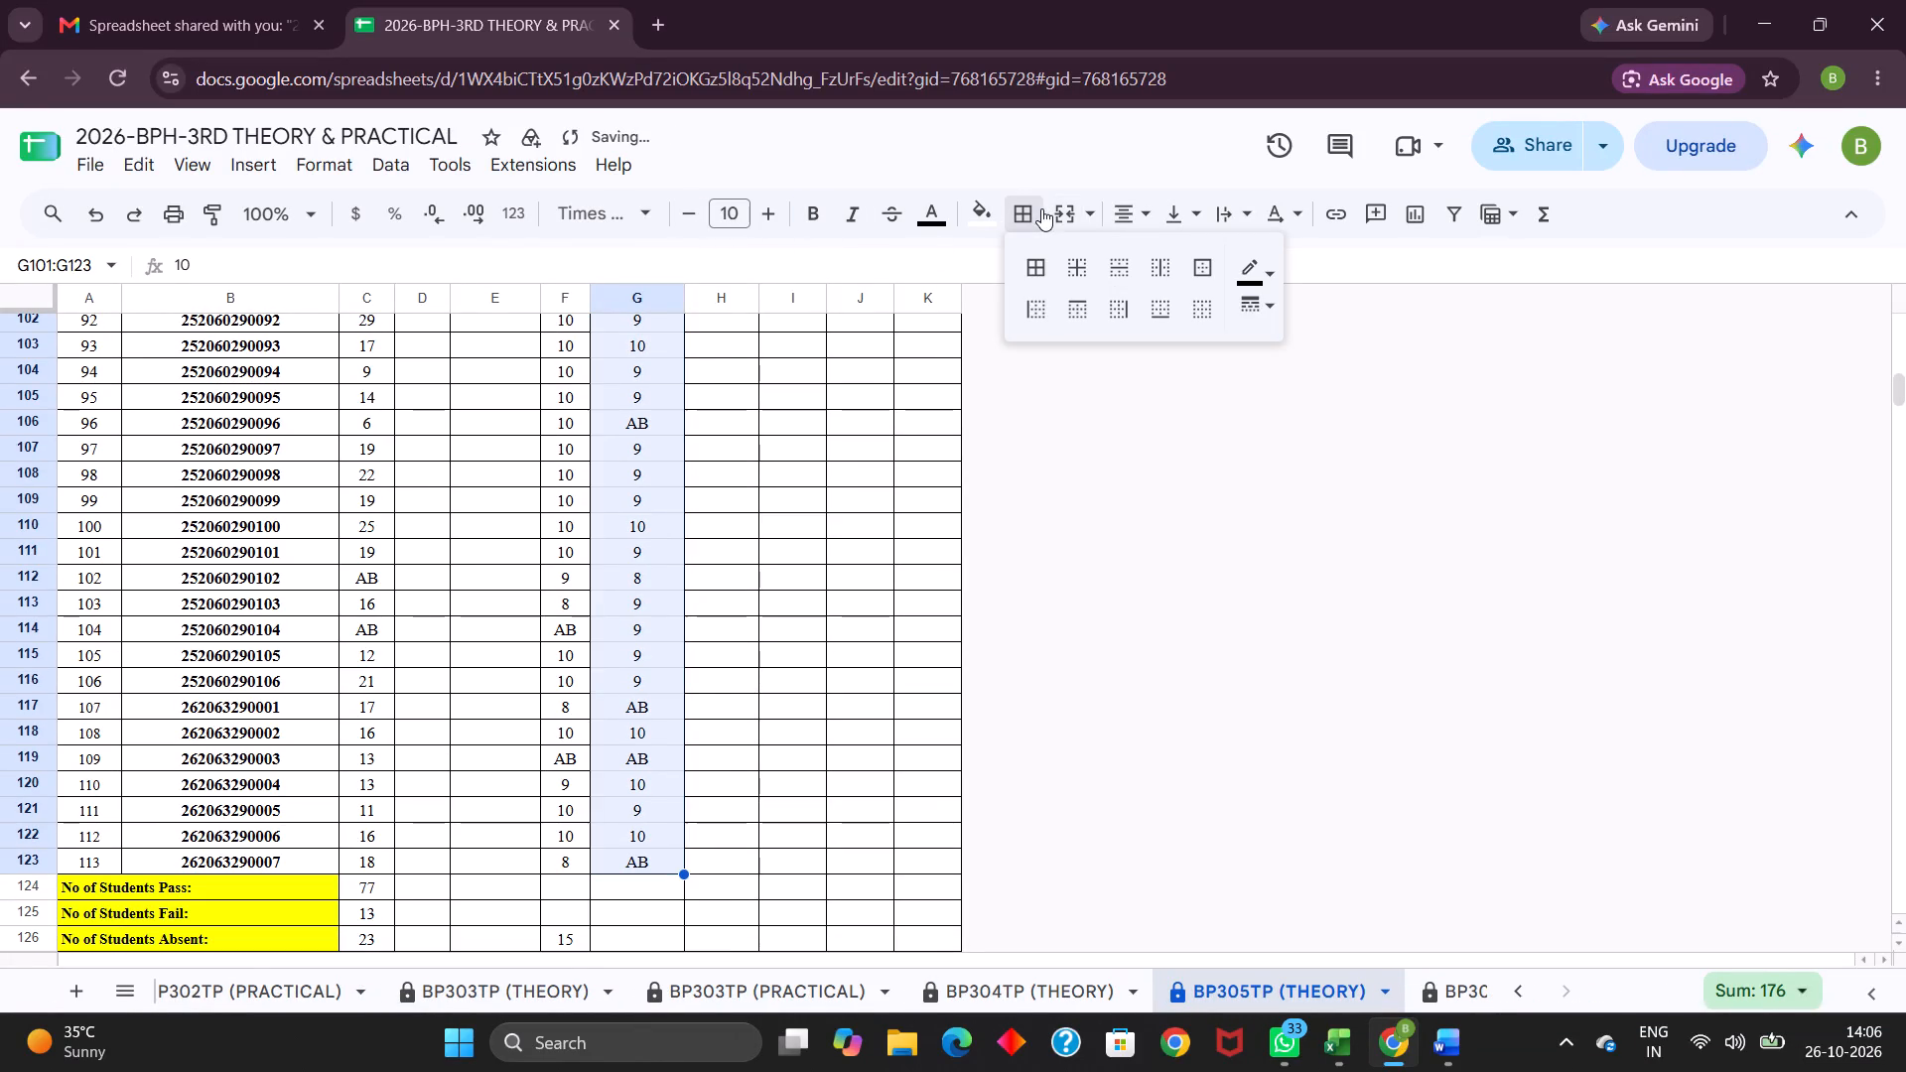
{"action": "left_click", "coordinate": [1037, 257]}
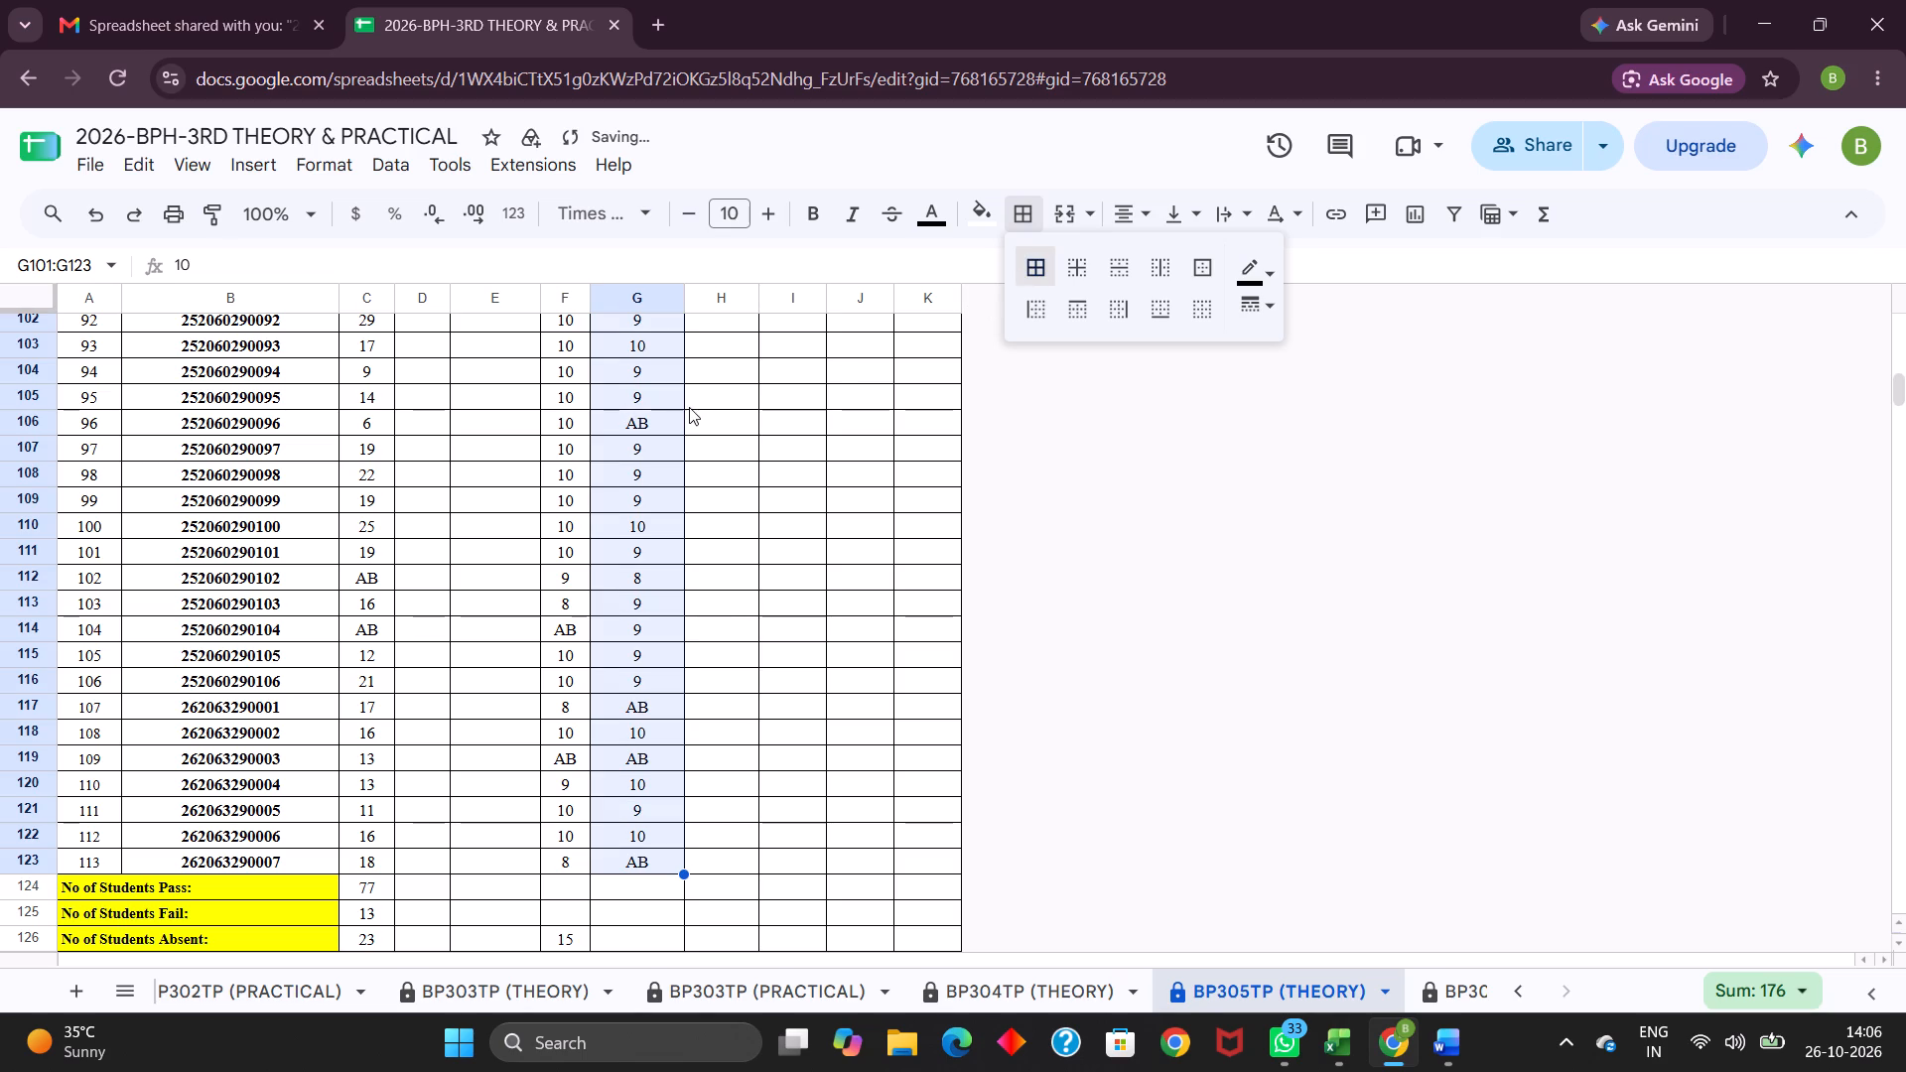
{"action": "left_click", "coordinate": [705, 403]}
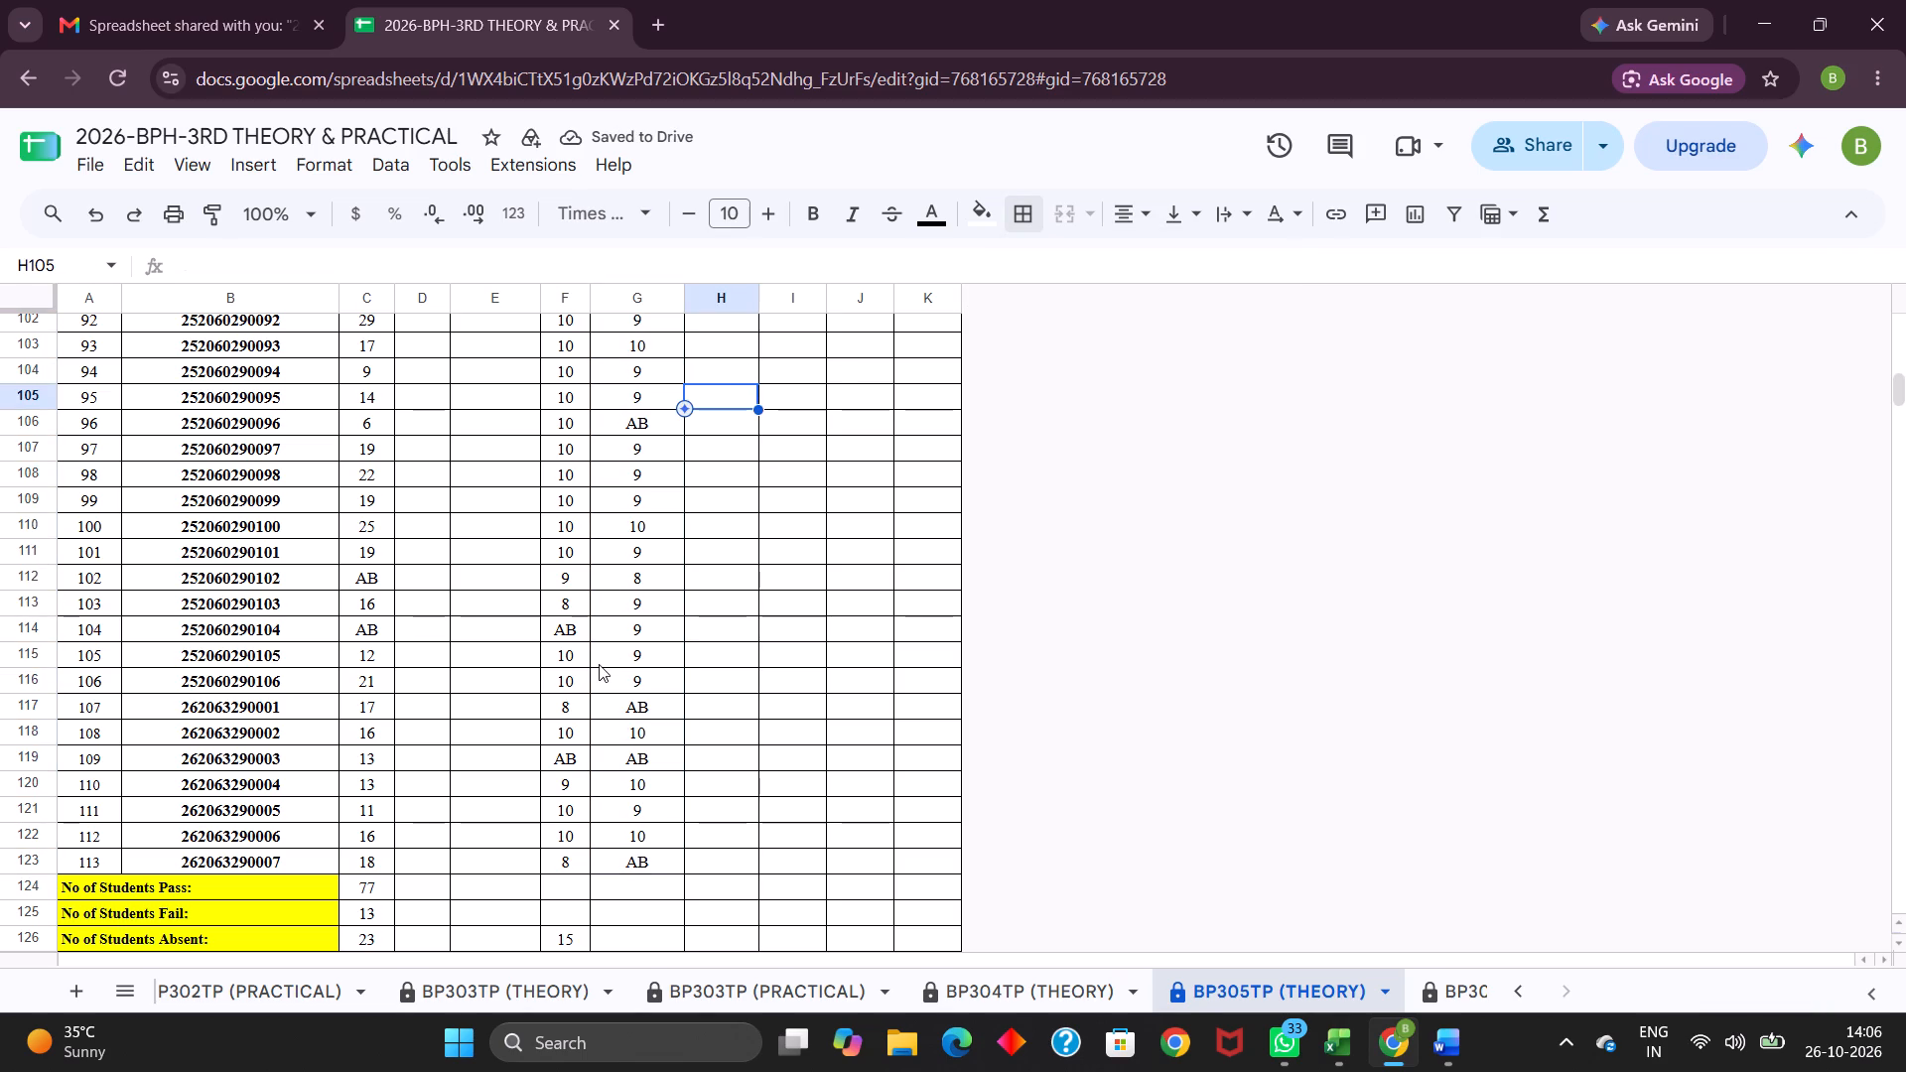
Copy the complete Assignment marks column, G11:G123, from the BP305TP (THEORY) sheet.
{"action": "scroll", "coordinate": [599, 664], "scroll_direction": "down", "scroll_amount": 3}
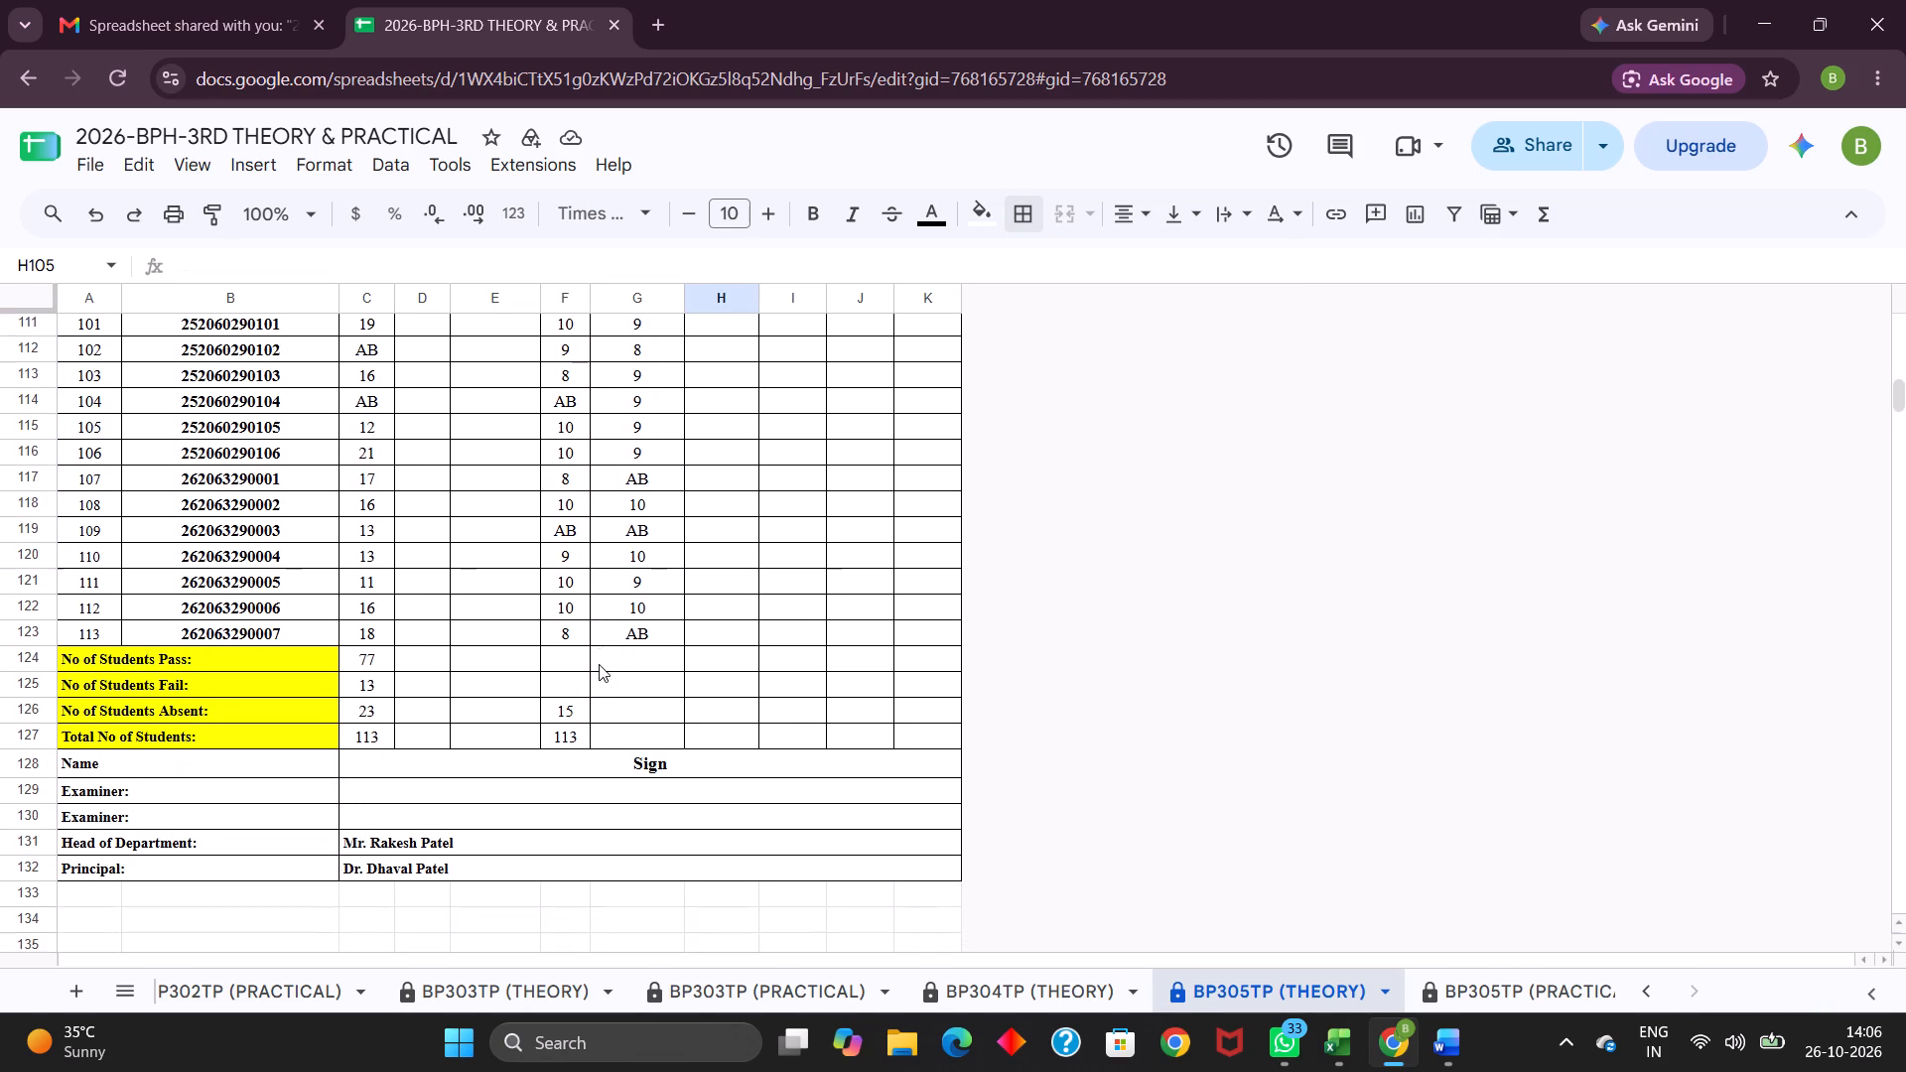
{"action": "scroll", "coordinate": [599, 664], "scroll_direction": "down", "scroll_amount": 1}
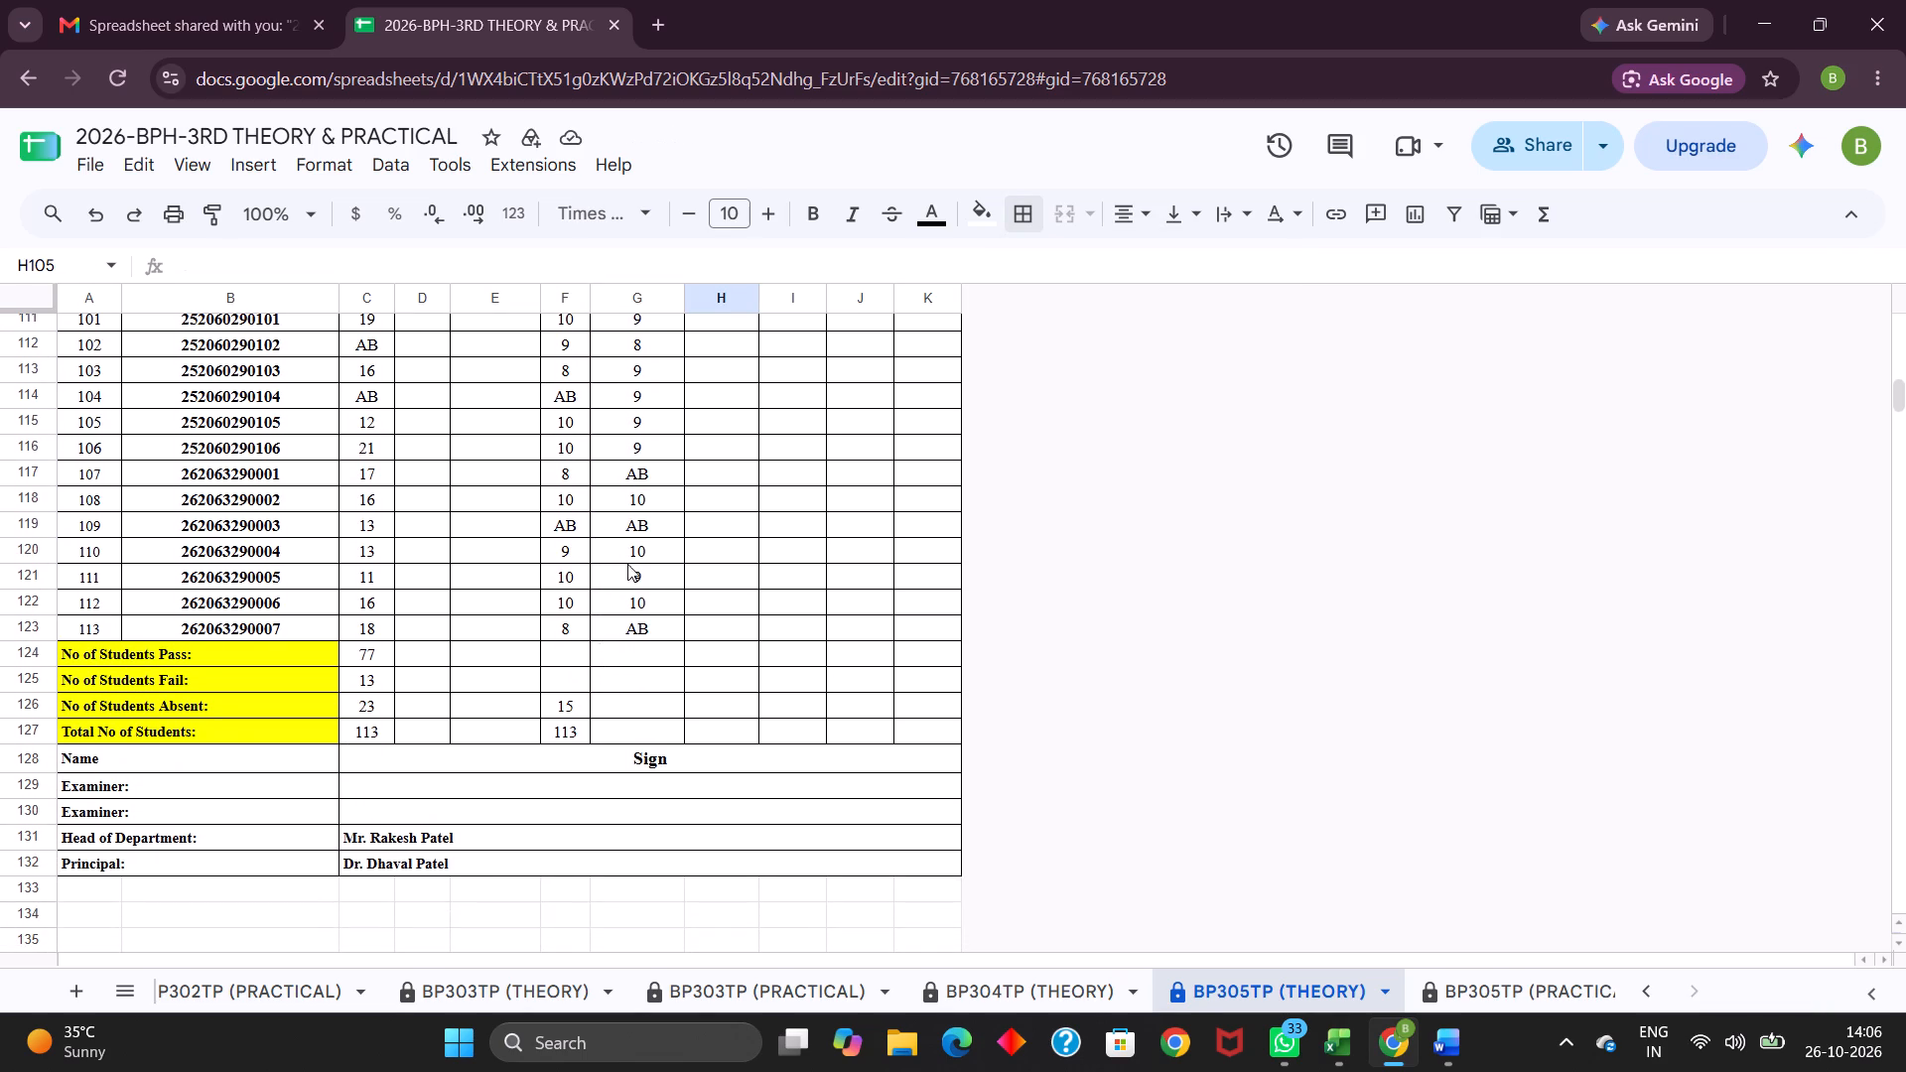
{"action": "scroll", "coordinate": [650, 613], "scroll_direction": "up", "scroll_amount": 9}
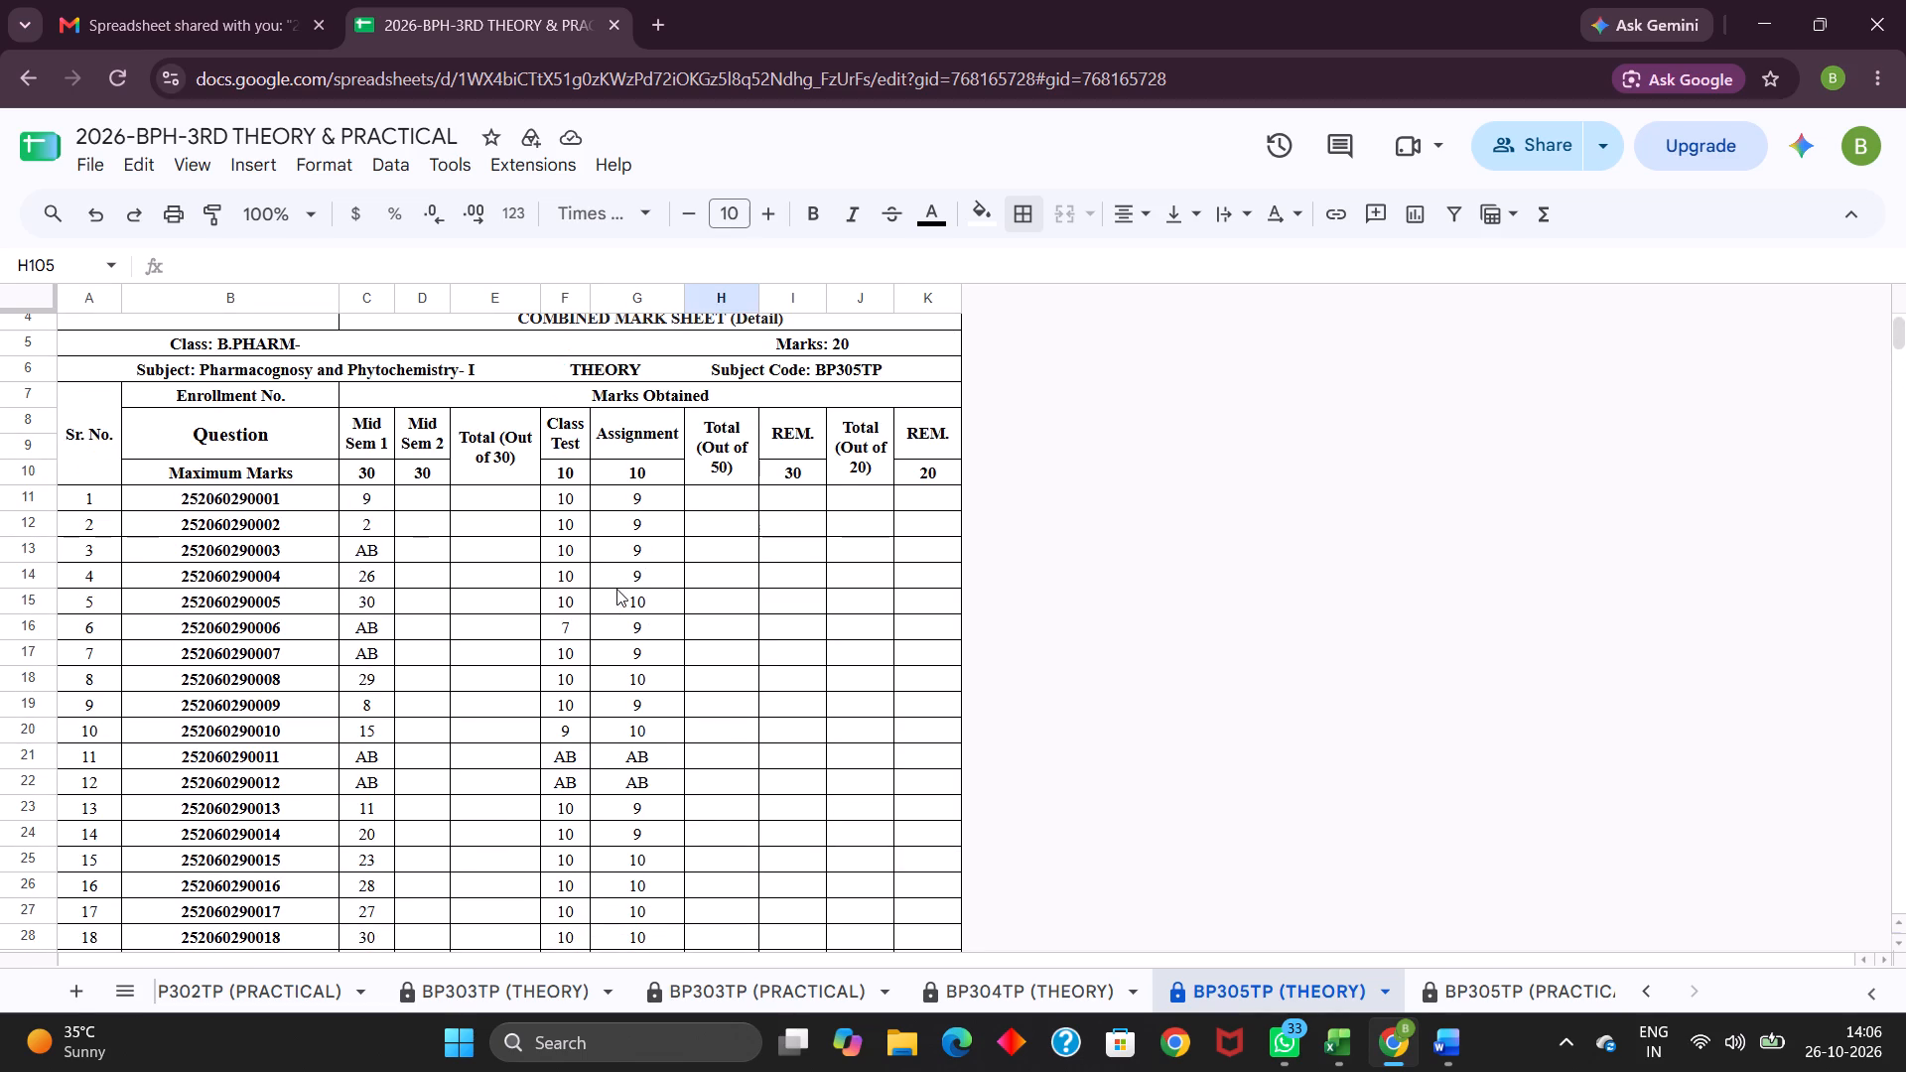
{"action": "left_click_drag", "start_coordinate": [616, 589], "coordinate": [666, 1061]}
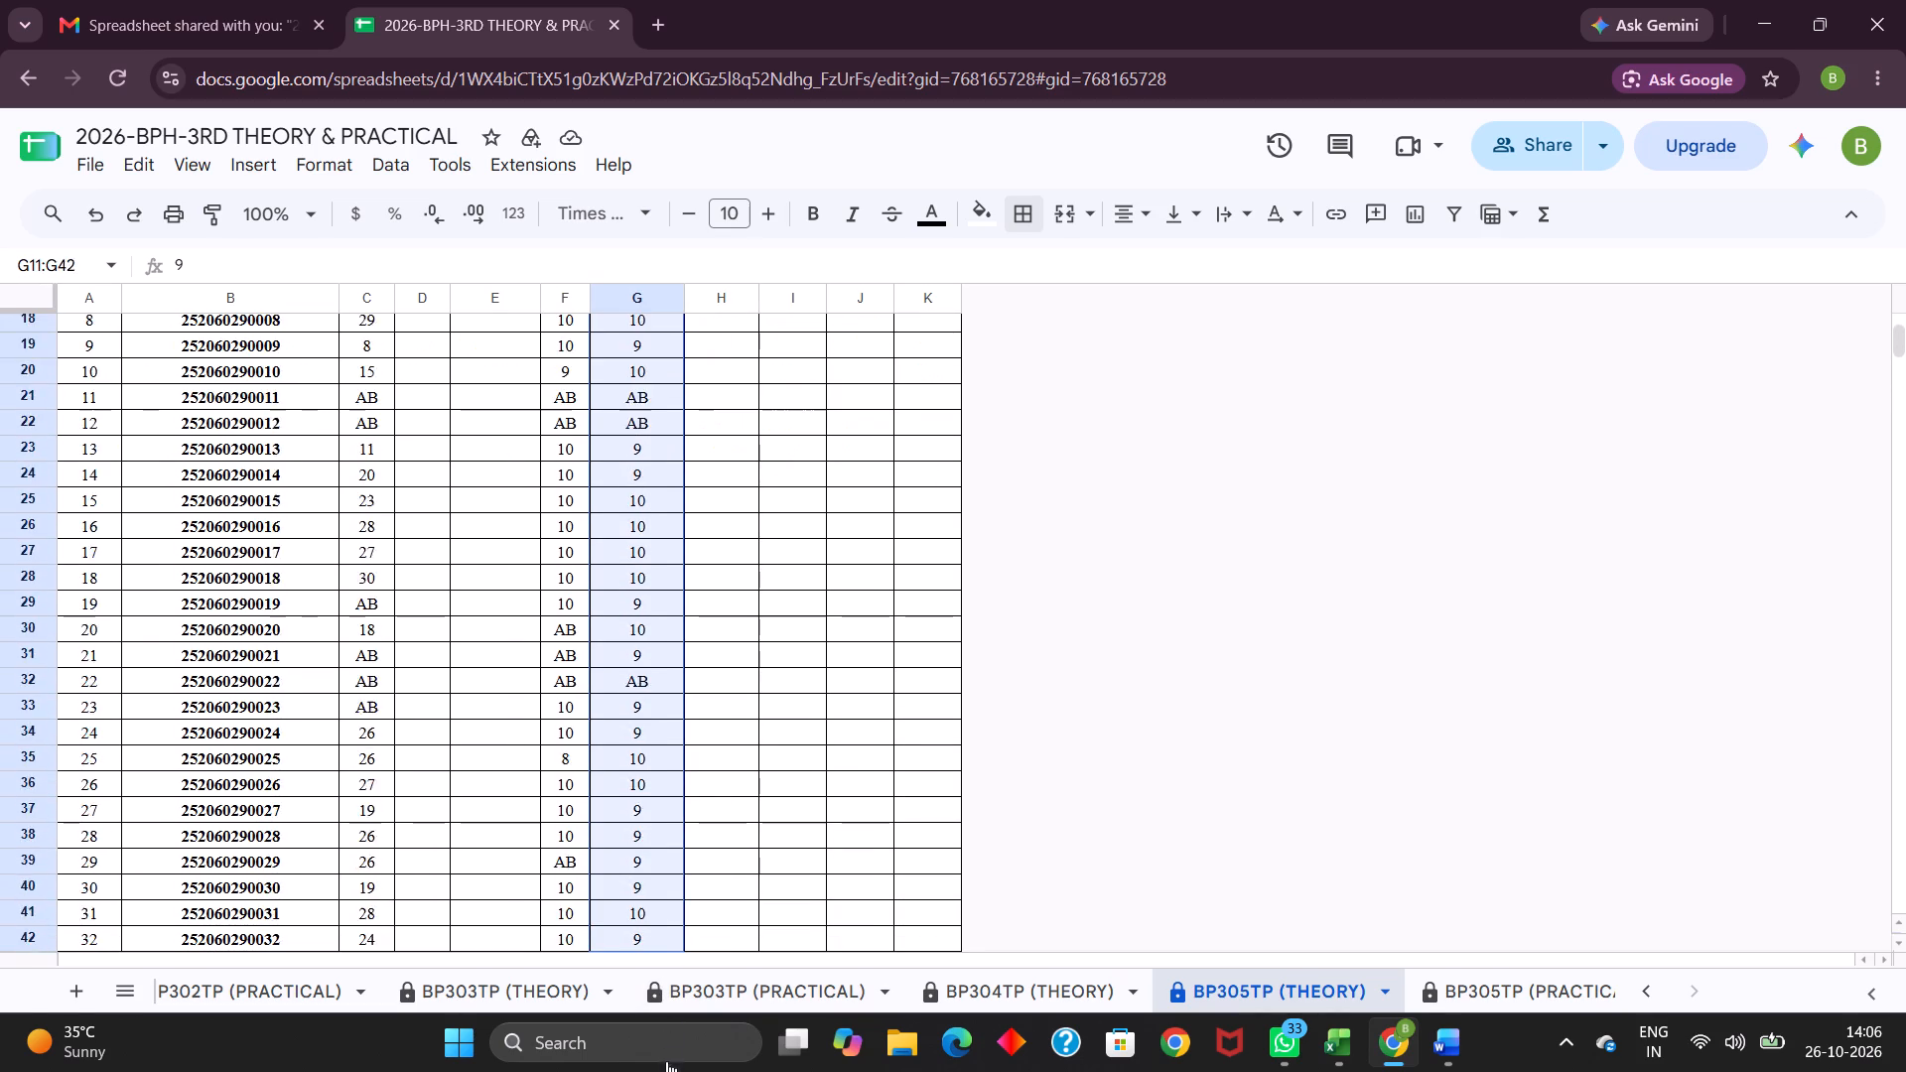
{"action": "left_click_drag", "start_coordinate": [666, 1061], "coordinate": [653, 849]}
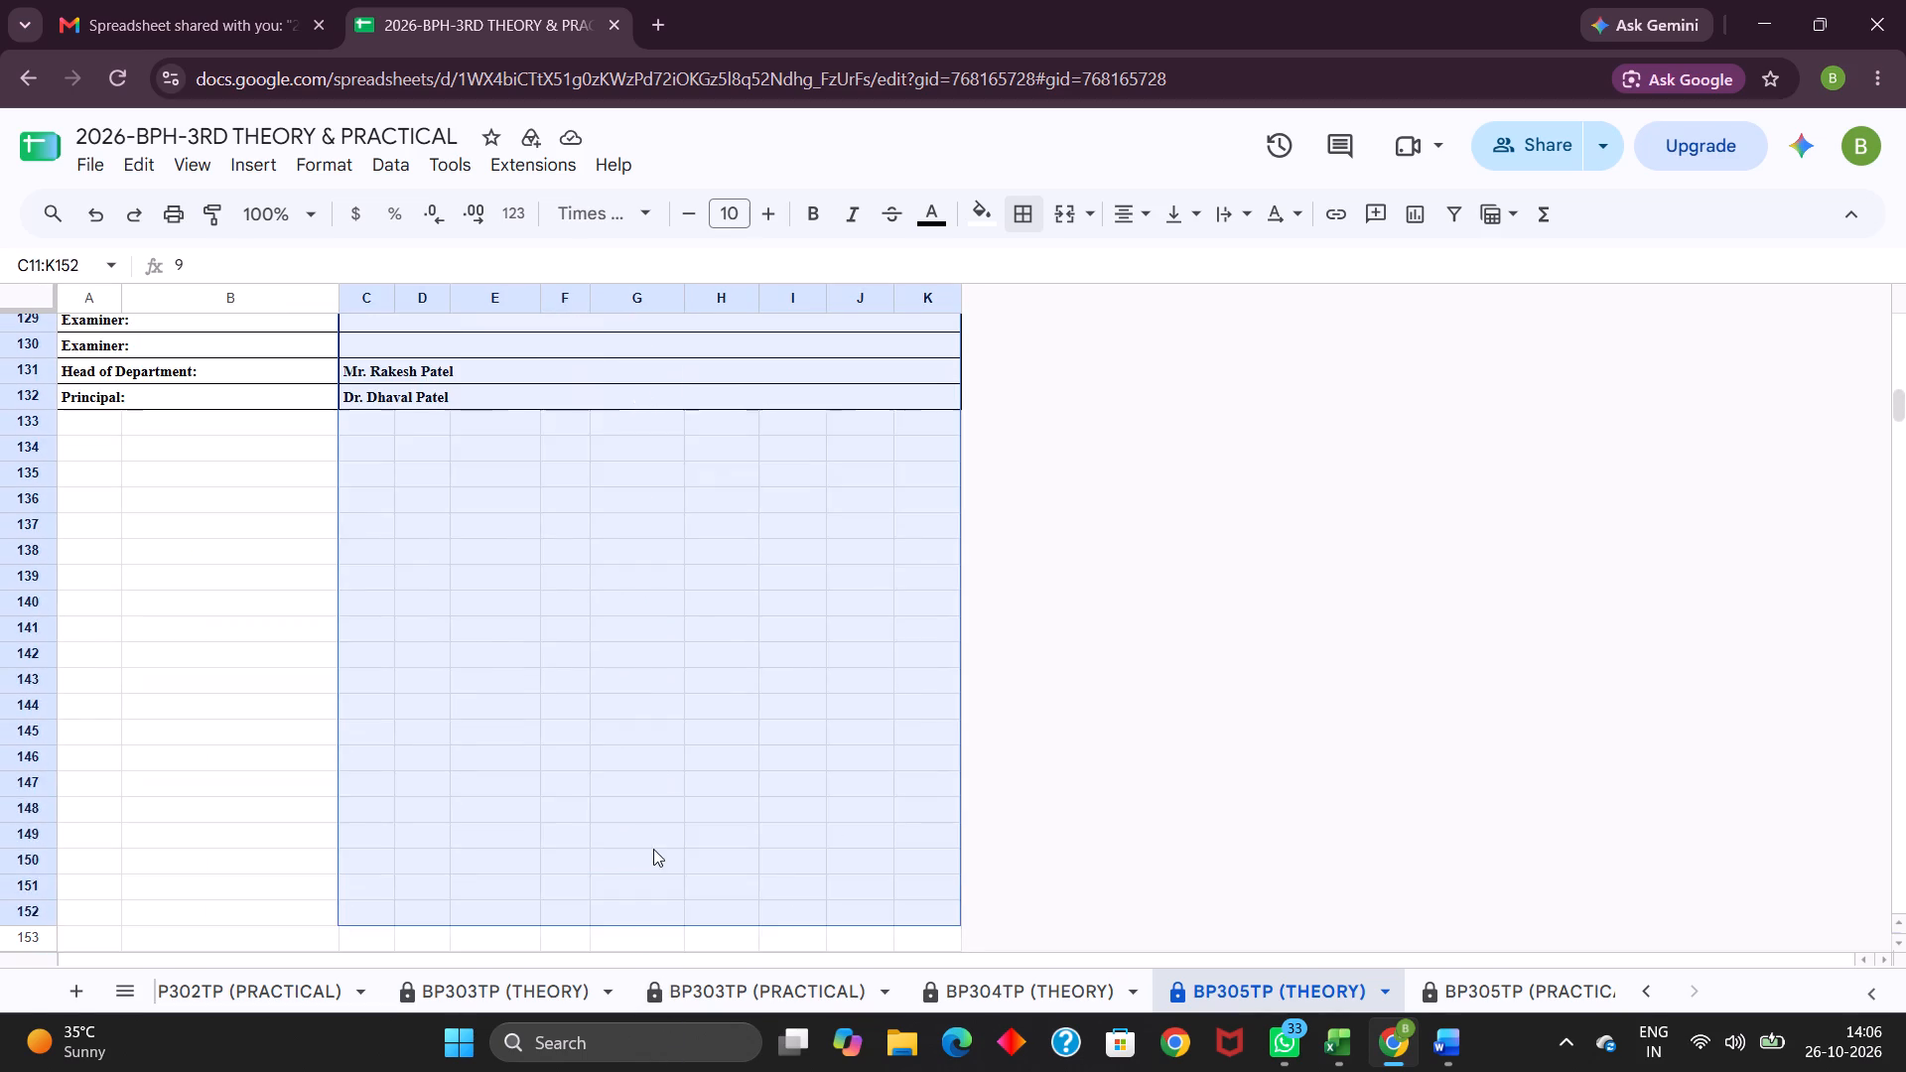
{"action": "left_click_drag", "start_coordinate": [653, 849], "coordinate": [627, 343]}
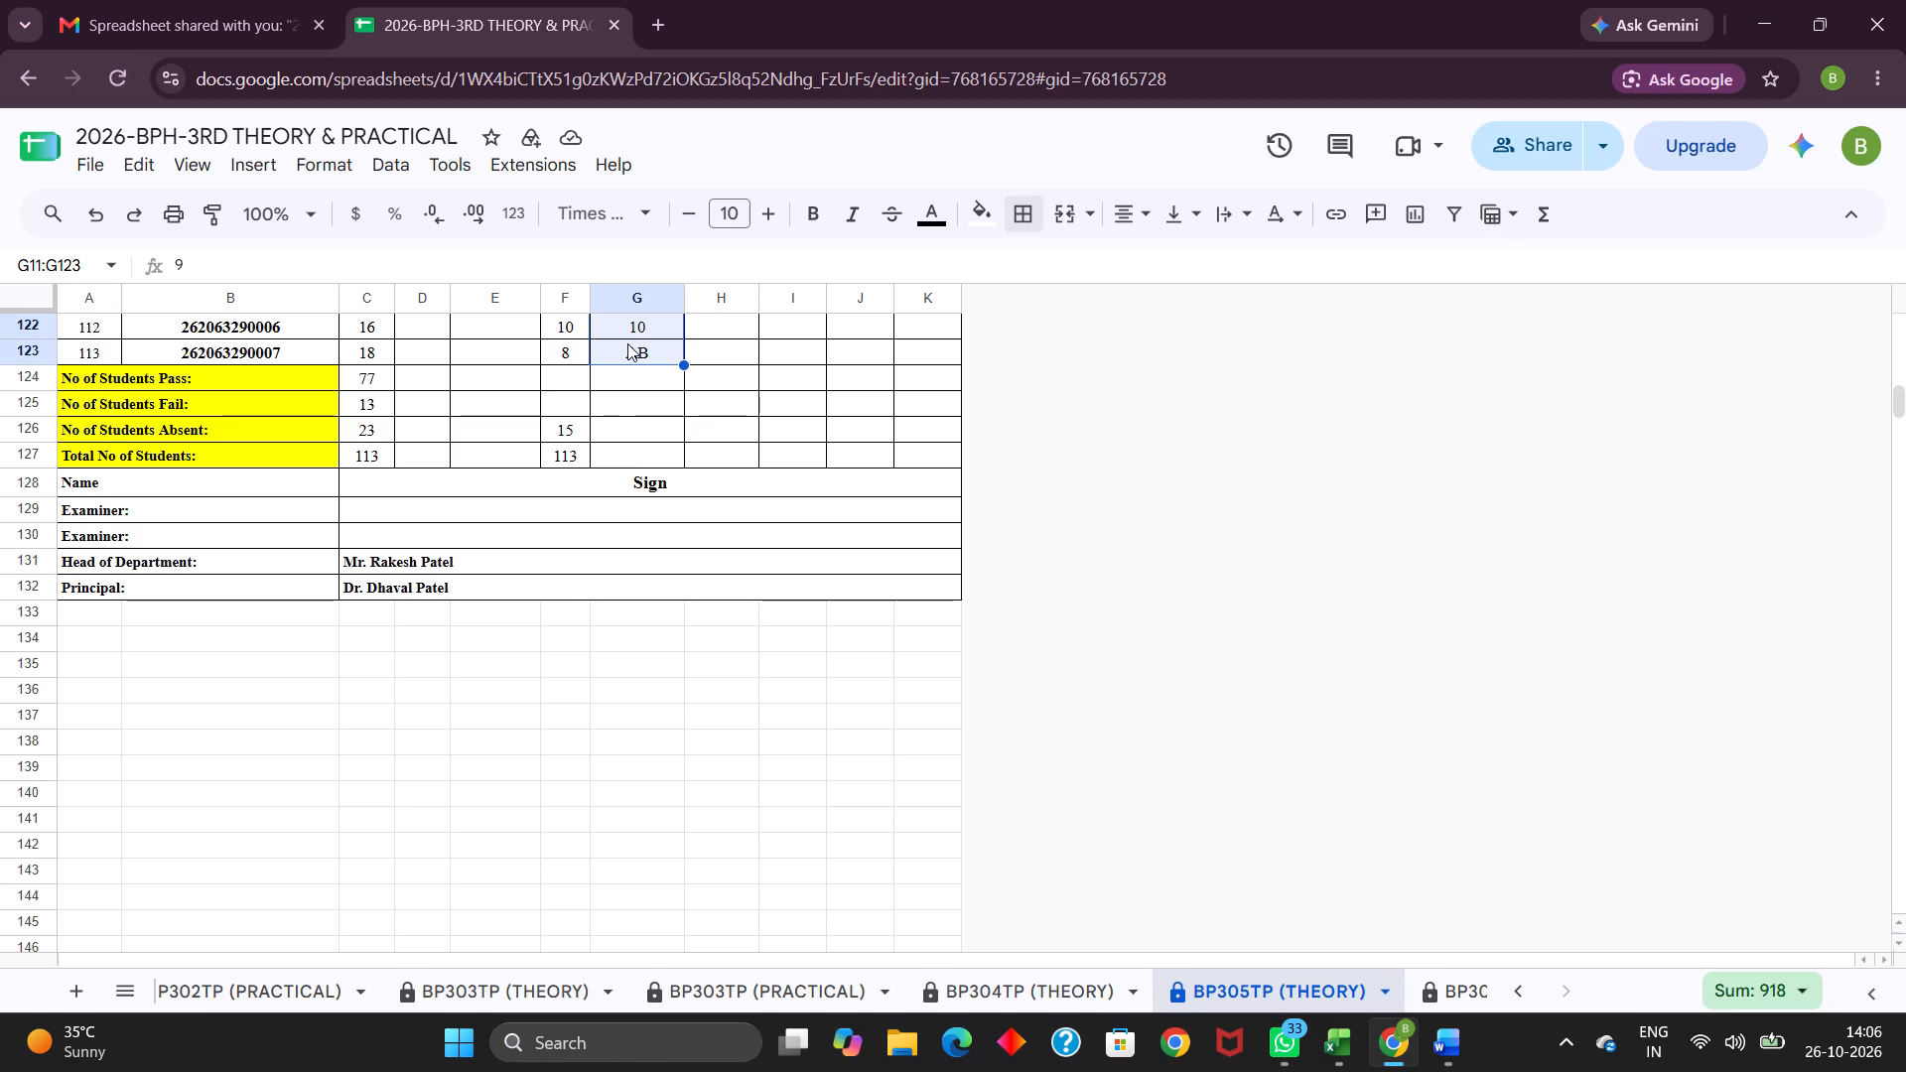
{"action": "key", "text": "ctrl+c"}
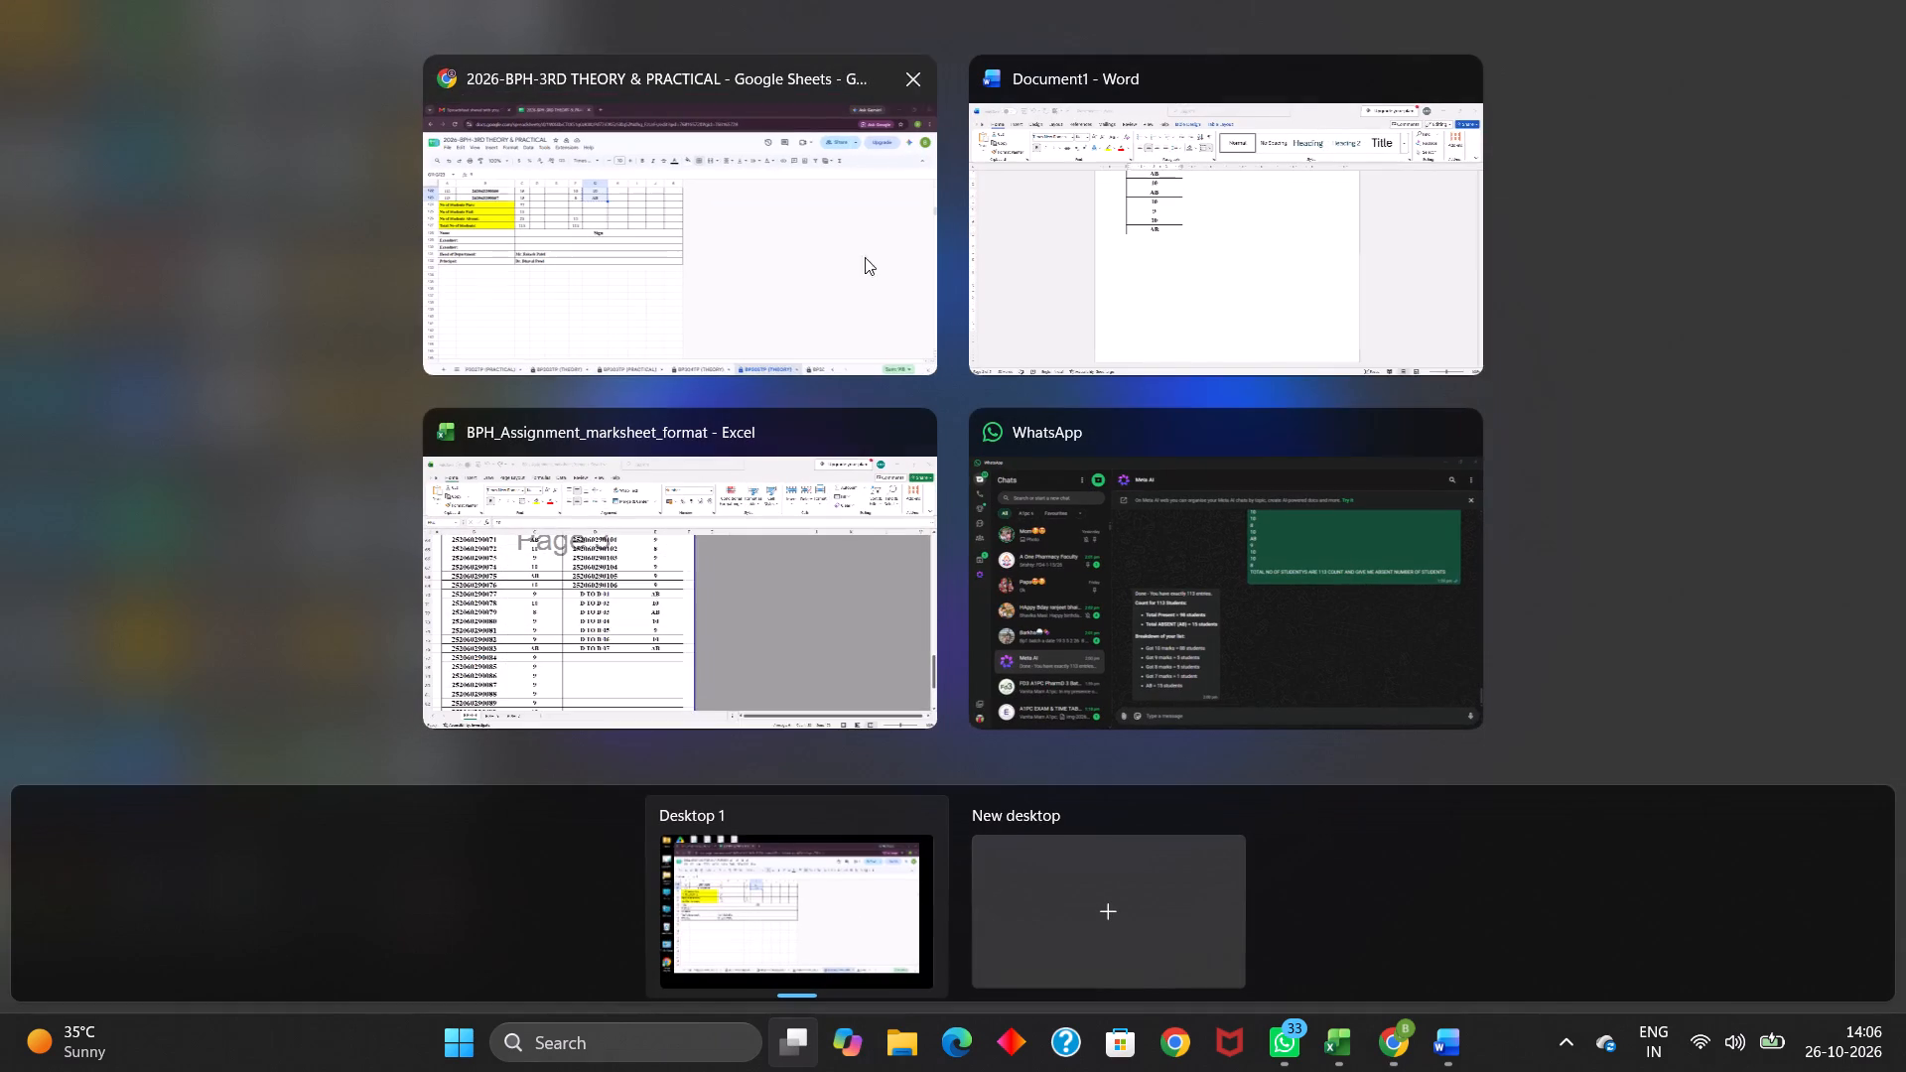
Switch to the Word document and delete both previously pasted marks tables.
{"action": "left_click", "coordinate": [1156, 276]}
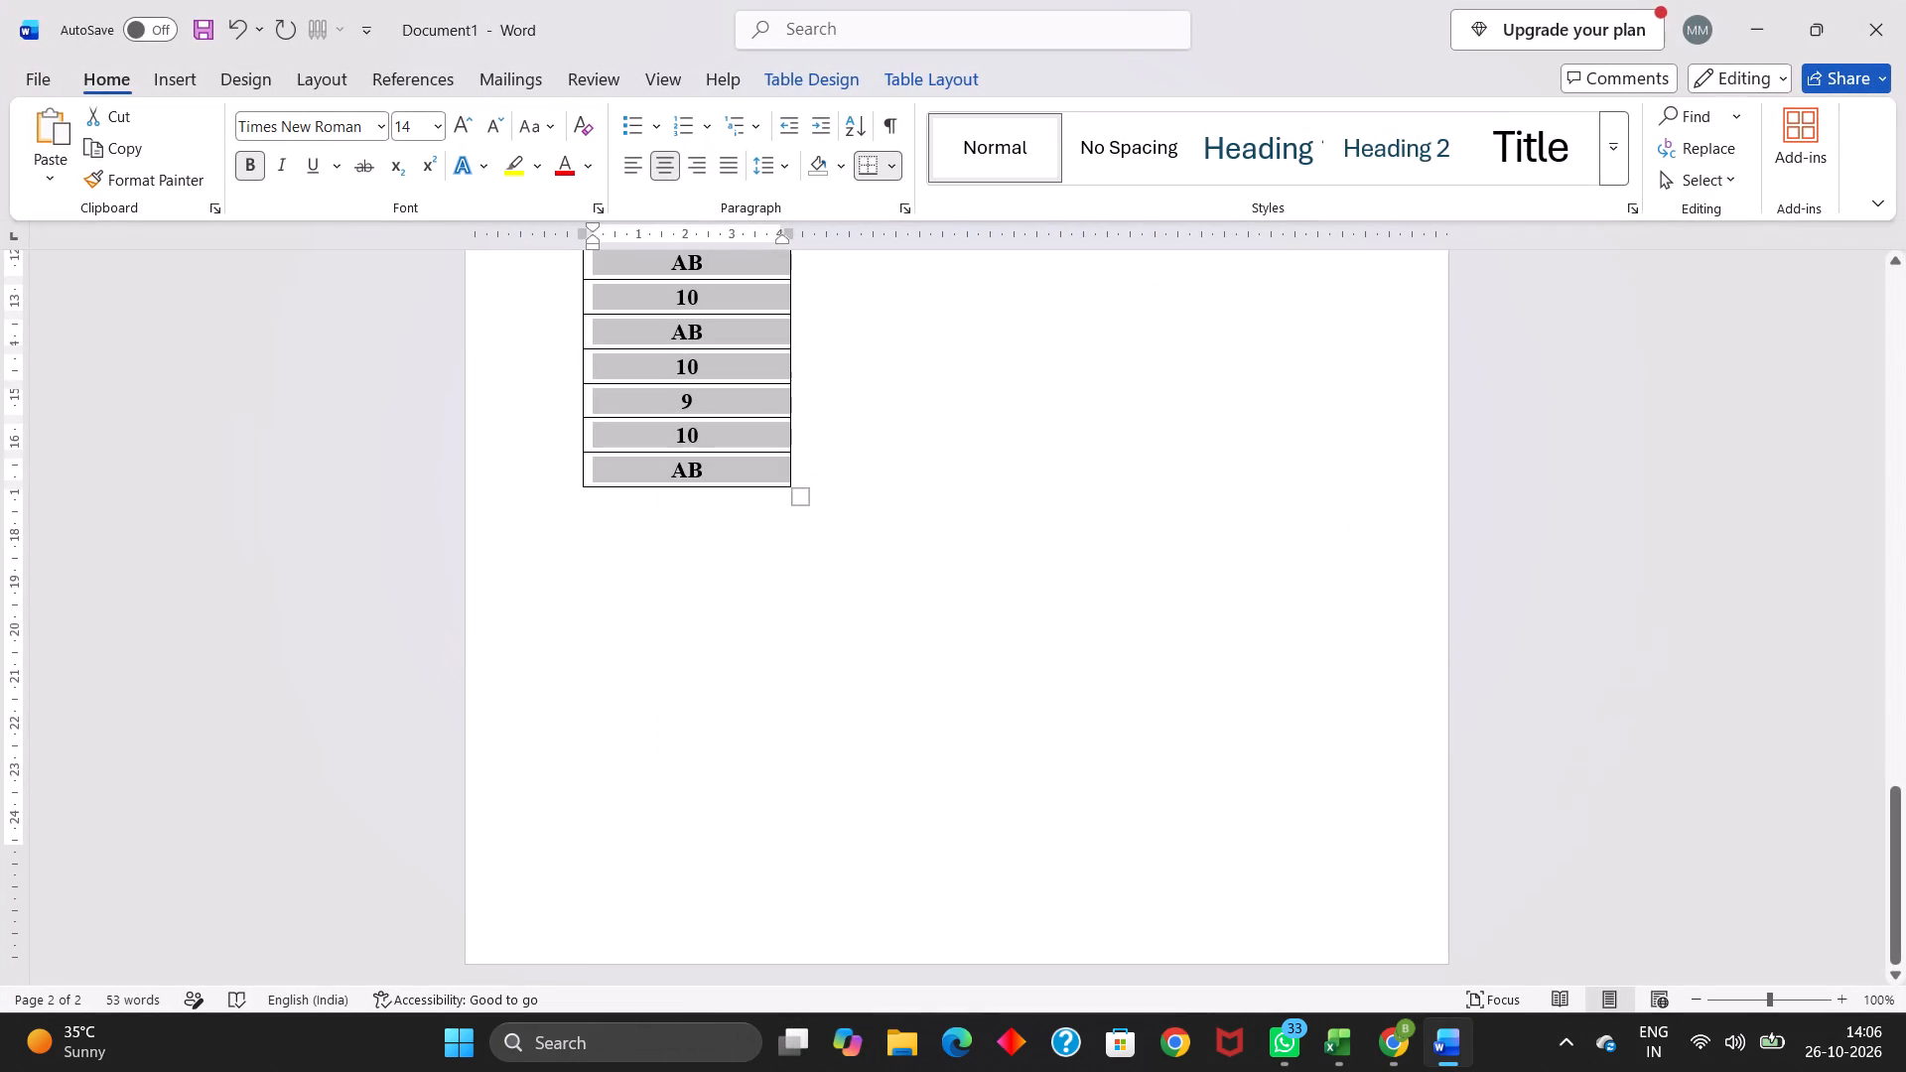
{"action": "key", "text": "BackSpace"}
{"action": "scroll", "coordinate": [972, 407], "scroll_direction": "up", "scroll_amount": 3}
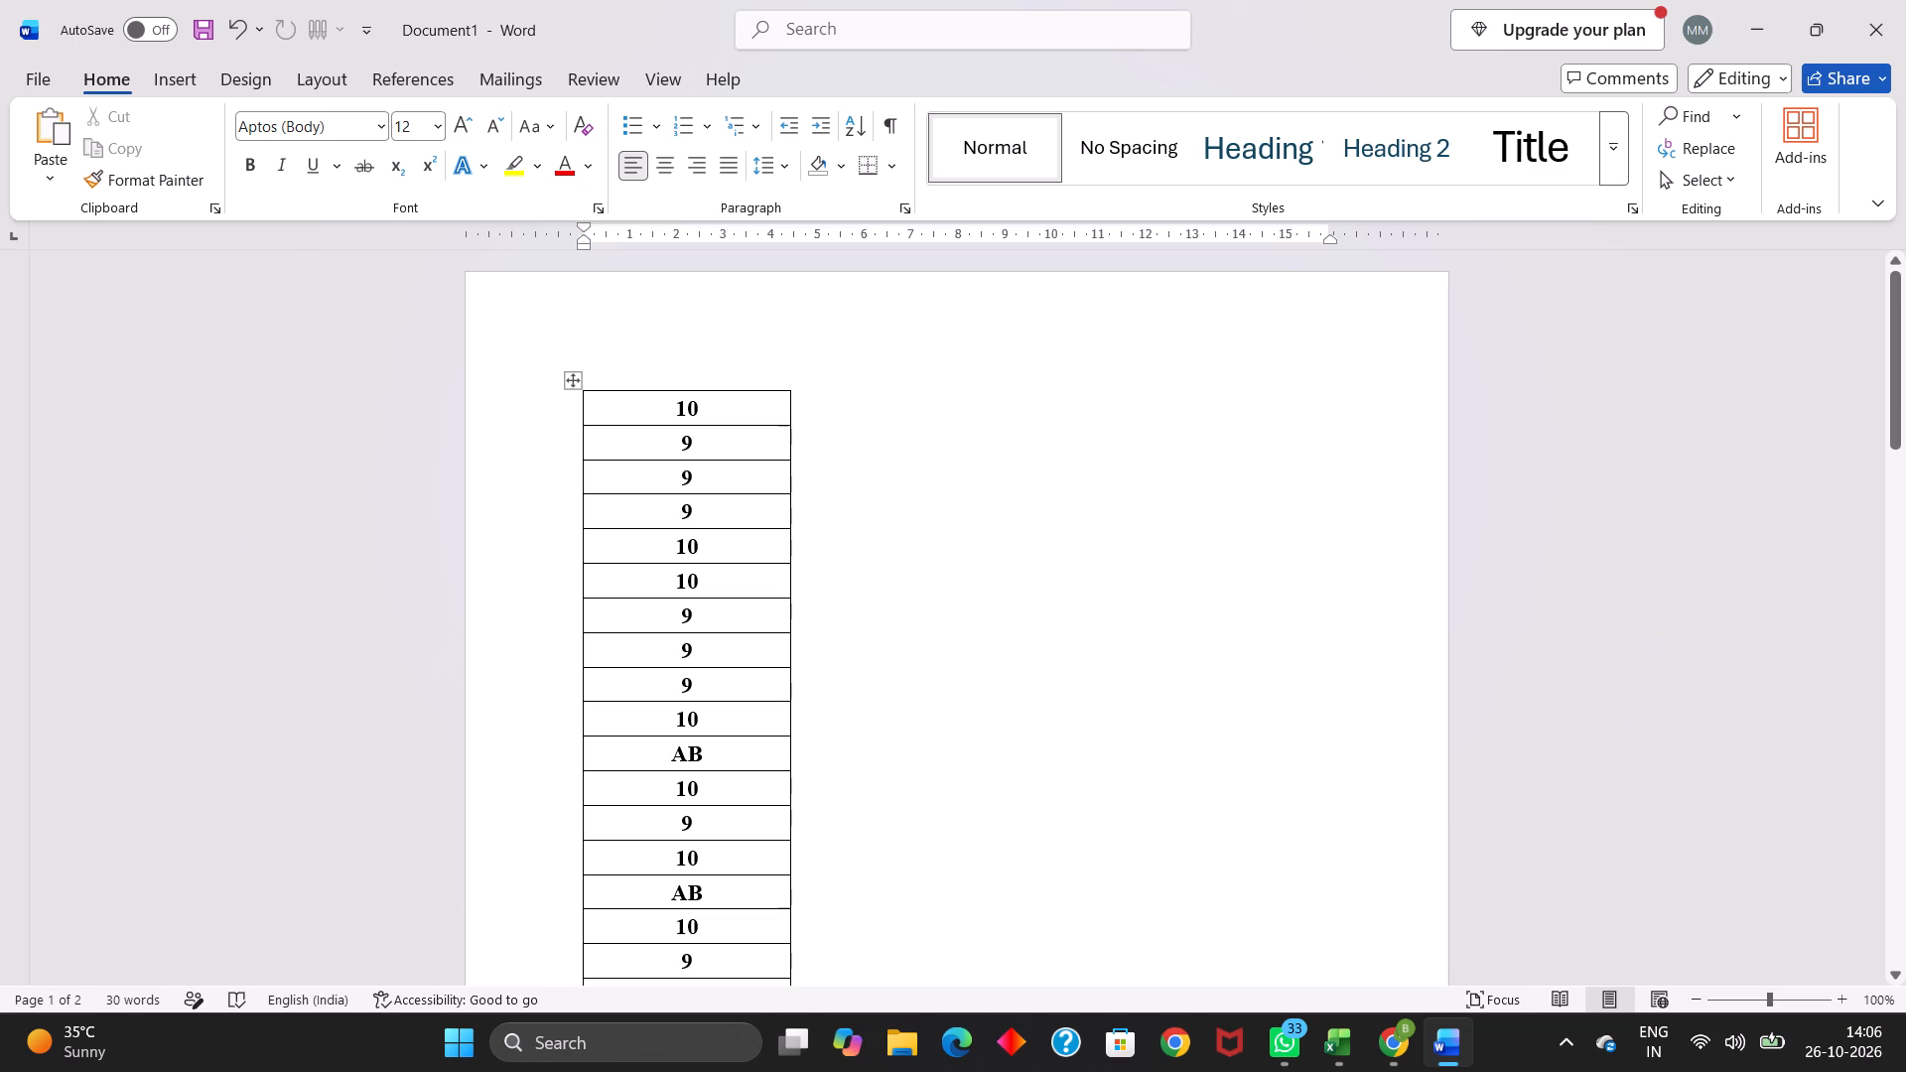
{"action": "left_click", "coordinate": [572, 390]}
{"action": "left_click", "coordinate": [576, 384]}
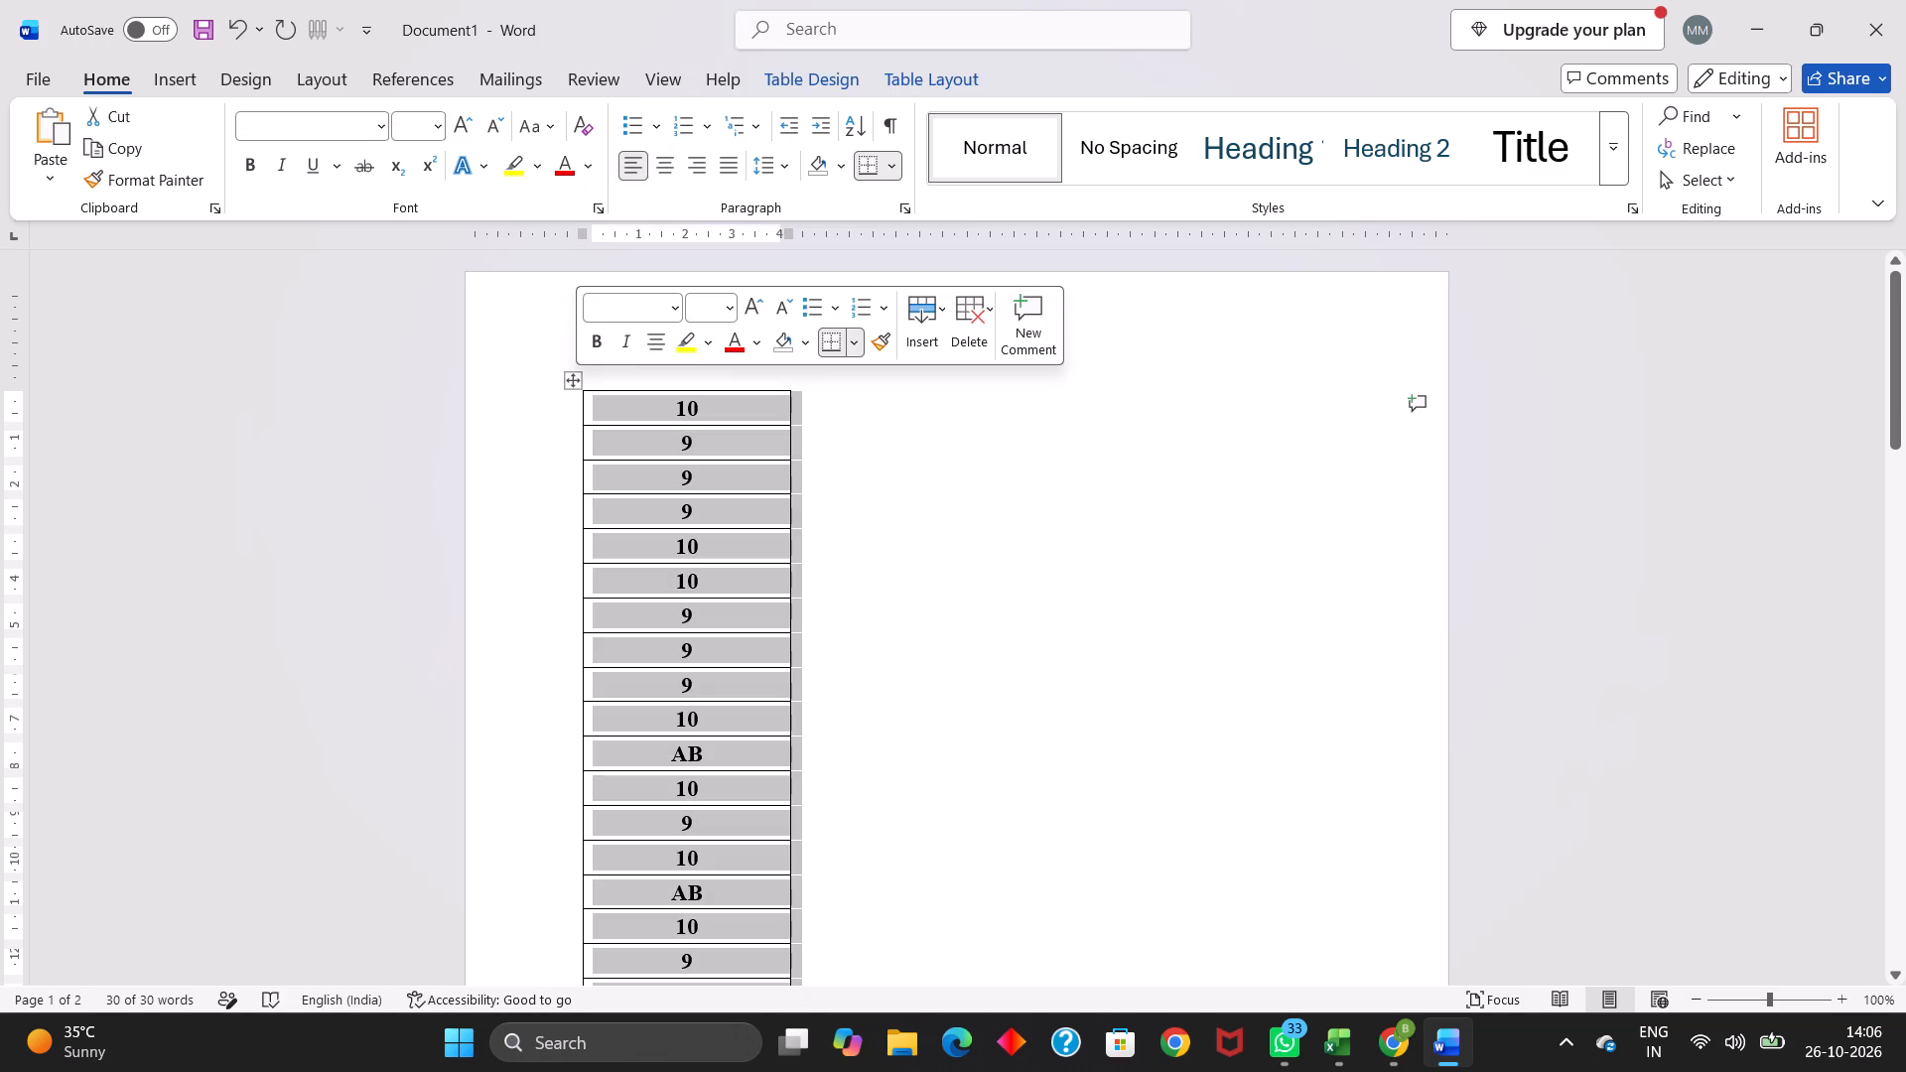
{"action": "key", "text": "BackSpace"}
Paste the complete Assignment marks column into the emptied Word document and copy the whole resulting table.
{"action": "key", "text": "ctrl+v"}
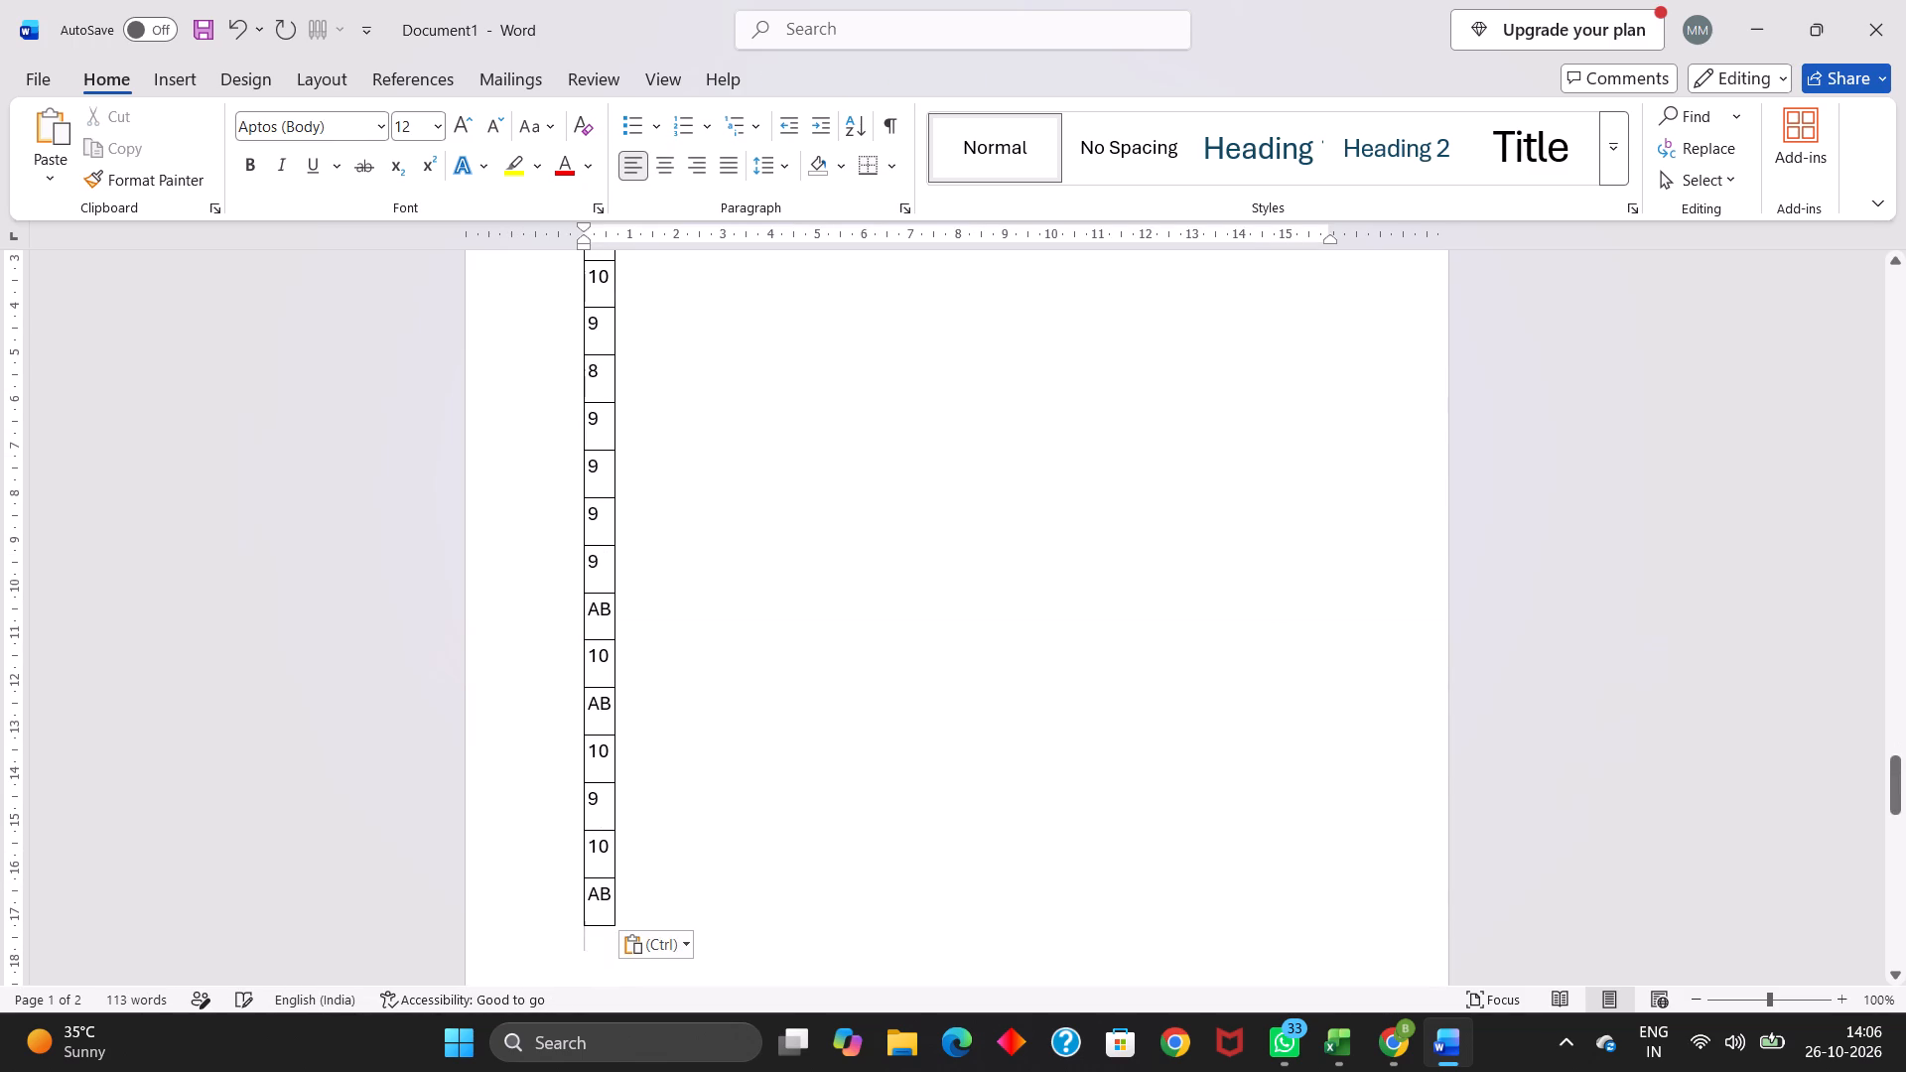
{"action": "scroll", "coordinate": [745, 423], "scroll_direction": "up", "scroll_amount": 7}
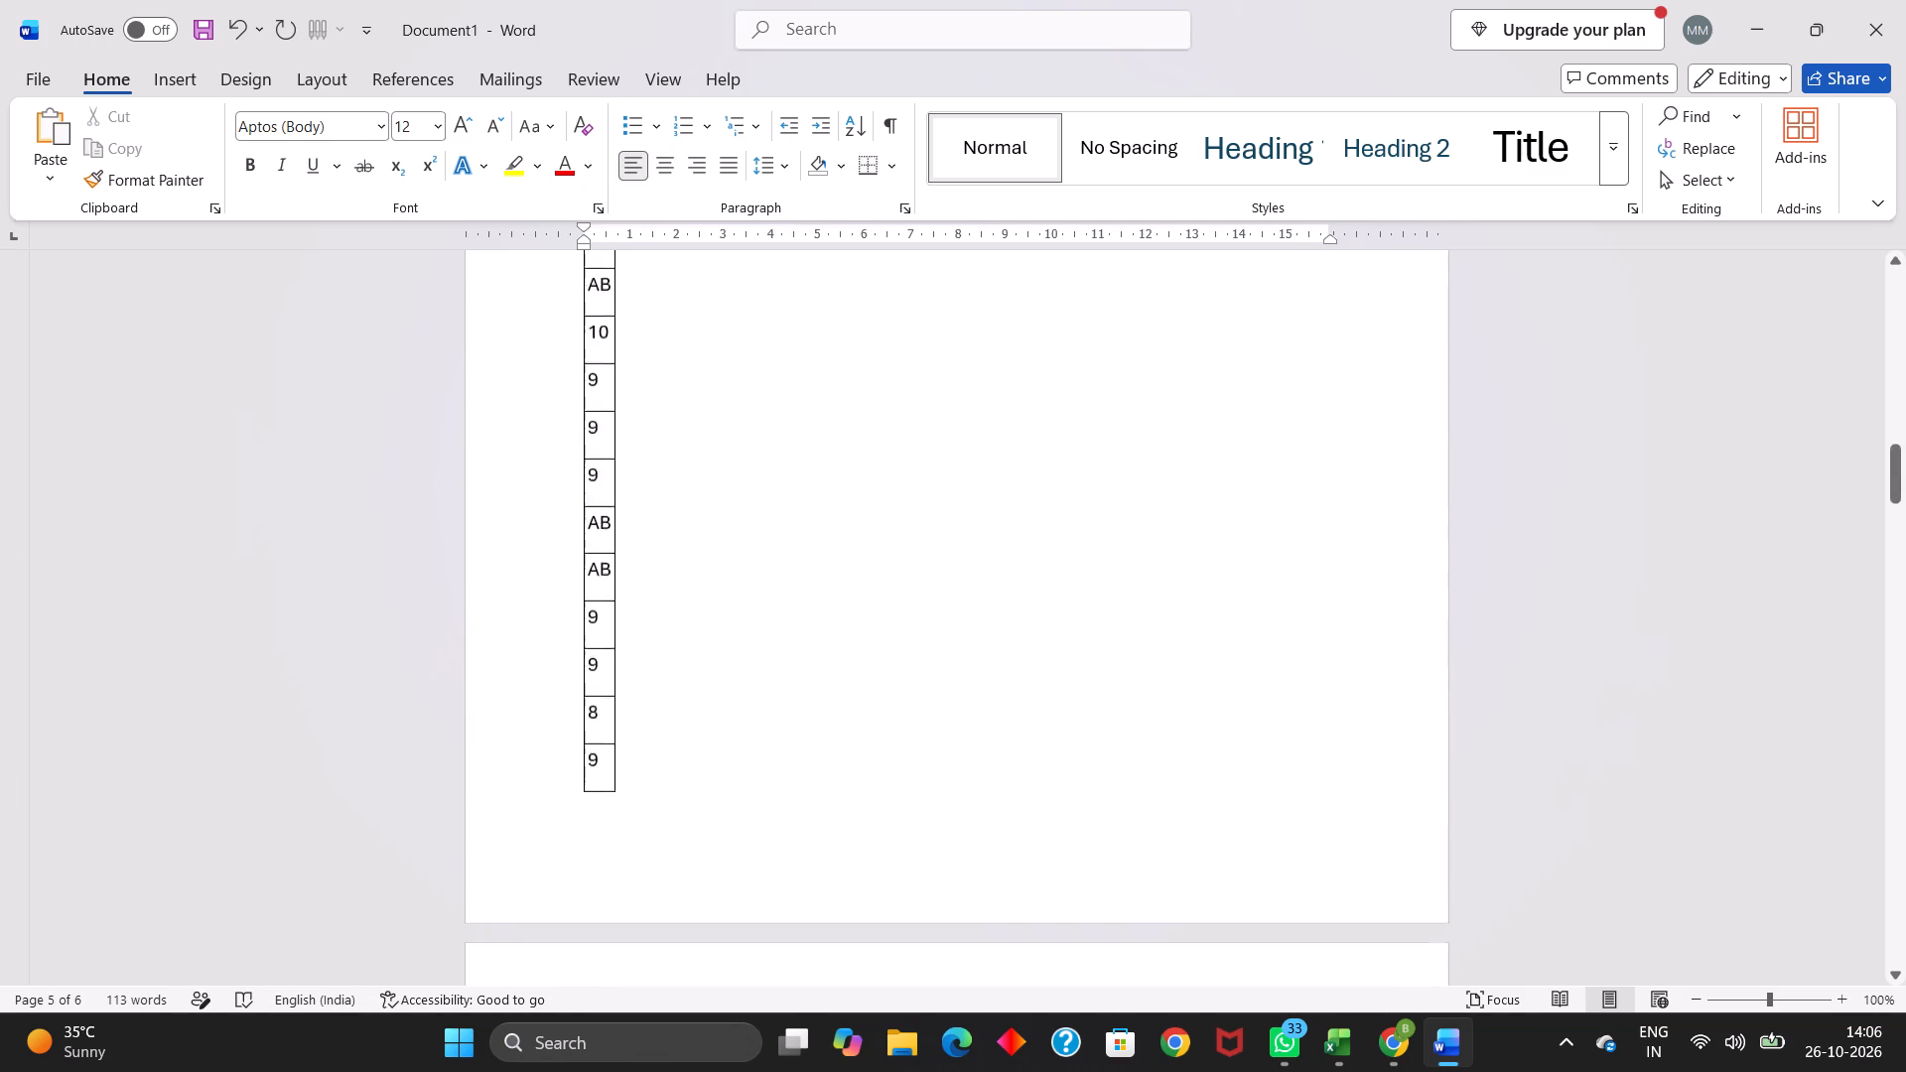
{"action": "scroll", "coordinate": [745, 423], "scroll_direction": "up", "scroll_amount": 9}
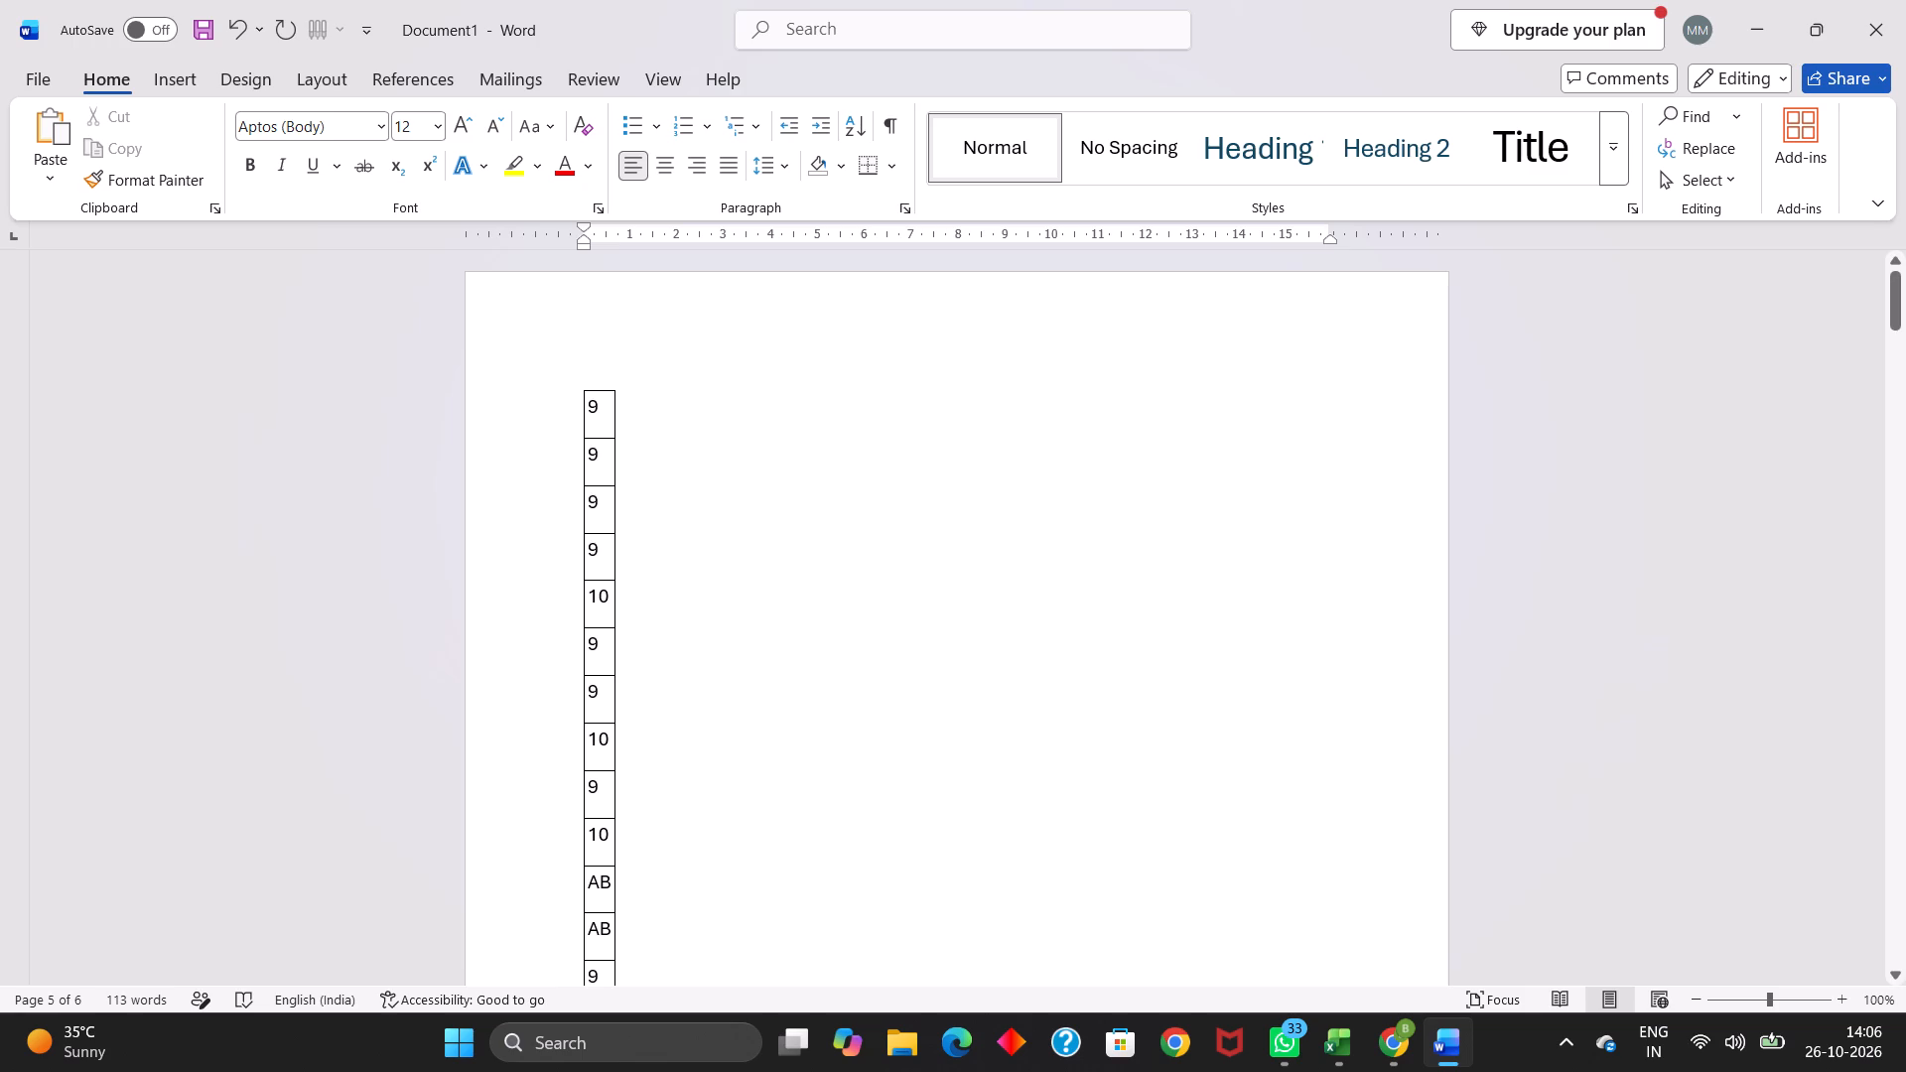
{"action": "left_click", "coordinate": [589, 404]}
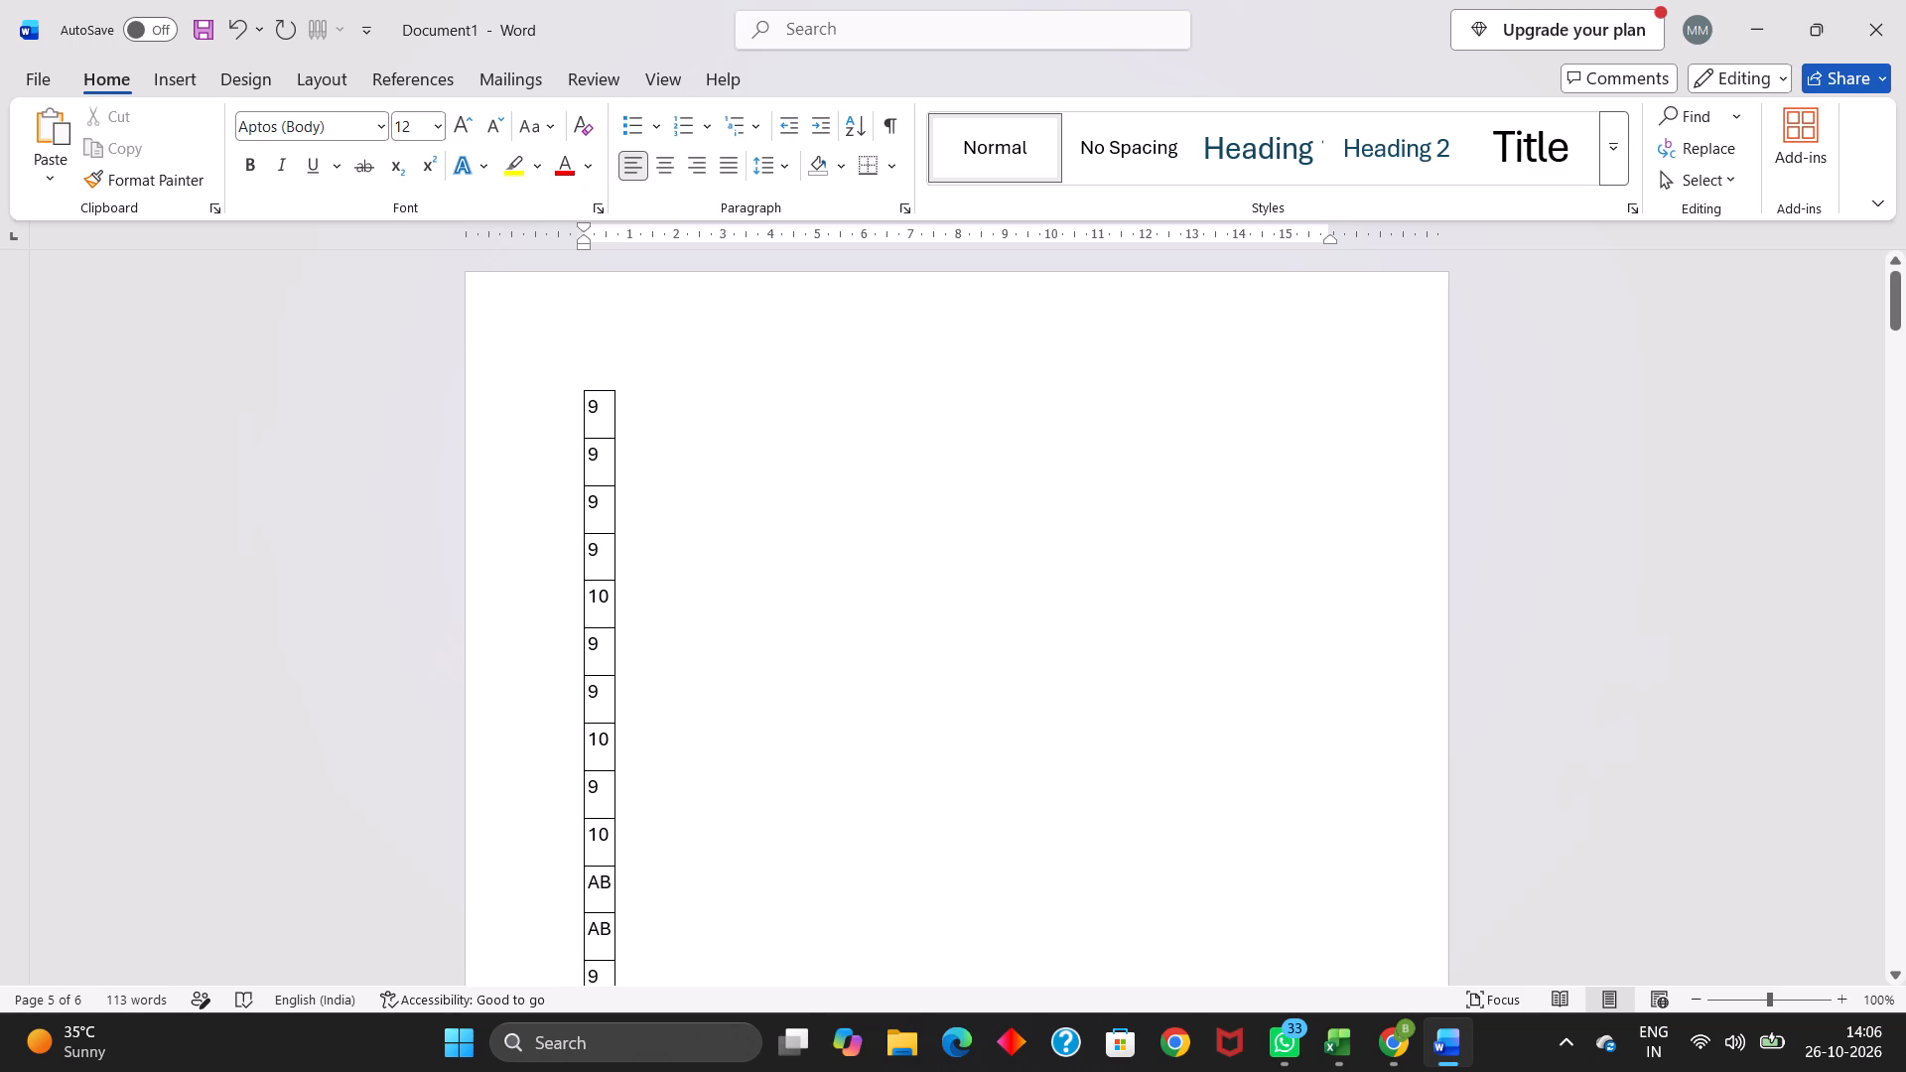
{"action": "left_click", "coordinate": [580, 387]}
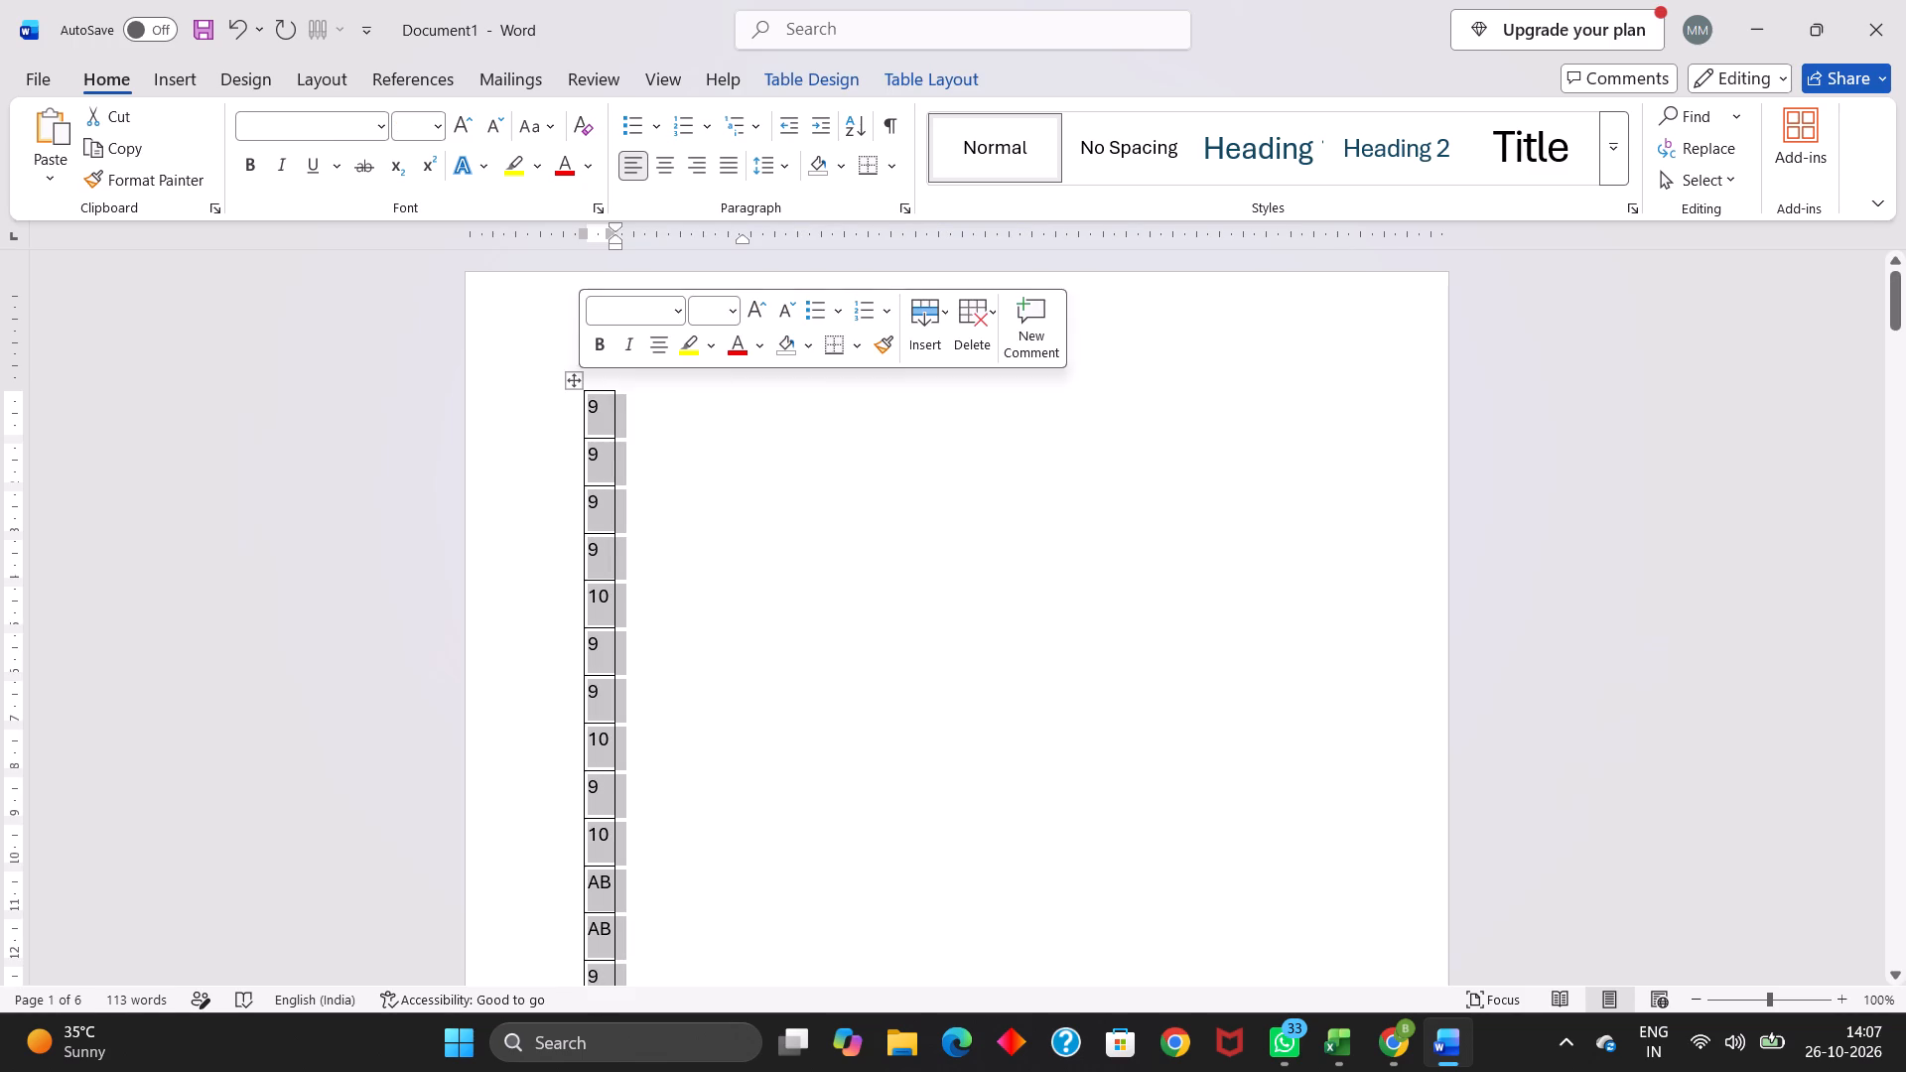
{"action": "key", "text": "ctrl+c"}
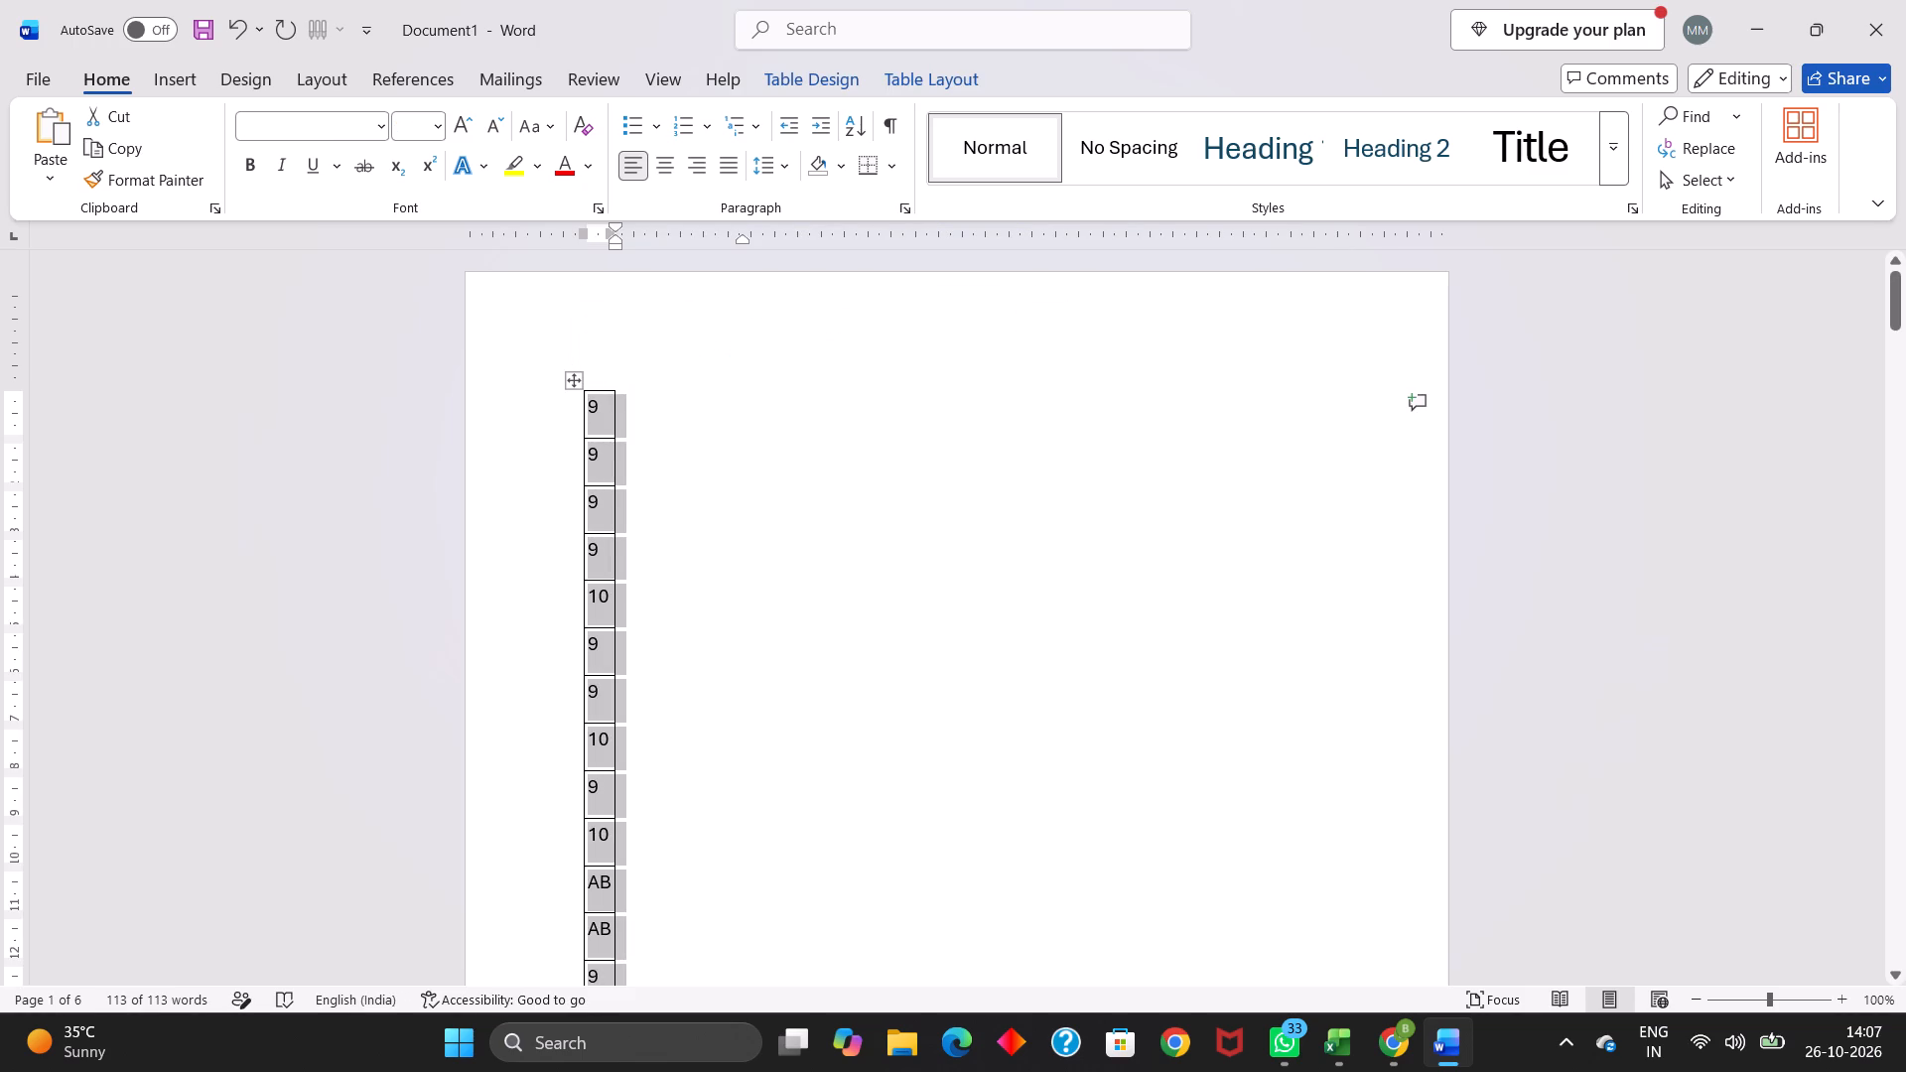
{"action": "key", "text": "ctrl+c"}
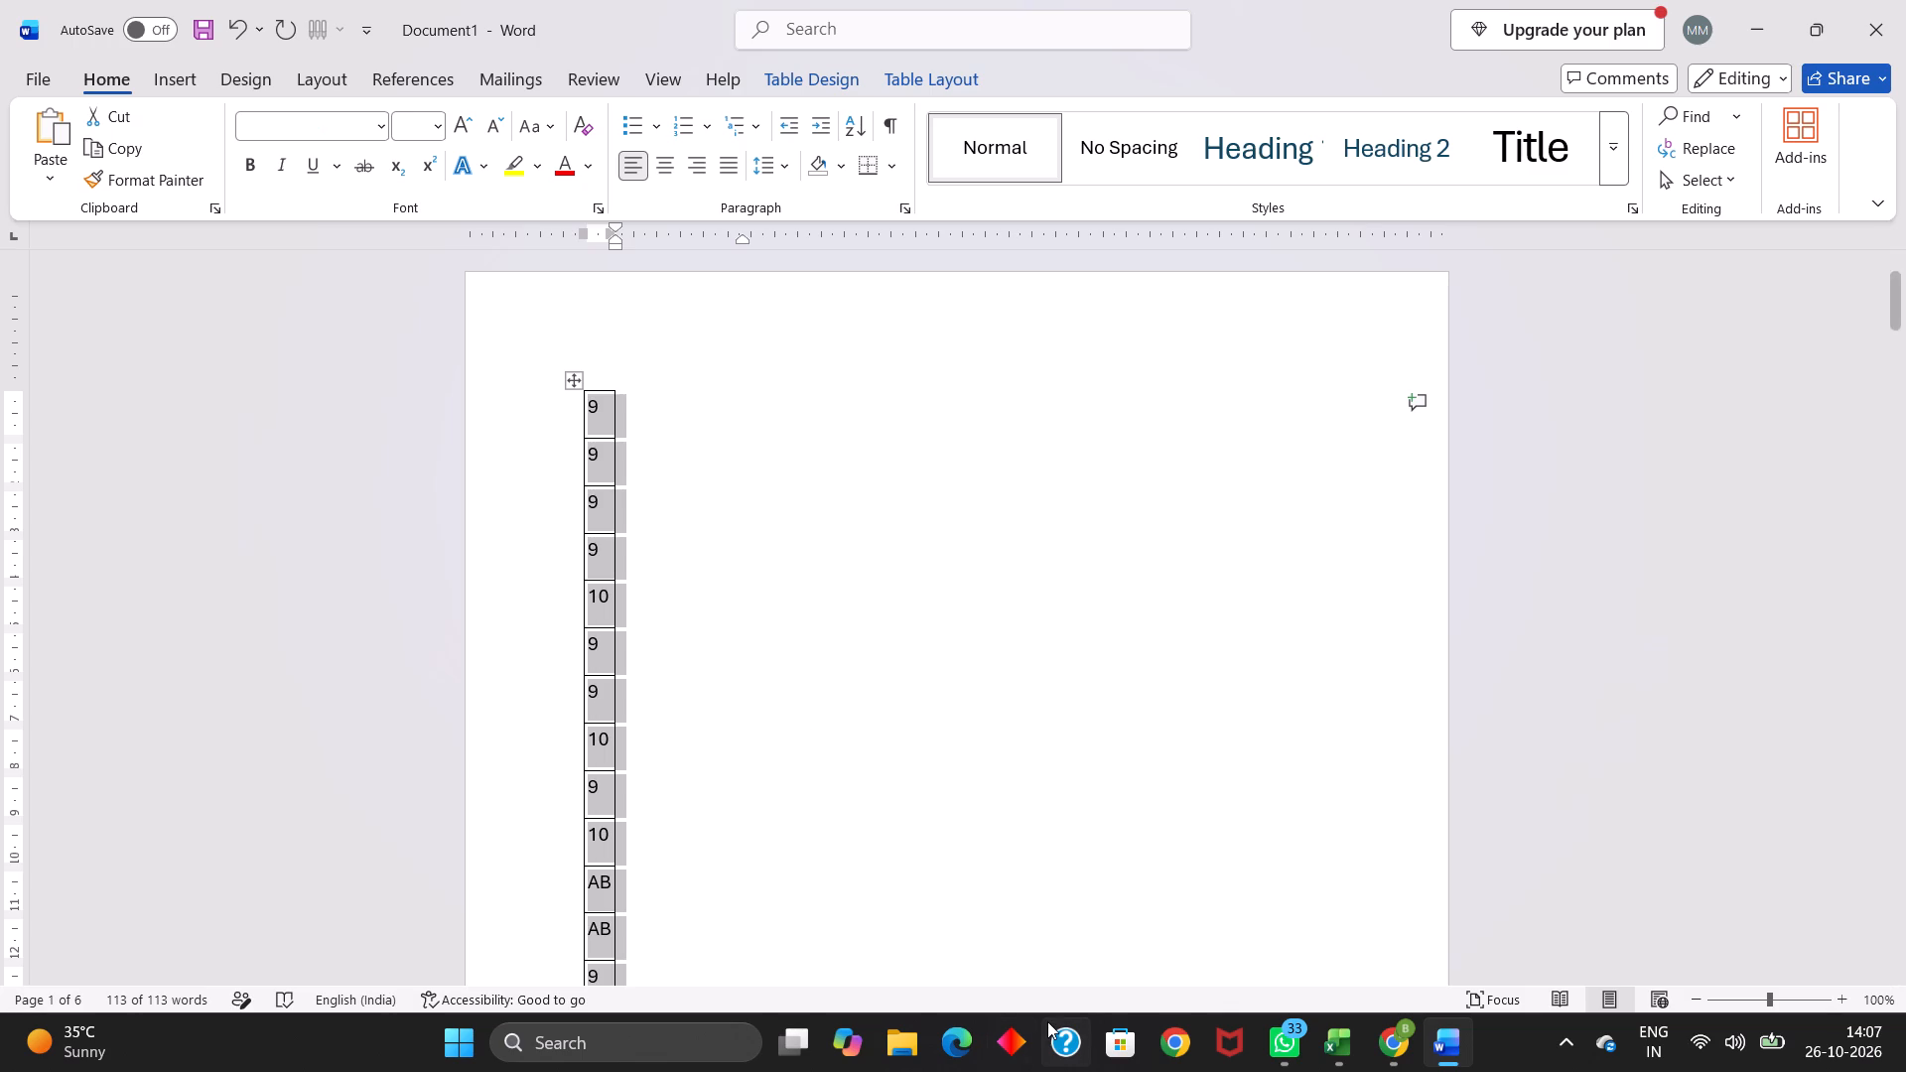
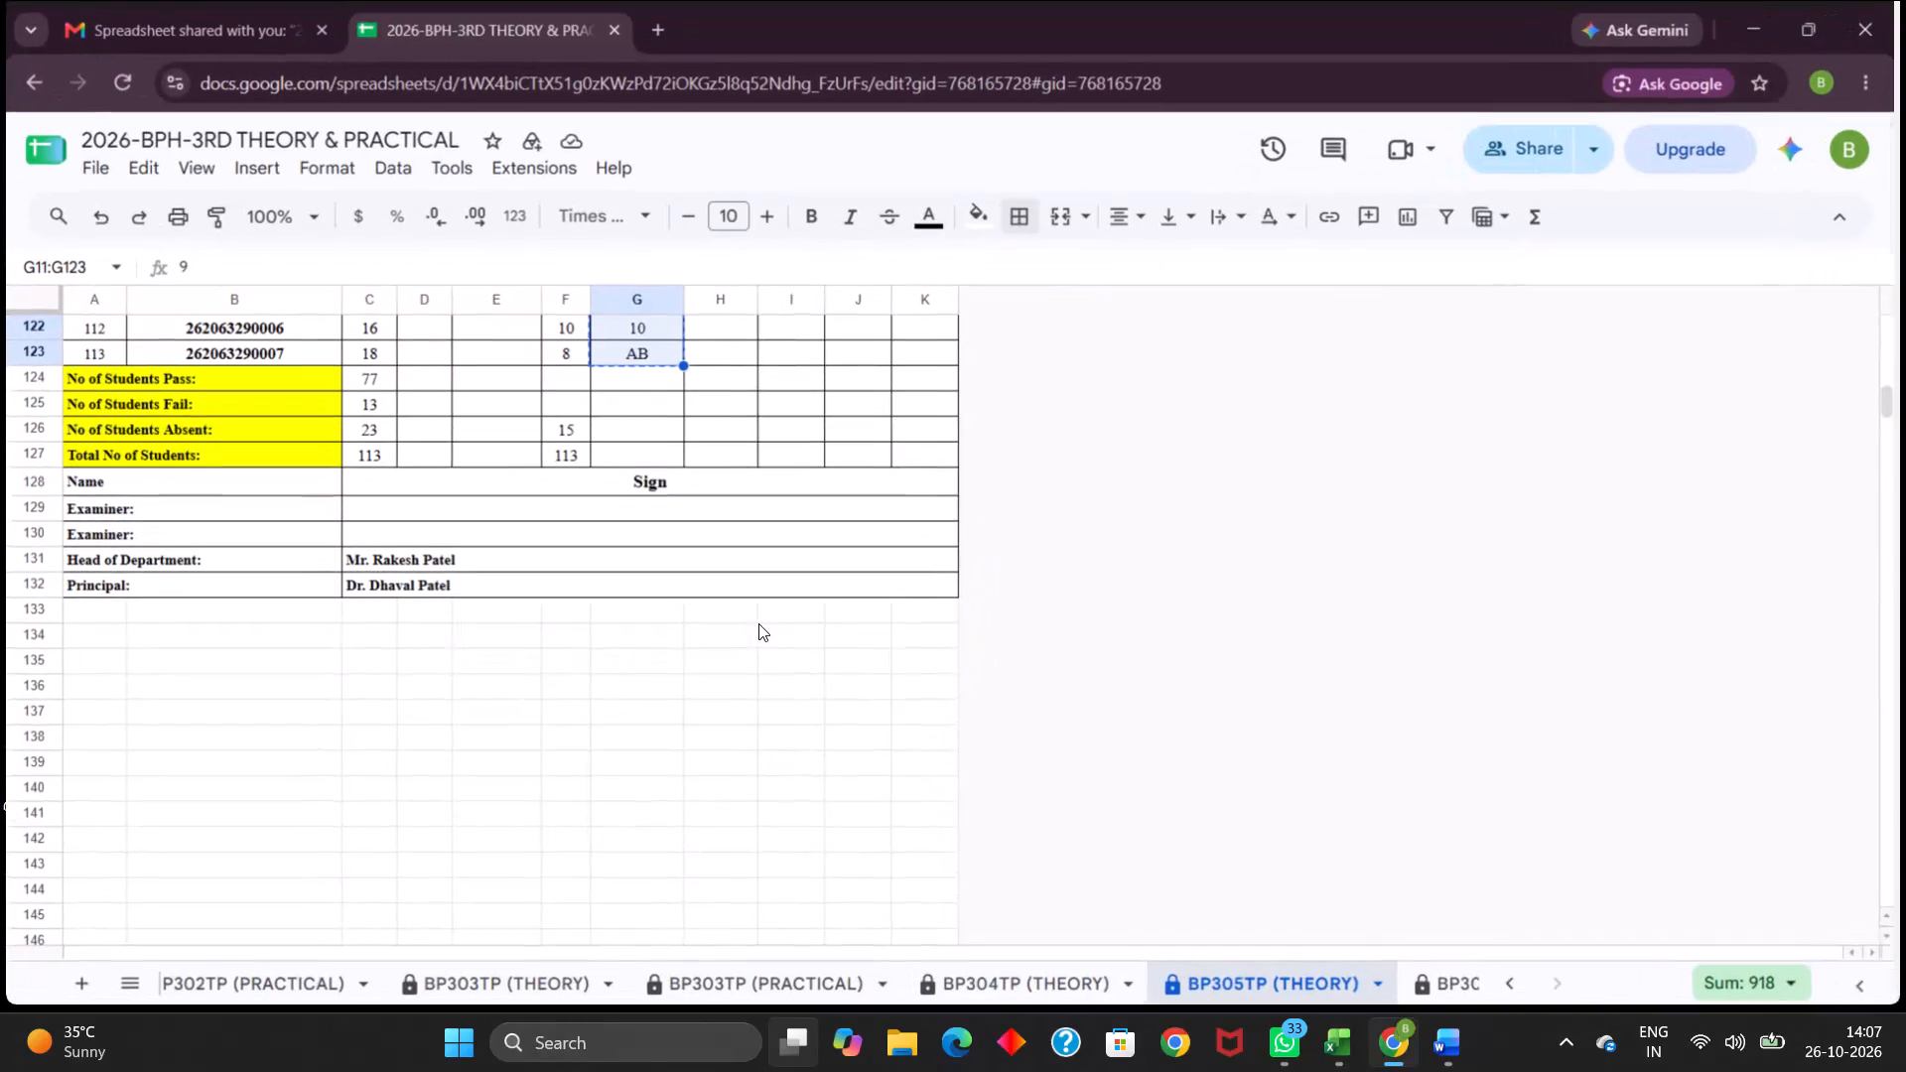
Fill in the Assignment column's summary rows with 14 students absent and 113 total students.
{"action": "double_click", "coordinate": [645, 431]}
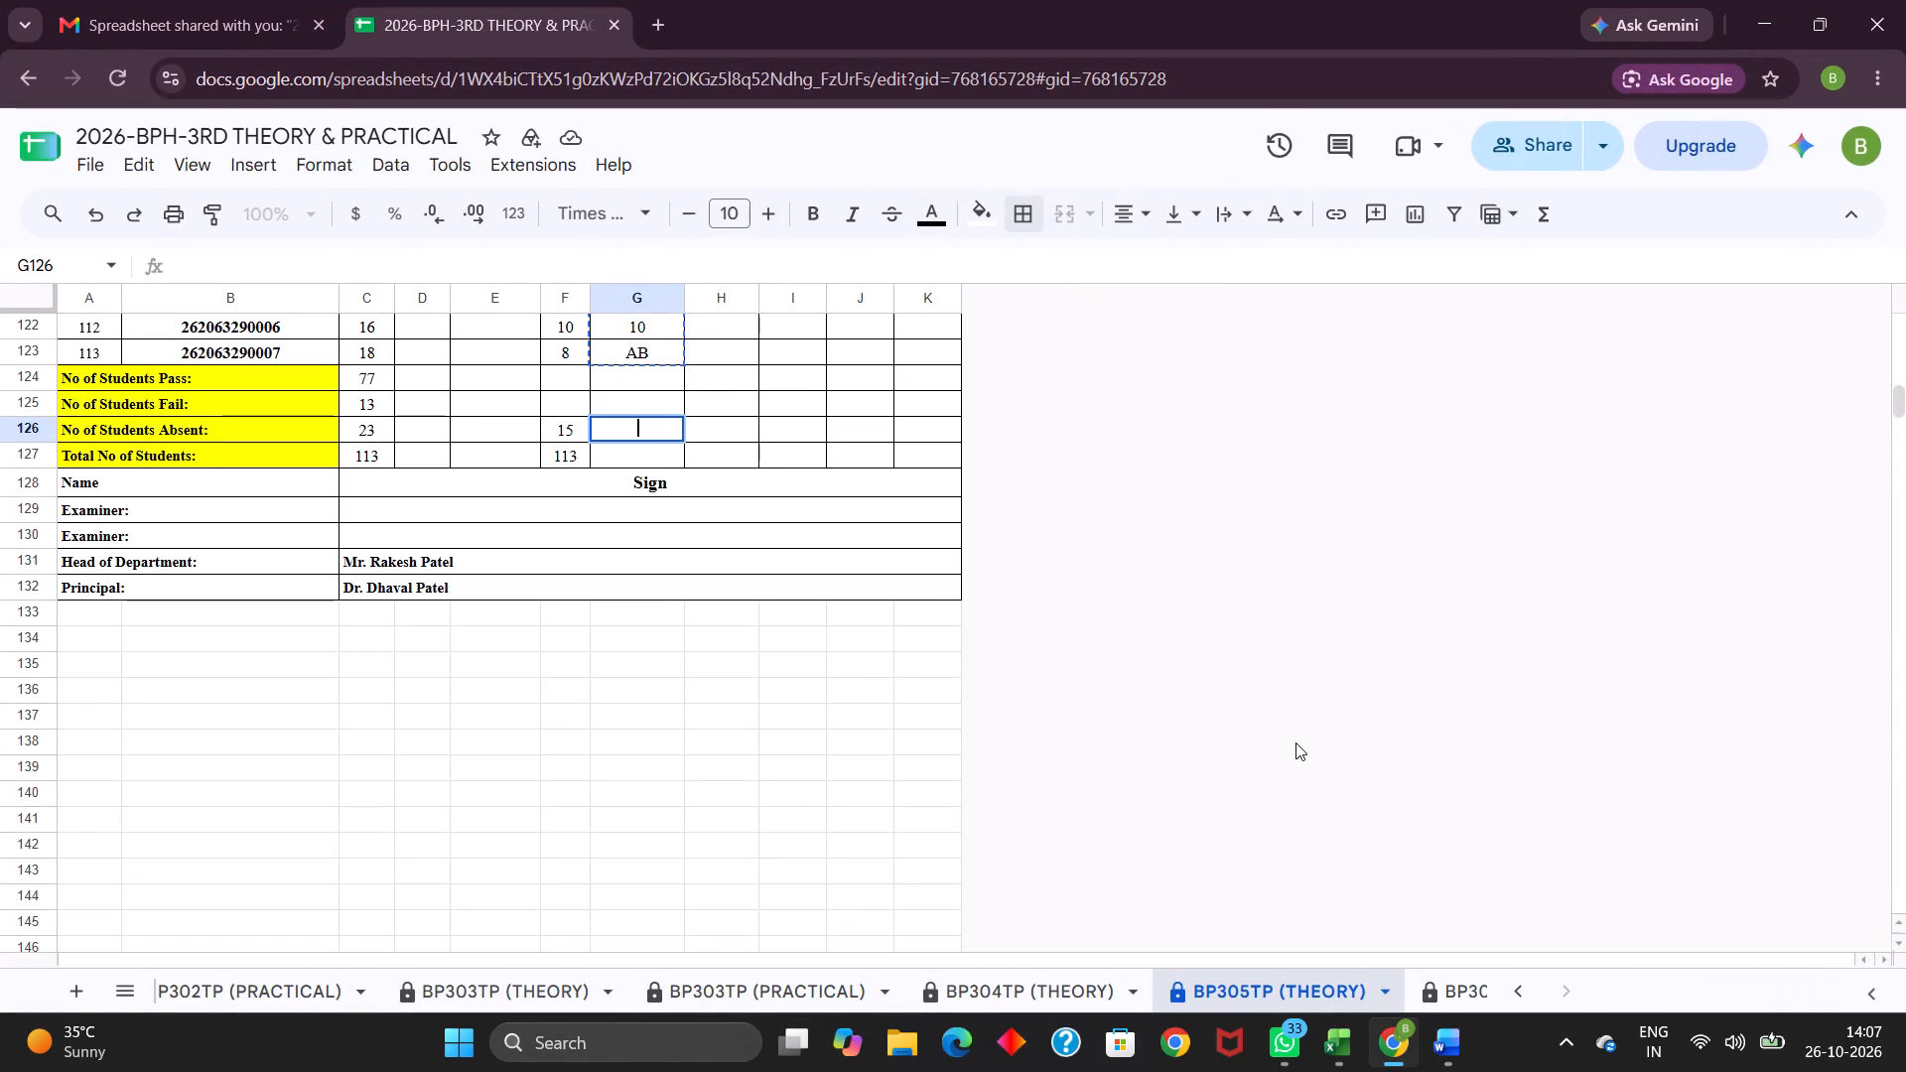
{"action": "type", "text": "14"}
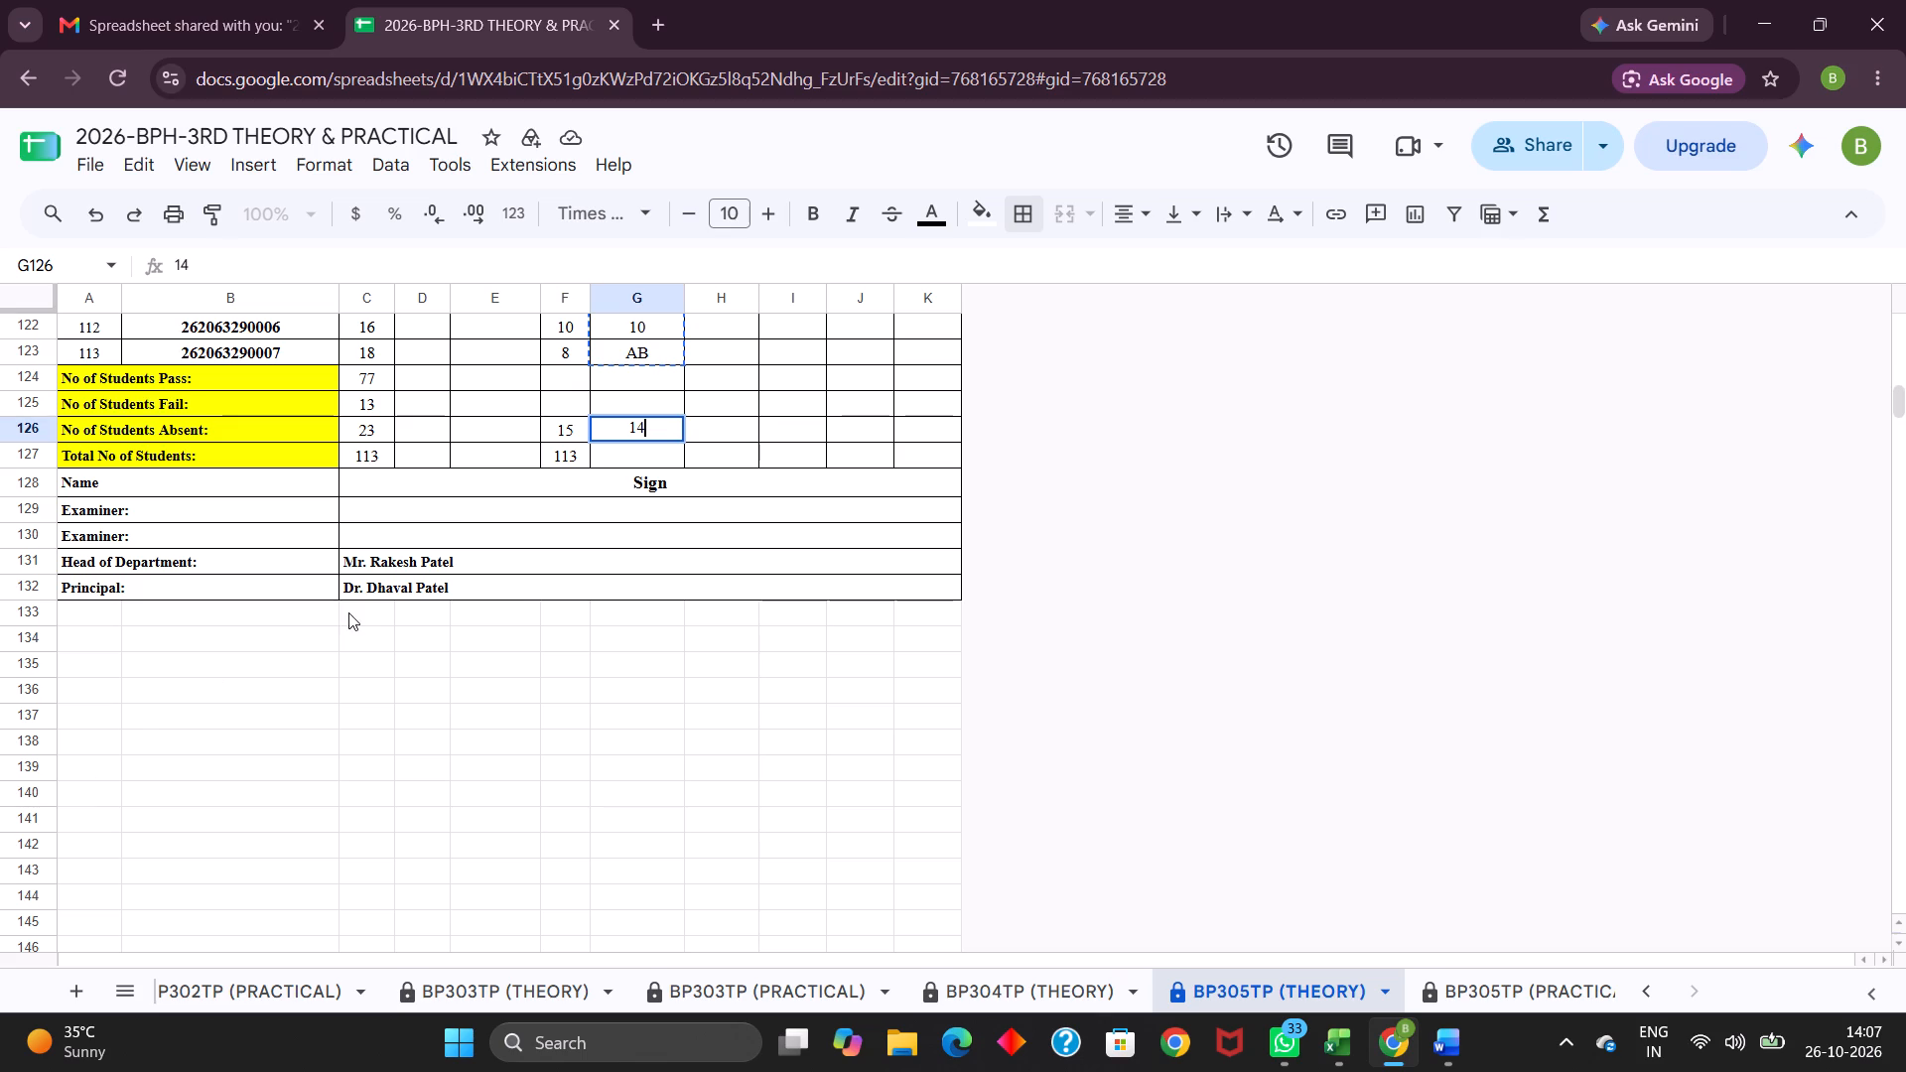
{"action": "double_click", "coordinate": [617, 450]}
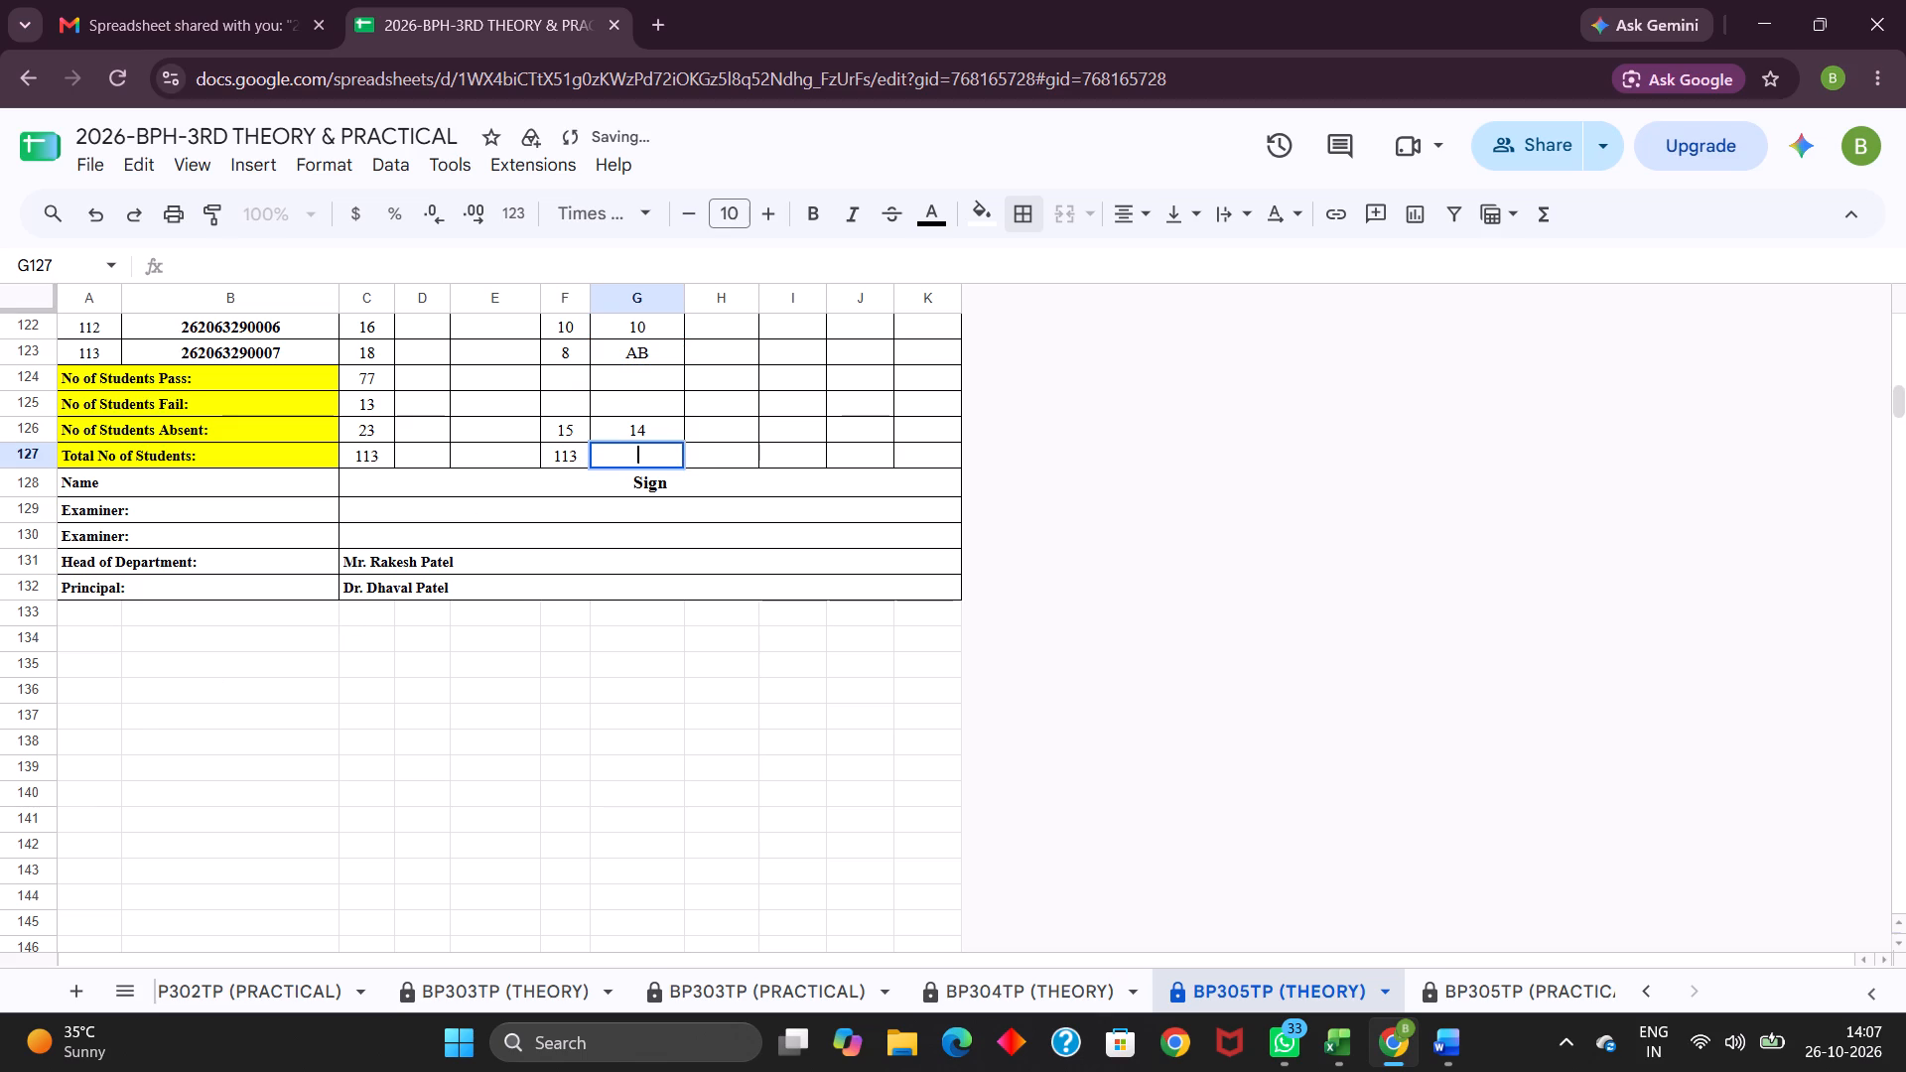
{"action": "type", "text": "113"}
{"action": "left_click", "coordinate": [659, 554]}
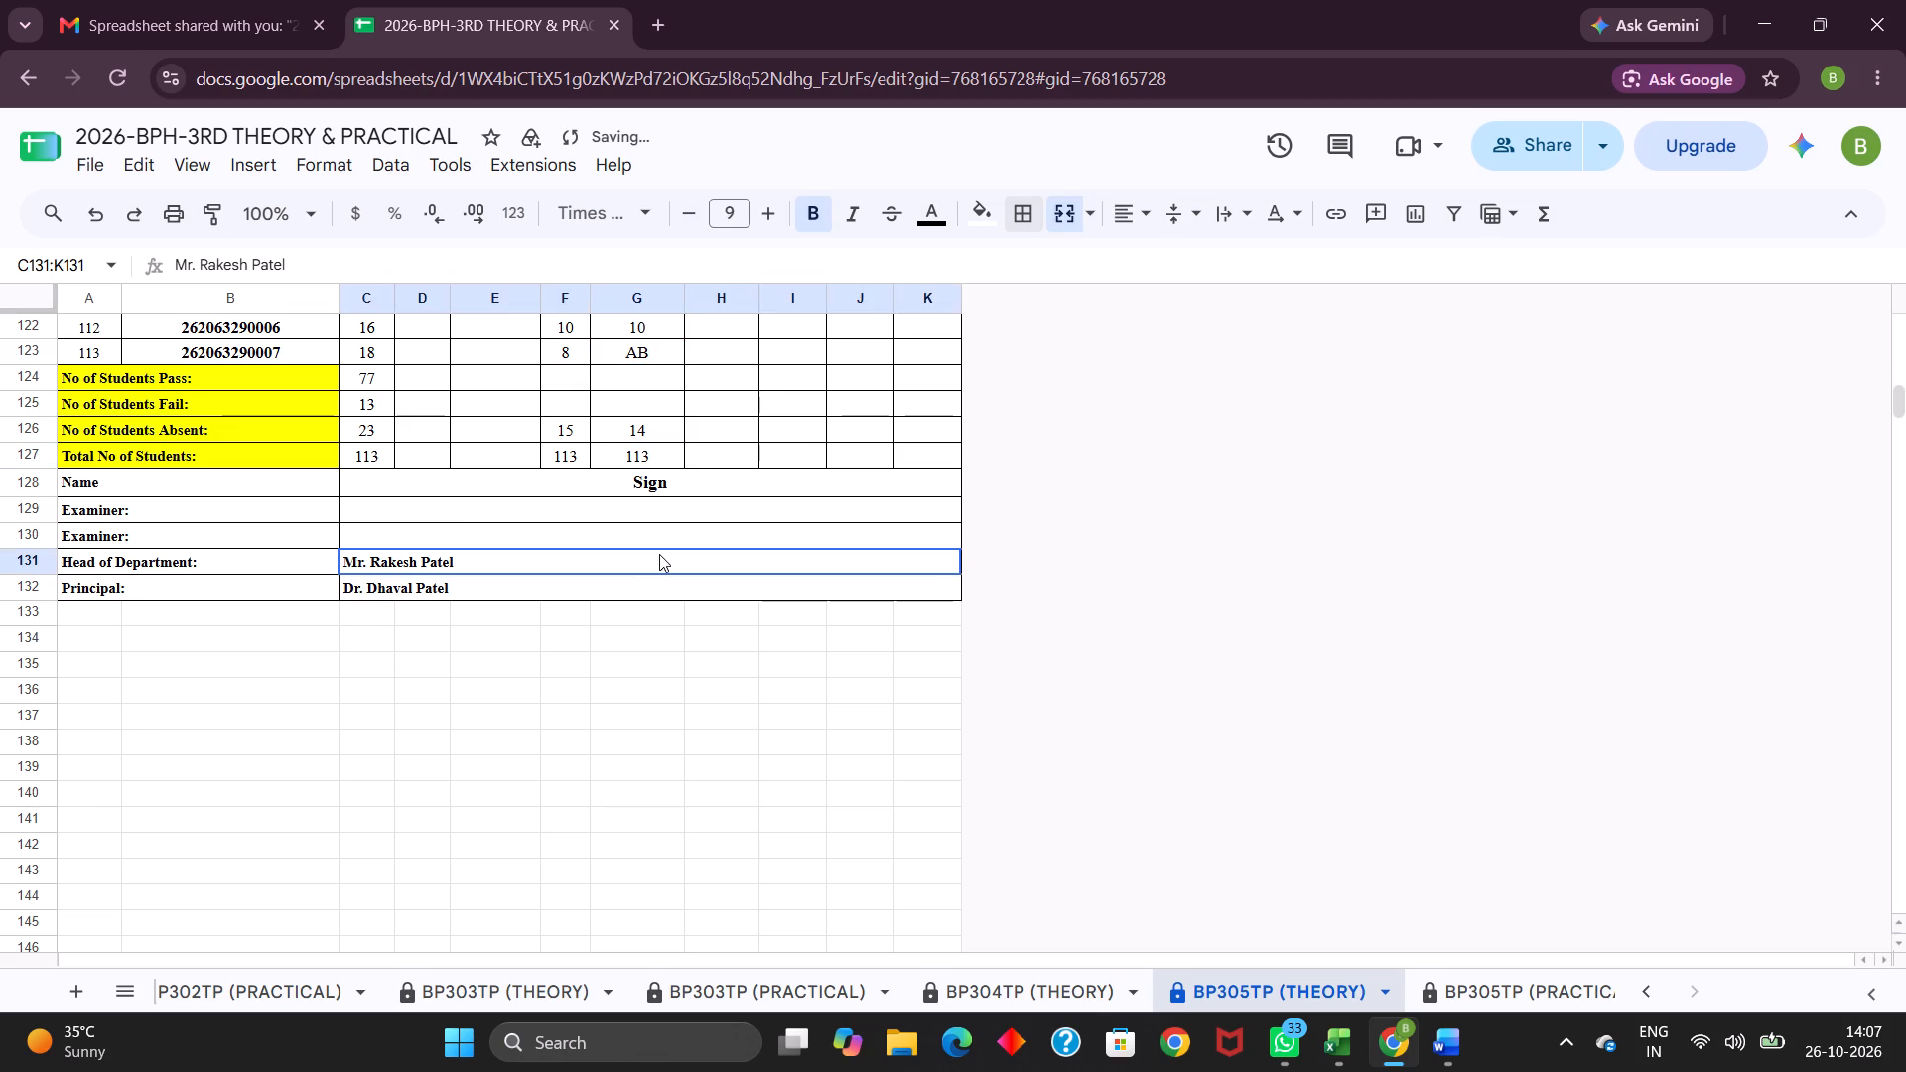
{"action": "scroll", "coordinate": [659, 554], "scroll_direction": "up", "scroll_amount": 2}
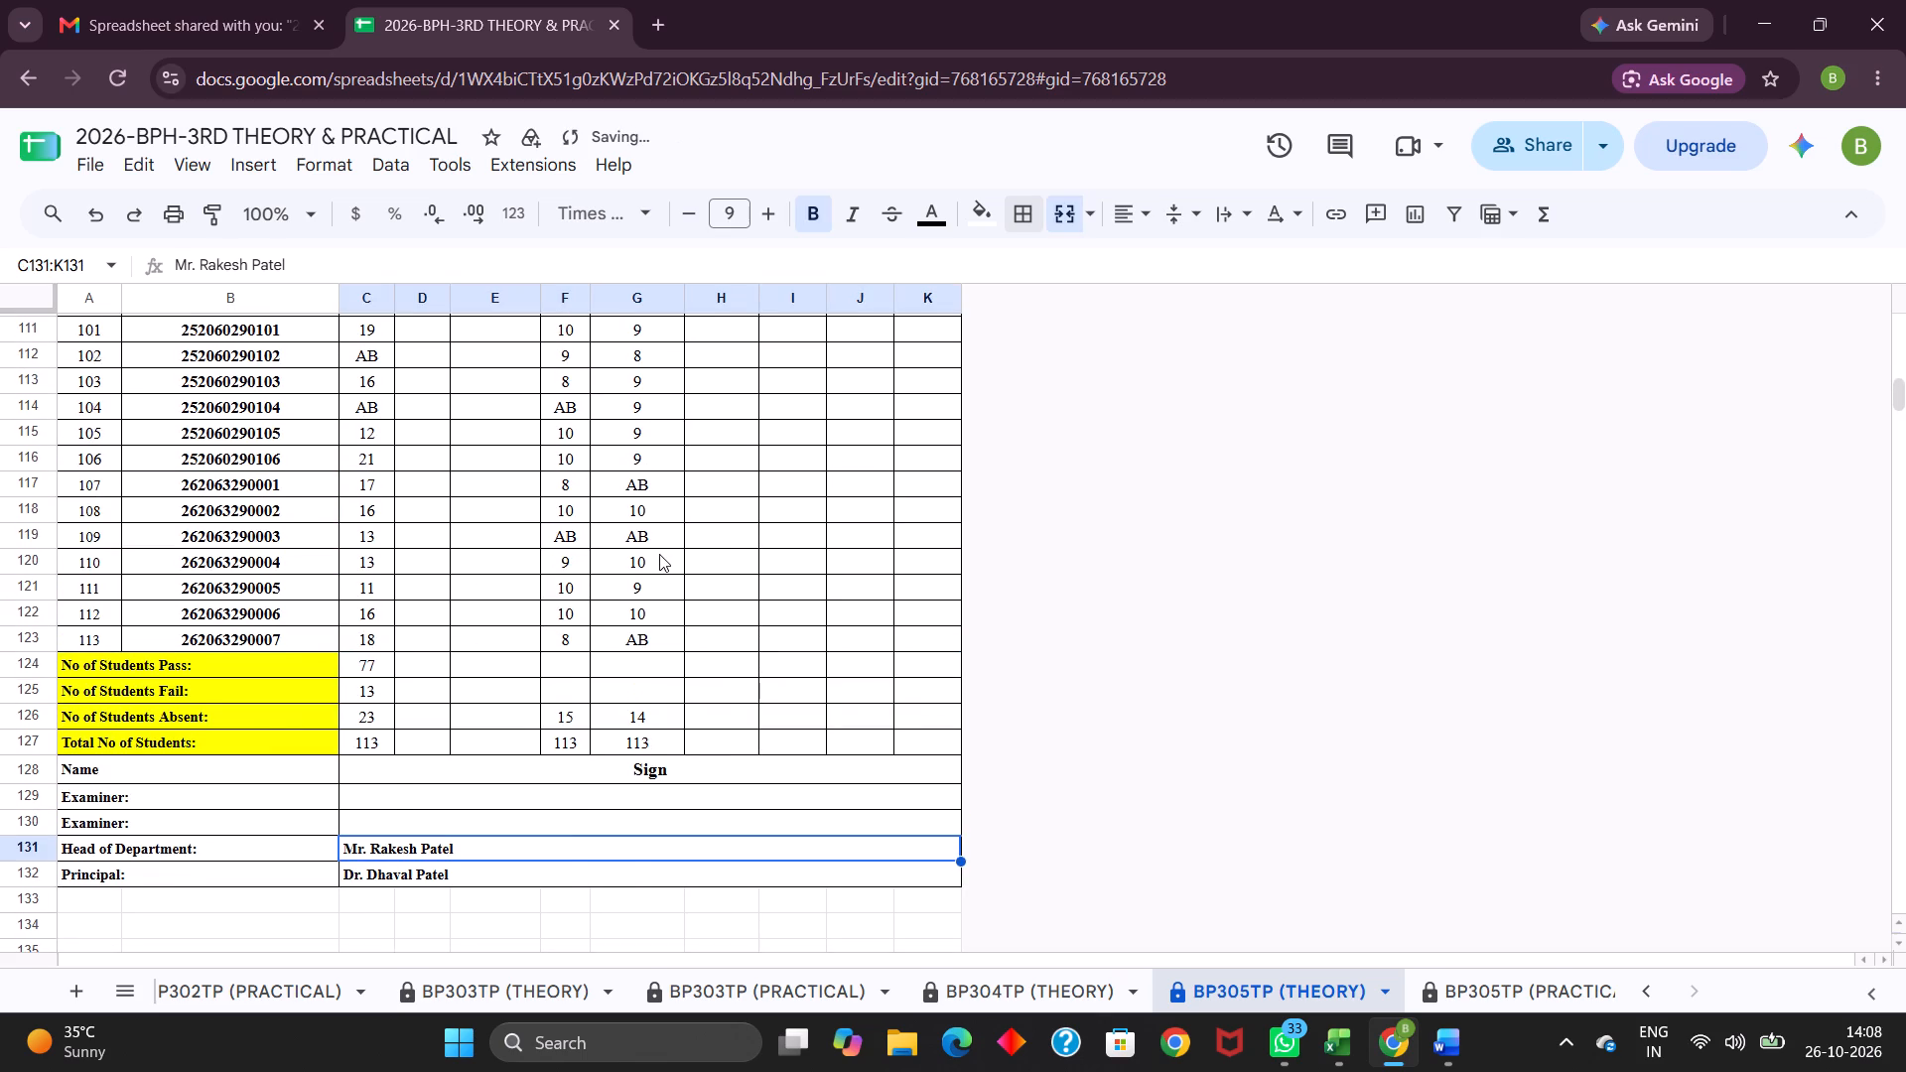
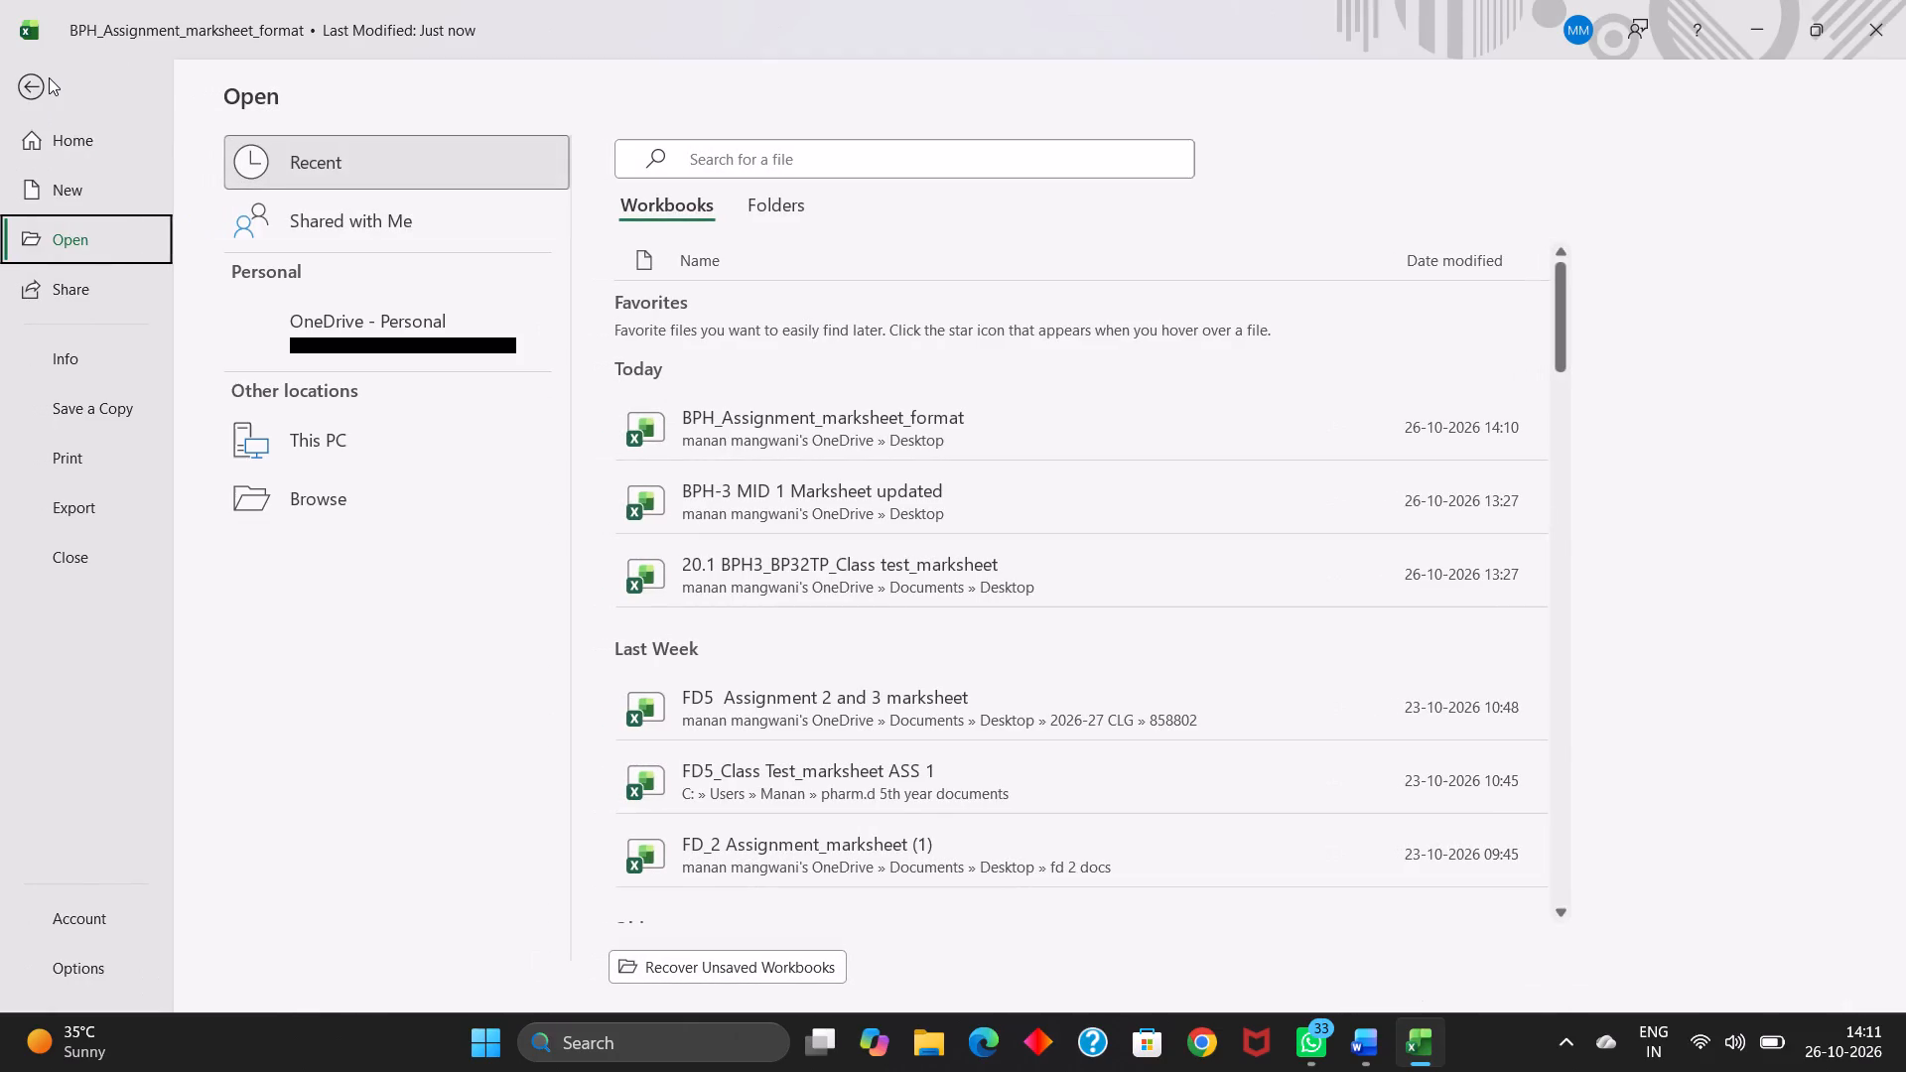
Print one copy of the BPH-3 assignment mark sheet on the HP LaserJet, A4 portrait with all columns on one page.
{"action": "key", "text": "BackSpace"}
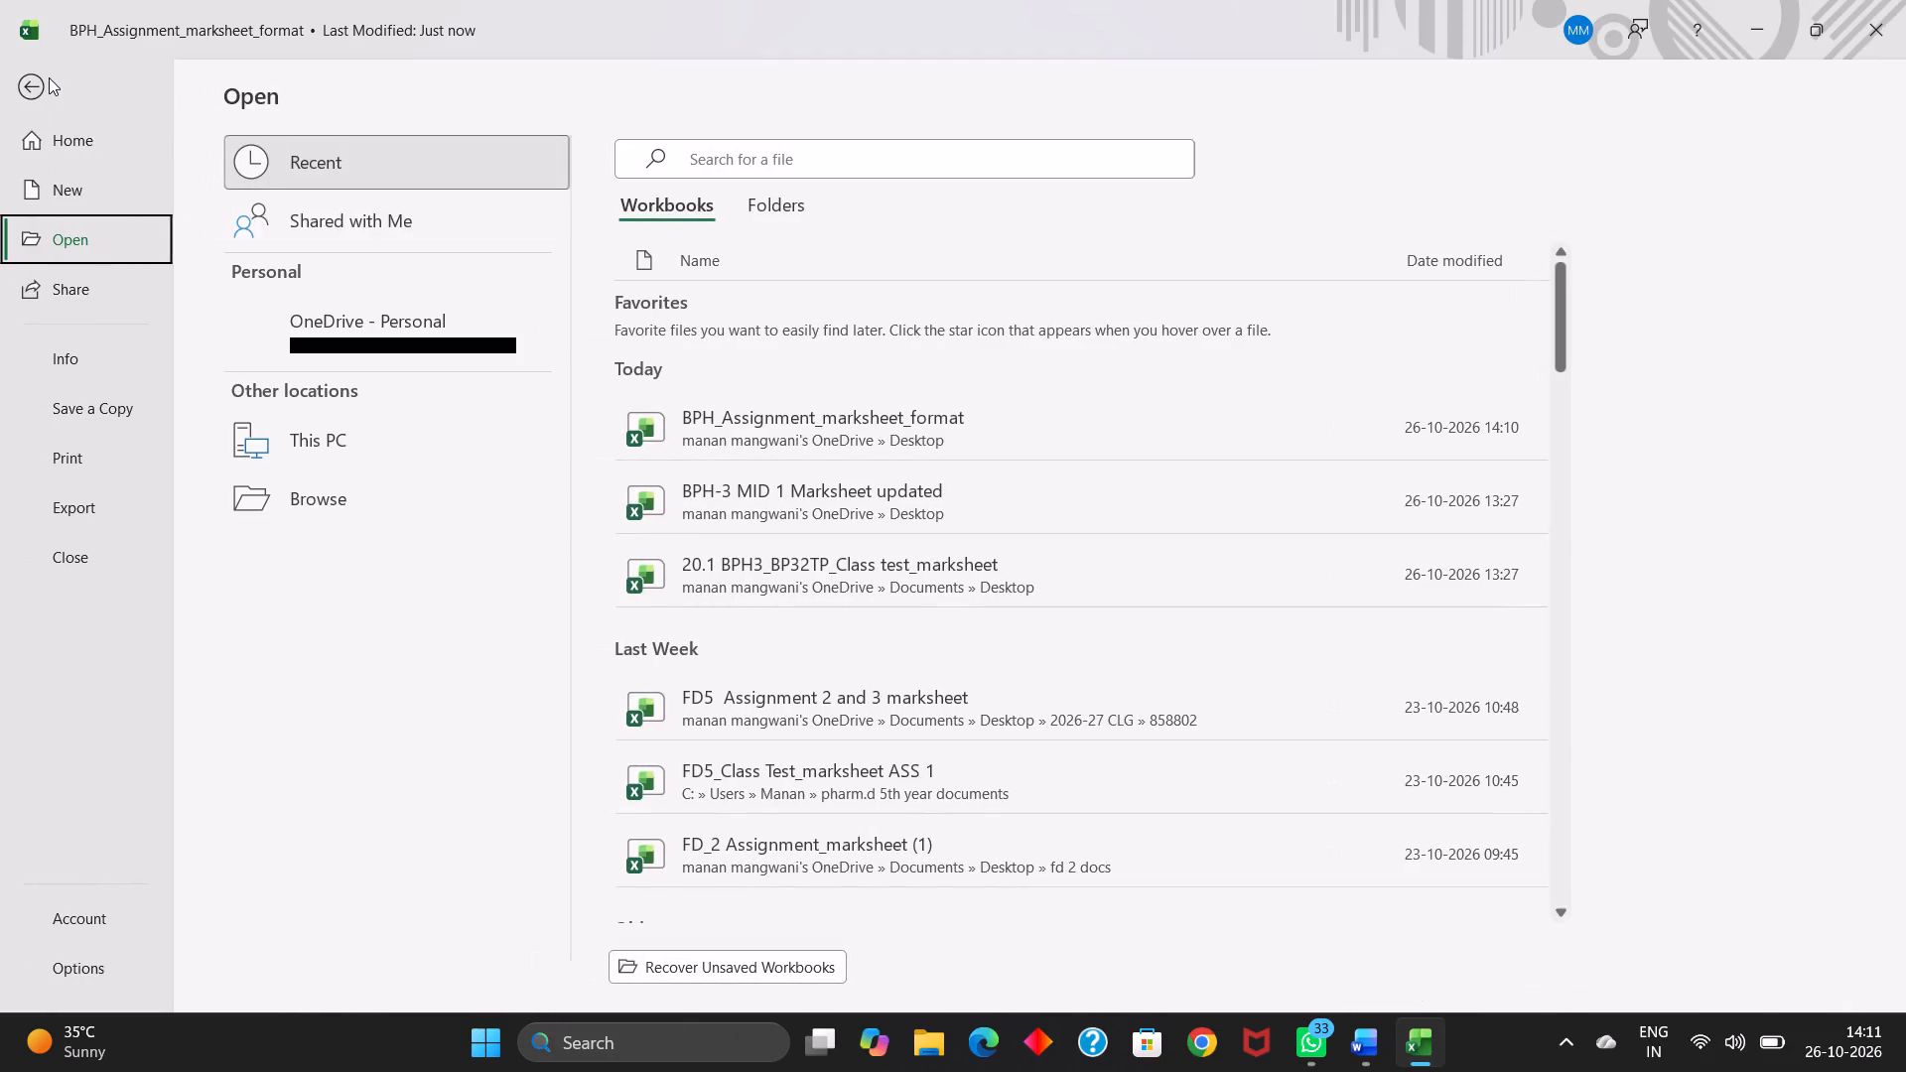
{"action": "key", "text": "BackSpace"}
{"action": "left_click", "coordinate": [26, 83]}
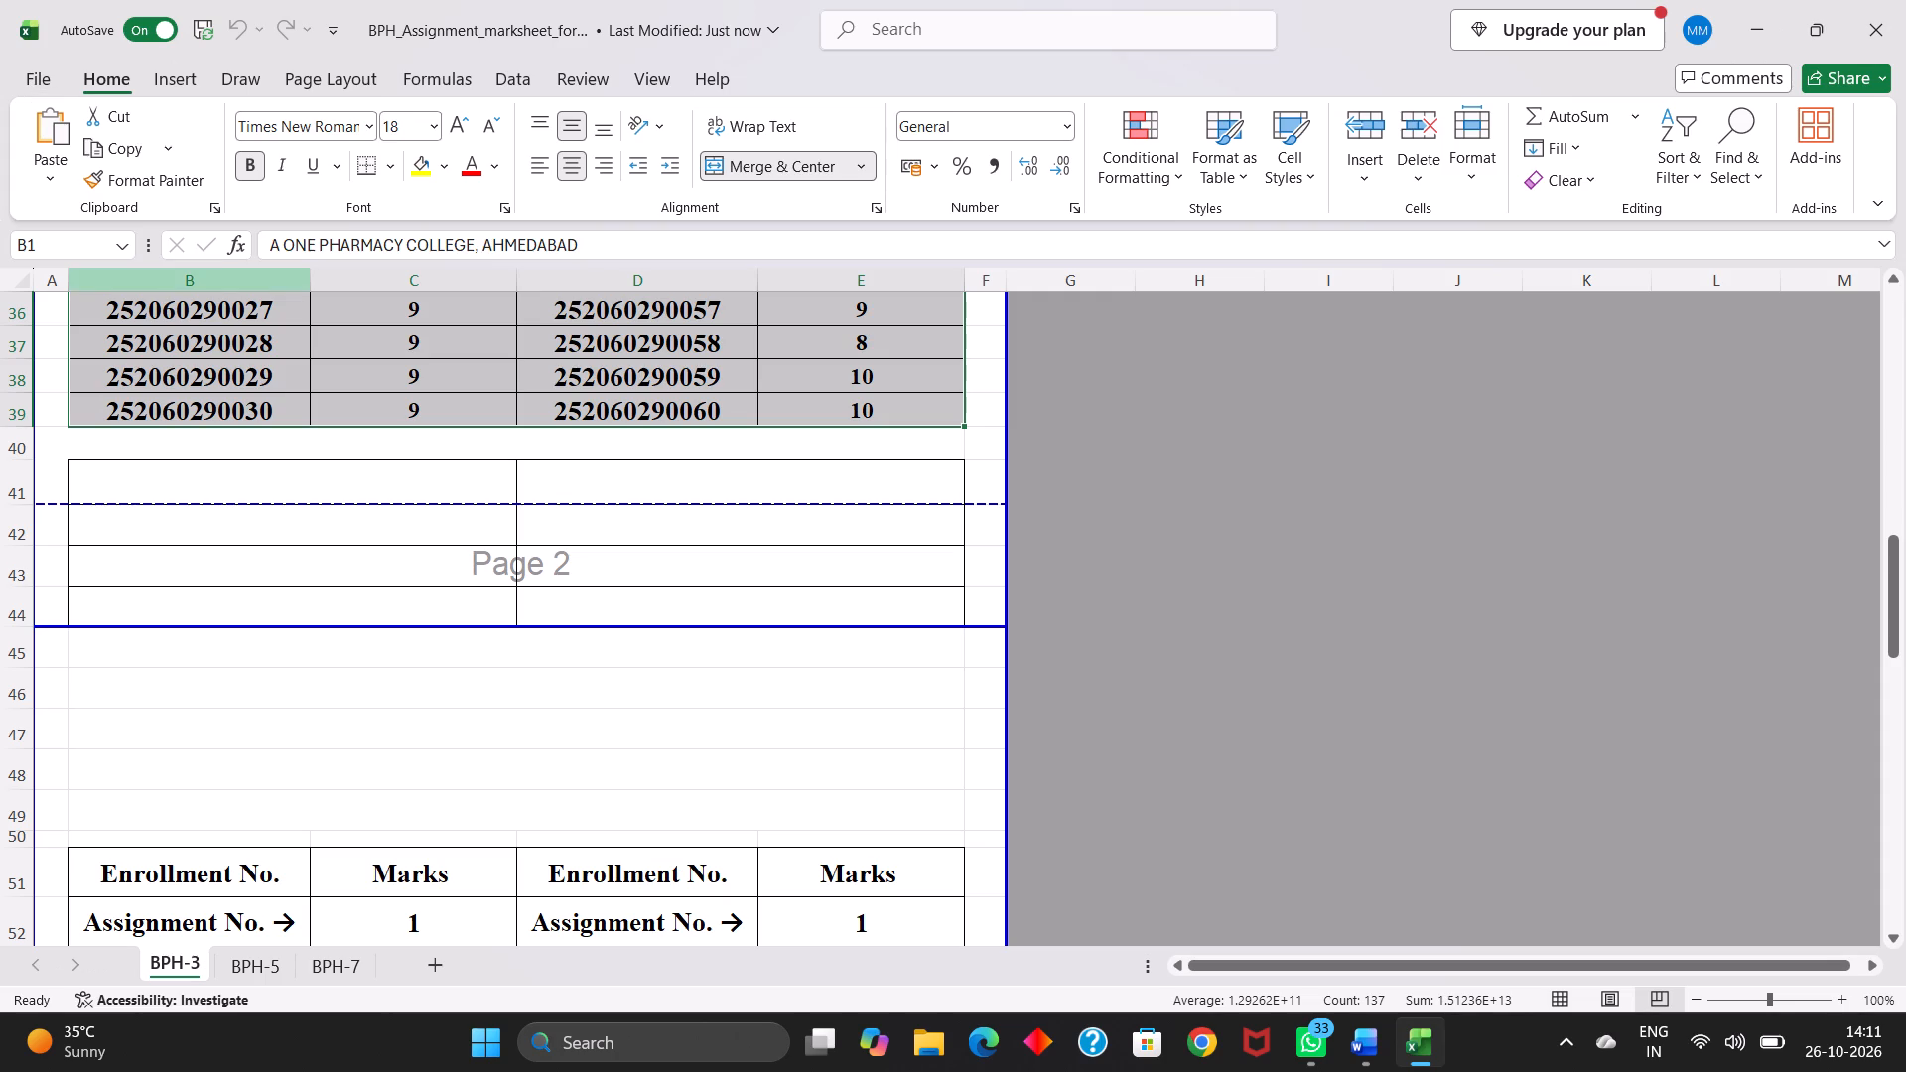
{"action": "key", "text": "ctrl+p"}
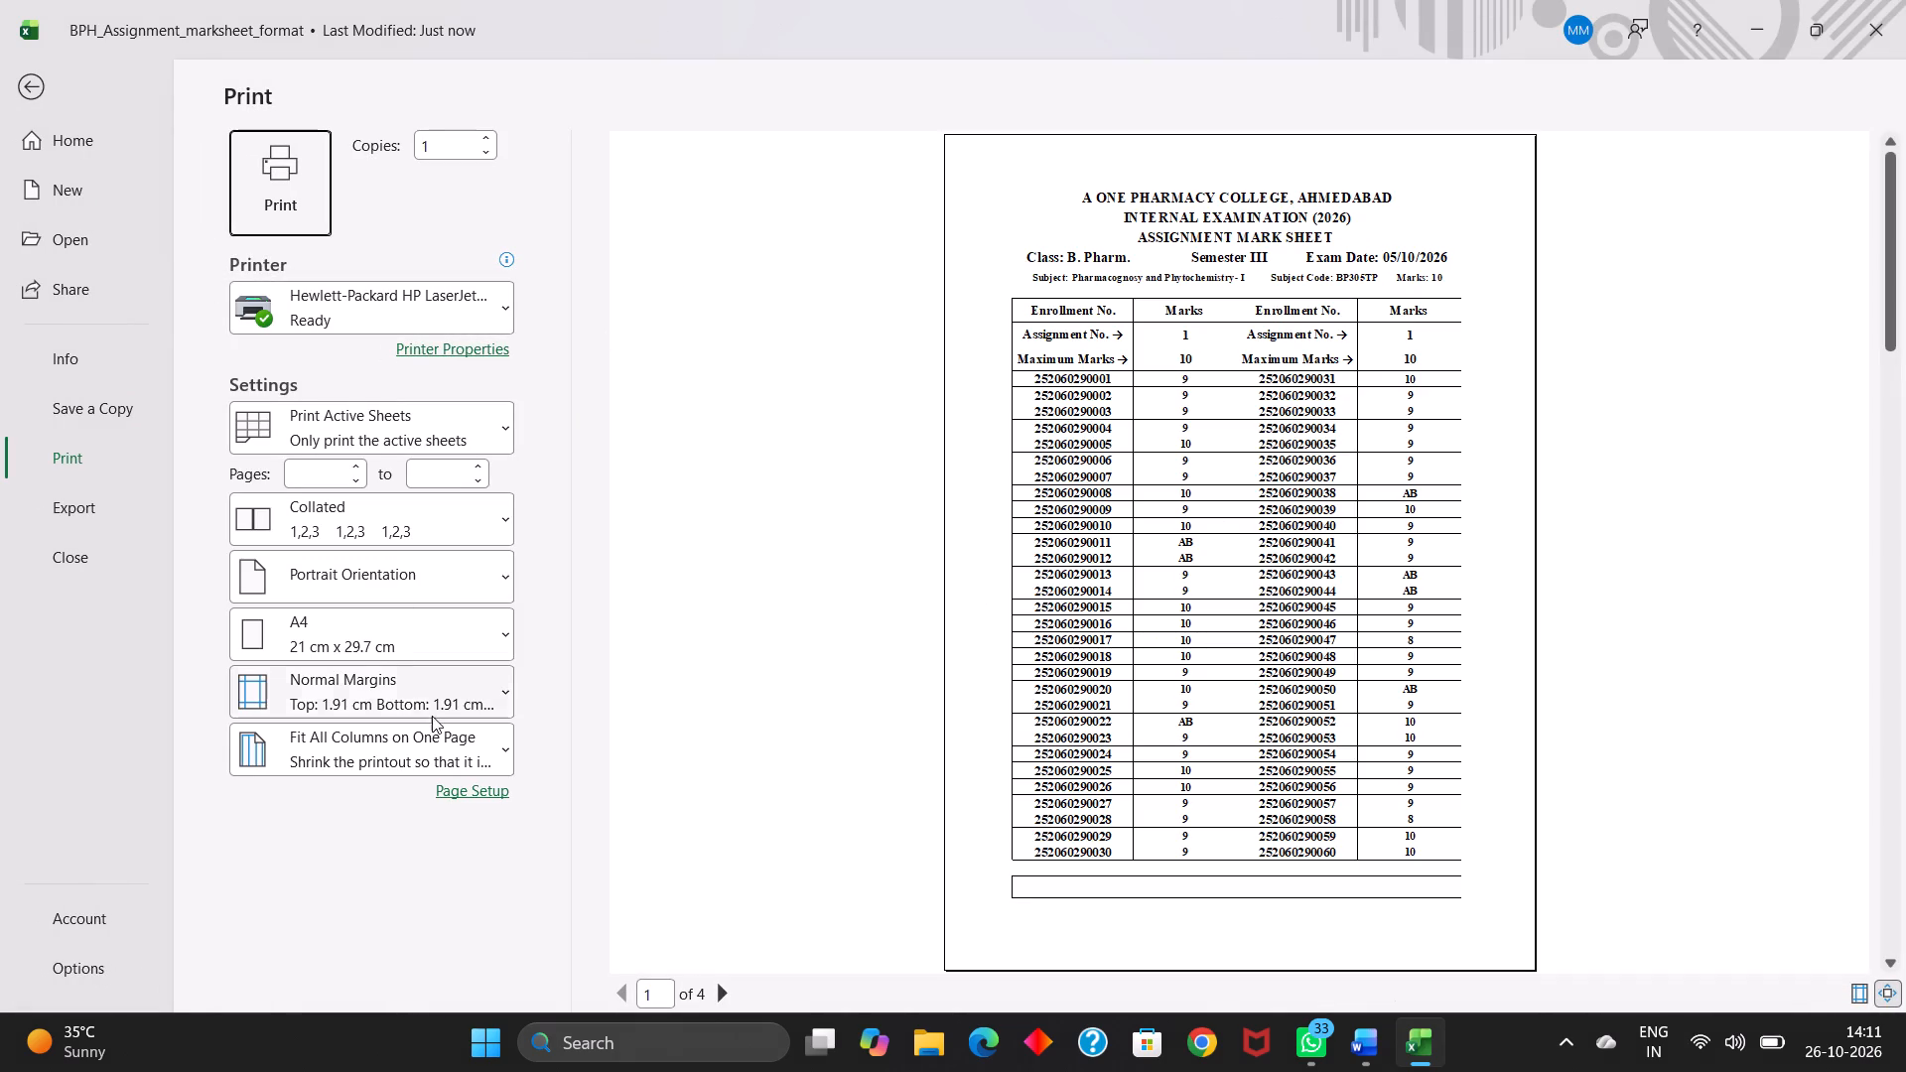
{"action": "left_click", "coordinate": [281, 187]}
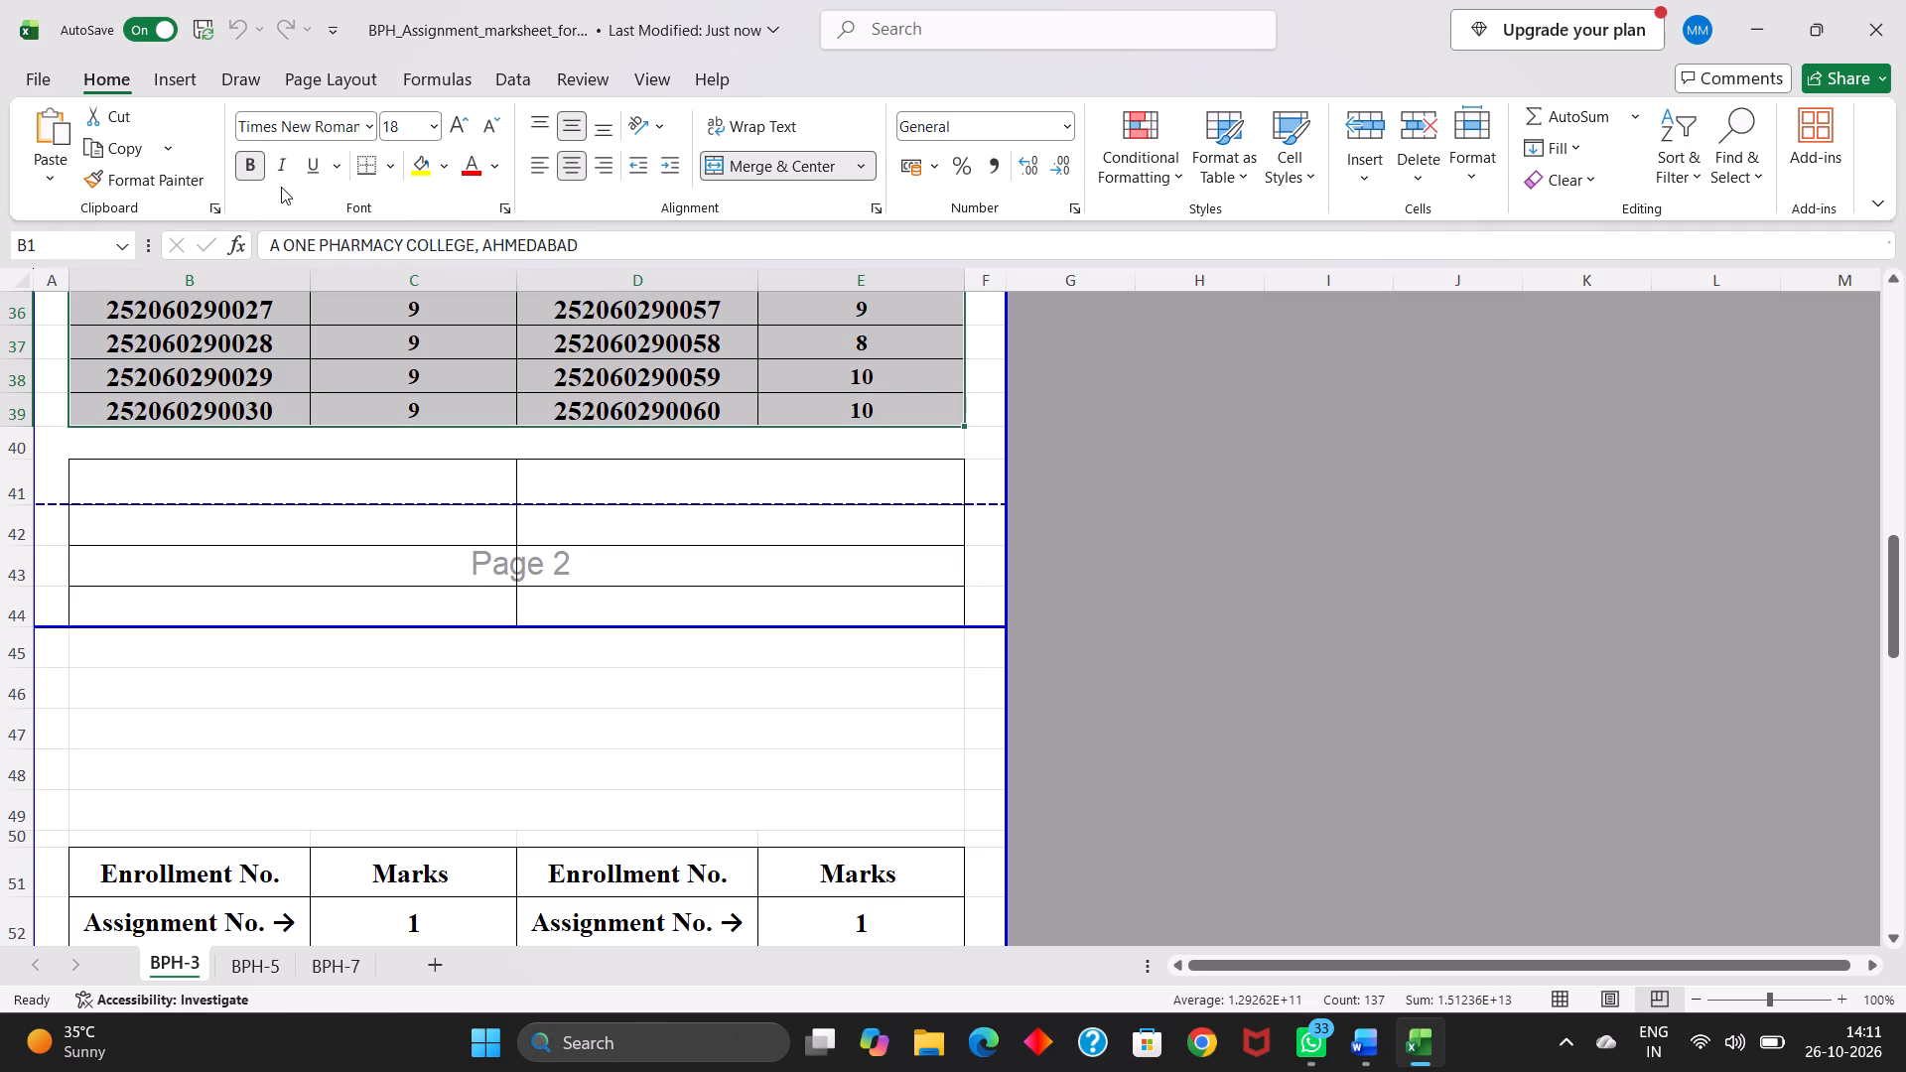
Apply all borders to the heading block B1:E6 above the marks table on the BPH-3 sheet.
{"action": "scroll", "coordinate": [281, 187], "scroll_direction": "up", "scroll_amount": 4}
{"action": "scroll", "coordinate": [429, 322], "scroll_direction": "up", "scroll_amount": 9}
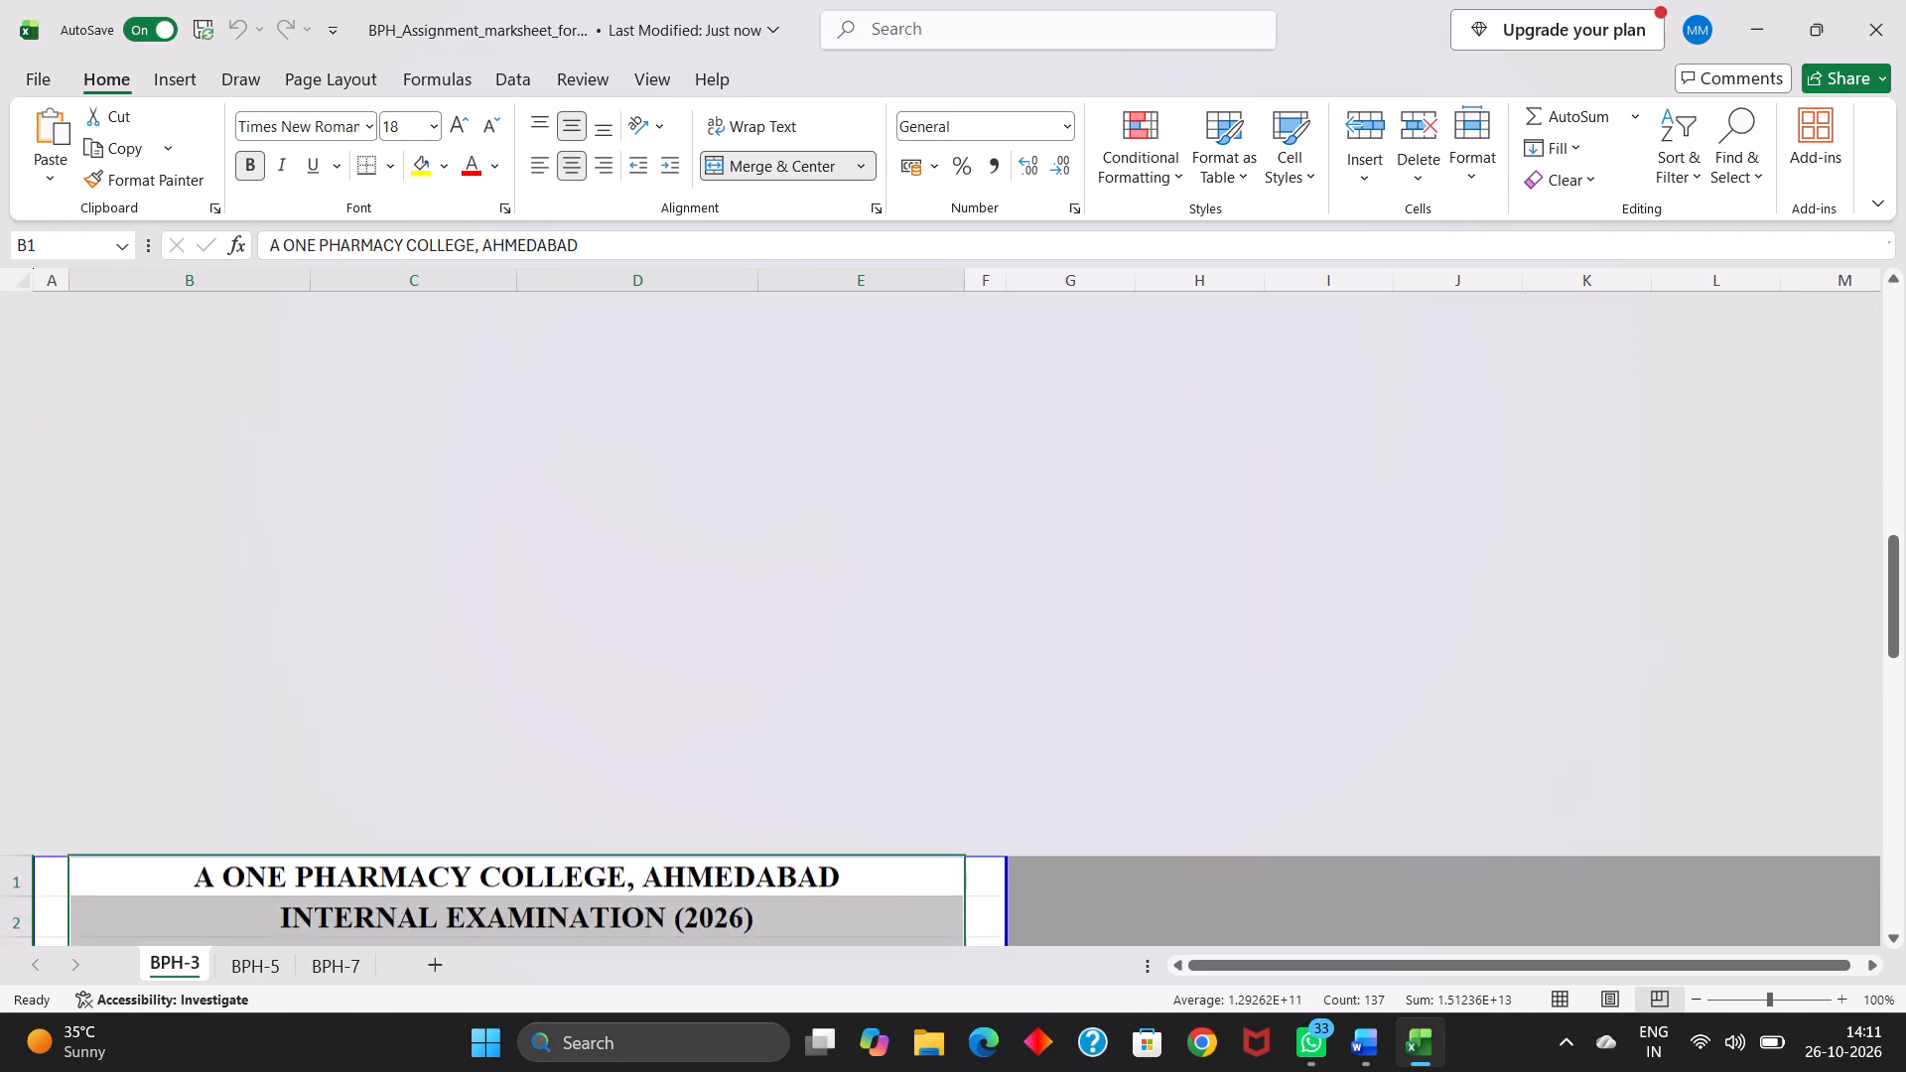
{"action": "left_click", "coordinate": [440, 577]}
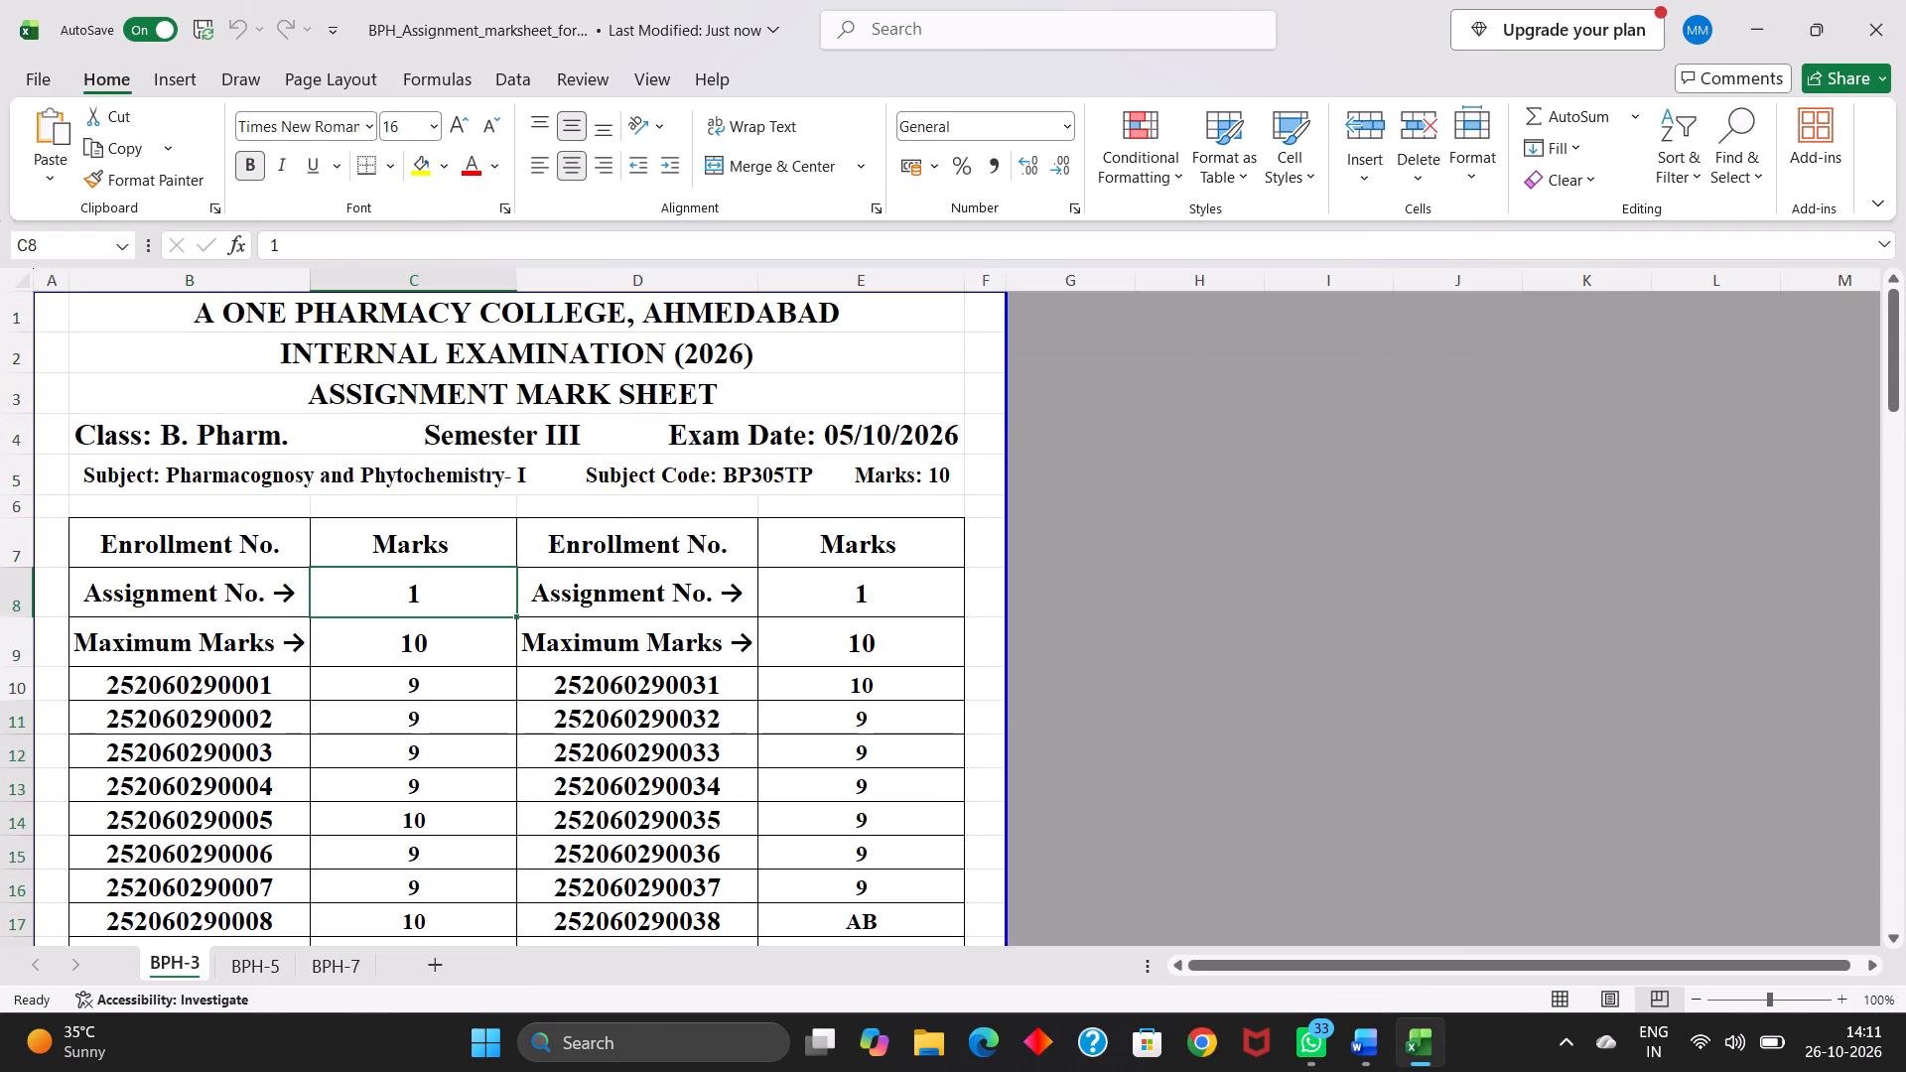
{"action": "left_click_drag", "start_coordinate": [152, 316], "coordinate": [504, 502]}
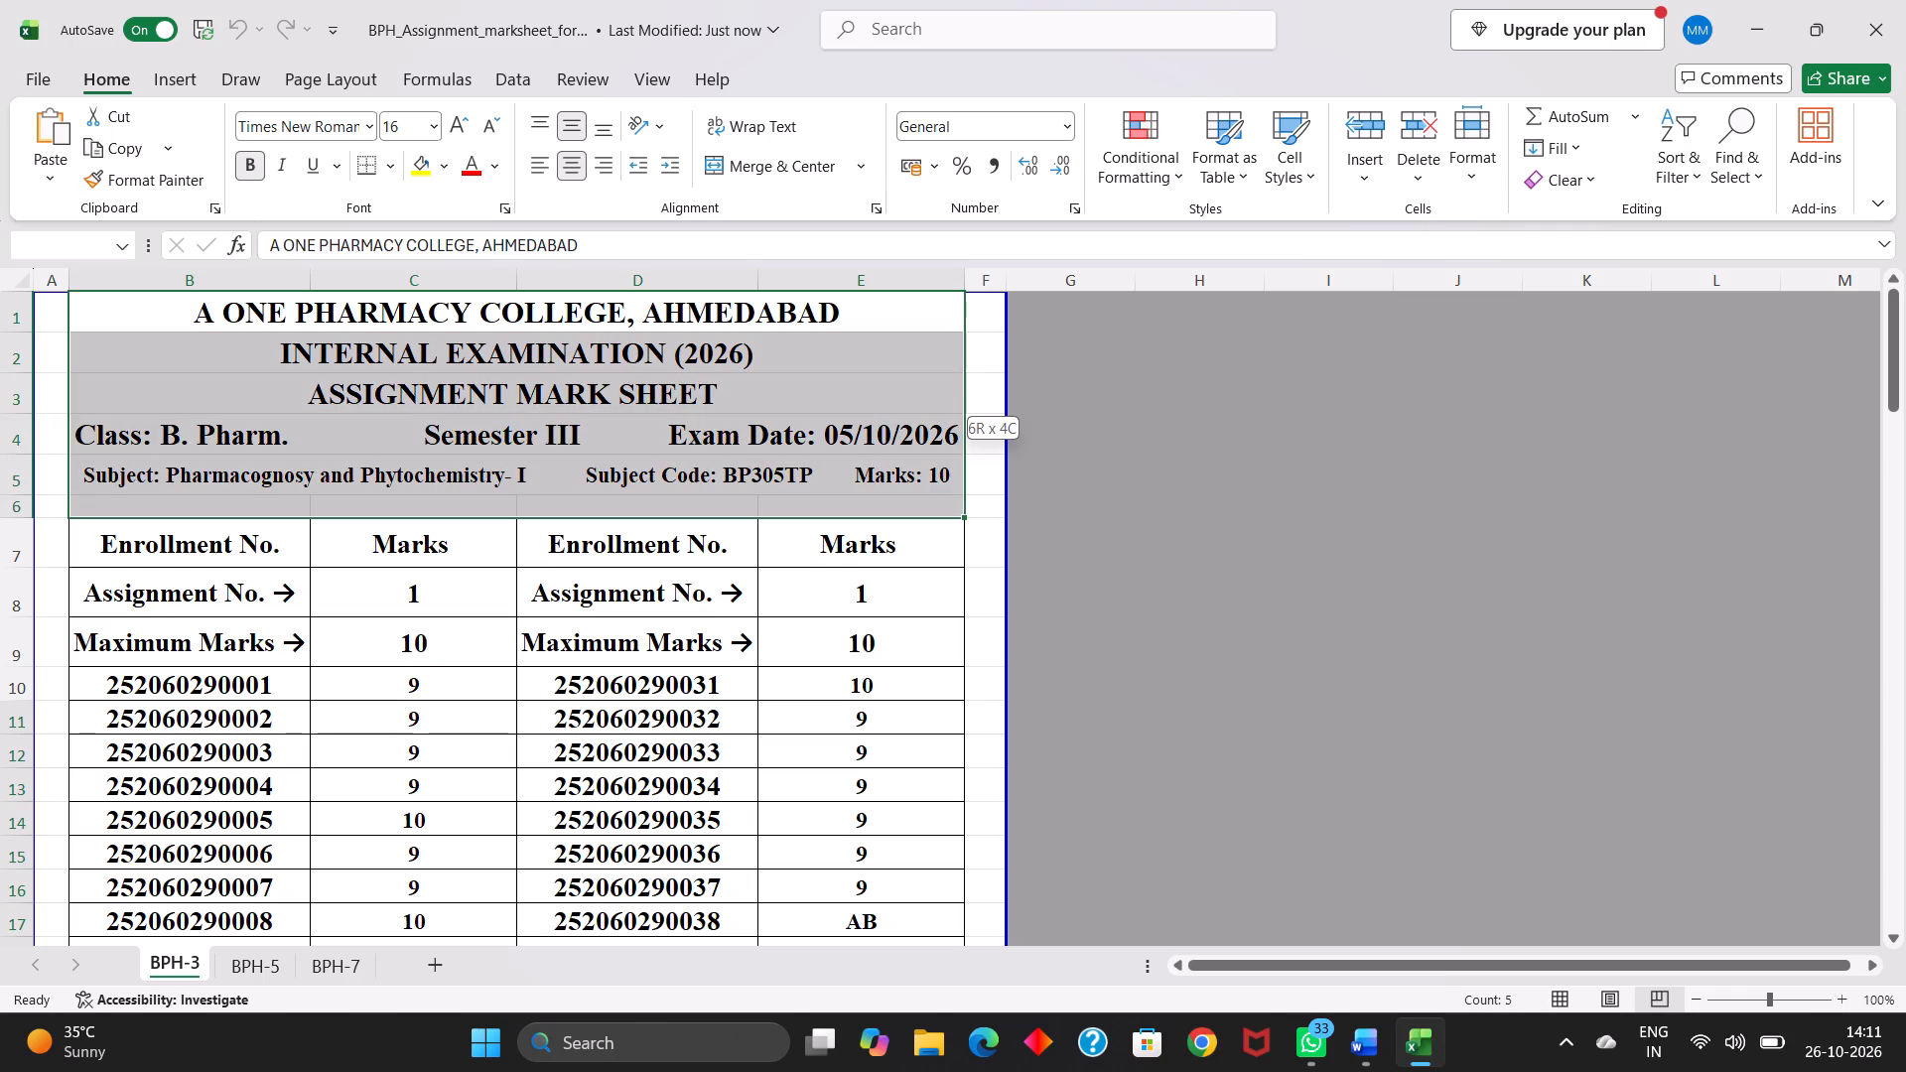
{"action": "left_click_drag", "start_coordinate": [504, 502], "coordinate": [504, 498]}
{"action": "left_click", "coordinate": [390, 166]}
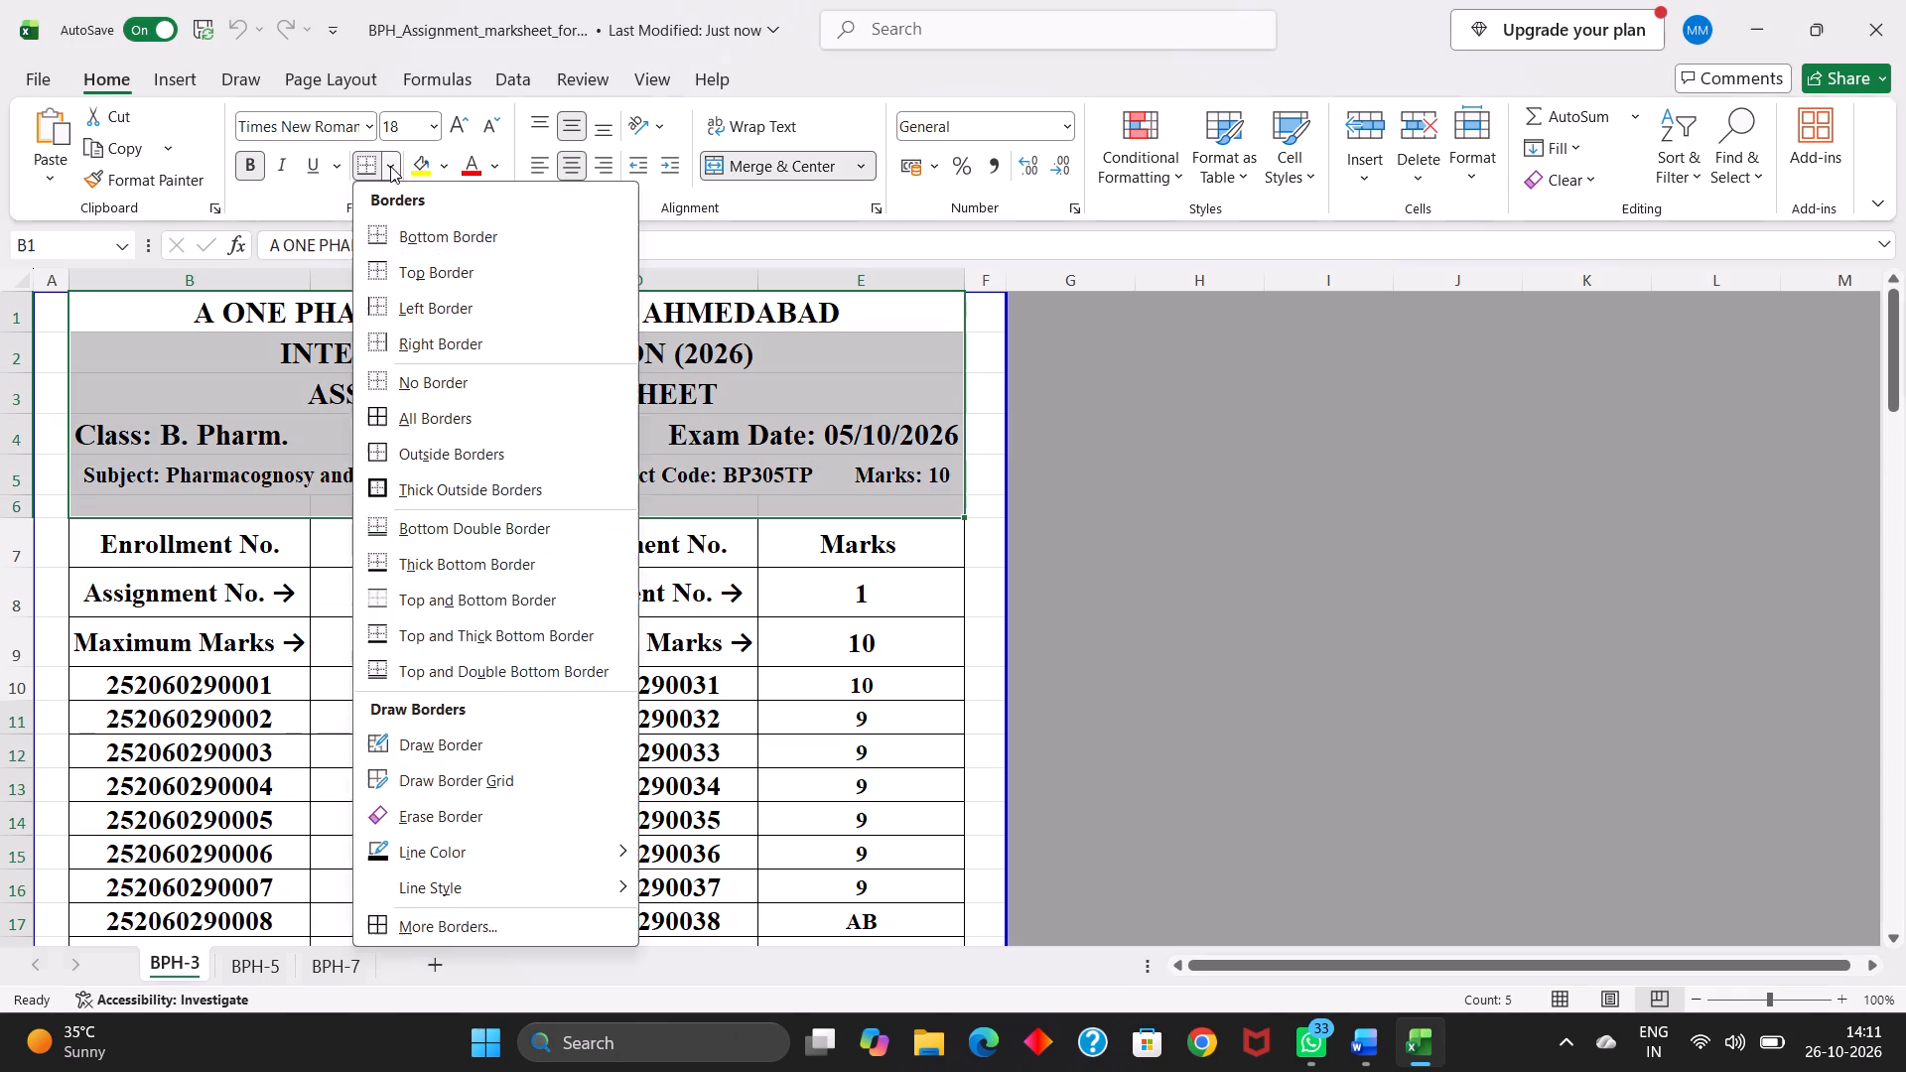
{"action": "left_click", "coordinate": [449, 421]}
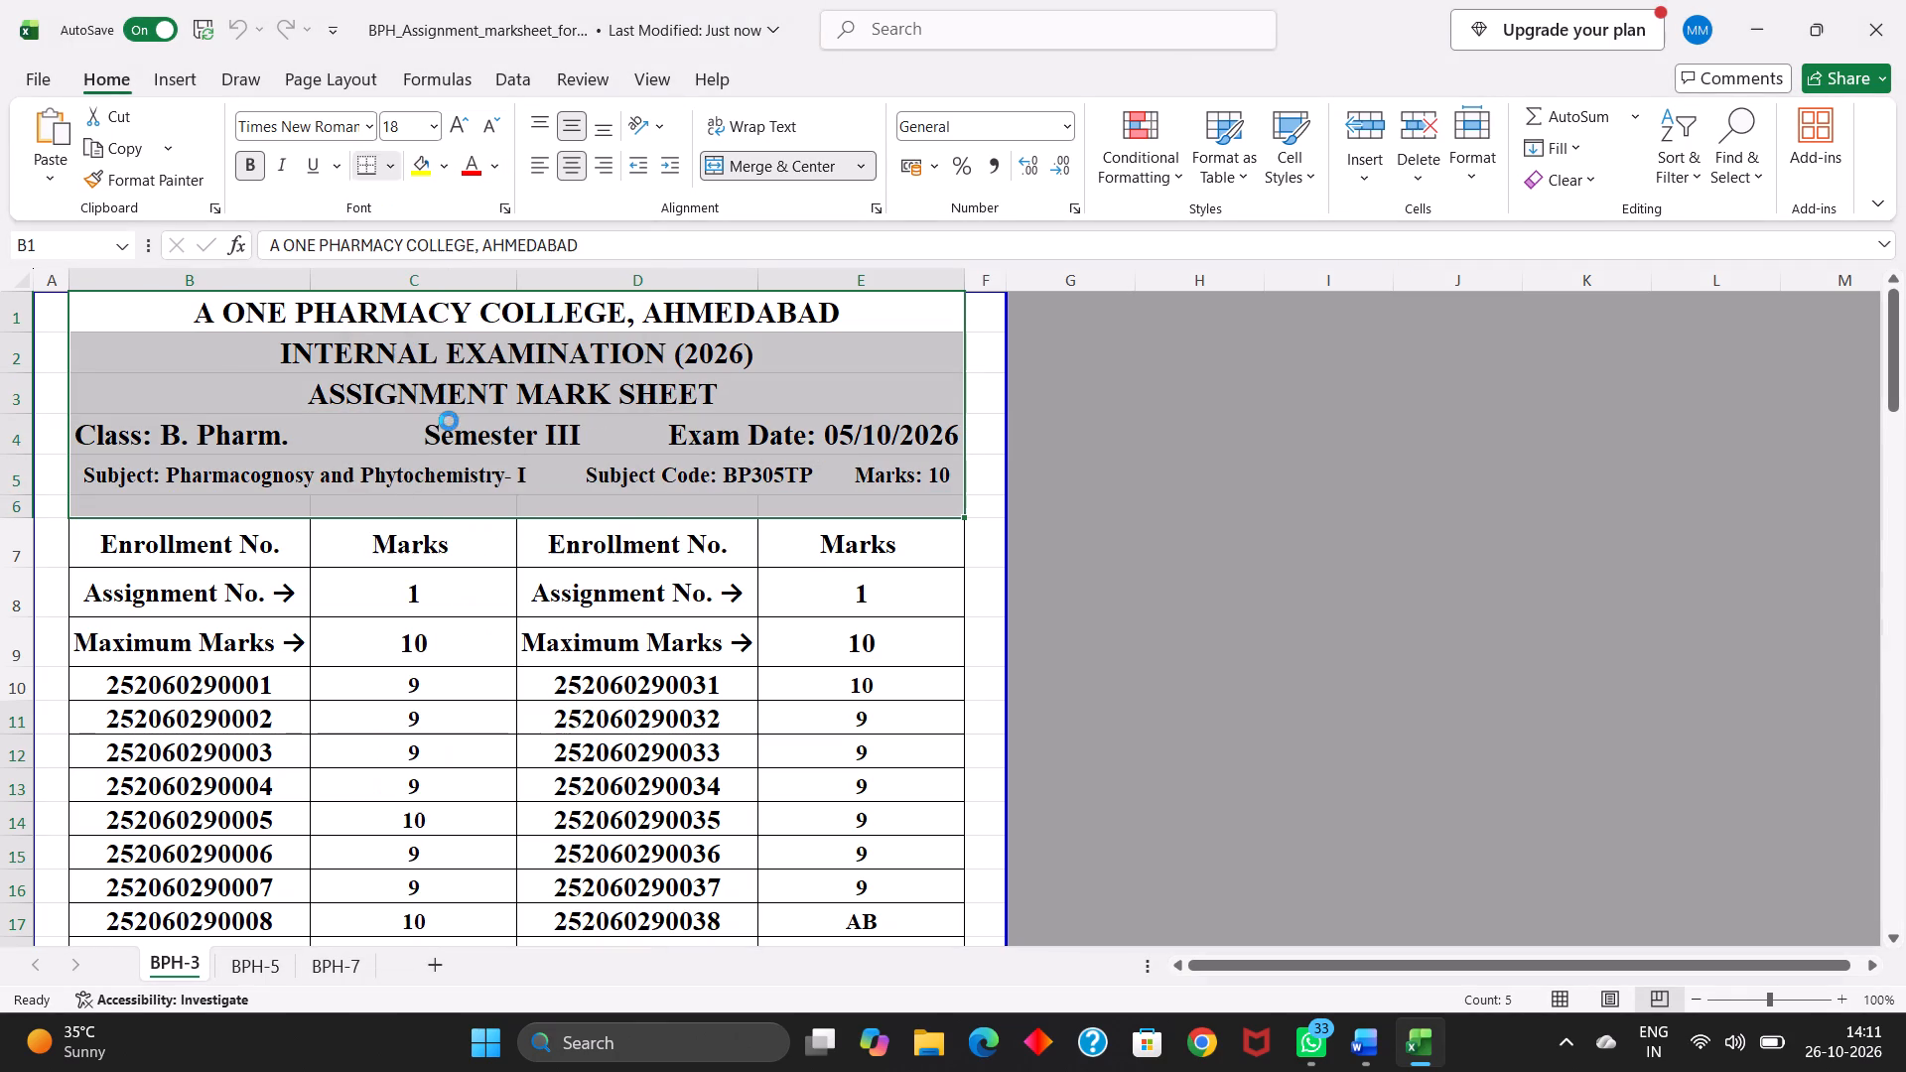
{"action": "left_click", "coordinate": [663, 515]}
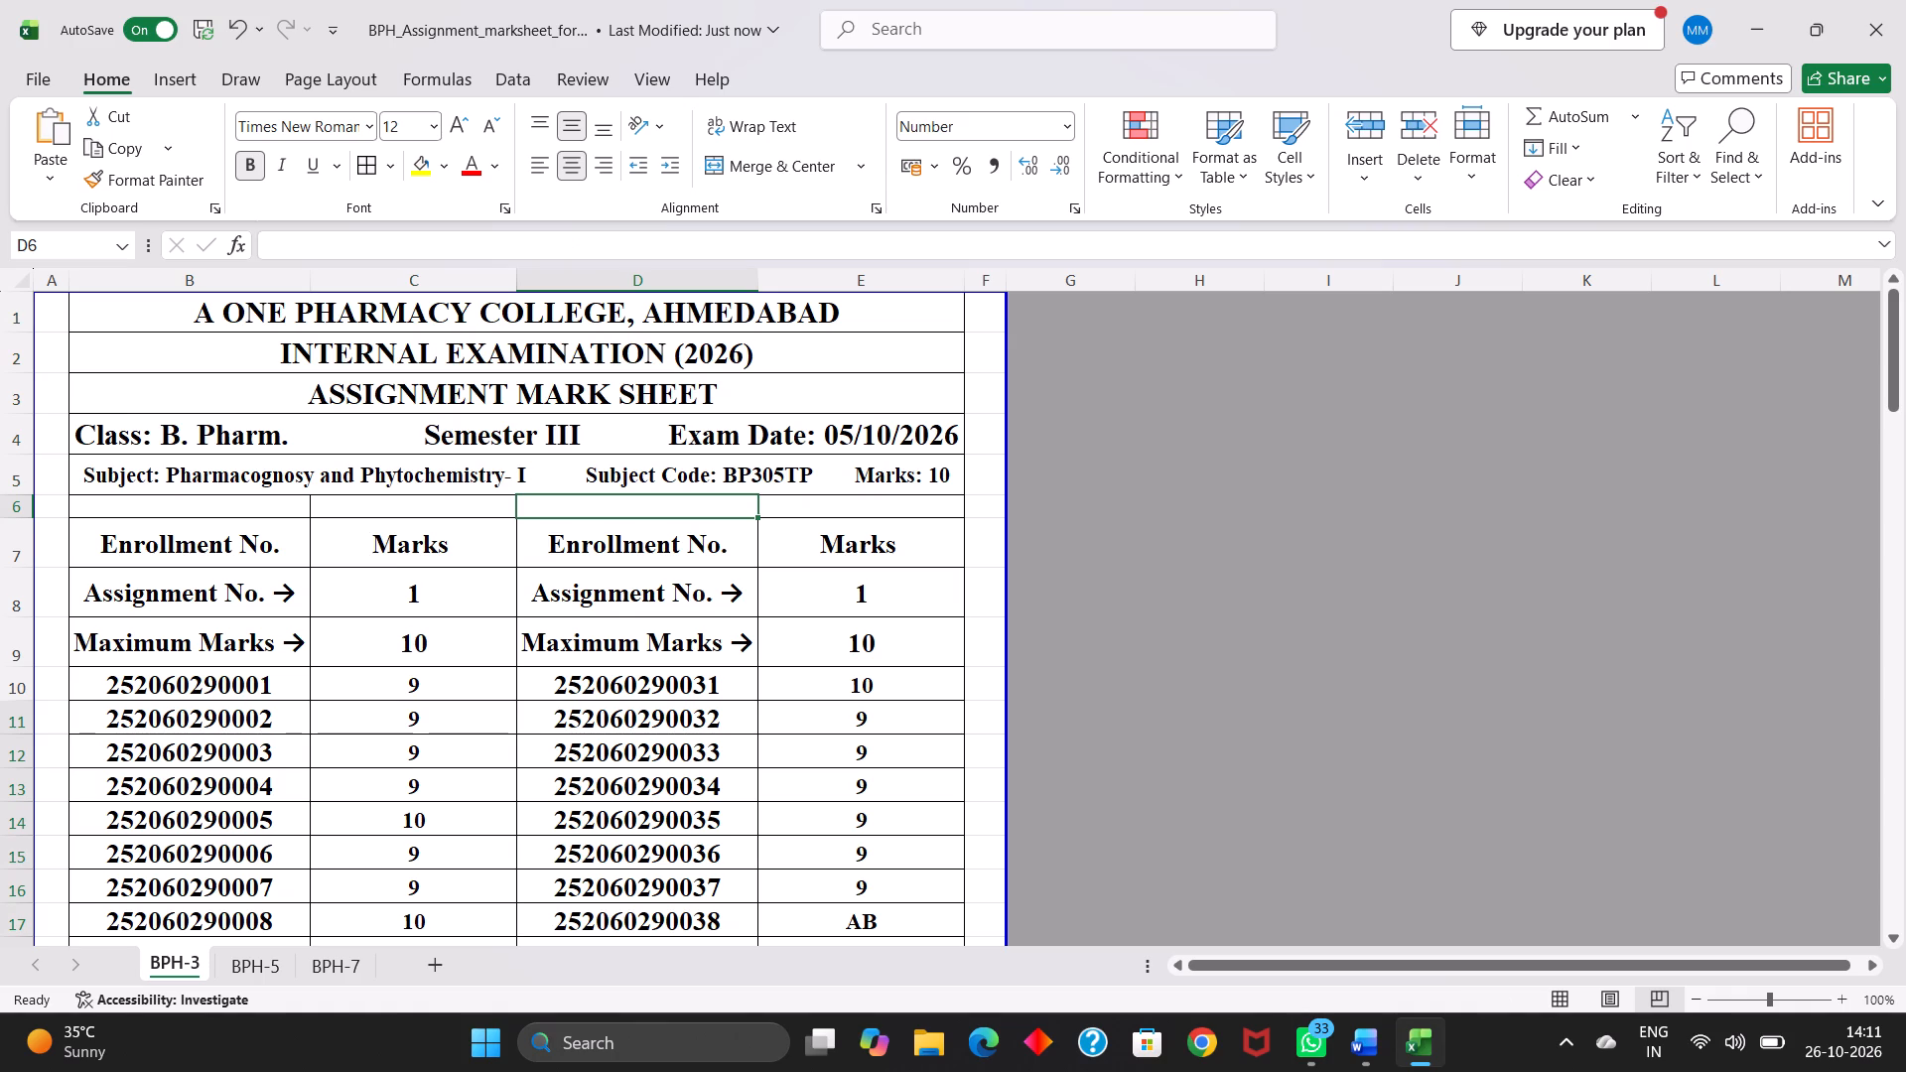
Select the first mark sheet block B1:E39 and check its layout in the print preview.
{"action": "left_click_drag", "start_coordinate": [116, 316], "coordinate": [633, 749]}
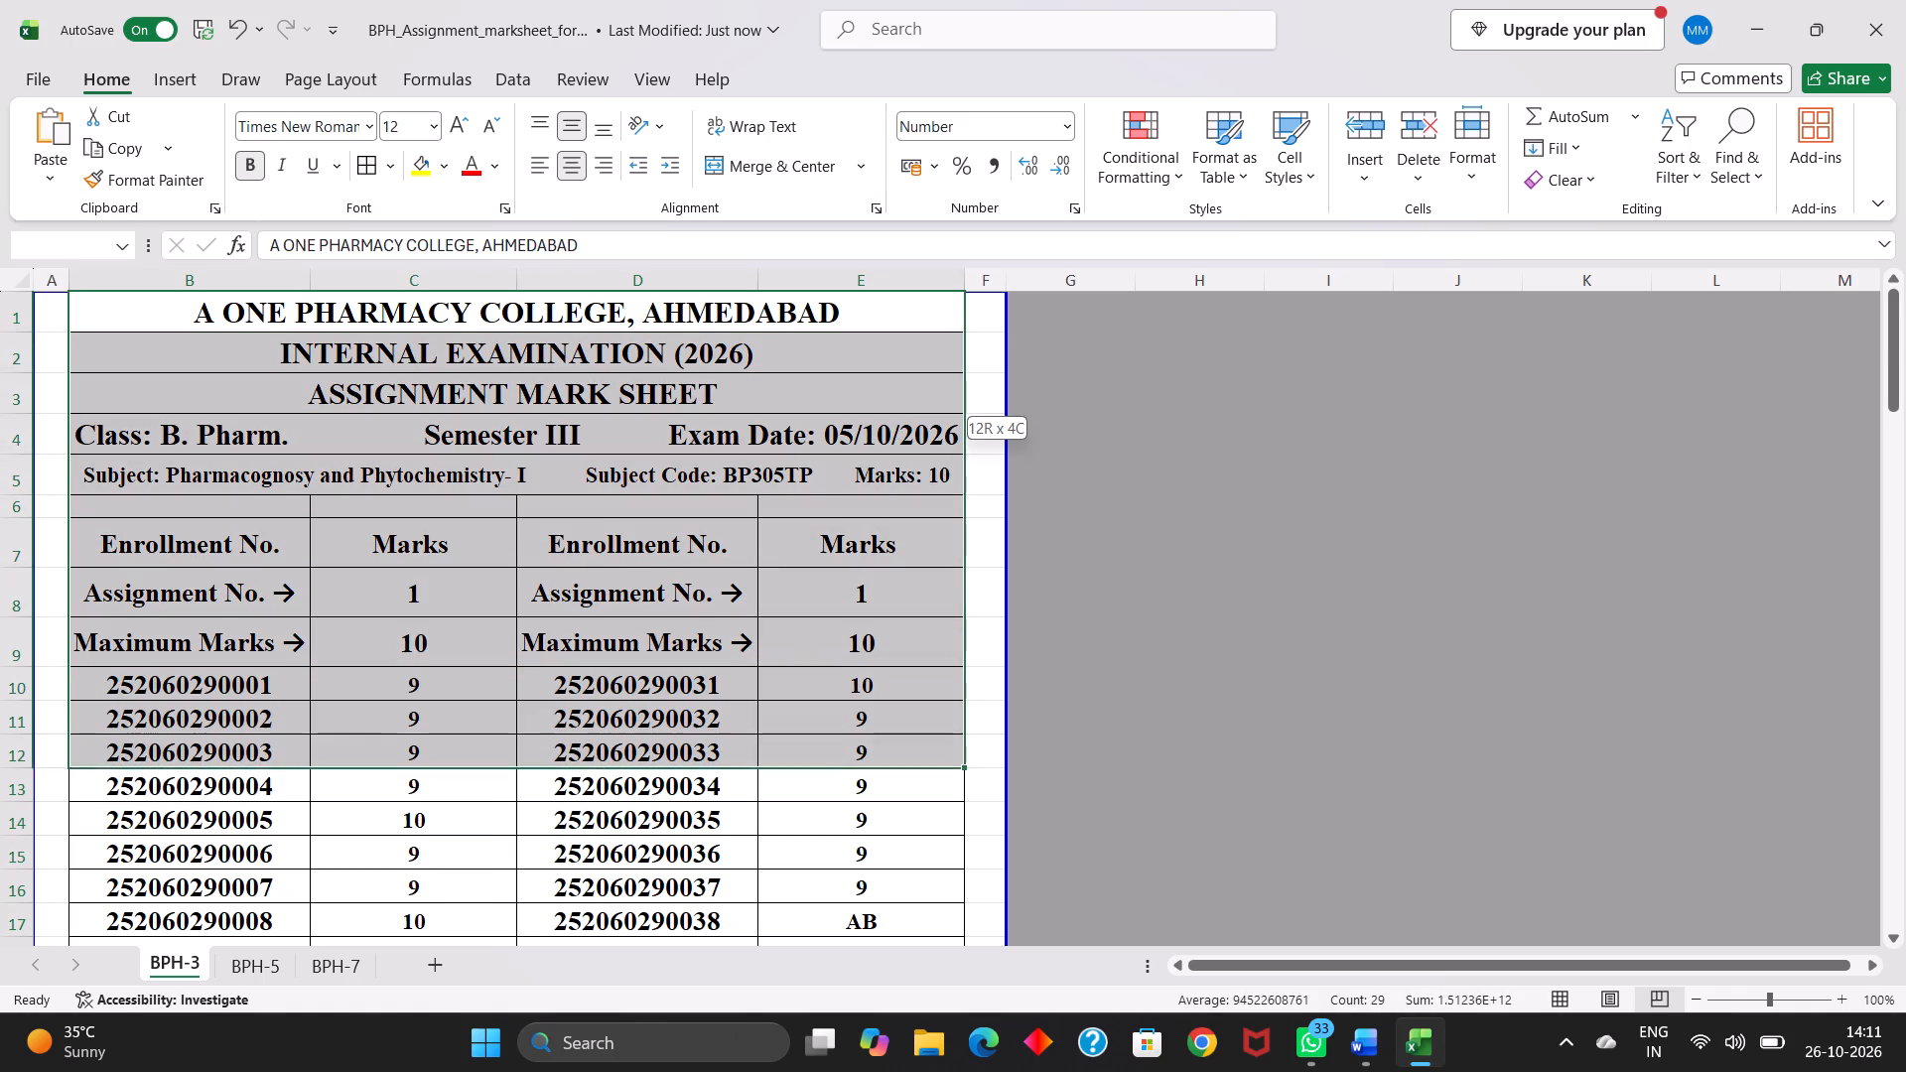
{"action": "left_click_drag", "start_coordinate": [633, 749], "coordinate": [622, 1056]}
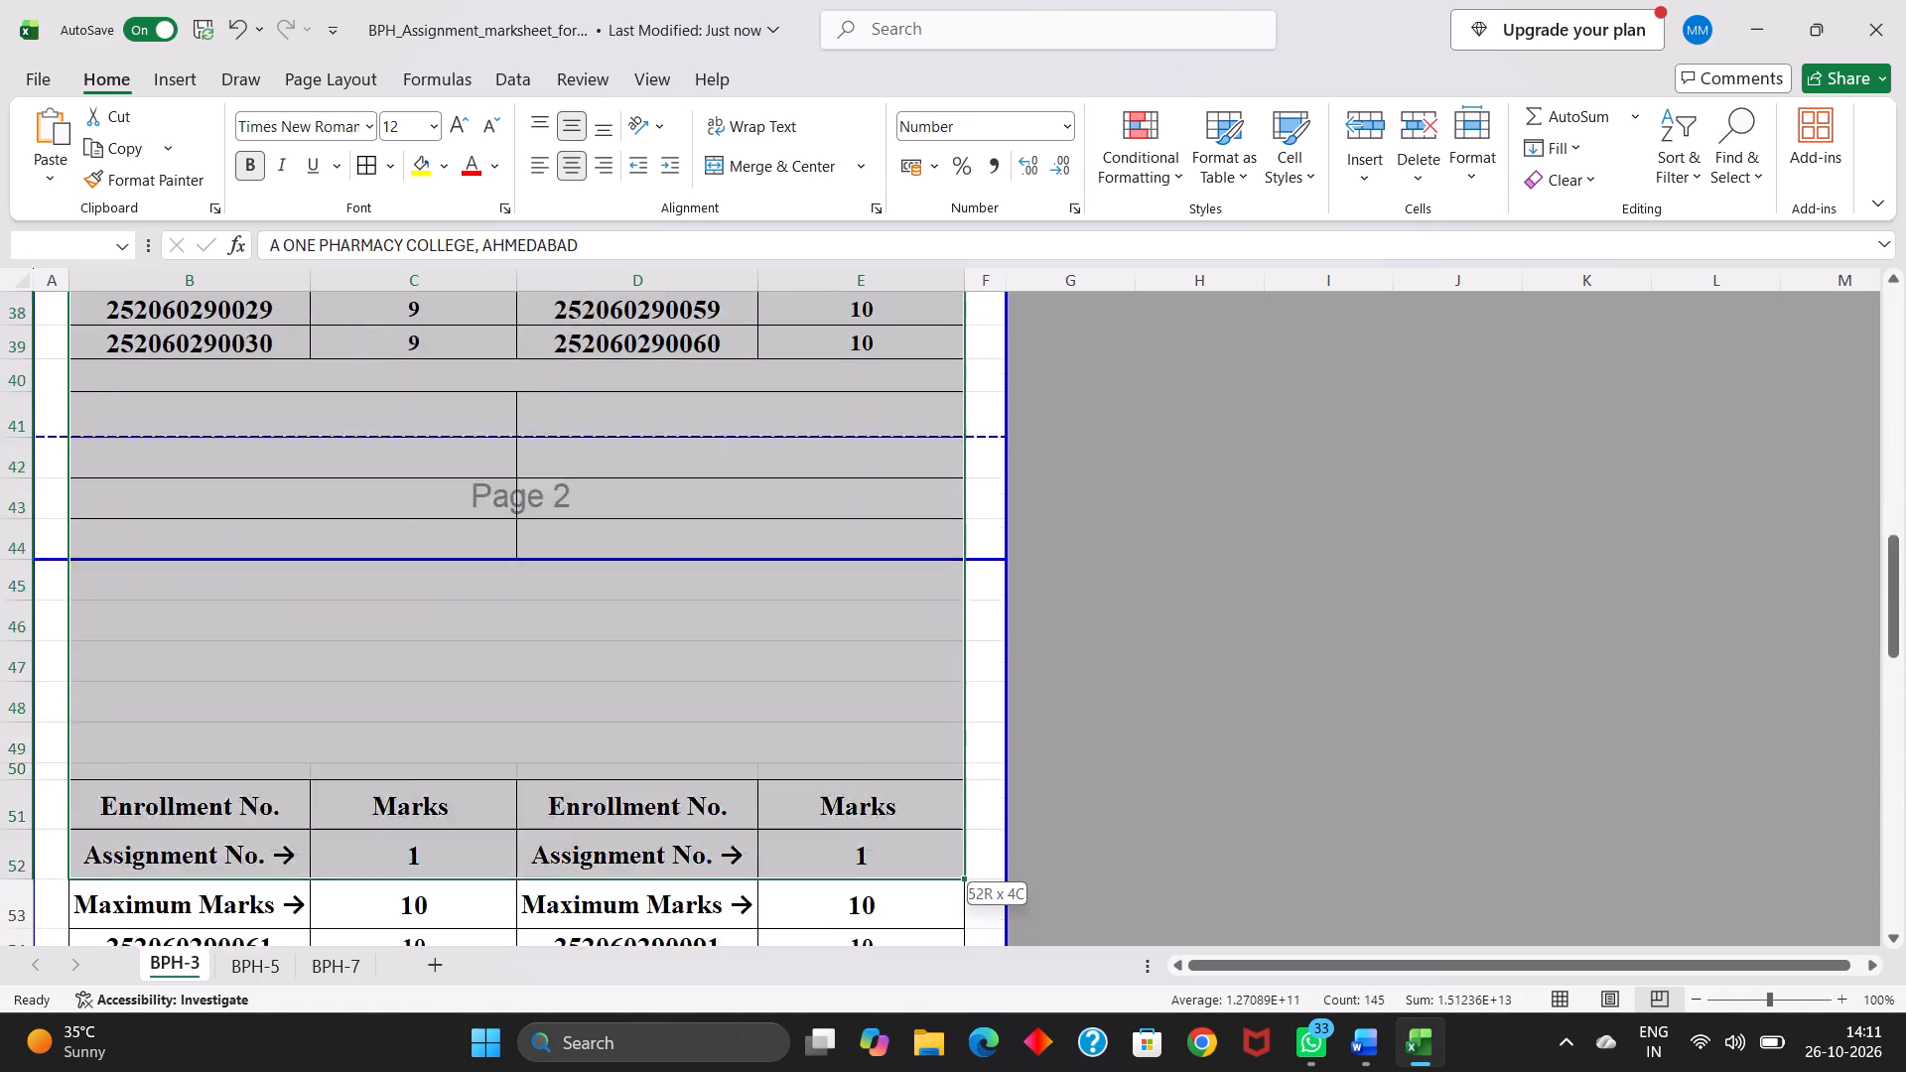
{"action": "left_click_drag", "start_coordinate": [622, 1056], "coordinate": [583, 241]}
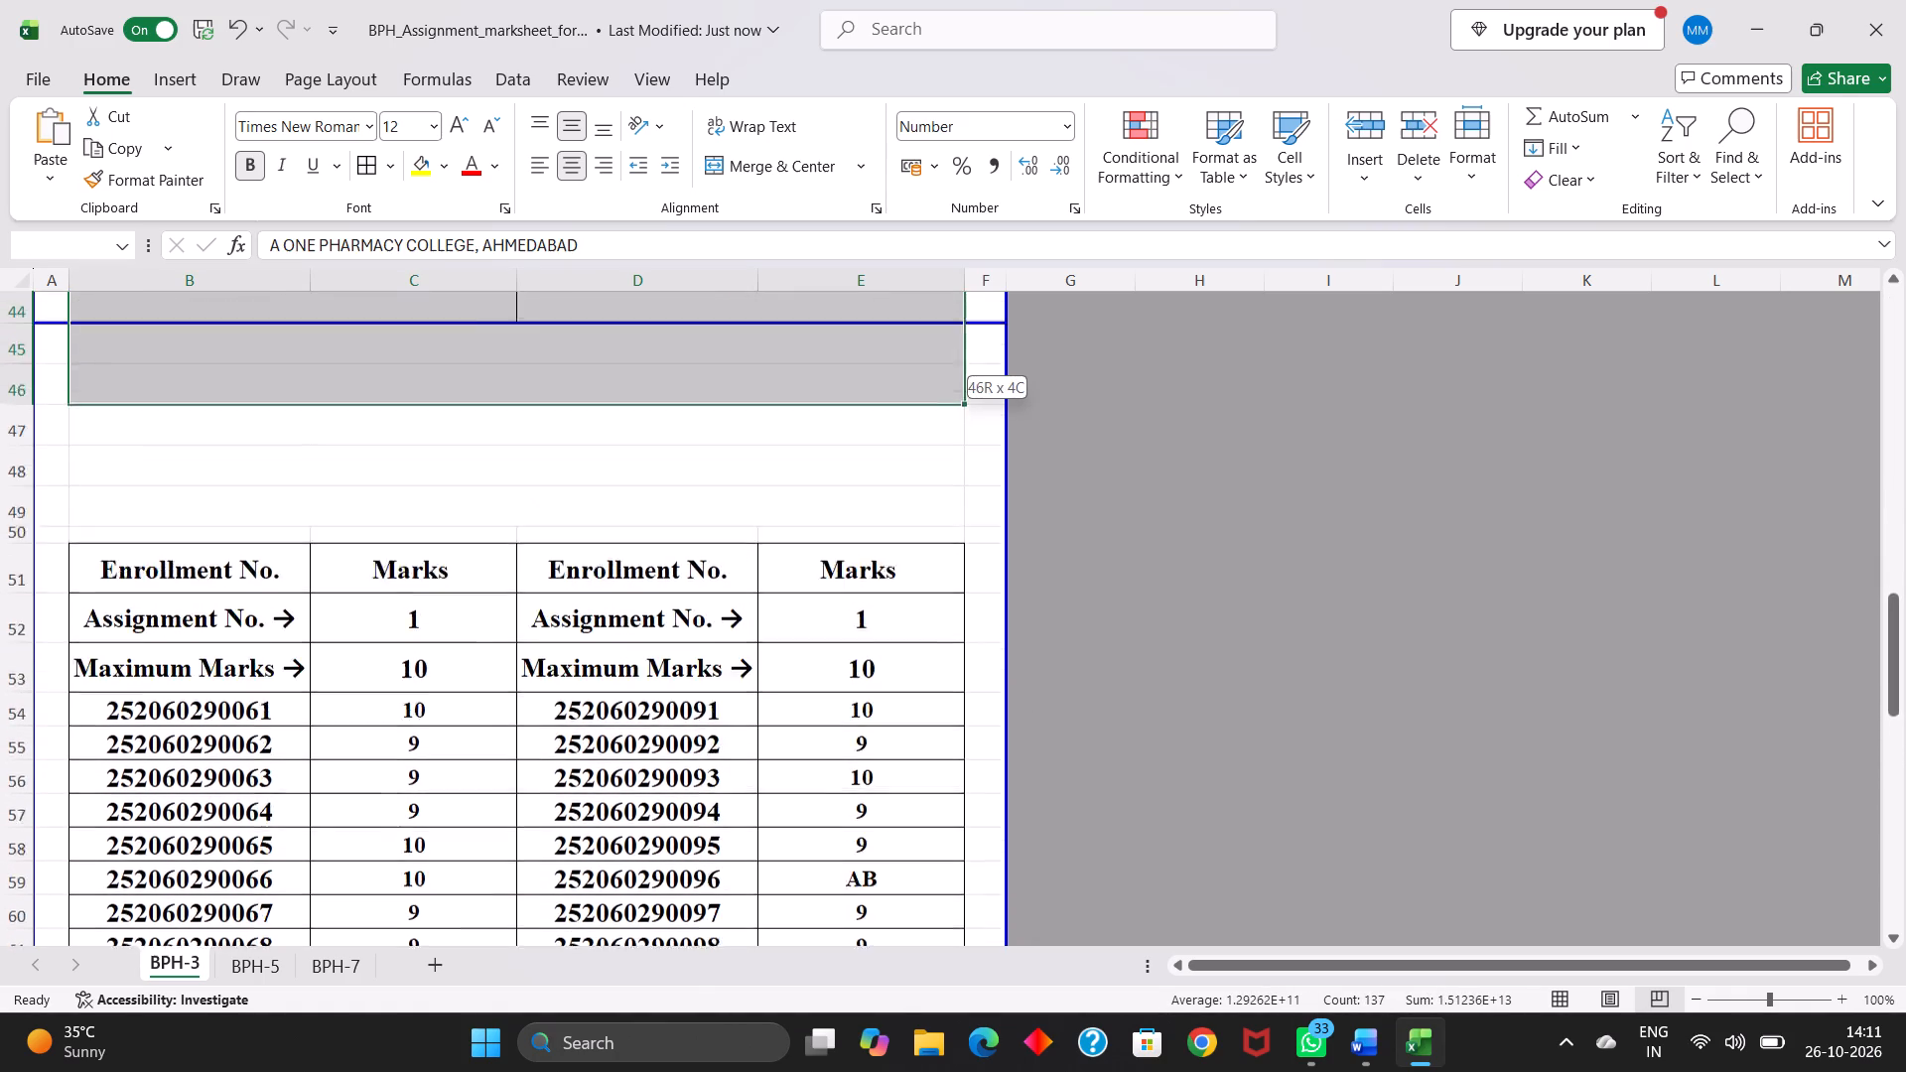
{"action": "left_click_drag", "start_coordinate": [583, 241], "coordinate": [650, 550]}
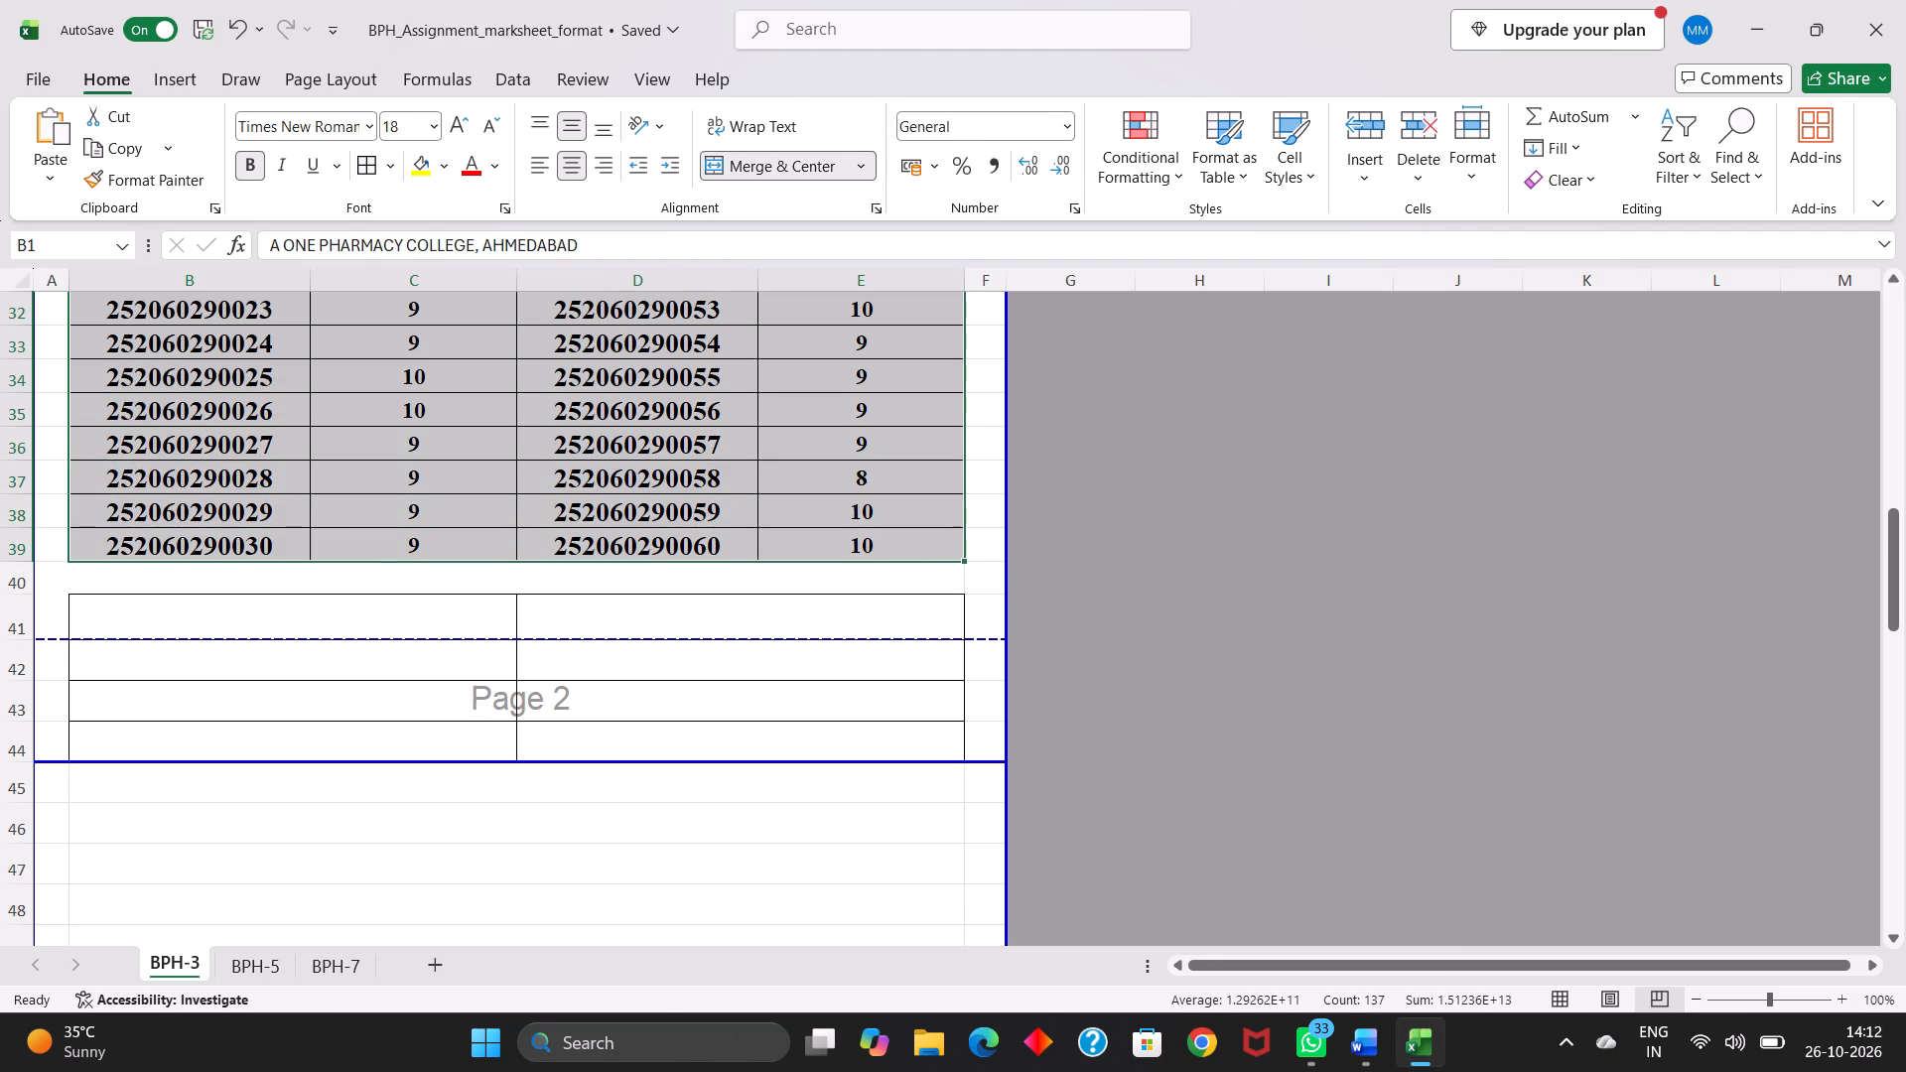
{"action": "key", "text": "ctrl+p"}
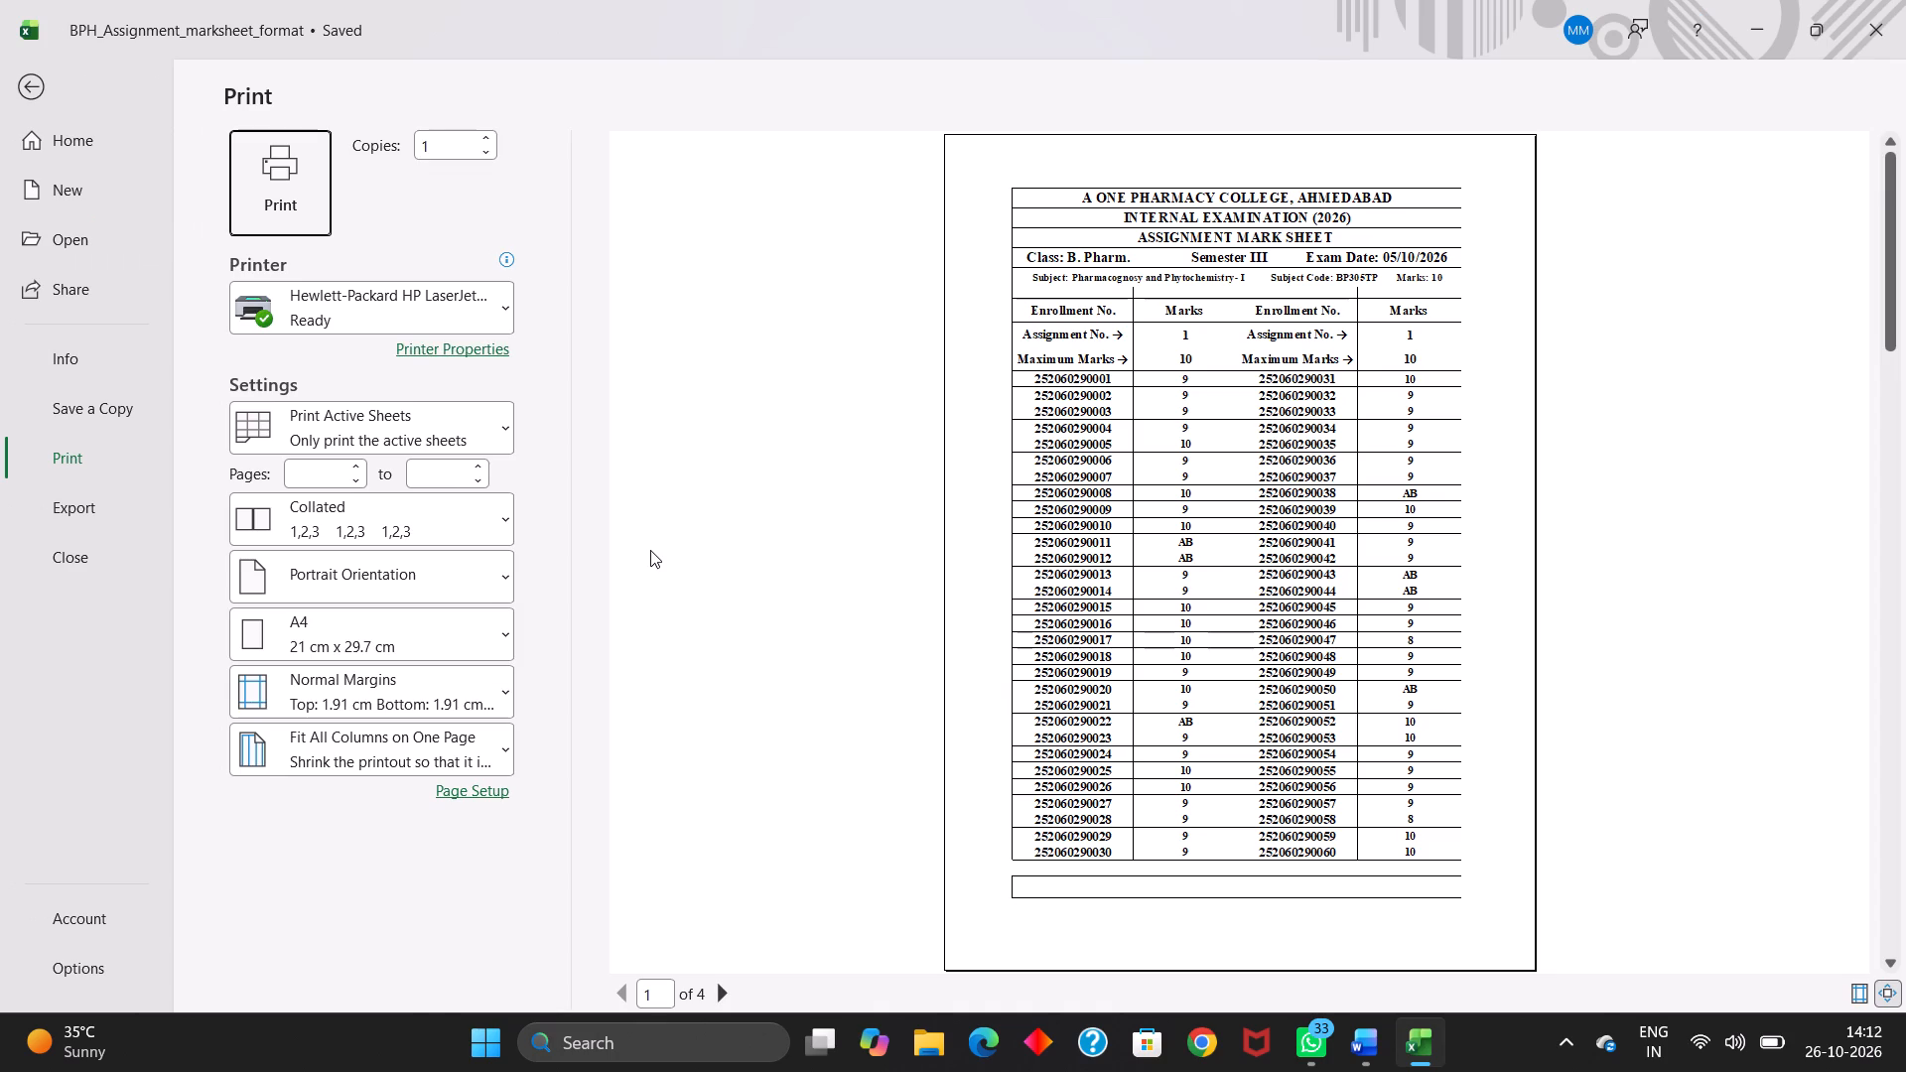
{"action": "left_click", "coordinate": [11, 87]}
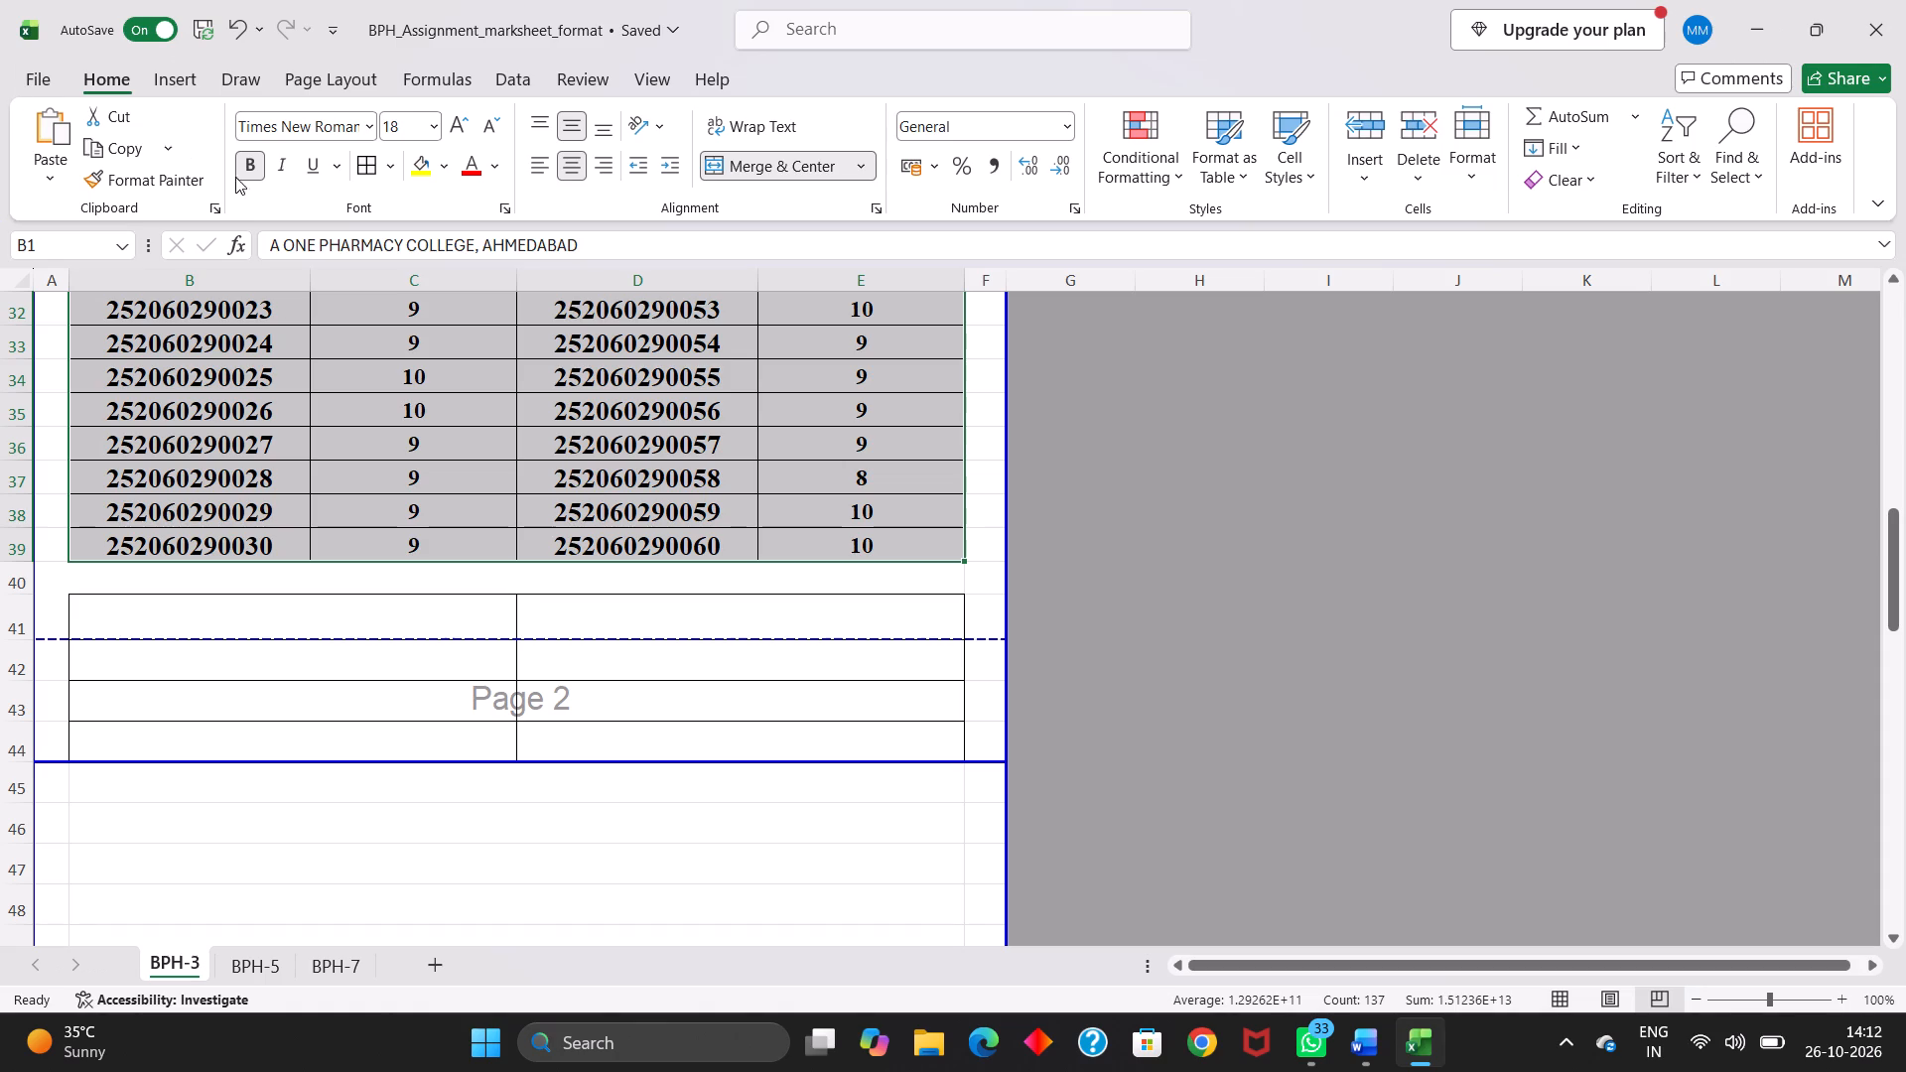
Reselect B1:E39 and print one copy of the active BPH-3 sheet with the bordered heading.
{"action": "scroll", "coordinate": [552, 558], "scroll_direction": "up", "scroll_amount": 6}
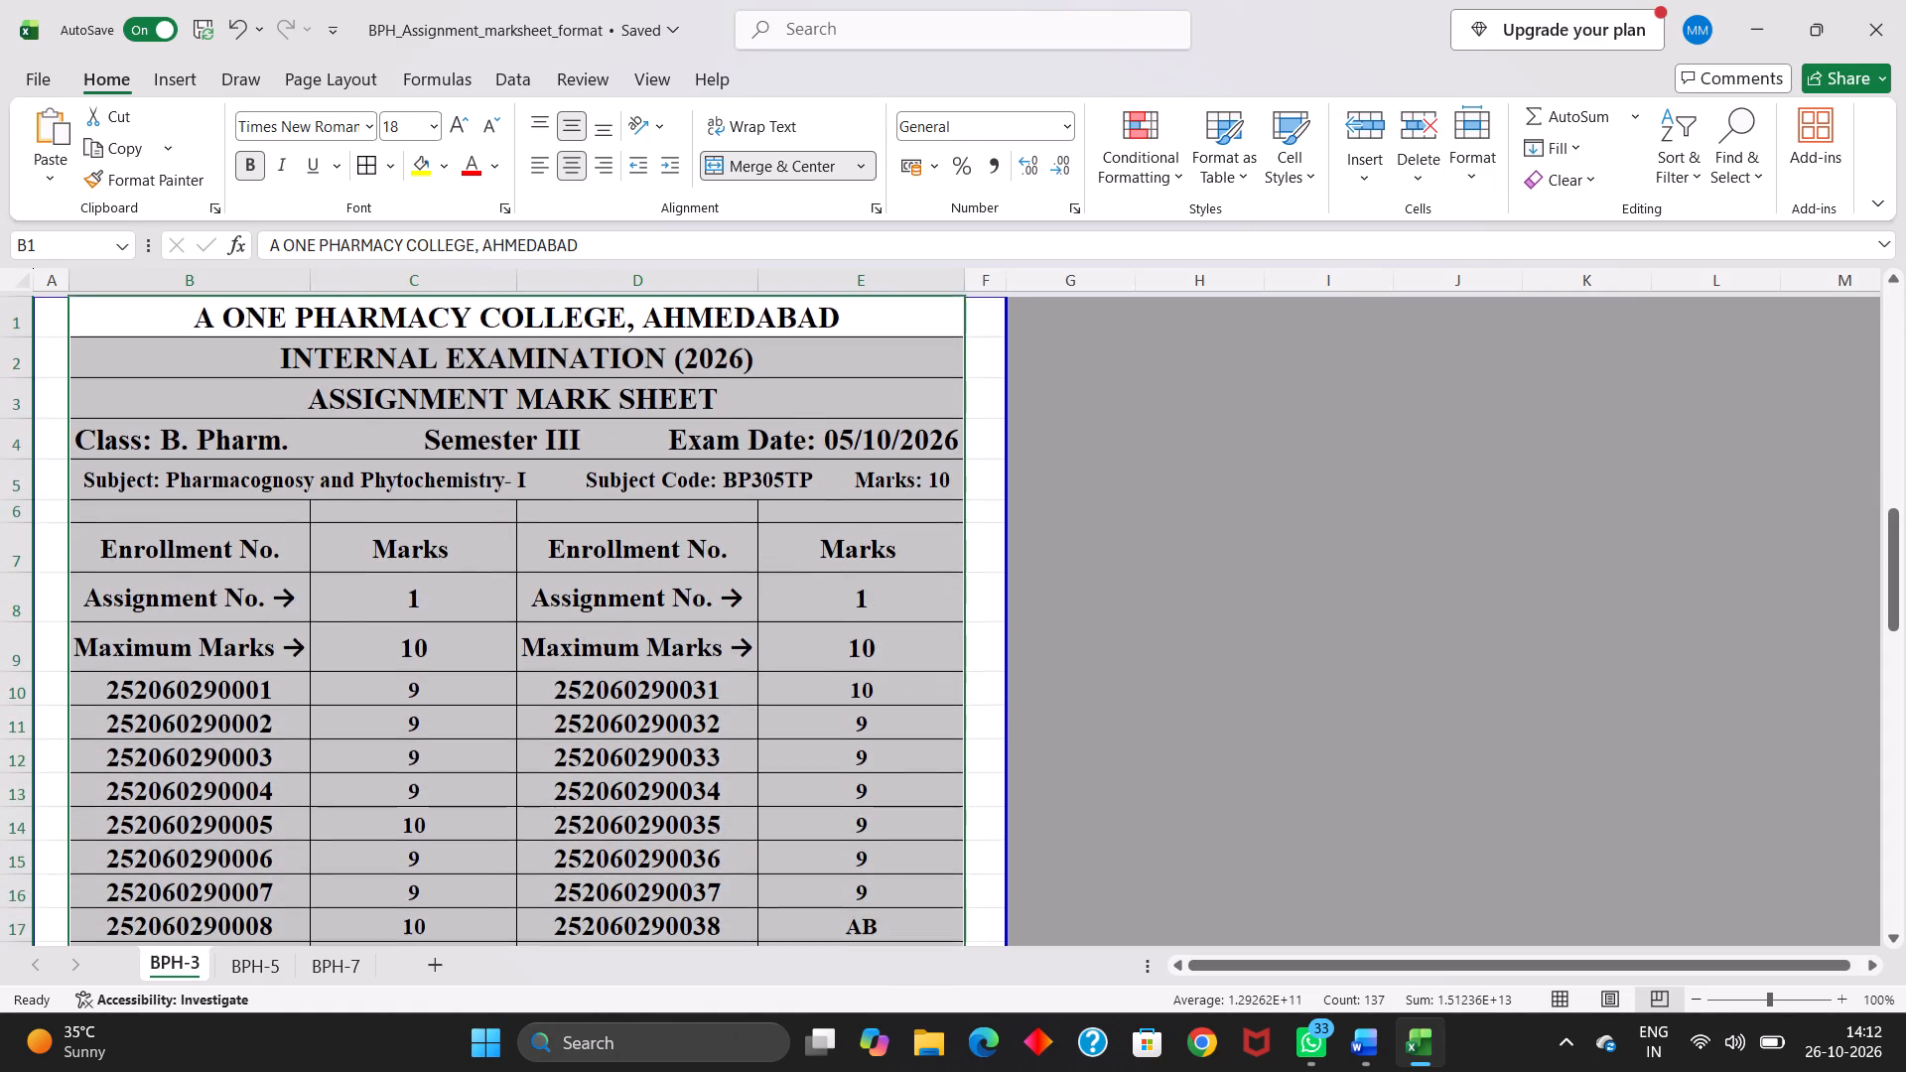
{"action": "left_click", "coordinate": [180, 313]}
{"action": "left_click_drag", "start_coordinate": [180, 313], "coordinate": [771, 787]}
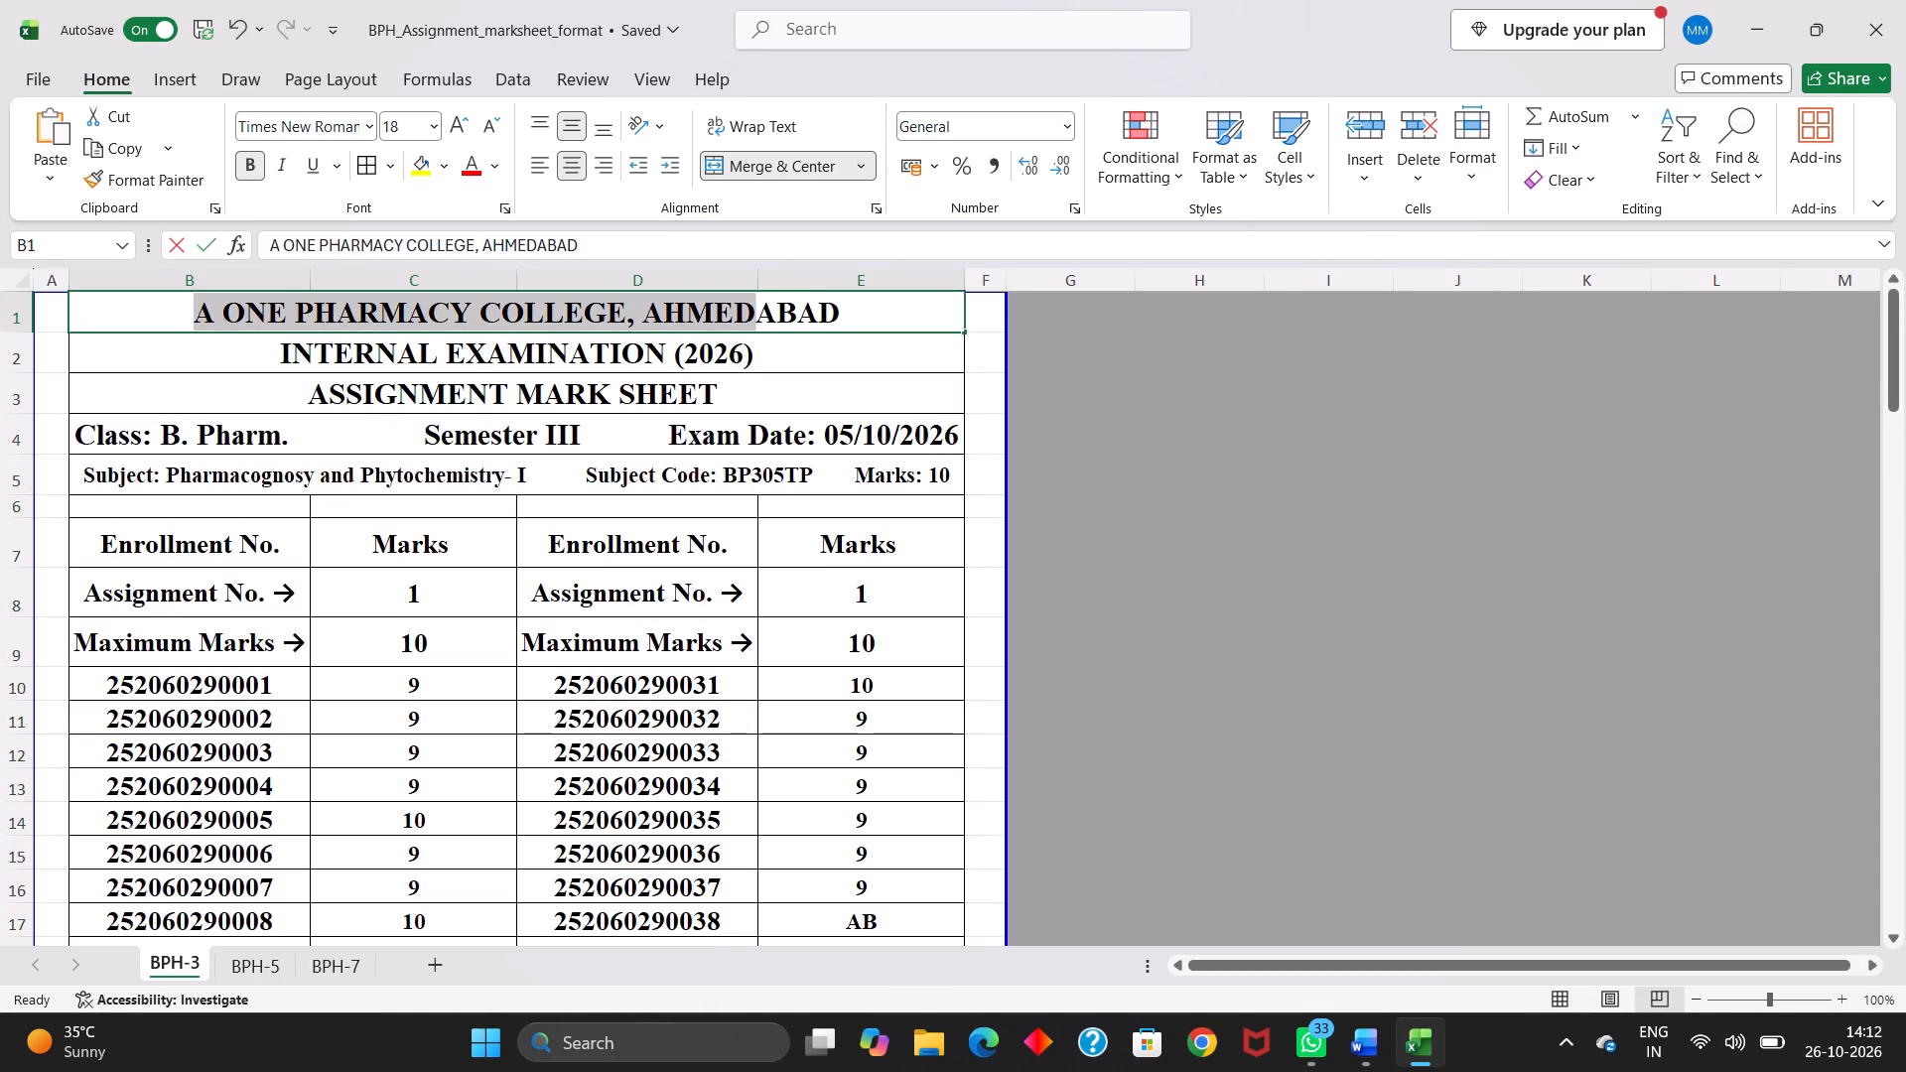
{"action": "left_click_drag", "start_coordinate": [771, 787], "coordinate": [807, 840]}
{"action": "left_click", "coordinate": [807, 840]}
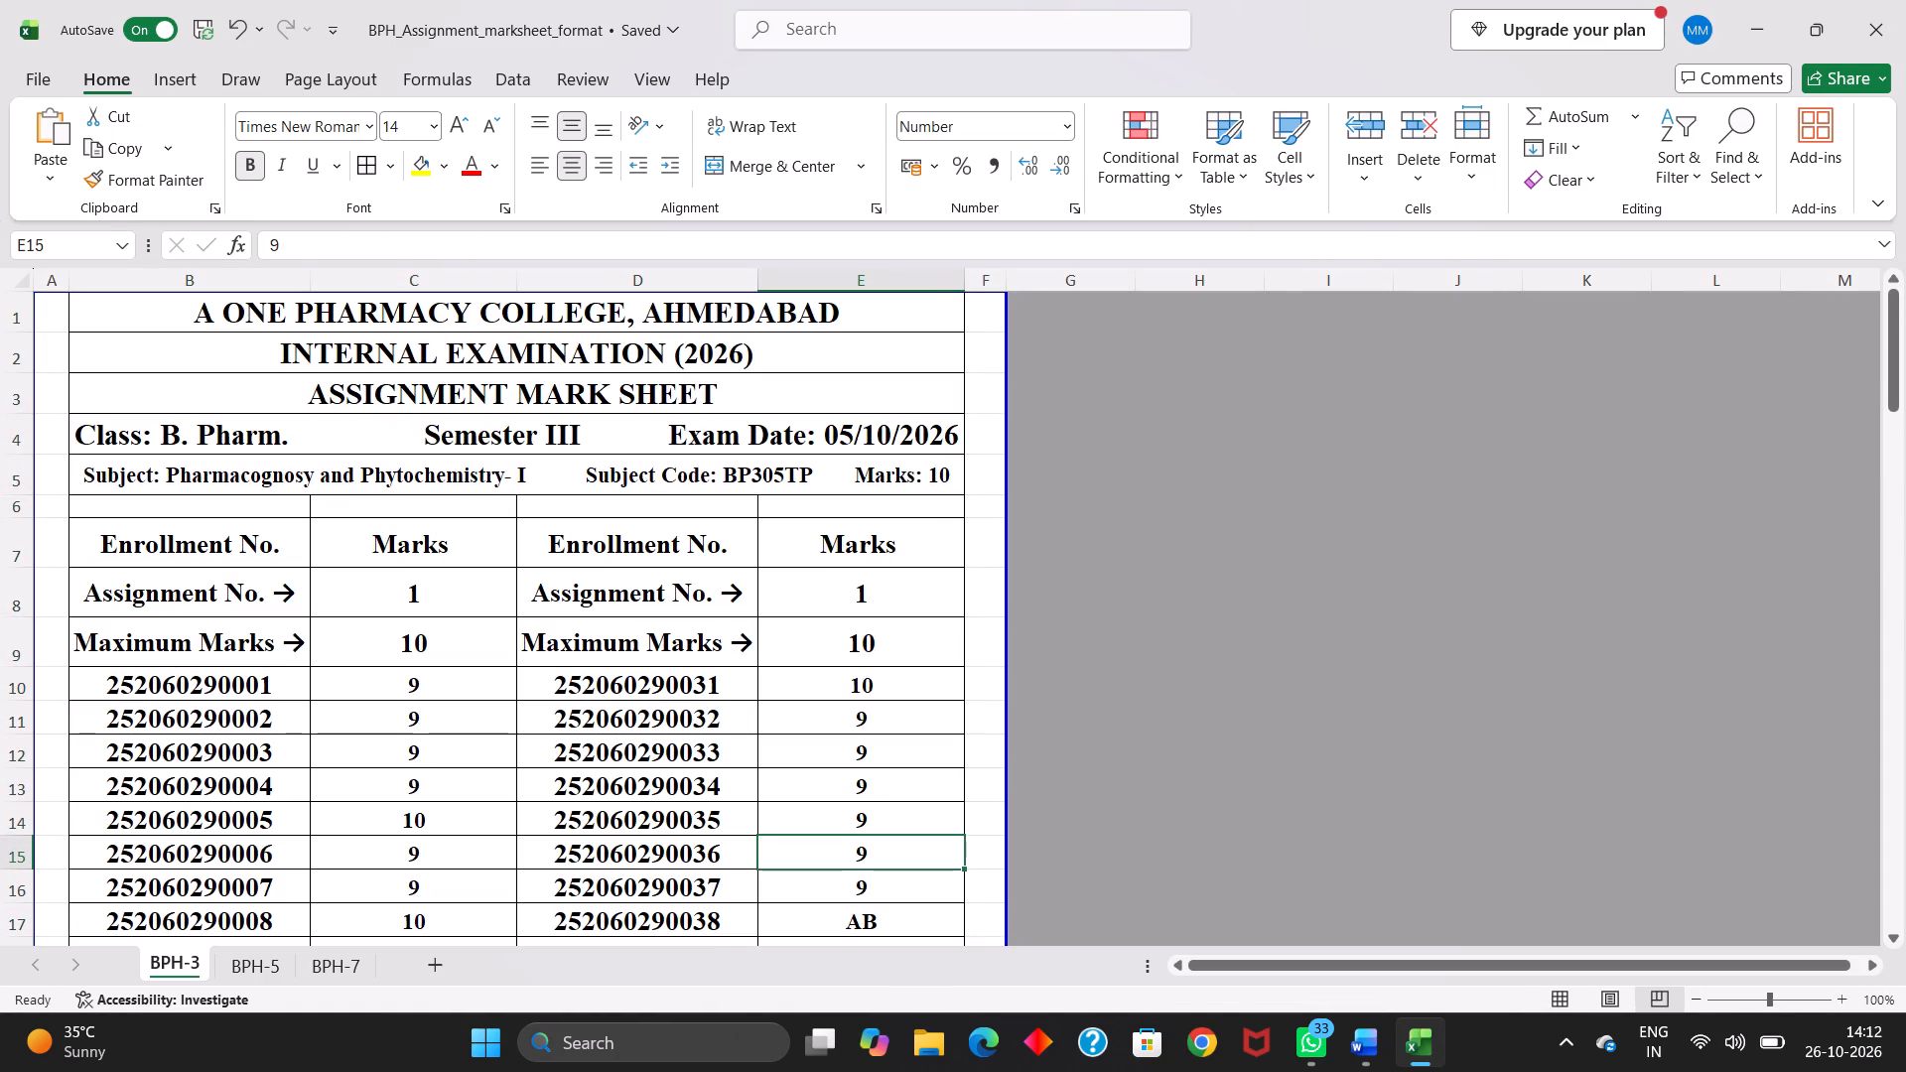
{"action": "left_click_drag", "start_coordinate": [83, 311], "coordinate": [925, 921]}
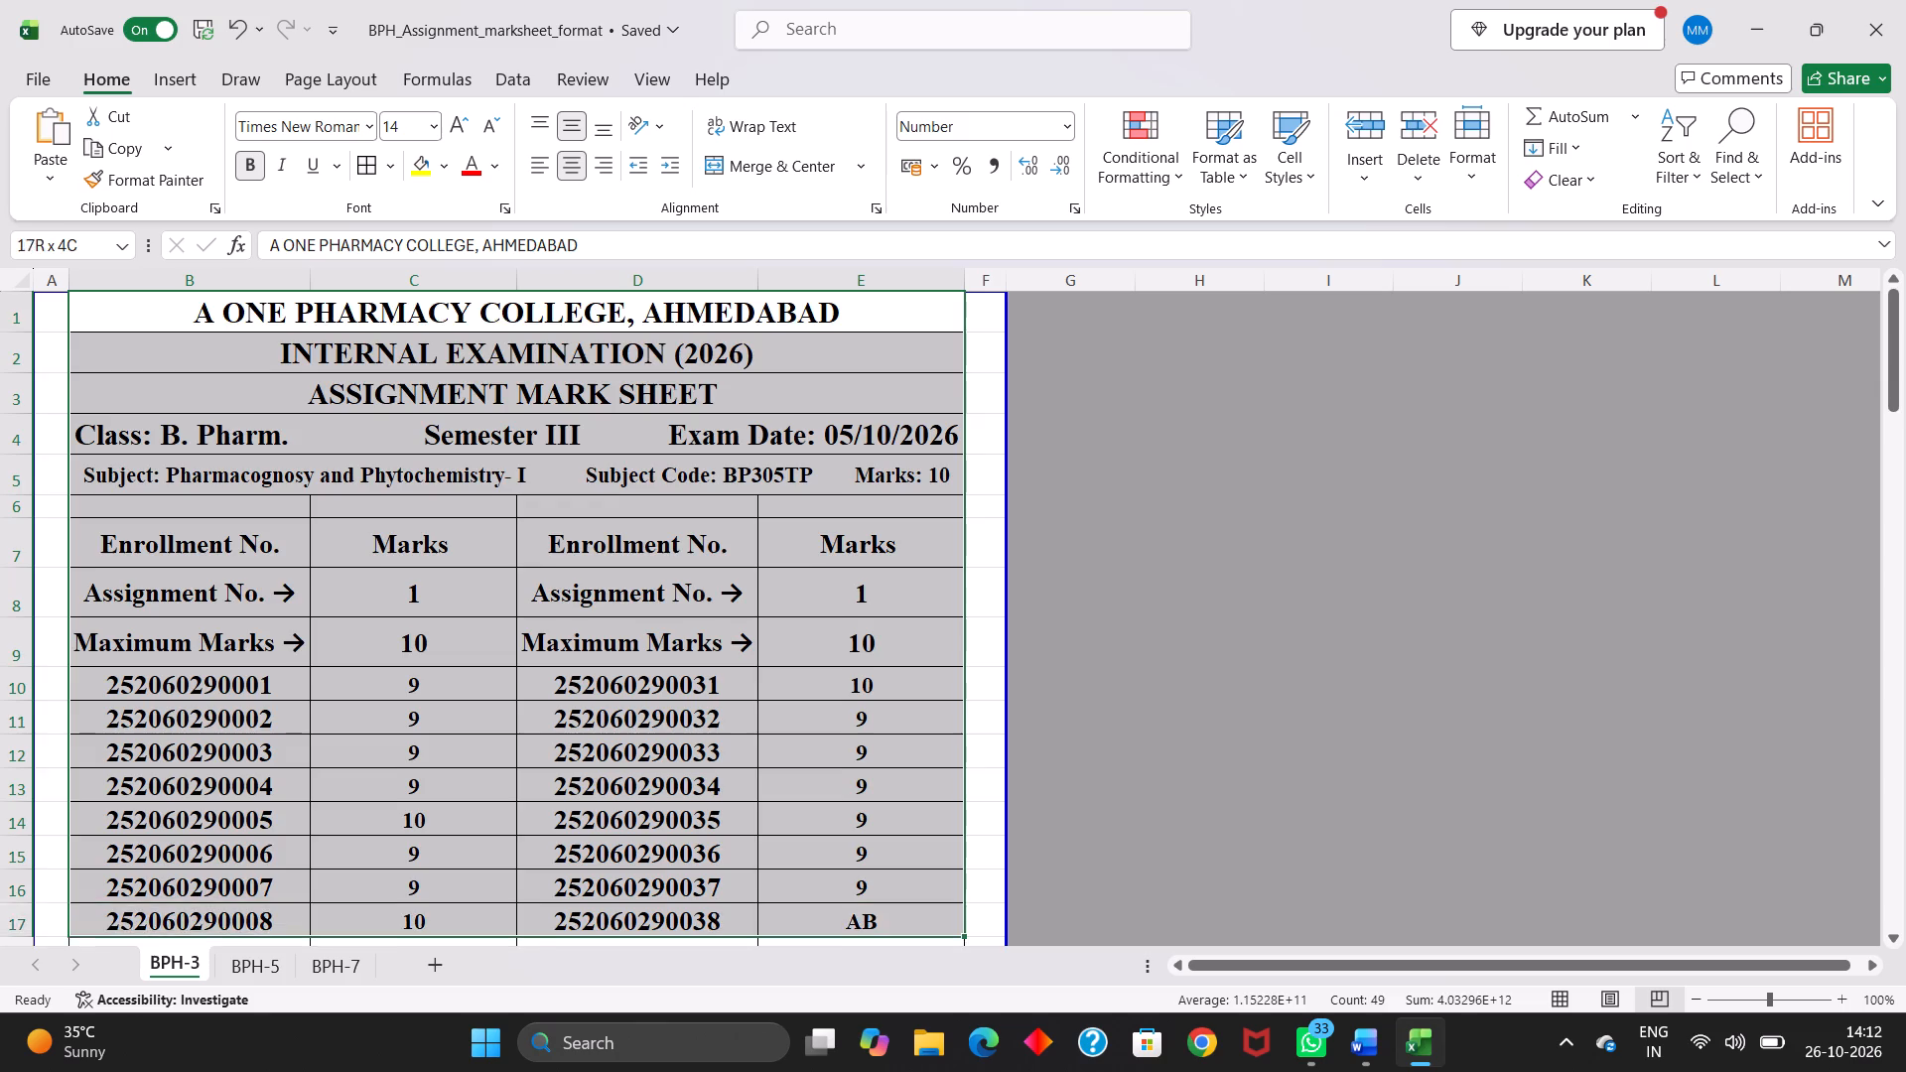
{"action": "left_click_drag", "start_coordinate": [925, 921], "coordinate": [892, 932]}
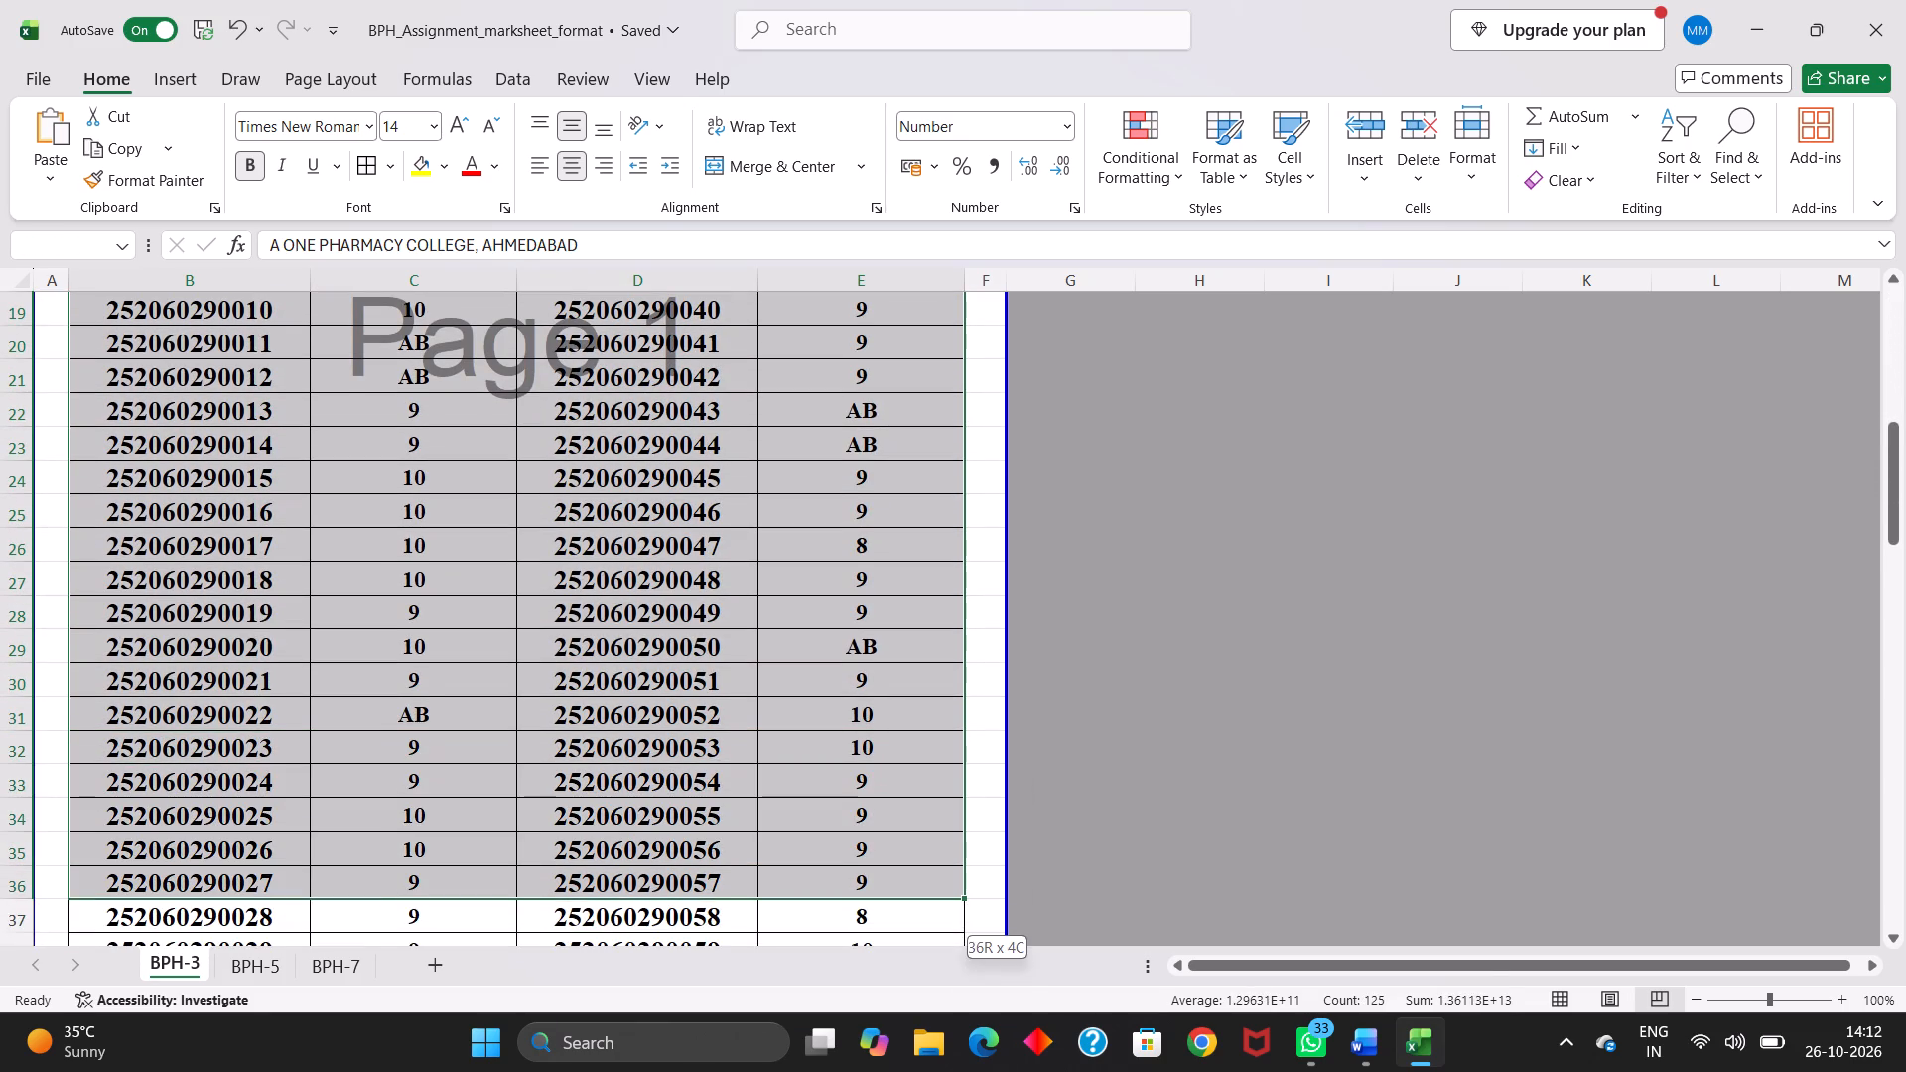
{"action": "left_click_drag", "start_coordinate": [892, 932], "coordinate": [901, 878]}
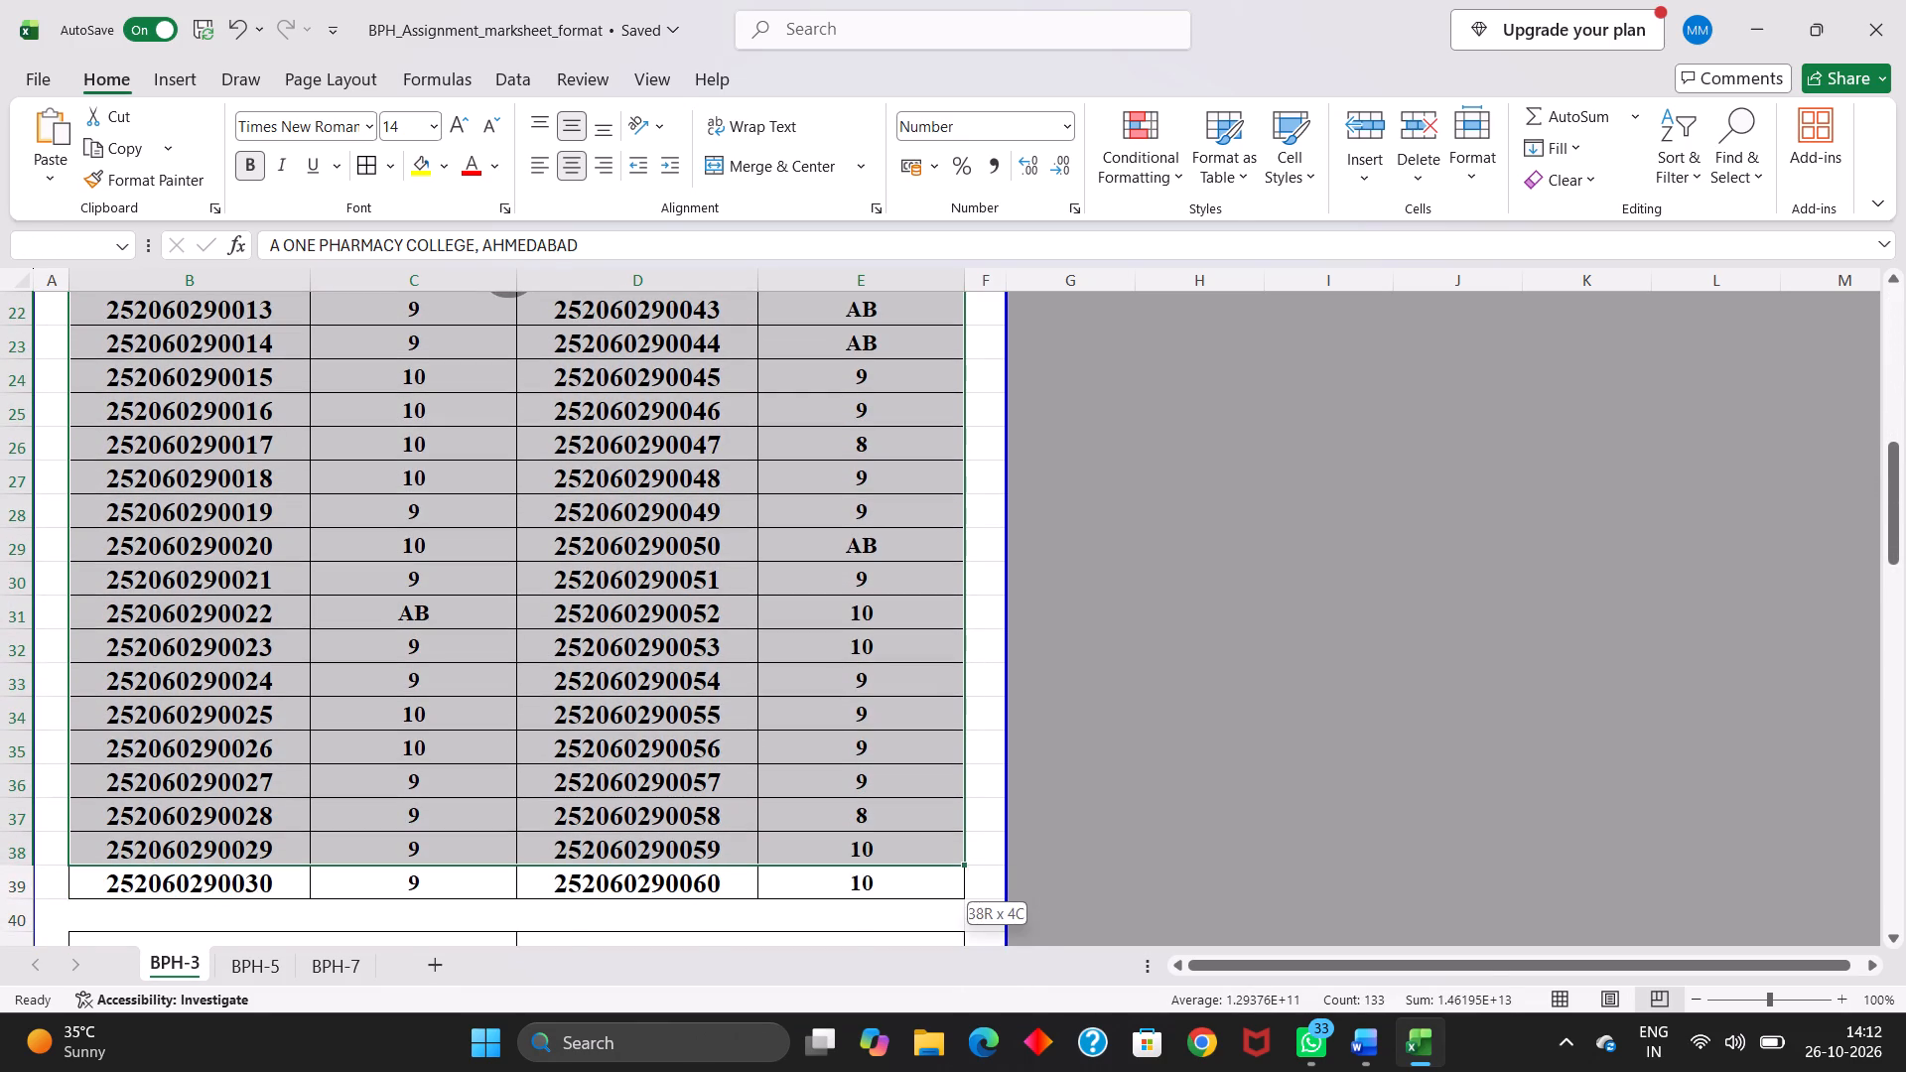
{"action": "left_click_drag", "start_coordinate": [901, 878], "coordinate": [902, 878]}
{"action": "key", "text": "ctrl+p"}
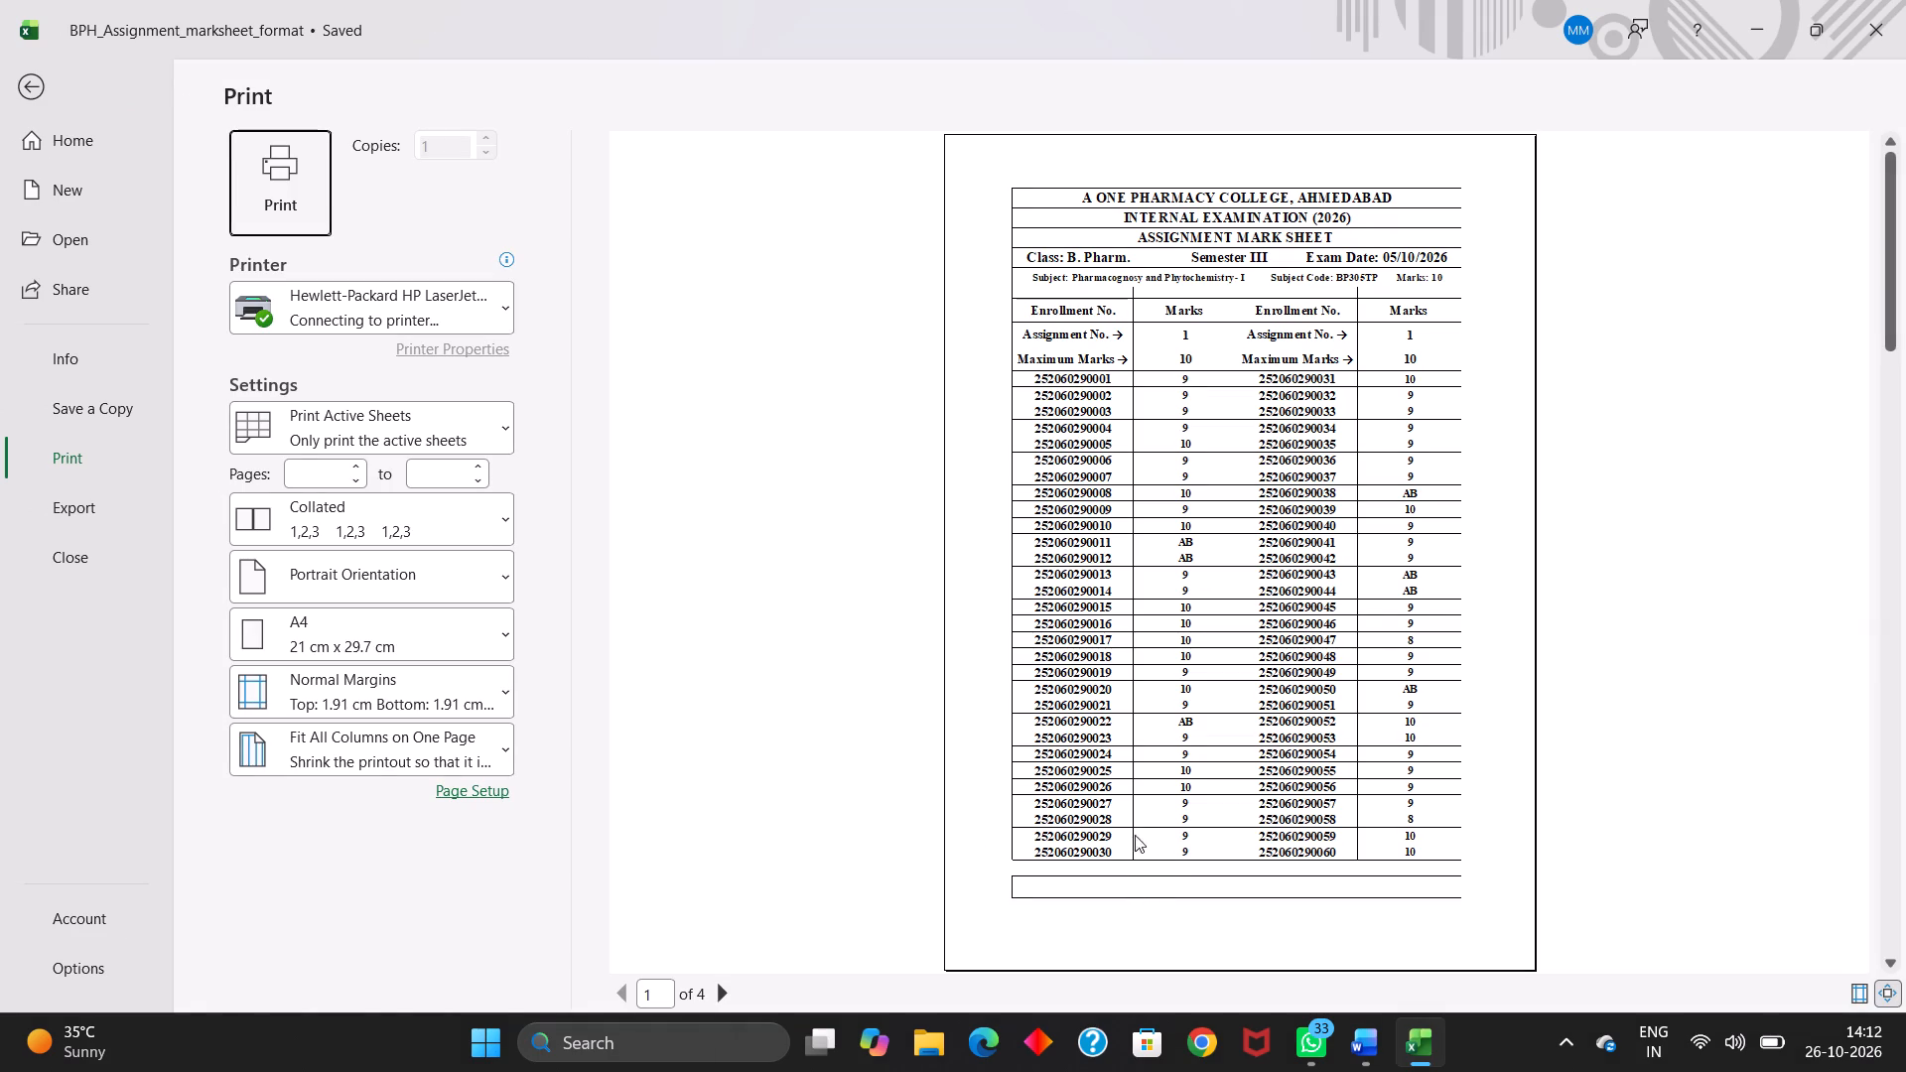
{"action": "left_click", "coordinate": [278, 174]}
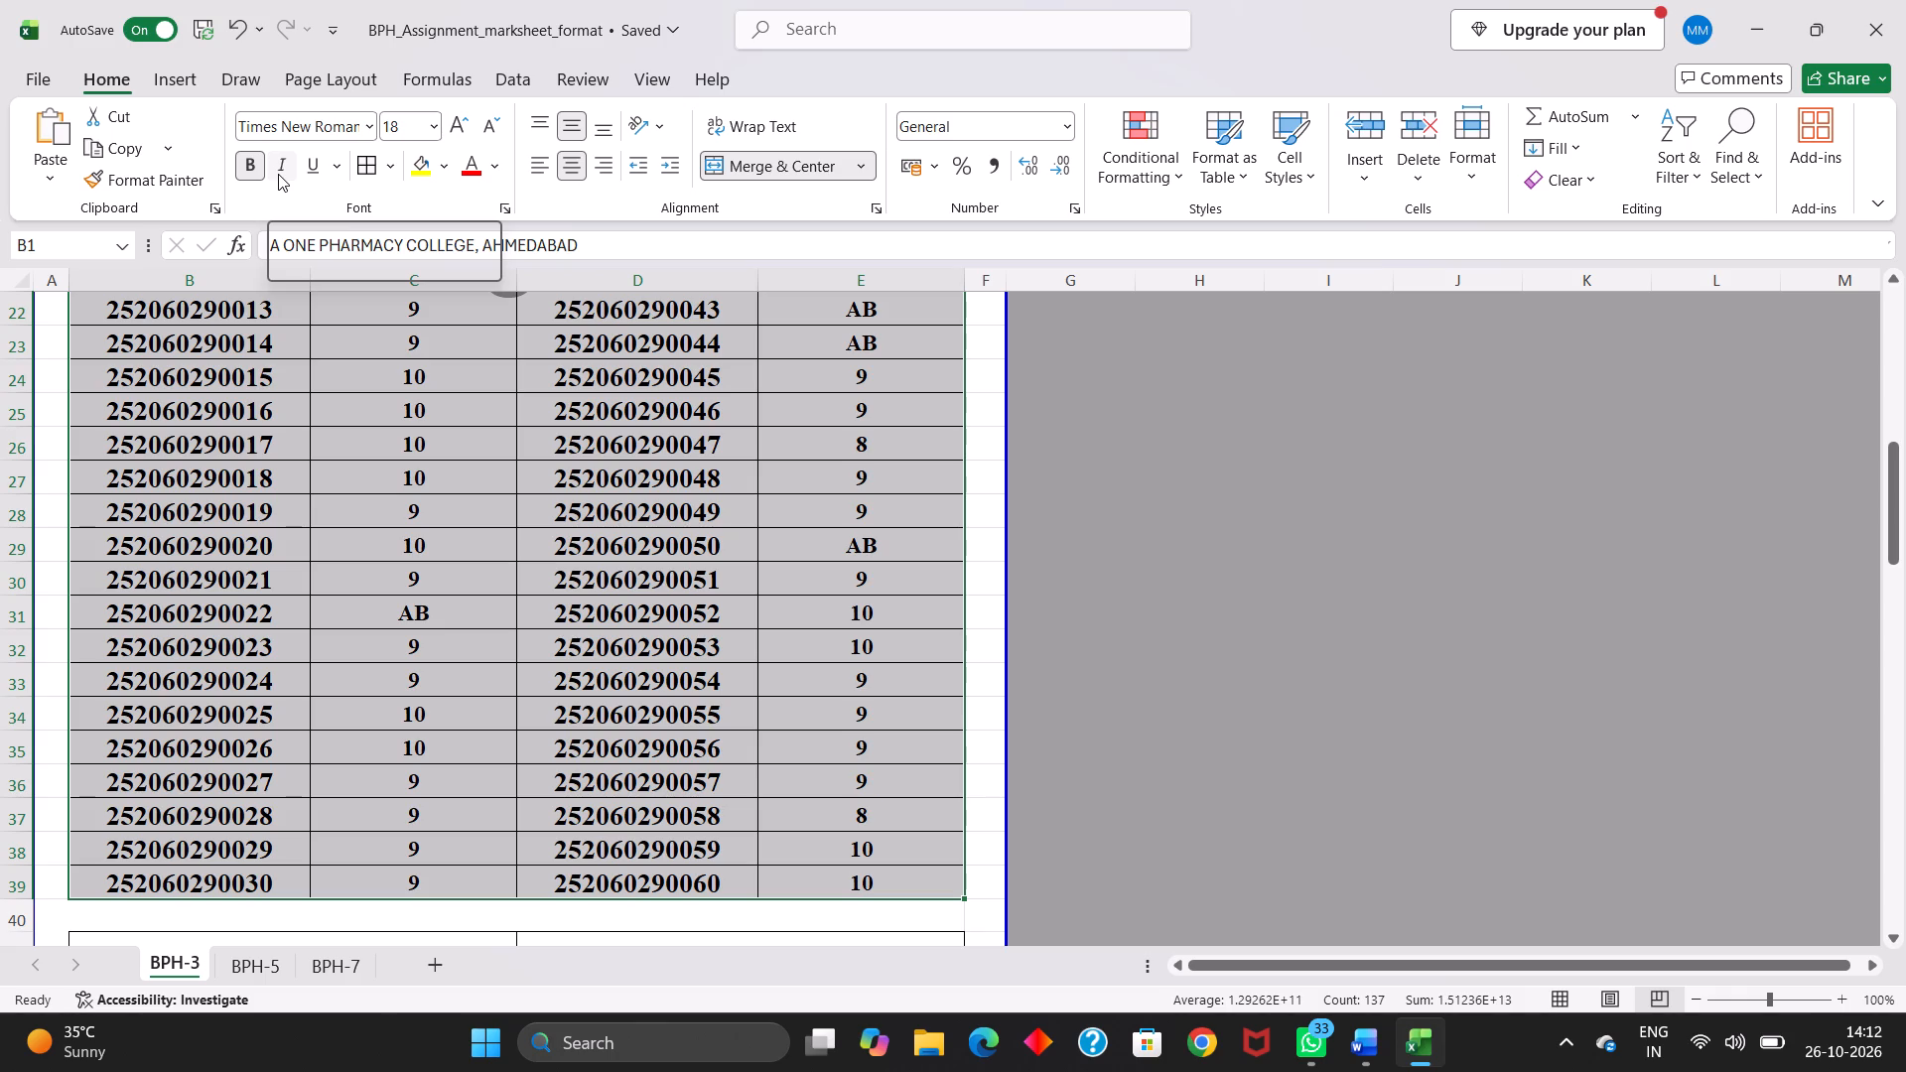
Select the last two student rows, B38:E39, and check the print preview of the BPH-3 mark sheet.
{"action": "scroll", "coordinate": [278, 174], "scroll_direction": "down", "scroll_amount": 2}
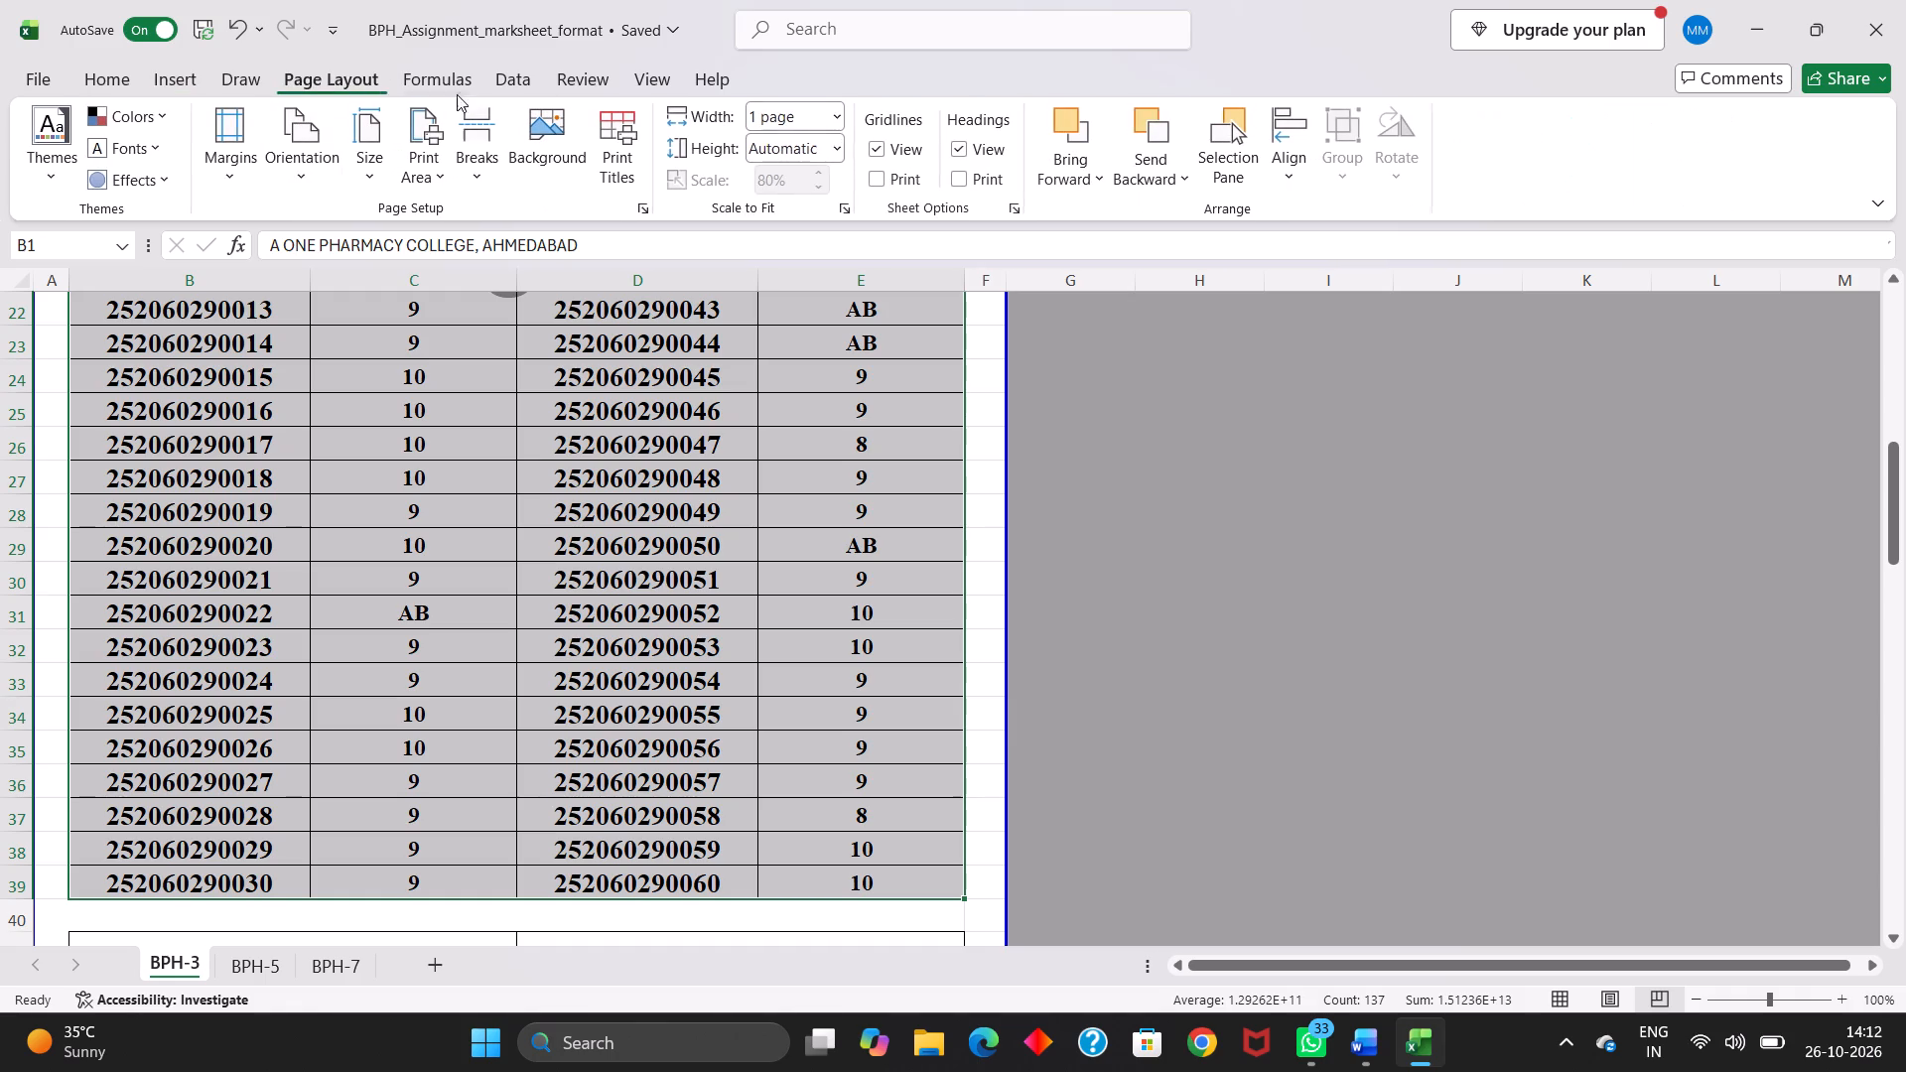
{"action": "right_click", "coordinate": [238, 449]}
{"action": "scroll", "coordinate": [238, 449], "scroll_direction": "down", "scroll_amount": 1}
{"action": "left_click", "coordinate": [231, 451]}
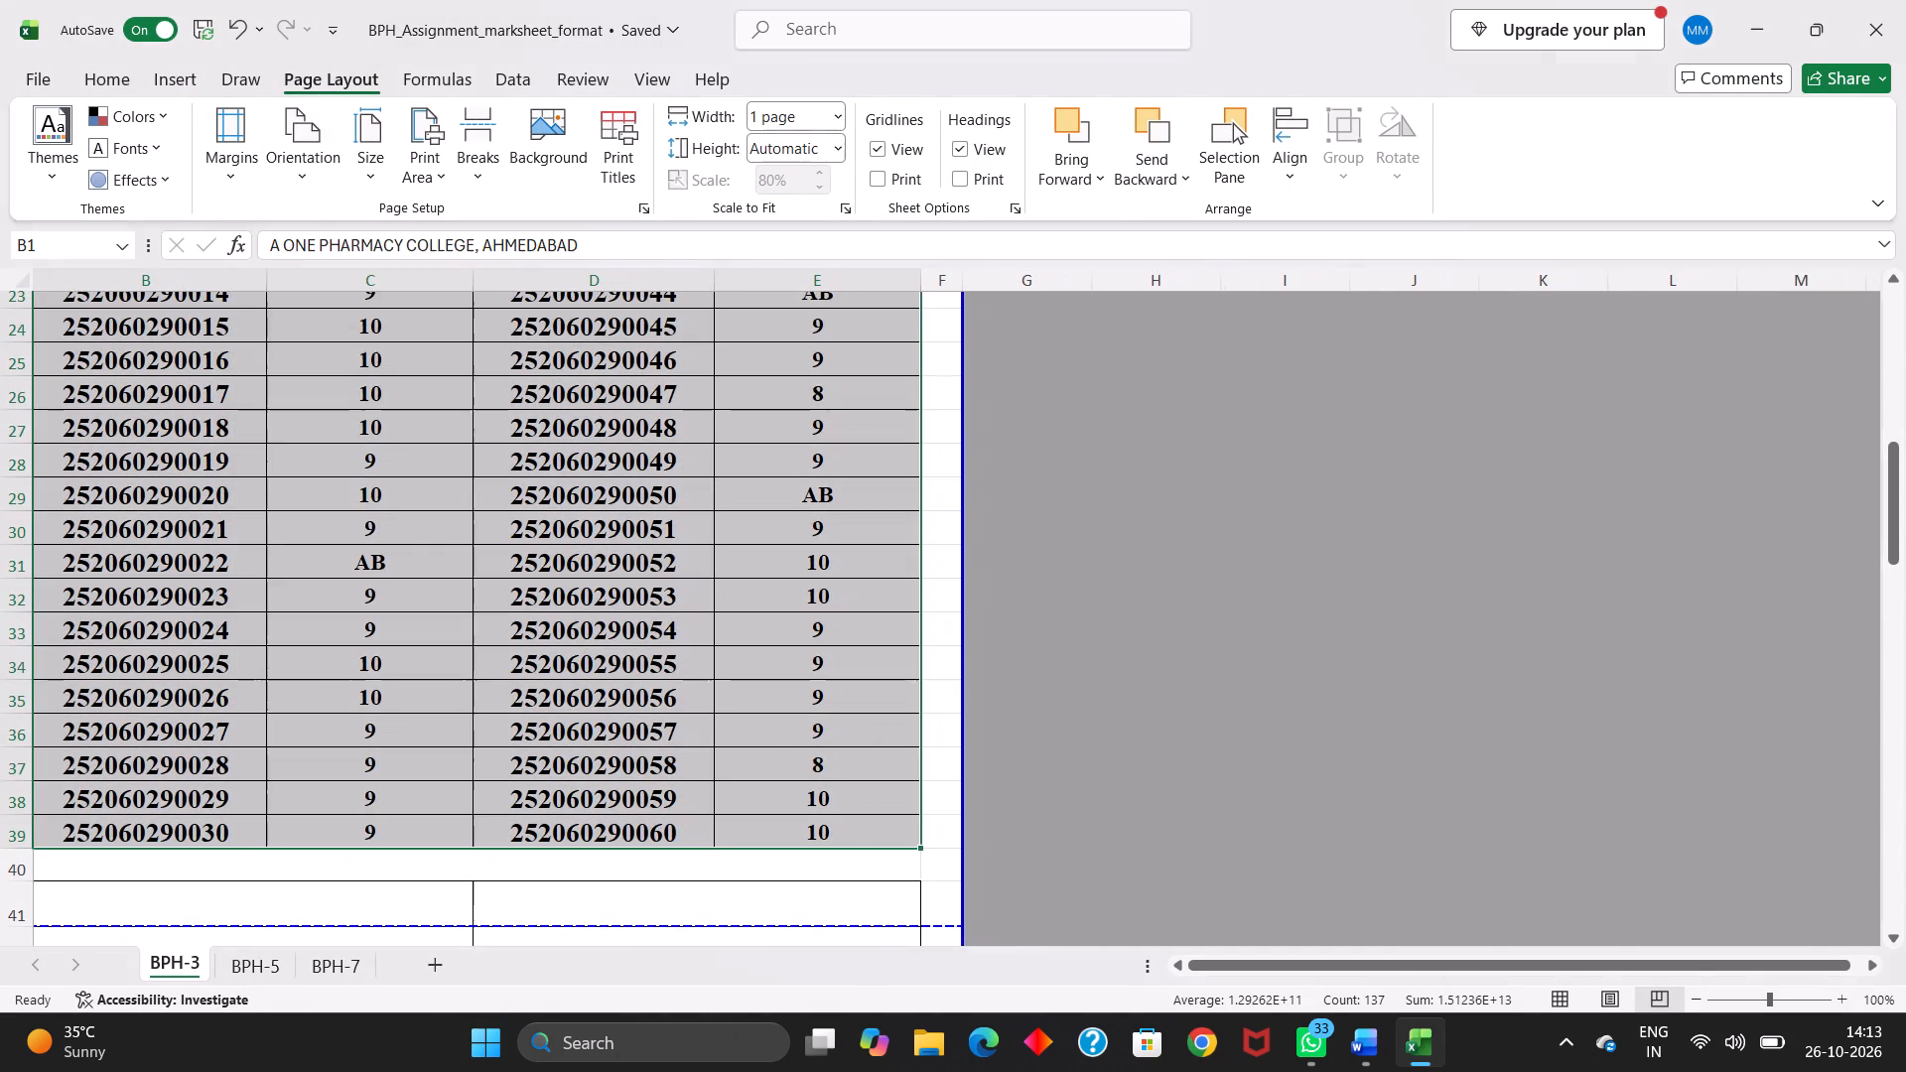
{"action": "scroll", "coordinate": [352, 533], "scroll_direction": "down", "scroll_amount": 2}
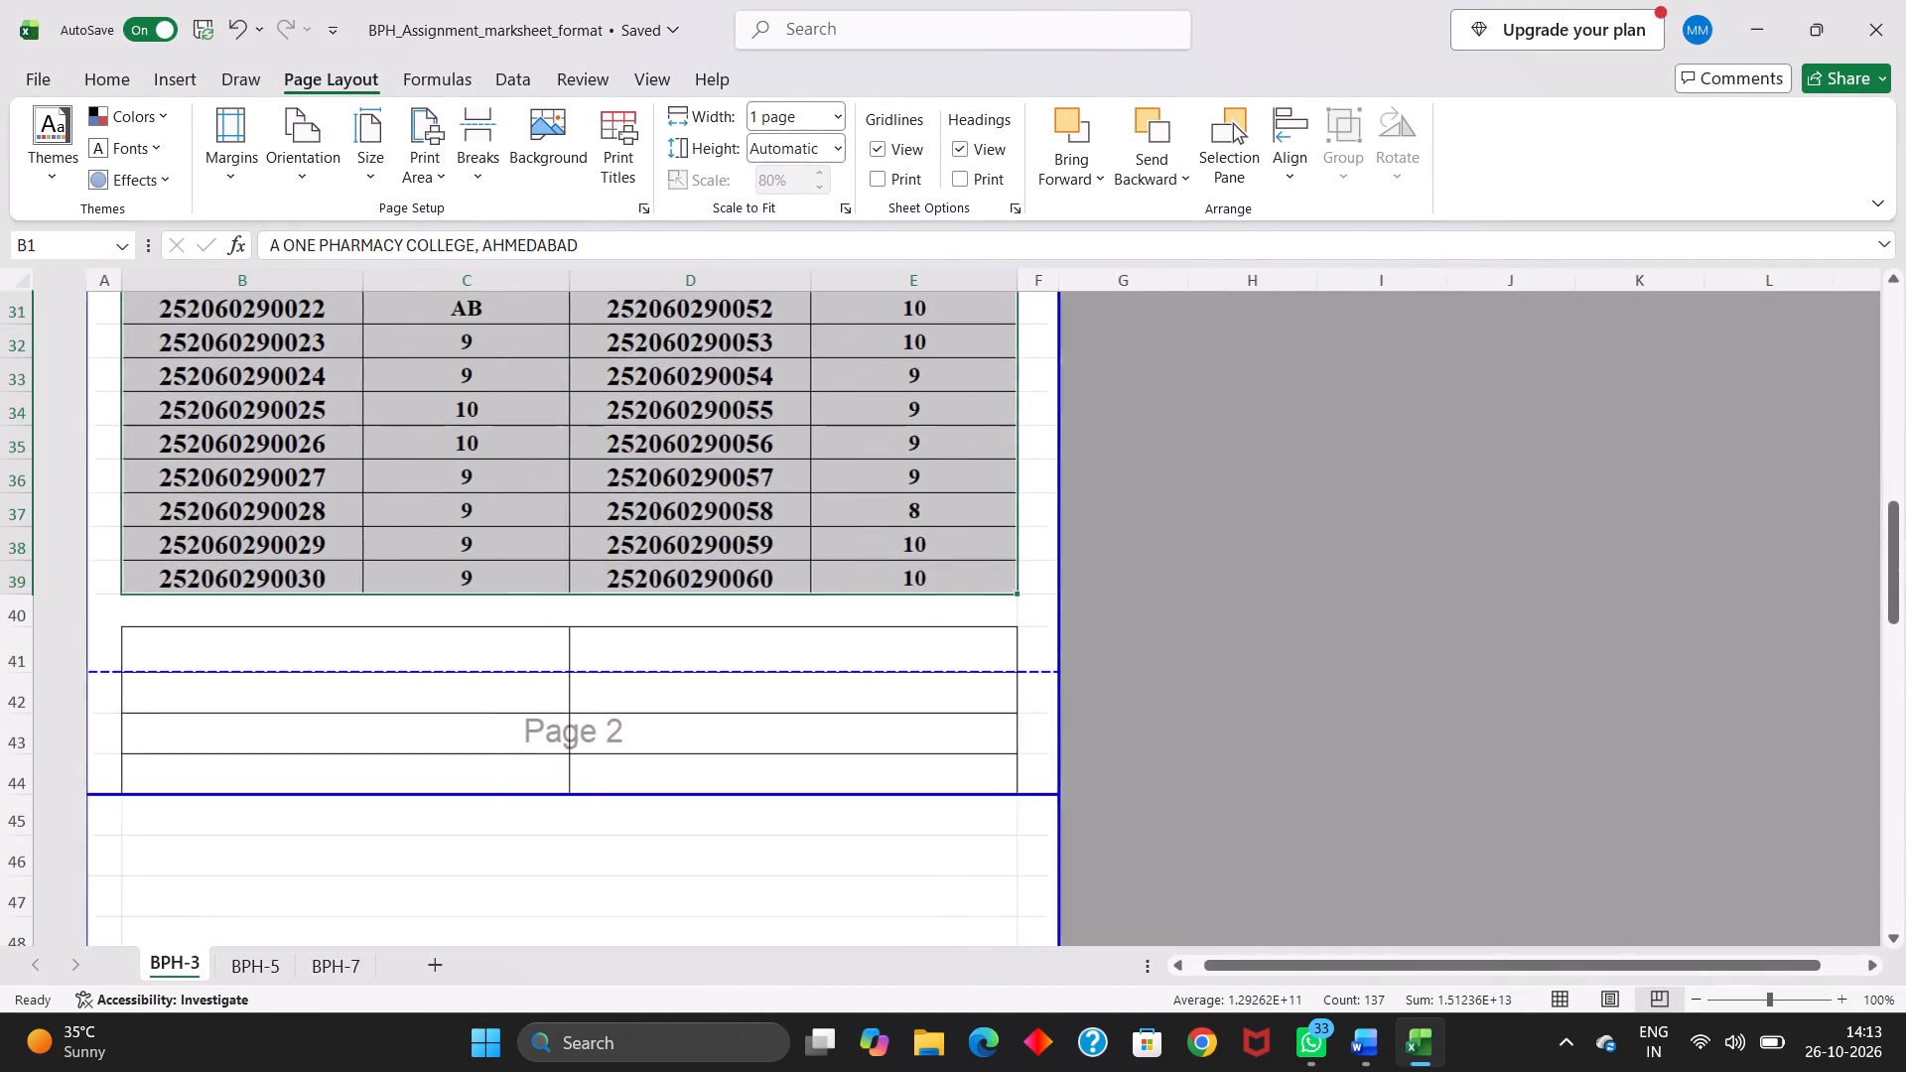
{"action": "scroll", "coordinate": [352, 533], "scroll_direction": "down", "scroll_amount": 1}
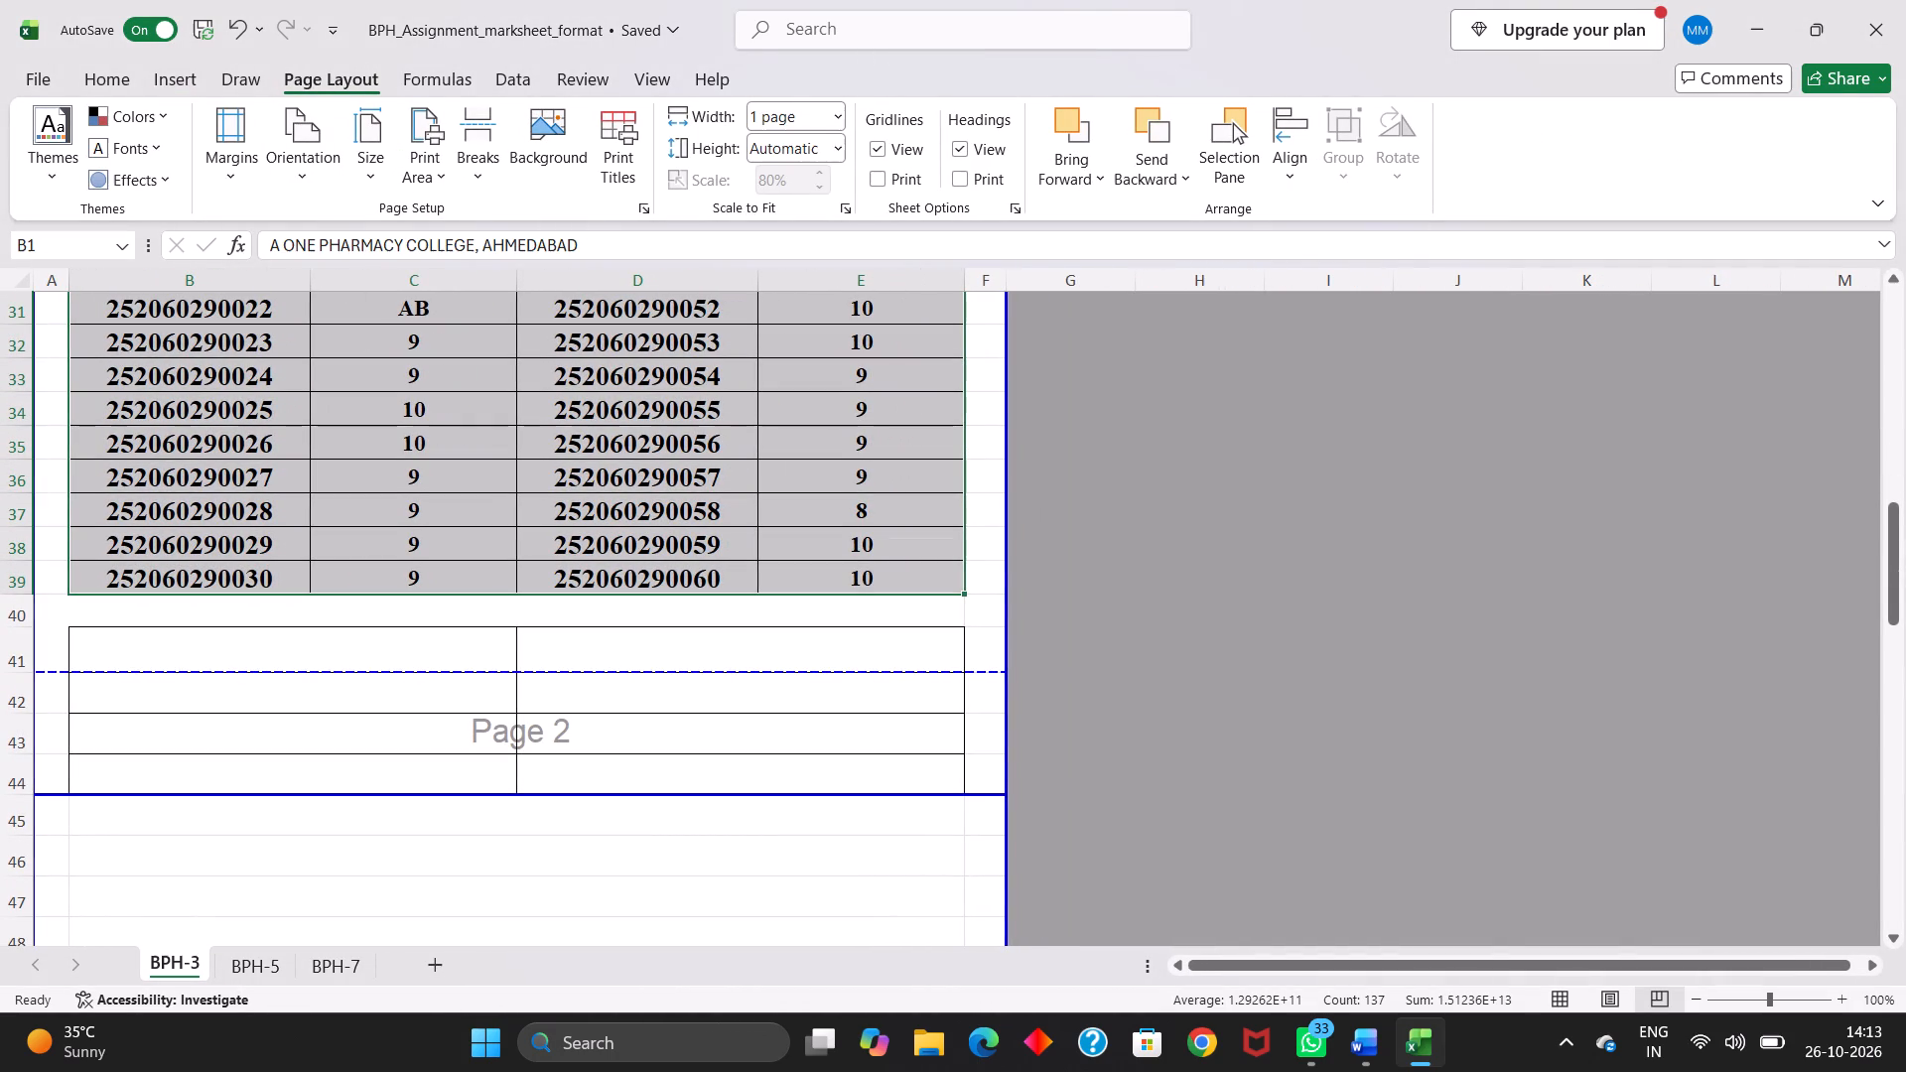
{"action": "left_click", "coordinate": [106, 546]}
{"action": "left_click_drag", "start_coordinate": [106, 546], "coordinate": [576, 612]}
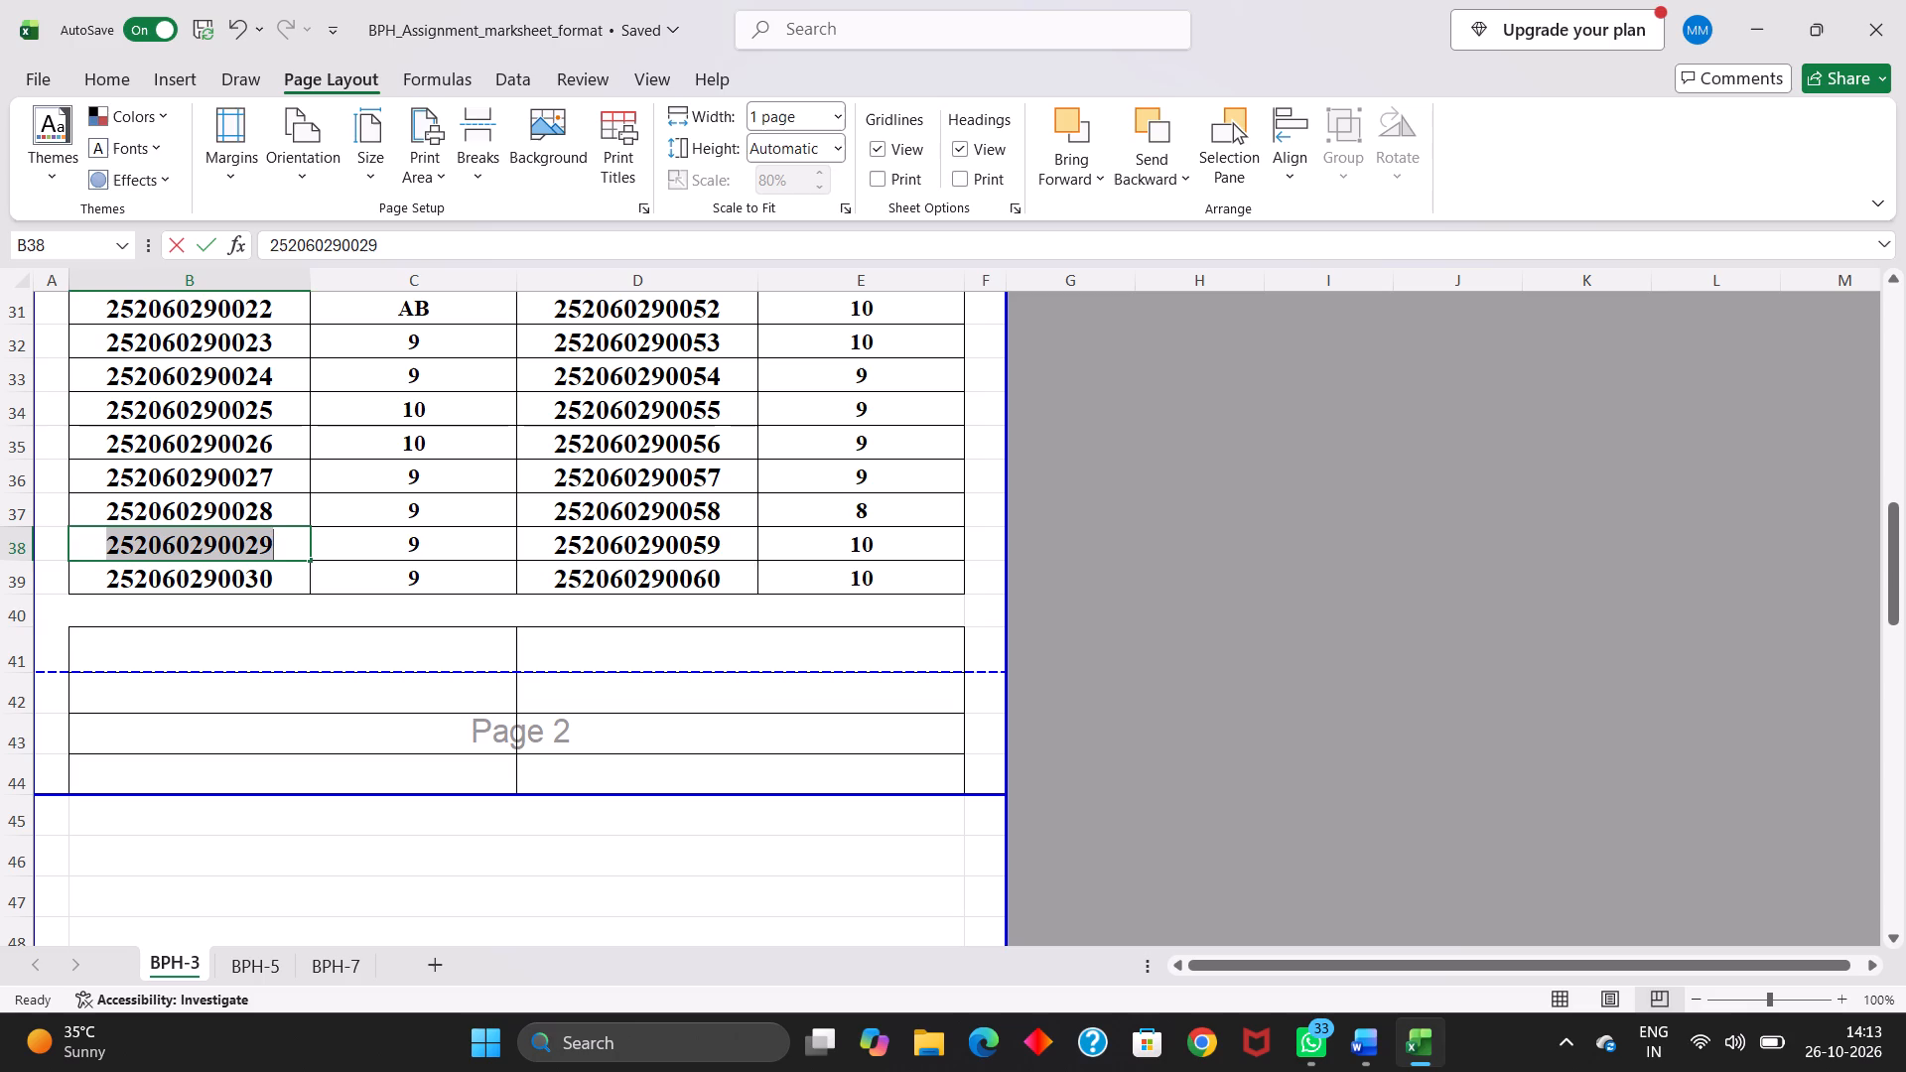
{"action": "left_click_drag", "start_coordinate": [576, 612], "coordinate": [623, 607]}
{"action": "left_click", "coordinate": [623, 607]}
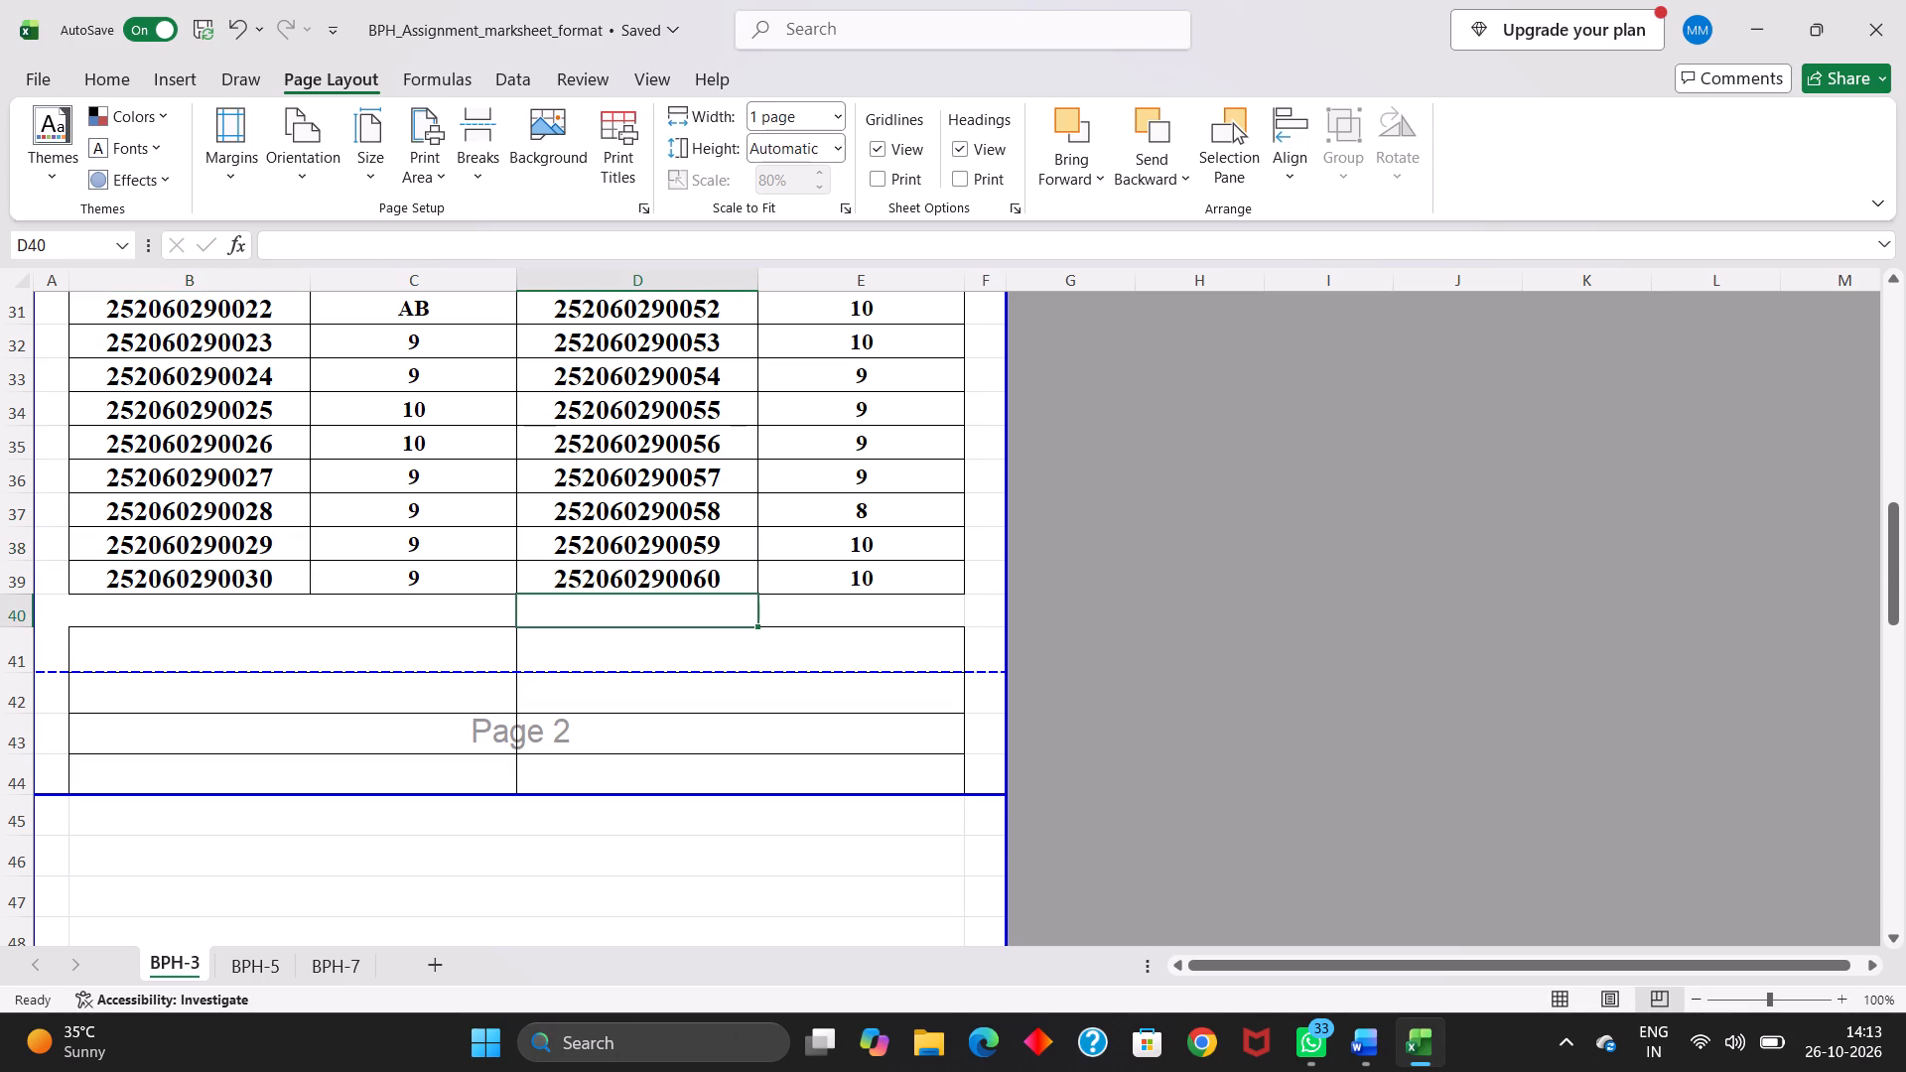
{"action": "left_click_drag", "start_coordinate": [104, 542], "coordinate": [837, 578]}
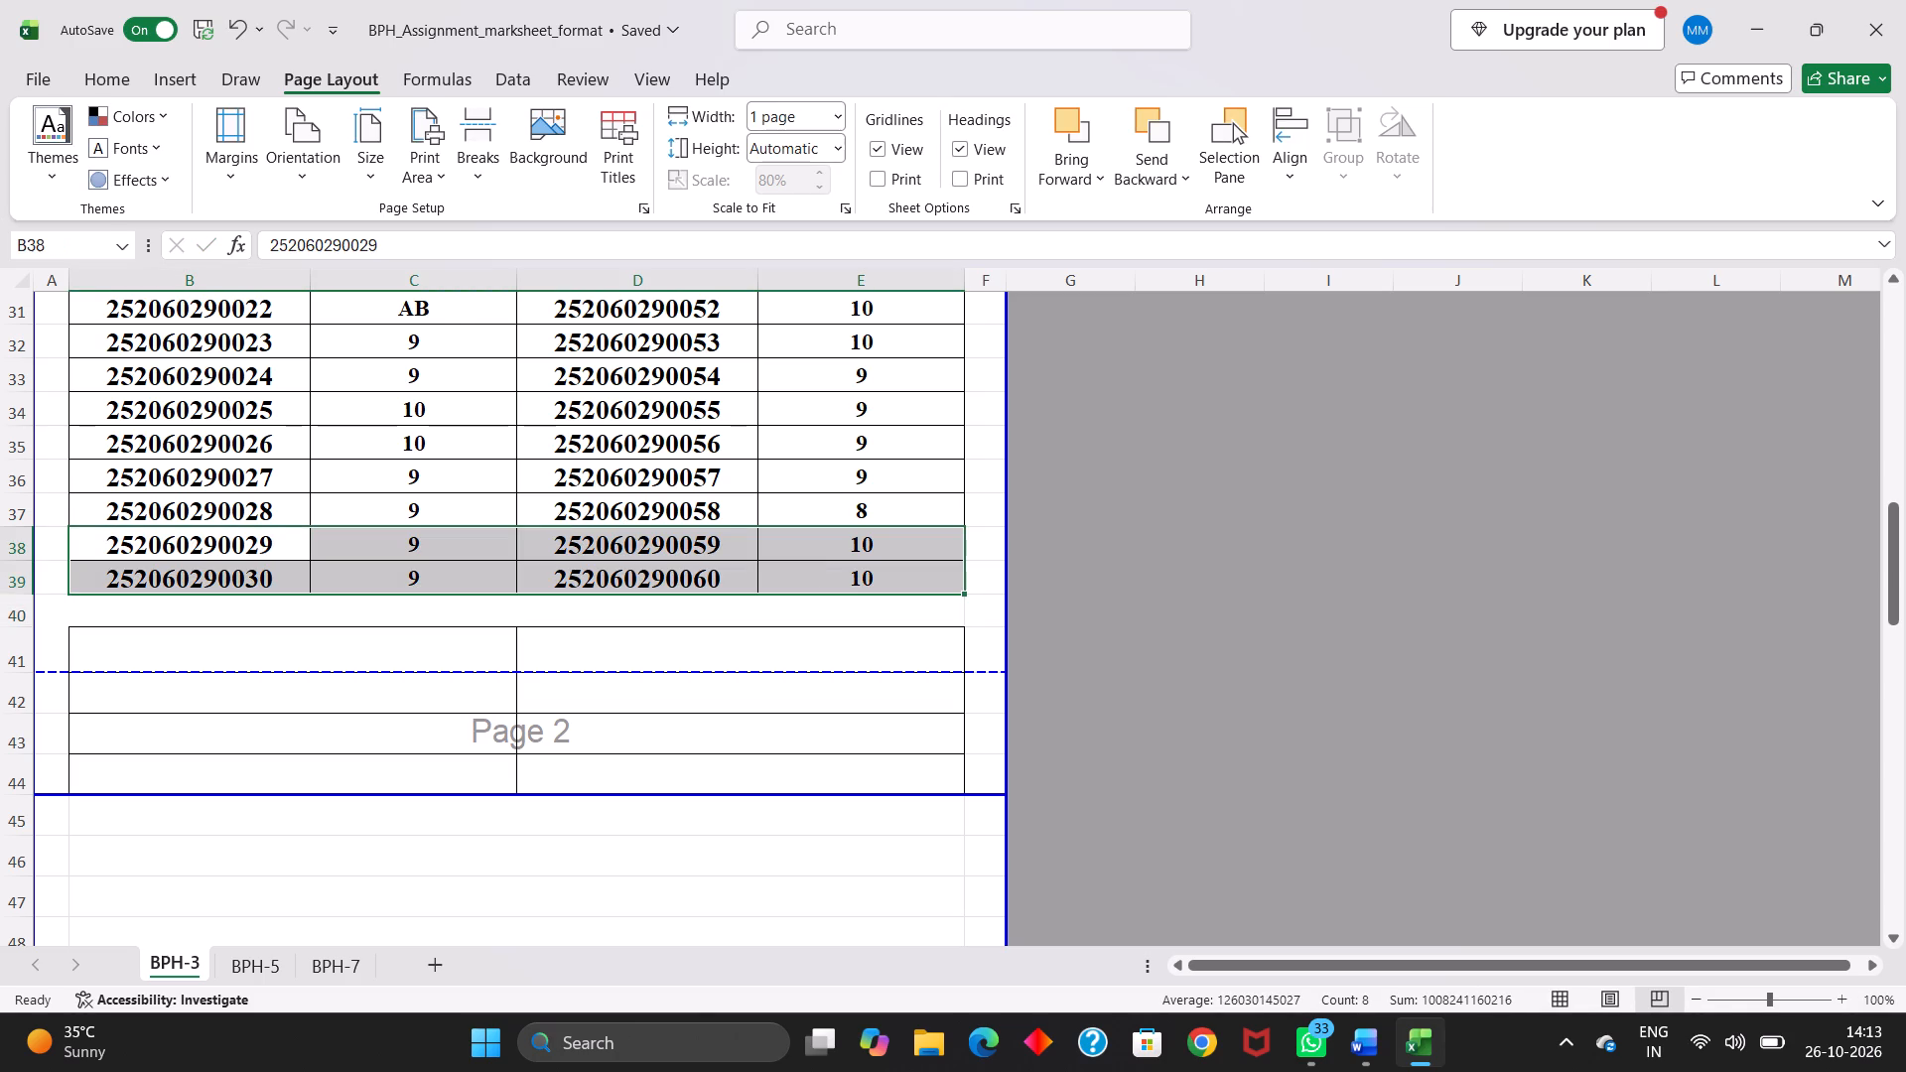
{"action": "key", "text": "ctrl+p"}
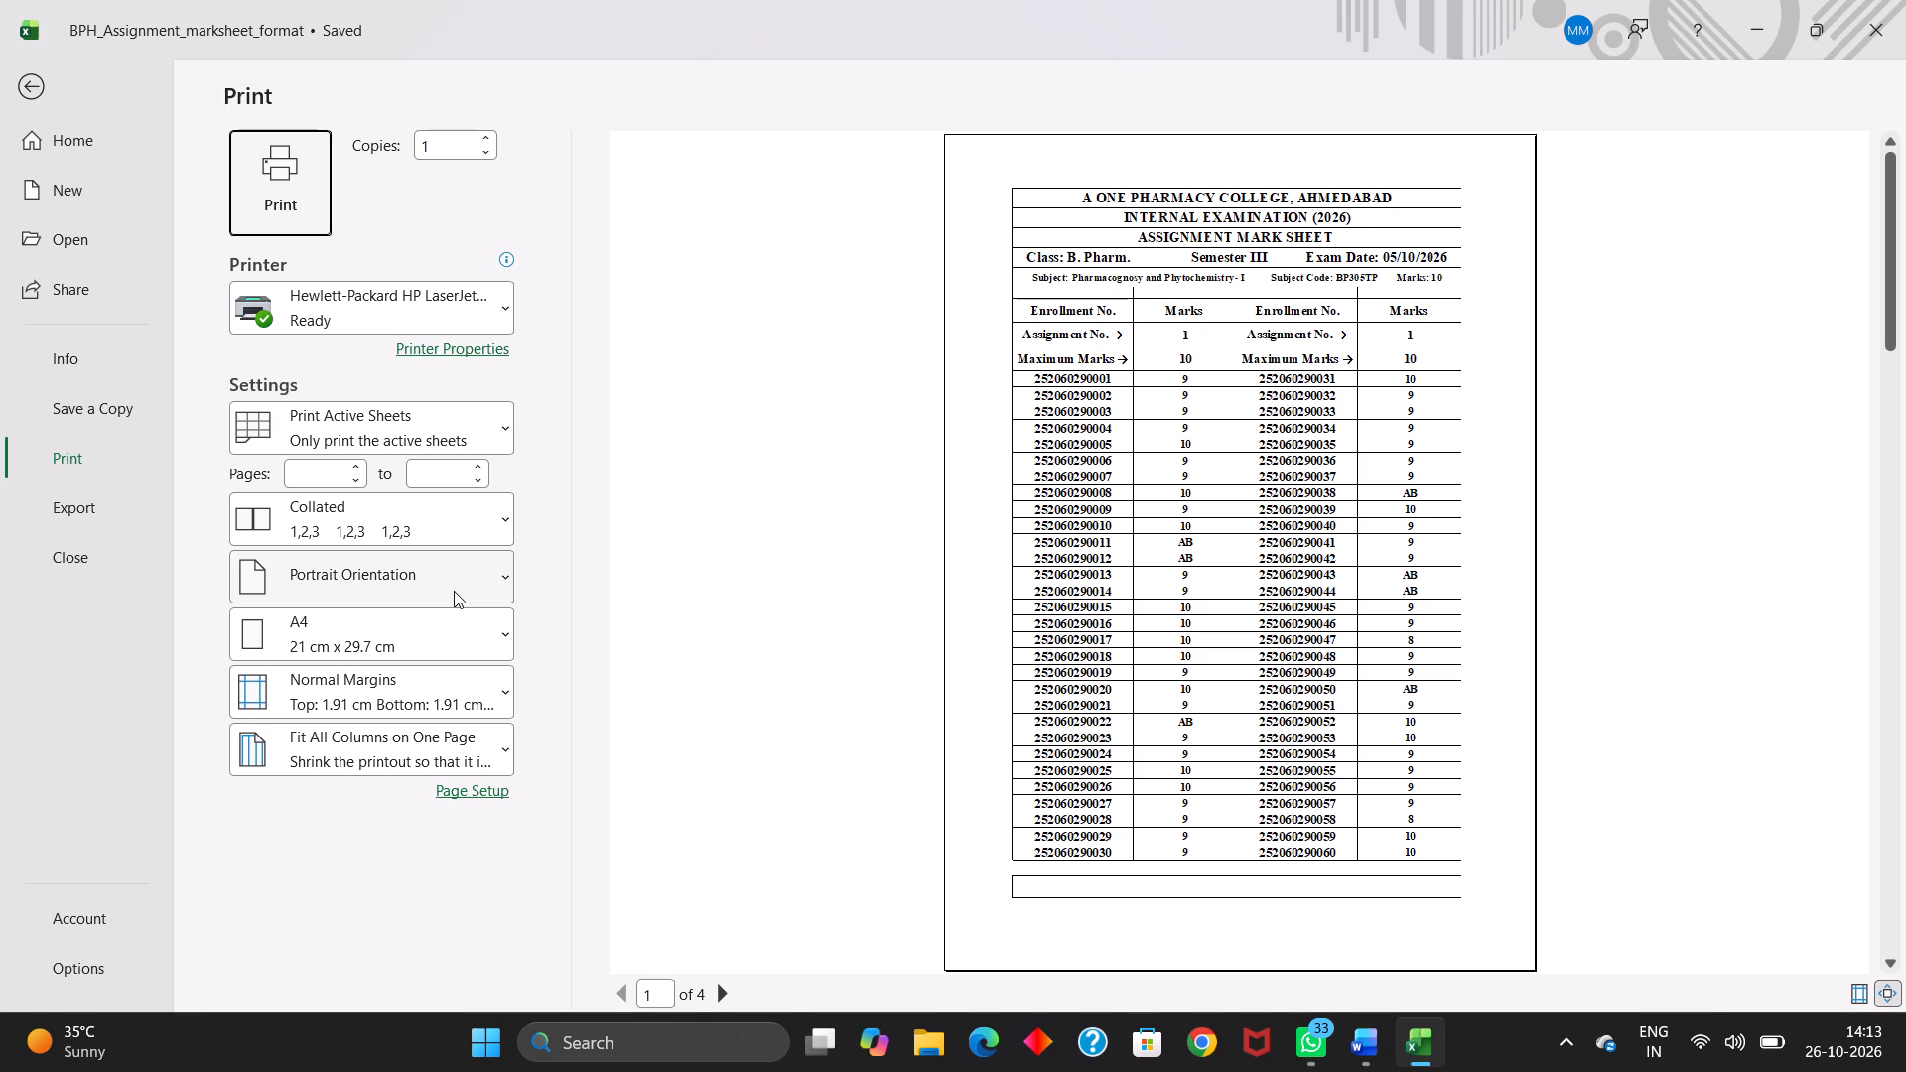
{"action": "left_click", "coordinate": [23, 91]}
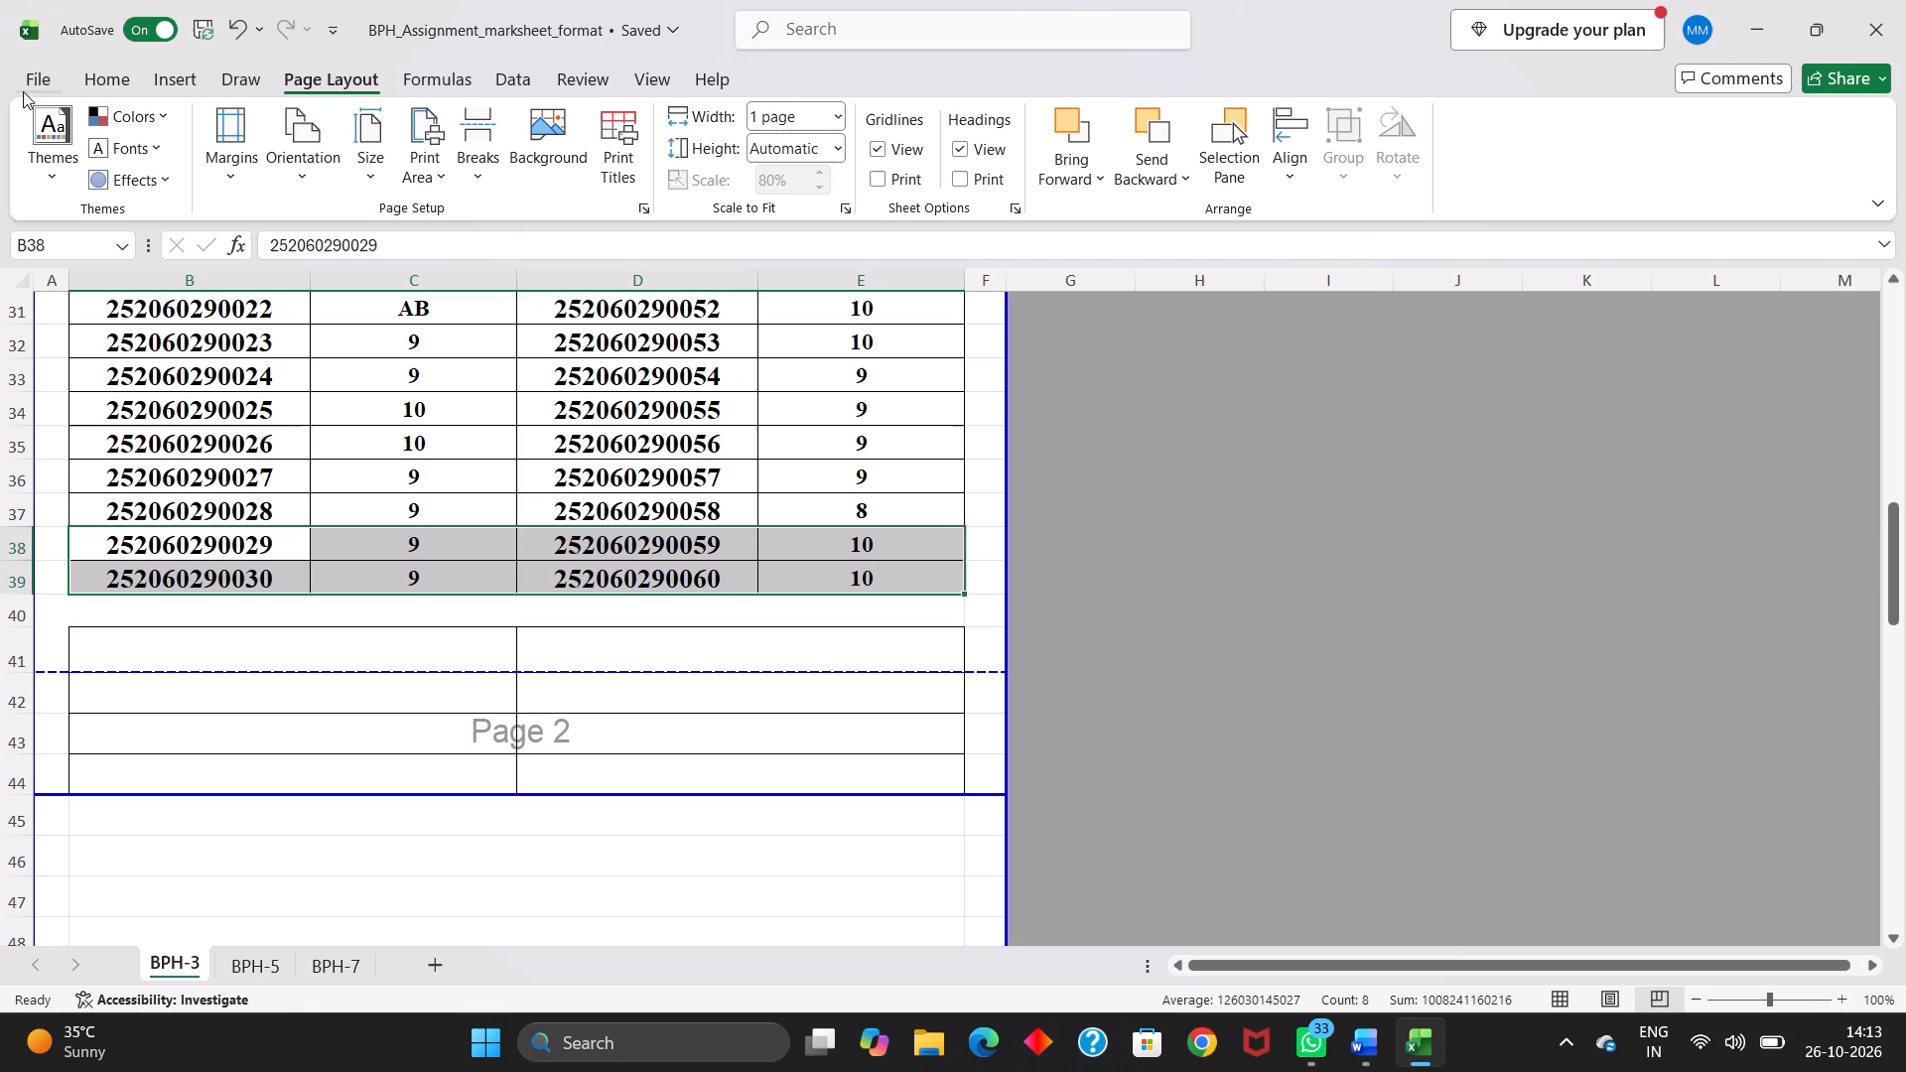
{"action": "left_click", "coordinate": [327, 546]}
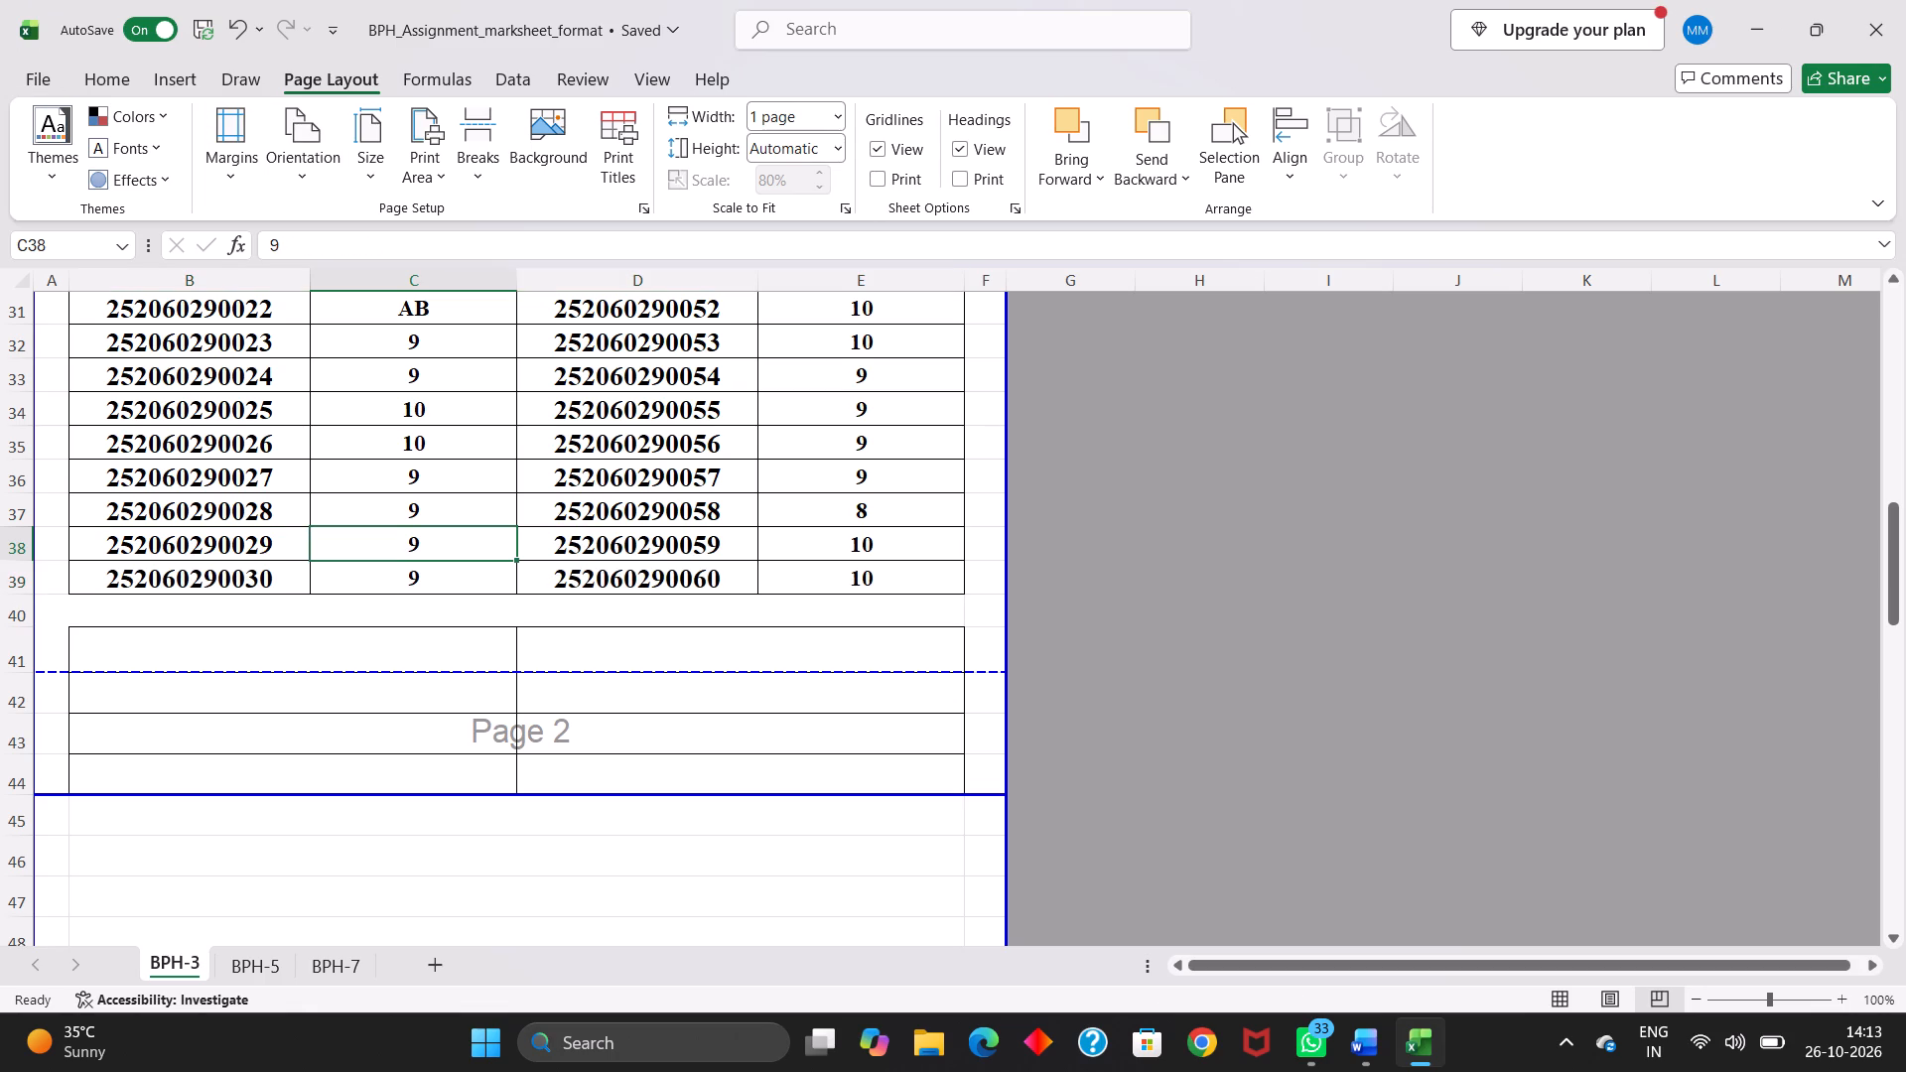
Select the second marks block with its signature rows, B54:F88, and print one copy of only that selection.
{"action": "scroll", "coordinate": [550, 660], "scroll_direction": "up", "scroll_amount": 1}
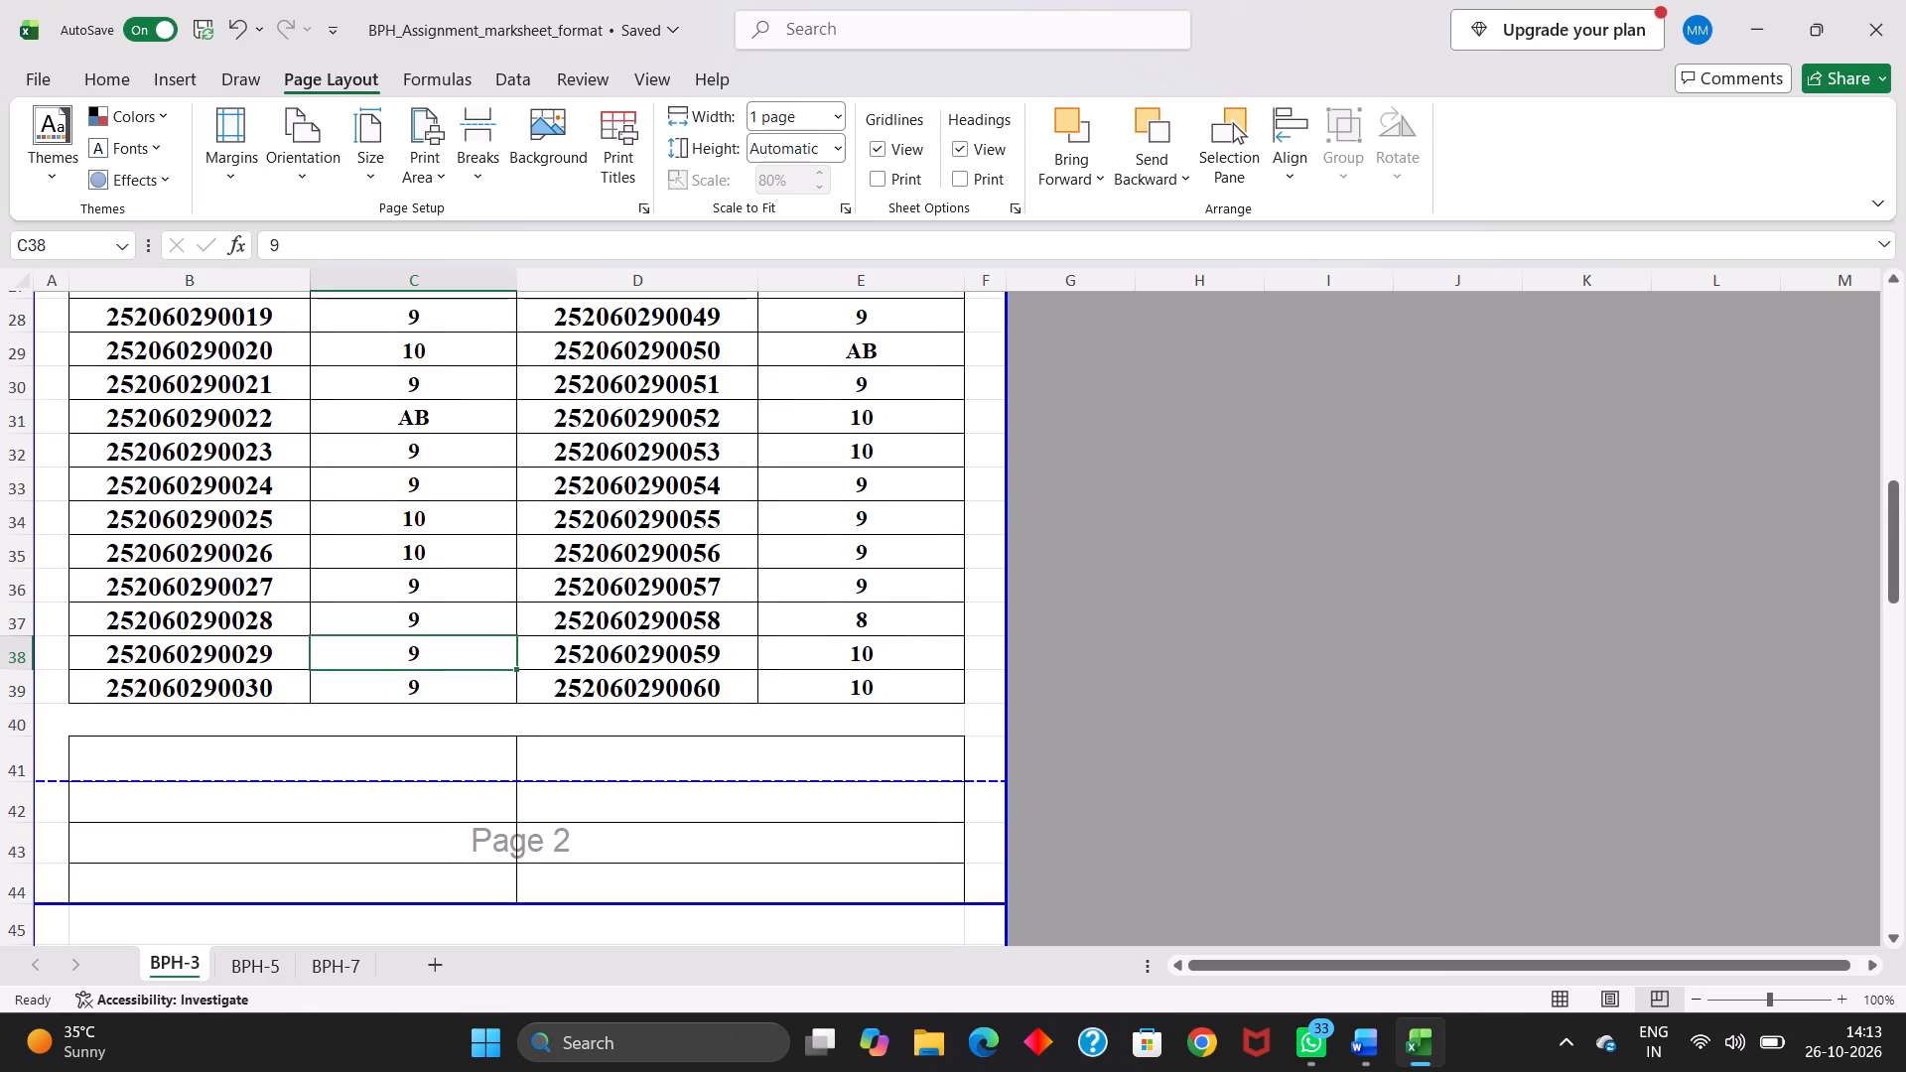
{"action": "scroll", "coordinate": [559, 794], "scroll_direction": "down", "scroll_amount": 5}
{"action": "scroll", "coordinate": [559, 794], "scroll_direction": "up", "scroll_amount": 1}
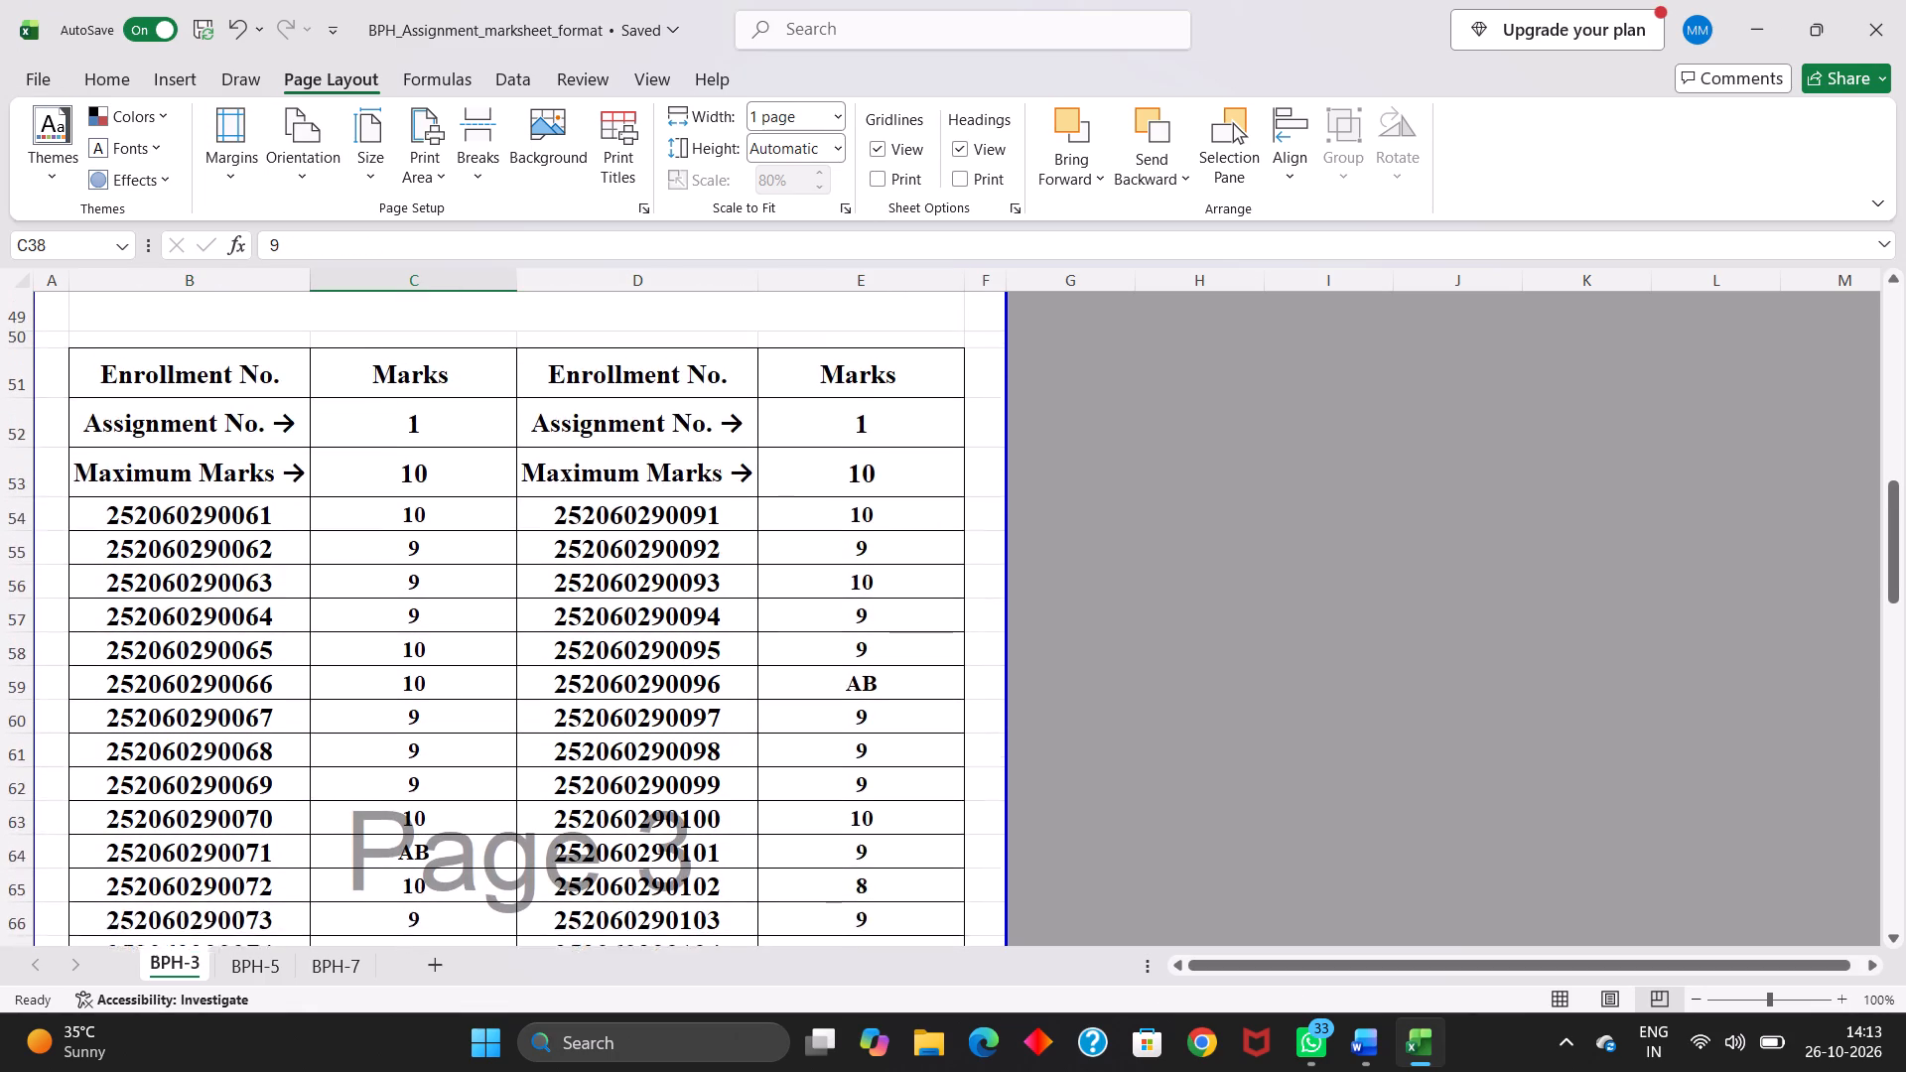
{"action": "scroll", "coordinate": [559, 794], "scroll_direction": "up", "scroll_amount": 1}
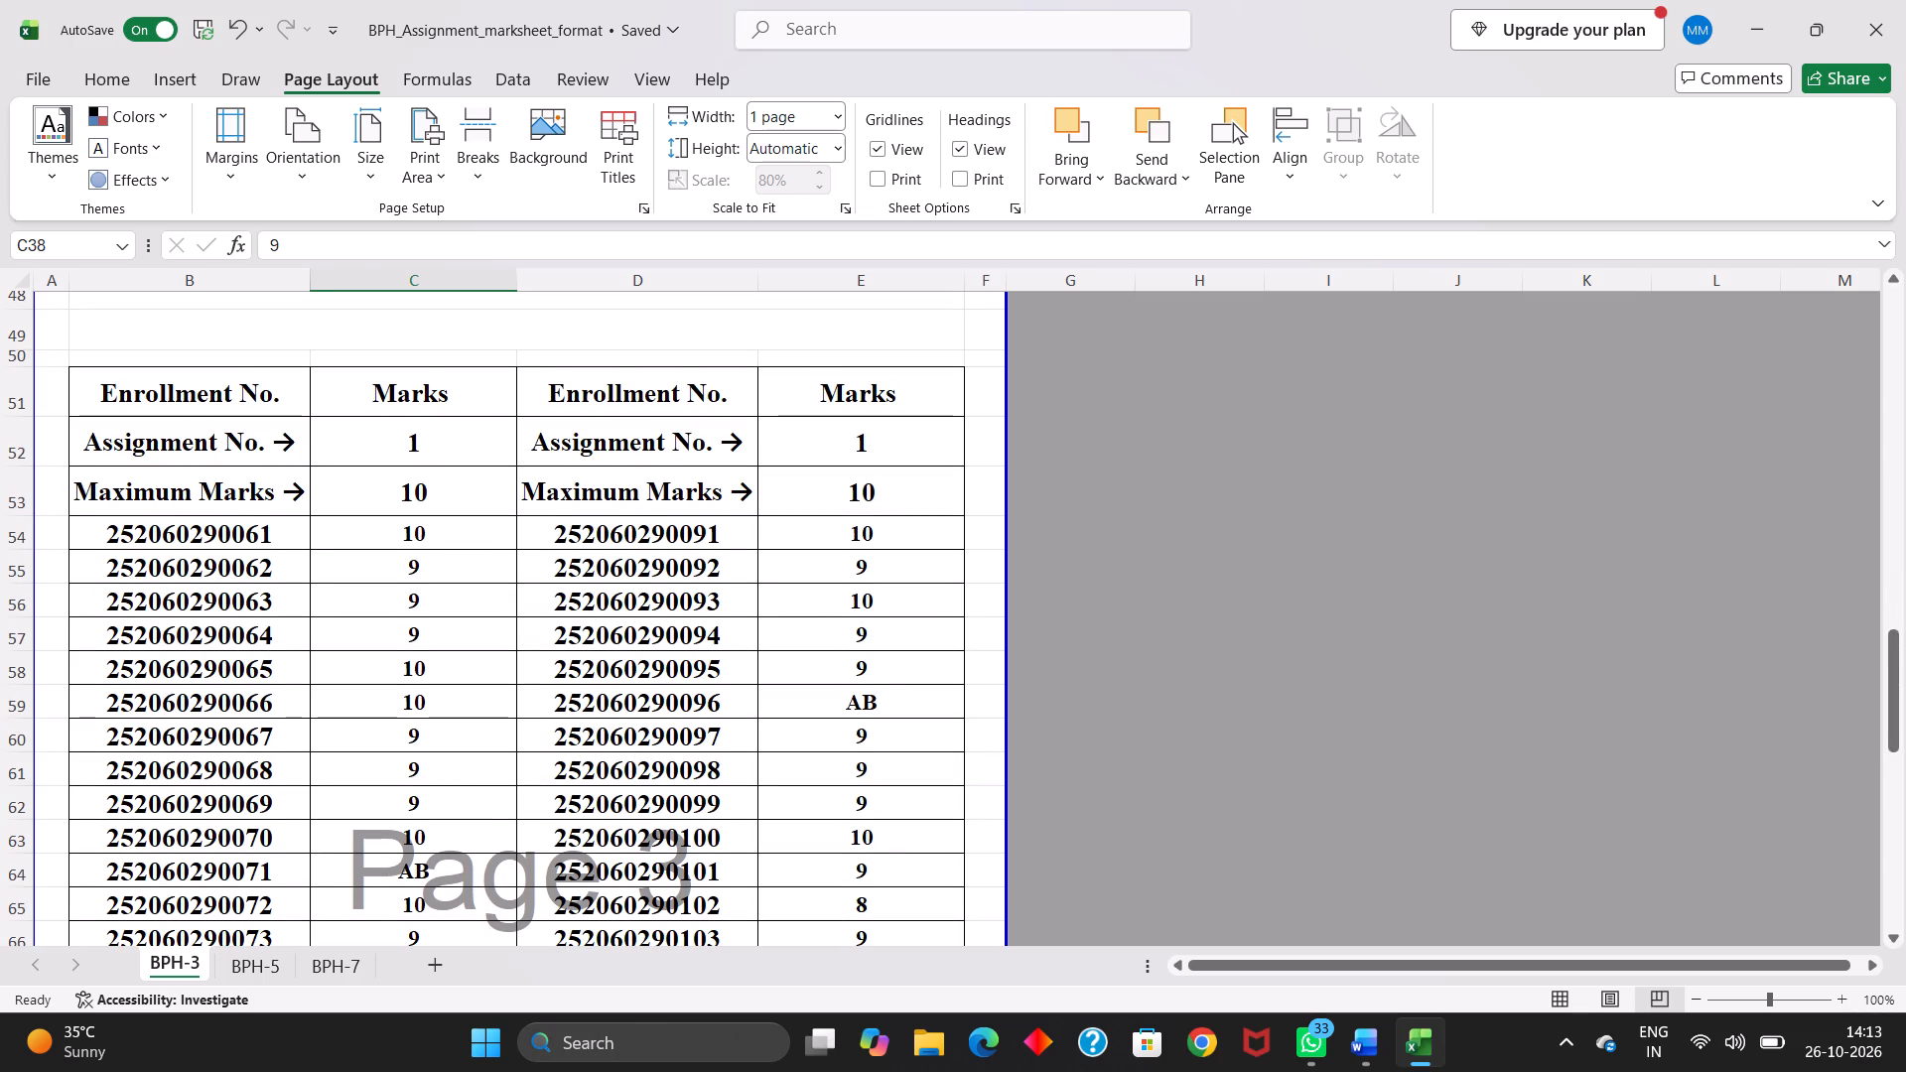
{"action": "left_click_drag", "start_coordinate": [98, 523], "coordinate": [946, 857]}
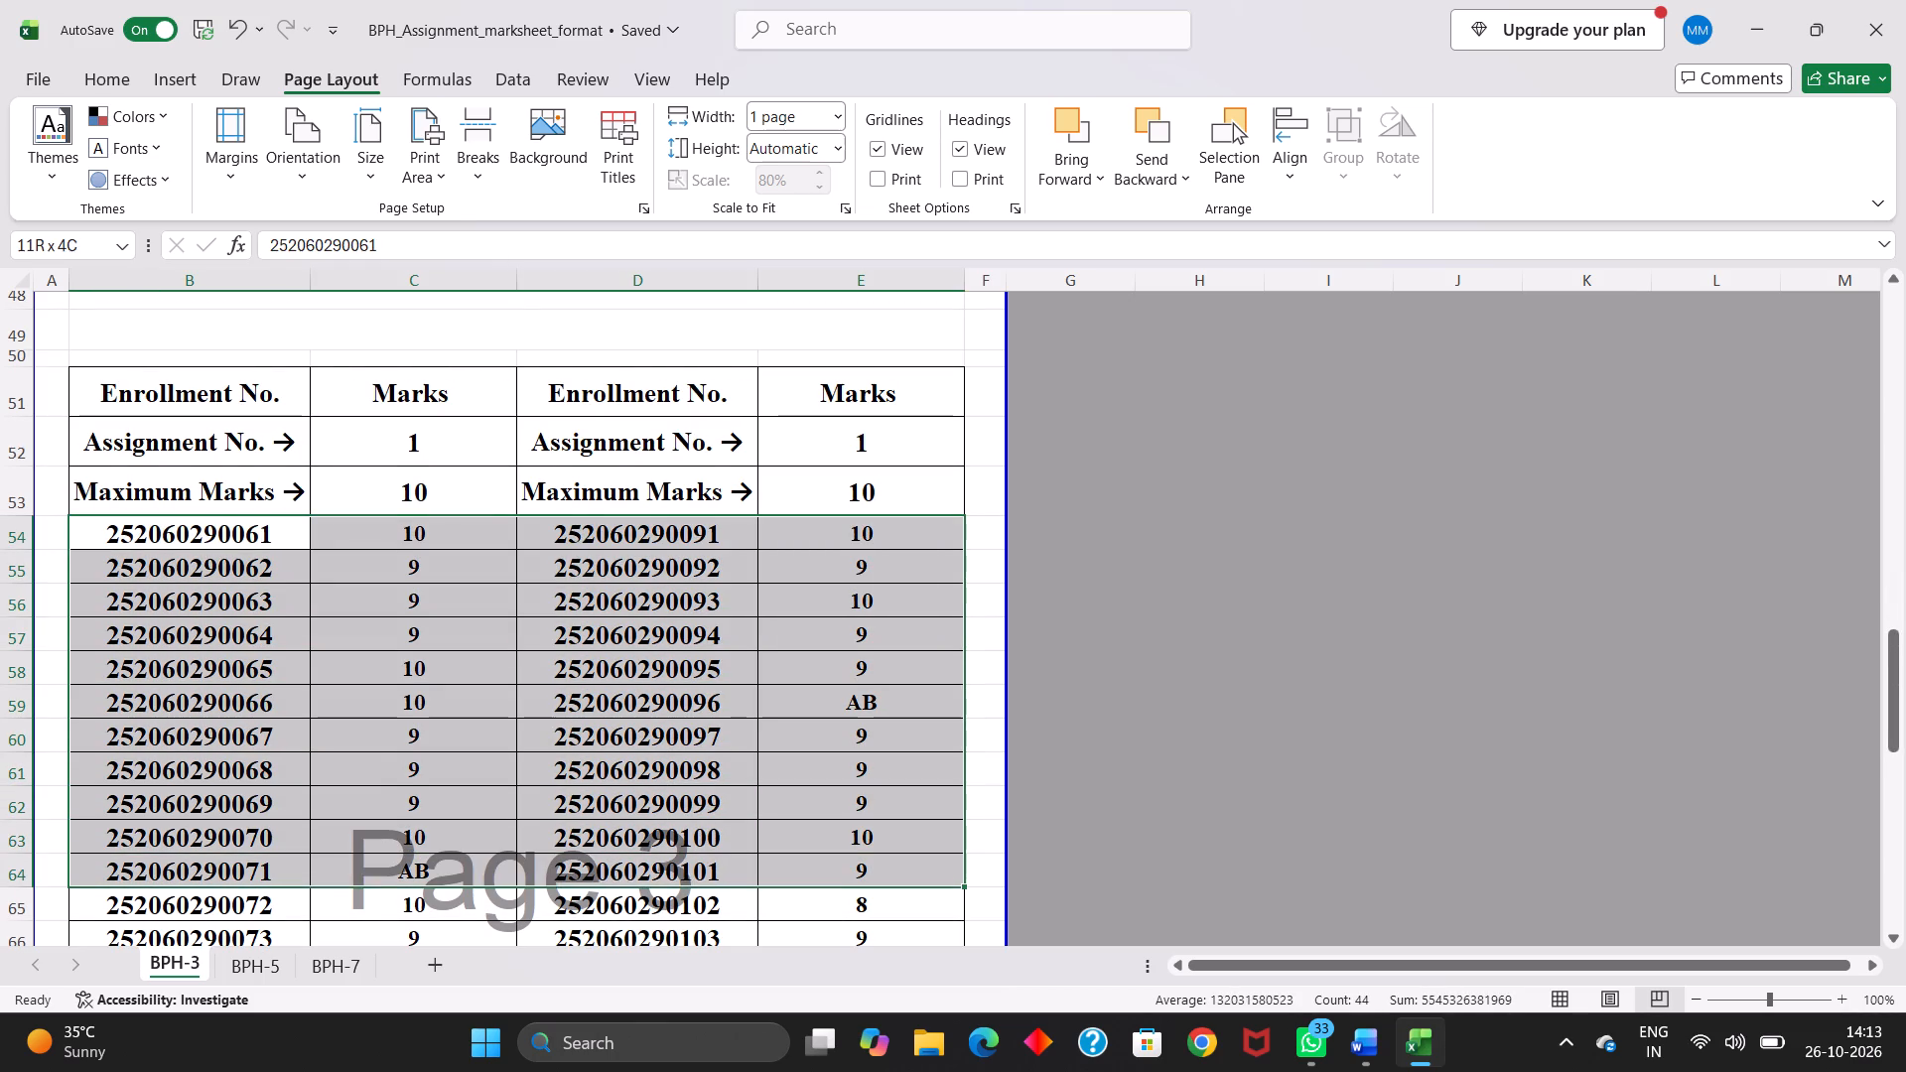
{"action": "left_click_drag", "start_coordinate": [946, 857], "coordinate": [908, 1036]}
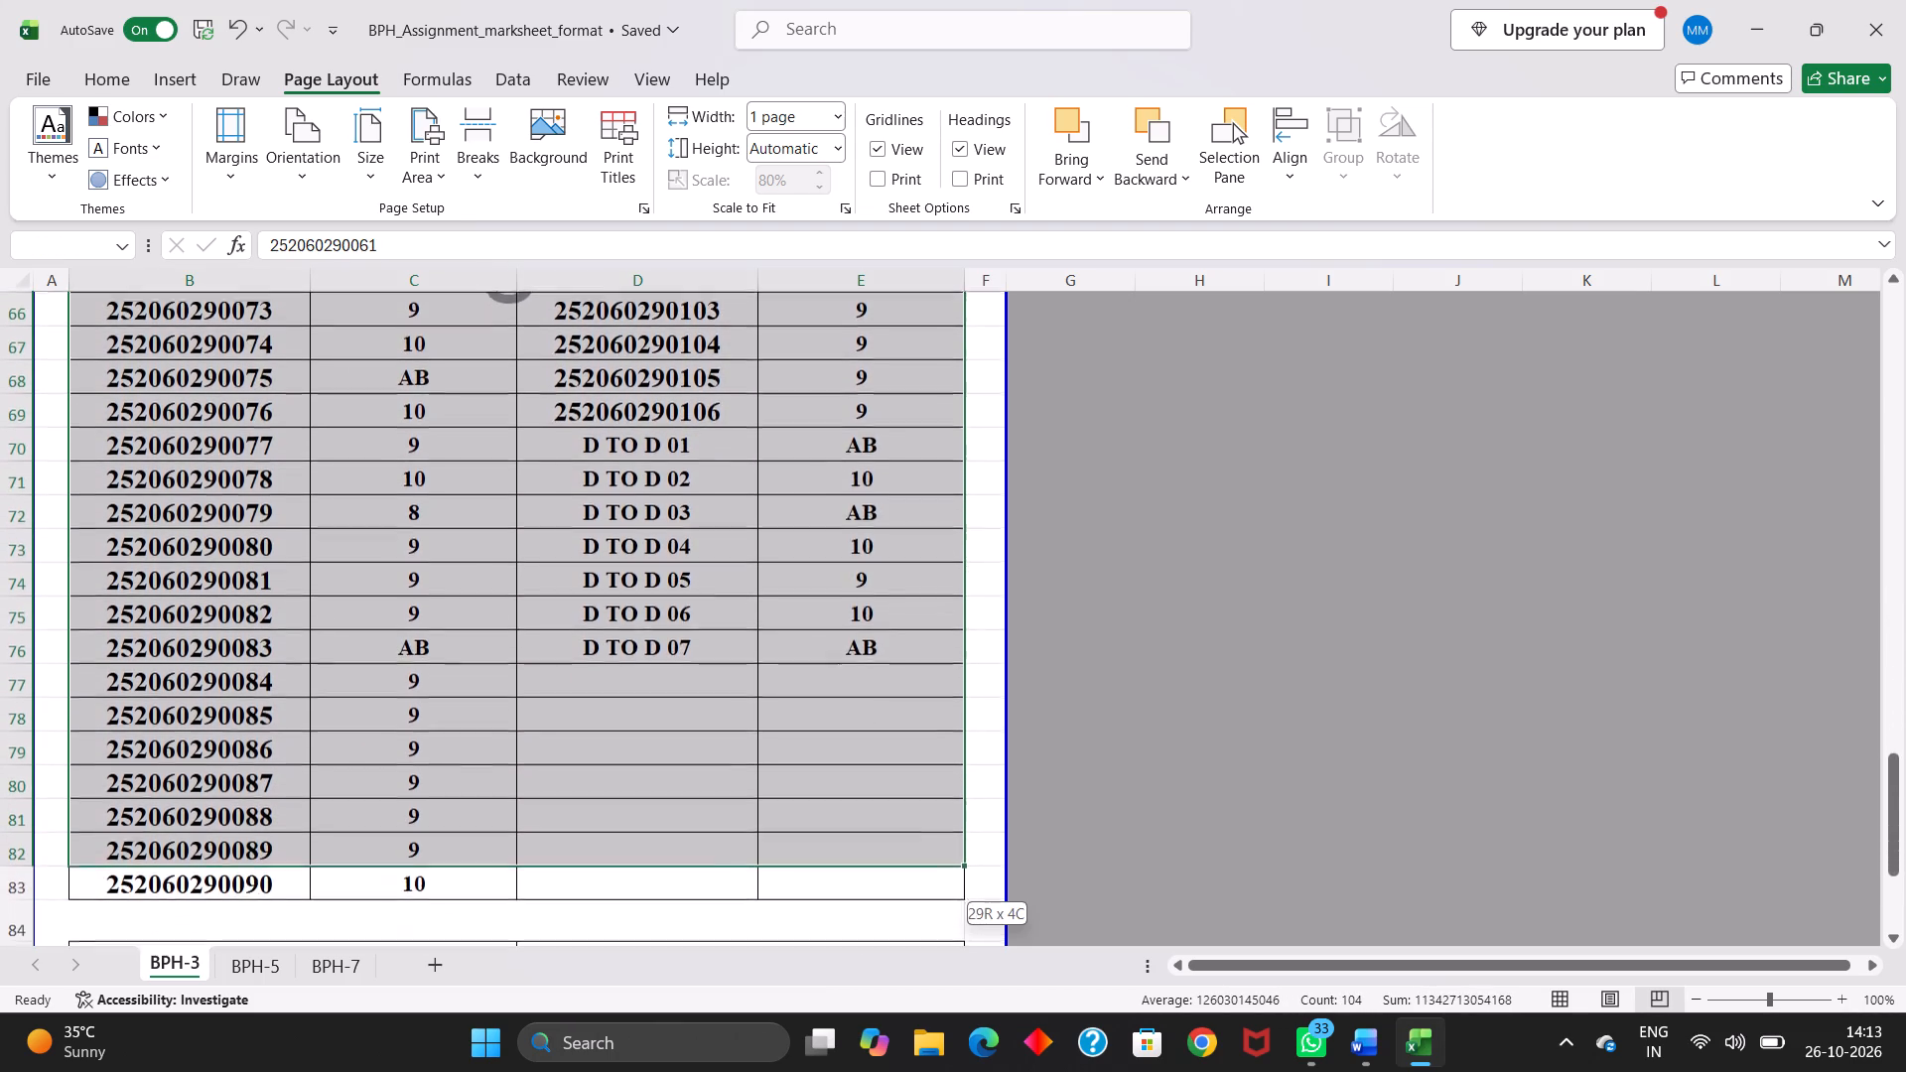
{"action": "left_click_drag", "start_coordinate": [908, 1036], "coordinate": [1036, 819]}
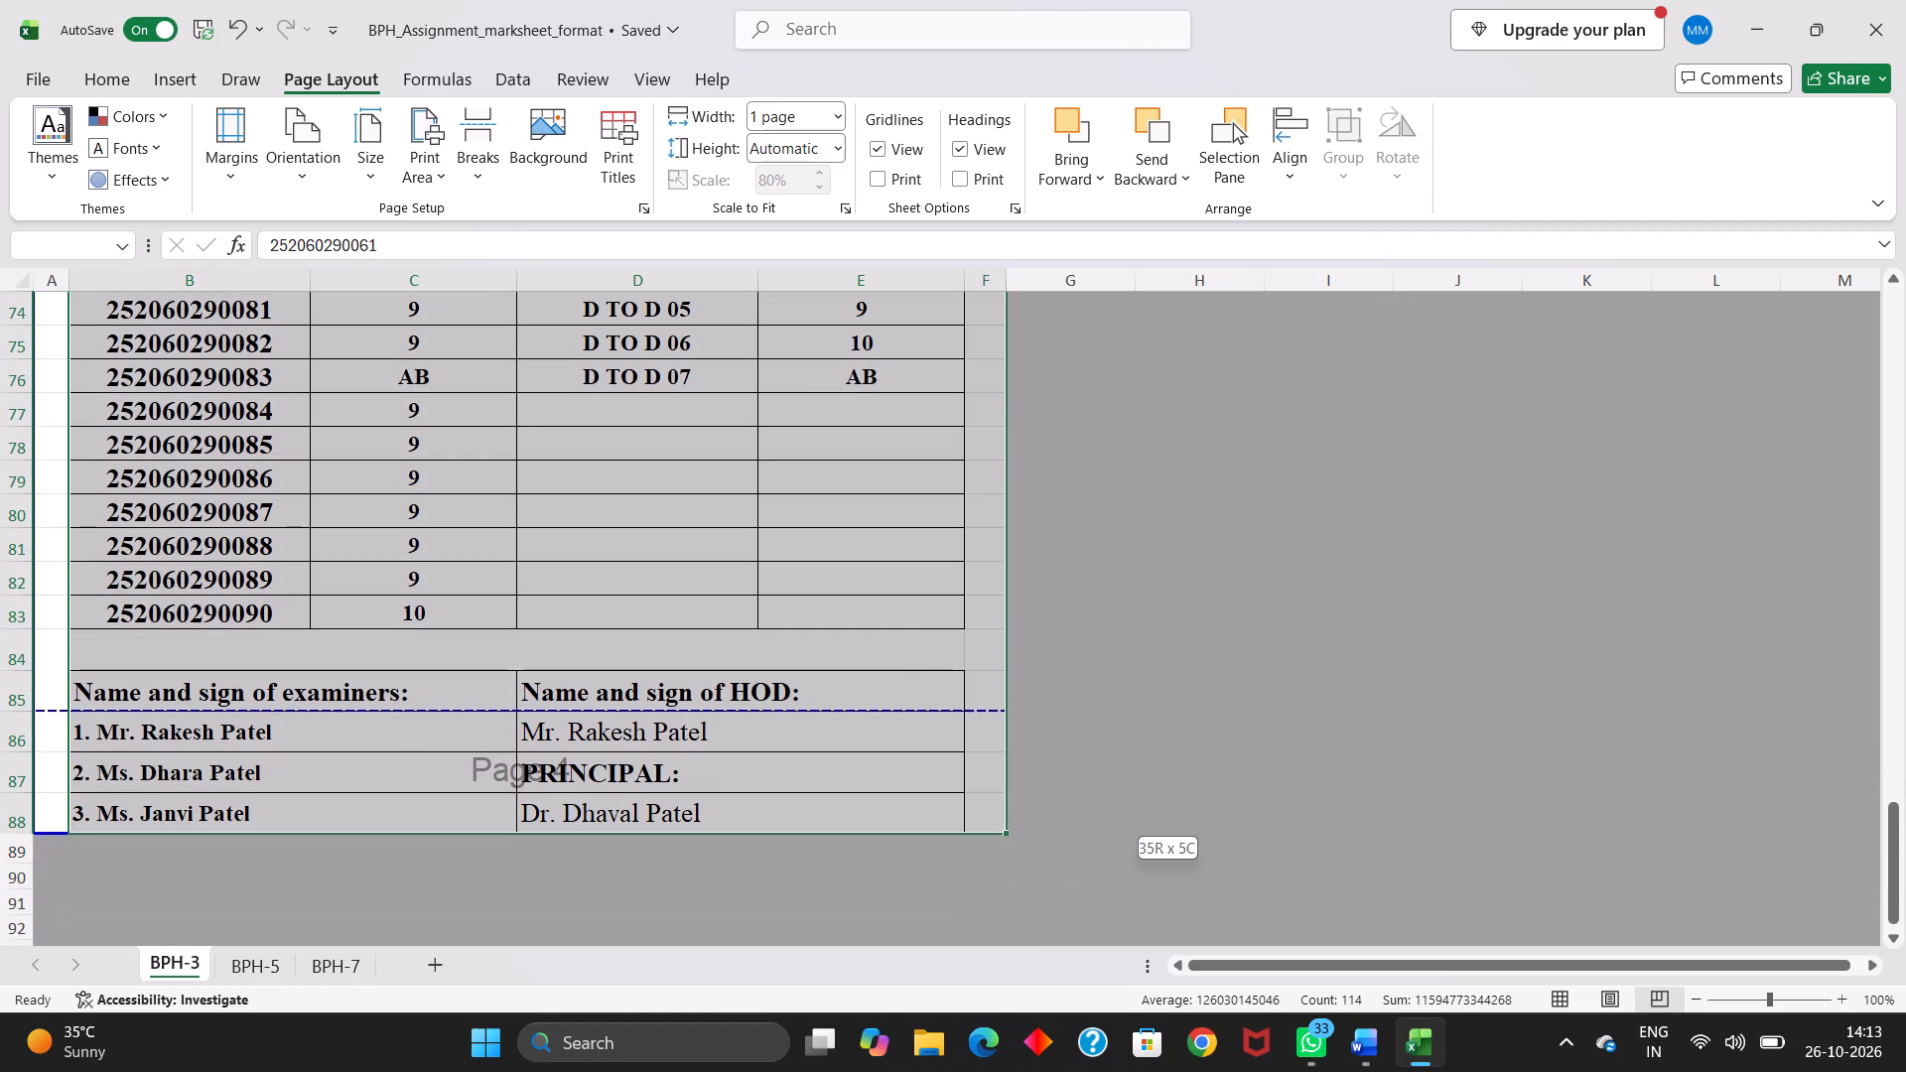
{"action": "left_click_drag", "start_coordinate": [1036, 819], "coordinate": [998, 823]}
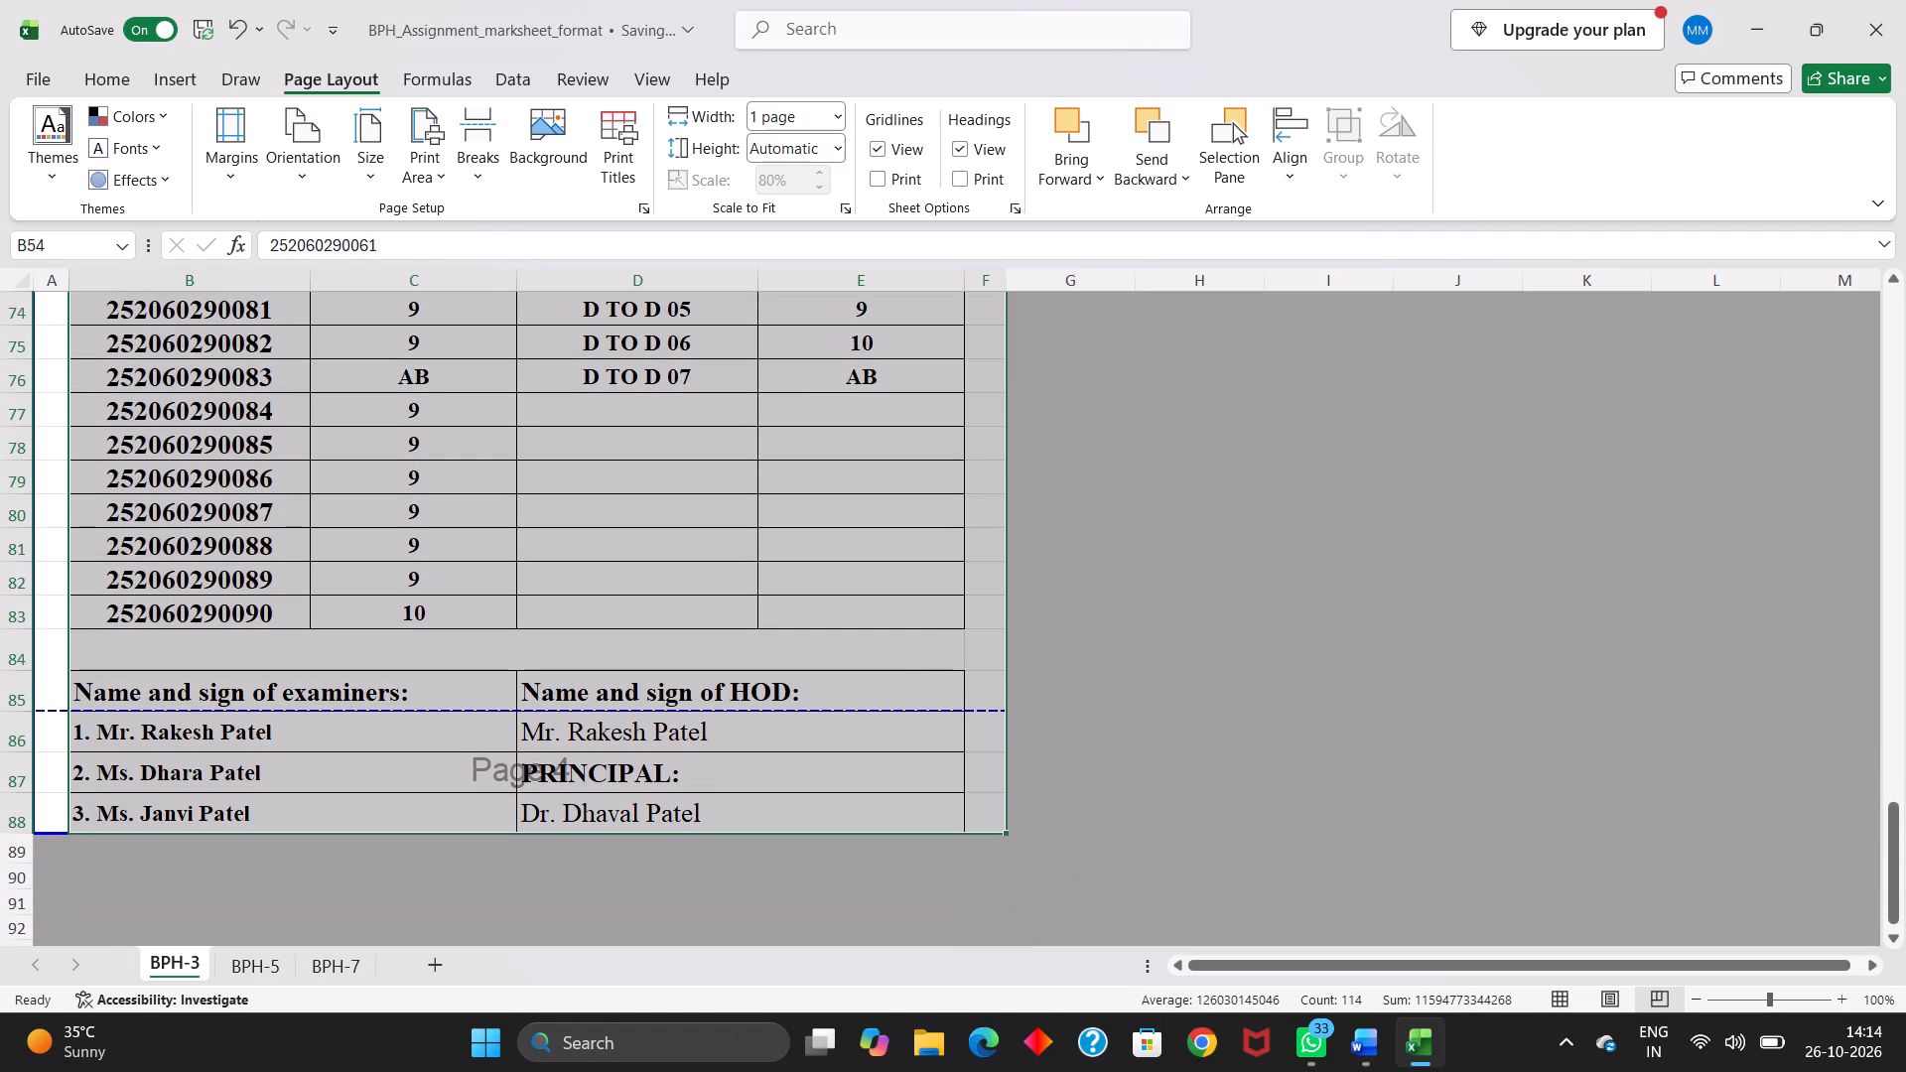
{"action": "key", "text": "ctrl+p"}
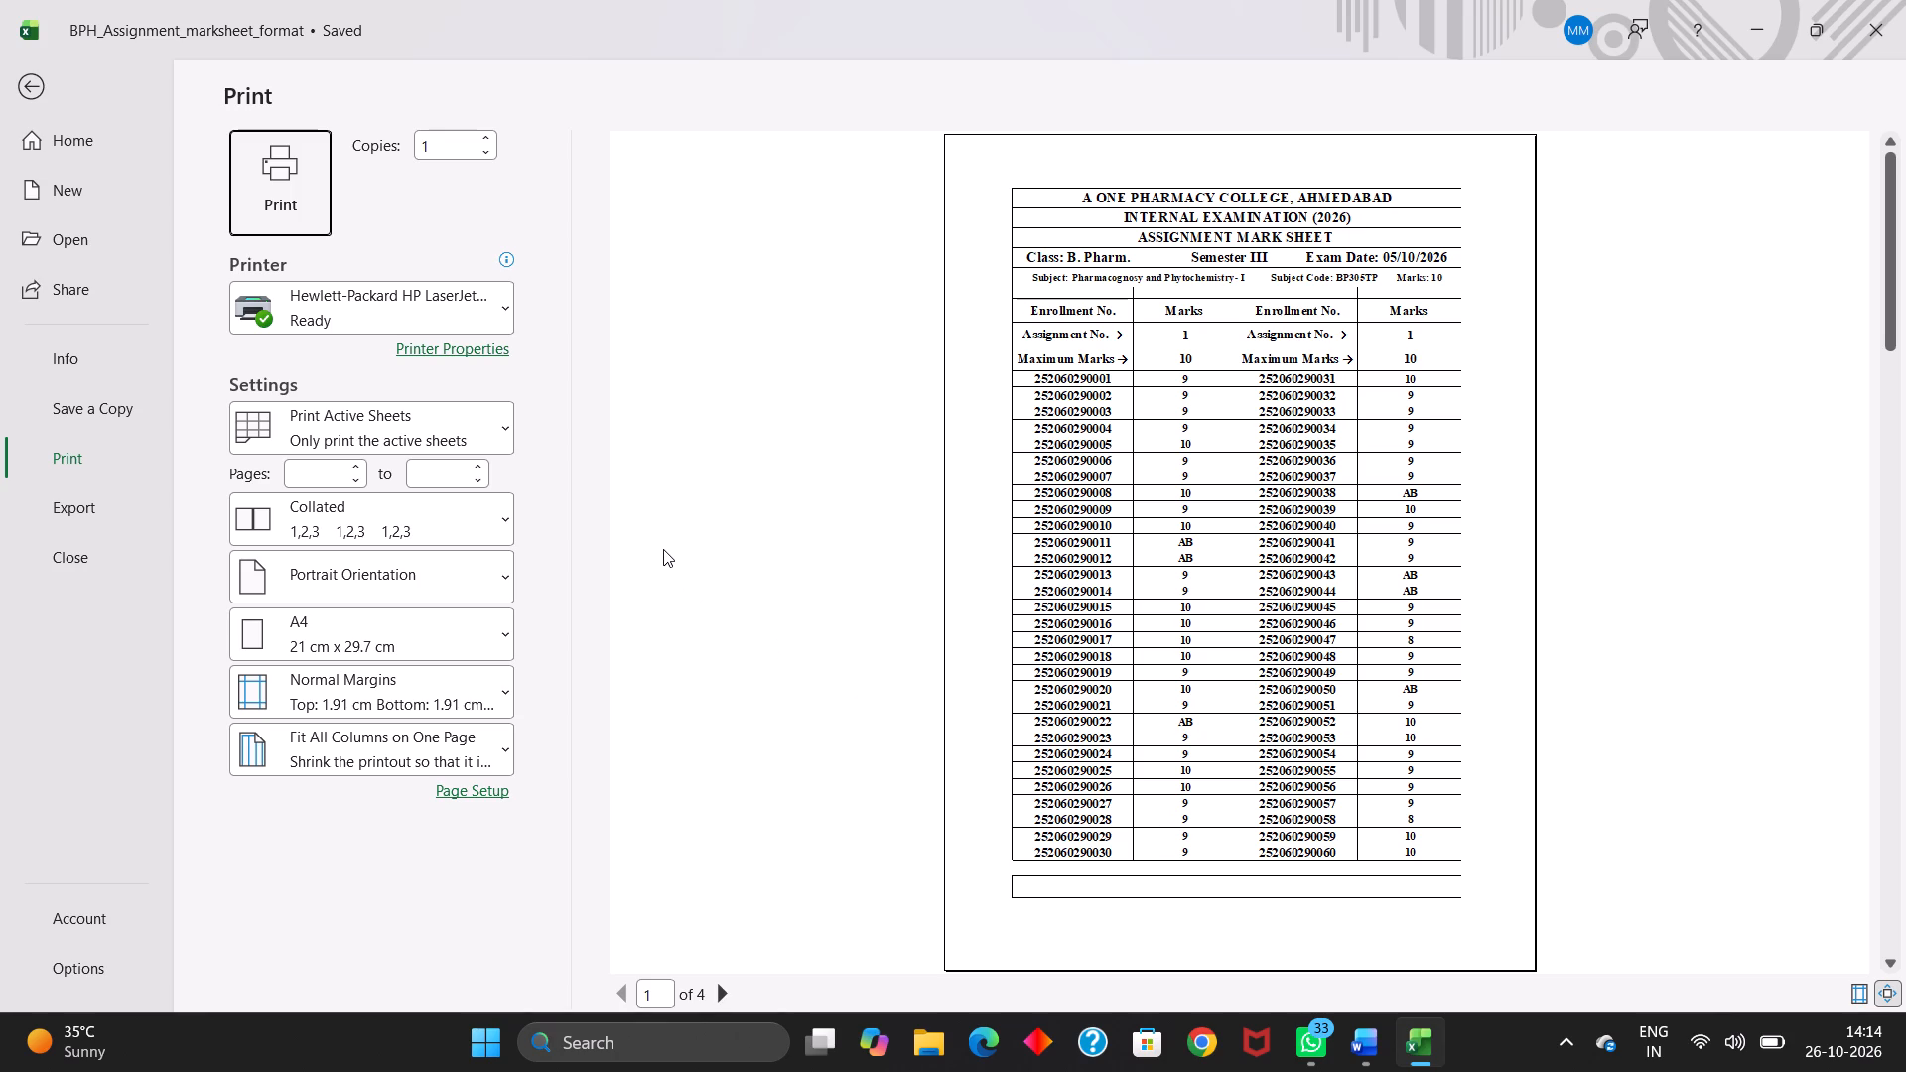
{"action": "left_click", "coordinate": [493, 435]}
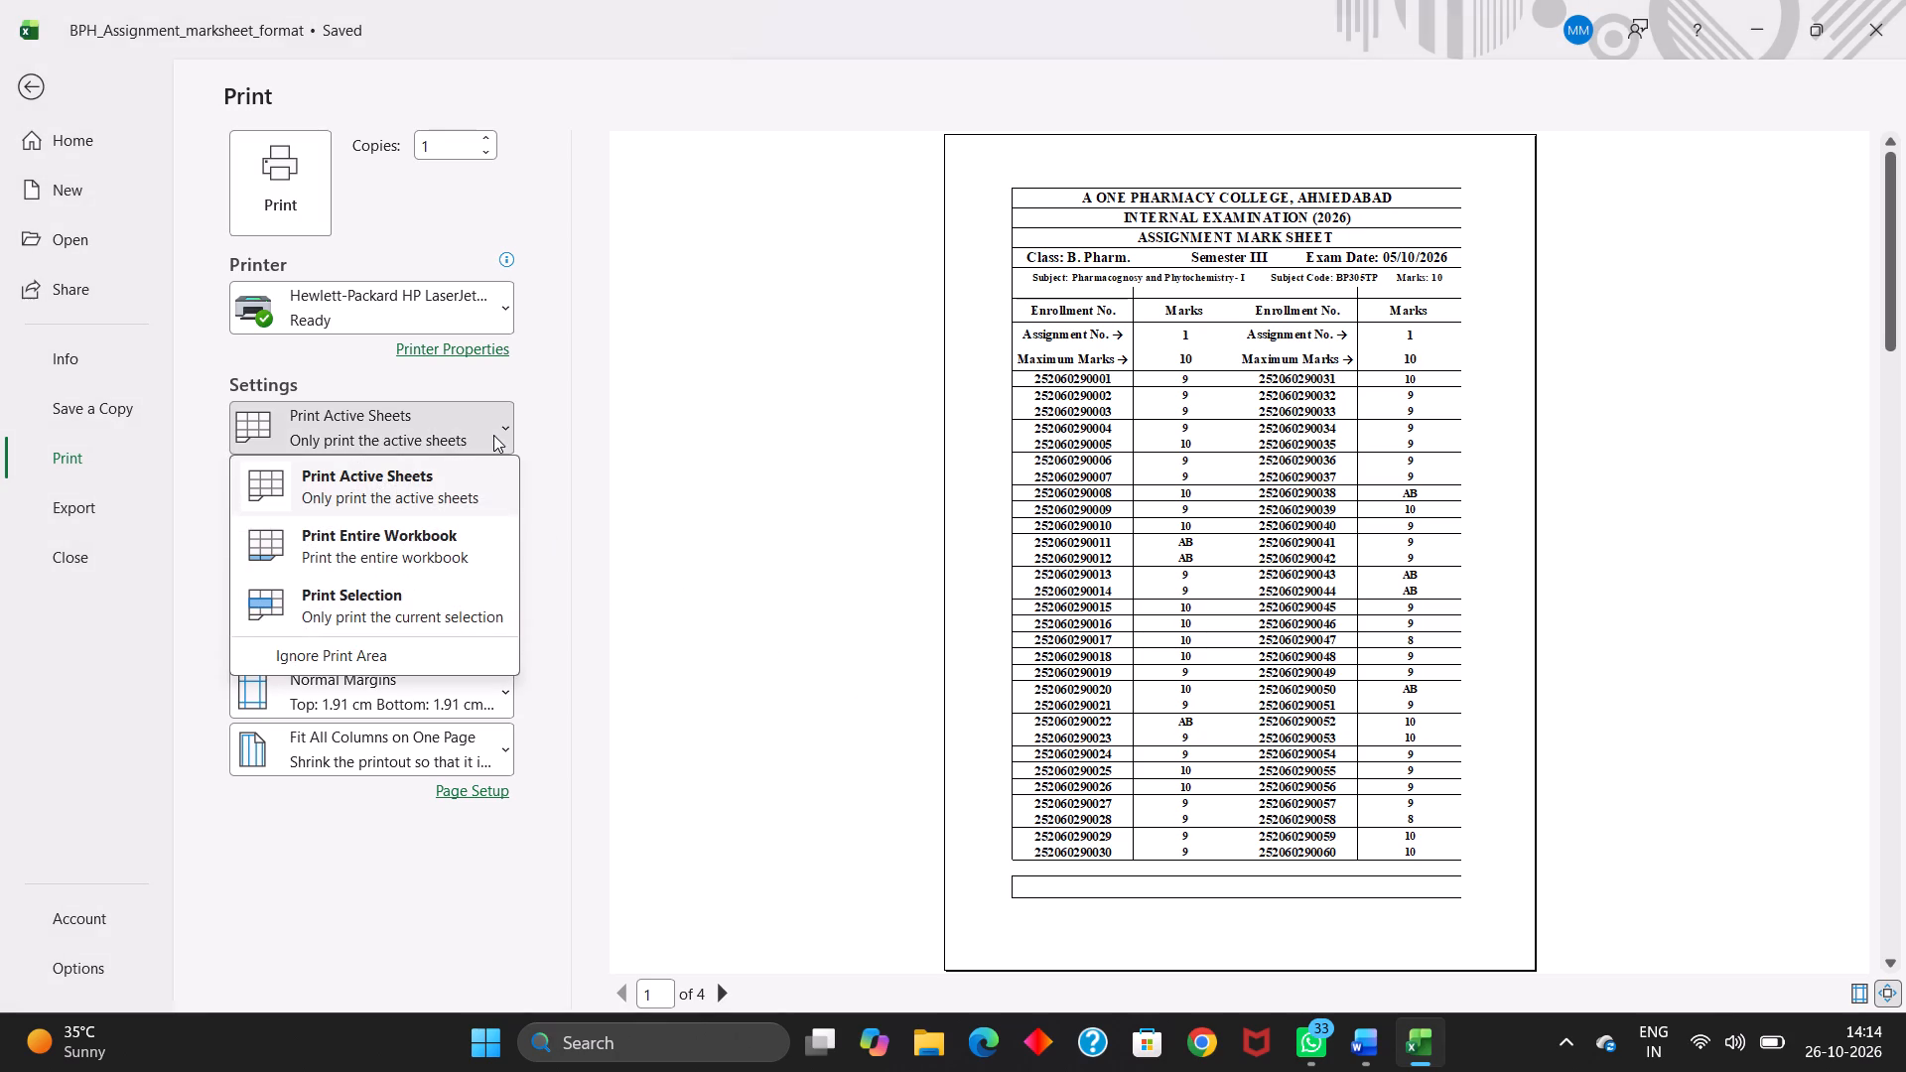
{"action": "left_click", "coordinate": [407, 614]}
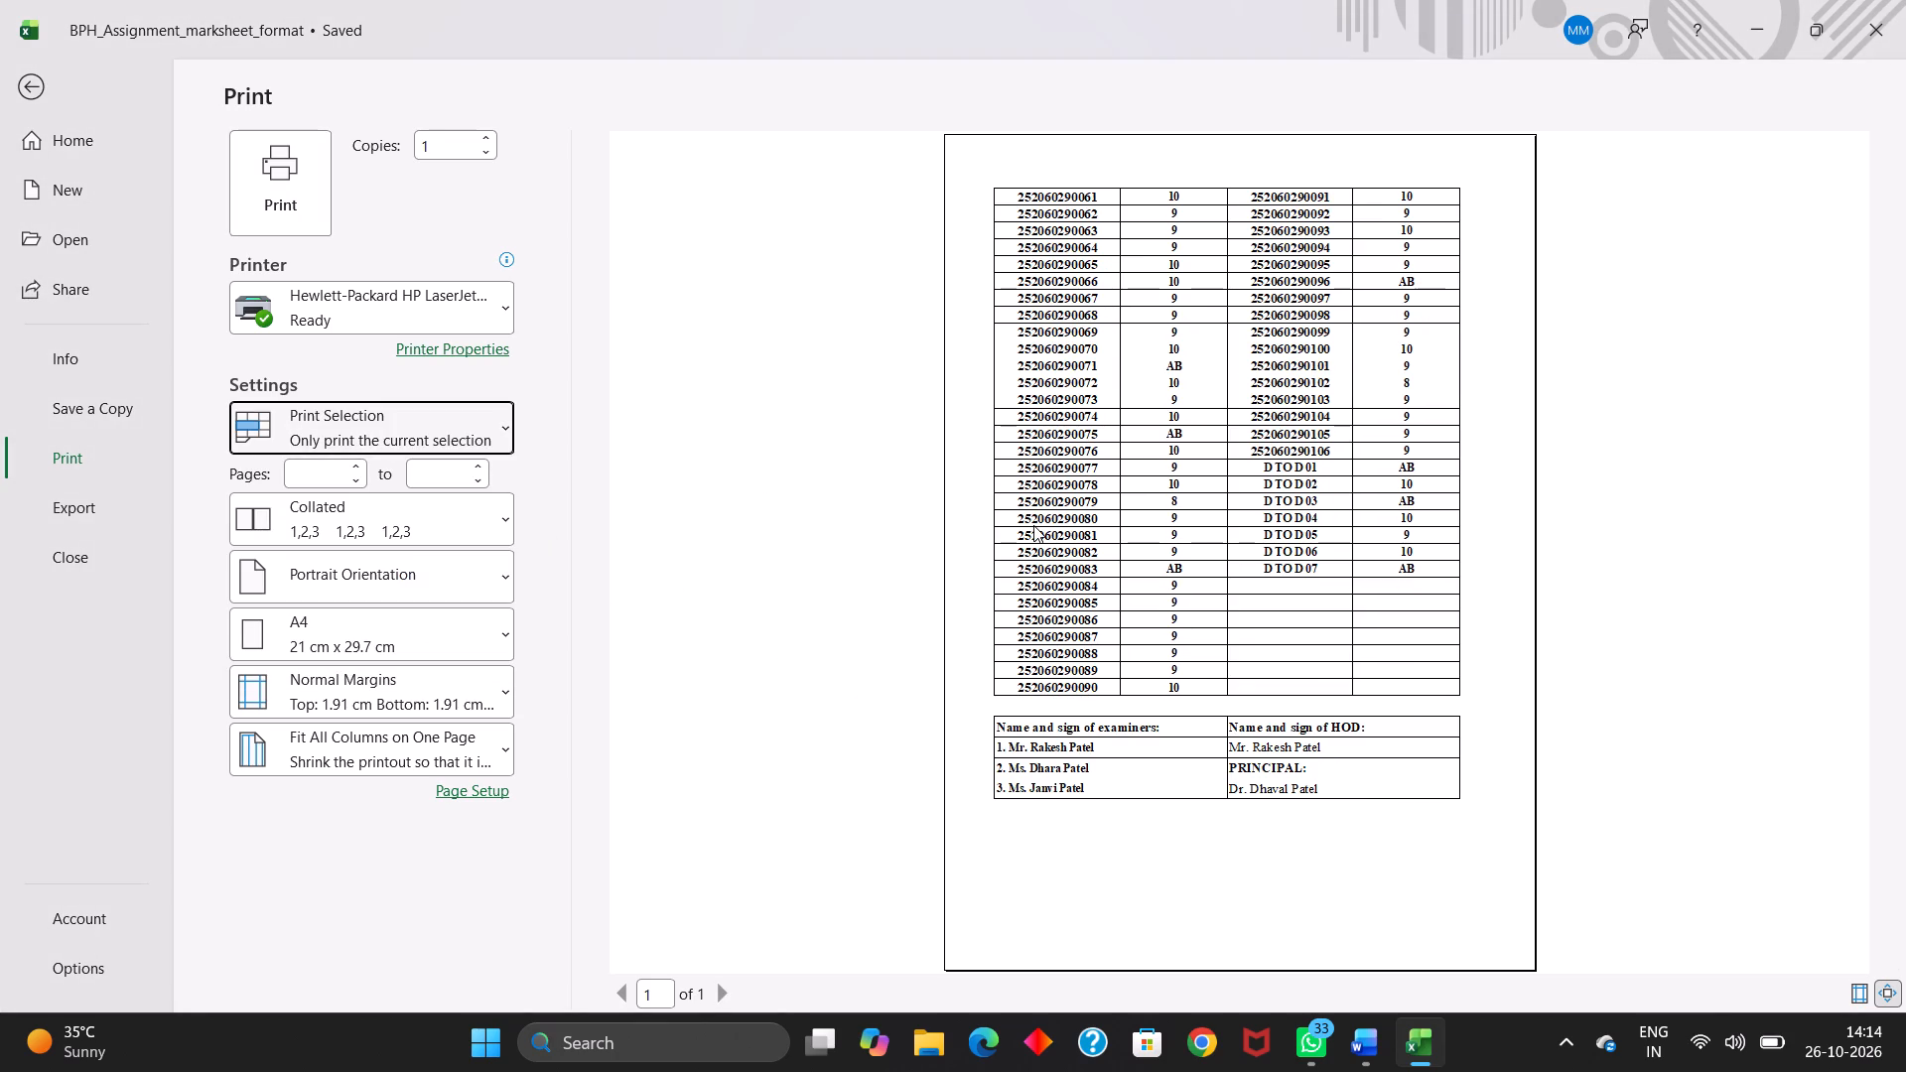
{"action": "scroll", "coordinate": [1033, 525], "scroll_direction": "up", "scroll_amount": 1}
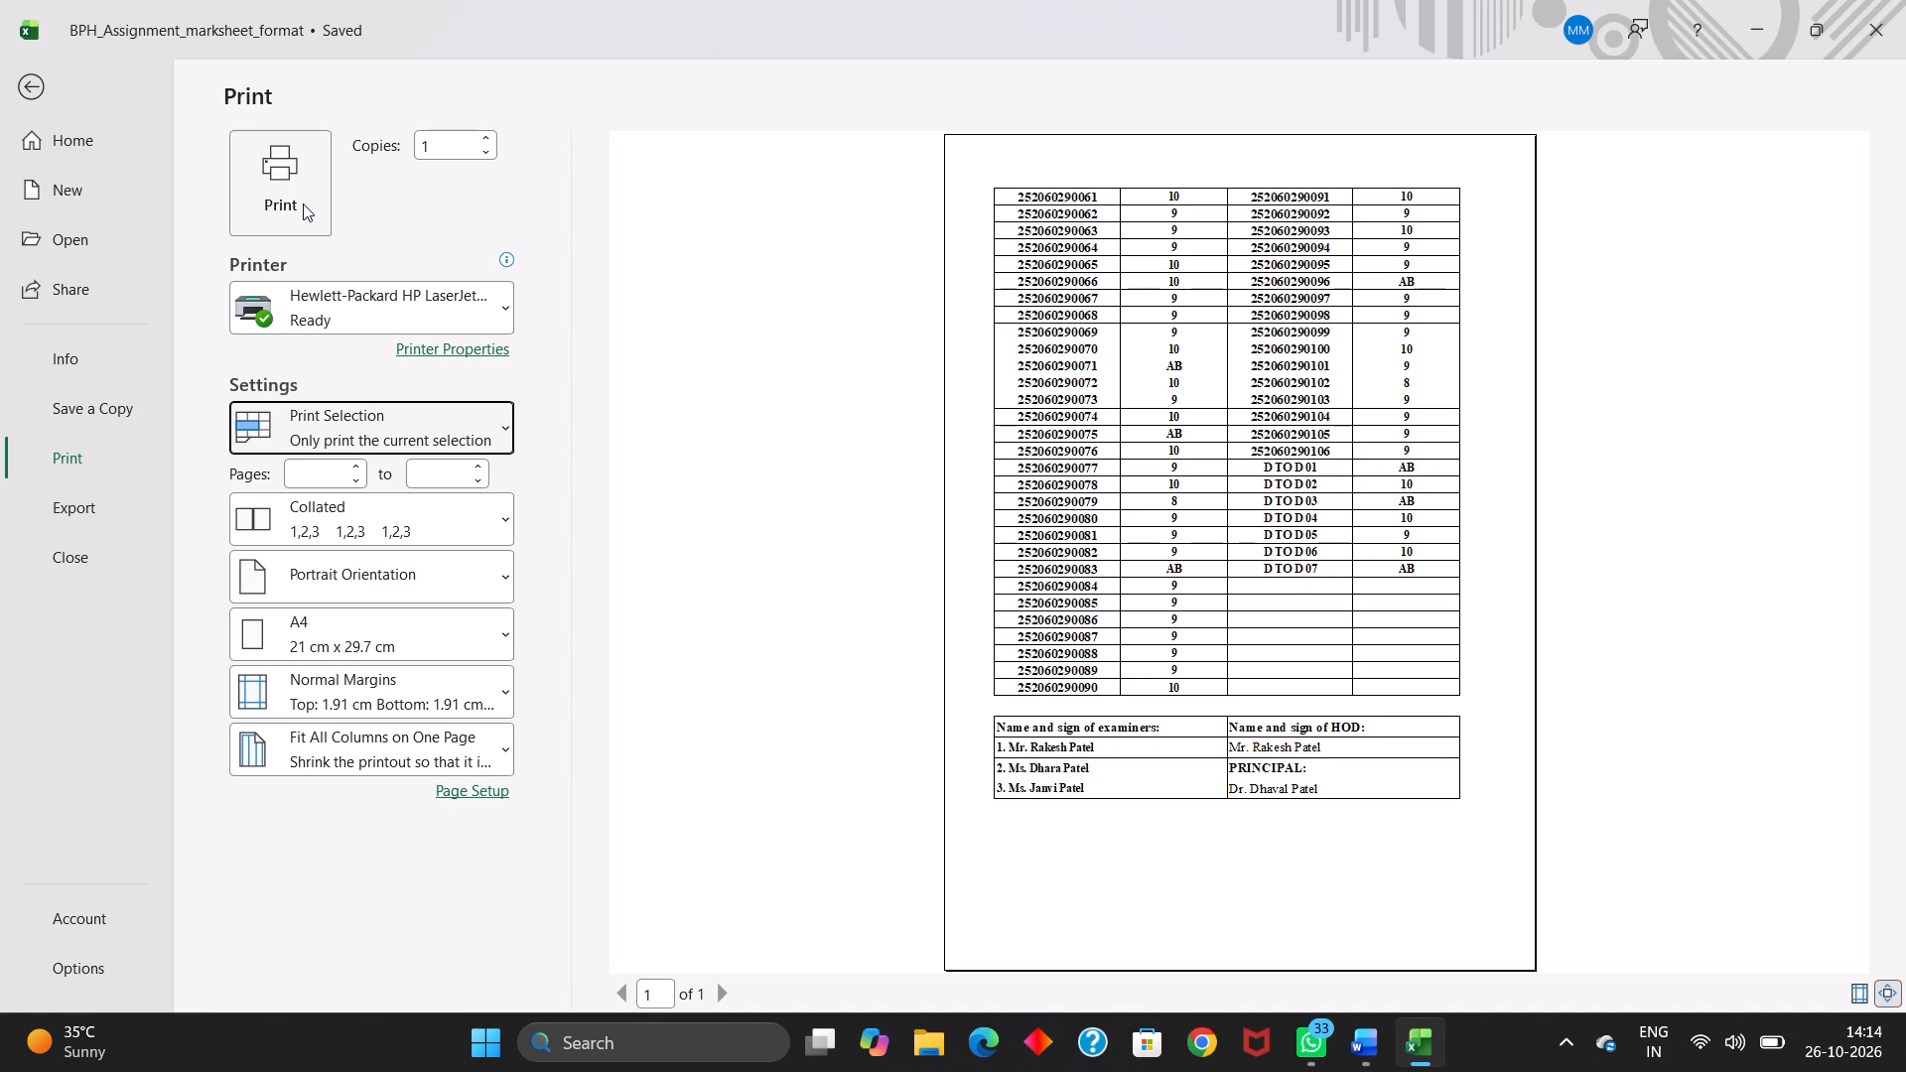
{"action": "left_click", "coordinate": [283, 183]}
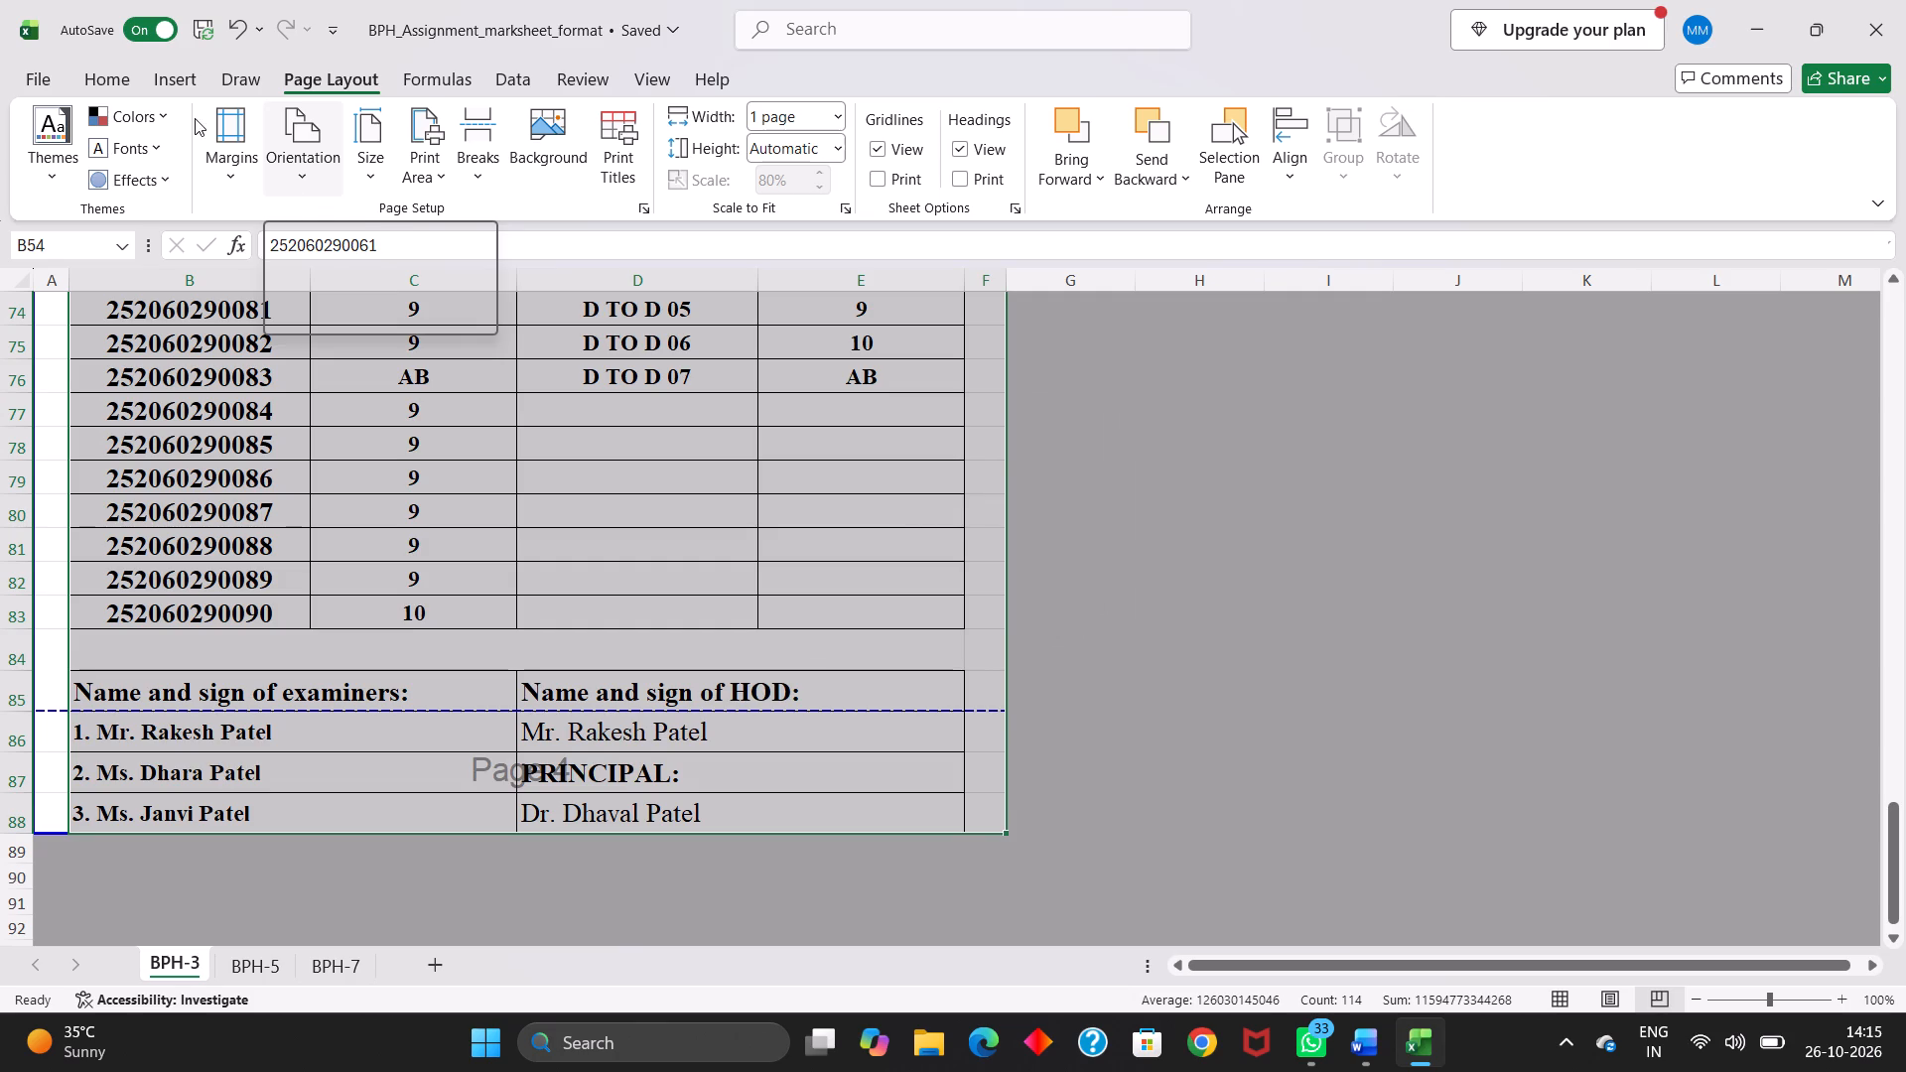
Reduce the font size of the heading block B1:E6 on the BPH-3 sheet to 16.
{"action": "left_click", "coordinate": [614, 537]}
{"action": "scroll", "coordinate": [614, 537], "scroll_direction": "up", "scroll_amount": 6}
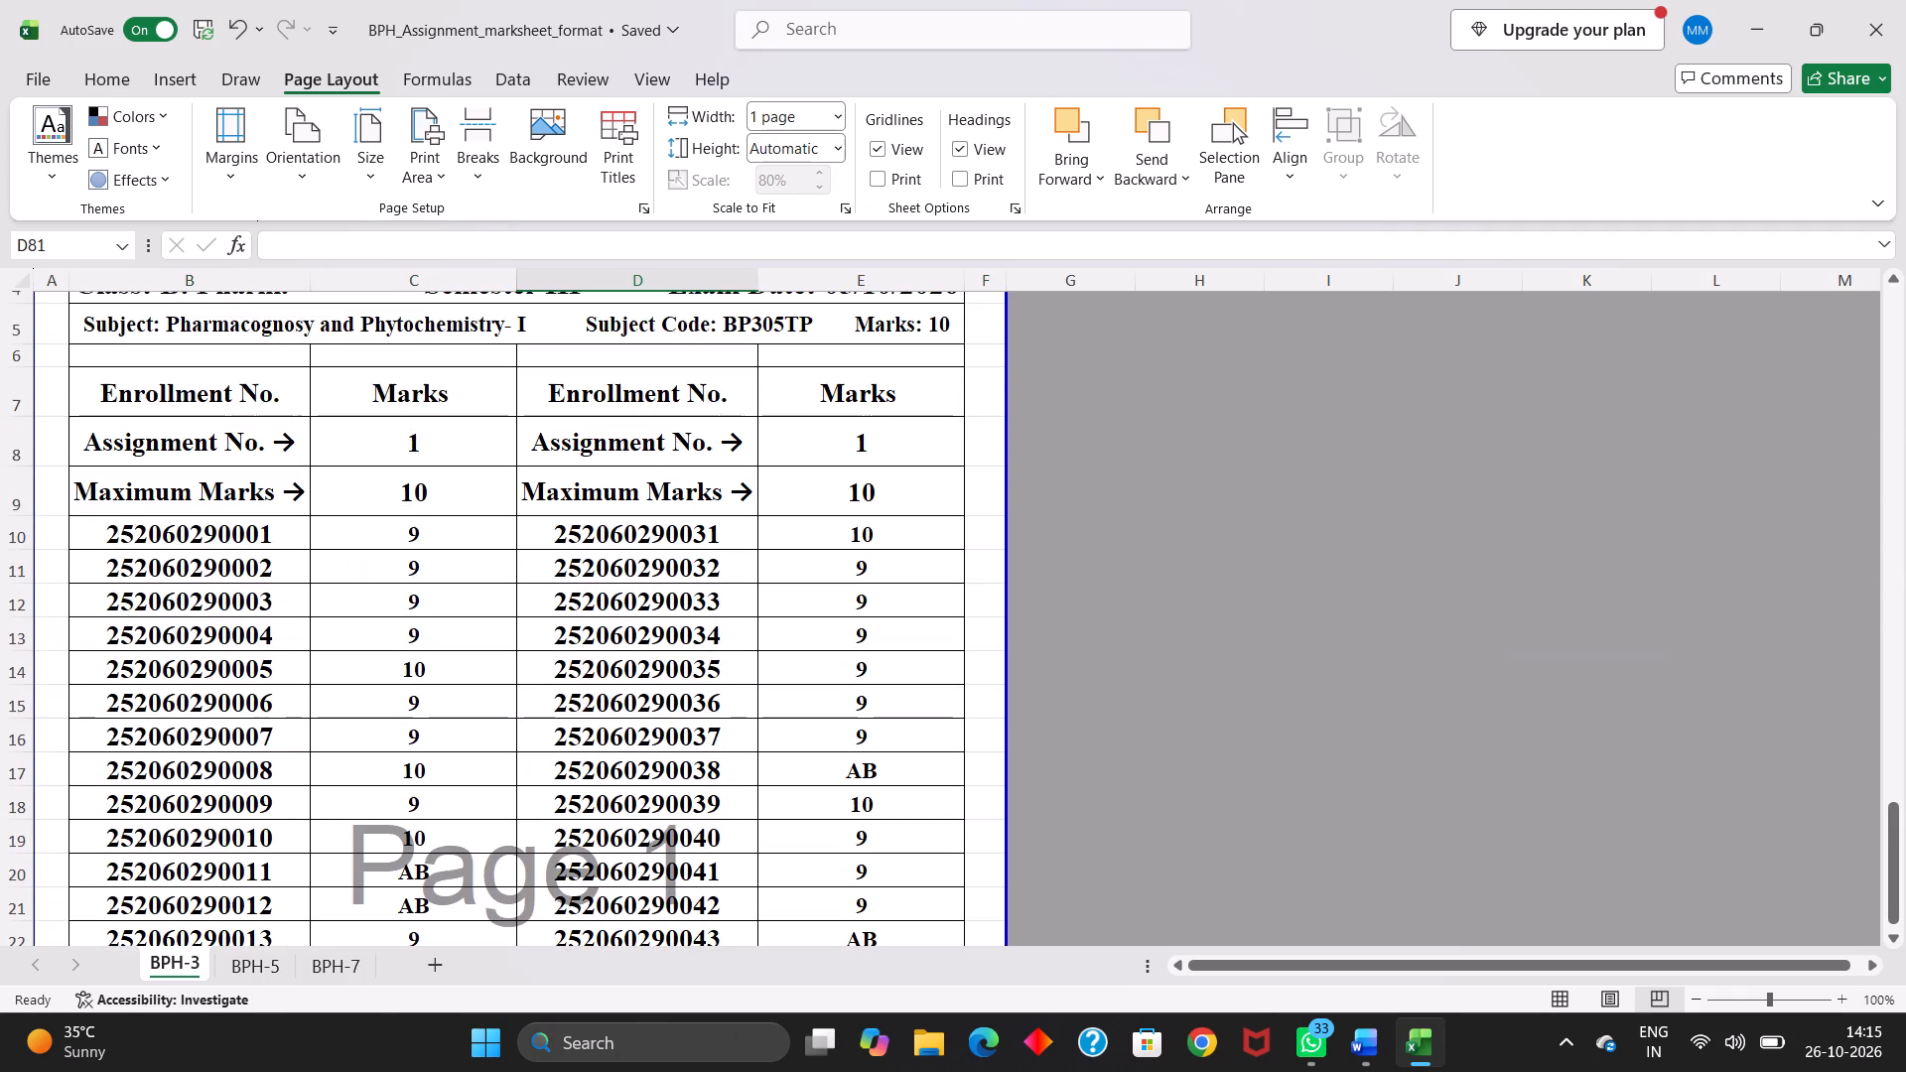
{"action": "scroll", "coordinate": [186, 441], "scroll_direction": "up", "scroll_amount": 3}
{"action": "left_click_drag", "start_coordinate": [137, 330], "coordinate": [730, 496]}
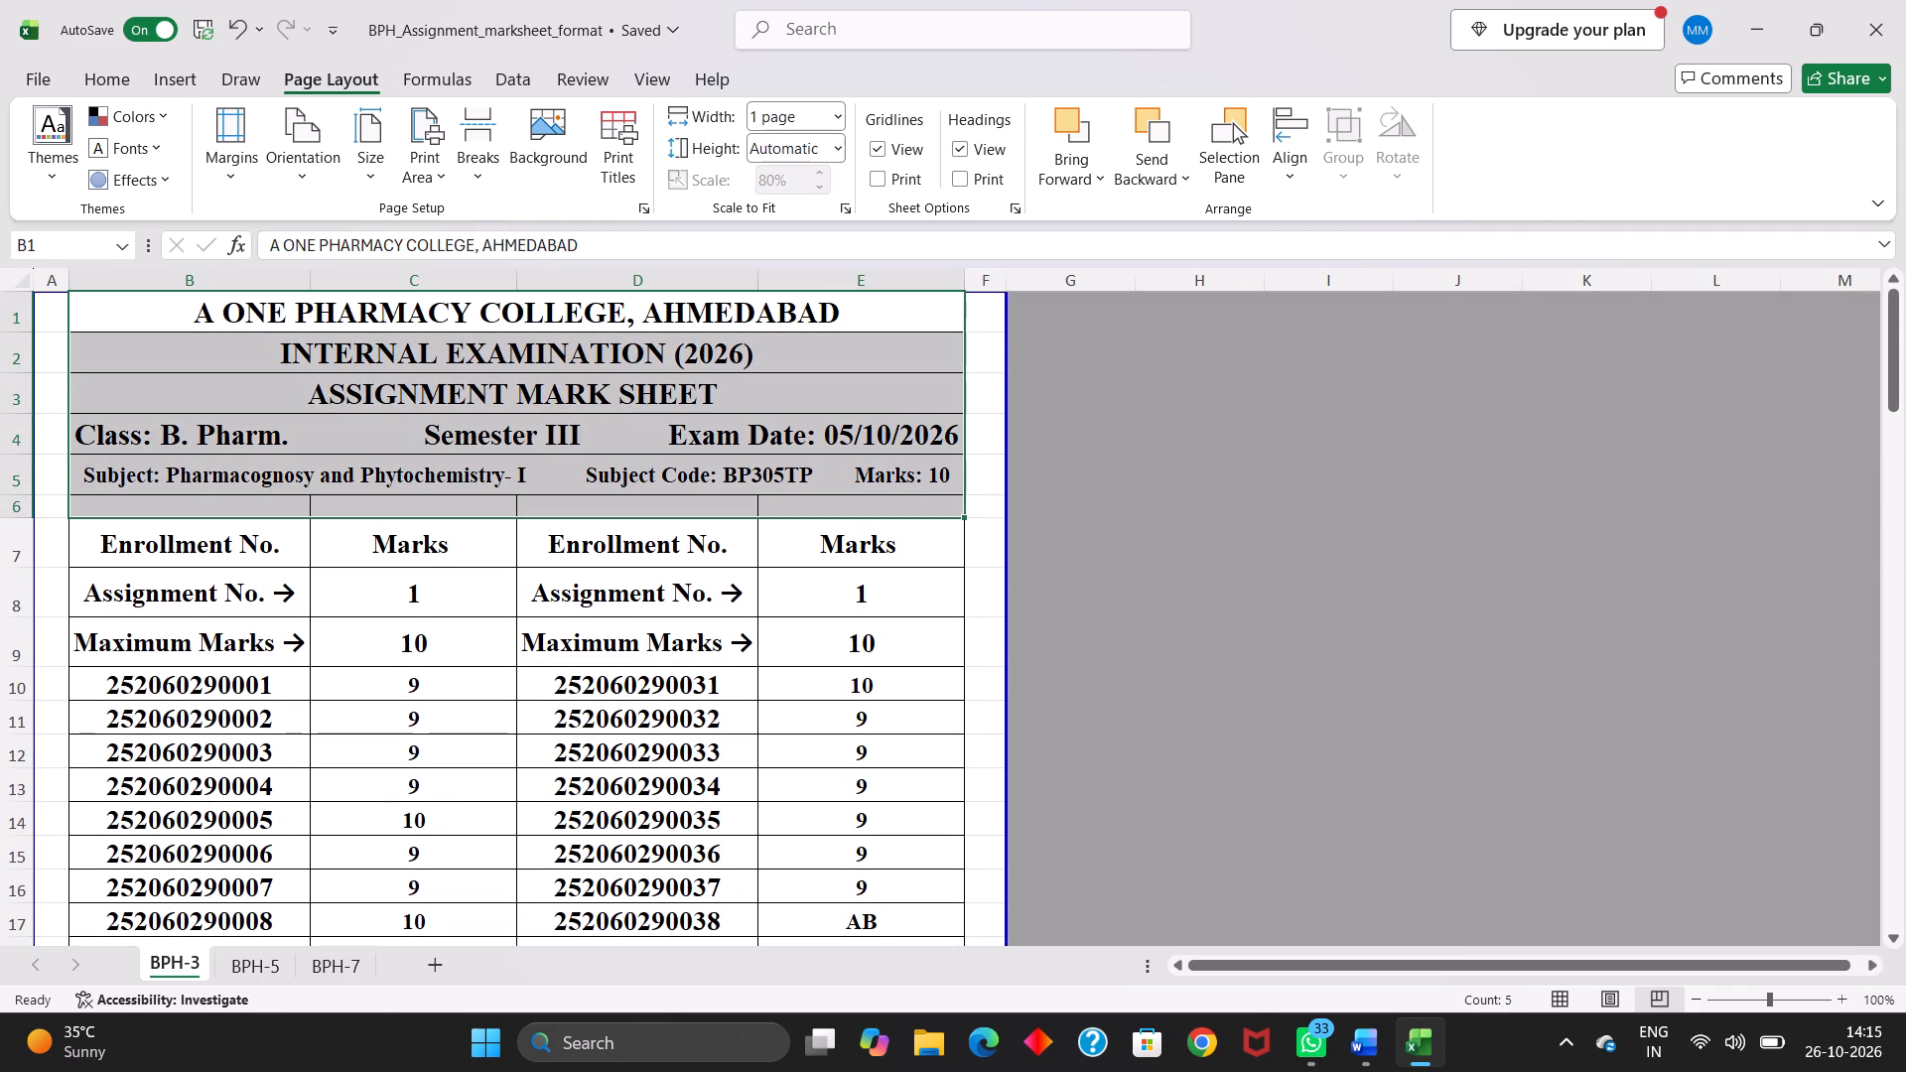
{"action": "left_click", "coordinate": [86, 74]}
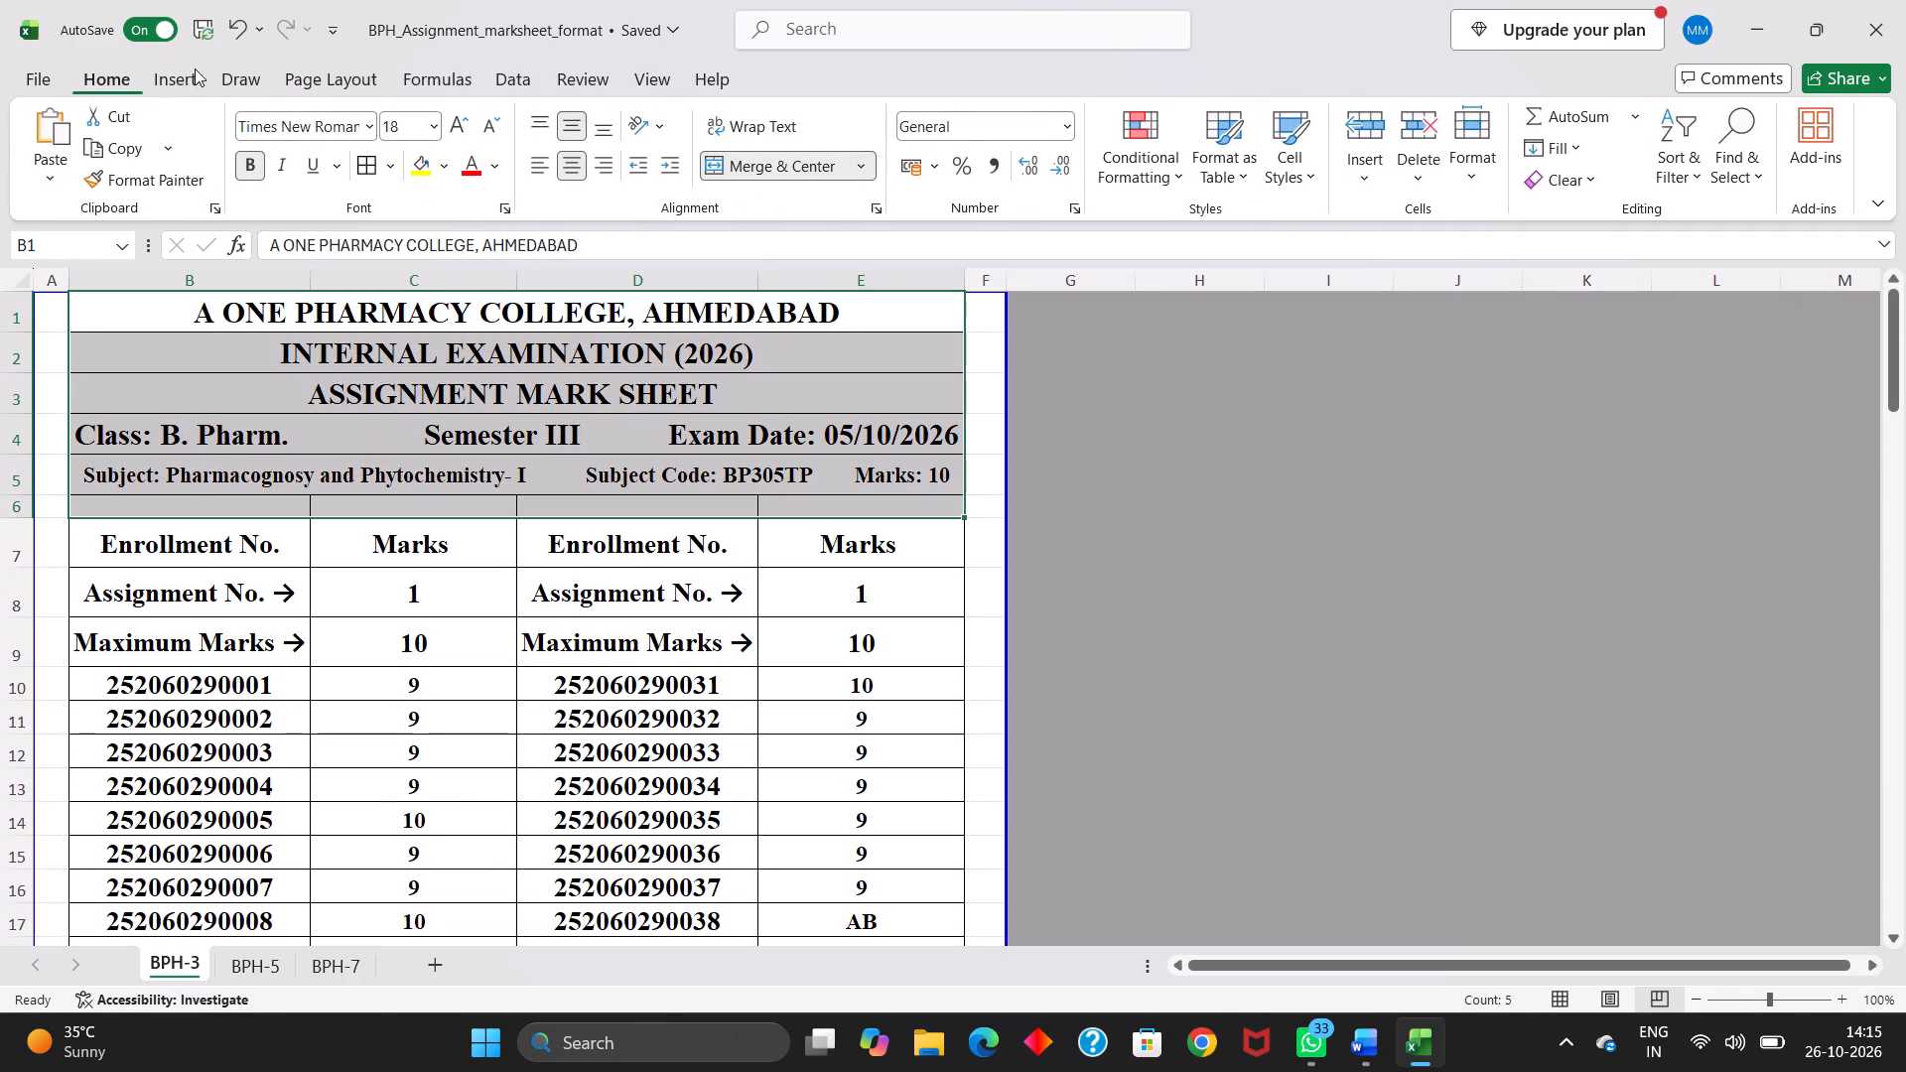
{"action": "left_click", "coordinate": [479, 127]}
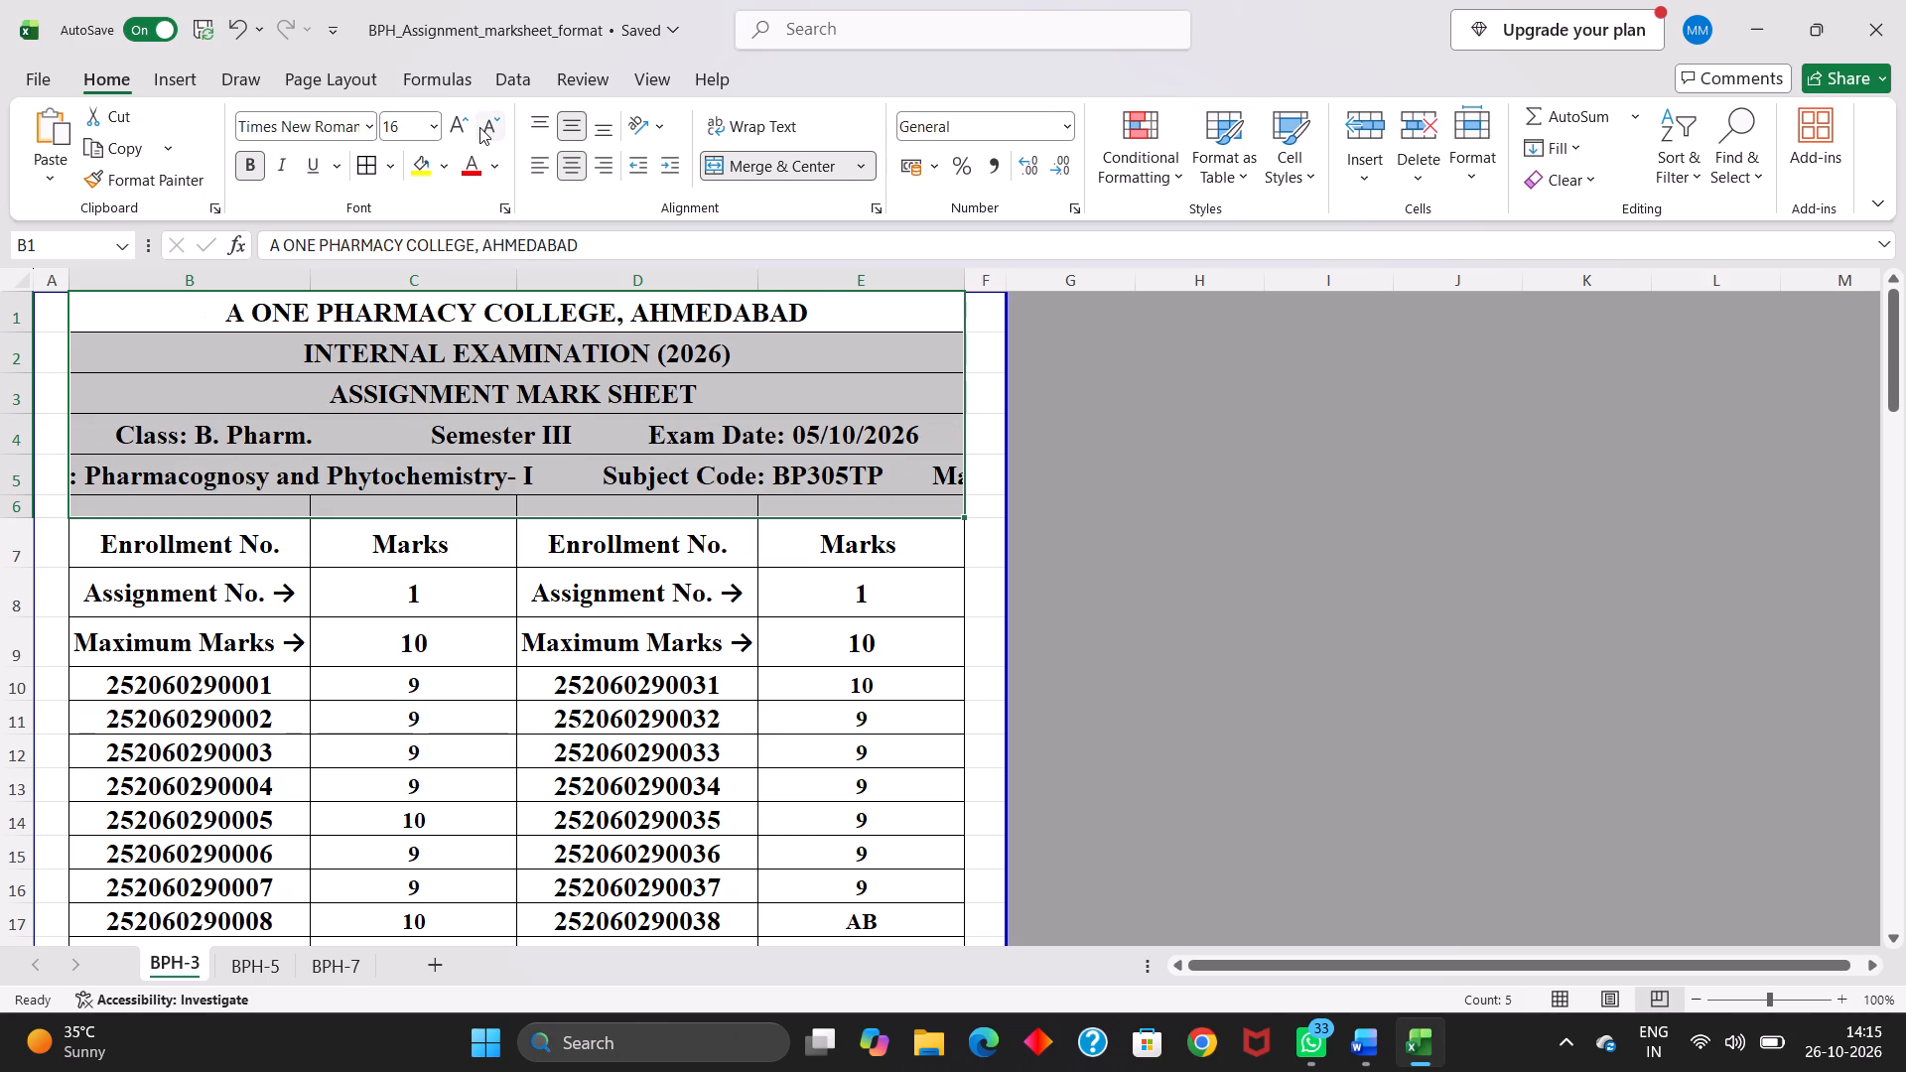
{"action": "left_click", "coordinate": [423, 532]}
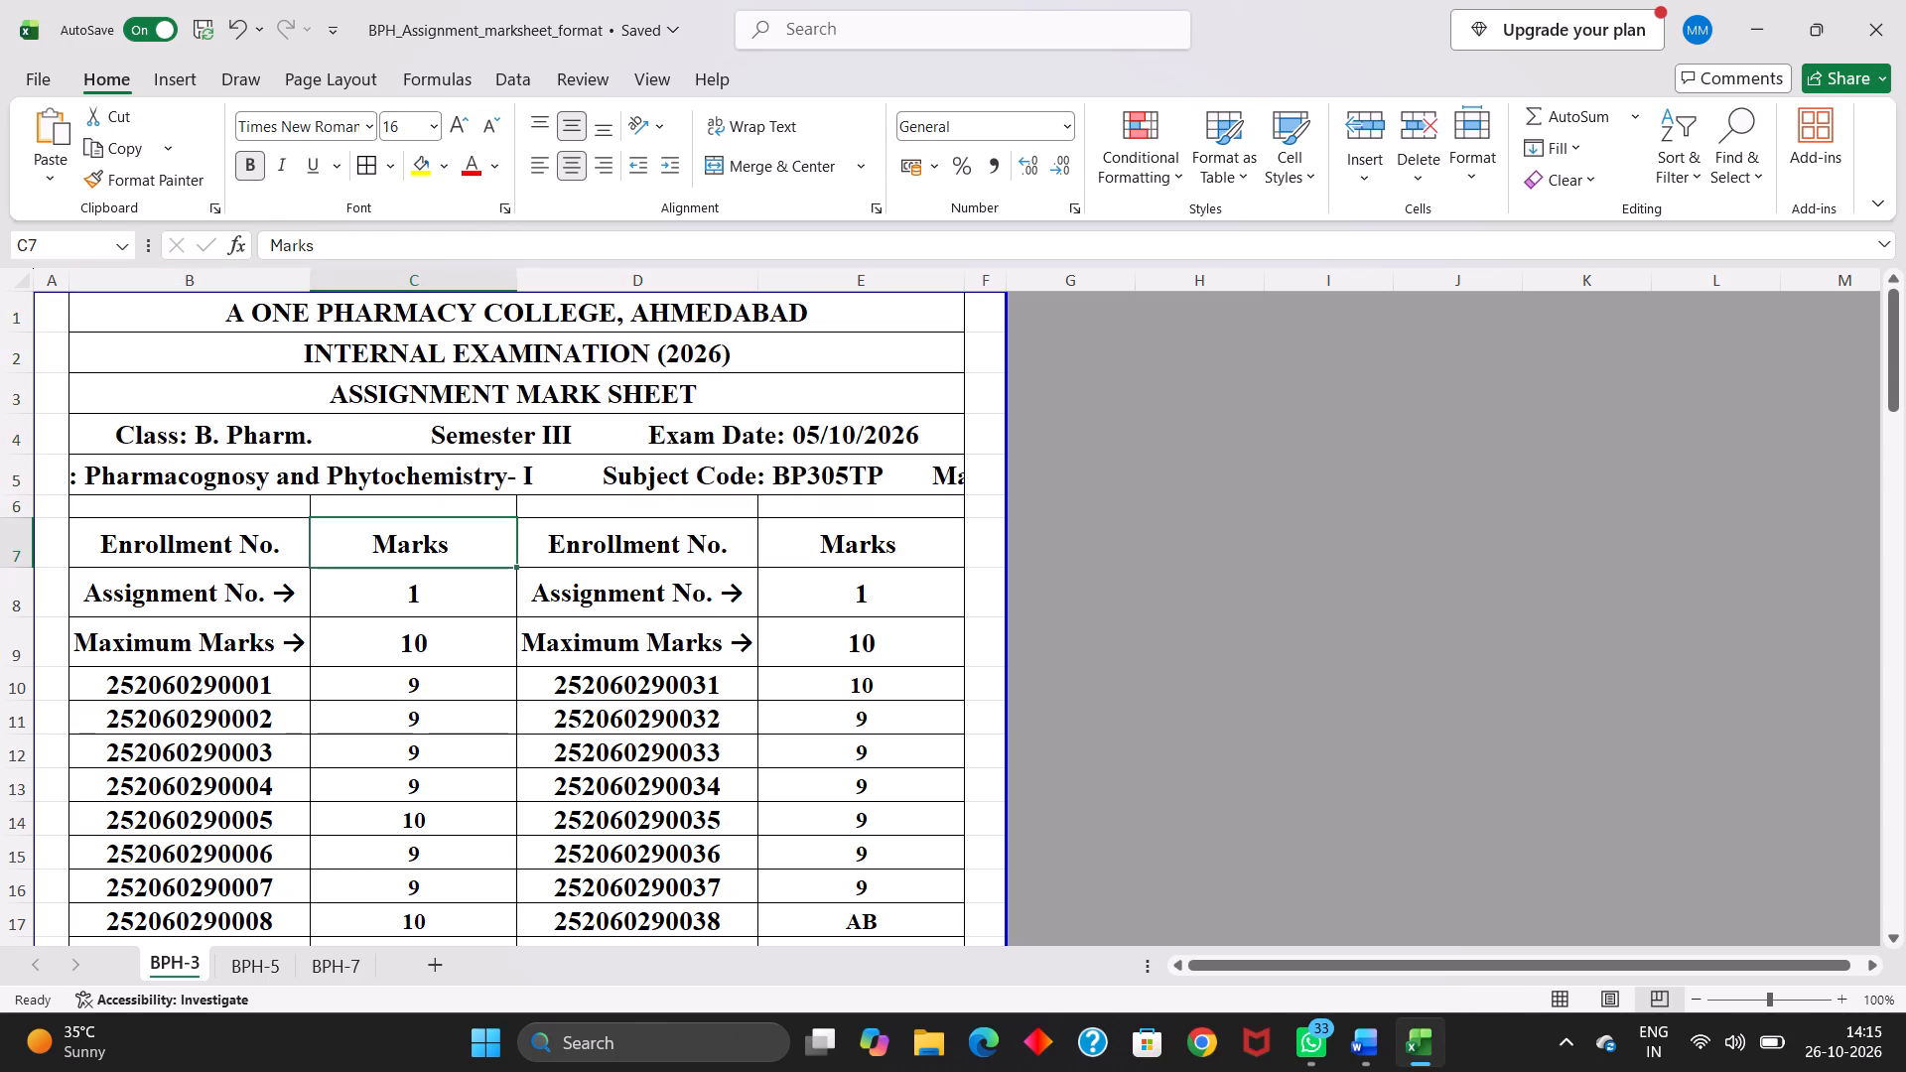
Reduce the font size of the heading and first marks table, B1:E39, to 14.
{"action": "left_click_drag", "start_coordinate": [115, 317], "coordinate": [613, 855]}
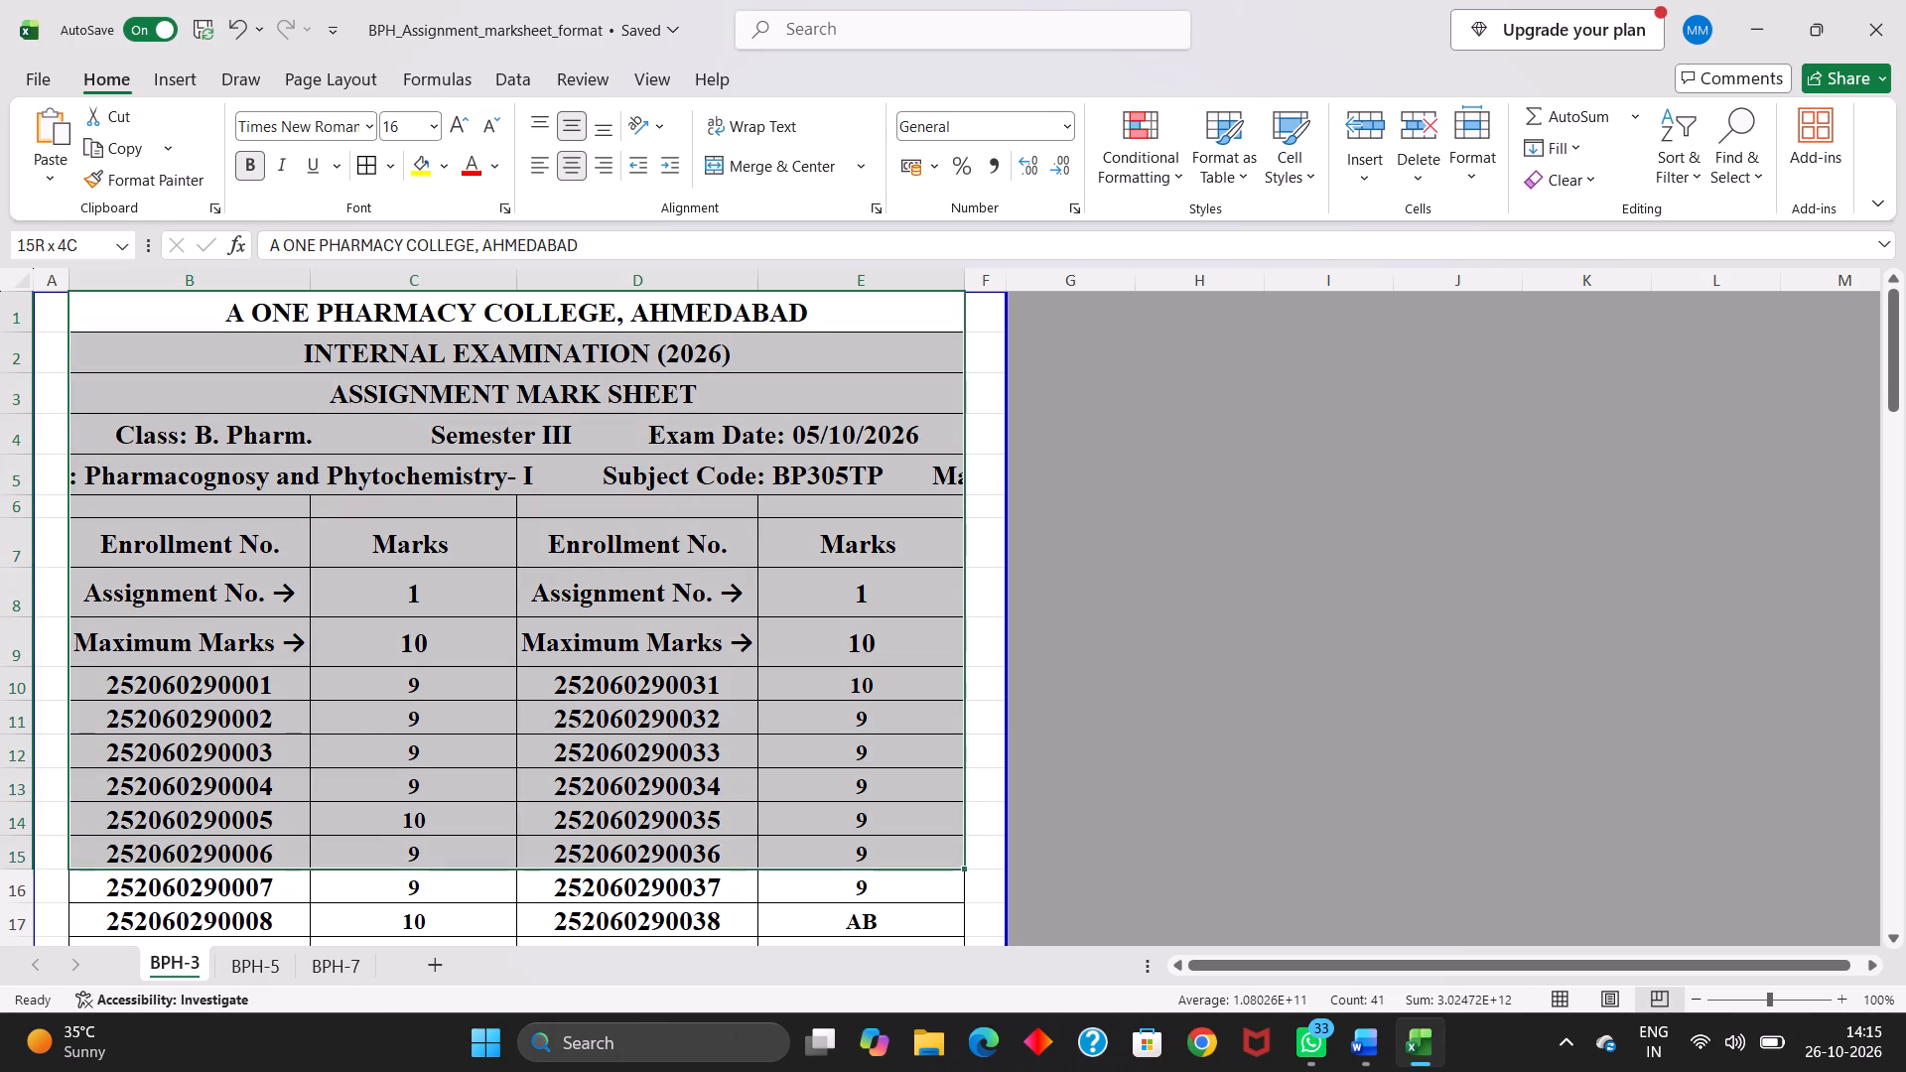
{"action": "left_click_drag", "start_coordinate": [613, 855], "coordinate": [645, 407]}
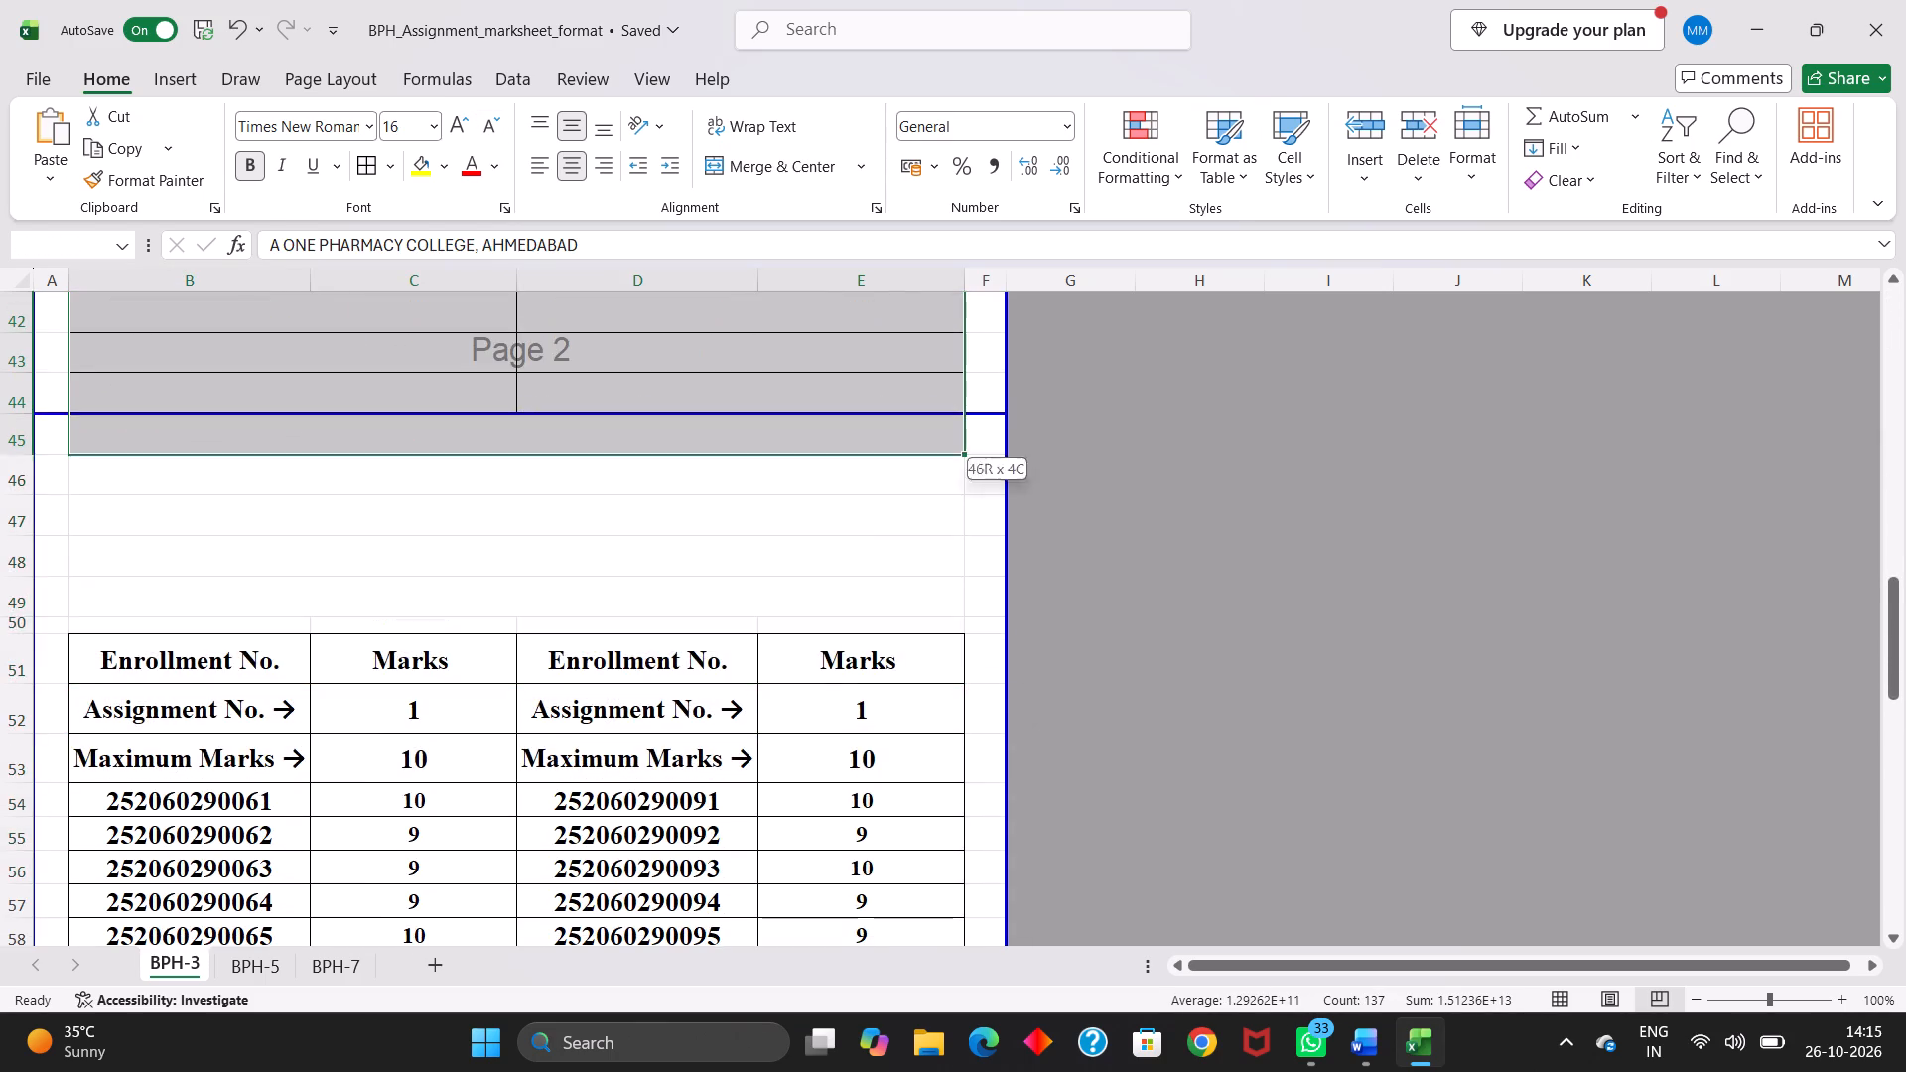
{"action": "left_click_drag", "start_coordinate": [645, 407], "coordinate": [657, 480]}
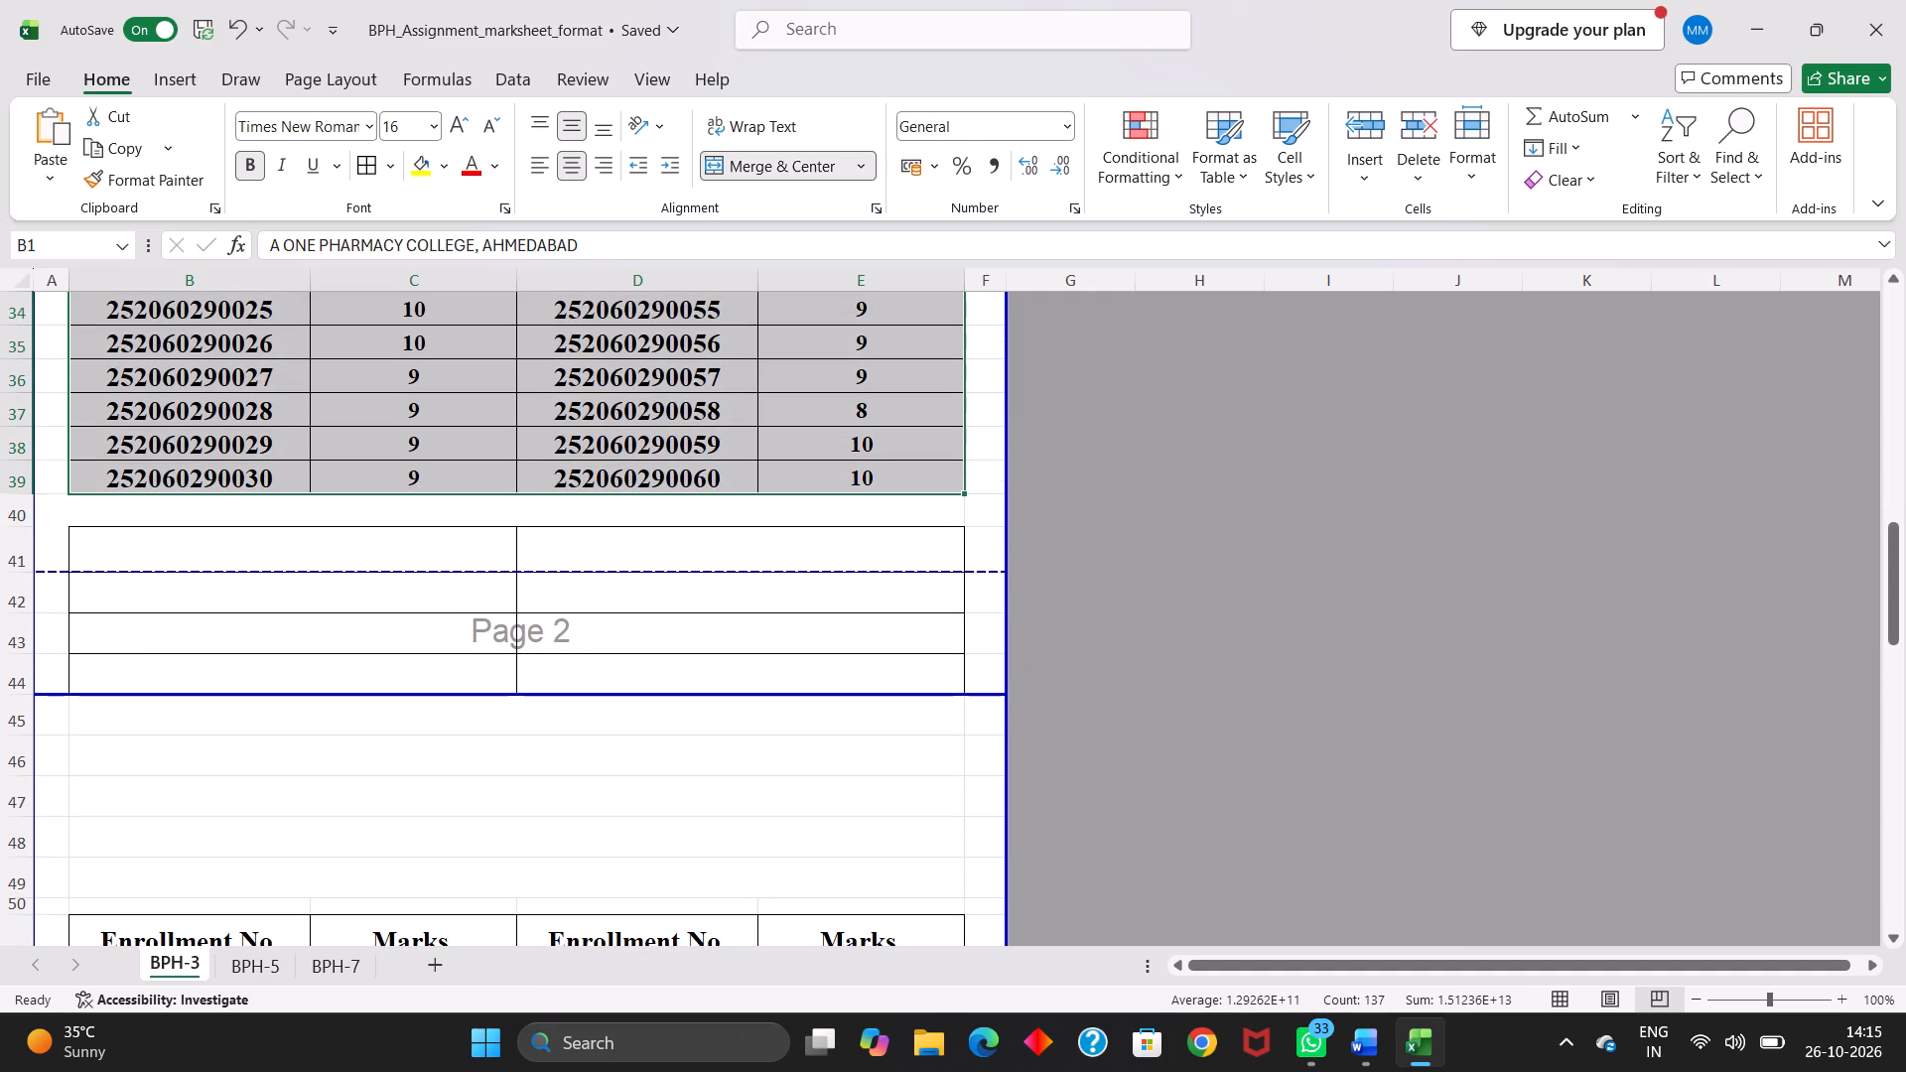
{"action": "left_click", "coordinate": [484, 116]}
{"action": "left_click", "coordinate": [513, 701]}
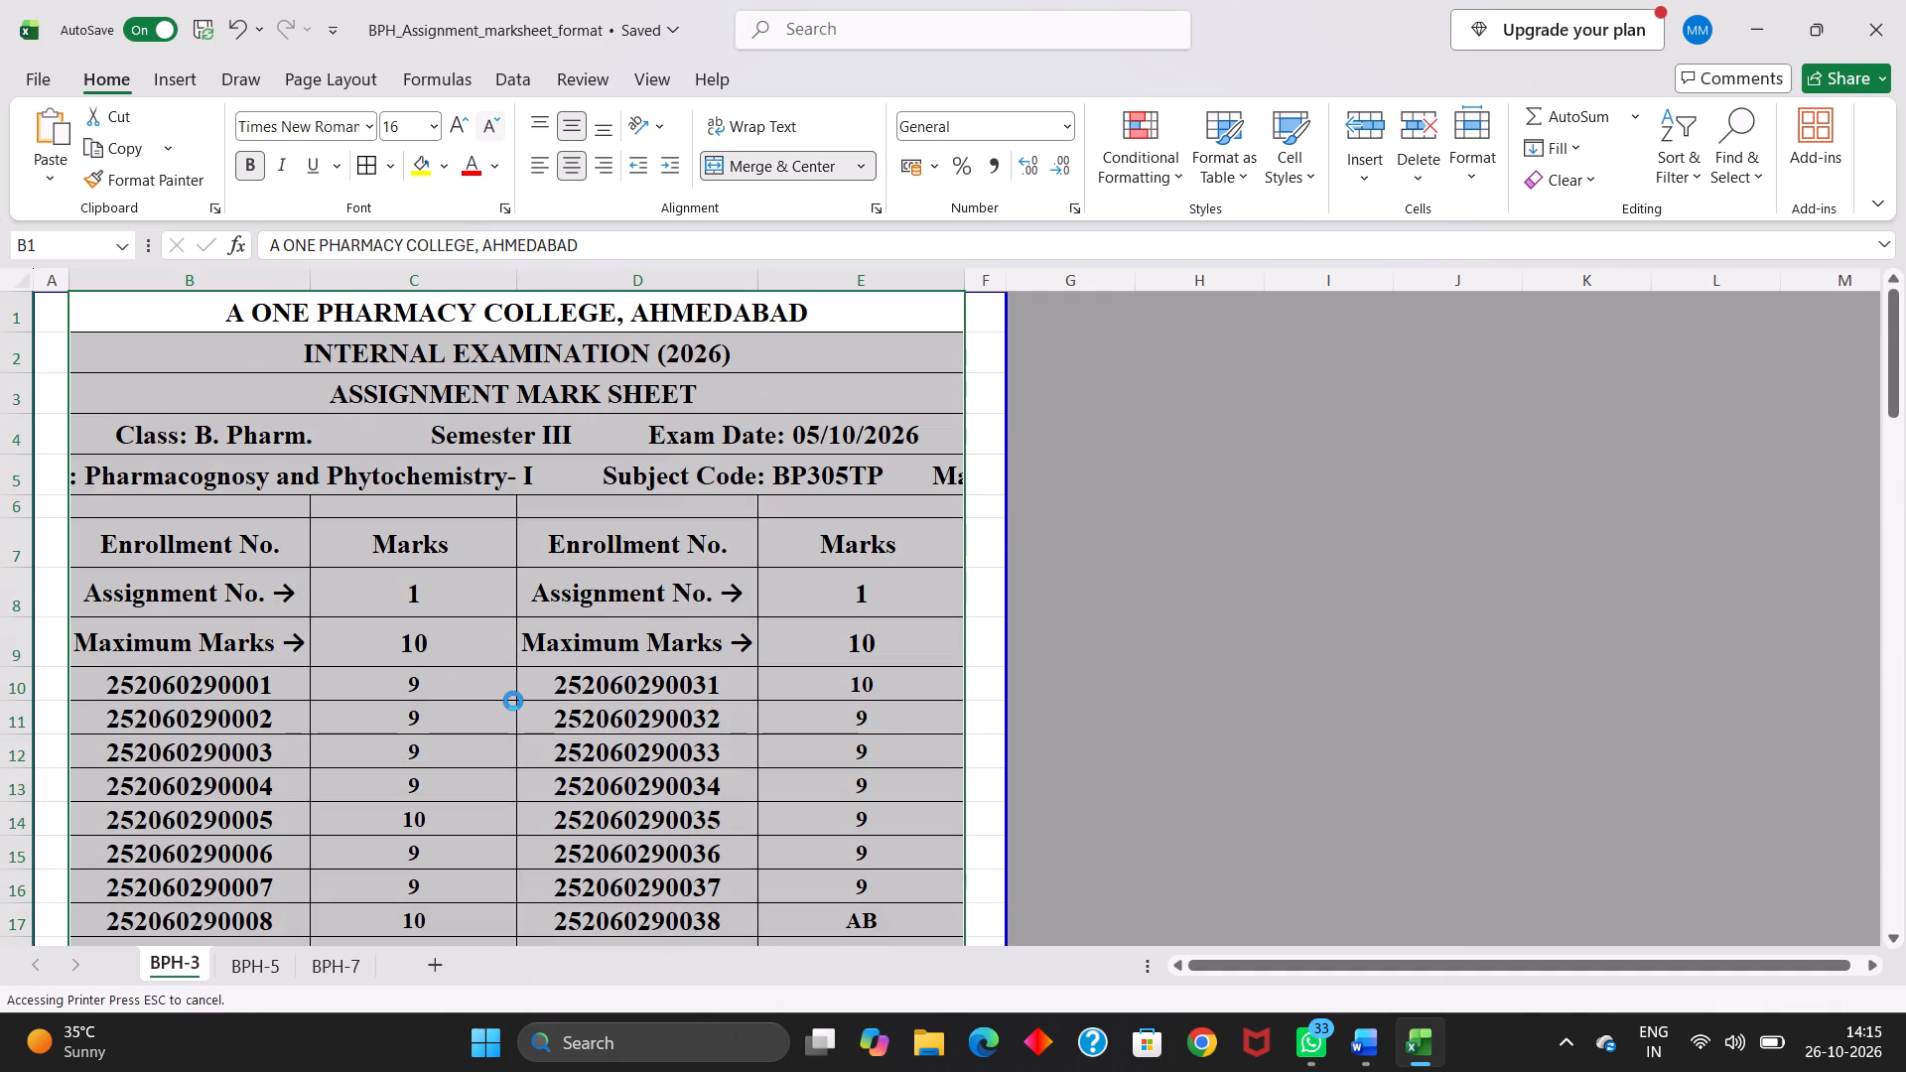
{"action": "left_click", "coordinate": [492, 630]}
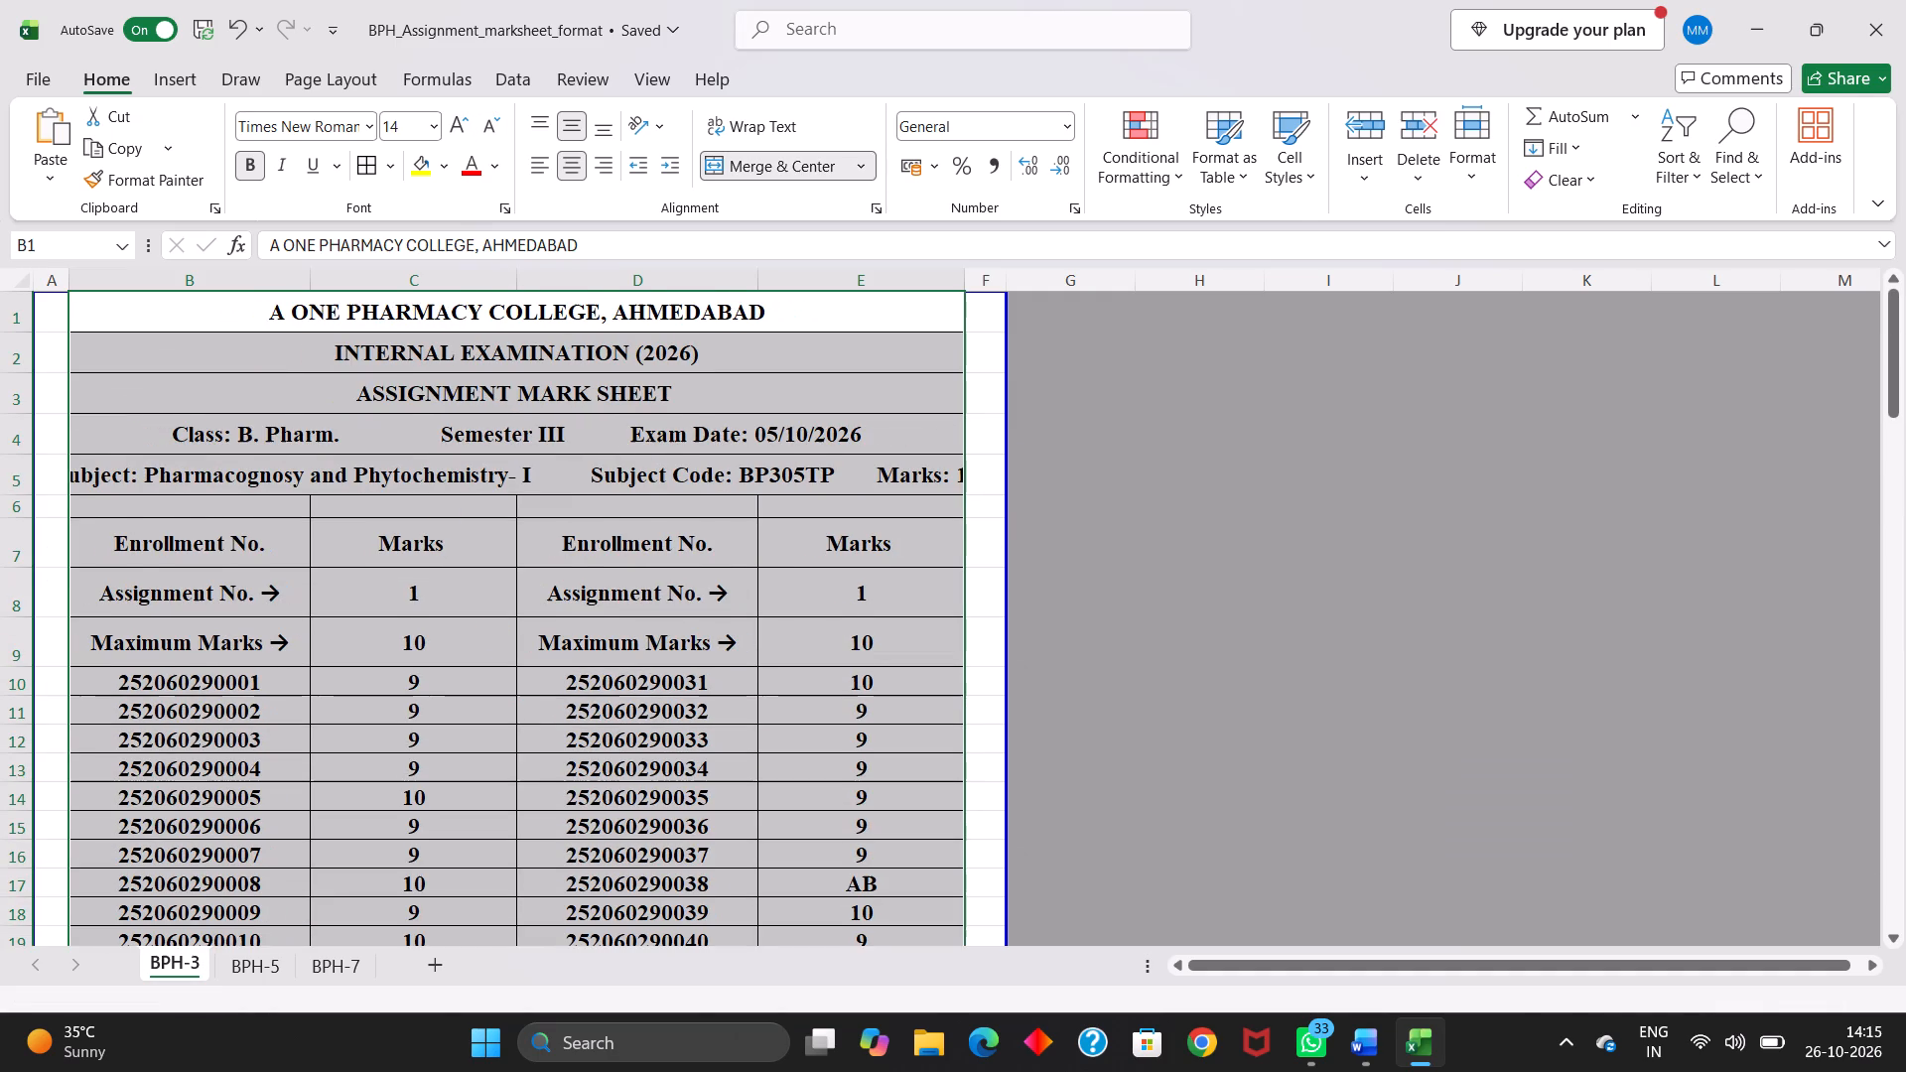
{"action": "left_click", "coordinate": [492, 630]}
{"action": "scroll", "coordinate": [492, 630], "scroll_direction": "down", "scroll_amount": 5}
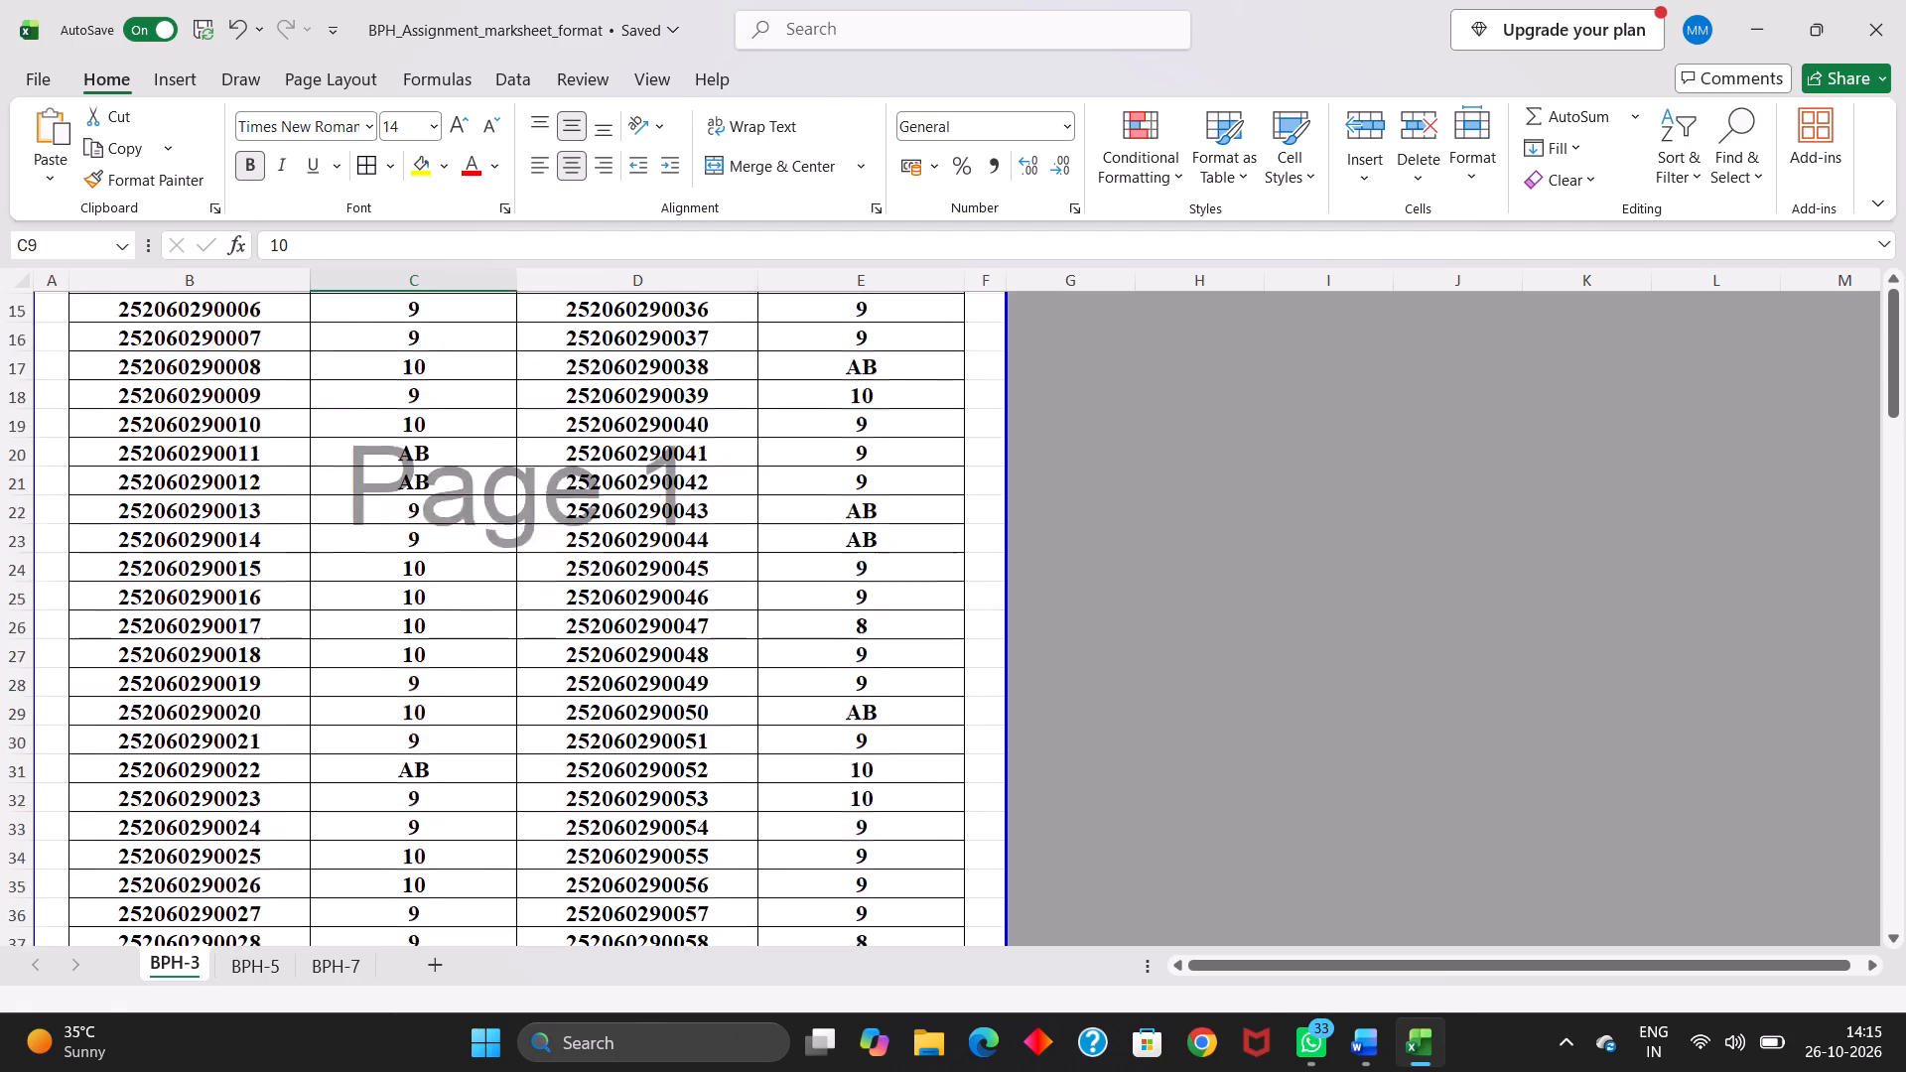
{"action": "scroll", "coordinate": [492, 630], "scroll_direction": "up", "scroll_amount": 2}
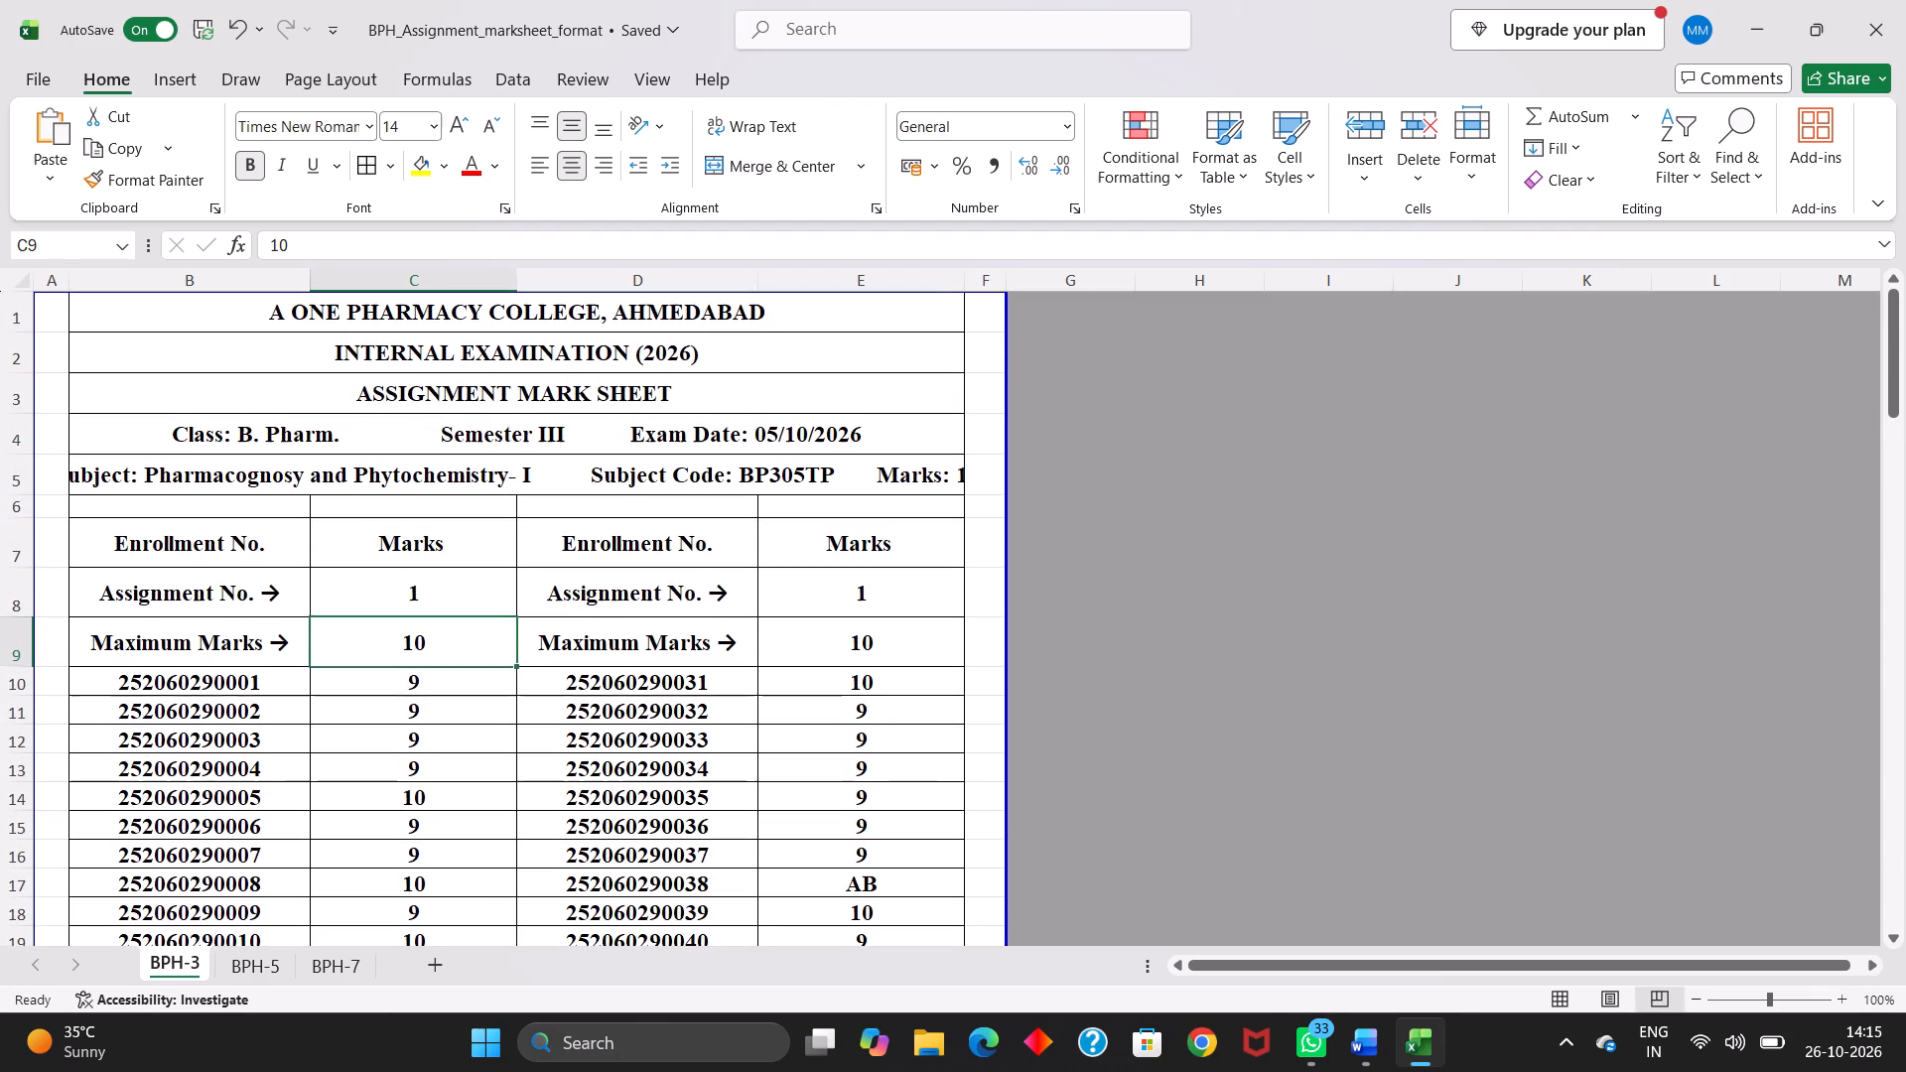
Select B1:E39 with the resized heading and marks, and print one copy of only that selection.
{"action": "left_click_drag", "start_coordinate": [131, 305], "coordinate": [902, 965]}
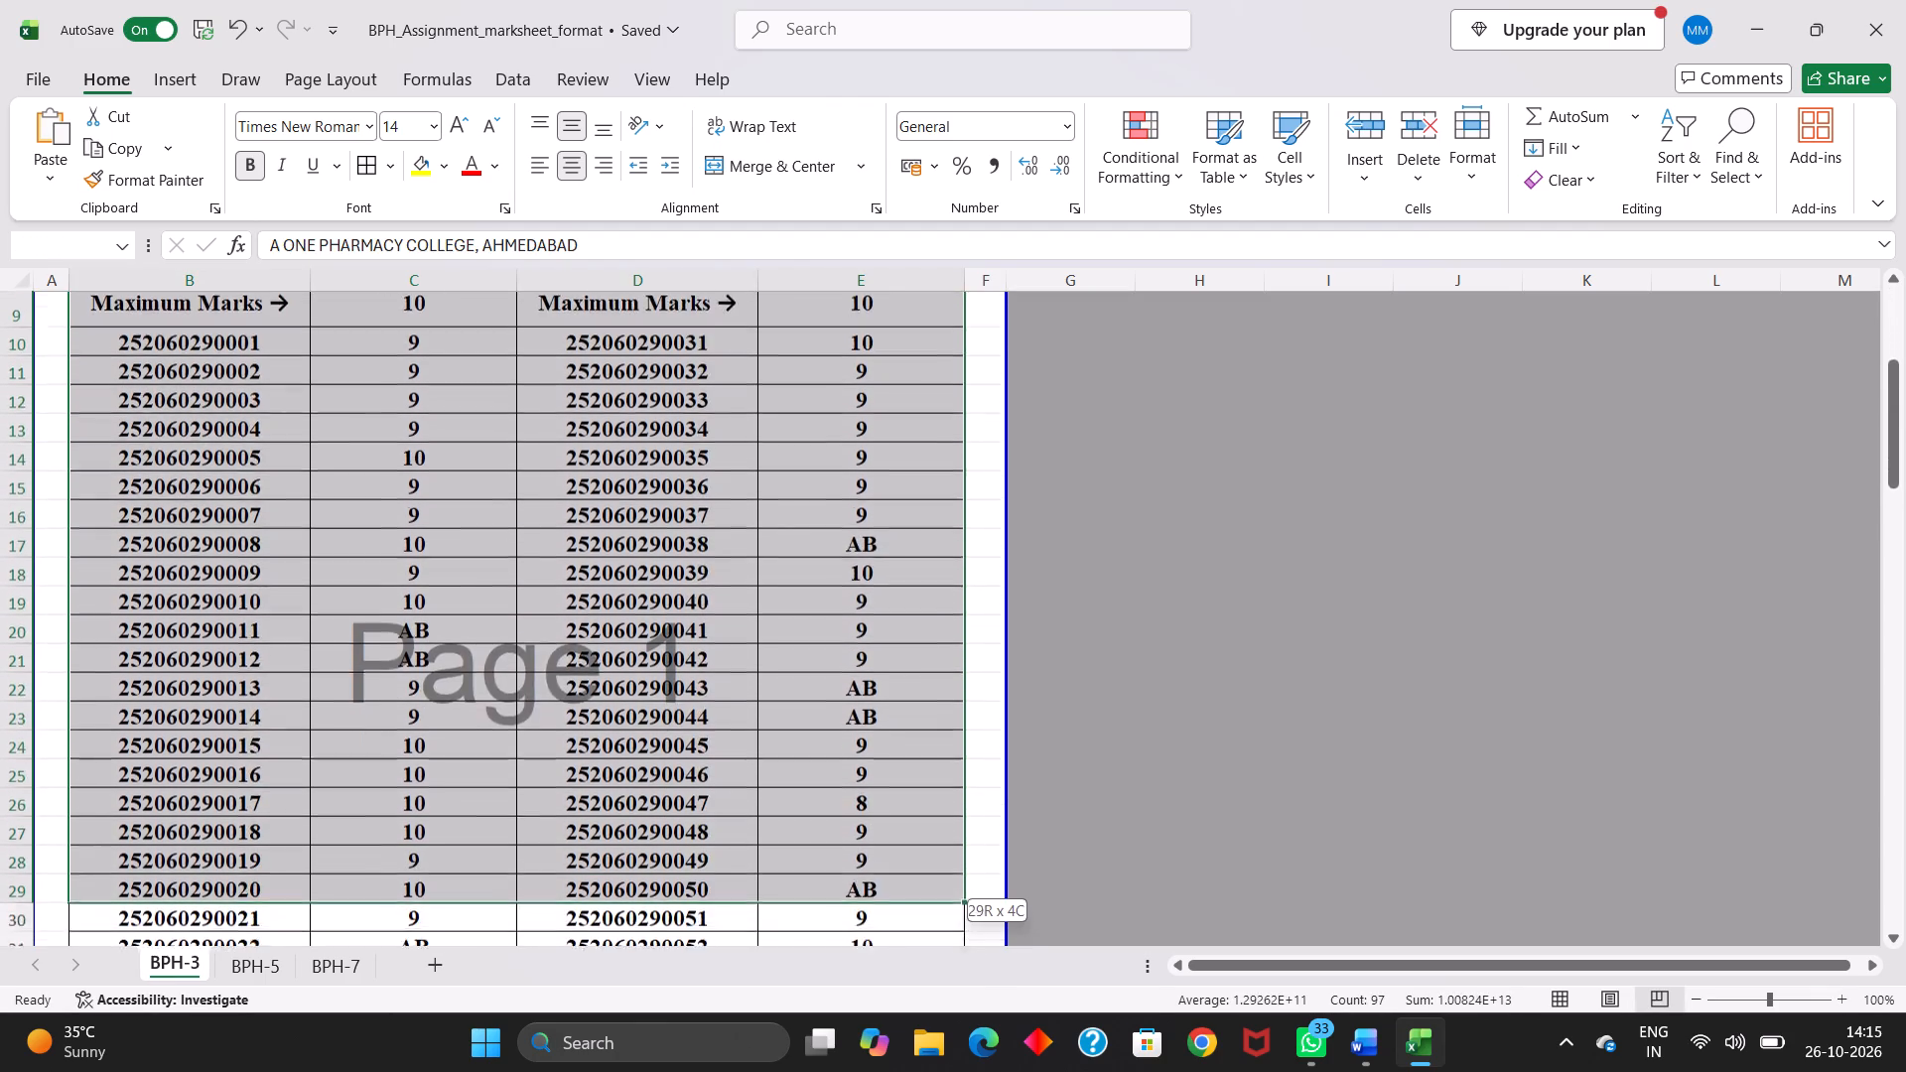
{"action": "left_click_drag", "start_coordinate": [902, 965], "coordinate": [893, 772]}
{"action": "key", "text": "ctrl+p"}
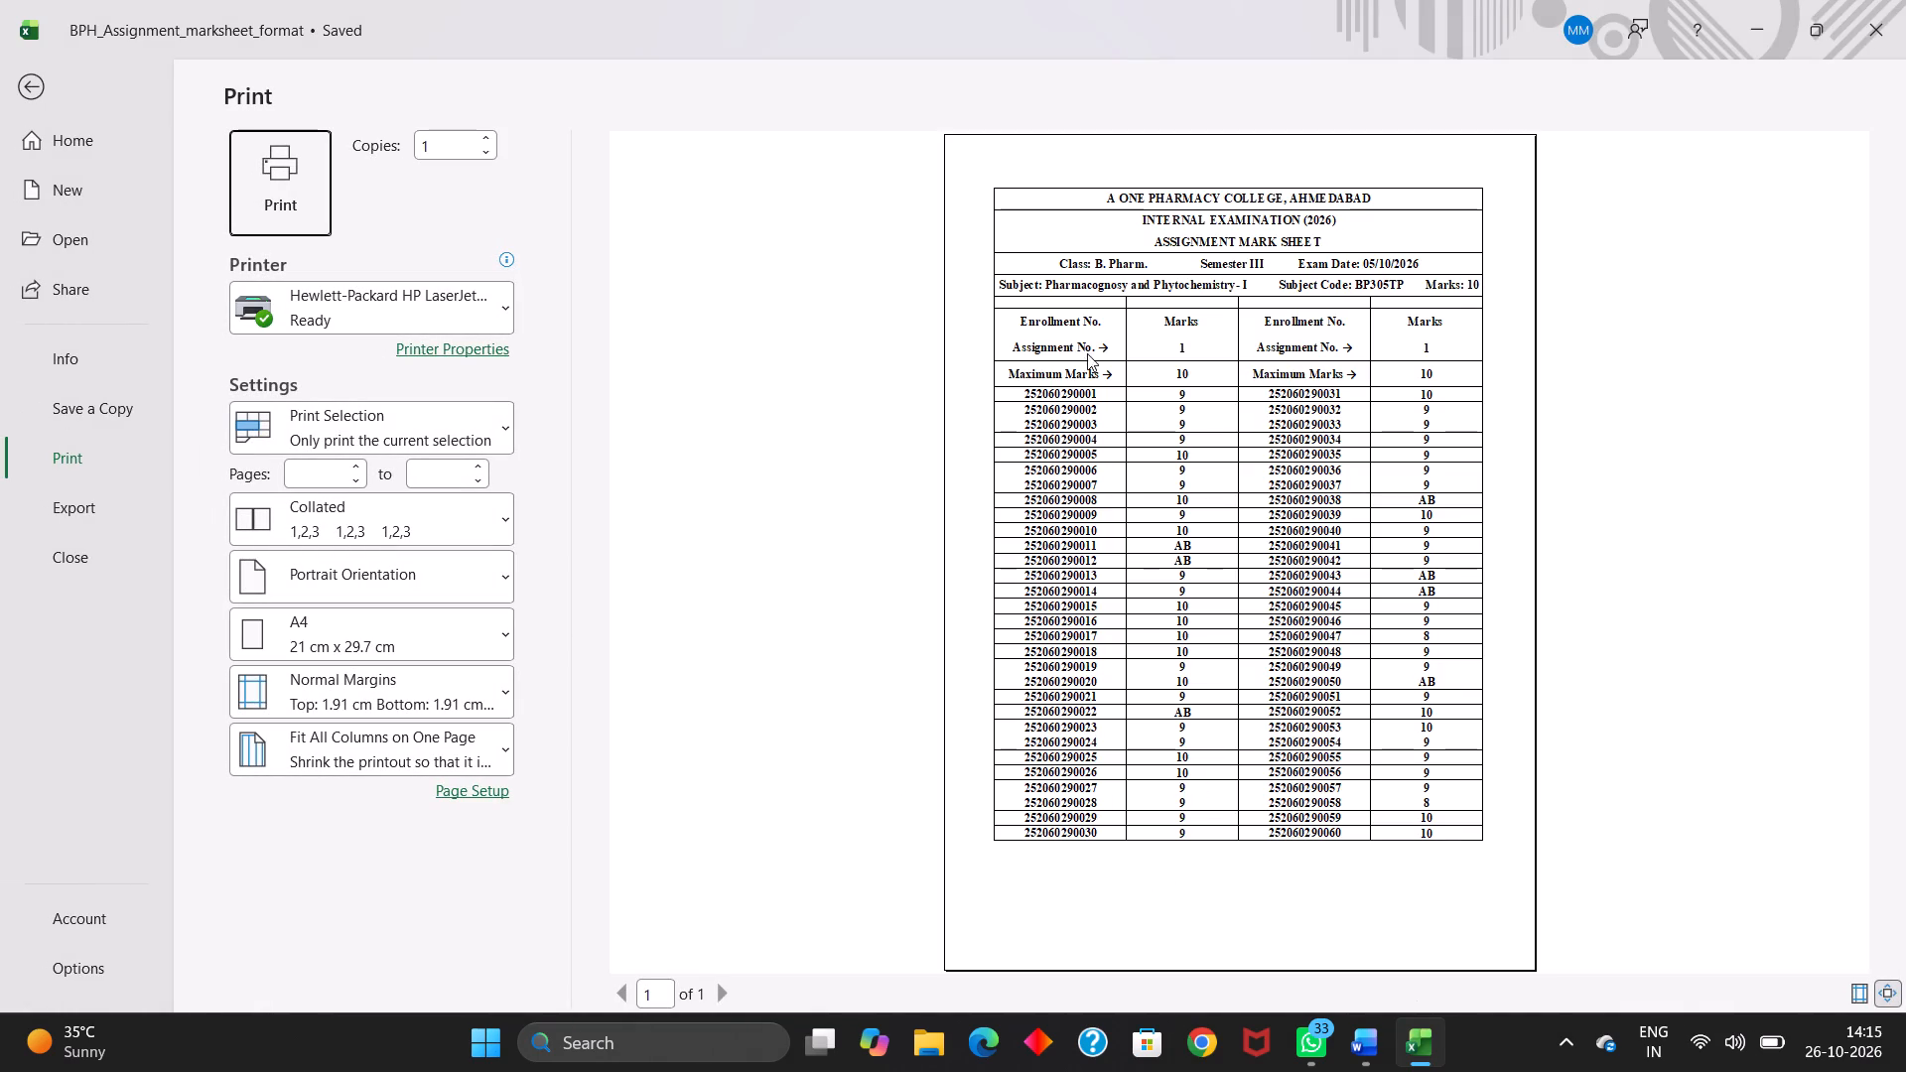
{"action": "left_click", "coordinate": [451, 410]}
{"action": "left_click", "coordinate": [398, 612]}
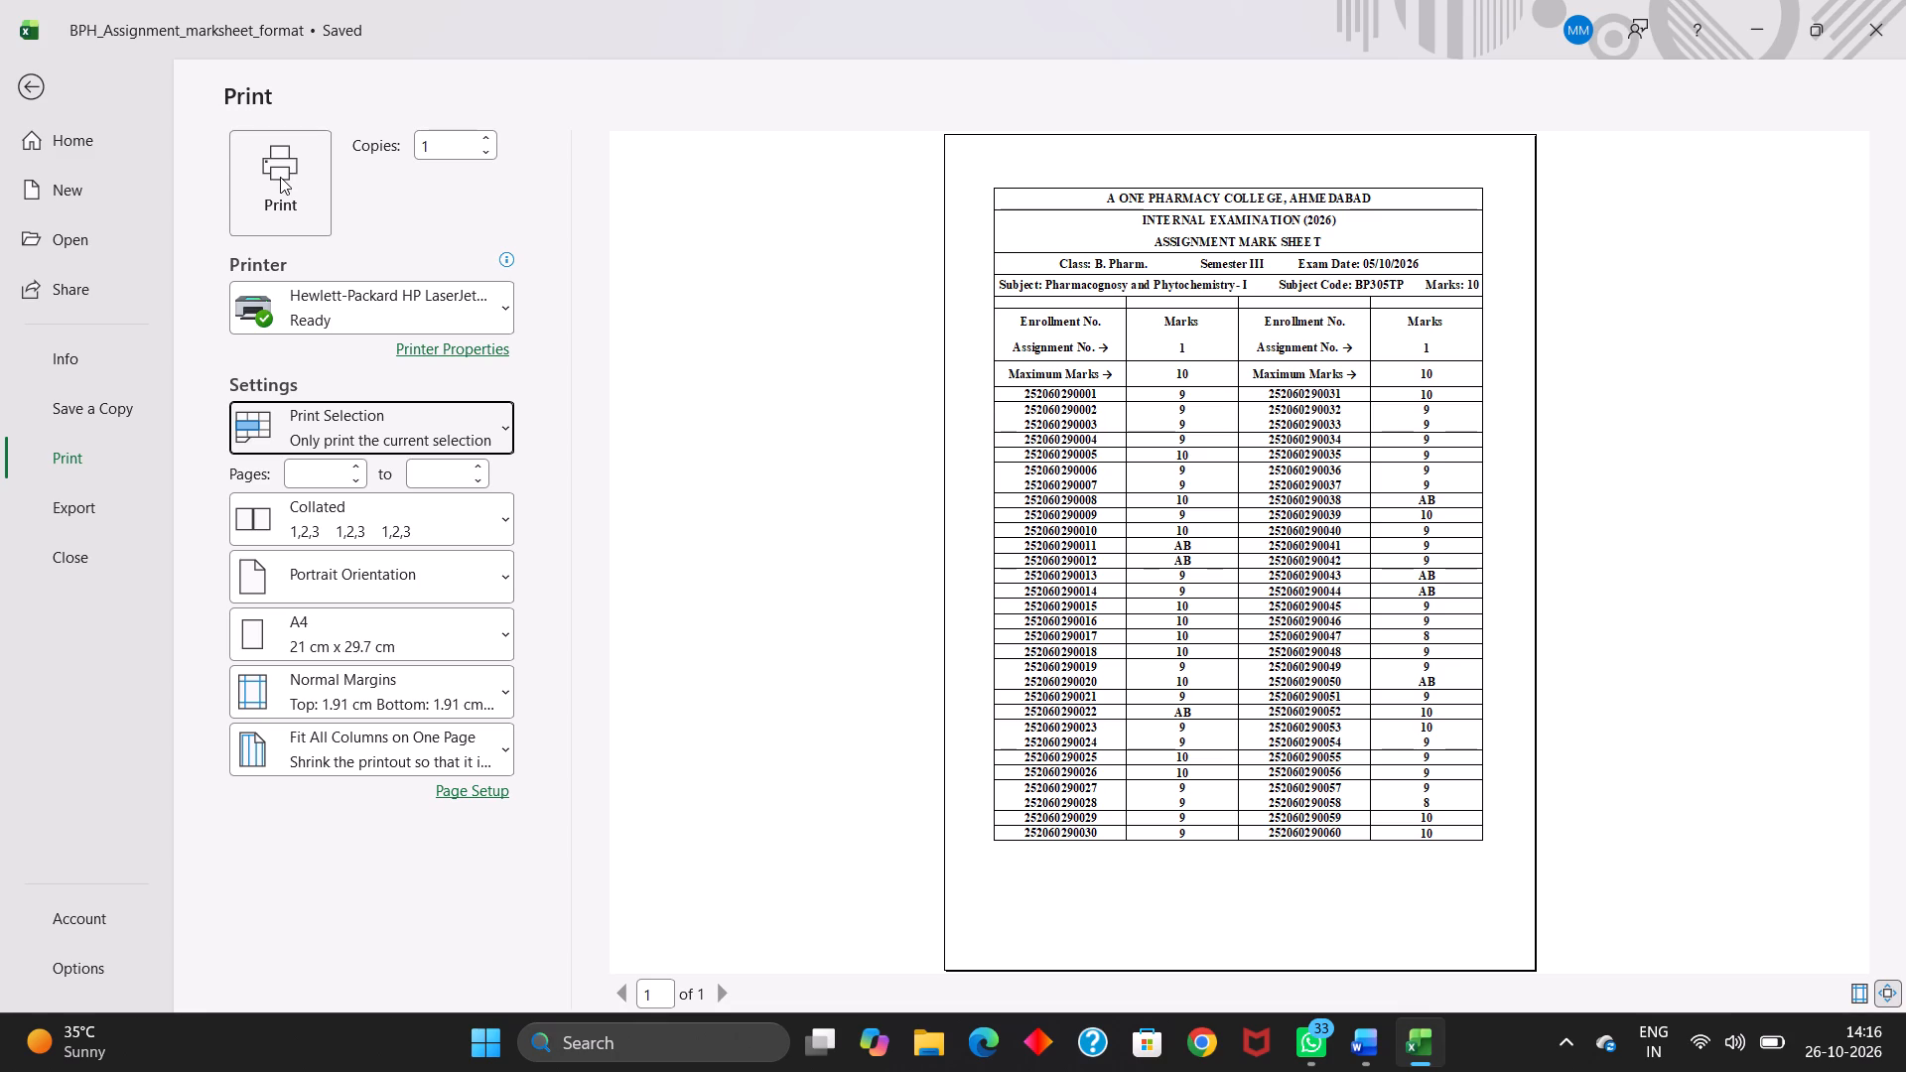
{"action": "left_click", "coordinate": [280, 177]}
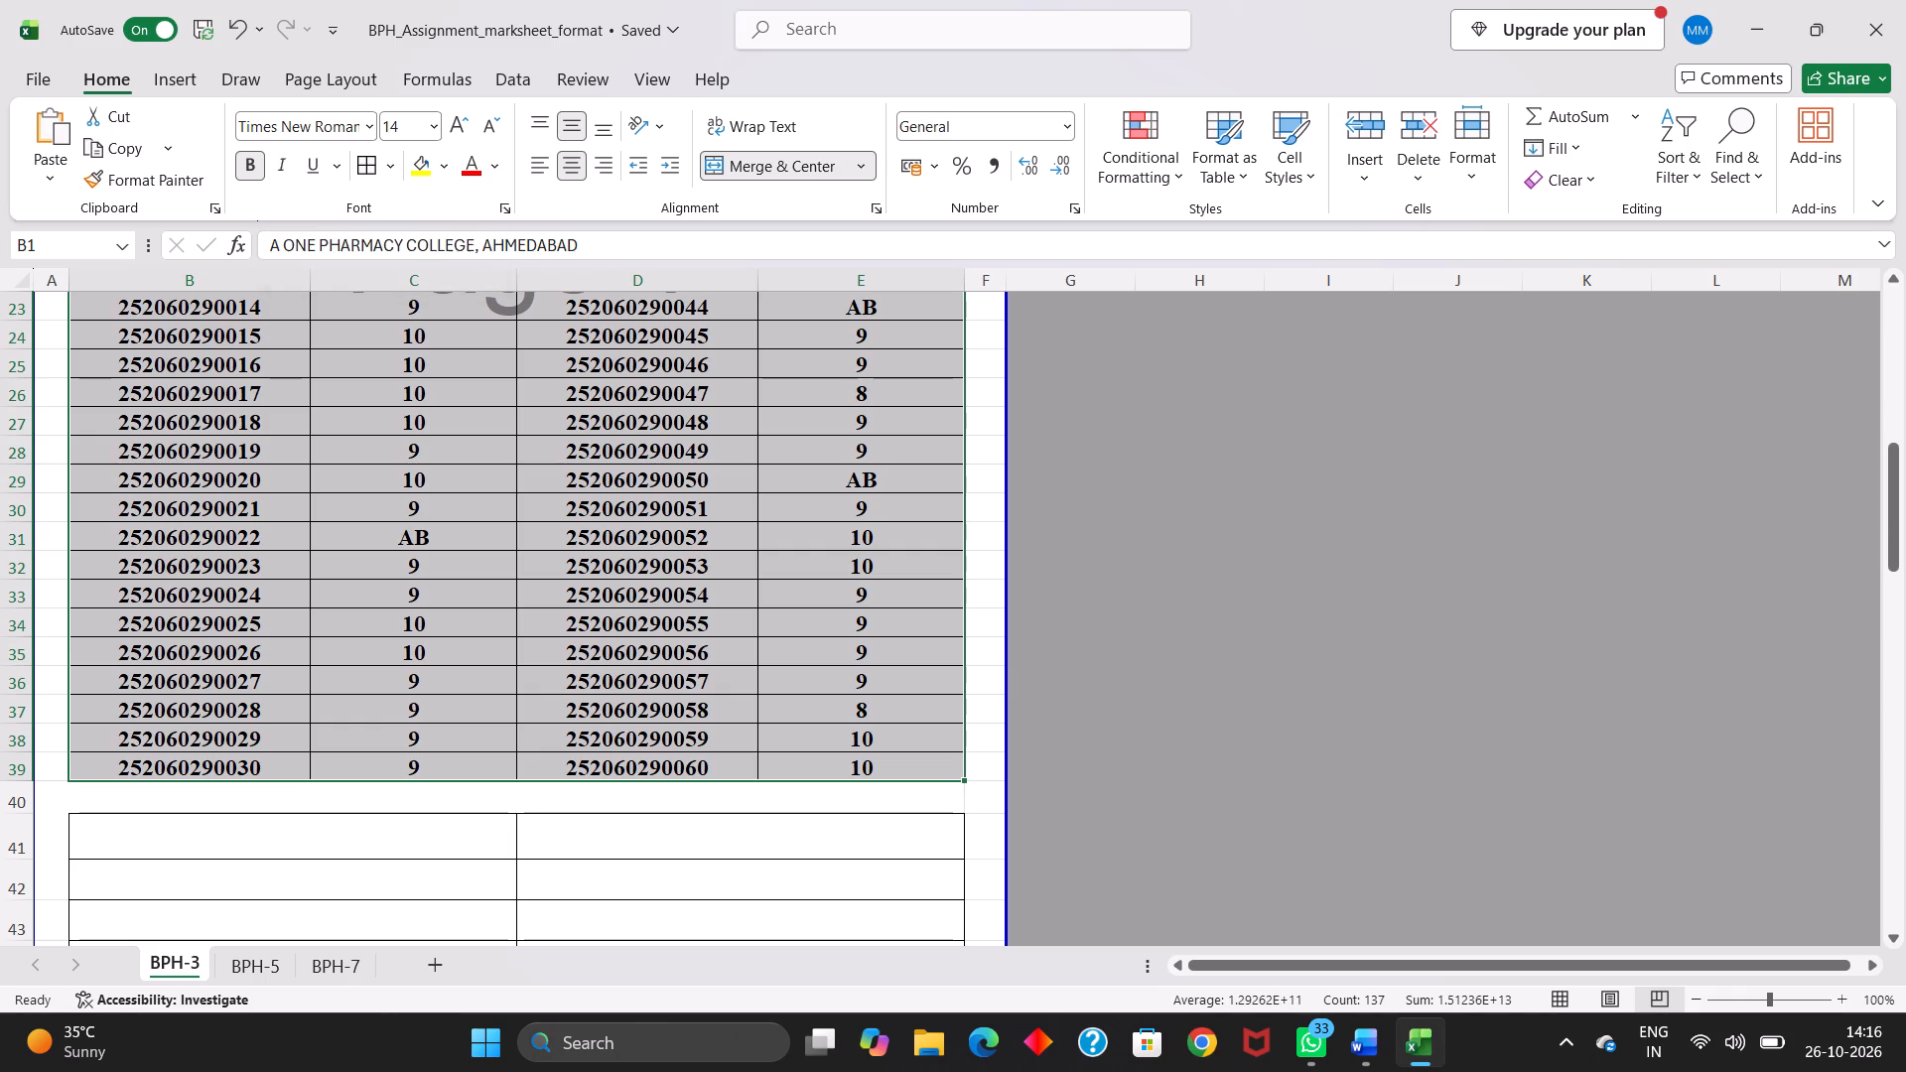
Select the second marks block with its signature rows, B54:F88, and print one copy of only that selection.
{"action": "left_click", "coordinate": [427, 790]}
{"action": "scroll", "coordinate": [427, 790], "scroll_direction": "down", "scroll_amount": 3}
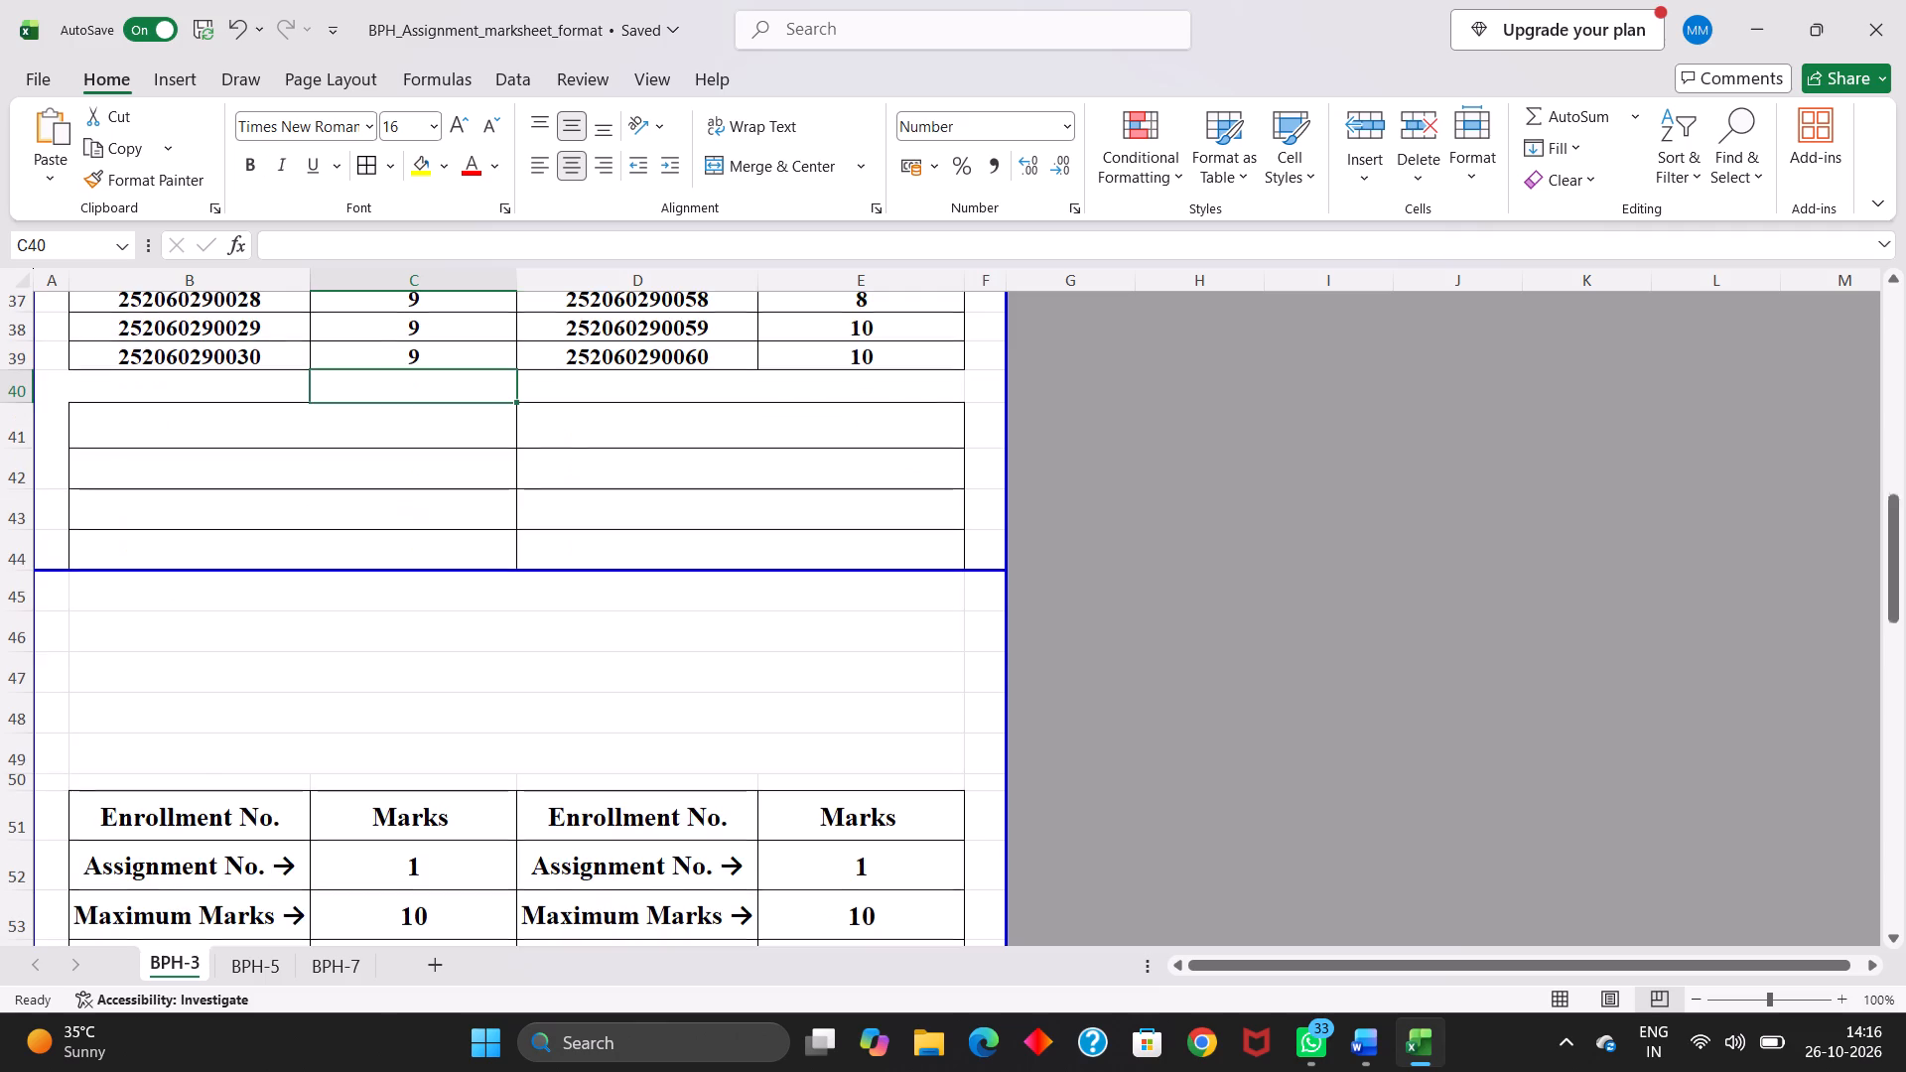
{"action": "scroll", "coordinate": [427, 790], "scroll_direction": "down", "scroll_amount": 2}
{"action": "left_click_drag", "start_coordinate": [103, 610], "coordinate": [108, 611]}
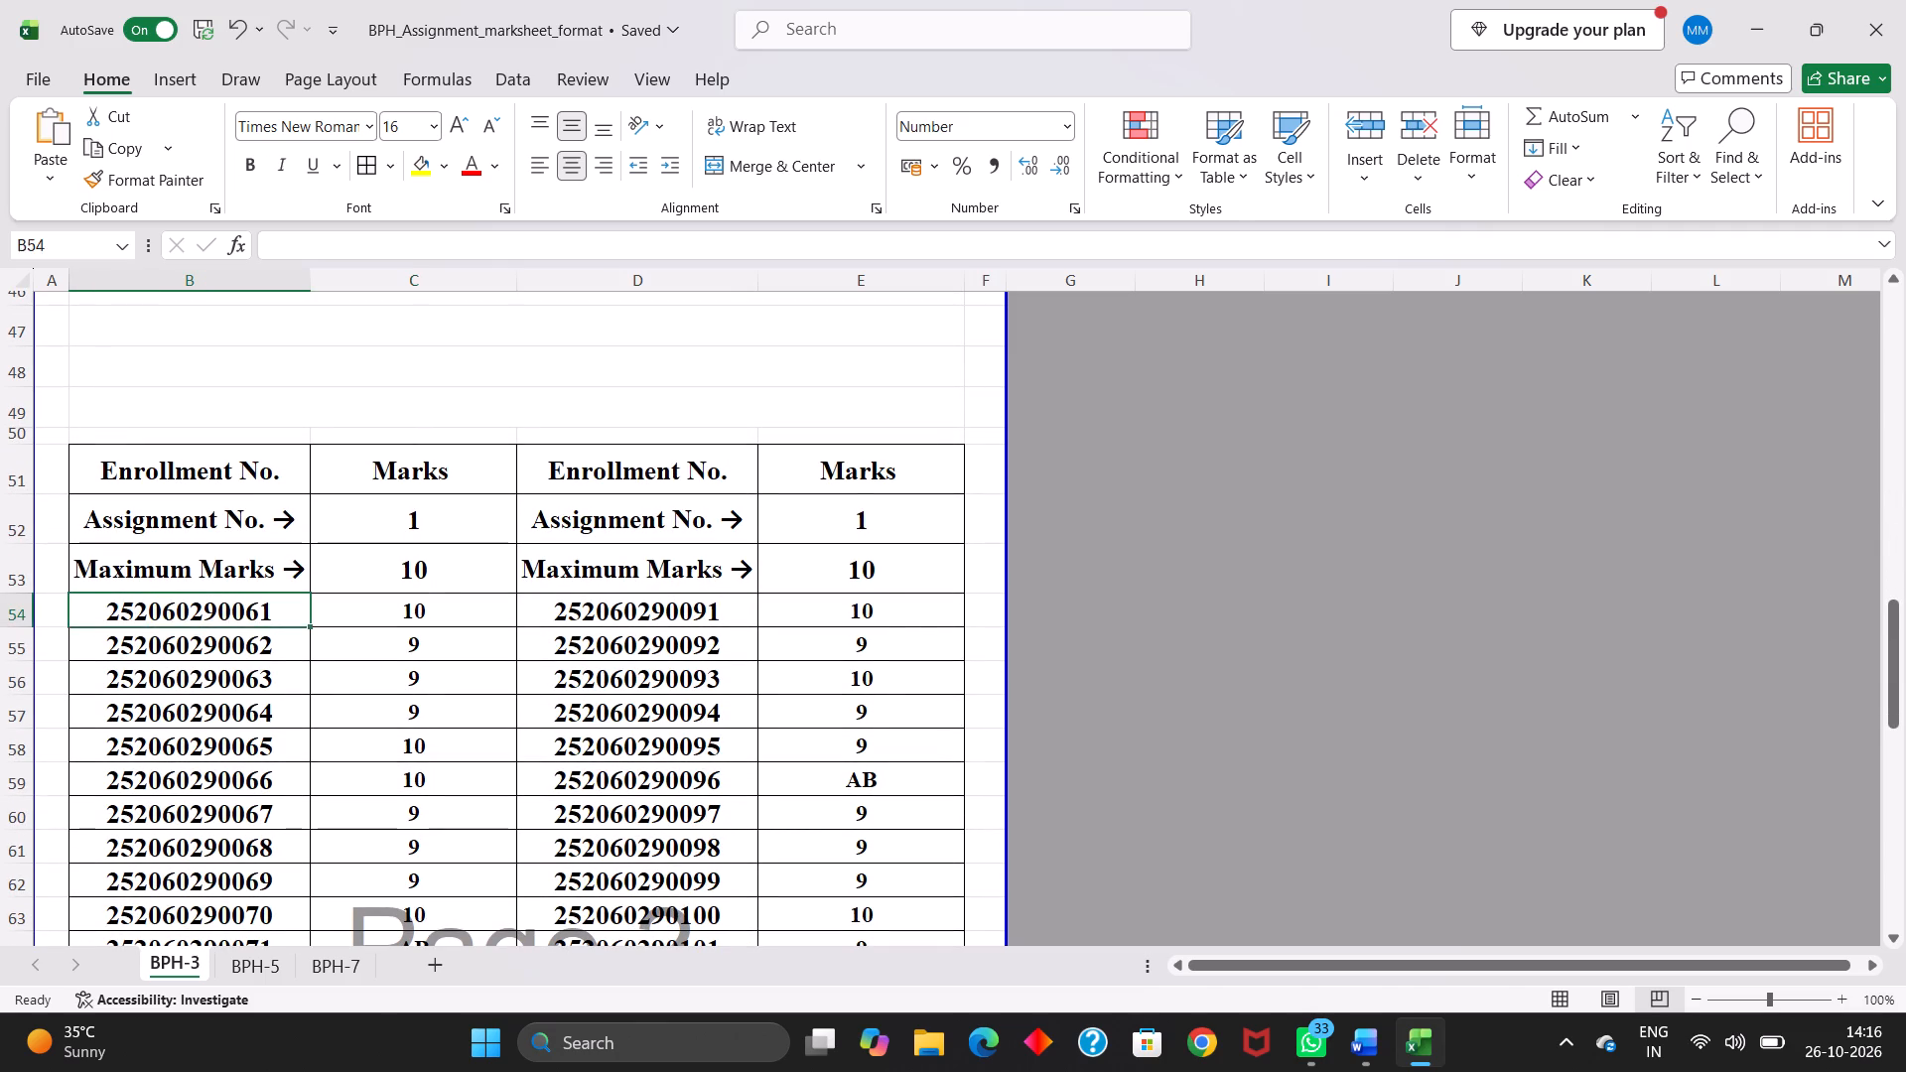
{"action": "left_click_drag", "start_coordinate": [108, 611], "coordinate": [844, 971]}
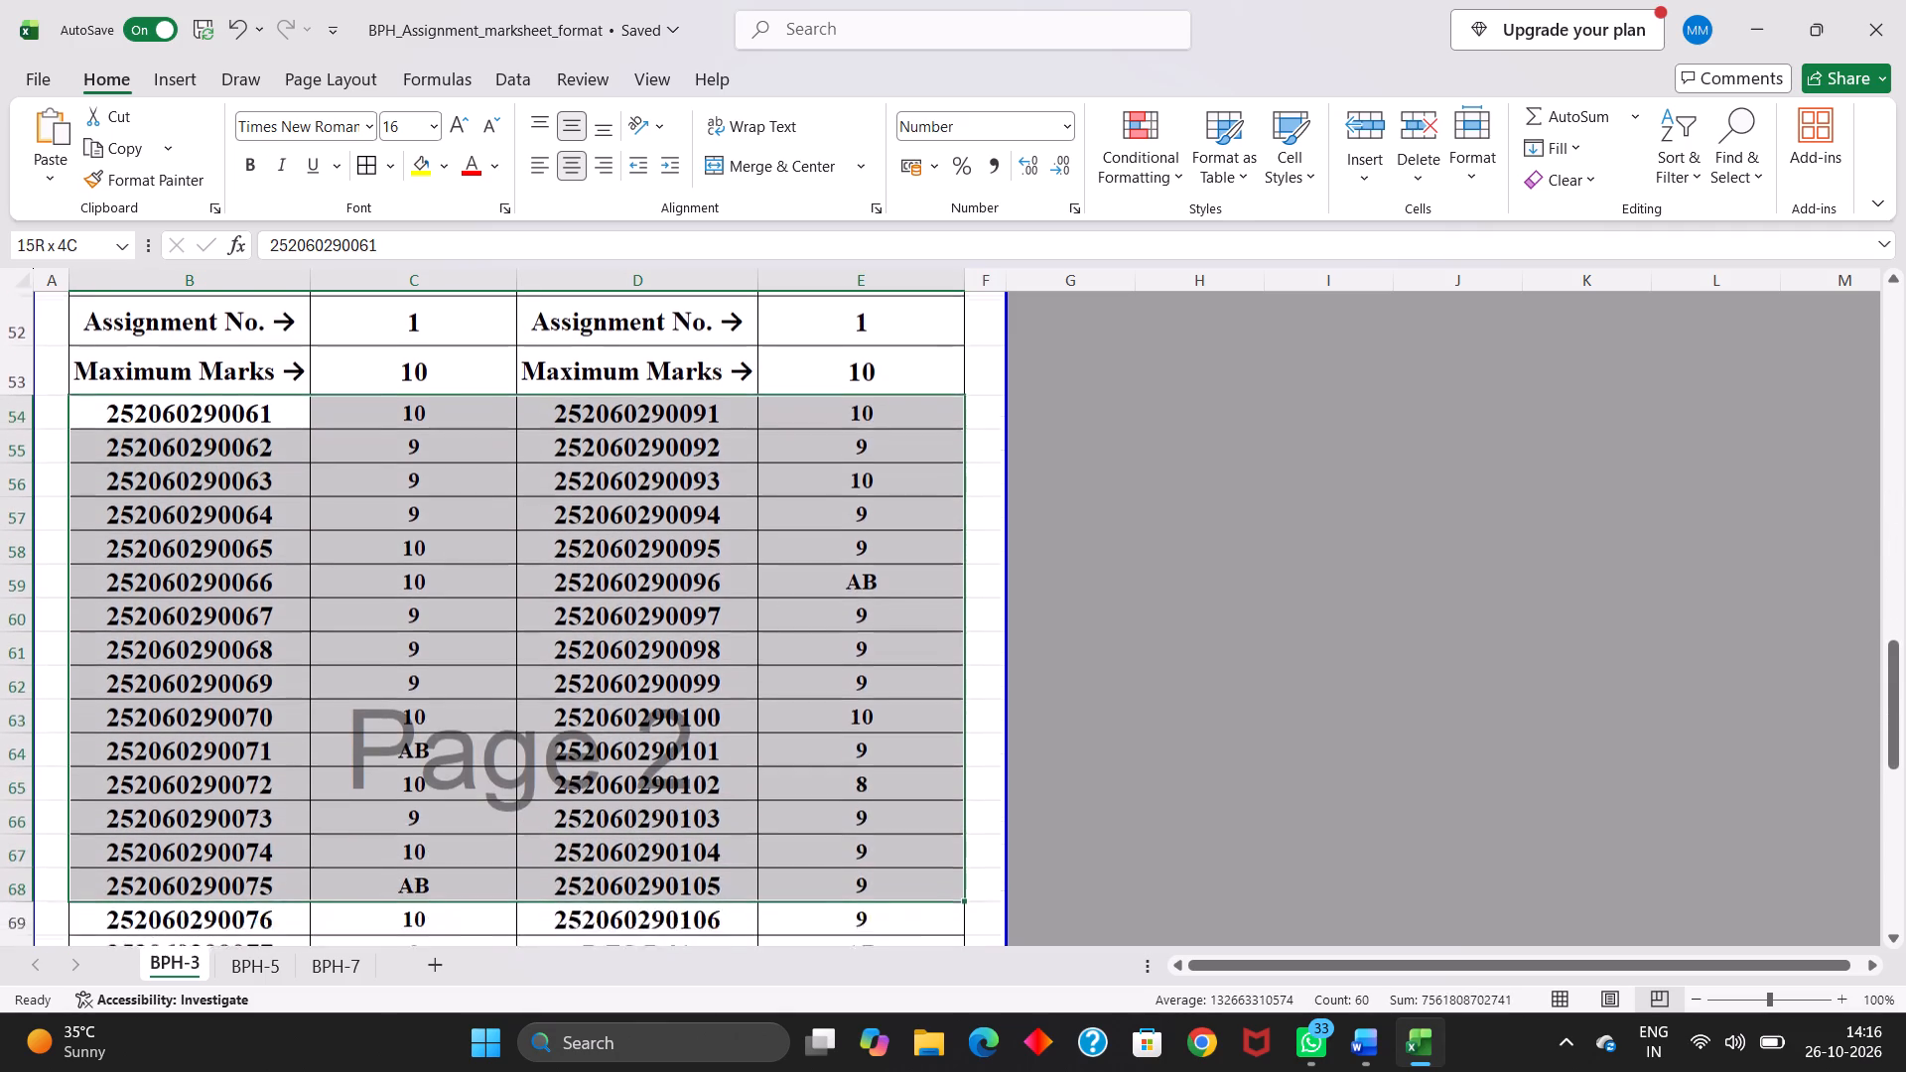
{"action": "left_click_drag", "start_coordinate": [844, 971], "coordinate": [844, 974]}
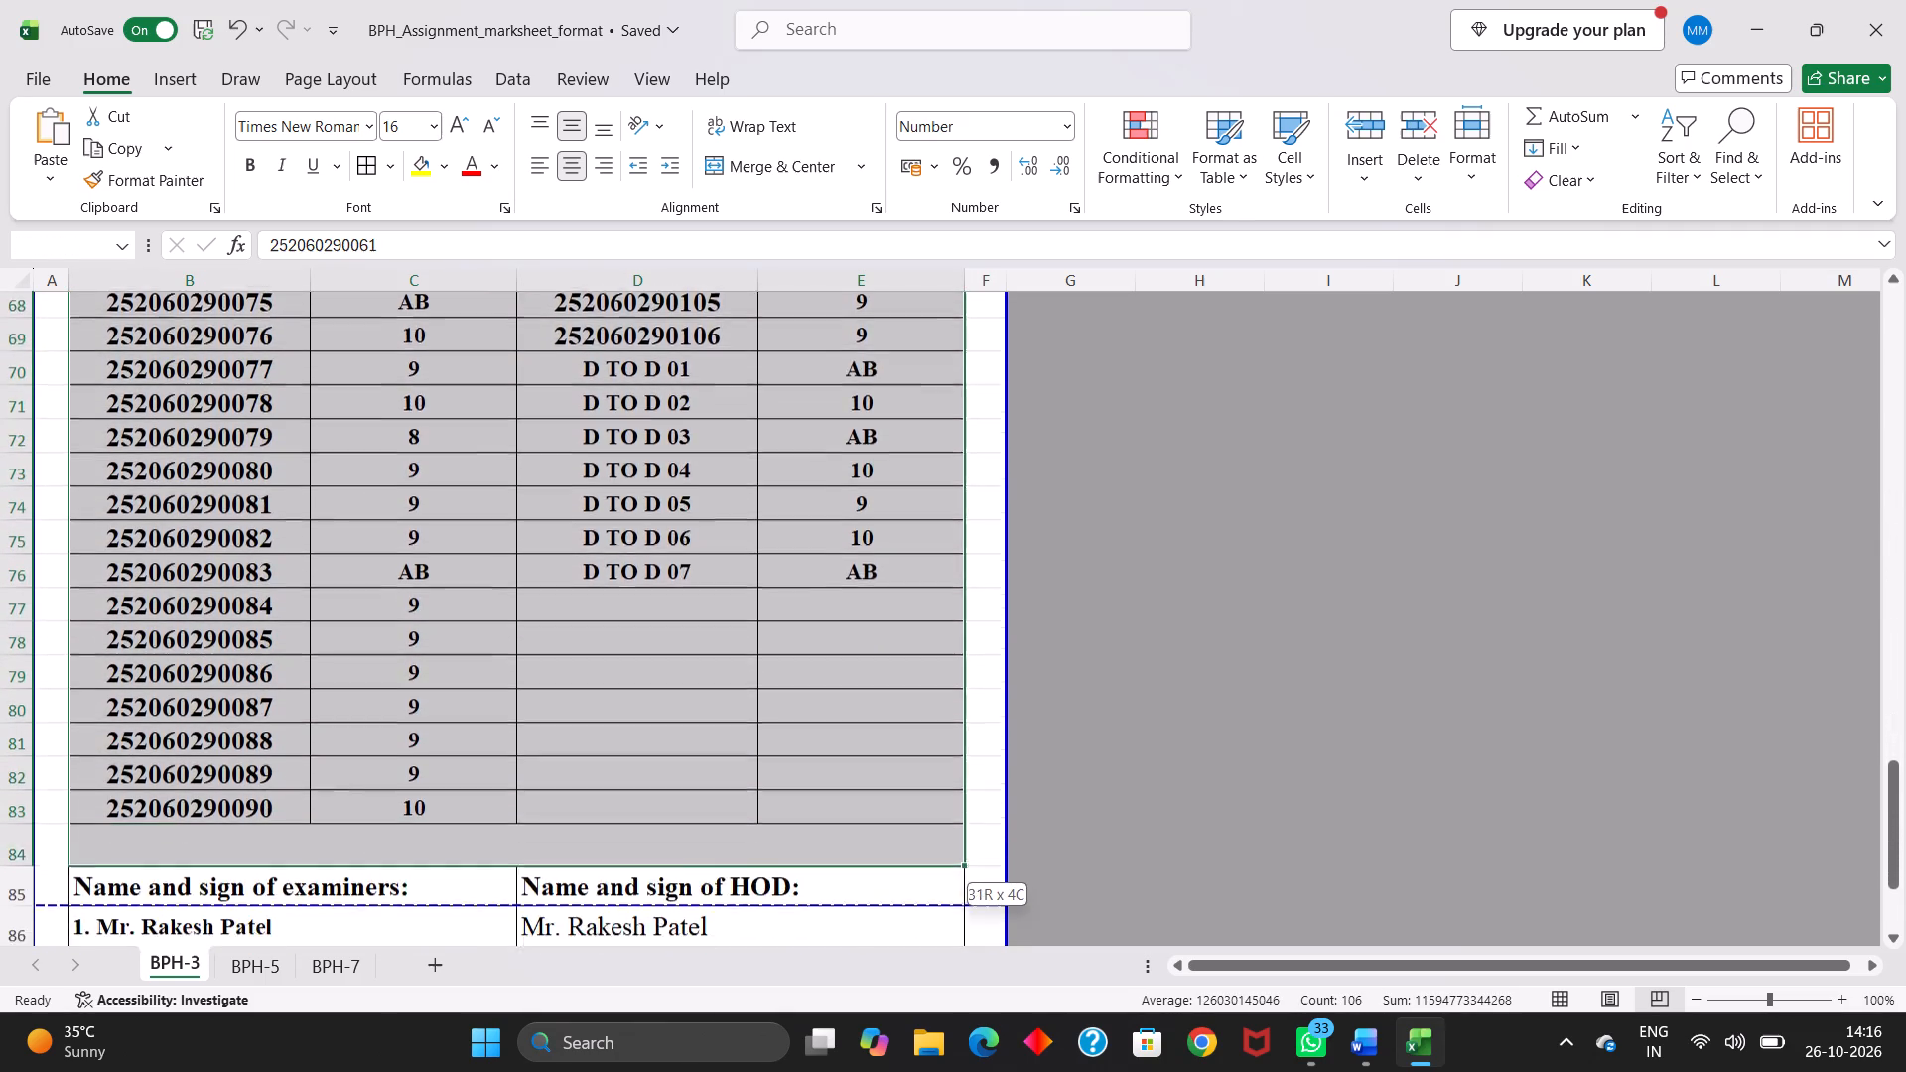
{"action": "left_click_drag", "start_coordinate": [844, 974], "coordinate": [938, 812]}
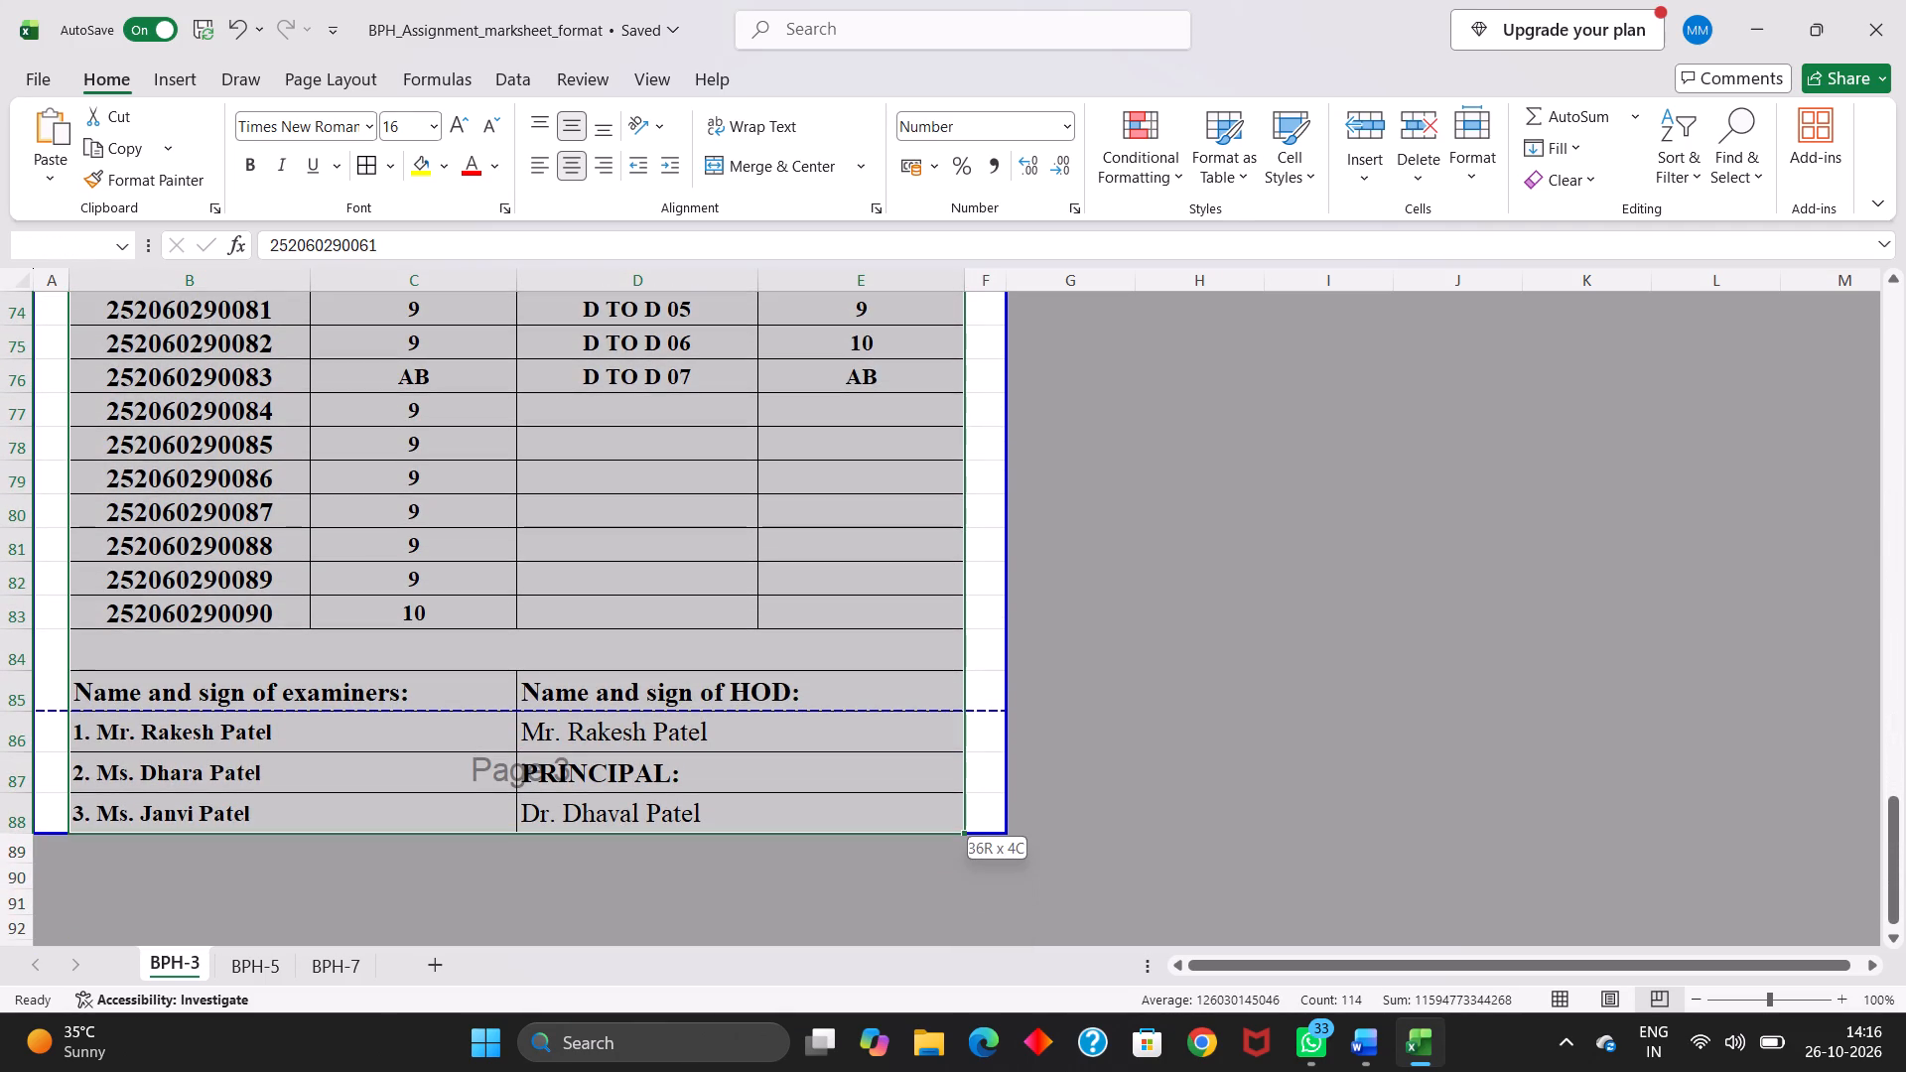
{"action": "left_click_drag", "start_coordinate": [938, 812], "coordinate": [977, 813]}
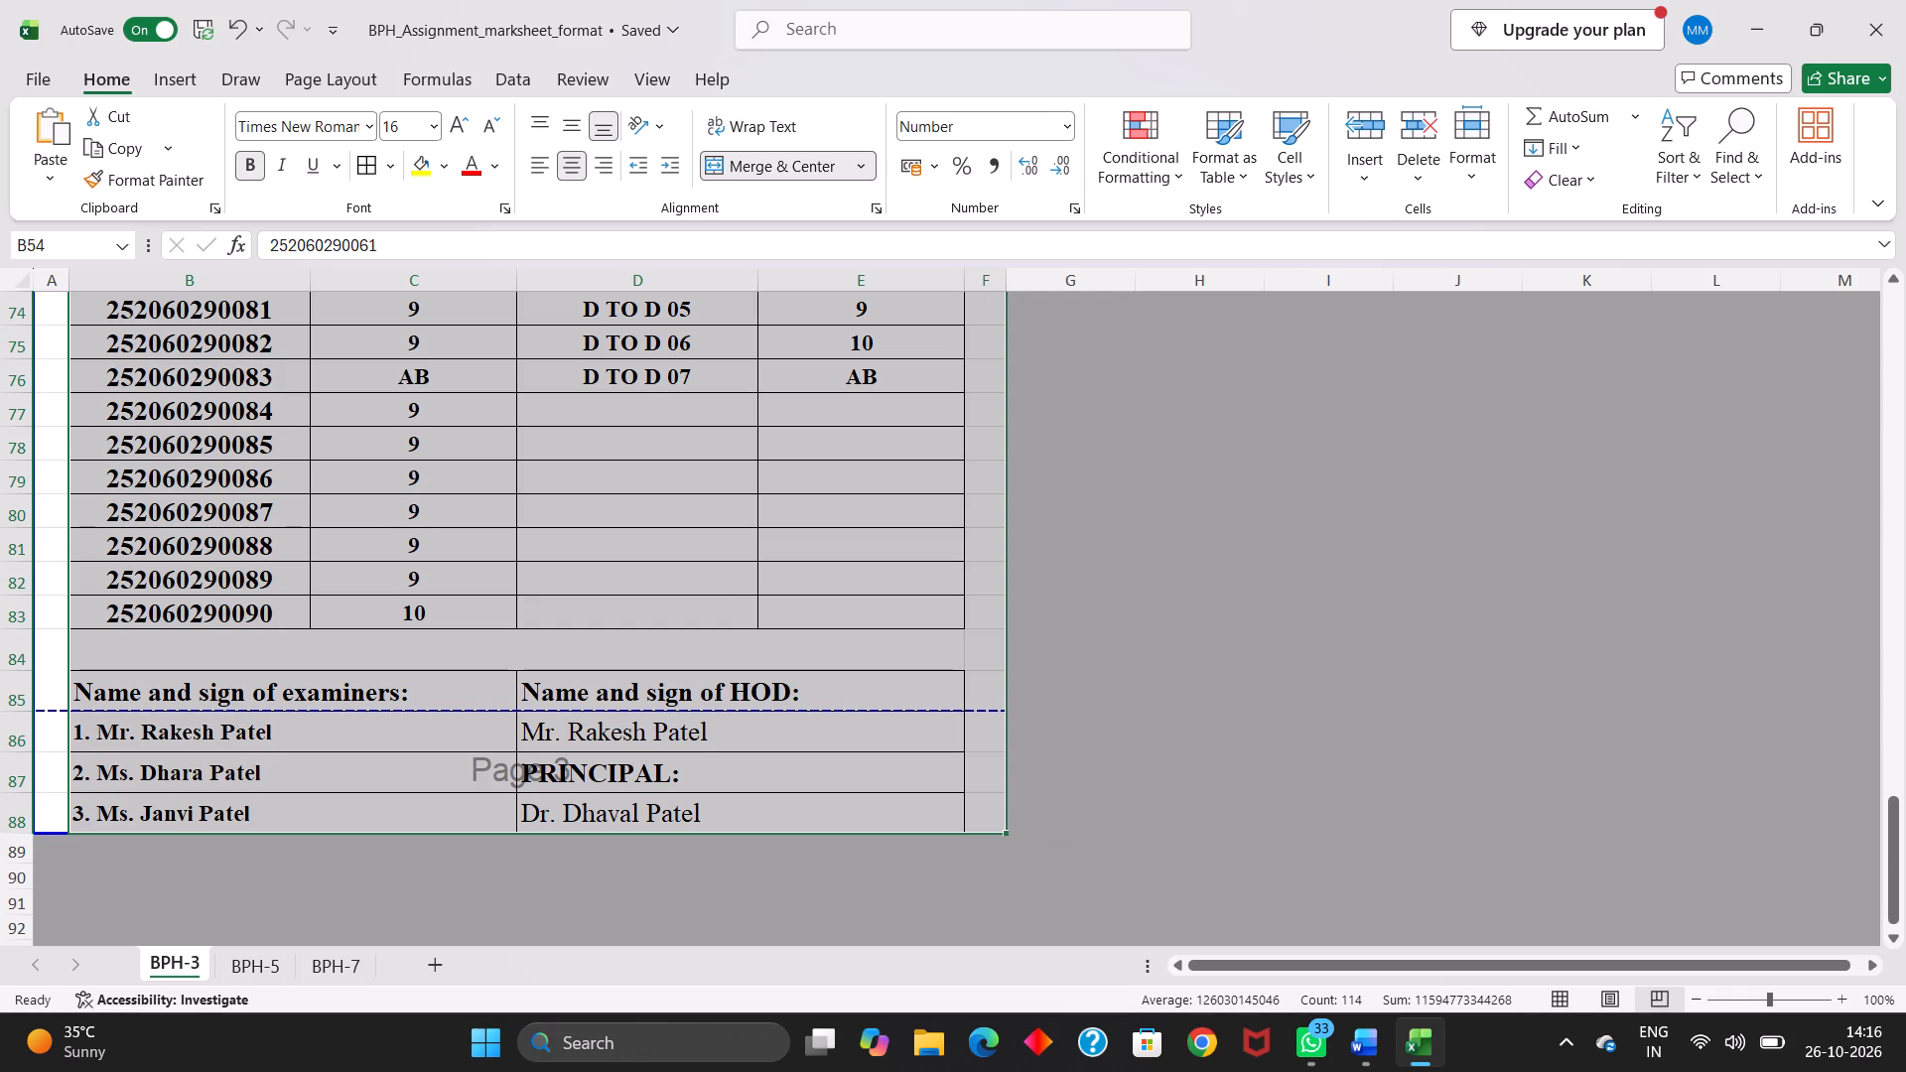
{"action": "key", "text": "ctrl+p"}
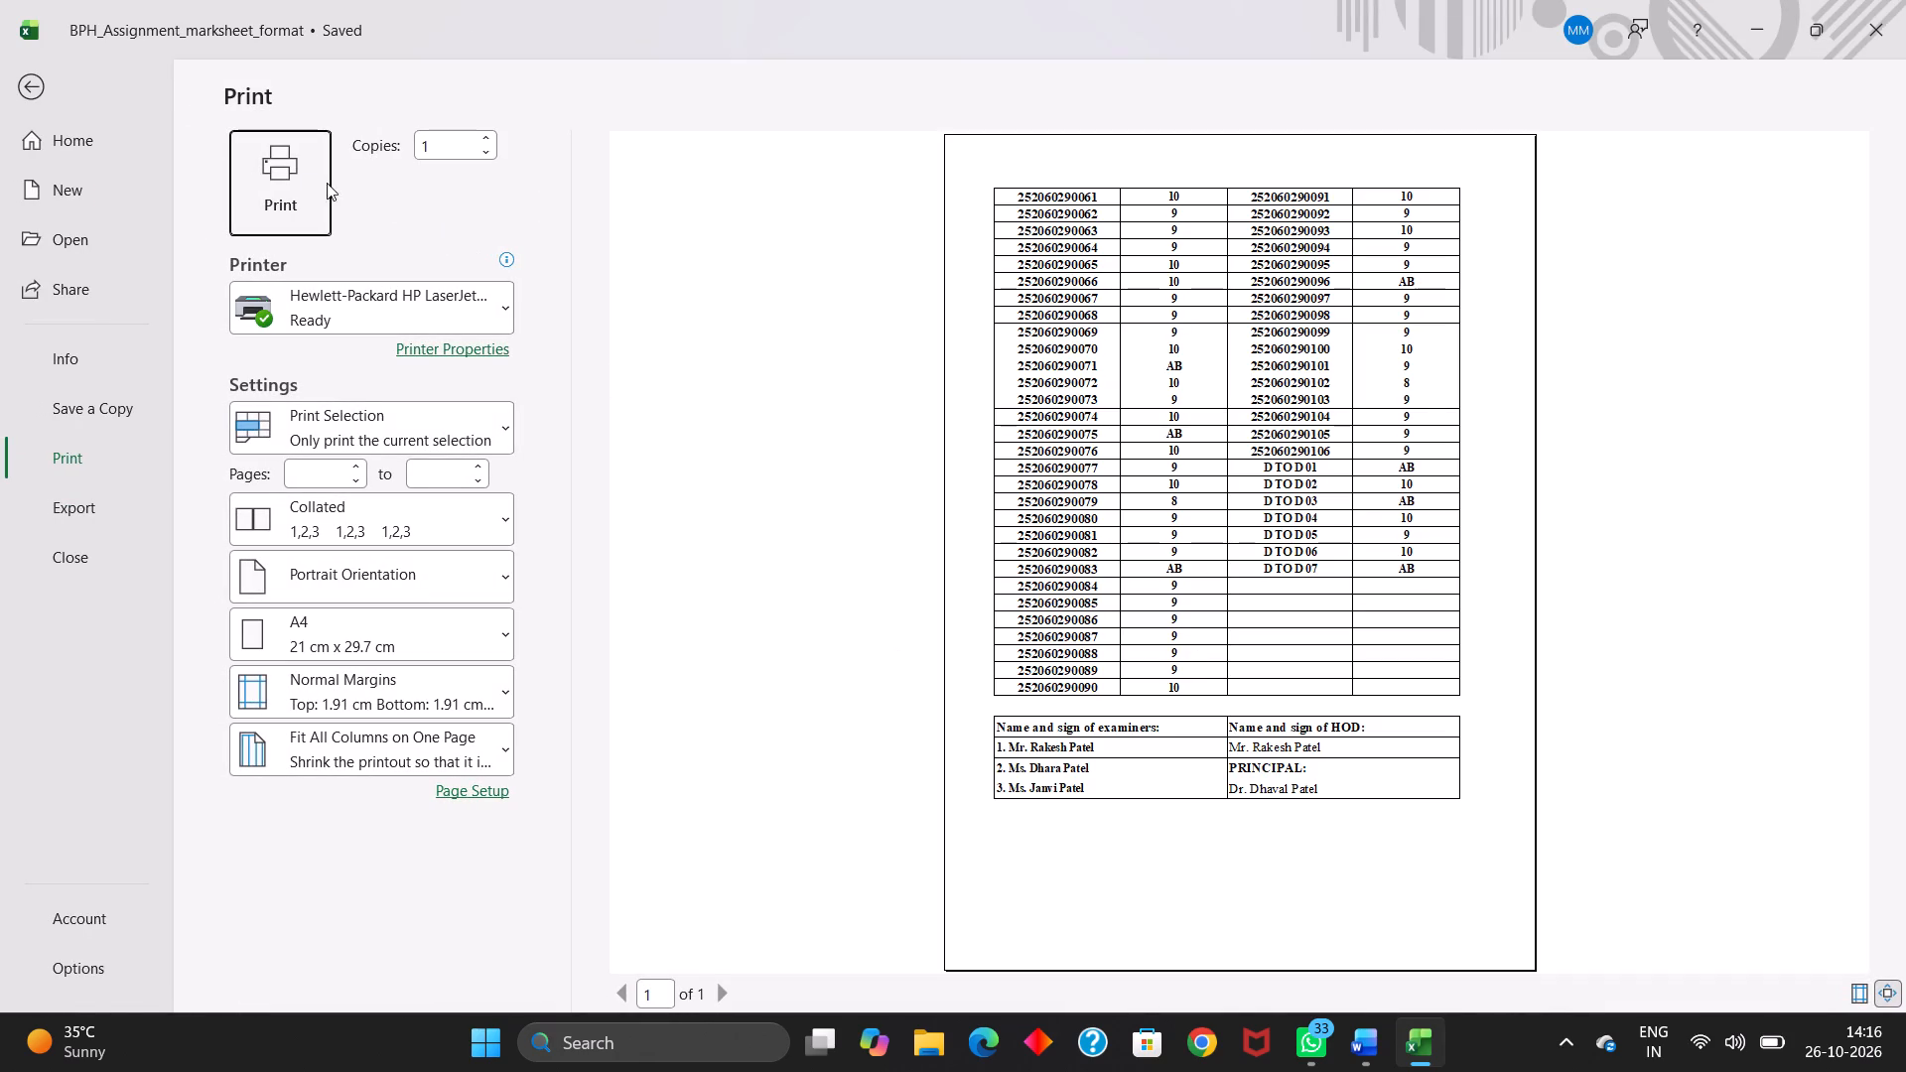
{"action": "left_click", "coordinate": [296, 175]}
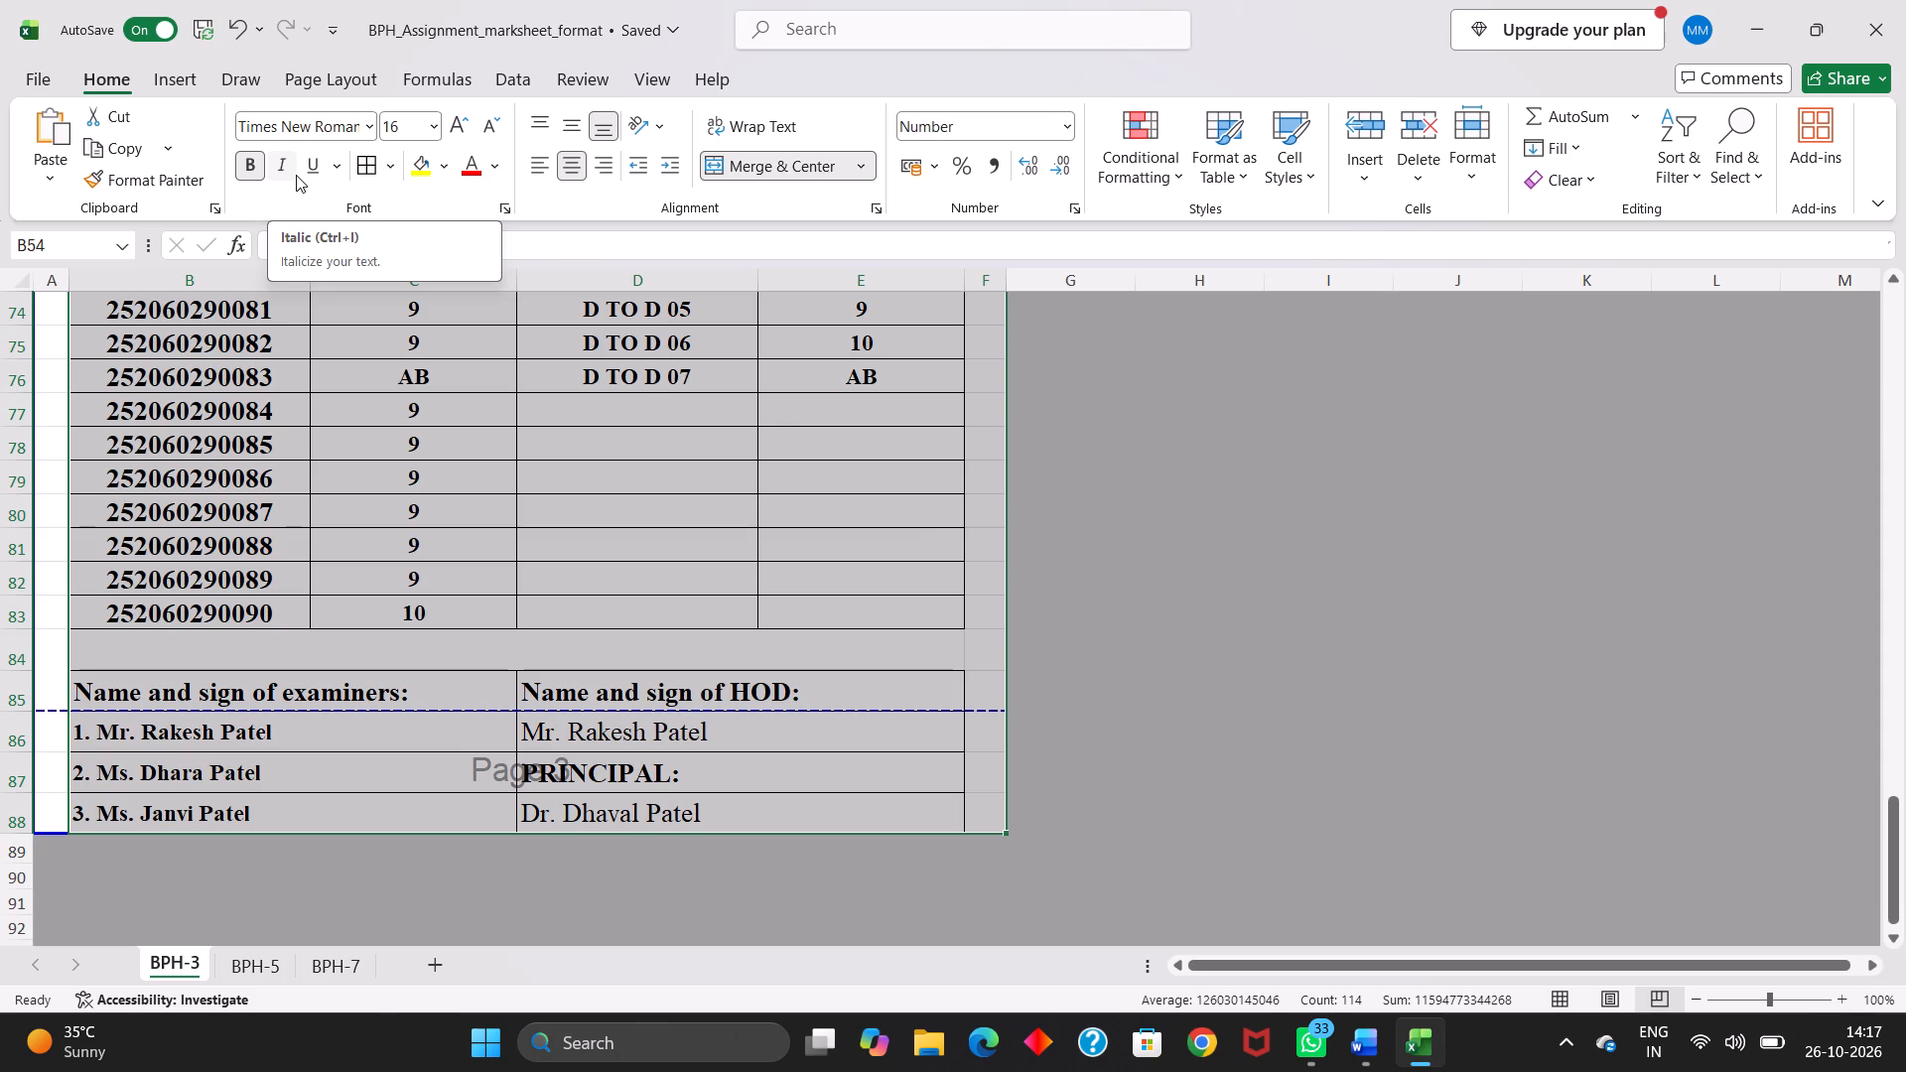
Minimise the assignment workbook and open the BPH-3 MID 1 Marksheet updated workbook from the desktop.
{"action": "left_click", "coordinate": [1763, 22]}
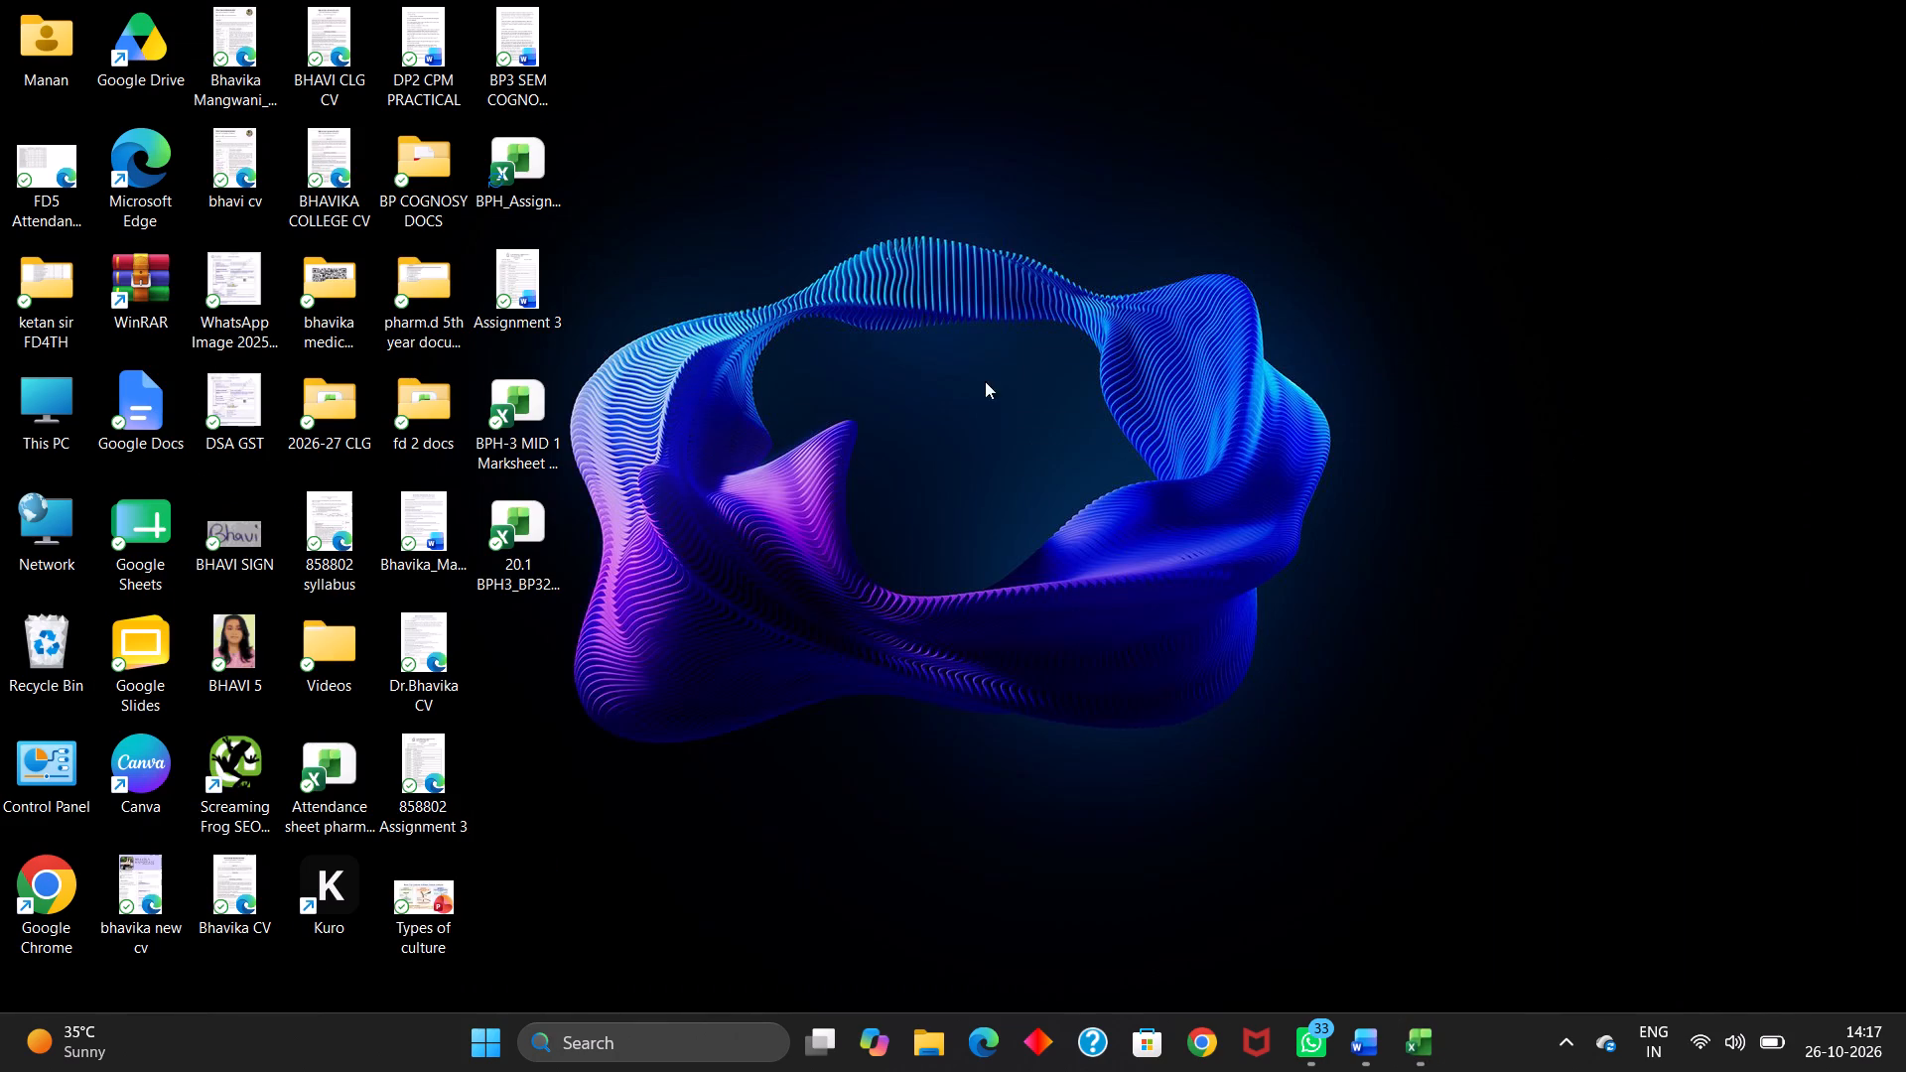
{"action": "double_click", "coordinate": [528, 410]}
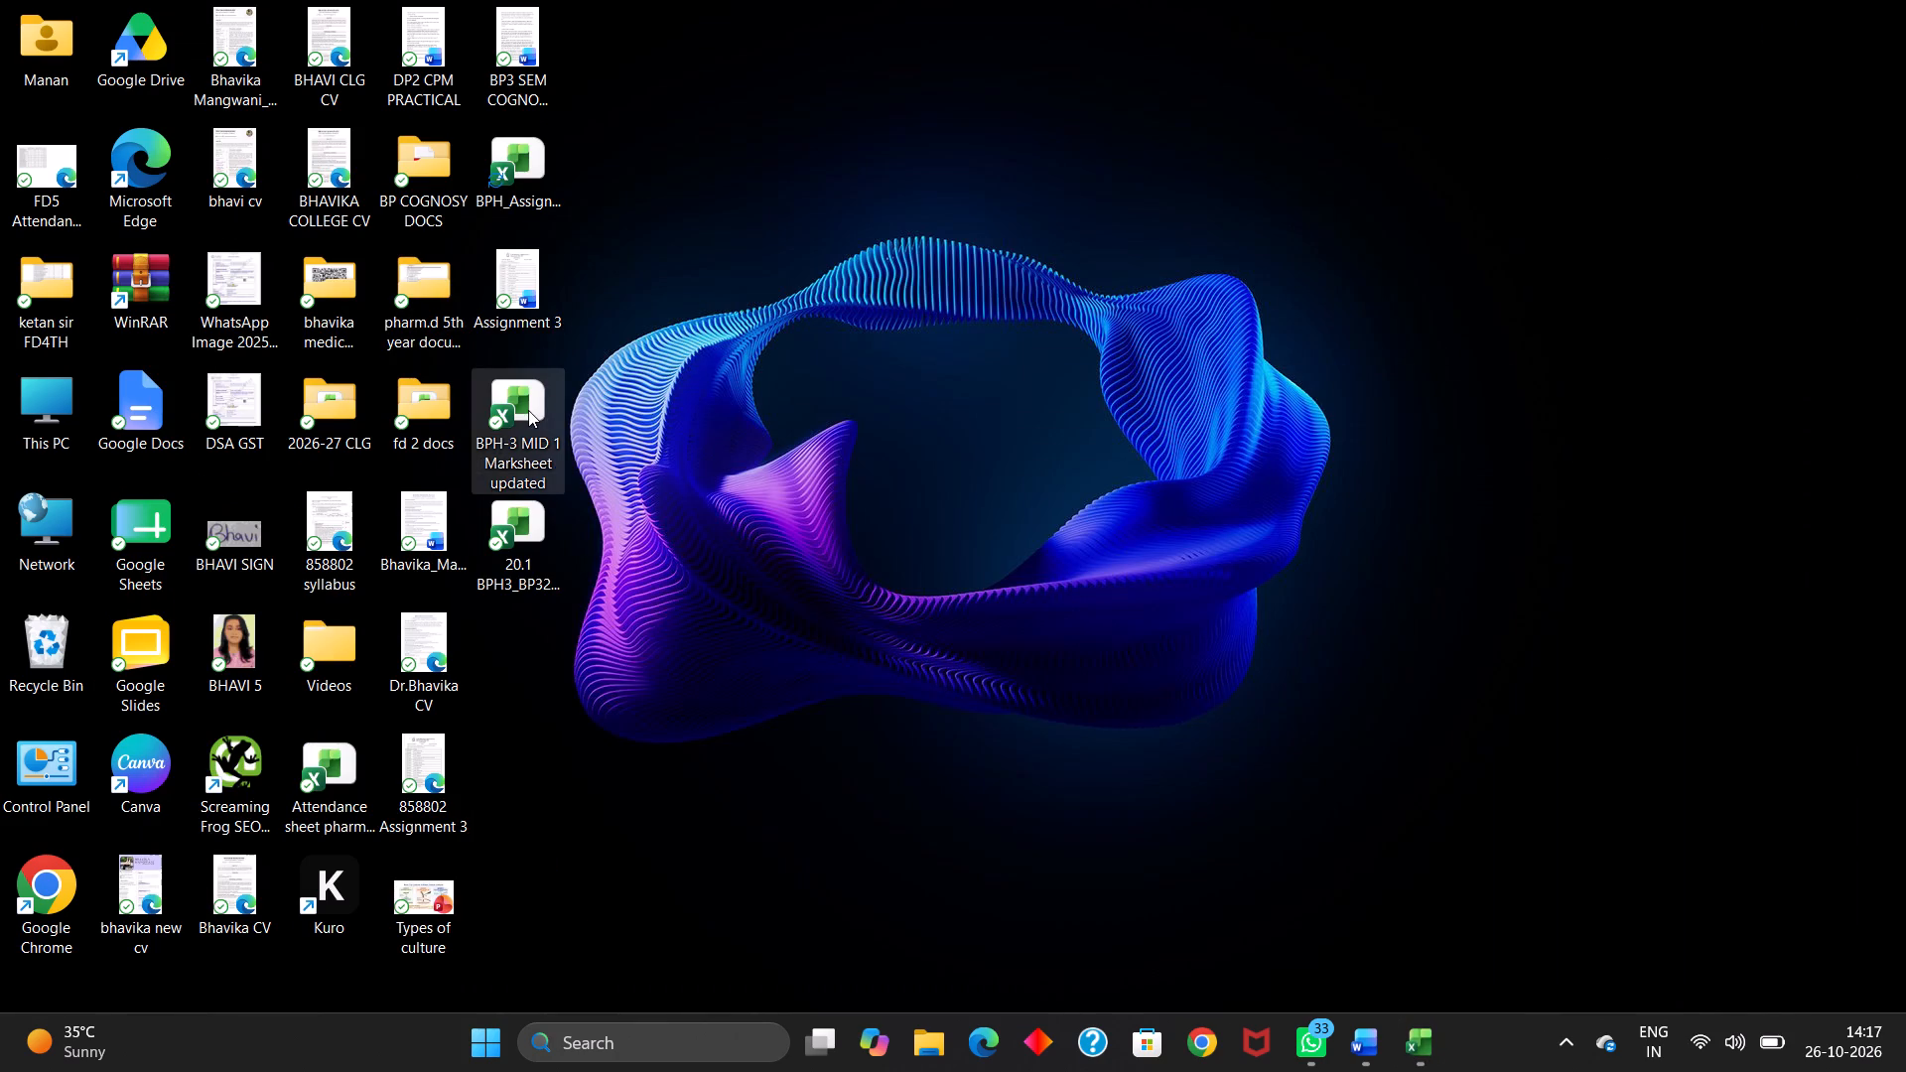
Select the heading and first marks table, A1:J39, check the print preview, and set the font size to 16.
{"action": "scroll", "coordinate": [474, 511], "scroll_direction": "up", "scroll_amount": 4}
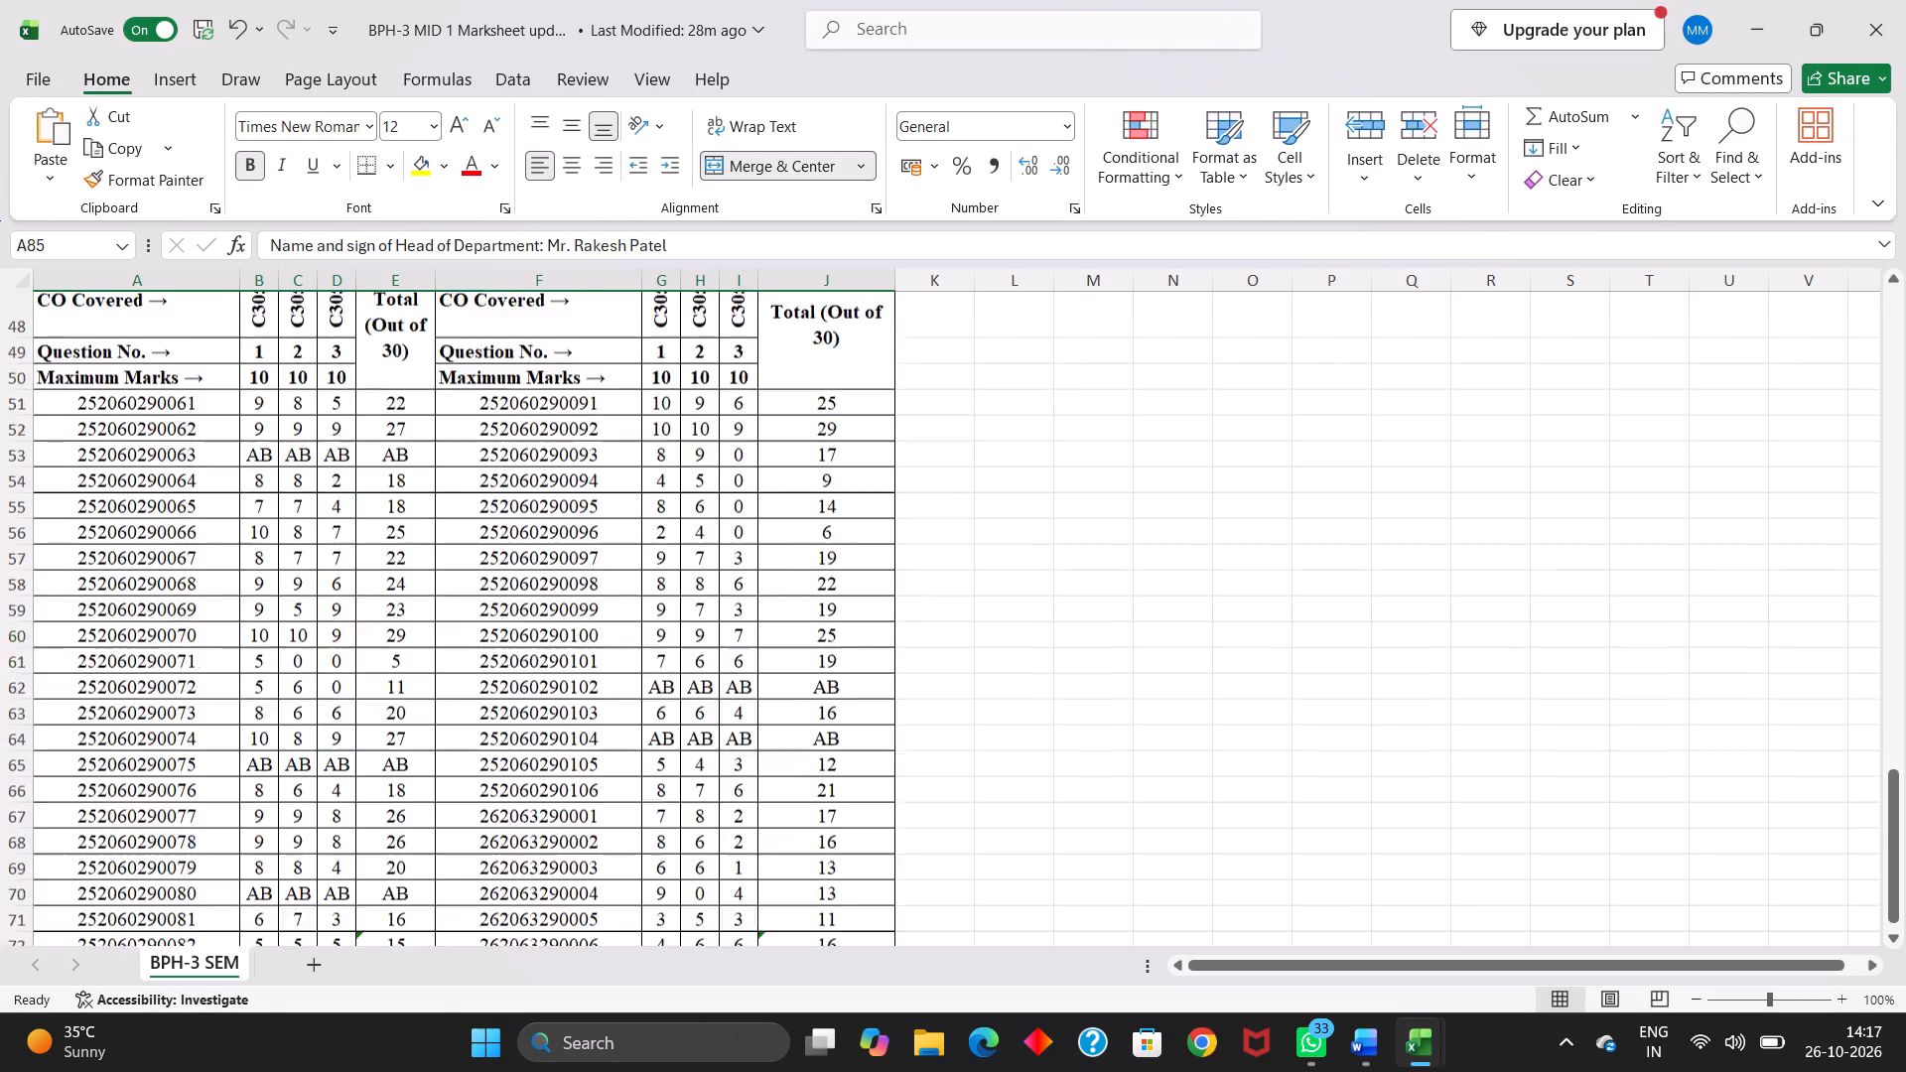
{"action": "scroll", "coordinate": [474, 511], "scroll_direction": "up", "scroll_amount": 2}
{"action": "left_click_drag", "start_coordinate": [107, 319], "coordinate": [744, 1046]}
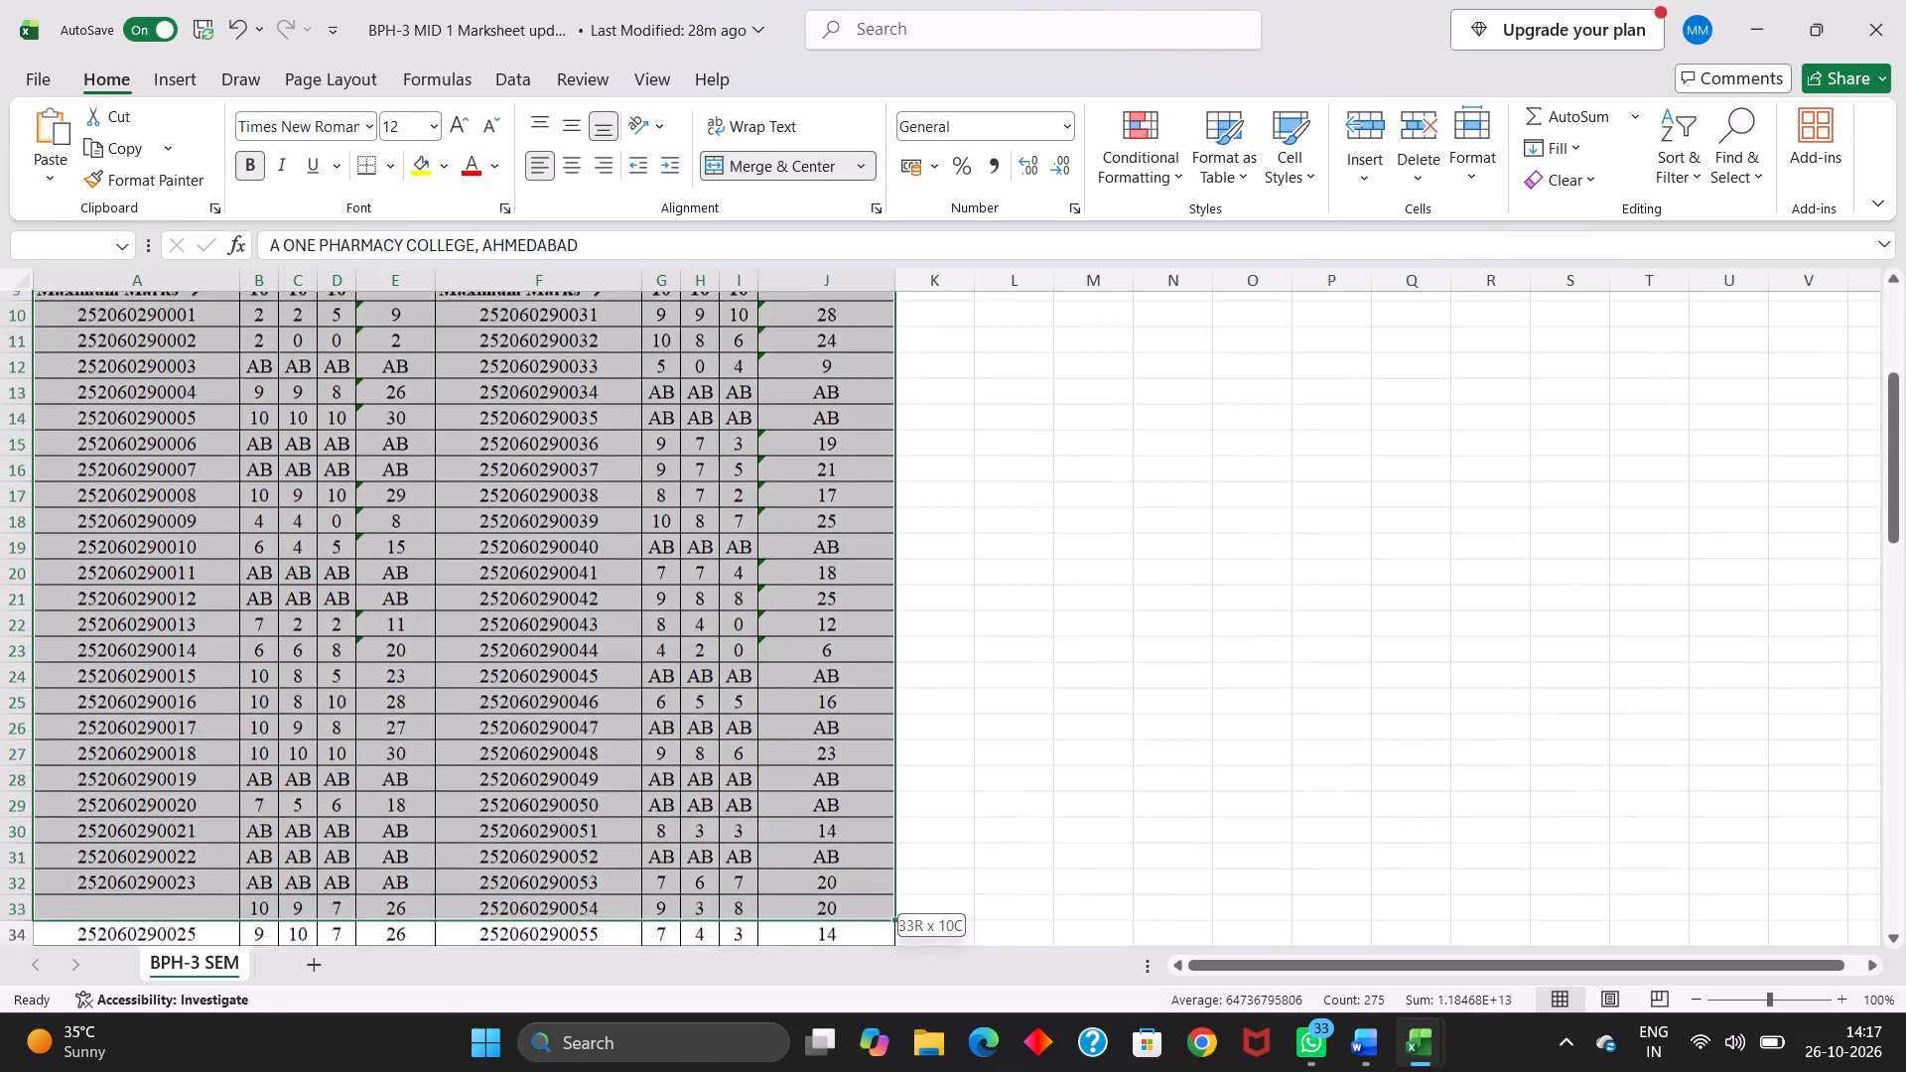
{"action": "left_click_drag", "start_coordinate": [744, 1046], "coordinate": [743, 984]}
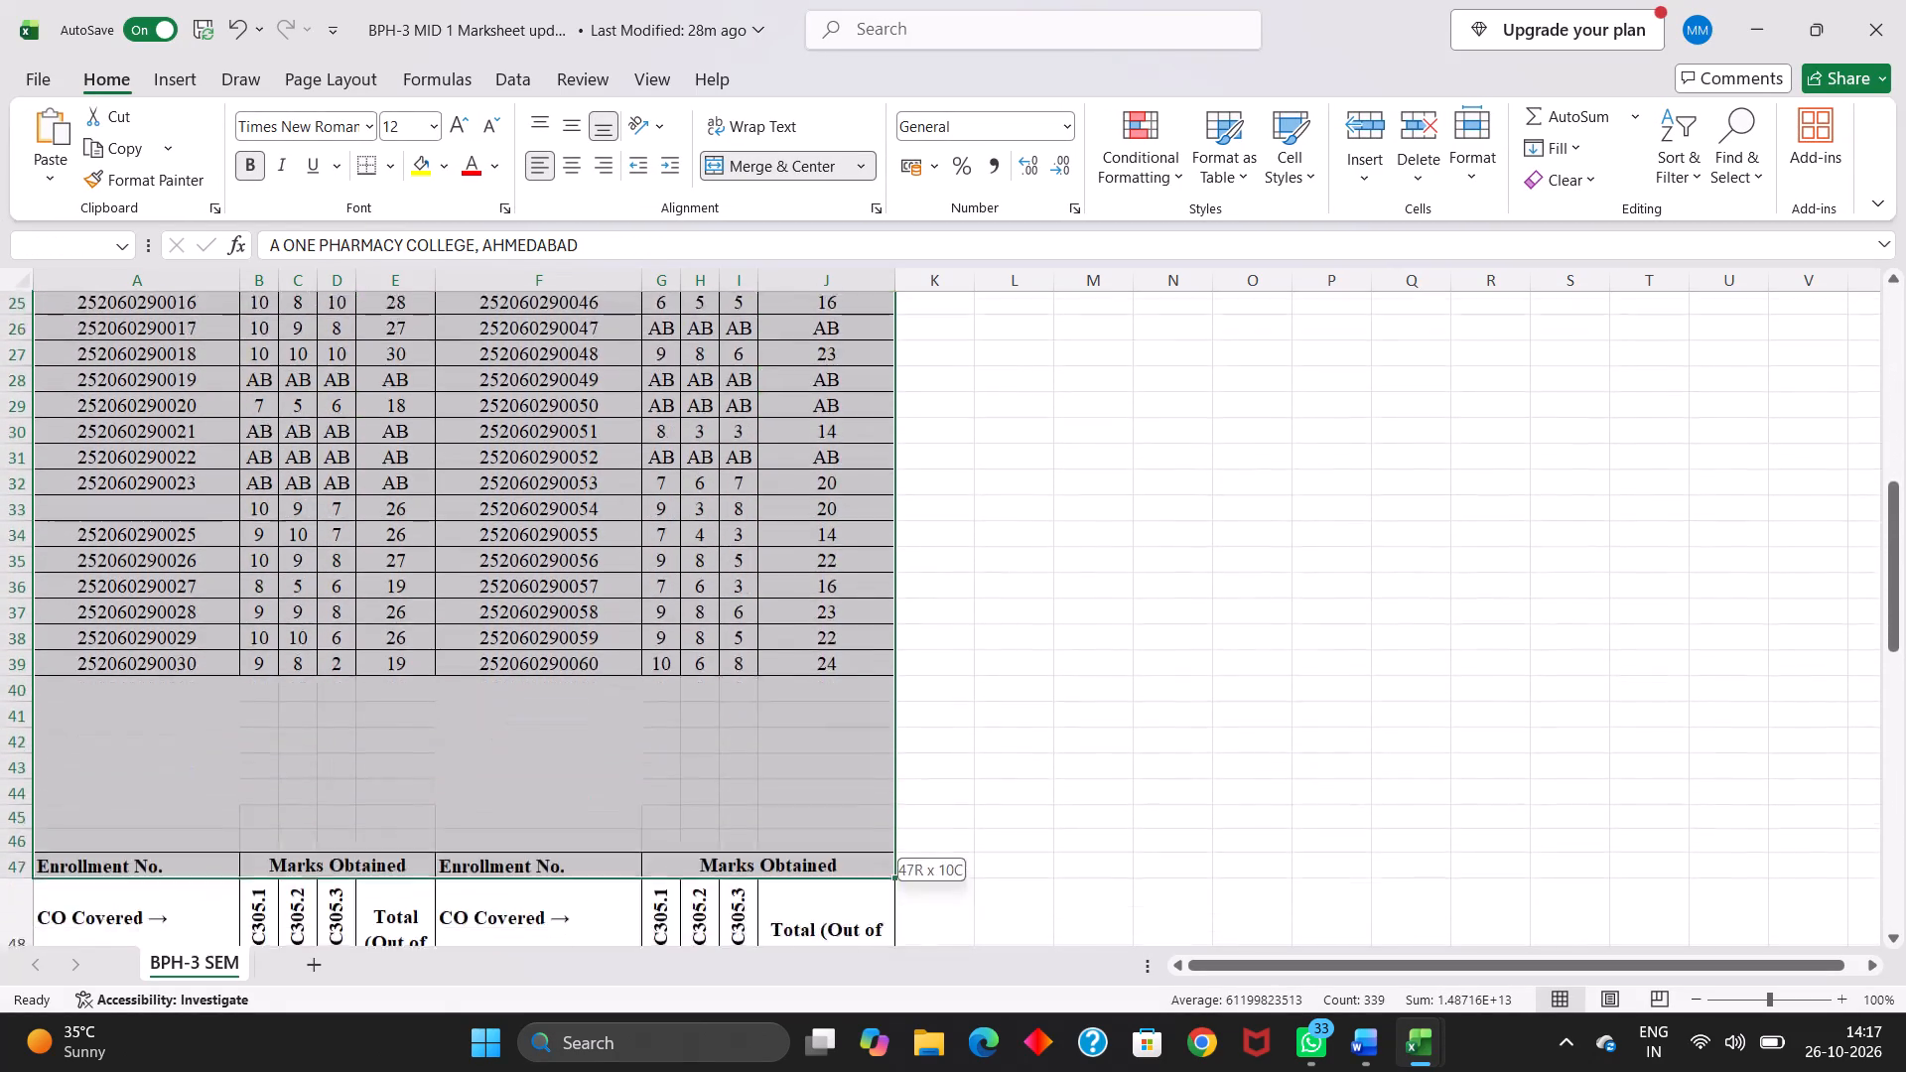
{"action": "left_click_drag", "start_coordinate": [743, 984], "coordinate": [765, 592]}
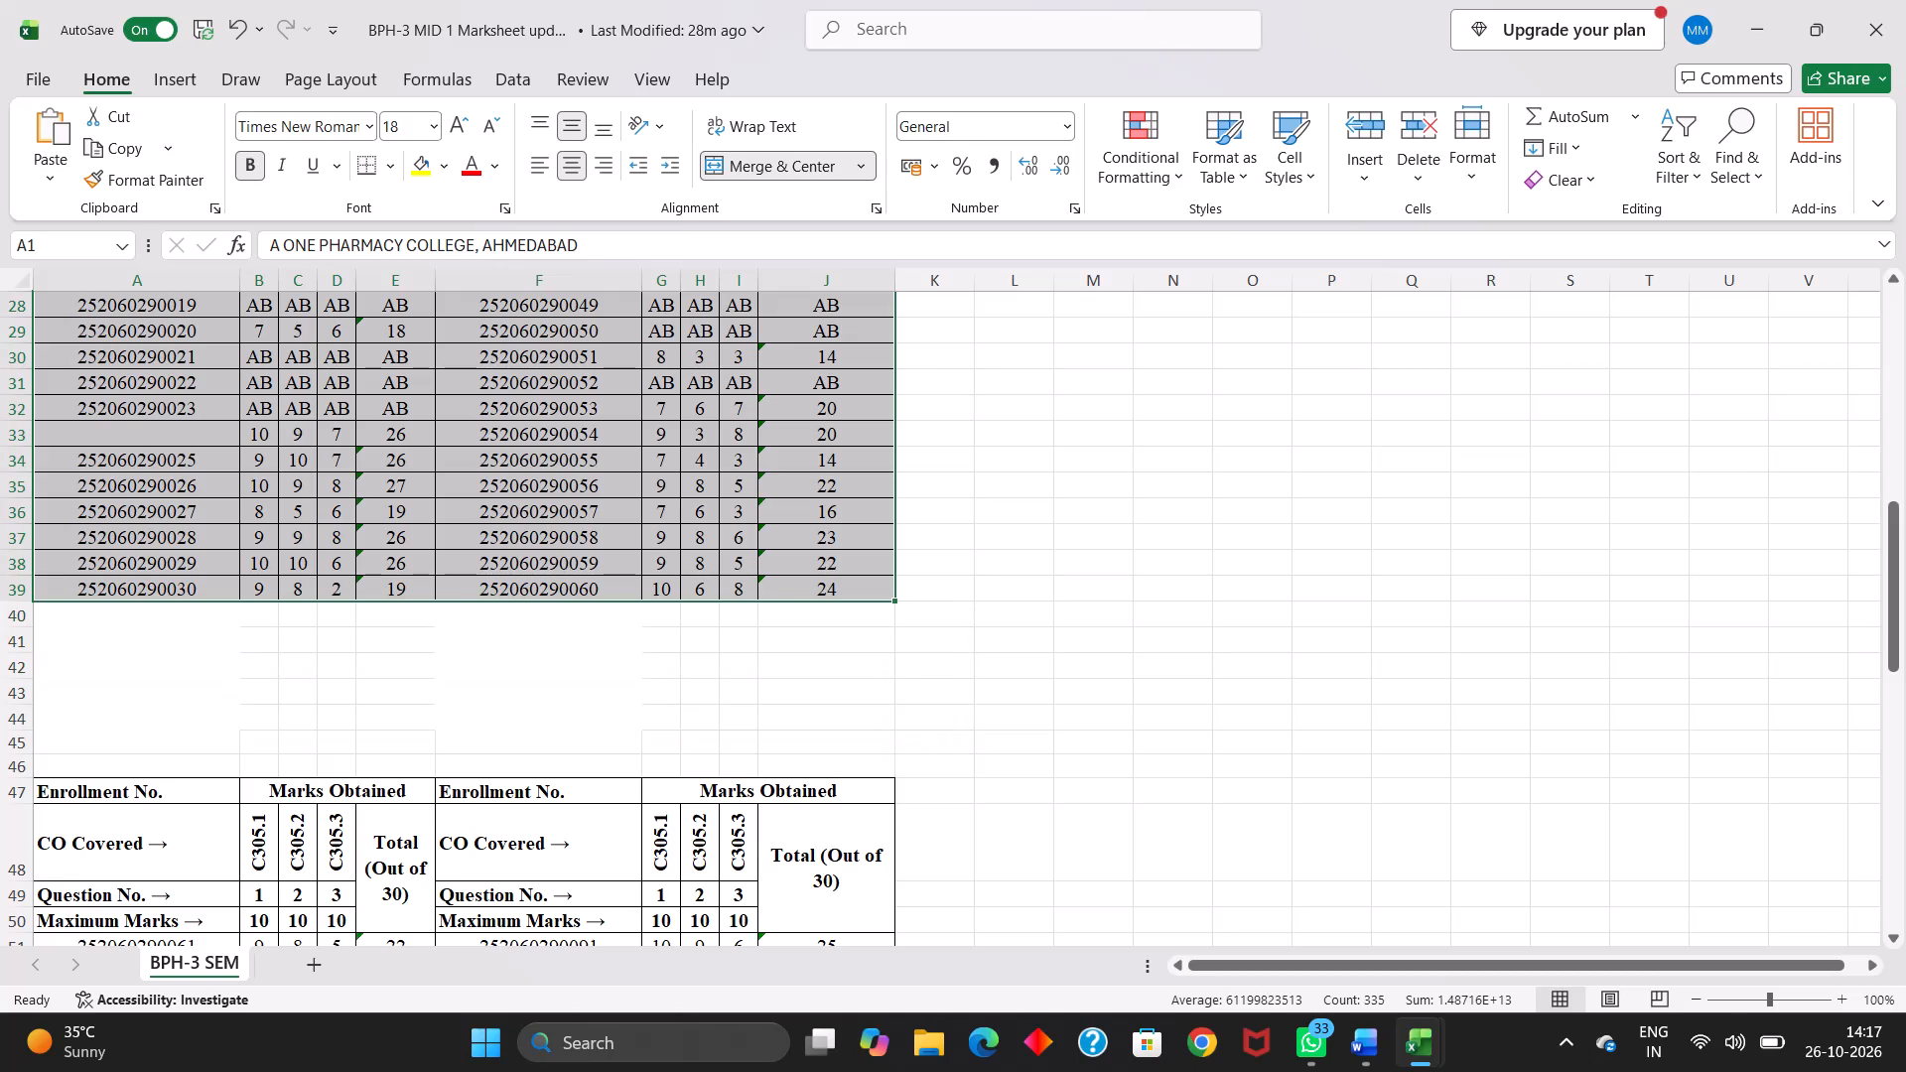
{"action": "key", "text": "ctrl+p"}
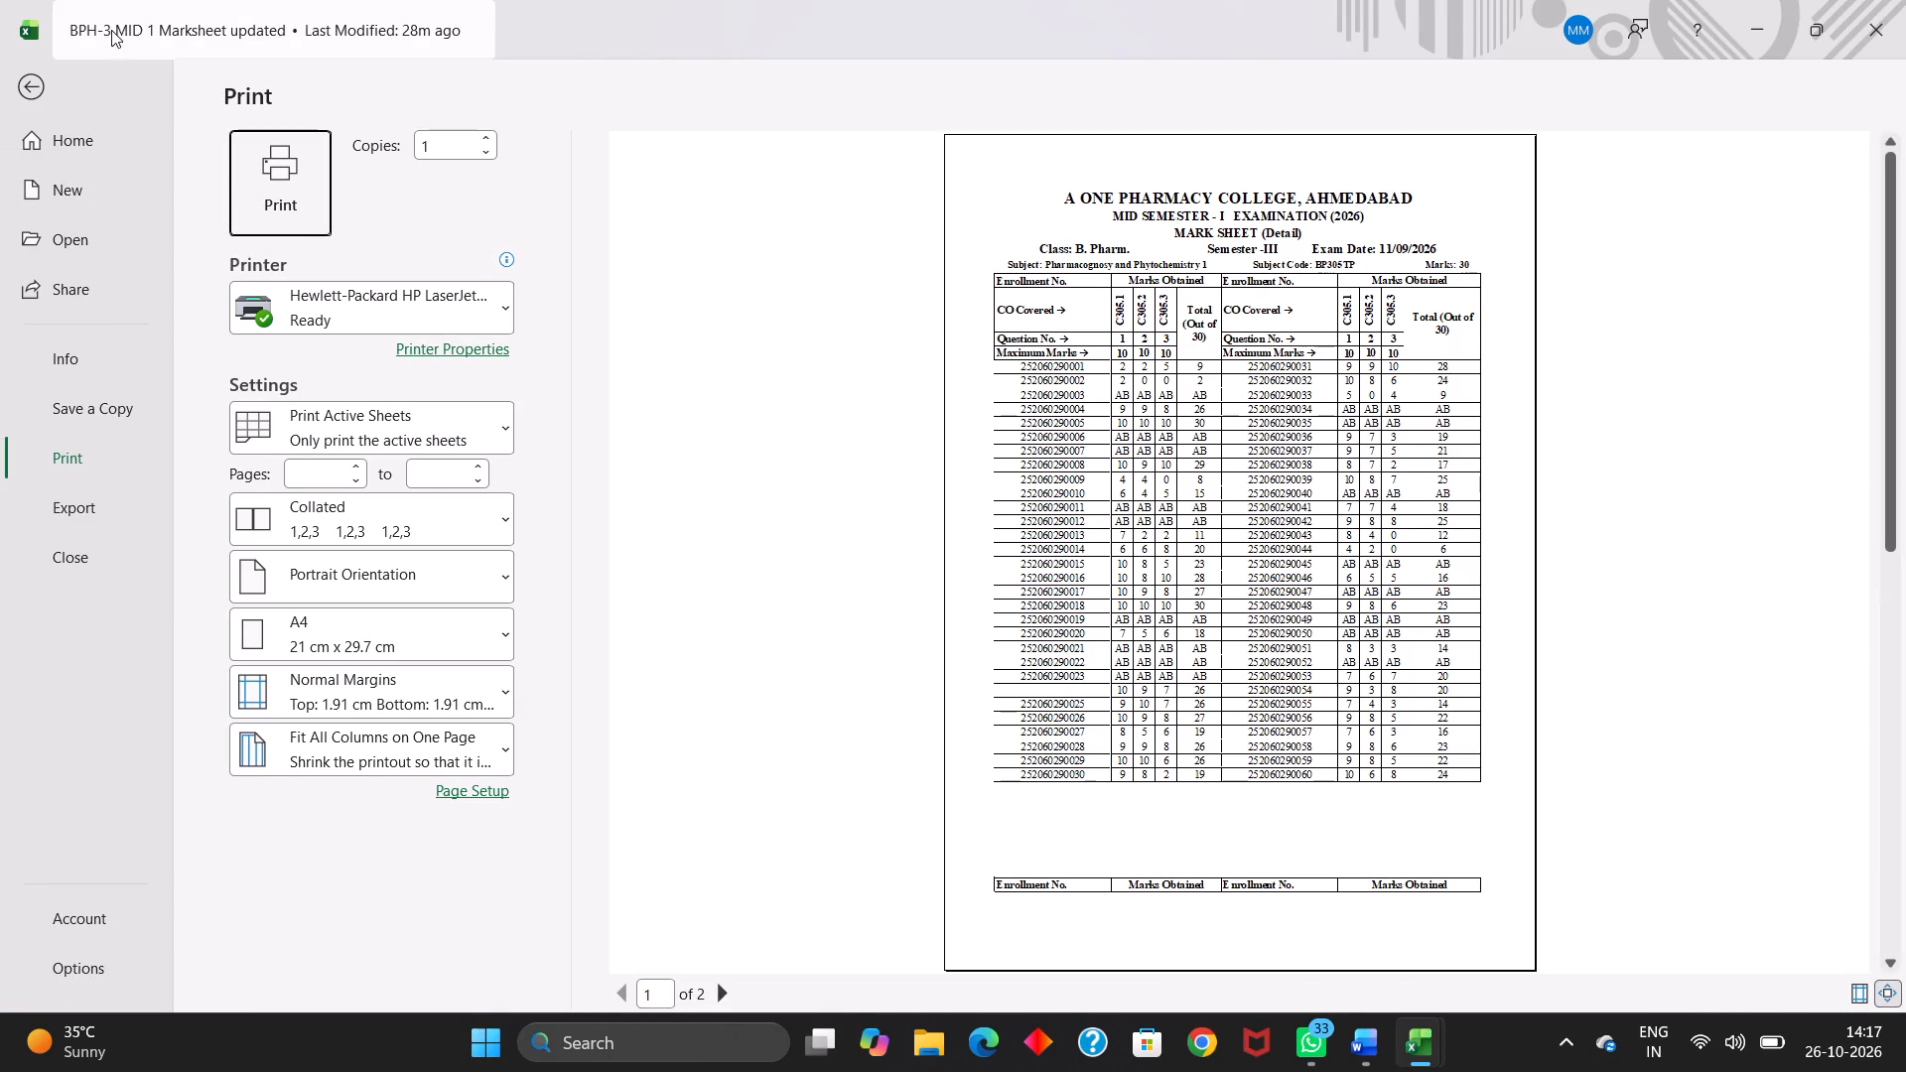
{"action": "left_click", "coordinate": [26, 87]}
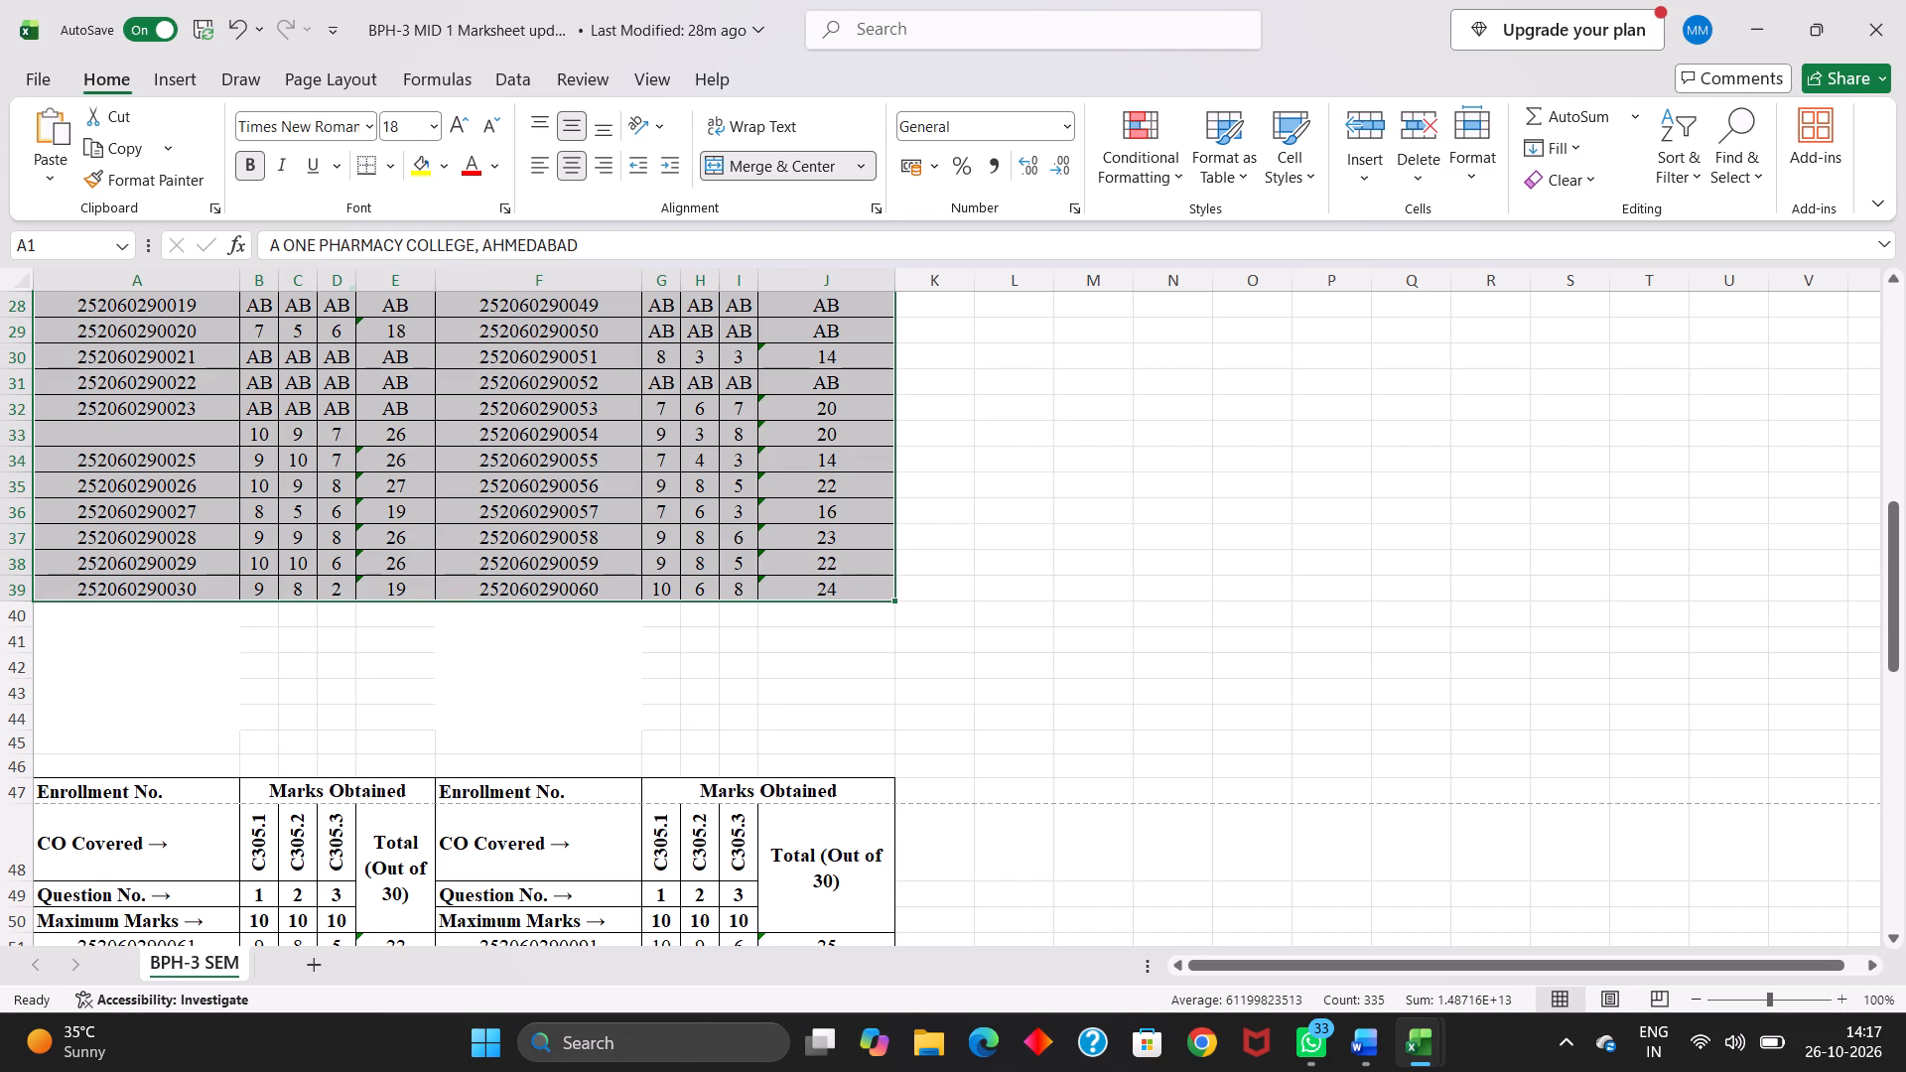
{"action": "left_click", "coordinate": [488, 129]}
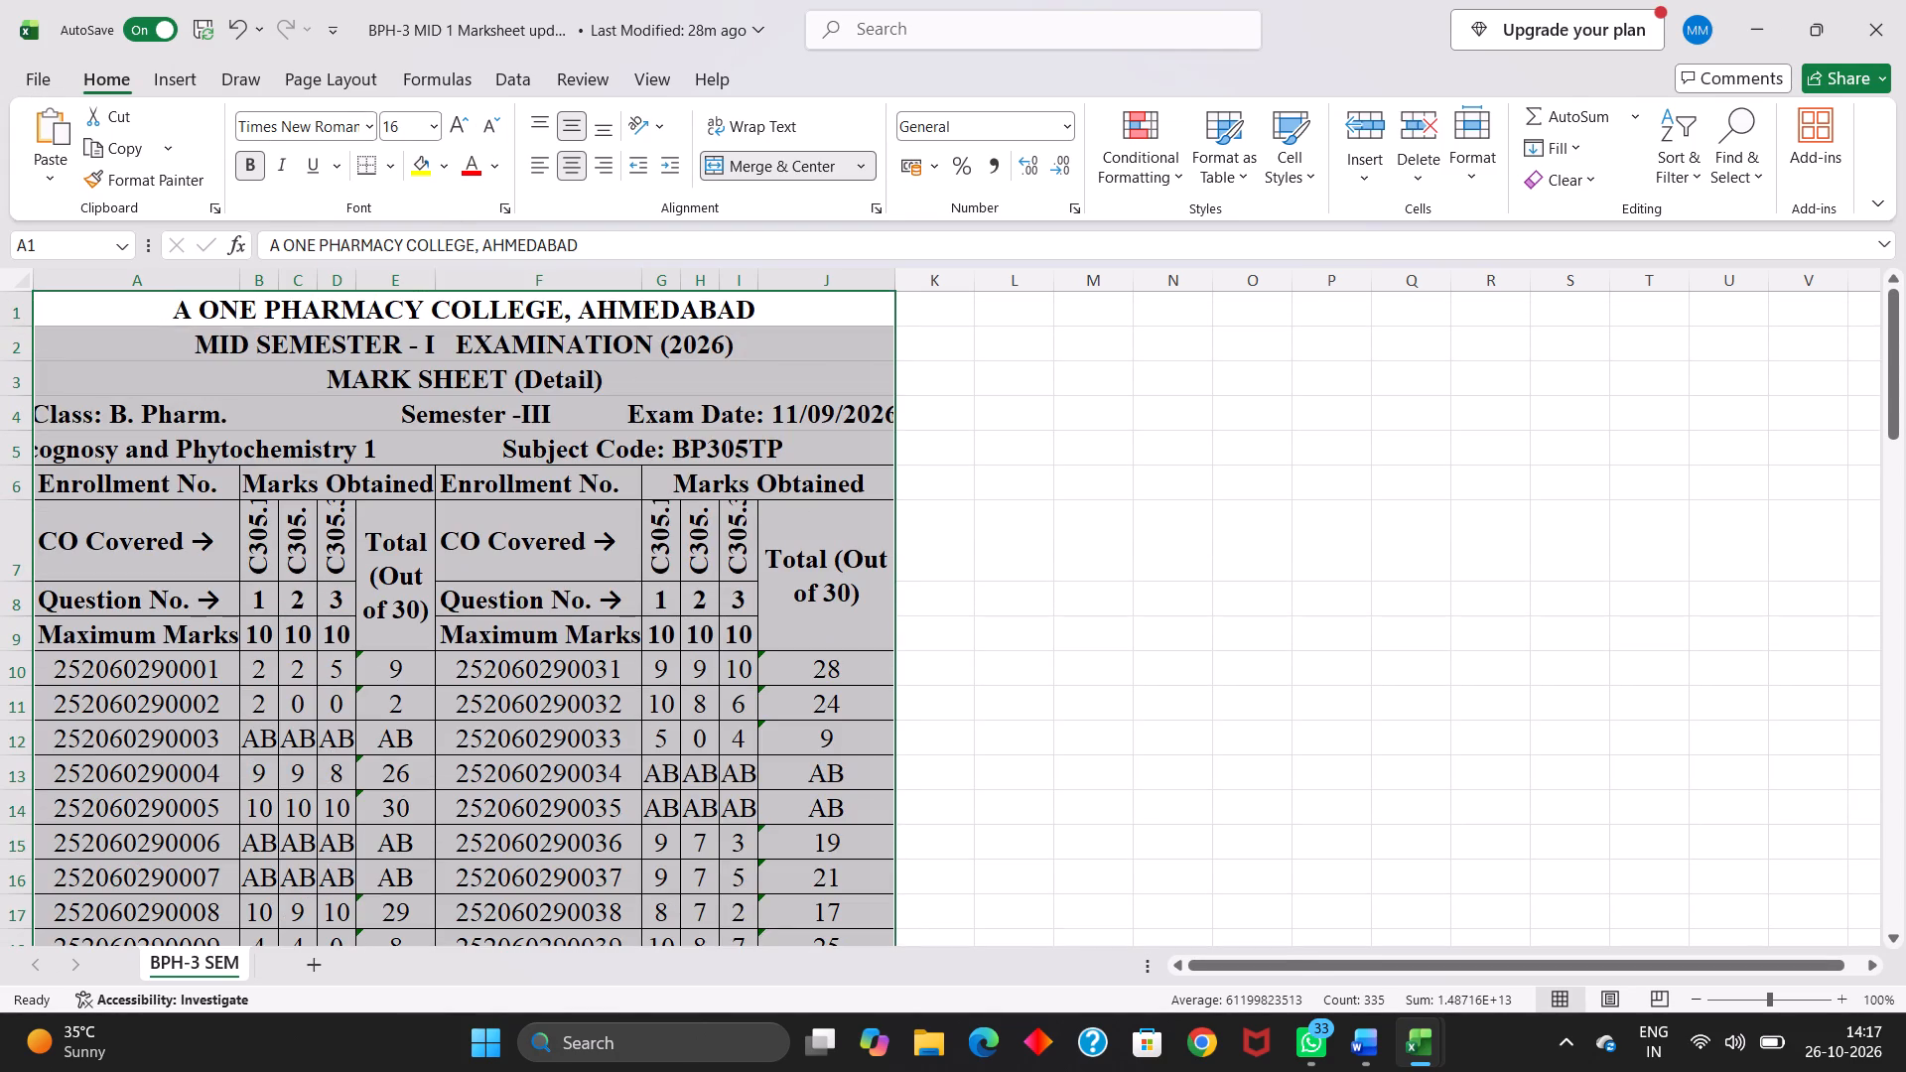
{"action": "left_click", "coordinate": [383, 566]}
Apply All Borders to the heading rows A1:J5 of the mid-semester mark sheet.
{"action": "left_click_drag", "start_coordinate": [121, 318], "coordinate": [624, 450]}
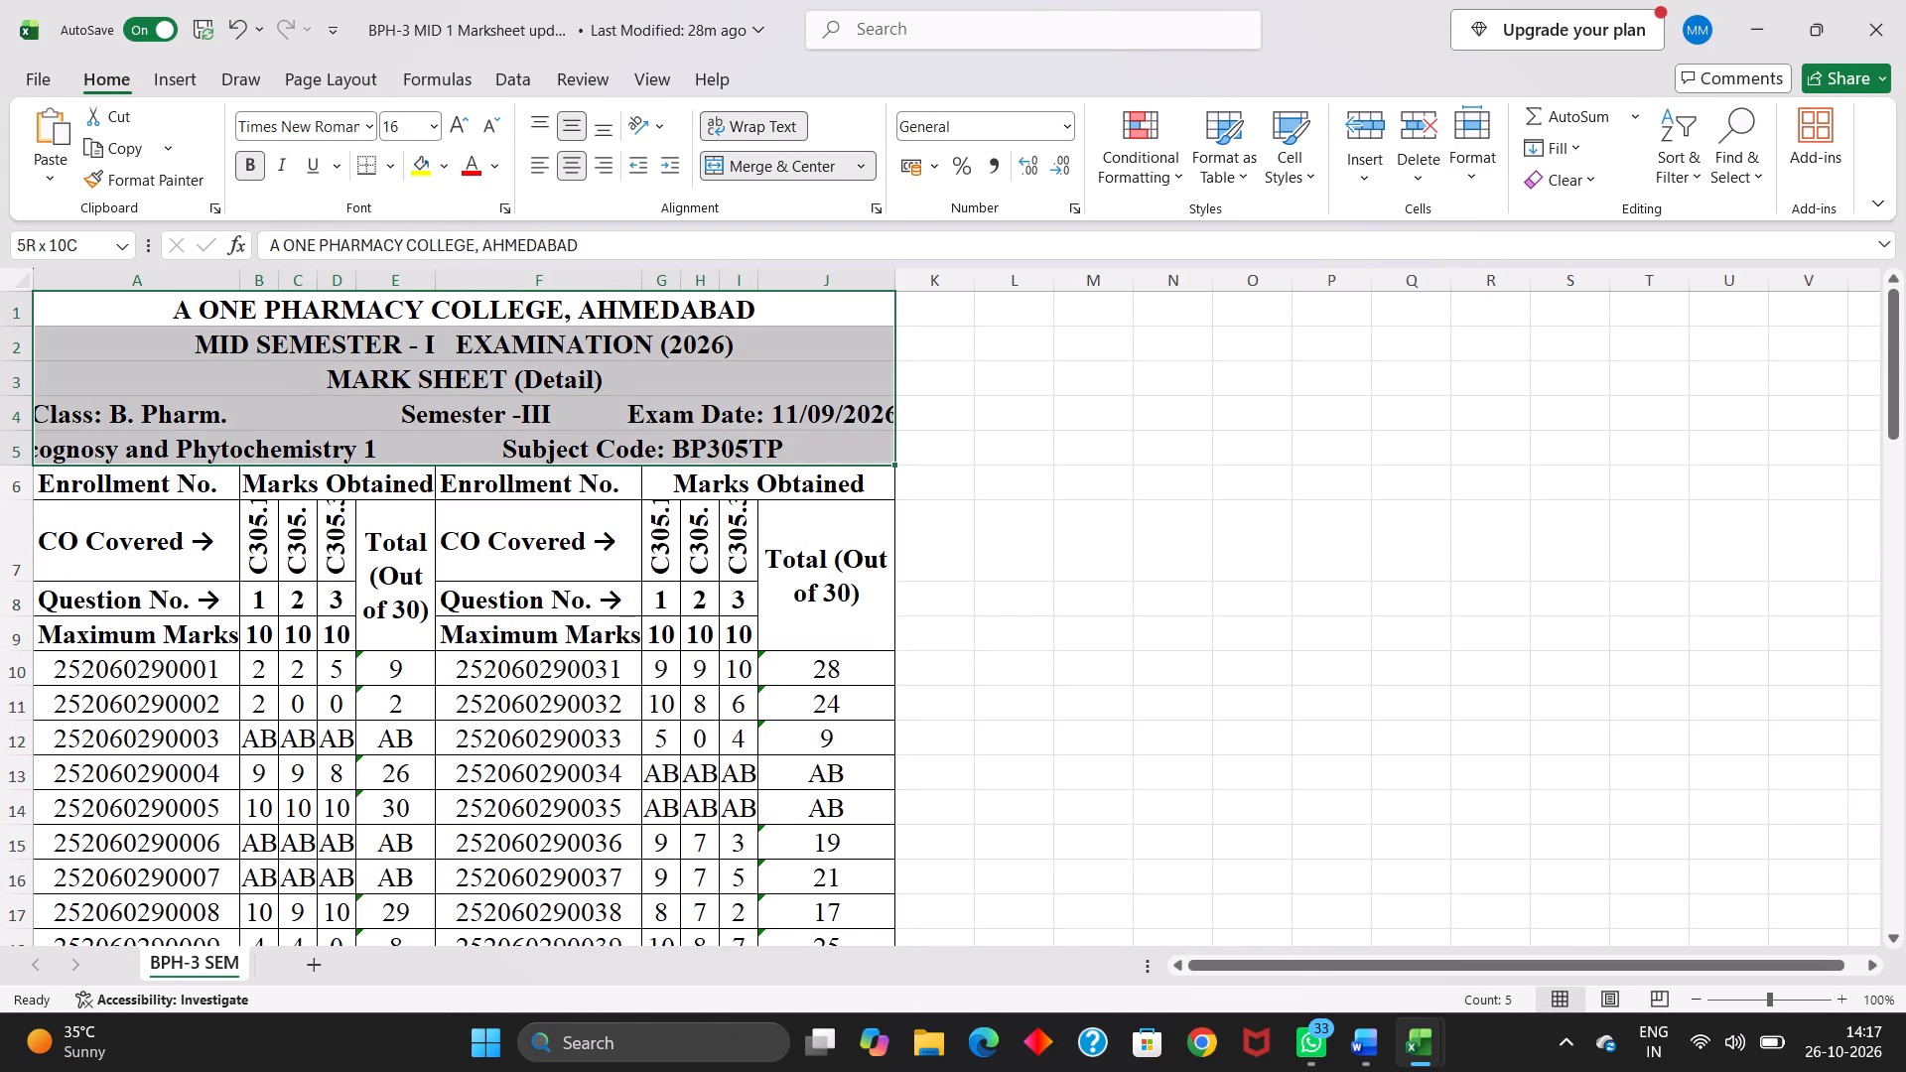
{"action": "left_click_drag", "start_coordinate": [624, 450], "coordinate": [626, 452]}
{"action": "left_click", "coordinate": [366, 171]}
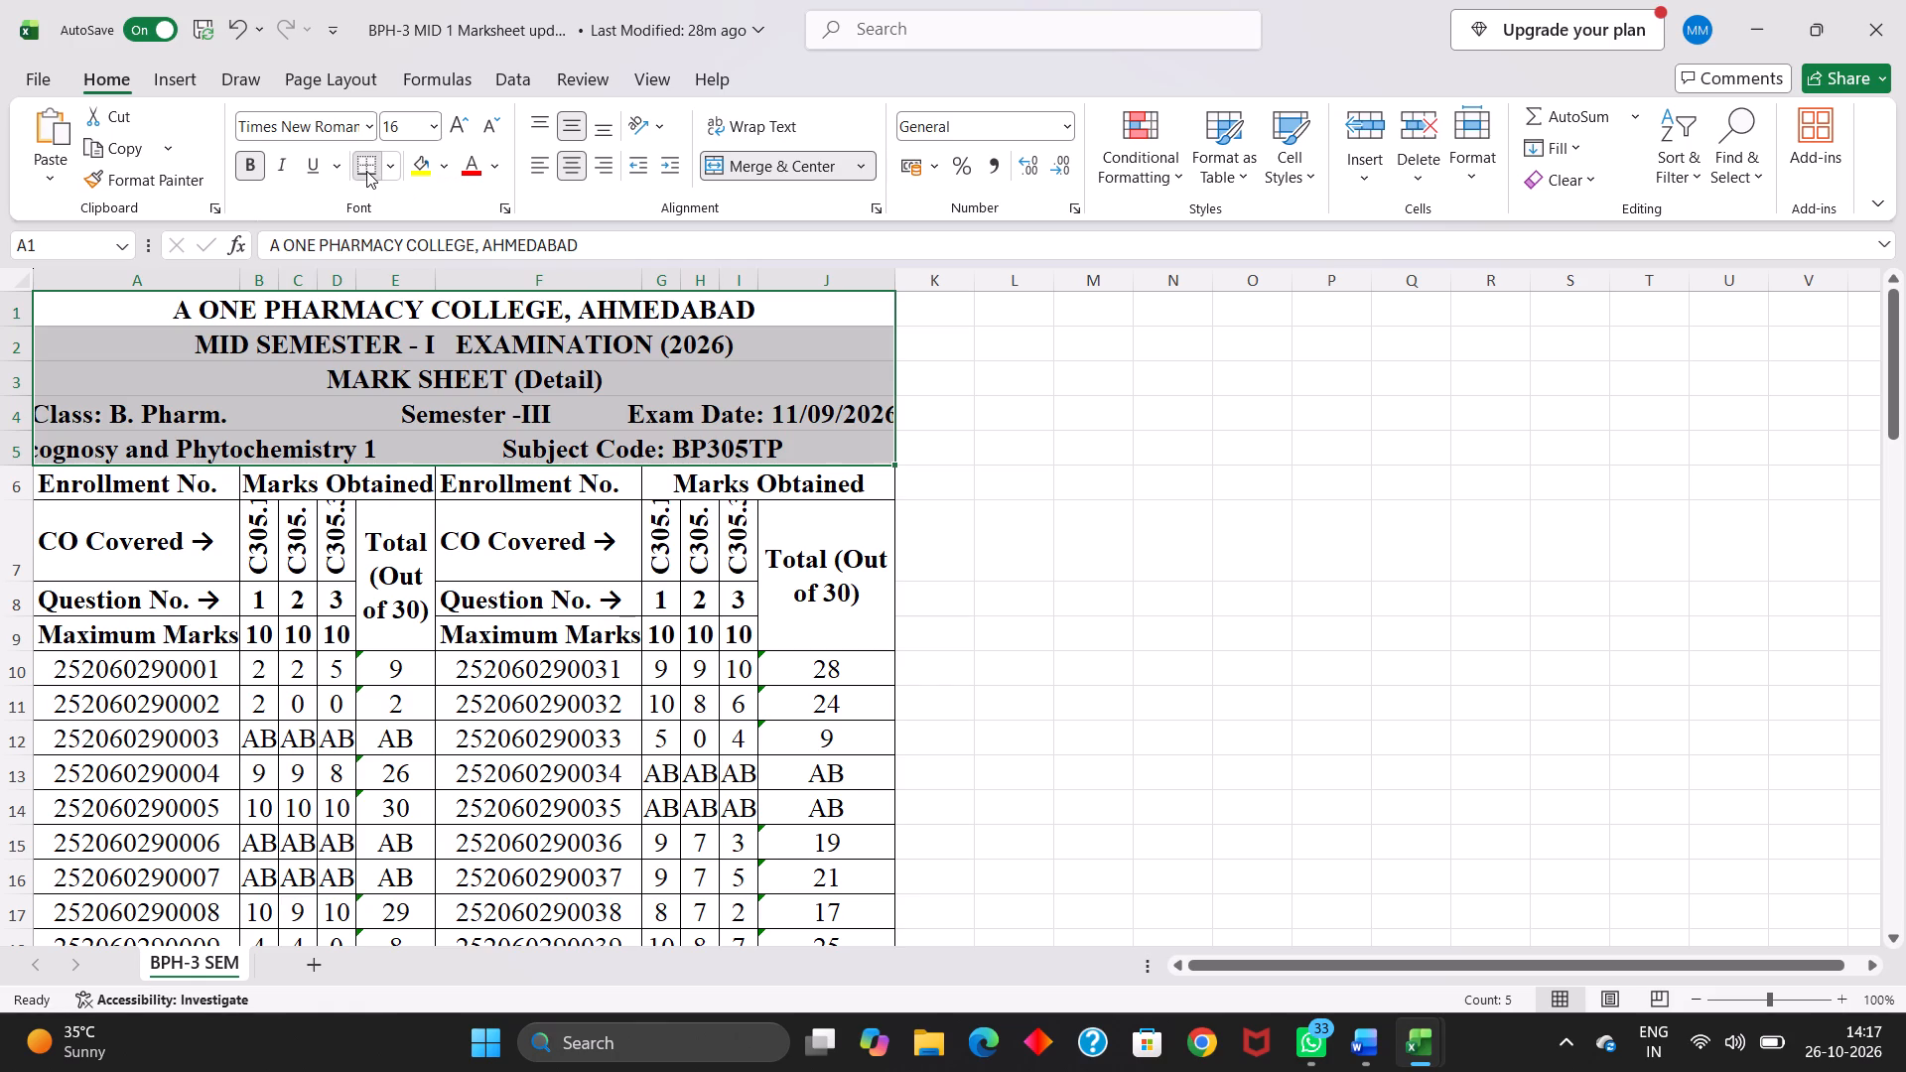
{"action": "left_click", "coordinate": [393, 166]}
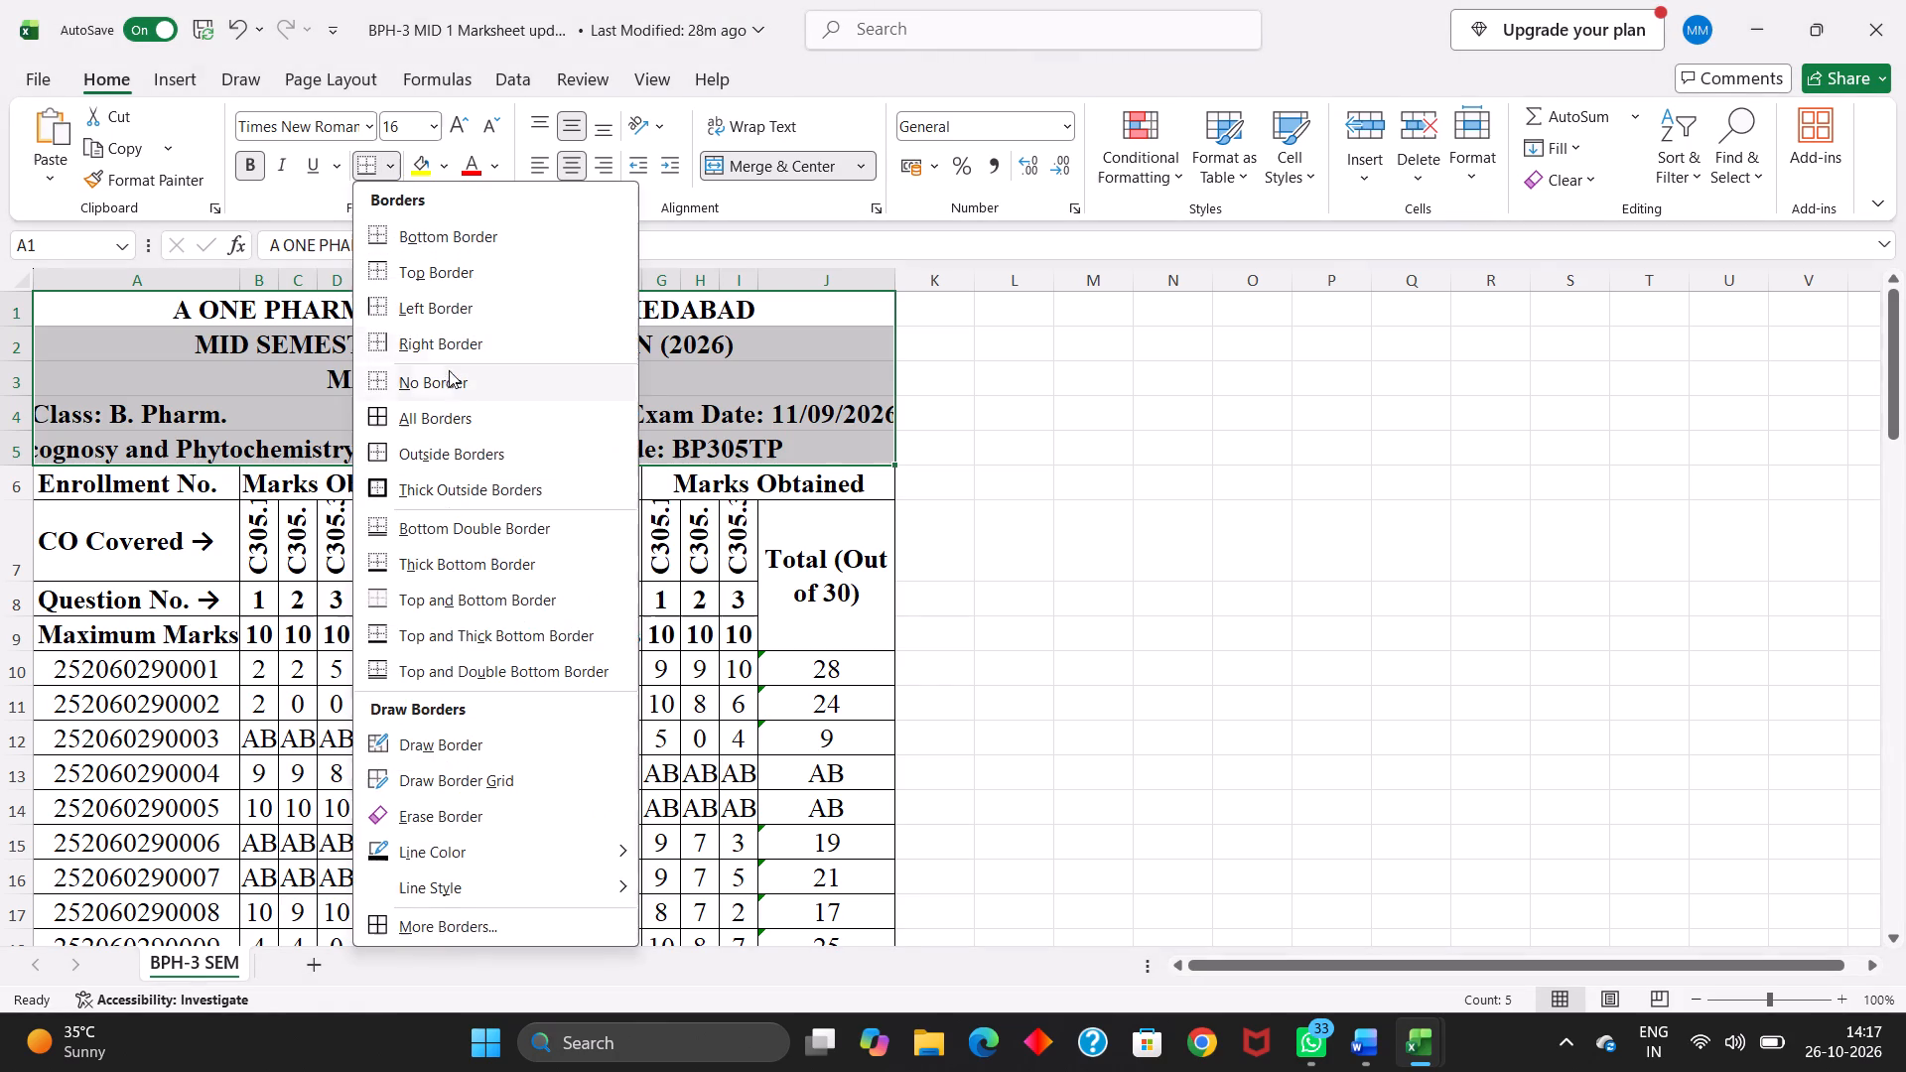
{"action": "left_click", "coordinate": [461, 419]}
{"action": "left_click", "coordinate": [657, 410]}
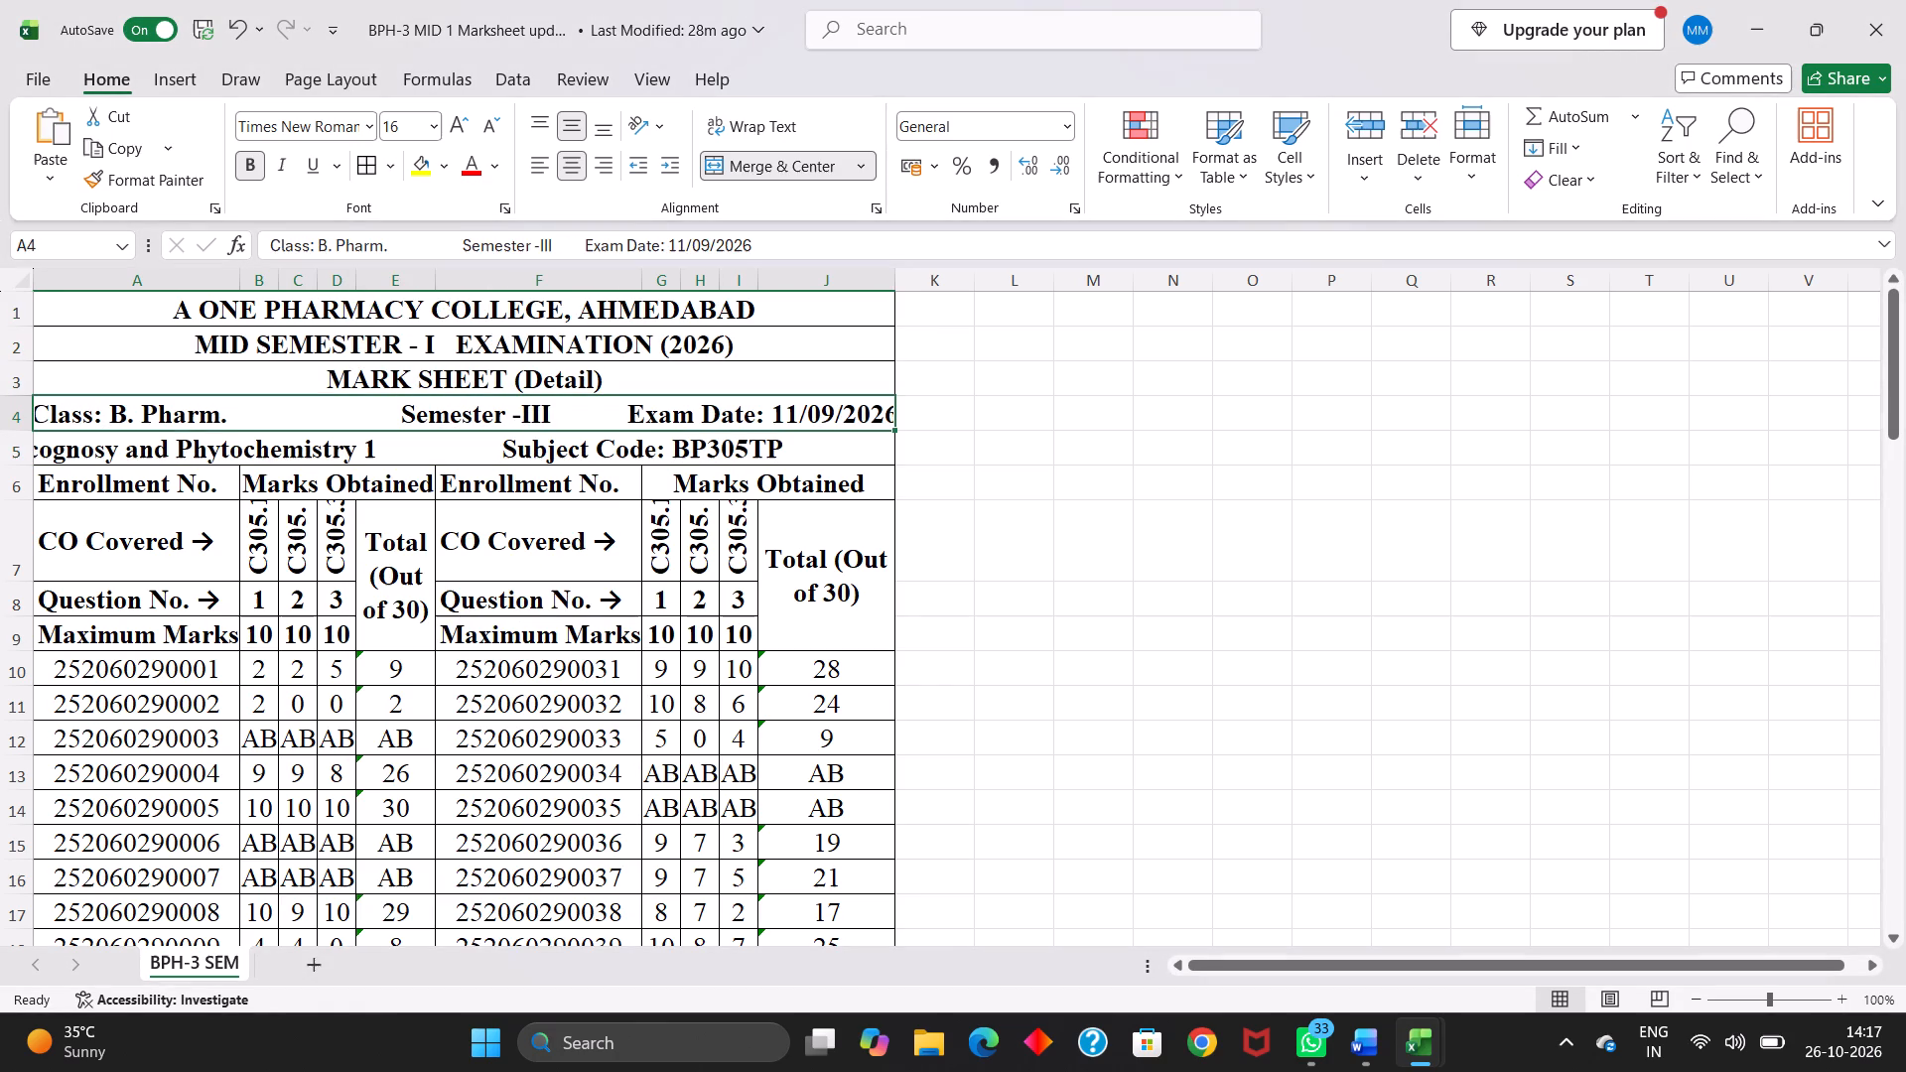
{"action": "left_click_drag", "start_coordinate": [132, 305], "coordinate": [565, 413]}
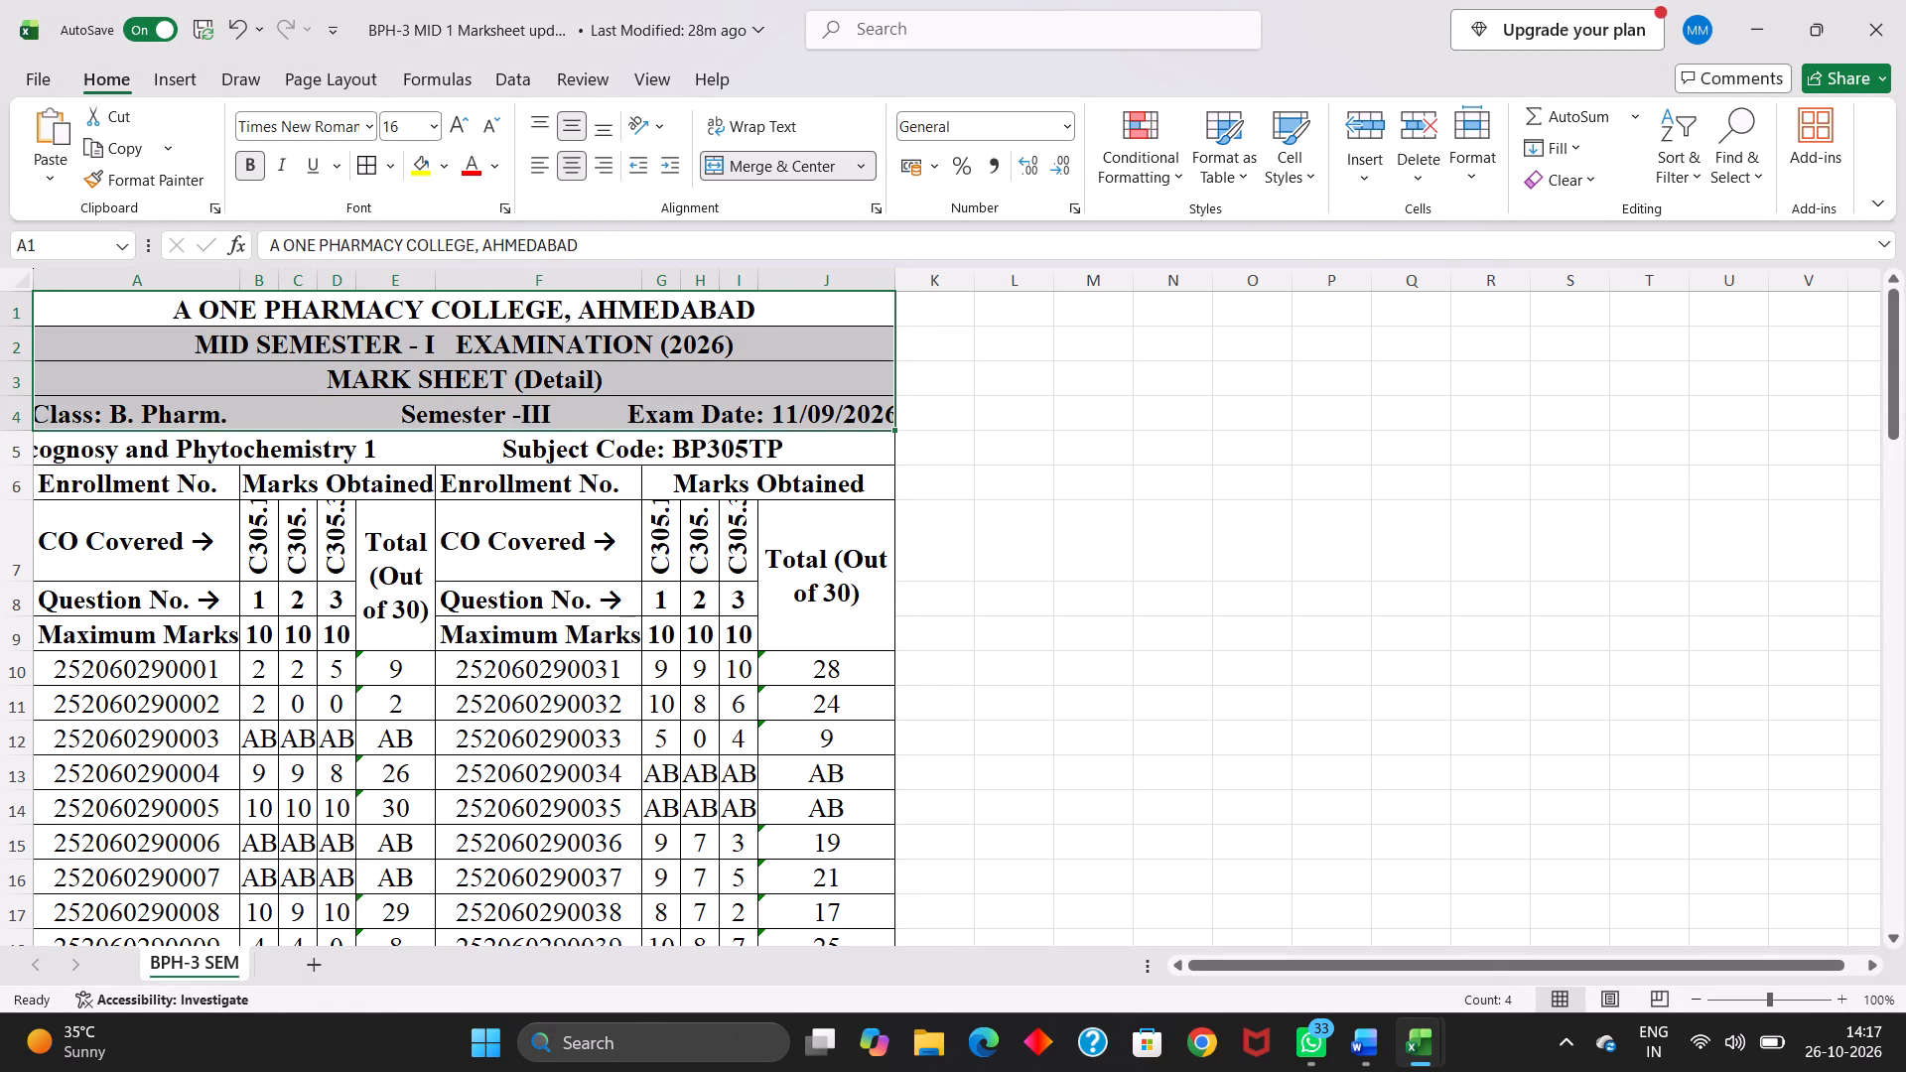
{"action": "left_click", "coordinate": [565, 413]}
Reduce the font size of the full subject, subject code and marks line in A5 to 12.
{"action": "double_click", "coordinate": [217, 462]}
{"action": "scroll", "coordinate": [217, 462], "scroll_direction": "up", "scroll_amount": 6}
{"action": "double_click", "coordinate": [194, 454]}
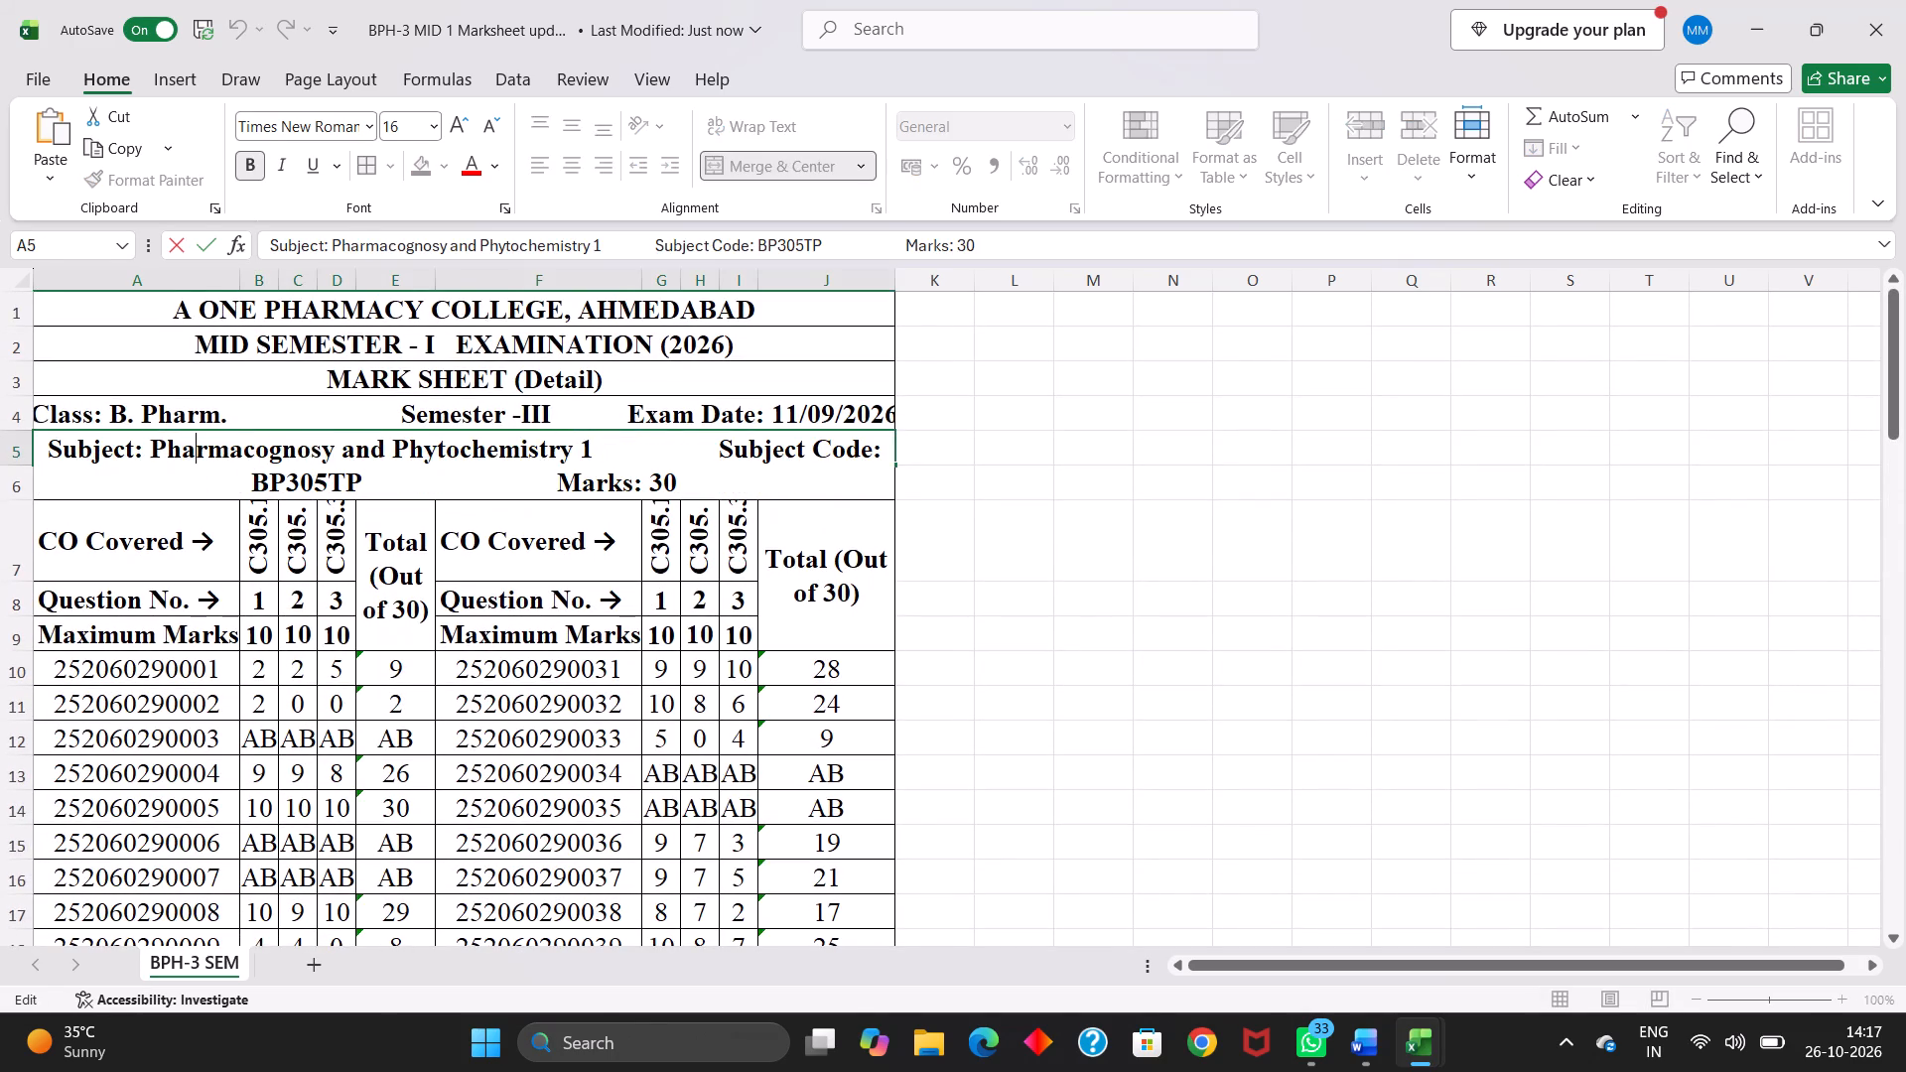
{"action": "left_click_drag", "start_coordinate": [55, 445], "coordinate": [618, 442]}
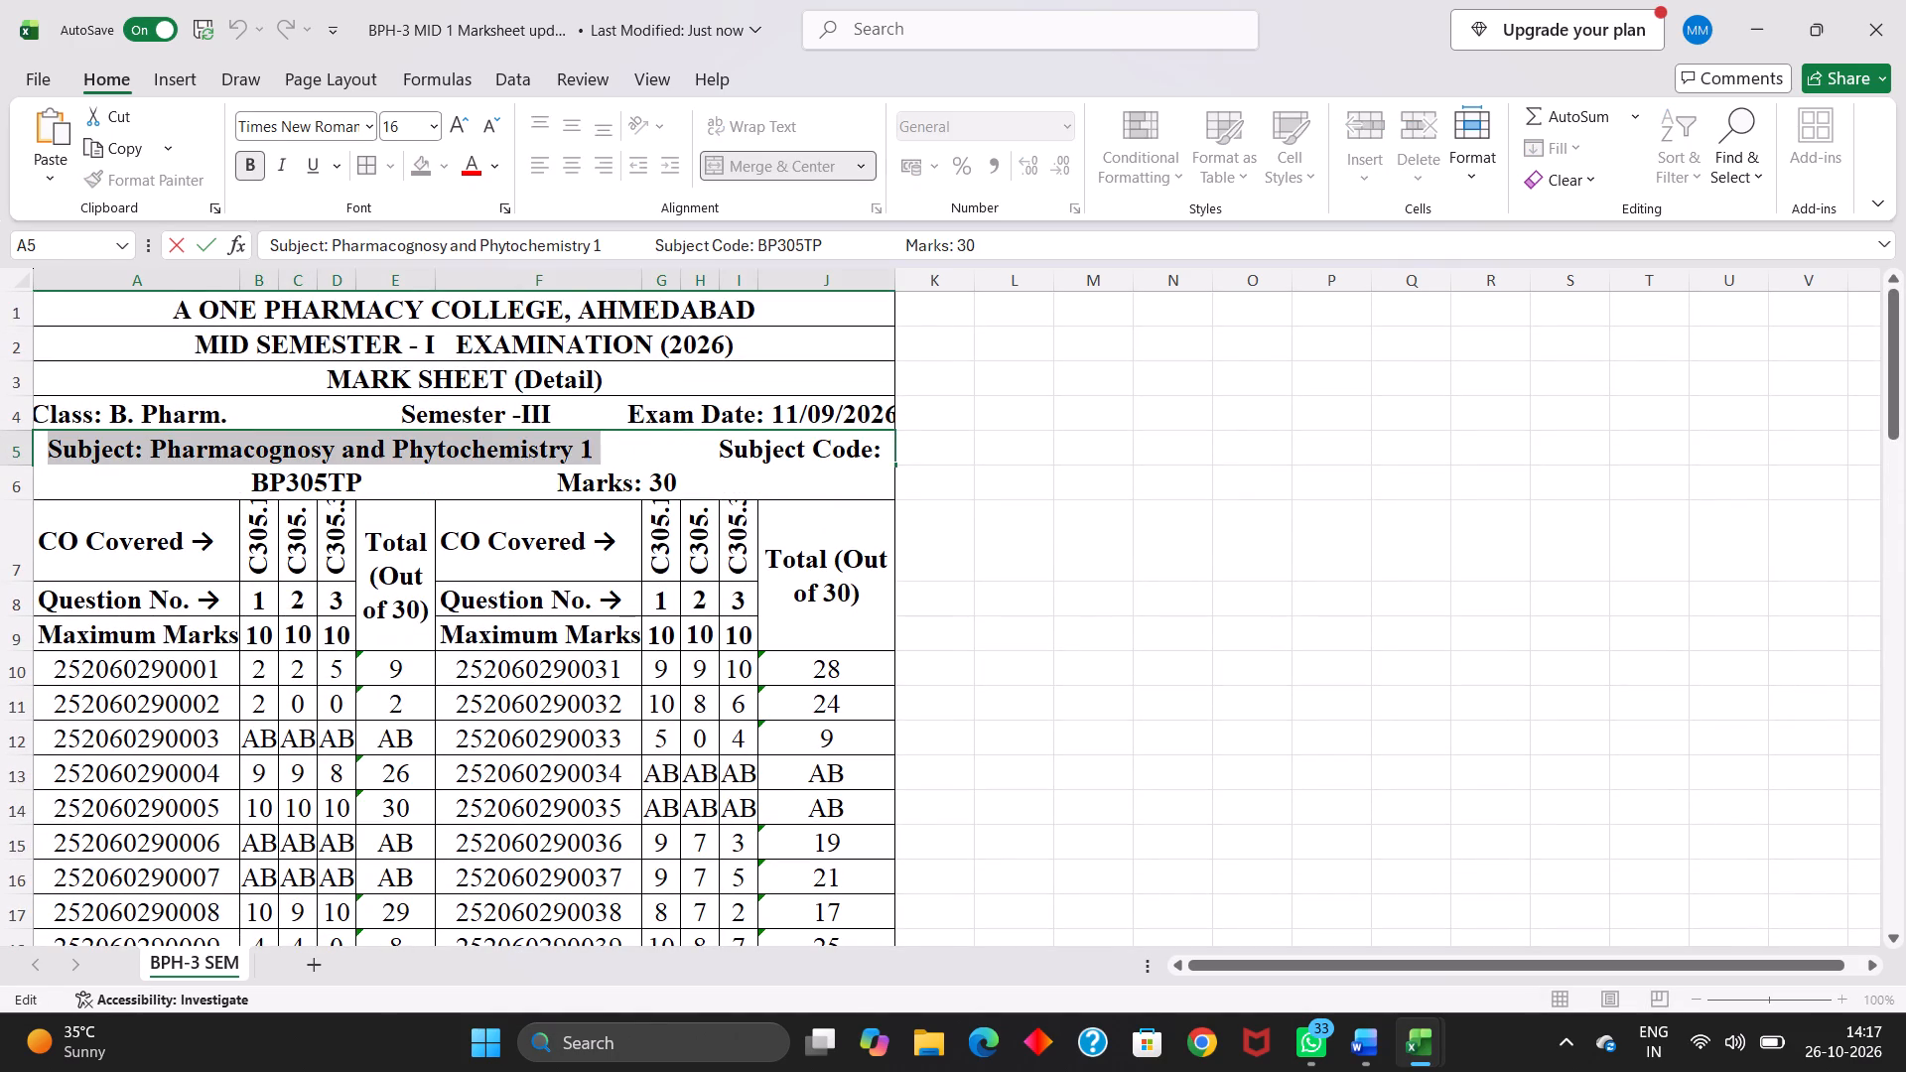
{"action": "left_click_drag", "start_coordinate": [618, 442], "coordinate": [884, 461]}
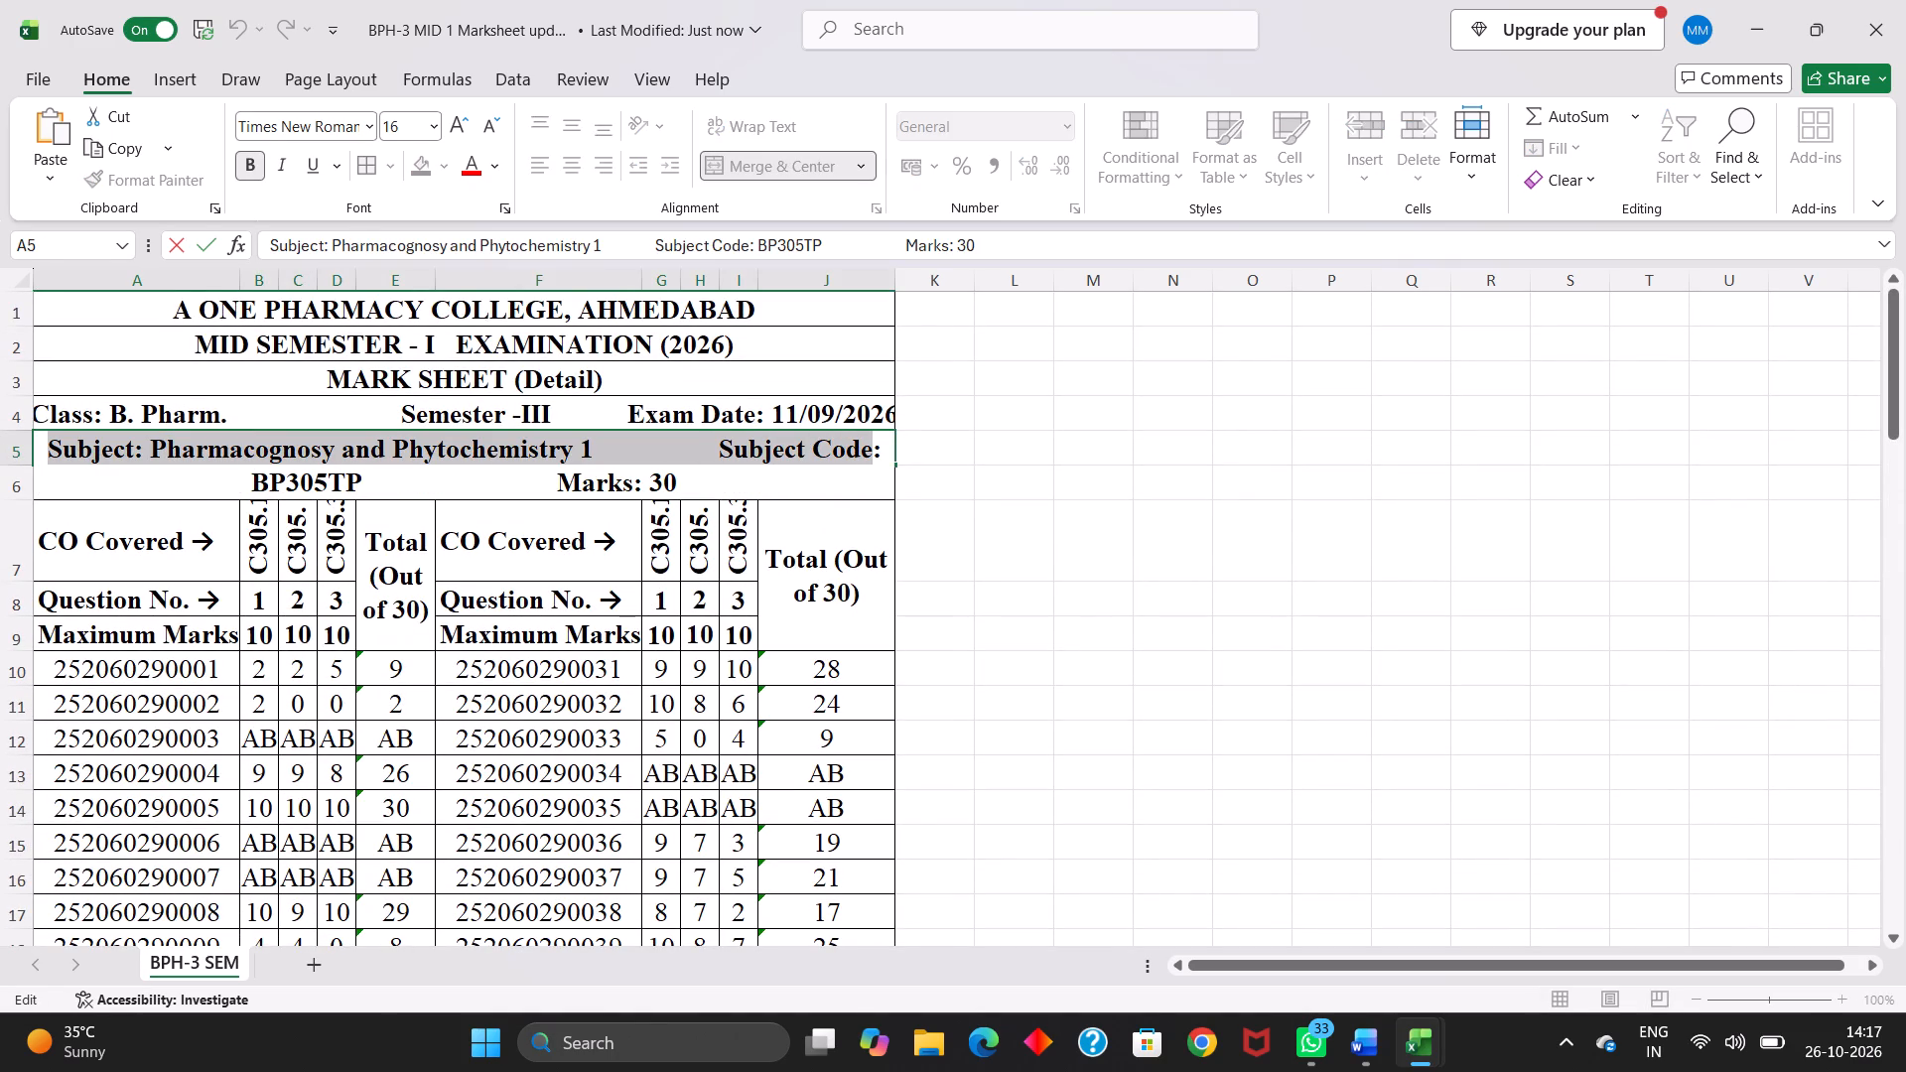
{"action": "left_click_drag", "start_coordinate": [884, 461], "coordinate": [739, 501]}
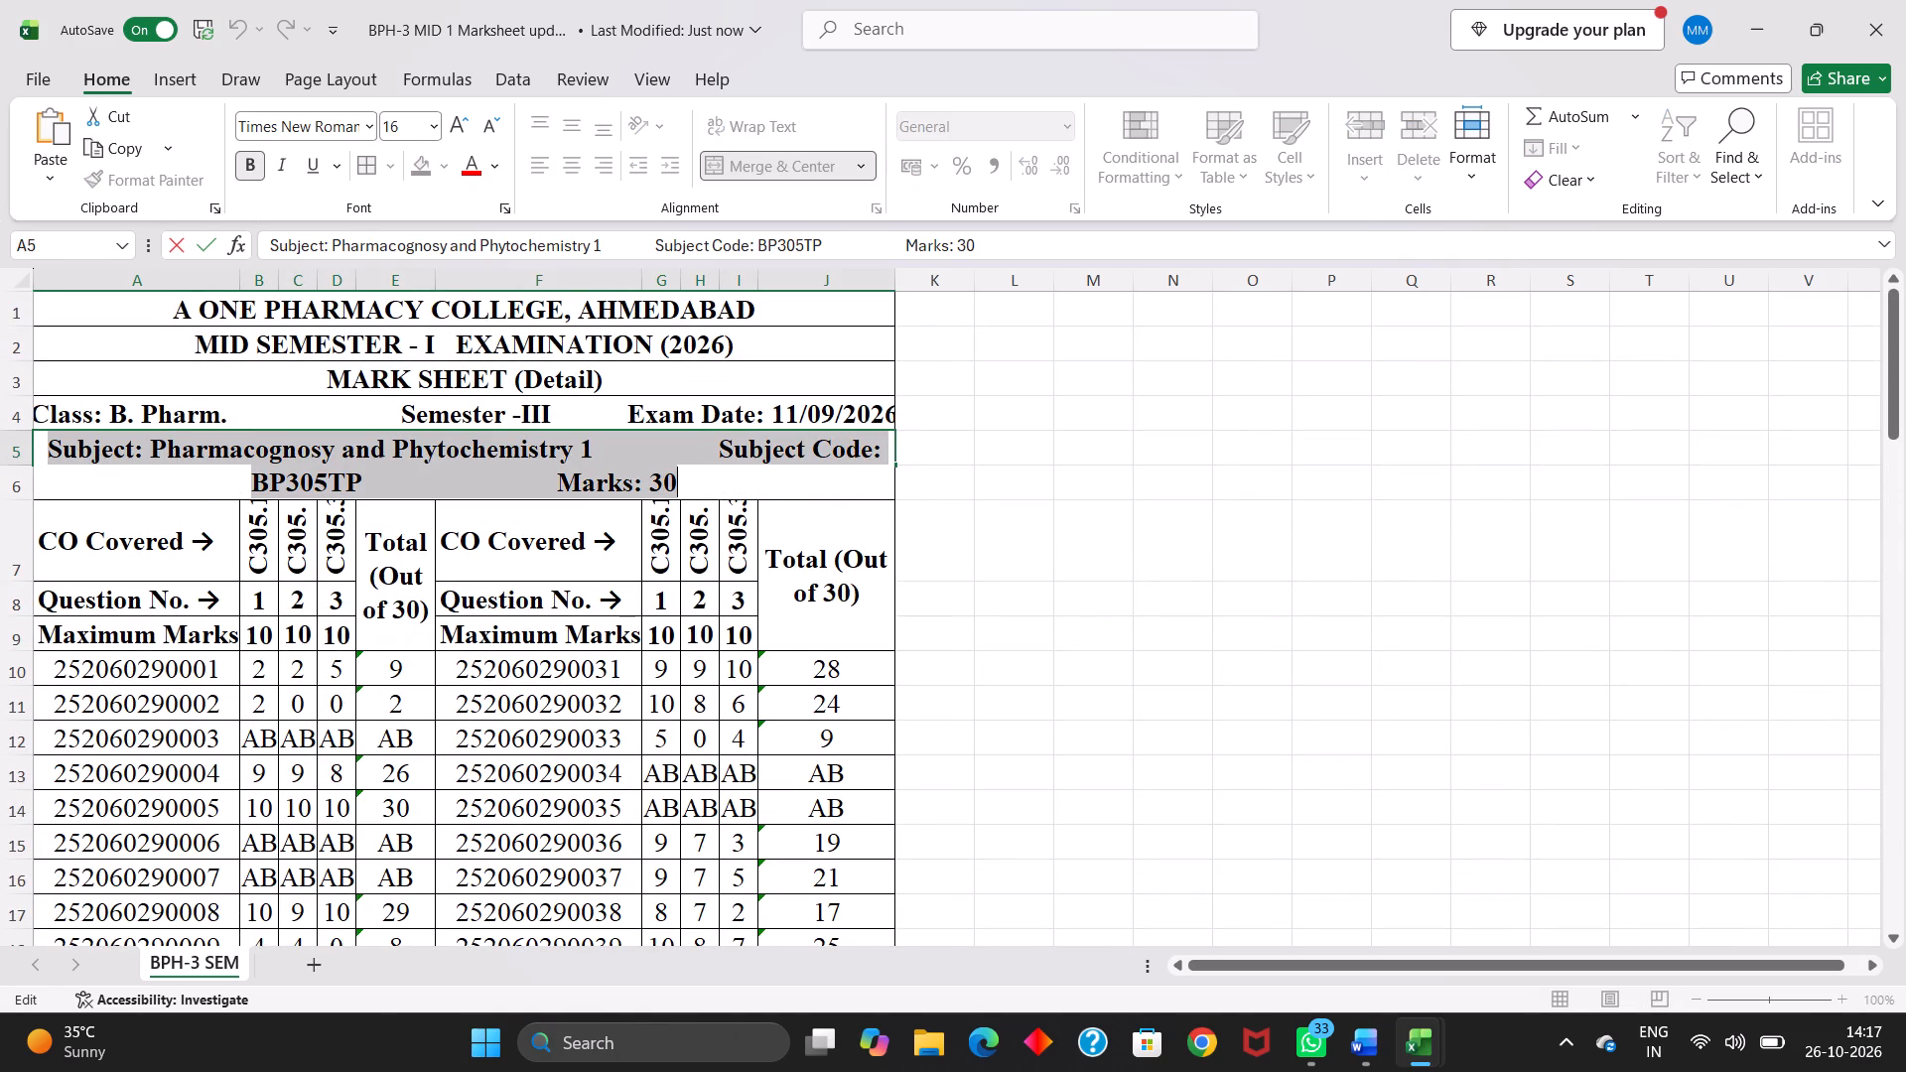
{"action": "left_click_drag", "start_coordinate": [739, 501], "coordinate": [741, 500]}
{"action": "left_click", "coordinate": [506, 128]}
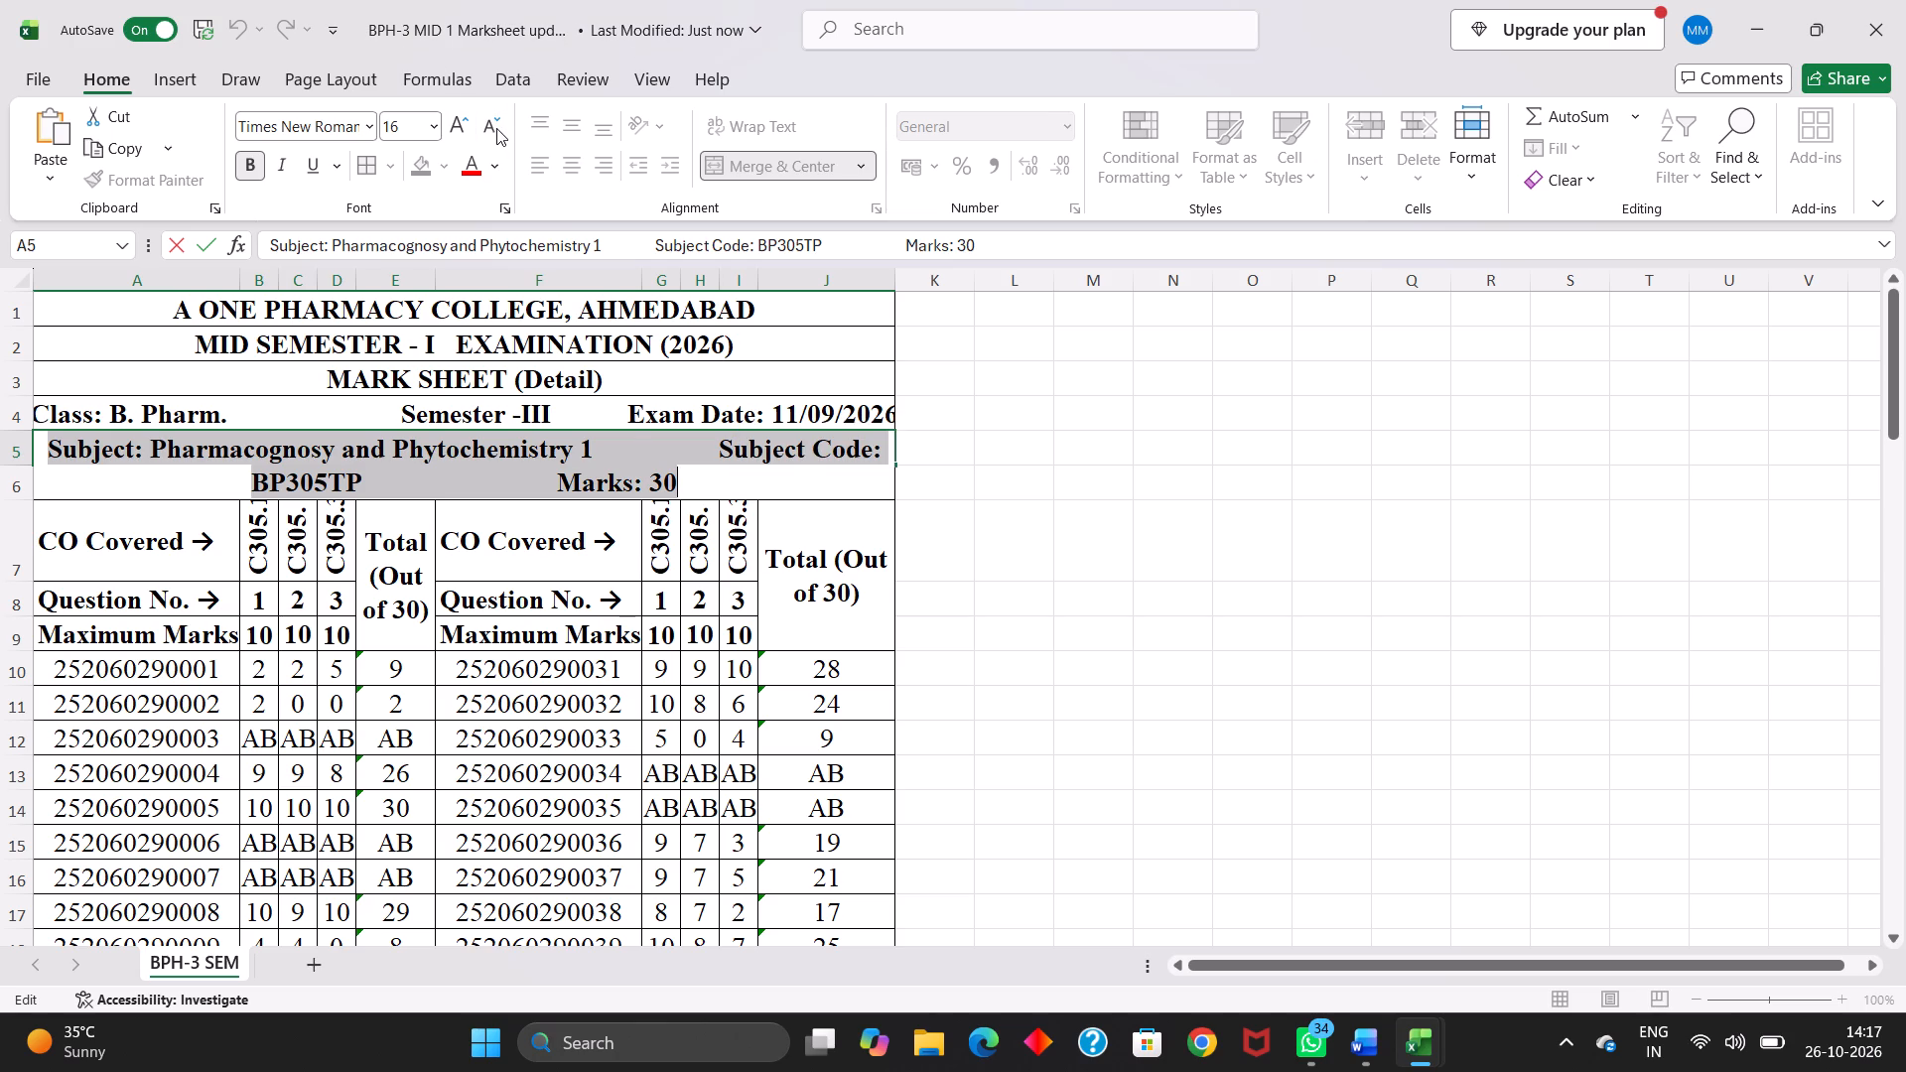
{"action": "left_click", "coordinate": [495, 126]}
{"action": "left_click", "coordinate": [495, 126]}
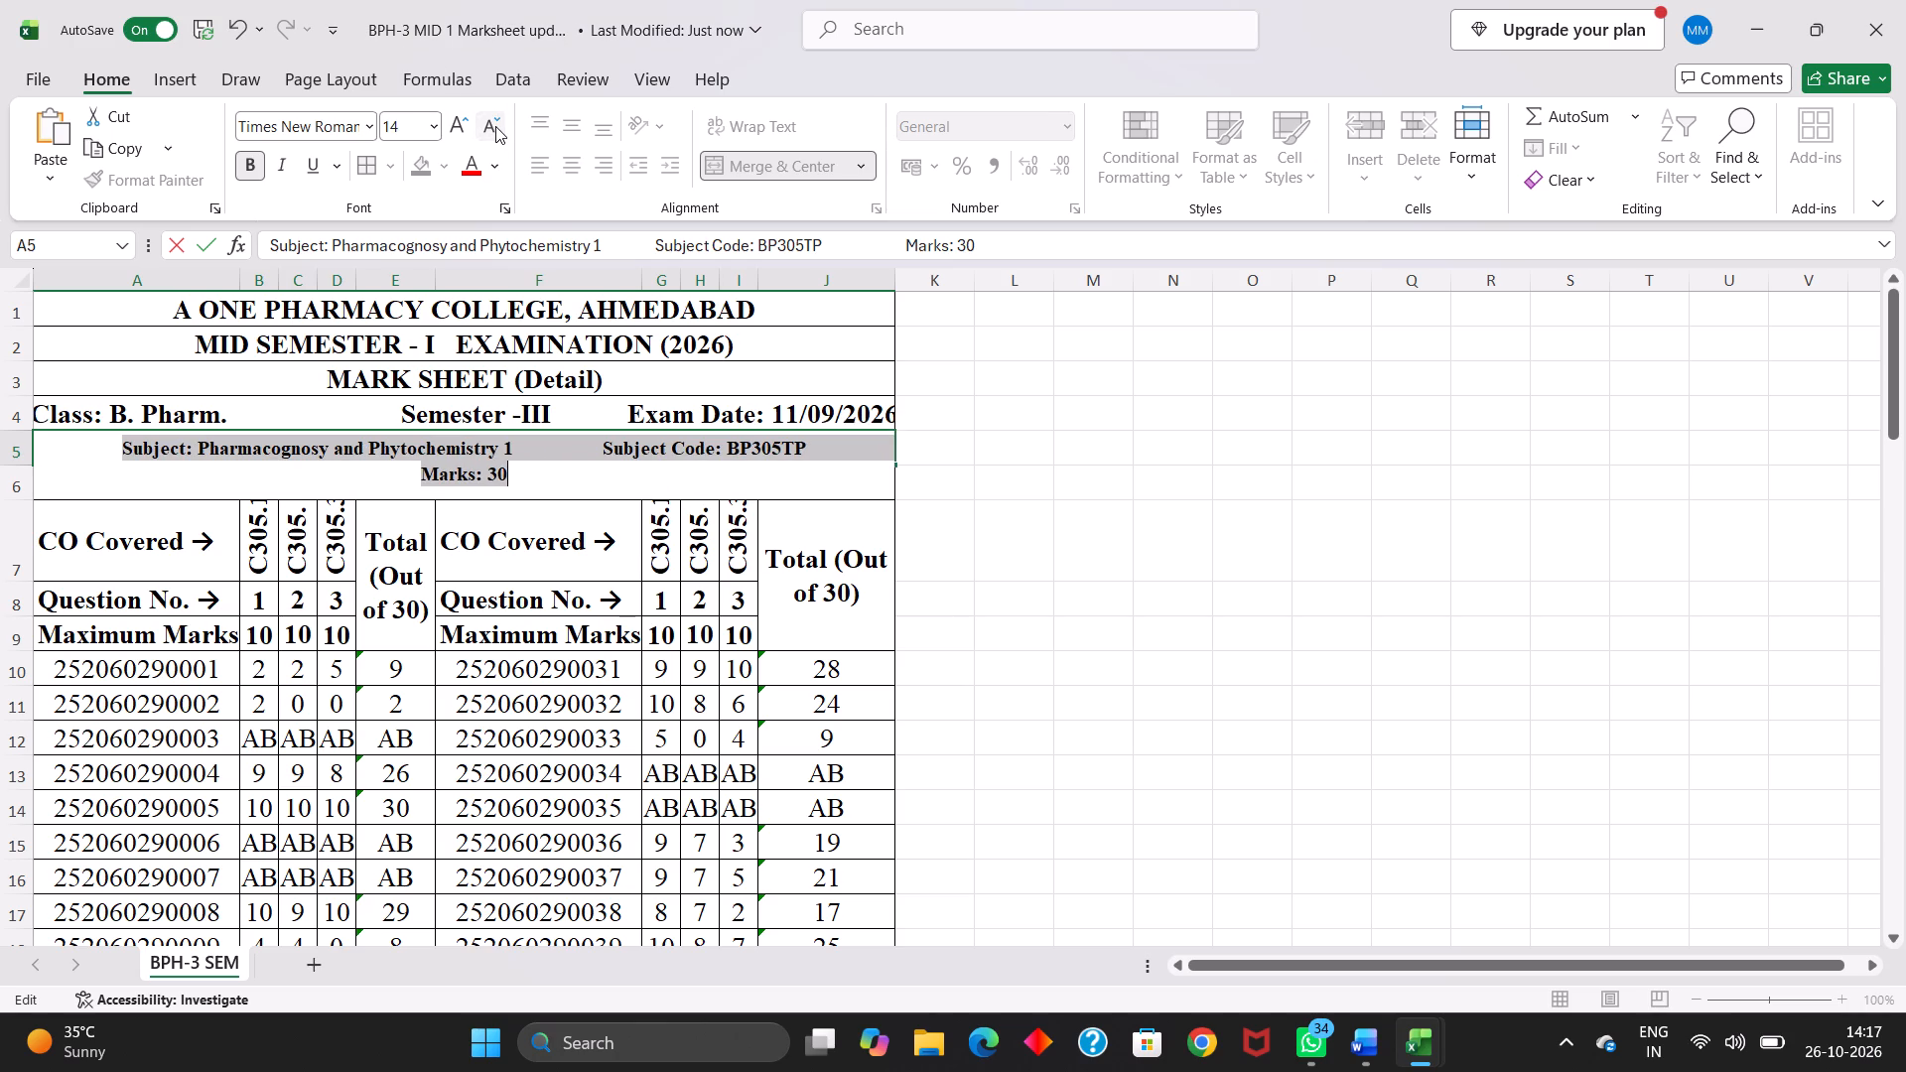
{"action": "left_click", "coordinate": [584, 462]}
{"action": "double_click", "coordinate": [573, 477]}
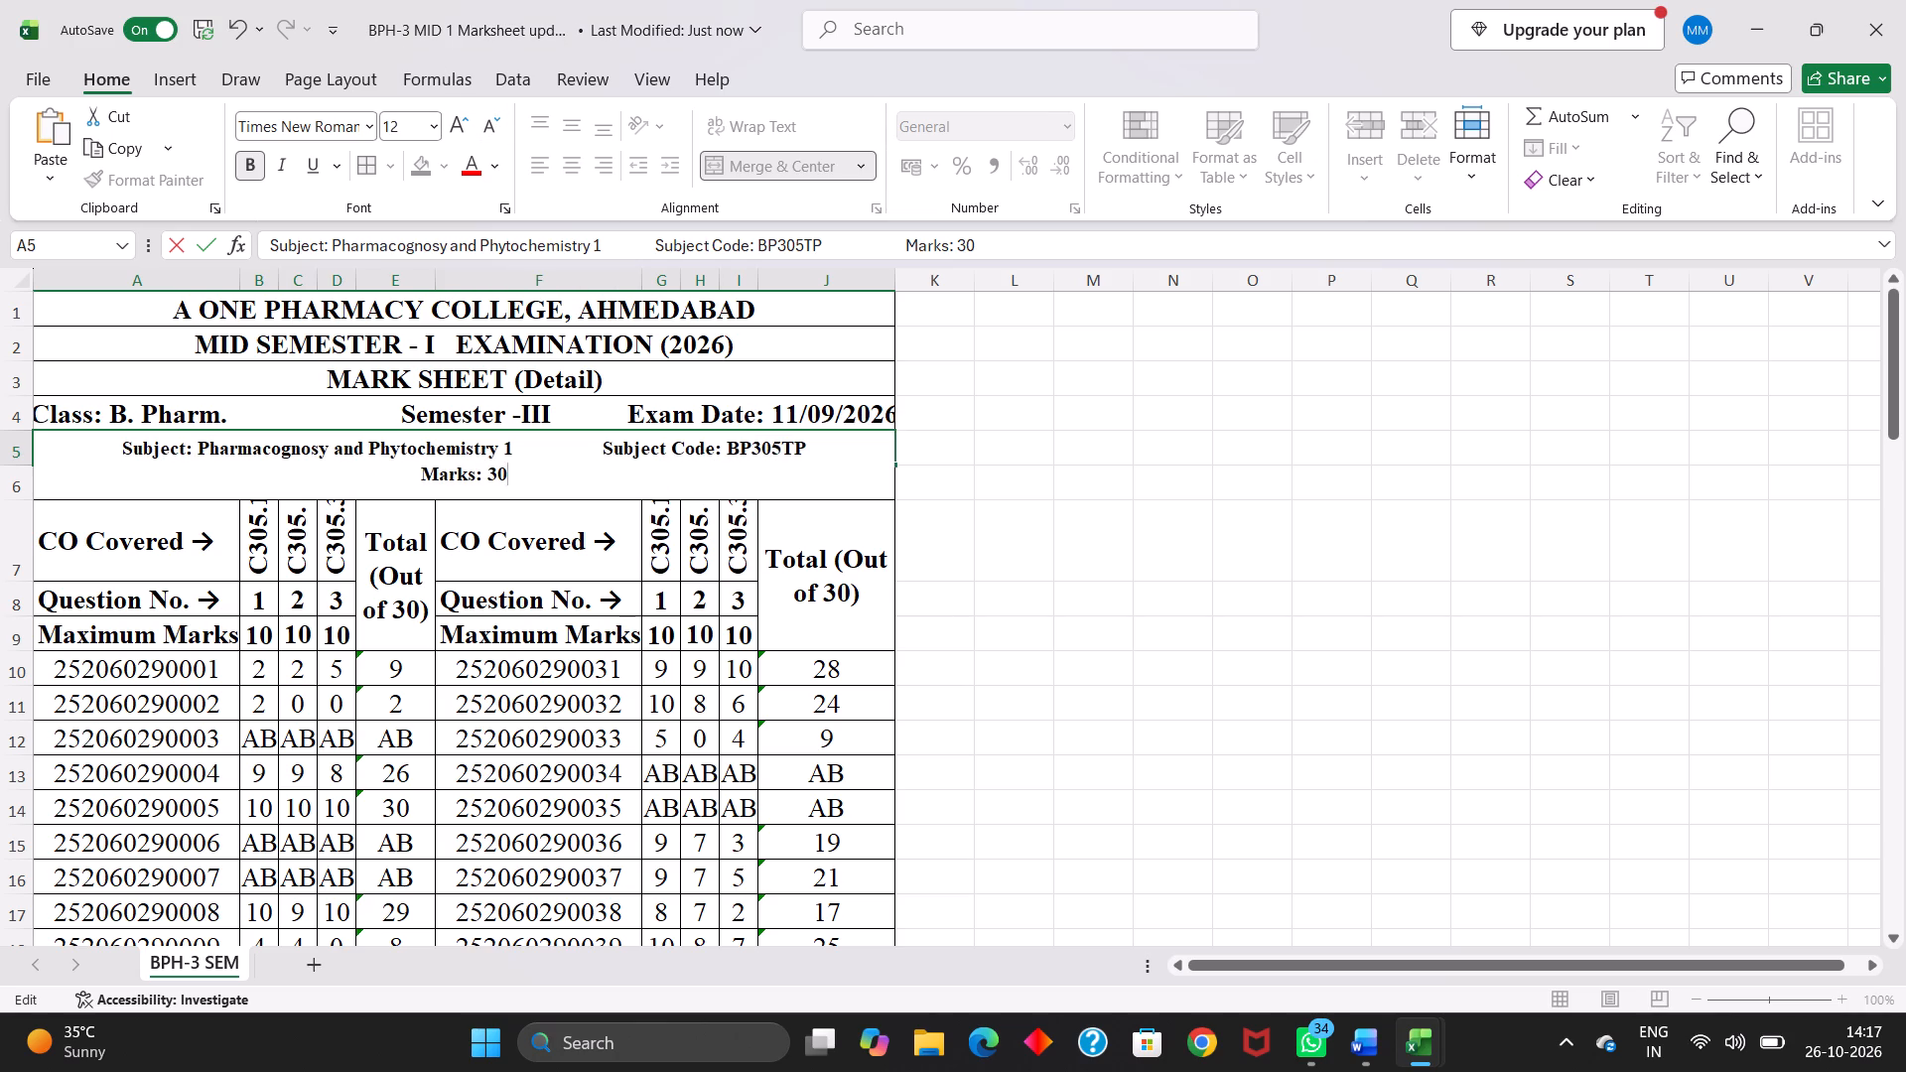
{"action": "left_click", "coordinate": [640, 592]}
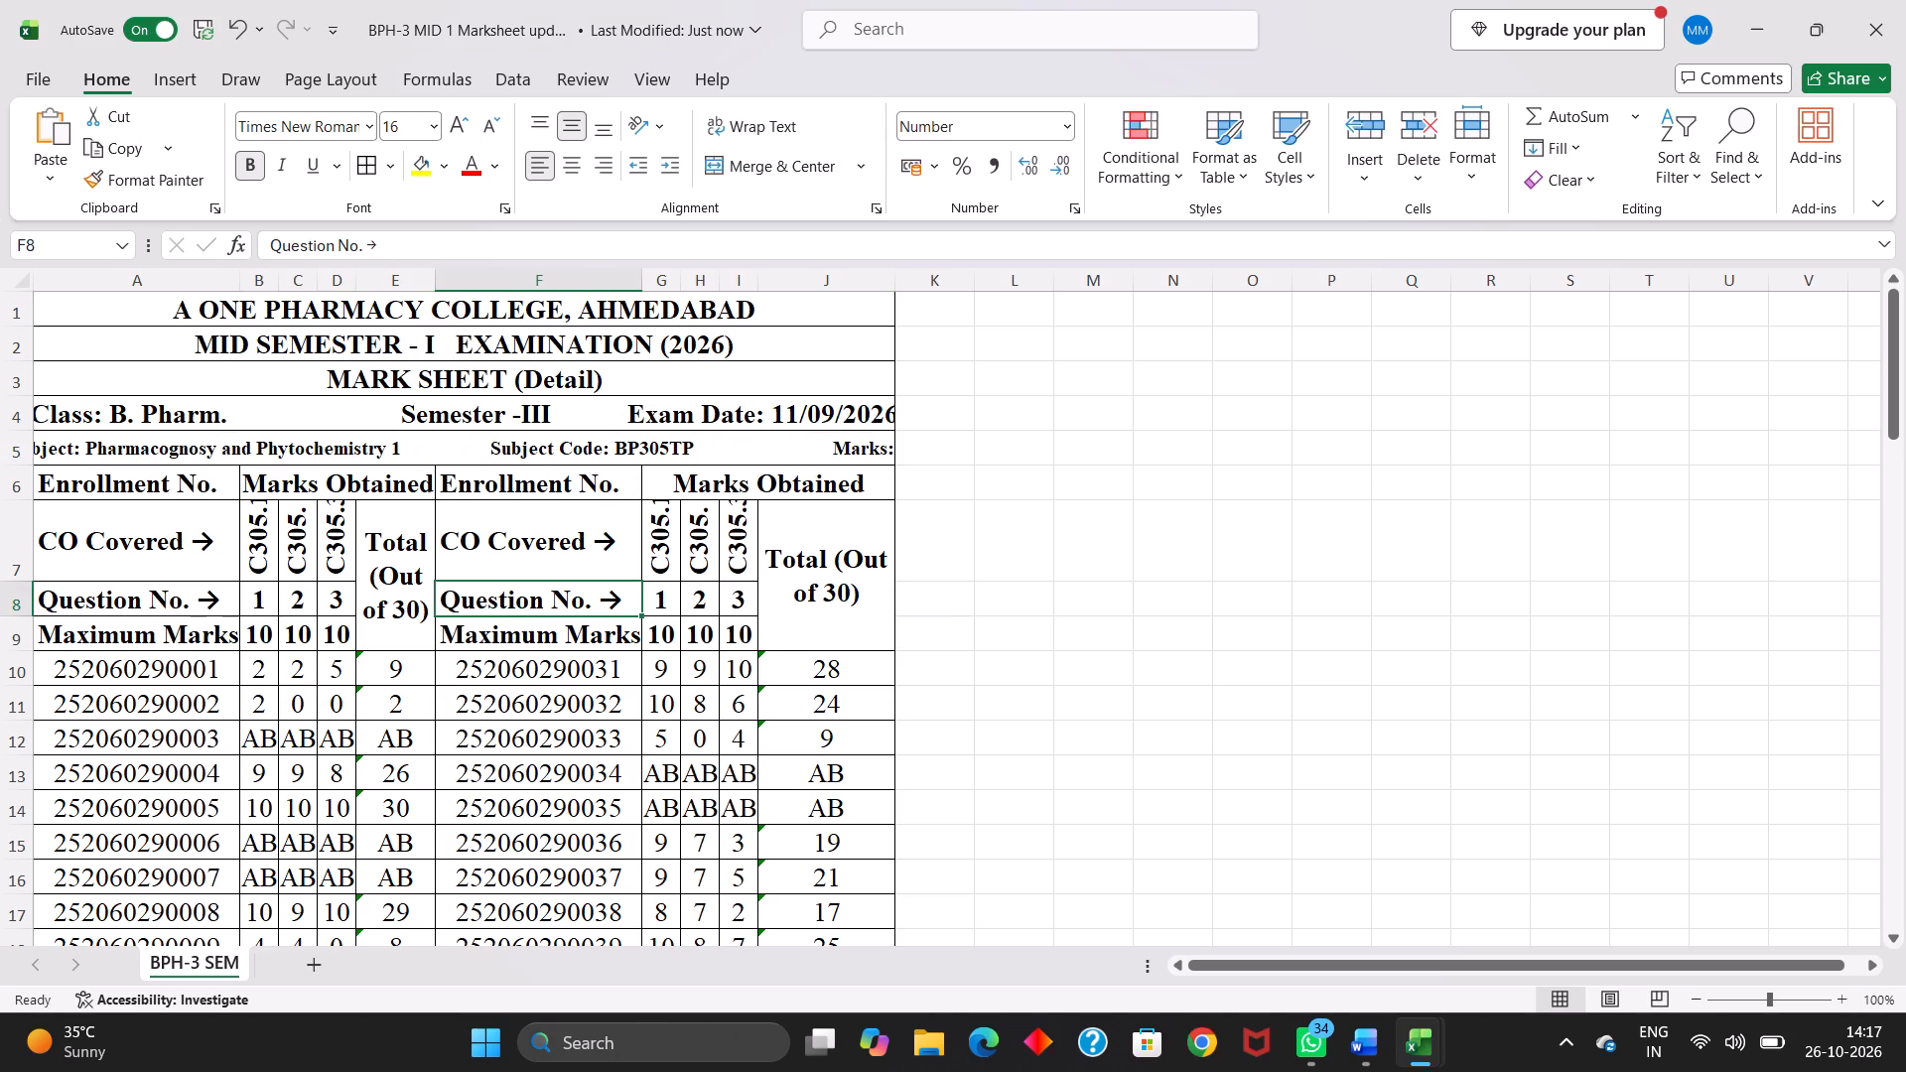
Delete extra spaces between the subject name and Subject Code in the A5 heading line to narrow the gap.
{"action": "left_click", "coordinate": [214, 443]}
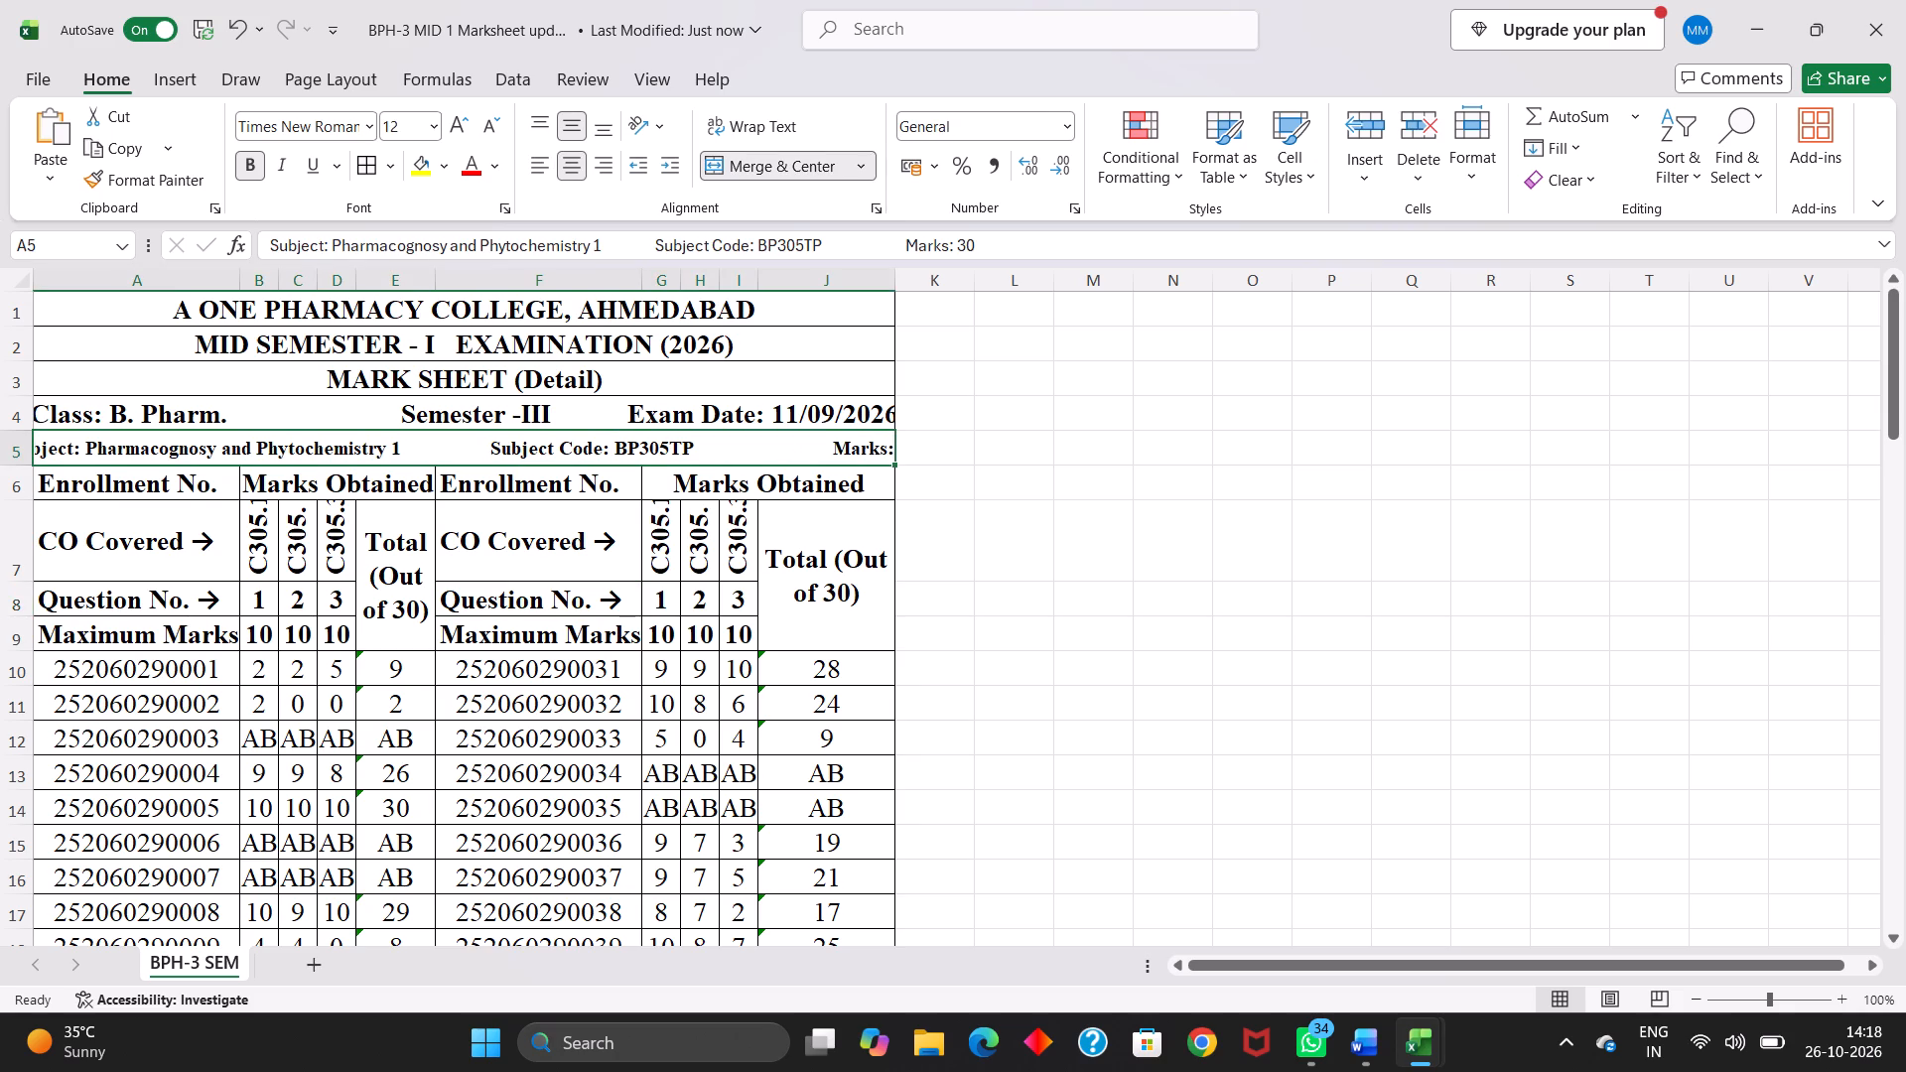
{"action": "left_click", "coordinate": [84, 453]}
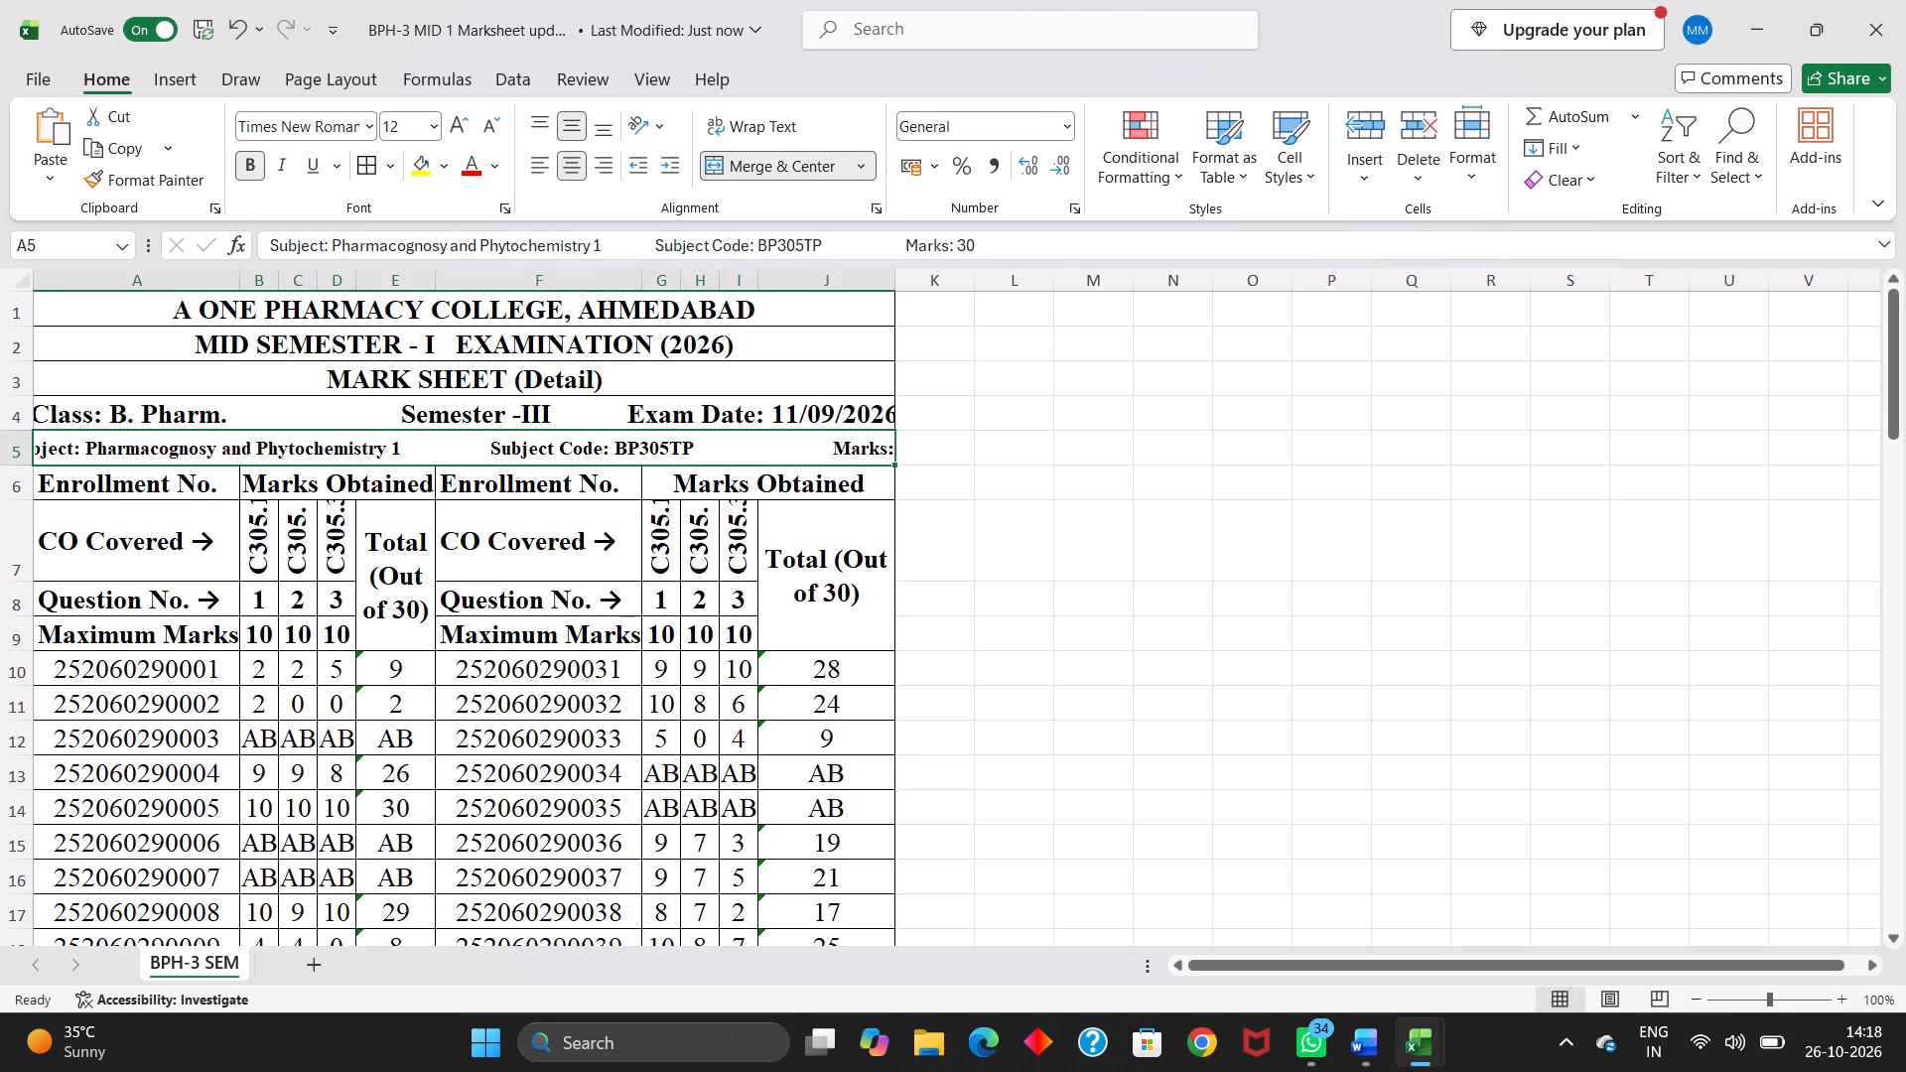
{"action": "double_click", "coordinate": [472, 454]}
{"action": "left_click", "coordinate": [600, 454]}
{"action": "key", "text": "BackSpace"}
{"action": "key", "text": "BackSpace"}
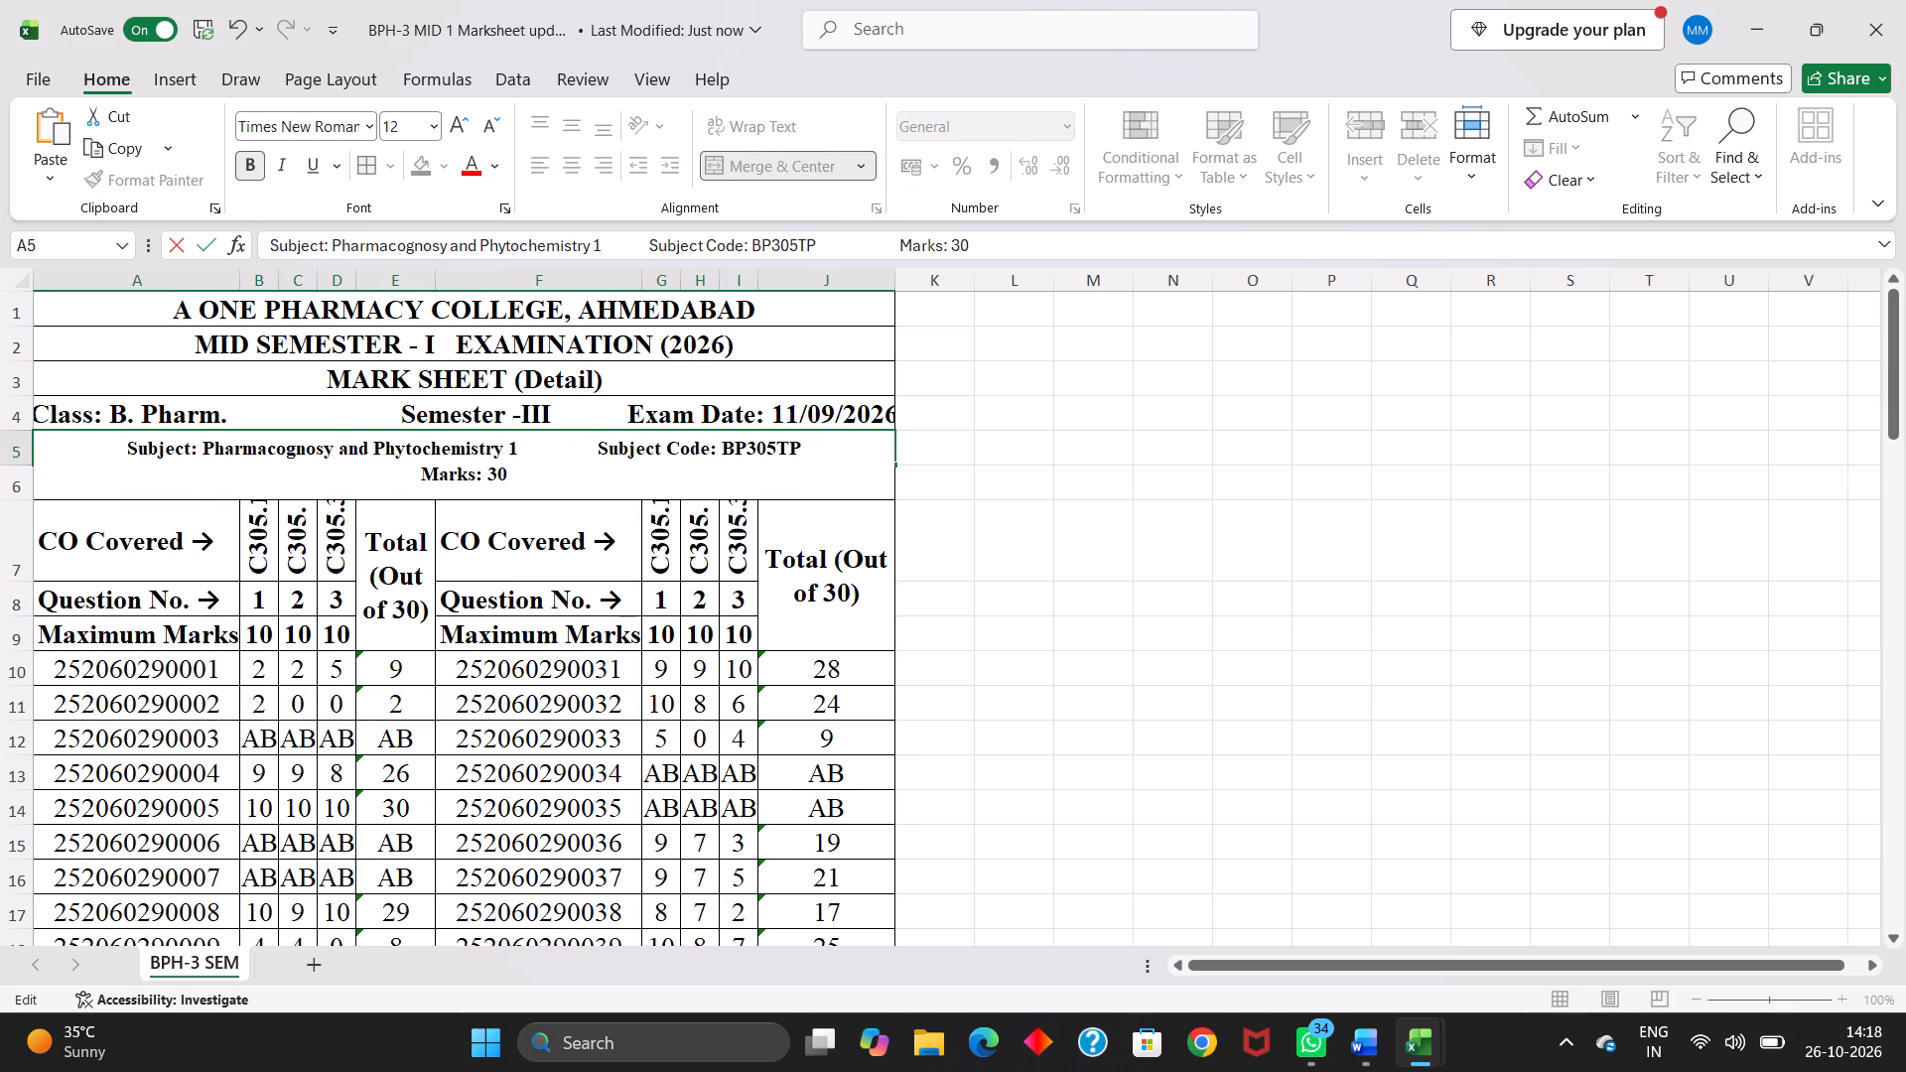
{"action": "key", "text": "BackSpace"}
{"action": "key", "text": "BackSpace"}
{"action": "key", "text": "BackSpace"}
{"action": "key", "text": "BackSpace"}
{"action": "key", "text": "BackSpace"}
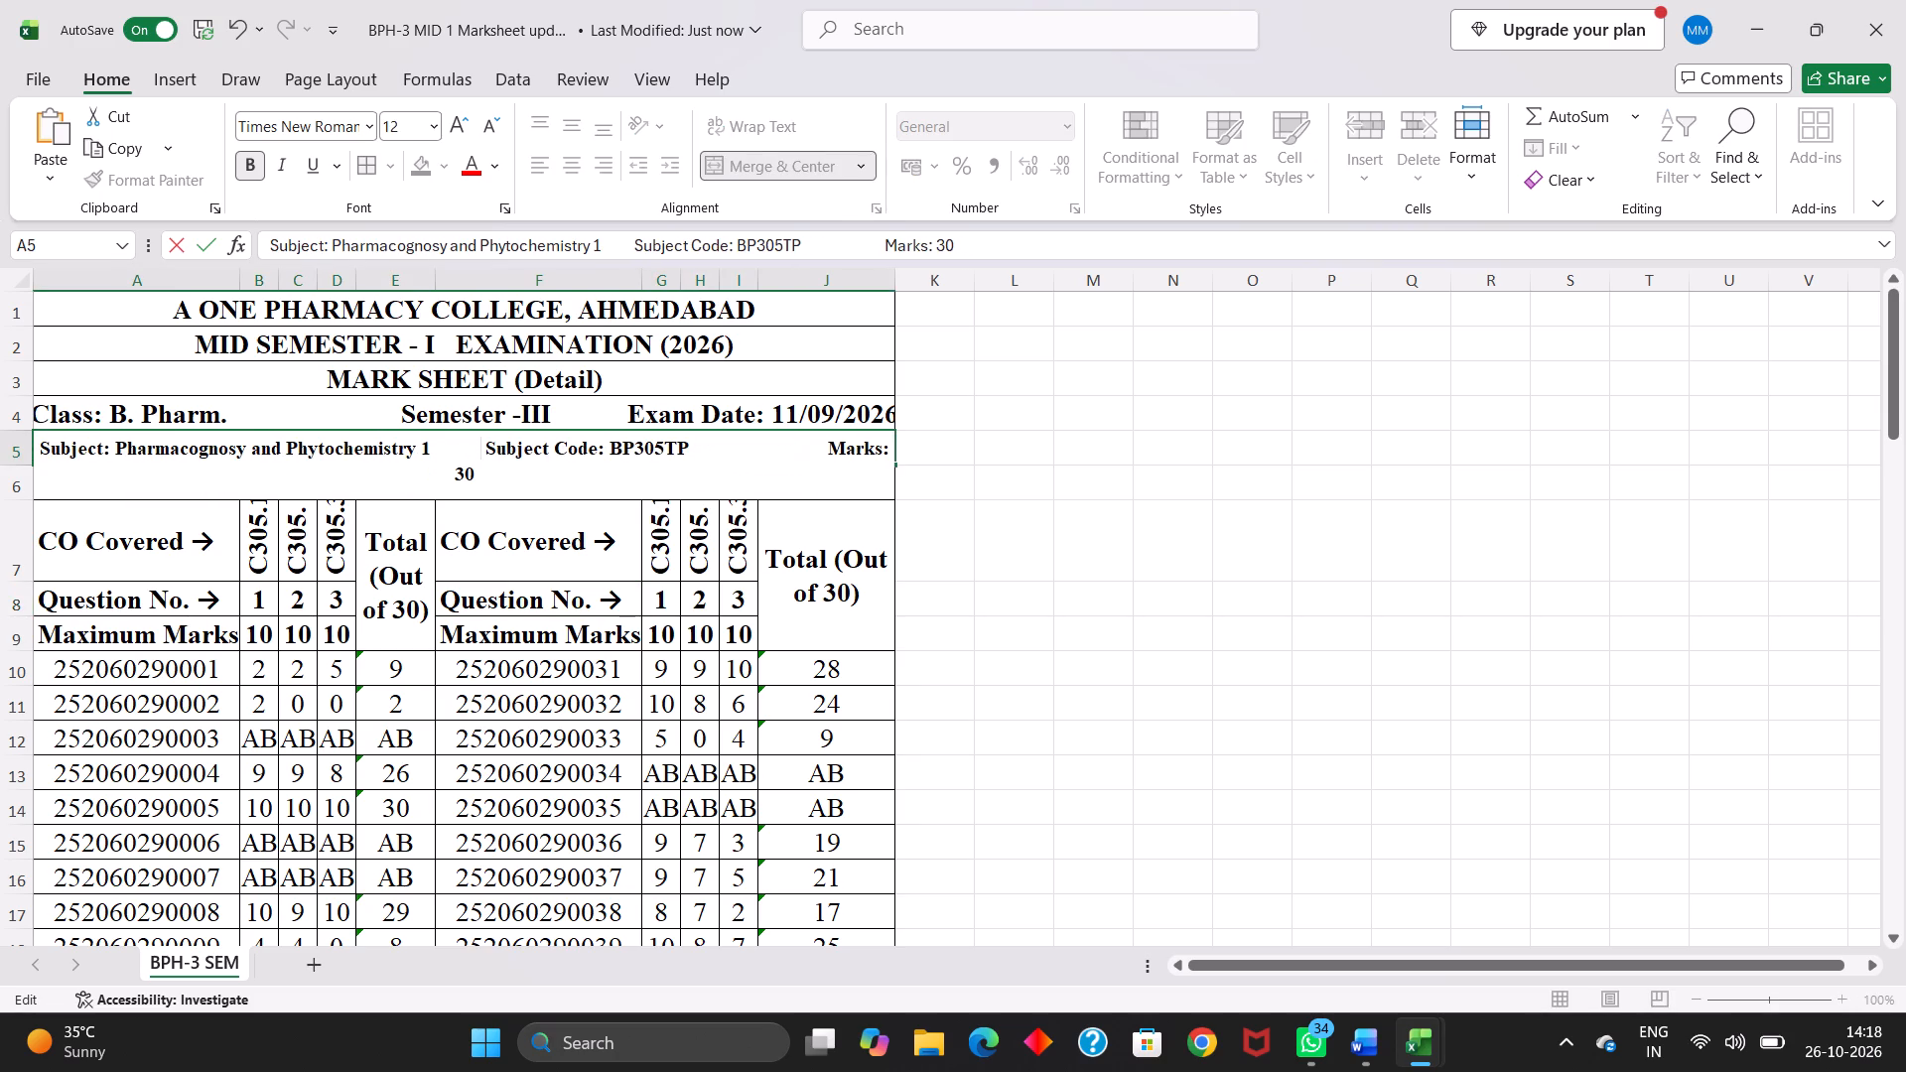
Remove the colon and space between Marks and 30 in the A5 heading line.
{"action": "left_click", "coordinate": [451, 476]}
{"action": "key", "text": "BackSpace"}
{"action": "key", "text": "BackSpace"}
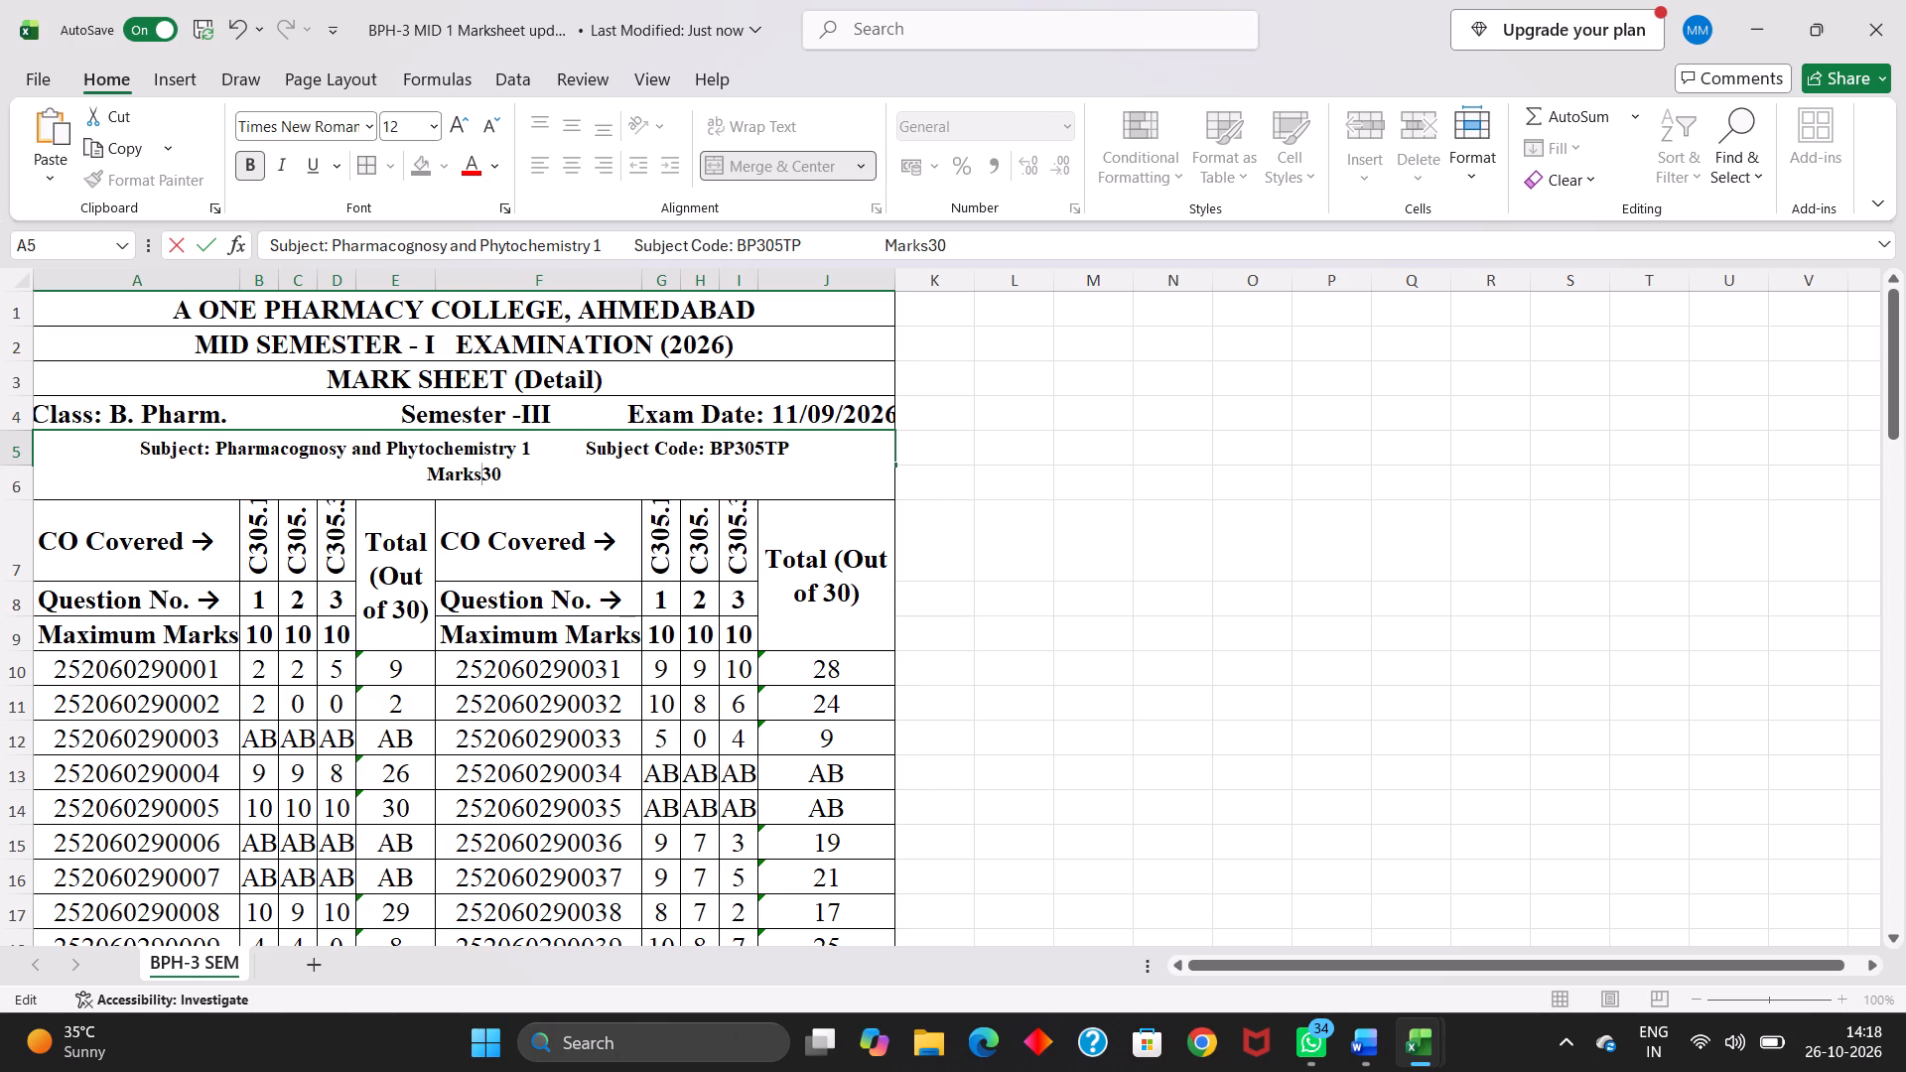
{"action": "key", "text": "ctrl+z"}
{"action": "key", "text": "ctrl+z"}
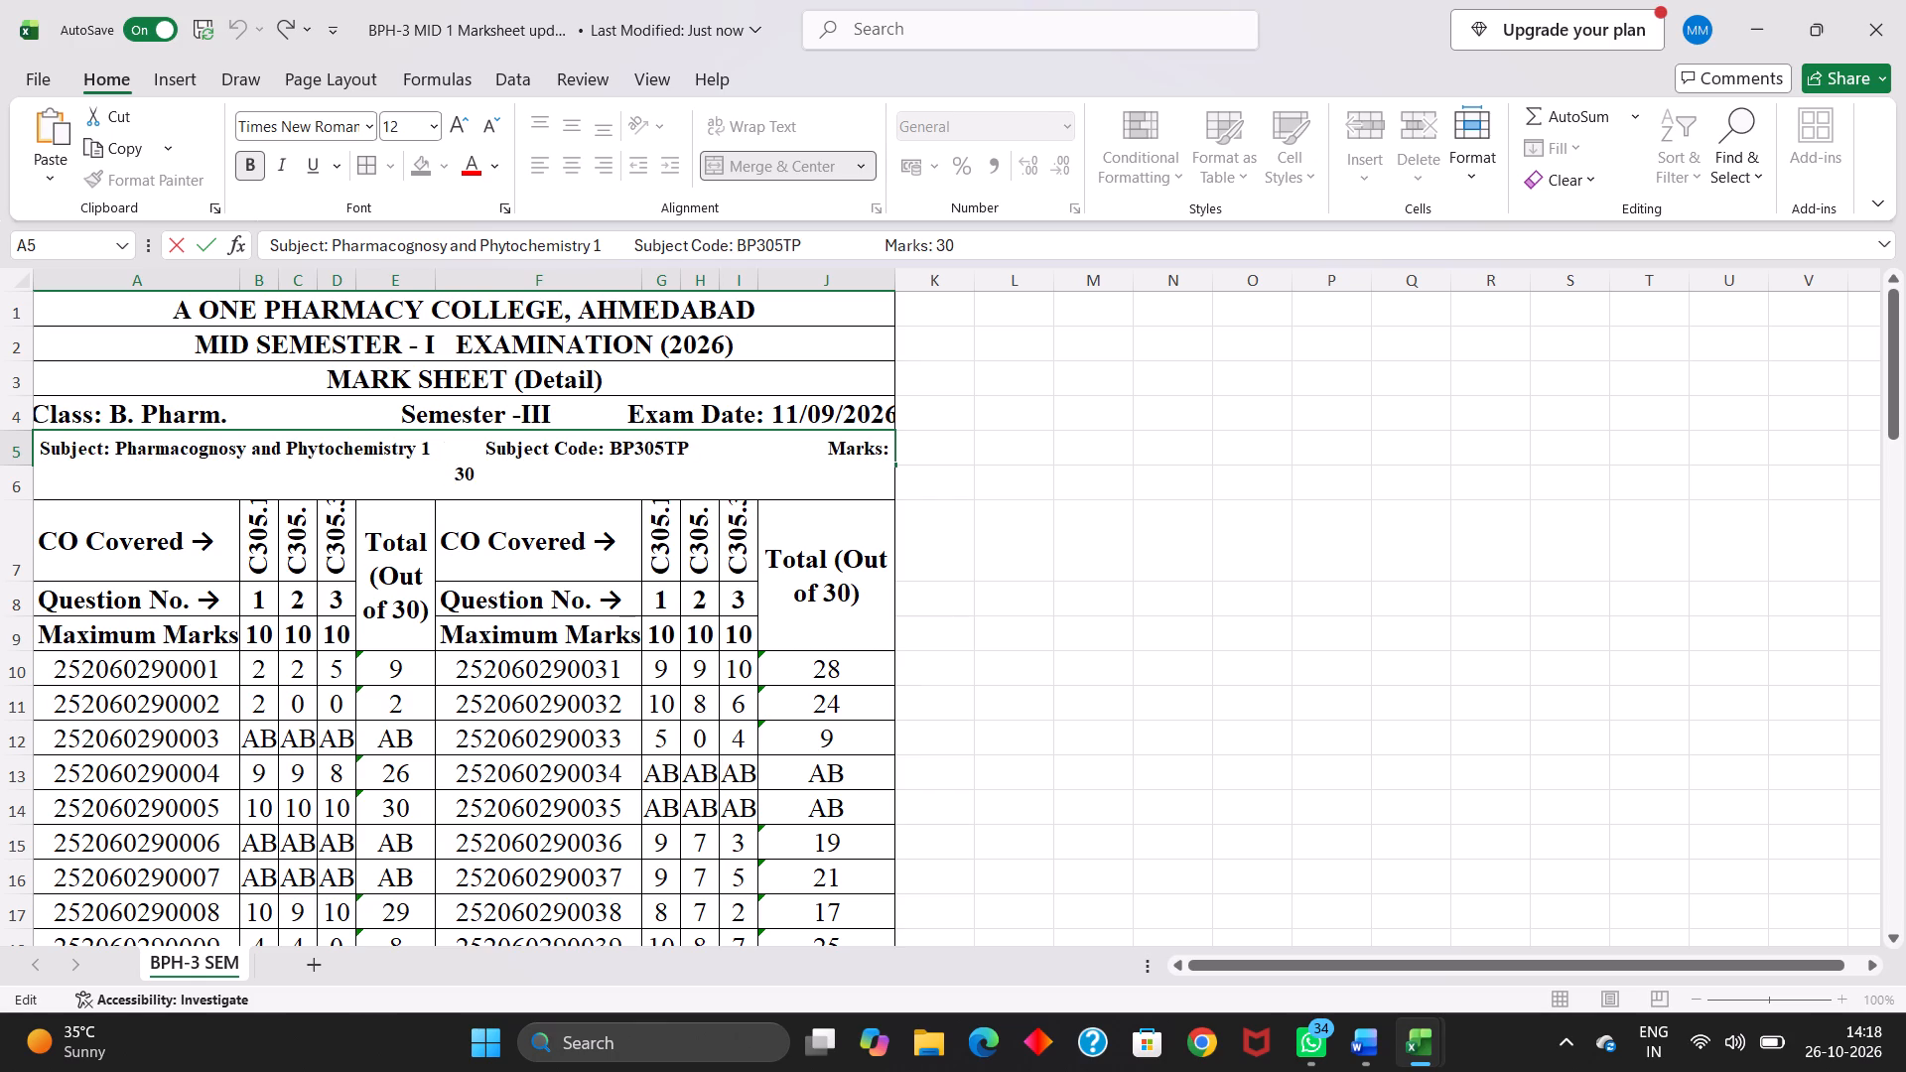
Delete six spaces before Subject Code in the A5 heading line.
{"action": "left_click", "coordinate": [588, 448]}
{"action": "key", "text": "BackSpace"}
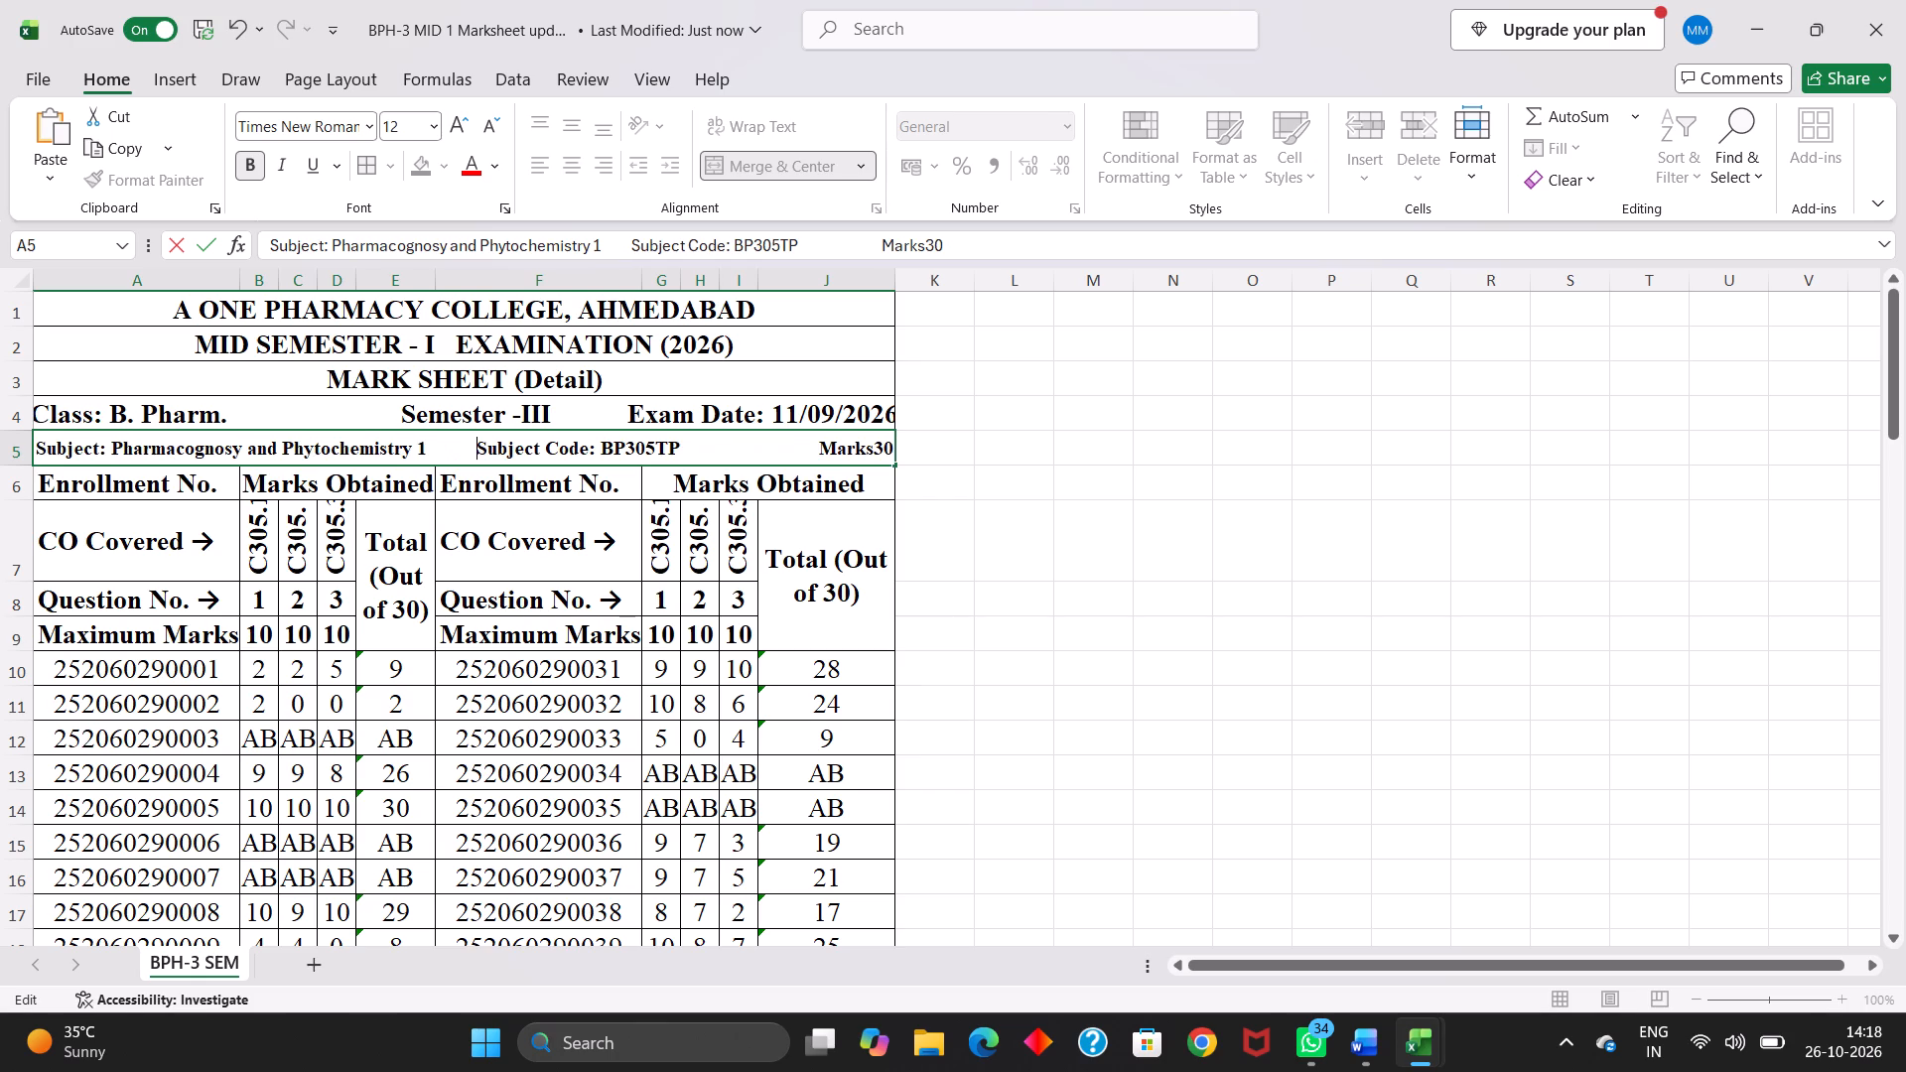
{"action": "key", "text": "BackSpace"}
{"action": "key", "text": "BackSpace"}
{"action": "key", "text": "BackSpace"}
{"action": "key", "text": "BackSpace"}
{"action": "key", "text": "BackSpace"}
Delete nine spaces between the subject code BP305TP and Marks in the A5 heading line.
{"action": "left_click", "coordinate": [775, 448]}
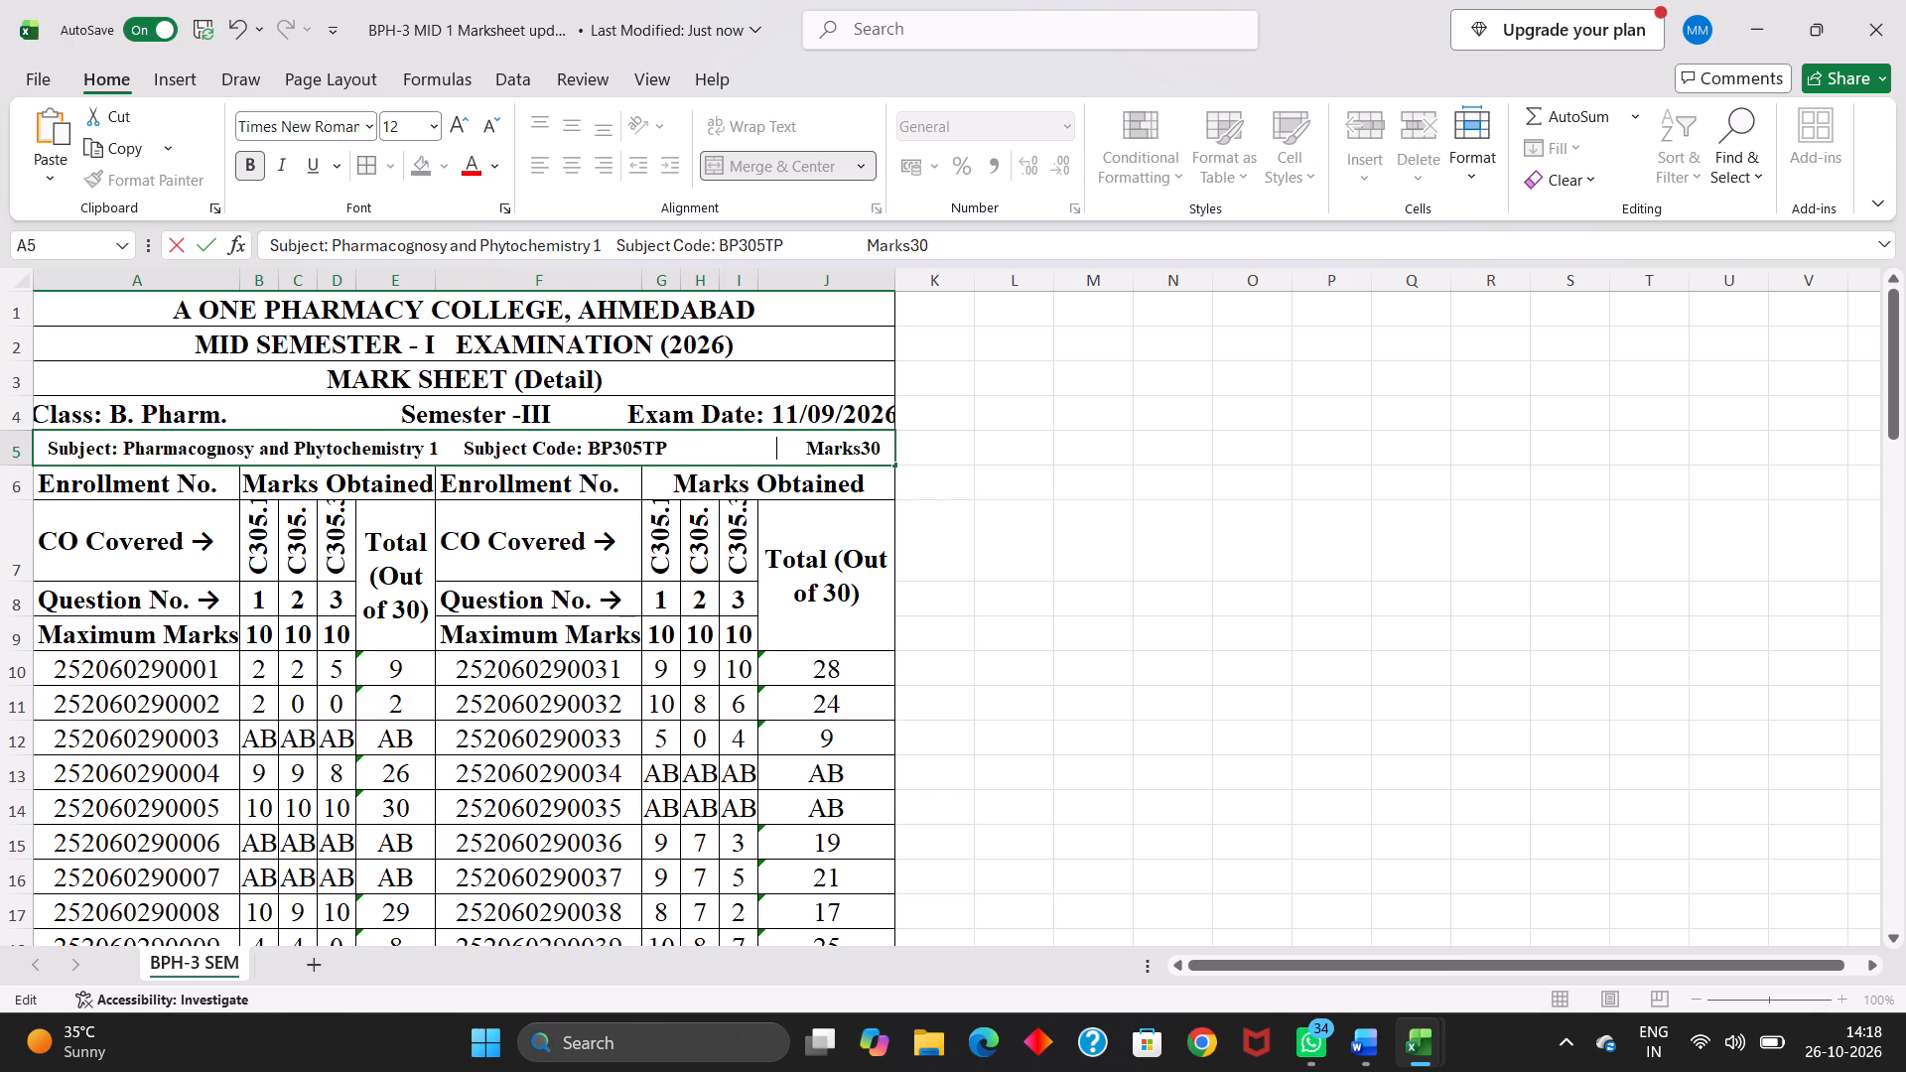
{"action": "key", "text": "BackSpace"}
{"action": "key", "text": "BackSpace"}
{"action": "key", "text": "BackSpace"}
{"action": "key", "text": "BackSpace"}
{"action": "key", "text": "BackSpace"}
{"action": "key", "text": "BackSpace"}
{"action": "key", "text": "BackSpace"}
{"action": "key", "text": "BackSpace"}
{"action": "key", "text": "BackSpace"}
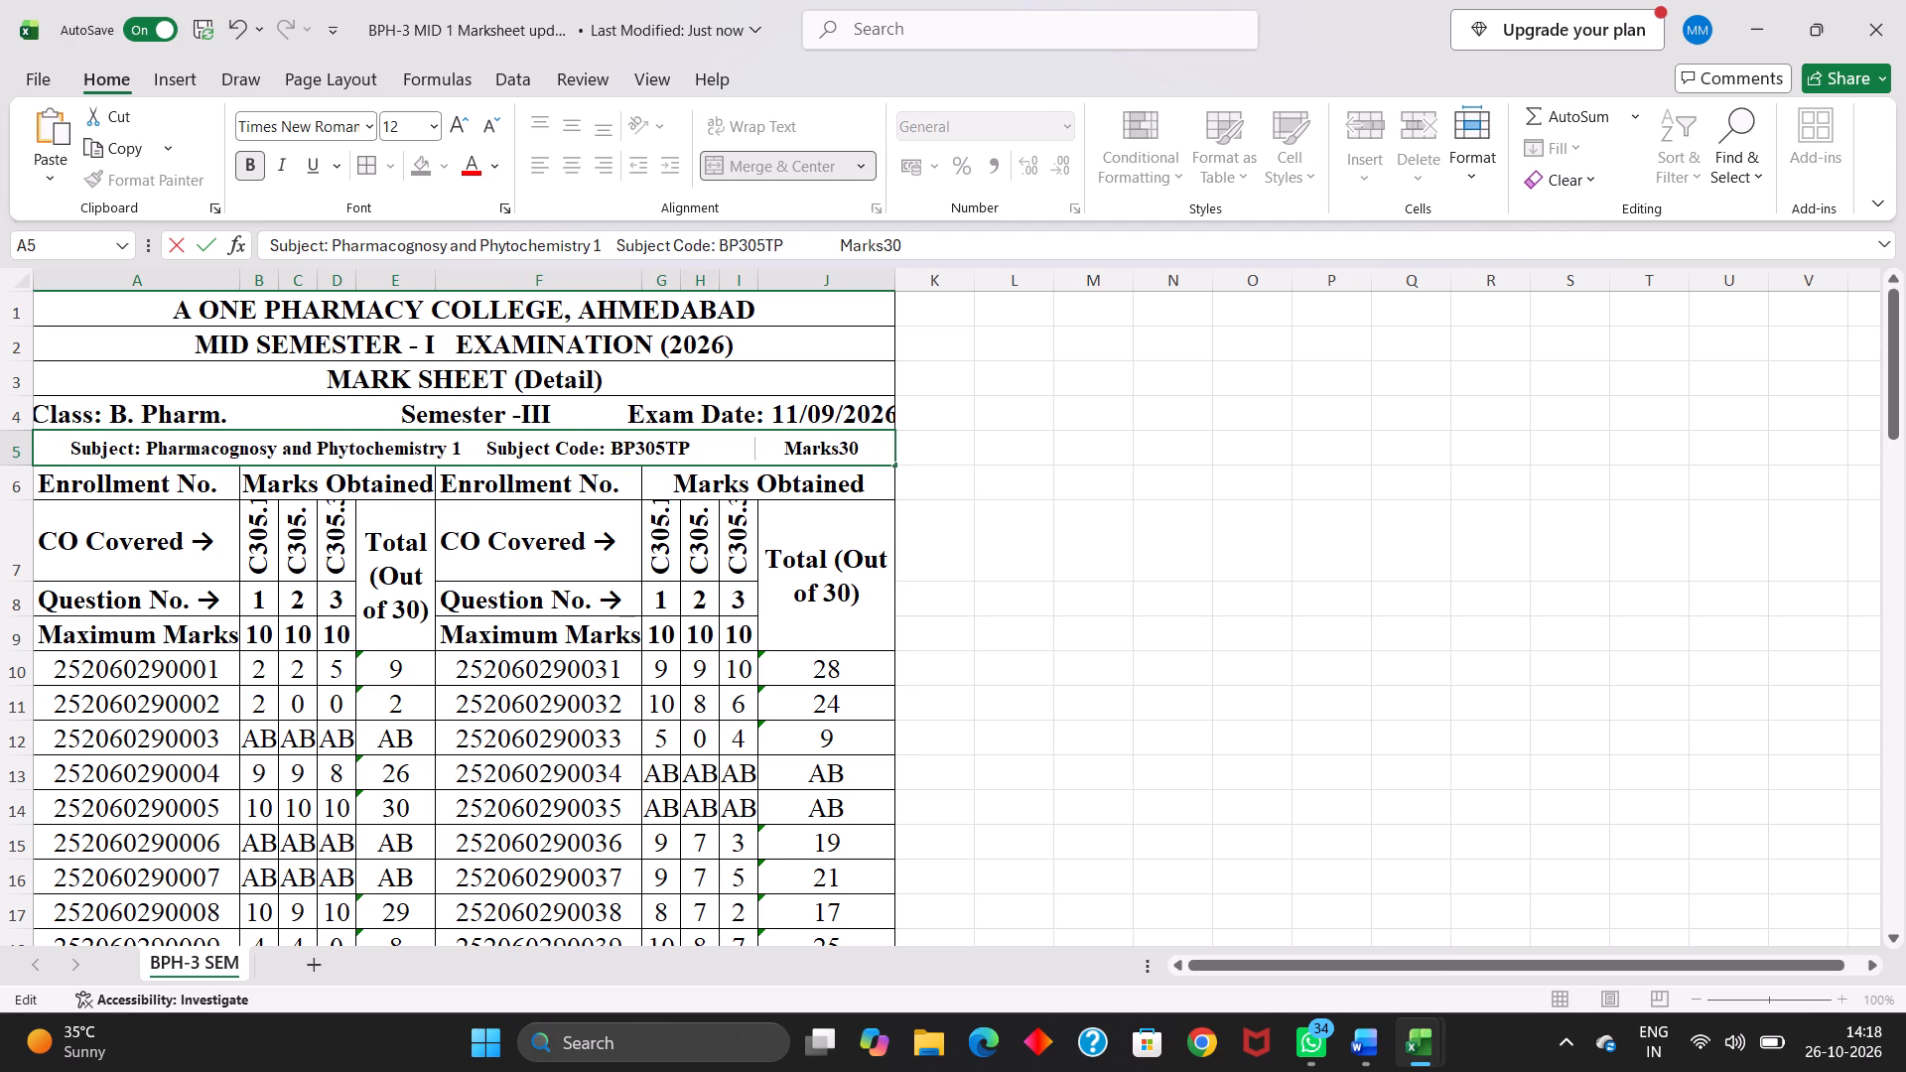
Add eight spaces between the subject name and Subject Code in the A5 heading line.
{"action": "left_click", "coordinate": [476, 453]}
{"action": "key", "text": "space"}
{"action": "key", "text": "space"}
{"action": "key", "text": "space"}
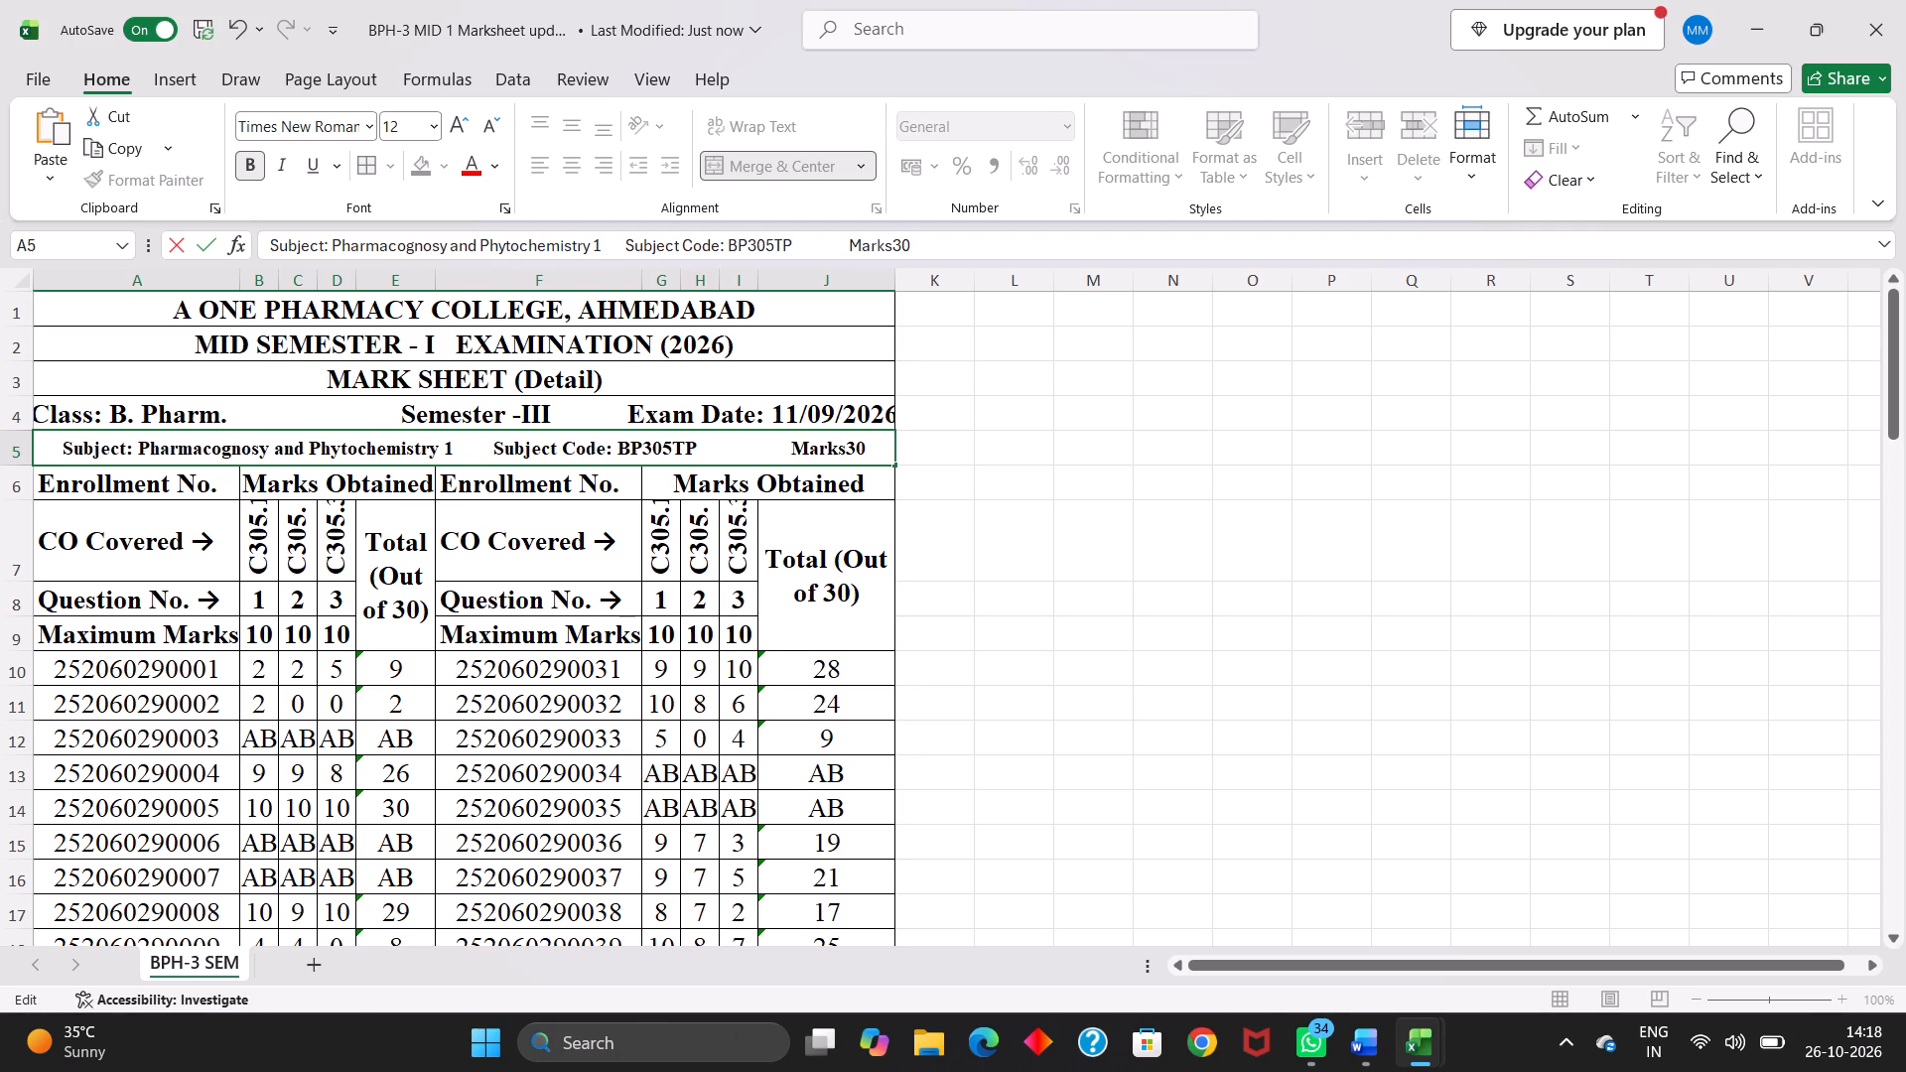
{"action": "key", "text": "space"}
{"action": "key", "text": "space"}
{"action": "key", "text": "space"}
{"action": "key", "text": "space"}
{"action": "key", "text": "space"}
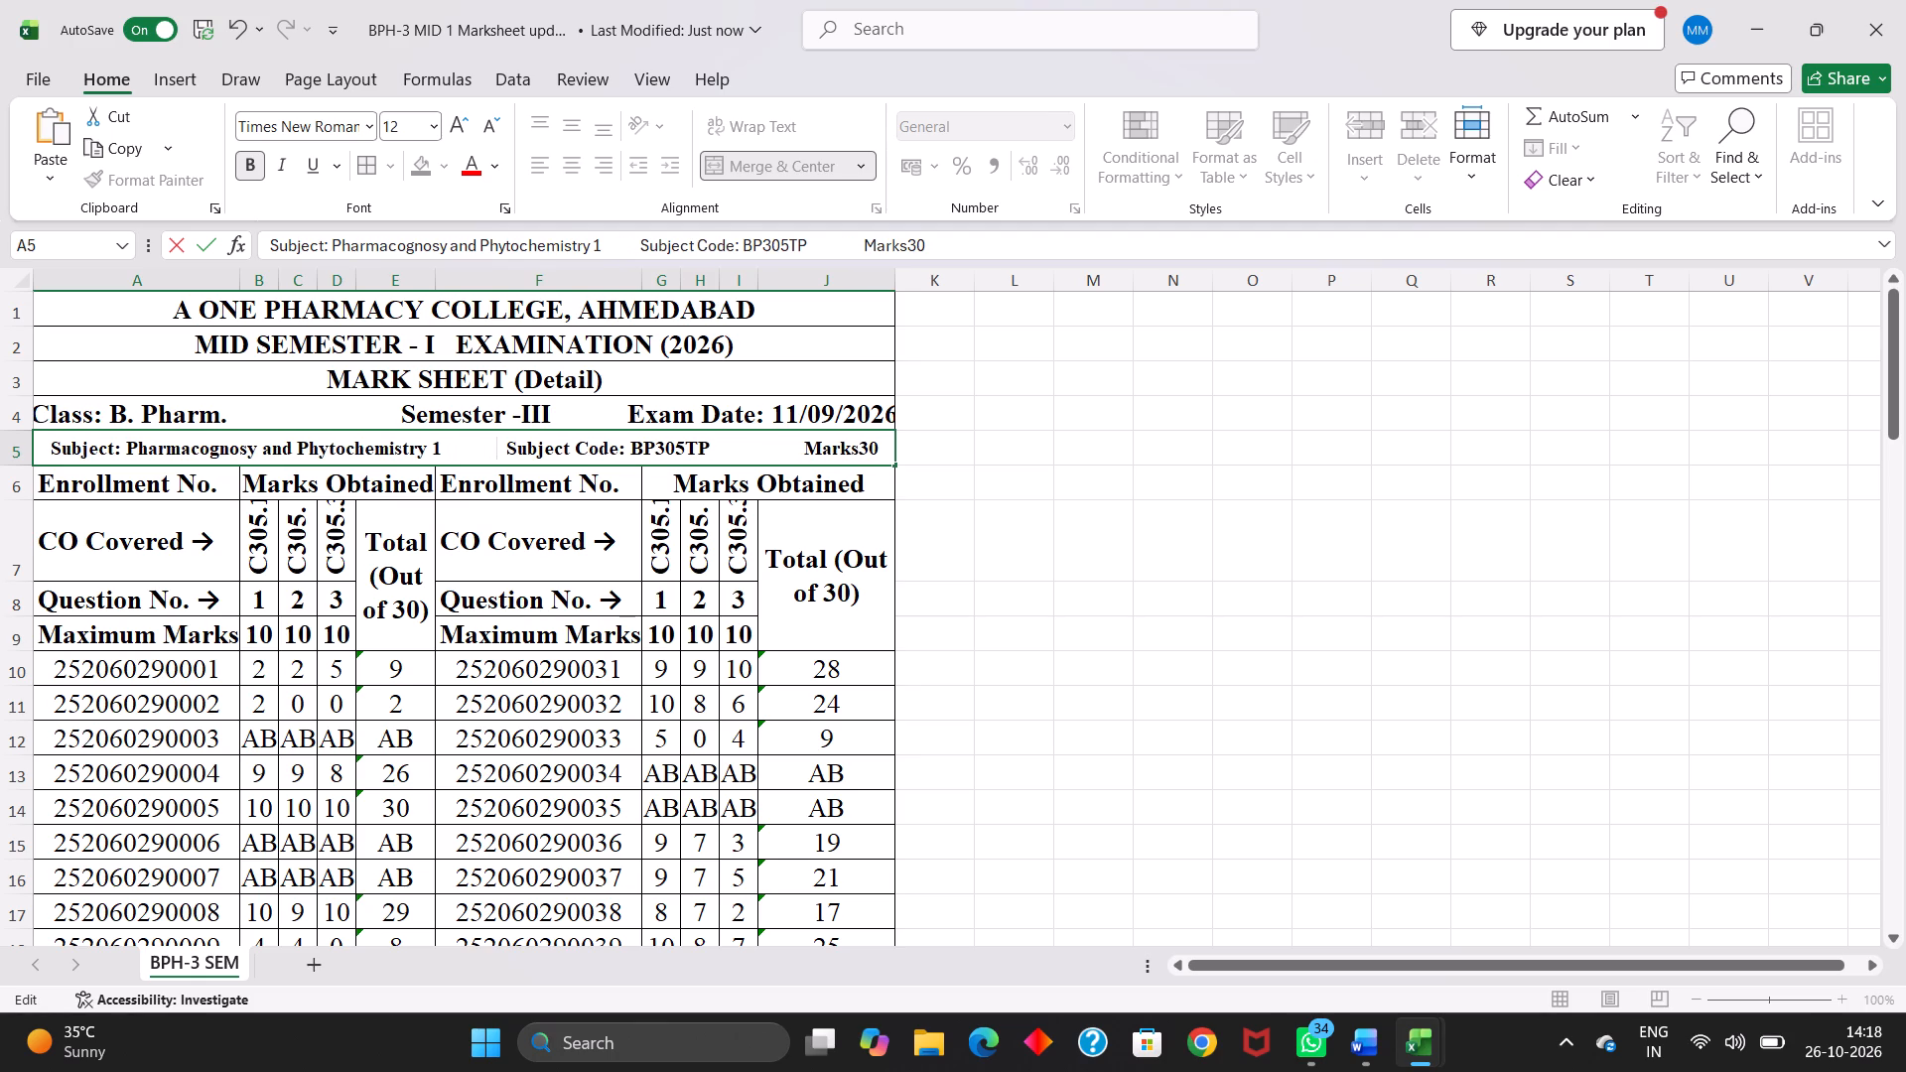
{"action": "left_click", "coordinate": [509, 528]}
Reduce the font size of the heading rows A1:J4, from the college name to the class and exam date line, to 14.
{"action": "left_click_drag", "start_coordinate": [135, 307], "coordinate": [536, 380]}
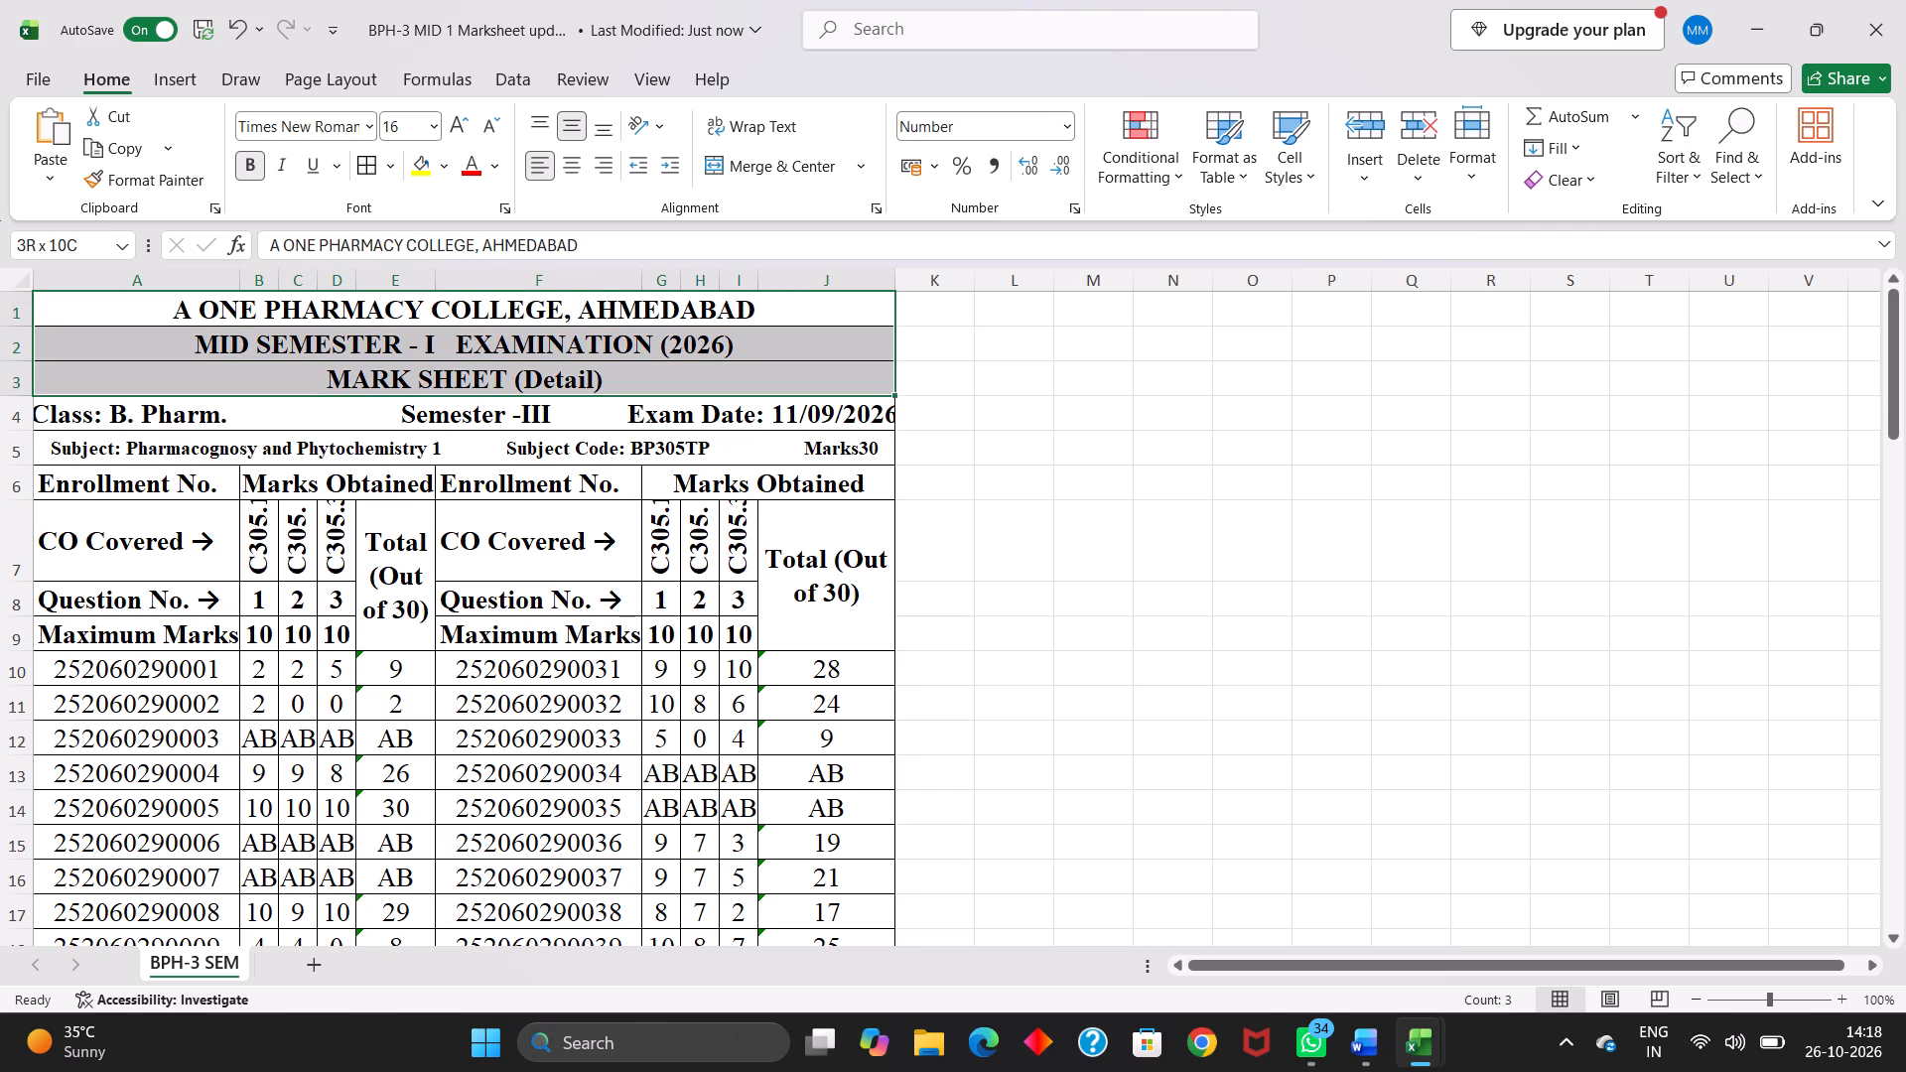
{"action": "left_click_drag", "start_coordinate": [536, 380], "coordinate": [629, 419]}
{"action": "left_click", "coordinate": [496, 130]}
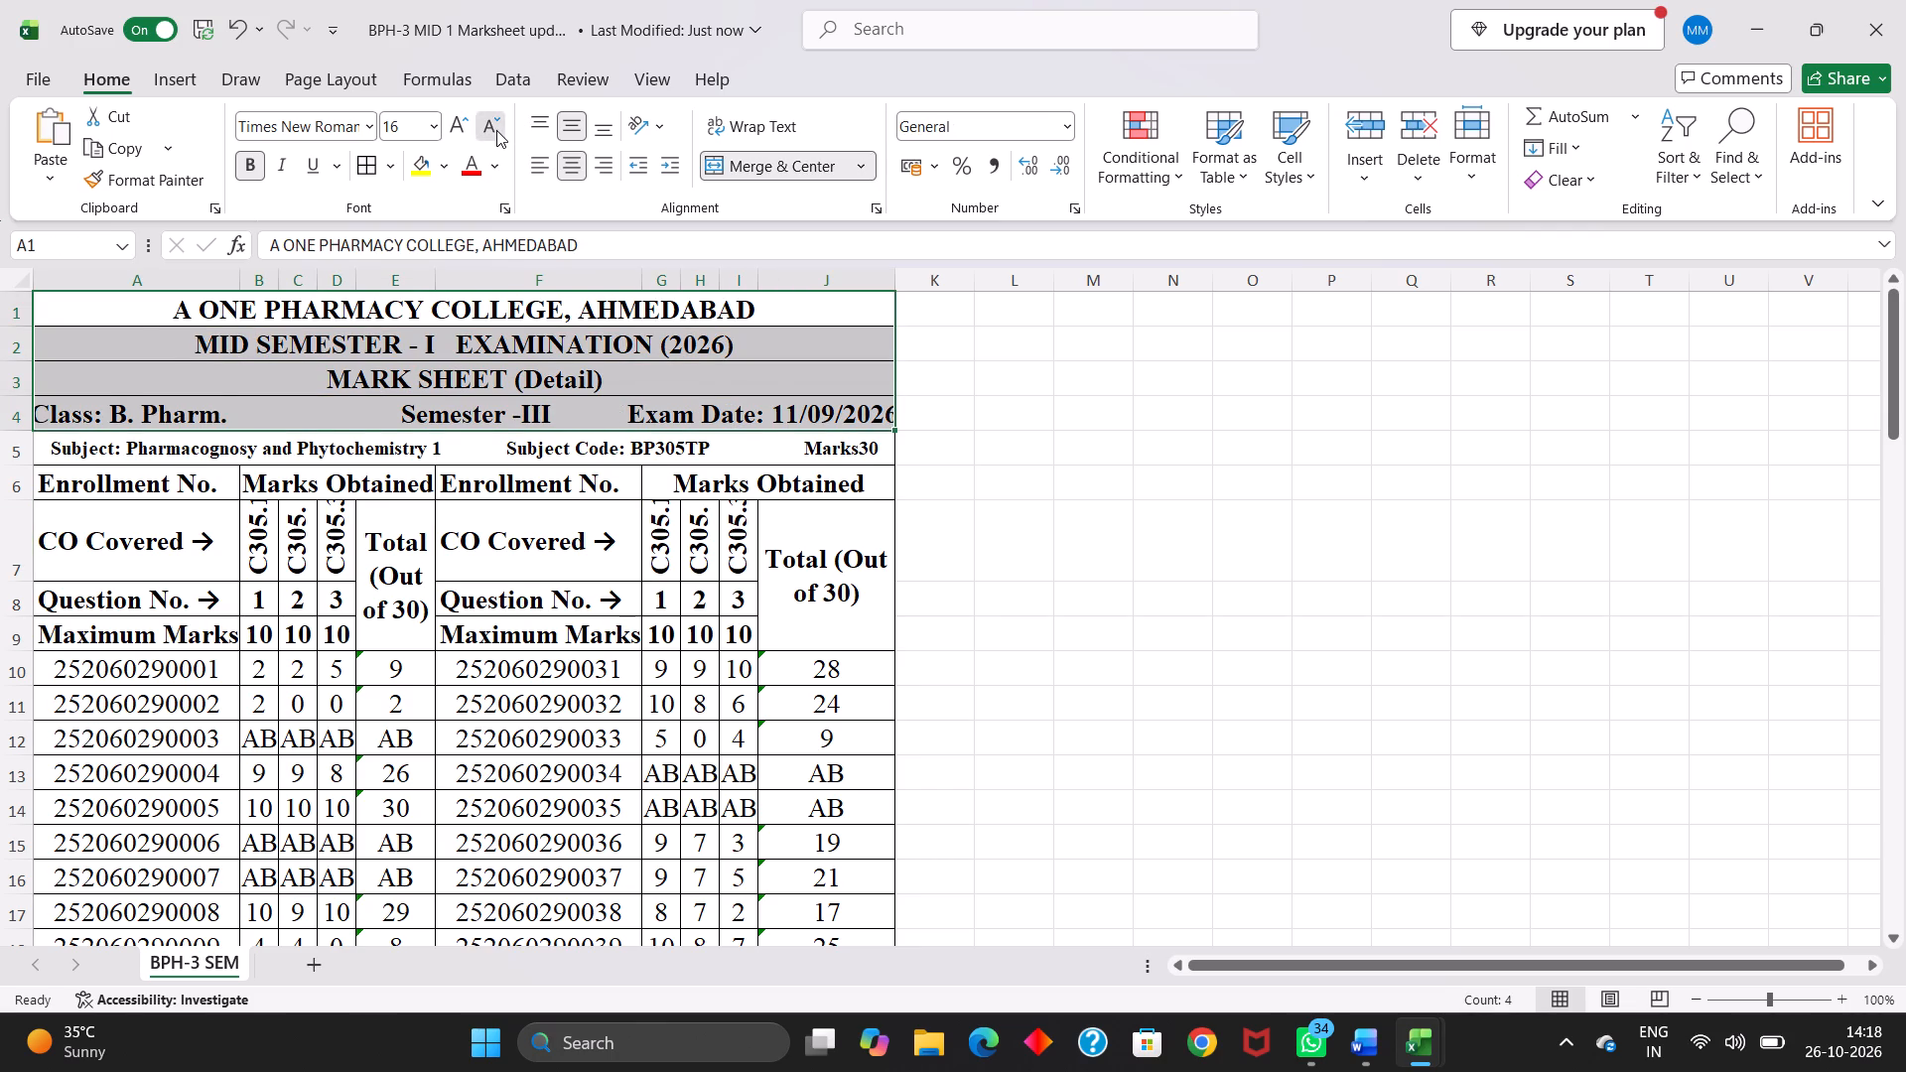
{"action": "left_click", "coordinate": [690, 558]}
{"action": "scroll", "coordinate": [690, 558], "scroll_direction": "up", "scroll_amount": 1}
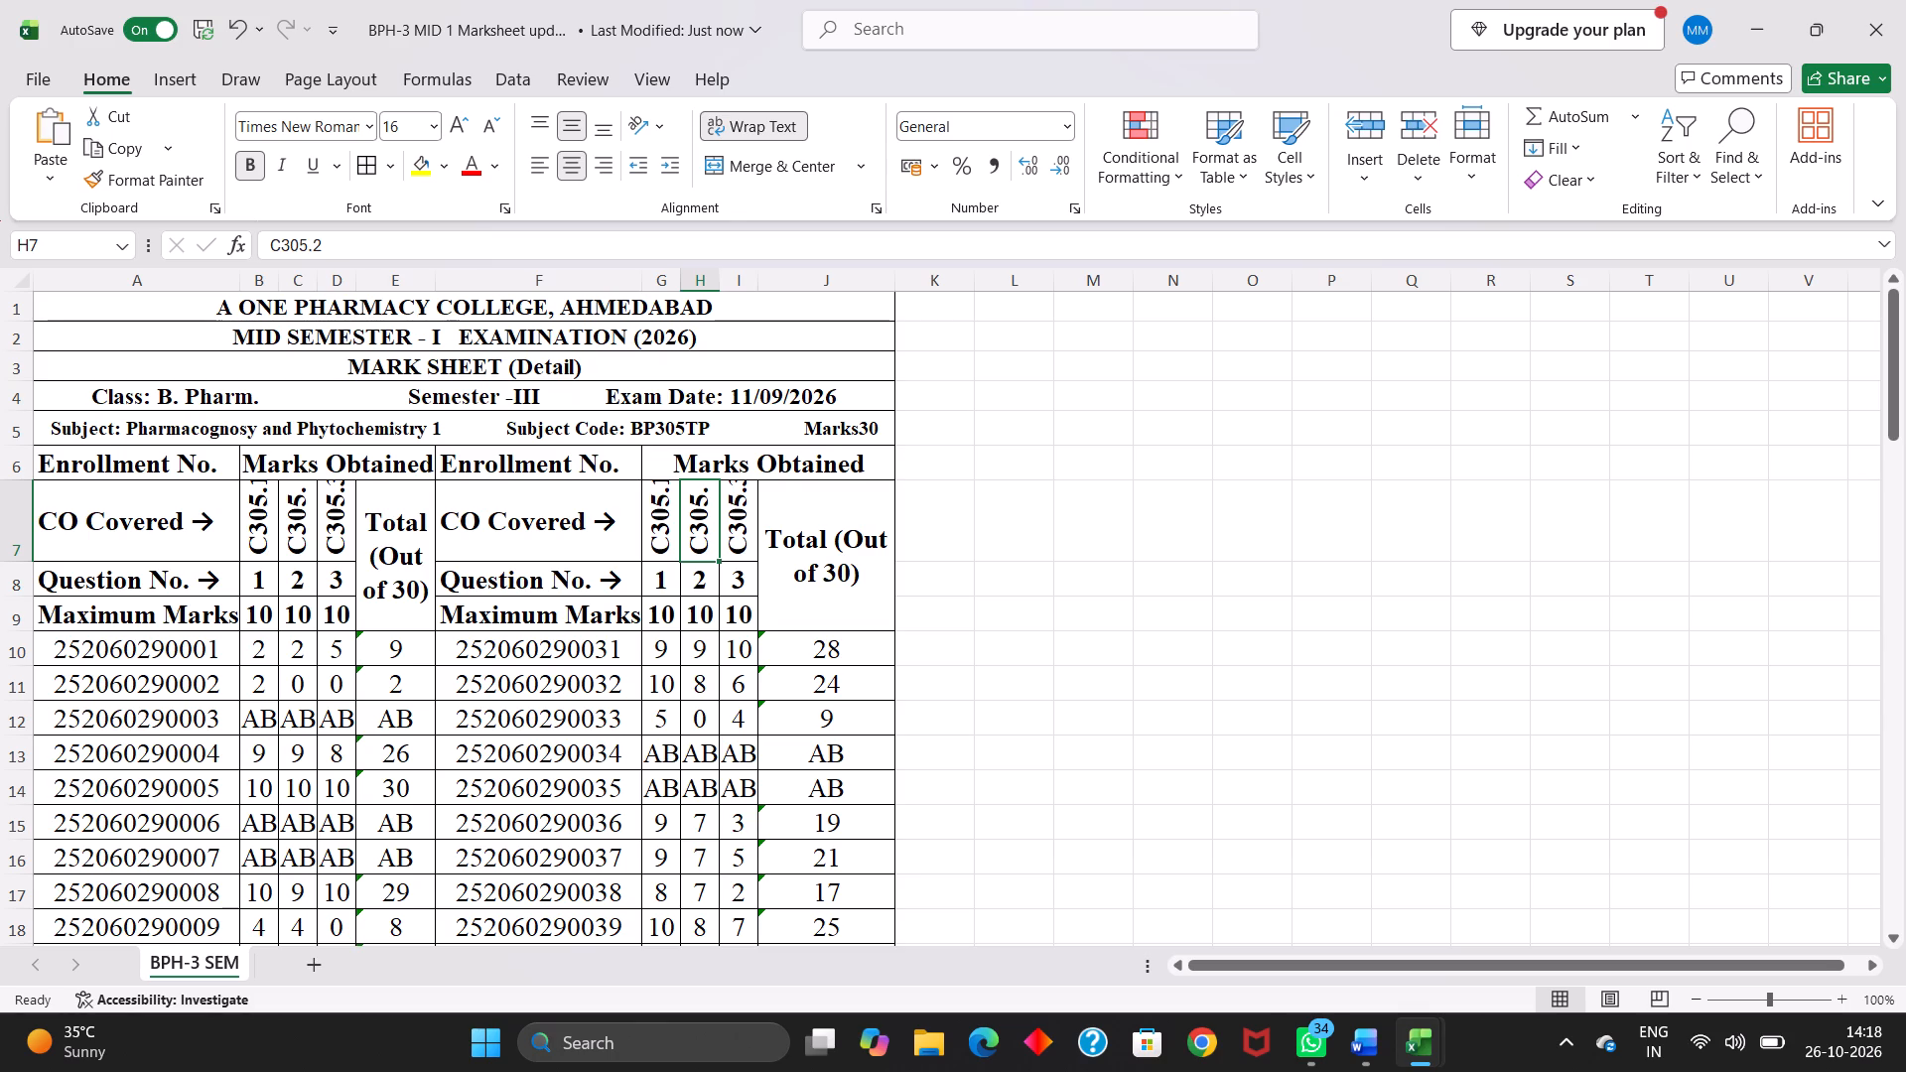
Reduce the font size of the CO Covered, Question No. and Maximum Marks rows, A7:J9, to 14.
{"action": "double_click", "coordinate": [254, 503]}
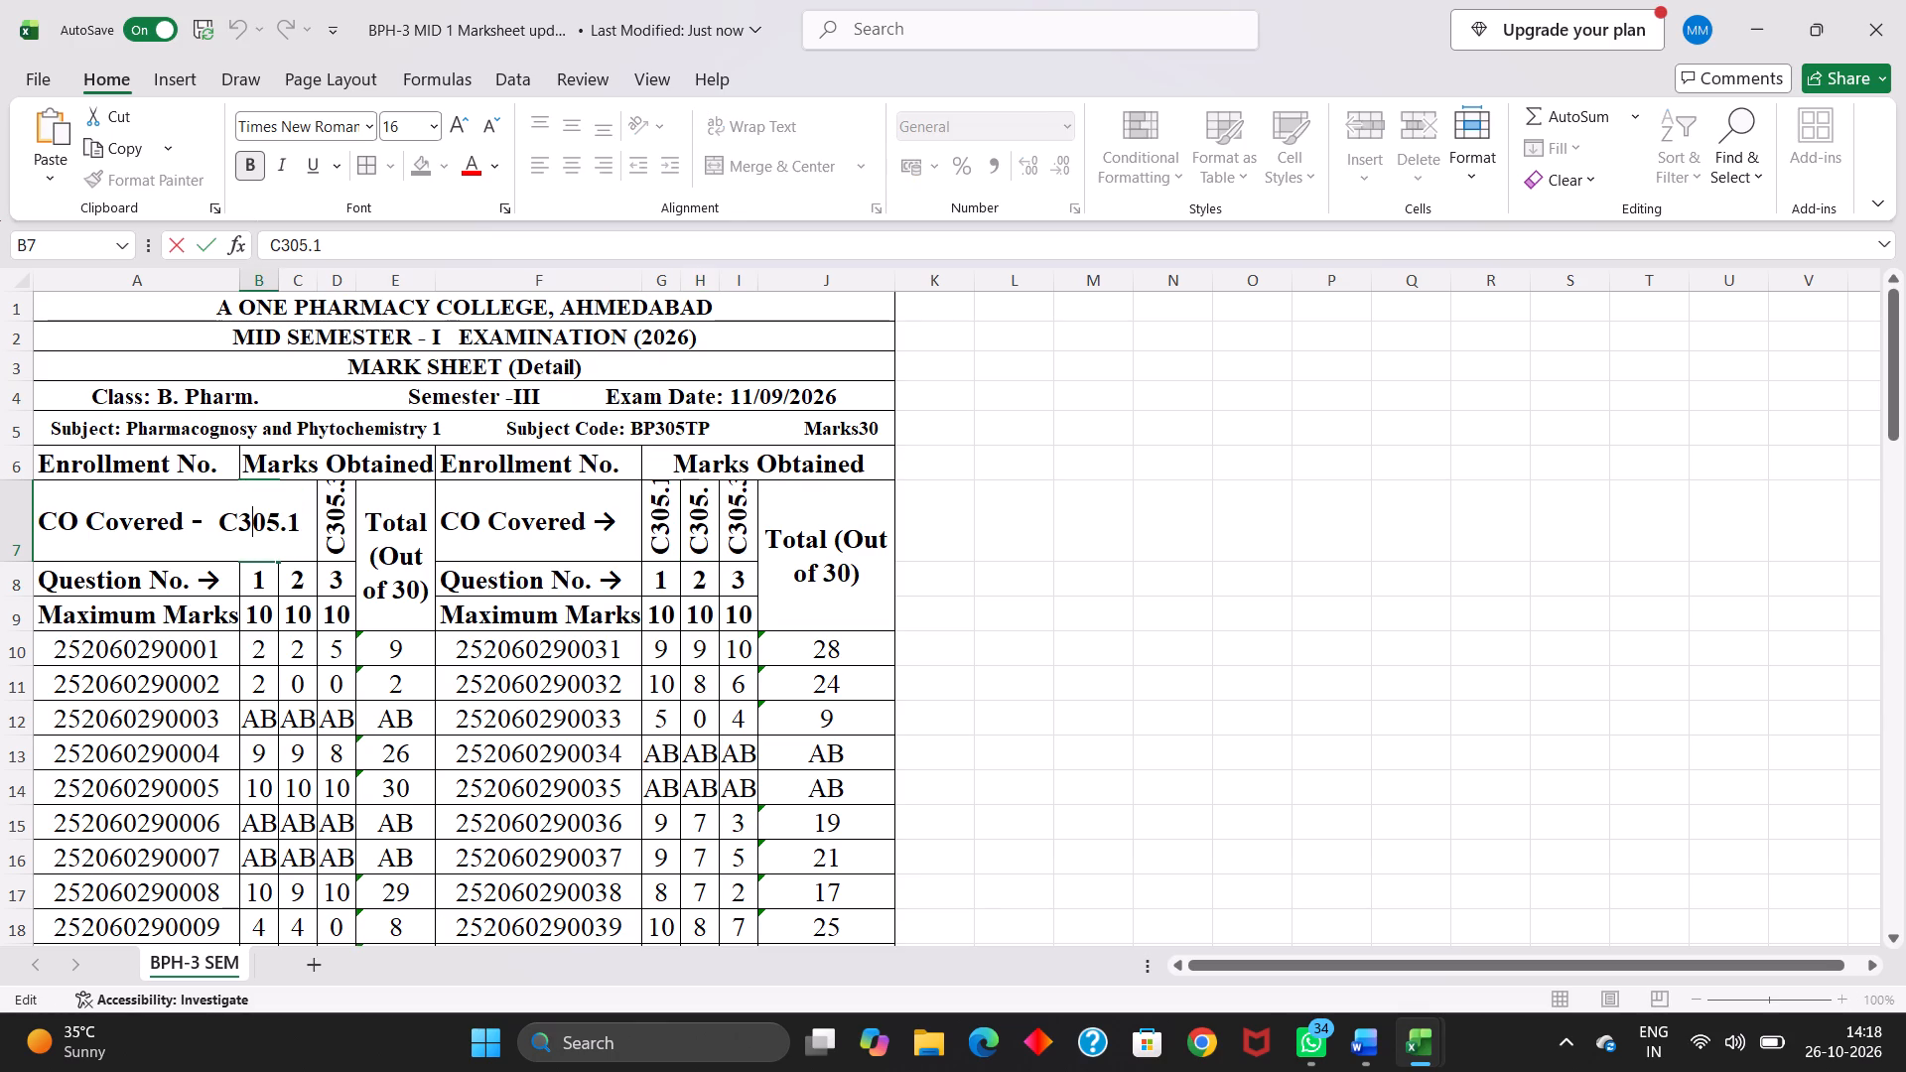
{"action": "left_click", "coordinate": [58, 490]}
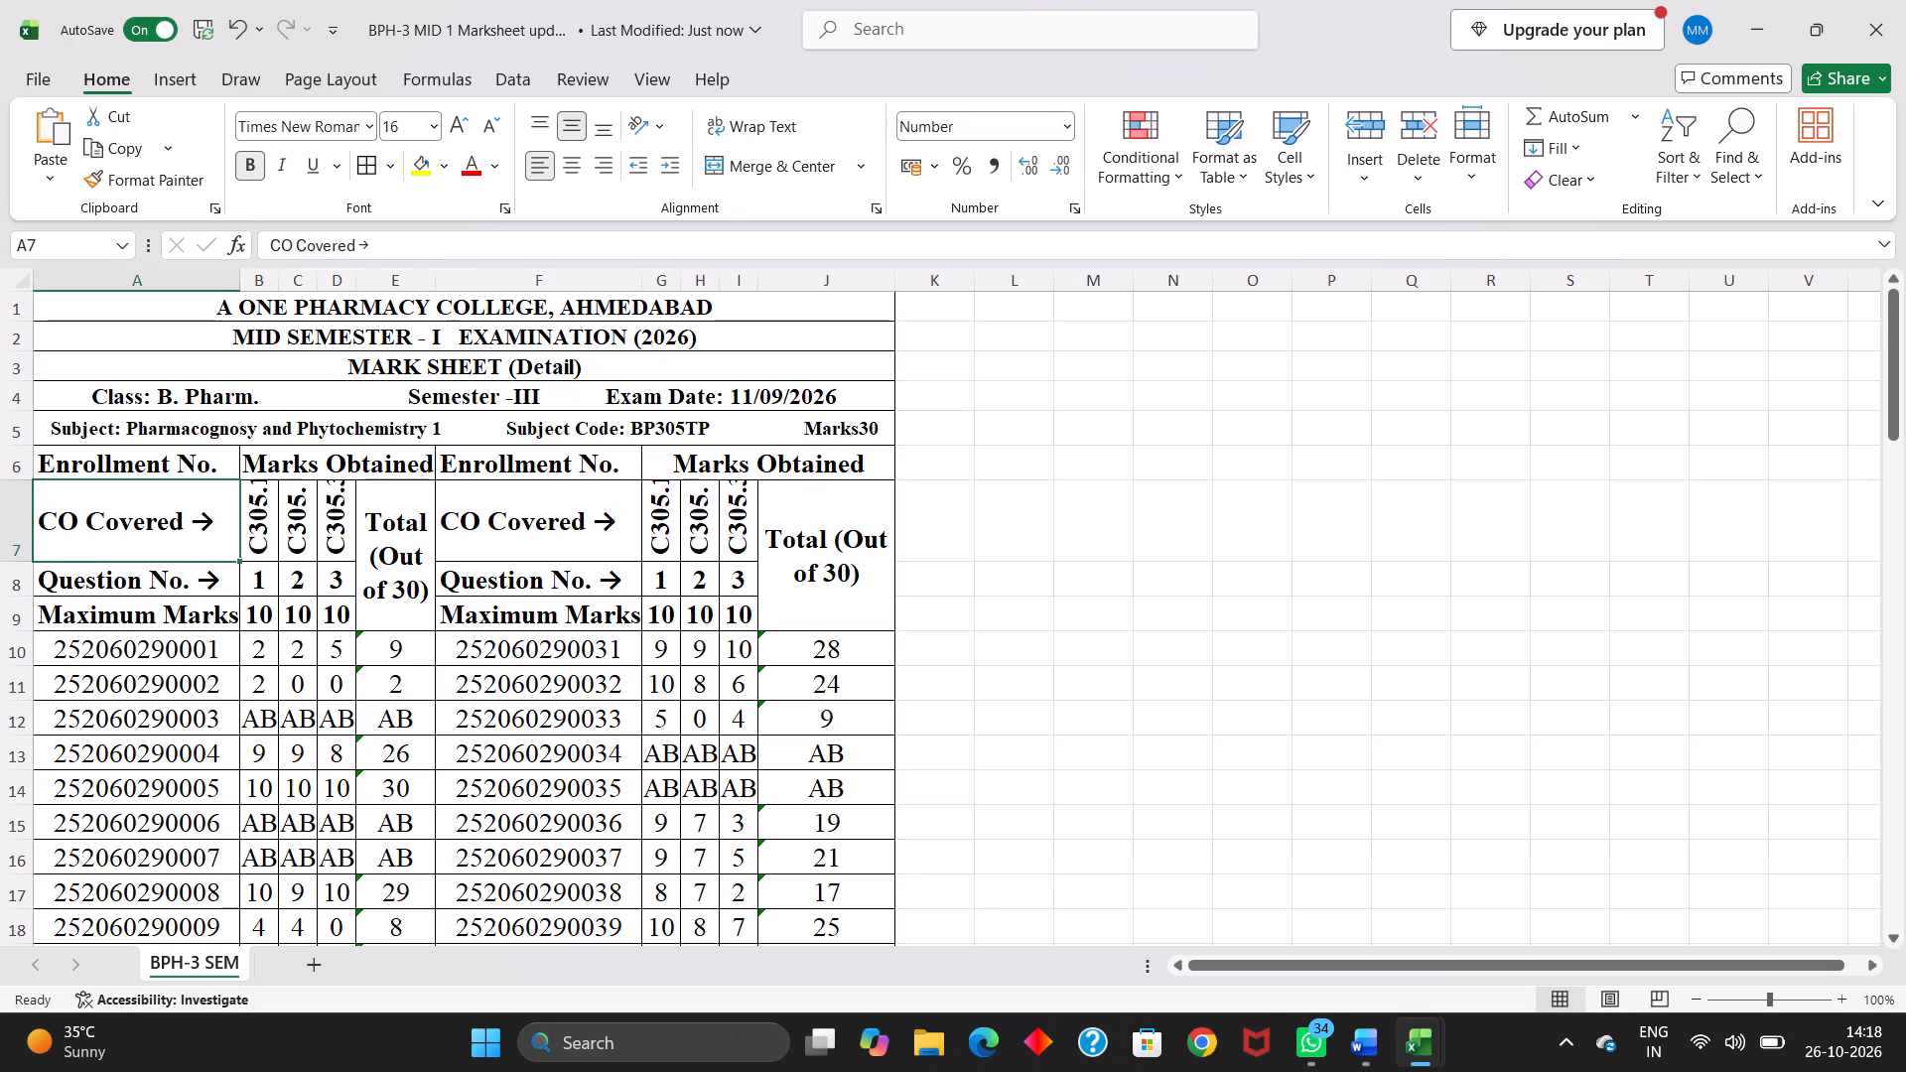
{"action": "left_click", "coordinate": [54, 462]}
{"action": "left_click_drag", "start_coordinate": [53, 493], "coordinate": [67, 496]}
{"action": "left_click_drag", "start_coordinate": [67, 496], "coordinate": [855, 564]}
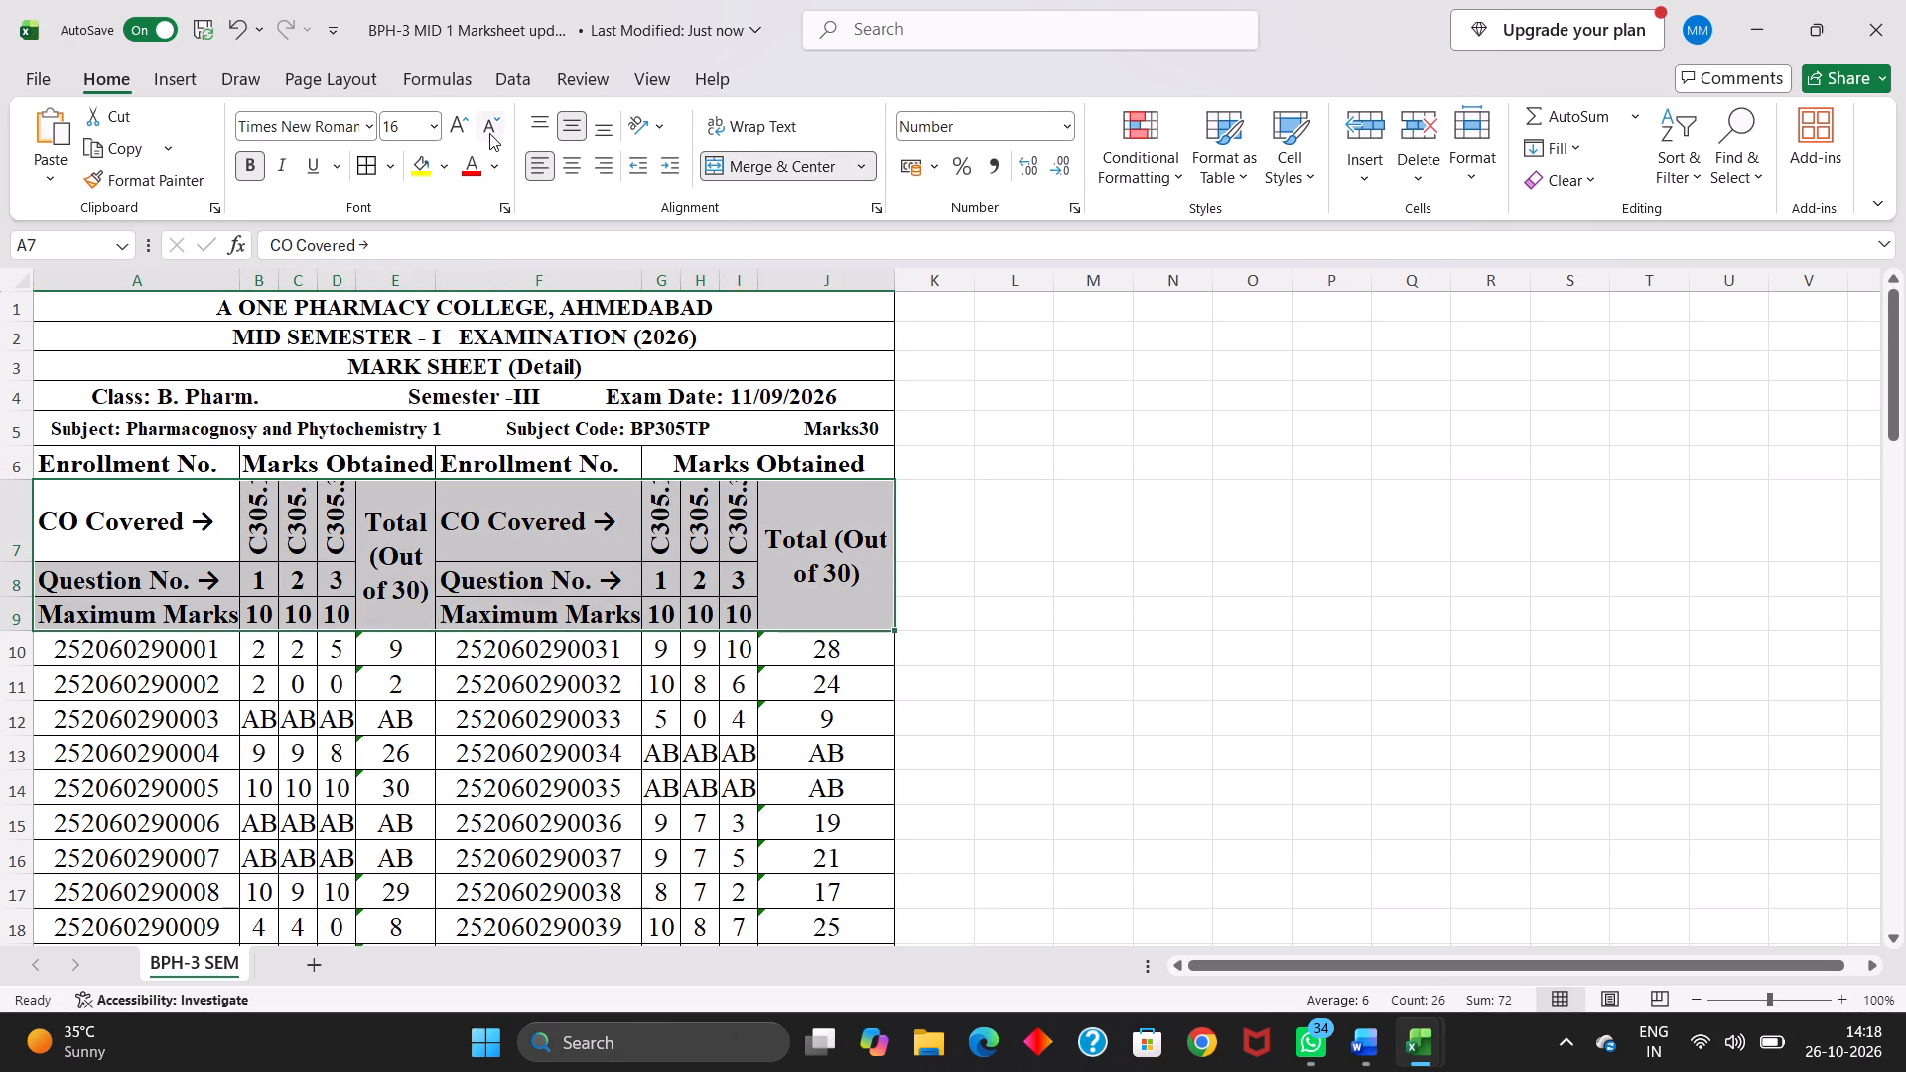
{"action": "left_click", "coordinate": [490, 126]}
{"action": "left_click", "coordinate": [649, 546]}
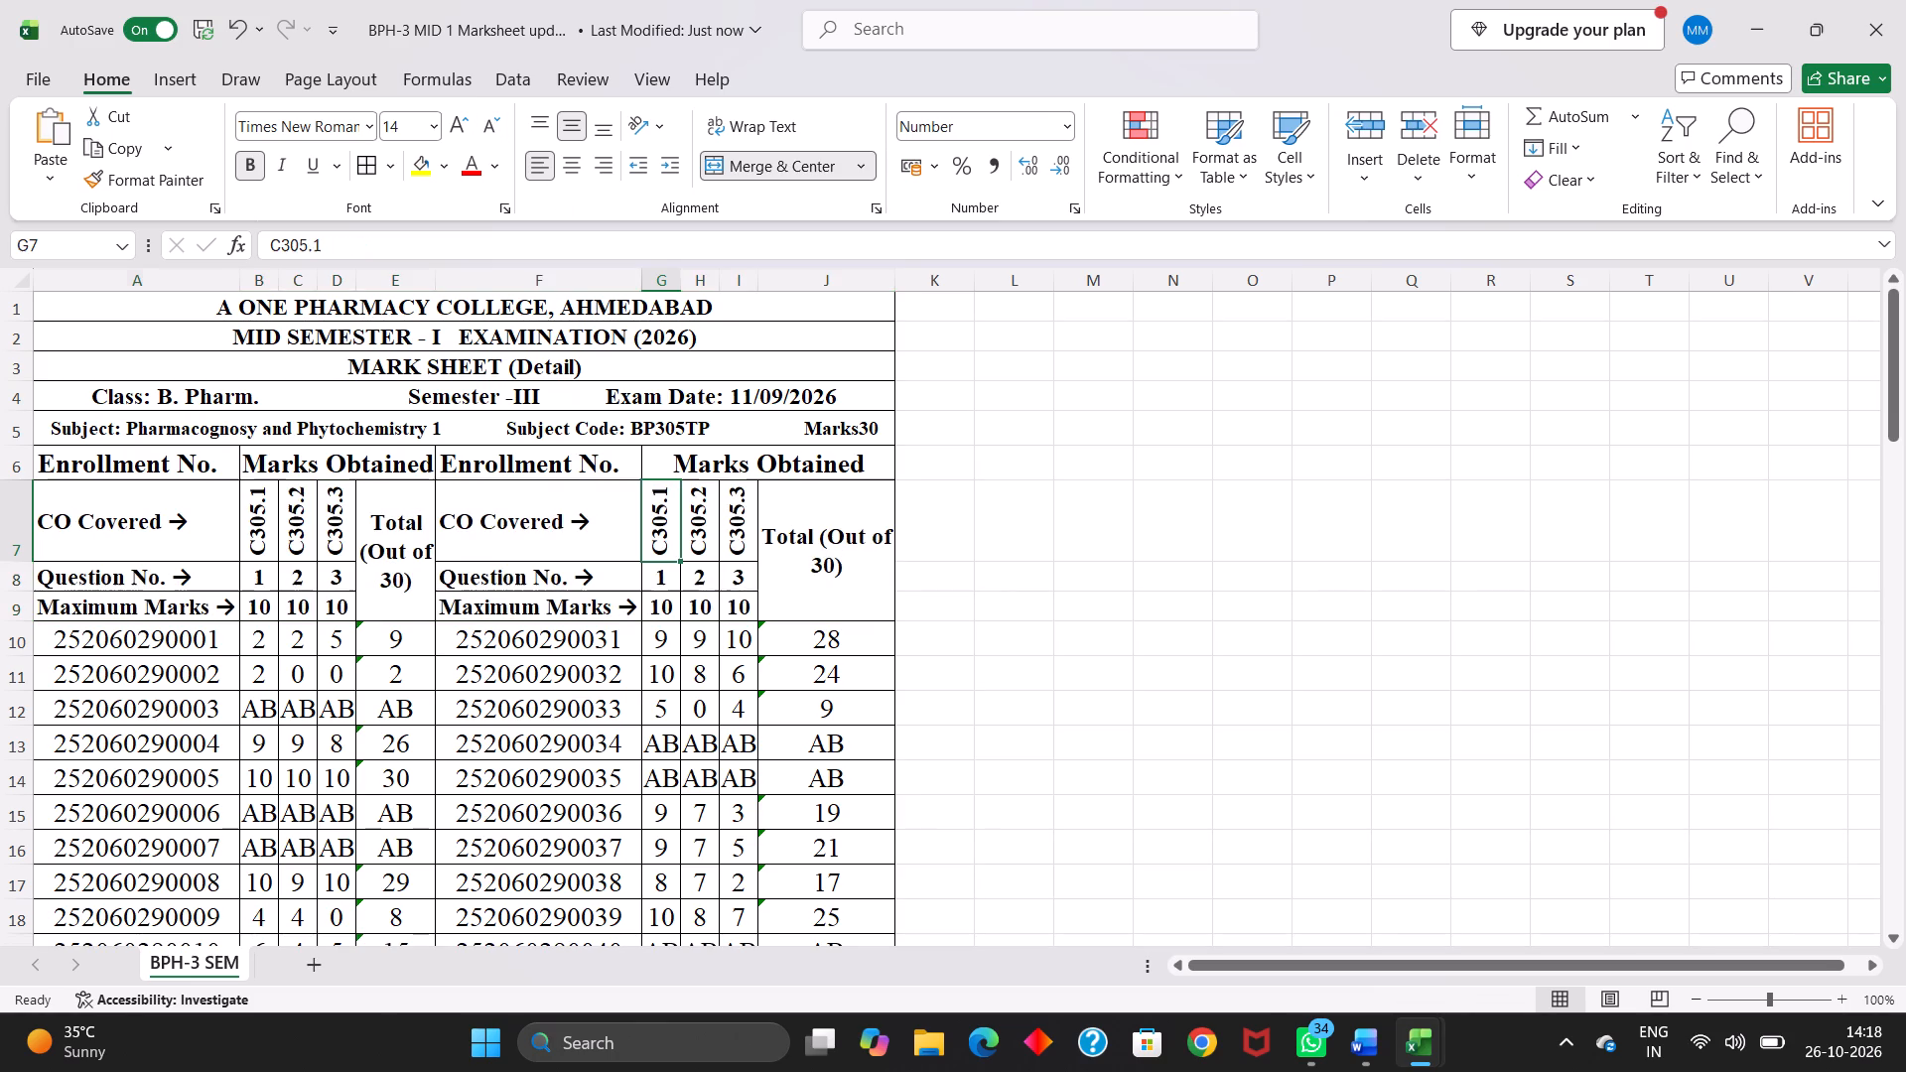
Reduce the font size of the enrollment numbers and marks in A10:J39 to 14.
{"action": "left_click_drag", "start_coordinate": [60, 624], "coordinate": [994, 784]}
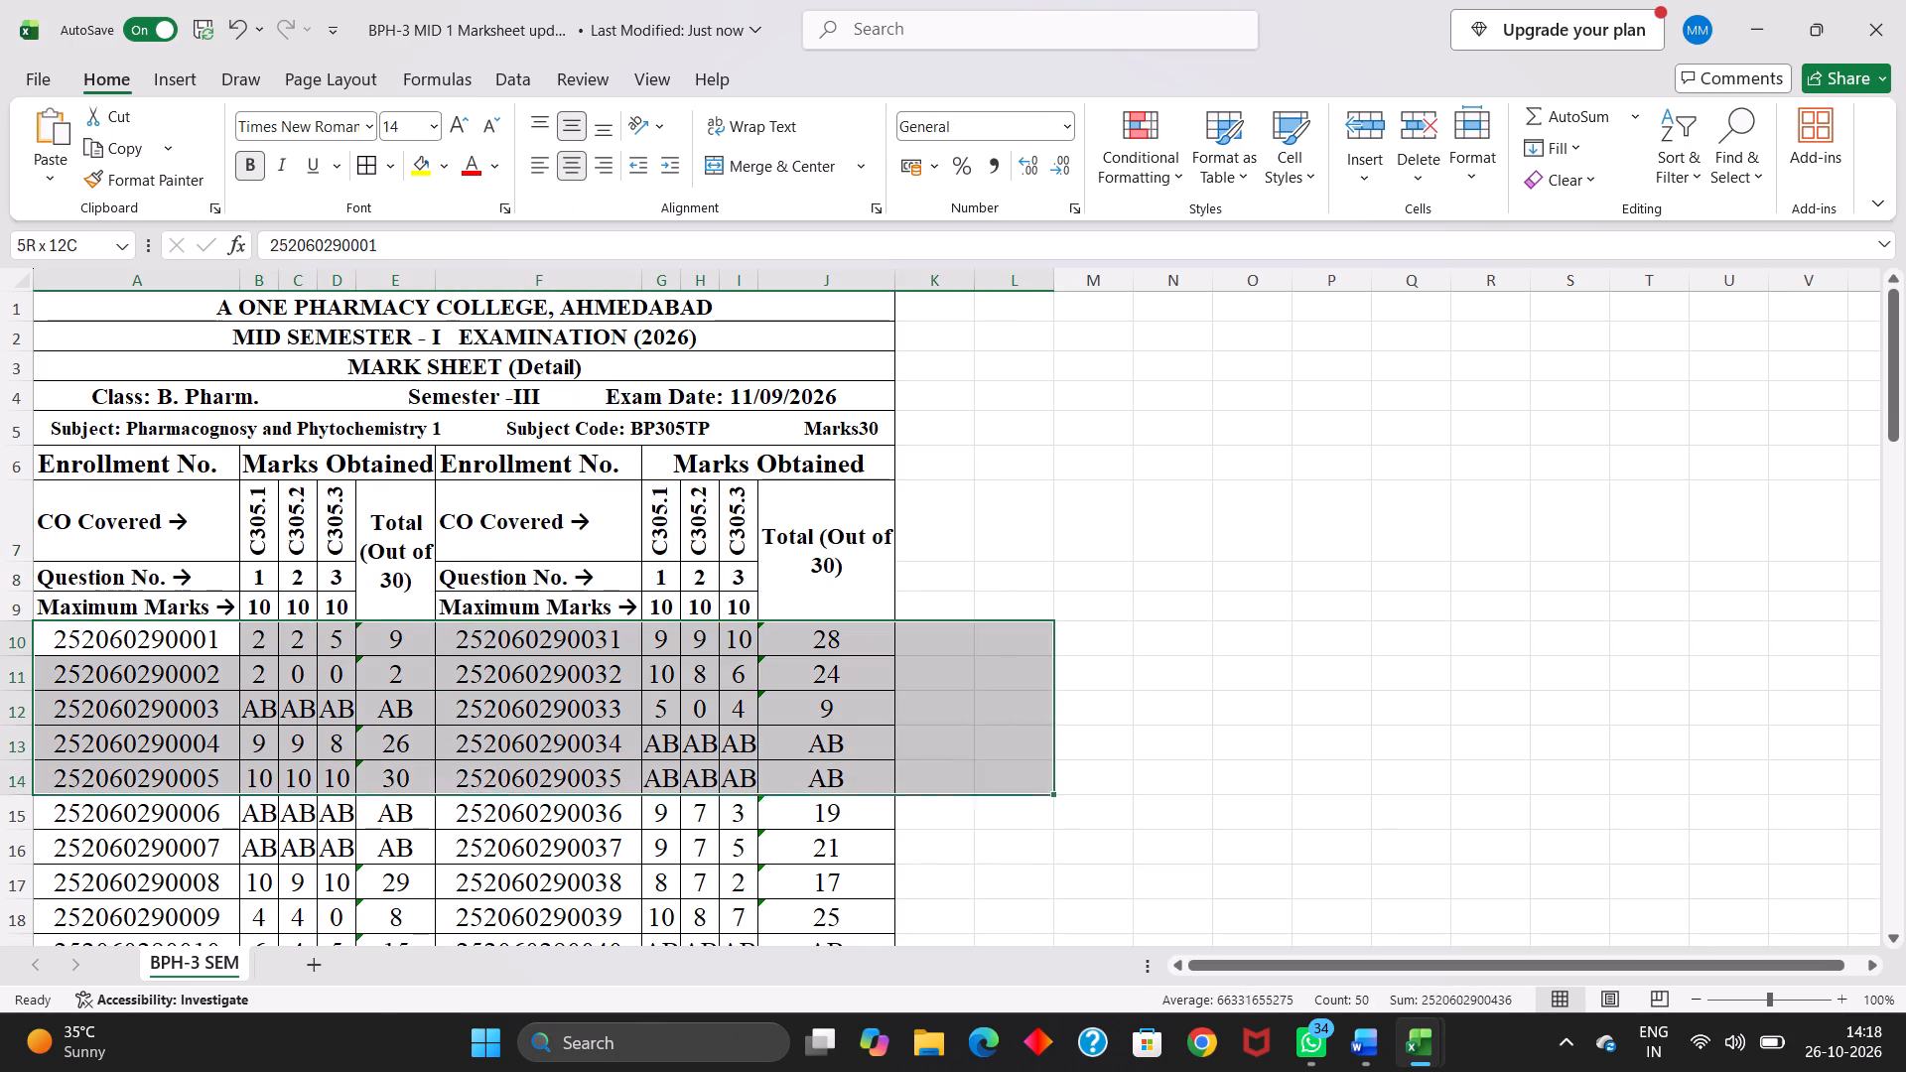
{"action": "left_click_drag", "start_coordinate": [994, 784], "coordinate": [864, 970]}
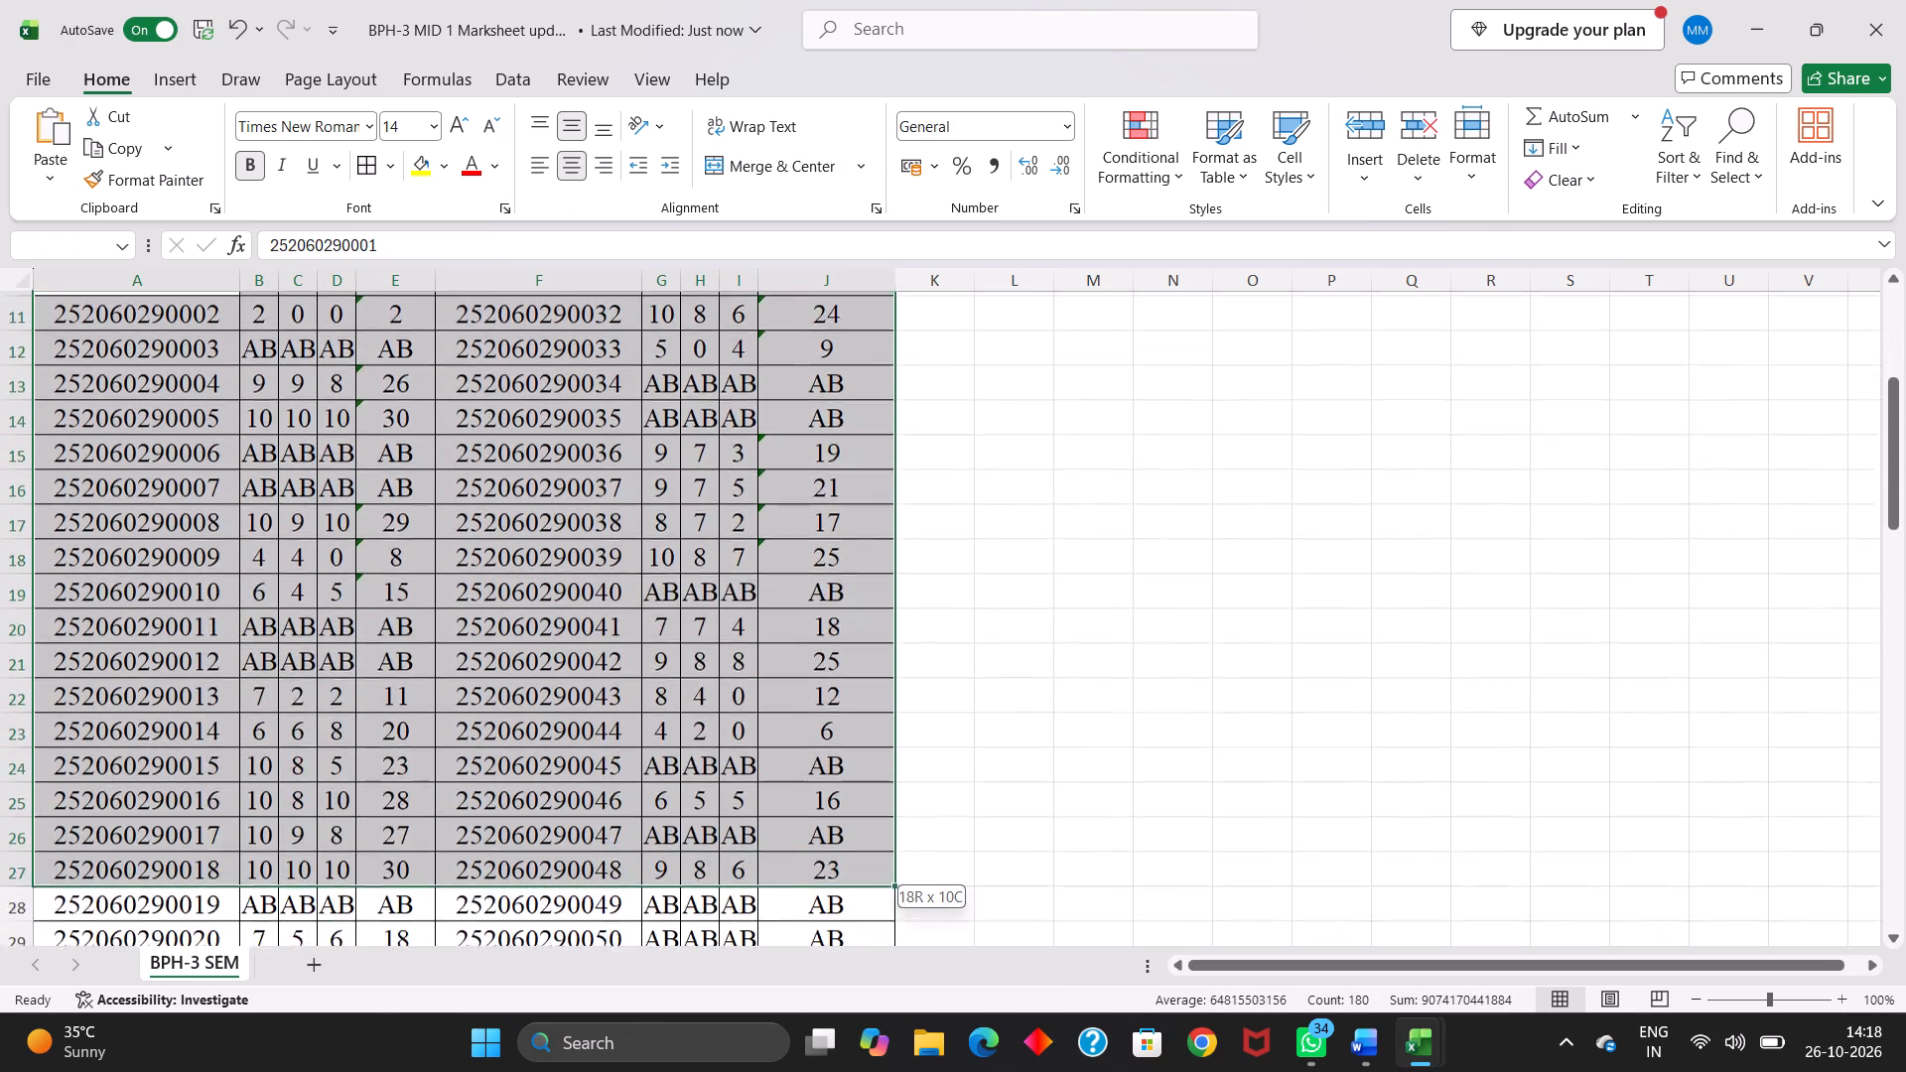
{"action": "left_click_drag", "start_coordinate": [864, 970], "coordinate": [844, 930]}
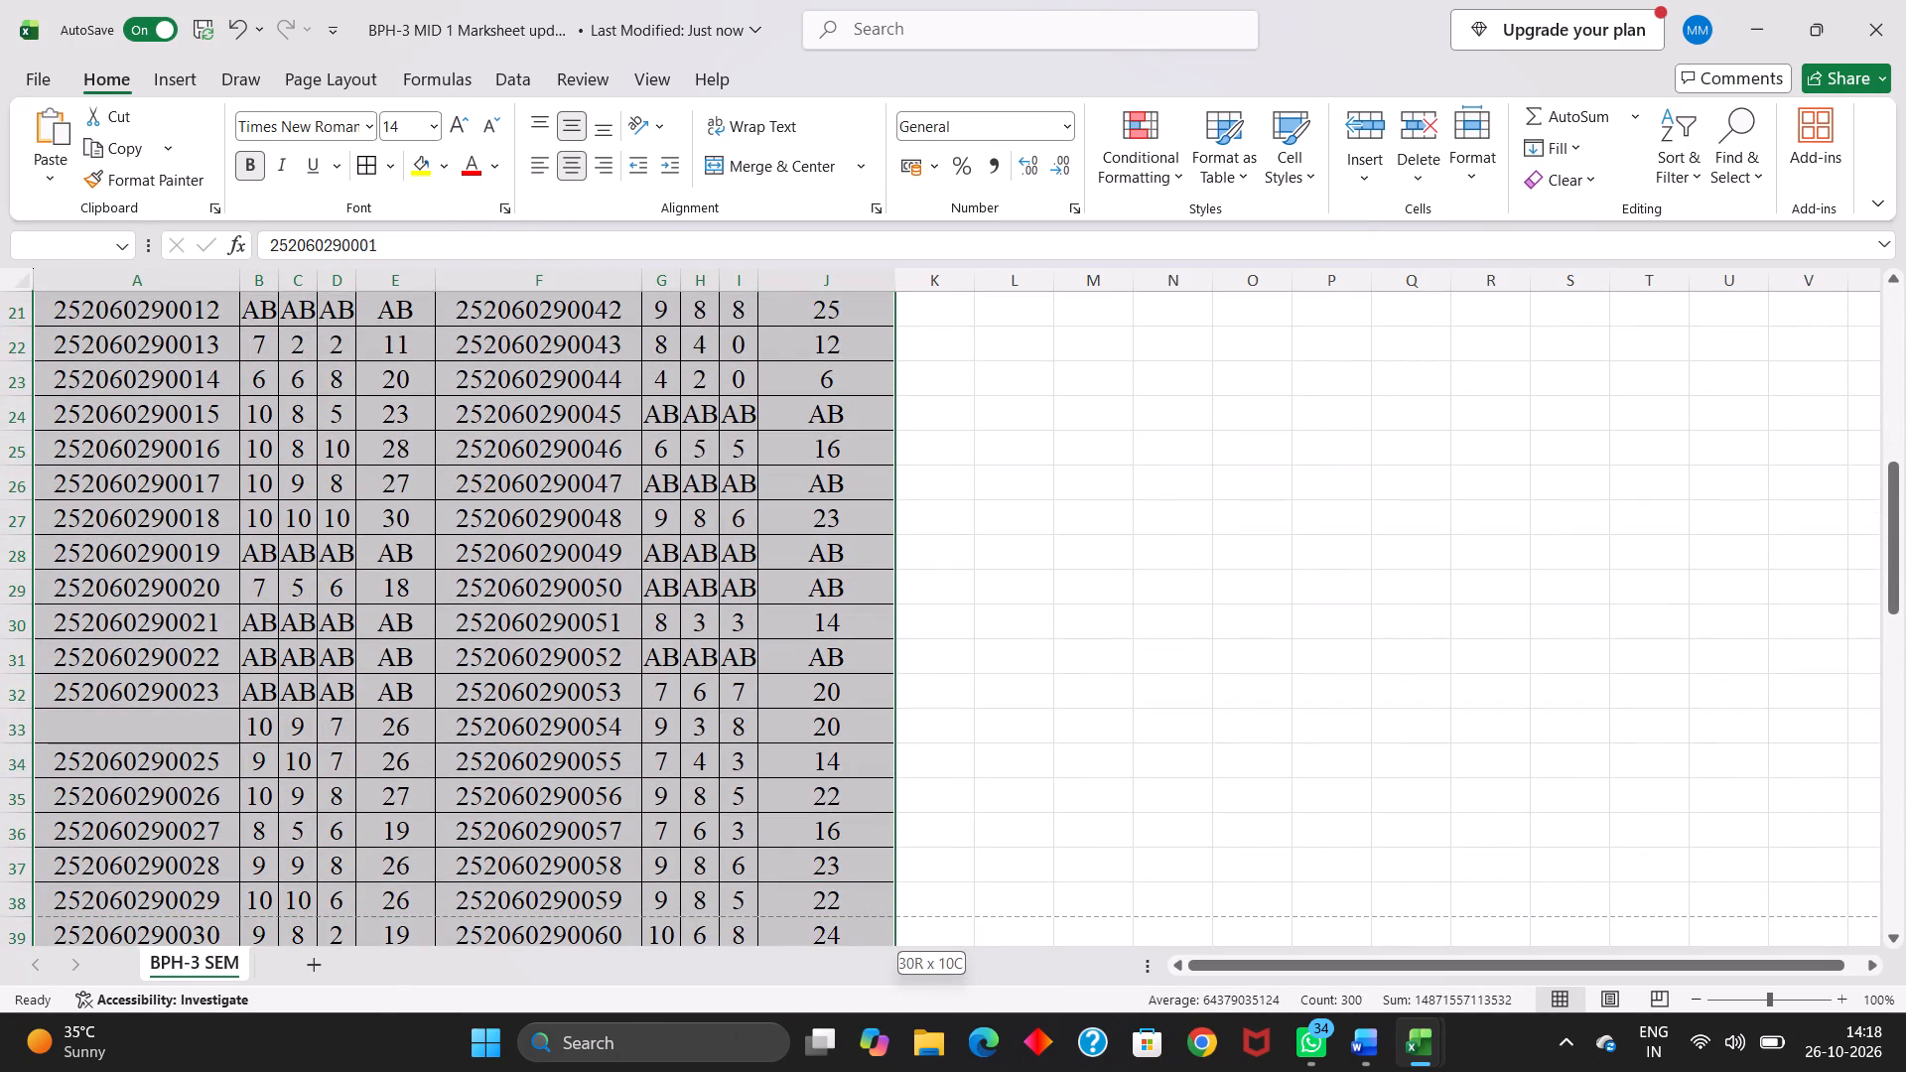
{"action": "left_click_drag", "start_coordinate": [844, 930], "coordinate": [828, 929]}
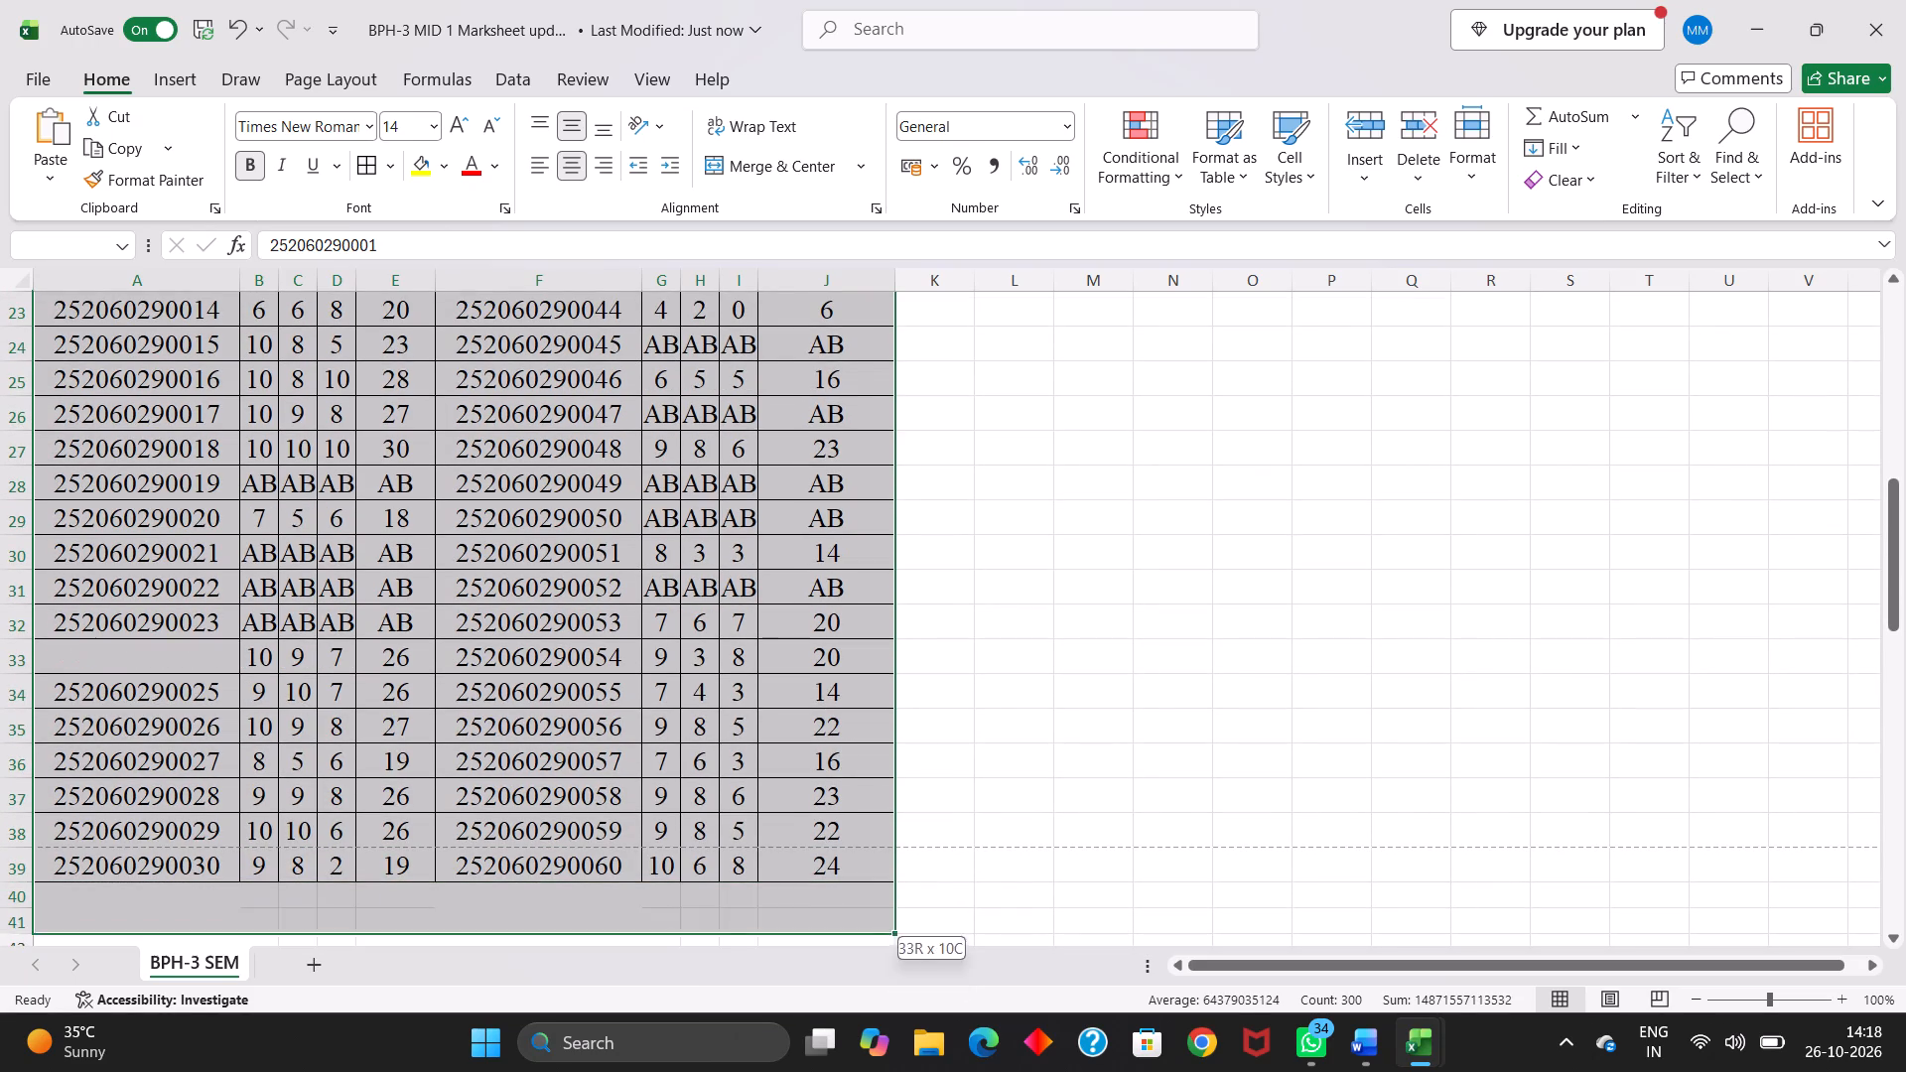
{"action": "left_click_drag", "start_coordinate": [828, 929], "coordinate": [846, 877]}
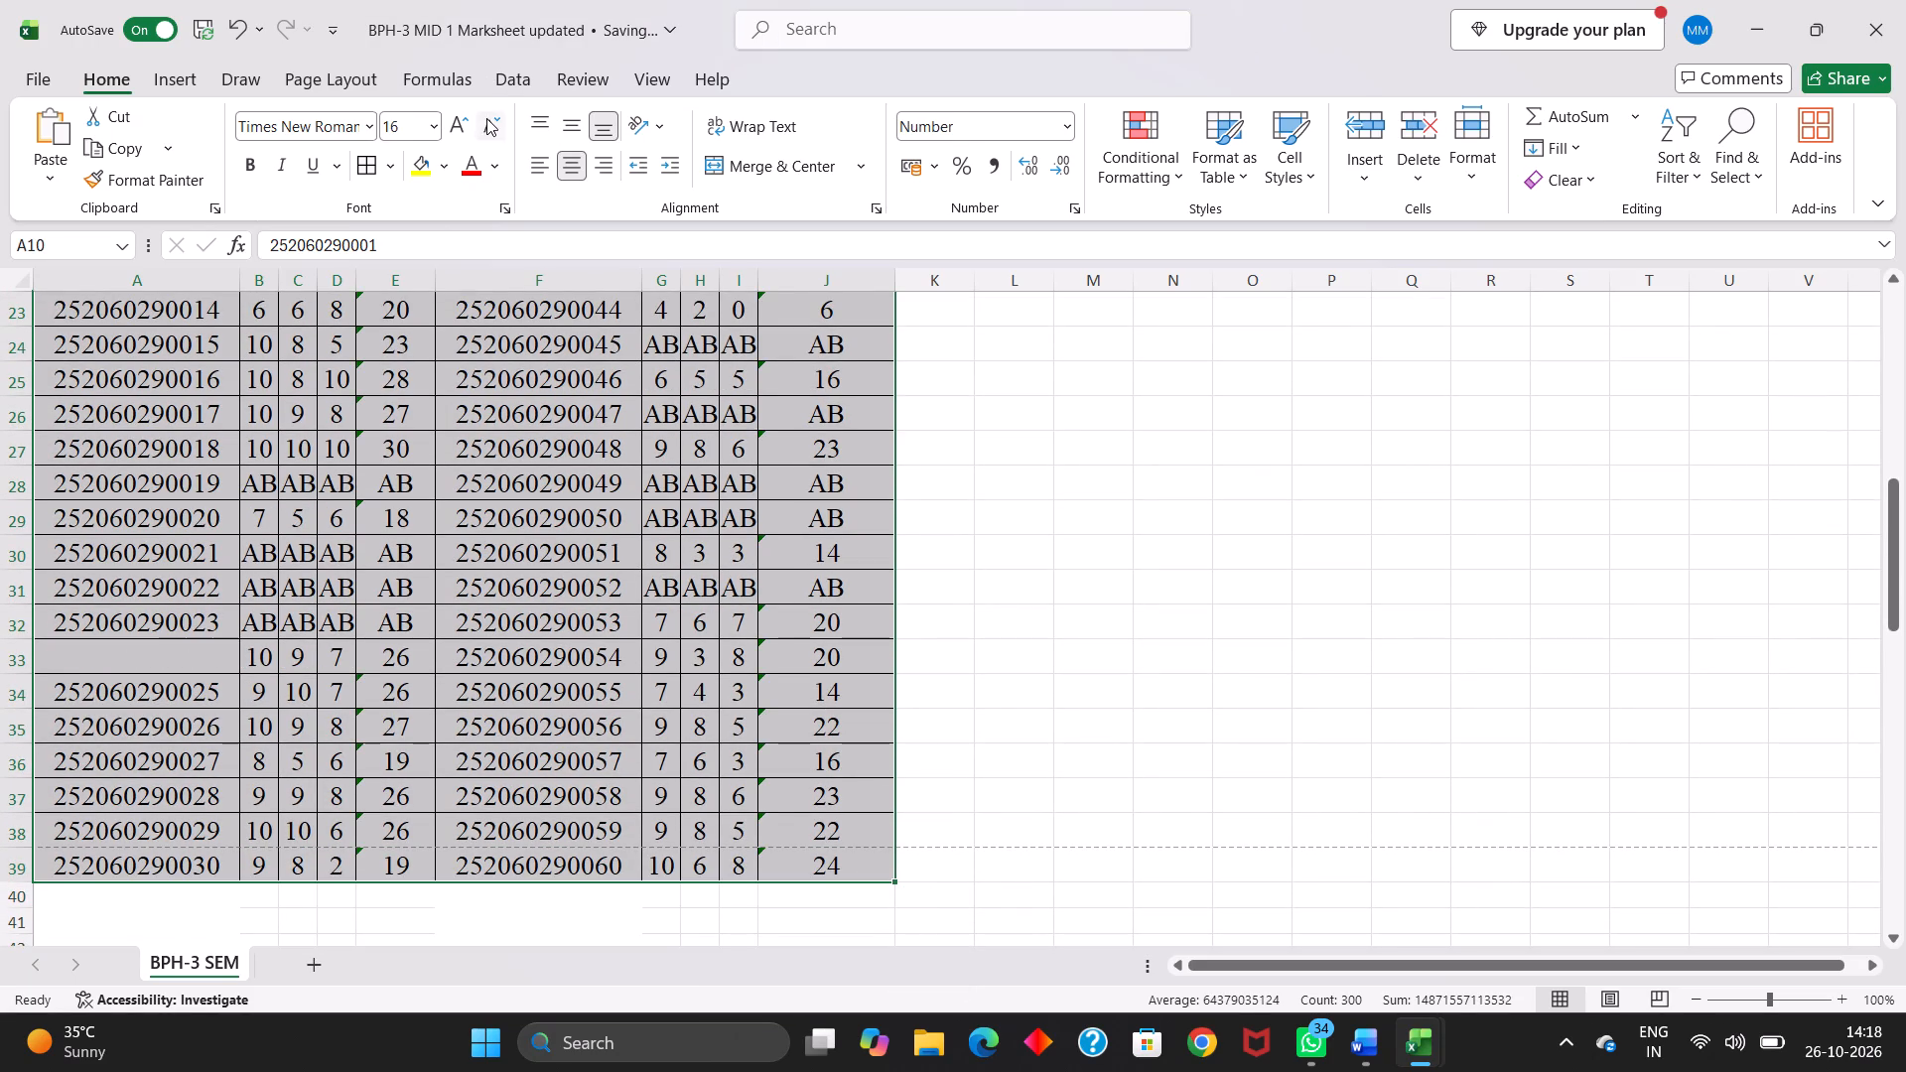
{"action": "left_click", "coordinate": [486, 122]}
Fill the blank enrollment number in A33 by copying the number from A32 and changing its last digit to 4.
{"action": "scroll", "coordinate": [228, 620], "scroll_direction": "down", "scroll_amount": 2}
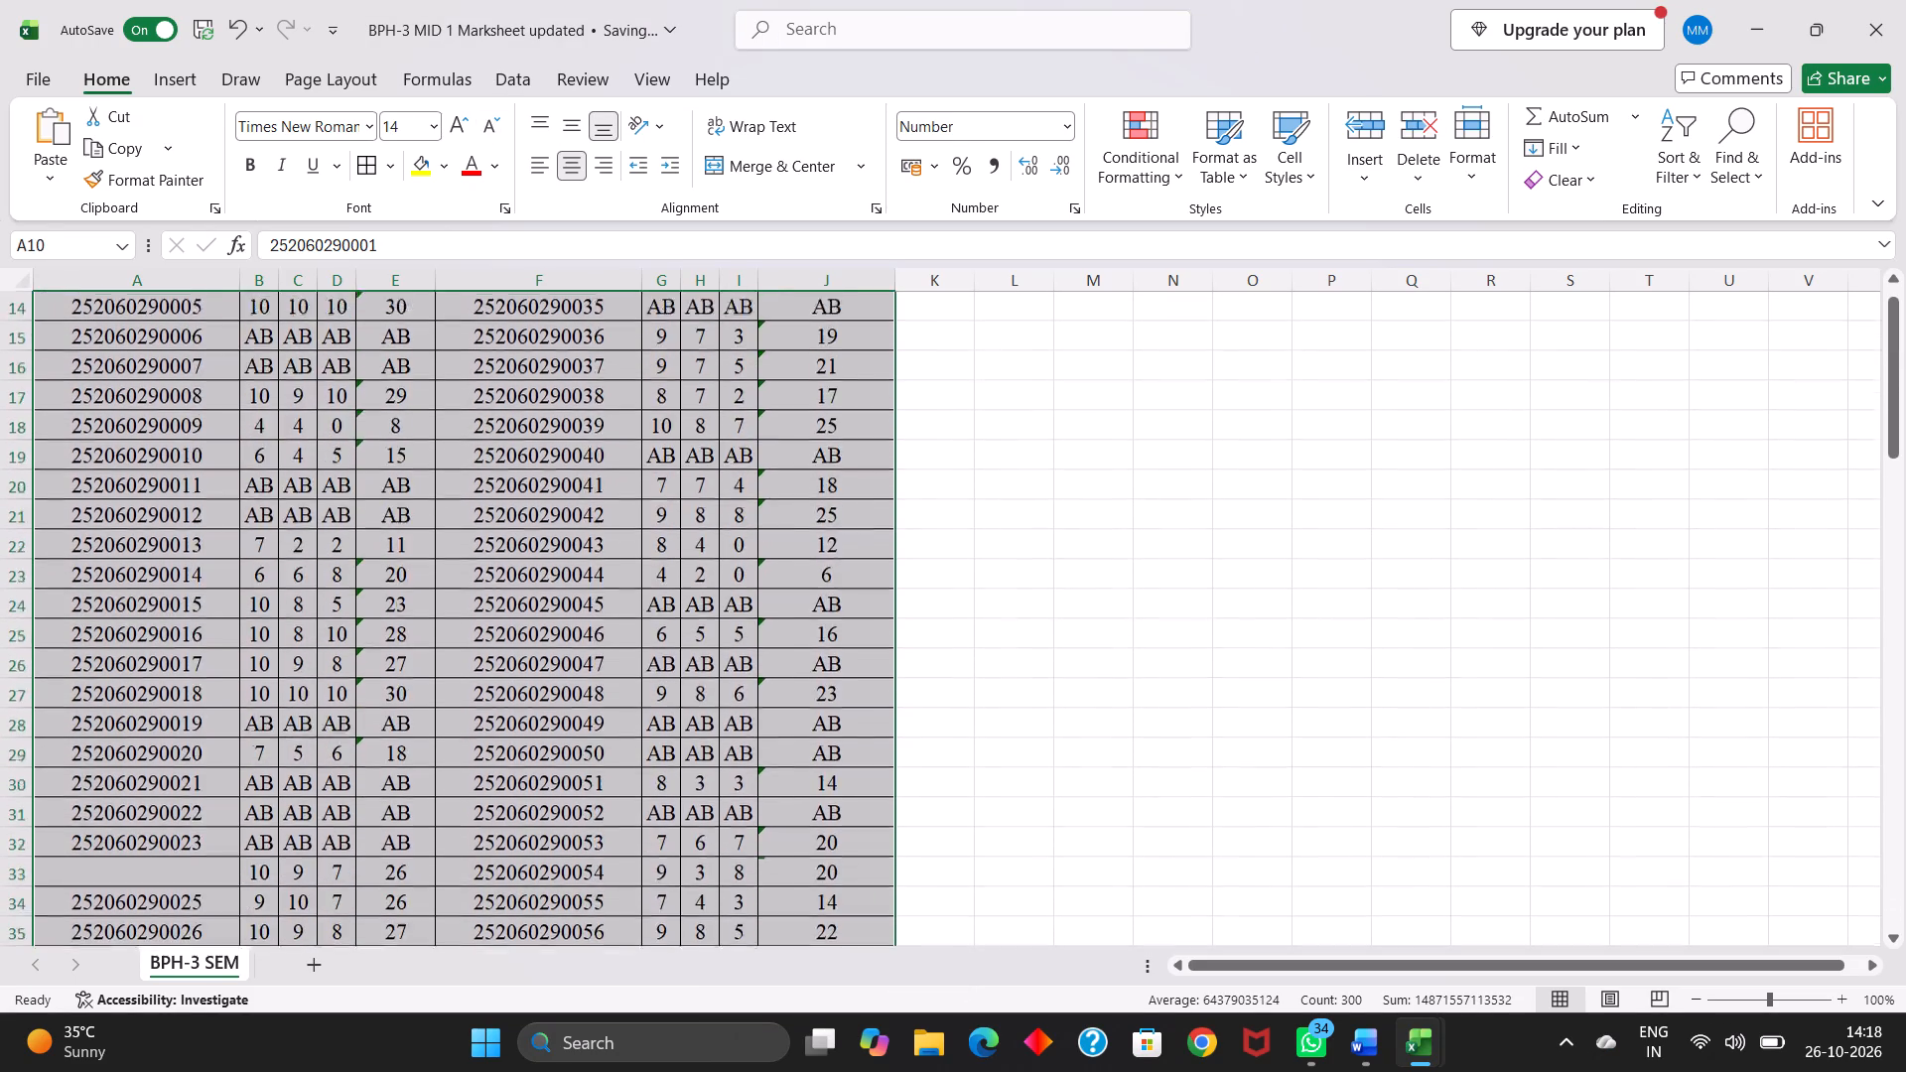
{"action": "scroll", "coordinate": [228, 620], "scroll_direction": "down", "scroll_amount": 3}
{"action": "double_click", "coordinate": [196, 708]}
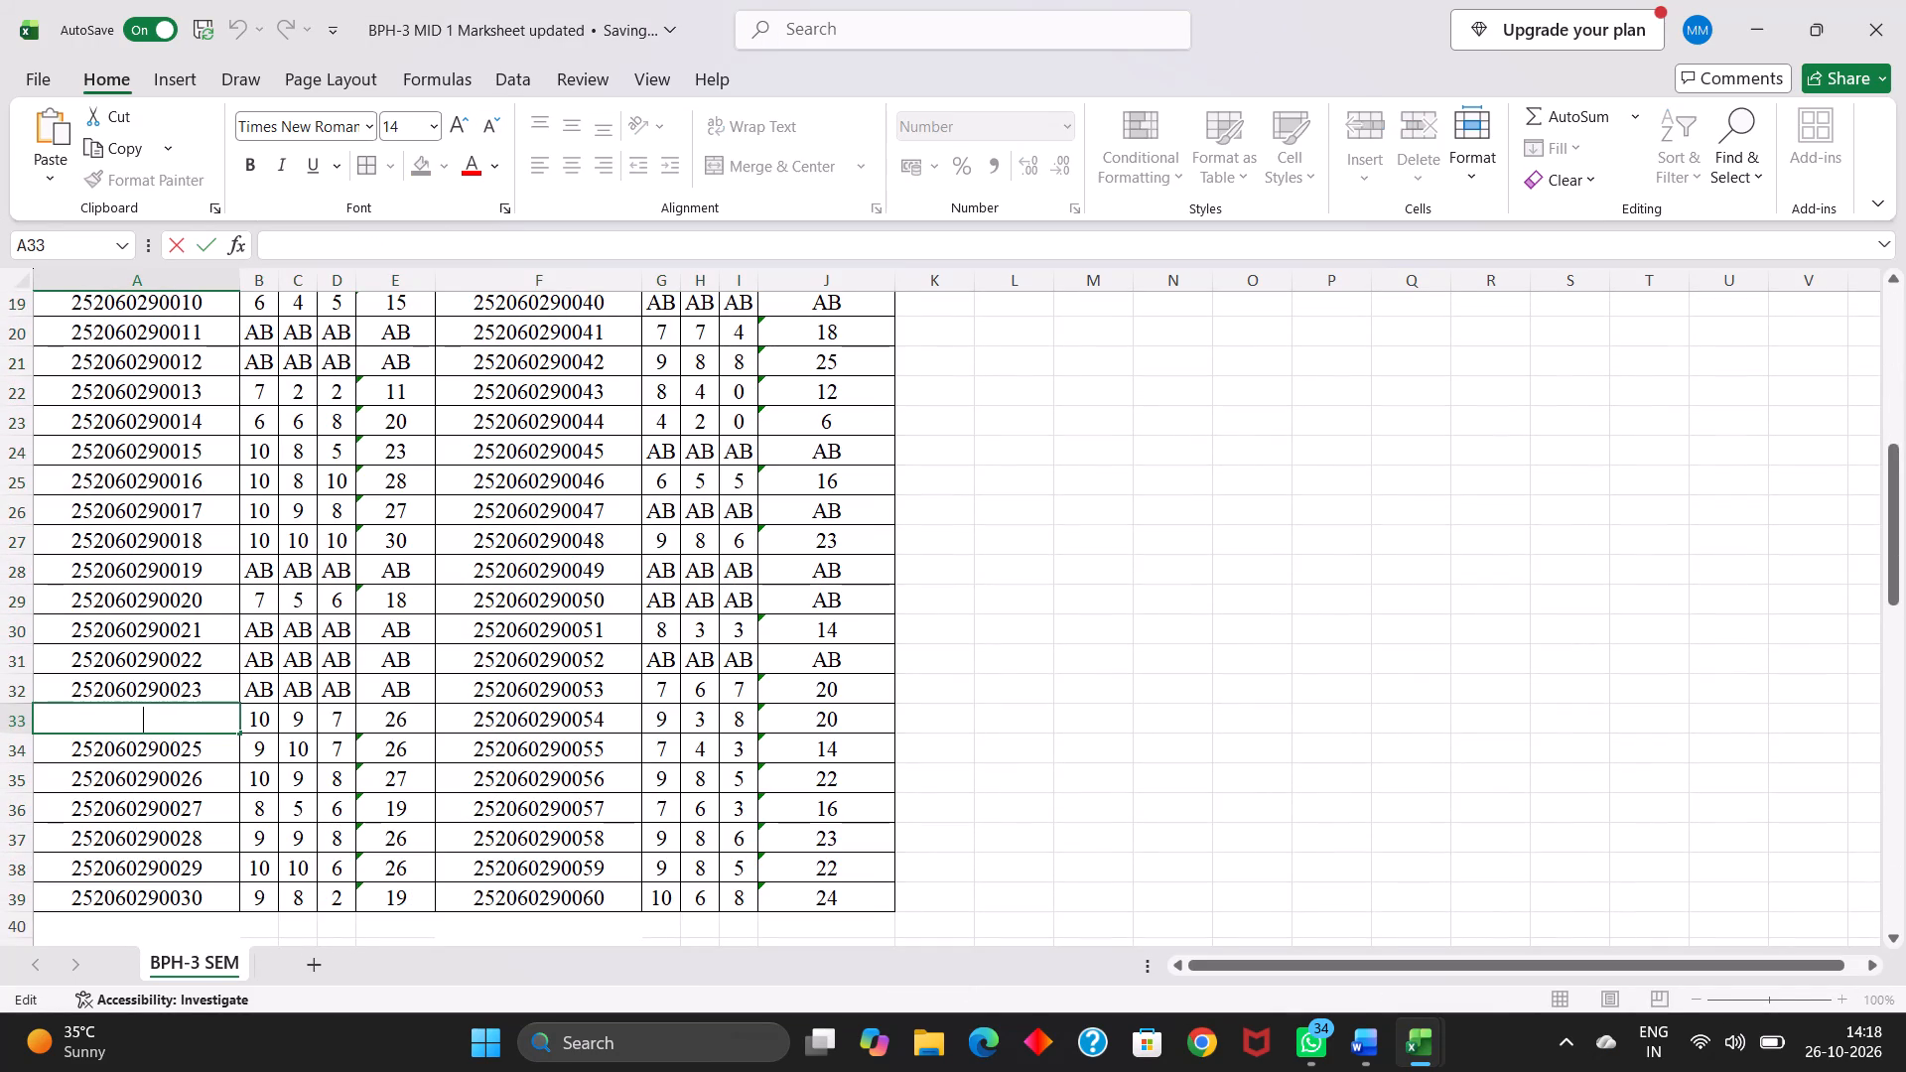
{"action": "double_click", "coordinate": [76, 686]}
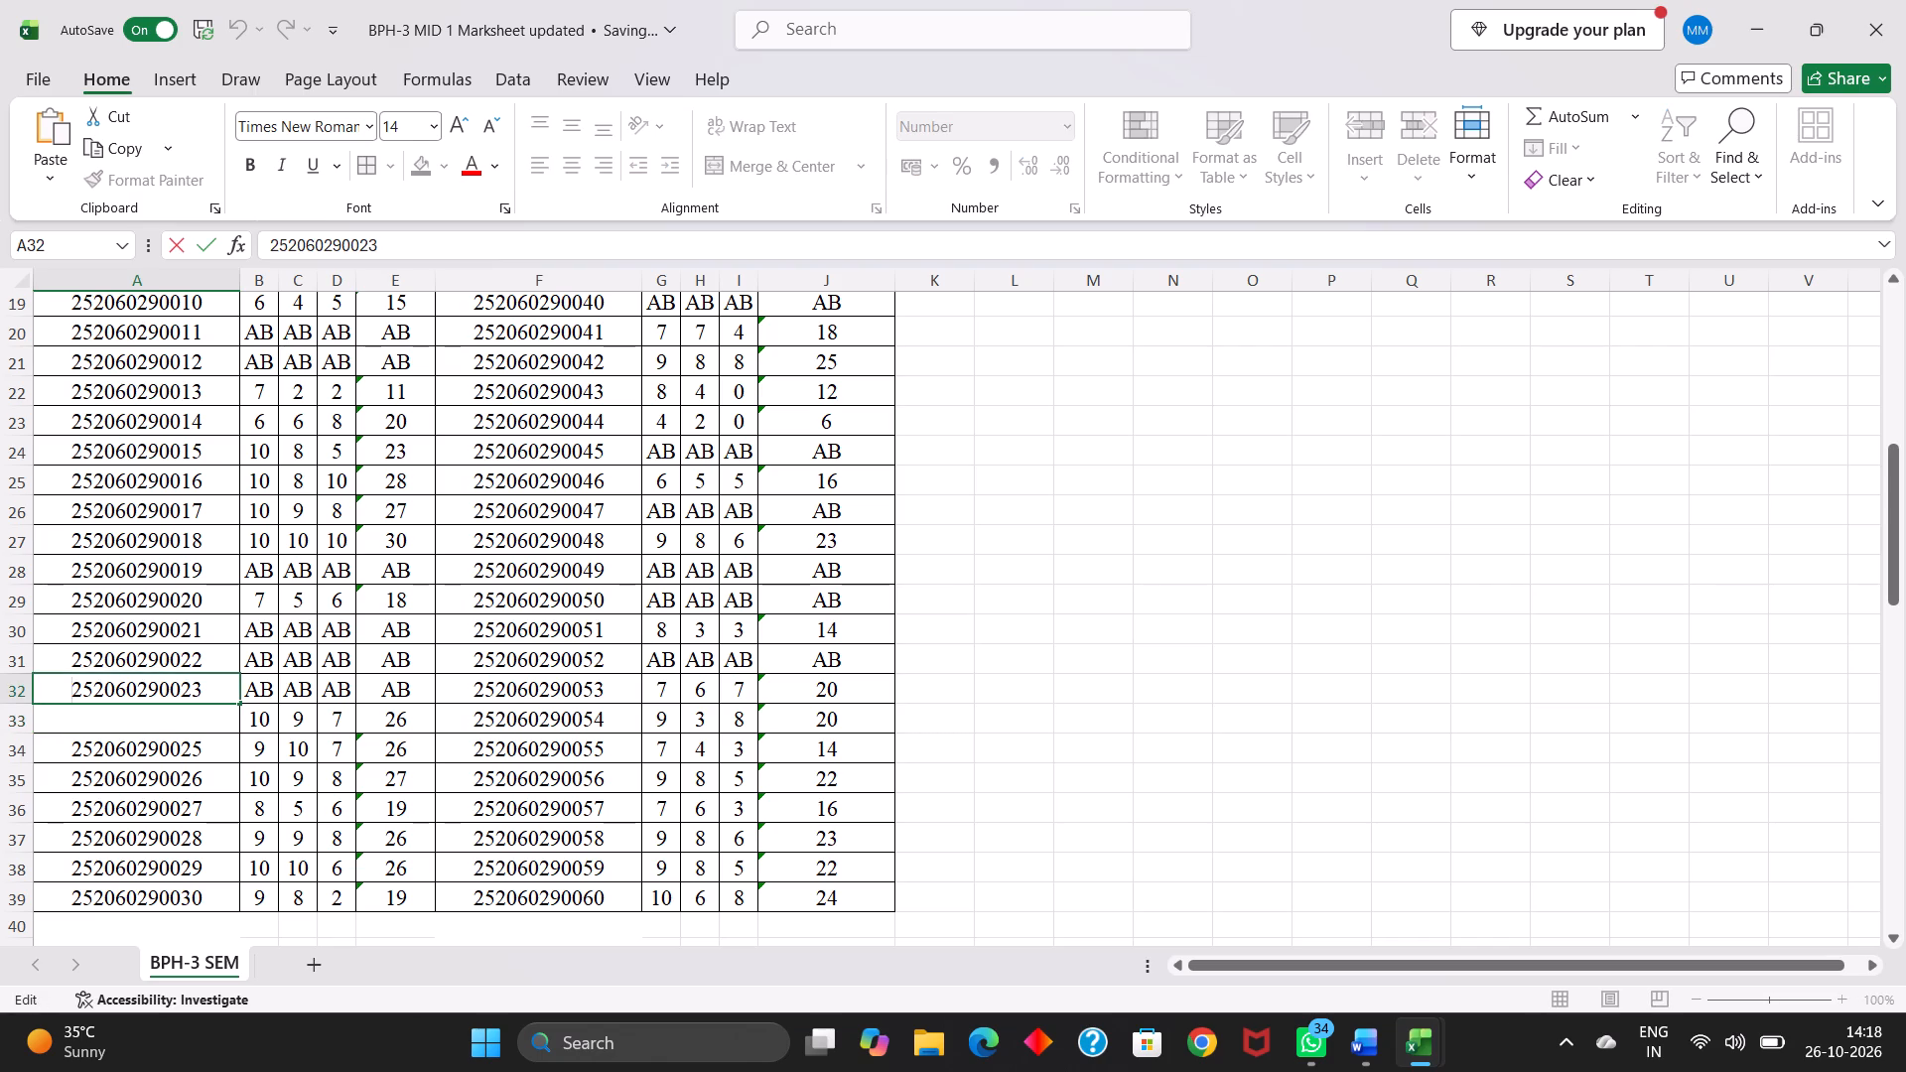
{"action": "left_click_drag", "start_coordinate": [75, 693], "coordinate": [212, 697]}
{"action": "key", "text": "ctrl+c"}
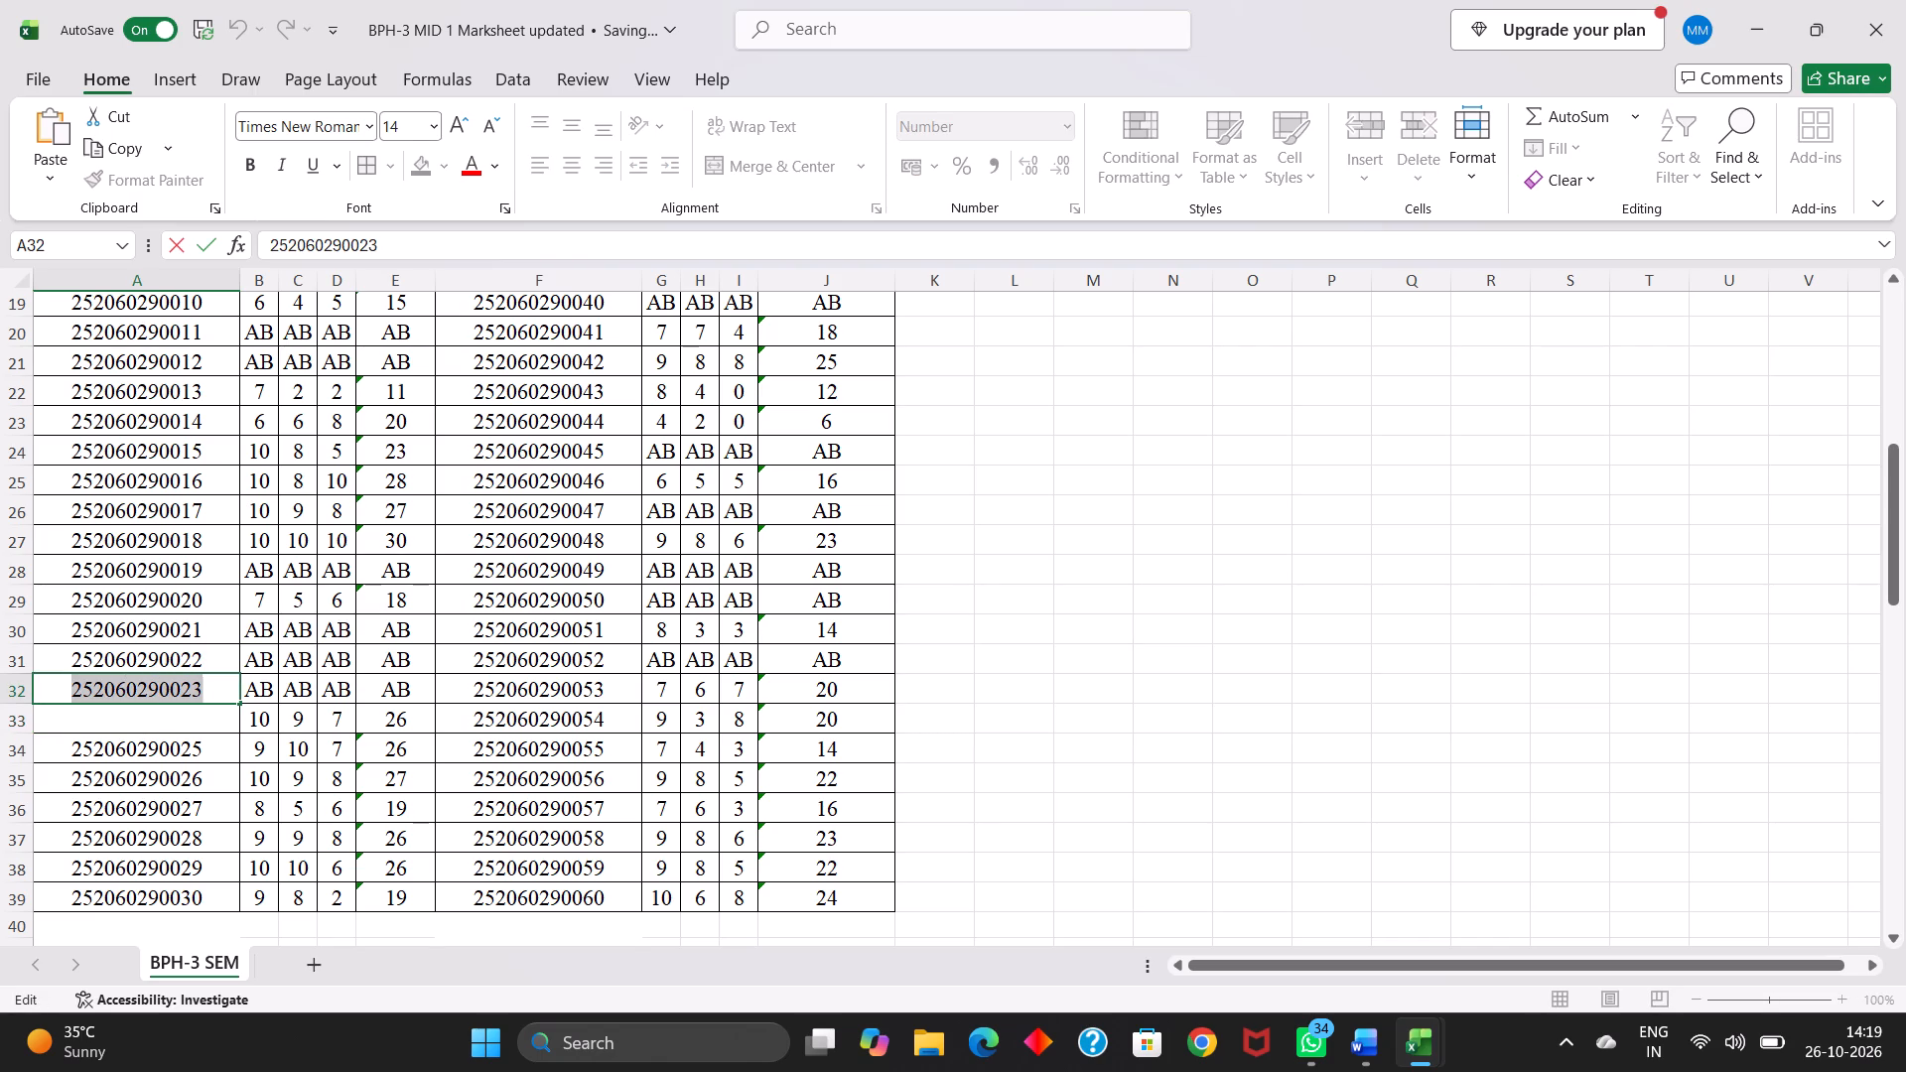
{"action": "left_click", "coordinate": [188, 713]}
{"action": "key", "text": "ctrl+v"}
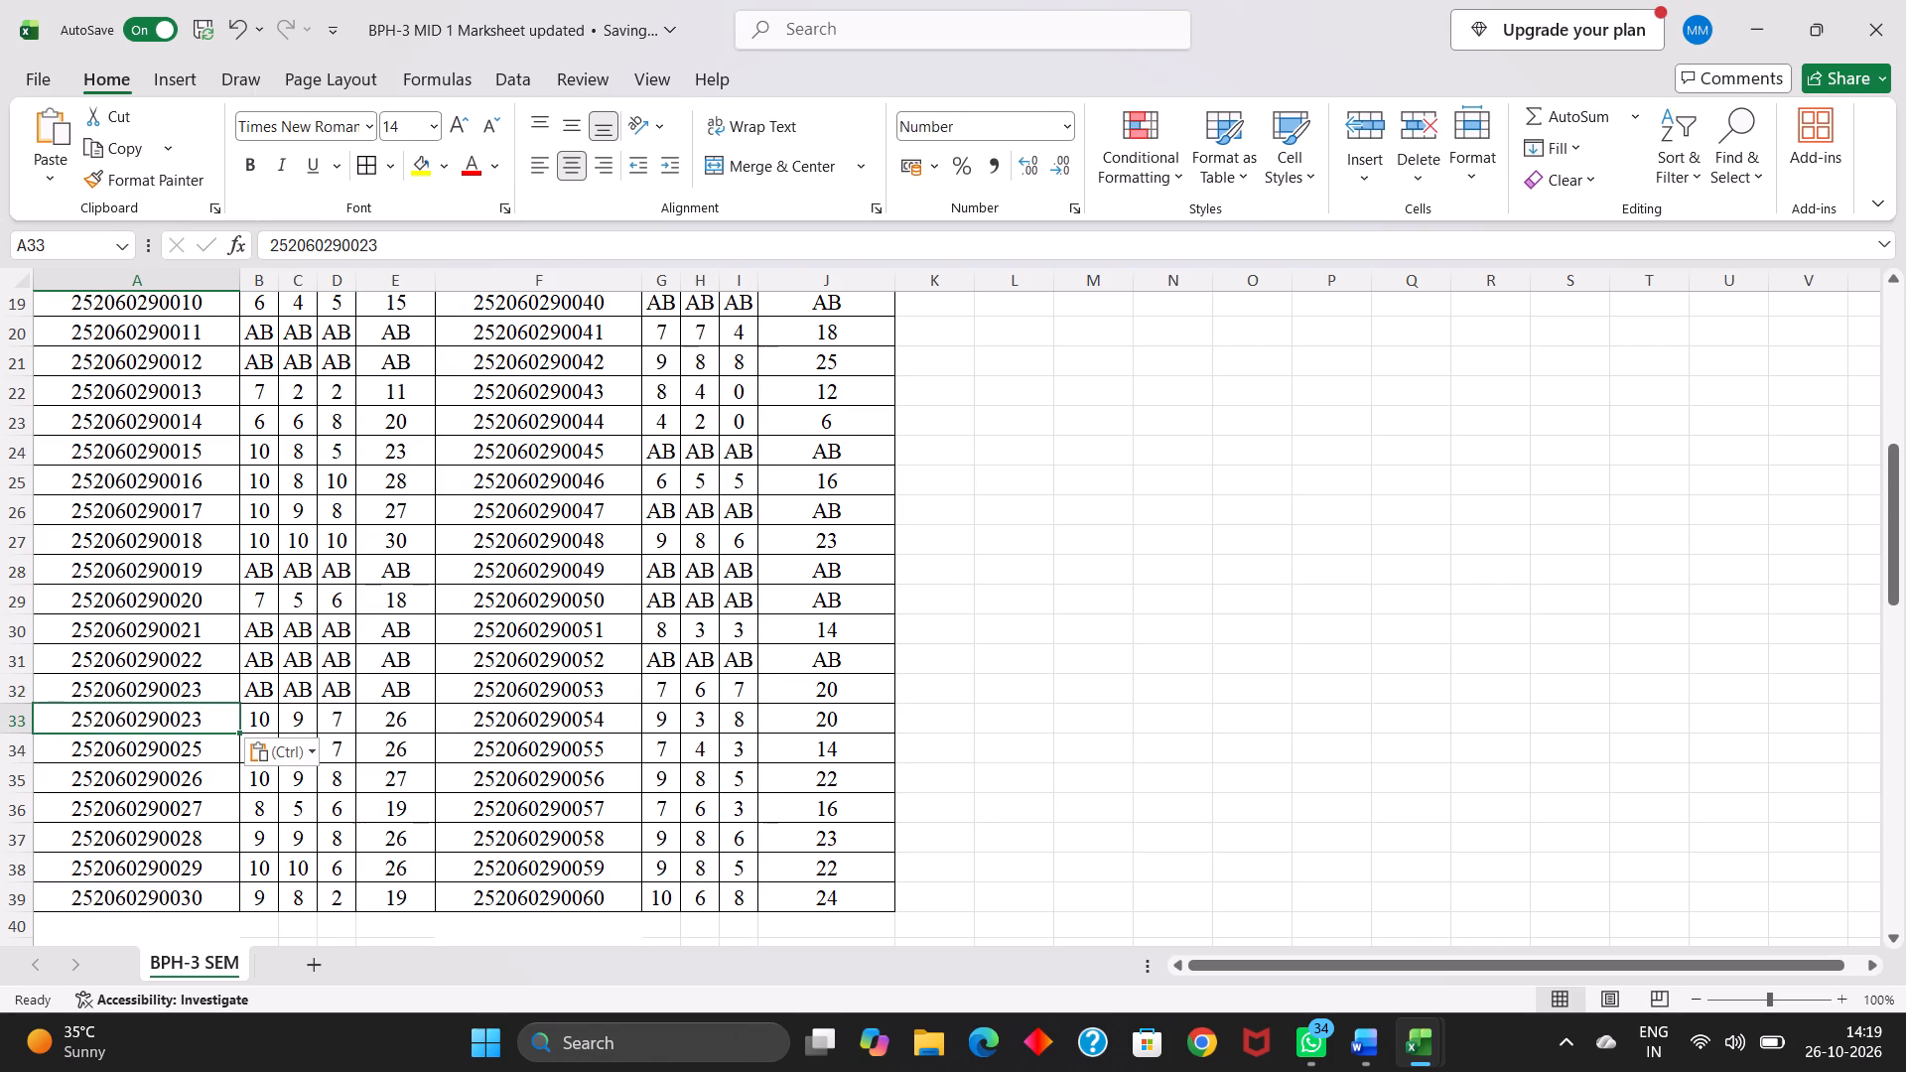
{"action": "double_click", "coordinate": [203, 724]}
{"action": "key", "text": "BackSpace"}
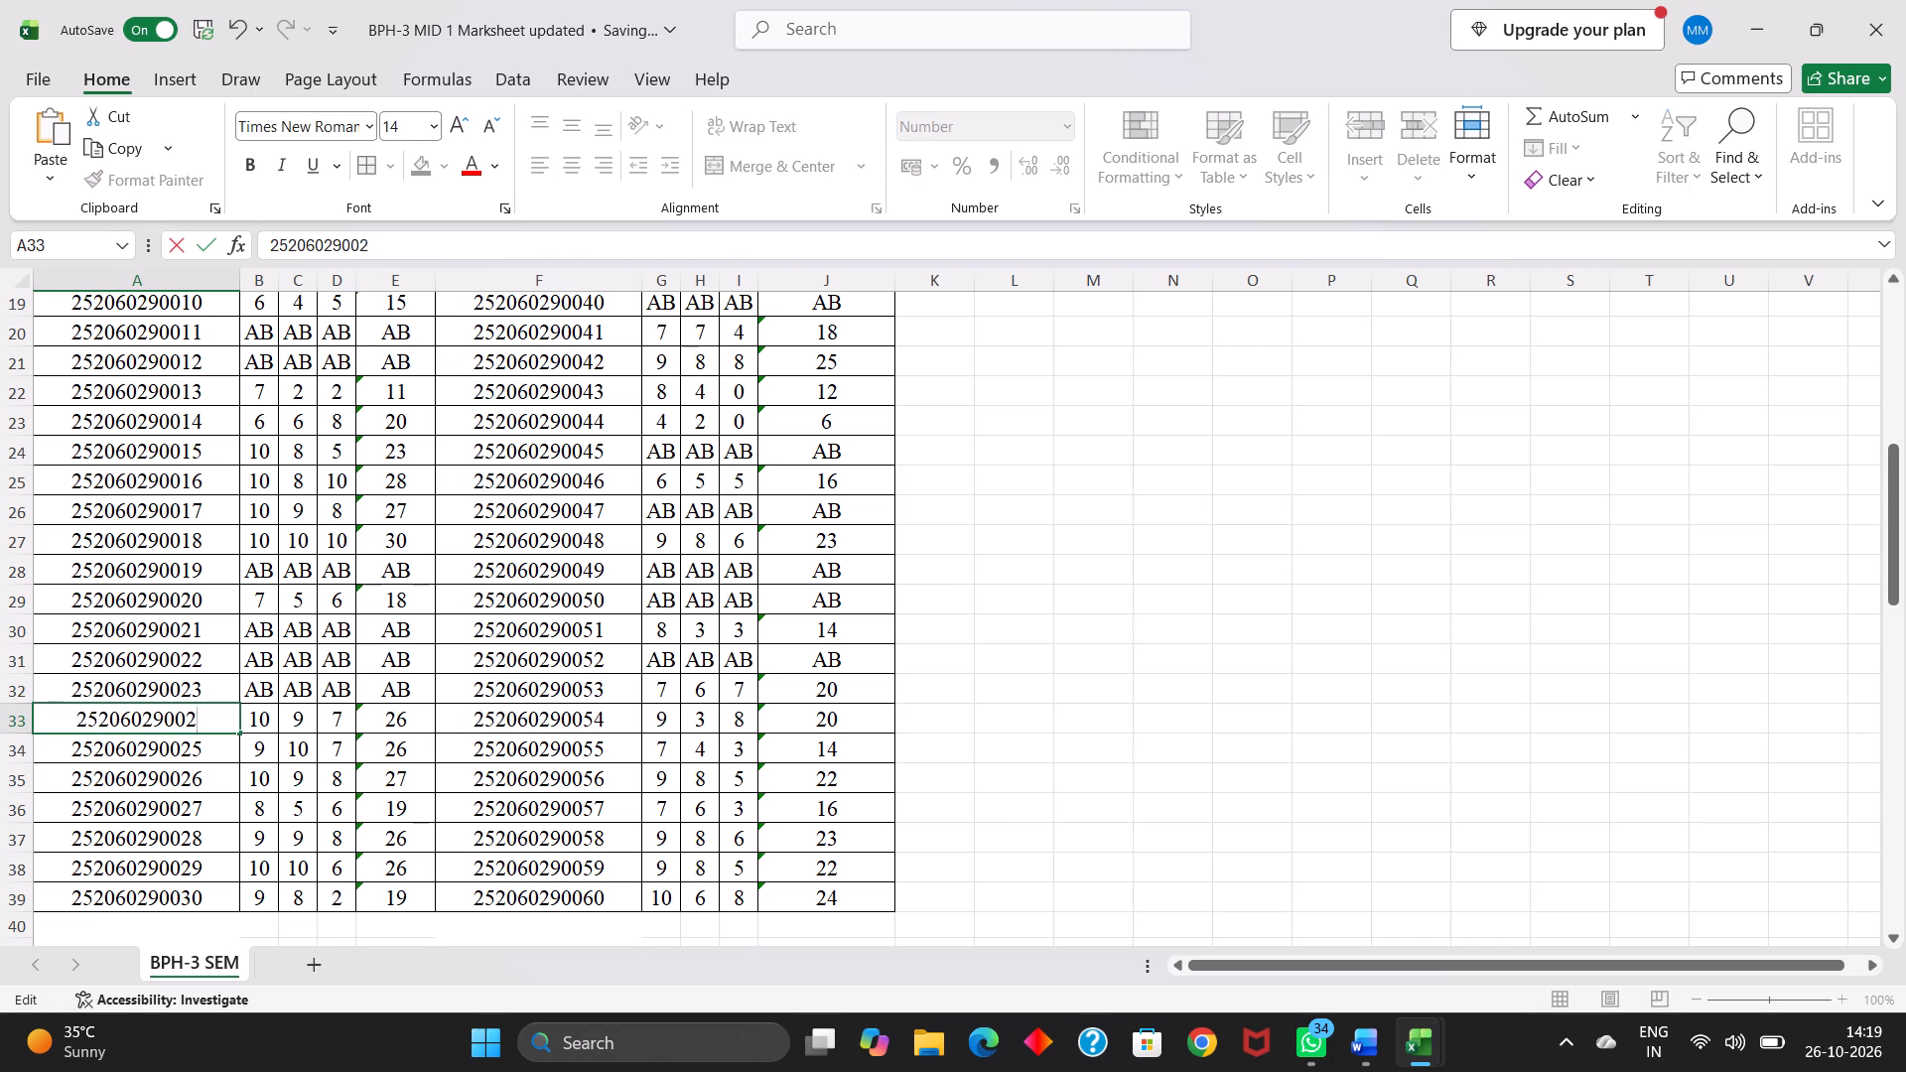
{"action": "key", "text": "4"}
{"action": "left_click", "coordinate": [496, 792]}
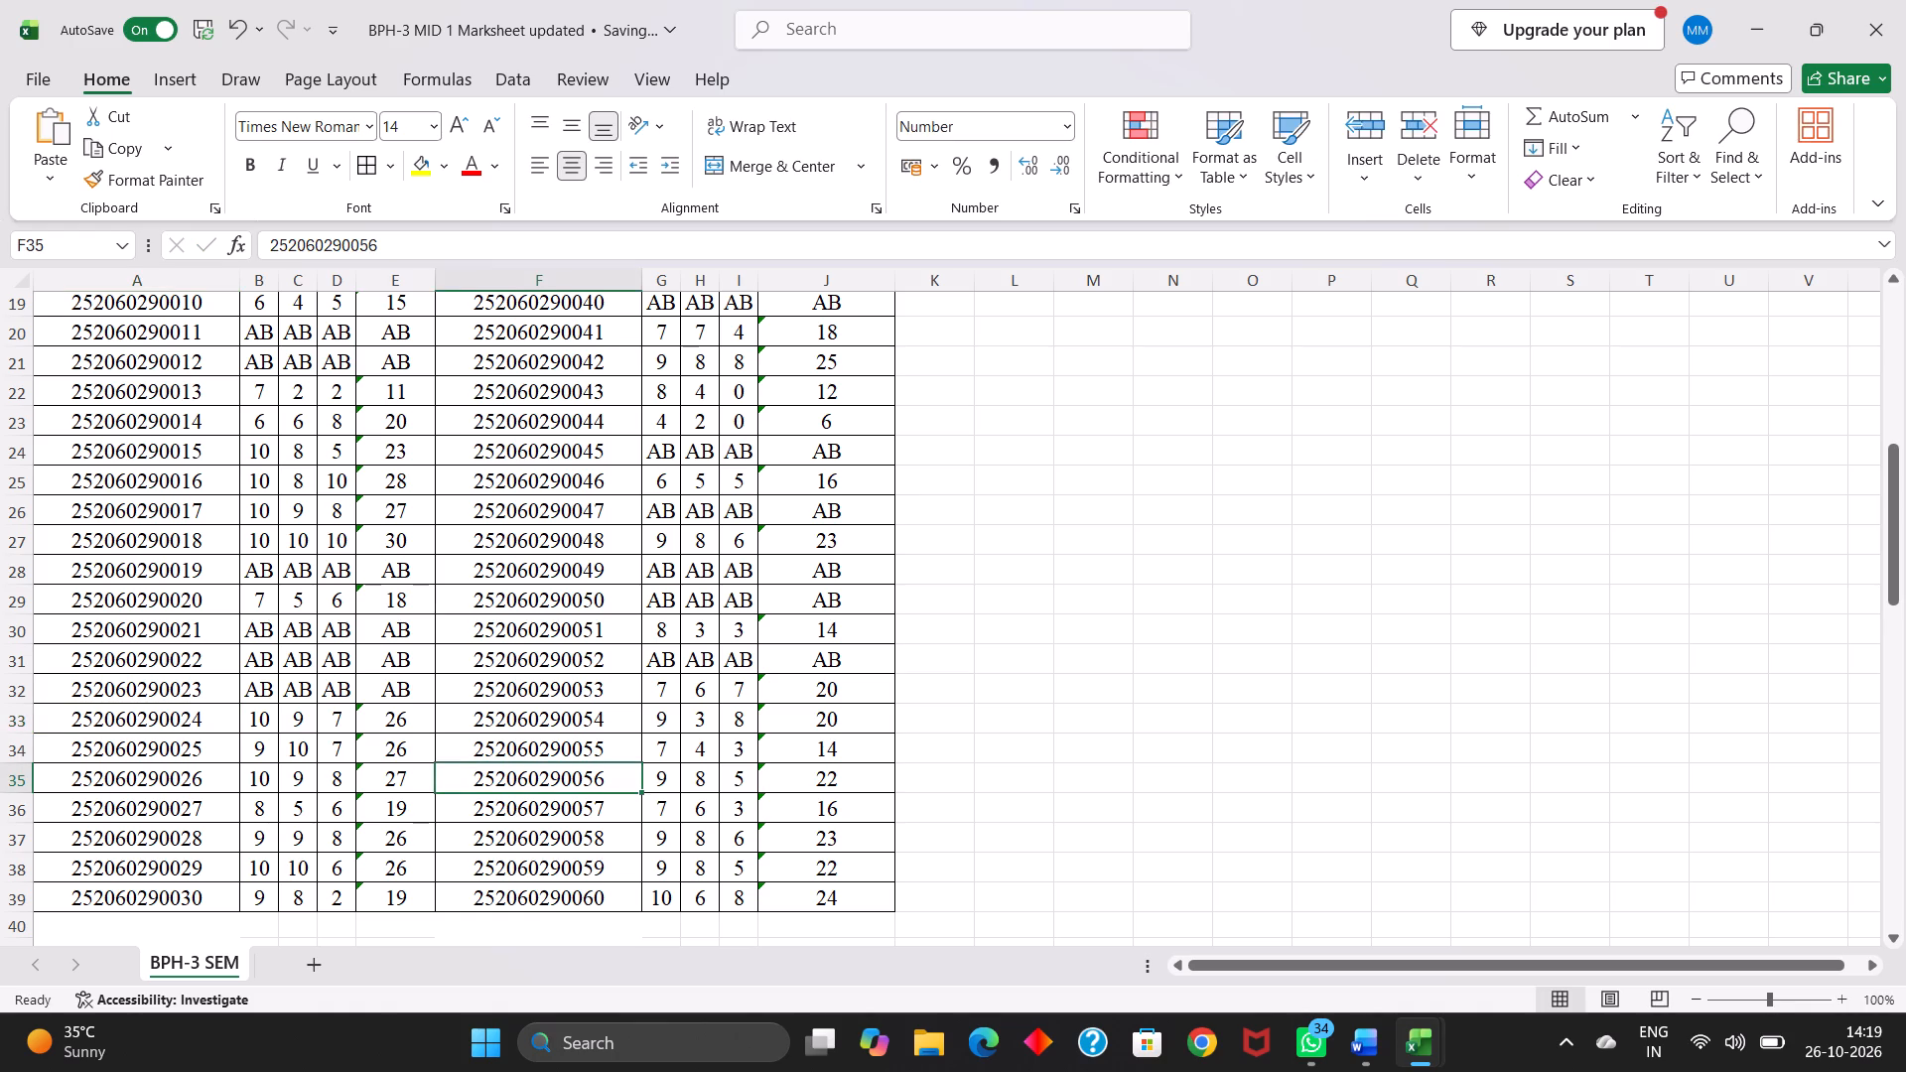
Select the heading and marks table, A1:J39, and print one copy of the mid-semester mark sheet.
{"action": "scroll", "coordinate": [496, 792], "scroll_direction": "up", "scroll_amount": 5}
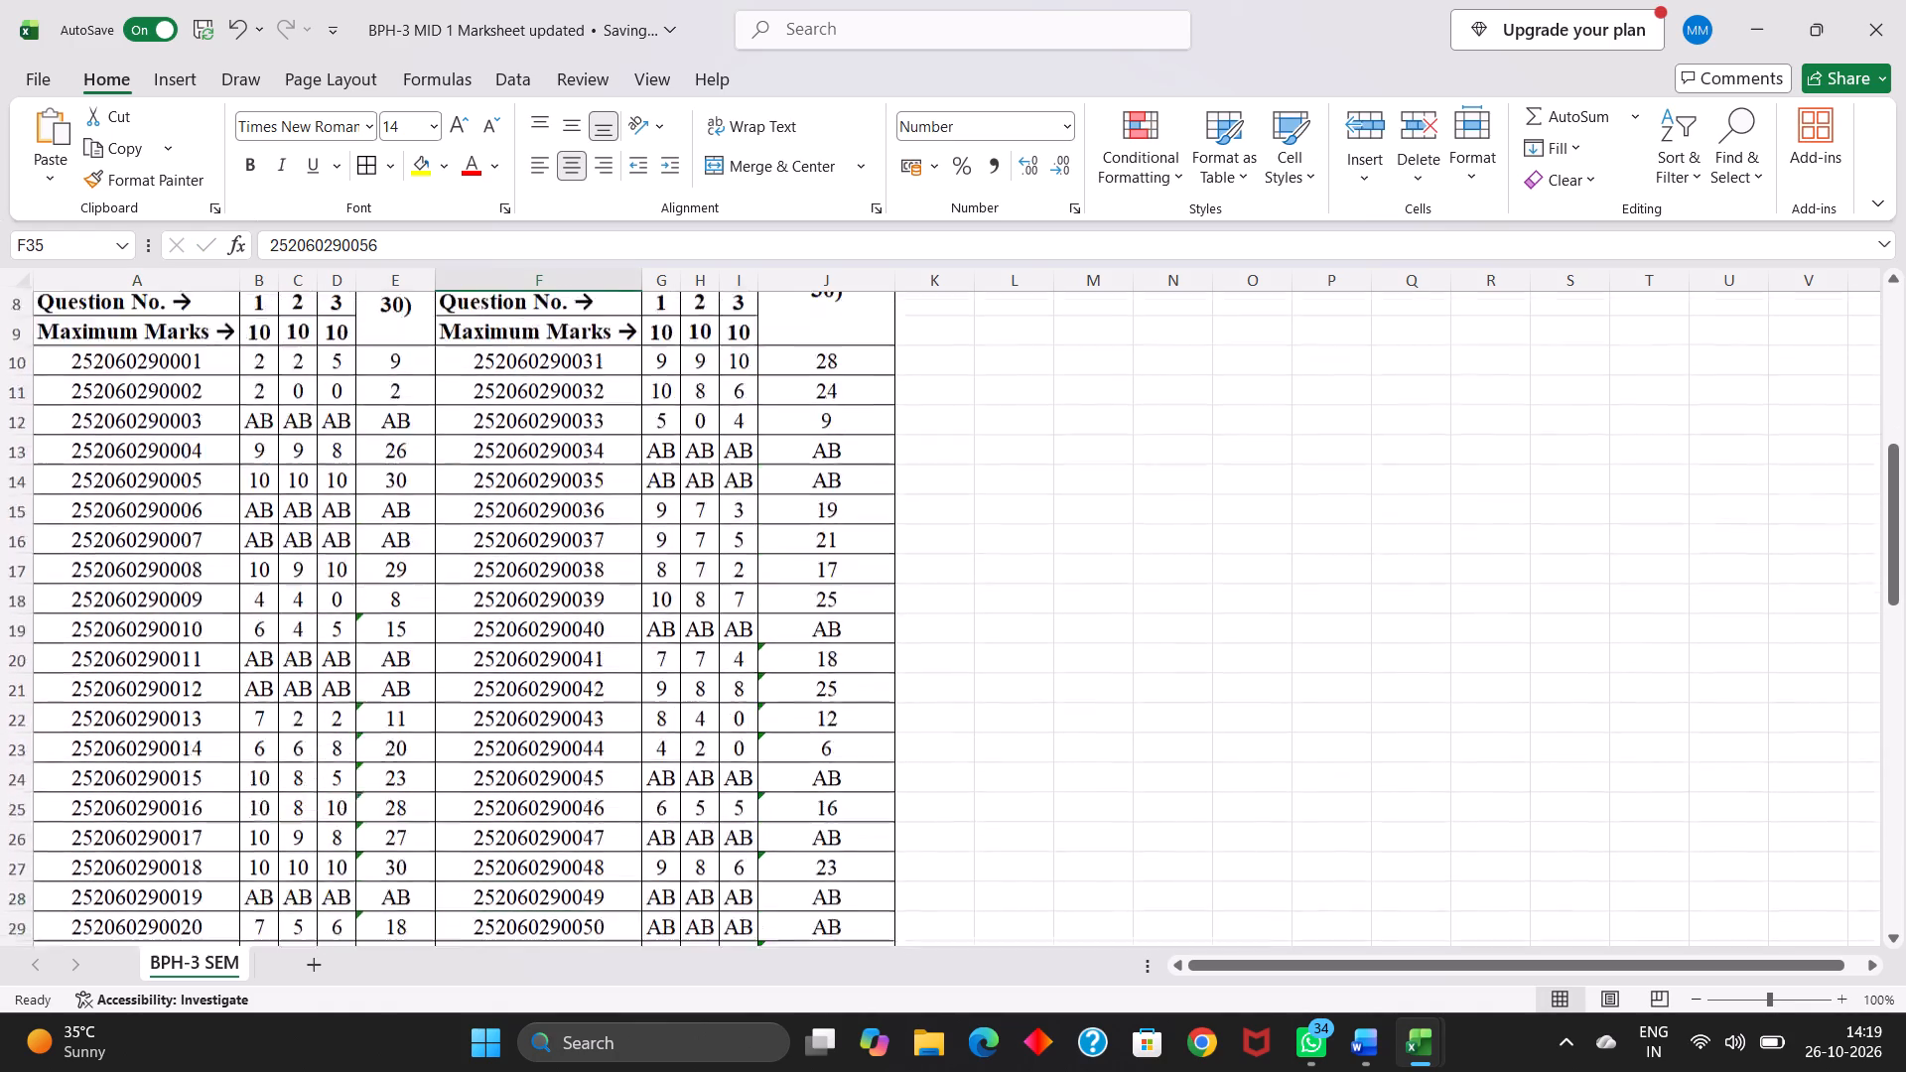
{"action": "scroll", "coordinate": [496, 792], "scroll_direction": "up", "scroll_amount": 1}
{"action": "left_click_drag", "start_coordinate": [68, 307], "coordinate": [691, 635]}
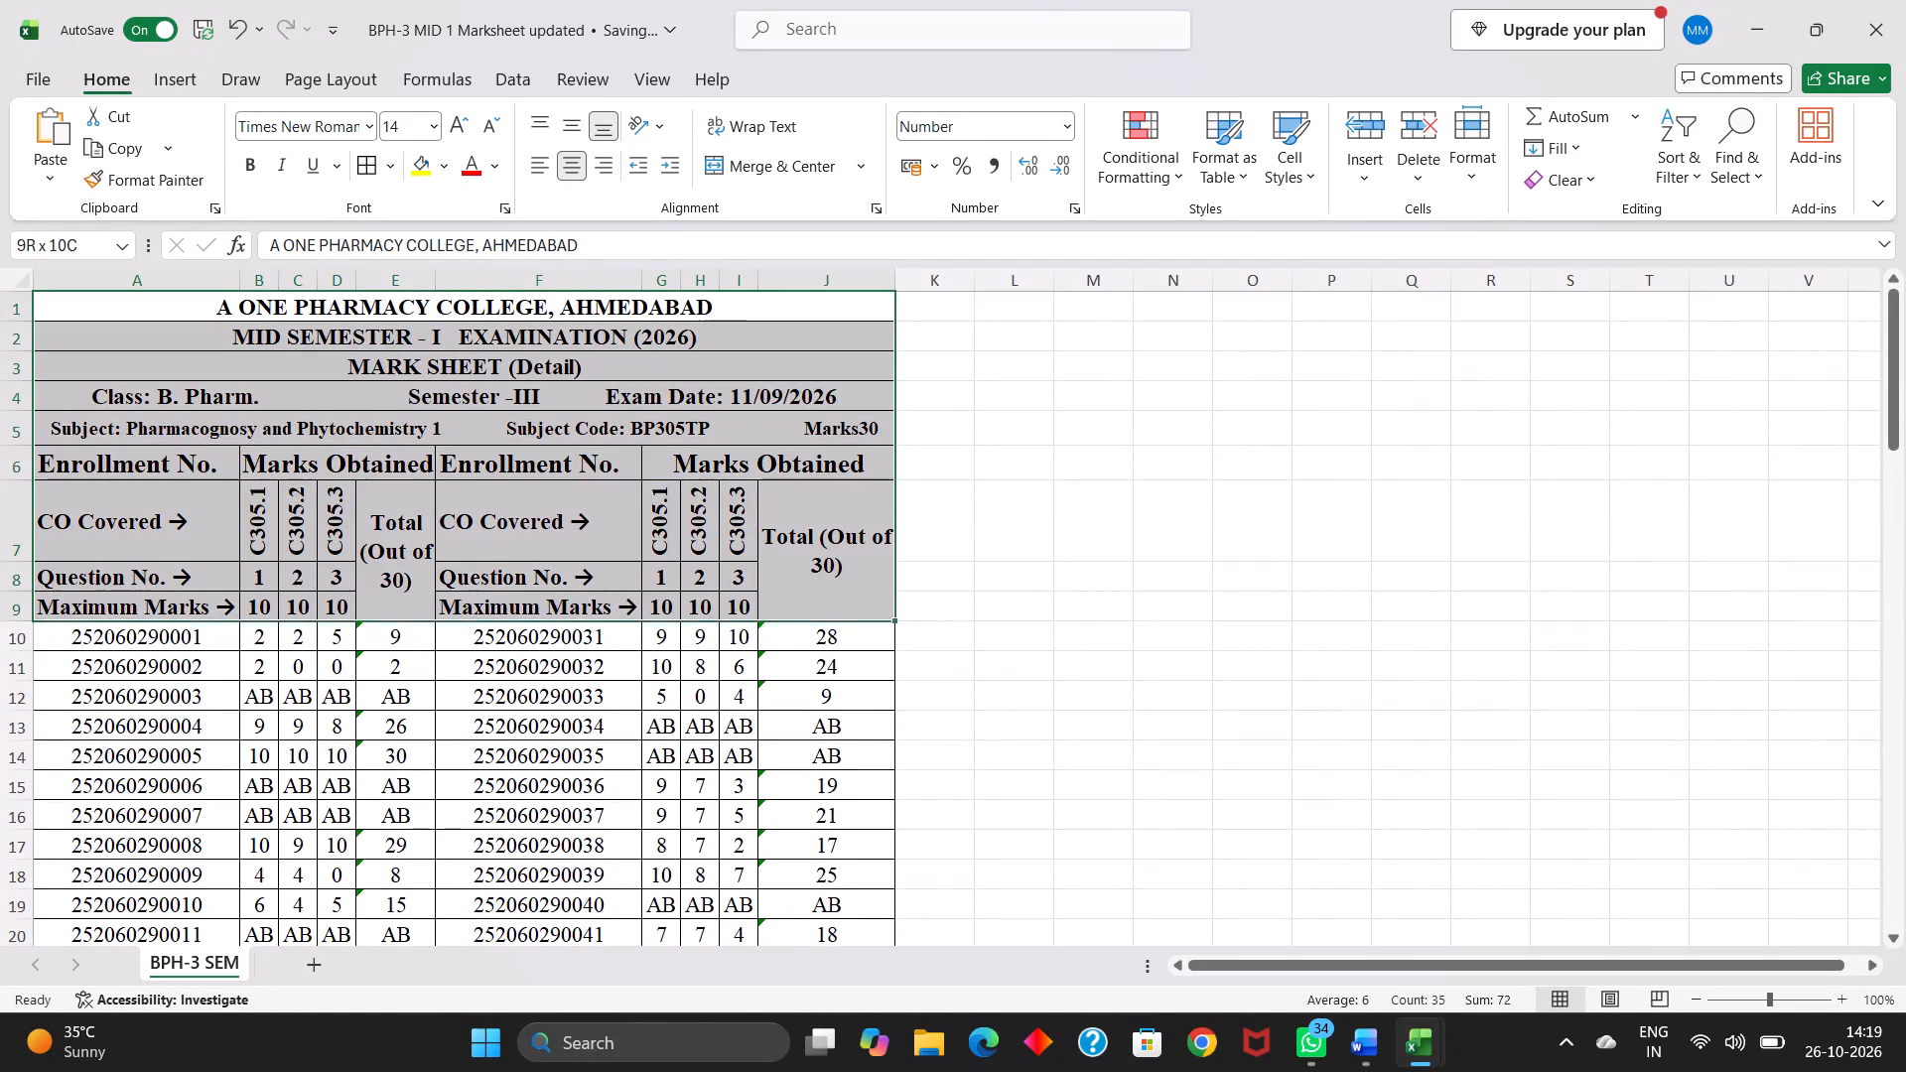
{"action": "left_click_drag", "start_coordinate": [691, 635], "coordinate": [813, 960]}
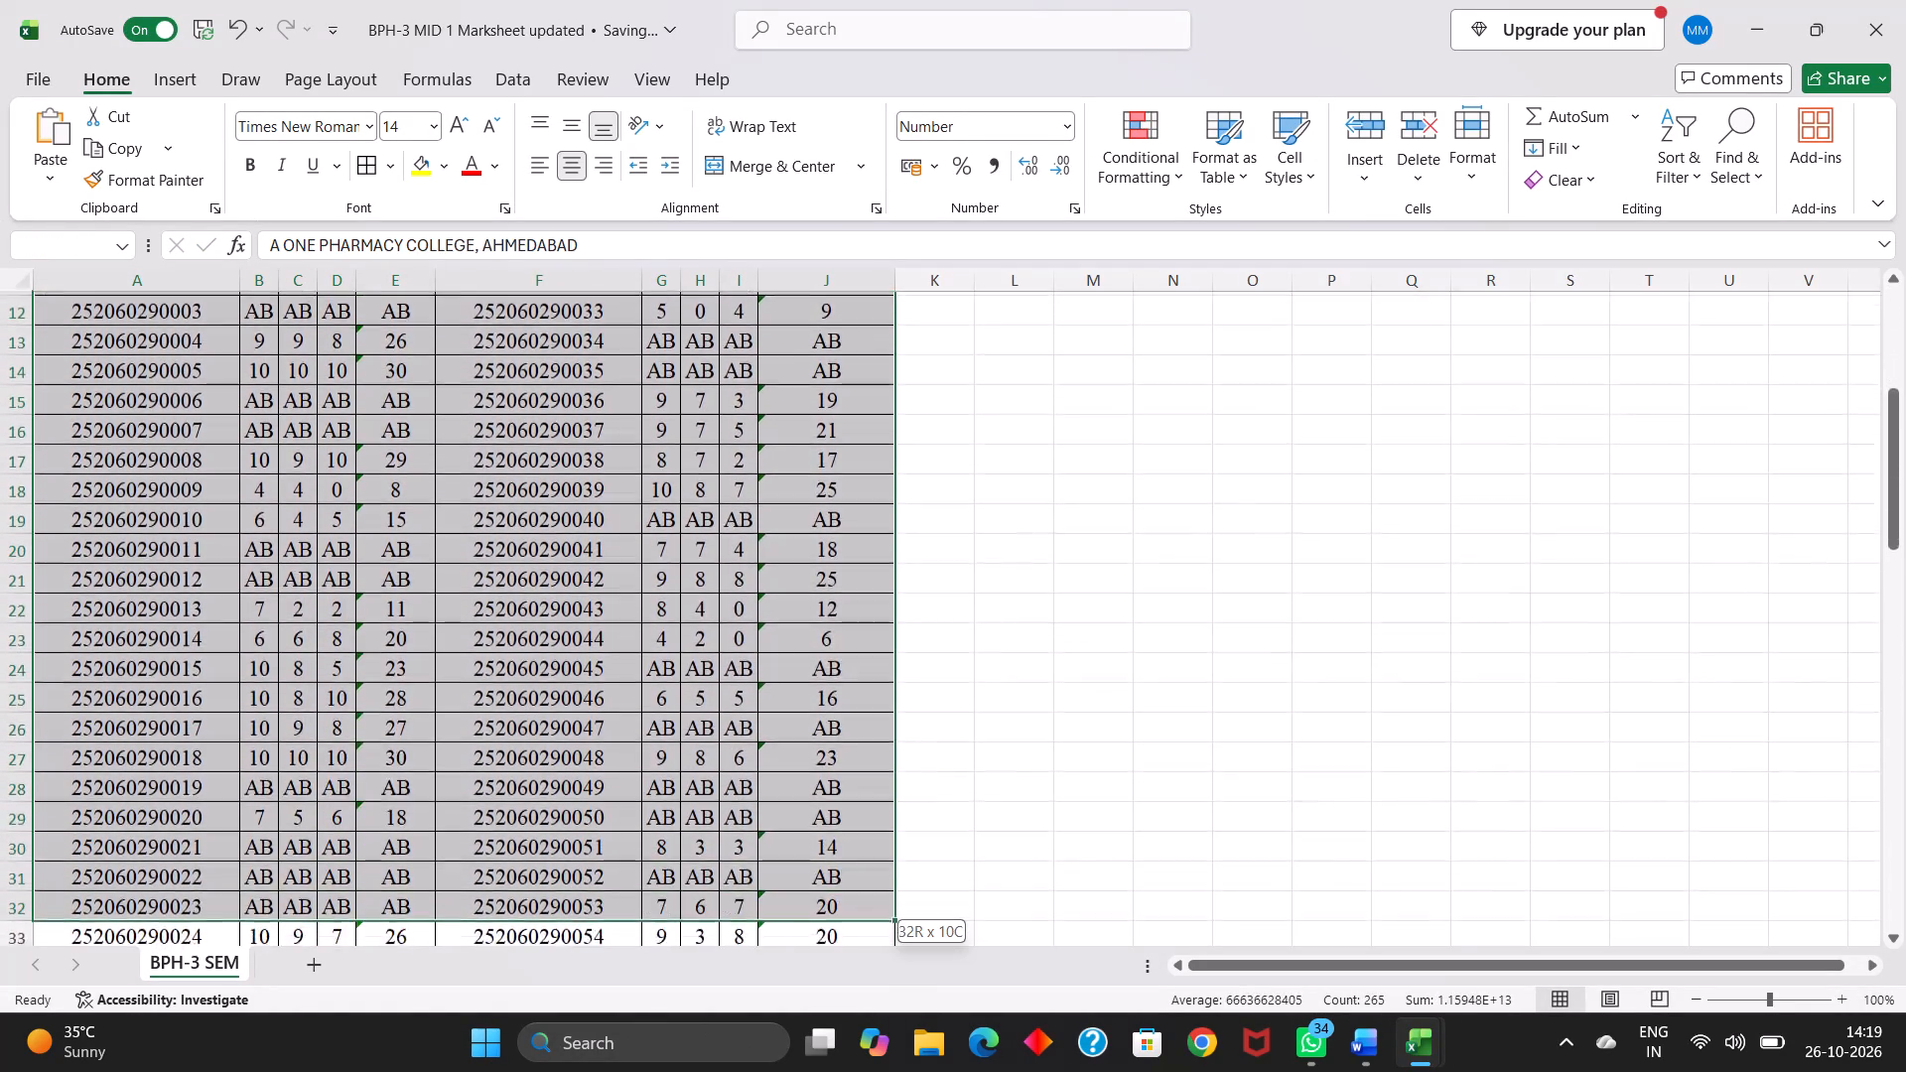
{"action": "left_click_drag", "start_coordinate": [813, 960], "coordinate": [821, 911]}
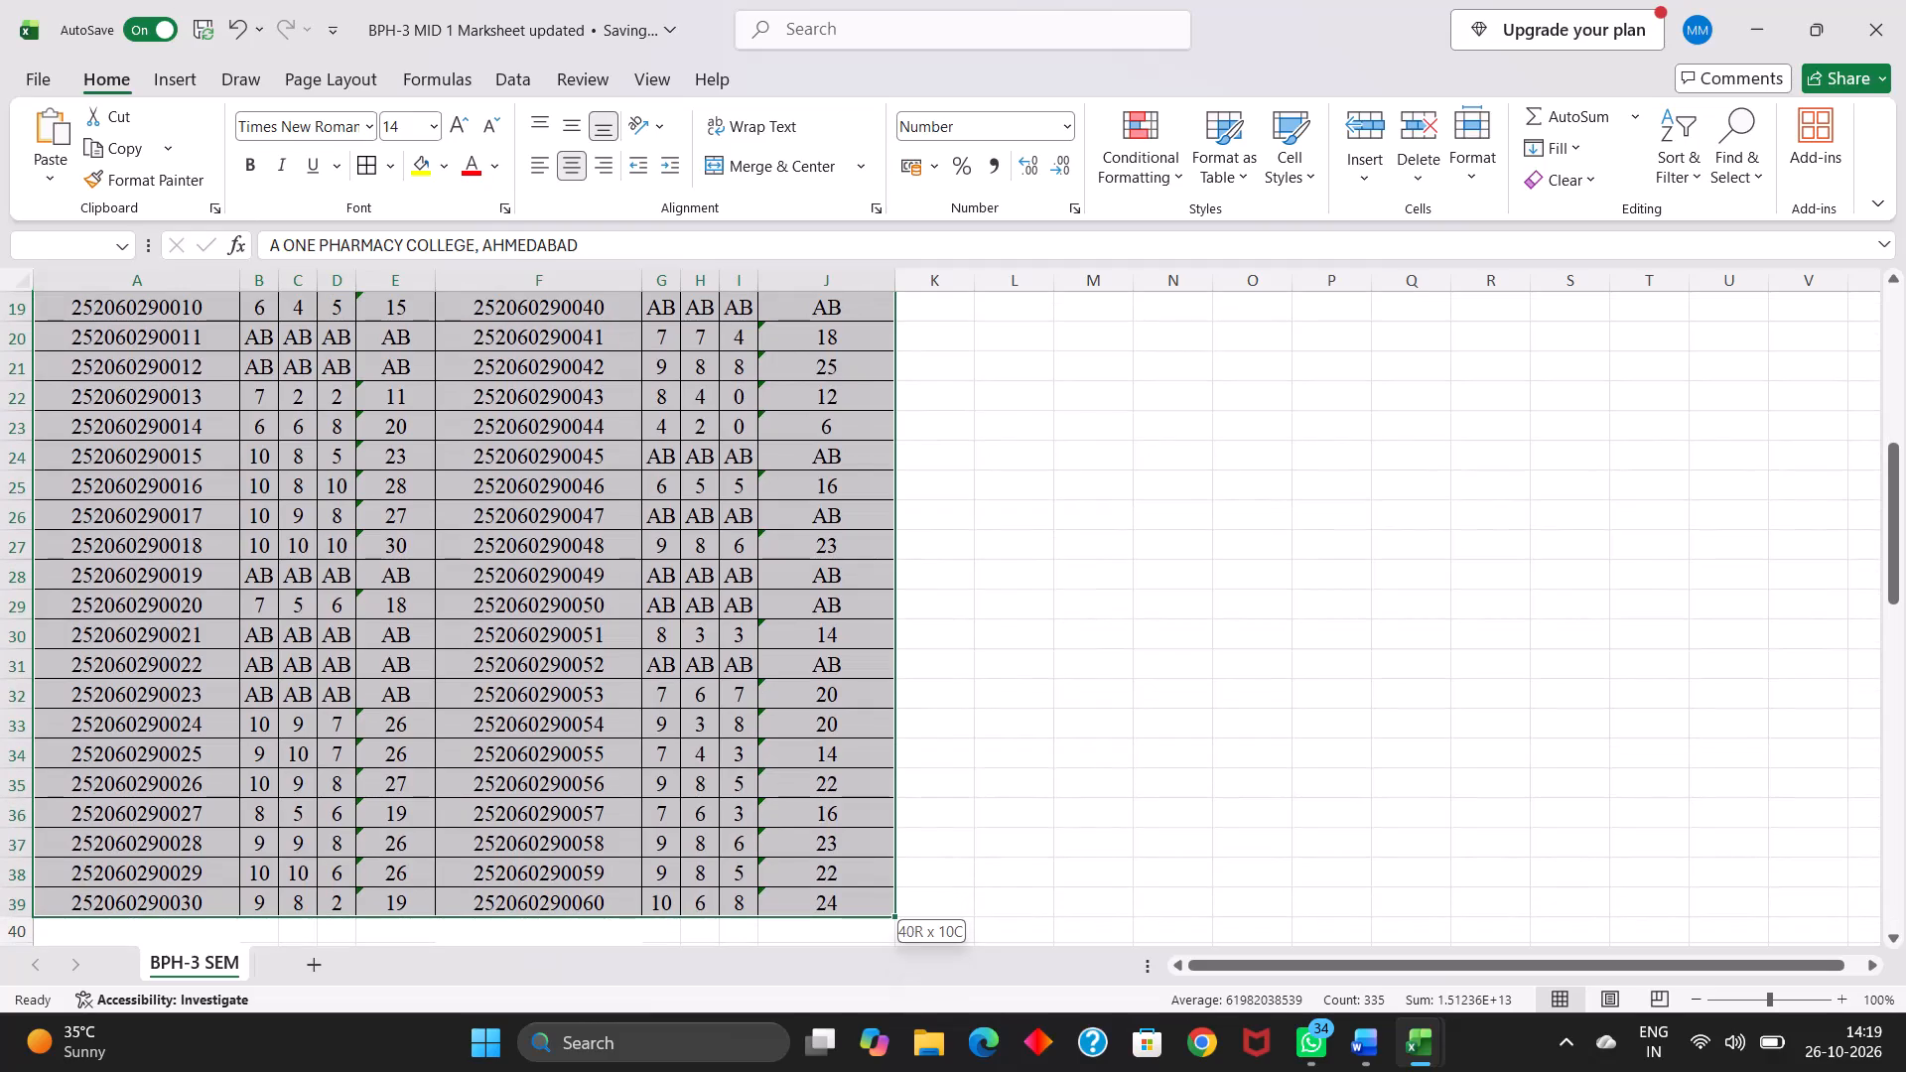
{"action": "left_click_drag", "start_coordinate": [821, 911], "coordinate": [825, 905]}
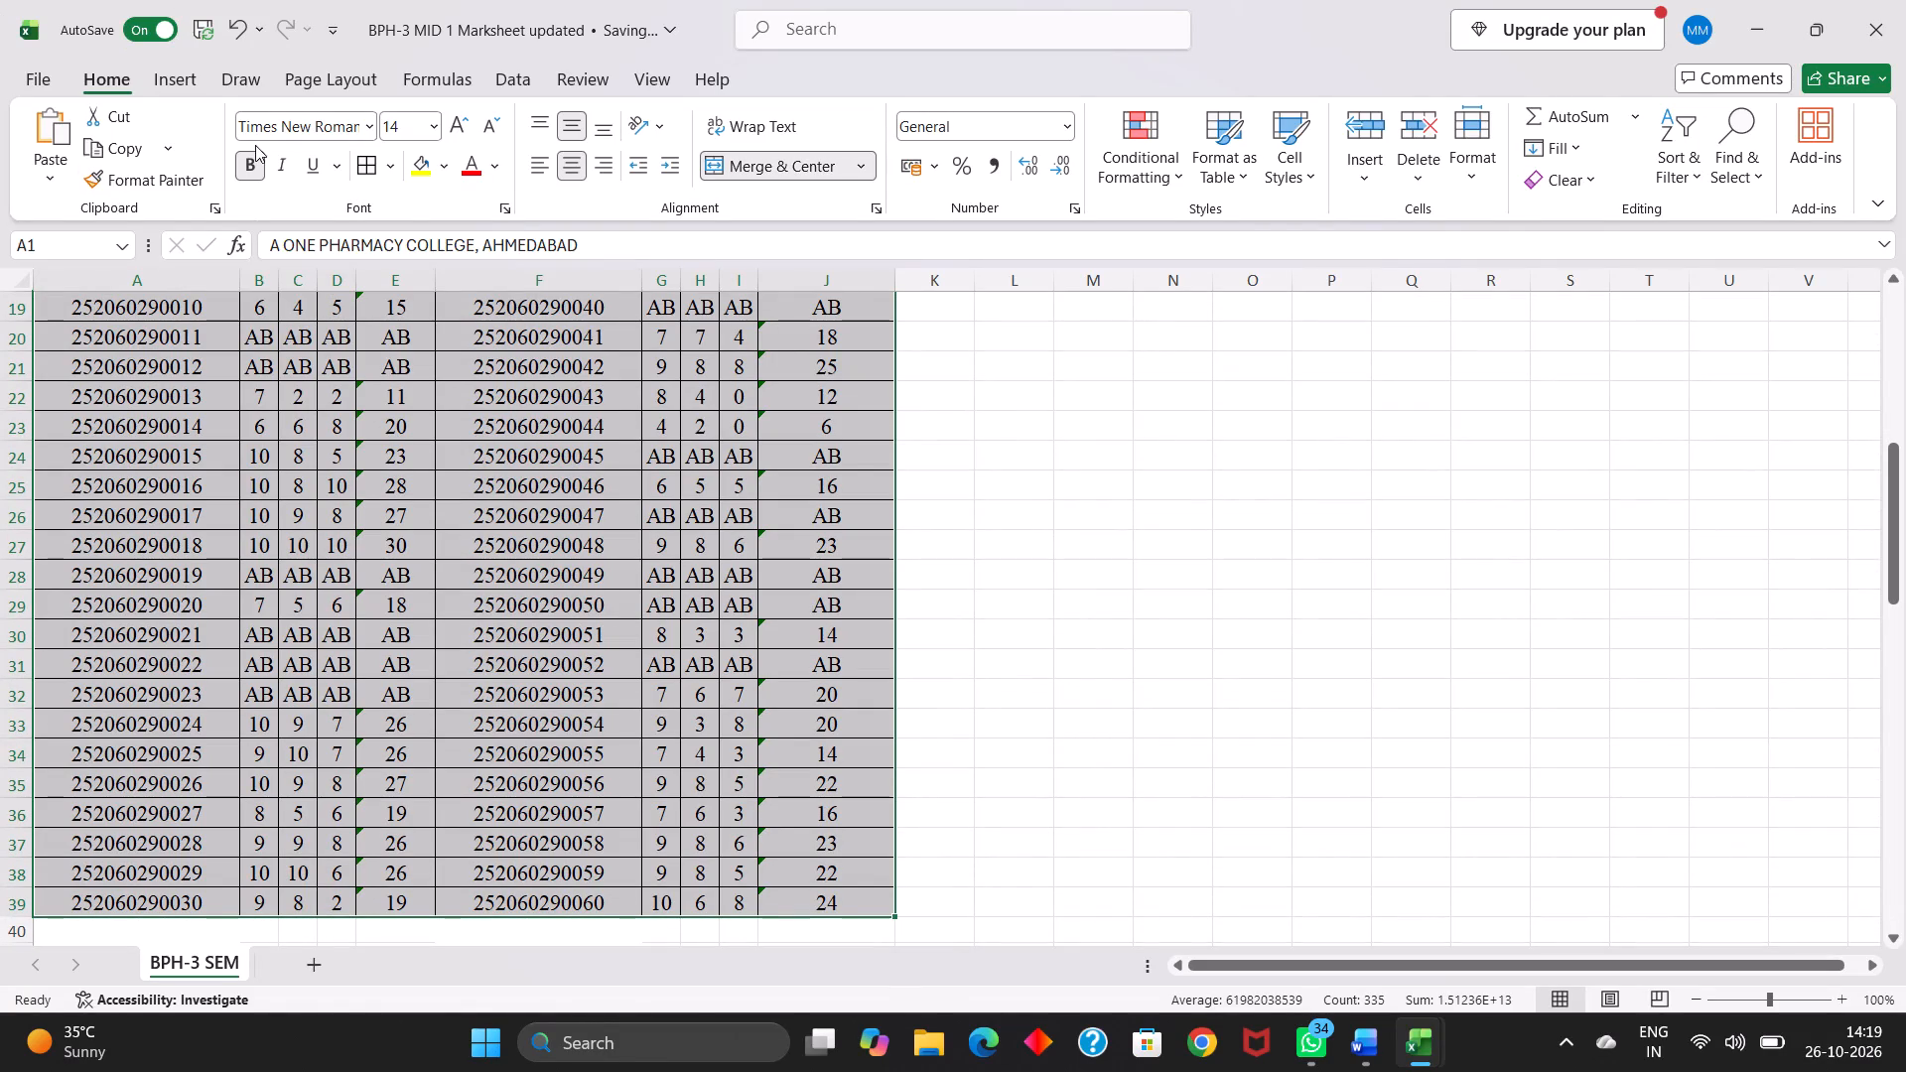
{"action": "key", "text": "ctrl+p"}
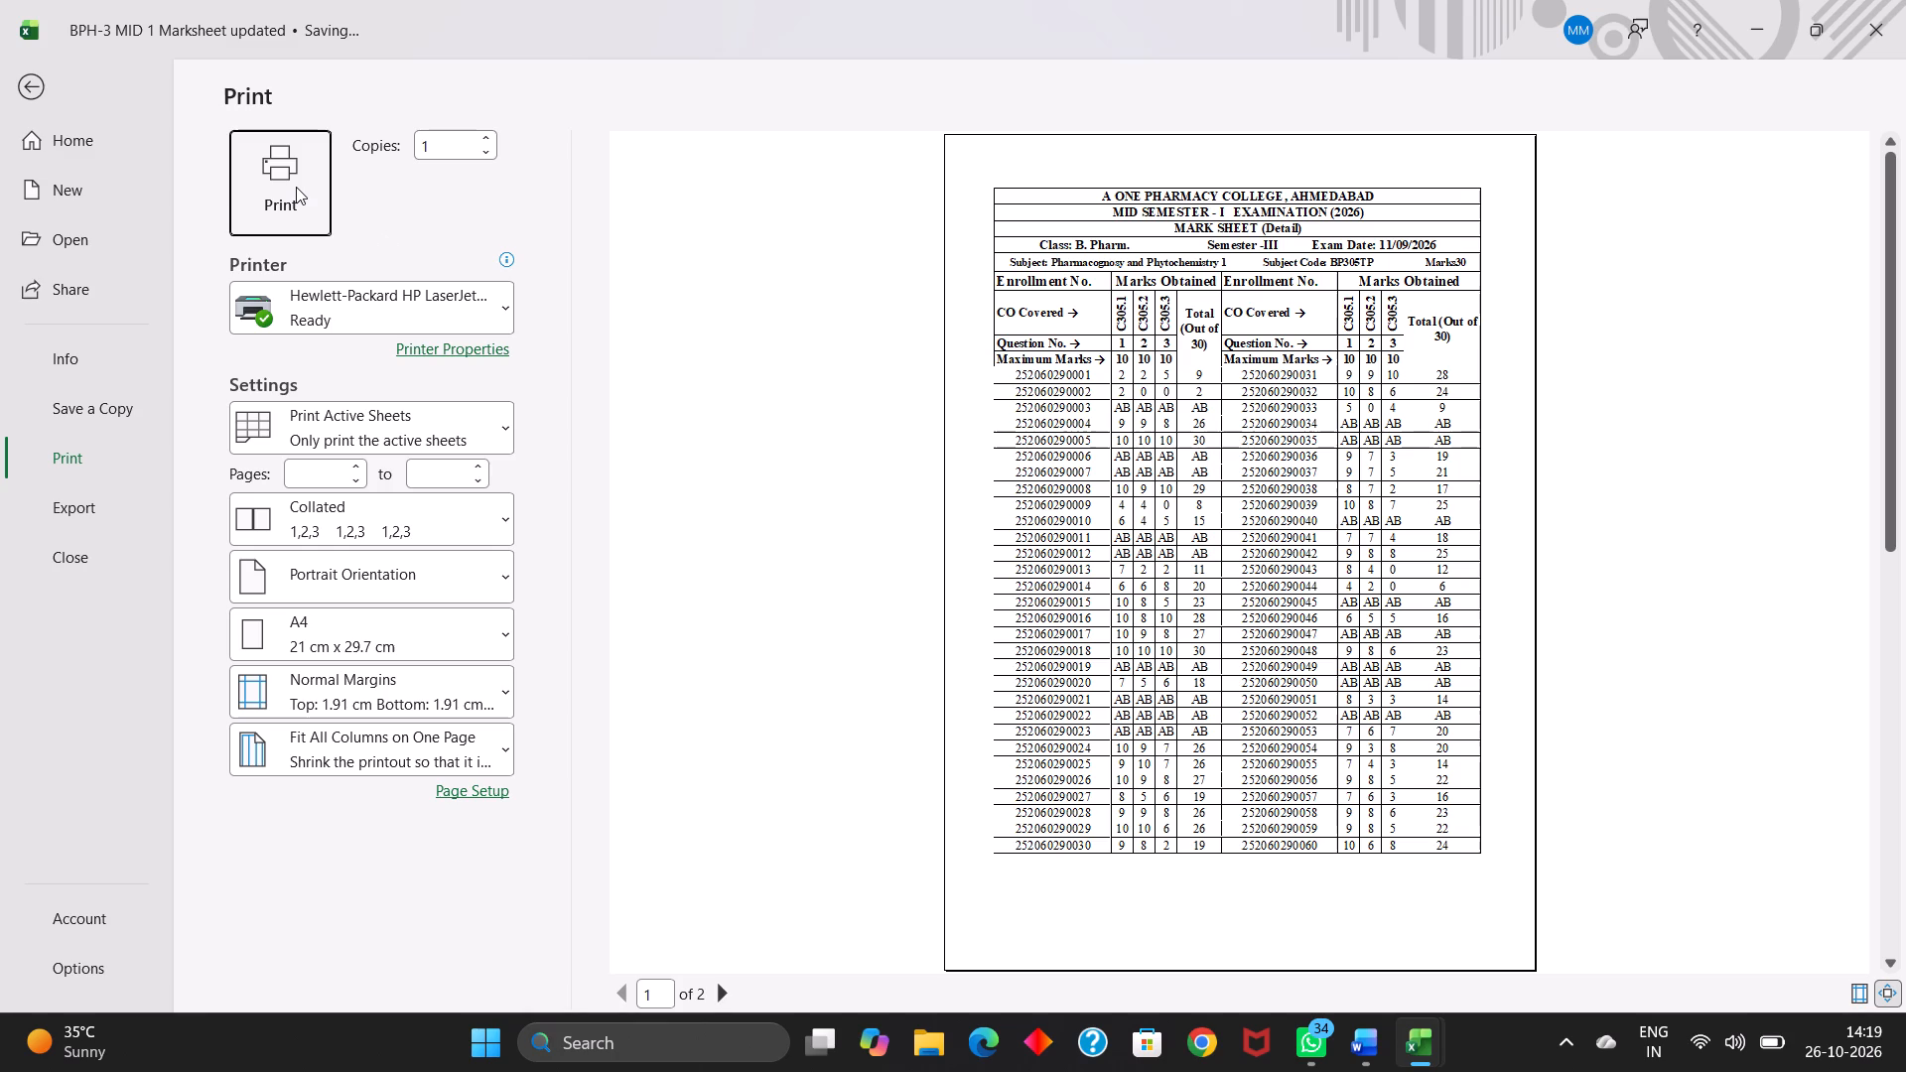
{"action": "left_click", "coordinate": [275, 158]}
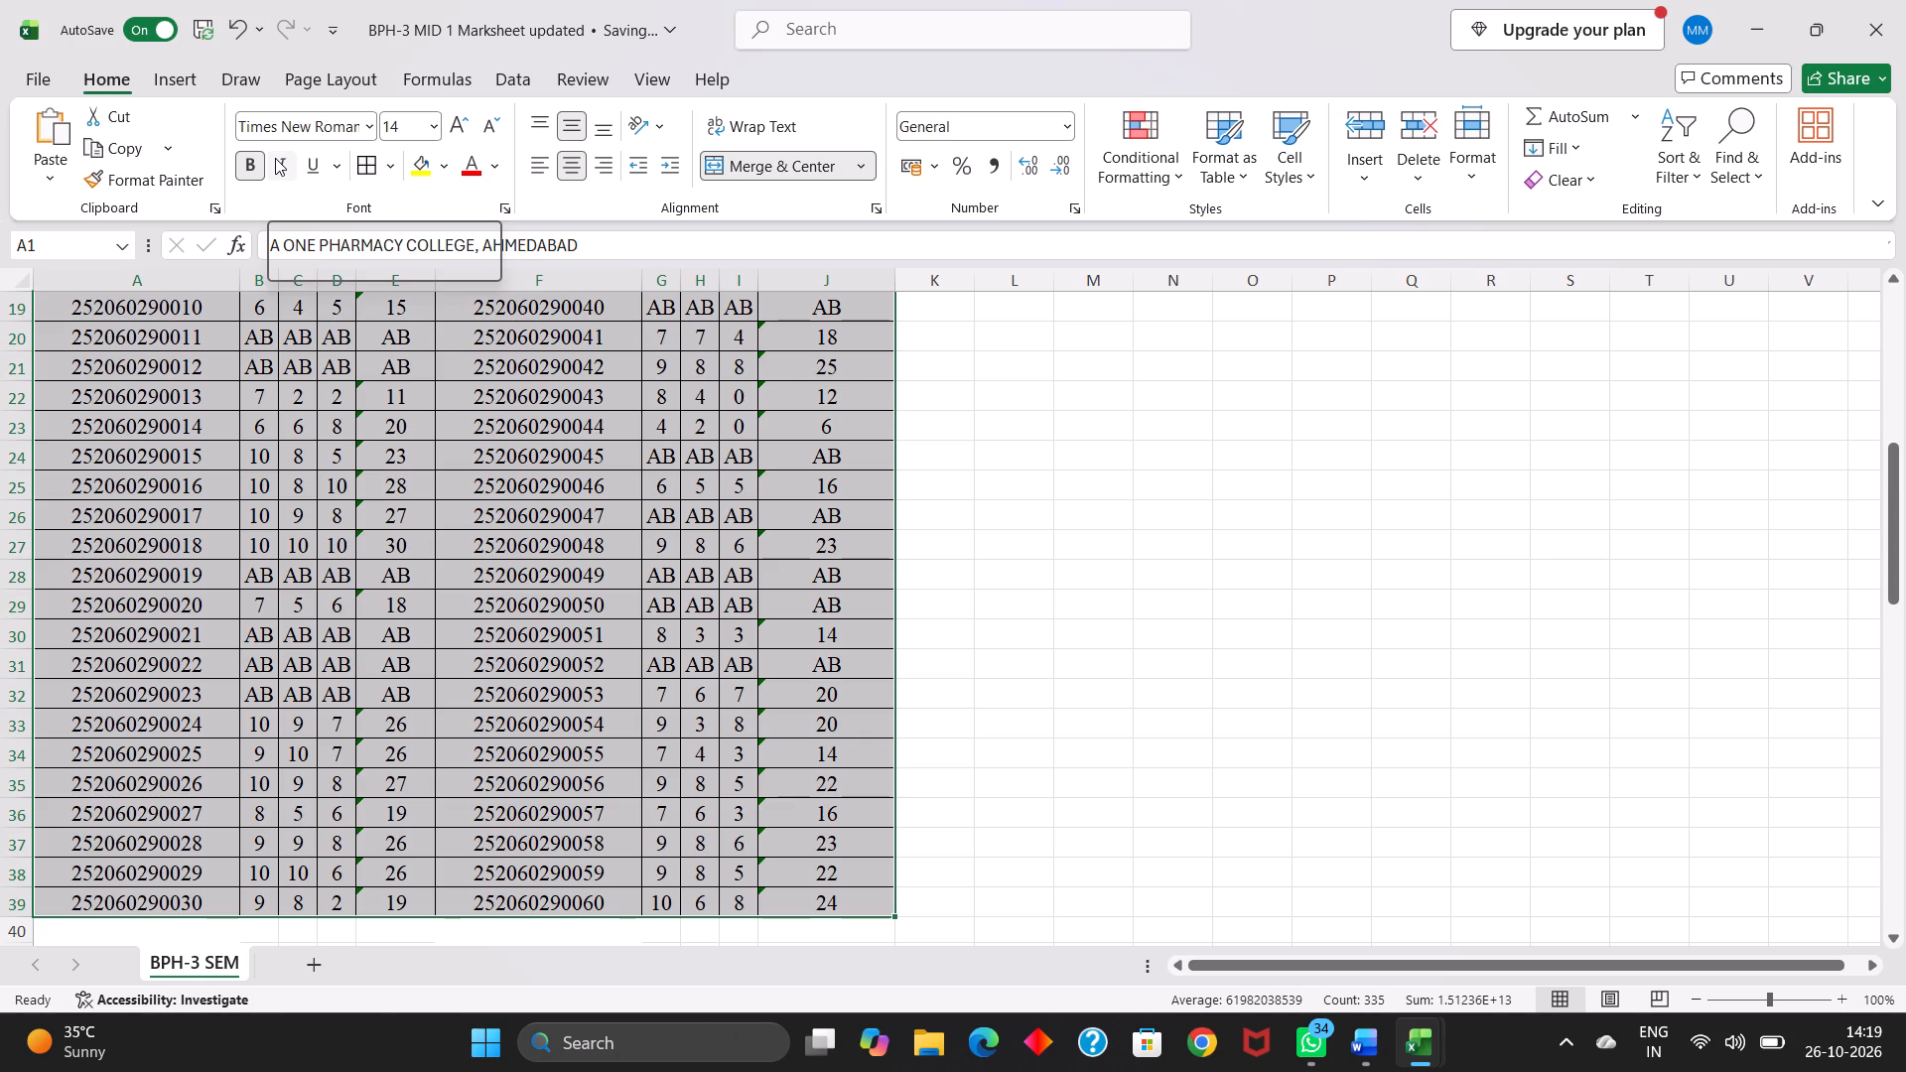
Reduce the font size of the heading and marks table, A1:J39, to 12.
{"action": "scroll", "coordinate": [275, 152], "scroll_direction": "down", "scroll_amount": 1}
{"action": "scroll", "coordinate": [275, 152], "scroll_direction": "up", "scroll_amount": 1}
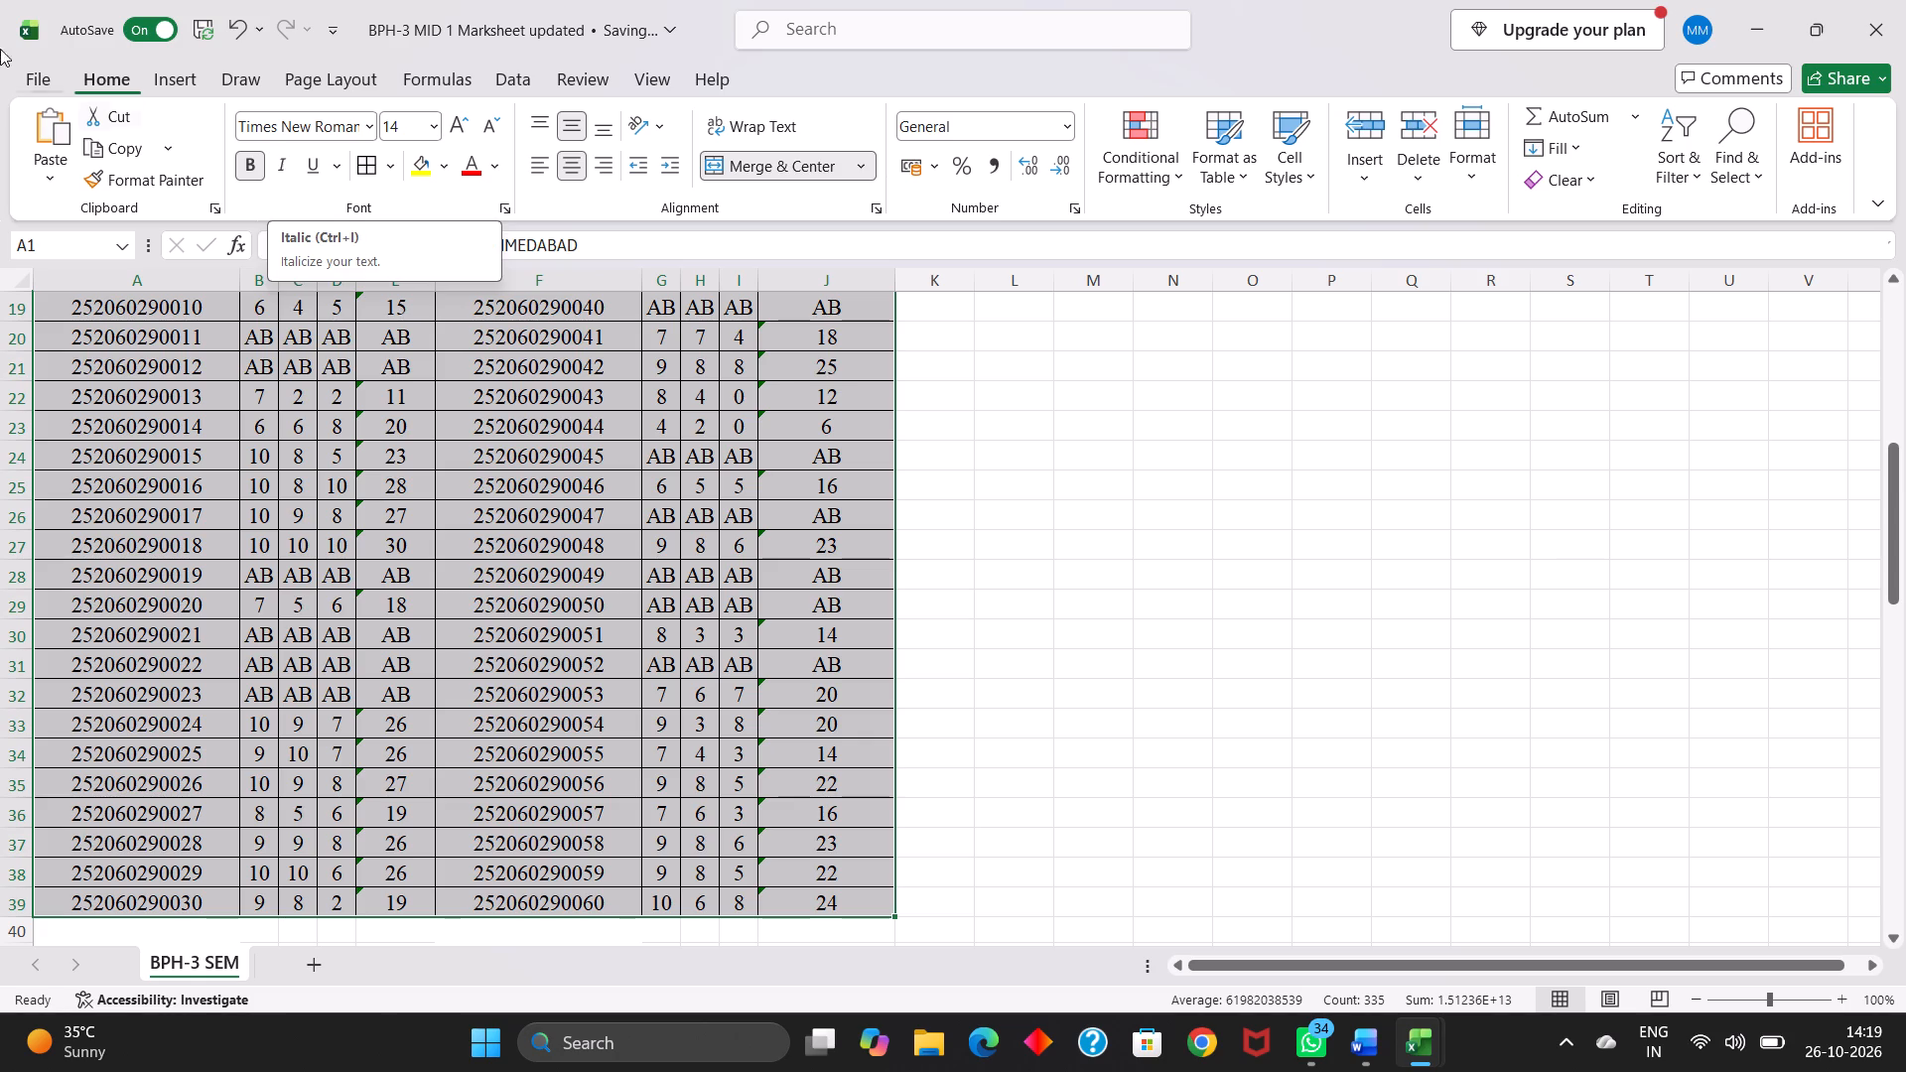
{"action": "left_click", "coordinate": [481, 134]}
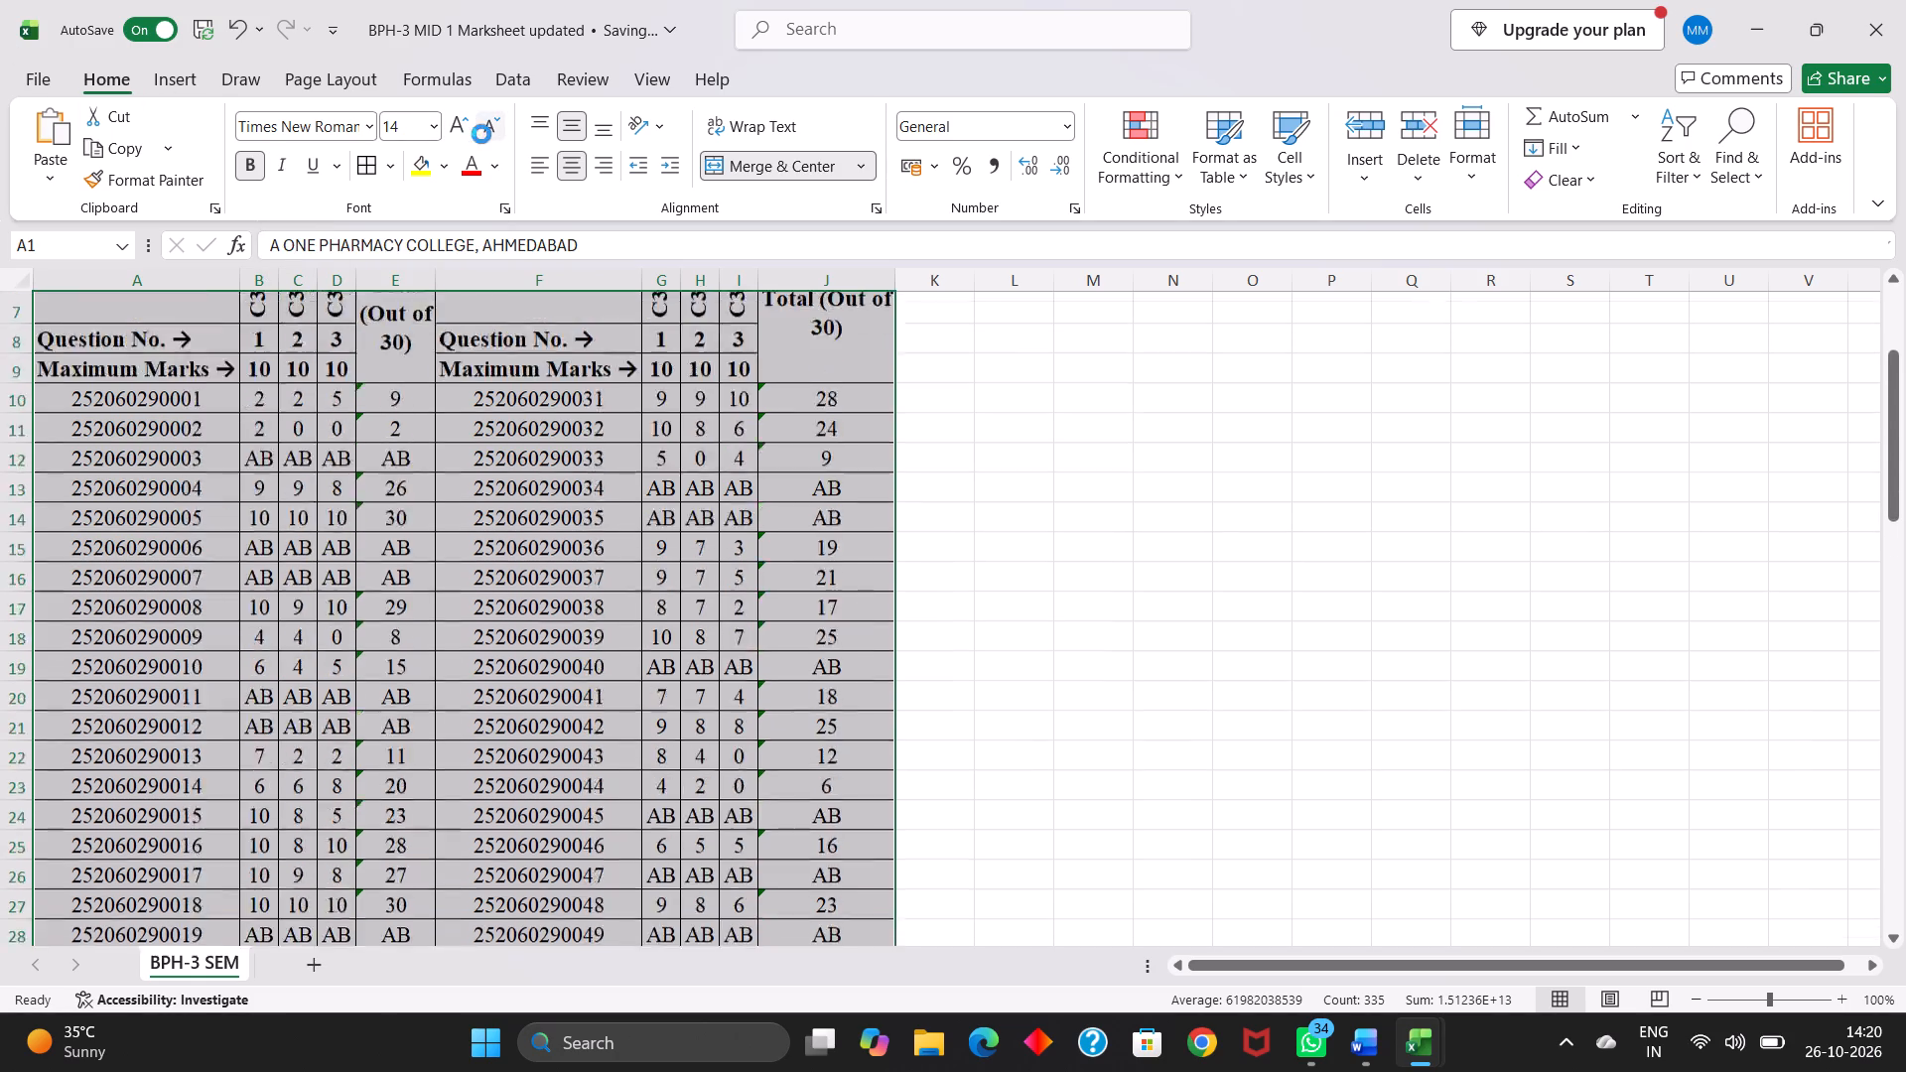
{"action": "left_click", "coordinate": [453, 623]}
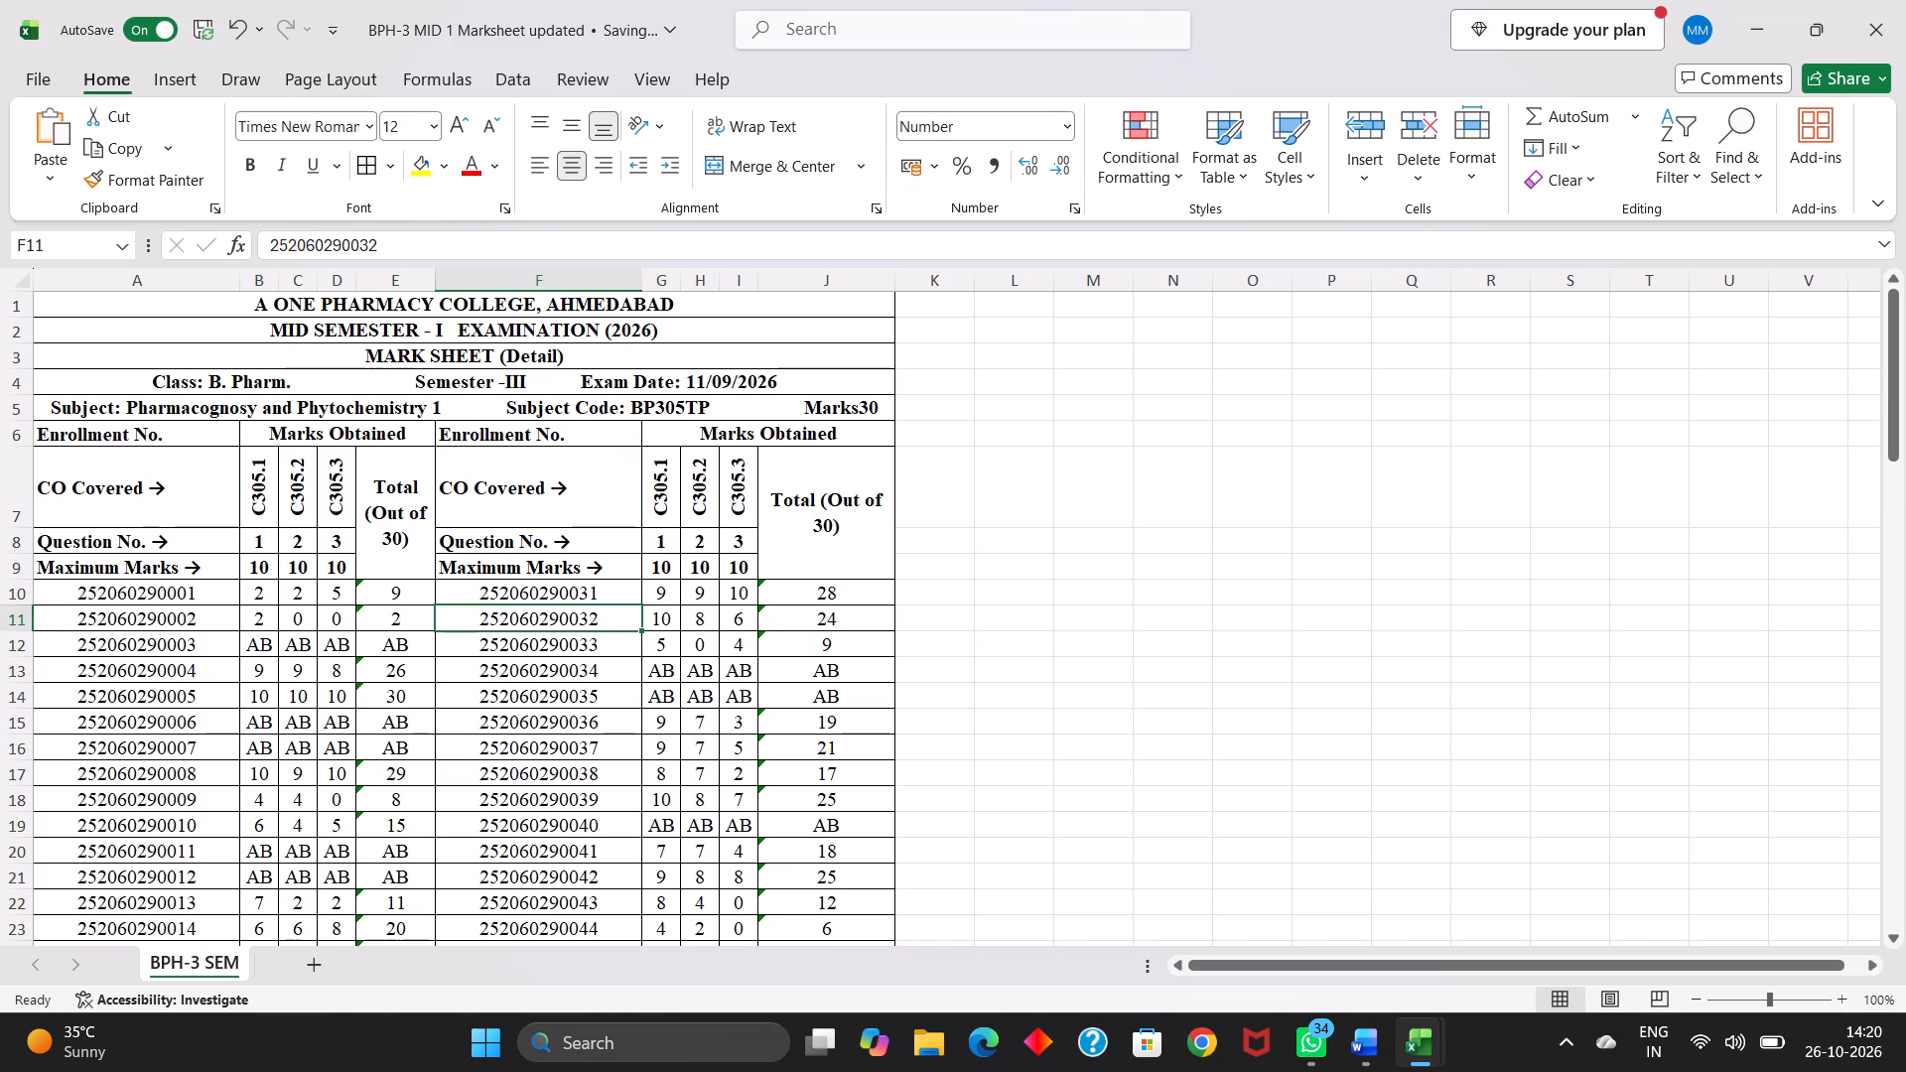
Print one copy of the mid-semester mark sheet with the smaller font.
{"action": "key", "text": "ctrl+p"}
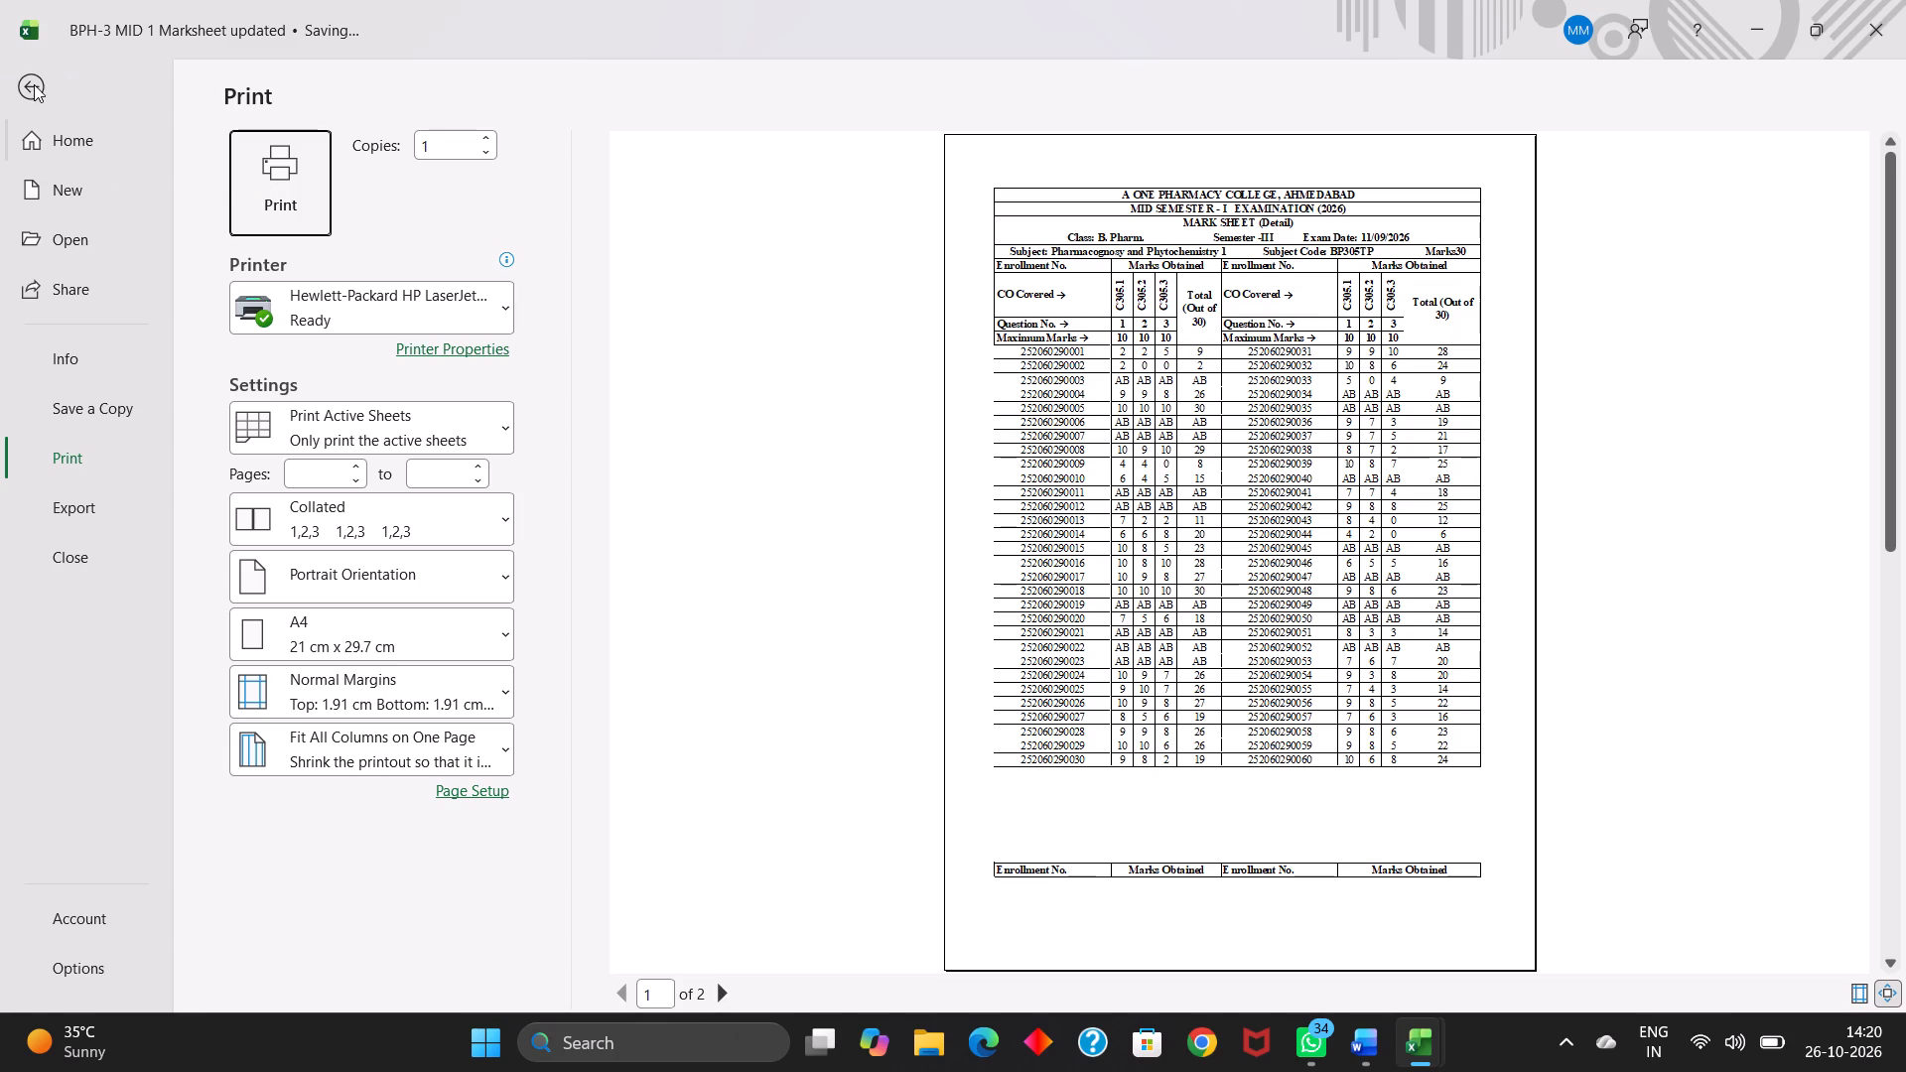
{"action": "left_click", "coordinate": [301, 175]}
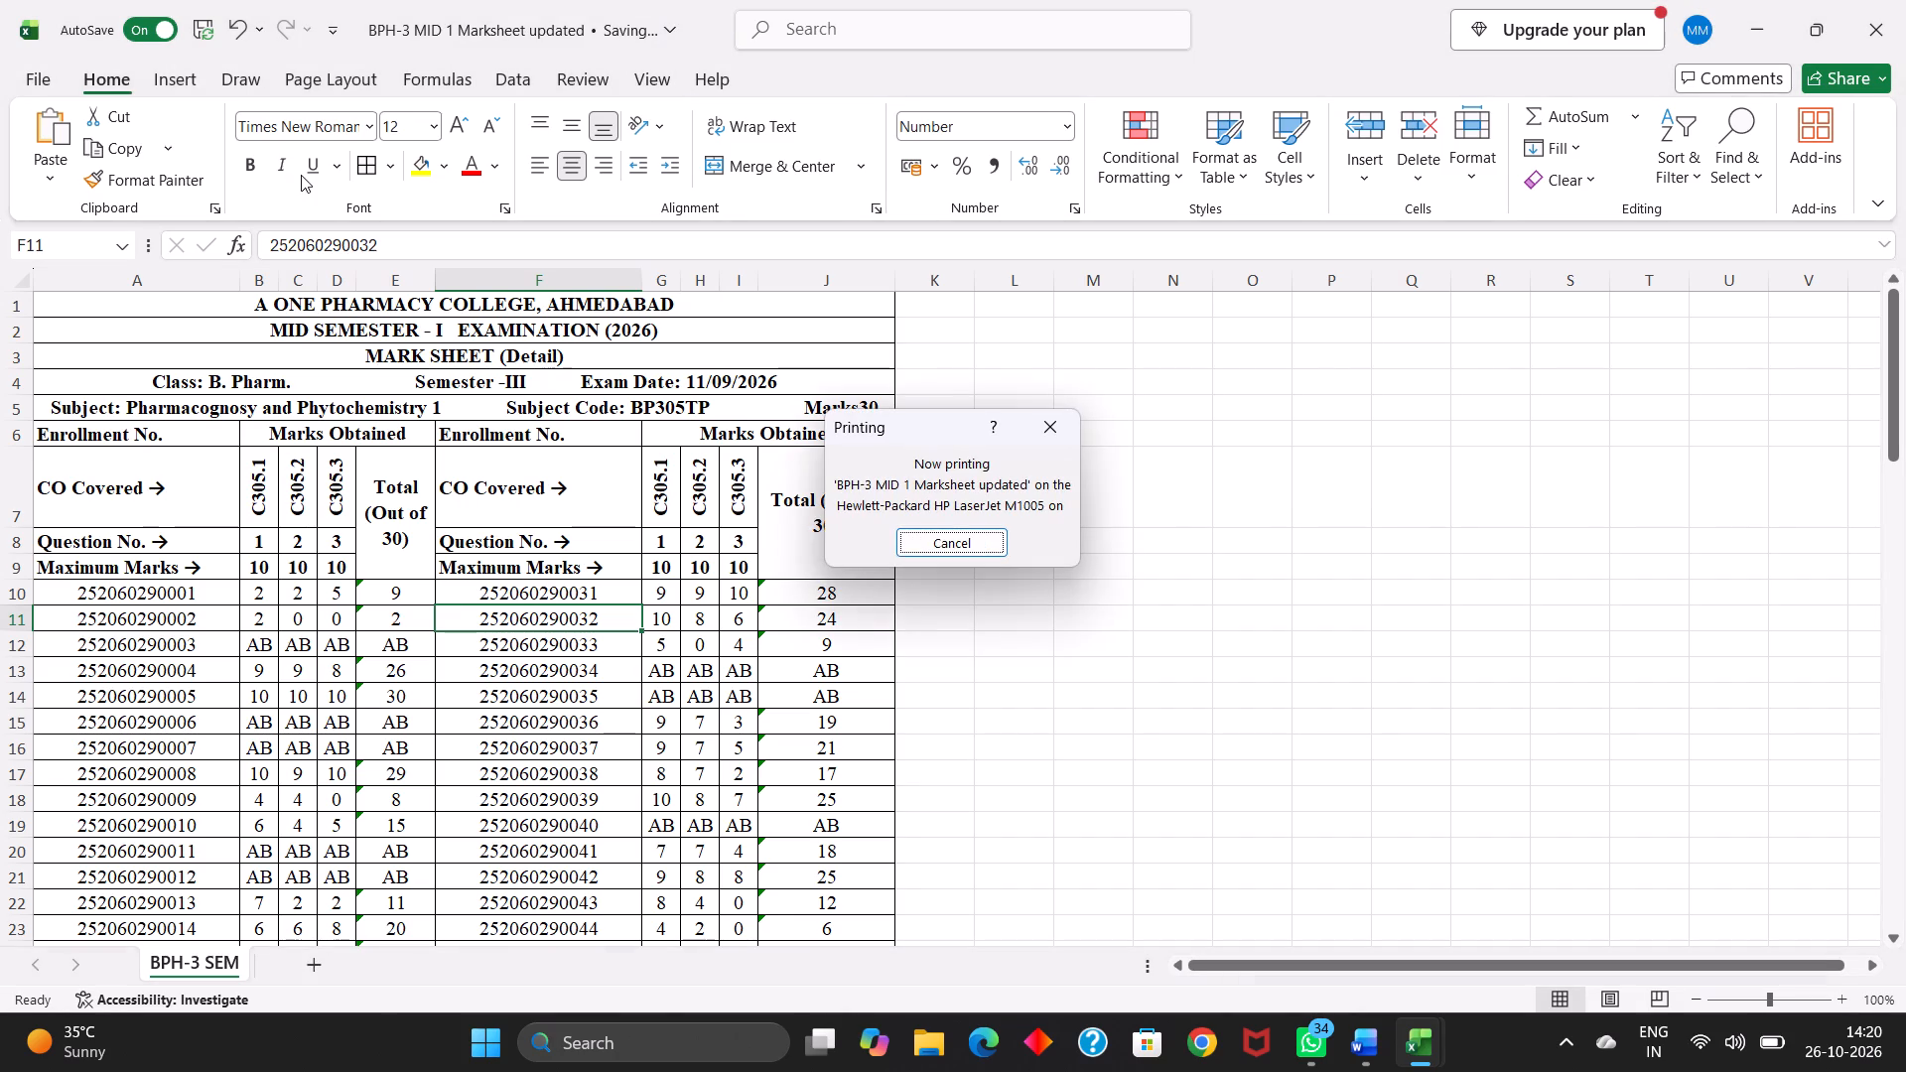
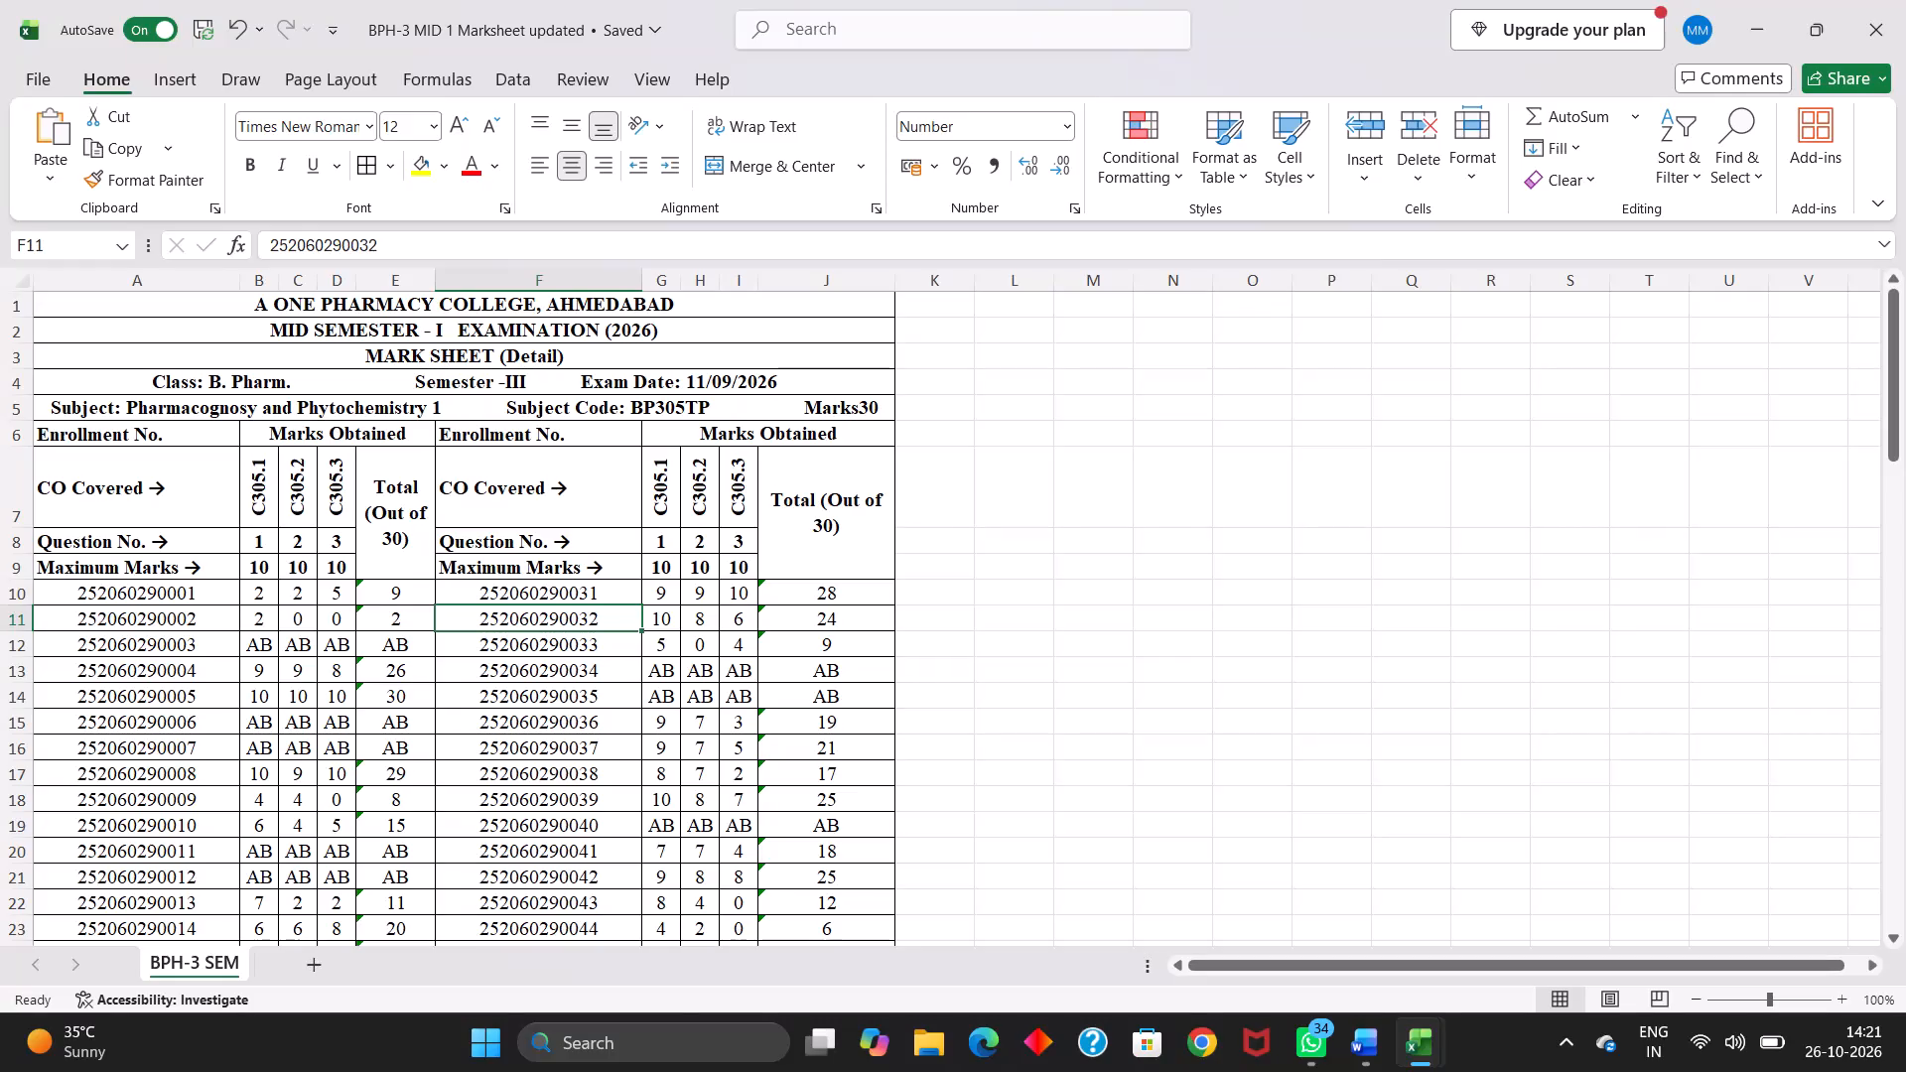
Select the first marks table, A1:J39, and print one copy of the active sheet on the HP LaserJet.
{"action": "left_click_drag", "start_coordinate": [66, 308], "coordinate": [869, 959]}
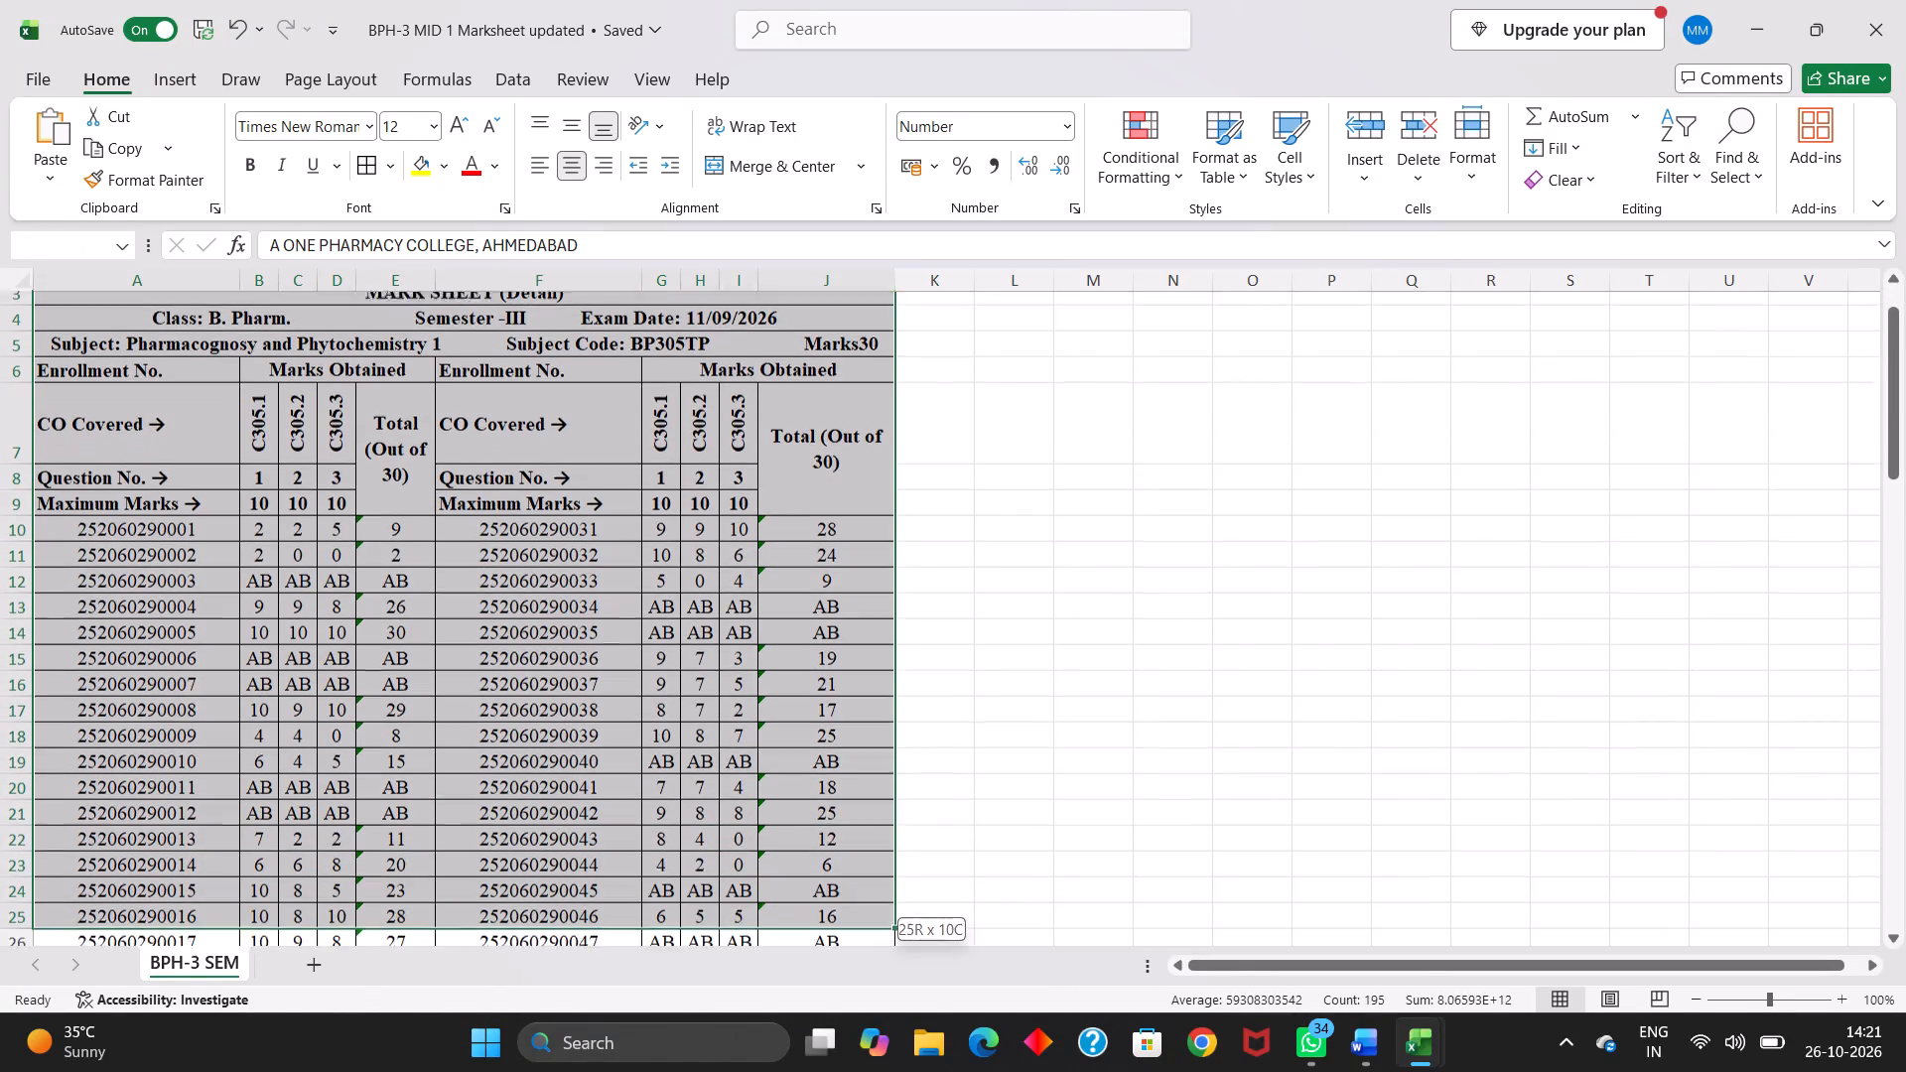
{"action": "left_click_drag", "start_coordinate": [869, 959], "coordinate": [845, 957]}
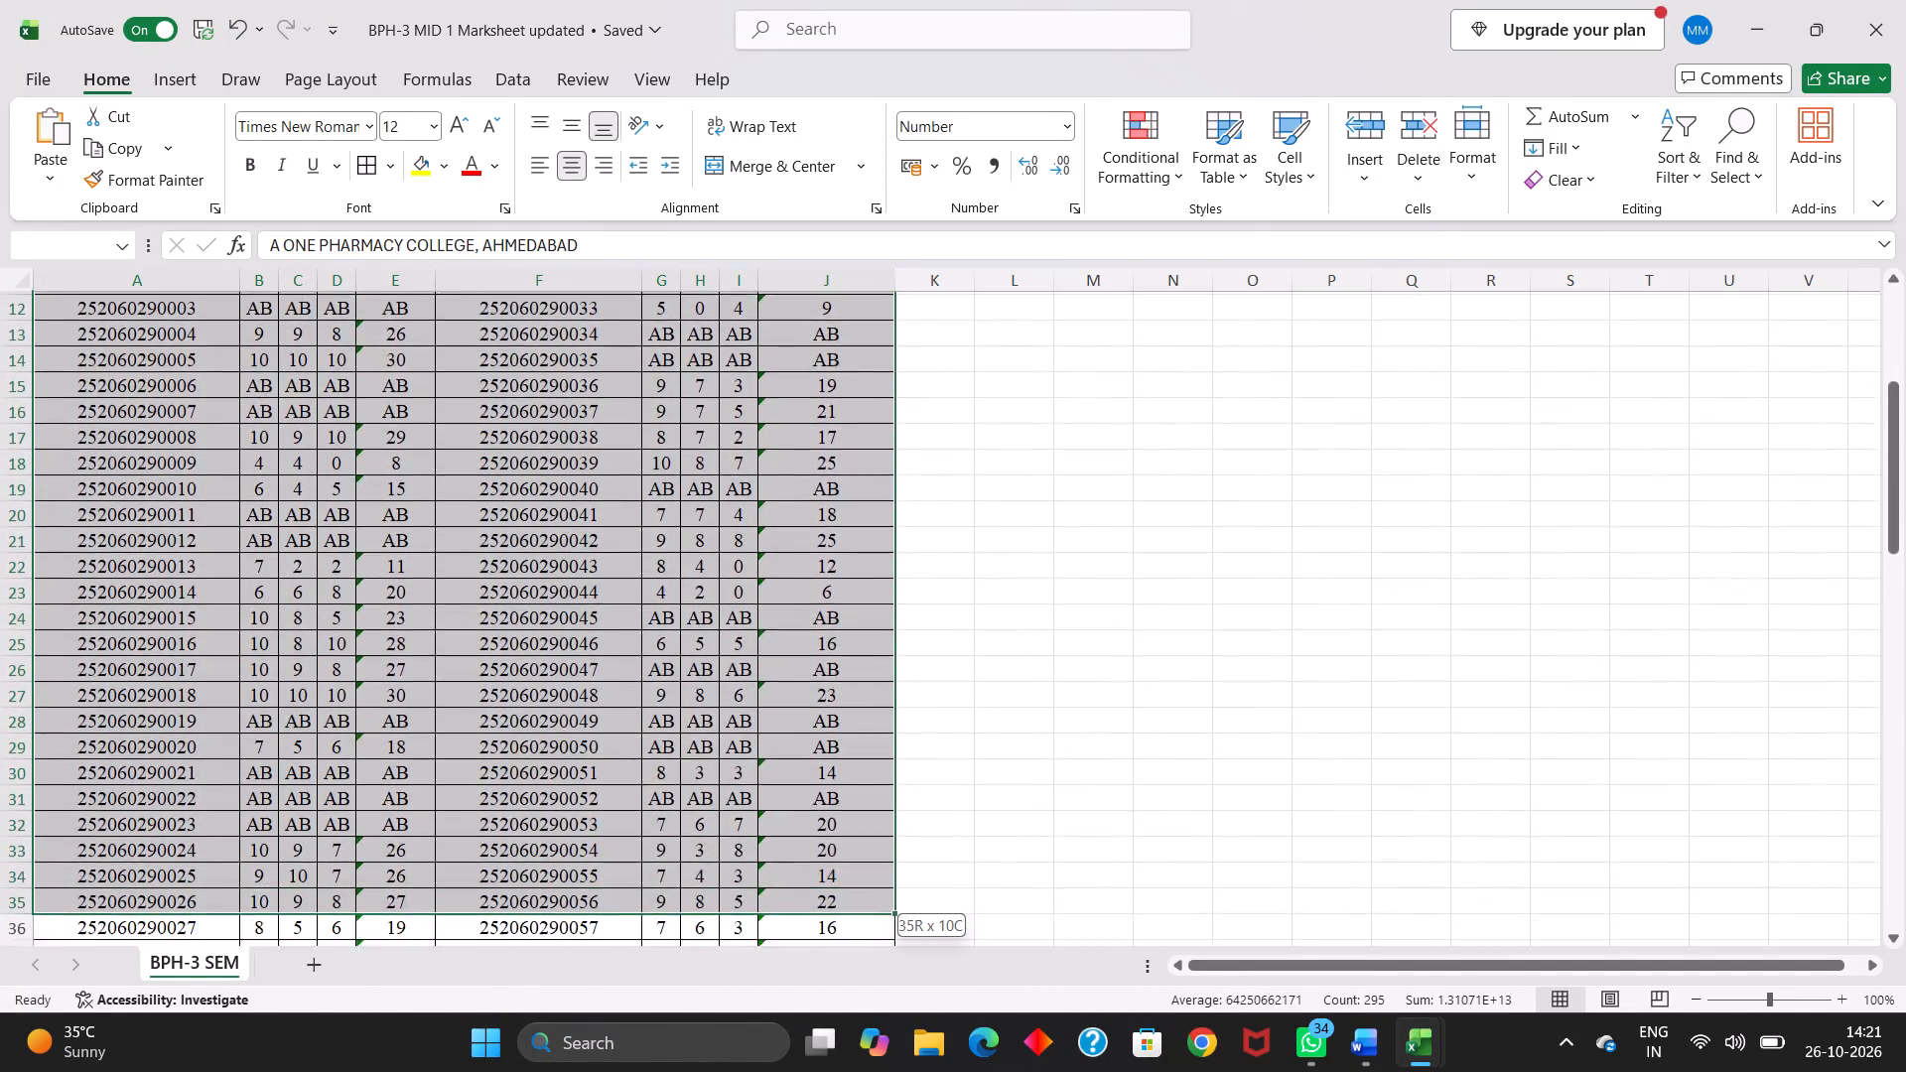
{"action": "left_click_drag", "start_coordinate": [845, 957], "coordinate": [854, 878]}
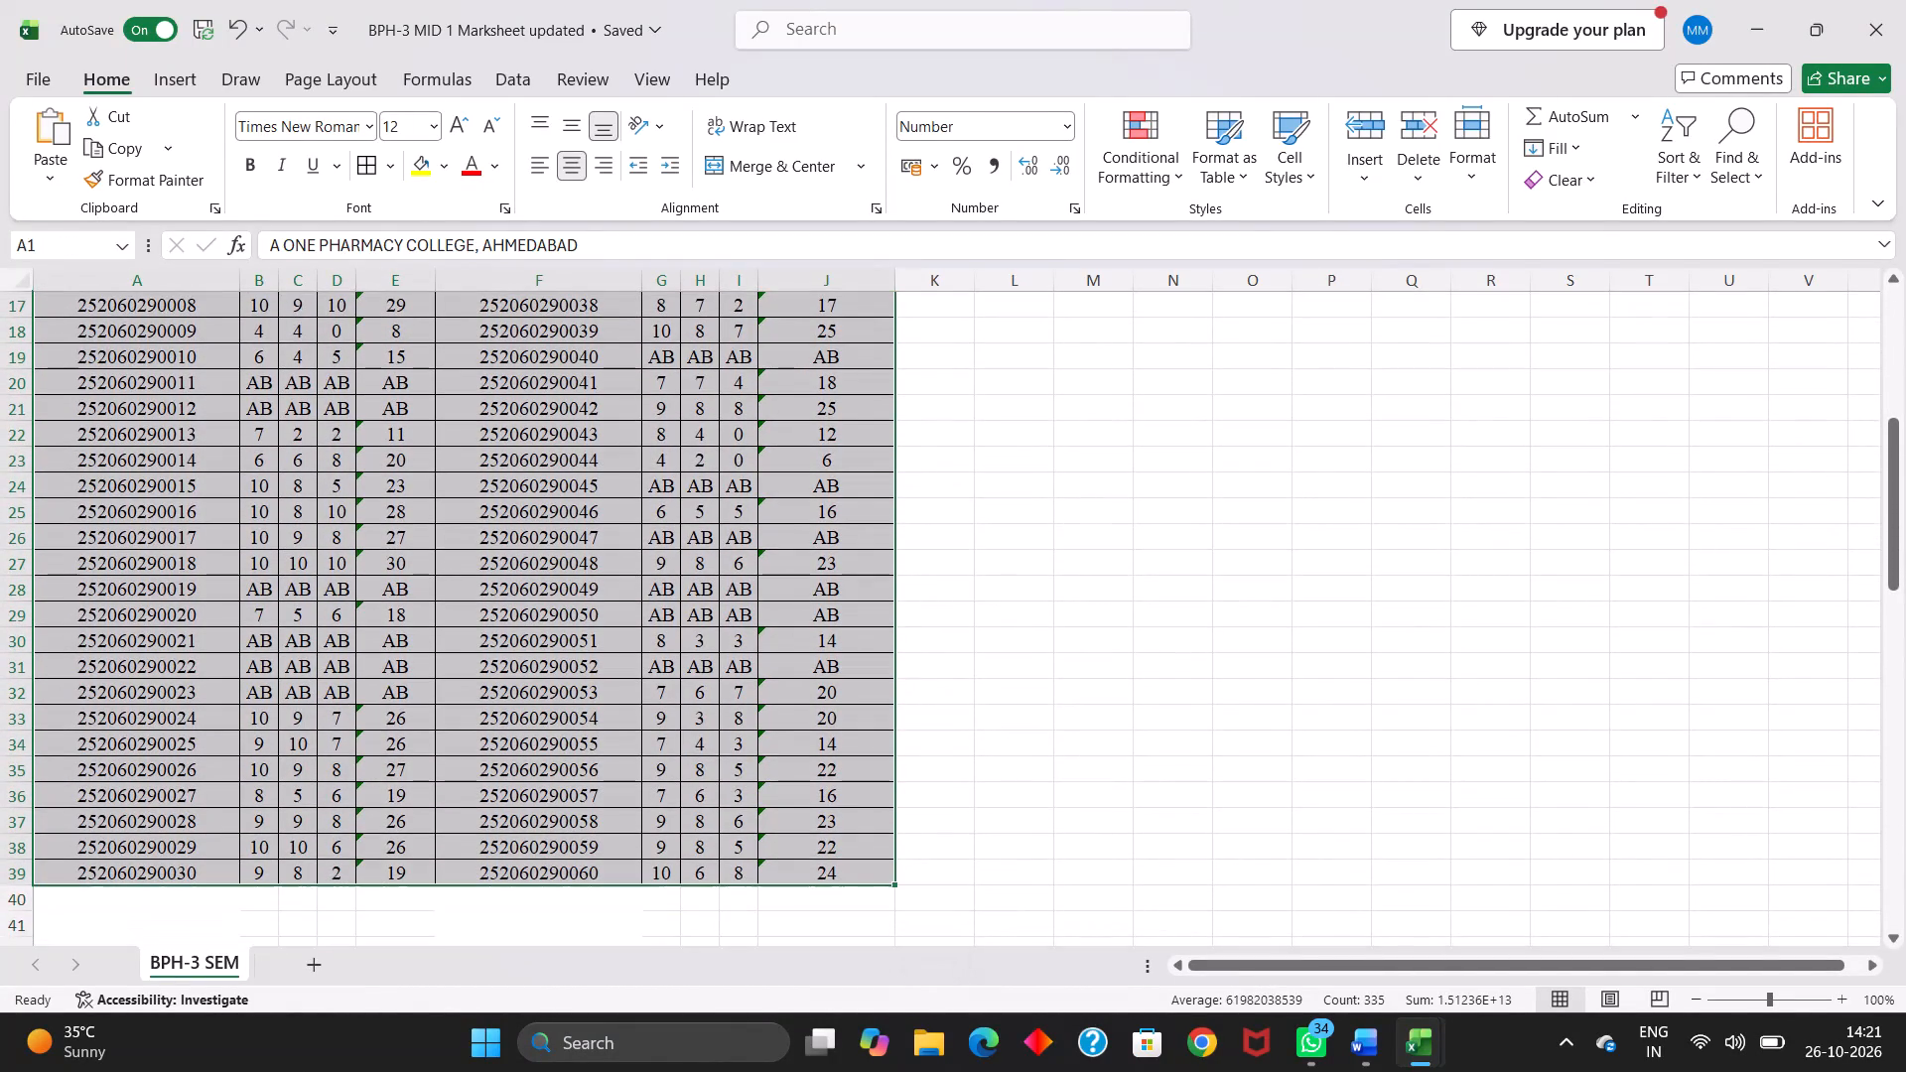
{"action": "key", "text": "ctrl+p"}
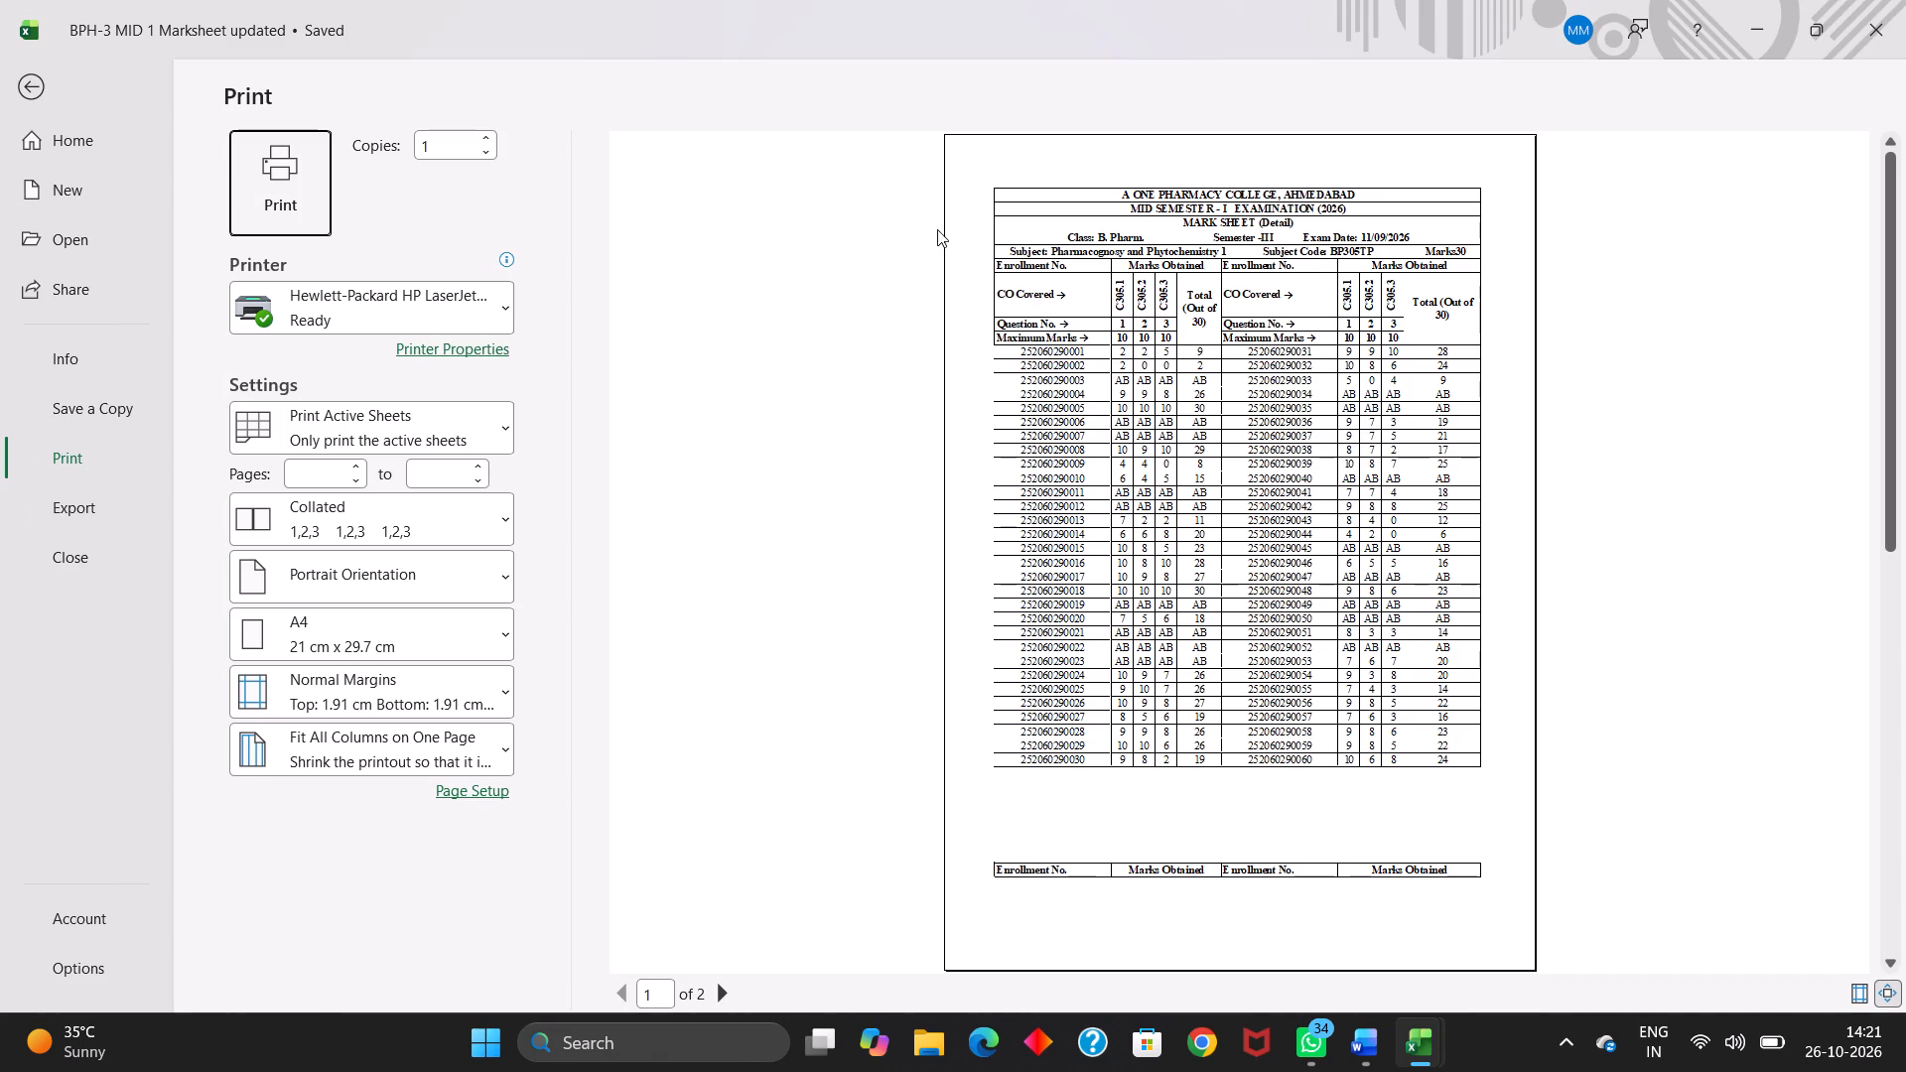
{"action": "left_click", "coordinate": [284, 169]}
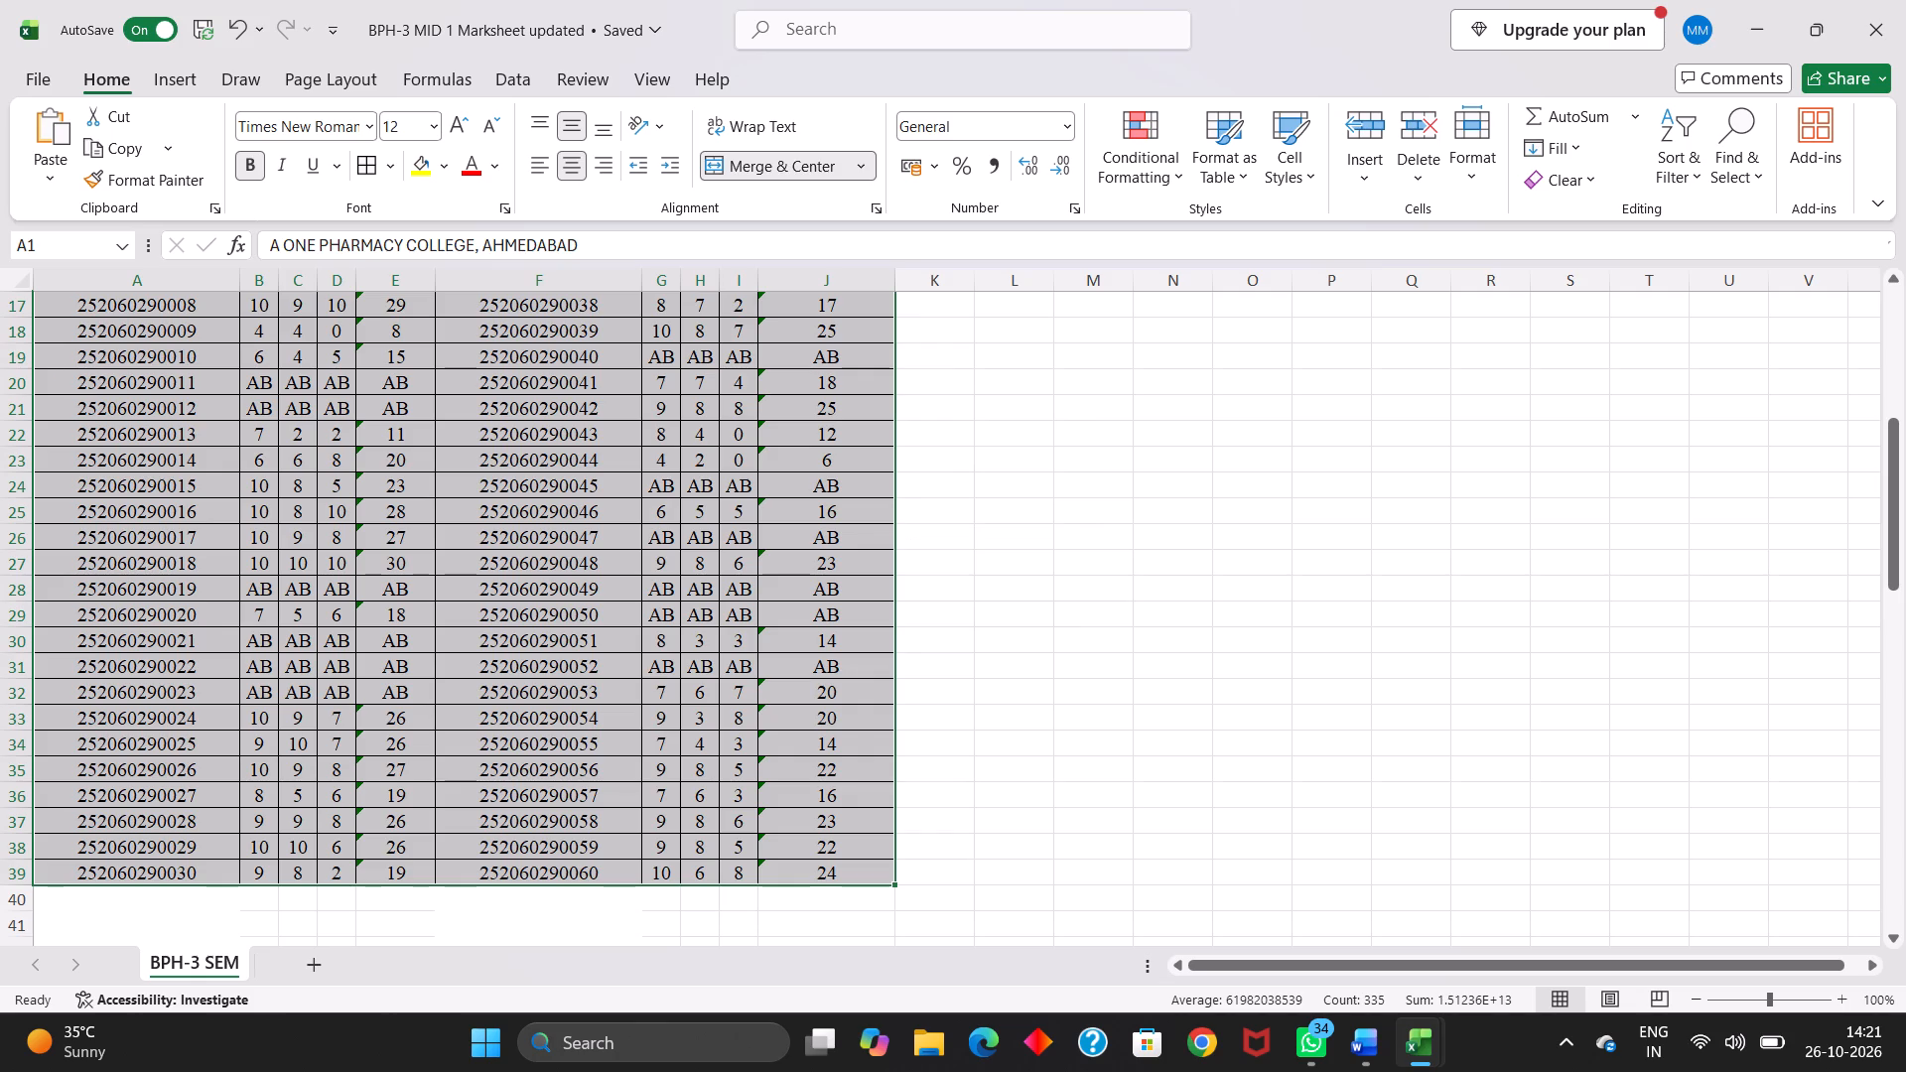
Apply All Borders to the first marks table, A1:J39.
{"action": "scroll", "coordinate": [1108, 652], "scroll_direction": "up", "scroll_amount": 4}
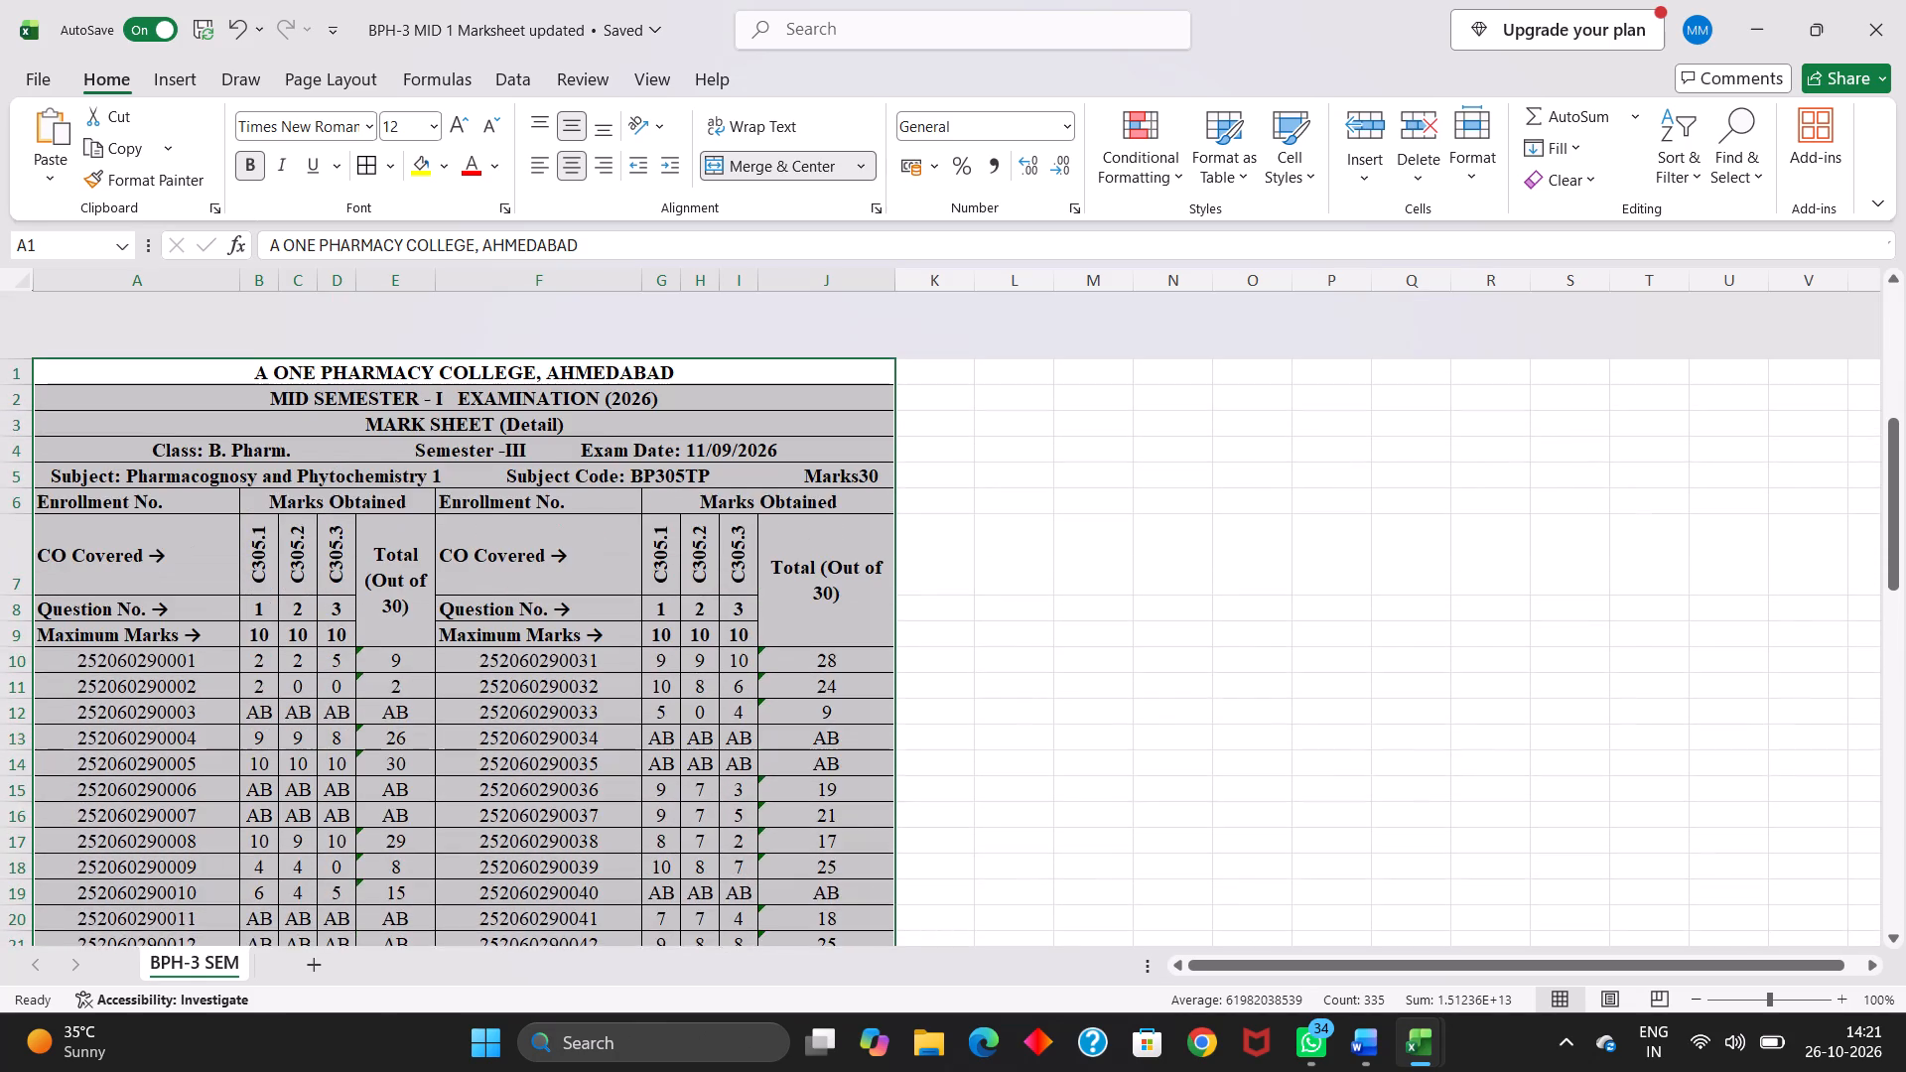
{"action": "scroll", "coordinate": [1108, 652], "scroll_direction": "up", "scroll_amount": 1}
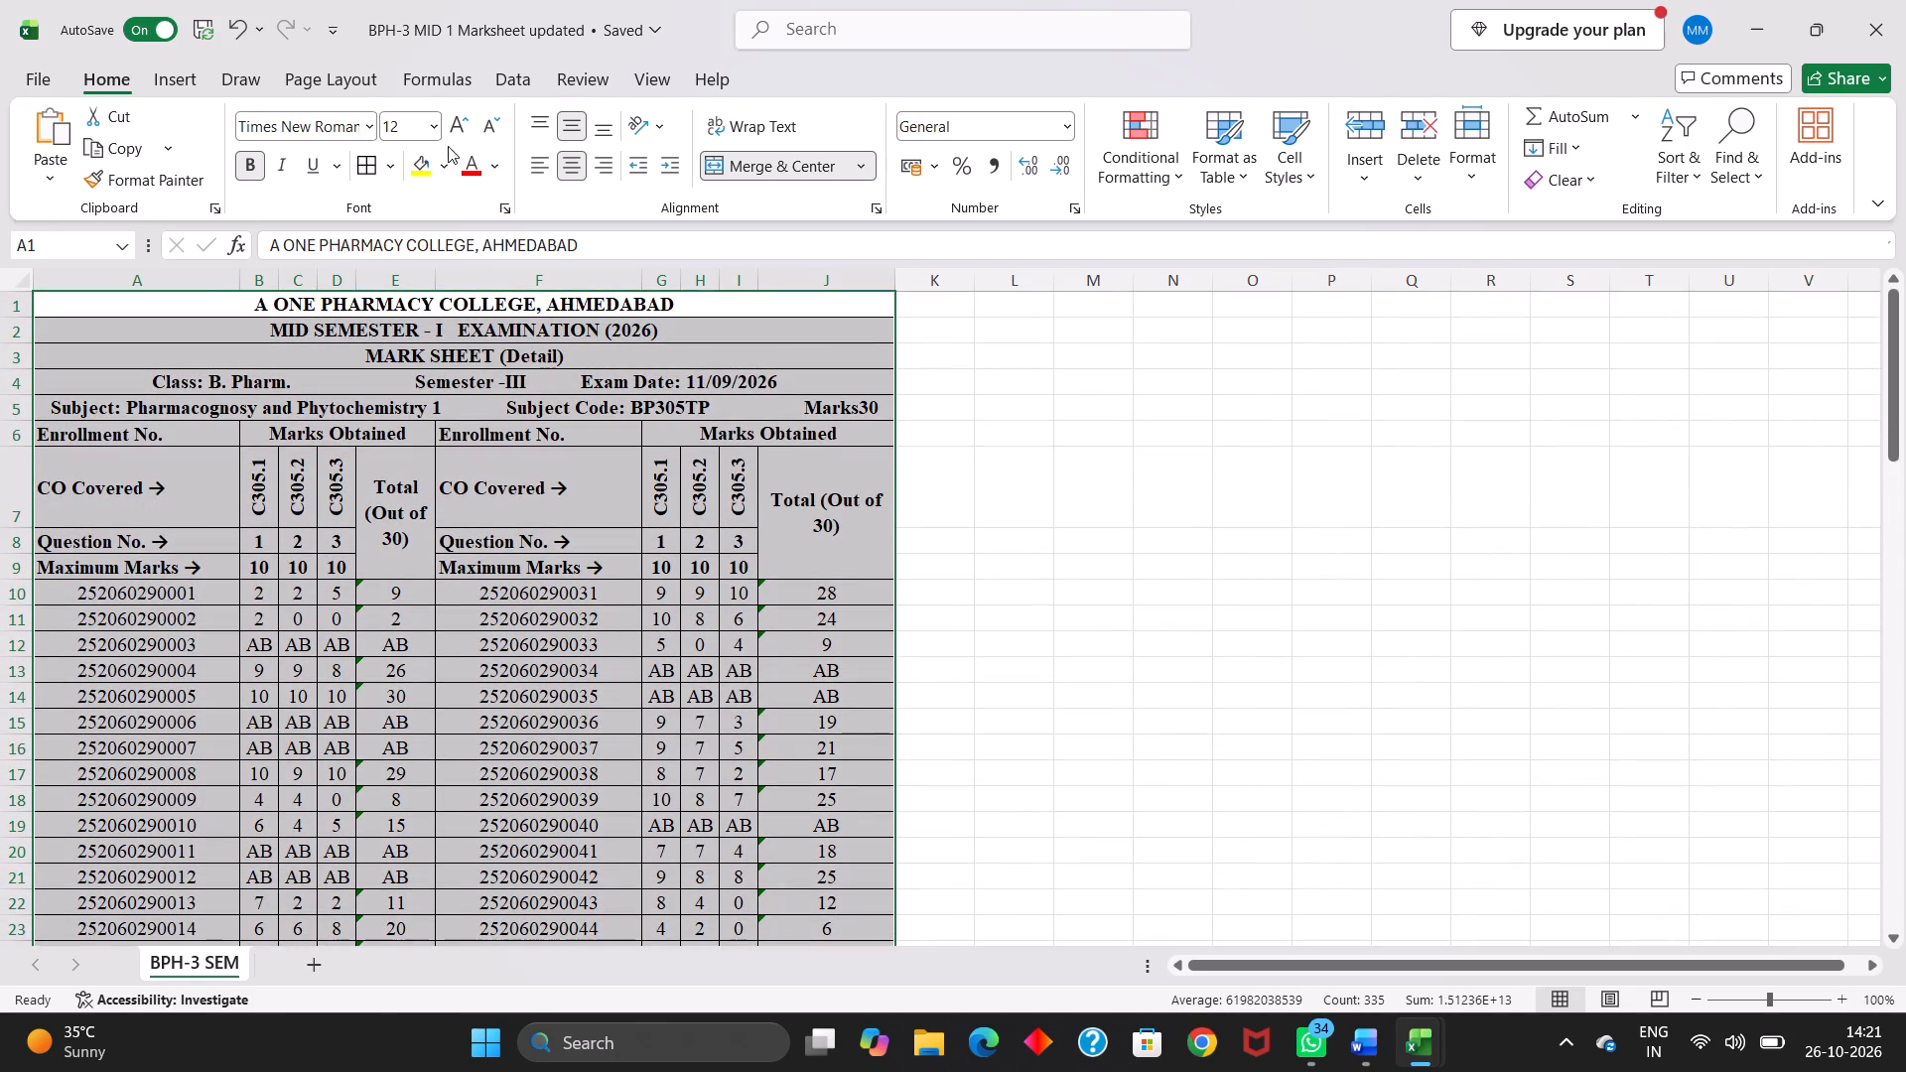
{"action": "scroll", "coordinate": [411, 177], "scroll_direction": "up", "scroll_amount": 2, "text": "ctrl"}
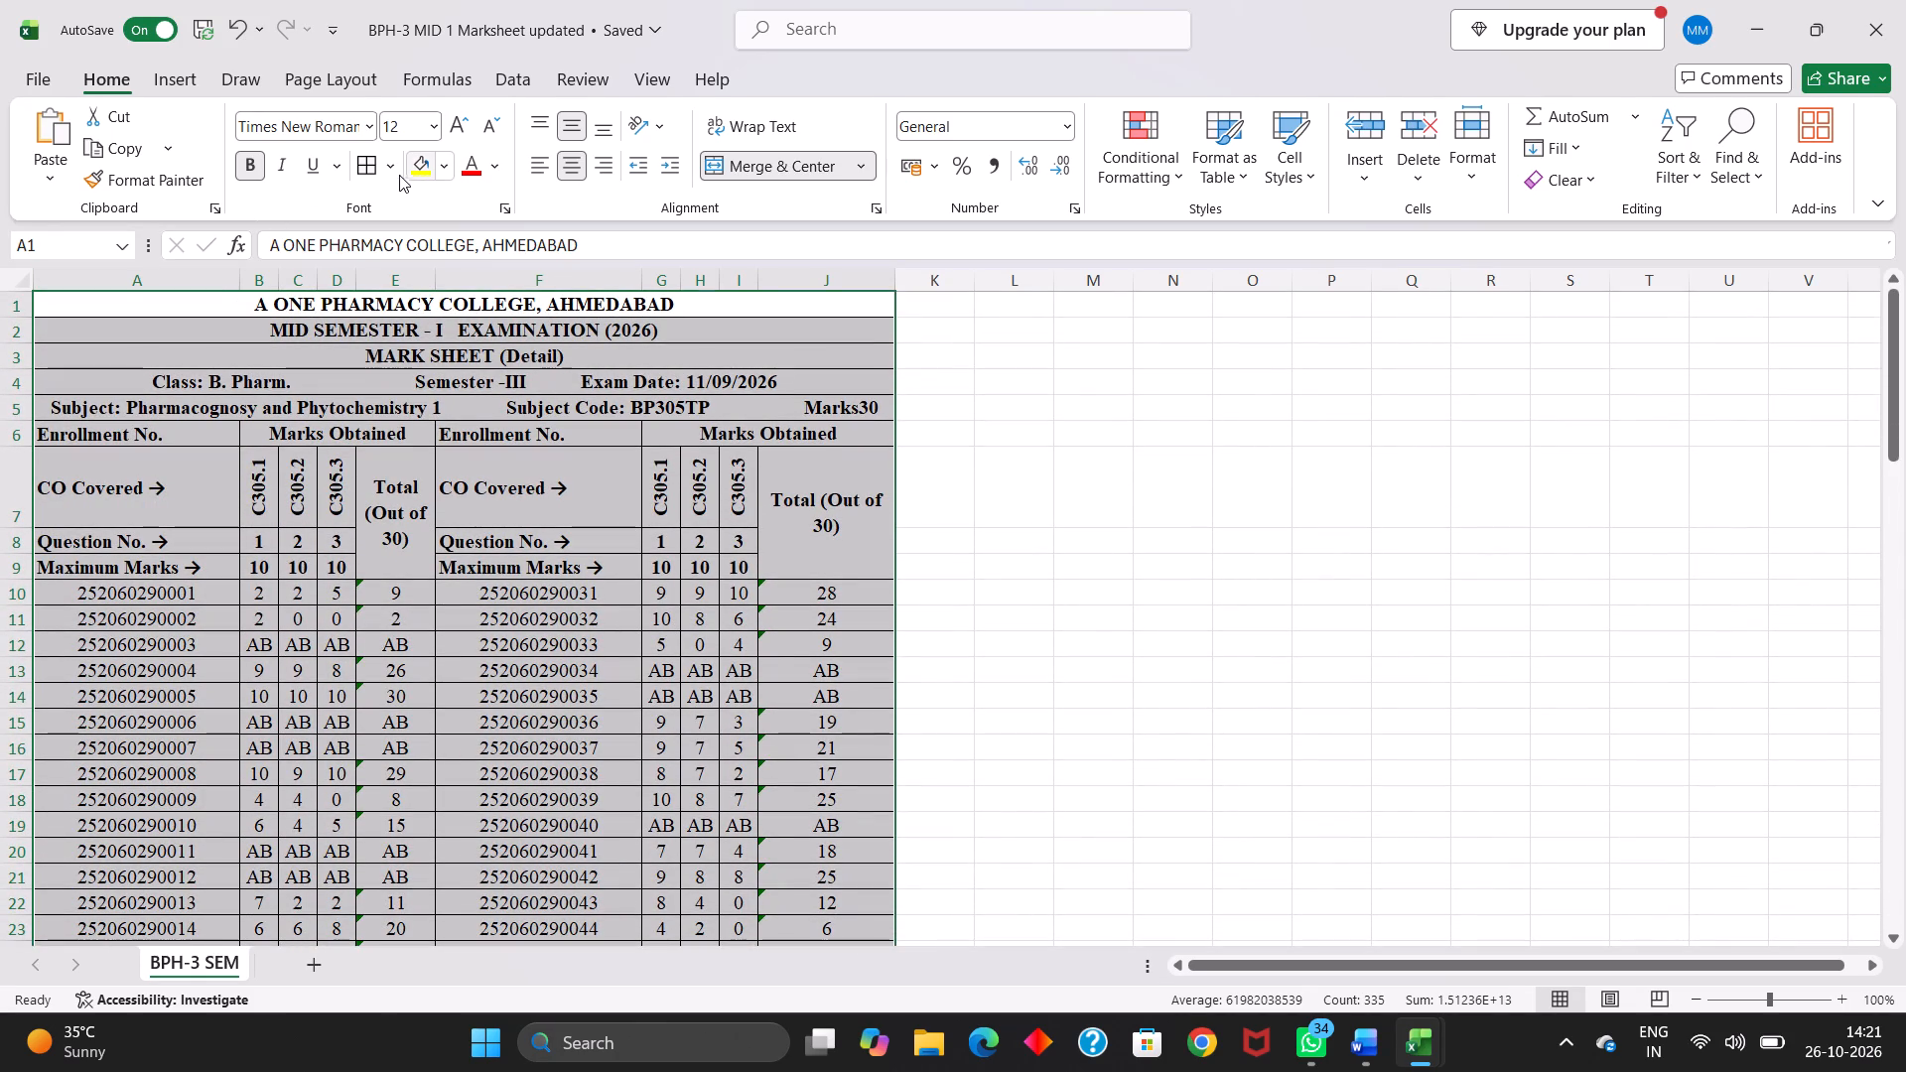
{"action": "left_click", "coordinate": [389, 161]}
{"action": "scroll", "coordinate": [404, 192], "scroll_direction": "up", "scroll_amount": 1}
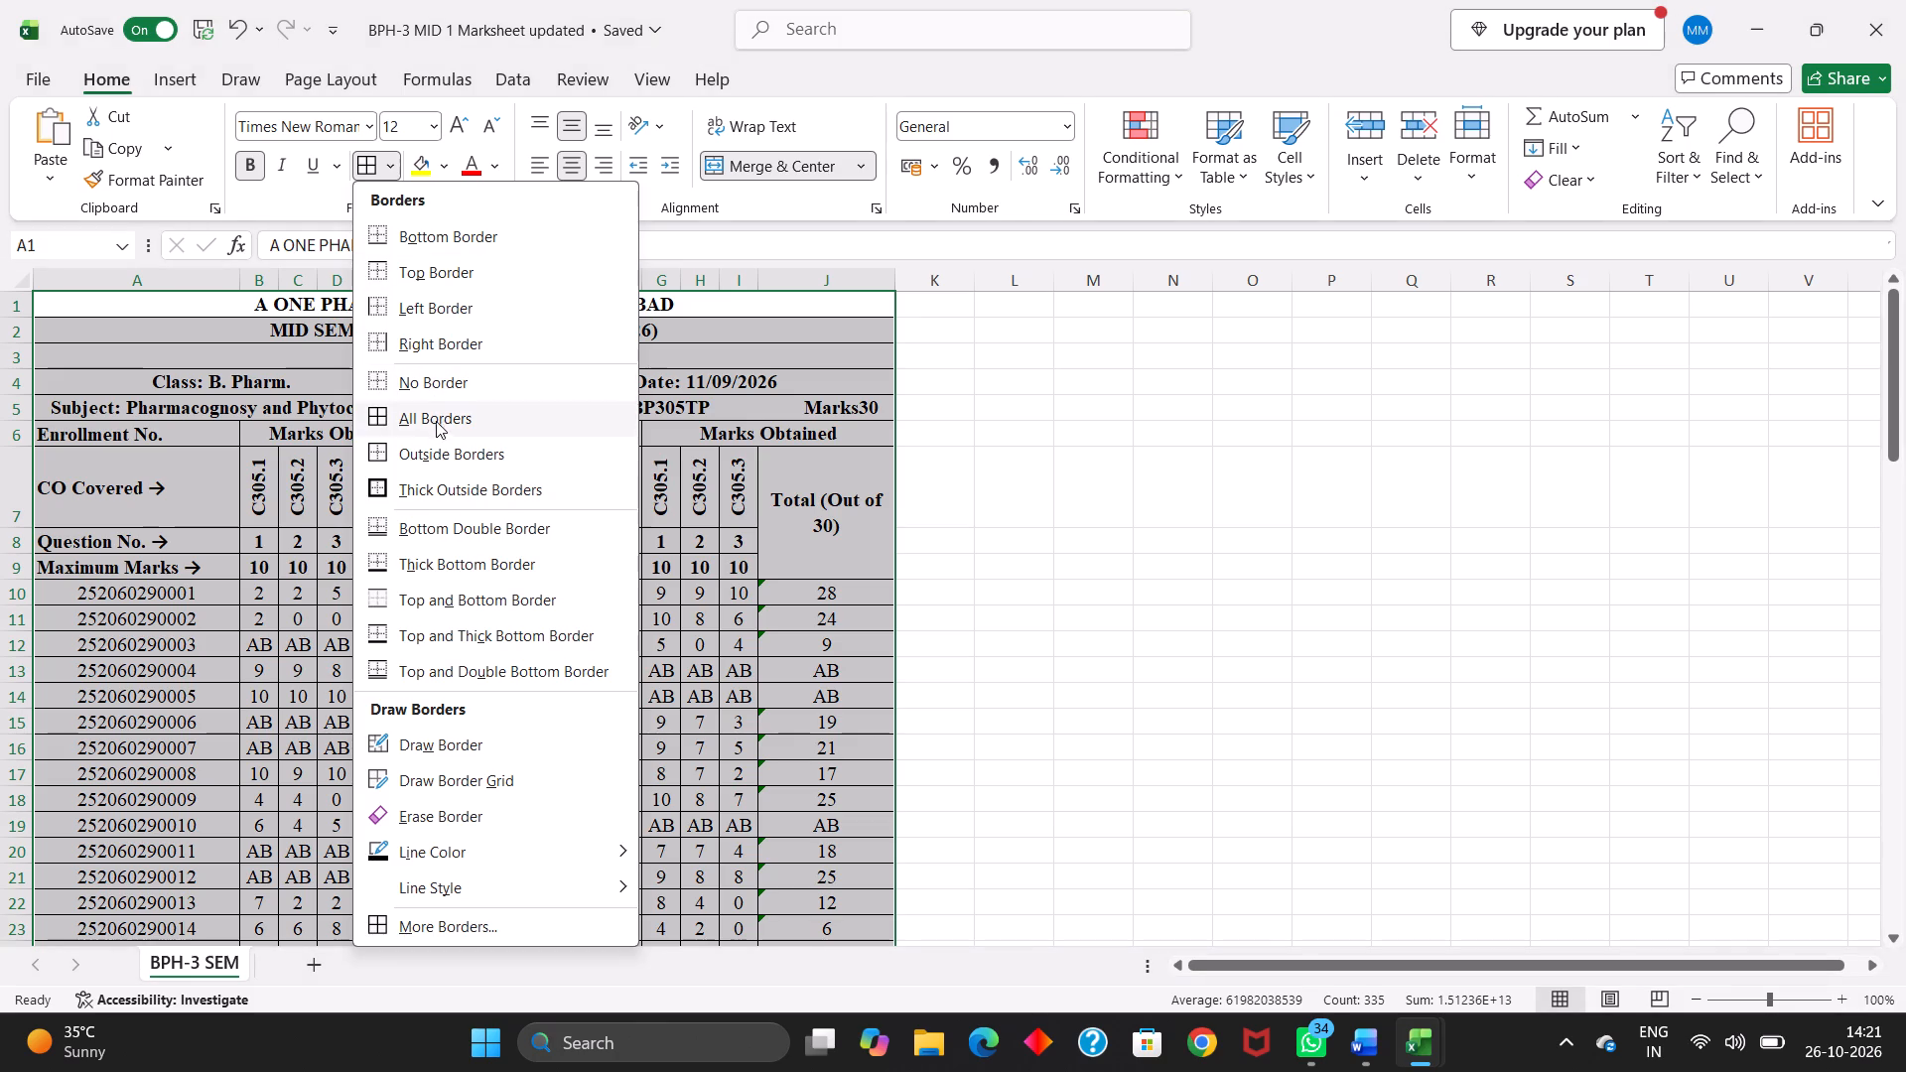
{"action": "scroll", "coordinate": [436, 421], "scroll_direction": "up", "scroll_amount": 1}
{"action": "left_click", "coordinate": [438, 423]}
{"action": "left_click", "coordinate": [413, 617]}
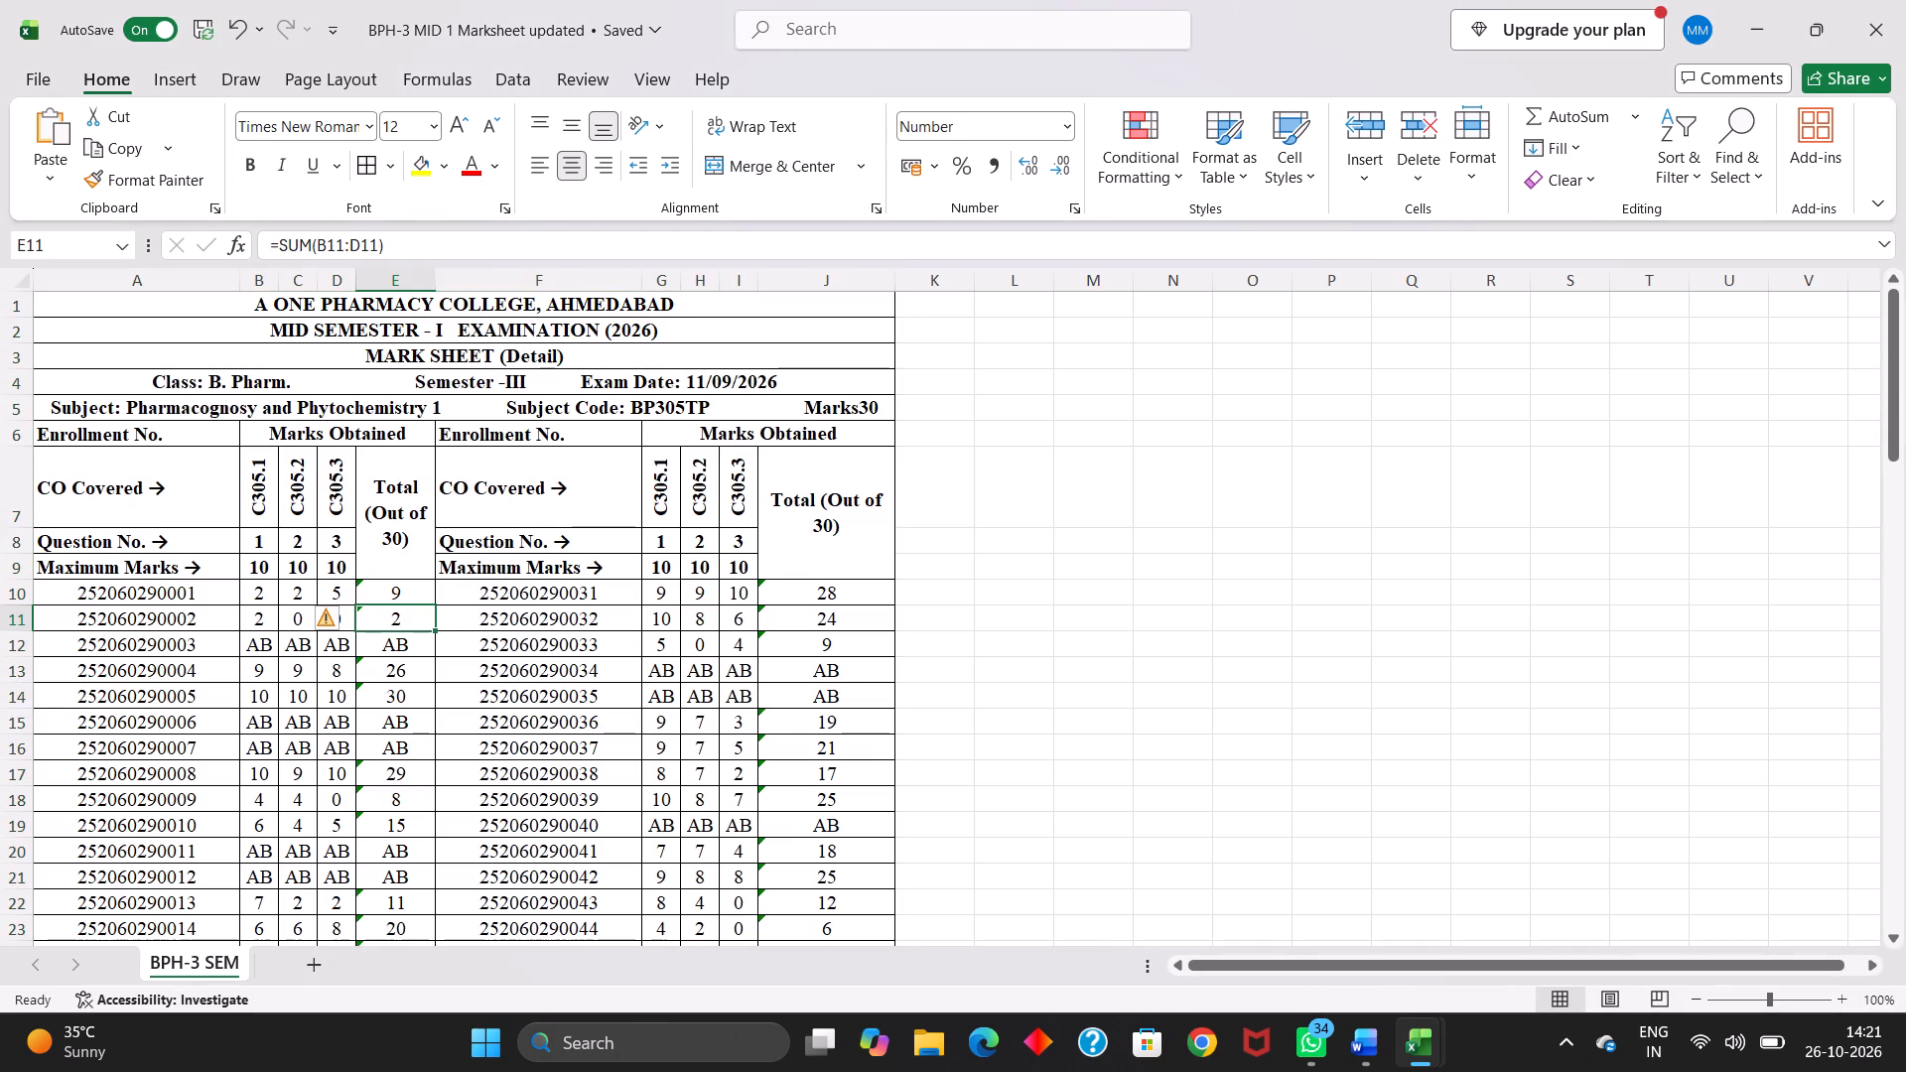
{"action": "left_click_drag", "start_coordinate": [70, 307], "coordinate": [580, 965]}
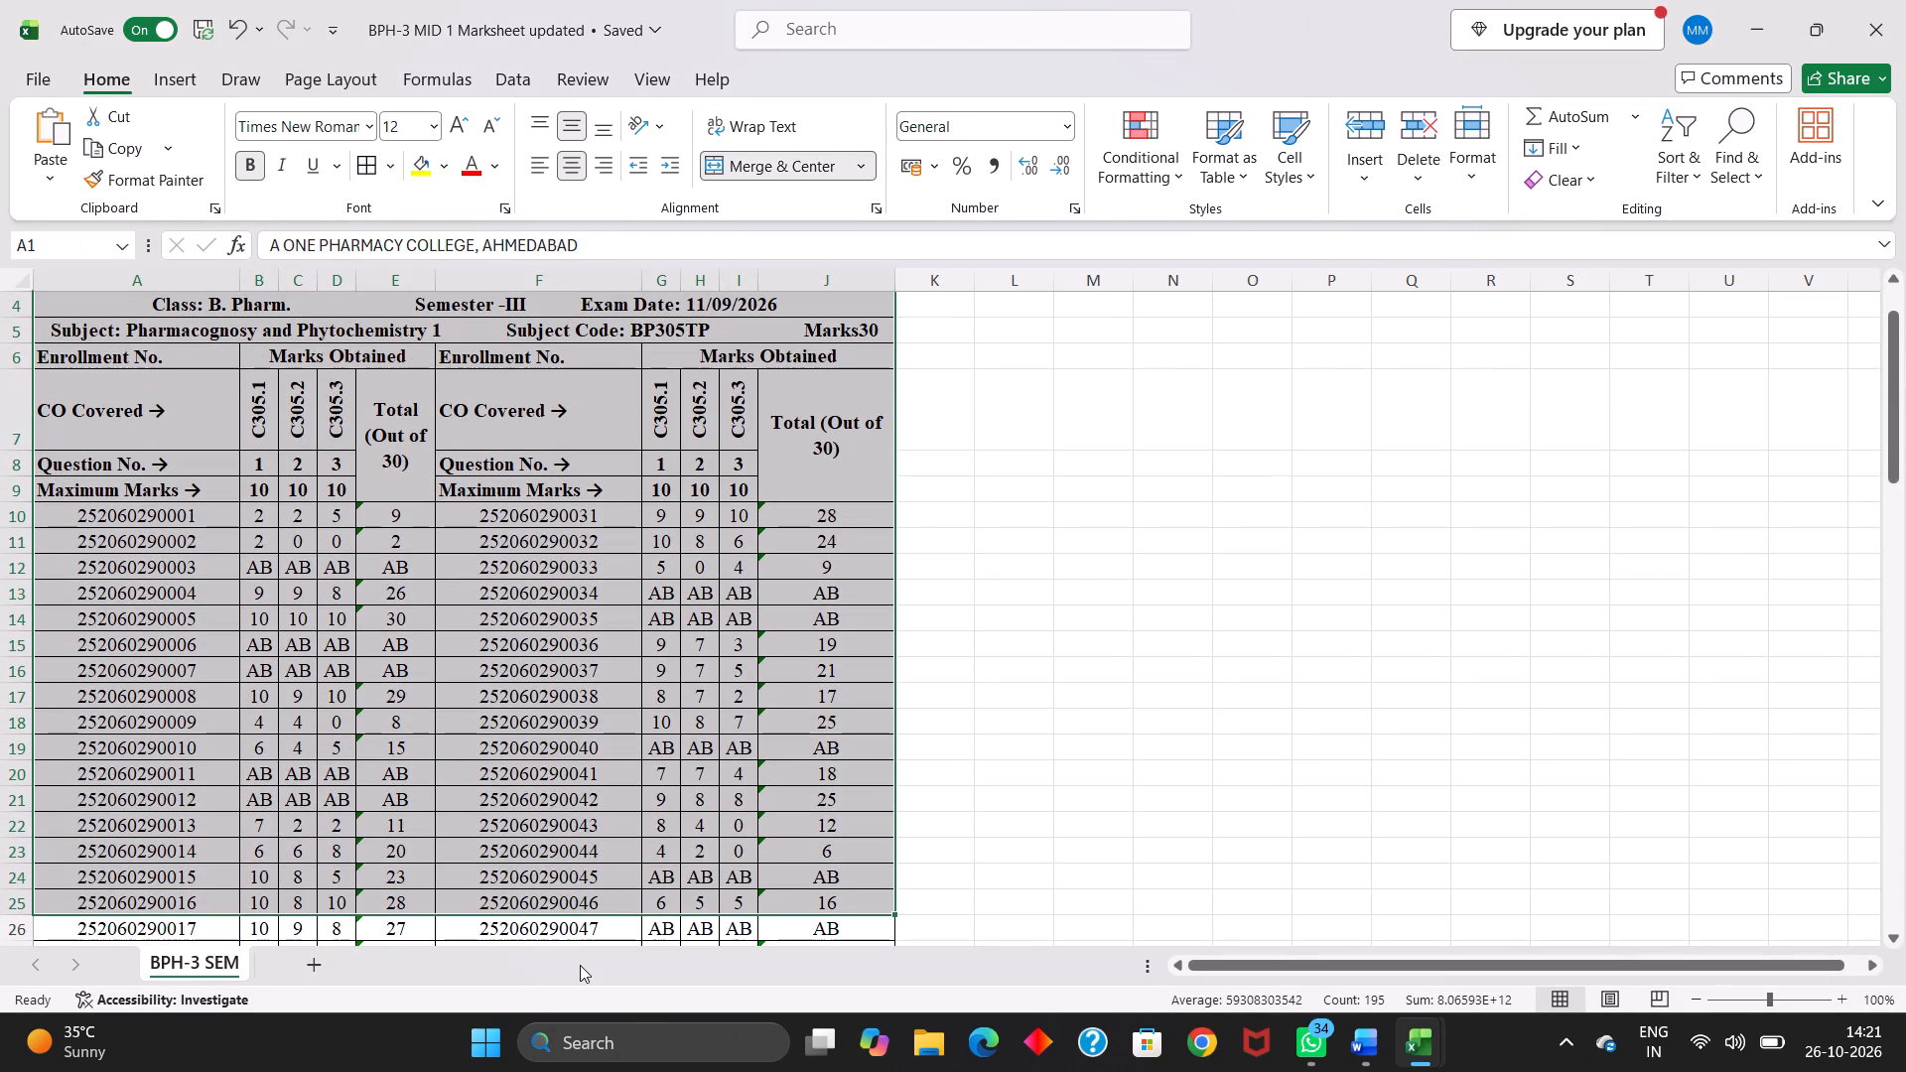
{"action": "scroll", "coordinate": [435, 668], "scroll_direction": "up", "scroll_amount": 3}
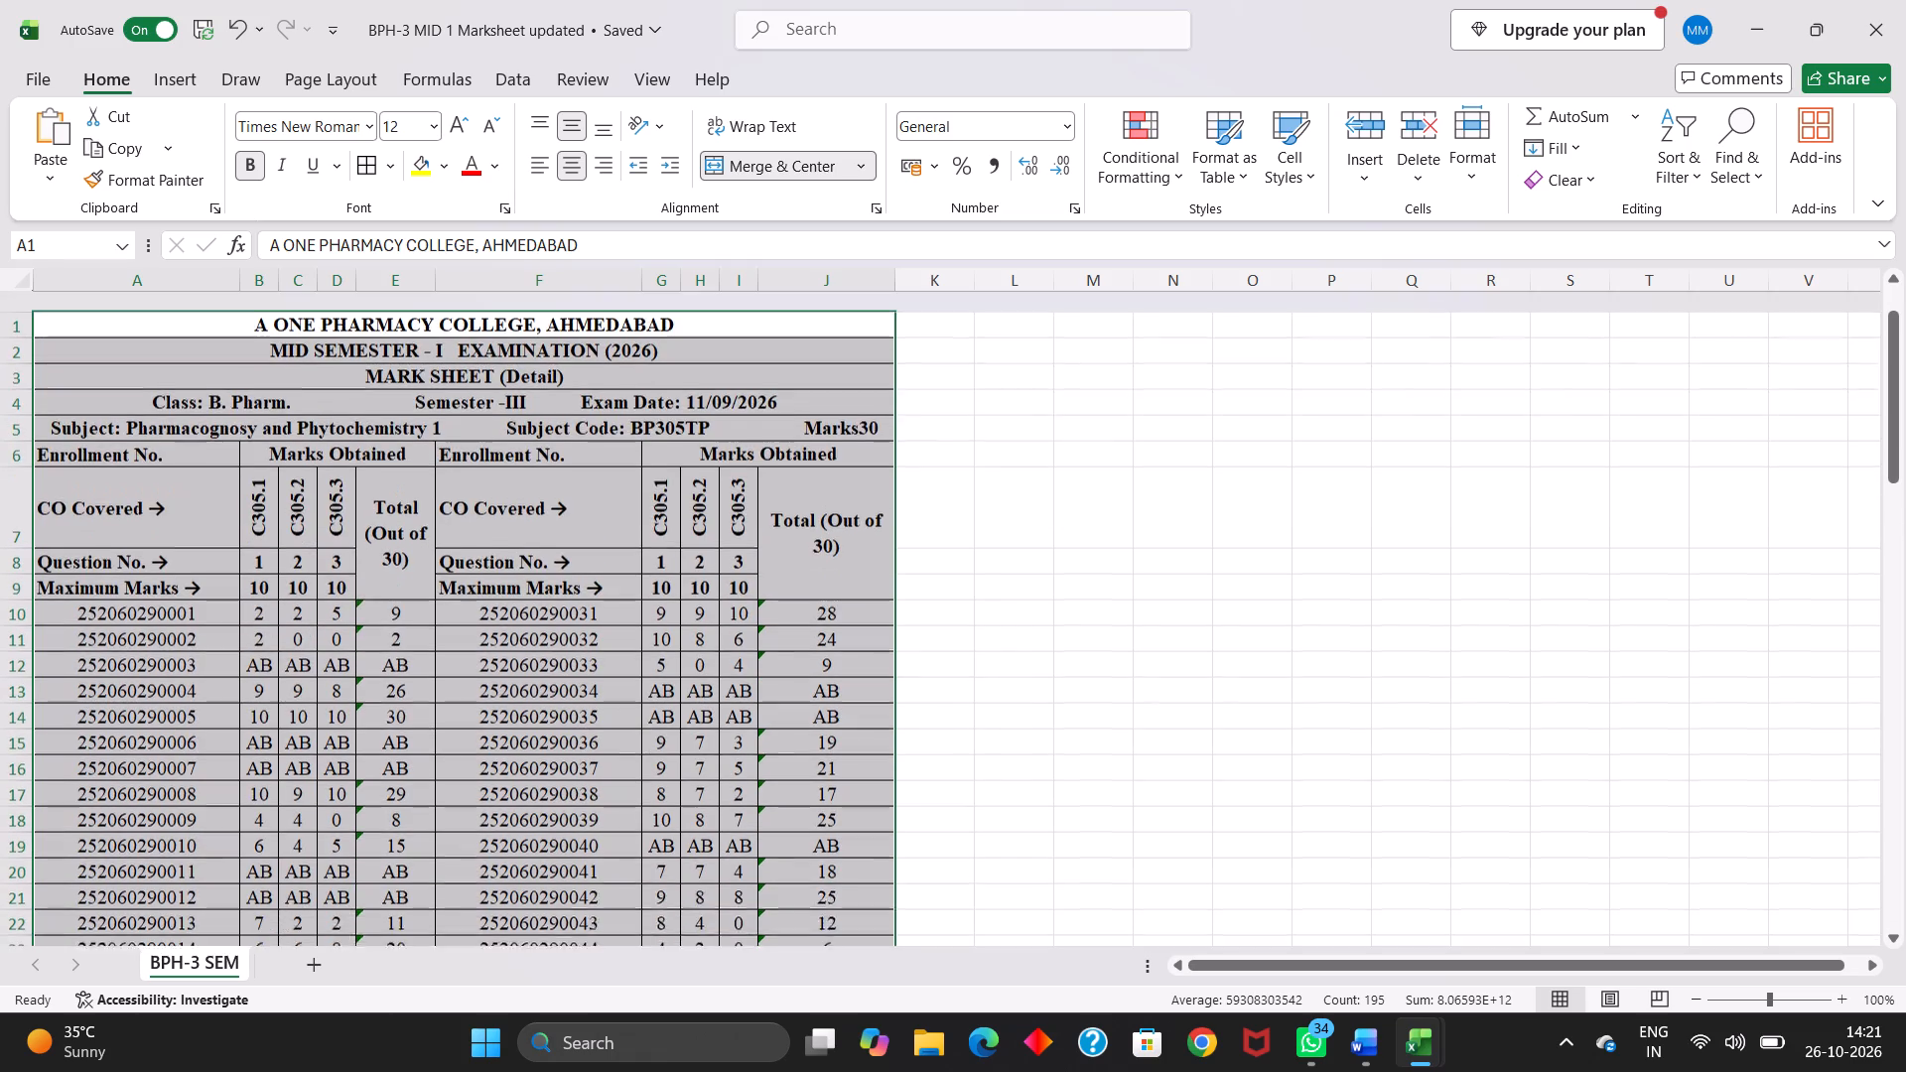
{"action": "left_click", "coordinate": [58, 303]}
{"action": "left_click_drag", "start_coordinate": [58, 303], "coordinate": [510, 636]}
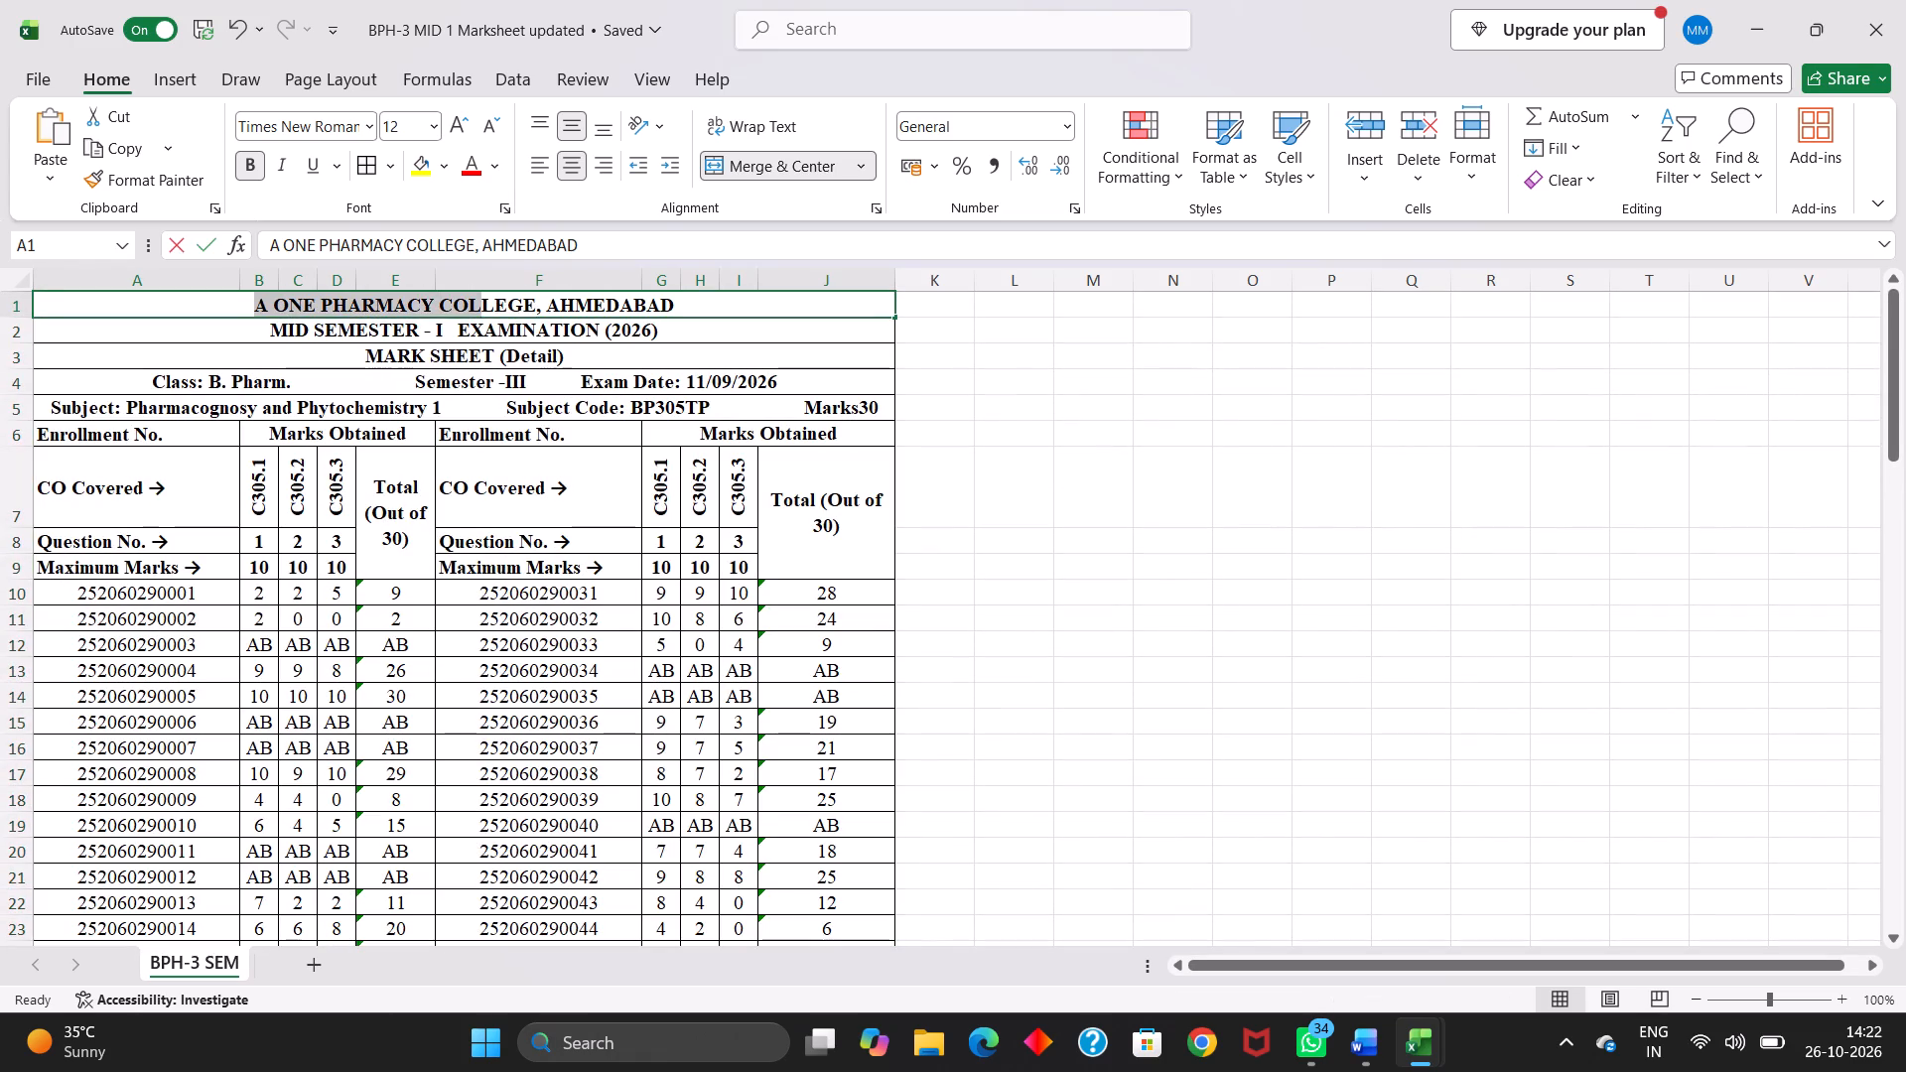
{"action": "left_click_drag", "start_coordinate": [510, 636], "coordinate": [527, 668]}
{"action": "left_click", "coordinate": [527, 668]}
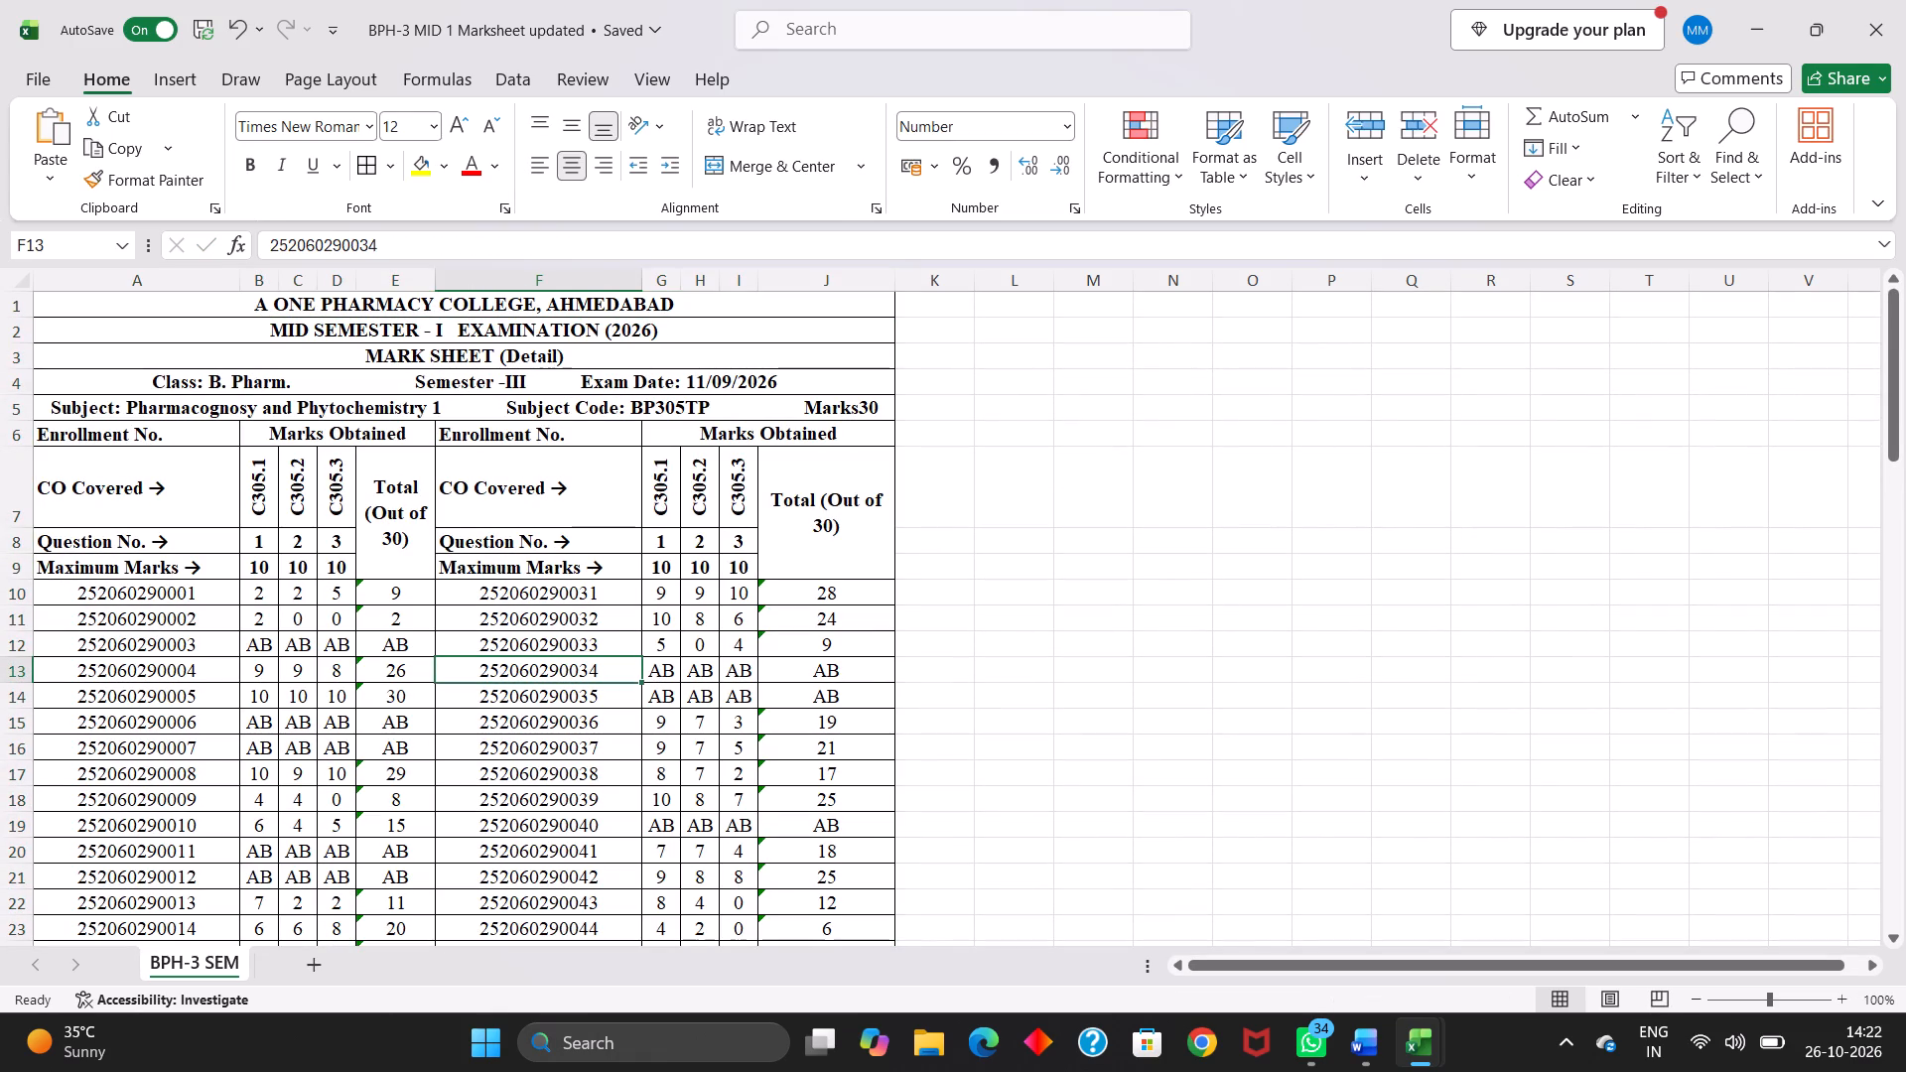
Reselect the bordered first marks table, A1:J39, and print one copy of the active sheet on the HP LaserJet.
{"action": "left_click_drag", "start_coordinate": [89, 302], "coordinate": [596, 835]}
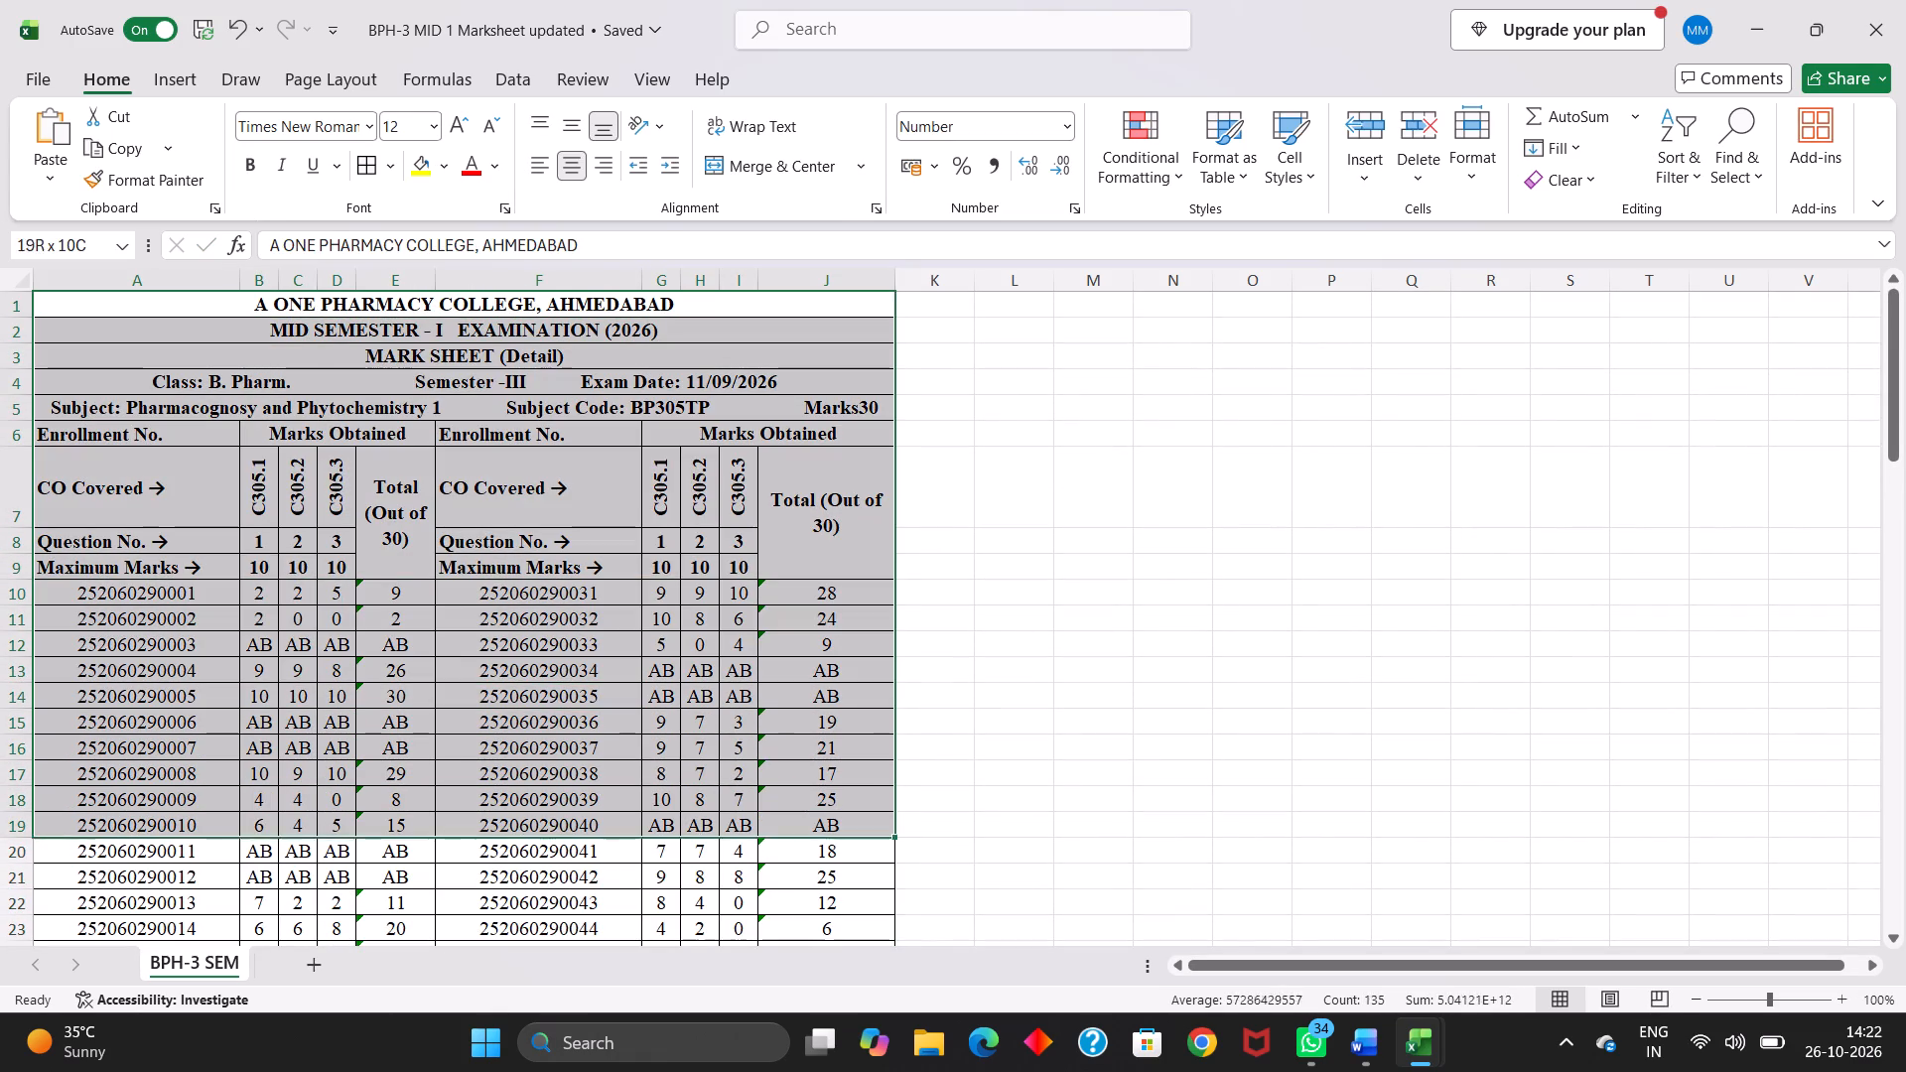
{"action": "left_click_drag", "start_coordinate": [596, 835], "coordinate": [595, 1018]}
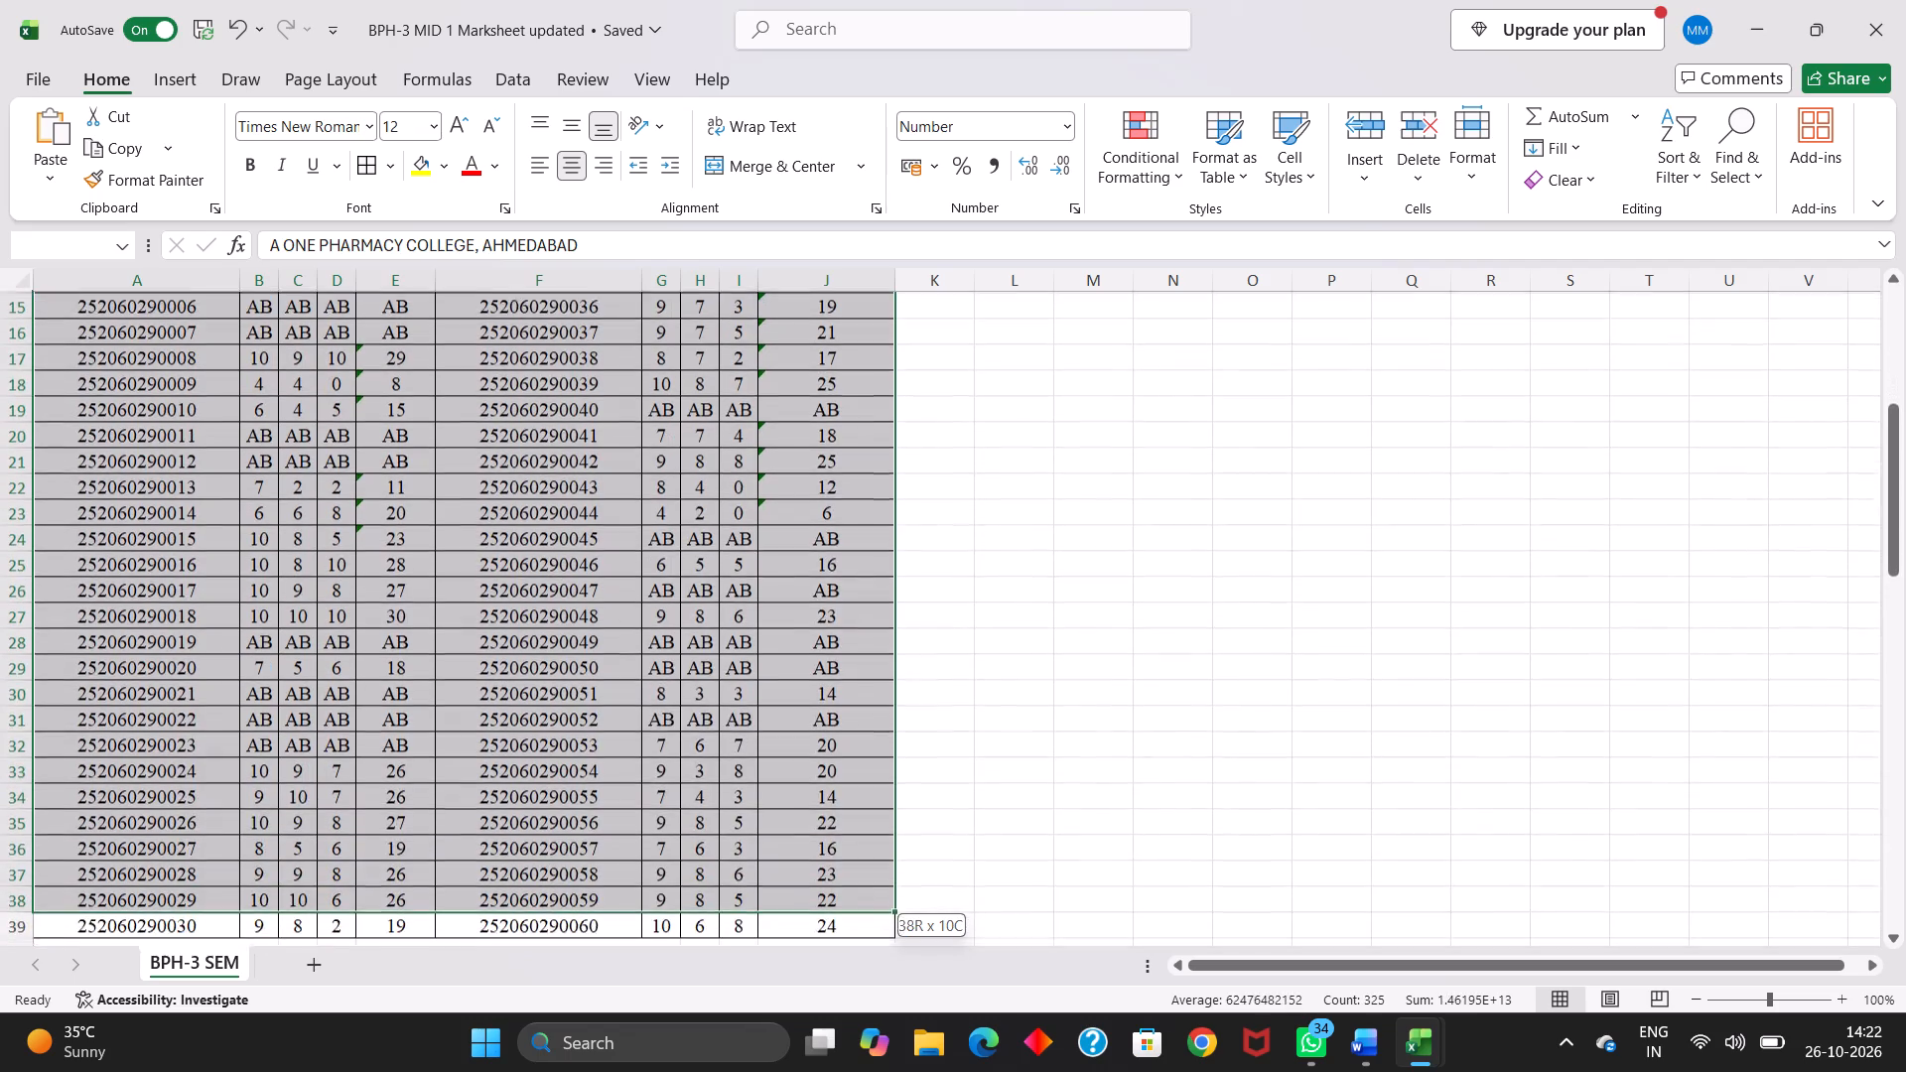
{"action": "left_click_drag", "start_coordinate": [595, 1018], "coordinate": [646, 855]}
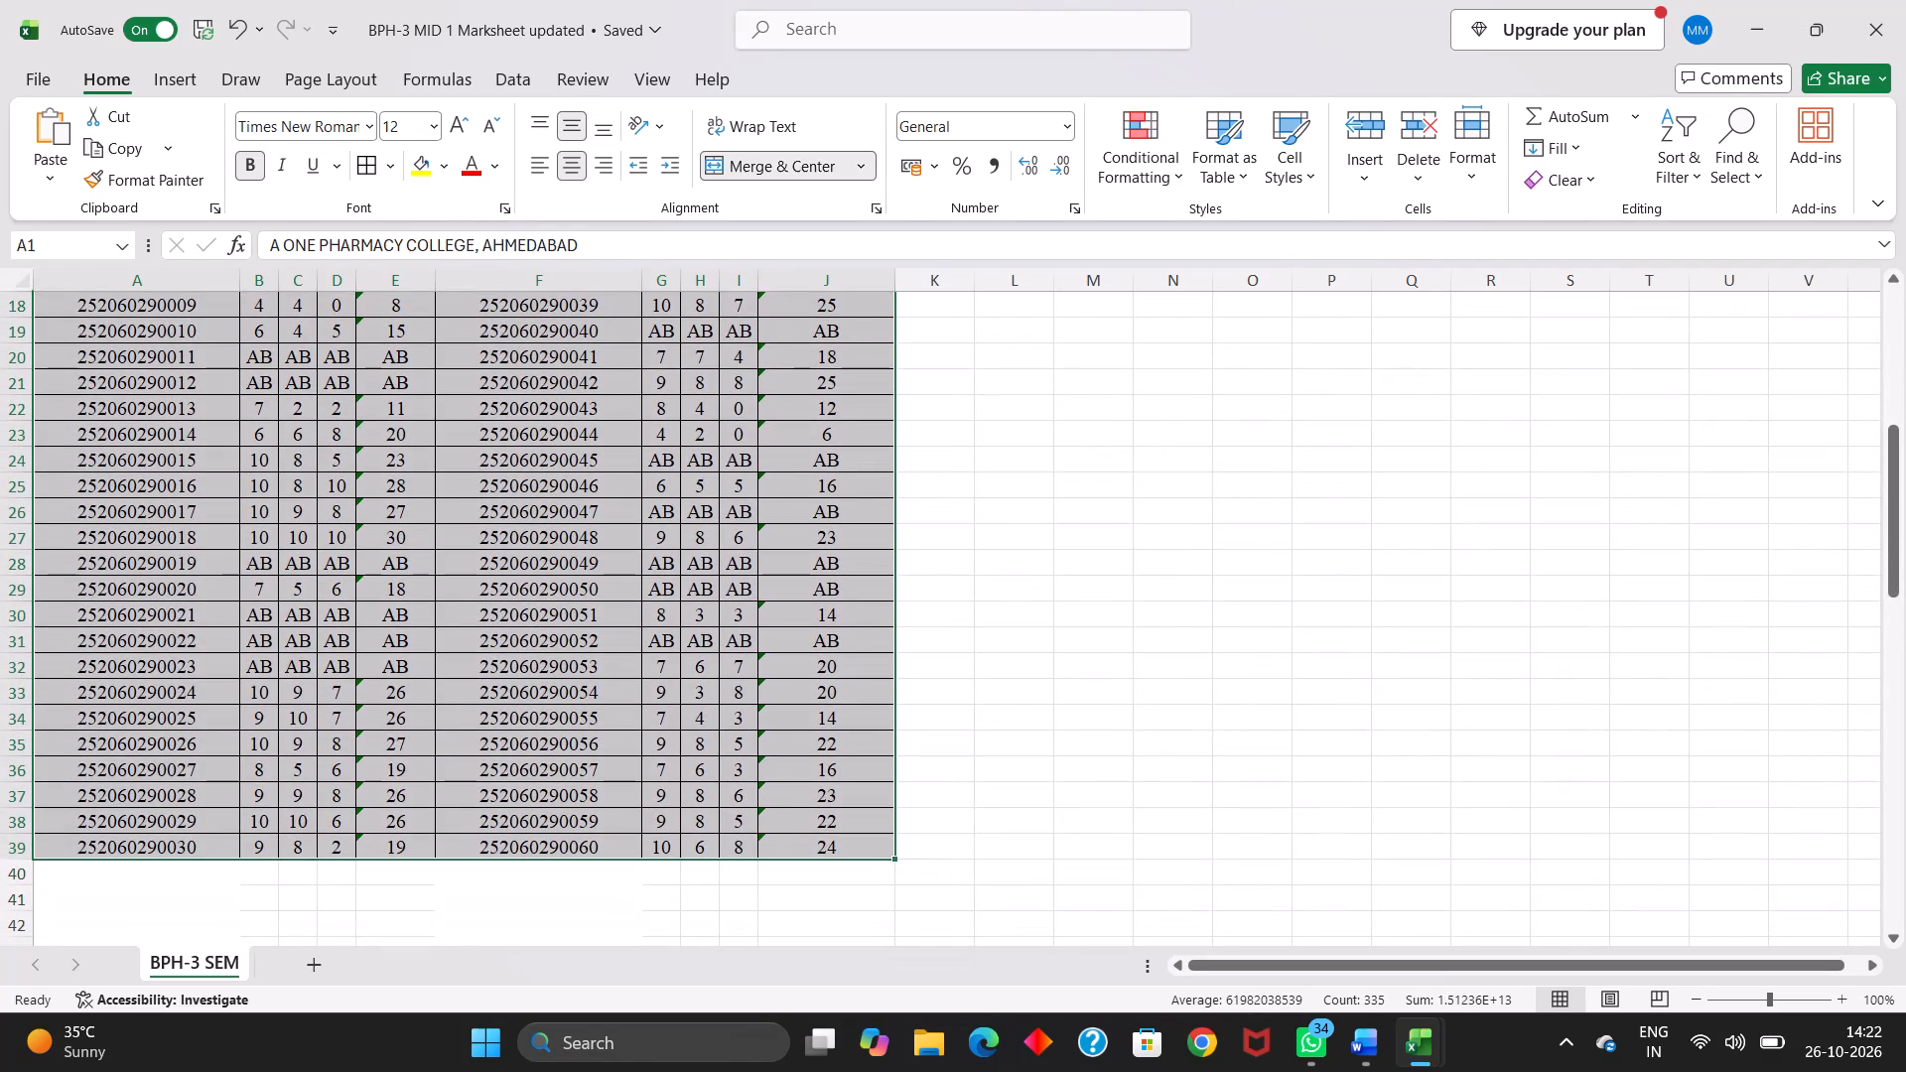
{"action": "key", "text": "ctrl+p"}
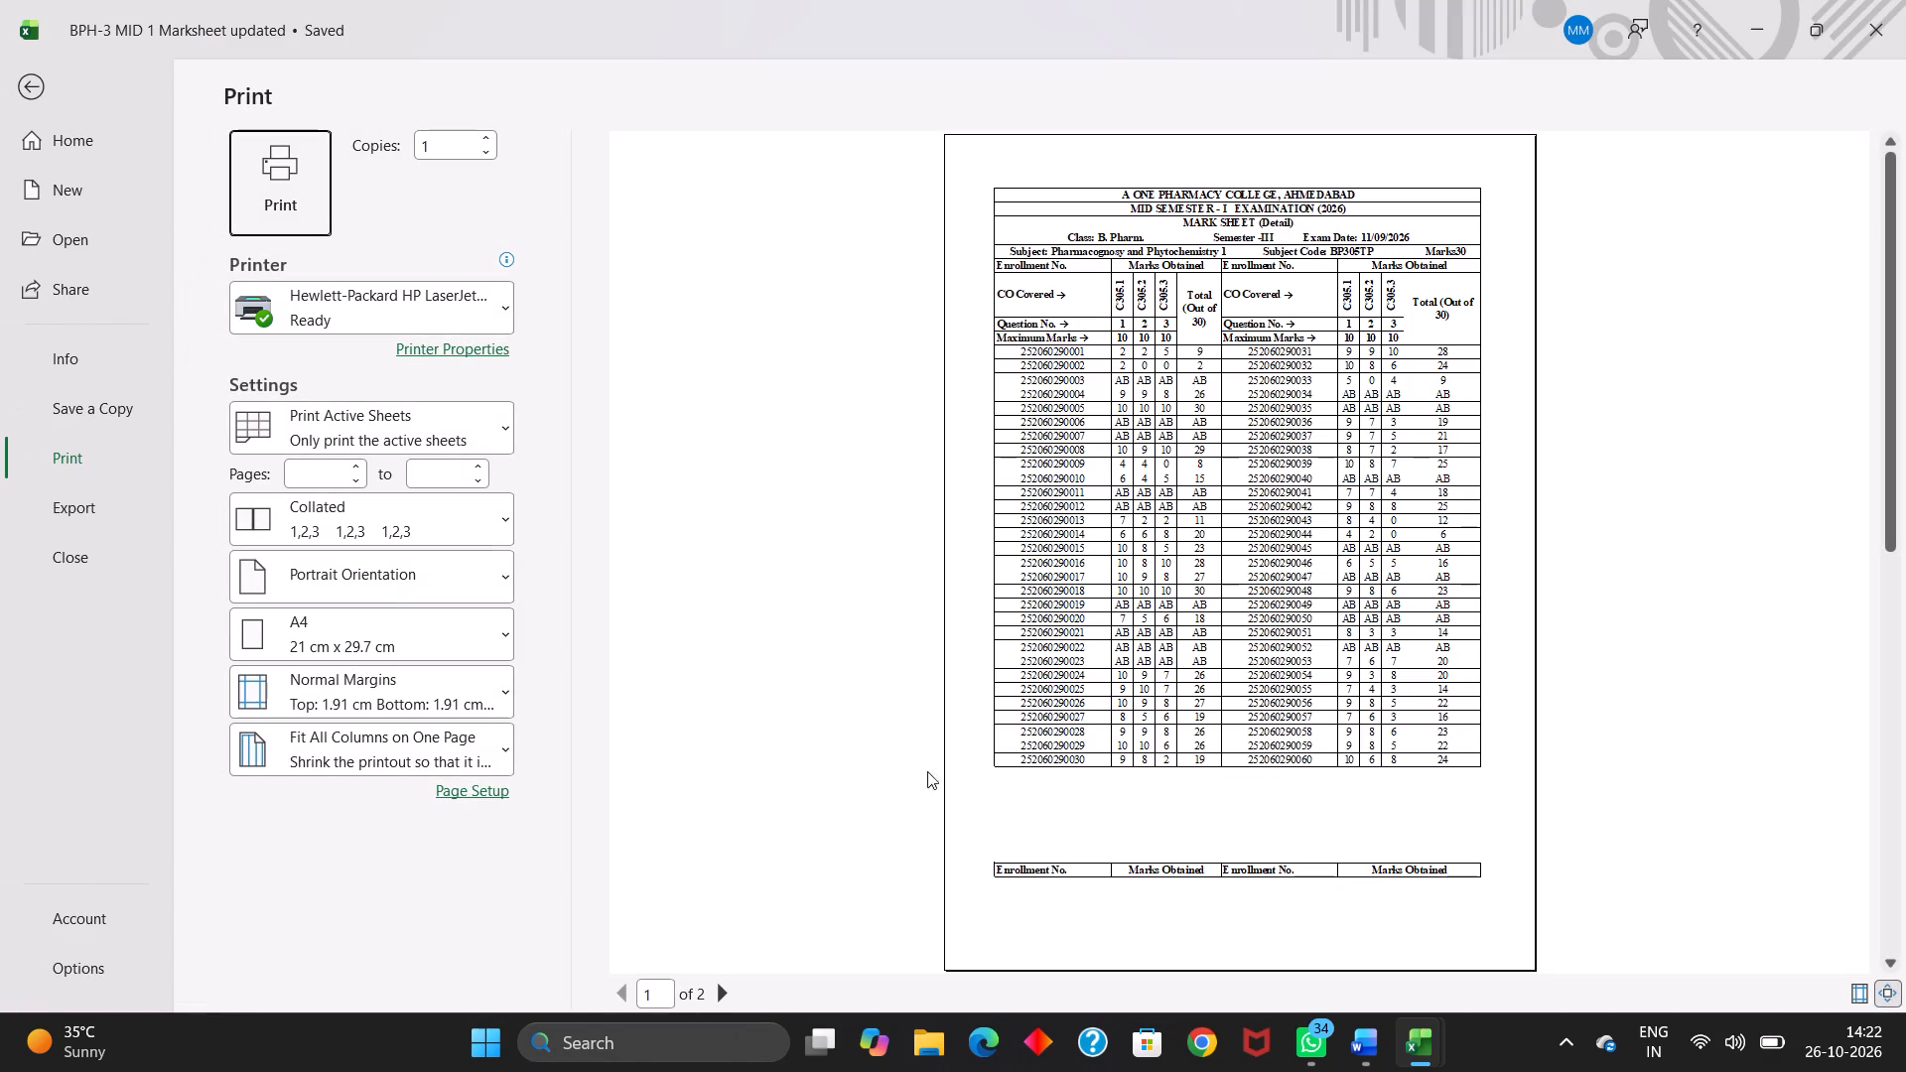
{"action": "left_click", "coordinate": [298, 186]}
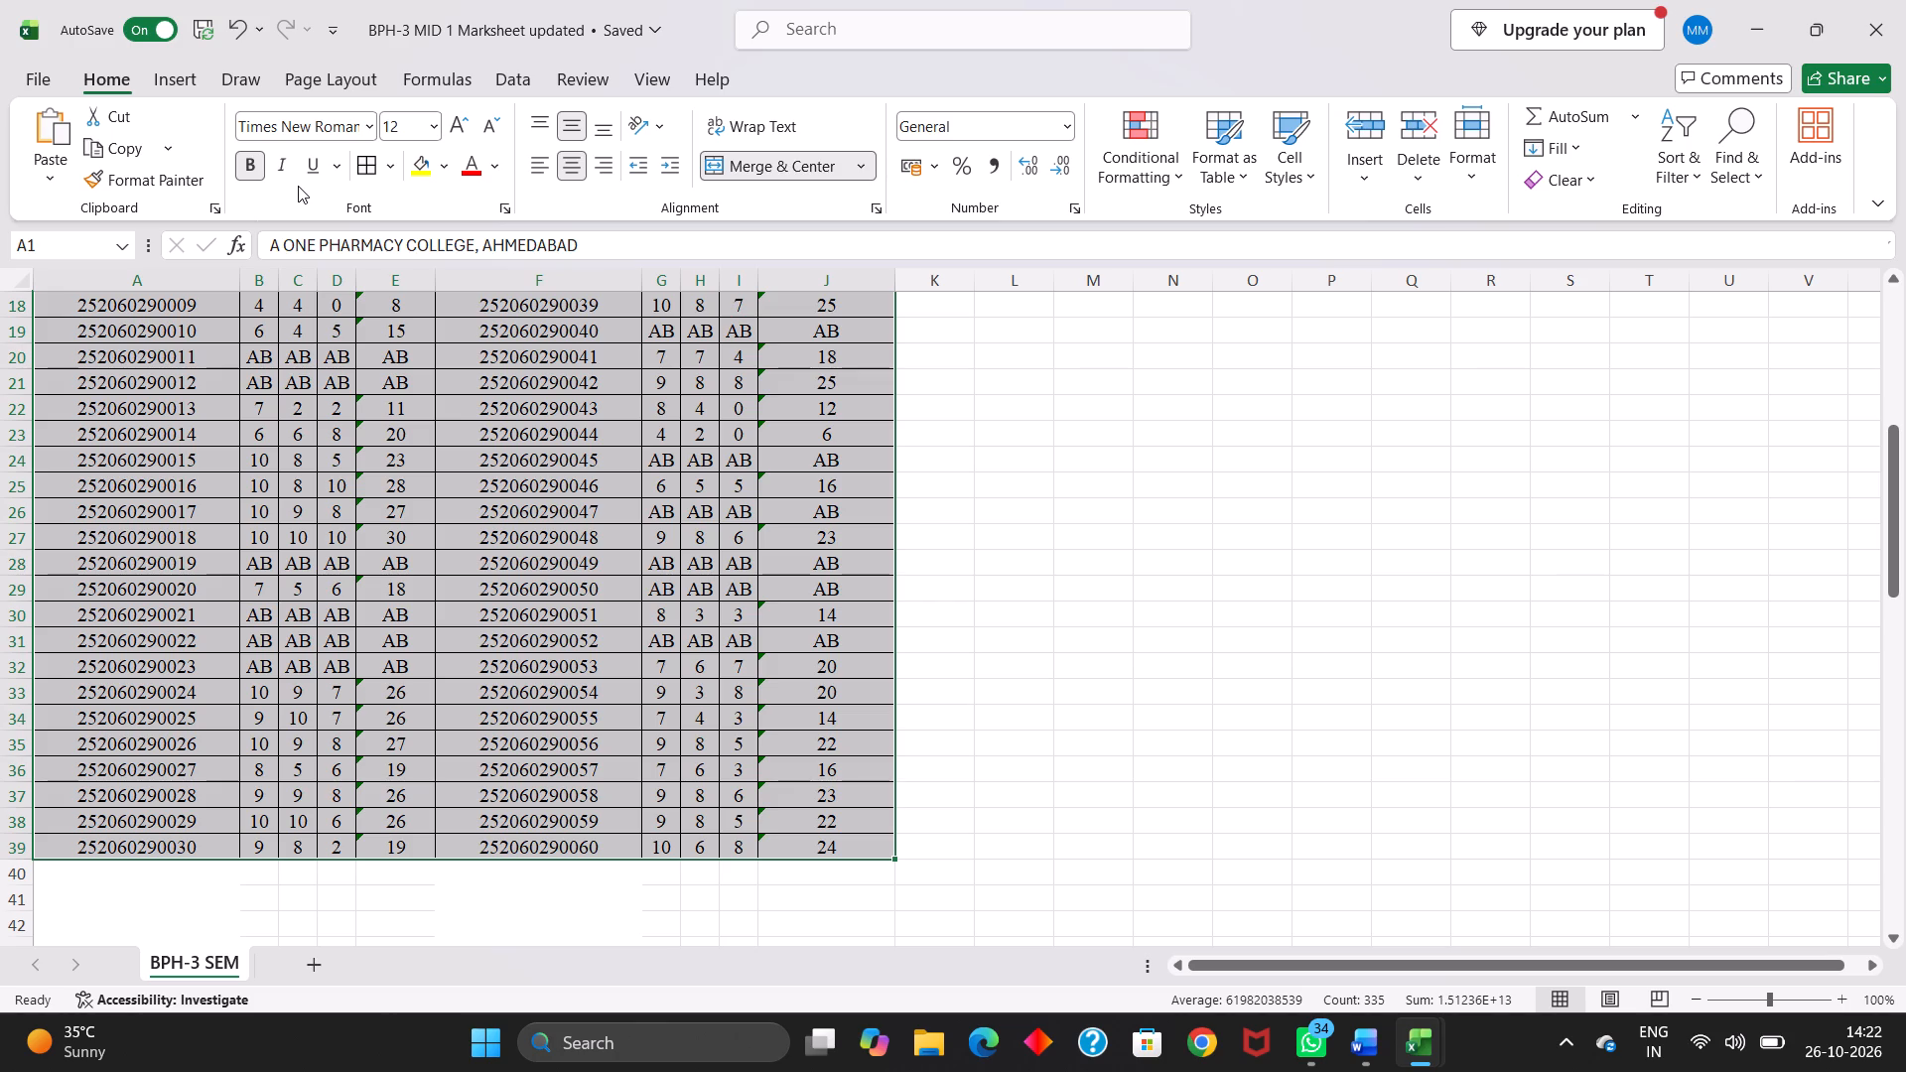
Select the second marks table with its summary and signature rows, A47:J86, and set the print scope to Print Selection.
{"action": "scroll", "coordinate": [298, 186], "scroll_direction": "down", "scroll_amount": 4}
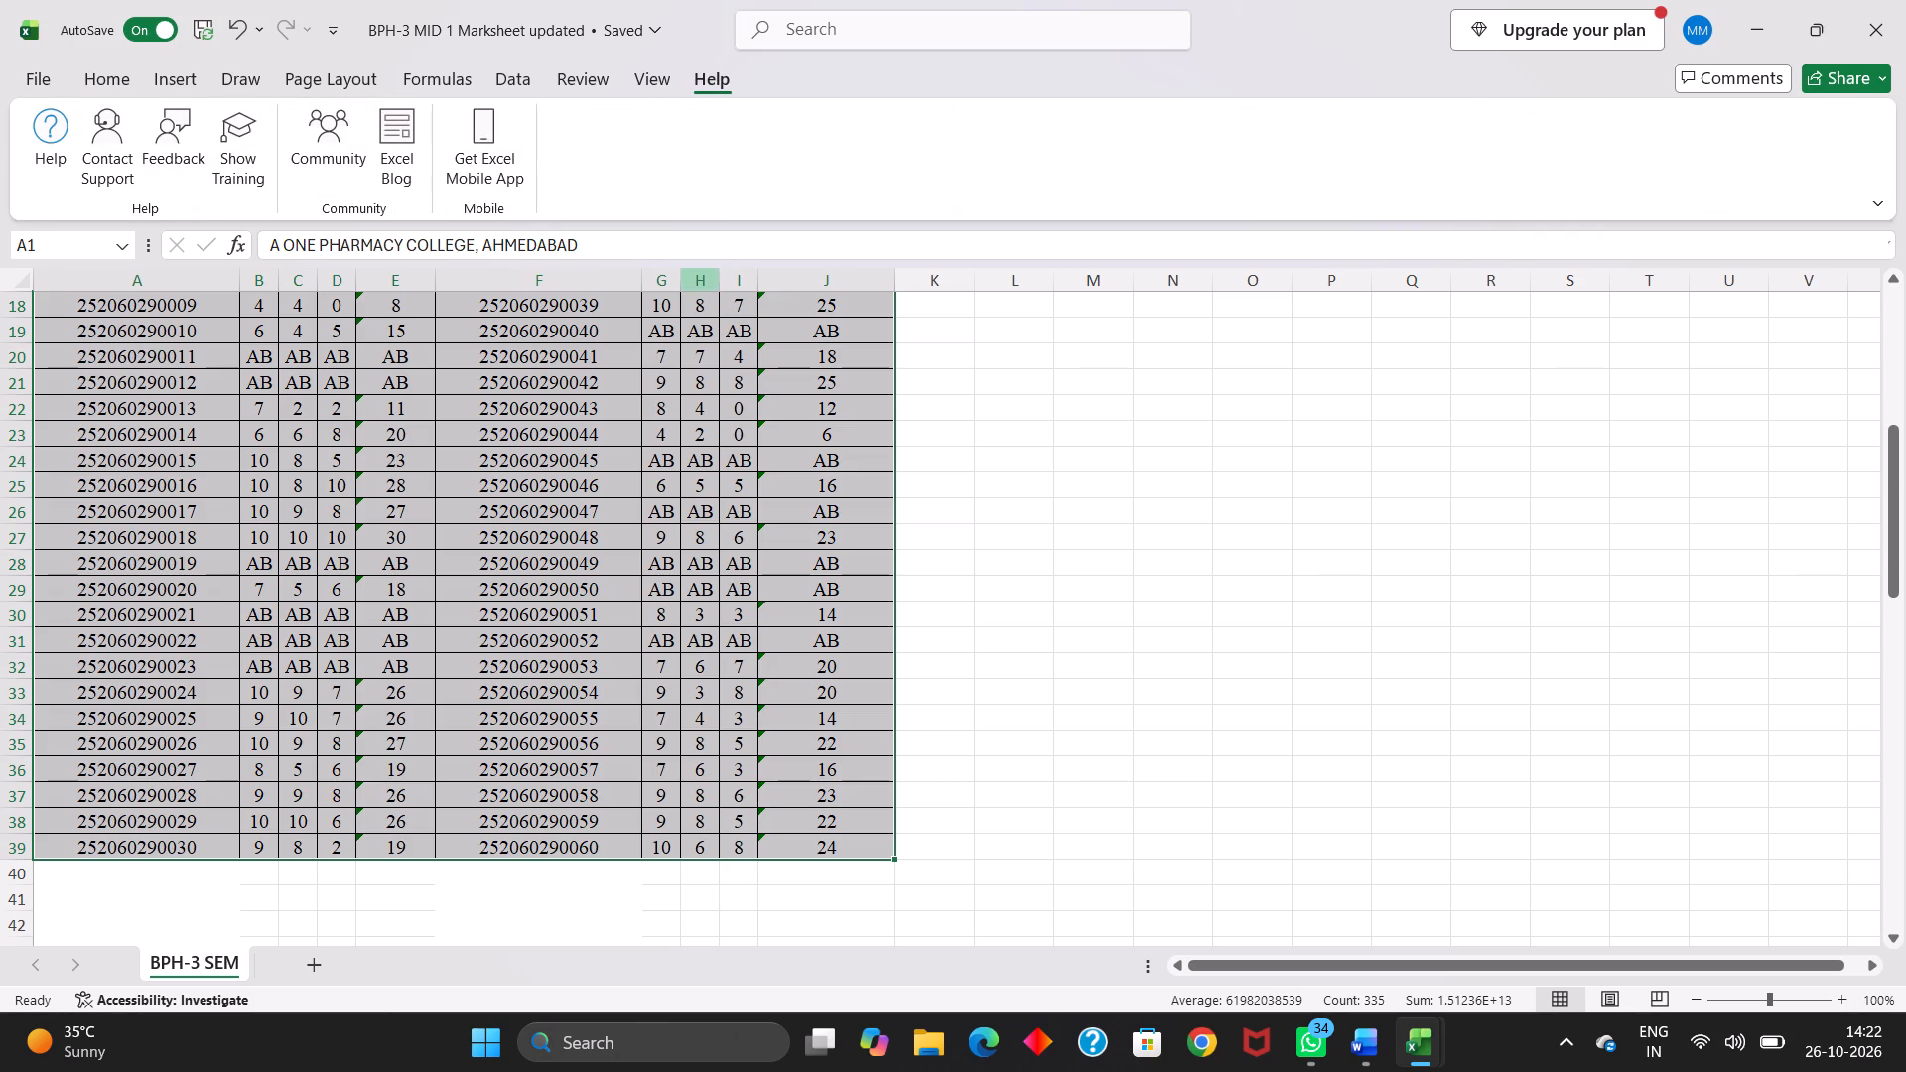
{"action": "left_click", "coordinate": [557, 623]}
{"action": "scroll", "coordinate": [557, 623], "scroll_direction": "down", "scroll_amount": 4}
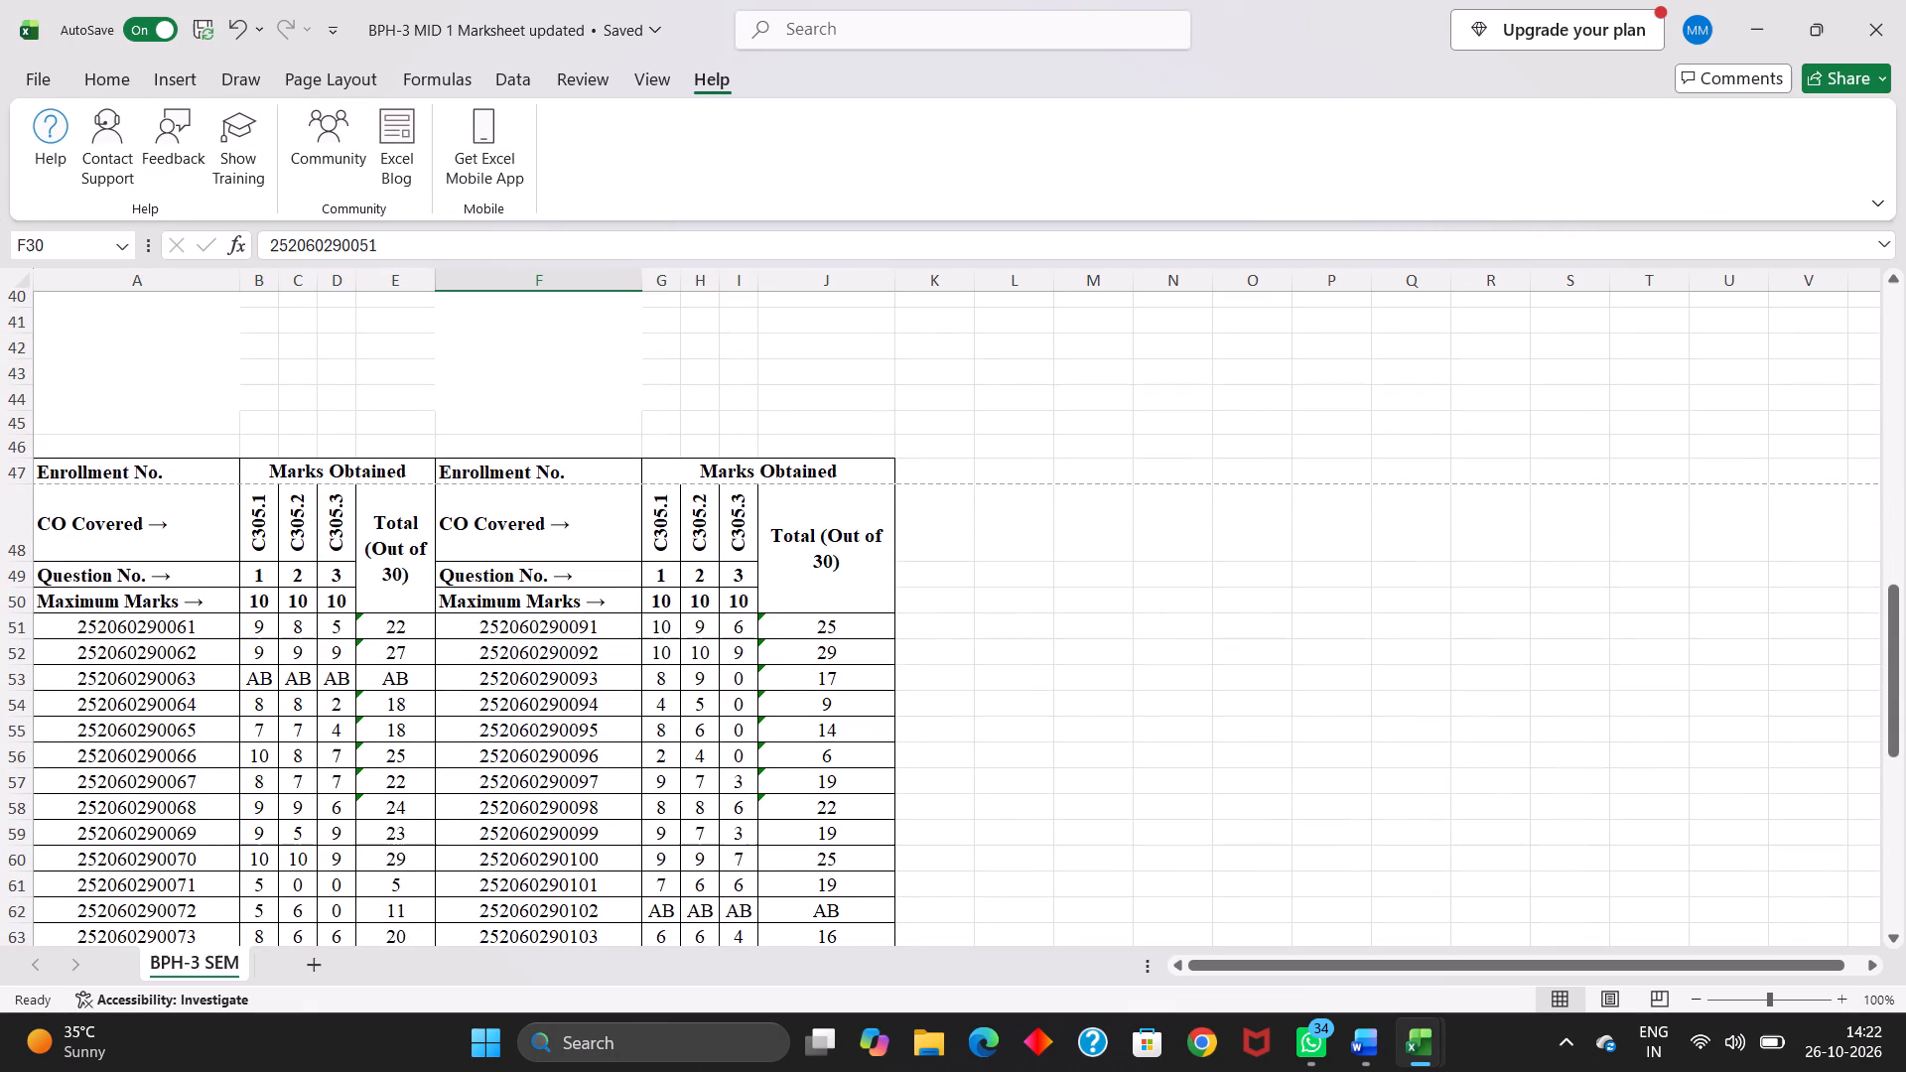
{"action": "scroll", "coordinate": [46, 469], "scroll_direction": "down", "scroll_amount": 3}
{"action": "scroll", "coordinate": [46, 469], "scroll_direction": "up", "scroll_amount": 1}
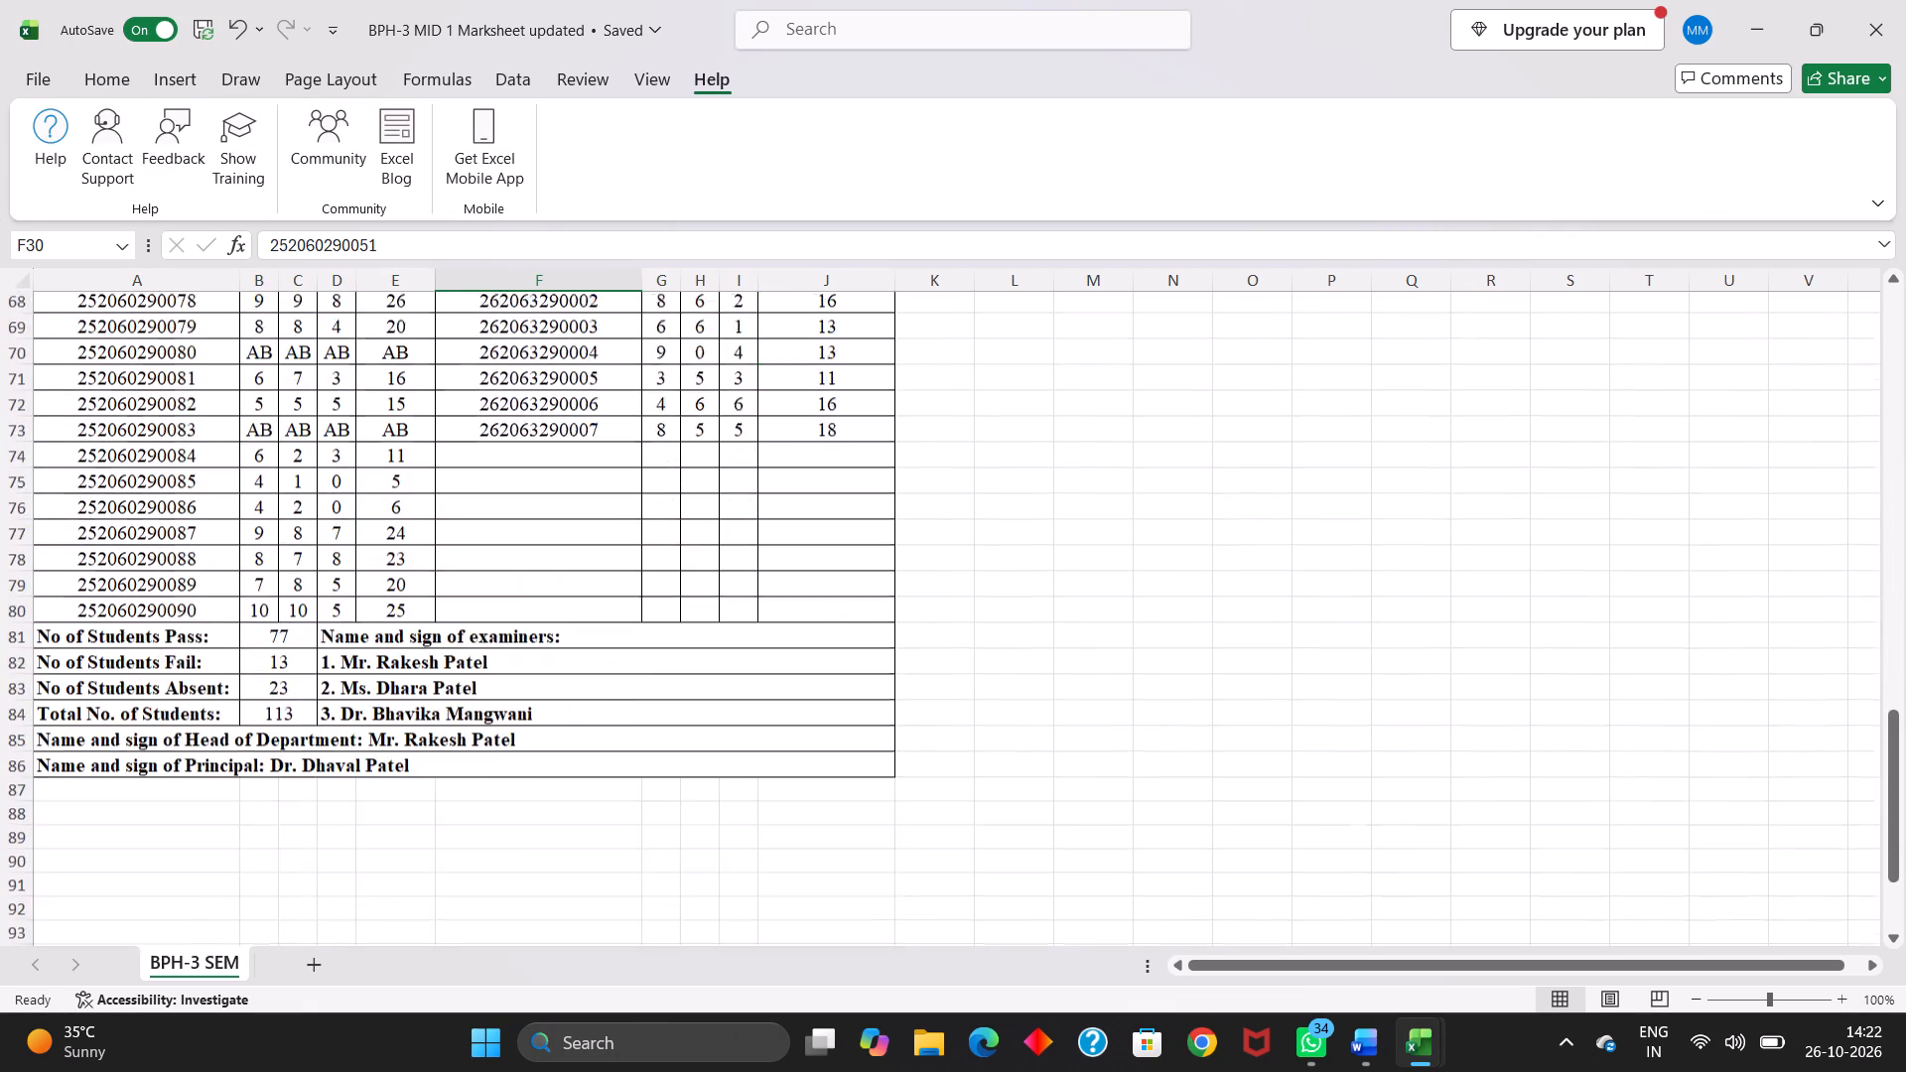
{"action": "scroll", "coordinate": [46, 469], "scroll_direction": "up", "scroll_amount": 2}
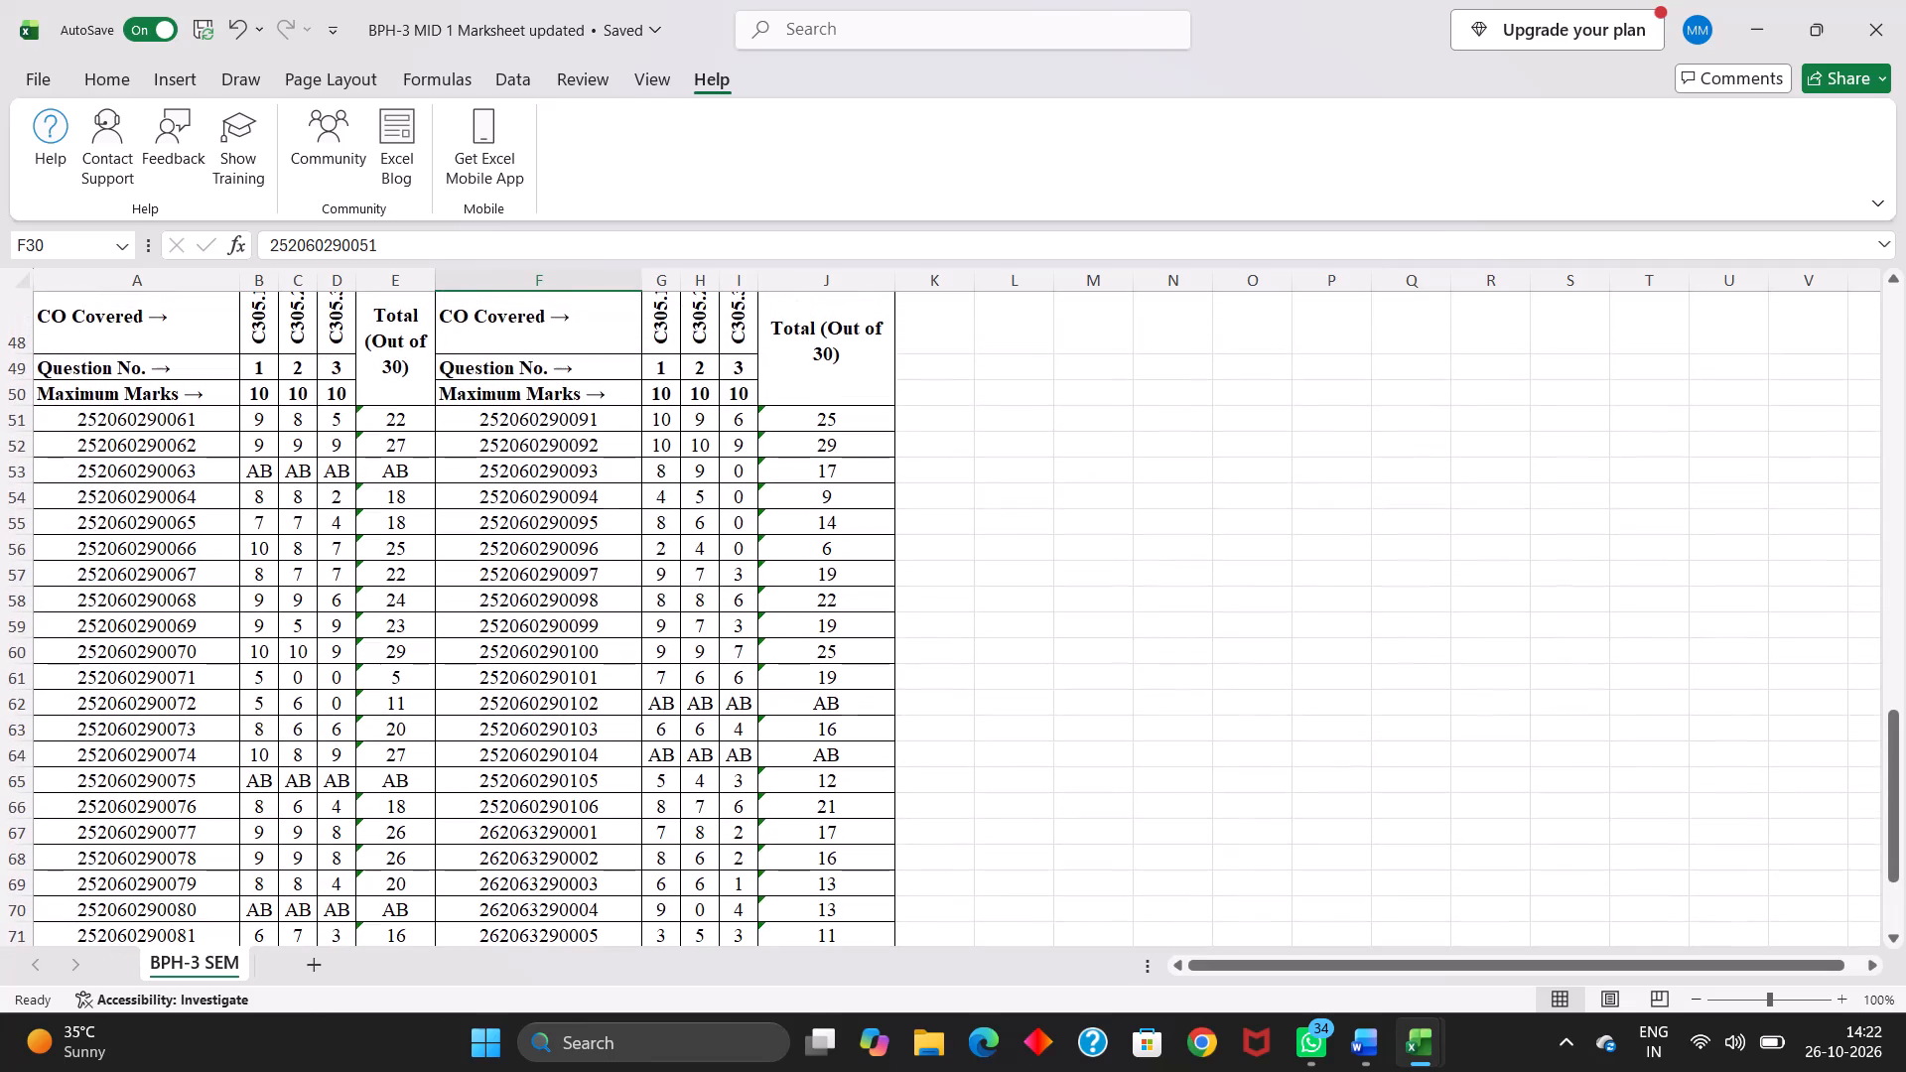
{"action": "scroll", "coordinate": [55, 352], "scroll_direction": "up", "scroll_amount": 1}
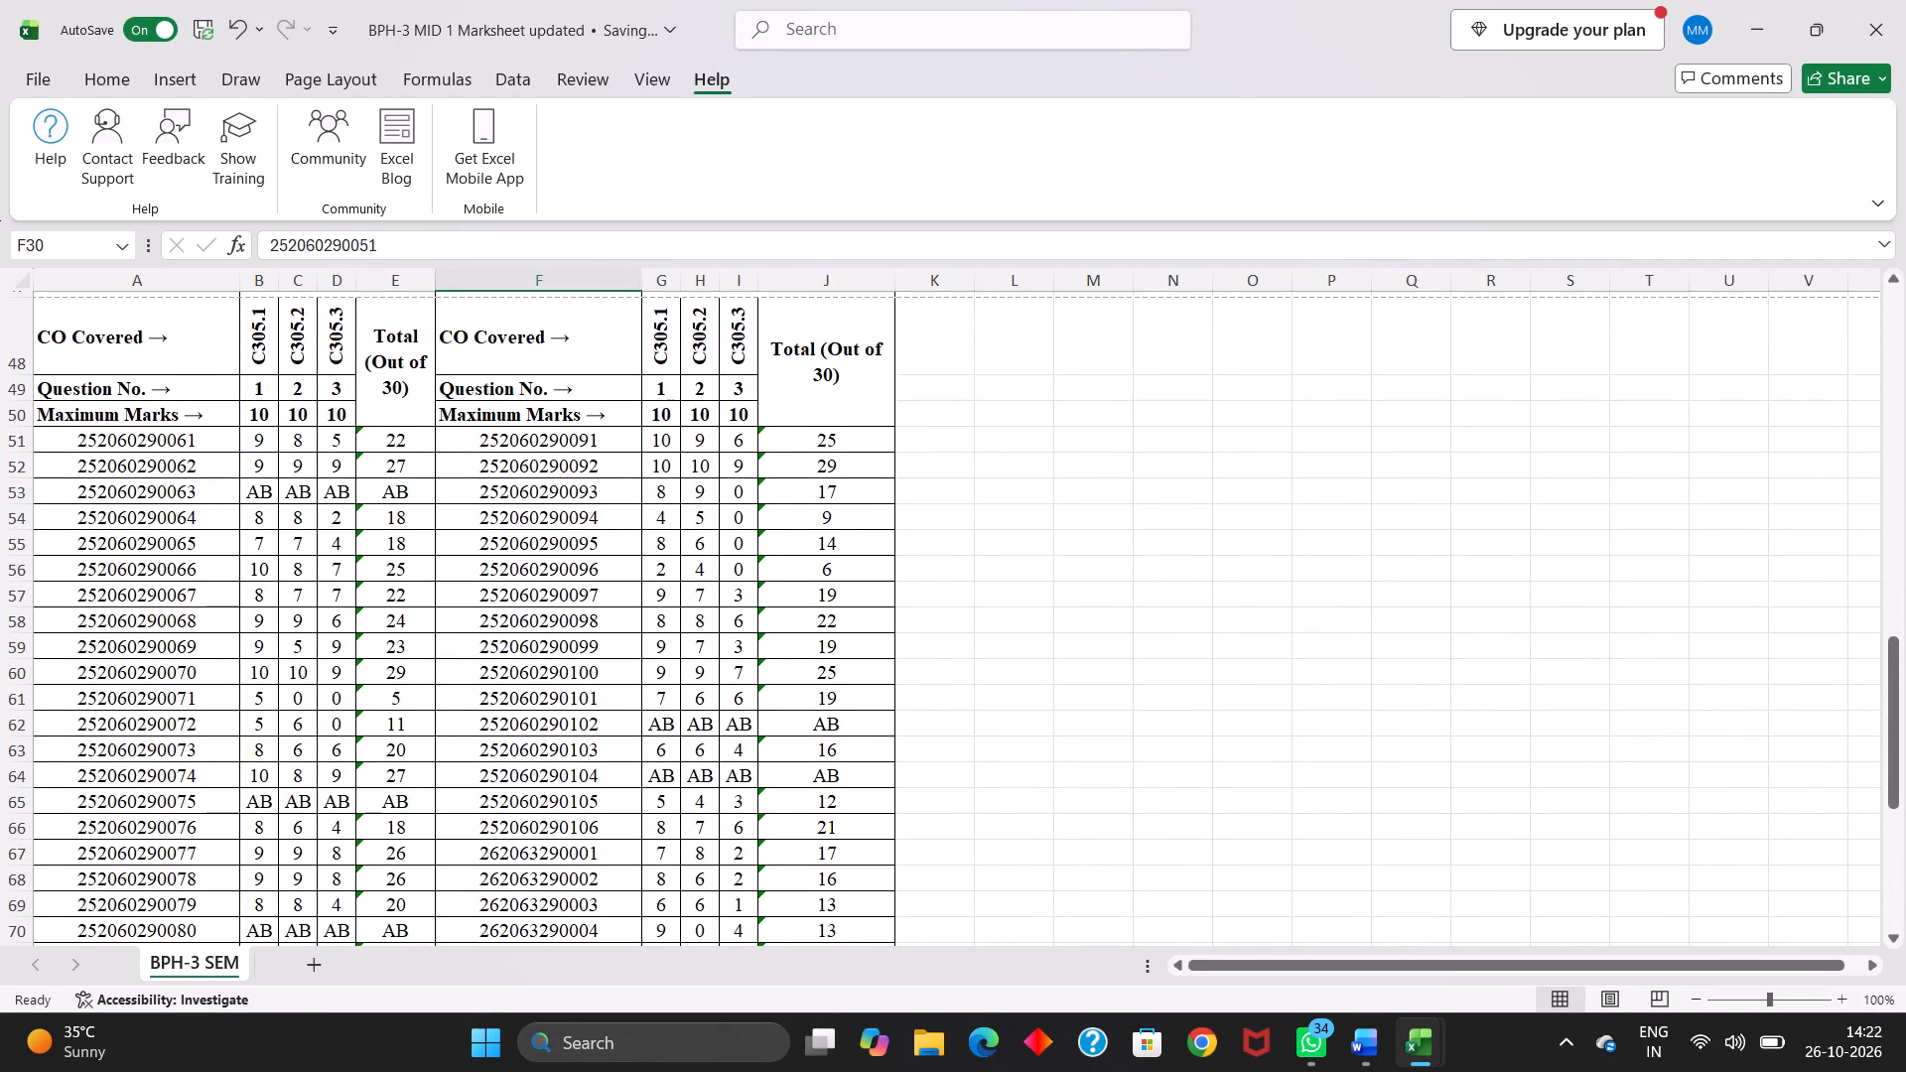
{"action": "left_click_drag", "start_coordinate": [41, 333], "coordinate": [110, 349]}
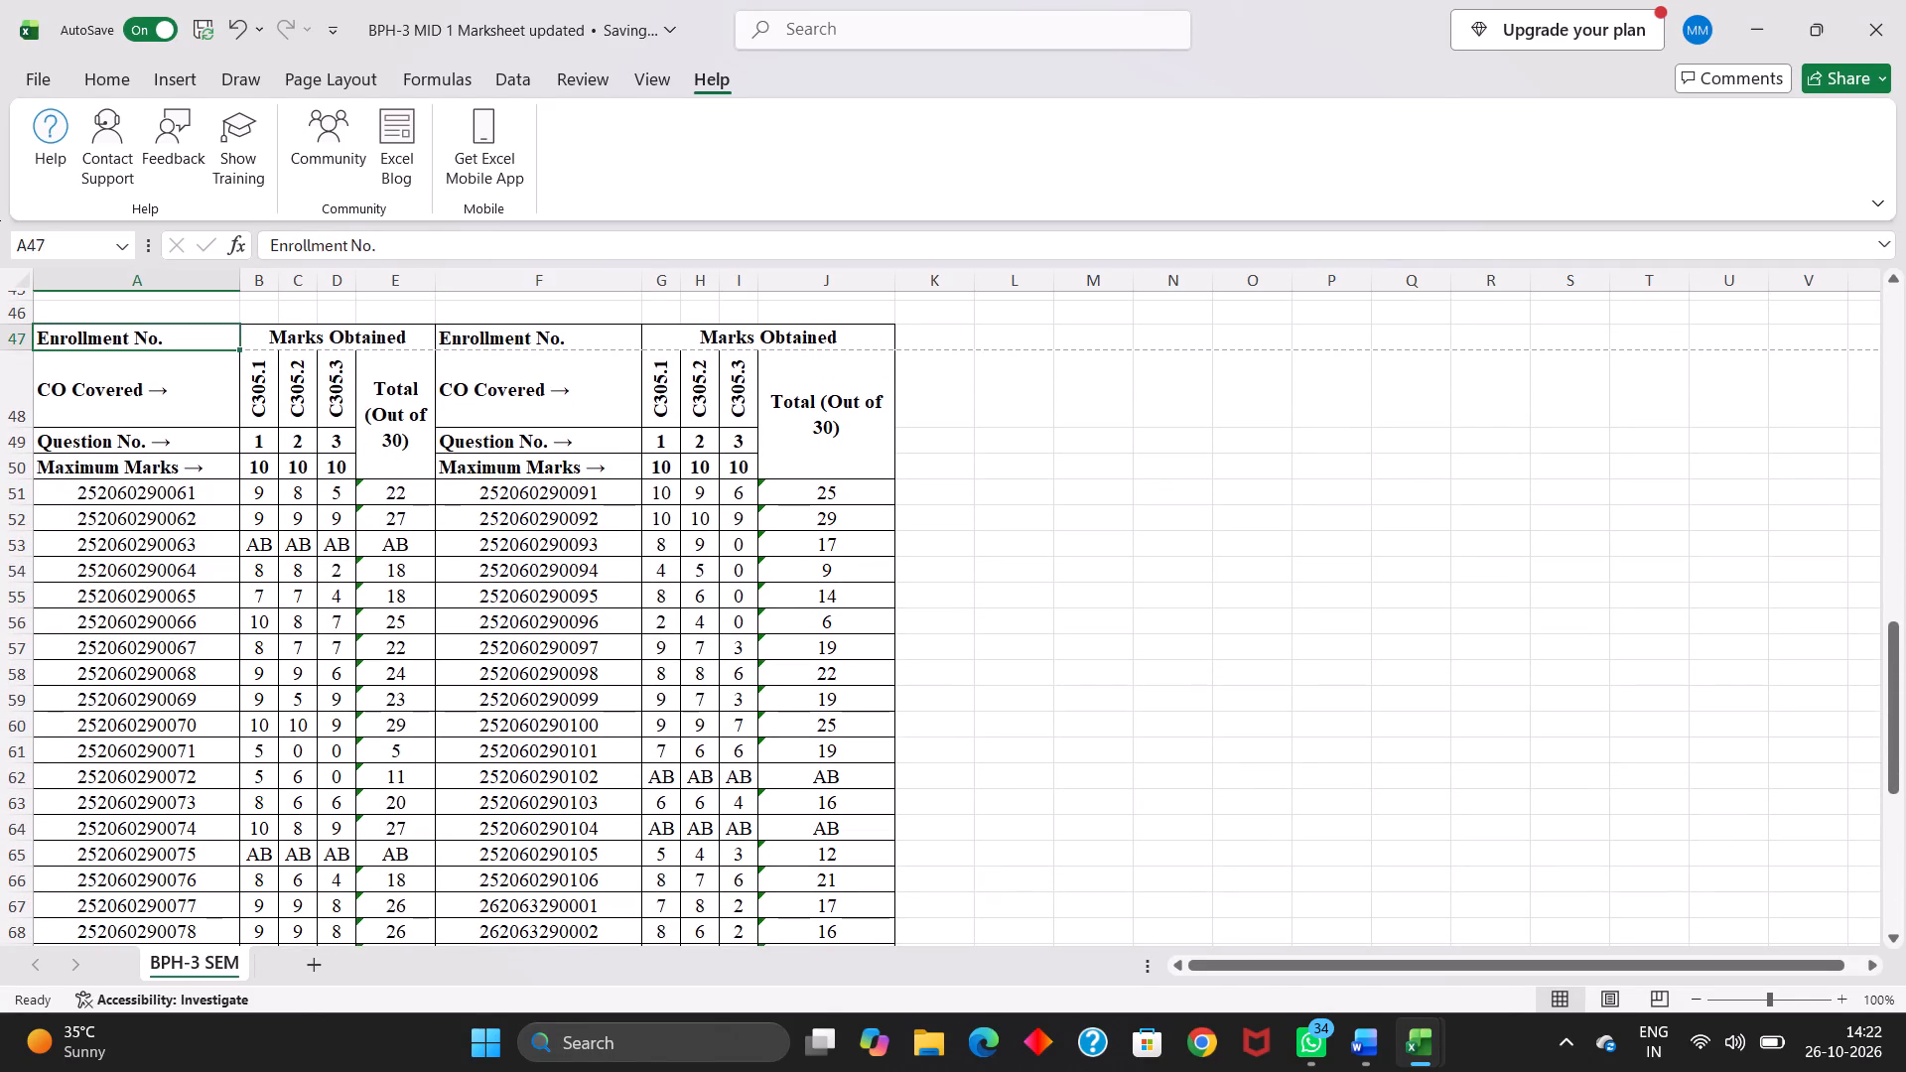
{"action": "left_click_drag", "start_coordinate": [110, 349], "coordinate": [718, 898]}
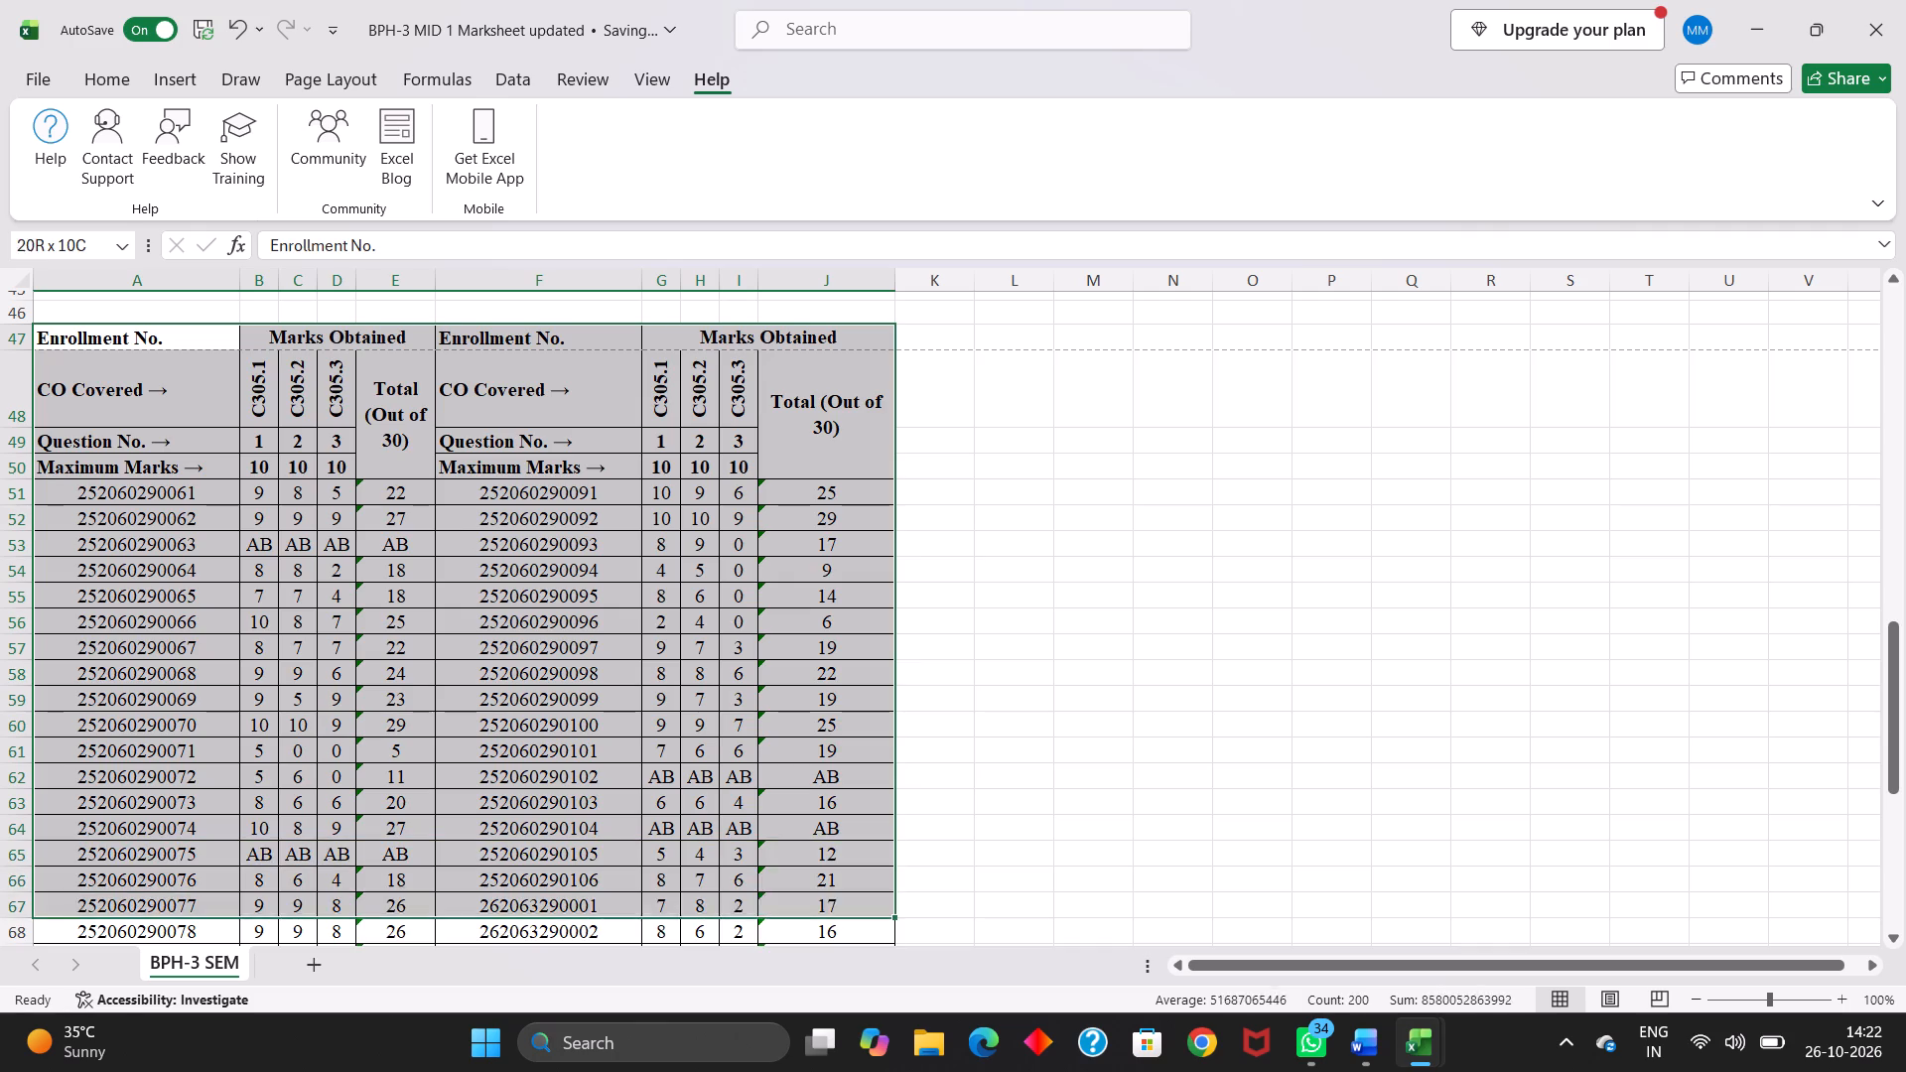
{"action": "left_click_drag", "start_coordinate": [718, 898], "coordinate": [701, 1023]}
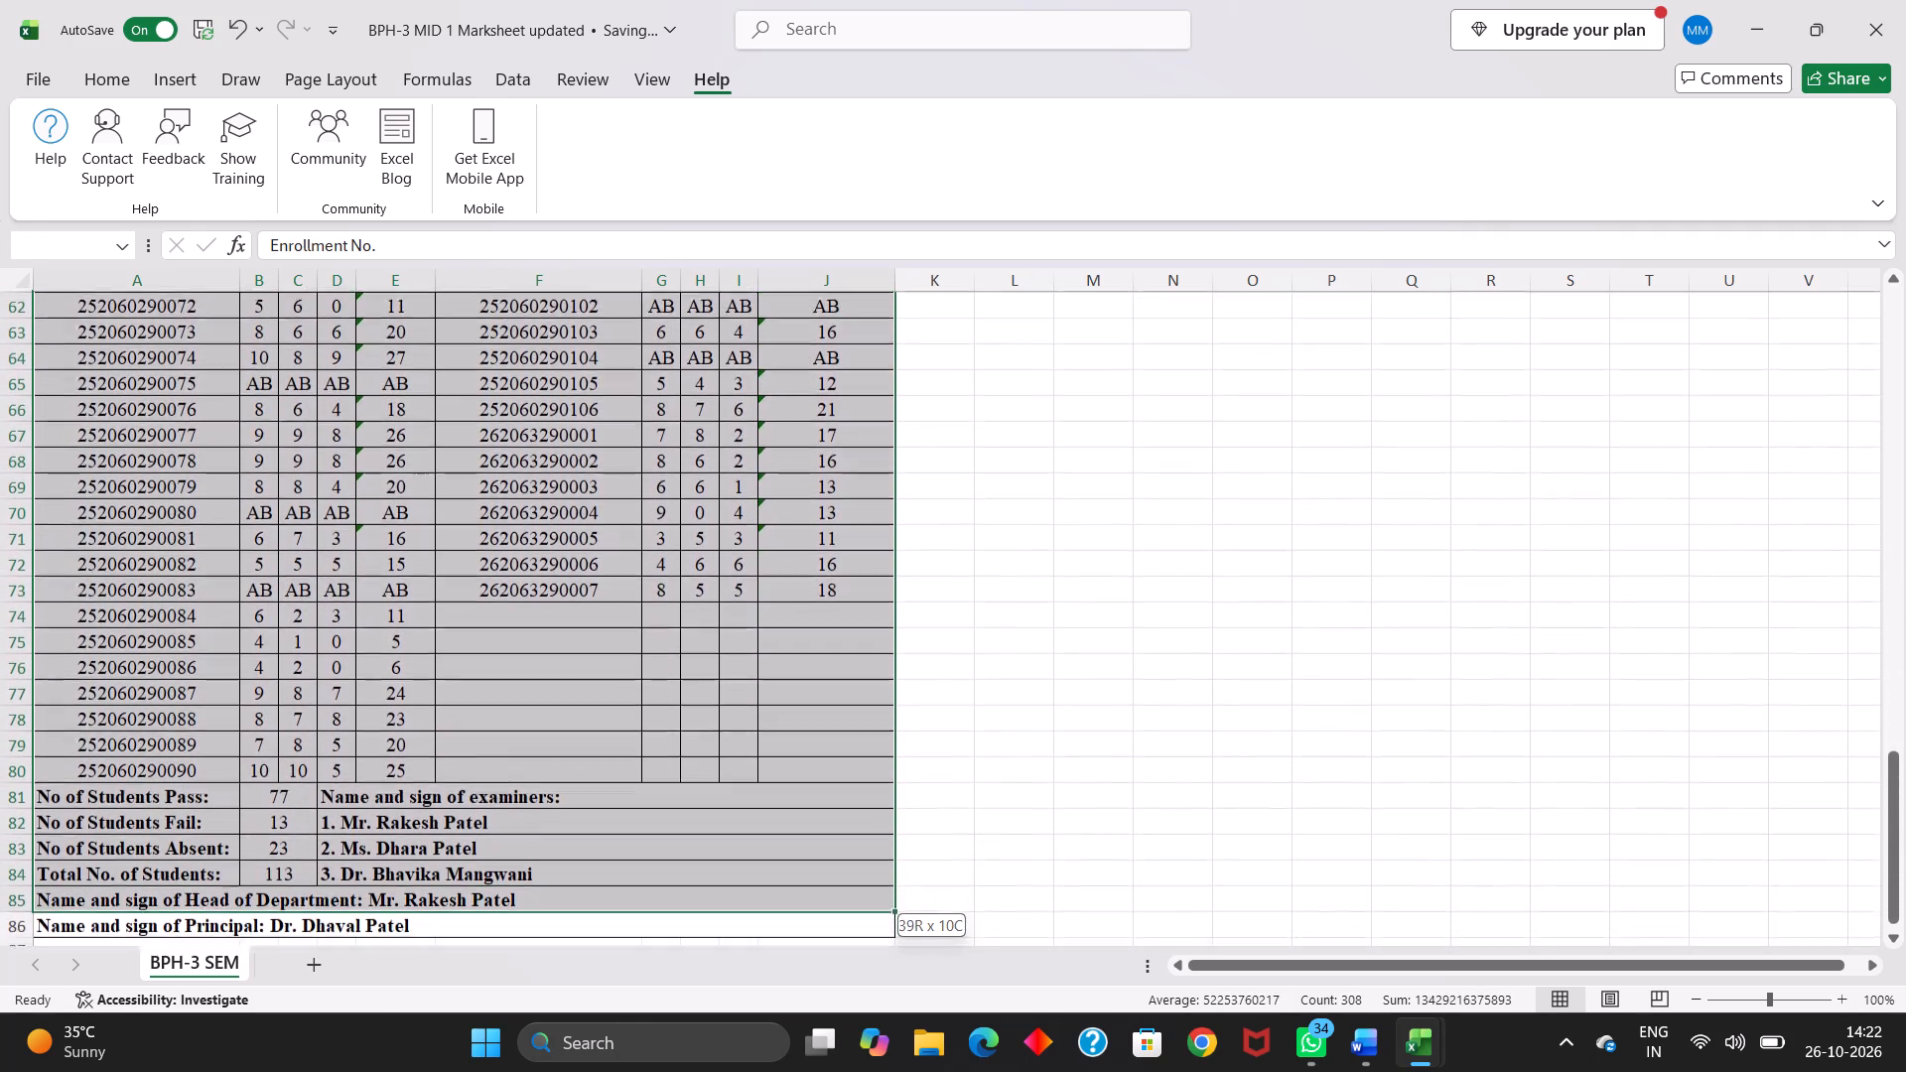
{"action": "left_click_drag", "start_coordinate": [701, 1023], "coordinate": [679, 737]}
{"action": "left_click", "coordinate": [46, 70]}
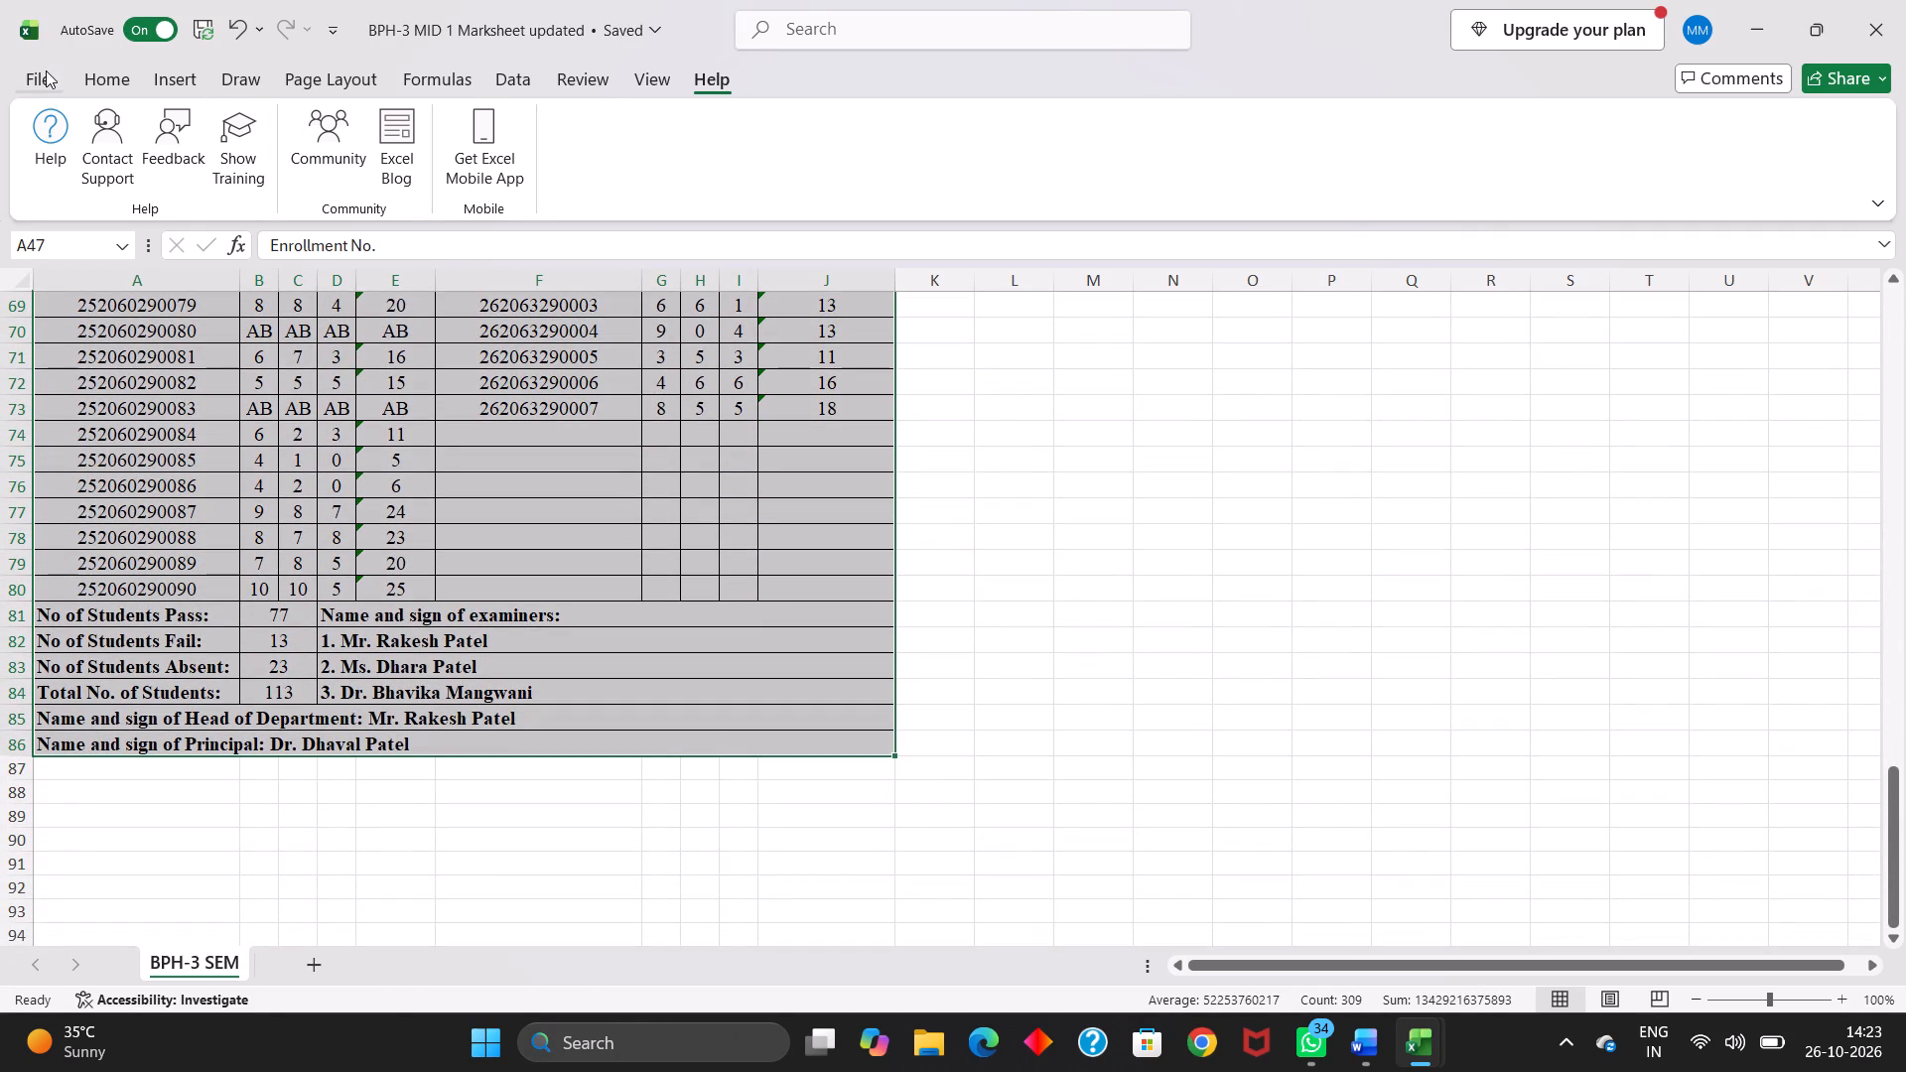
{"action": "left_click", "coordinate": [25, 78]}
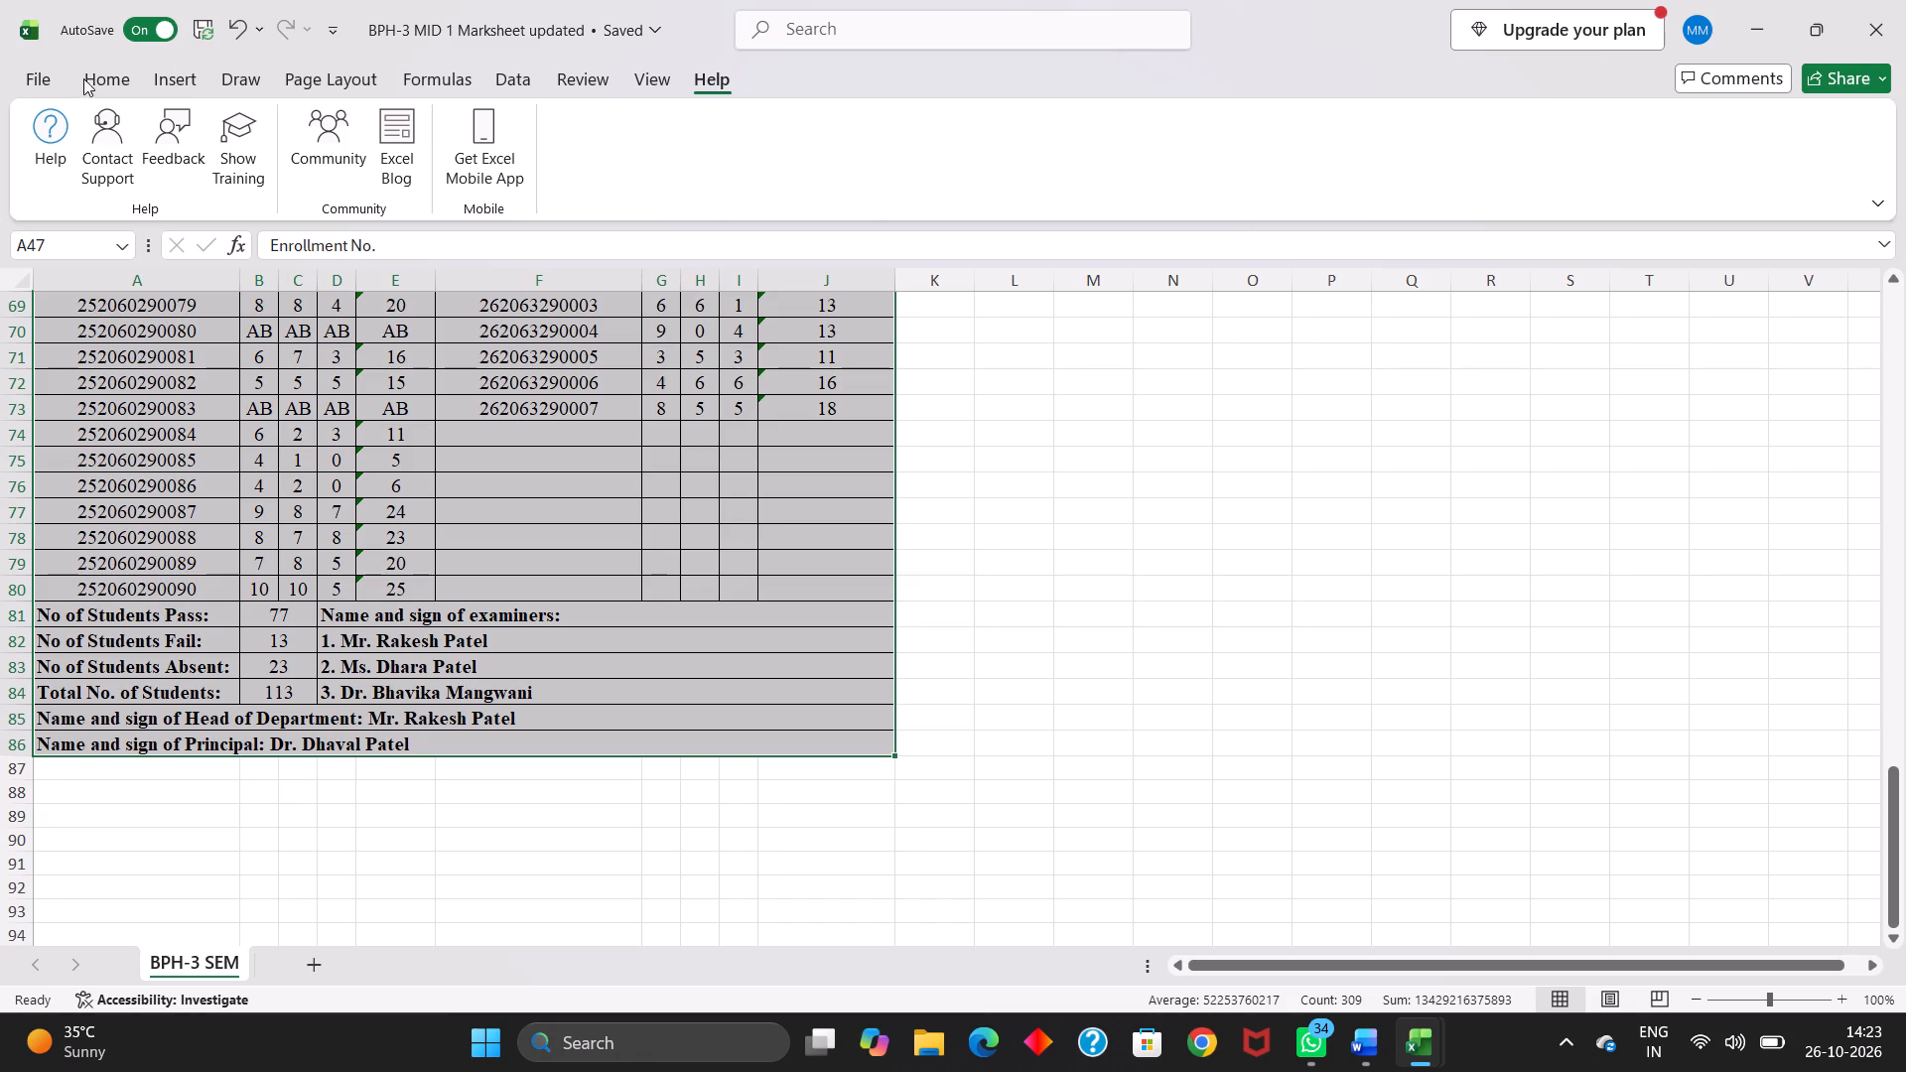
{"action": "left_click", "coordinate": [90, 75]}
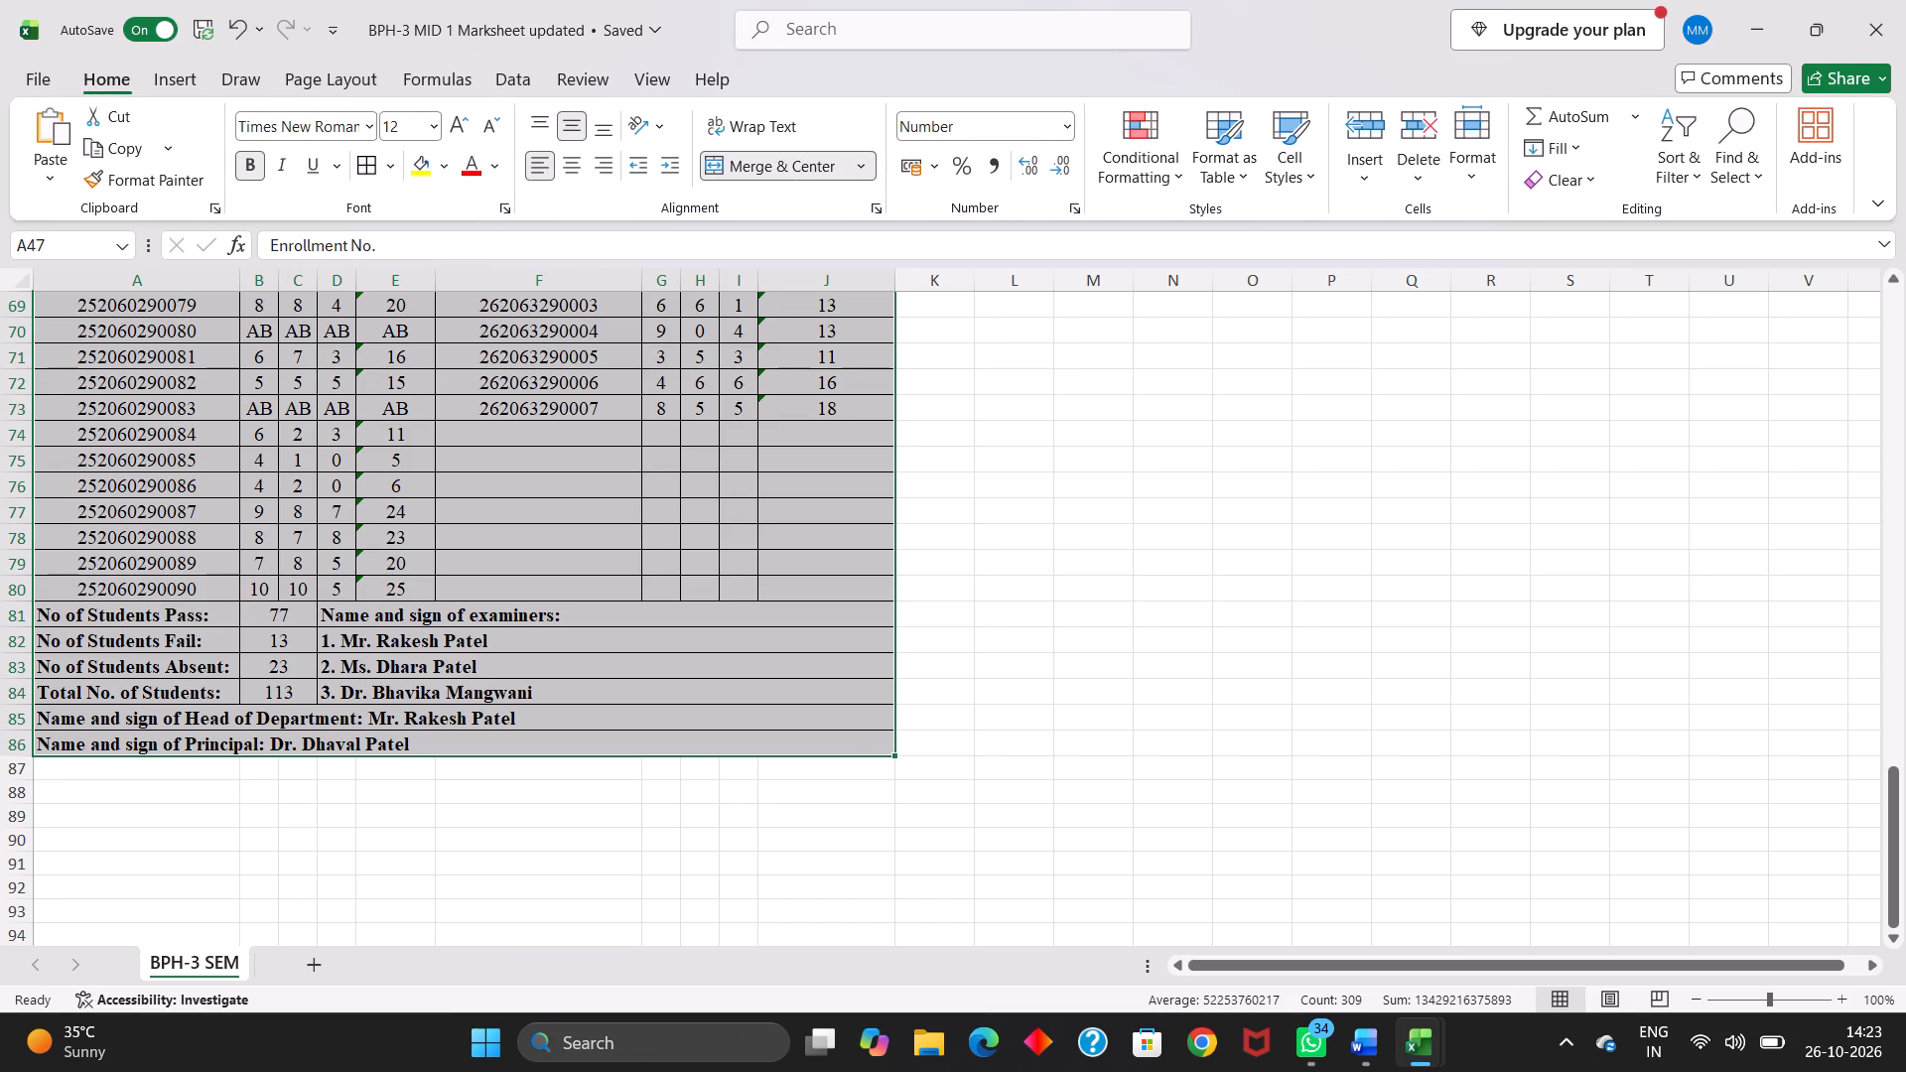
{"action": "key", "text": "ctrl+p"}
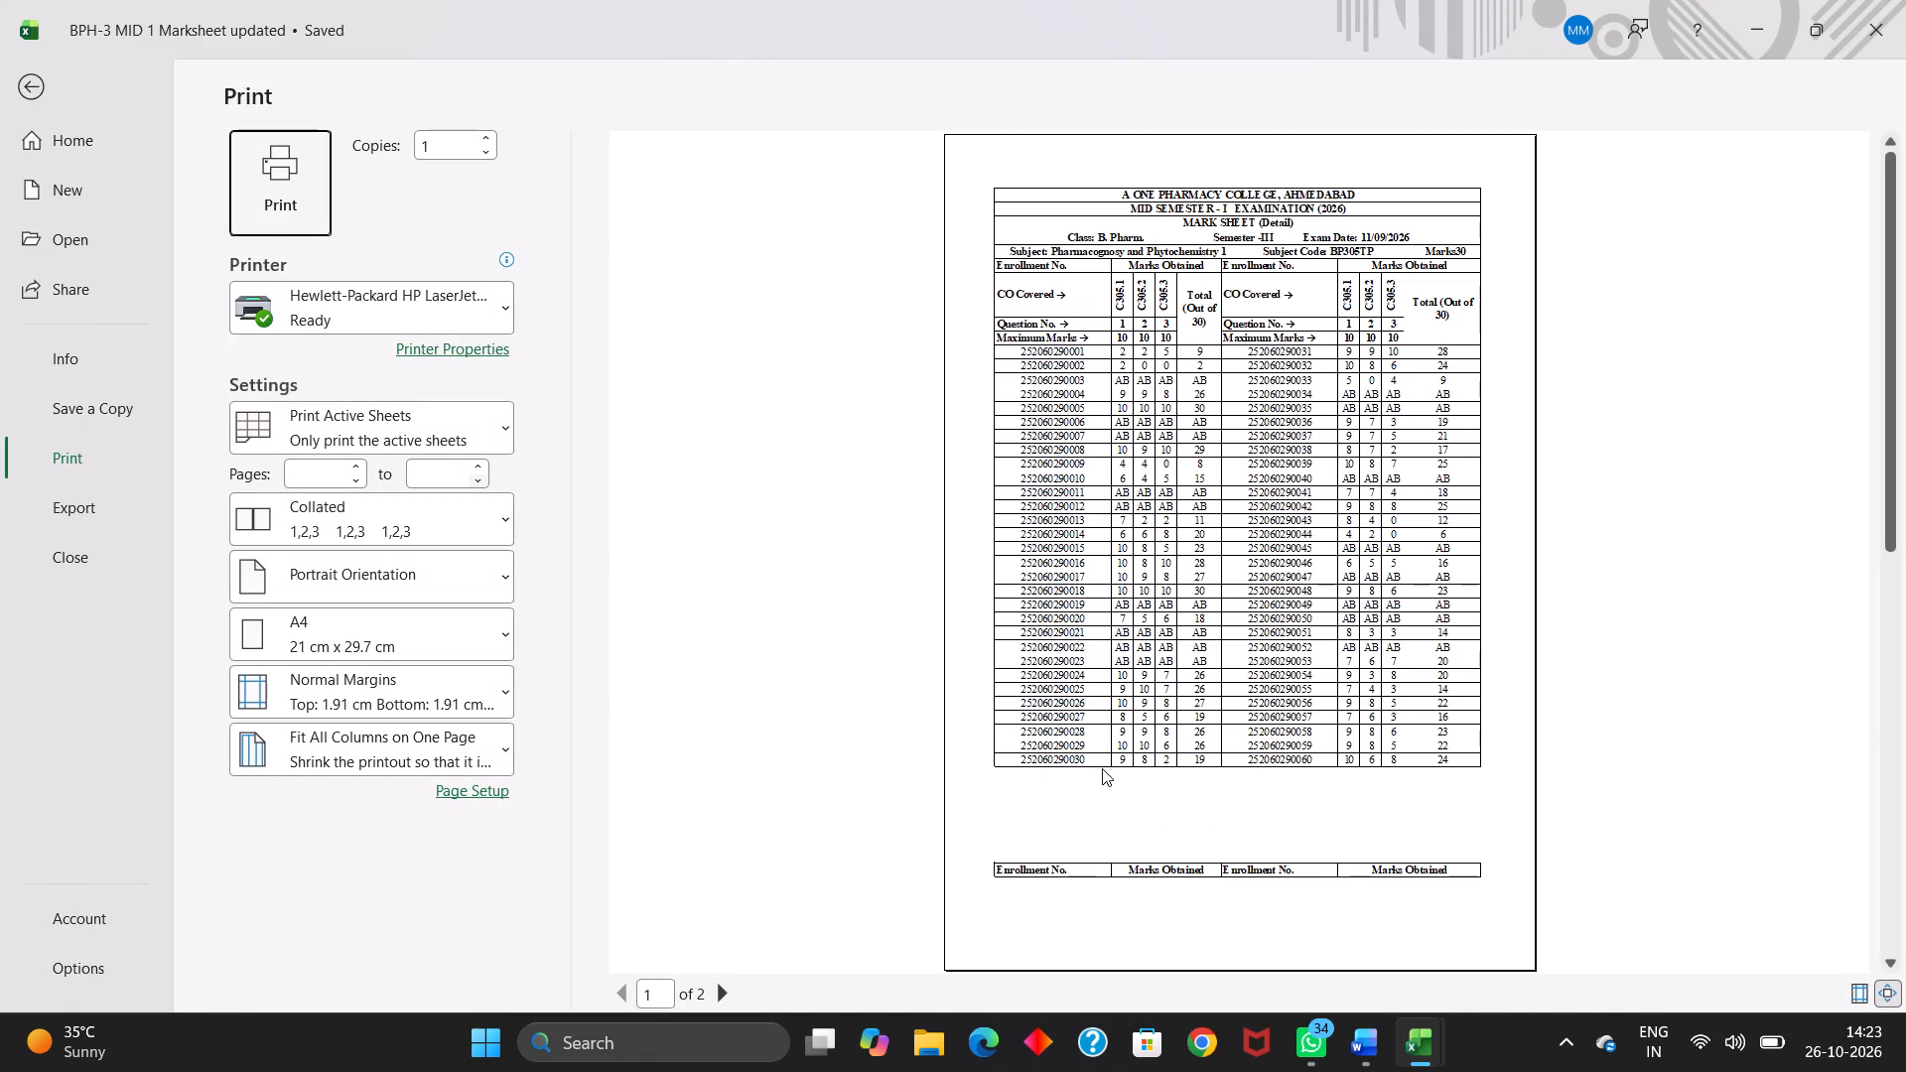
{"action": "left_click", "coordinate": [486, 437]}
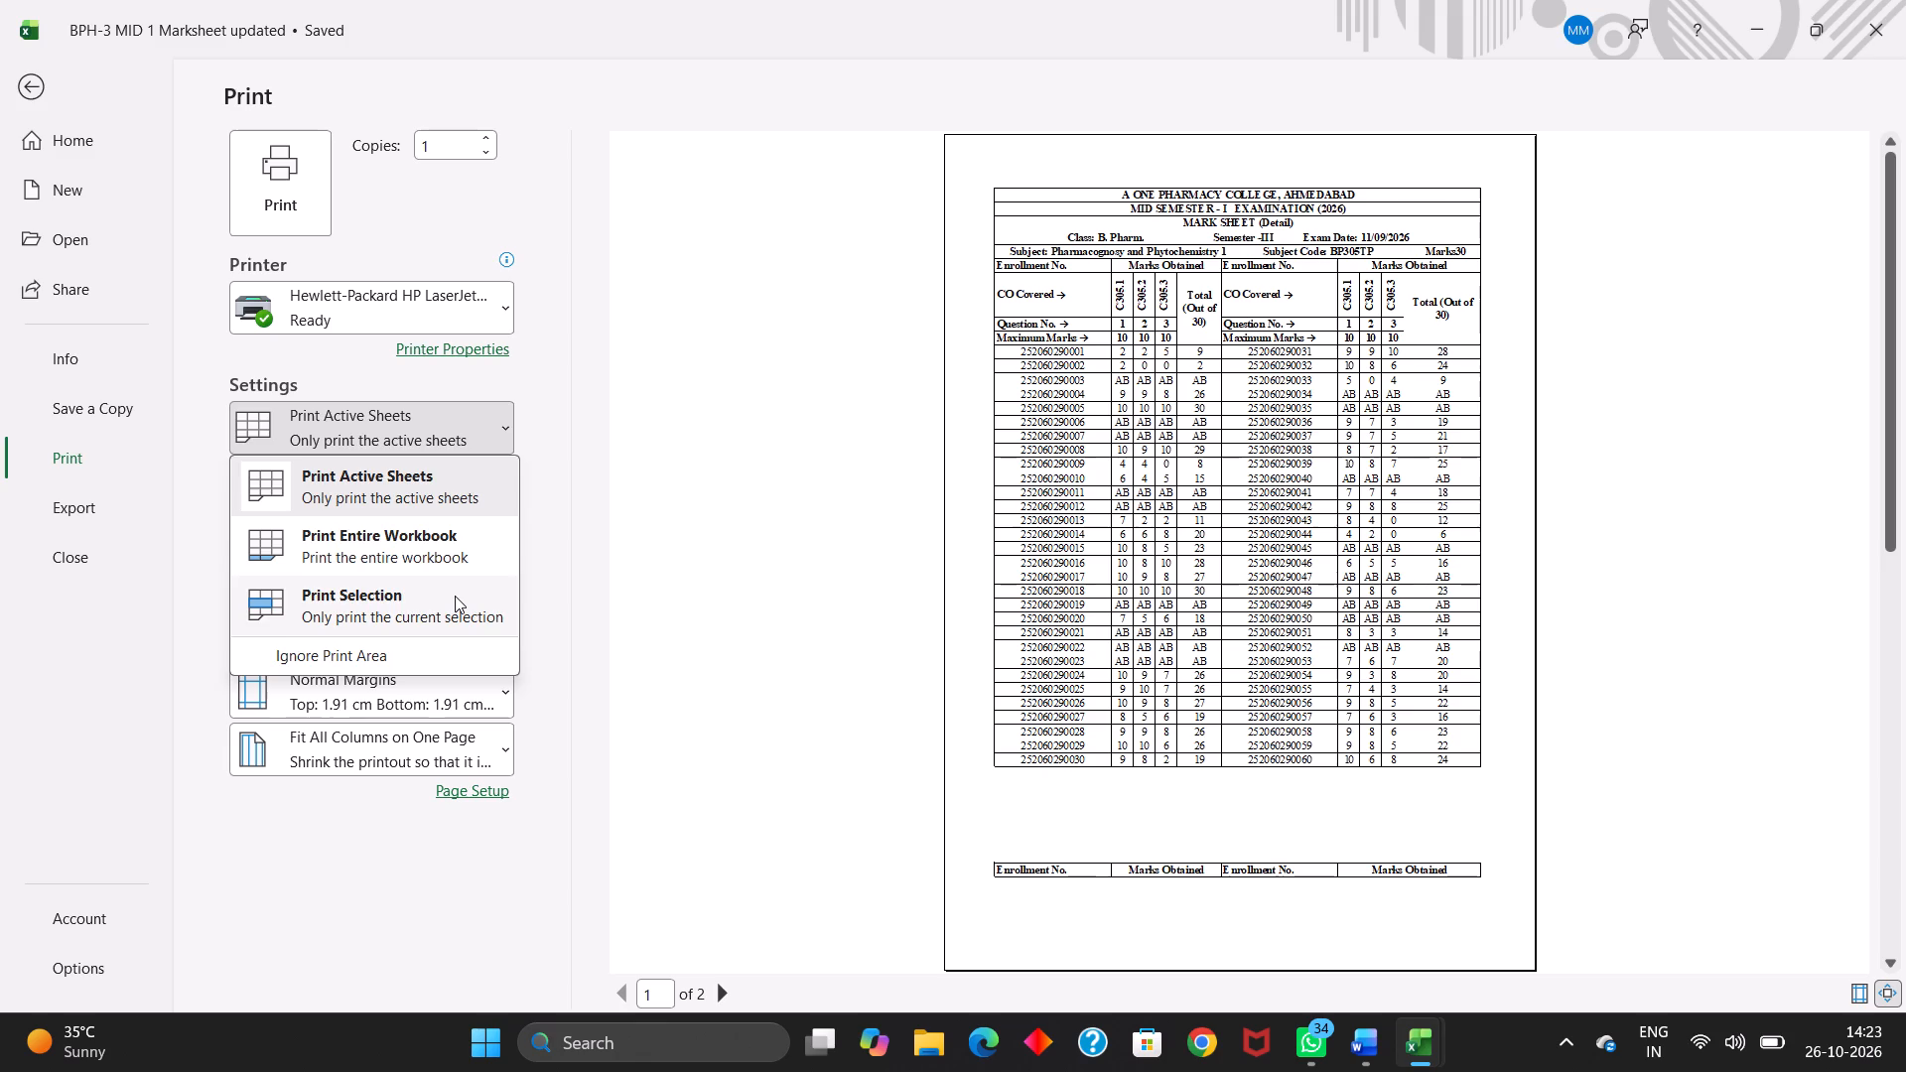
{"action": "left_click", "coordinate": [455, 596]}
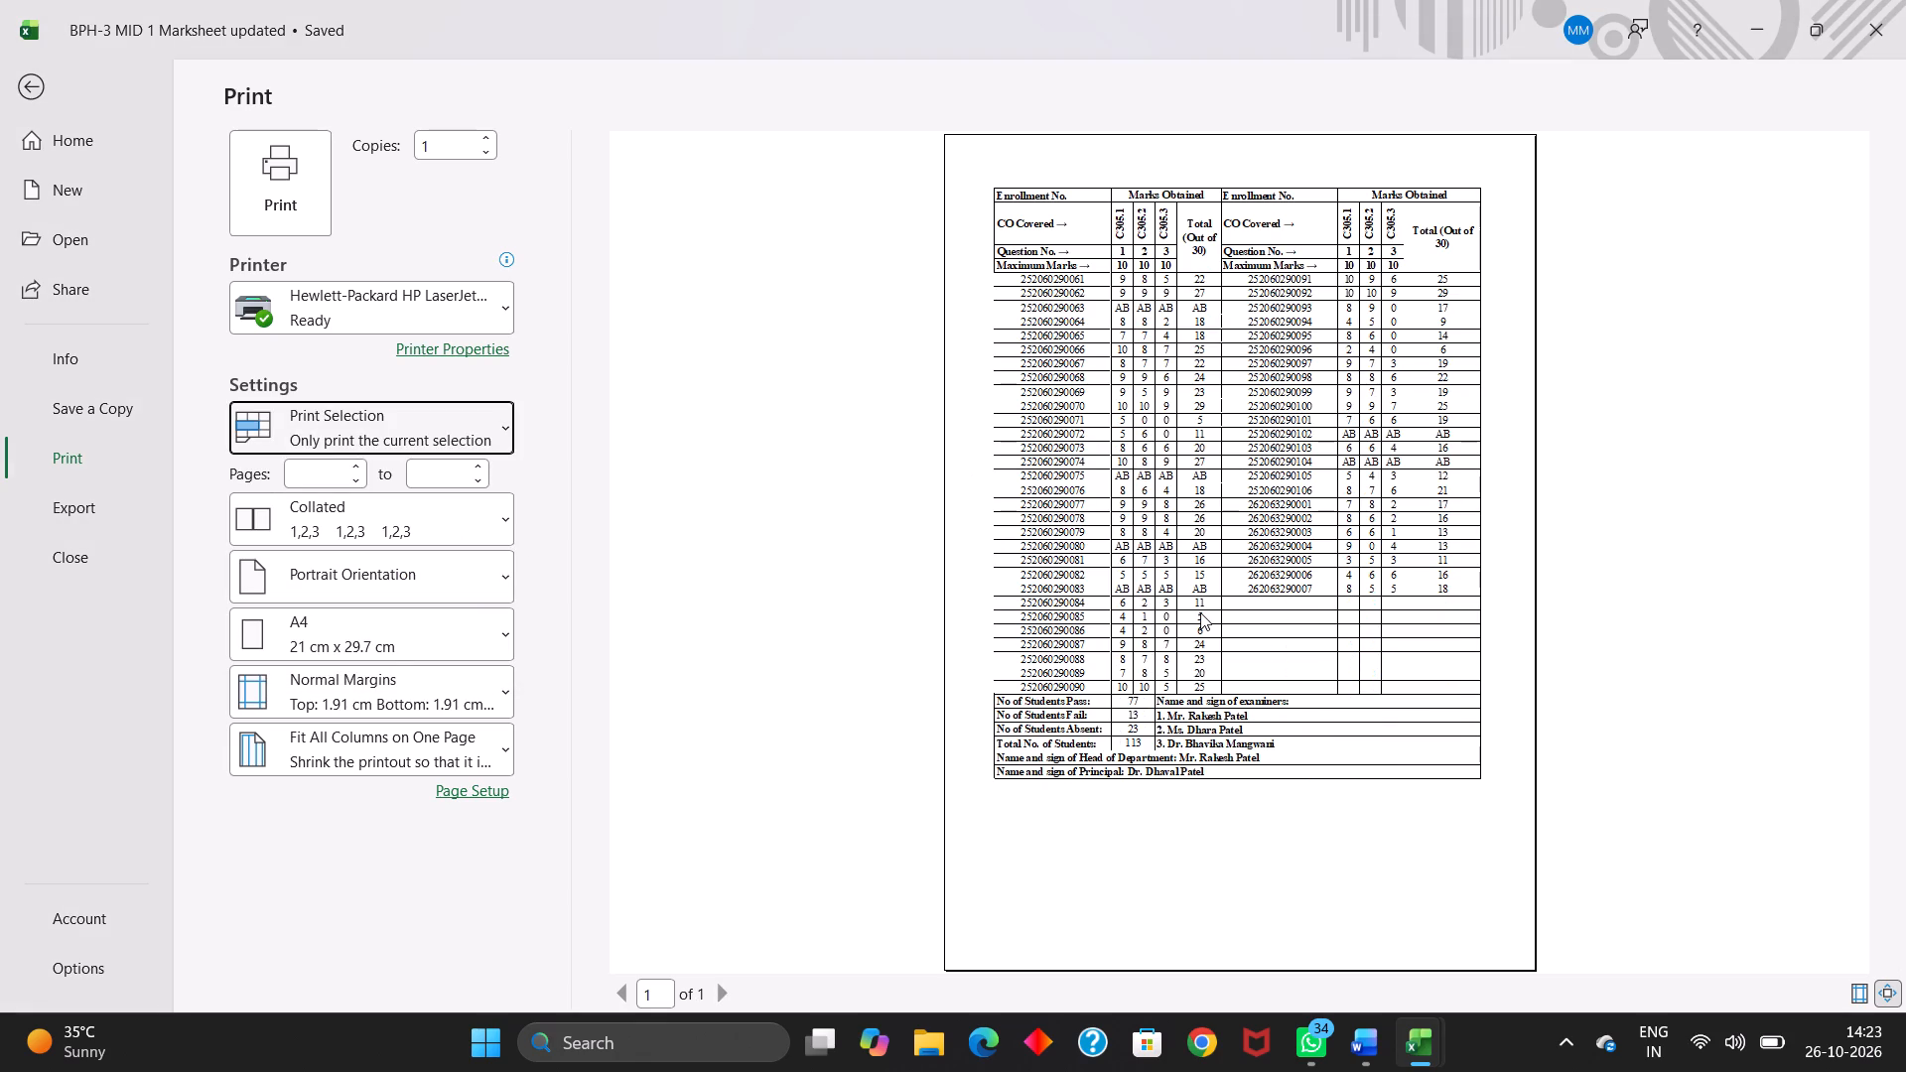
{"action": "left_click", "coordinate": [33, 84]}
Apply All Borders to the selected second marks table with its summary and signature rows, A47:J86.
{"action": "left_click", "coordinate": [380, 164]}
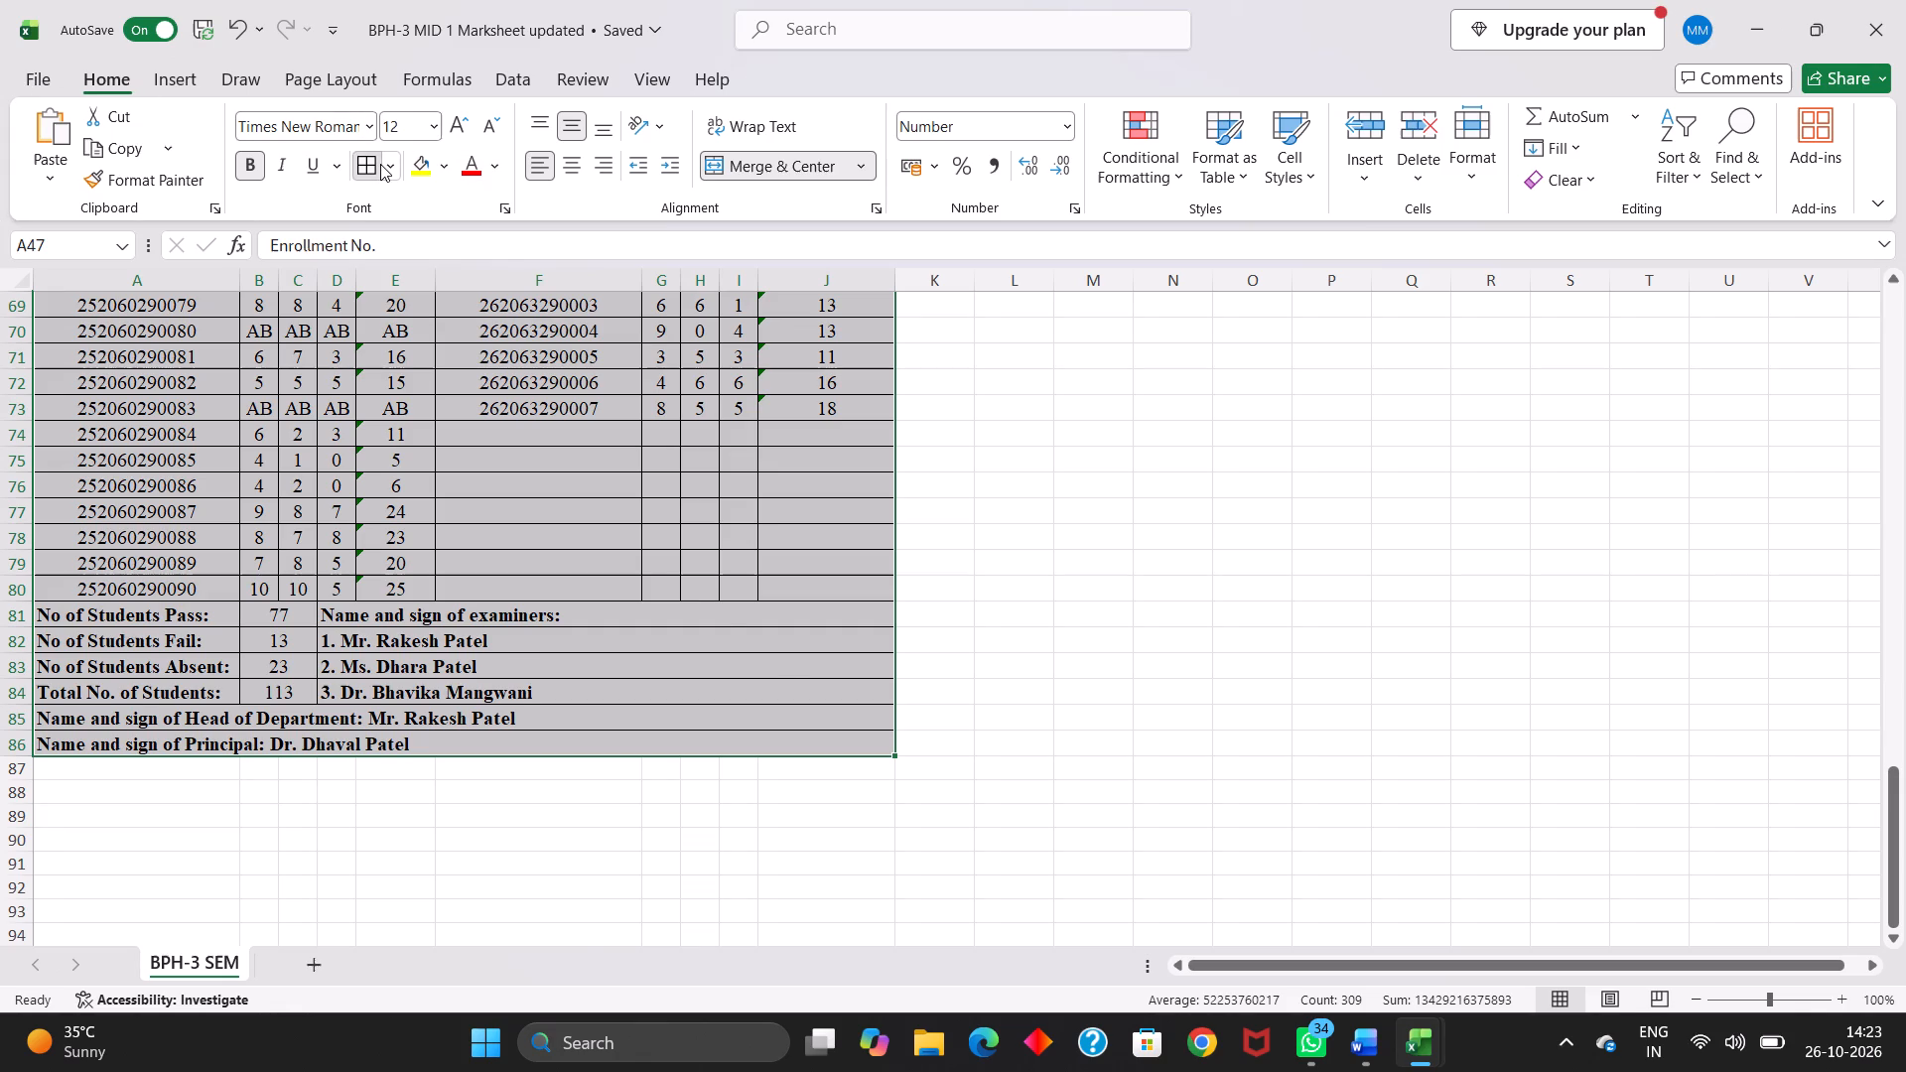
{"action": "left_click", "coordinate": [397, 166]}
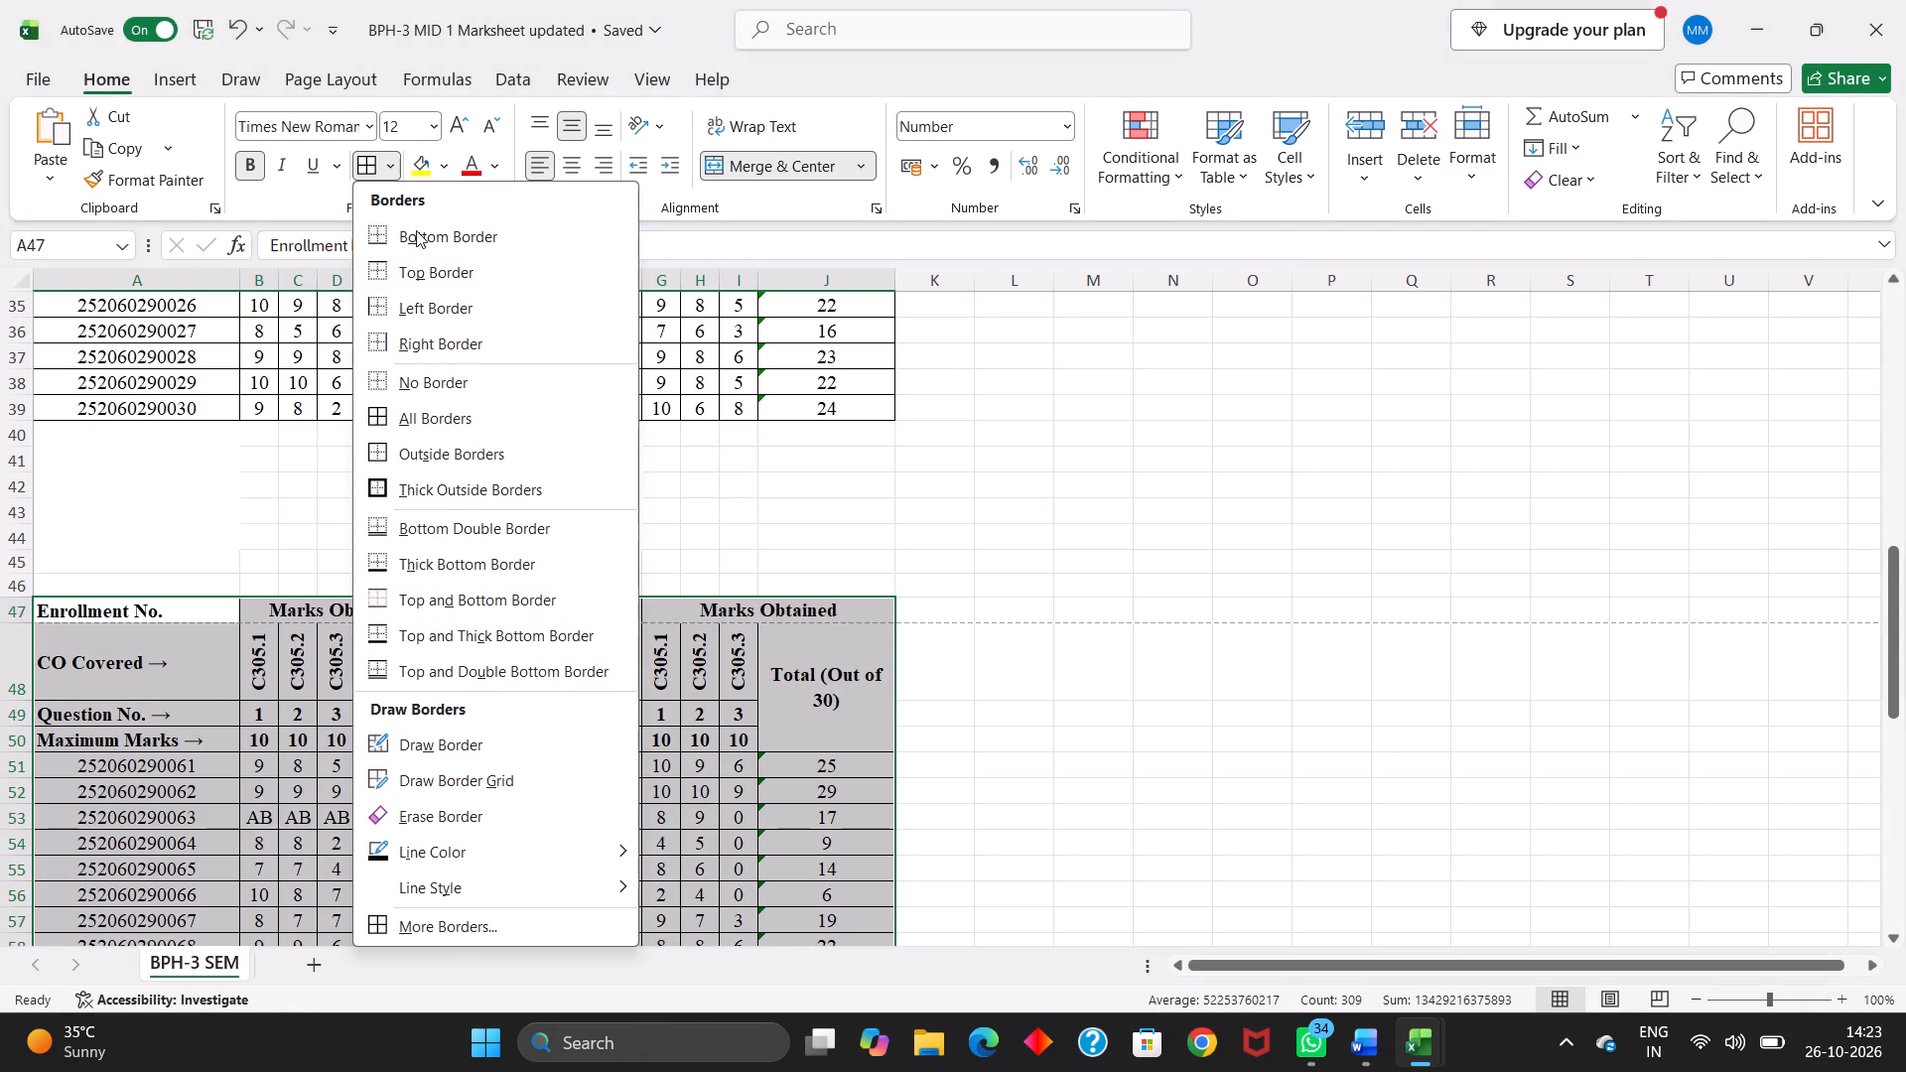
{"action": "left_click", "coordinate": [456, 422]}
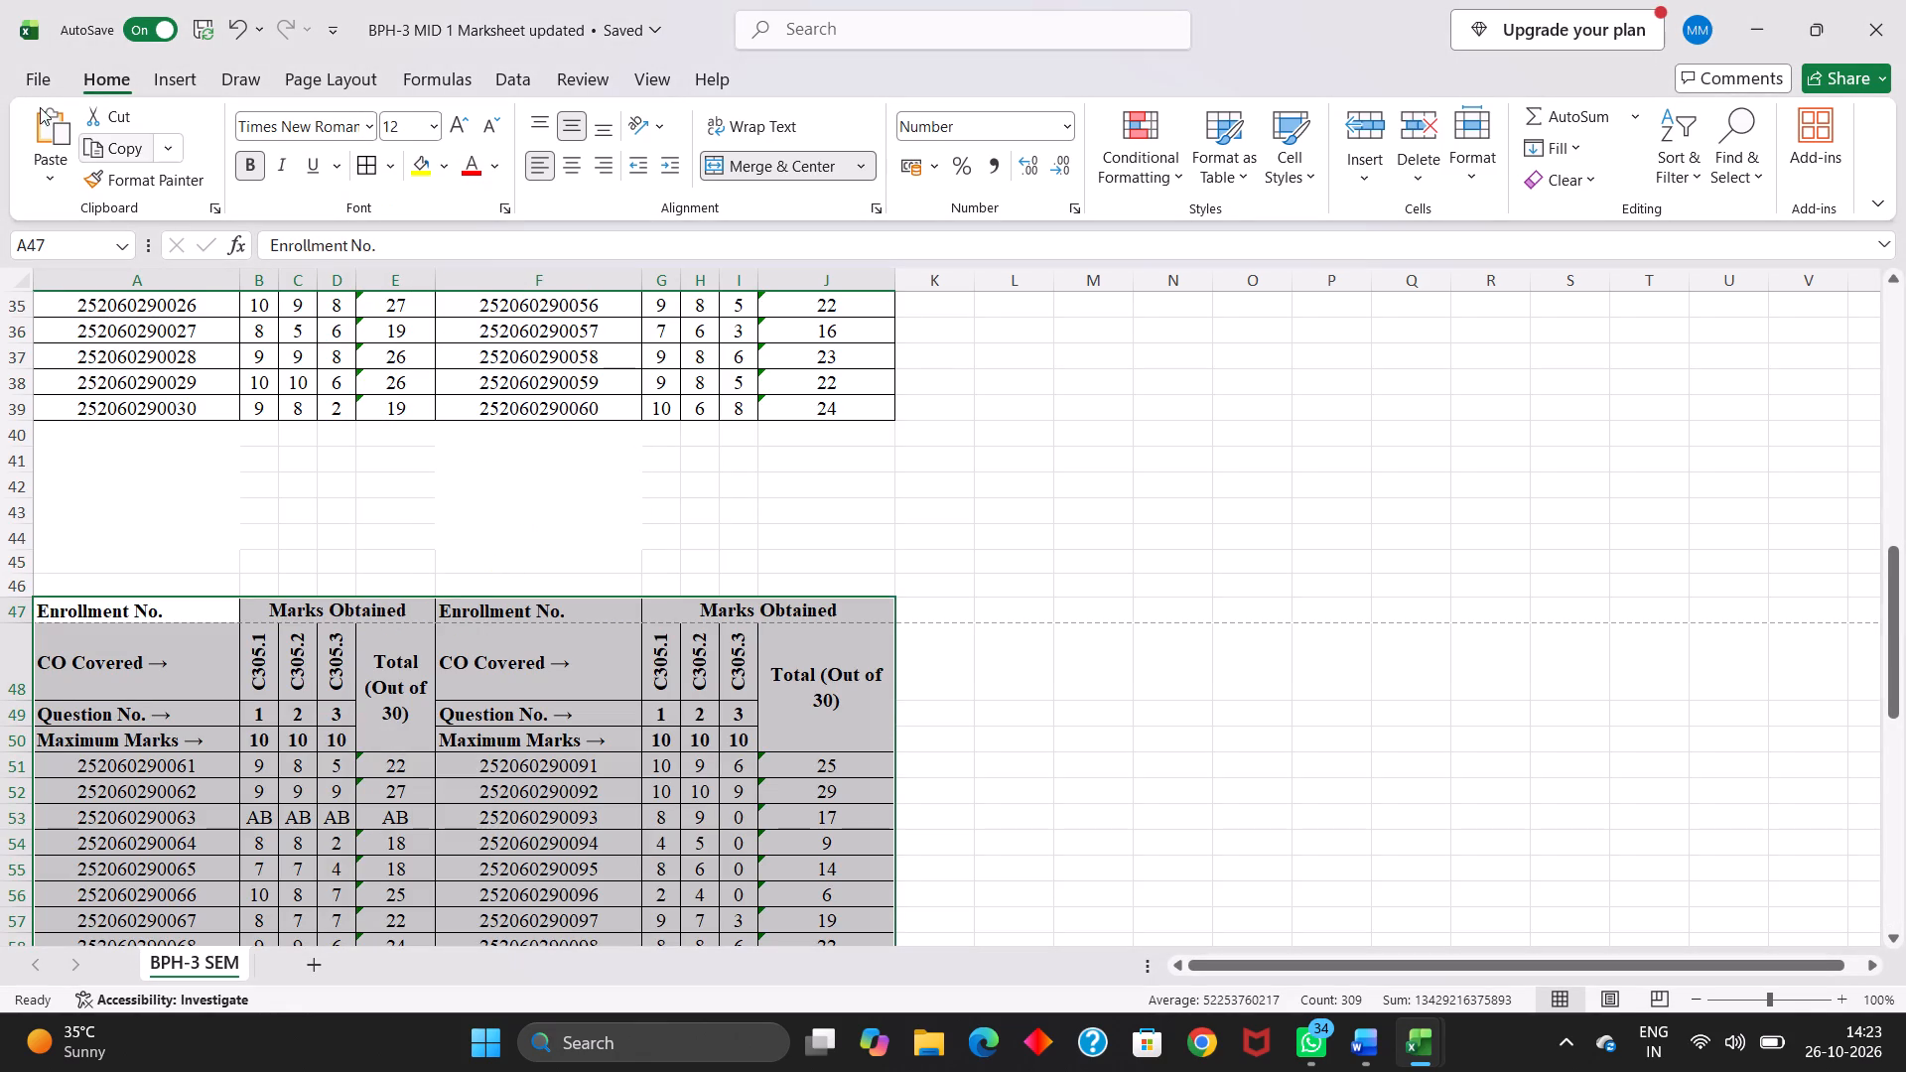
Print the selected second marks table, A47:J86, twice on the HP LaserJet, one A4 portrait copy each time.
{"action": "key", "text": "ctrl+p"}
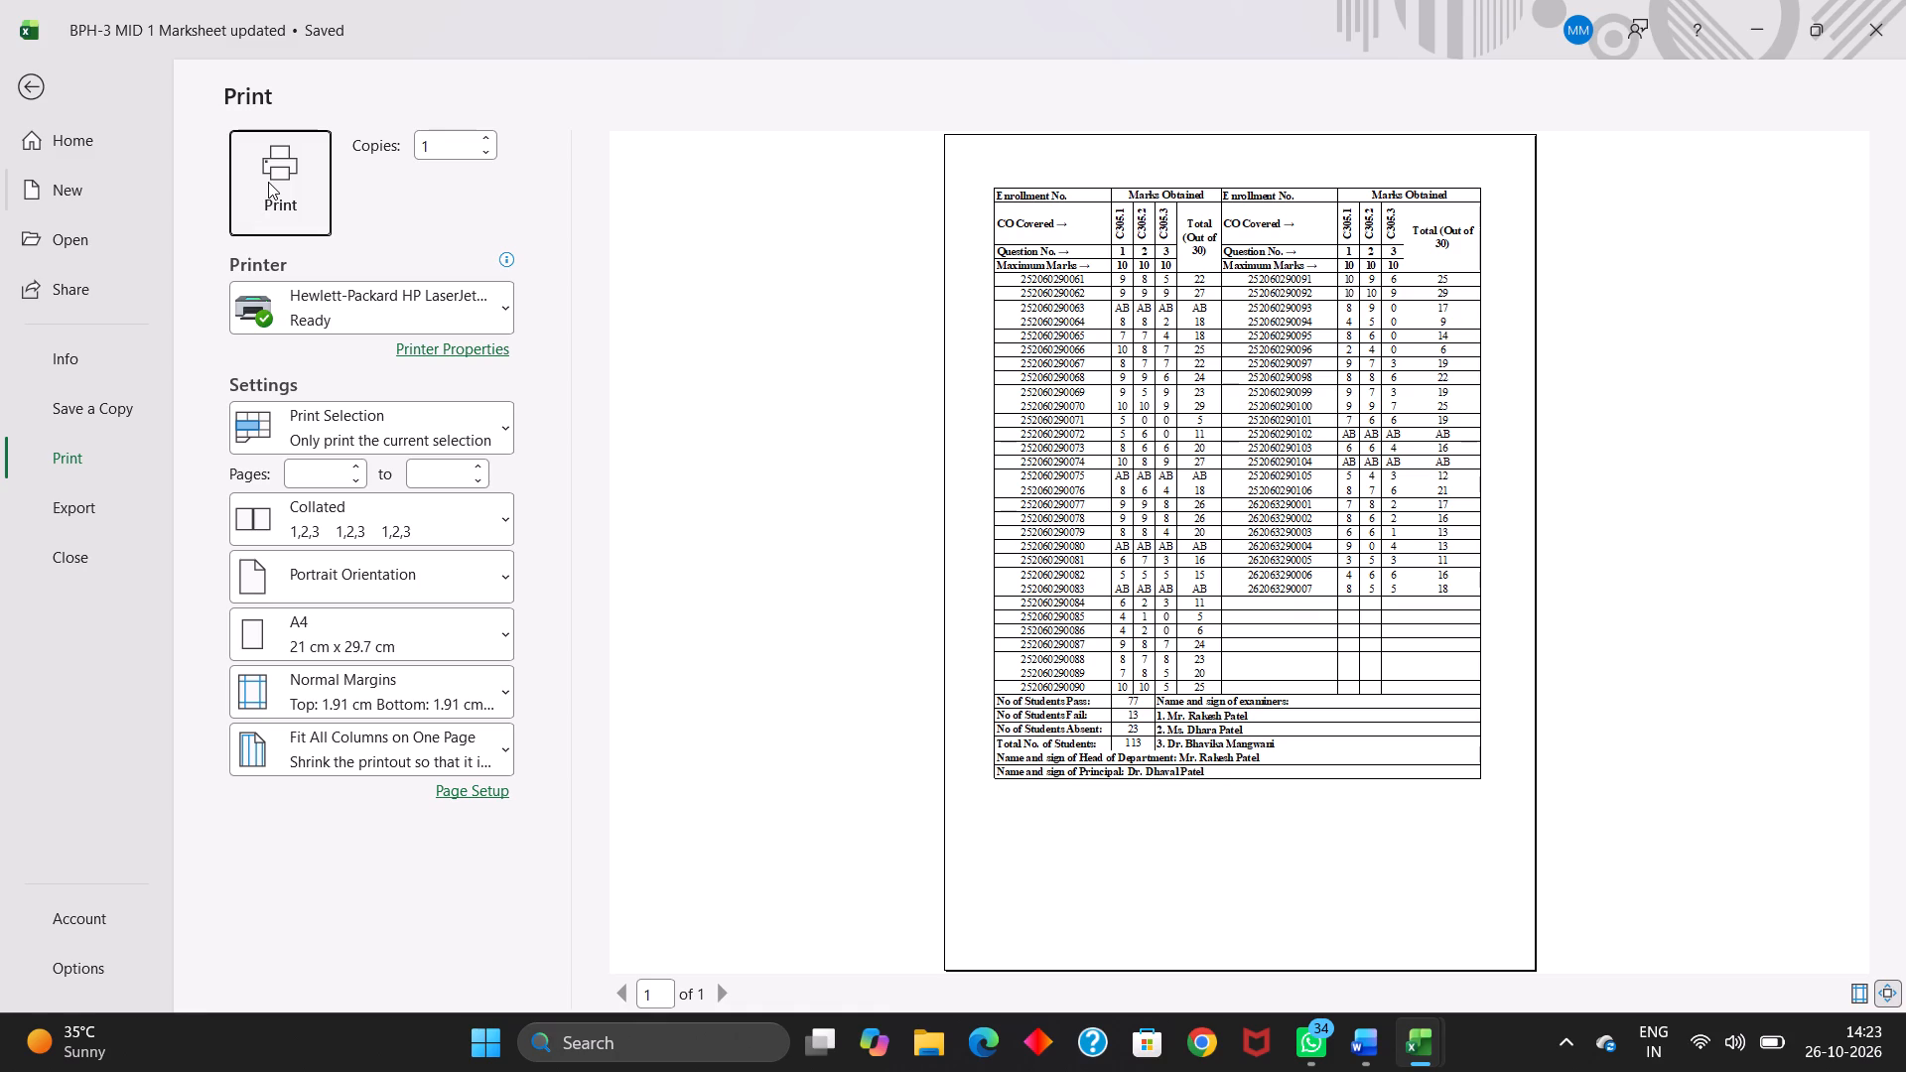
{"action": "left_click", "coordinate": [268, 182]}
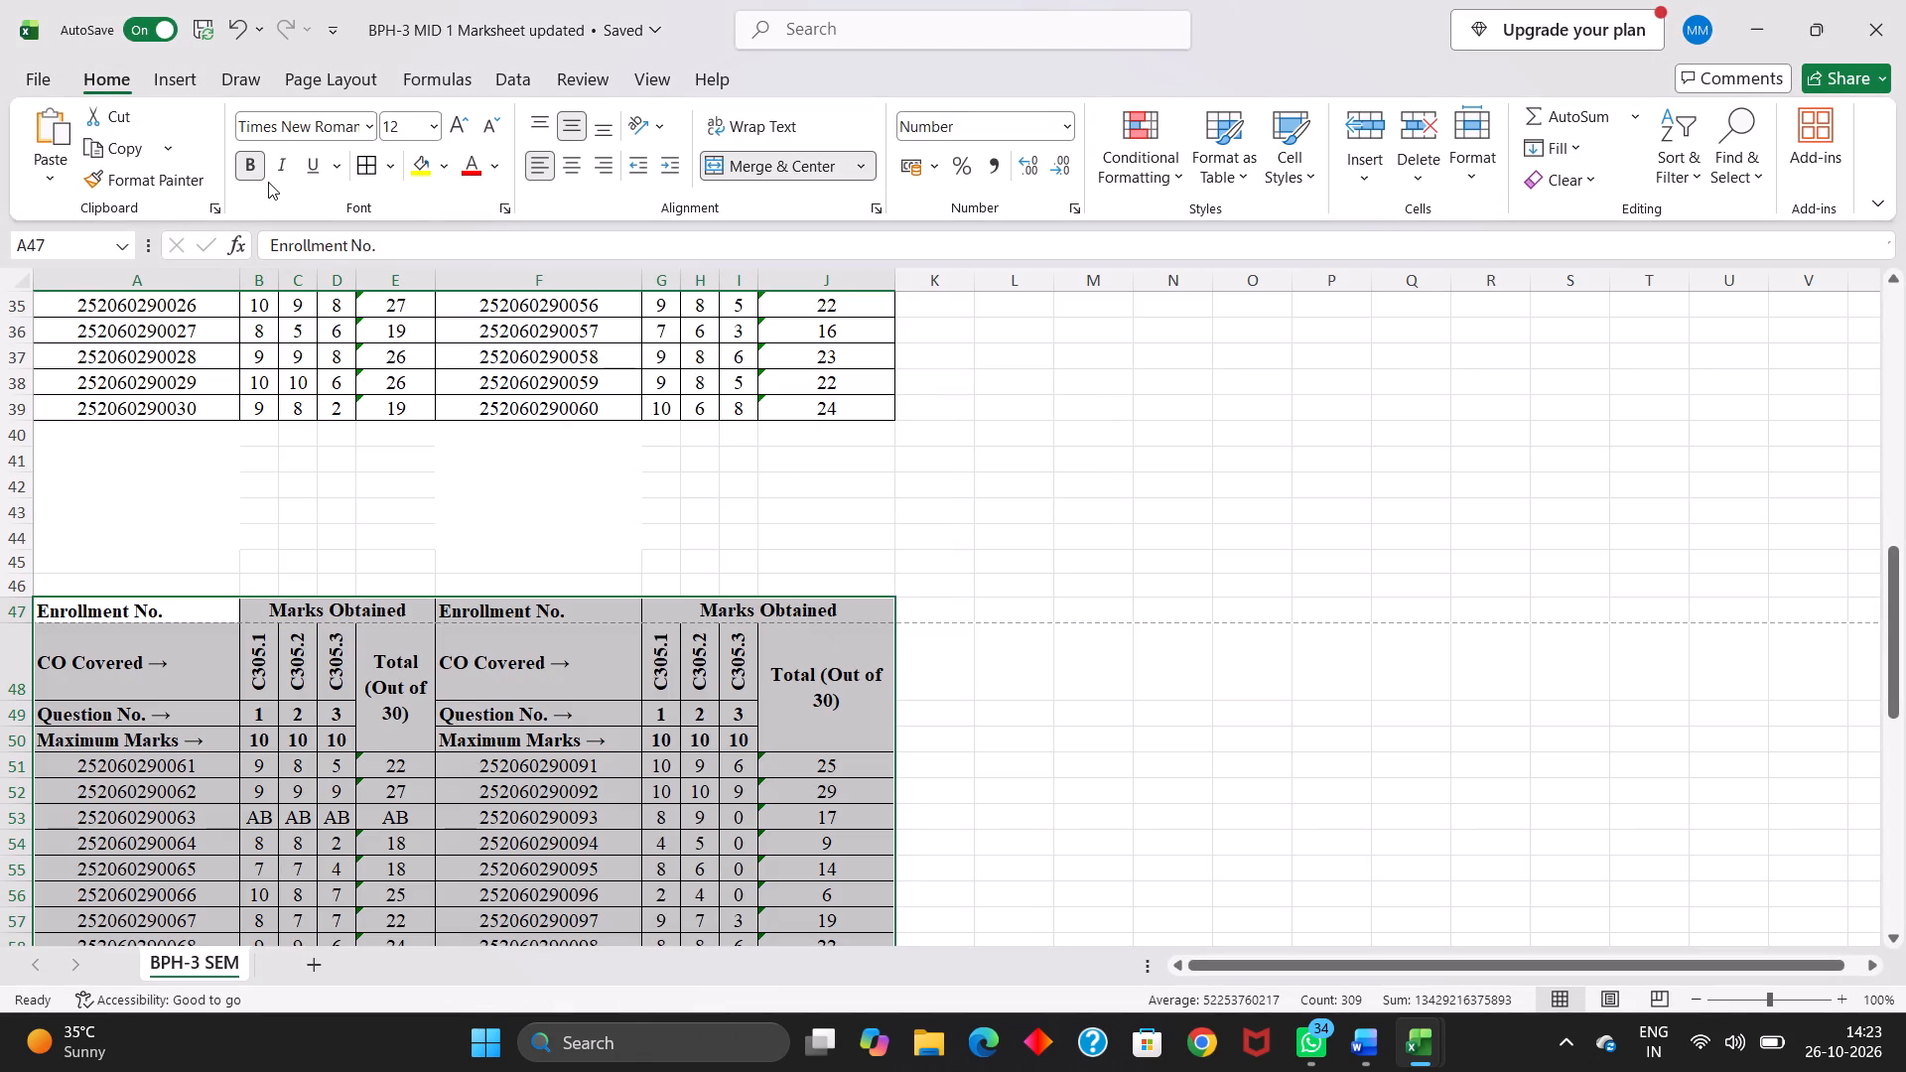
{"action": "key", "text": "ctrl+p"}
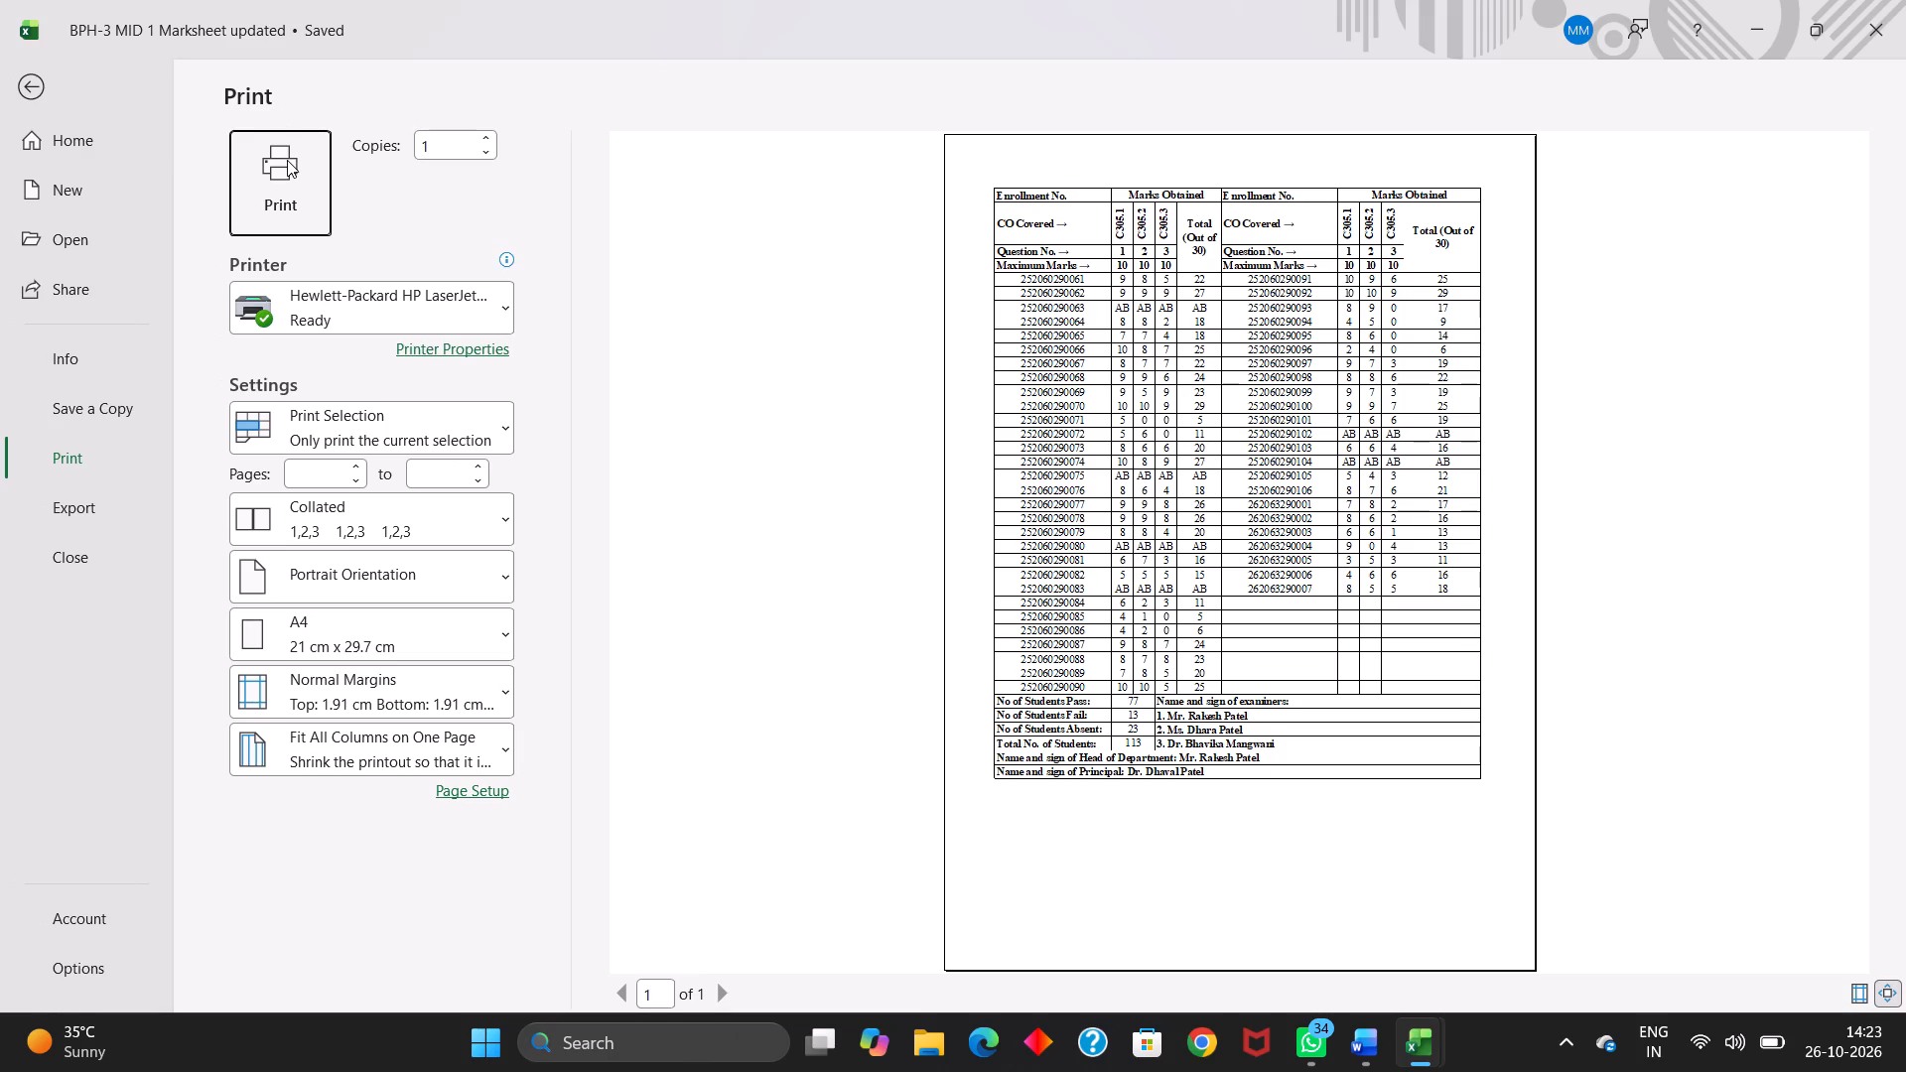
{"action": "left_click", "coordinate": [287, 160]}
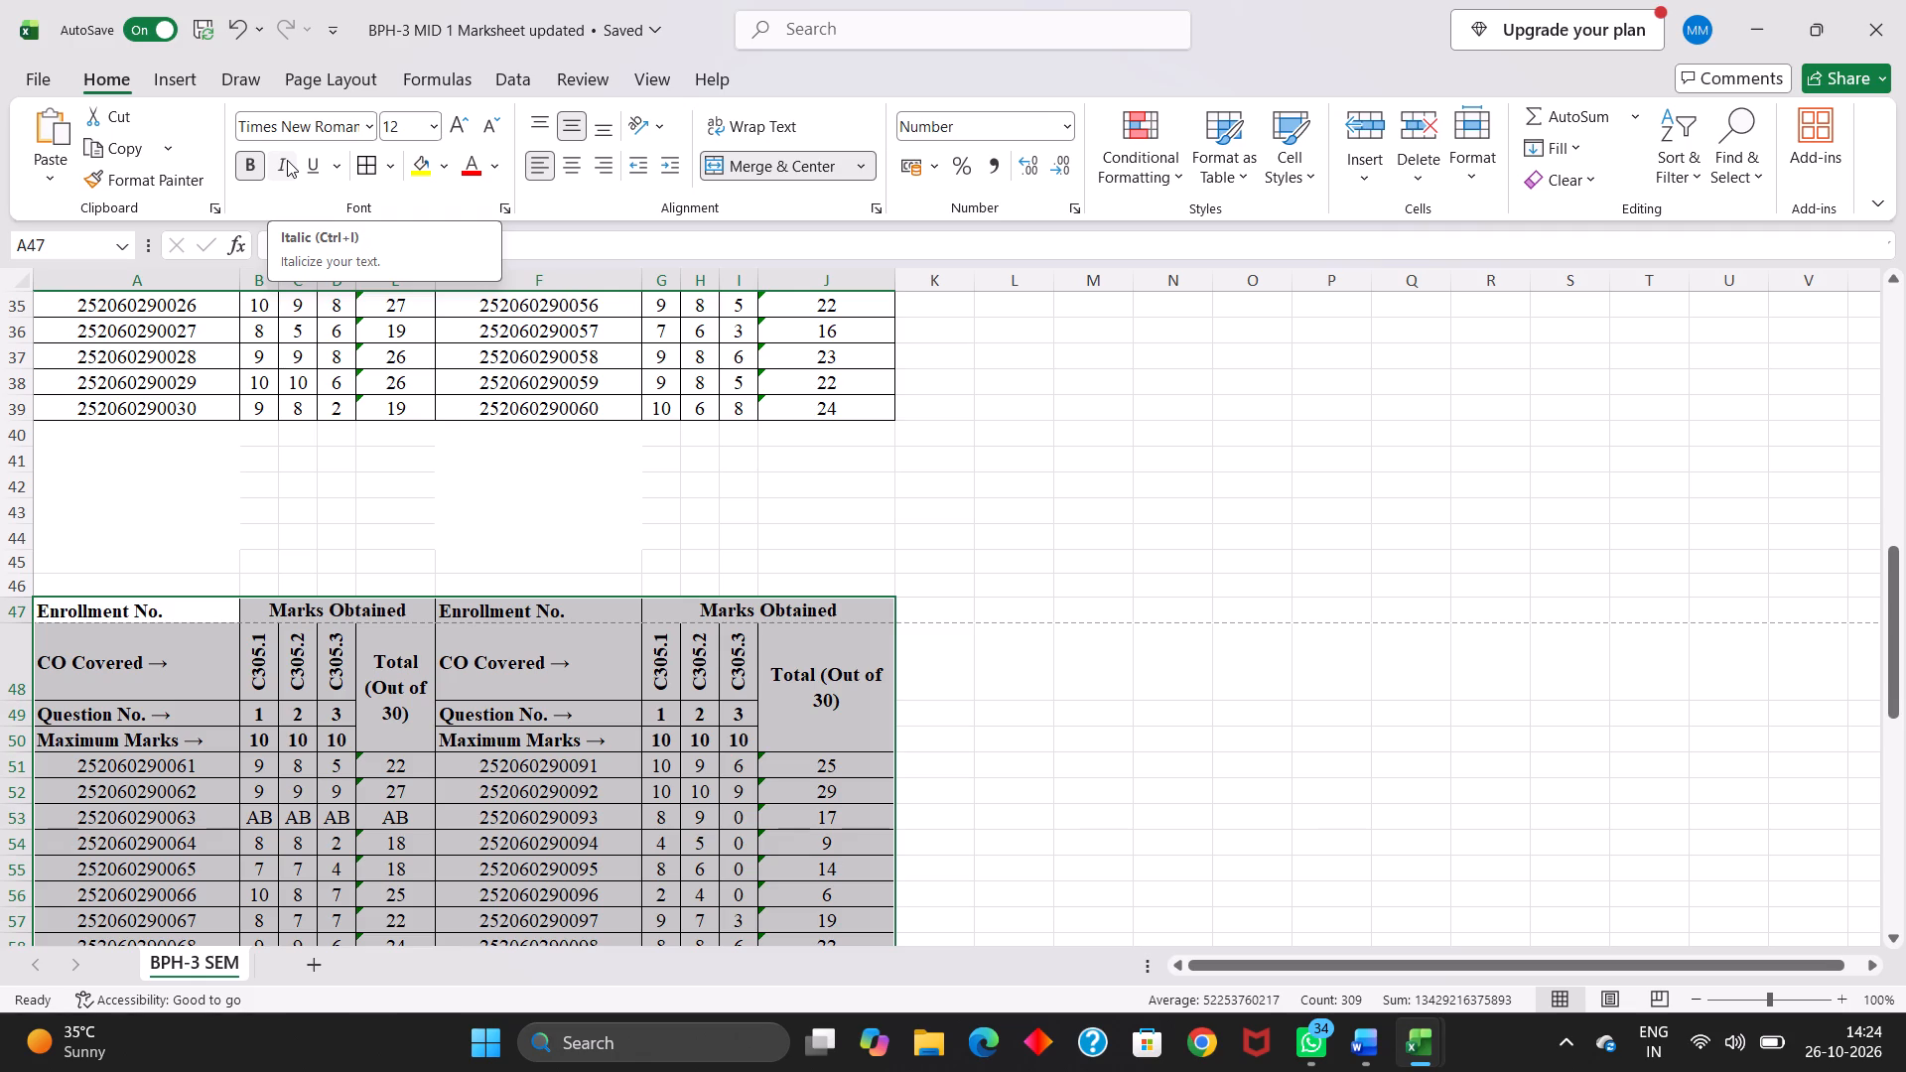
Return from the print settings to the sheet and reapply All Borders to the second marks table, A47:J86.
{"action": "key", "text": "ctrl+p"}
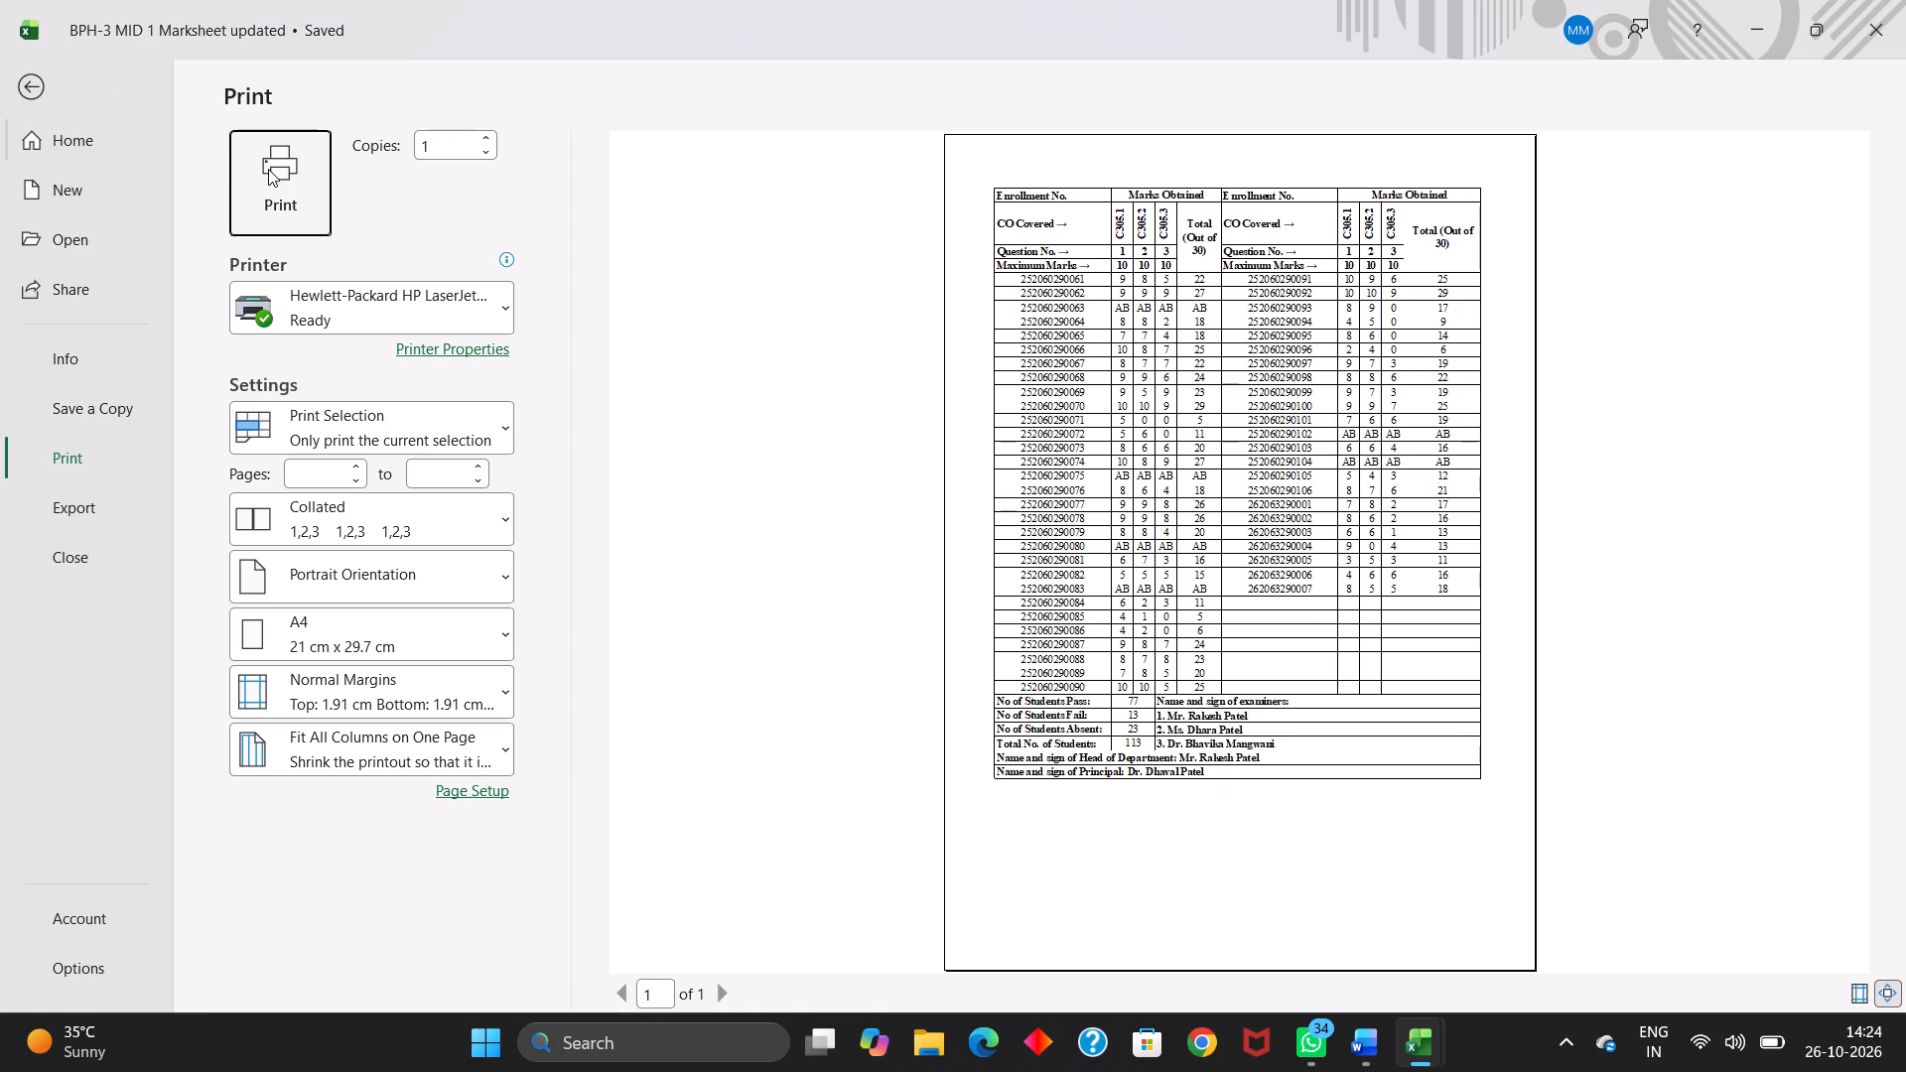
{"action": "left_click", "coordinate": [39, 76]}
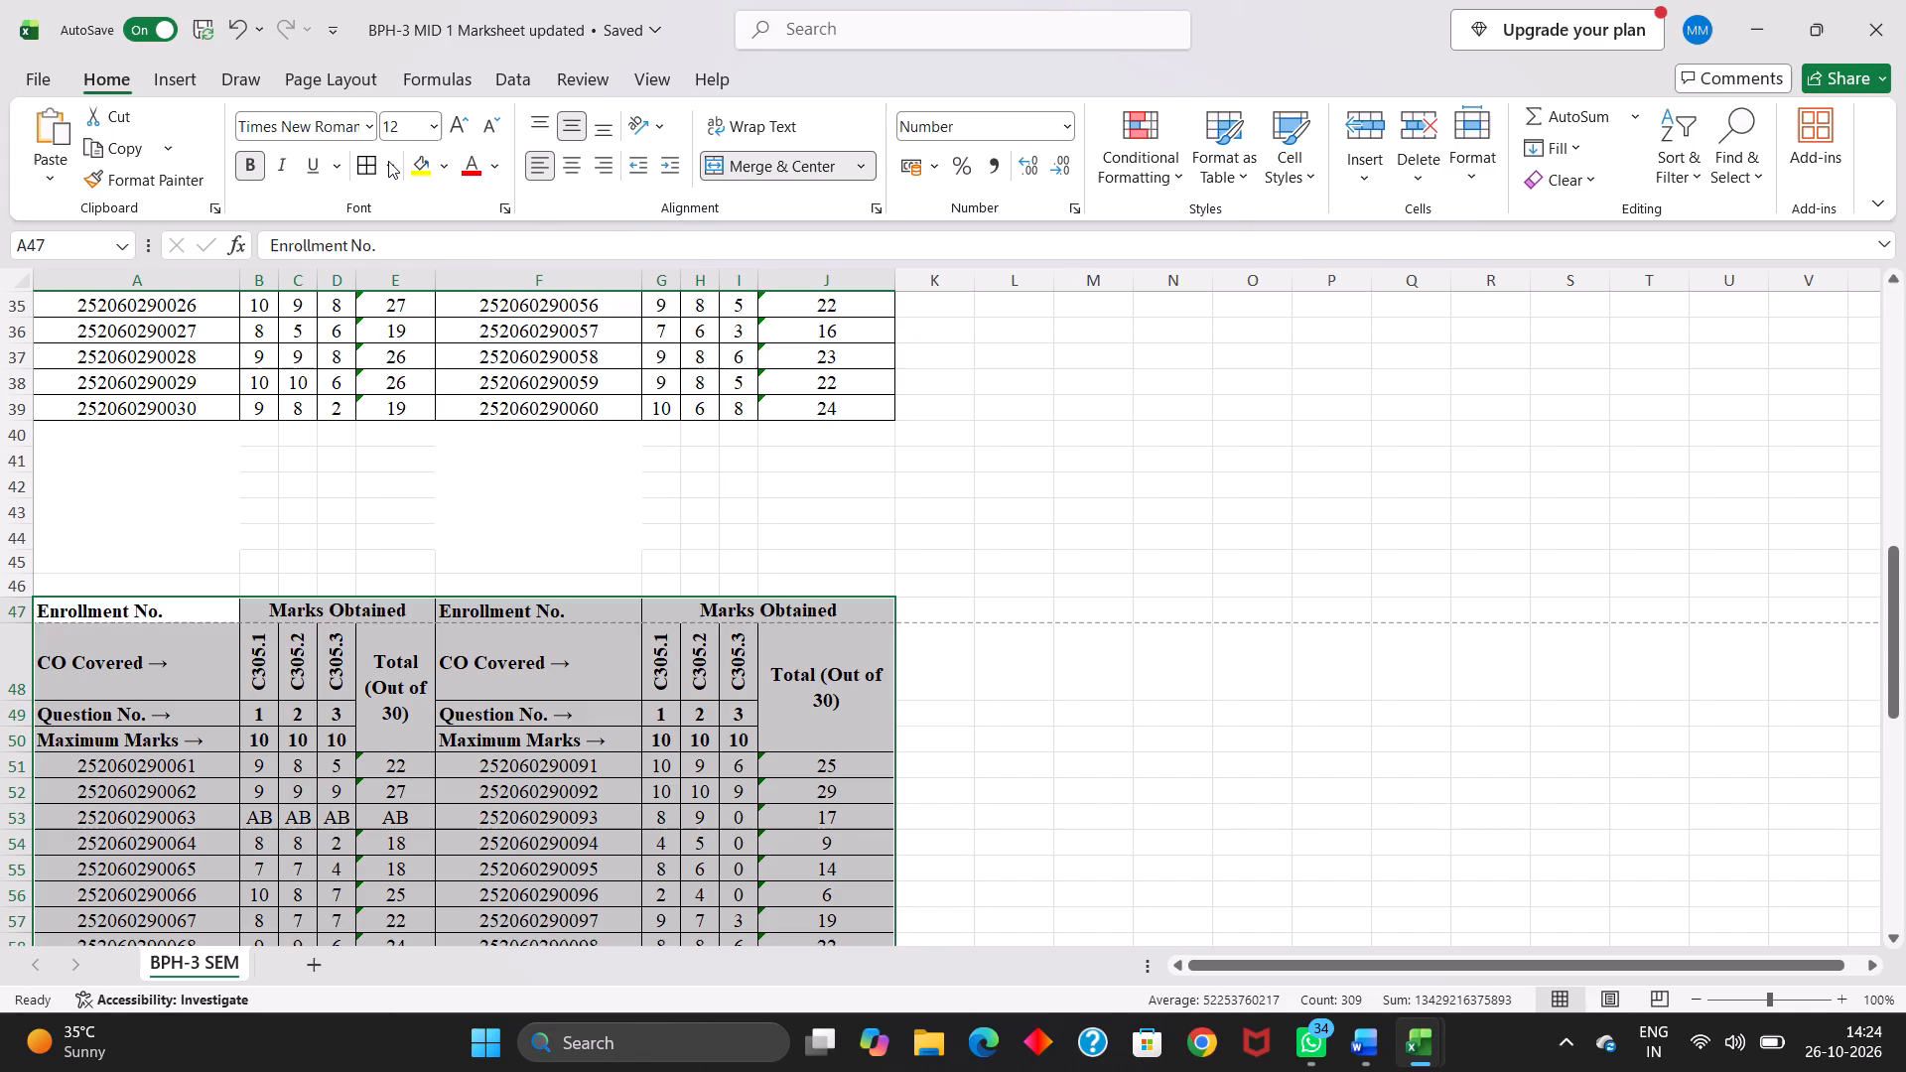
{"action": "left_click", "coordinate": [388, 161]}
{"action": "left_click", "coordinate": [463, 422]}
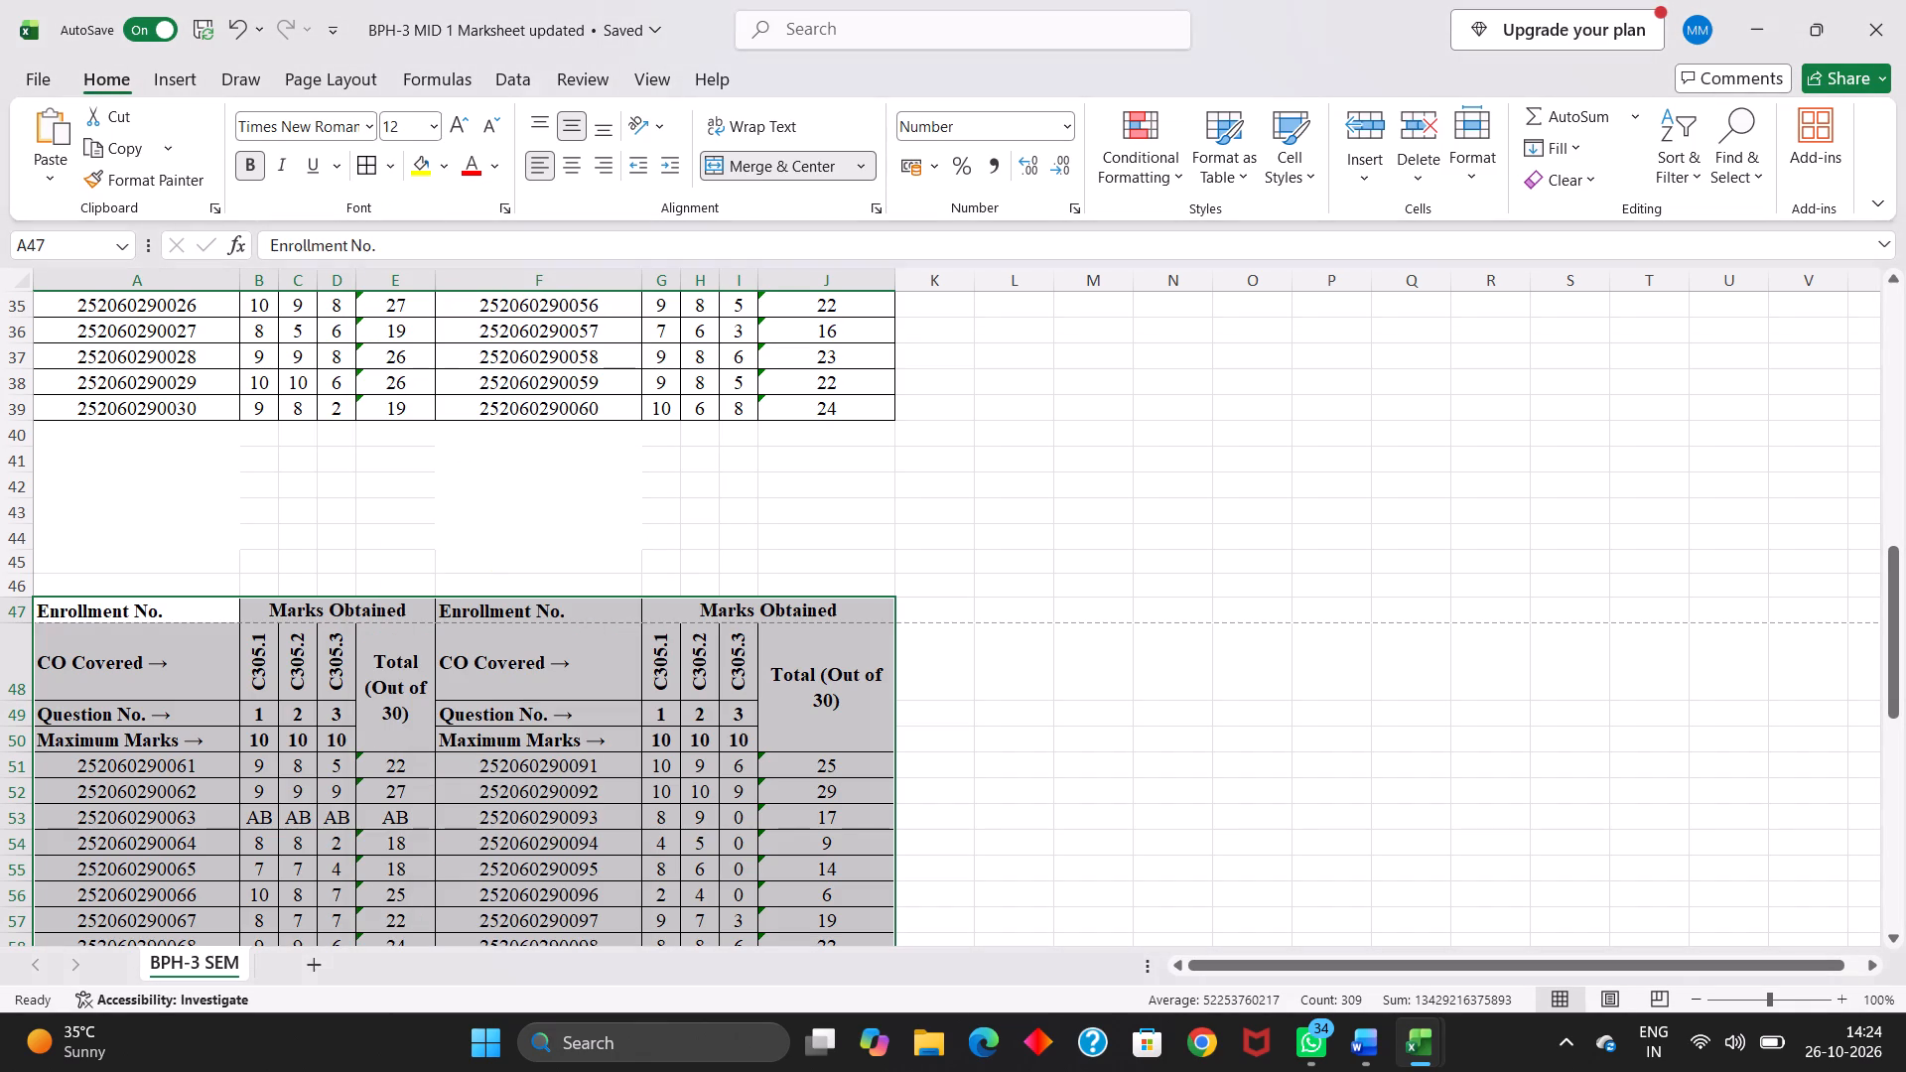
Print one more copy of the selected second marks table, A47:J86, on the HP LaserJet.
{"action": "left_click", "coordinate": [32, 80]}
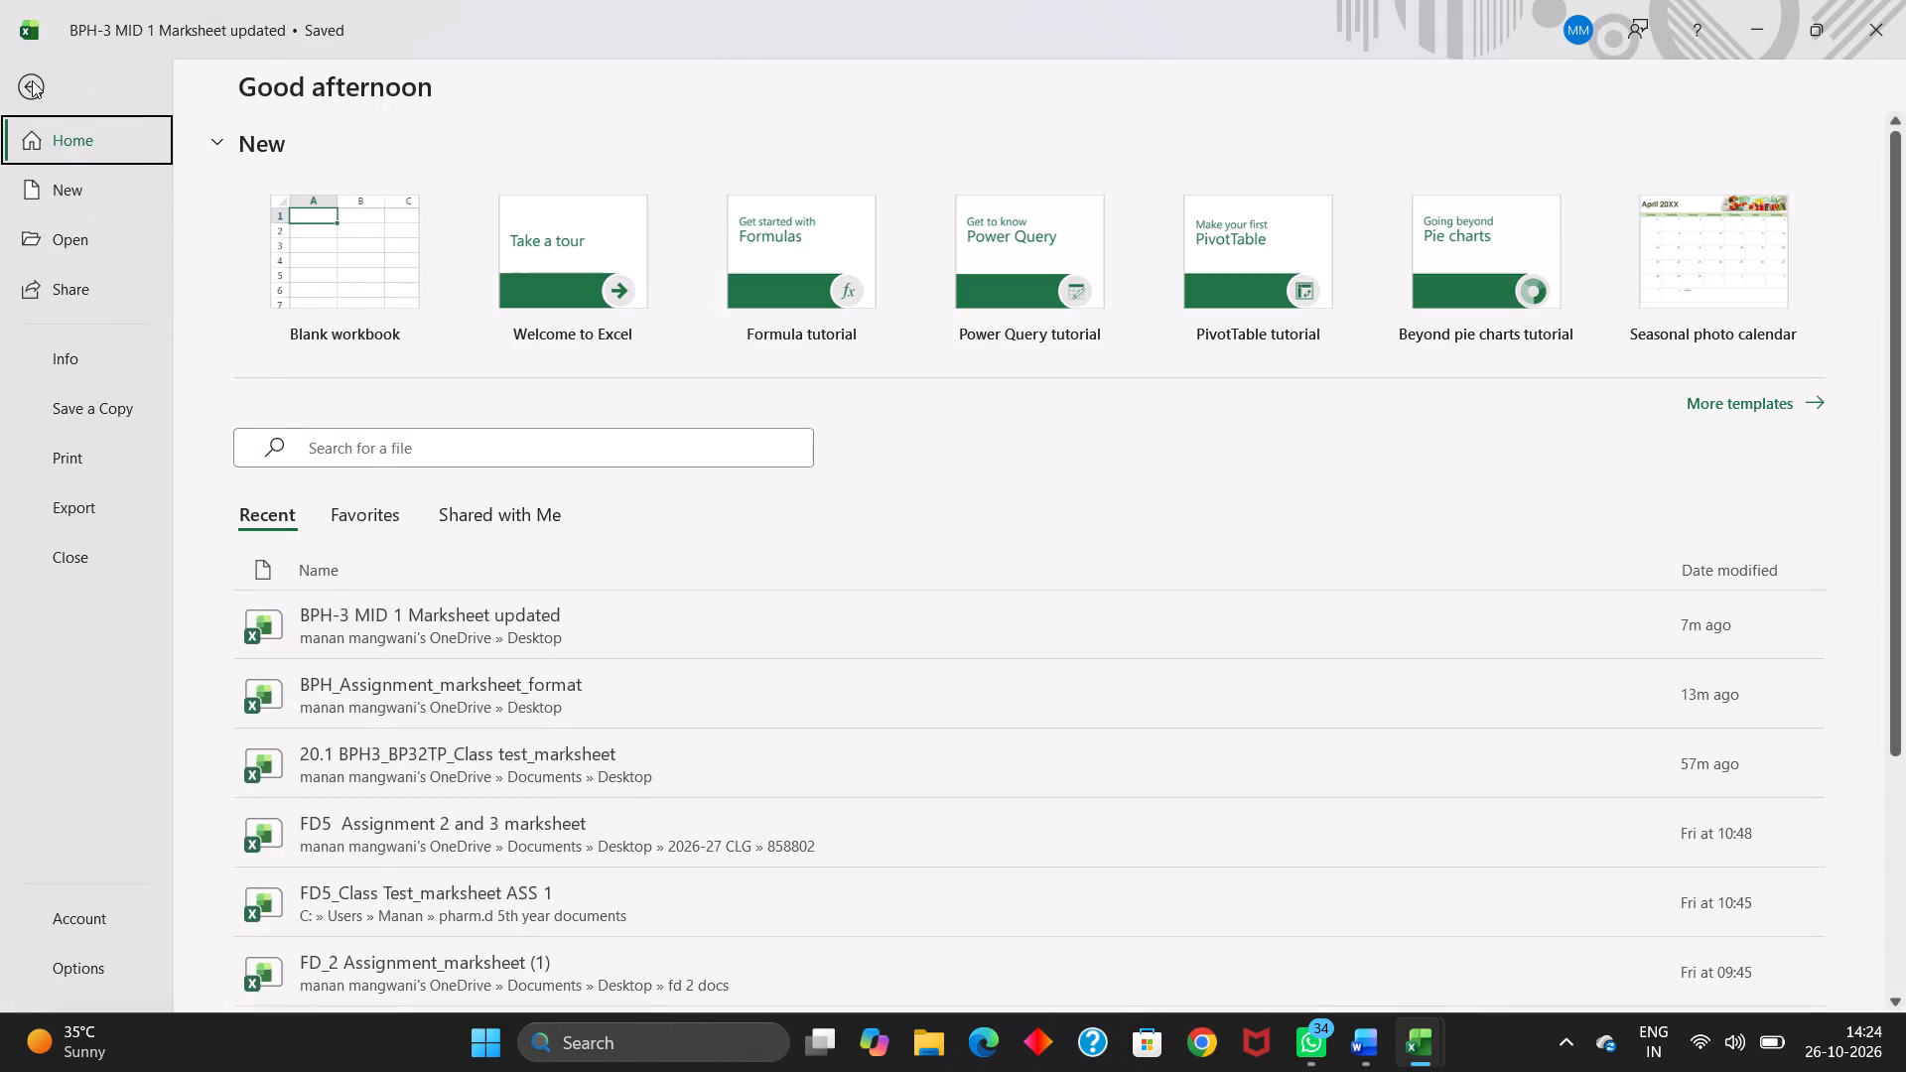
{"action": "left_click", "coordinate": [24, 84]}
{"action": "key", "text": "ctrl+p"}
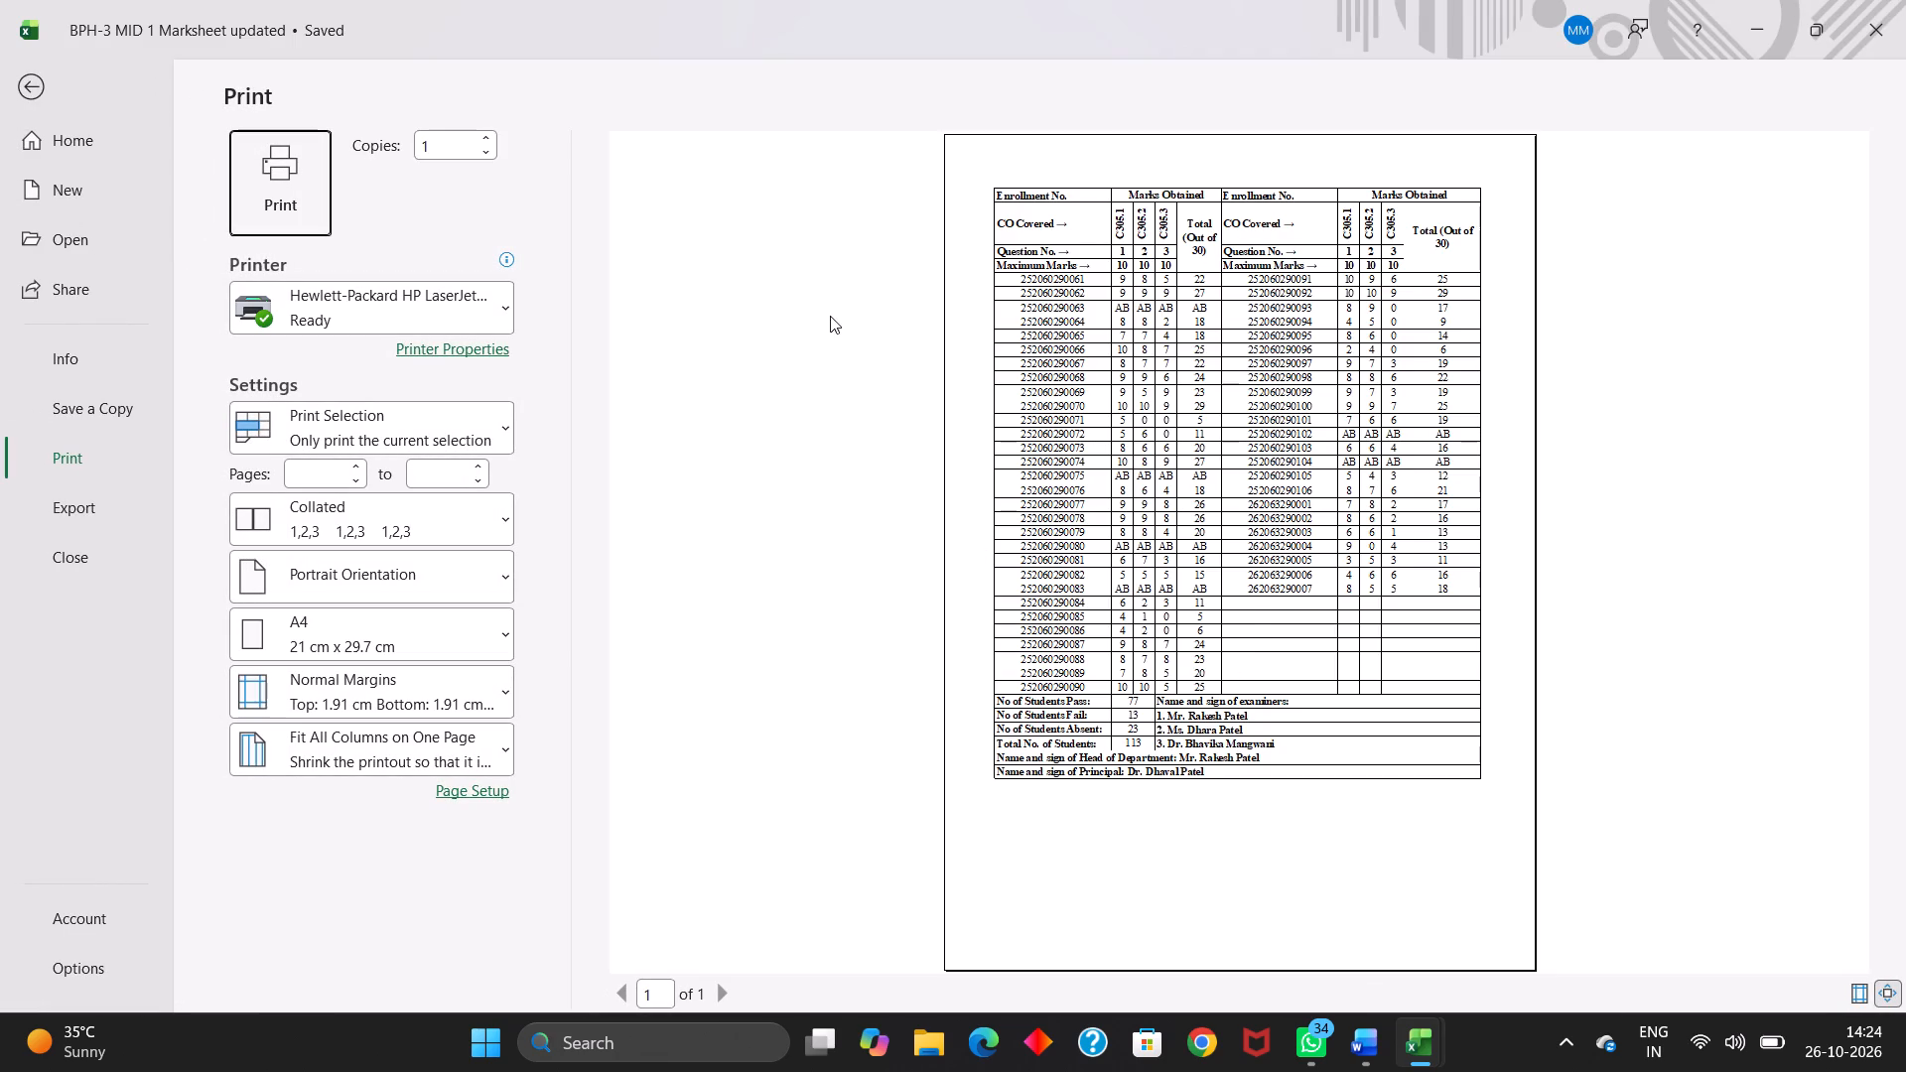
{"action": "left_click", "coordinate": [289, 167]}
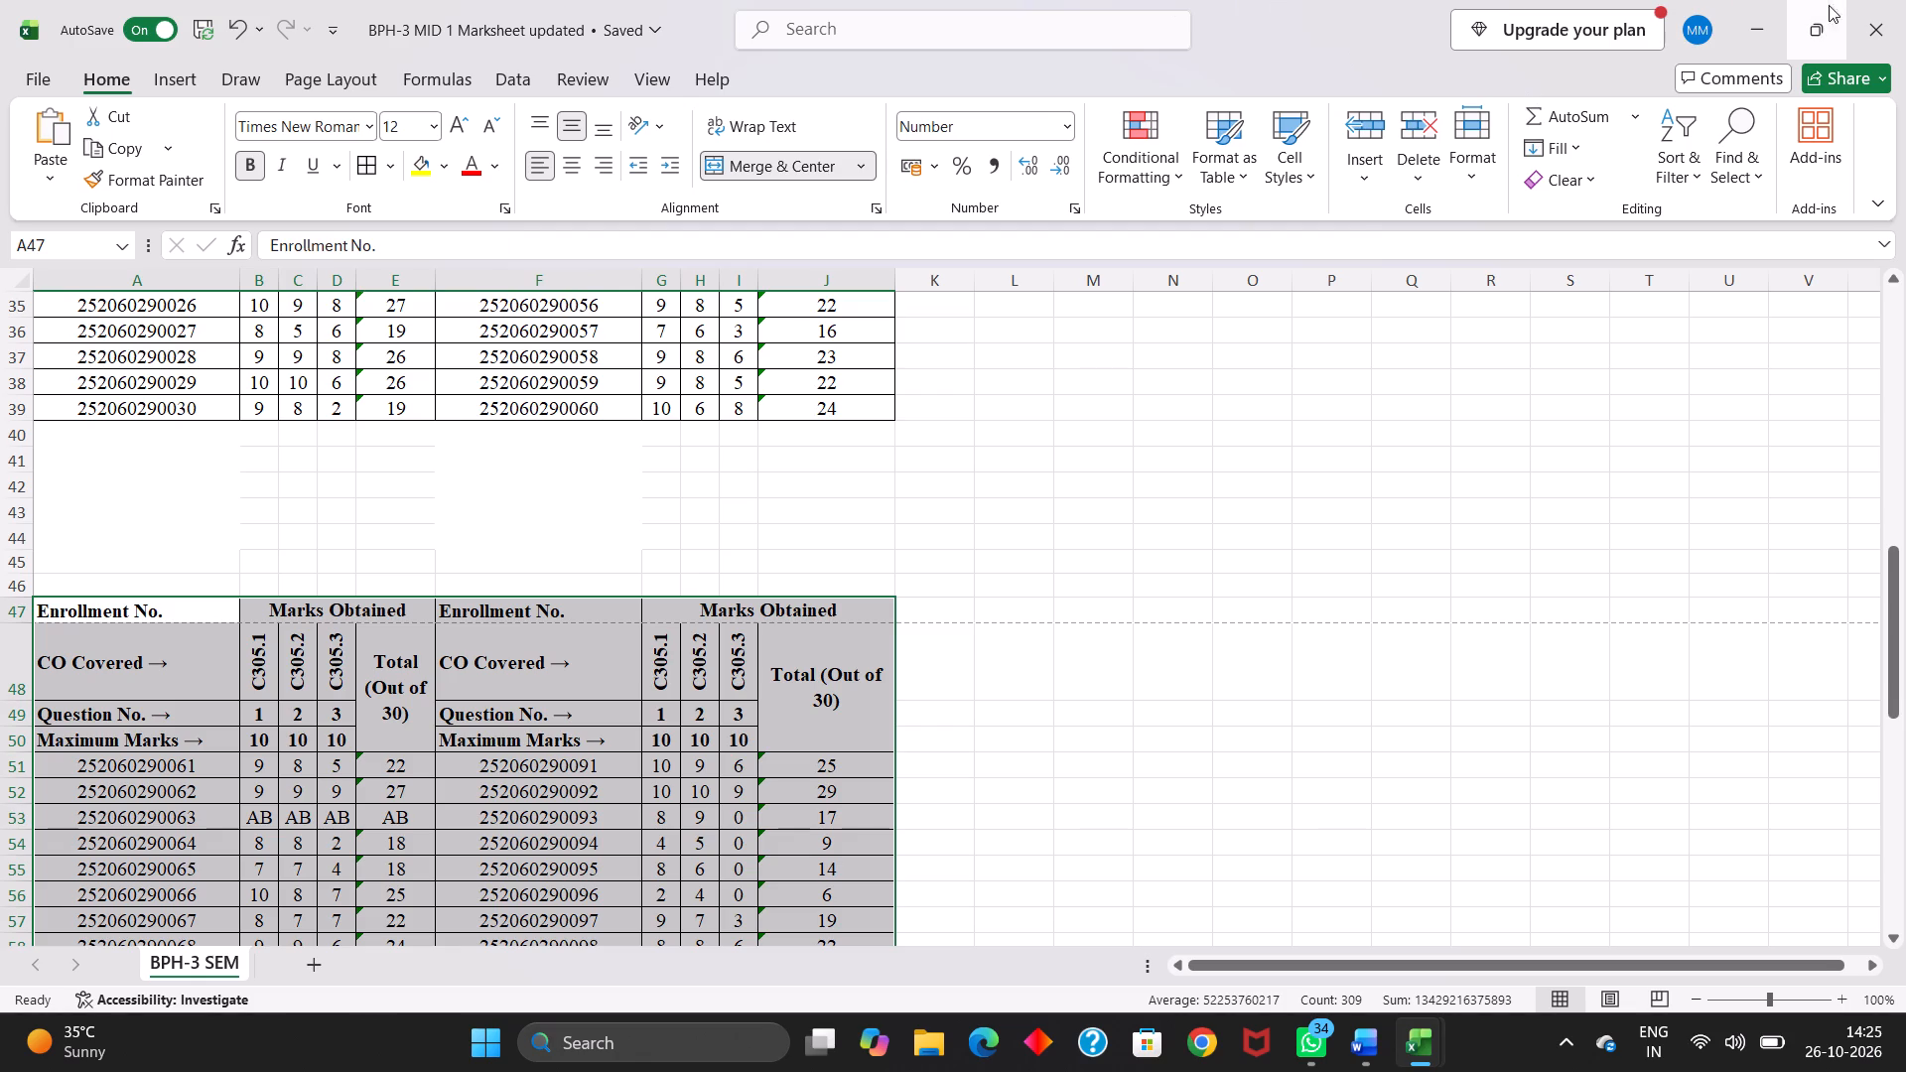
Minimise the mid-semester workbook and open the 20.1 BPH3_BP32TP class test marksheet workbook from the desktop.
{"action": "left_click", "coordinate": [1784, 24]}
{"action": "left_click", "coordinate": [1764, 22]}
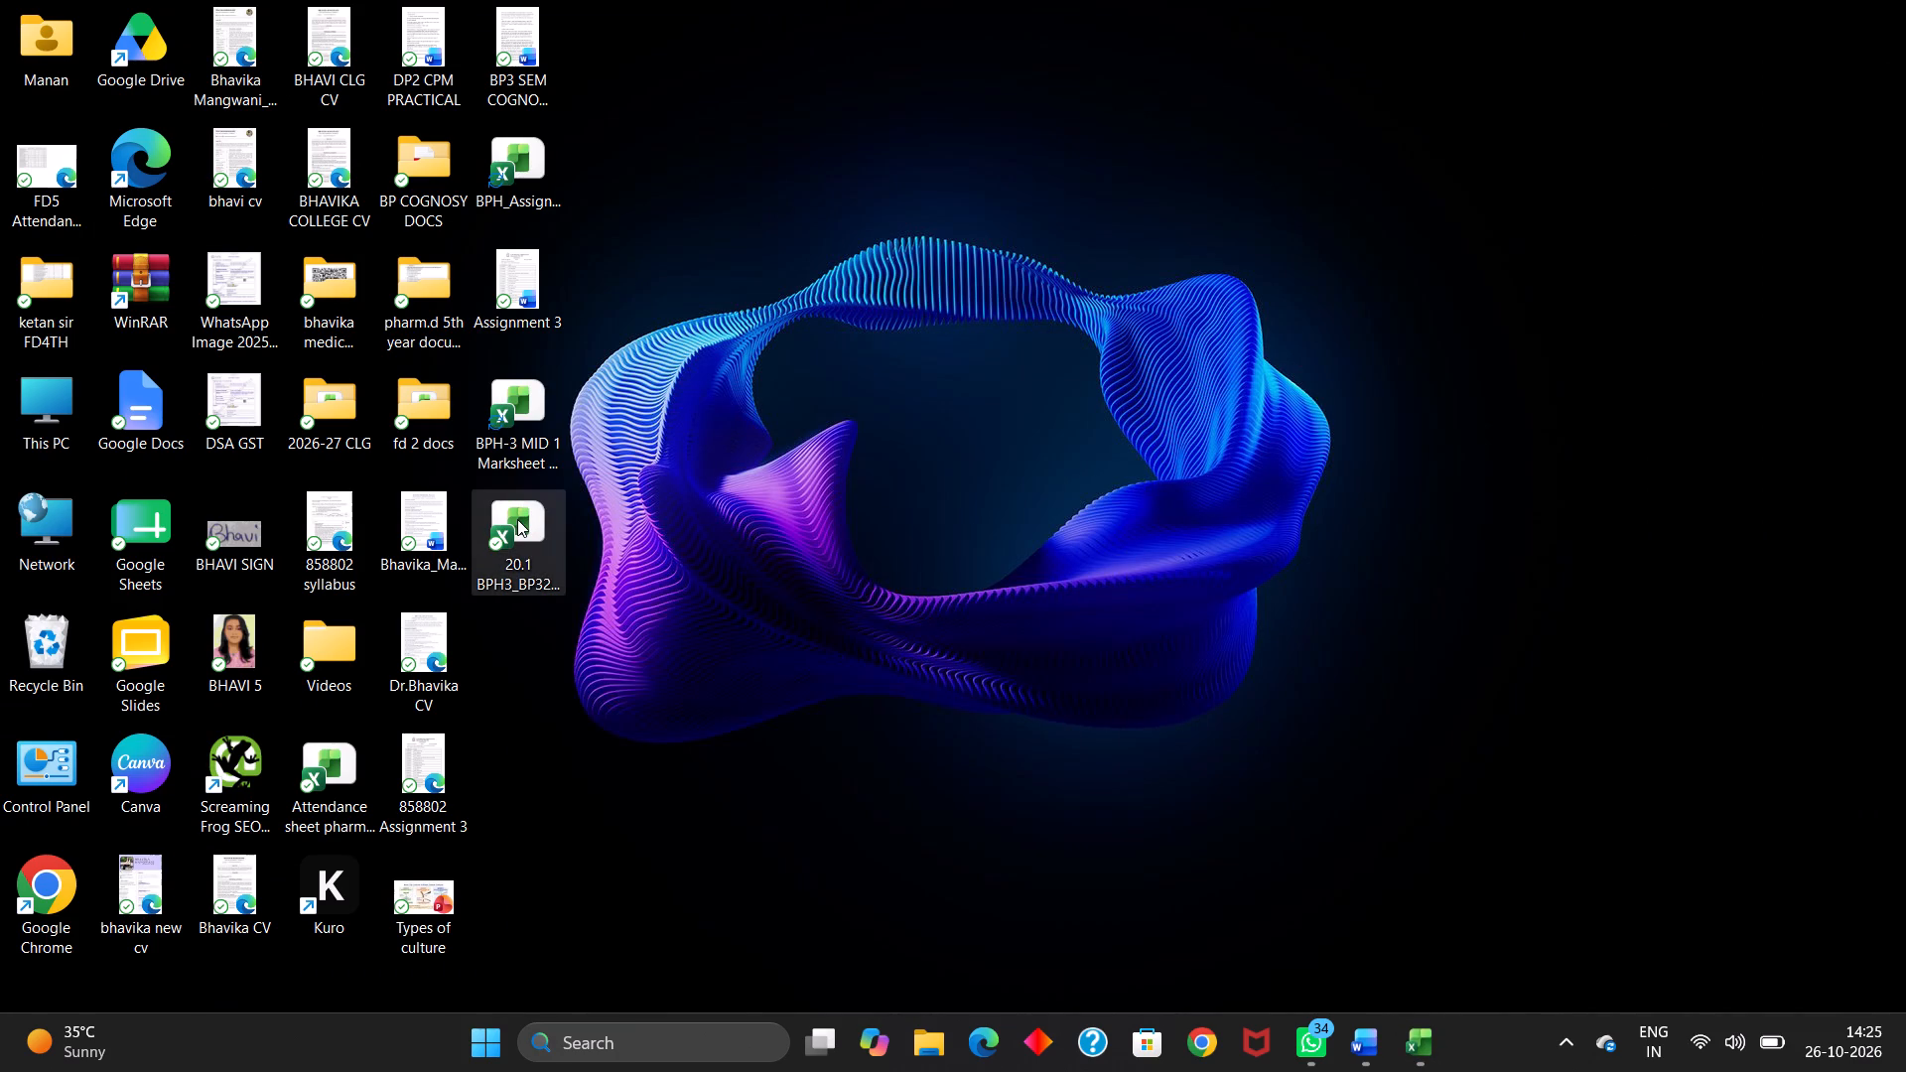
{"action": "double_click", "coordinate": [517, 519]}
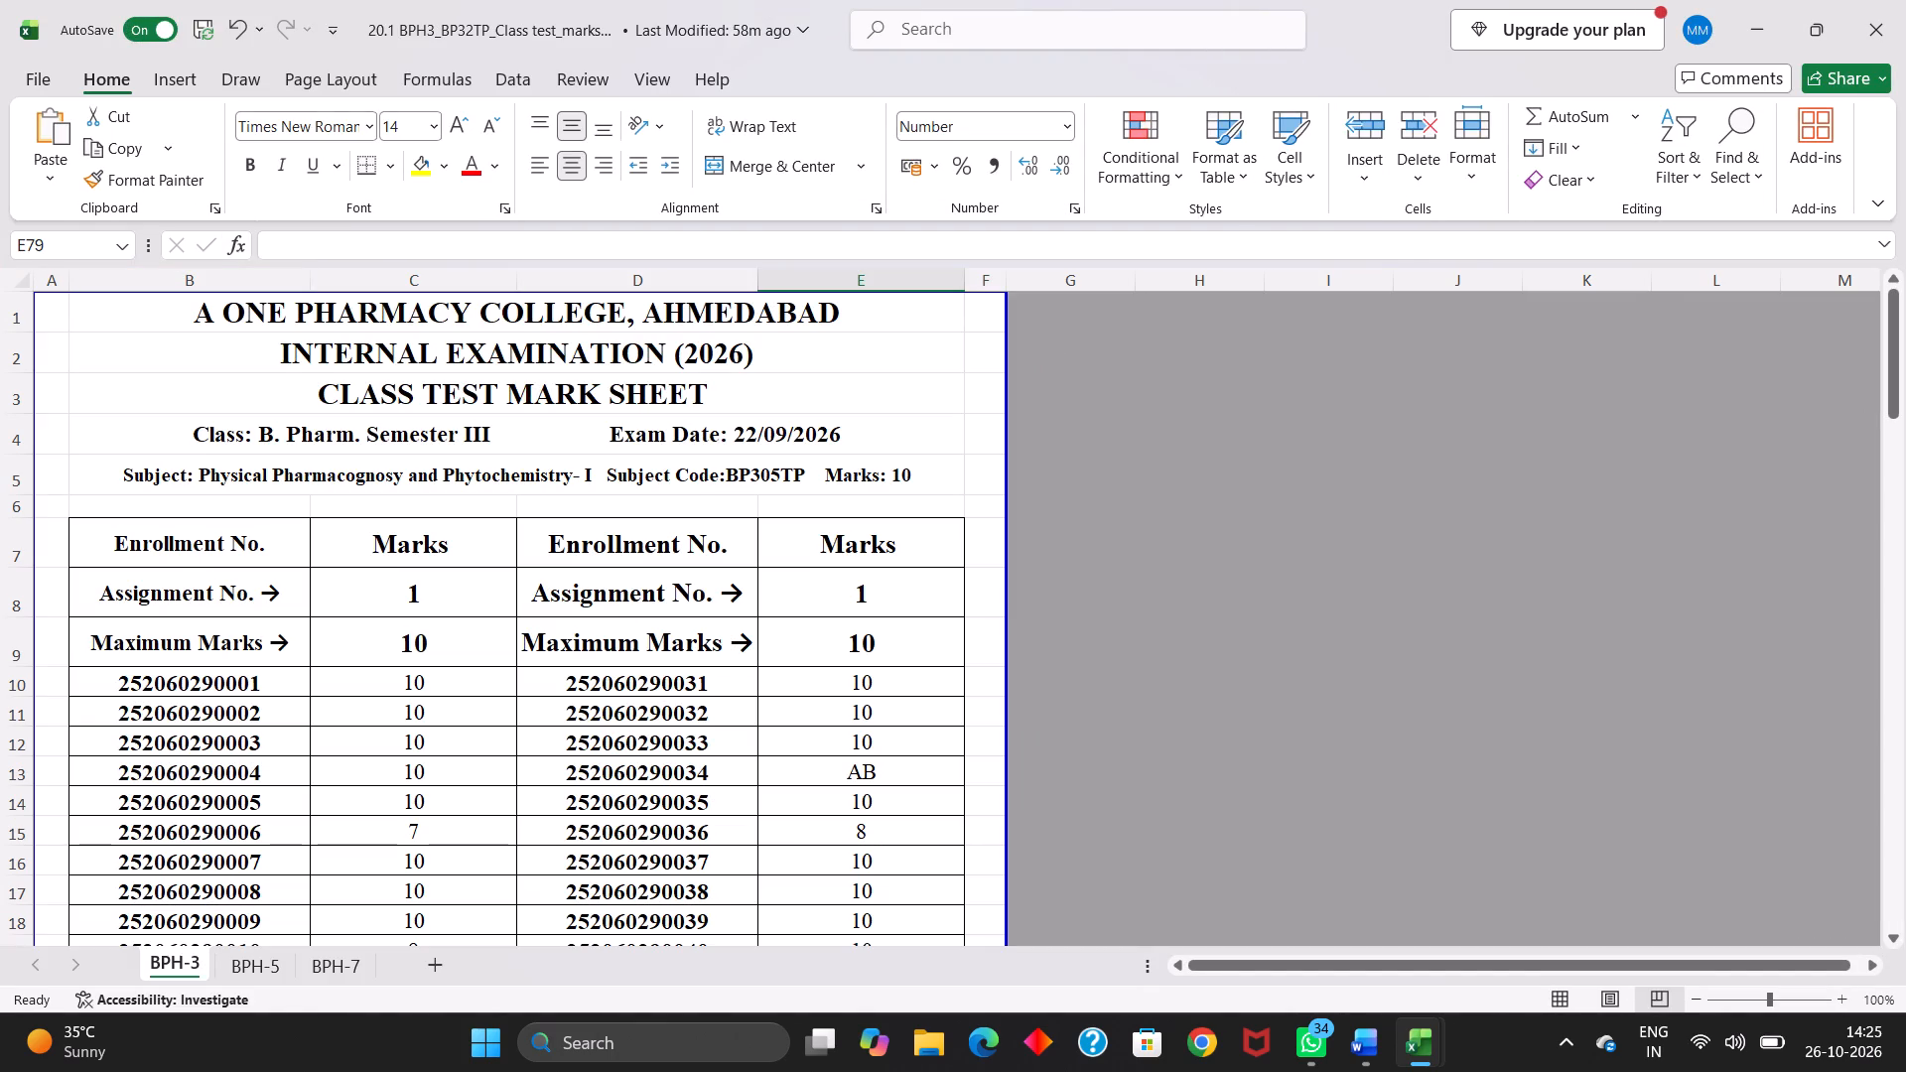
Apply All Borders to the heading and first marks table, B1:E39, on the BPH-3 sheet.
{"action": "left_click_drag", "start_coordinate": [140, 311], "coordinate": [616, 459]}
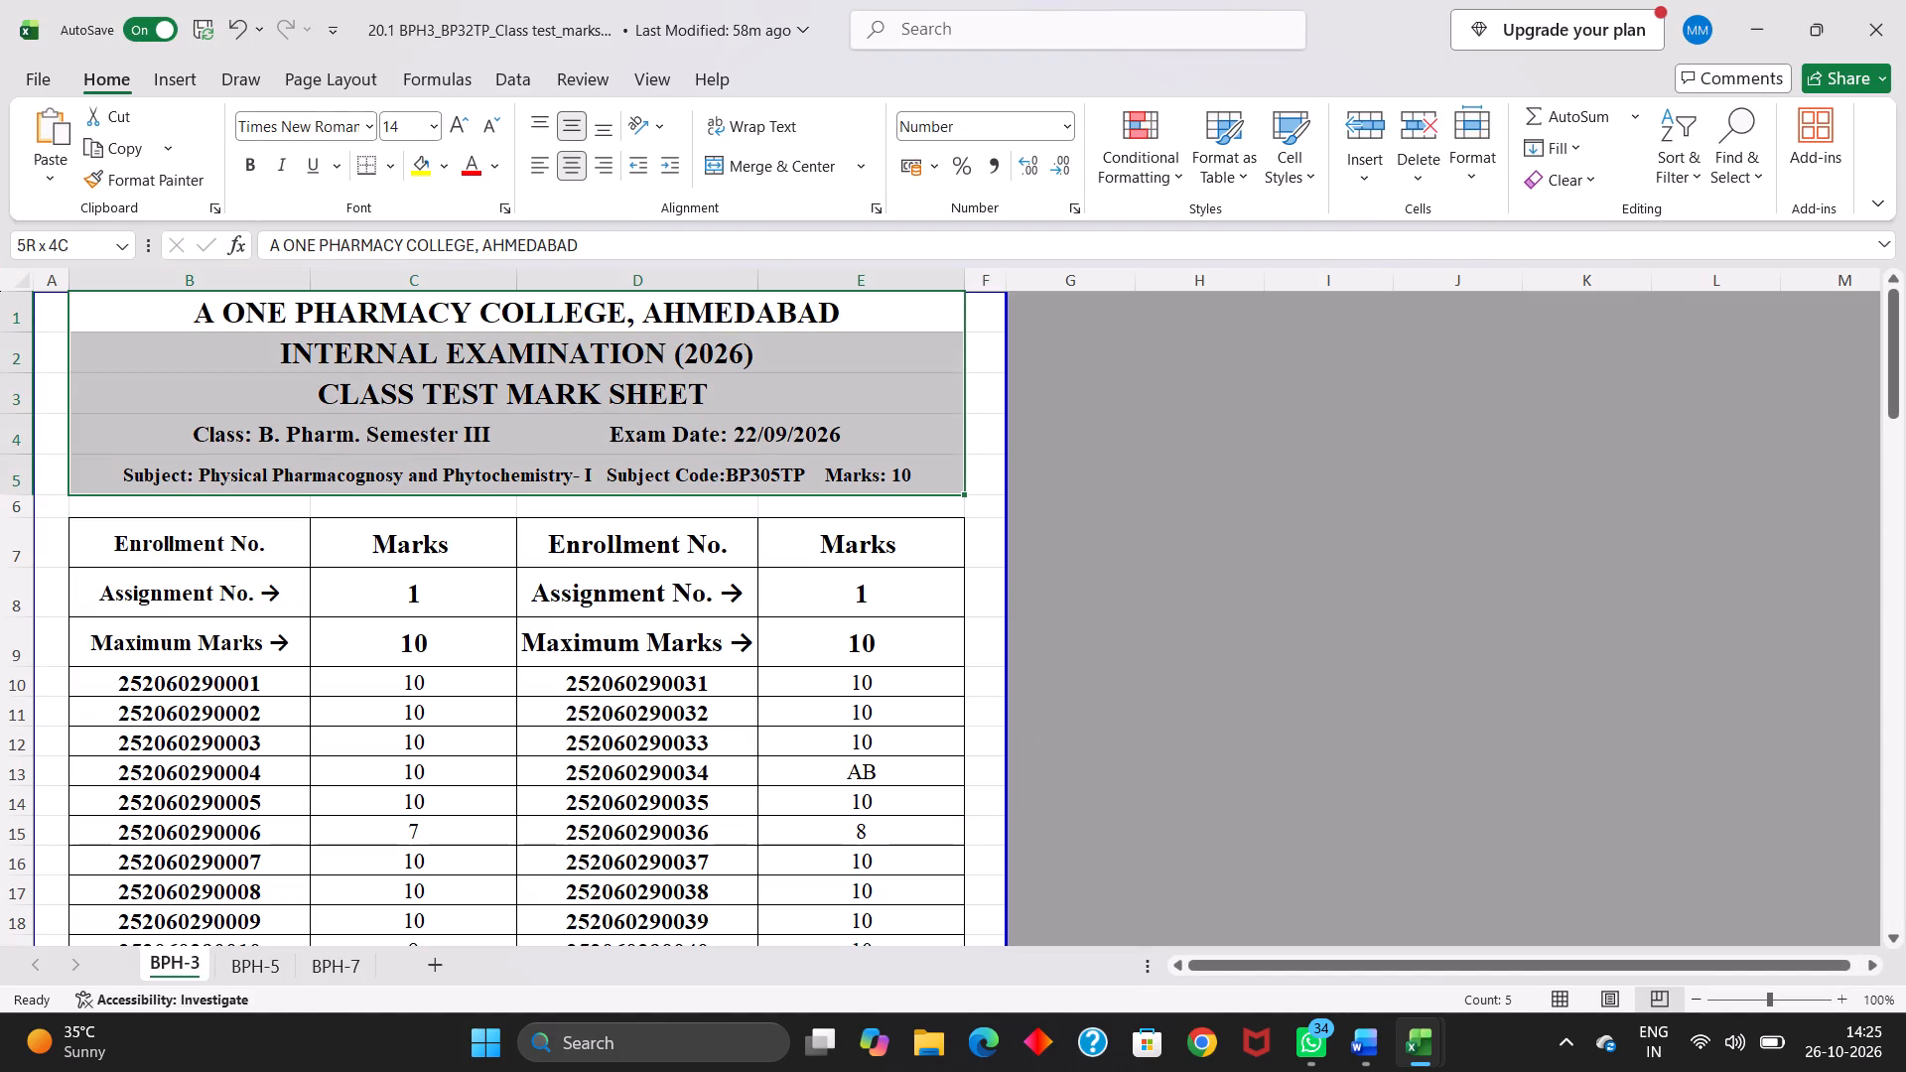
{"action": "left_click_drag", "start_coordinate": [616, 459], "coordinate": [617, 448]}
{"action": "left_click", "coordinate": [89, 315]}
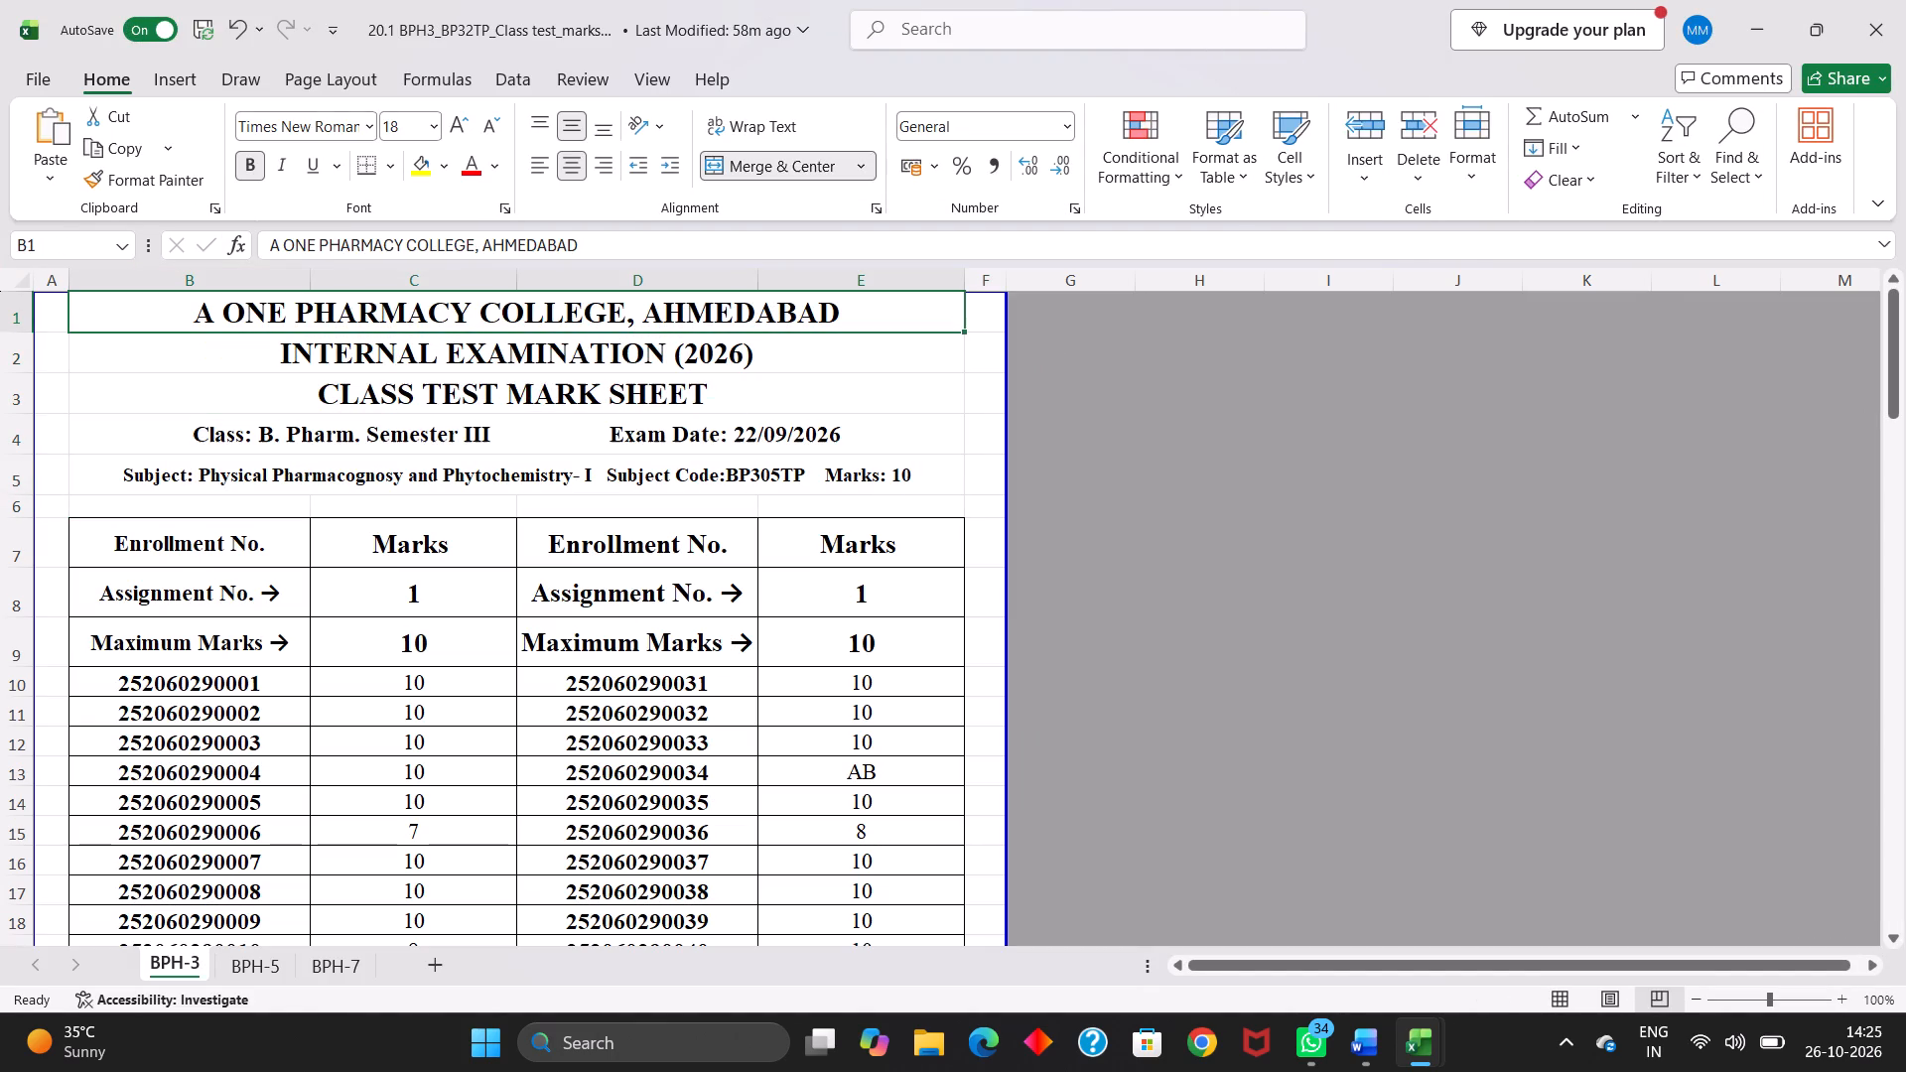
{"action": "left_click_drag", "start_coordinate": [89, 315], "coordinate": [876, 609]}
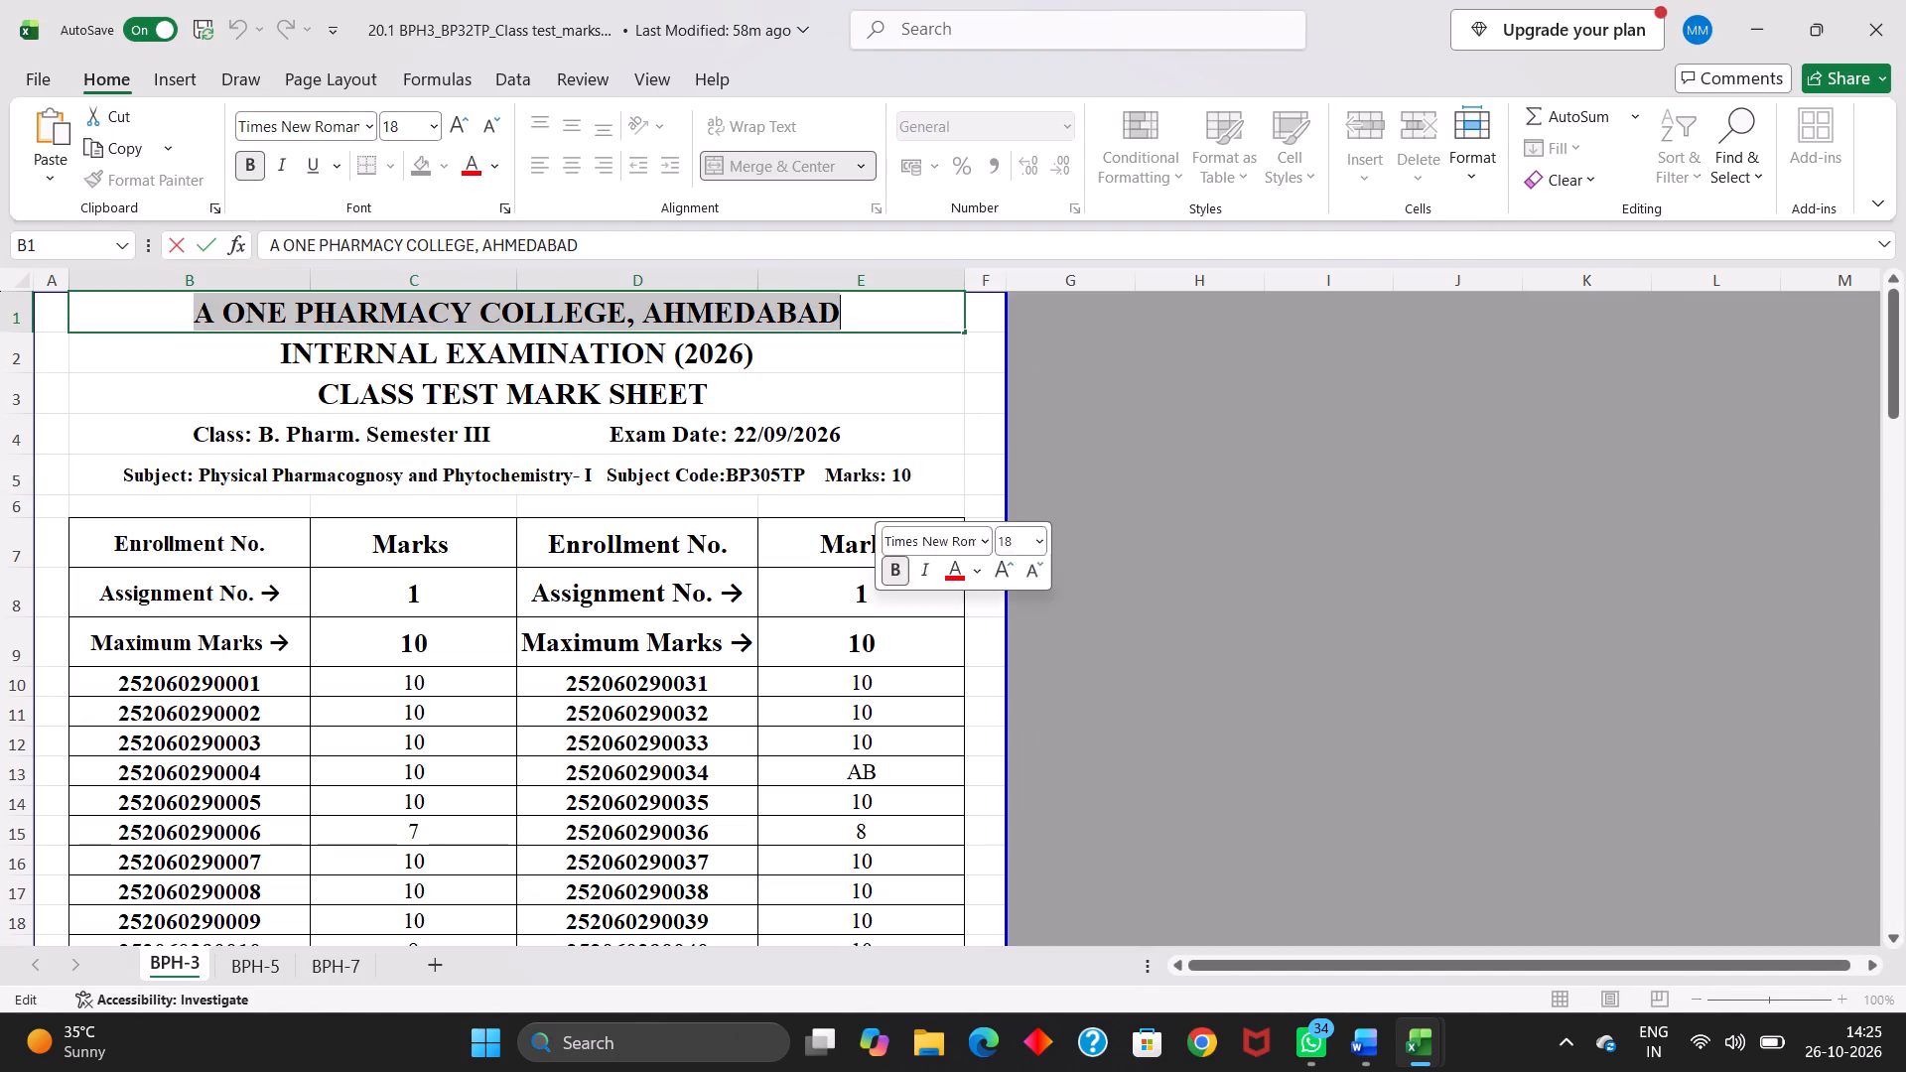
{"action": "left_click", "coordinate": [876, 609]}
{"action": "left_click_drag", "start_coordinate": [79, 305], "coordinate": [653, 649]}
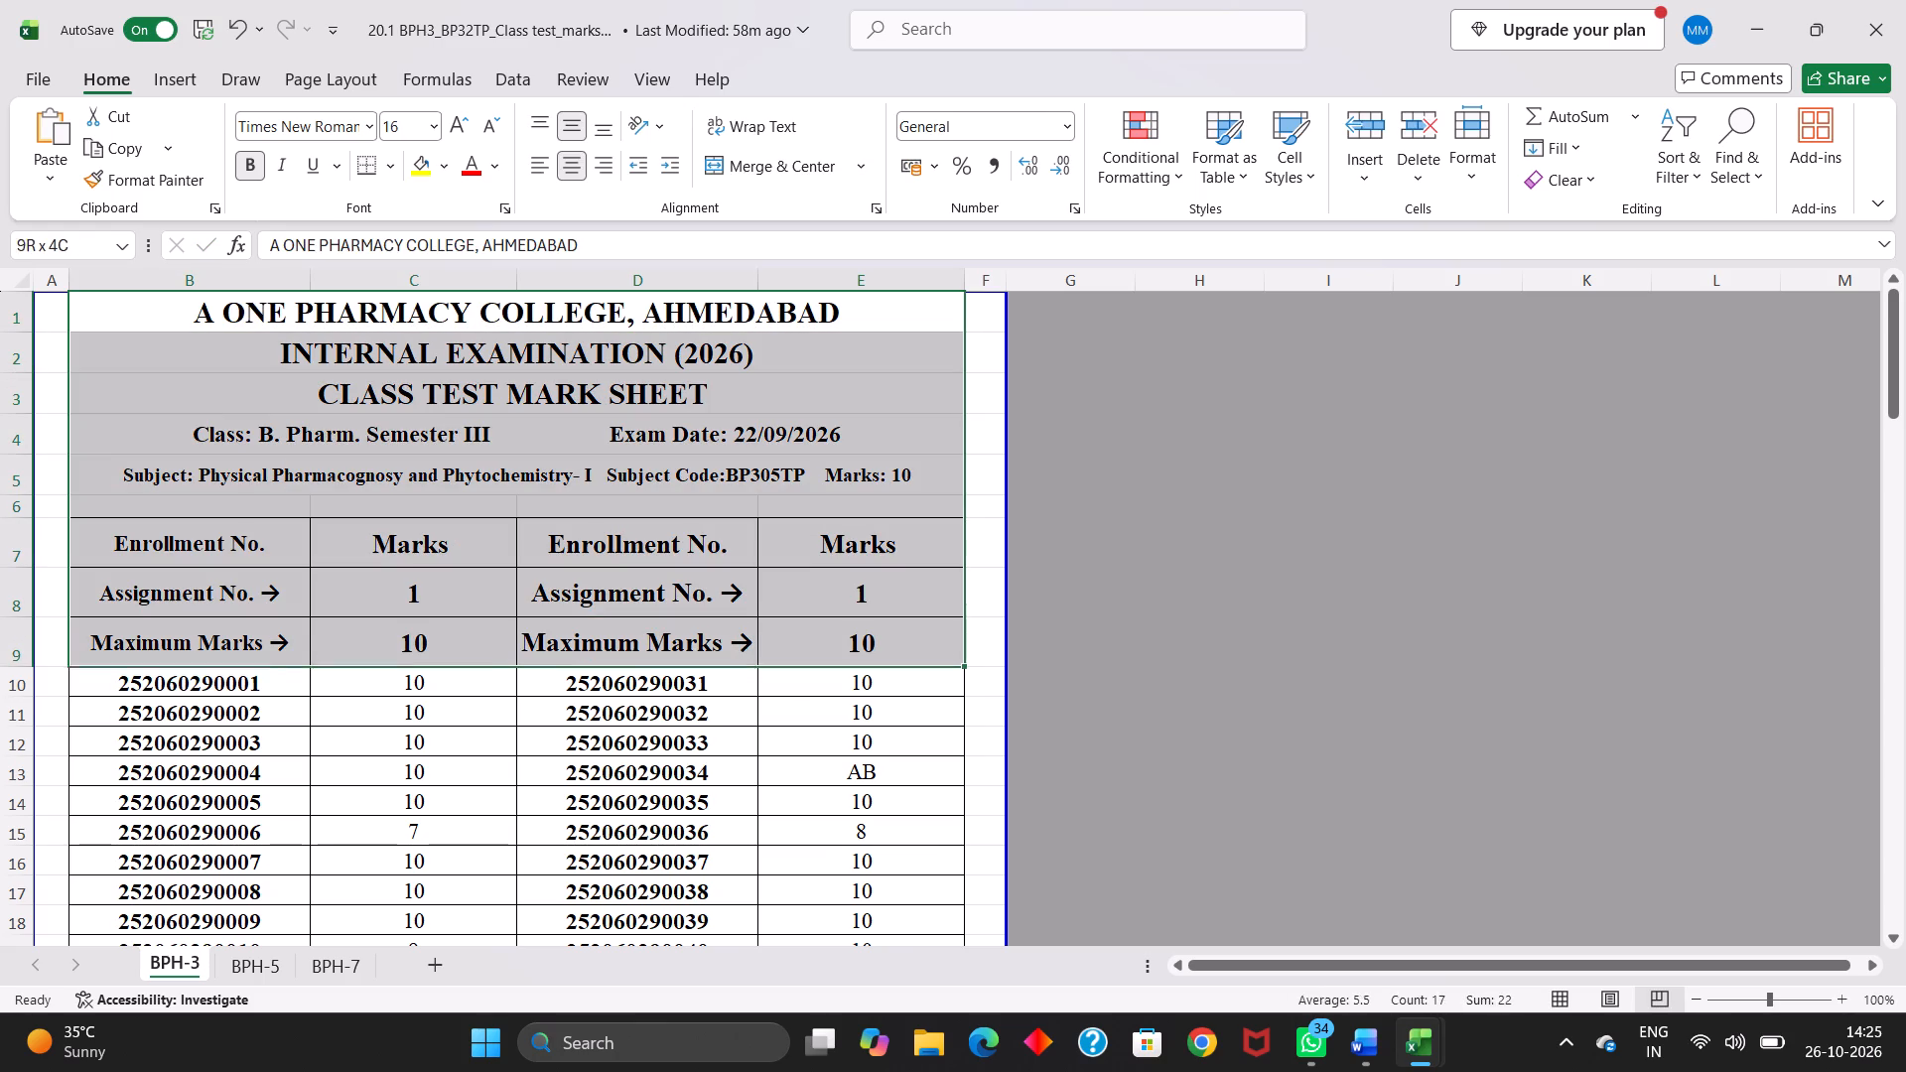
{"action": "left_click_drag", "start_coordinate": [653, 649], "coordinate": [771, 1071]}
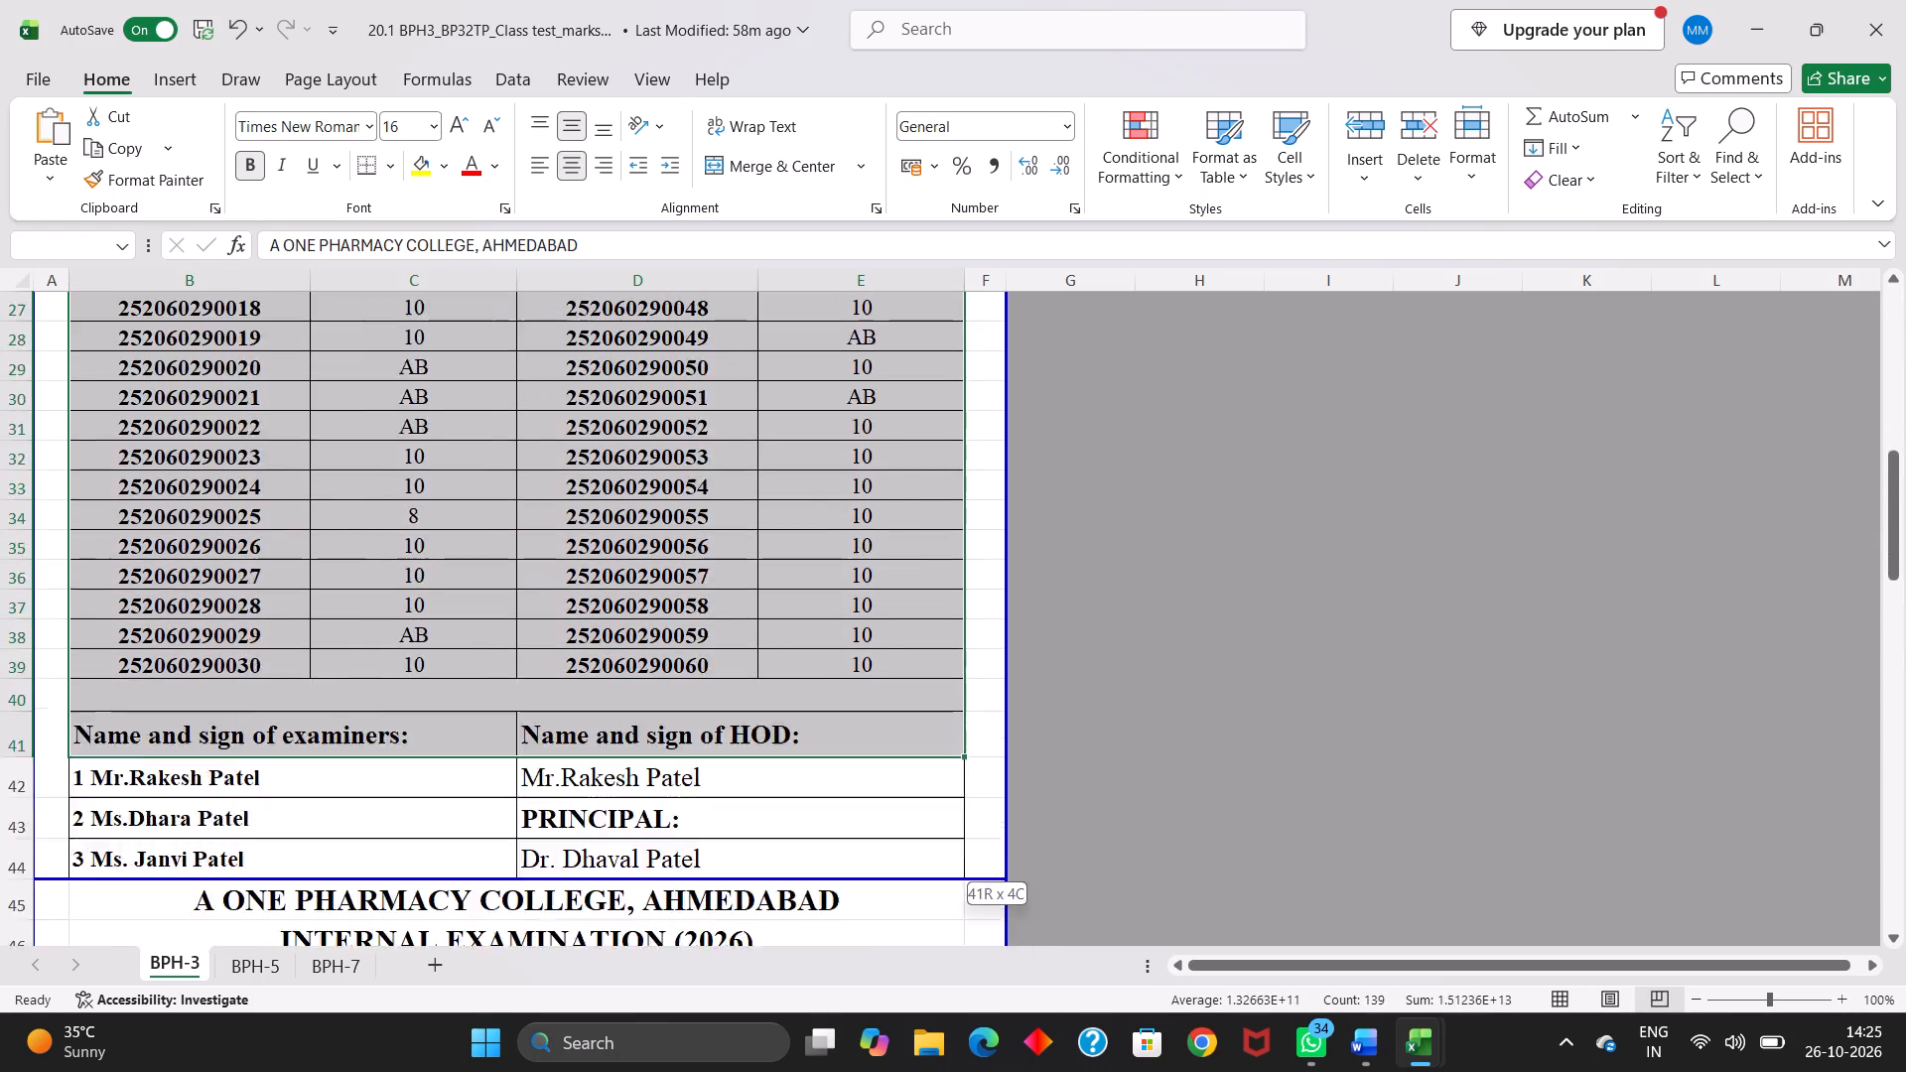
{"action": "left_click_drag", "start_coordinate": [771, 1071], "coordinate": [763, 225]}
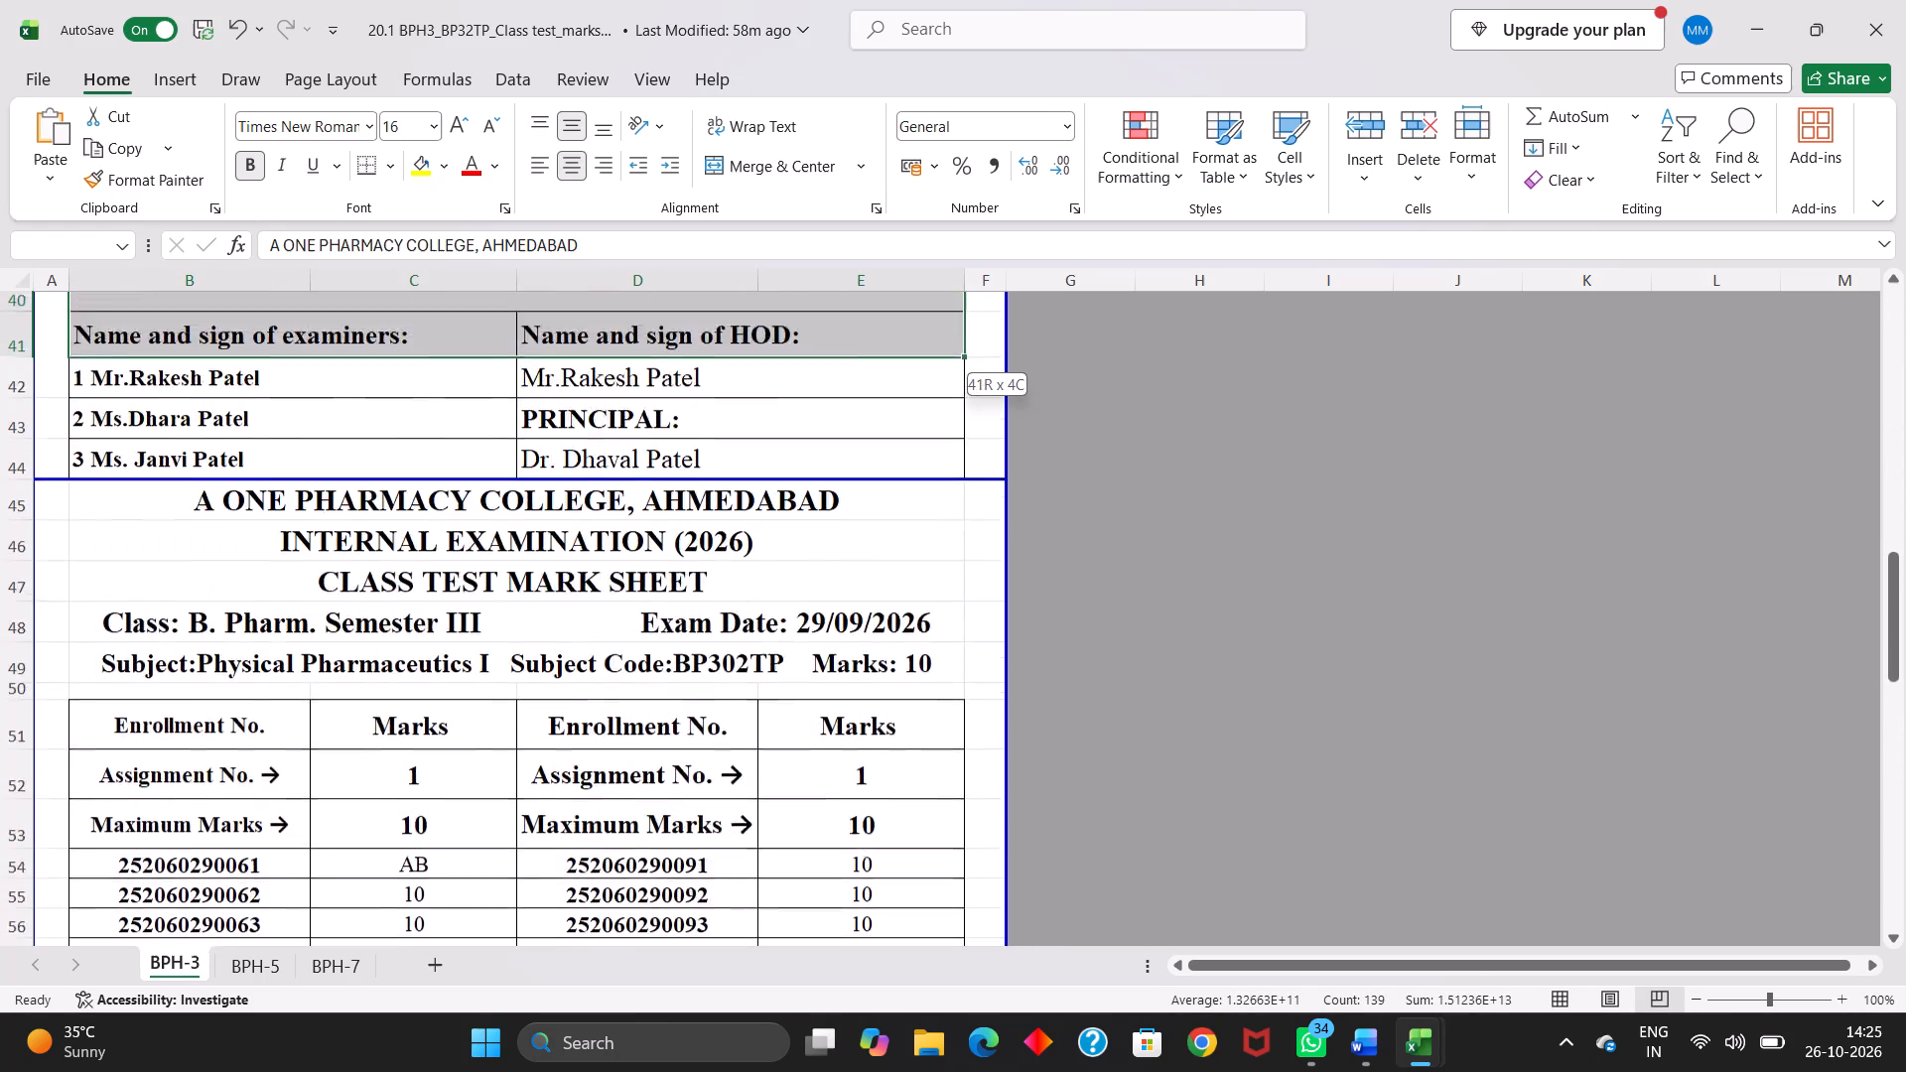
{"action": "left_click_drag", "start_coordinate": [763, 225], "coordinate": [818, 492]}
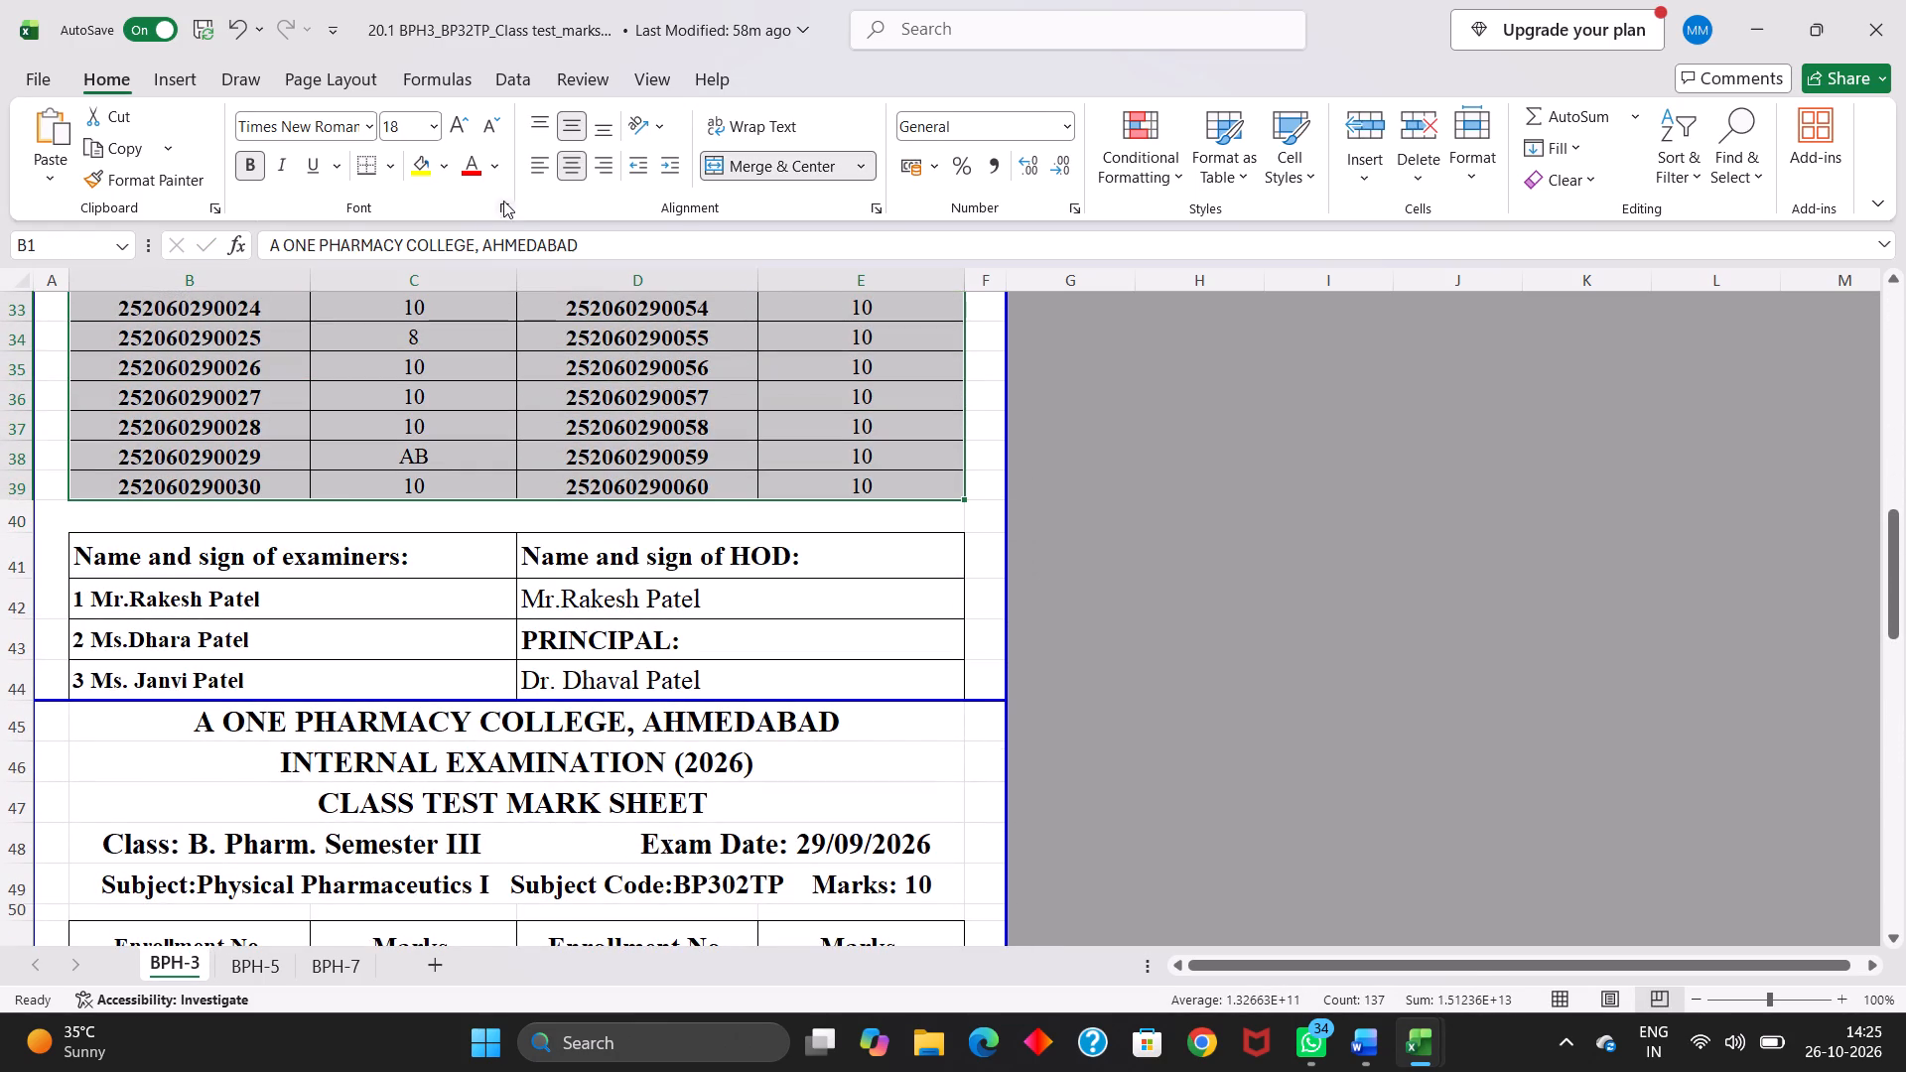
{"action": "left_click", "coordinate": [384, 152]}
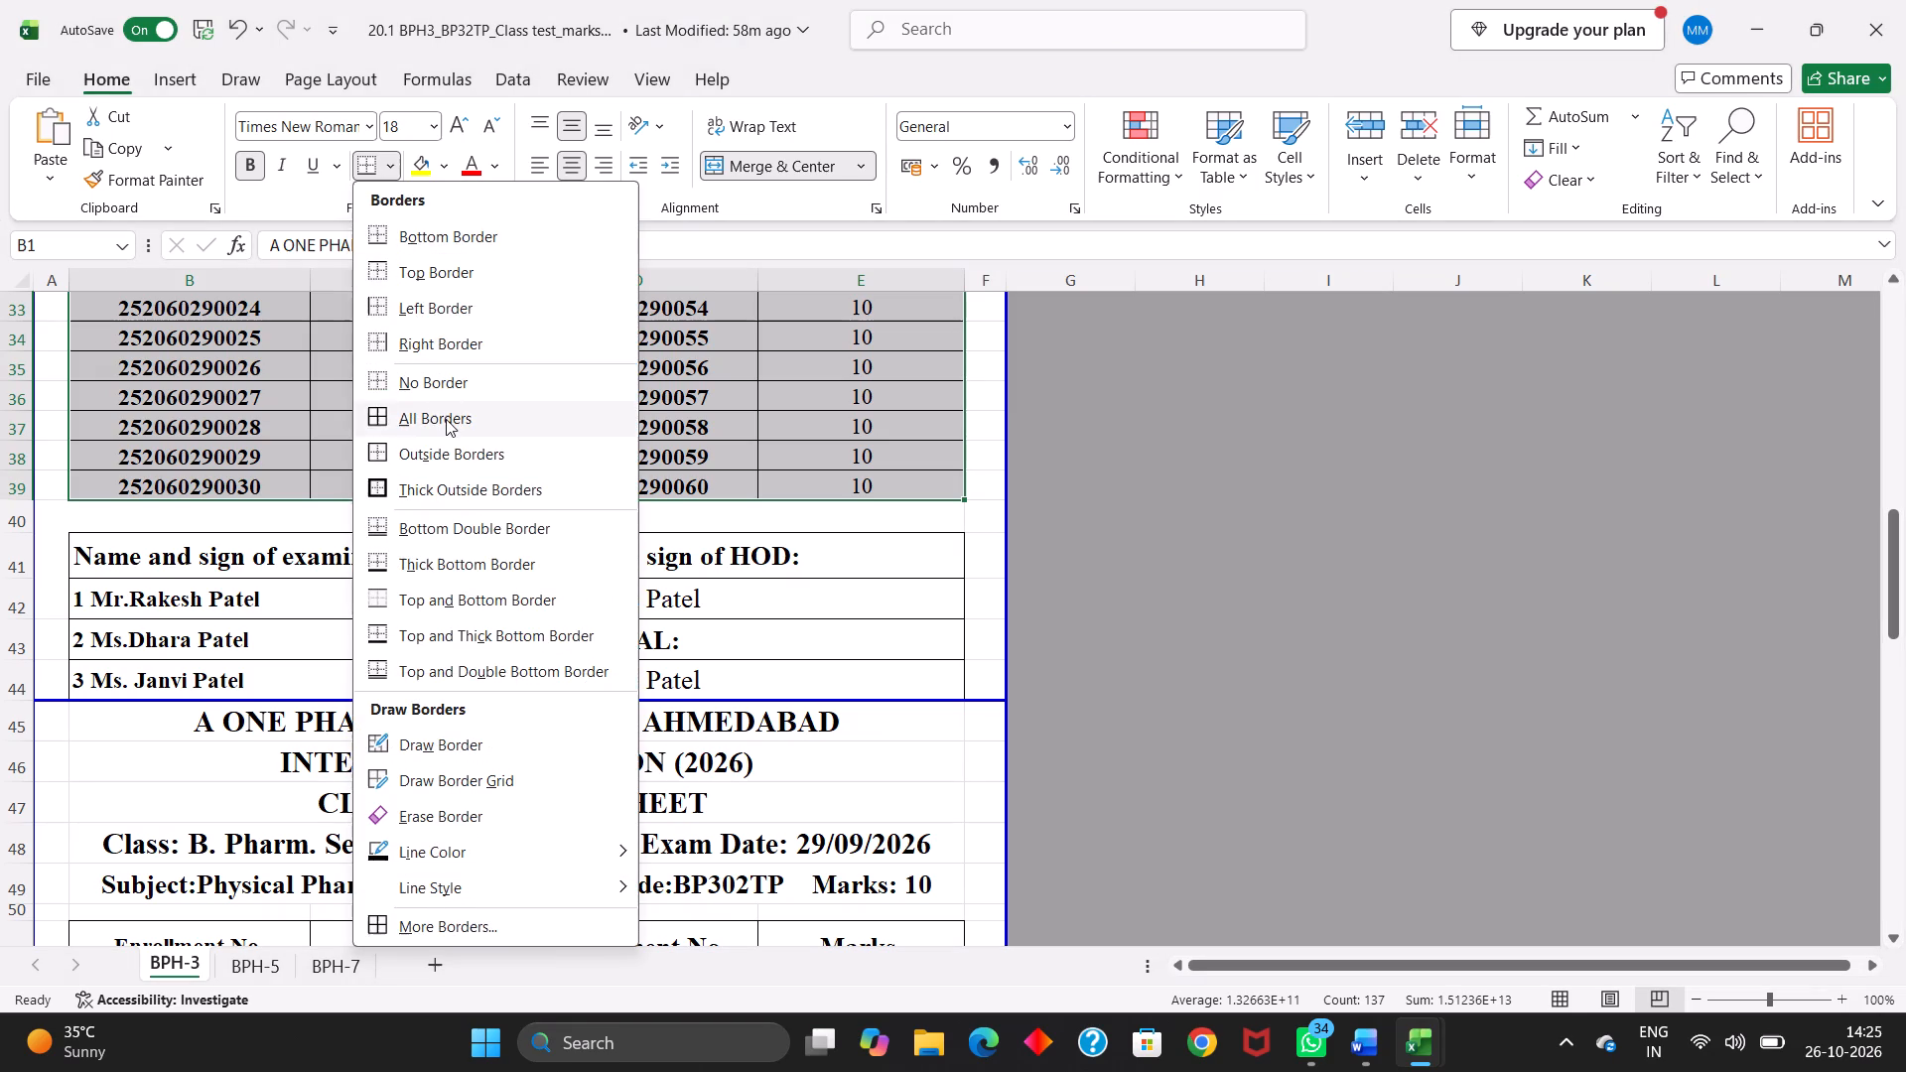
{"action": "left_click", "coordinate": [446, 419]}
{"action": "left_click", "coordinate": [517, 513]}
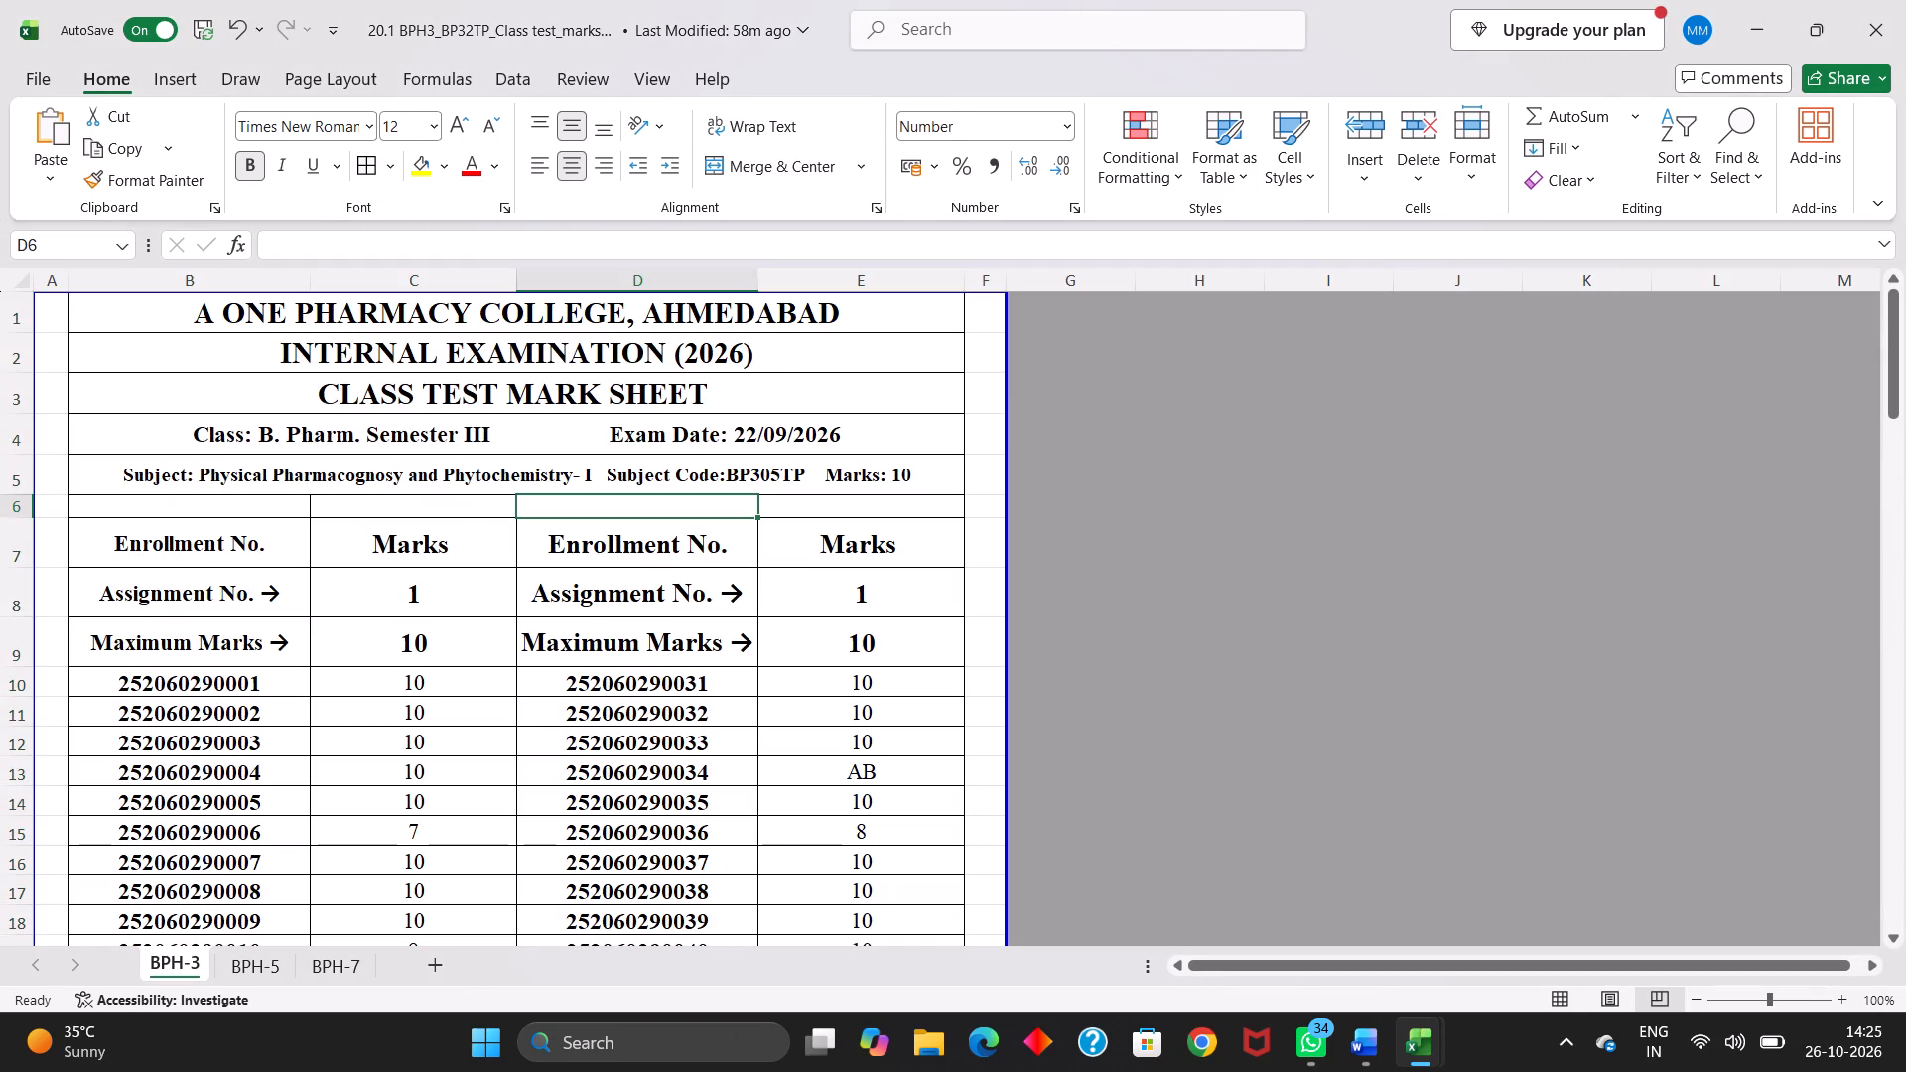
Reduce the font size of the heading rows B1:E4, from college name to class and exam date, to 14.
{"action": "left_click_drag", "start_coordinate": [125, 315], "coordinate": [553, 447]}
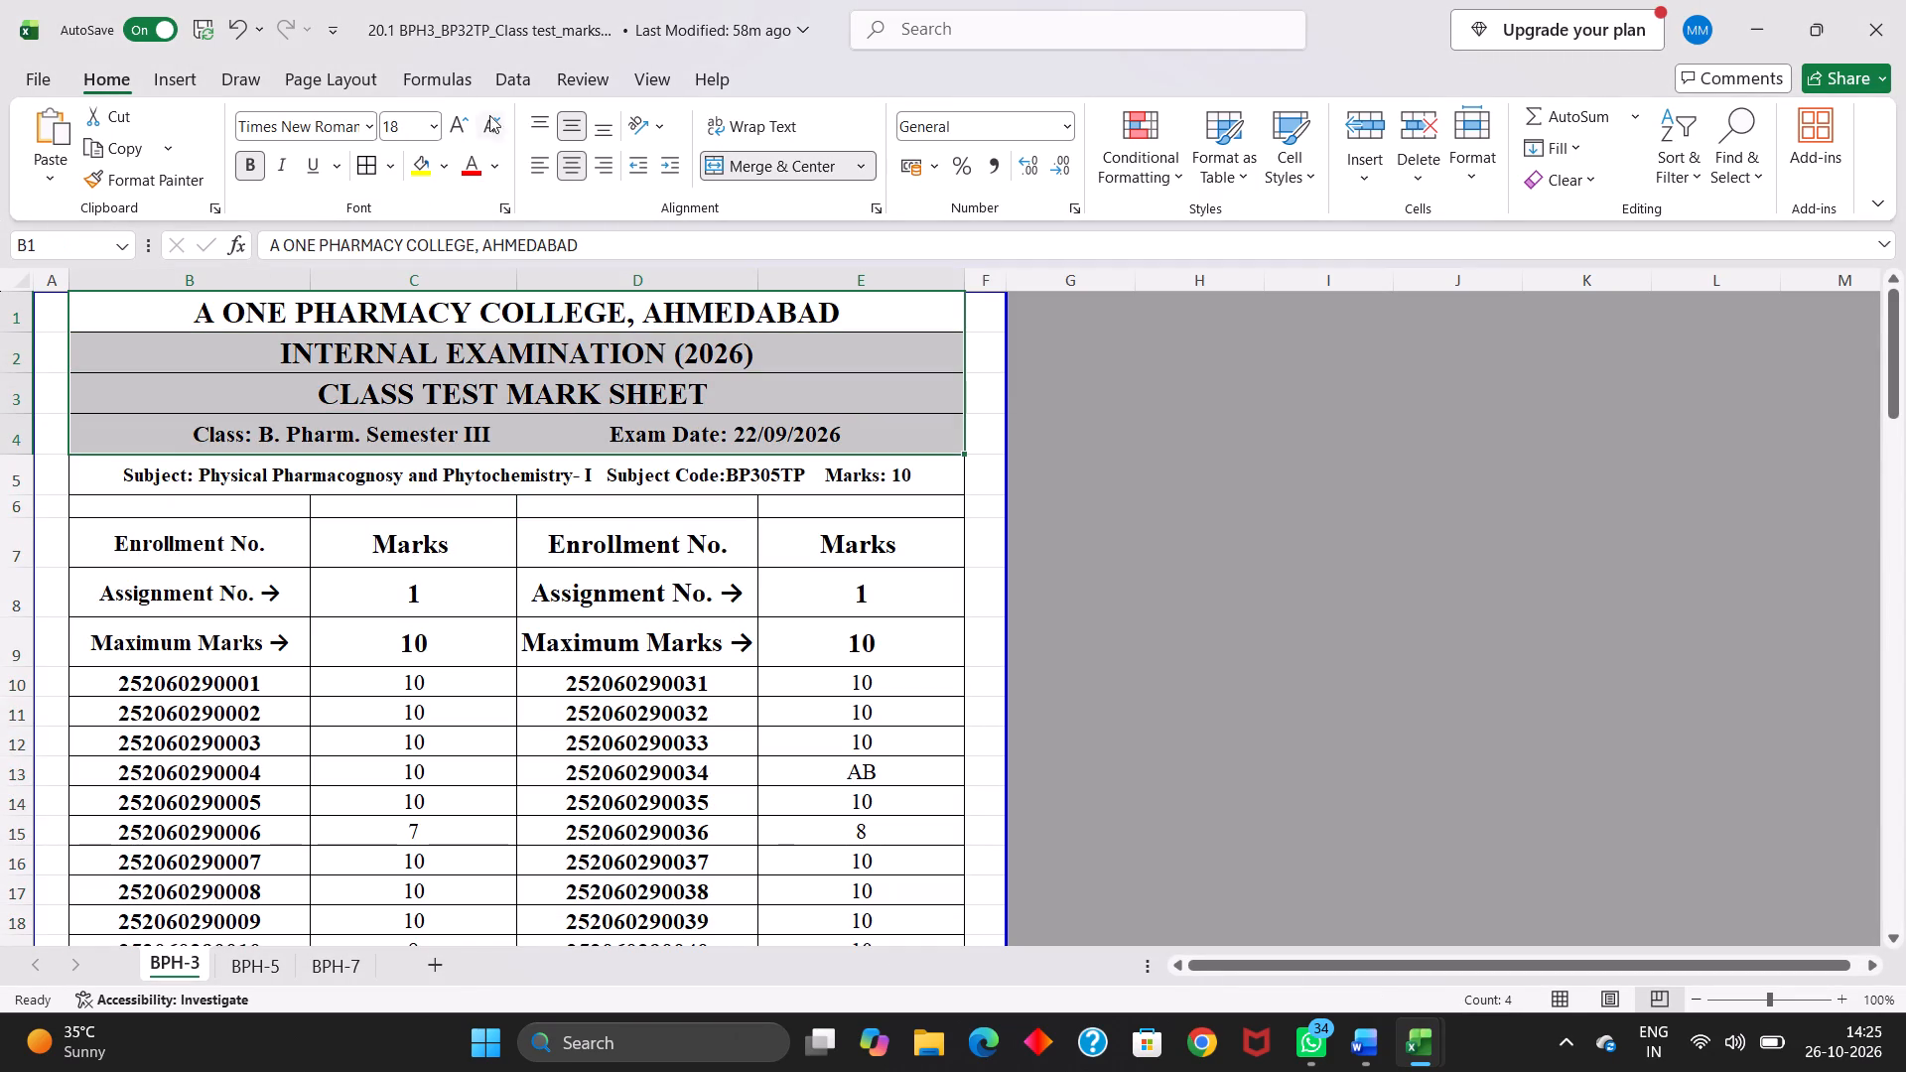
{"action": "left_click", "coordinate": [491, 120]}
{"action": "left_click", "coordinate": [491, 120]}
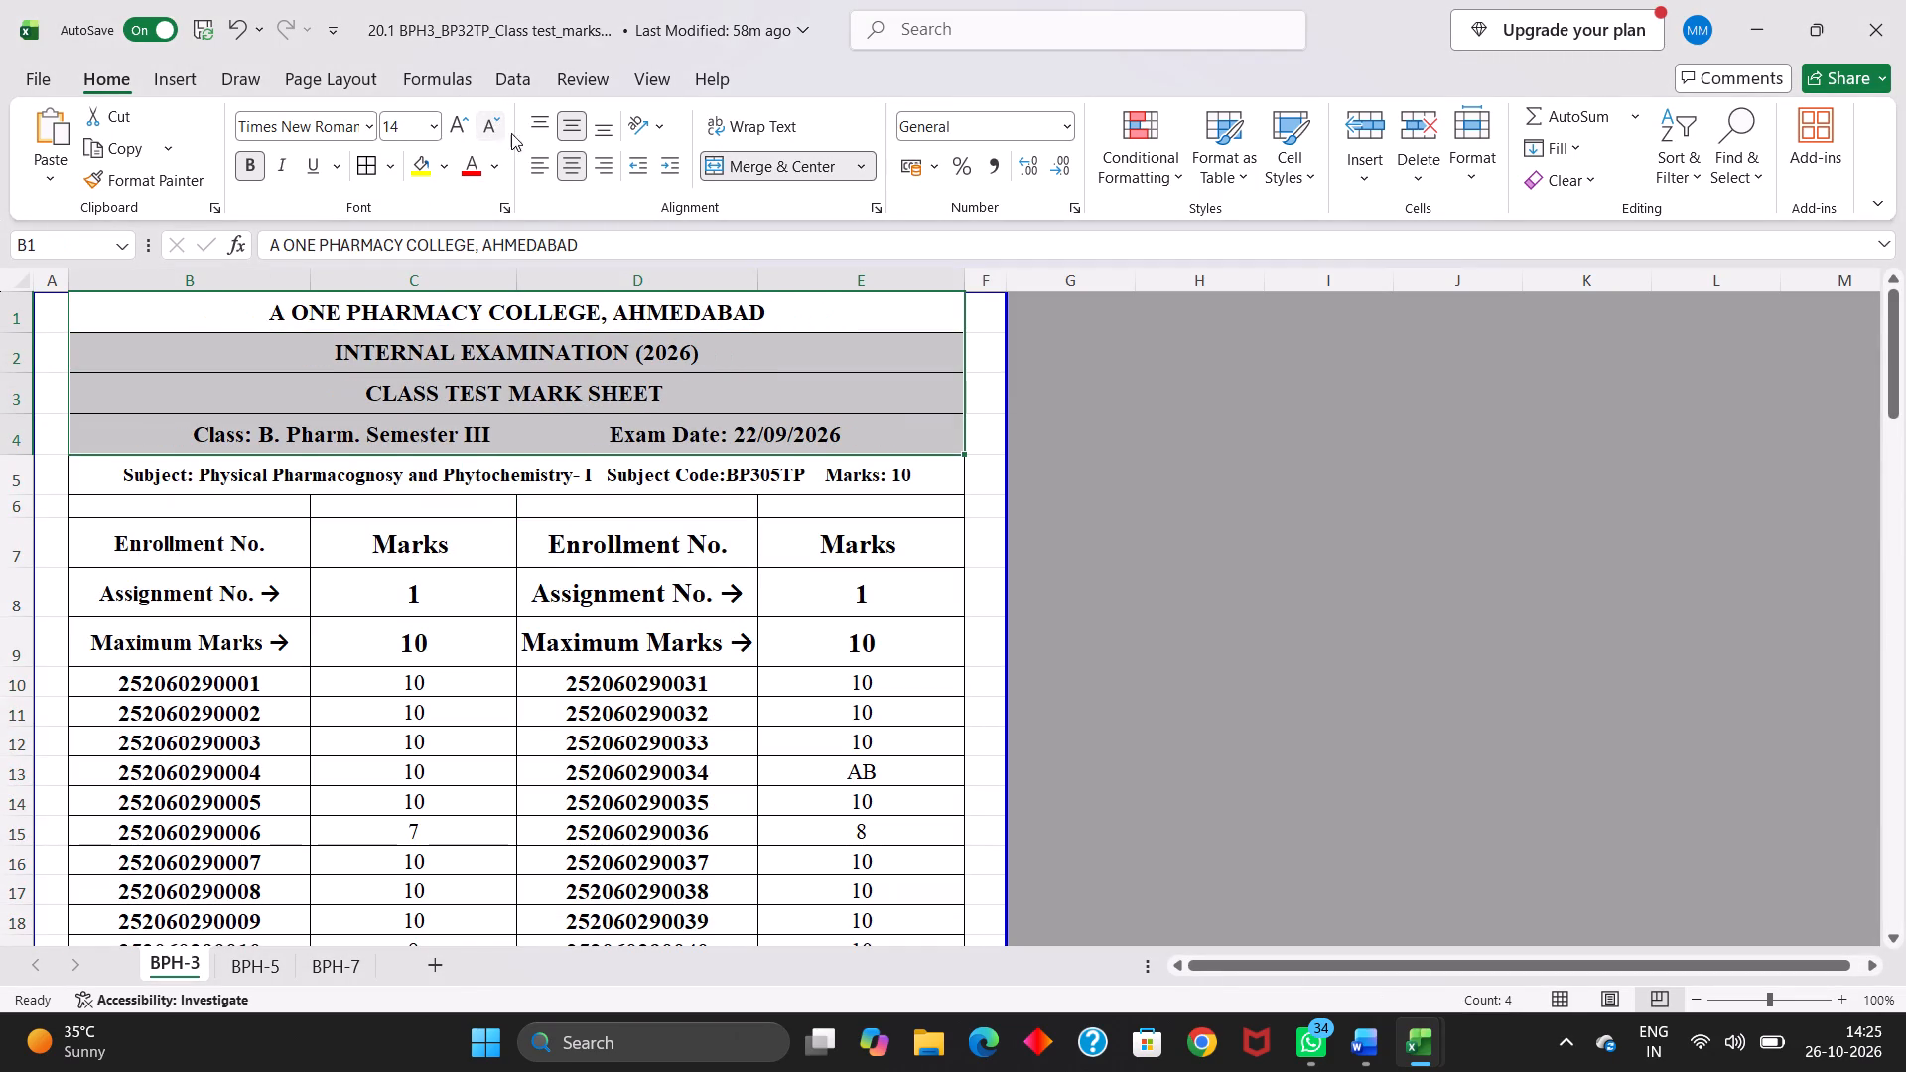
Reduce the font size of the first class test marks table, B7:E39, to 12.
{"action": "left_click_drag", "start_coordinate": [85, 525], "coordinate": [791, 925]}
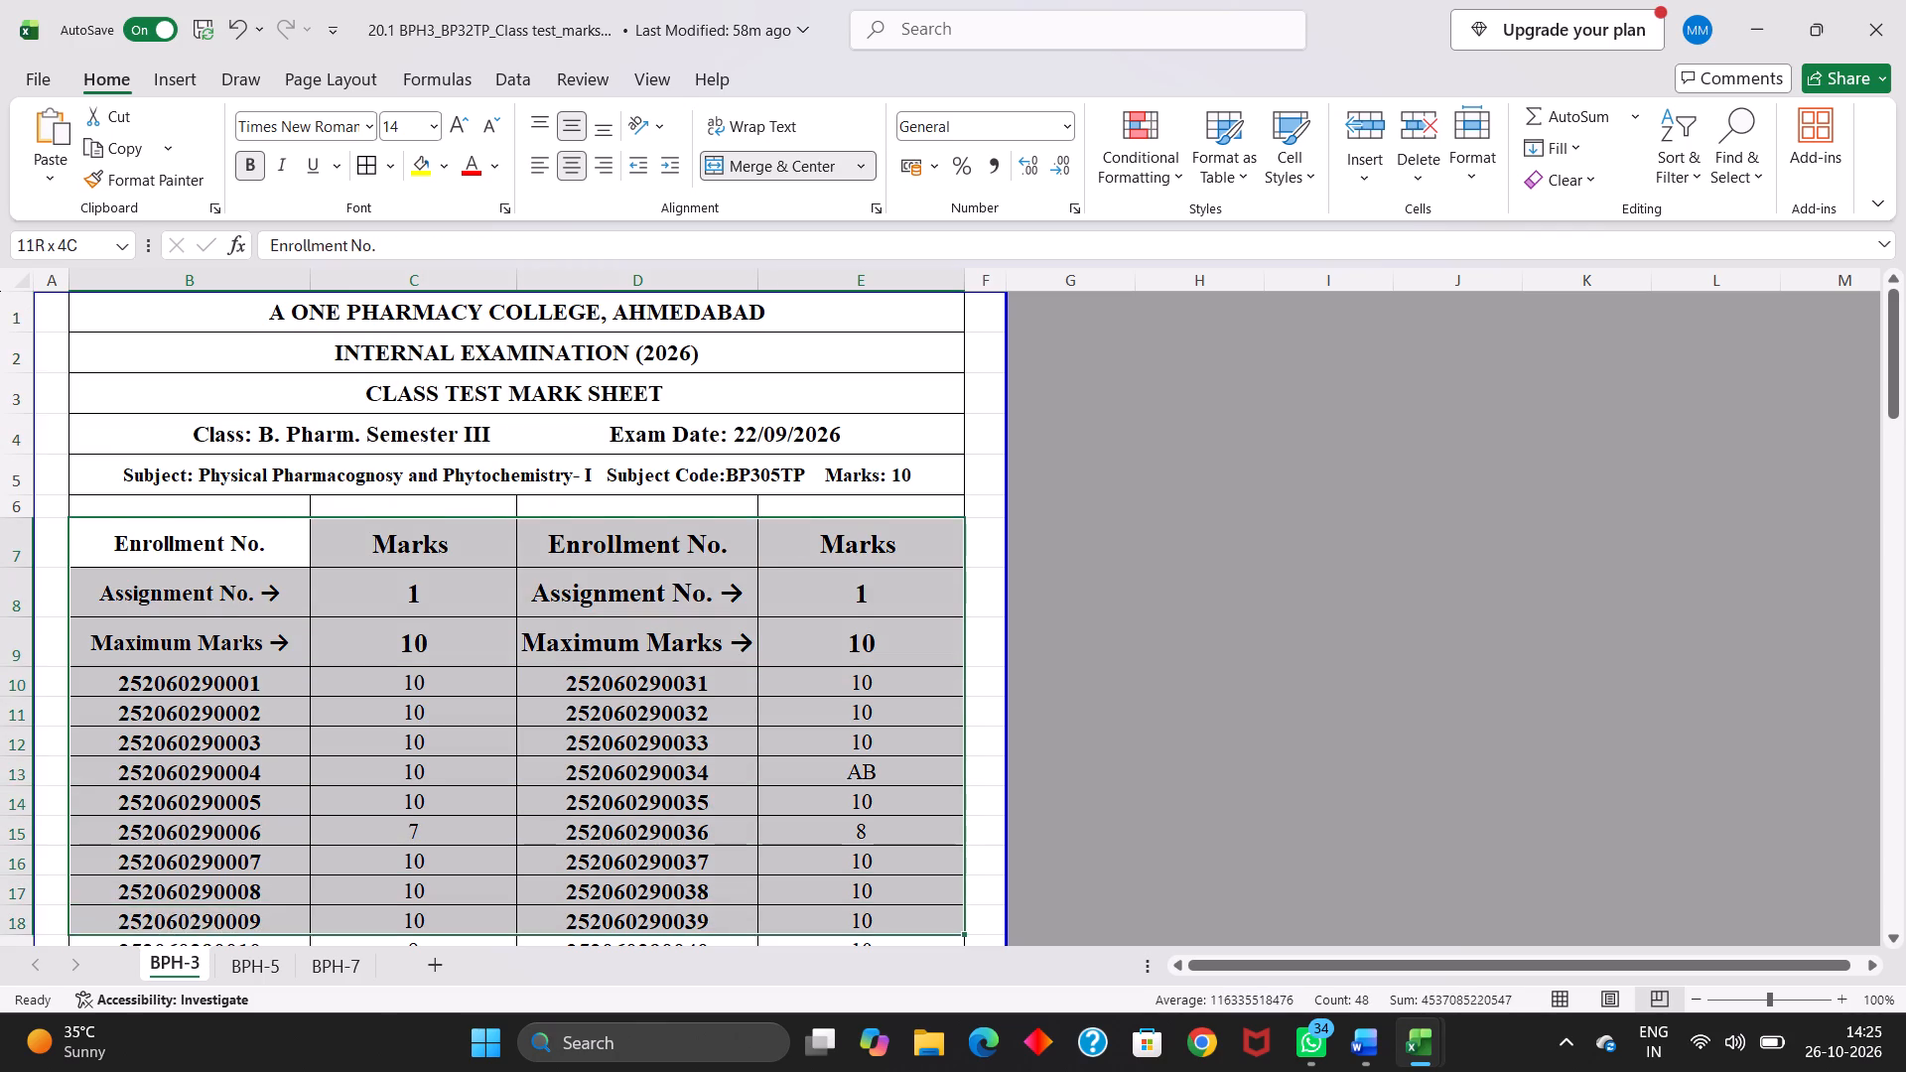
{"action": "left_click_drag", "start_coordinate": [791, 925], "coordinate": [762, 983]}
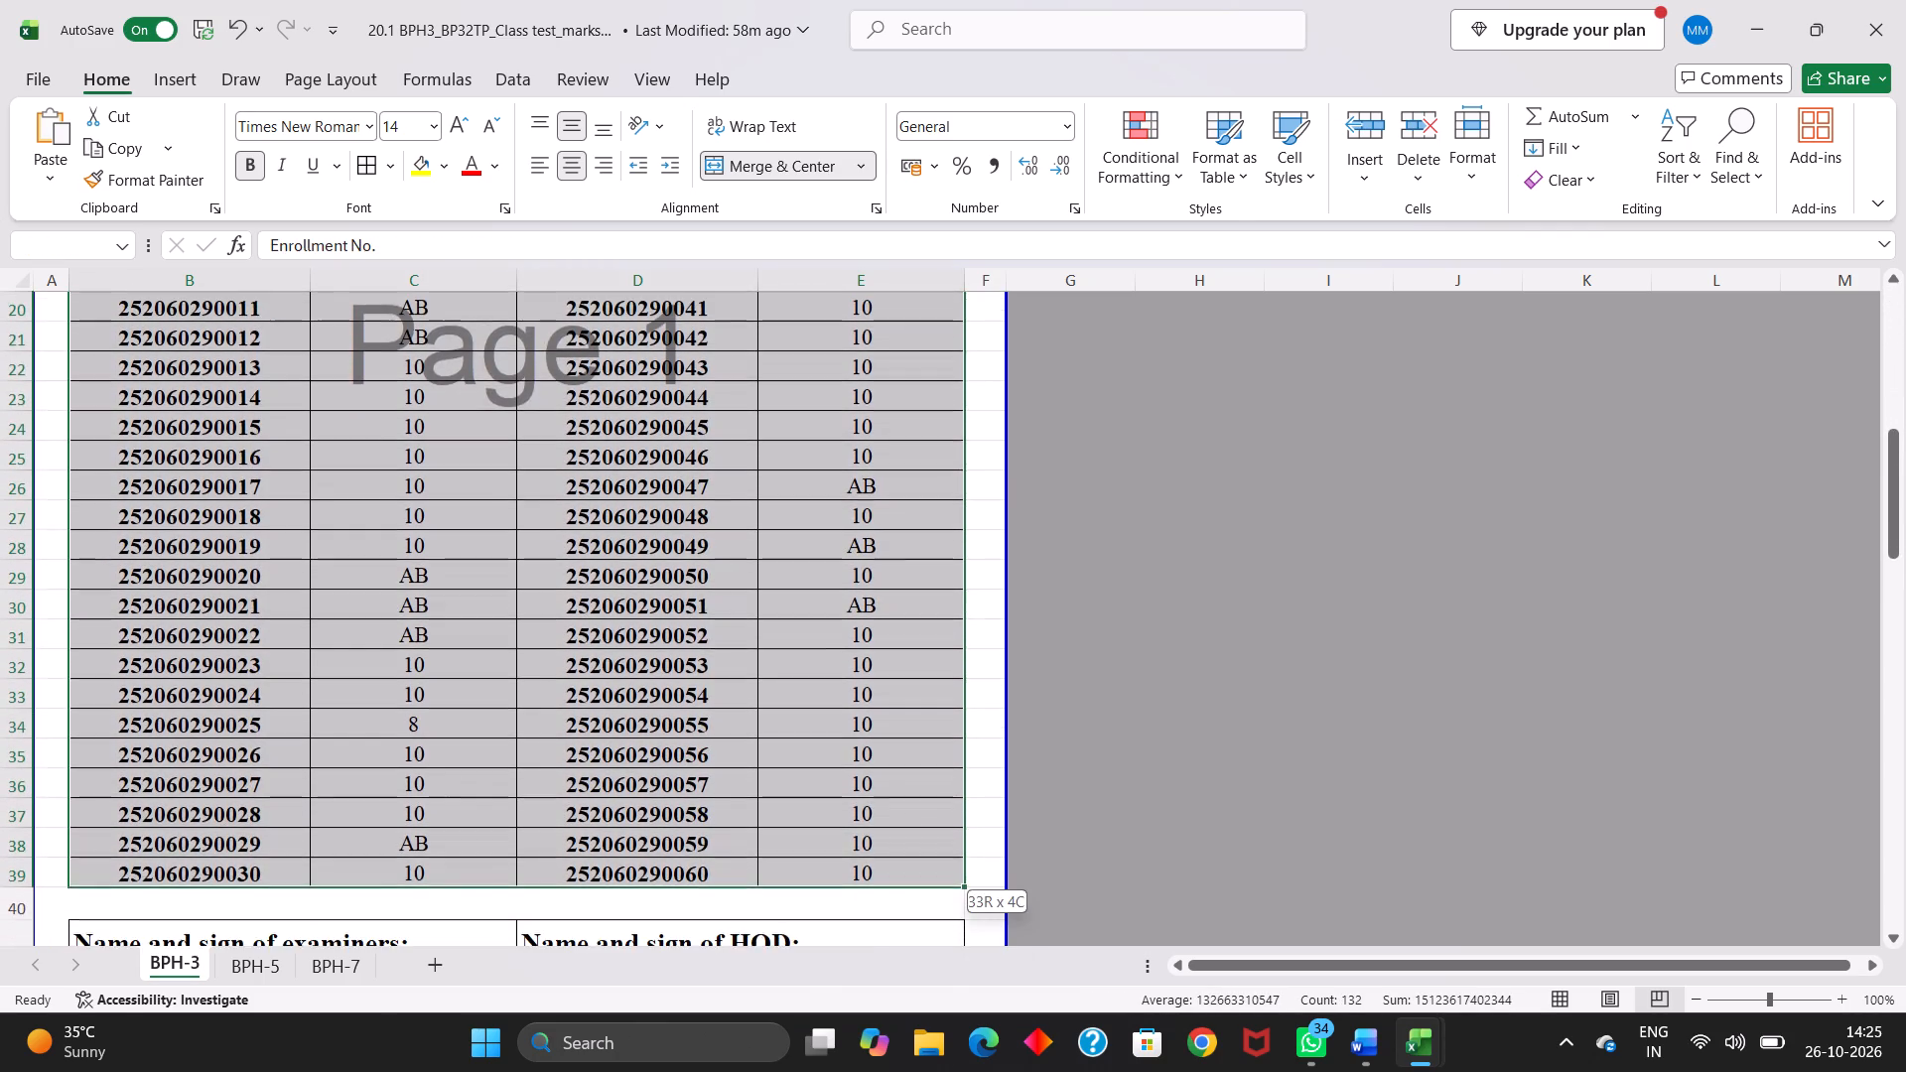
{"action": "left_click_drag", "start_coordinate": [762, 983], "coordinate": [785, 756]}
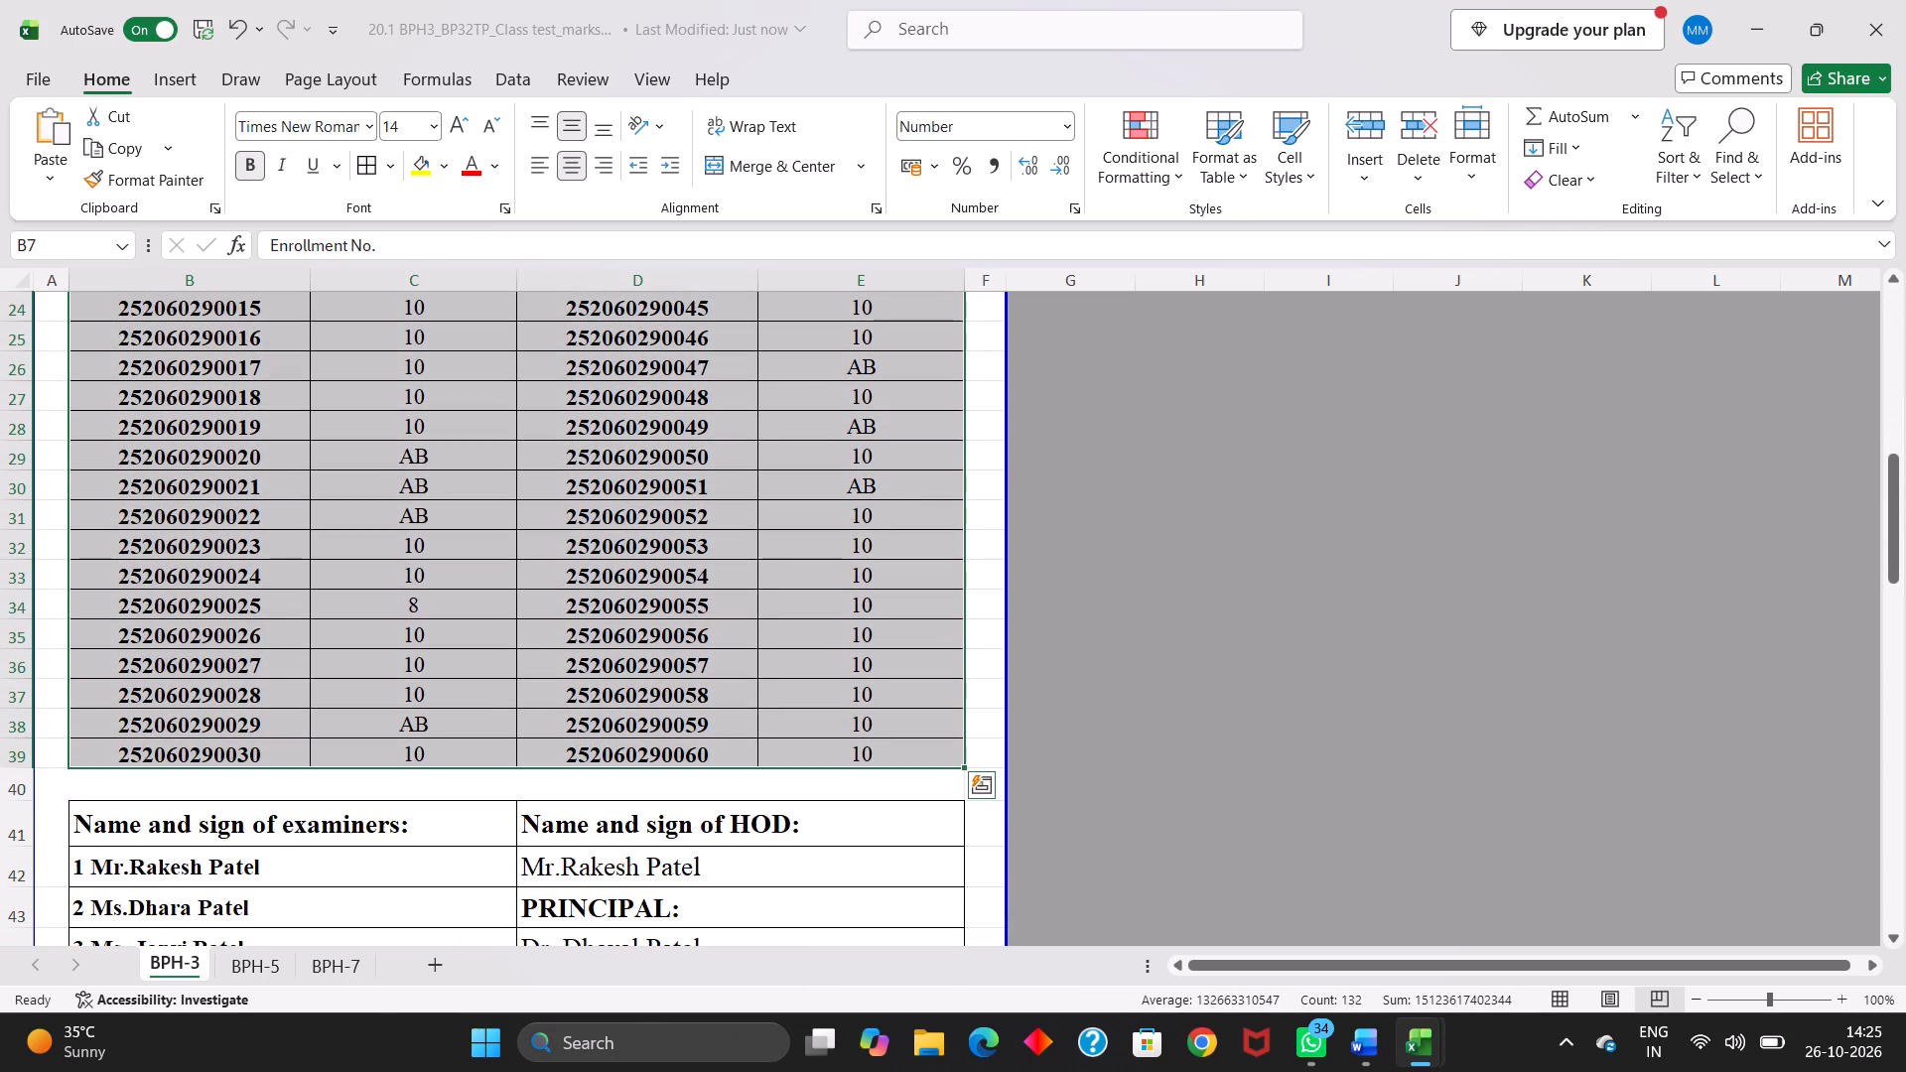
{"action": "left_click", "coordinate": [482, 129]}
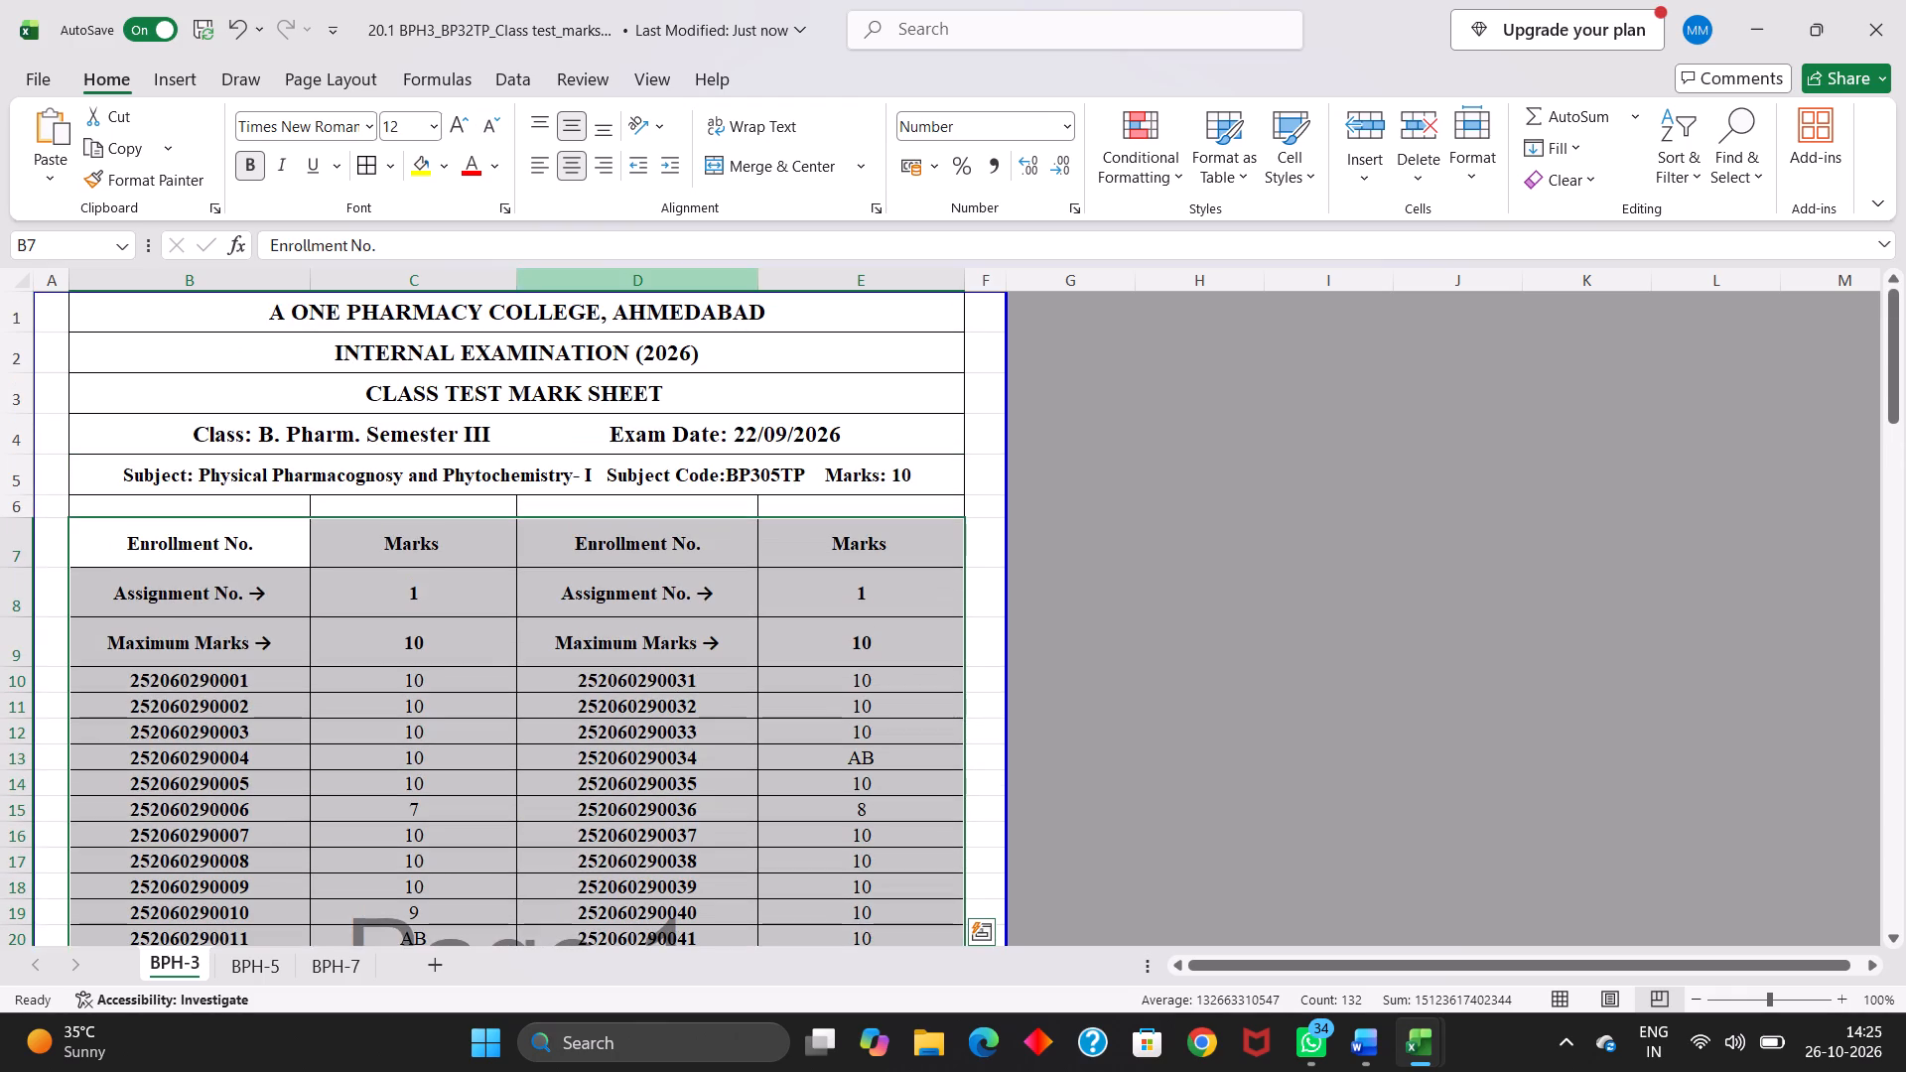
{"action": "left_click", "coordinate": [446, 668]}
Select the heading and first marks table, B1:E39, and print one portrait A4 copy of the BPH-3 sheet.
{"action": "left_click_drag", "start_coordinate": [101, 304], "coordinate": [459, 453]}
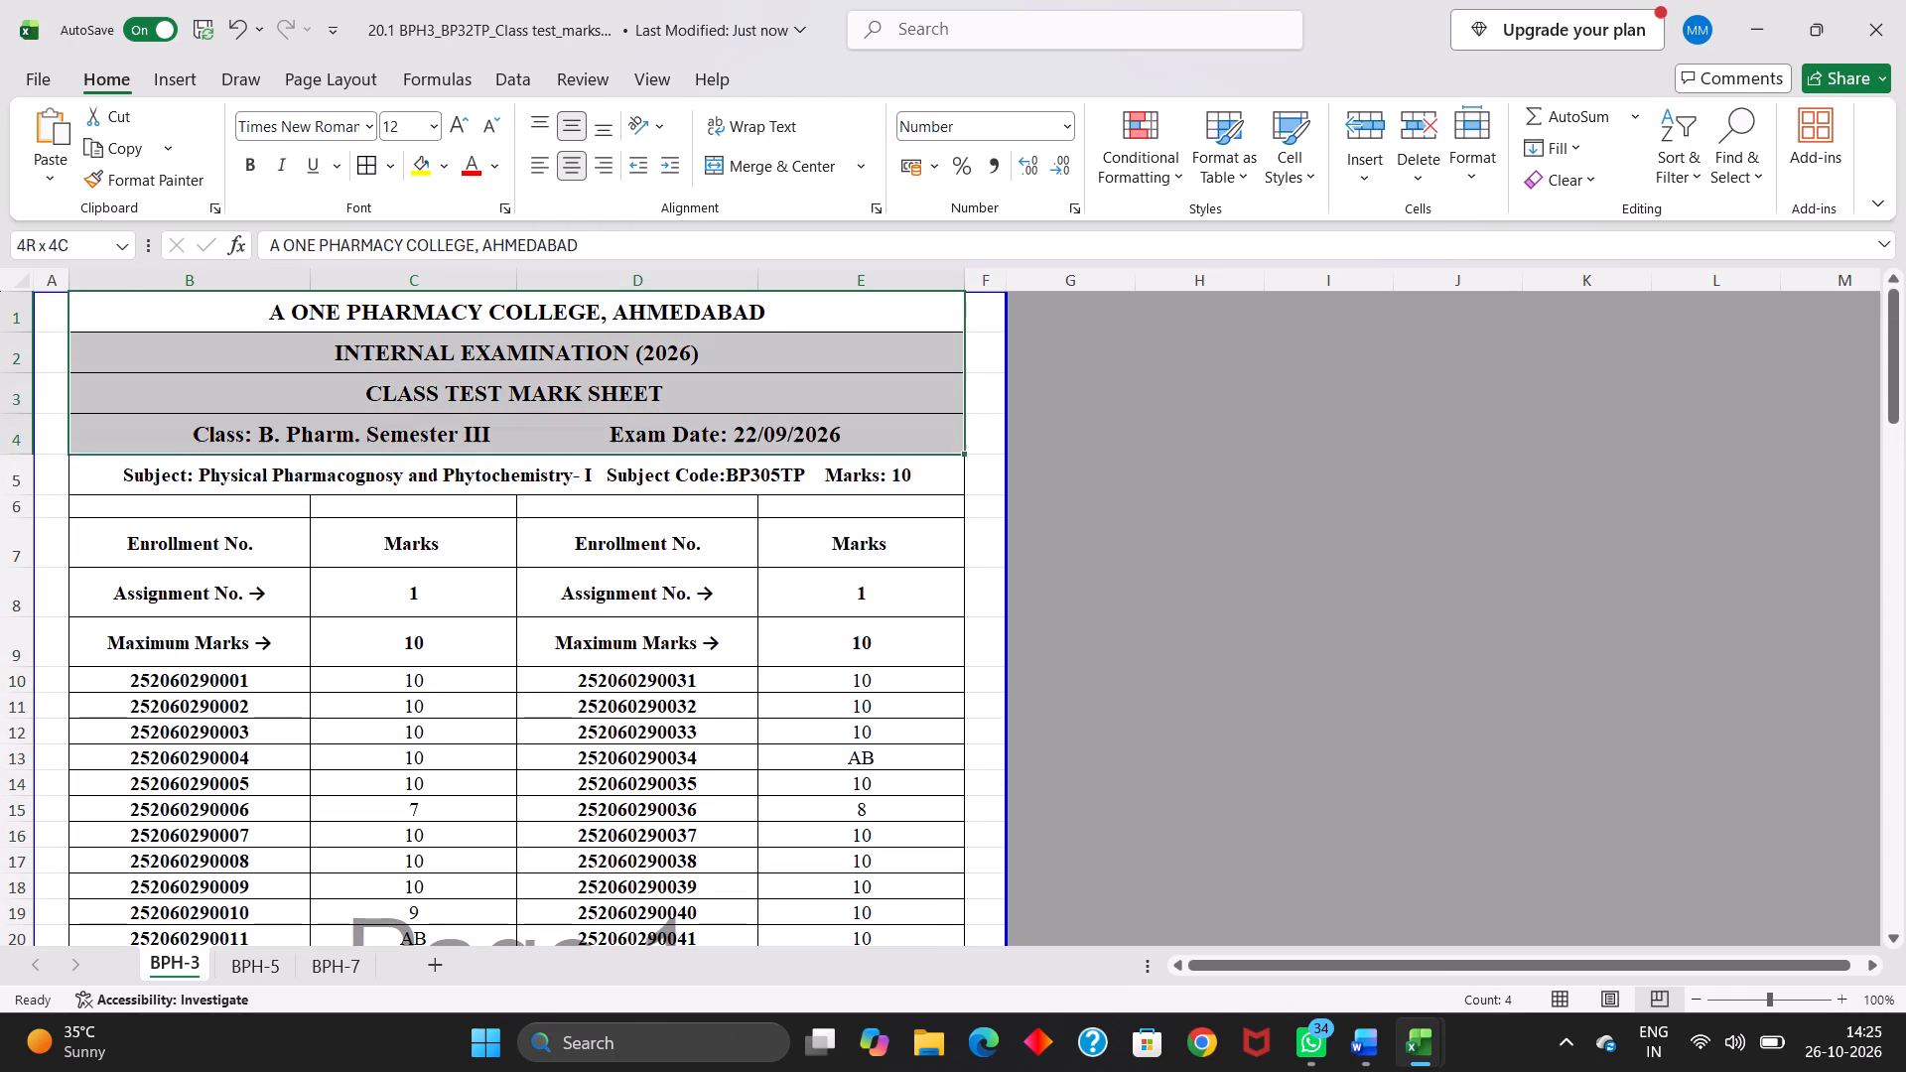
{"action": "left_click_drag", "start_coordinate": [459, 453], "coordinate": [779, 1071]}
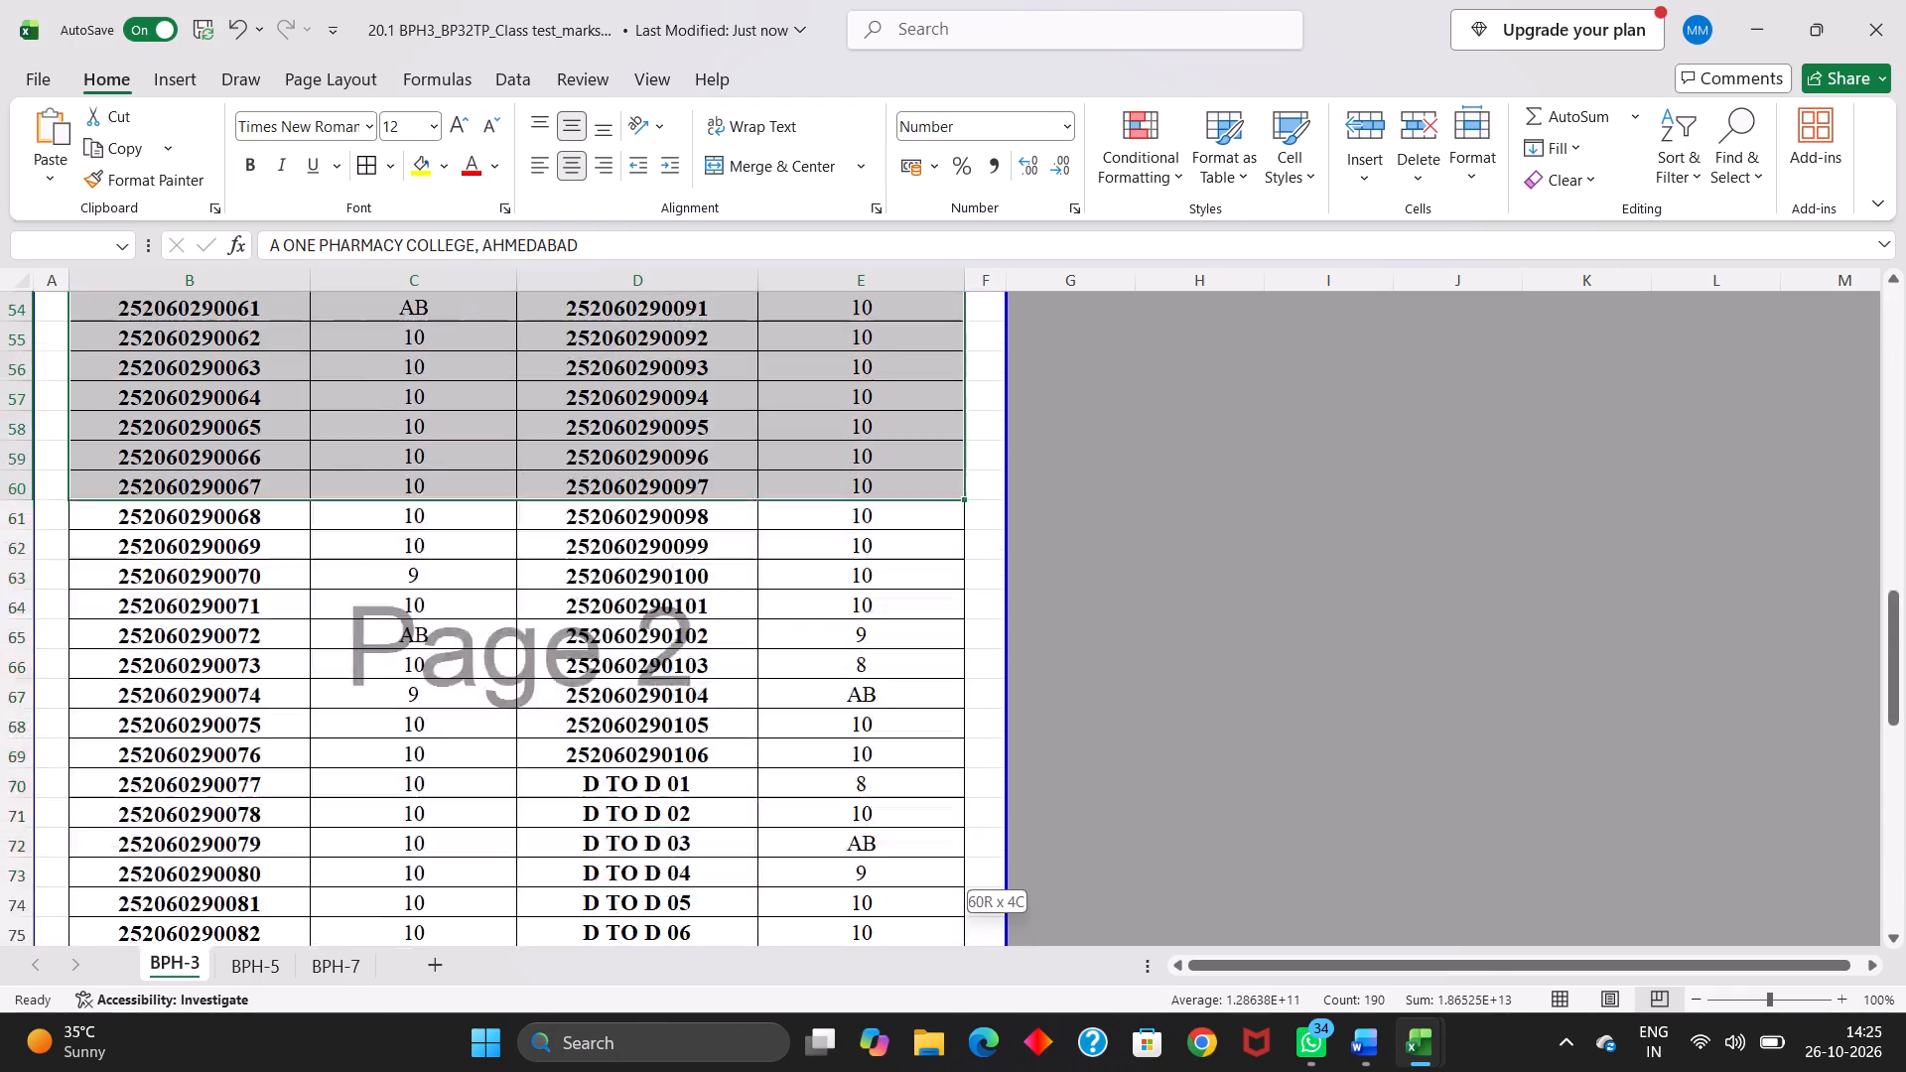
{"action": "left_click_drag", "start_coordinate": [779, 1071], "coordinate": [745, 325]}
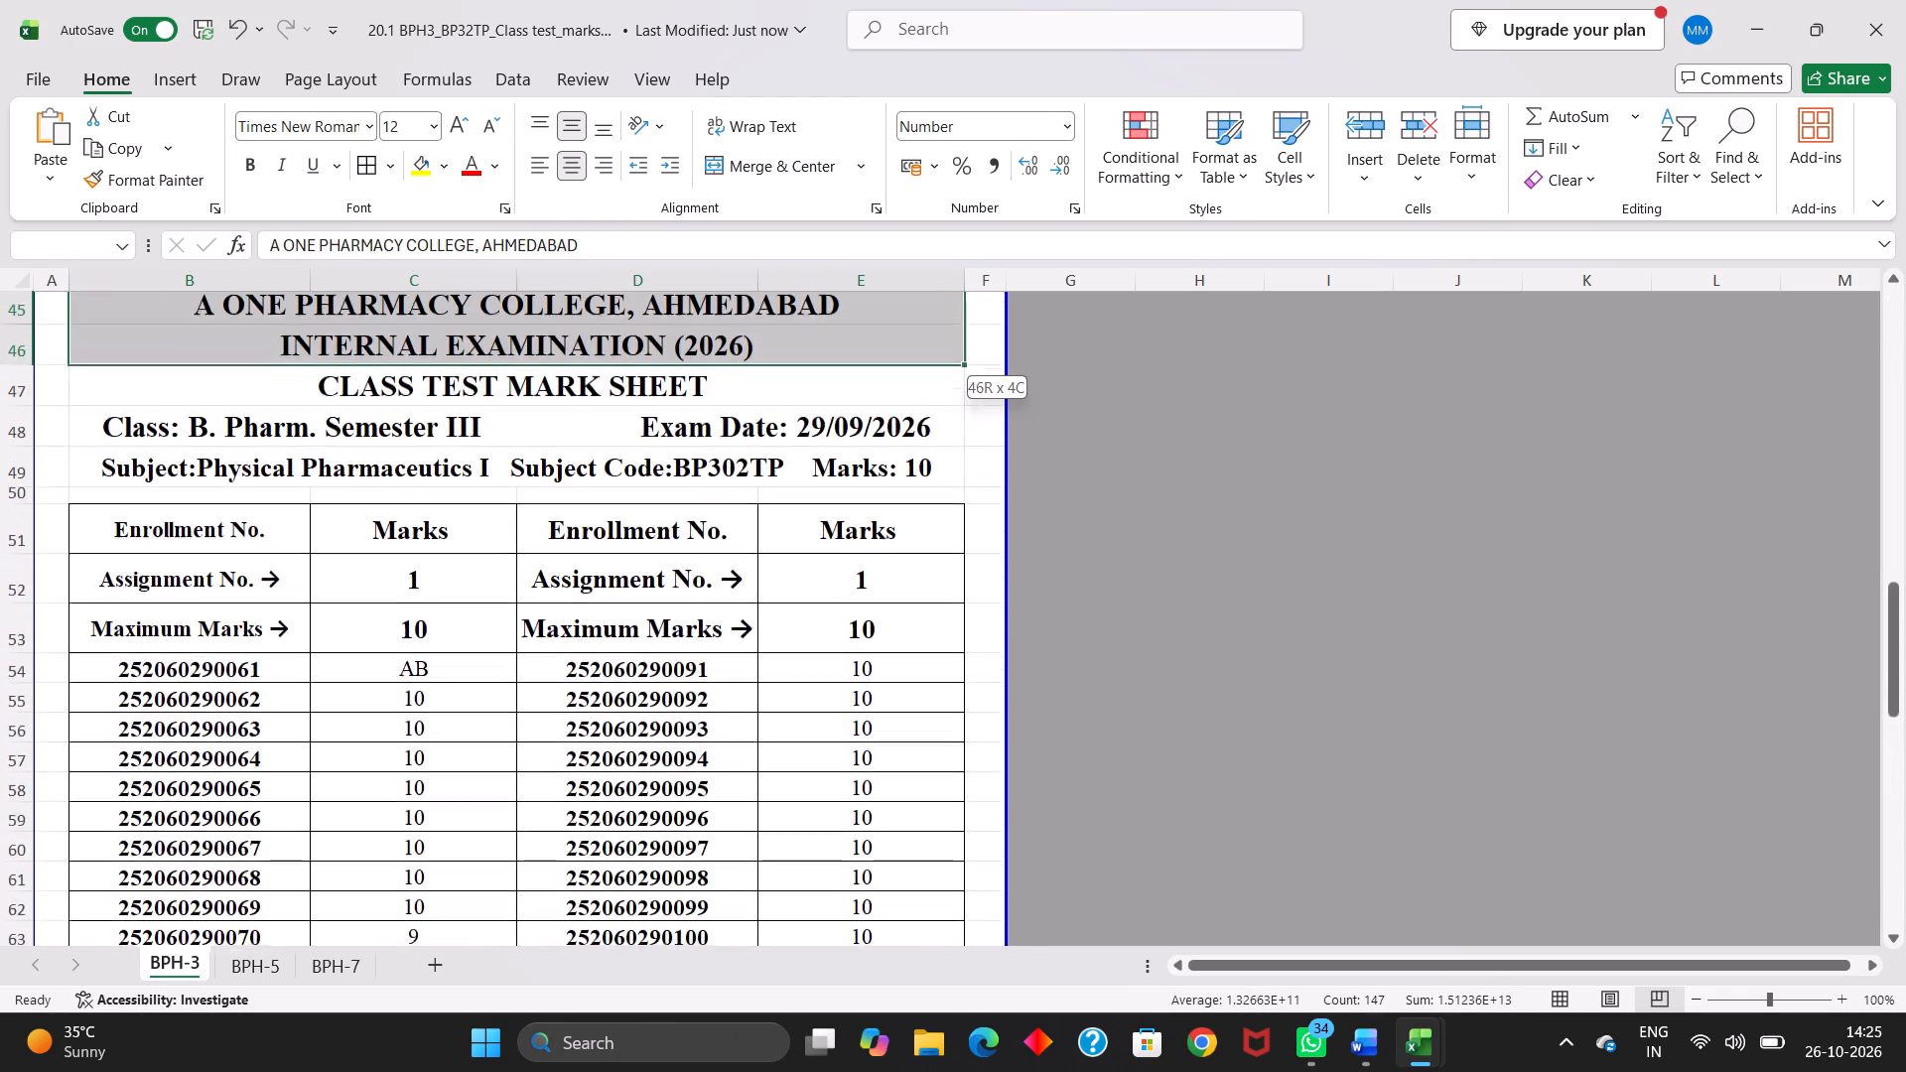
{"action": "left_click_drag", "start_coordinate": [745, 325], "coordinate": [767, 505]}
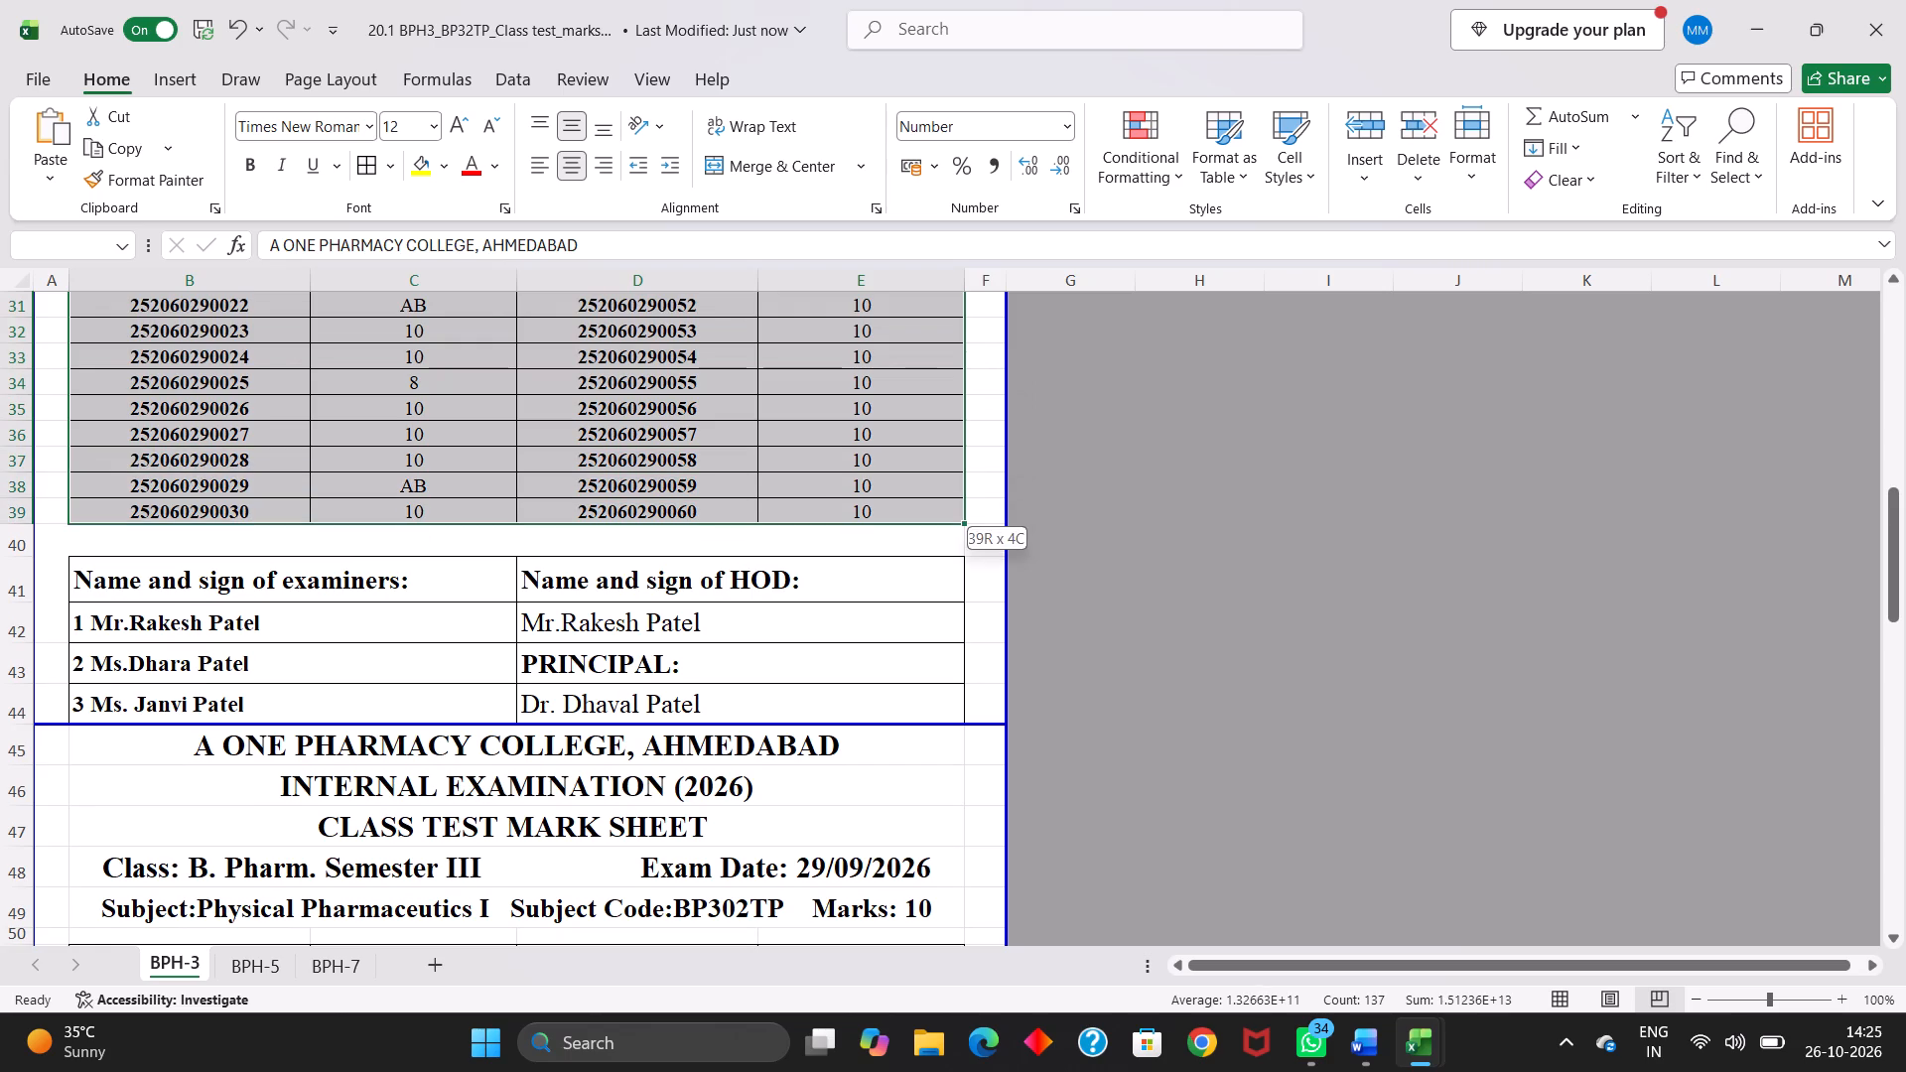
{"action": "left_click_drag", "start_coordinate": [767, 505], "coordinate": [768, 508]}
{"action": "key", "text": "ctrl+p"}
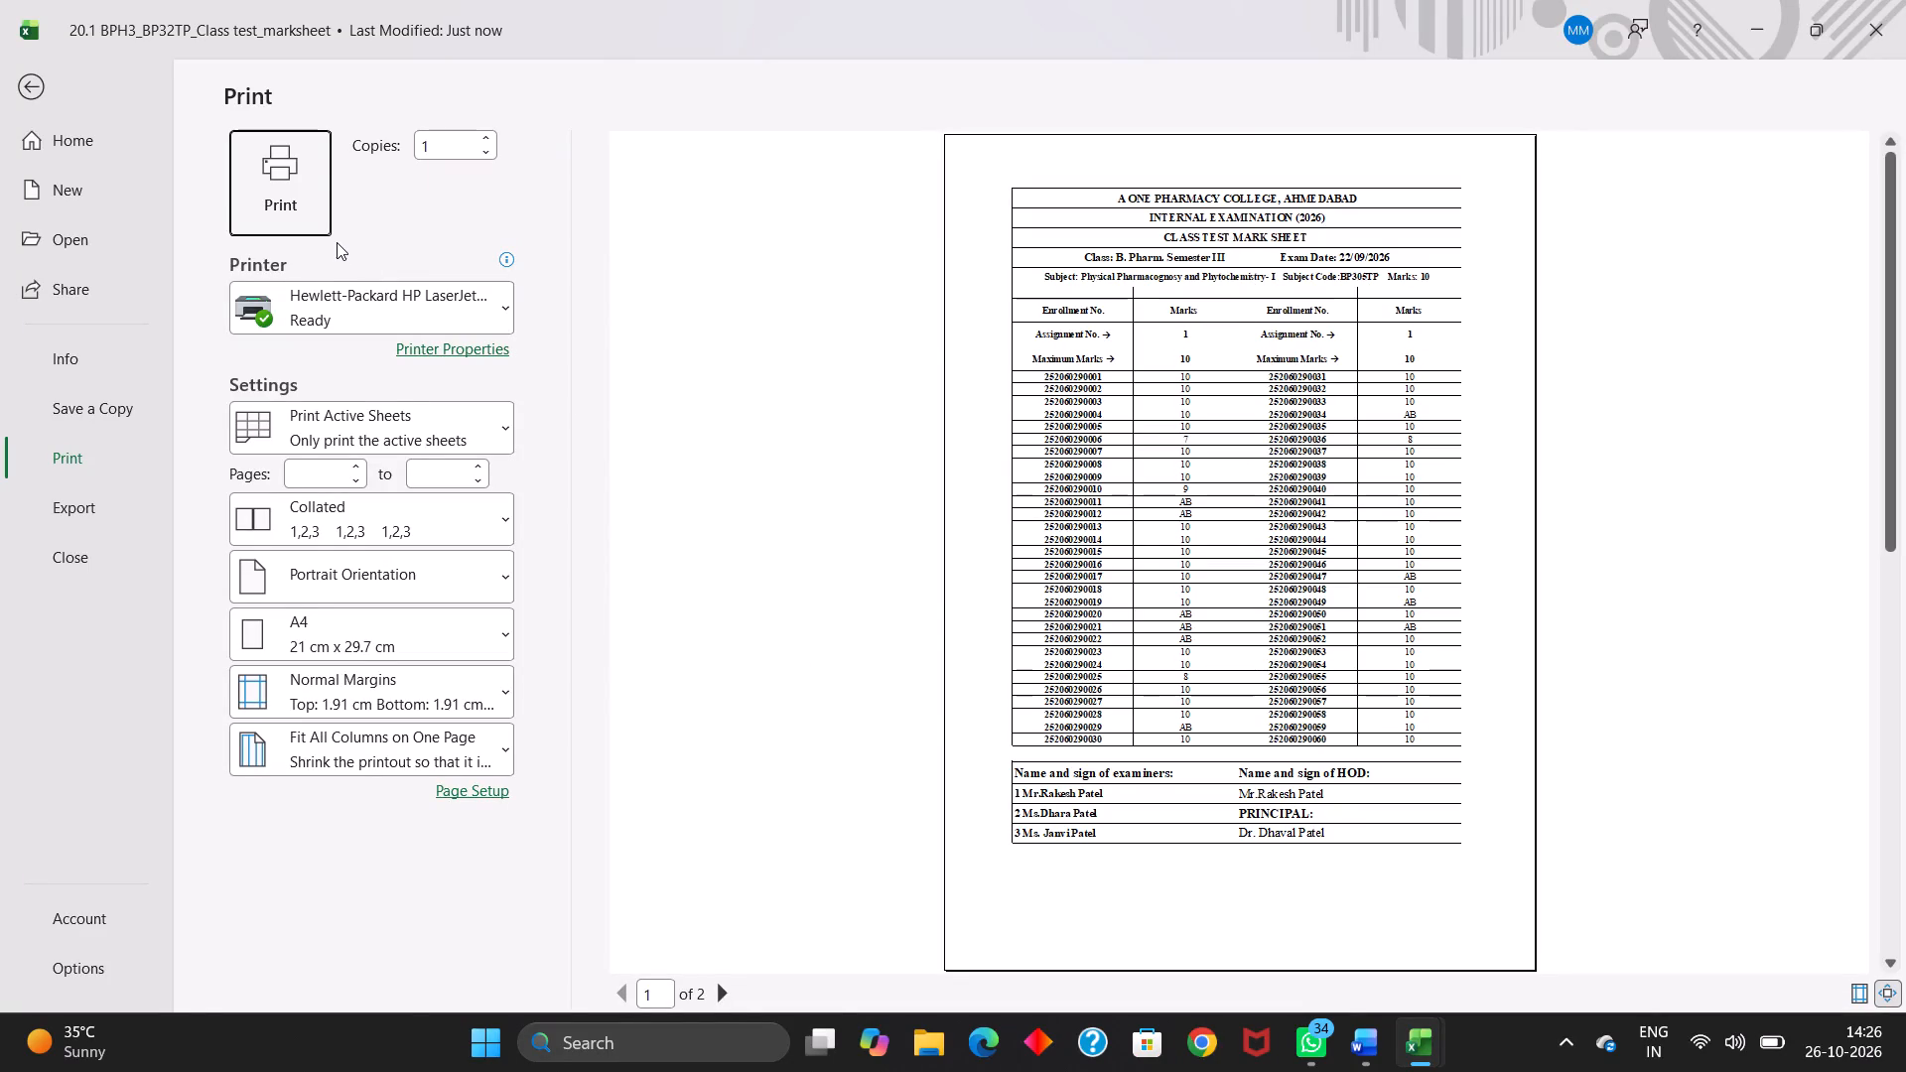
{"action": "left_click", "coordinate": [304, 171]}
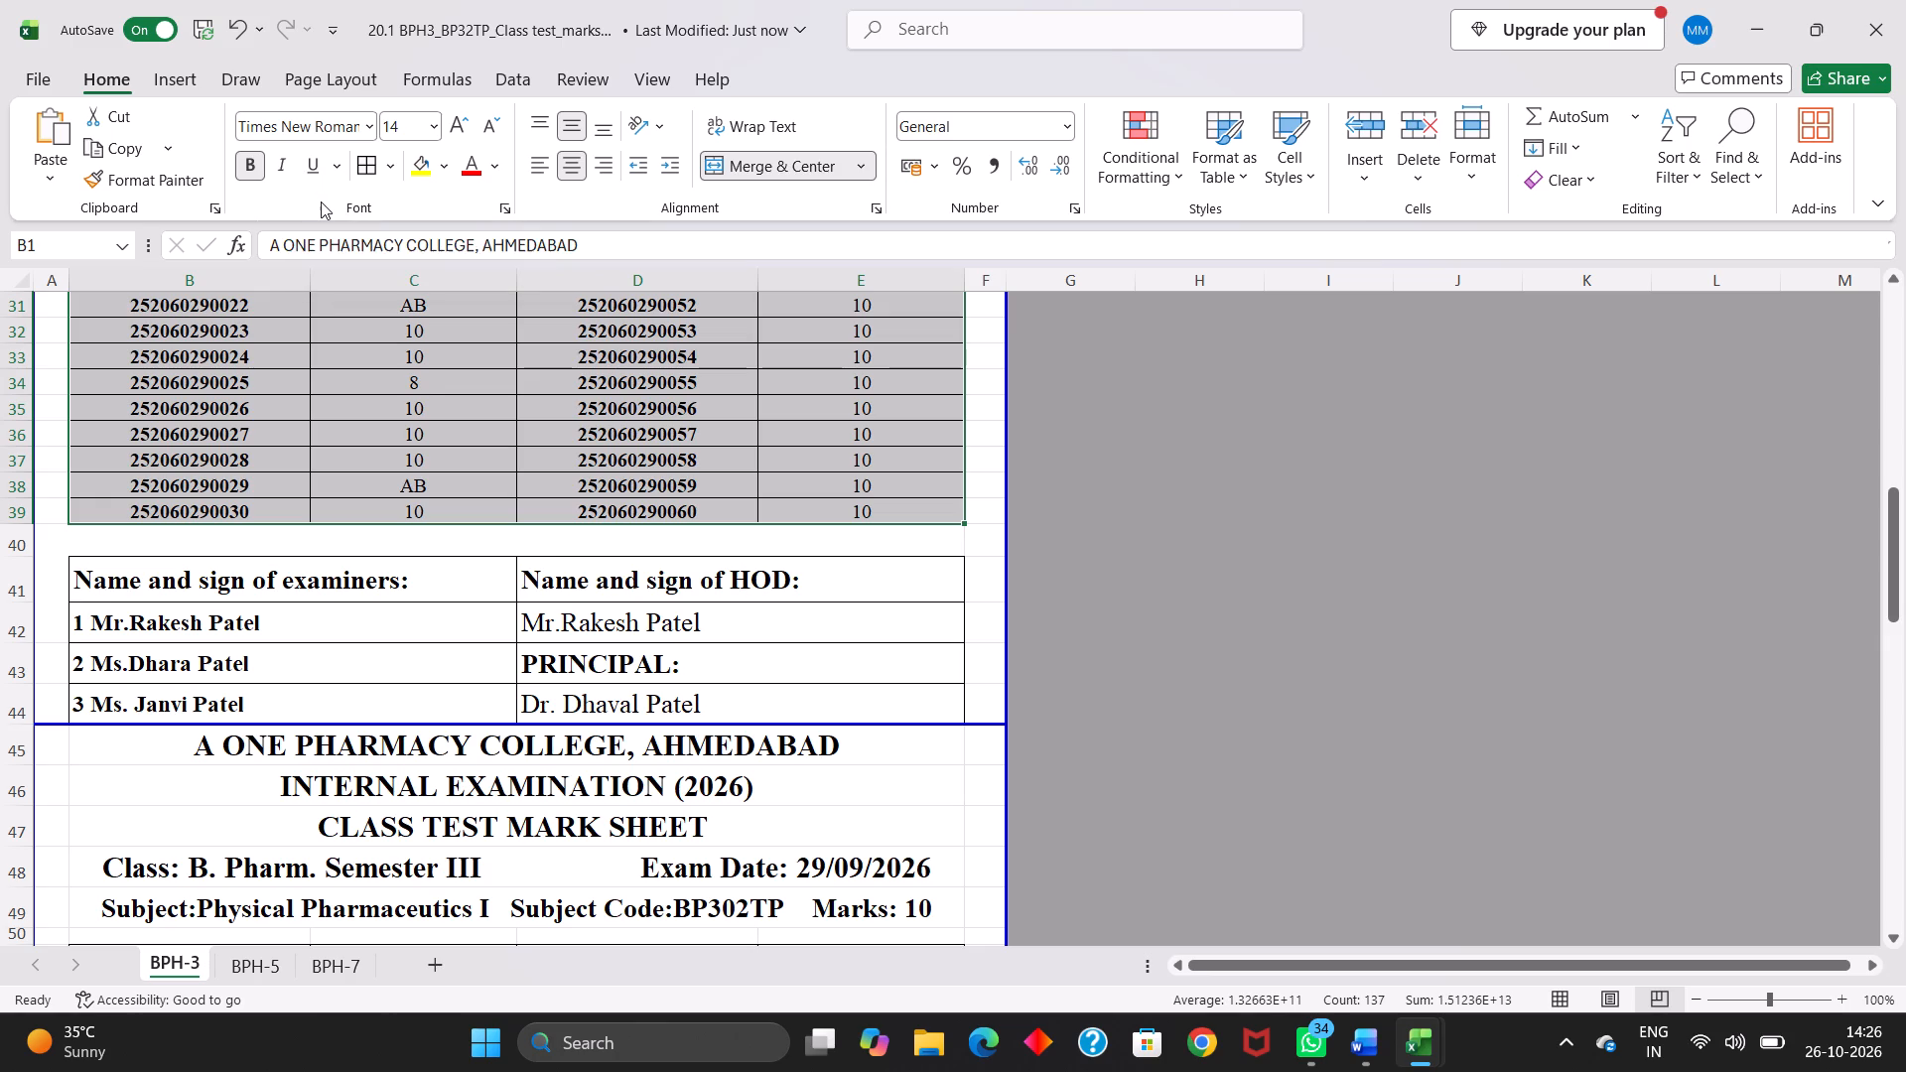
Look over the first and second class test mark tables on the BPH-3 sheet and call up the print view again.
{"action": "scroll", "coordinate": [321, 201], "scroll_direction": "down", "scroll_amount": 1}
{"action": "scroll", "coordinate": [321, 201], "scroll_direction": "up", "scroll_amount": 1}
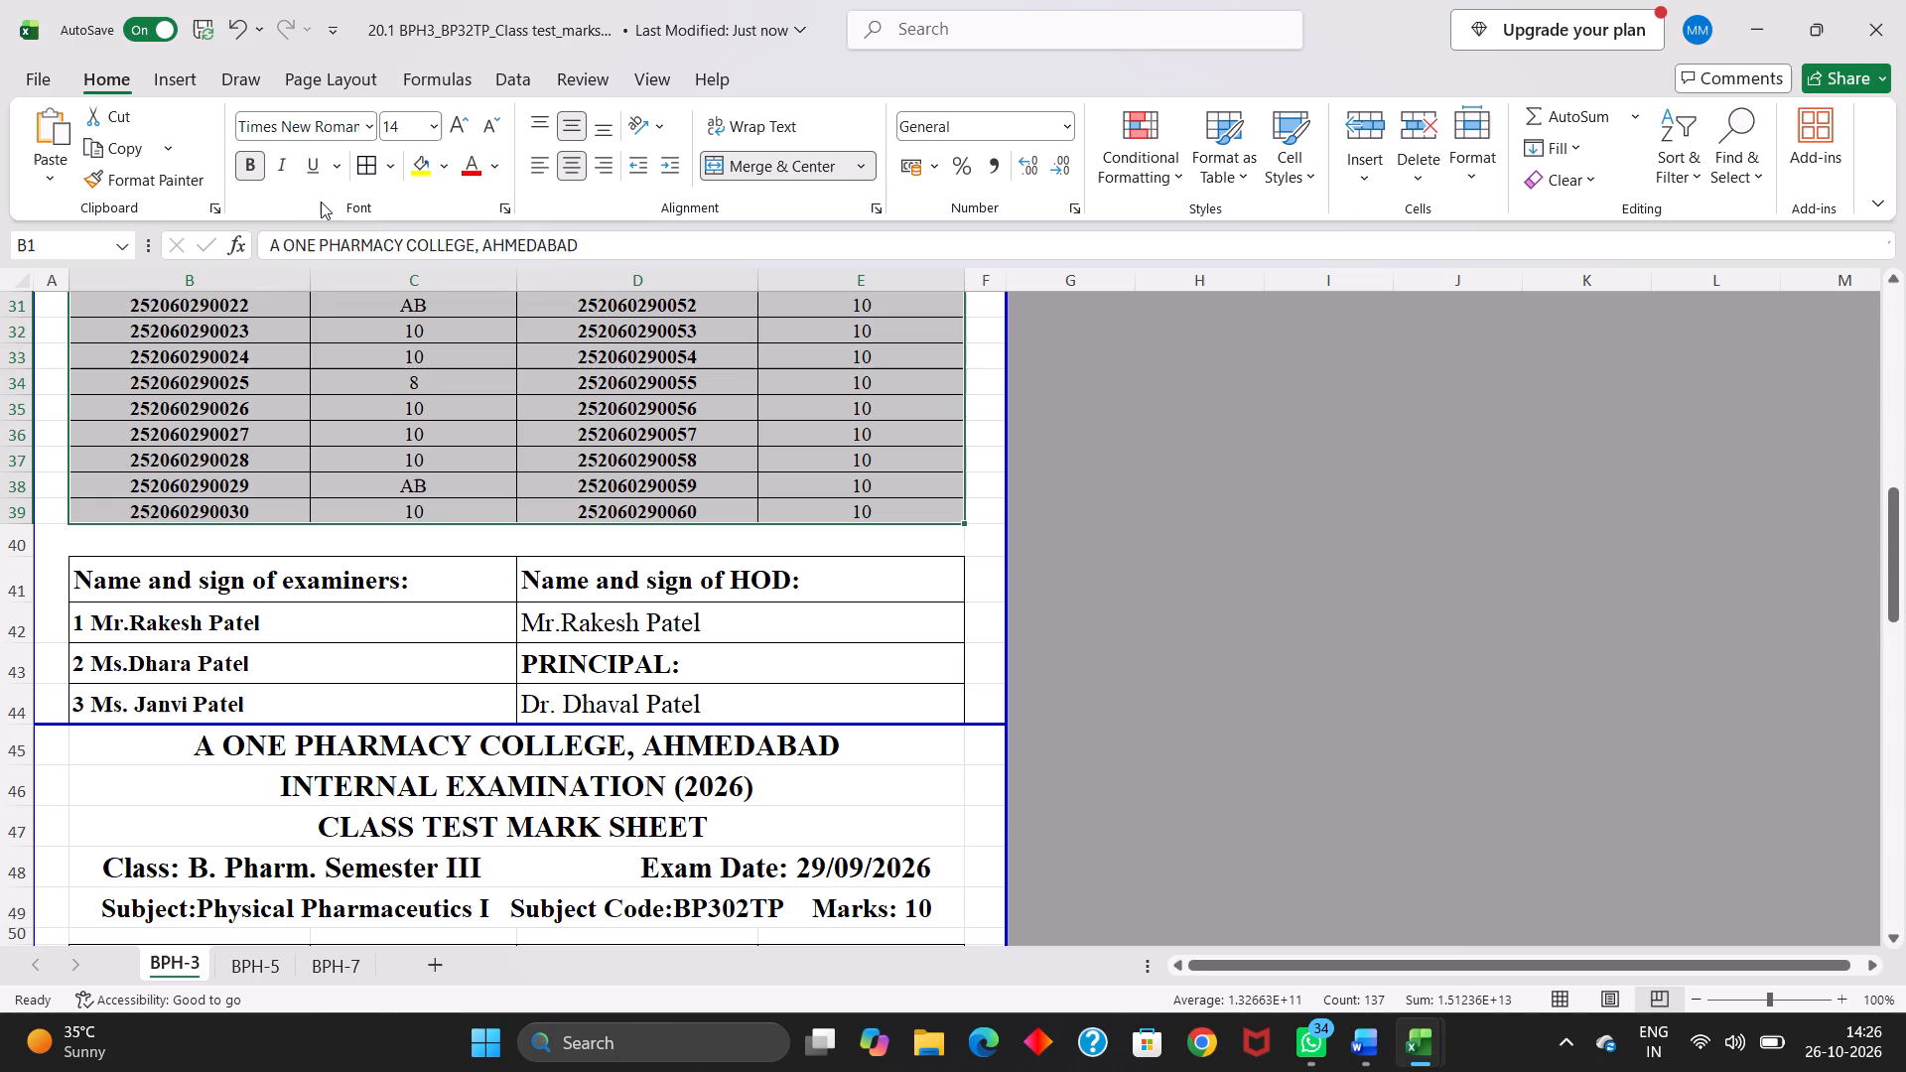
{"action": "scroll", "coordinate": [321, 201], "scroll_direction": "up", "scroll_amount": 3}
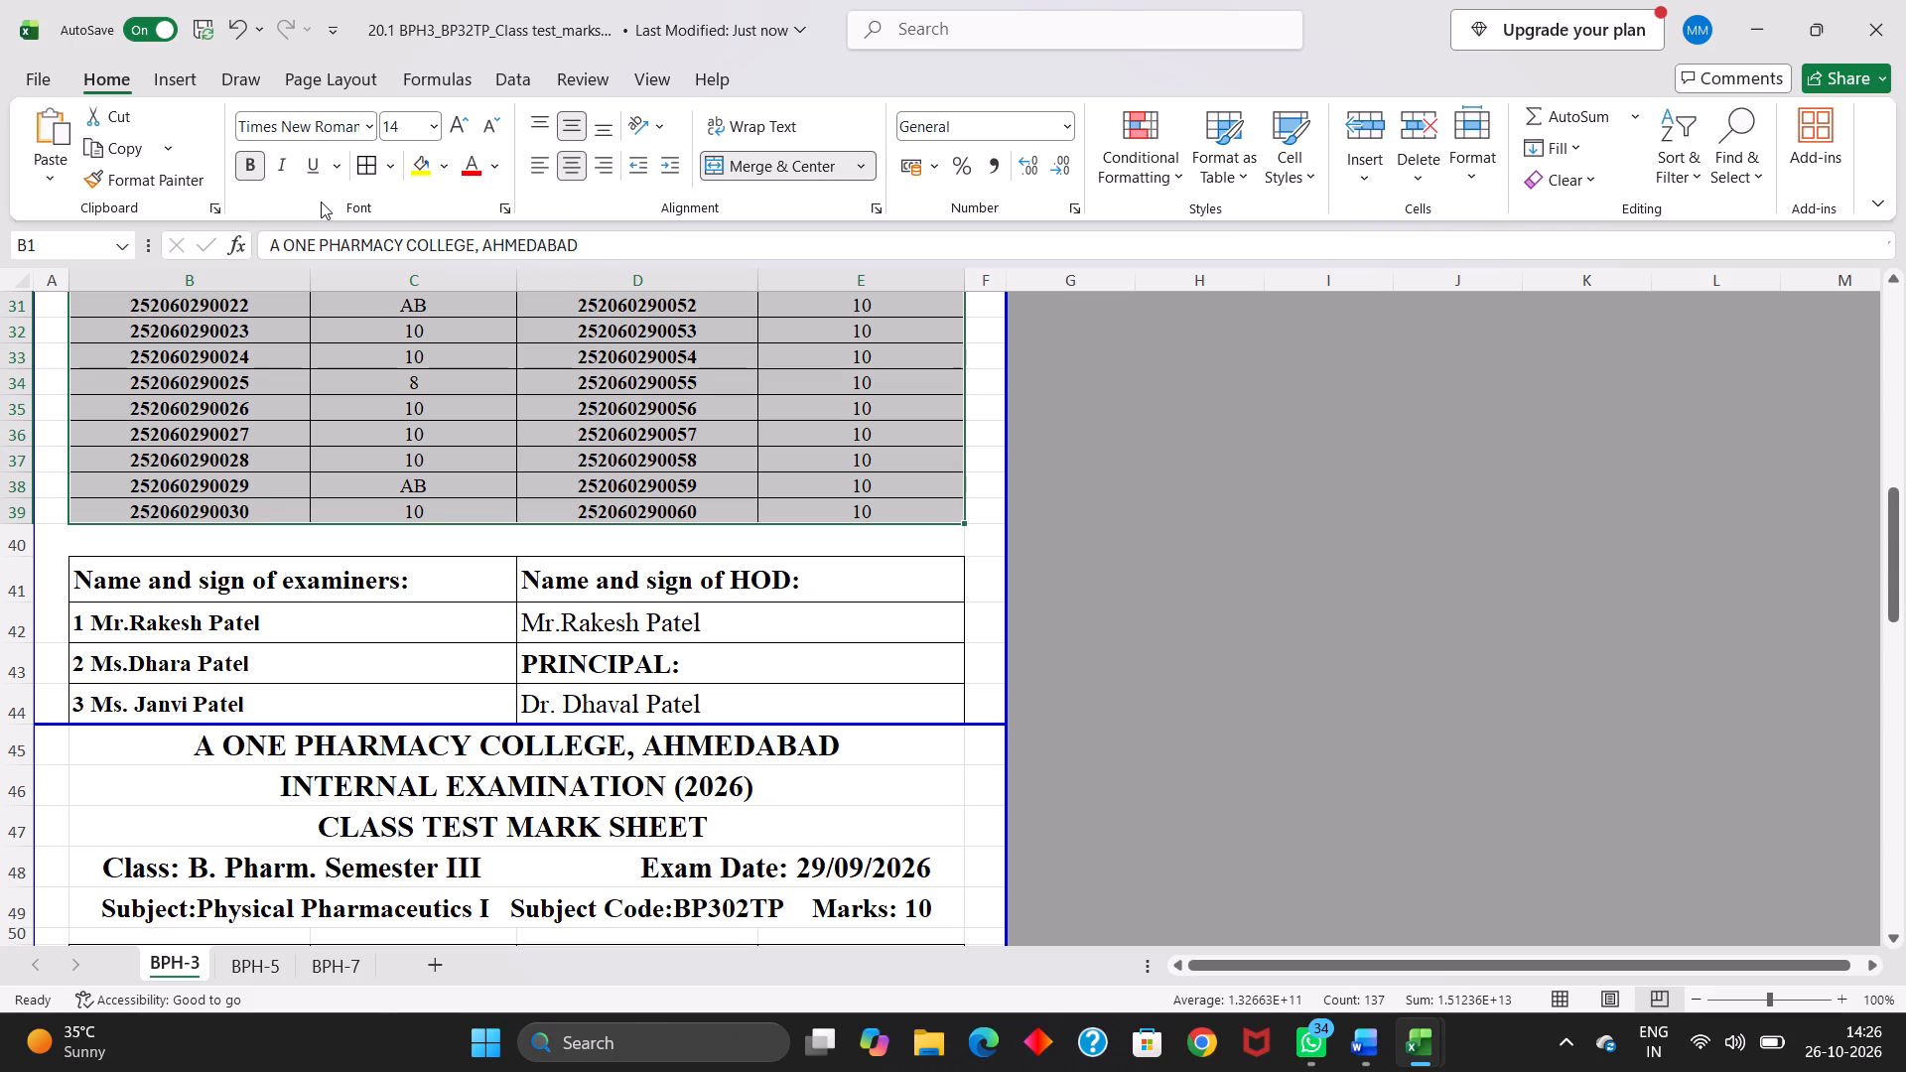
{"action": "scroll", "coordinate": [321, 201], "scroll_direction": "up", "scroll_amount": 4}
{"action": "scroll", "coordinate": [601, 613], "scroll_direction": "down", "scroll_amount": 3}
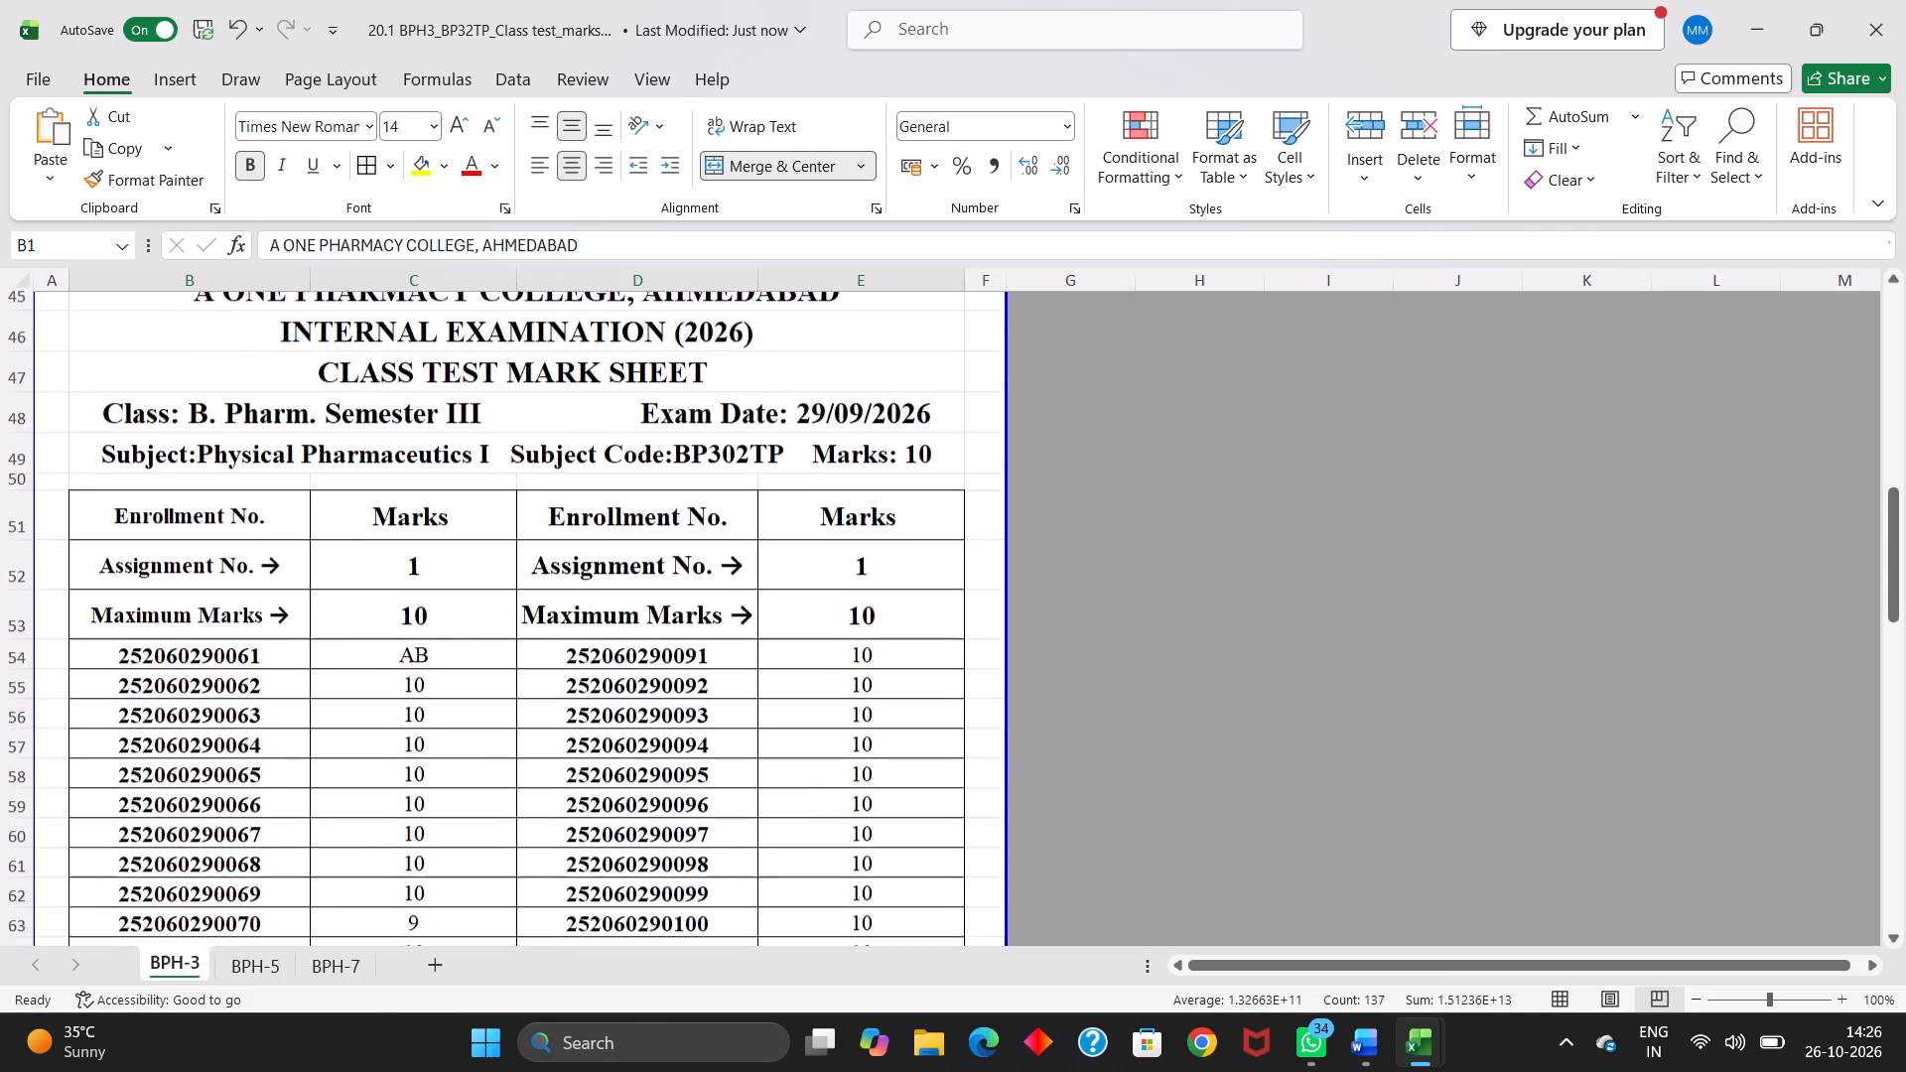
{"action": "scroll", "coordinate": [601, 613], "scroll_direction": "down", "scroll_amount": 4}
{"action": "scroll", "coordinate": [601, 613], "scroll_direction": "up", "scroll_amount": 6}
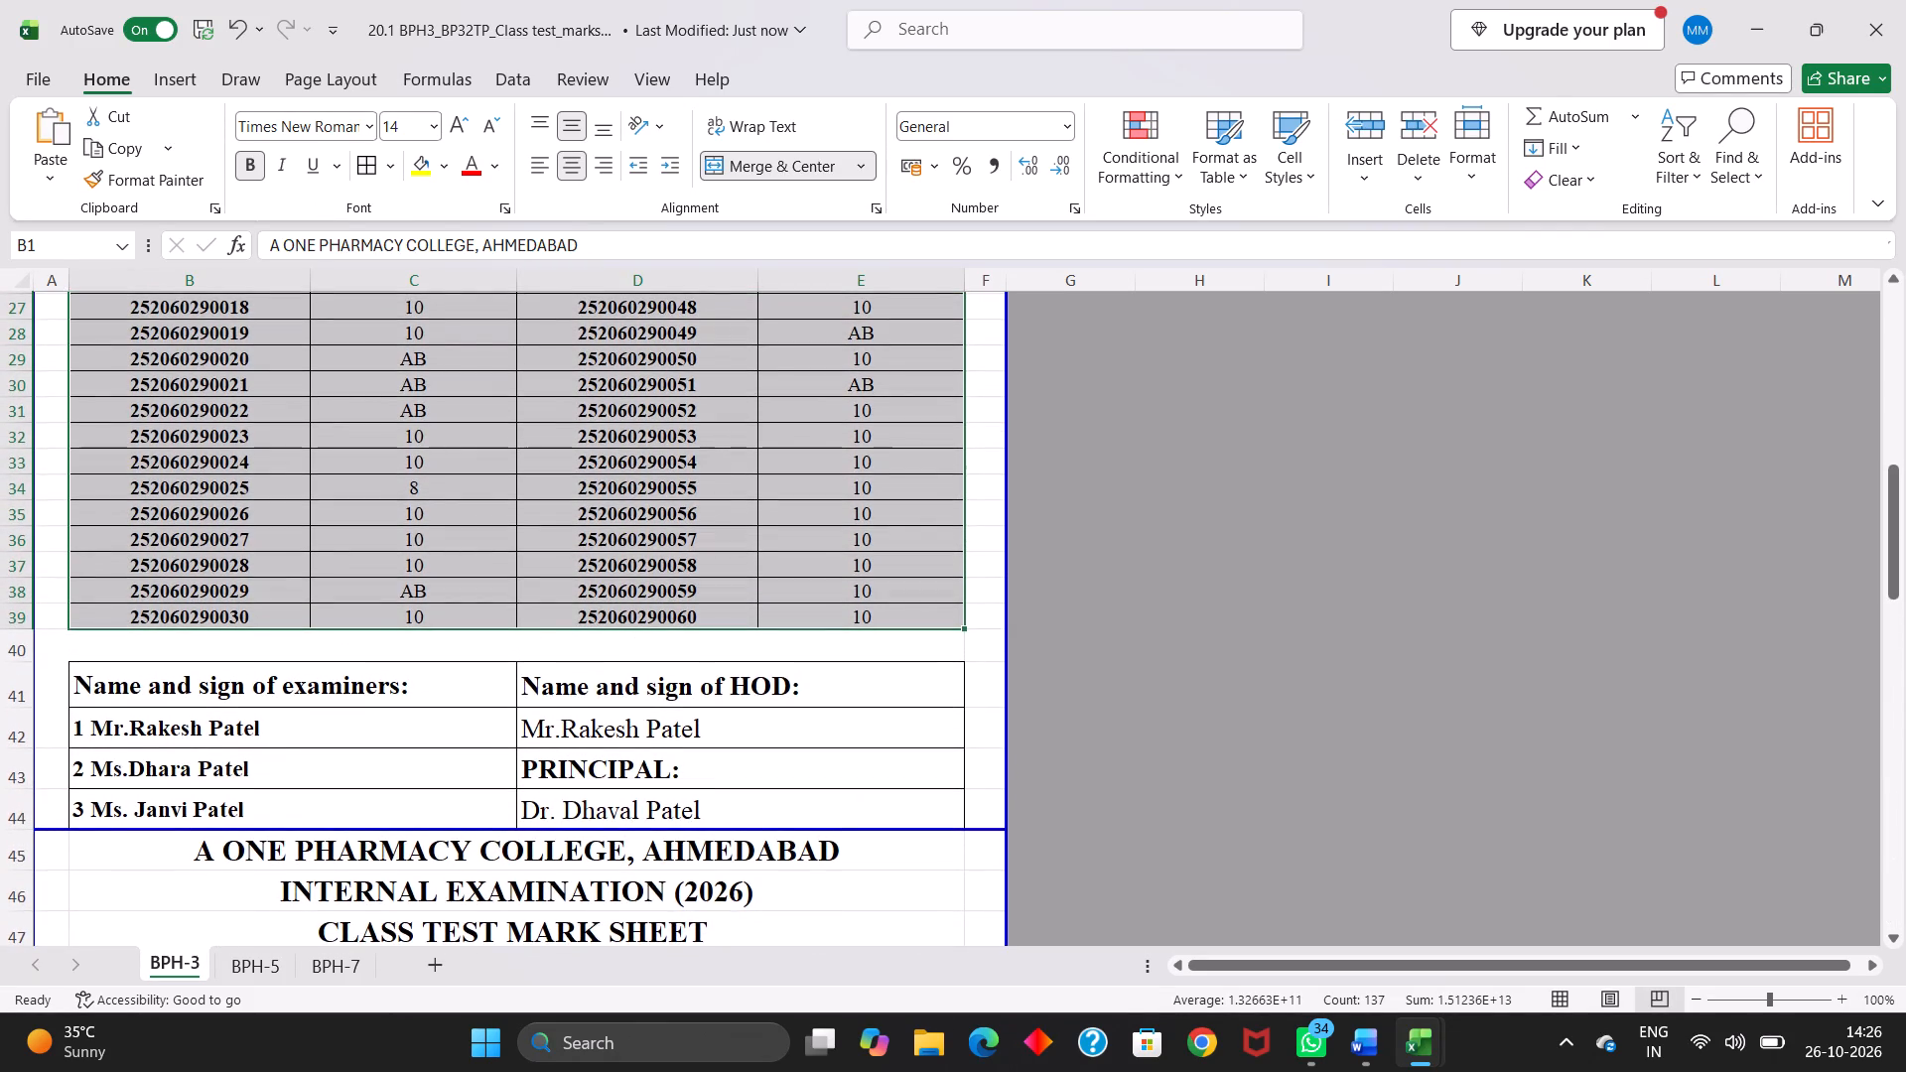
{"action": "scroll", "coordinate": [601, 613], "scroll_direction": "up", "scroll_amount": 5}
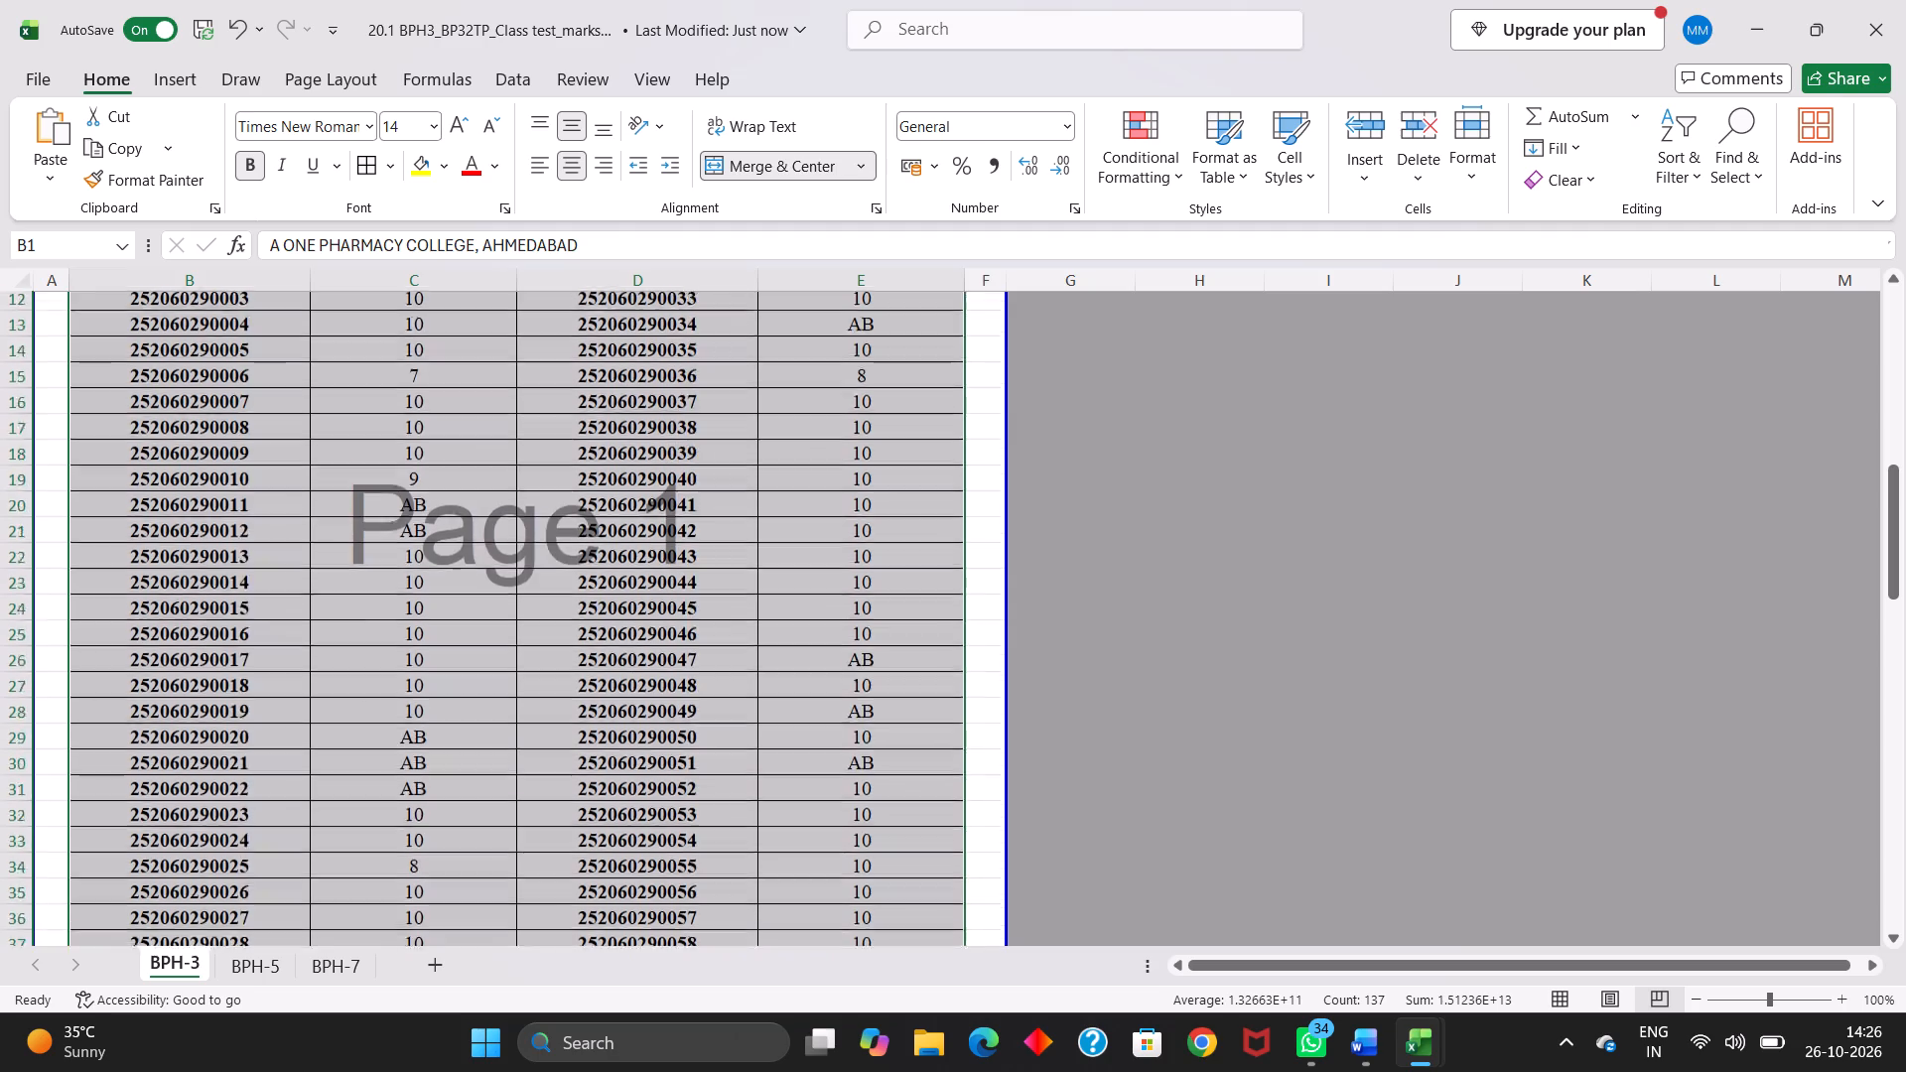
{"action": "key", "text": "ctrl+p"}
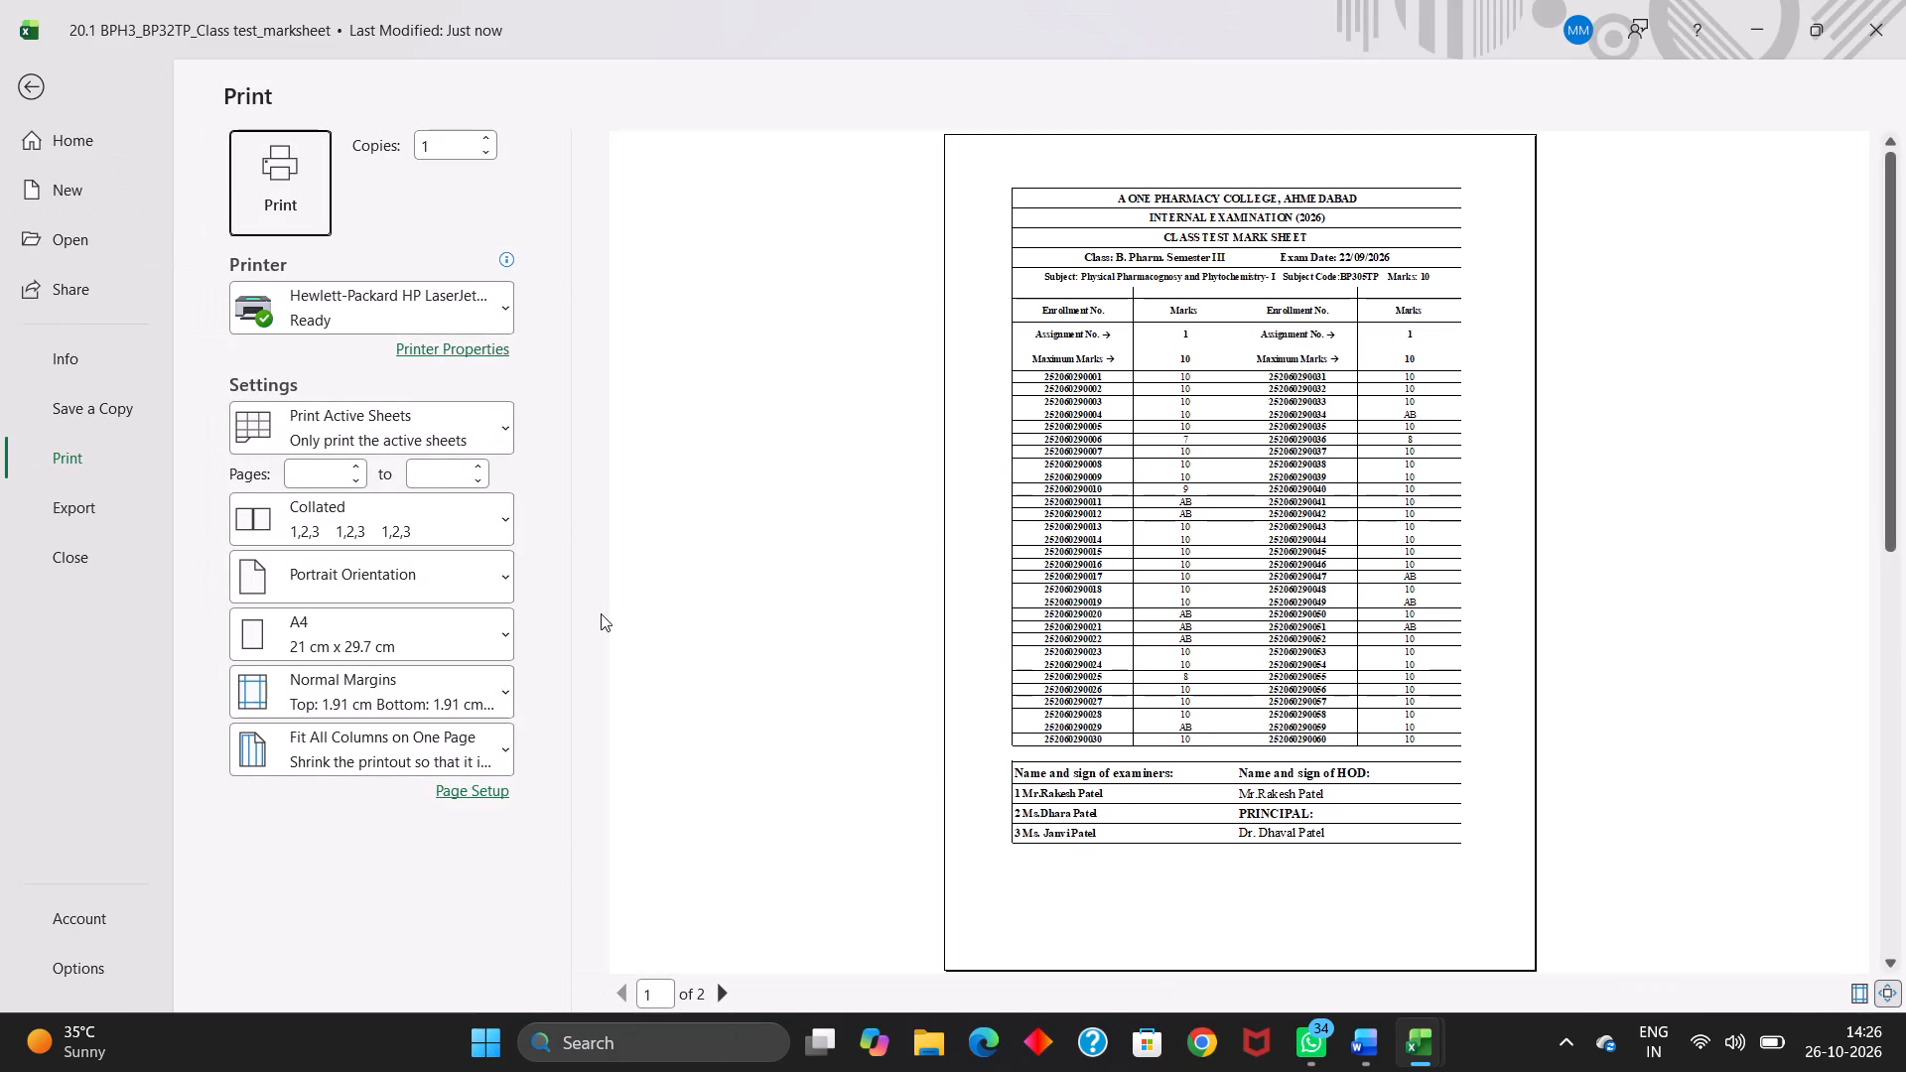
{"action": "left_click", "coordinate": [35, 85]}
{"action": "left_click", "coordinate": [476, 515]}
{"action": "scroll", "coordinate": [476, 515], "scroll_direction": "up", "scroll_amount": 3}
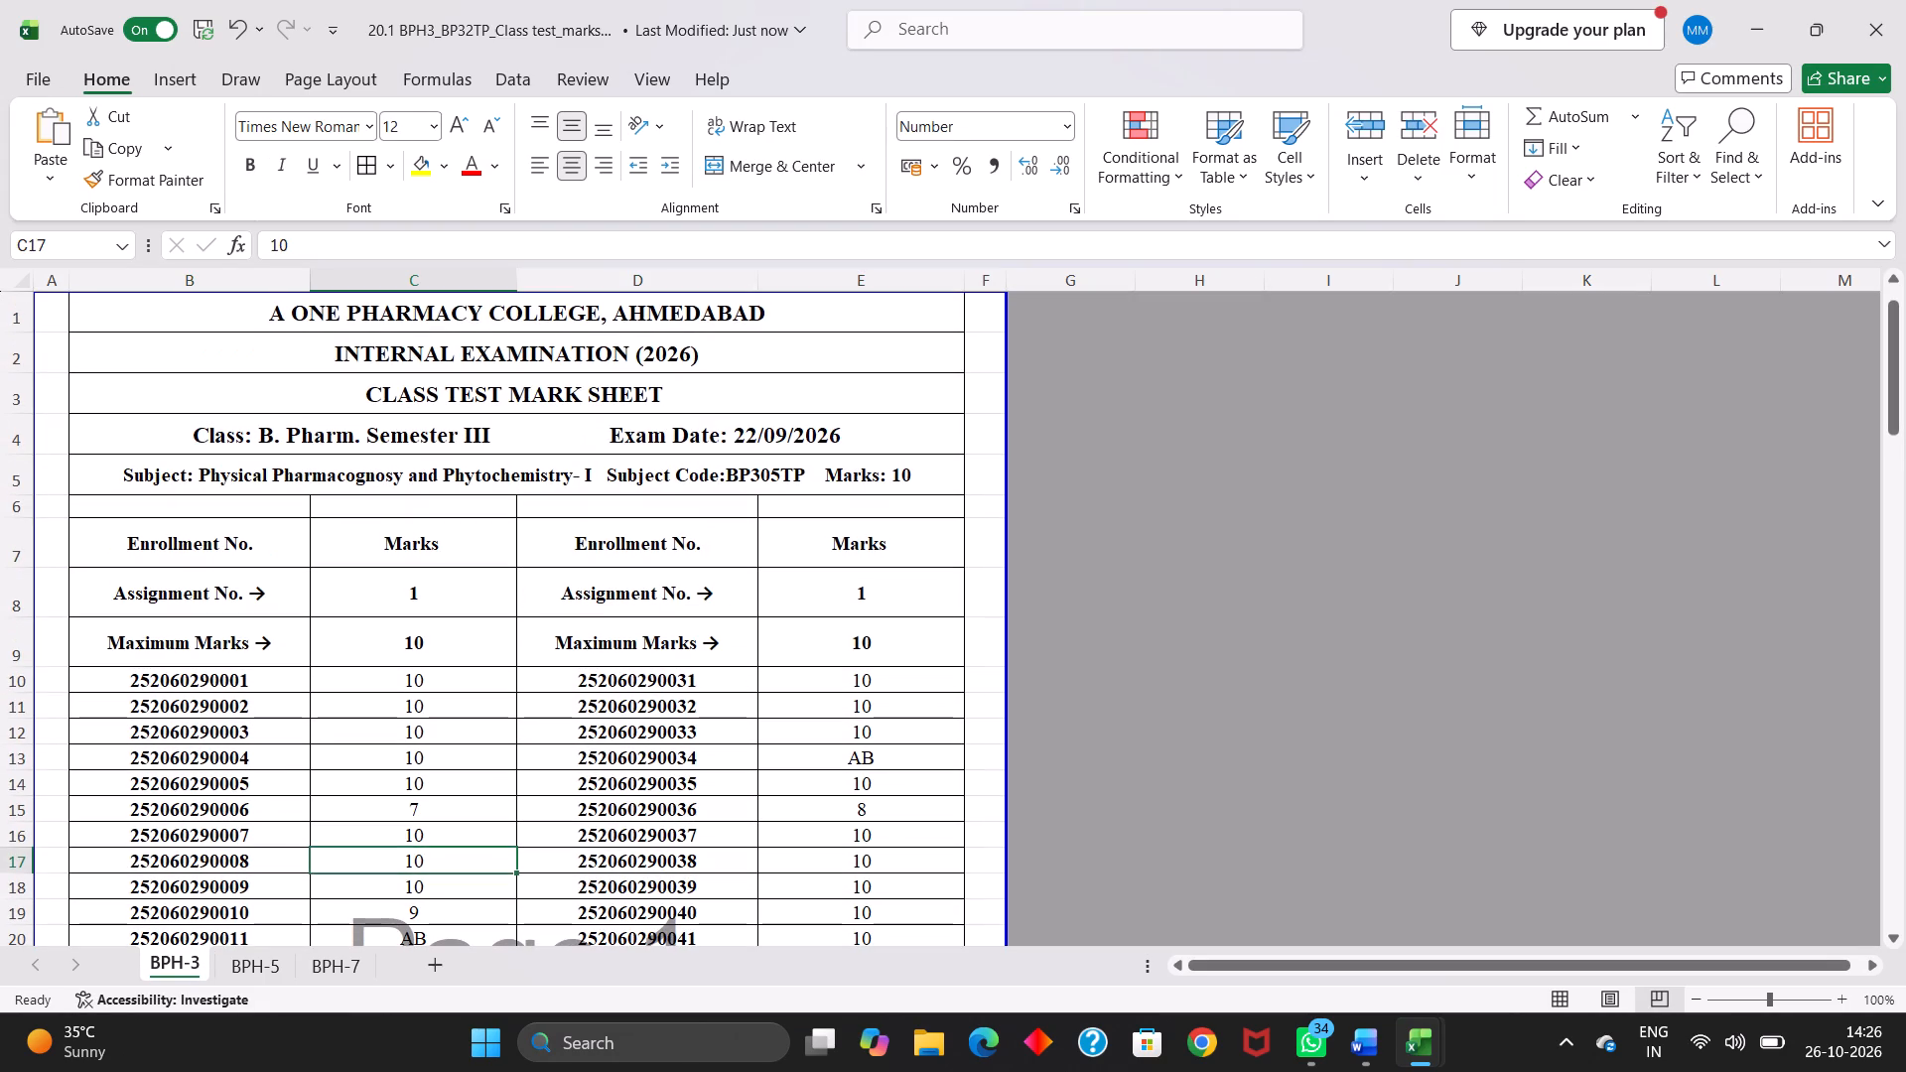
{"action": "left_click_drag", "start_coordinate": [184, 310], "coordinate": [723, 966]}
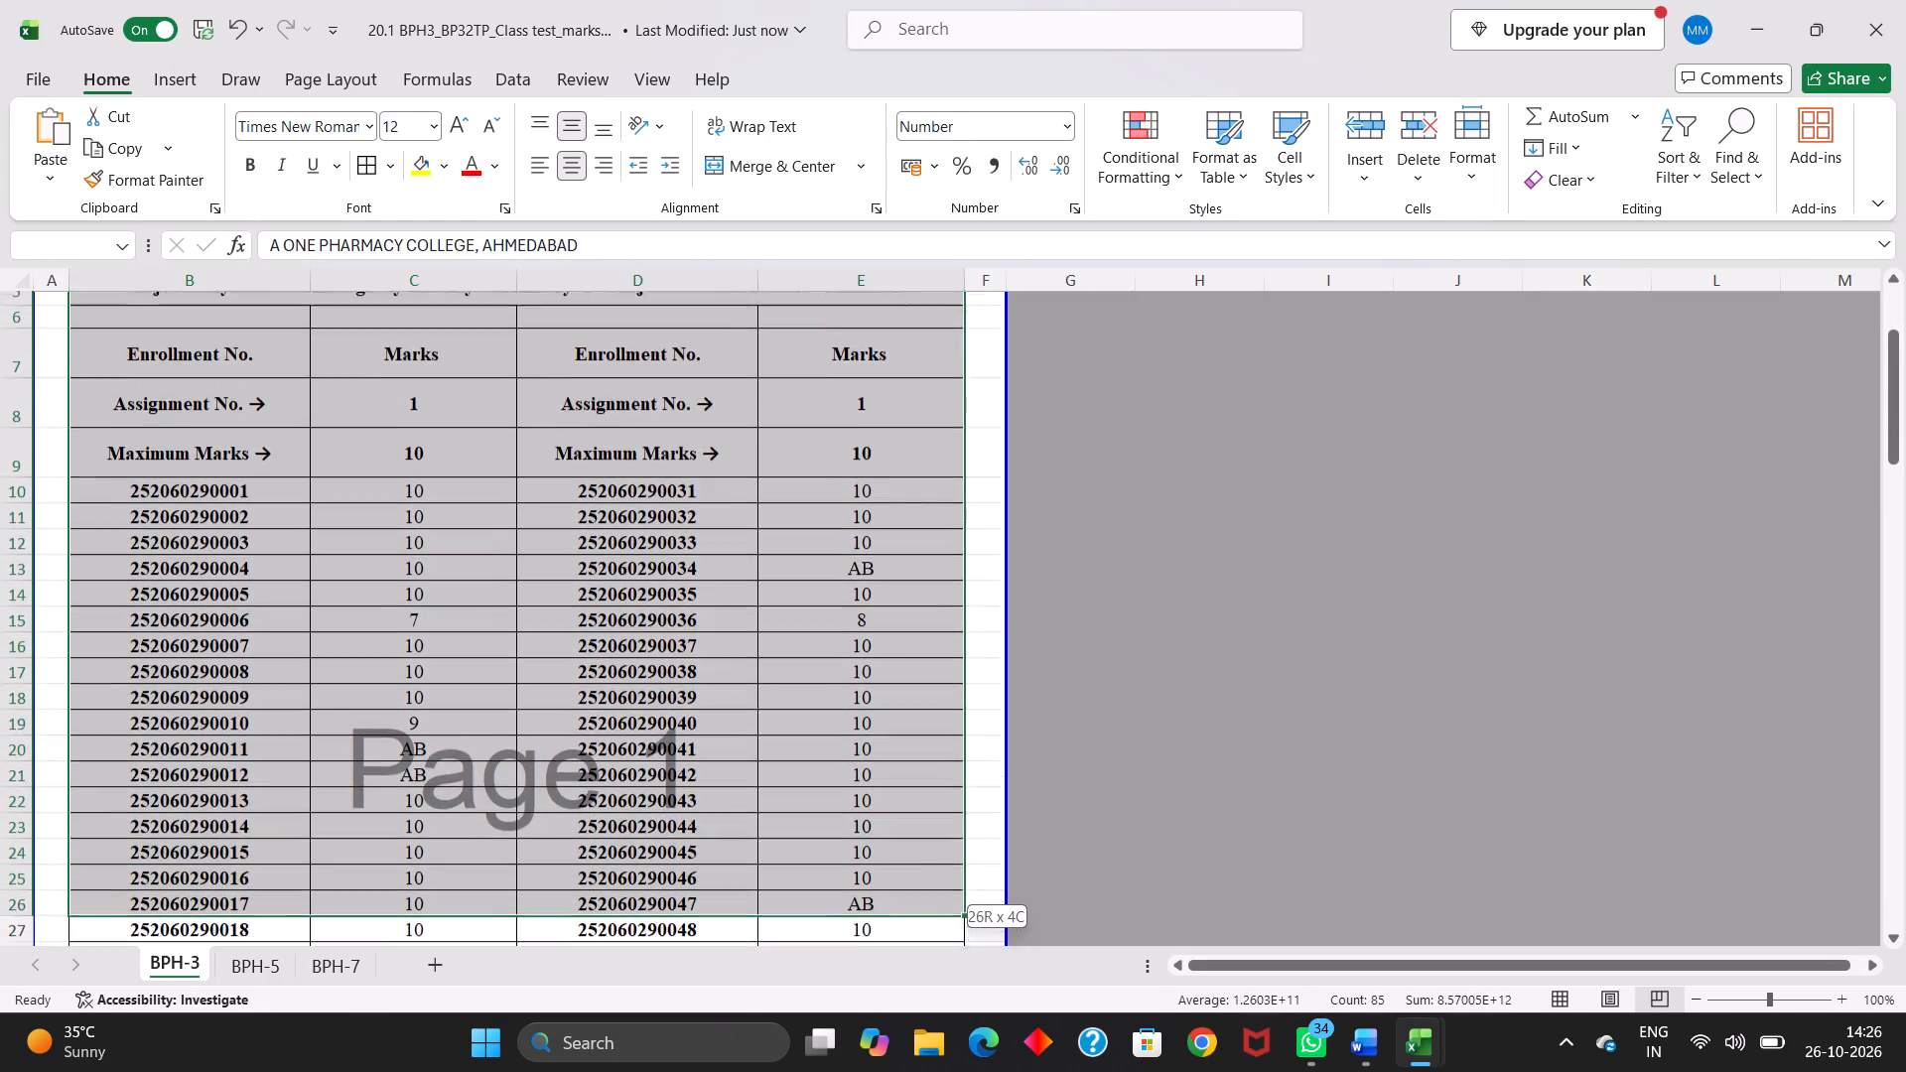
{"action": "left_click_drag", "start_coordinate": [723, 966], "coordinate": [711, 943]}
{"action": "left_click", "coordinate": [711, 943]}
Clear the examiners heading and the three examiner names in B41:B44 below the first class test marks table.
{"action": "scroll", "coordinate": [711, 943], "scroll_direction": "down", "scroll_amount": 4}
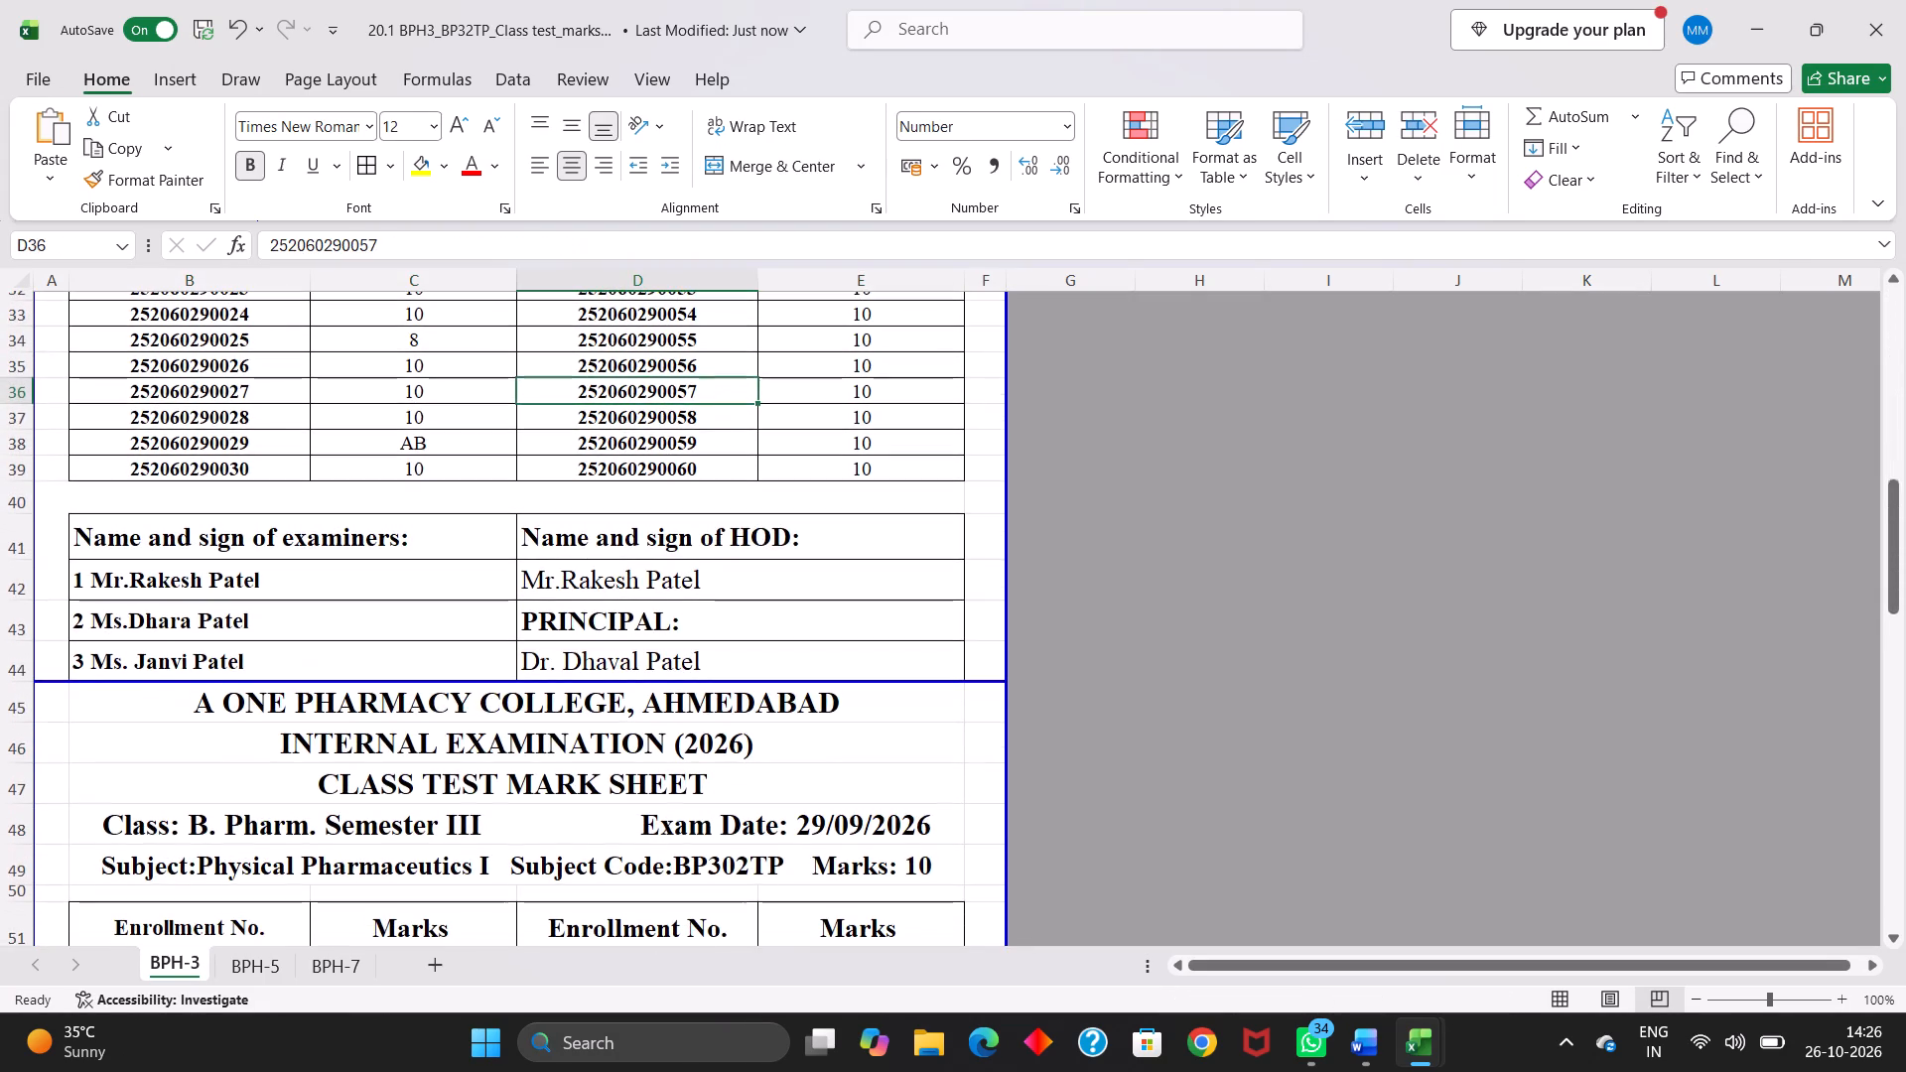
{"action": "left_click", "coordinate": [81, 522]}
{"action": "left_click_drag", "start_coordinate": [88, 524], "coordinate": [230, 538]}
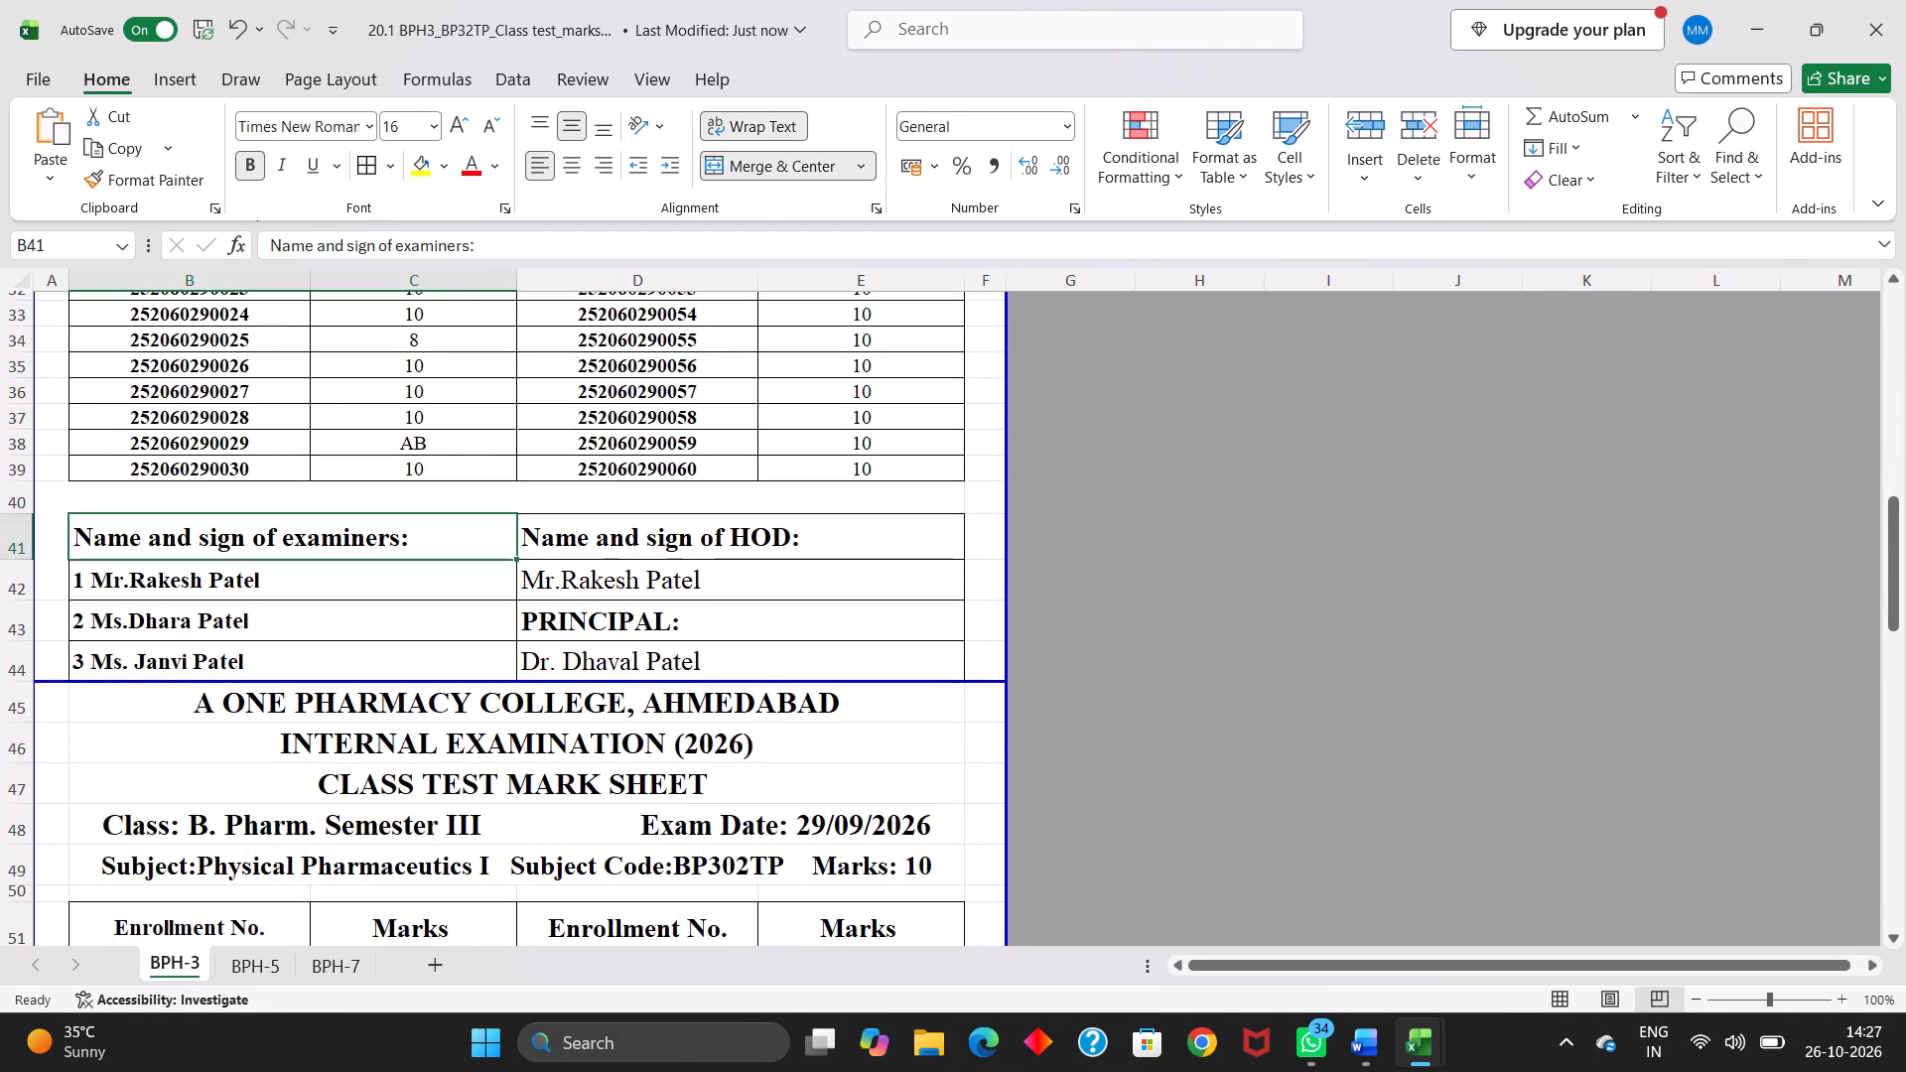
{"action": "left_click_drag", "start_coordinate": [230, 538], "coordinate": [750, 667]}
{"action": "key", "text": "BackSpace"}
{"action": "key", "text": "BackSpace"}
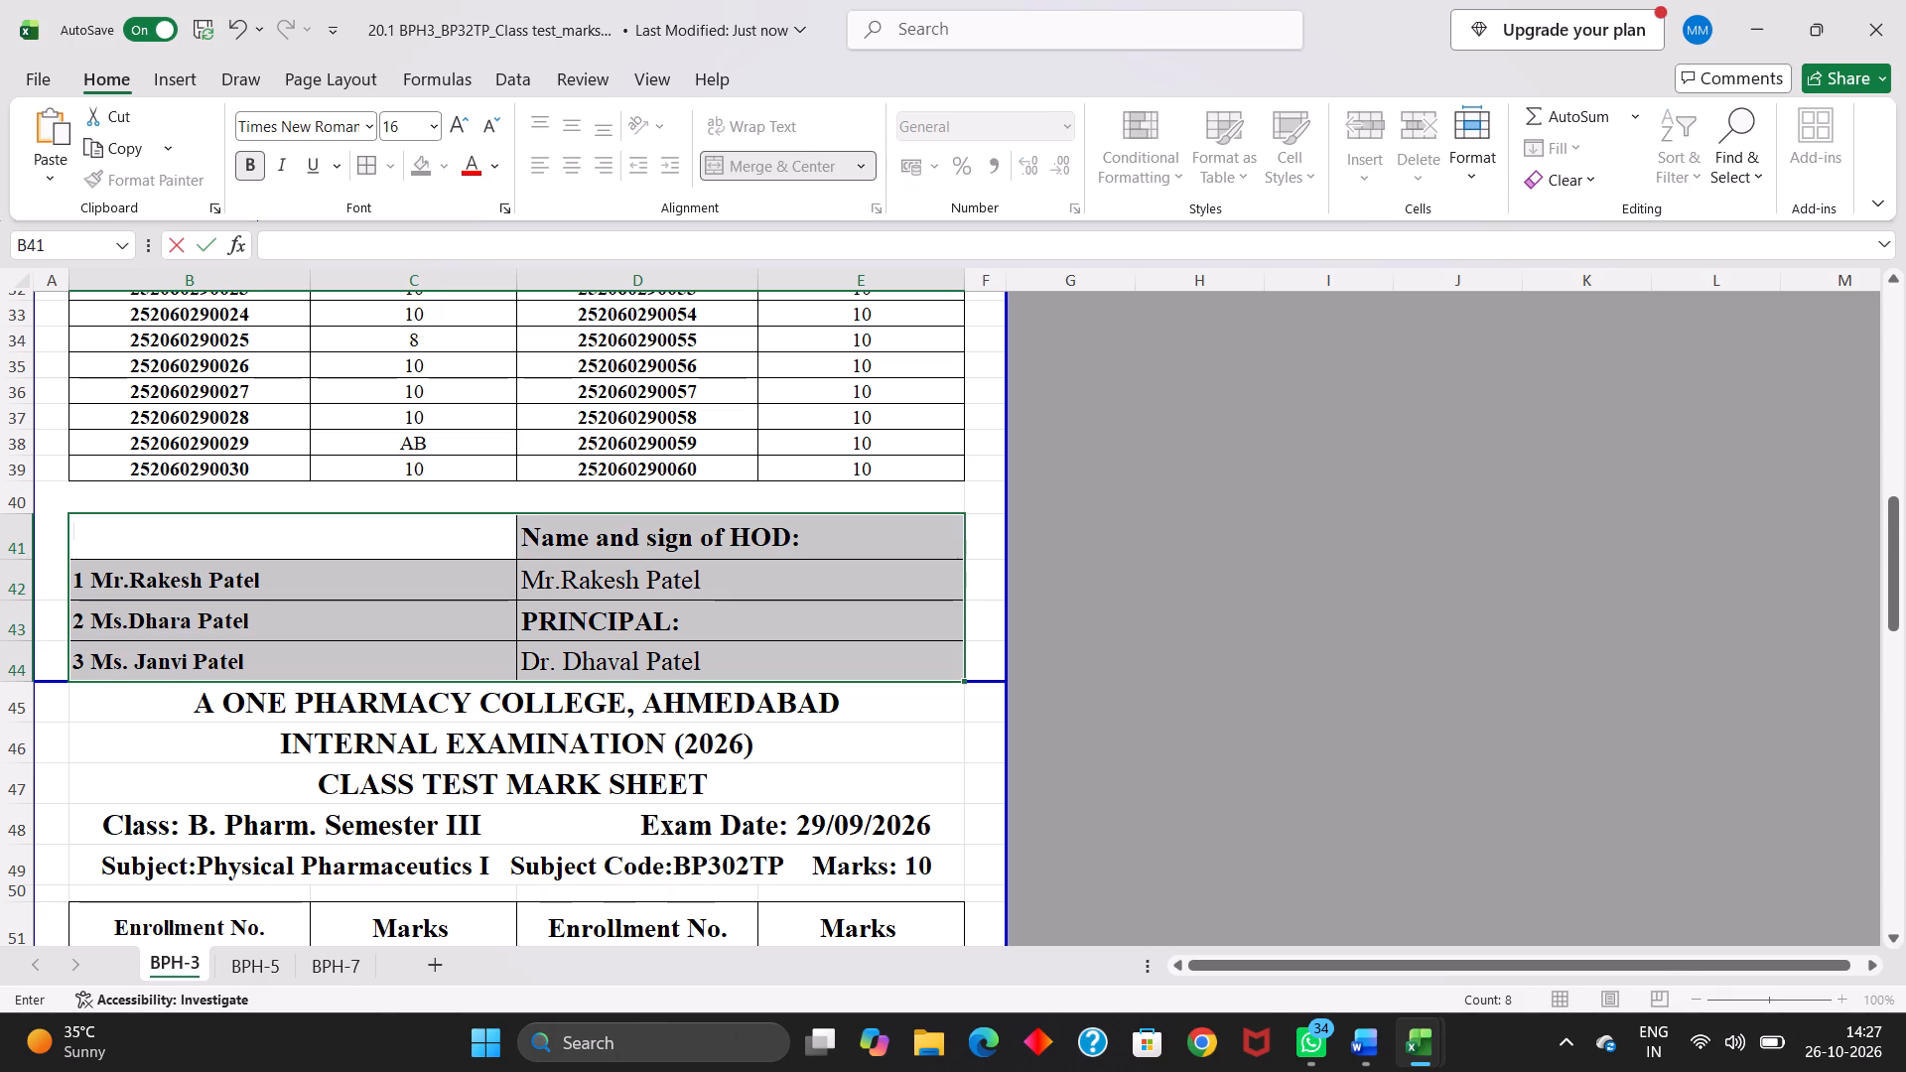
{"action": "left_click", "coordinate": [463, 573]}
{"action": "key", "text": "BackSpace"}
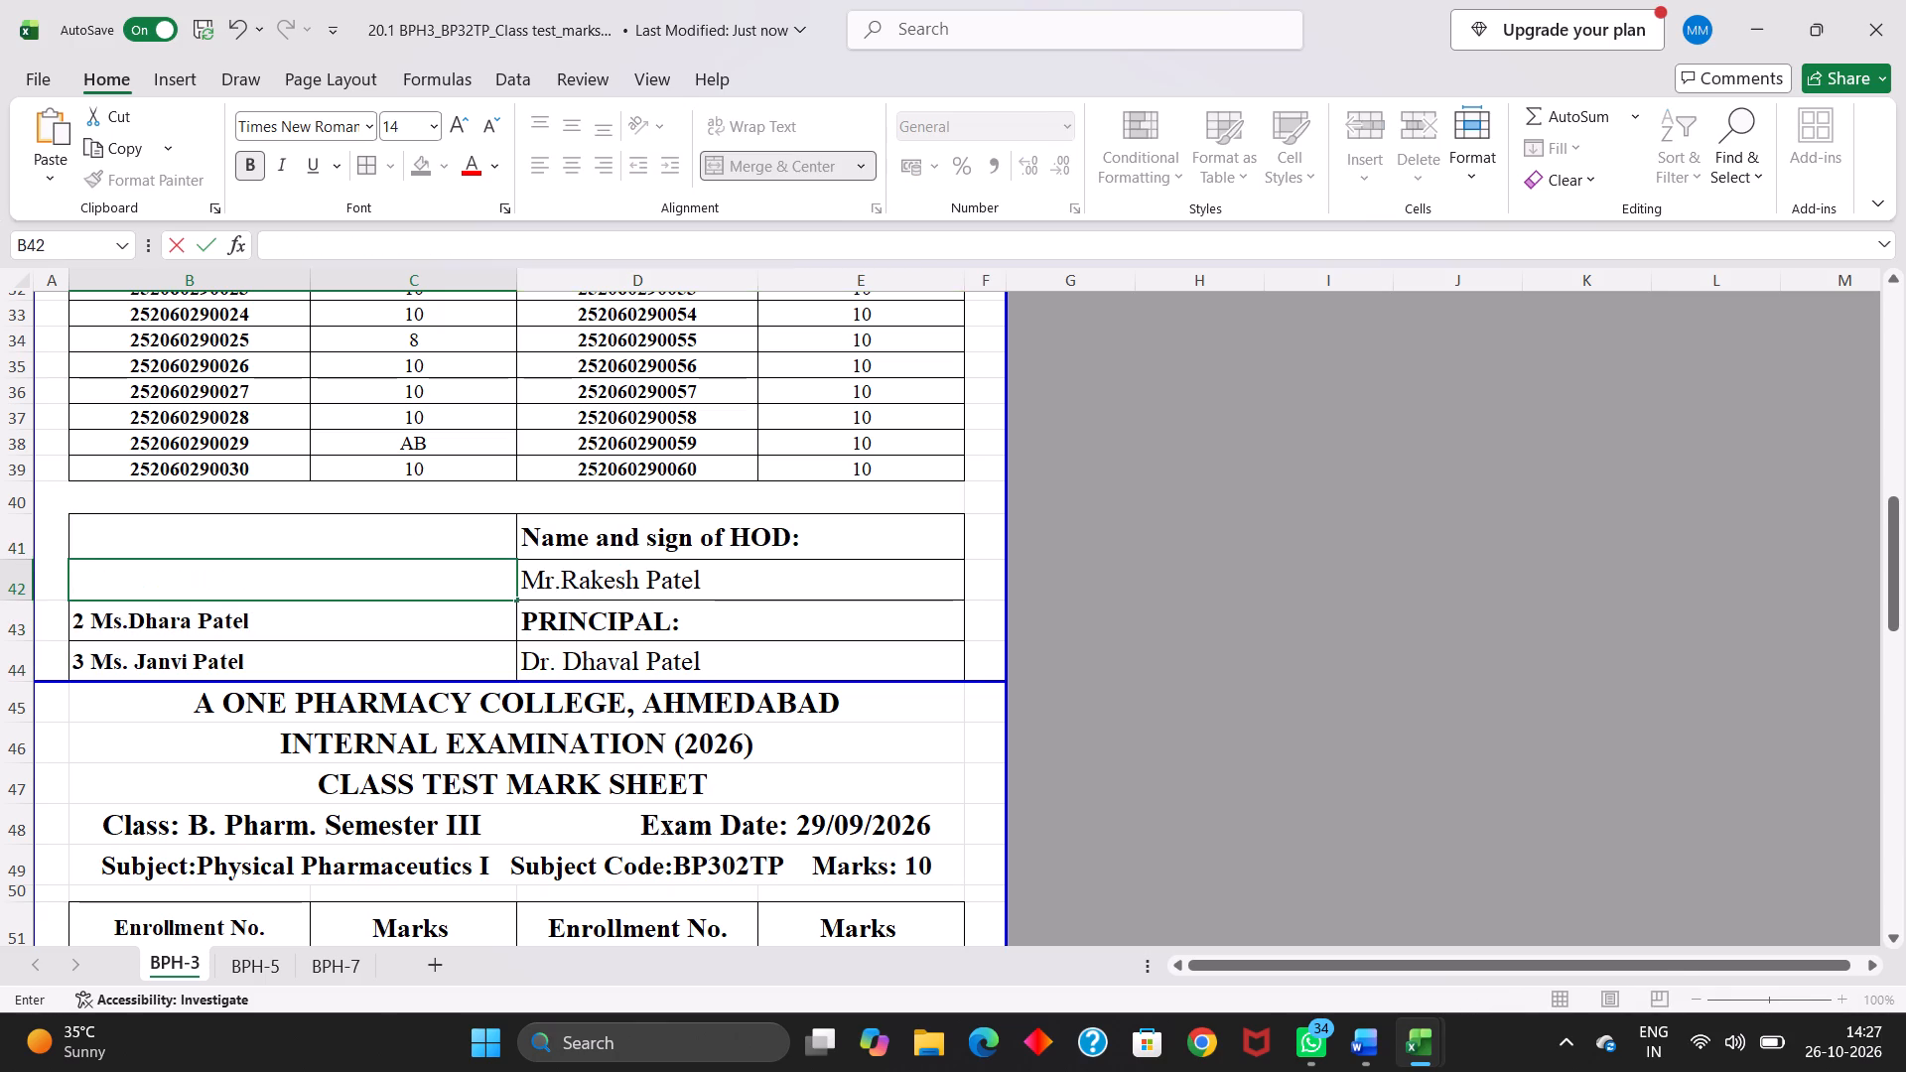
{"action": "left_click", "coordinate": [459, 624]}
{"action": "key", "text": "BackSpace"}
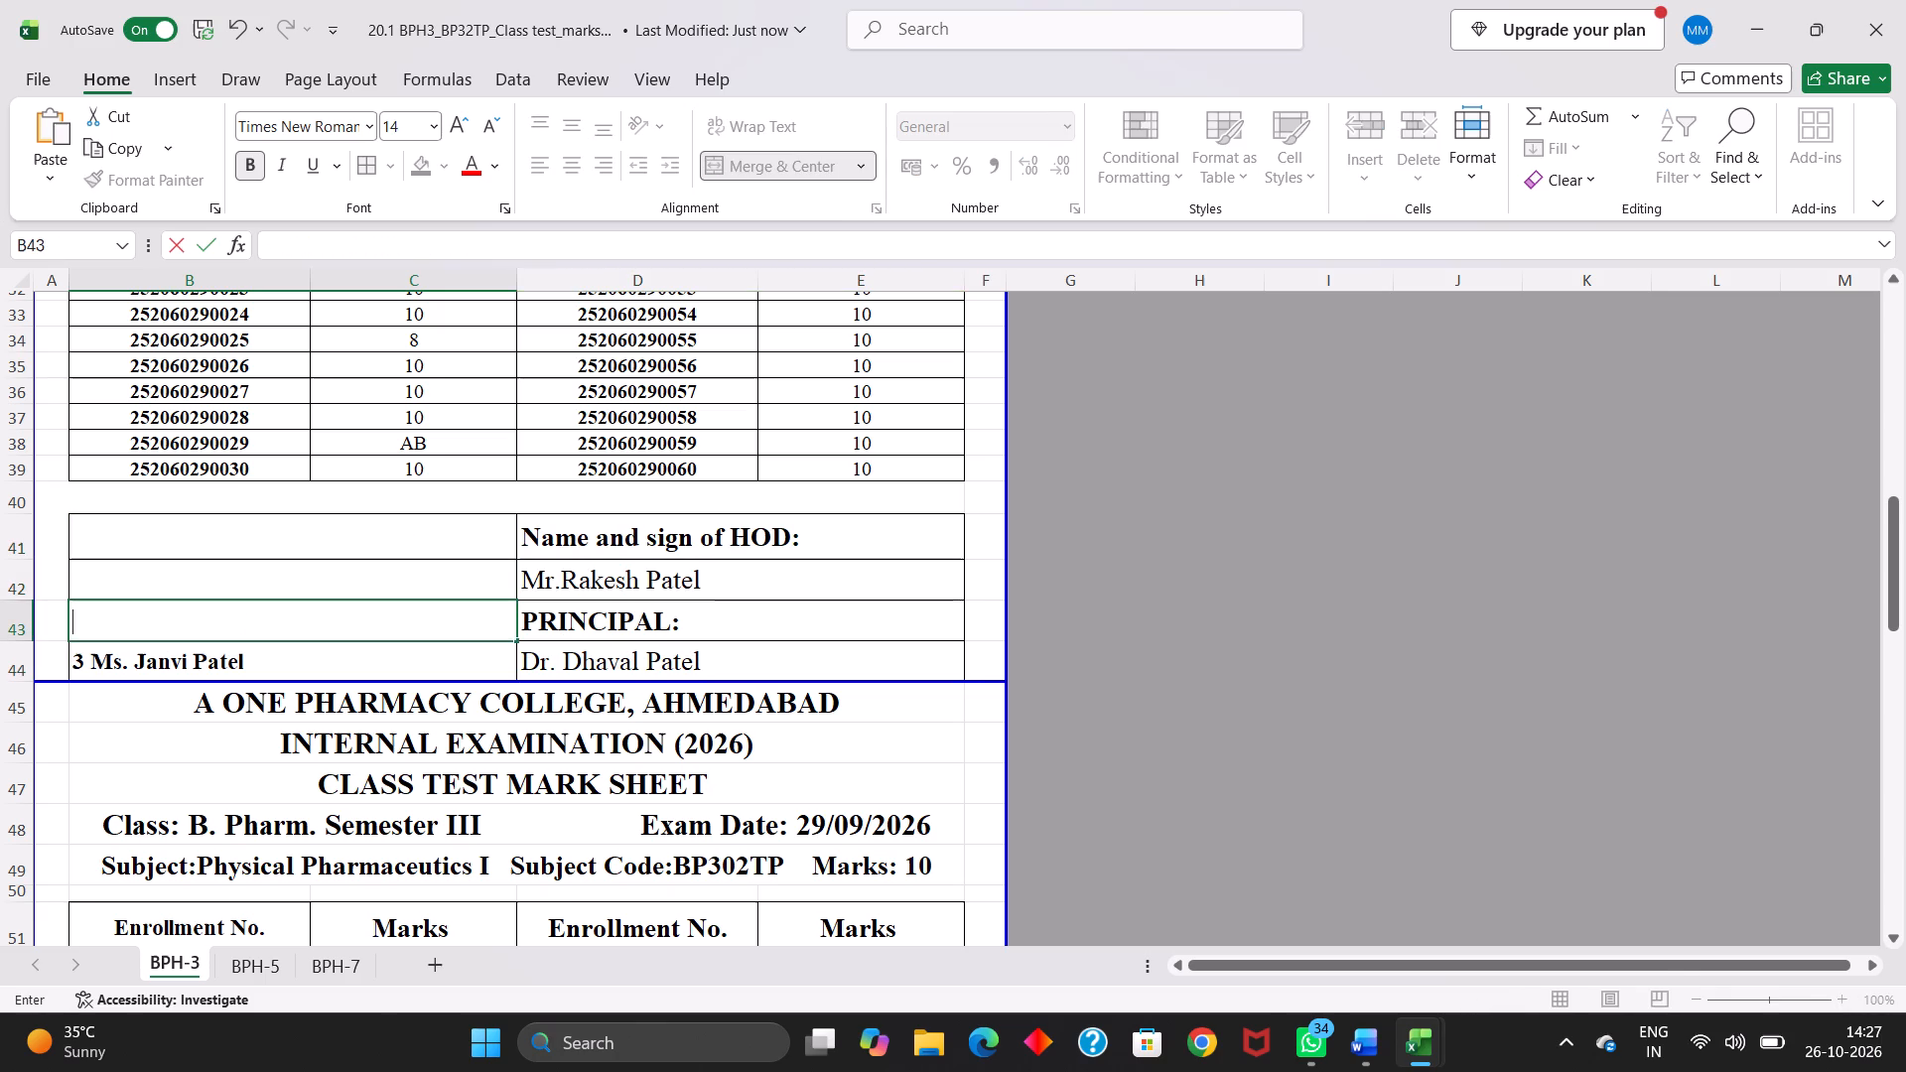
{"action": "left_click", "coordinate": [456, 670]}
{"action": "key", "text": "BackSpace"}
Clear the HOD and principal headings and both names in D41:D44 of the same signature block.
{"action": "left_click", "coordinate": [719, 539]}
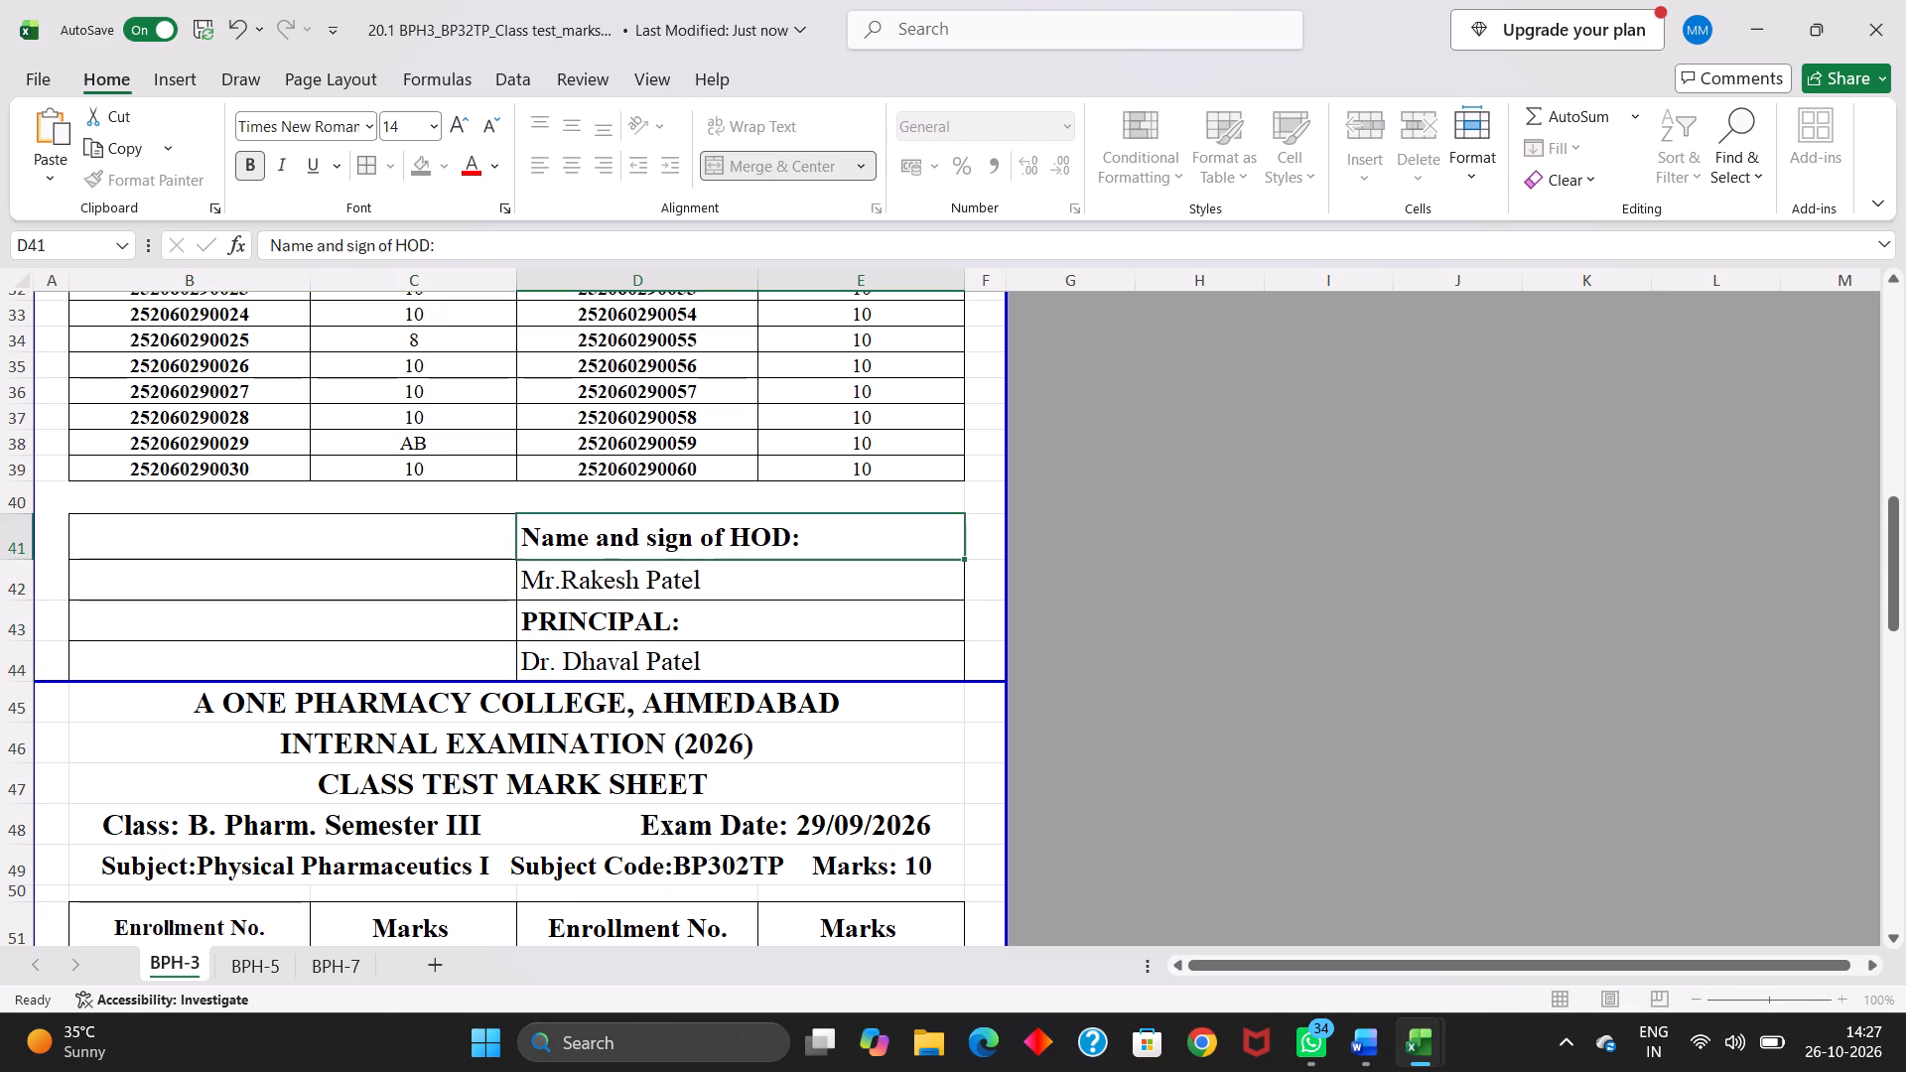
{"action": "key", "text": "BackSpace"}
{"action": "left_click", "coordinate": [737, 589]}
{"action": "key", "text": "BackSpace"}
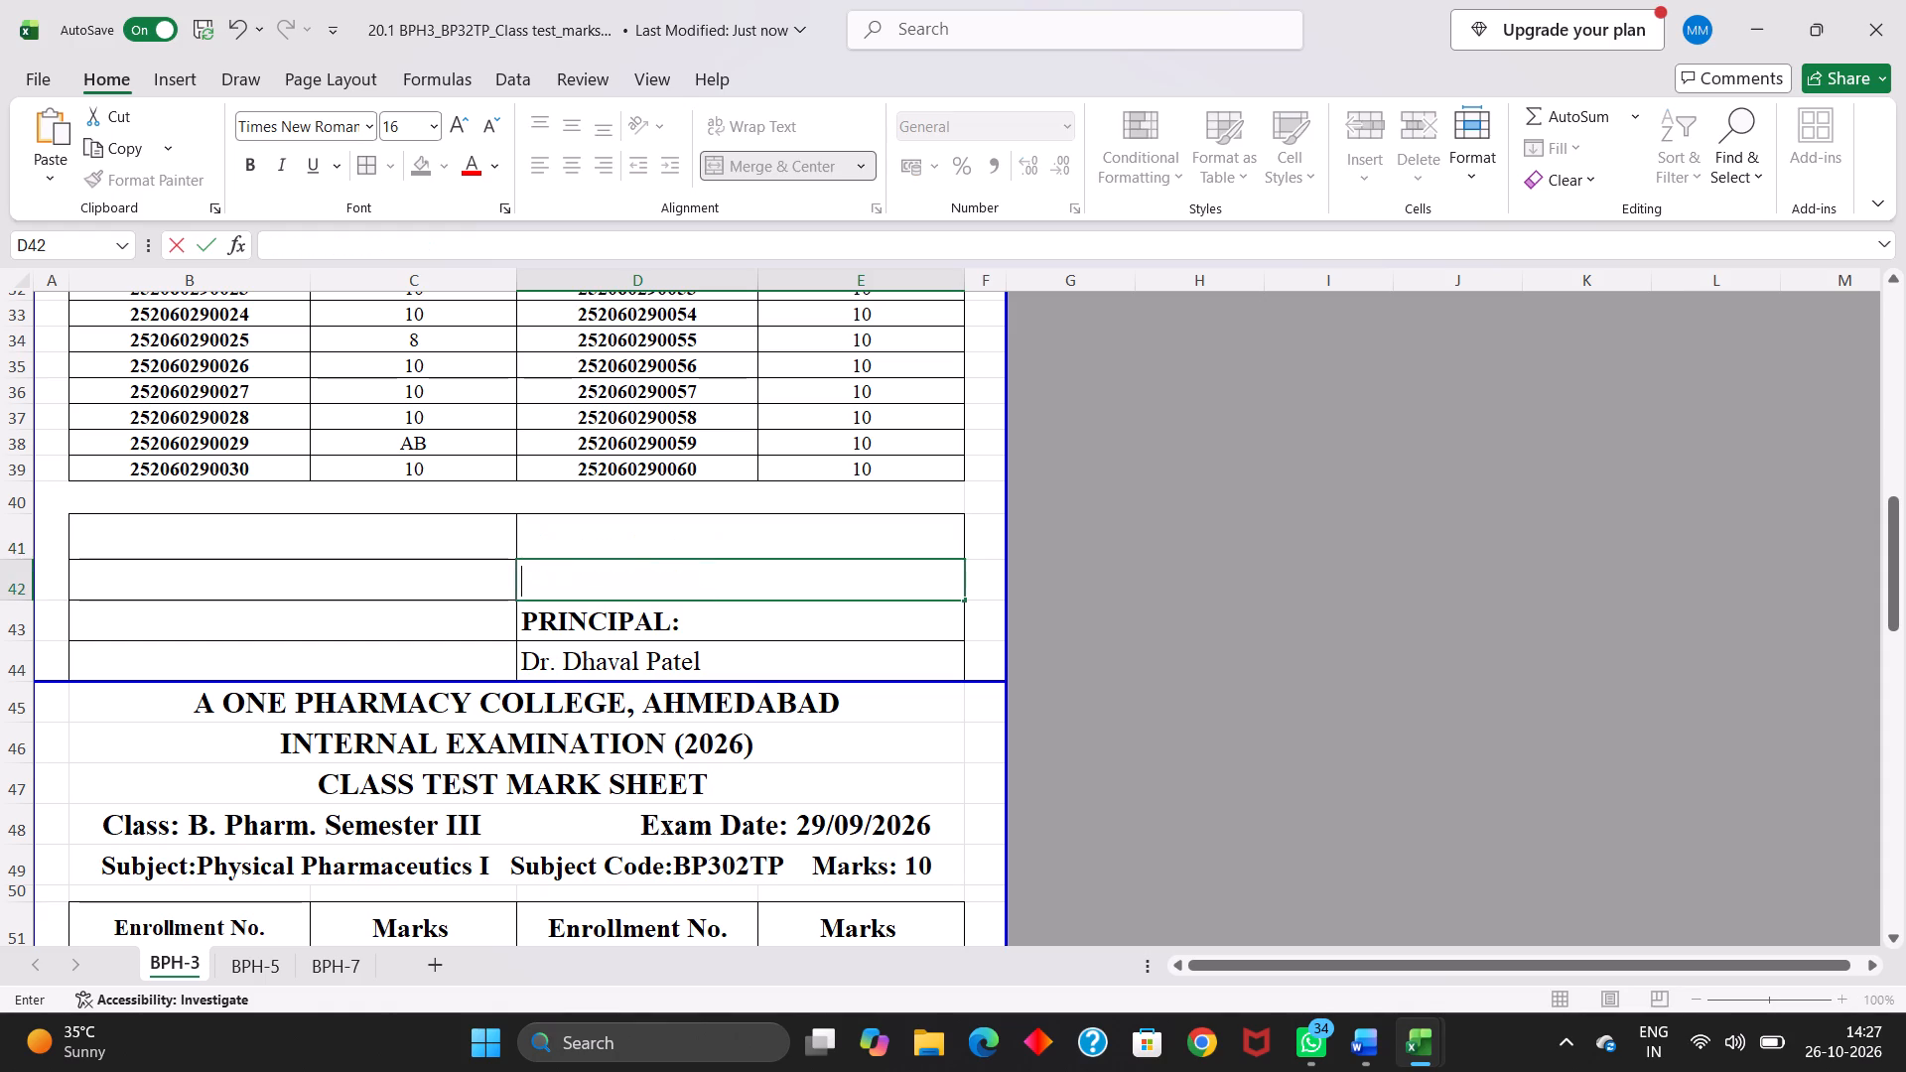
{"action": "left_click", "coordinate": [739, 632]}
{"action": "key", "text": "BackSpace"}
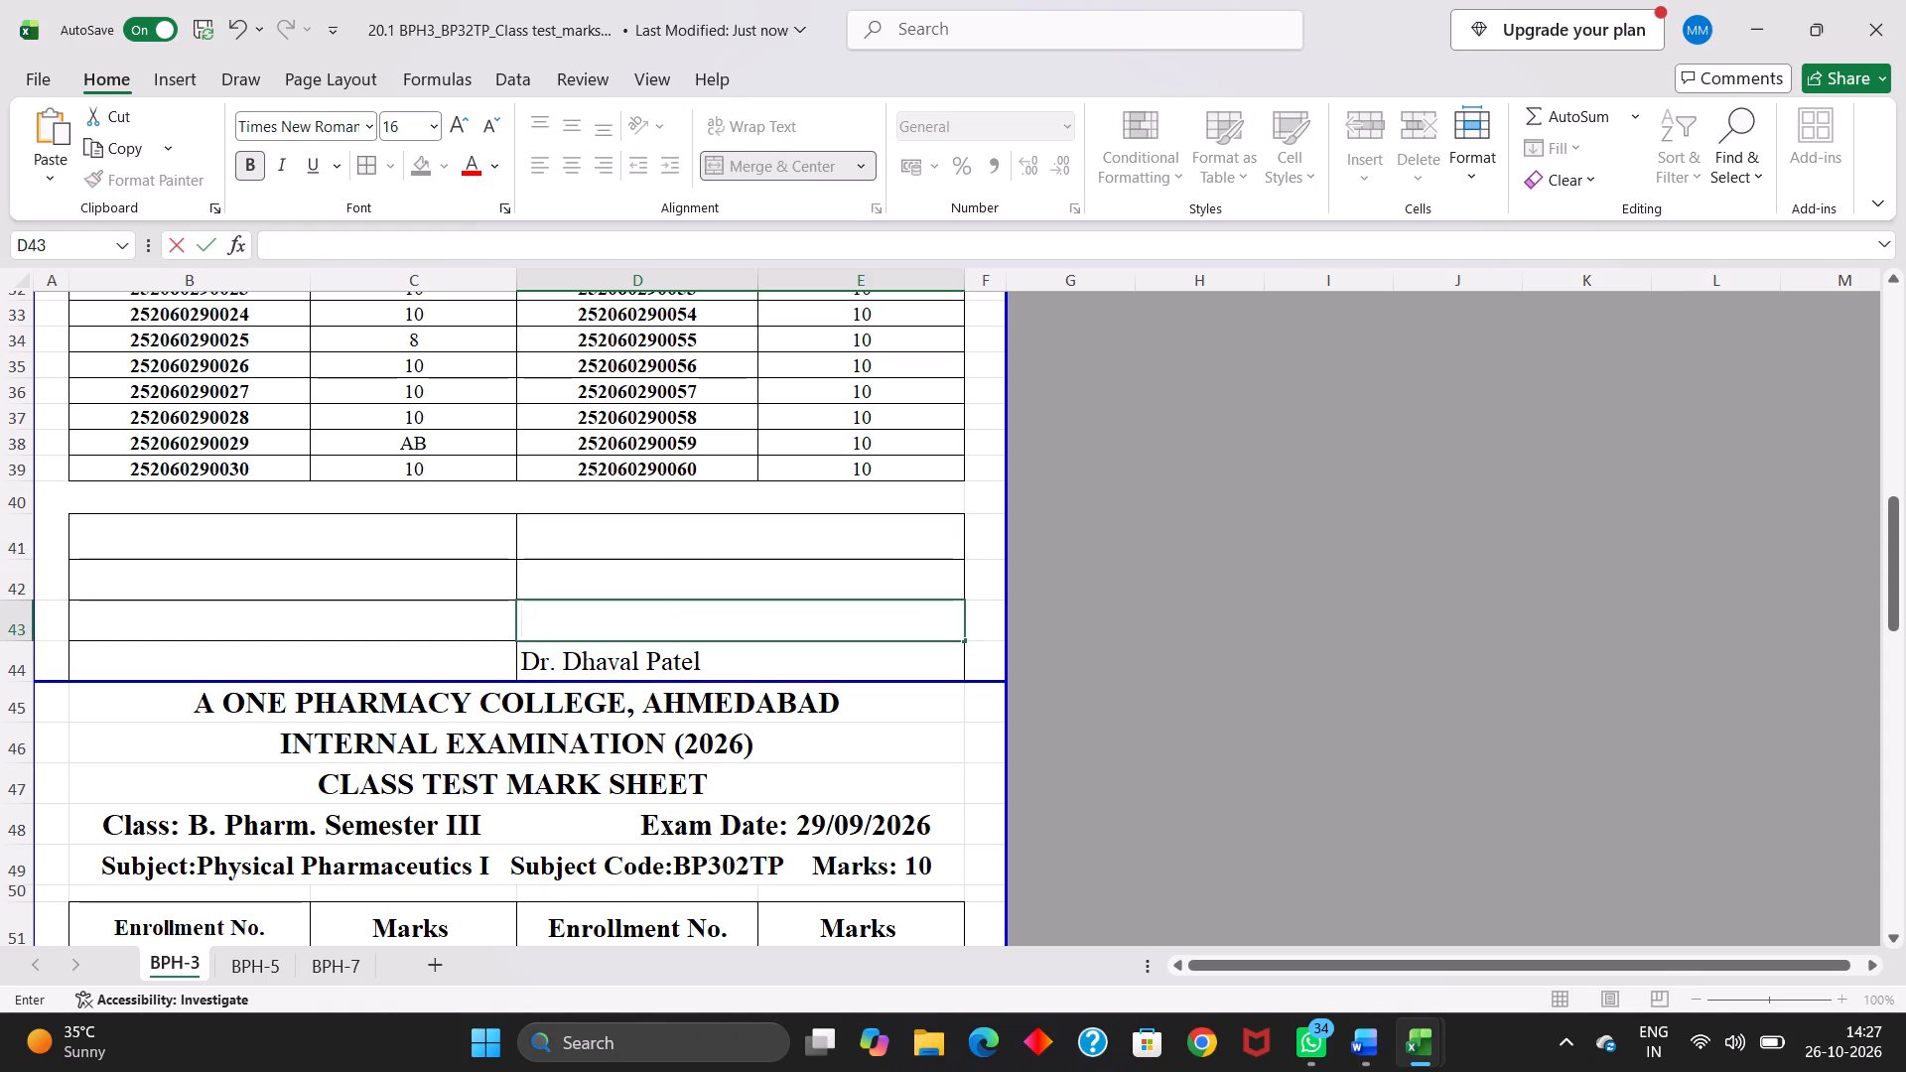
{"action": "left_click", "coordinate": [739, 667]}
{"action": "key", "text": "BackSpace"}
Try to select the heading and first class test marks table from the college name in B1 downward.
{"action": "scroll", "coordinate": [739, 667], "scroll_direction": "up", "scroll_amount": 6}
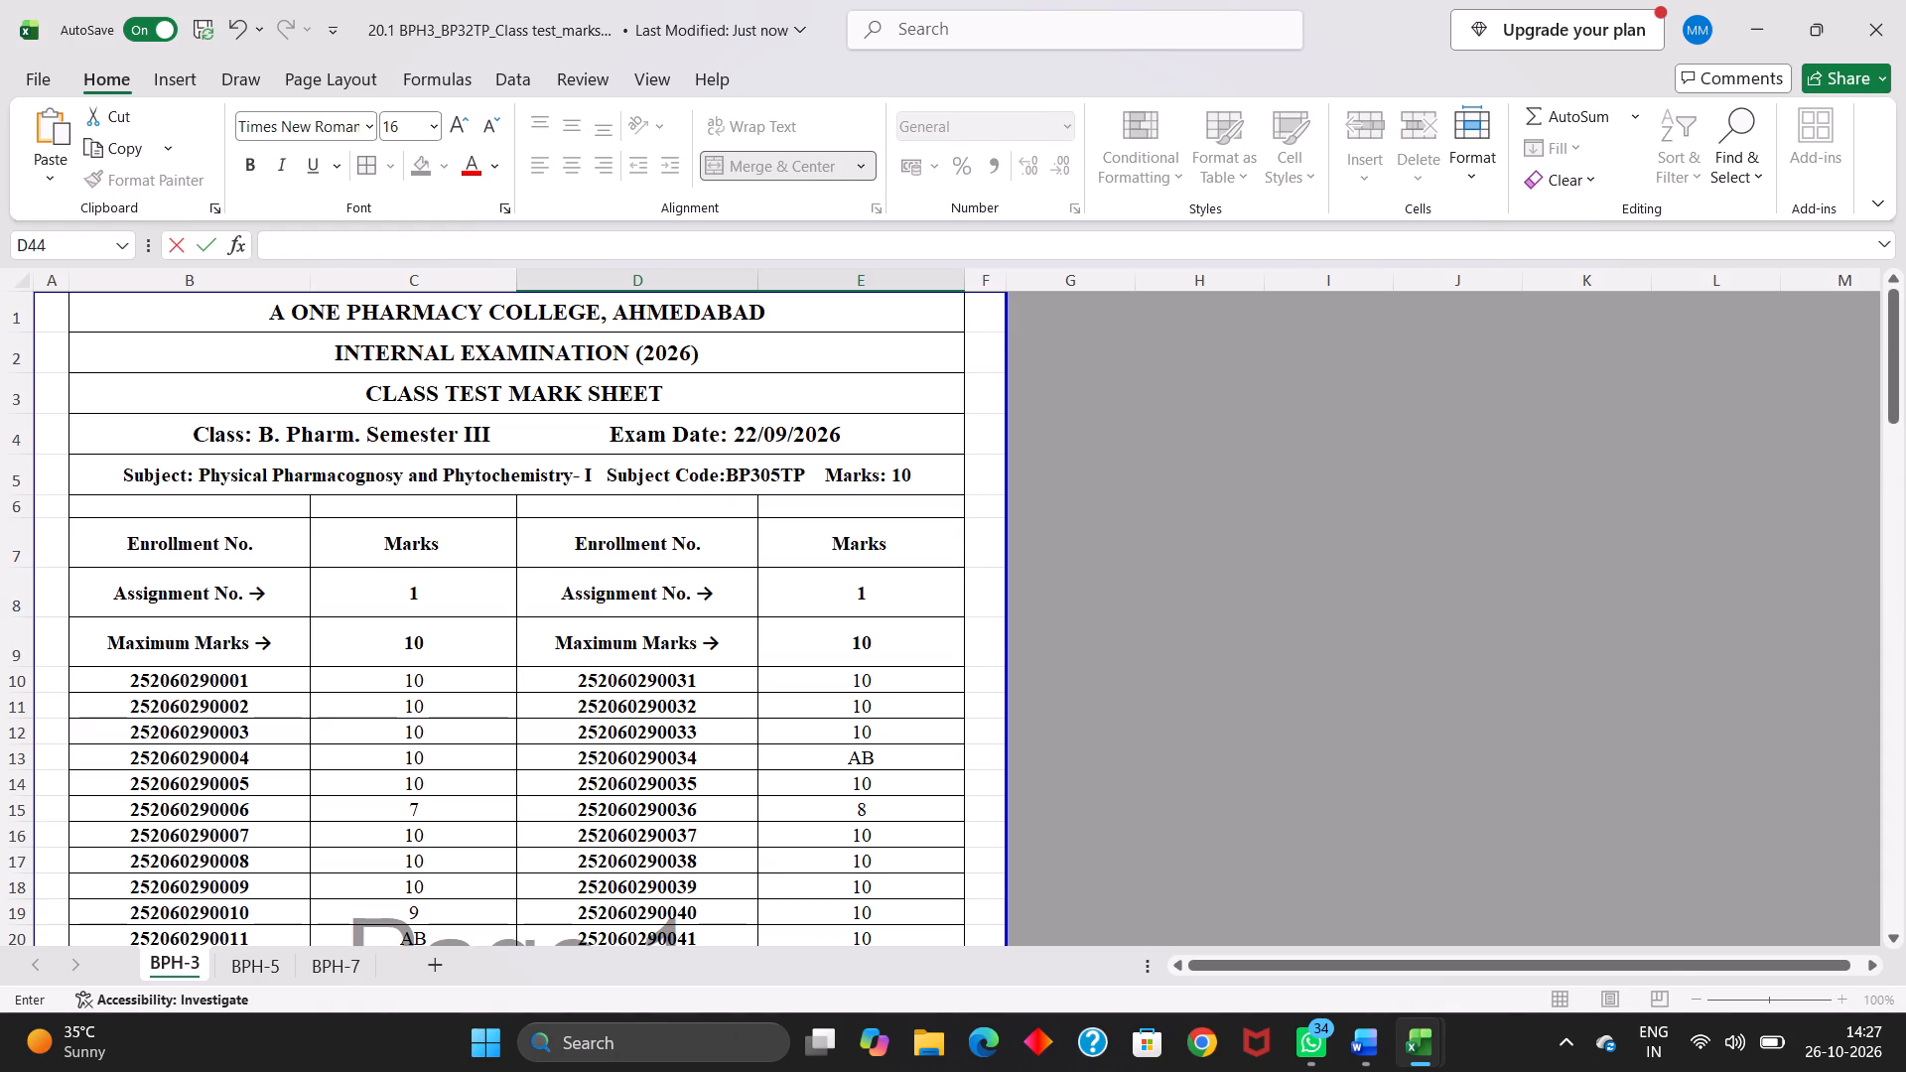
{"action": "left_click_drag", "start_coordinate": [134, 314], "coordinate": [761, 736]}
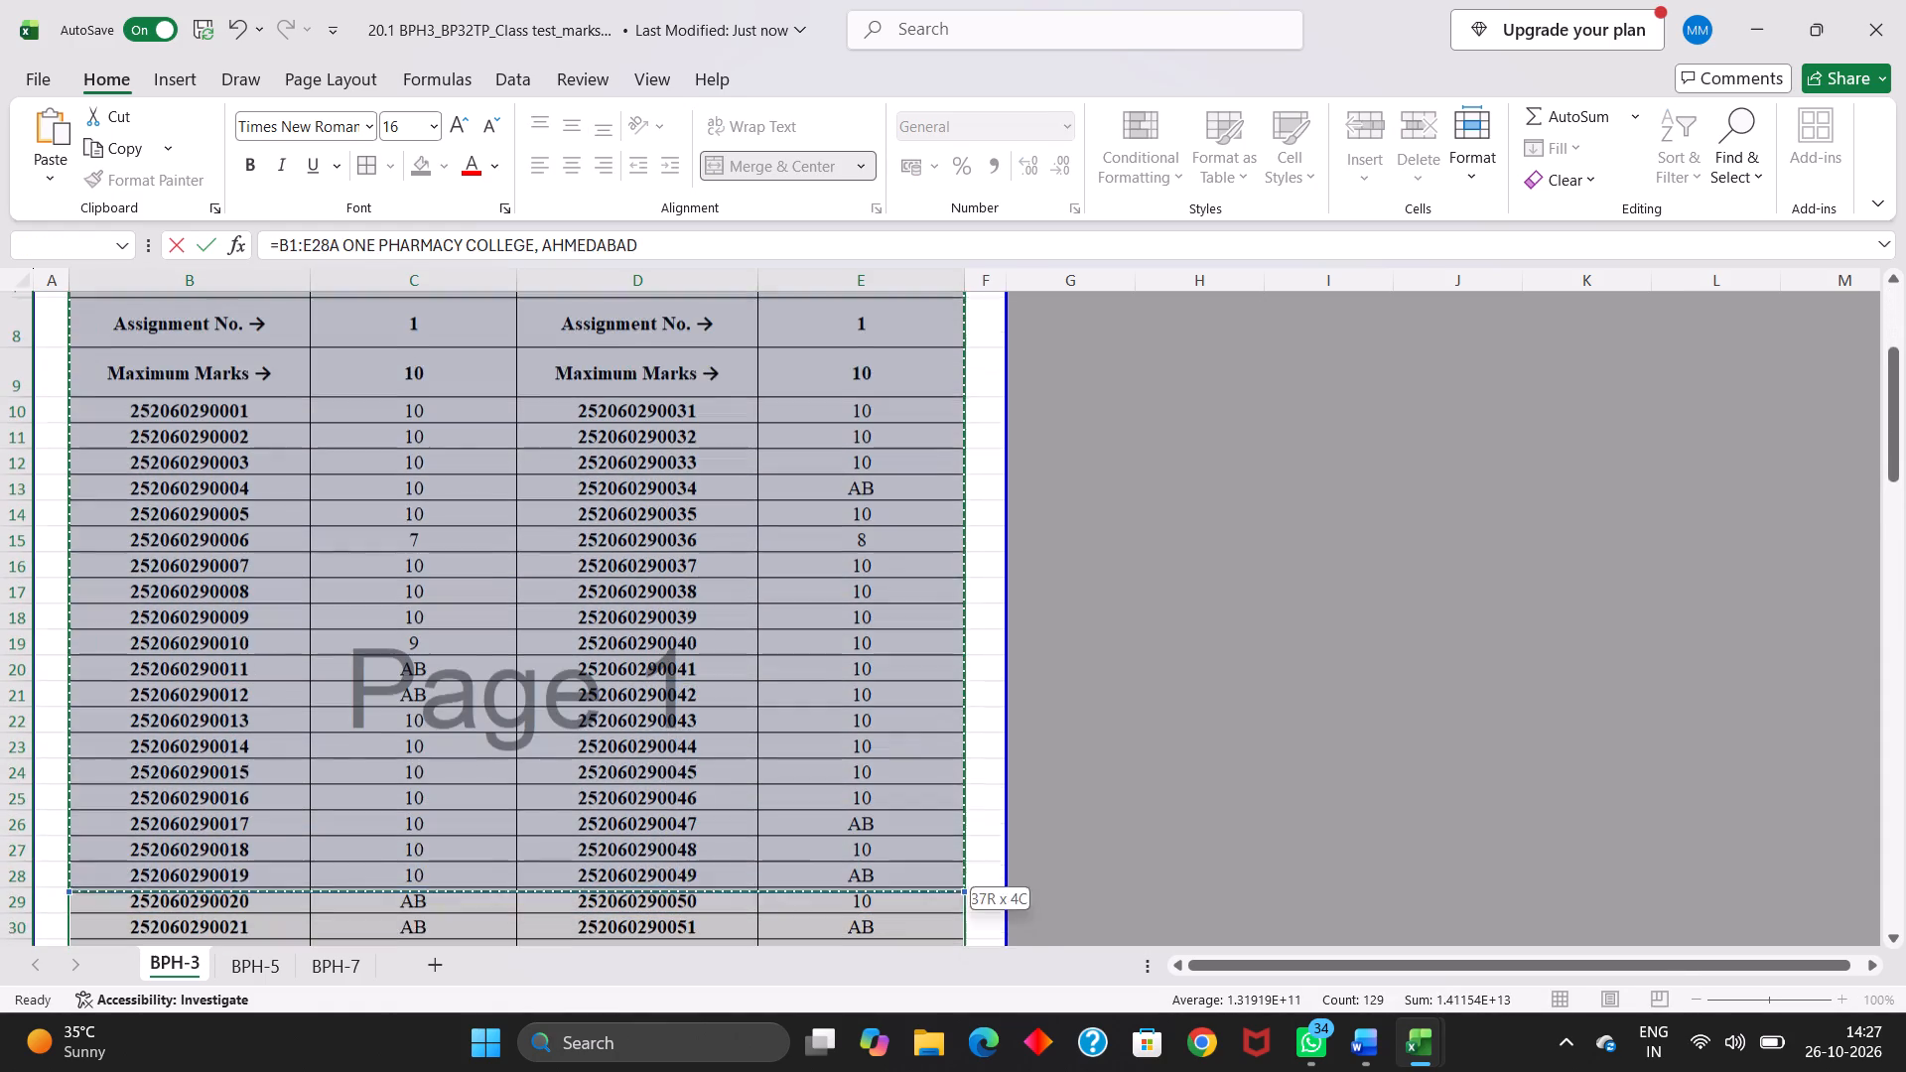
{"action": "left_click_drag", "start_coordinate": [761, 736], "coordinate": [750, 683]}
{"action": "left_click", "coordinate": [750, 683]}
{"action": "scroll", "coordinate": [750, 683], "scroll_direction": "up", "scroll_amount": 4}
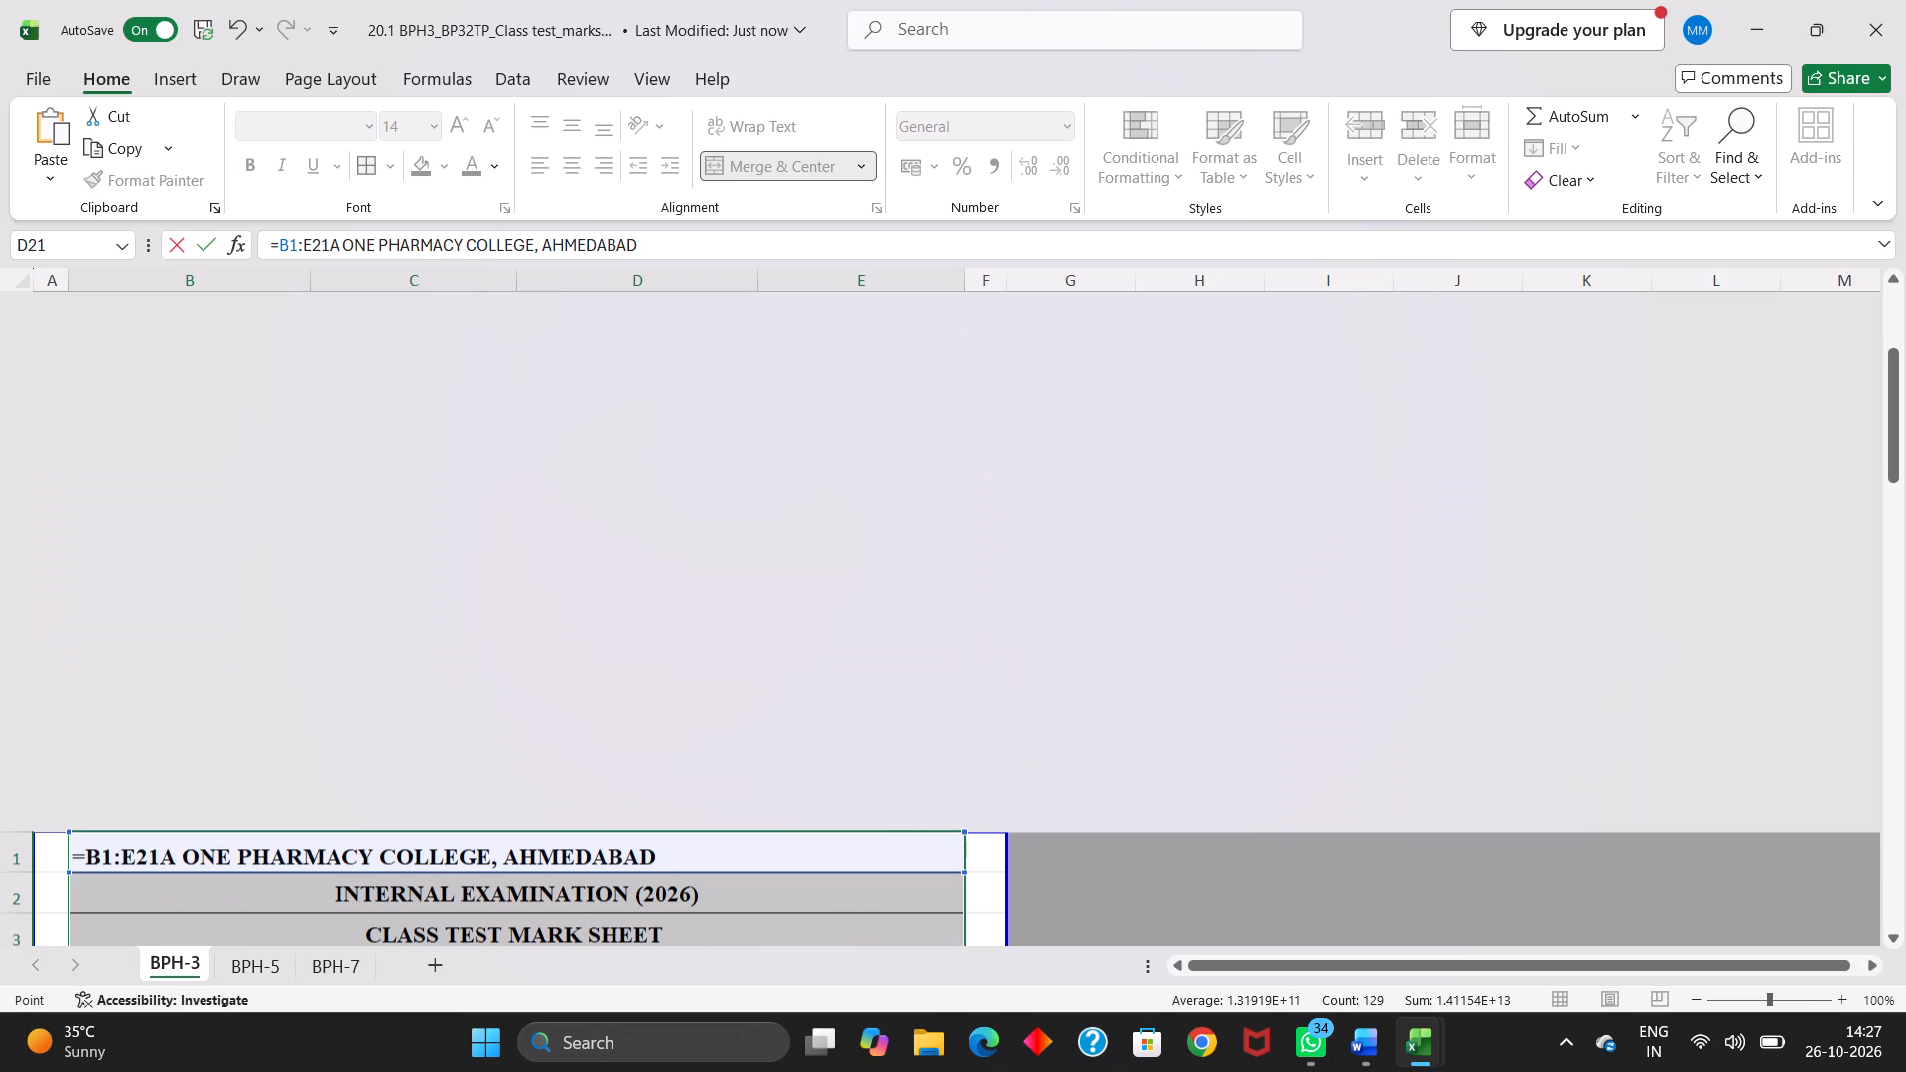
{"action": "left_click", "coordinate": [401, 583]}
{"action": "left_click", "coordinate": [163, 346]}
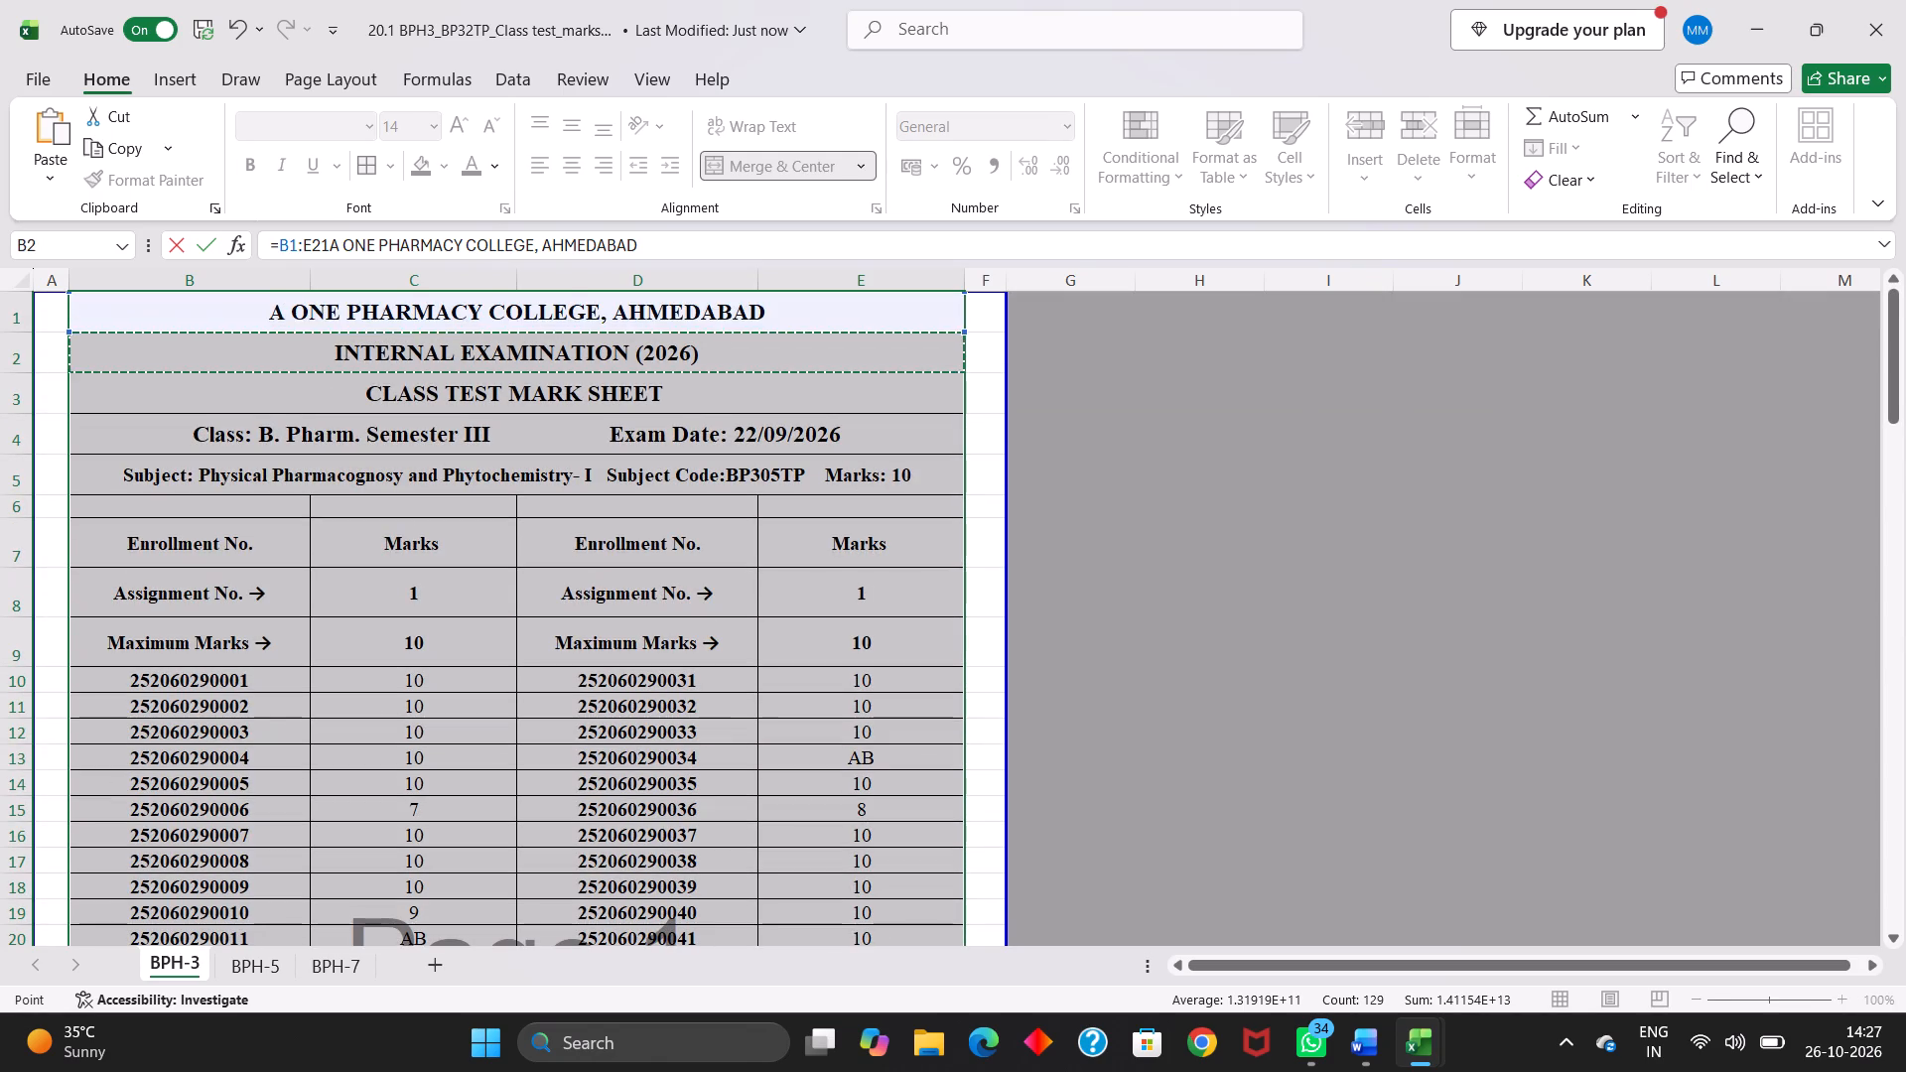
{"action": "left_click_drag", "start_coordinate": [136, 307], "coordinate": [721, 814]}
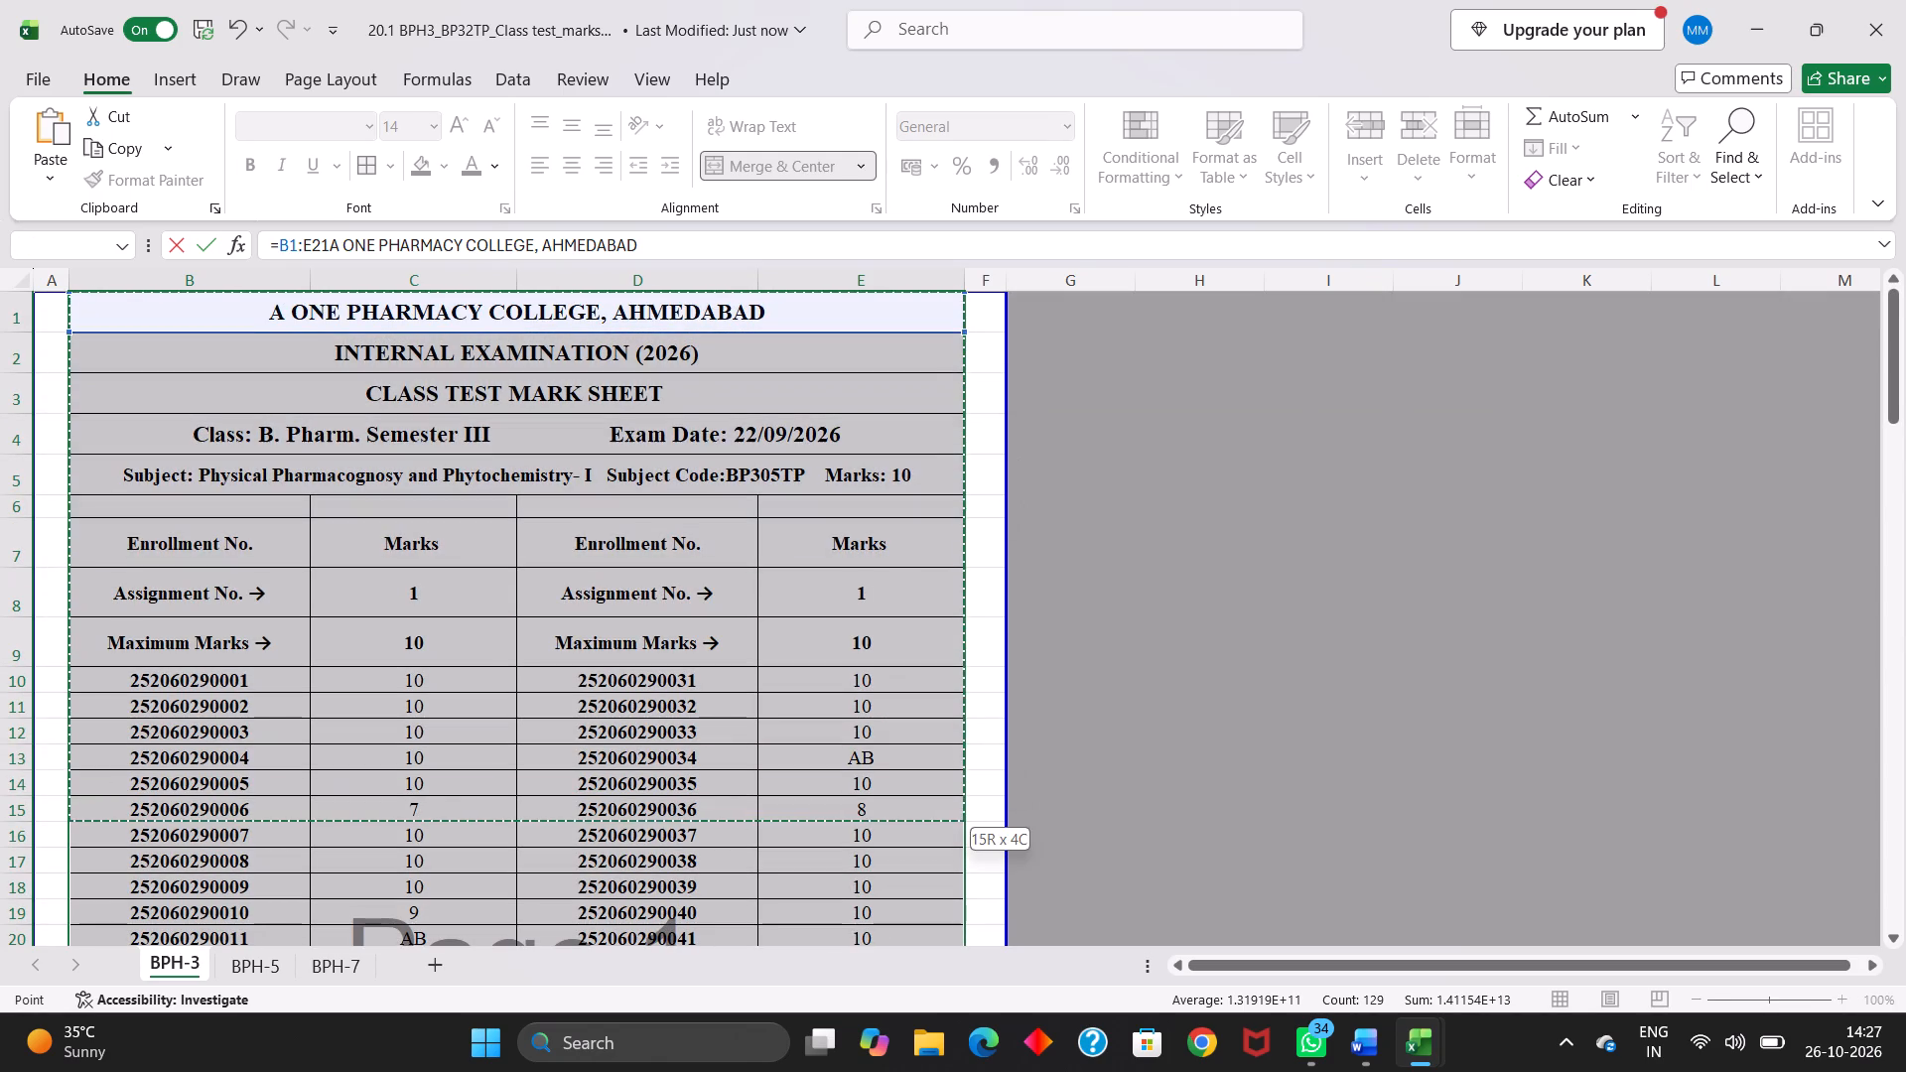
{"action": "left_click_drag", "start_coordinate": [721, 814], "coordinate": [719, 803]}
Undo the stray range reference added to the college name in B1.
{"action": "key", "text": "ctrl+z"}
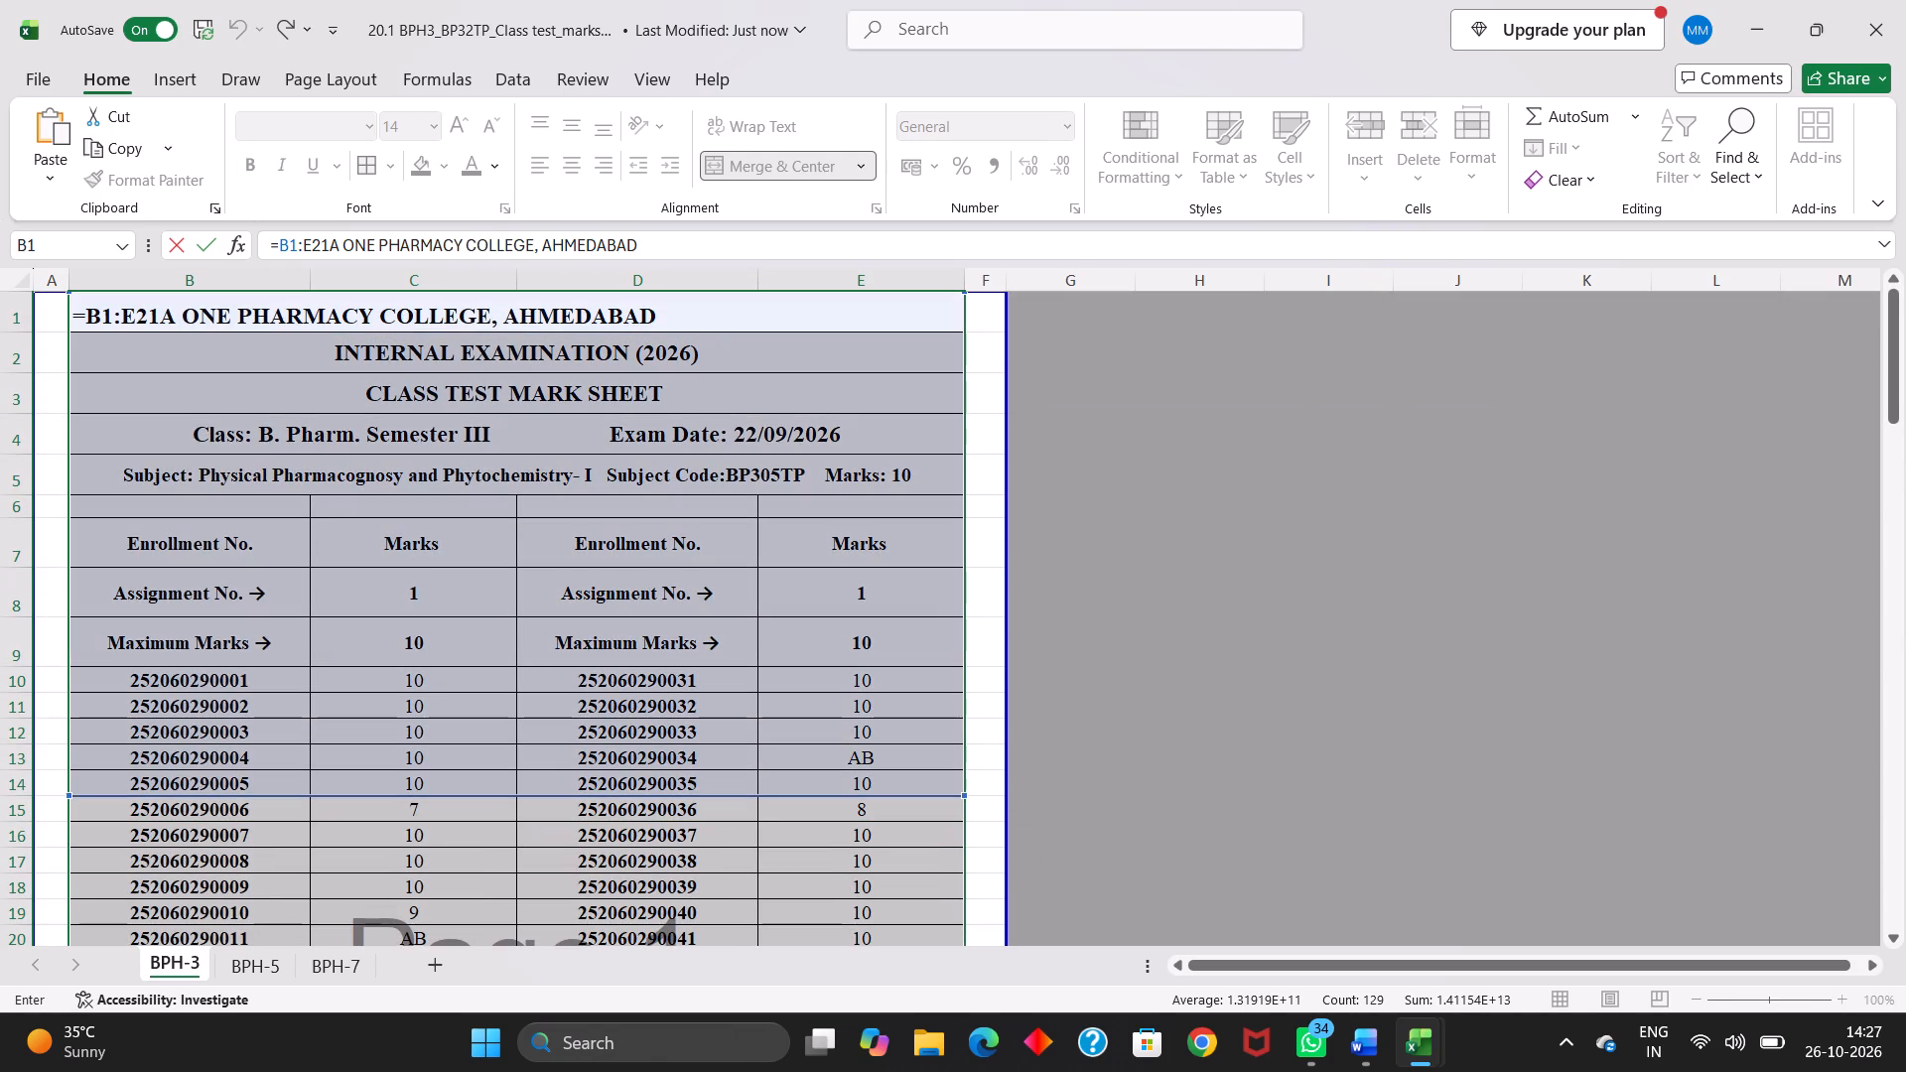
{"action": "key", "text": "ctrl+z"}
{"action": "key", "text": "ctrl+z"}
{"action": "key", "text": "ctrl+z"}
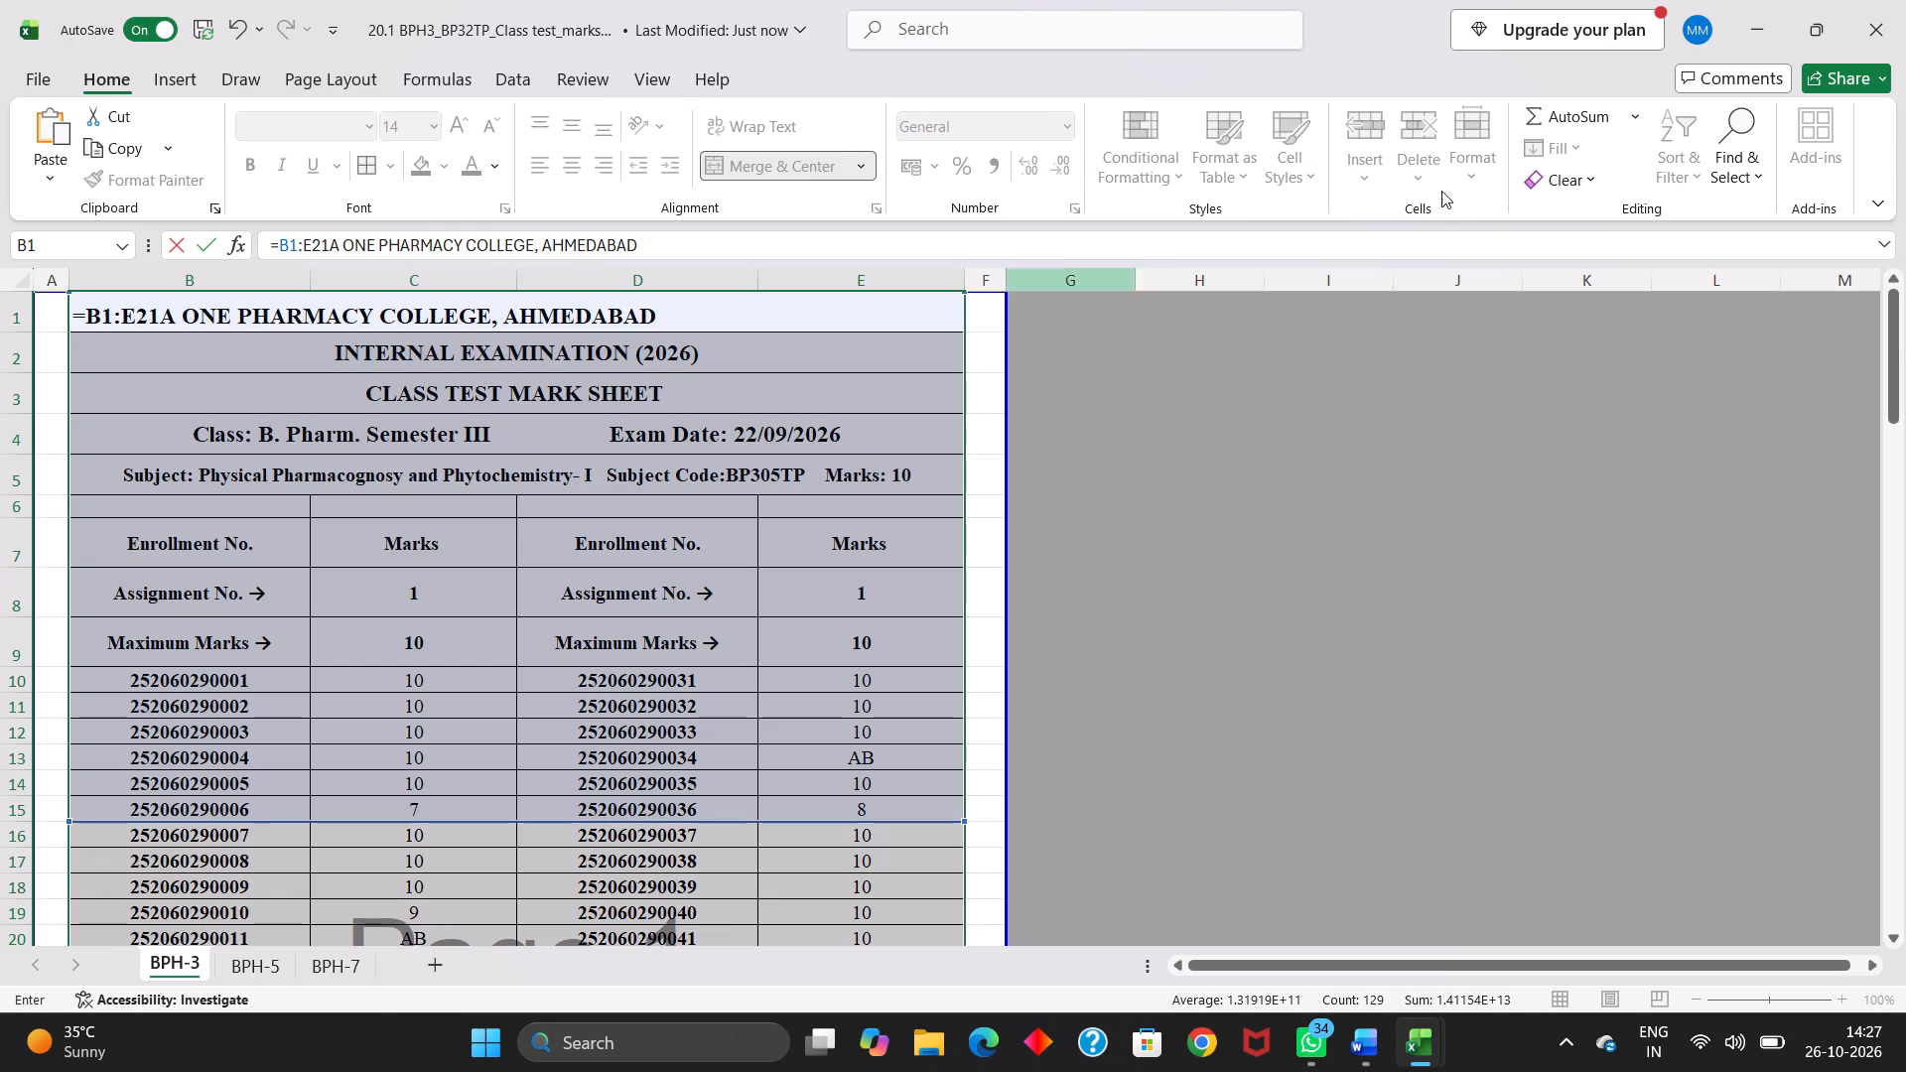
Minimise the class test marksheet workbook to bring the BPH_Assignment_marksheet_format workbook forward.
{"action": "left_click", "coordinate": [1751, 35]}
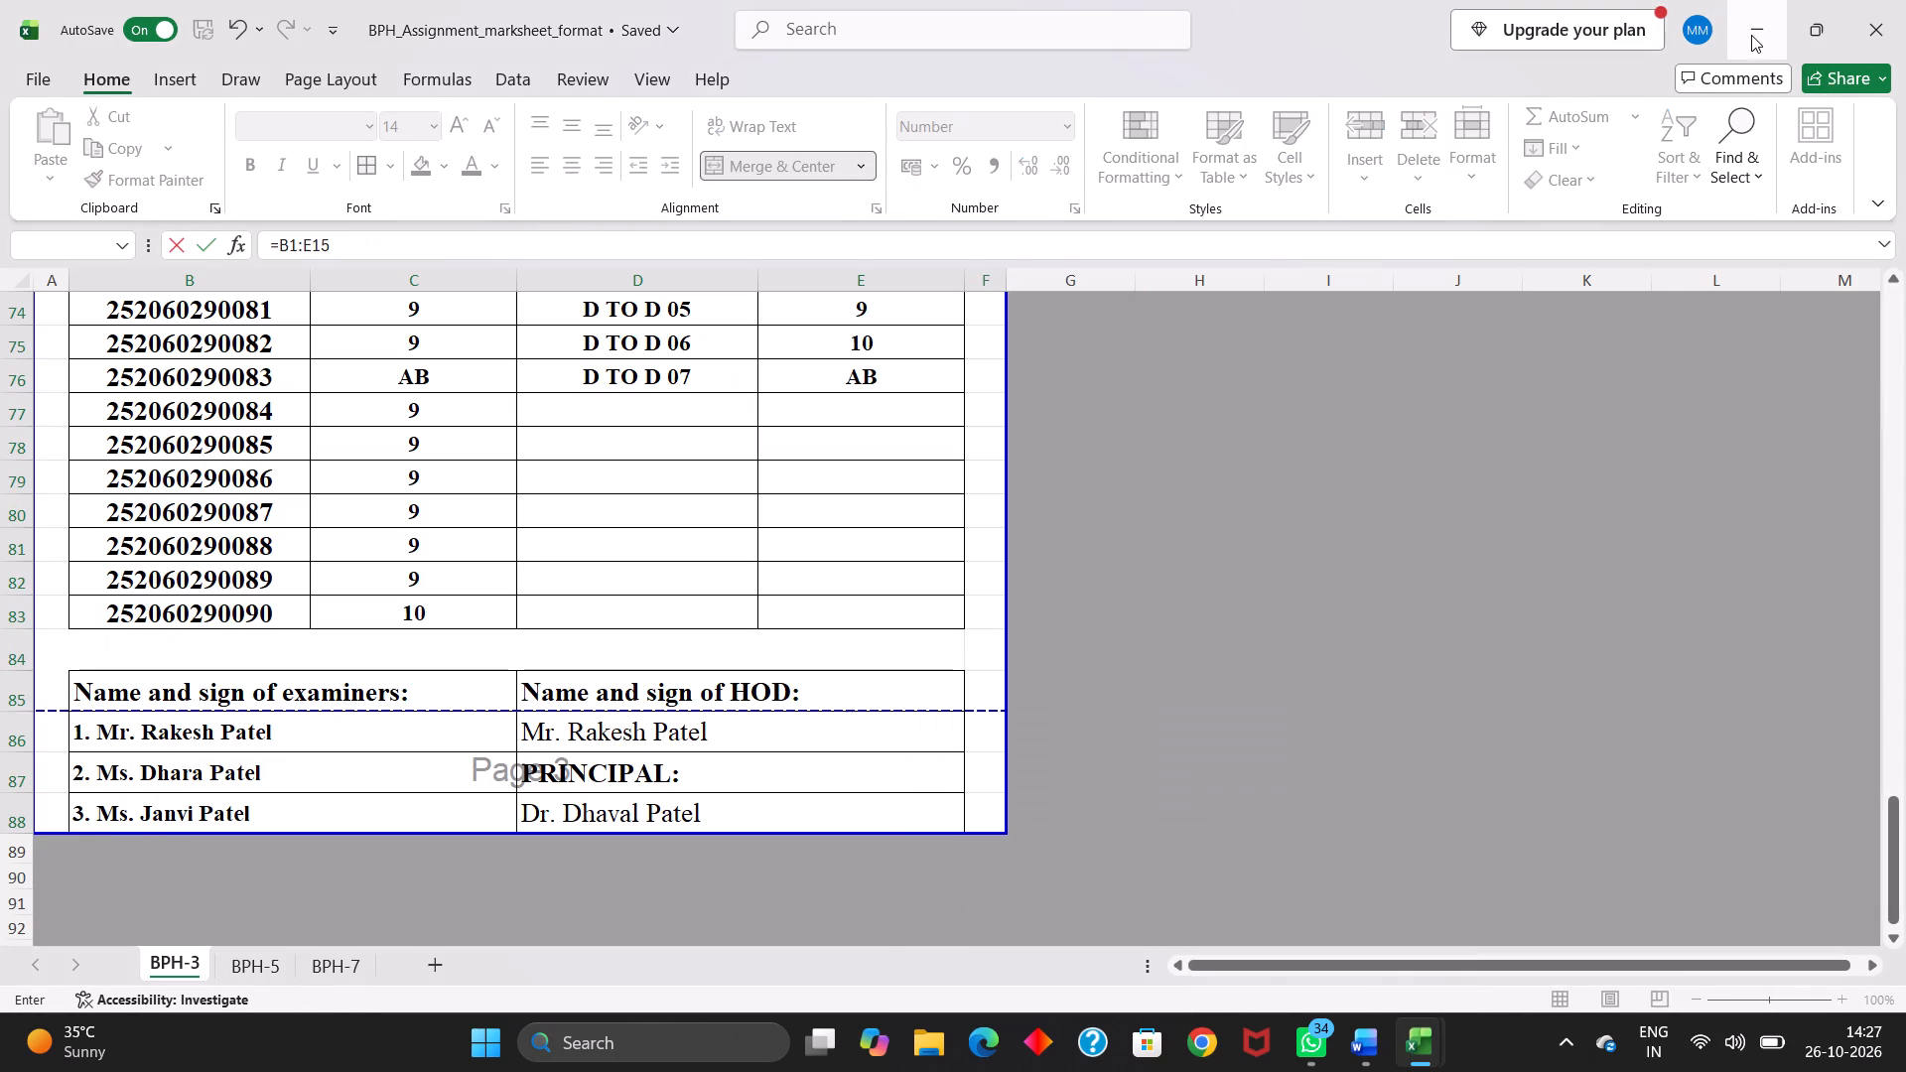
Minimise the BPH_Assignment_marksheet_format workbook and switch back to the 20.1 BPH3_BP32TP class test marksheet workbook.
{"action": "left_click", "coordinate": [1763, 10]}
{"action": "double_click", "coordinate": [508, 537]}
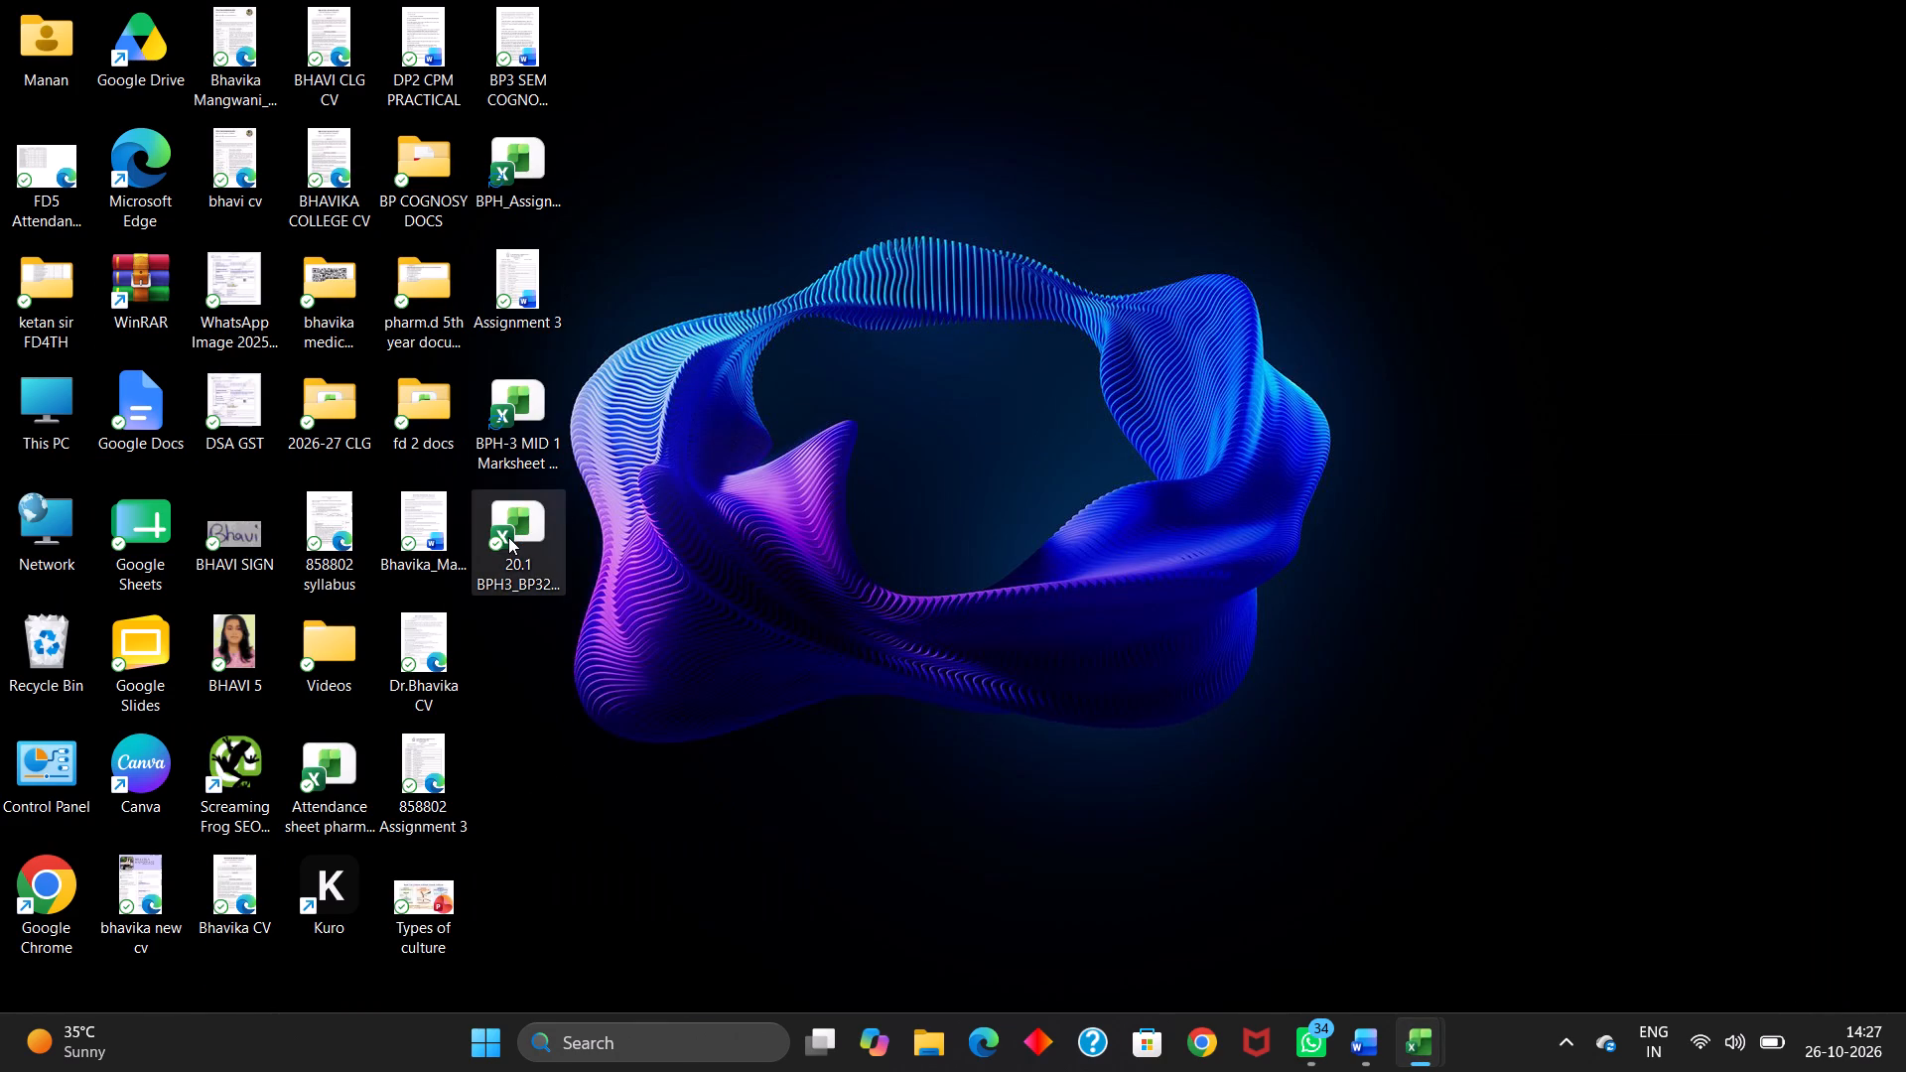
{"action": "double_click", "coordinate": [508, 537]}
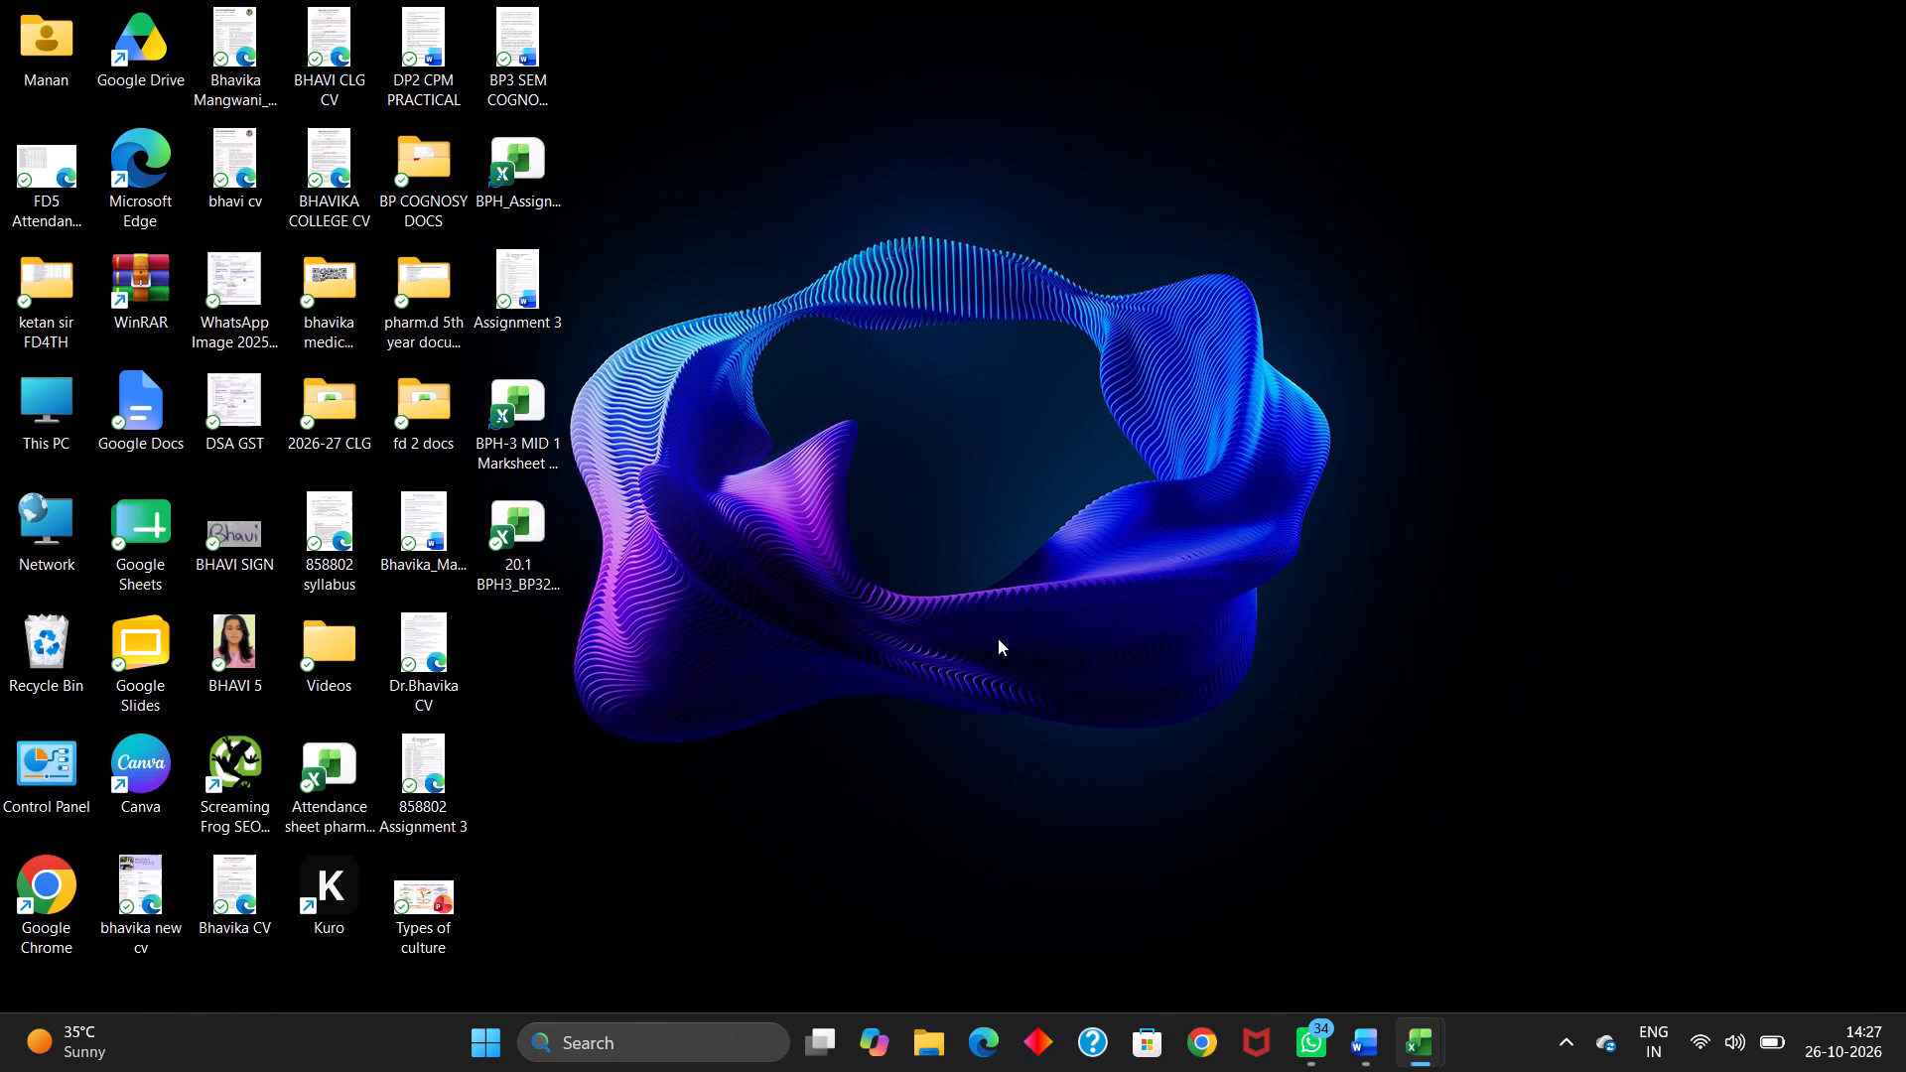
{"action": "right_click", "coordinate": [998, 638]}
{"action": "right_click", "coordinate": [998, 638]}
{"action": "left_click", "coordinate": [1072, 375]}
{"action": "double_click", "coordinate": [531, 525]}
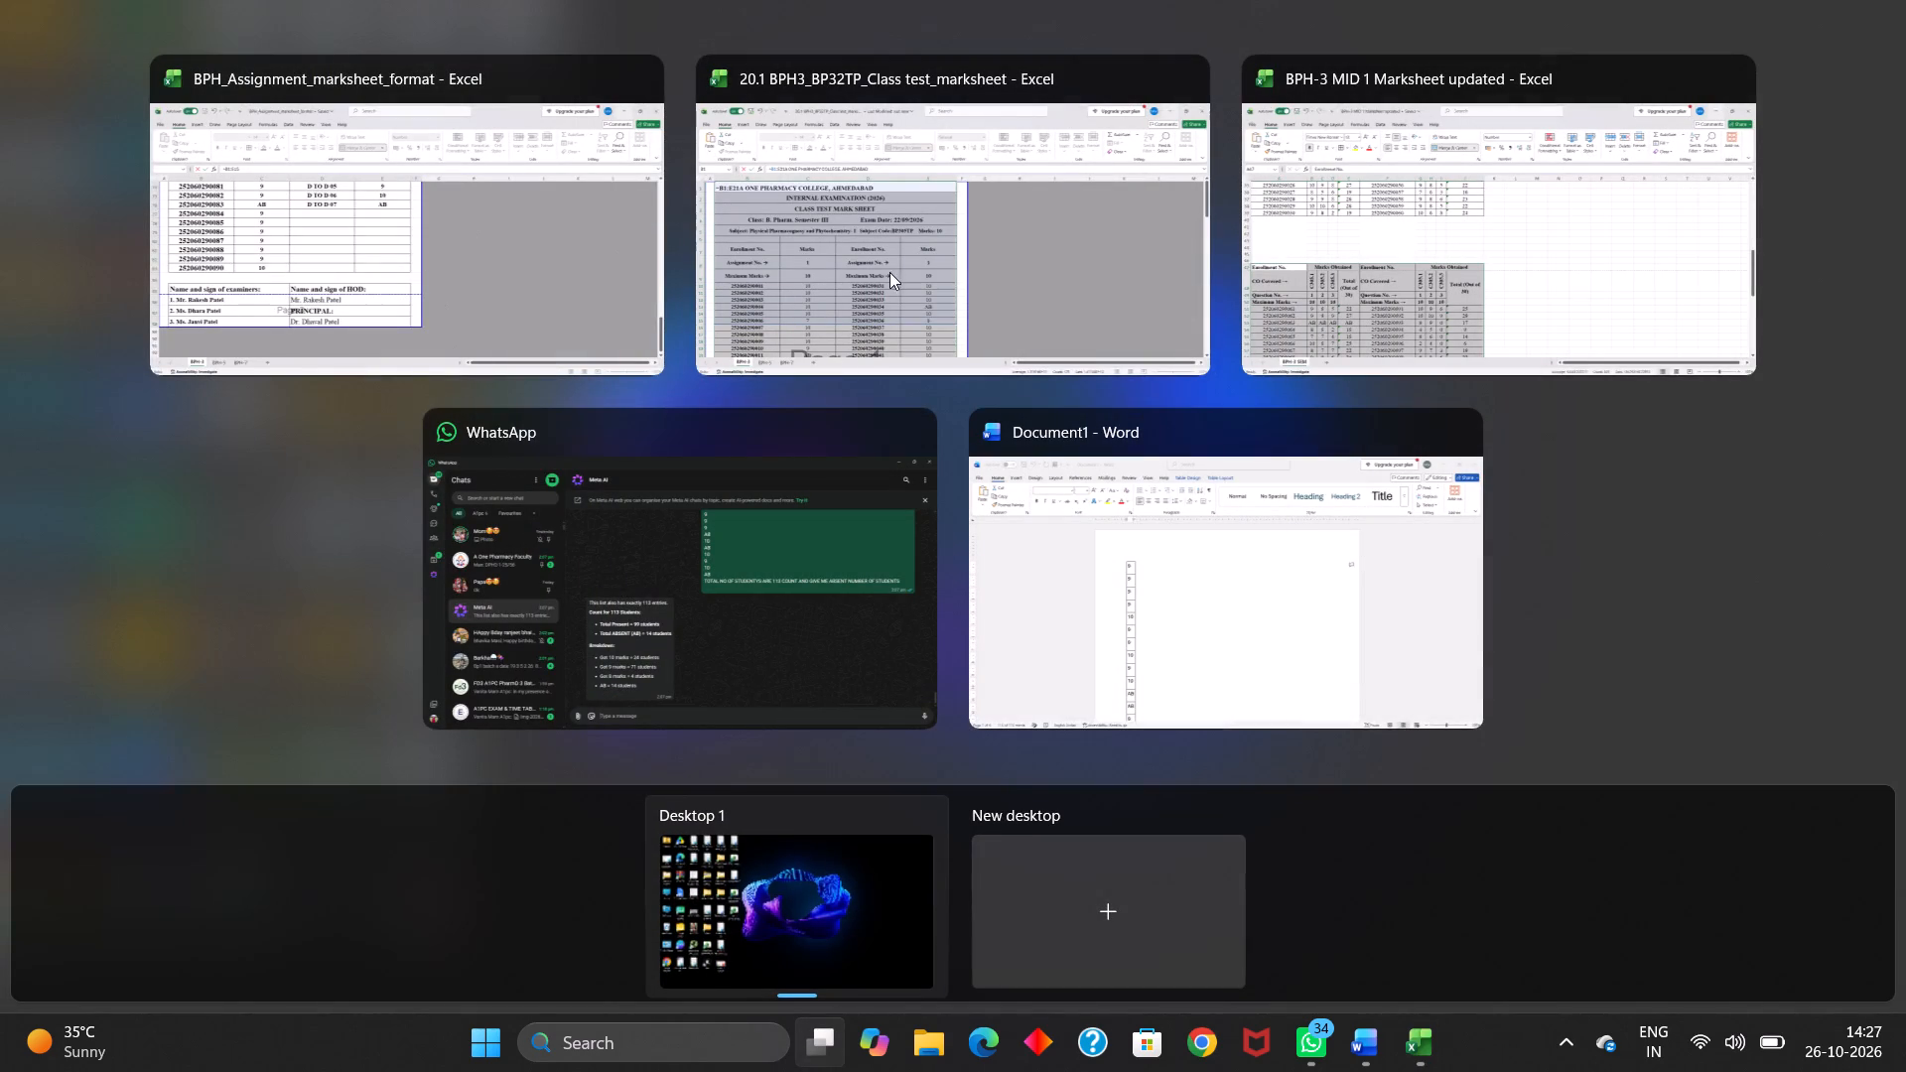
{"action": "left_click", "coordinate": [897, 242]}
Undo the accidental formula entry in cell B1 to restore the college name heading.
{"action": "left_click", "coordinate": [573, 425]}
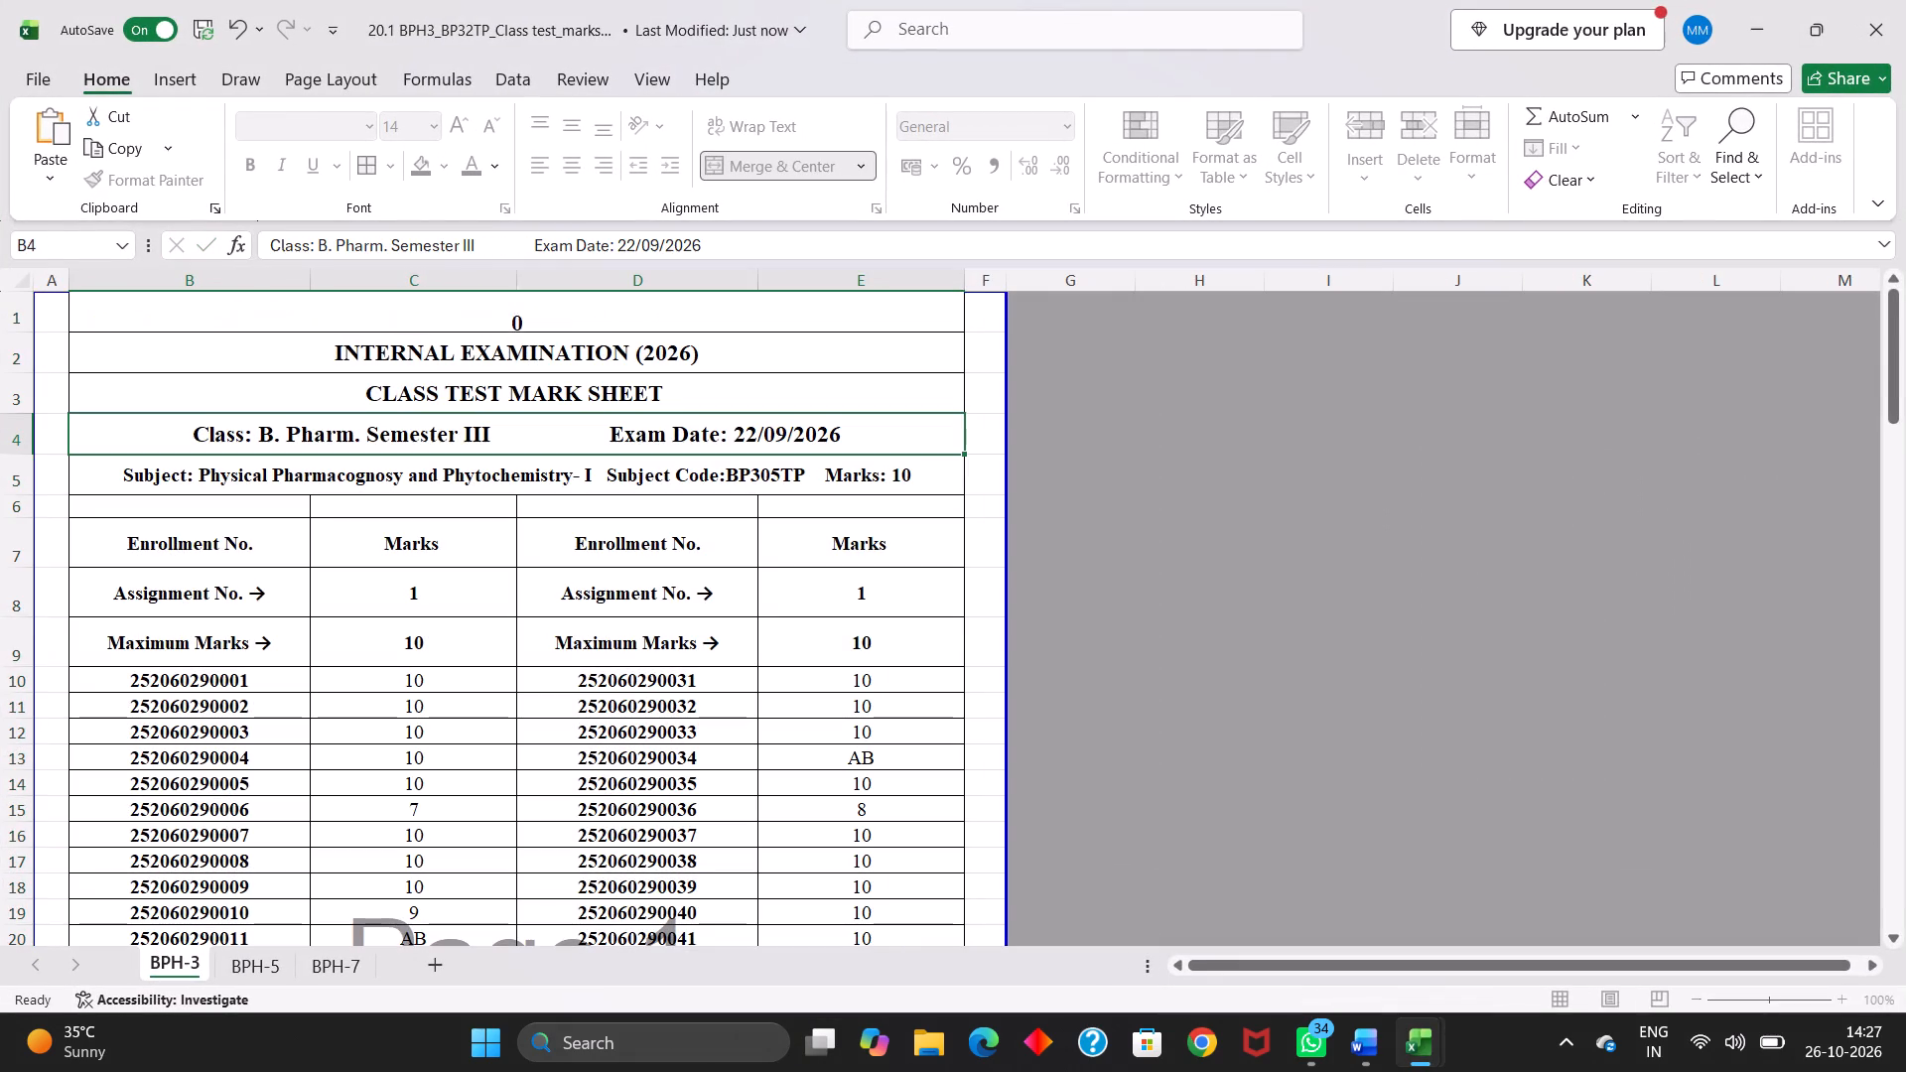
{"action": "left_click", "coordinate": [477, 310]}
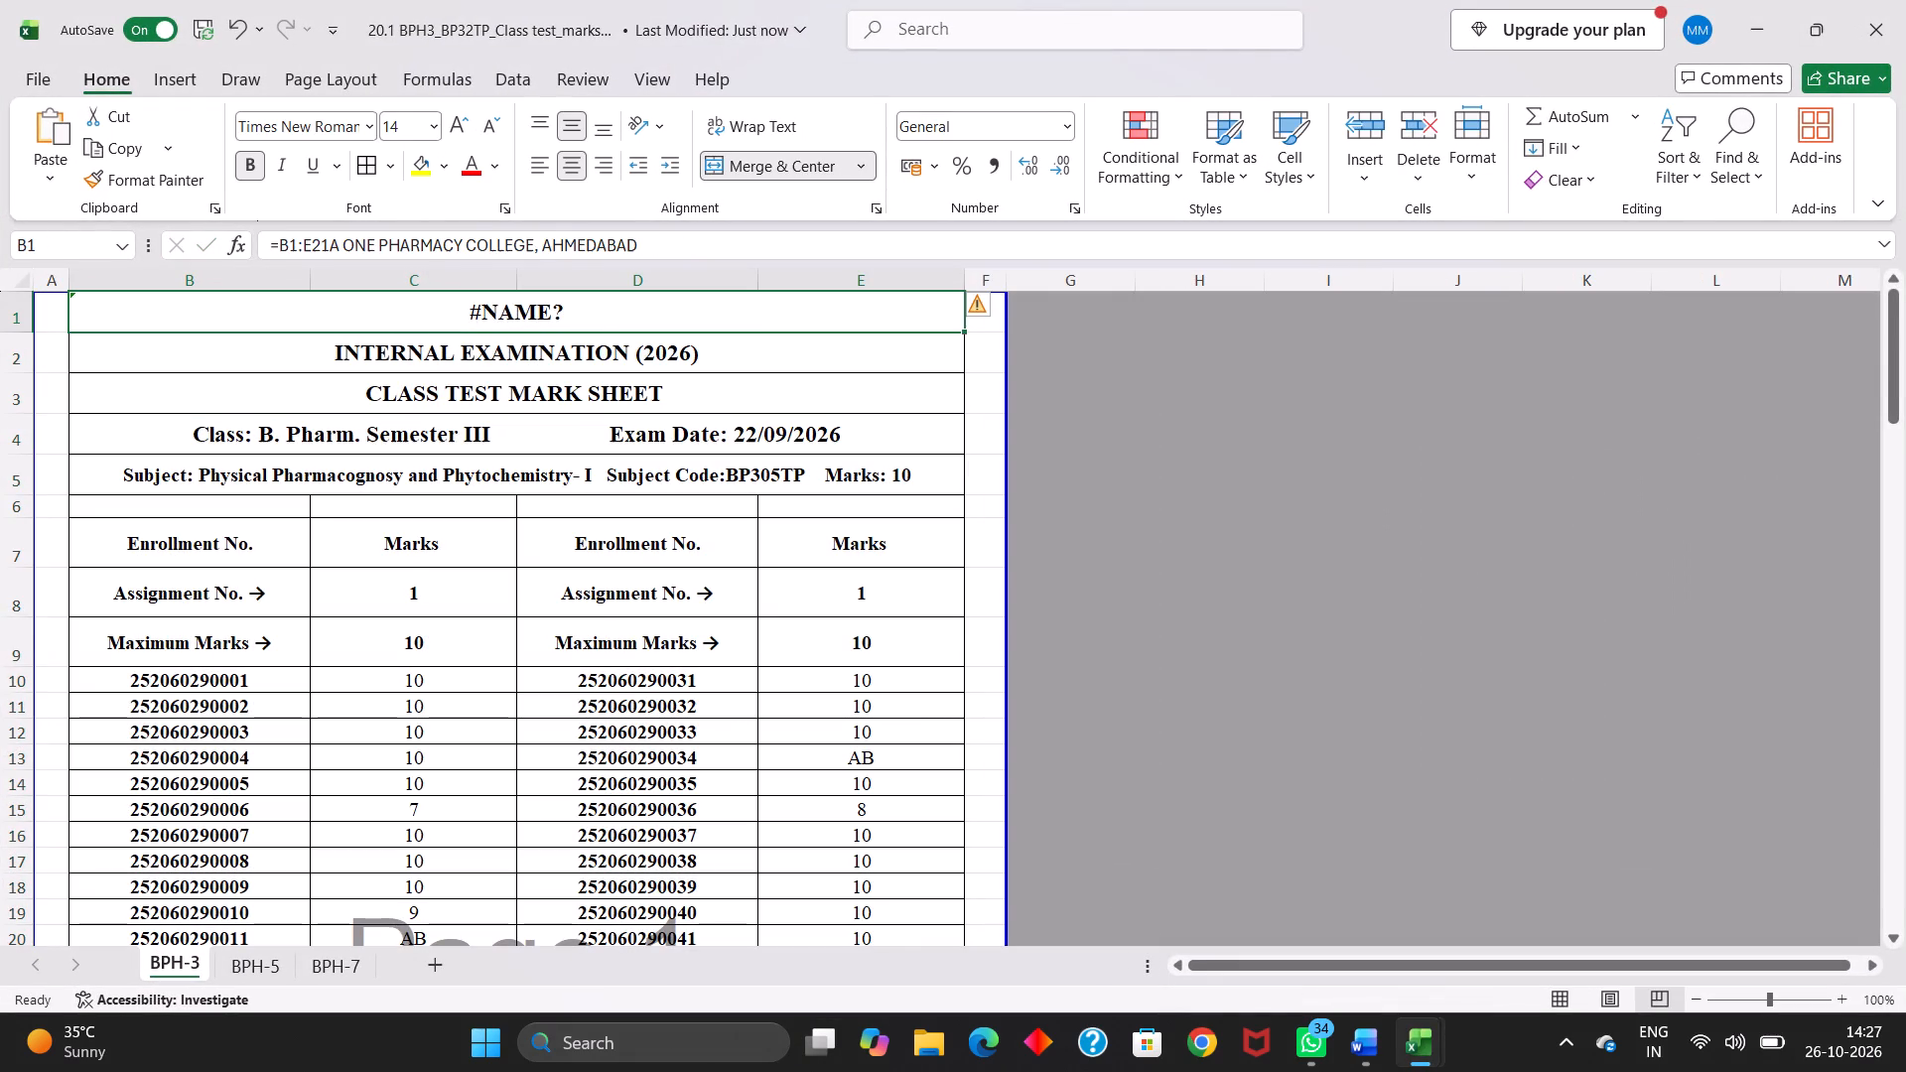
{"action": "key", "text": "ctrl+z"}
{"action": "left_click", "coordinate": [224, 383]}
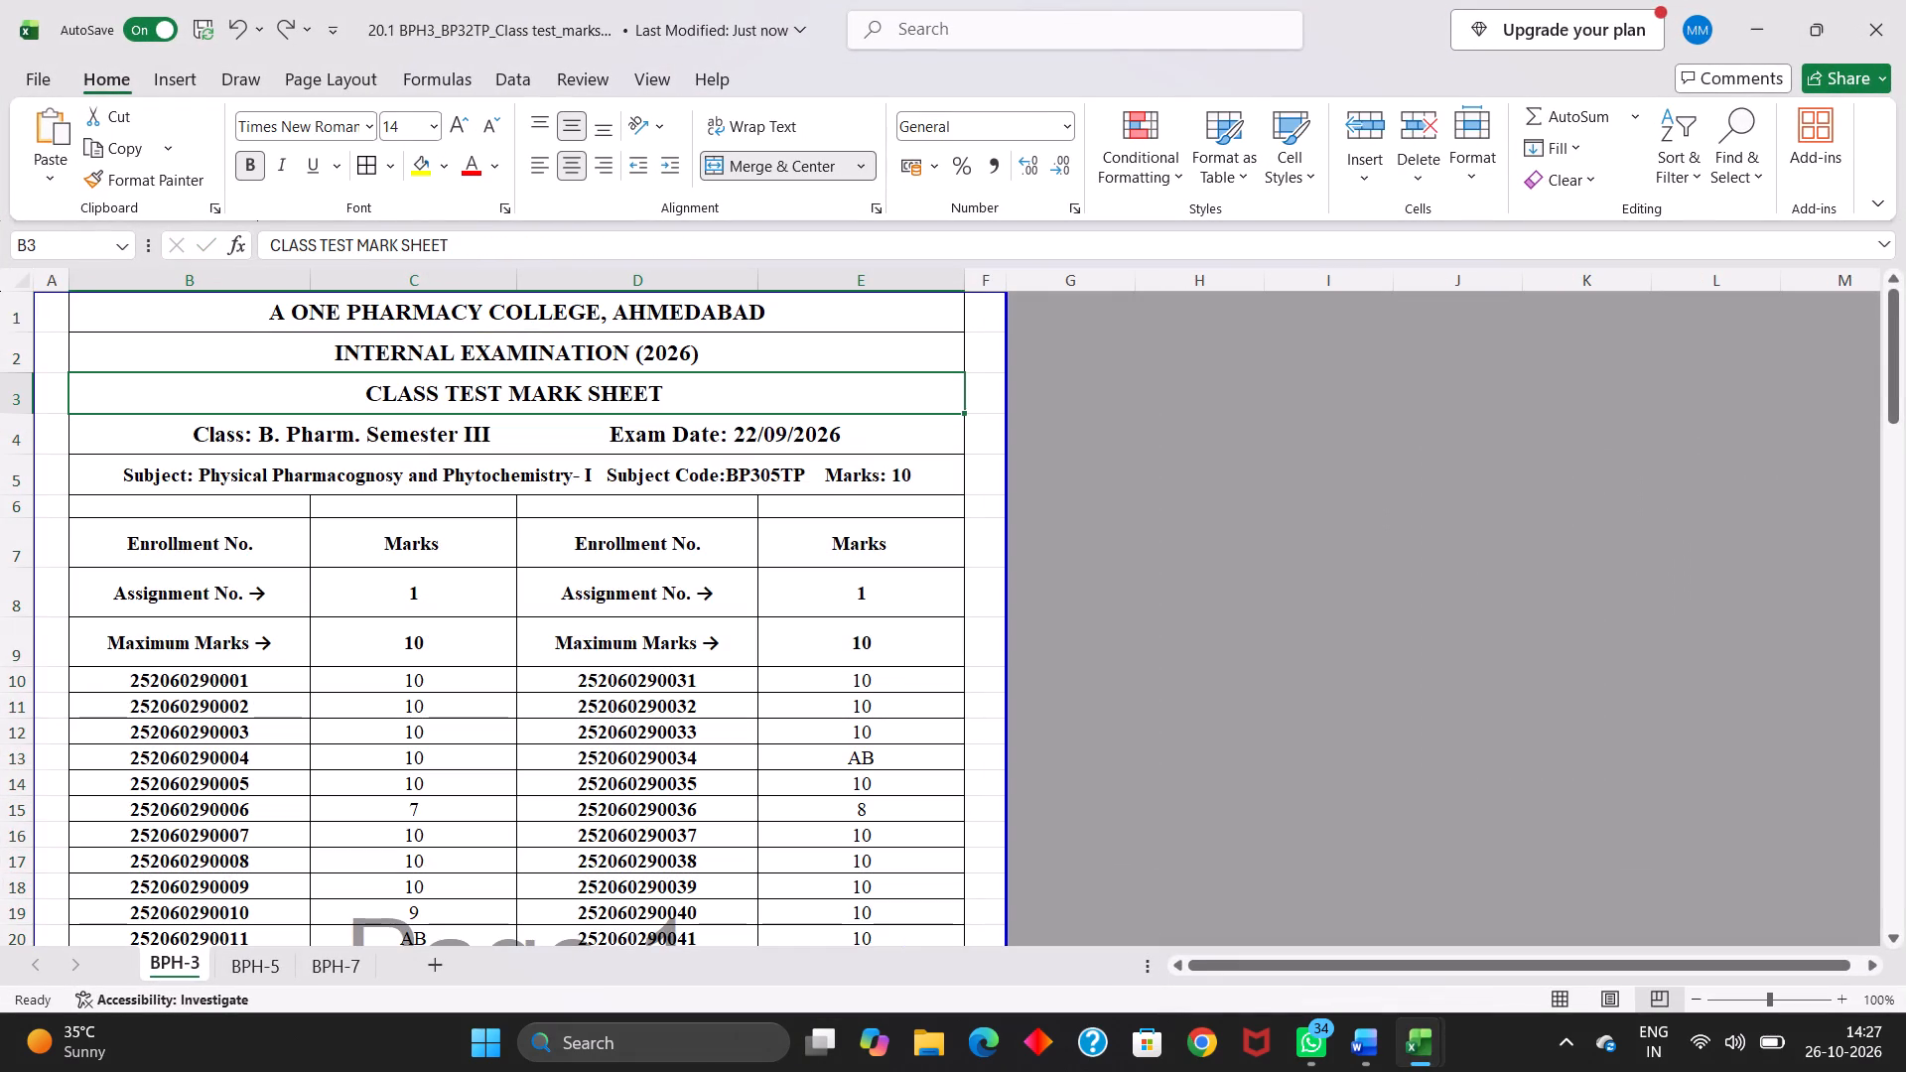
Check the print preview with B1:E39 selected, and increase the font size of that range to 16.
{"action": "left_click_drag", "start_coordinate": [142, 313], "coordinate": [624, 904]}
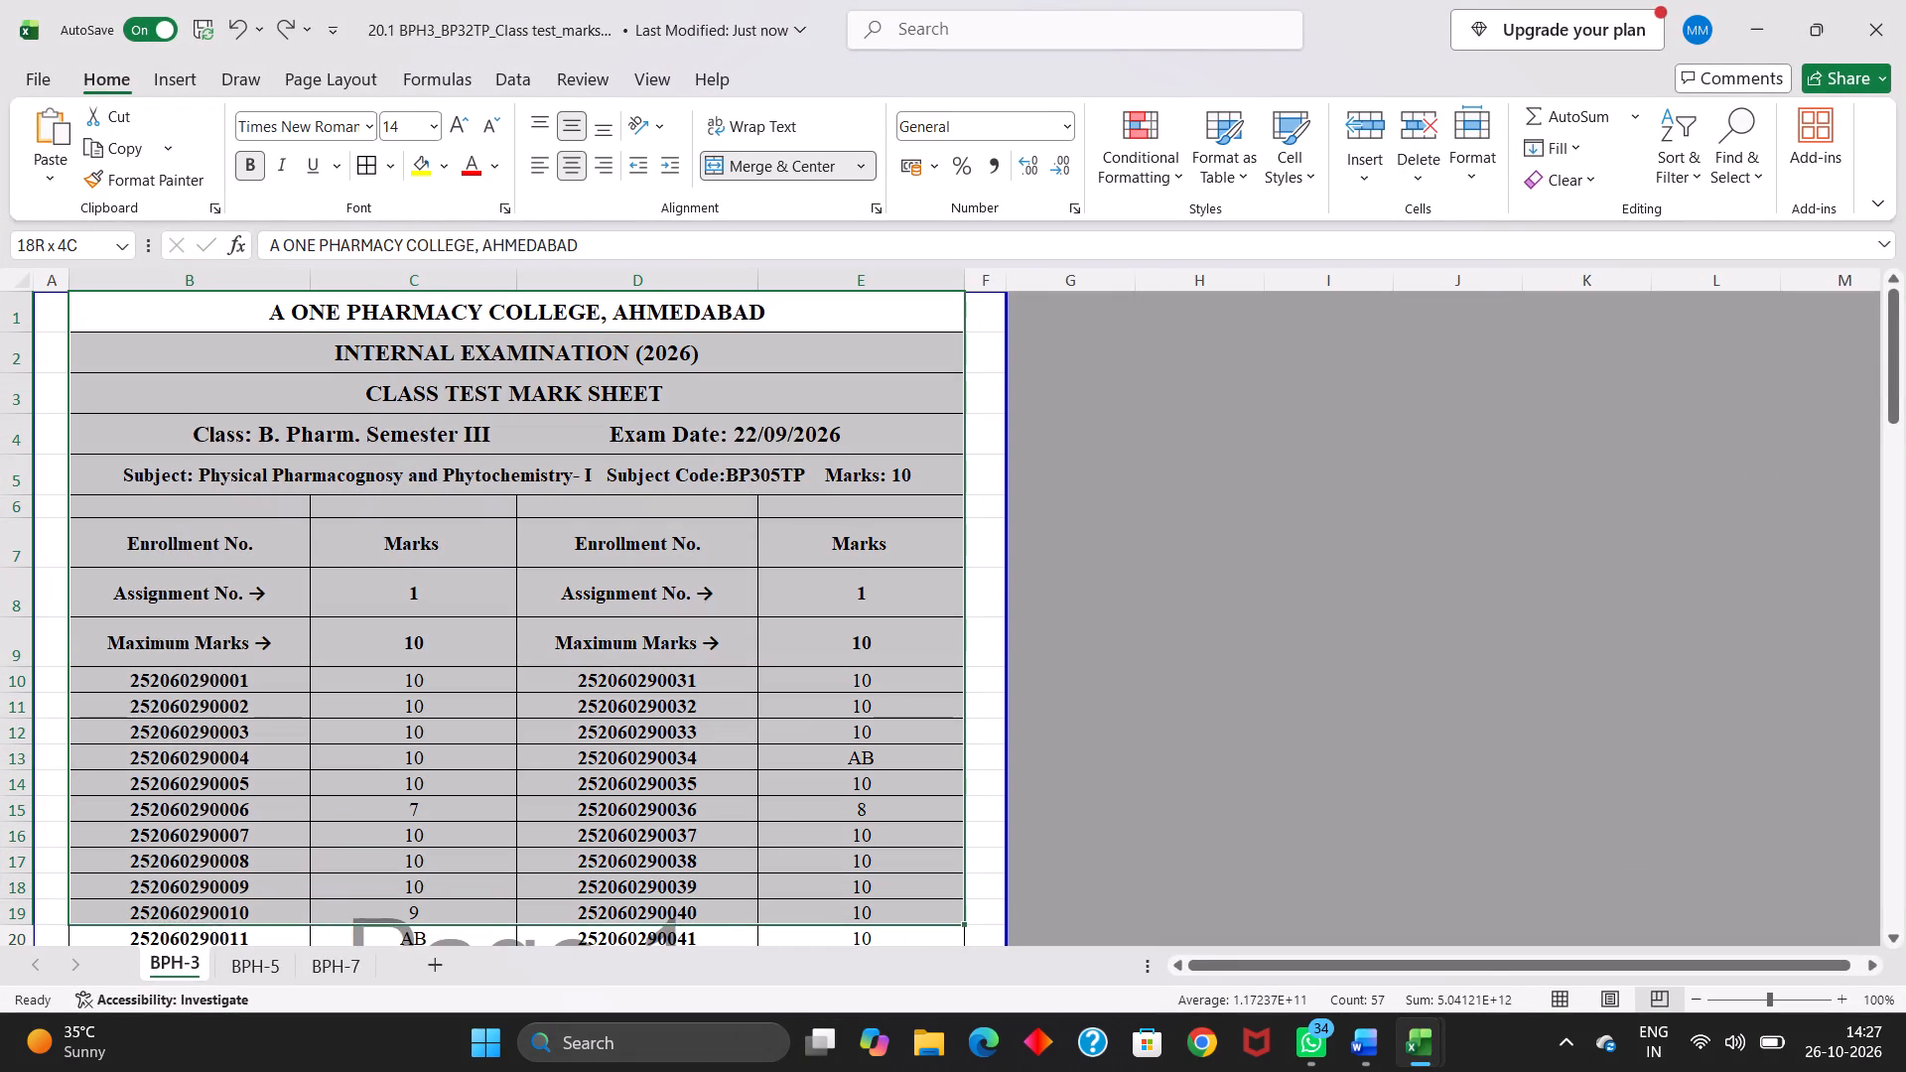
{"action": "left_click_drag", "start_coordinate": [624, 904], "coordinate": [623, 305]}
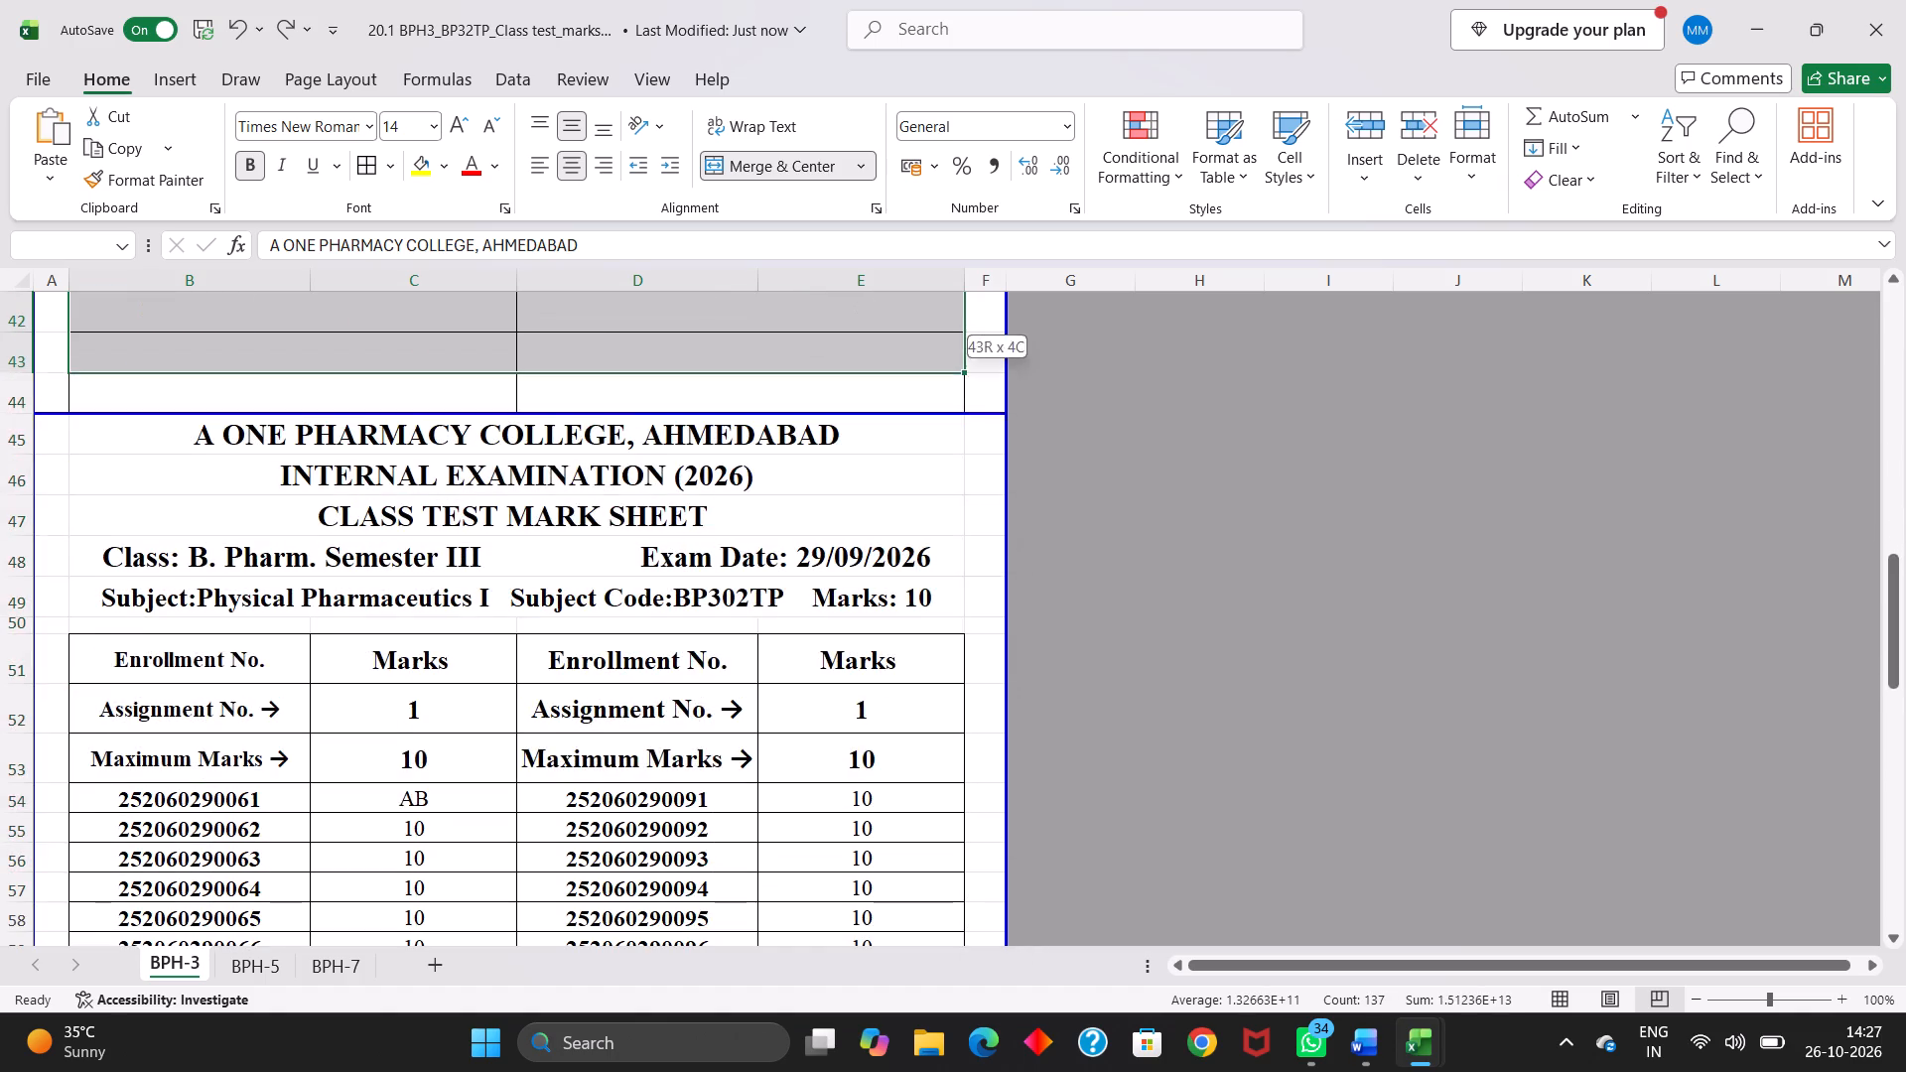
{"action": "left_click_drag", "start_coordinate": [623, 305], "coordinate": [682, 459]}
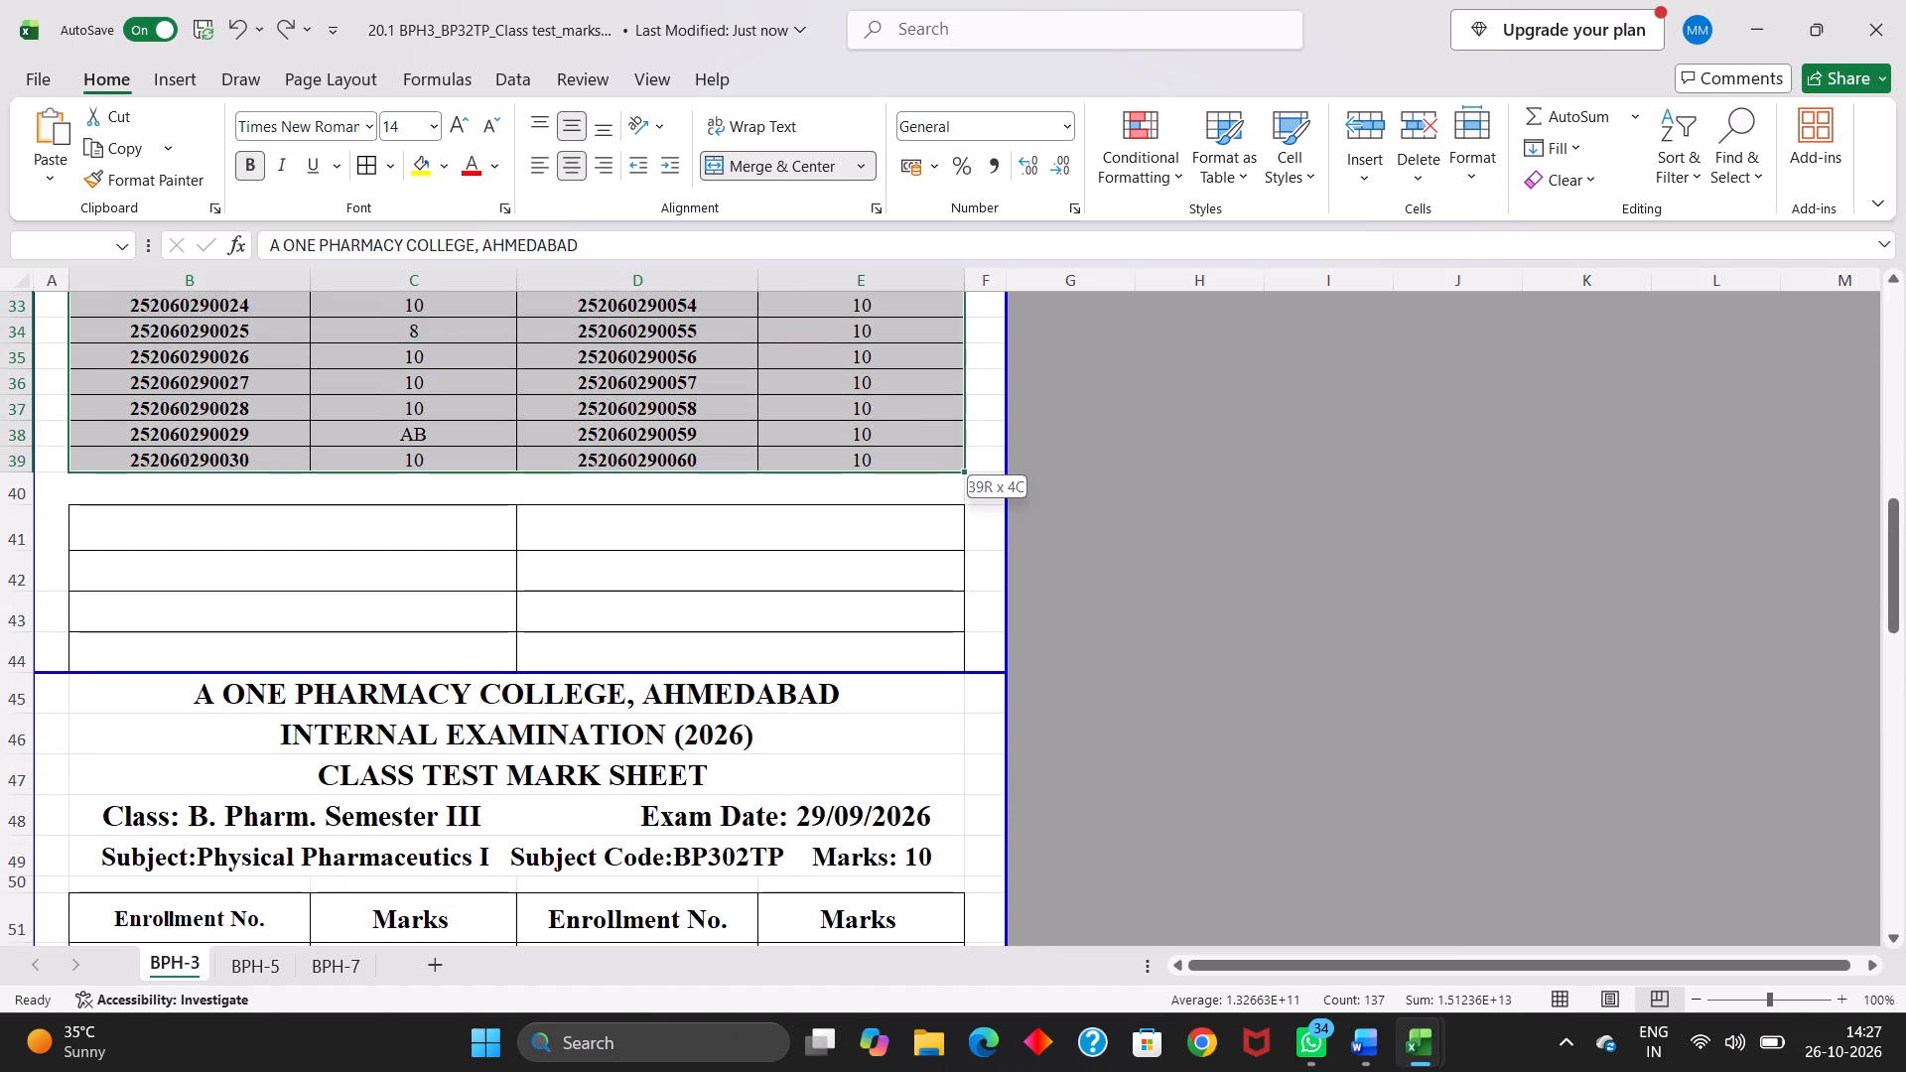
{"action": "left_click_drag", "start_coordinate": [682, 459], "coordinate": [682, 456]}
{"action": "key", "text": "ctrl+p"}
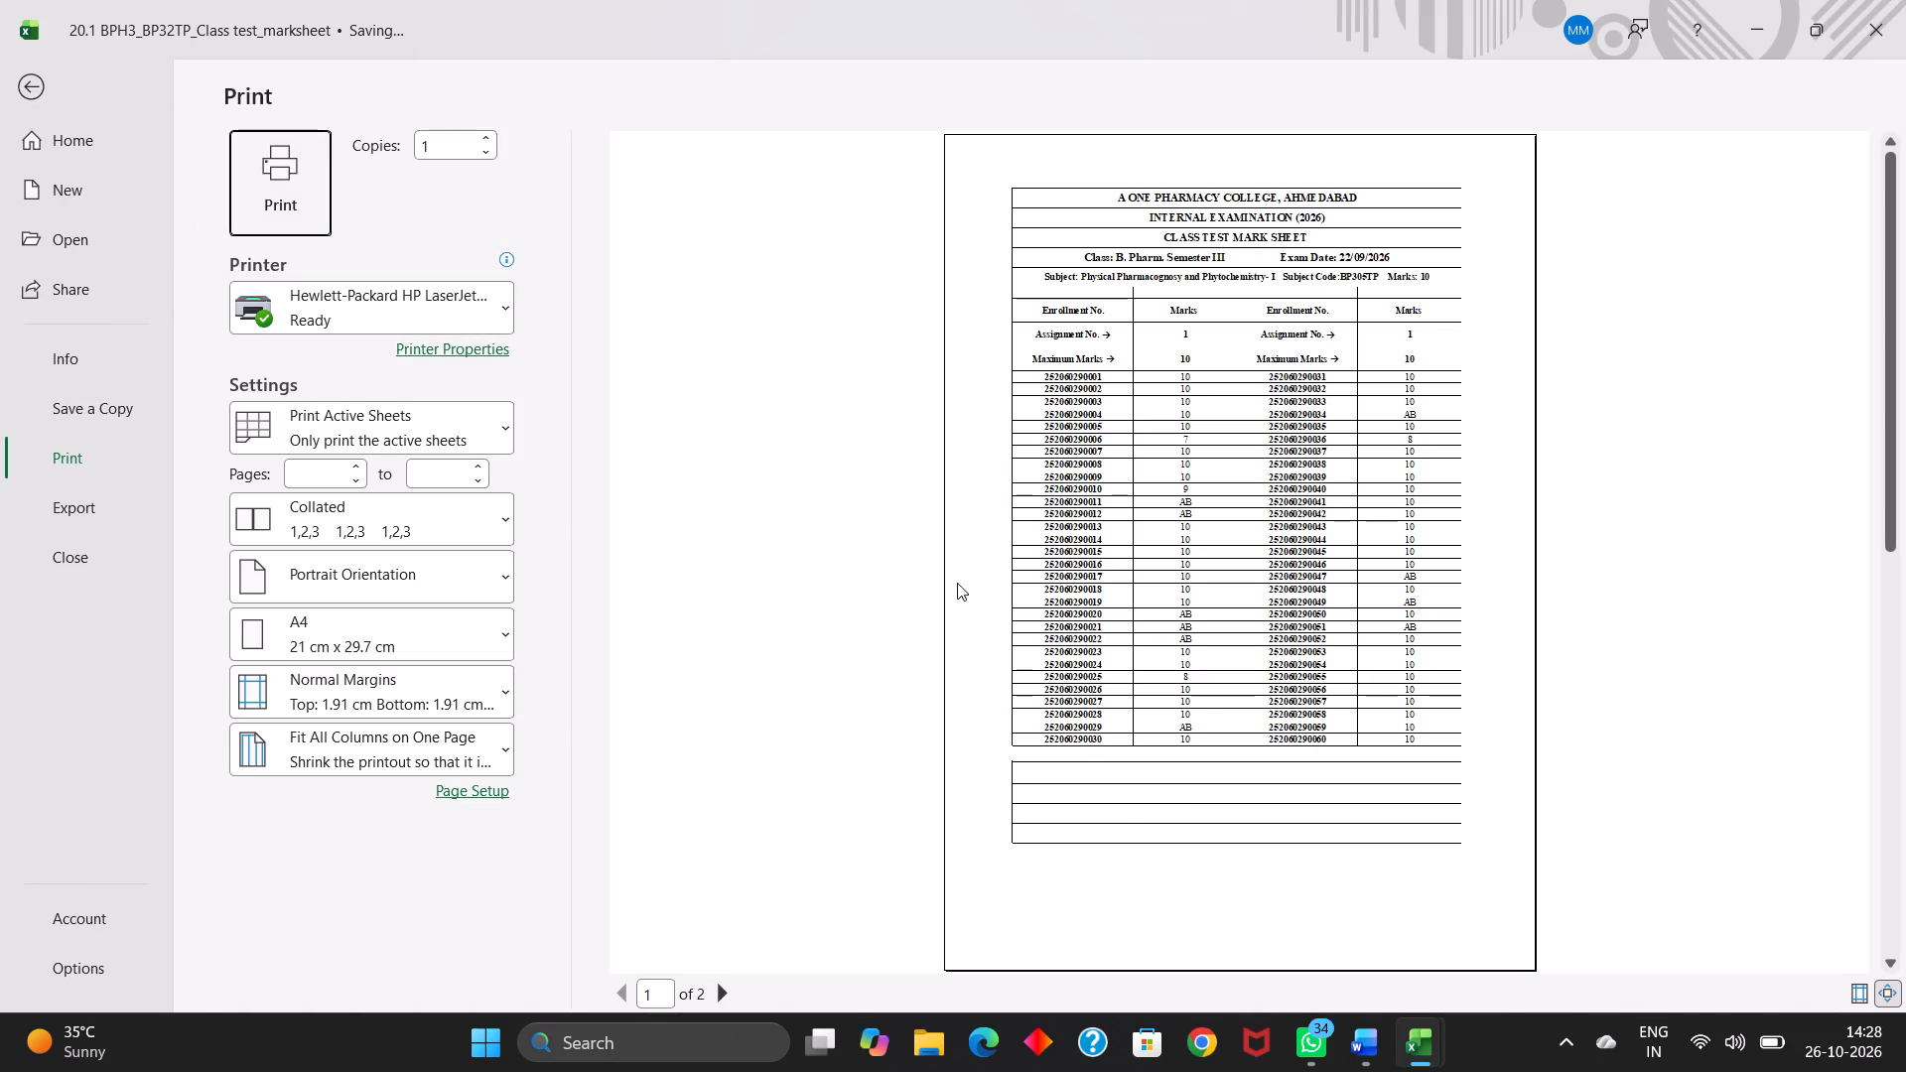
{"action": "left_click", "coordinate": [35, 79]}
{"action": "left_click", "coordinate": [456, 122]}
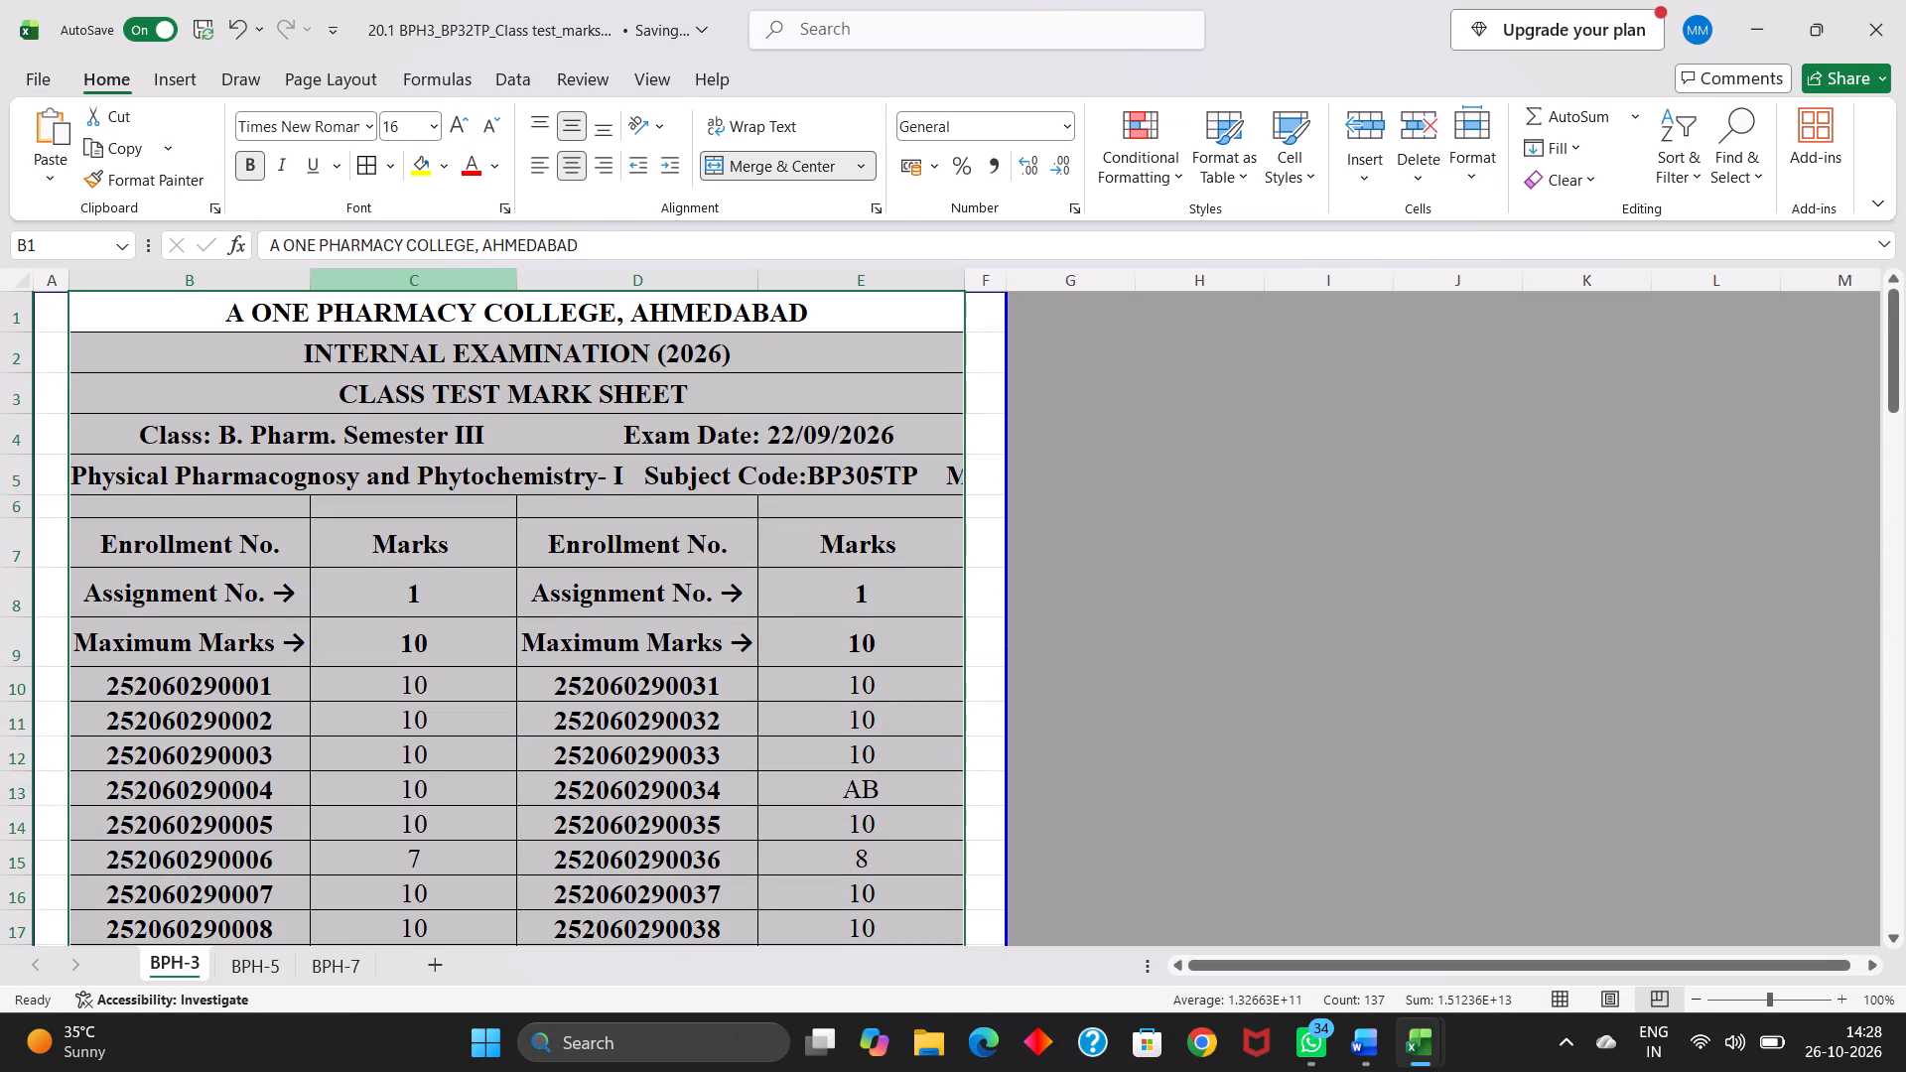
Print one portrait A4 copy of the enlarged BPH-3 mark sheet and recheck its print preview.
{"action": "key", "text": "ctrl+p"}
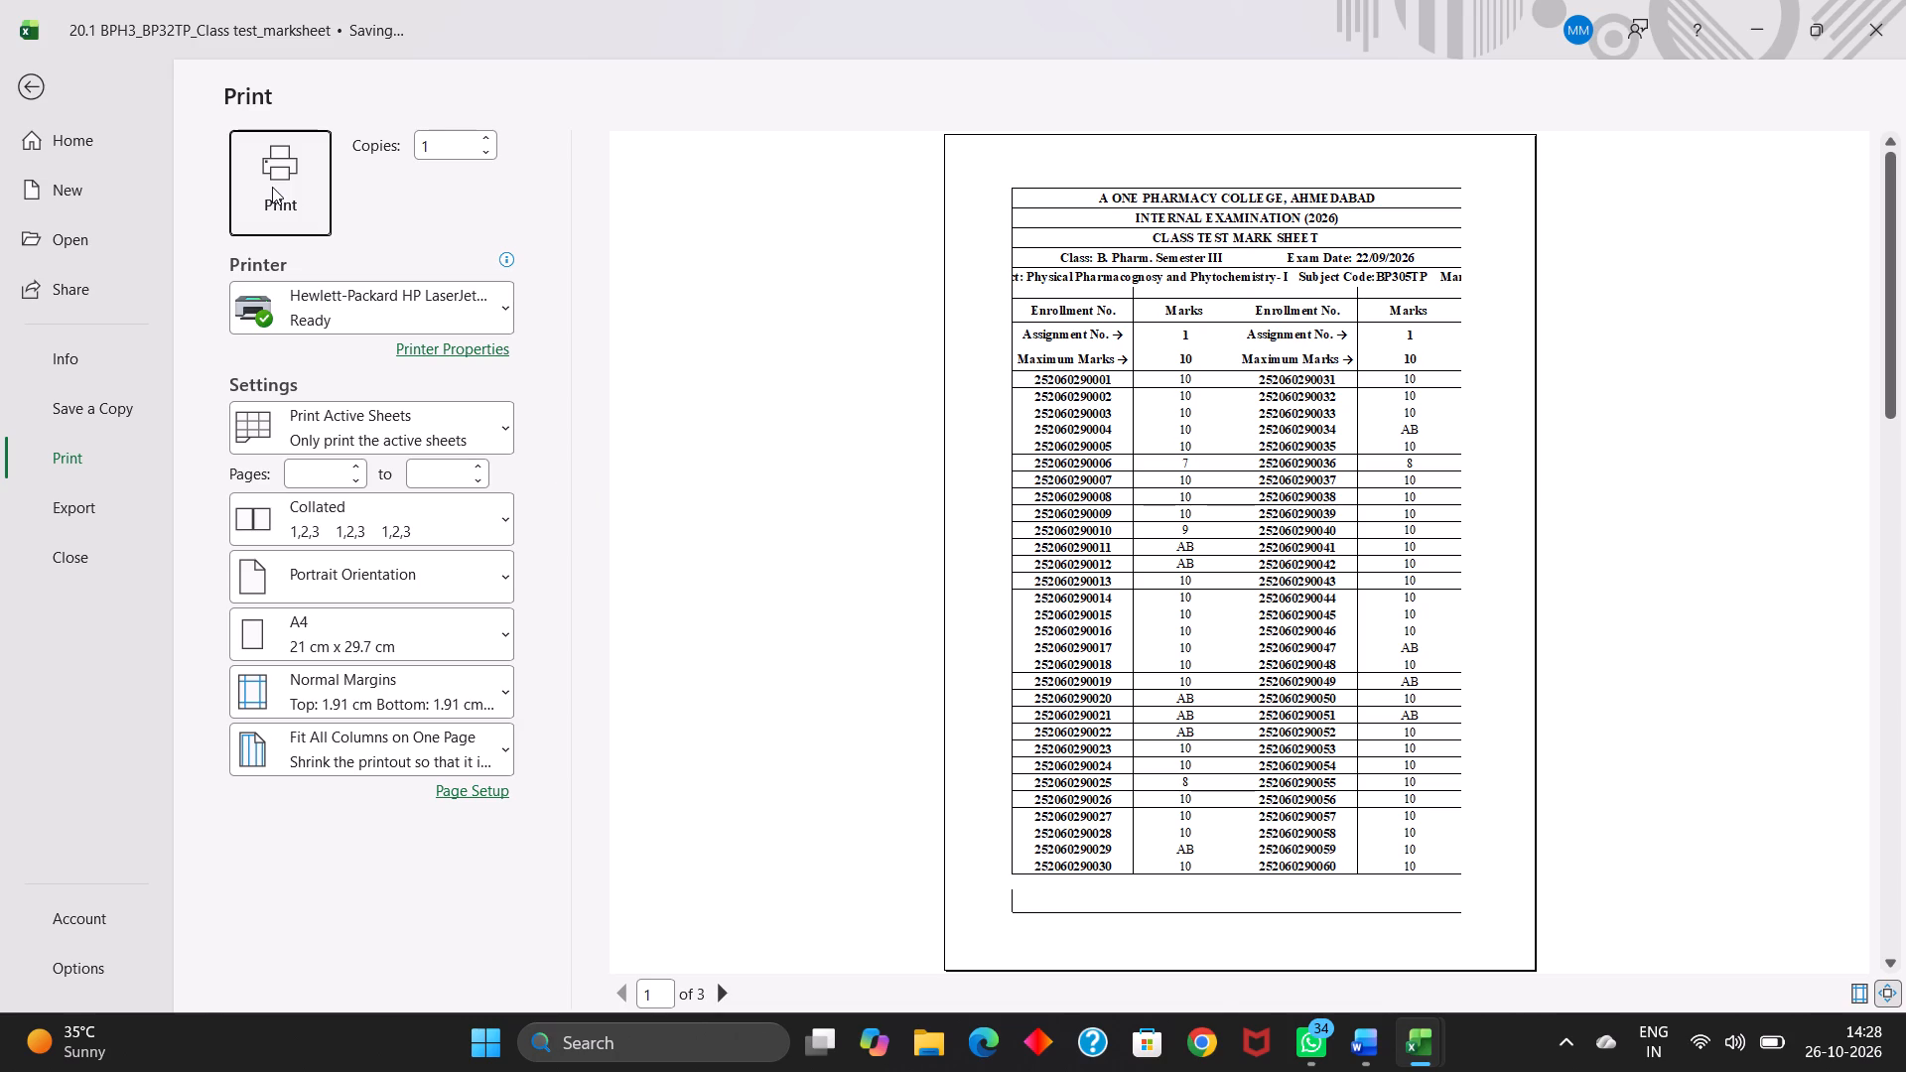
{"action": "left_click", "coordinate": [272, 187]}
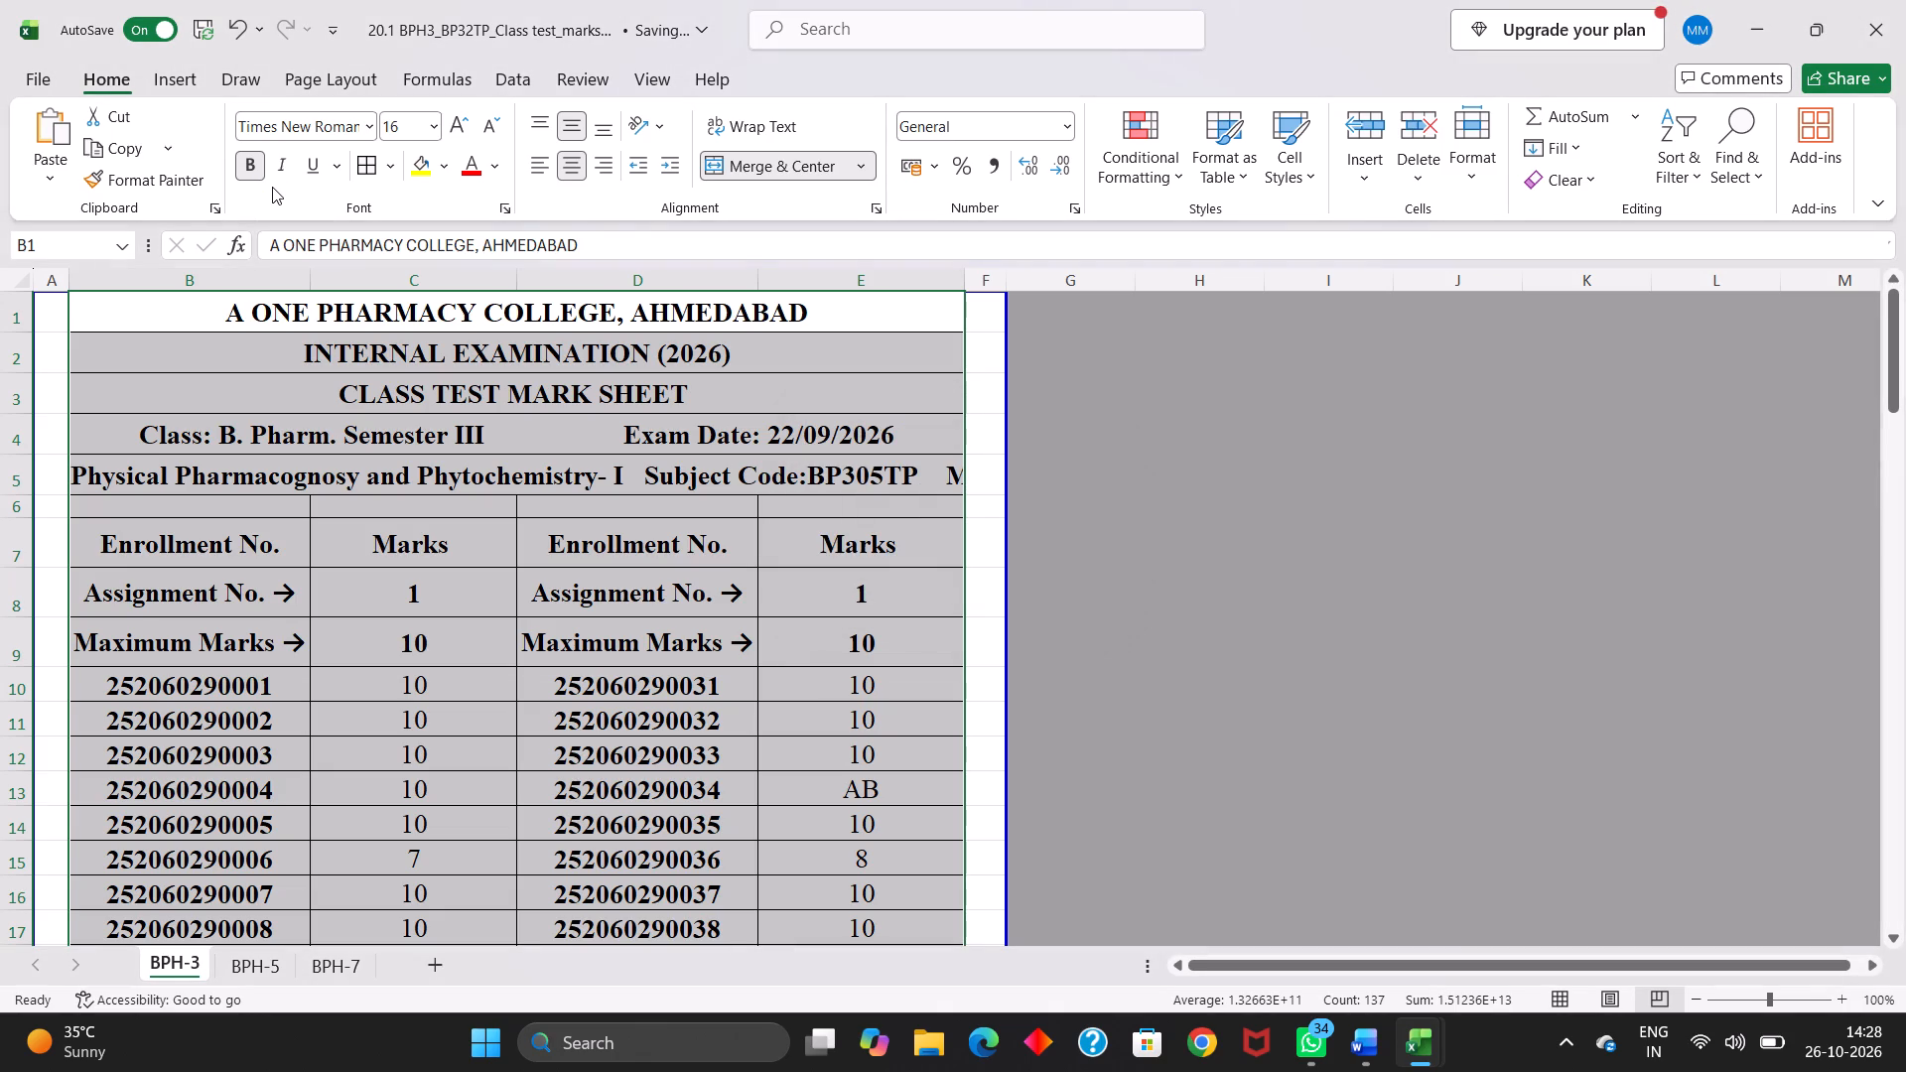
{"action": "key", "text": "ctrl+p"}
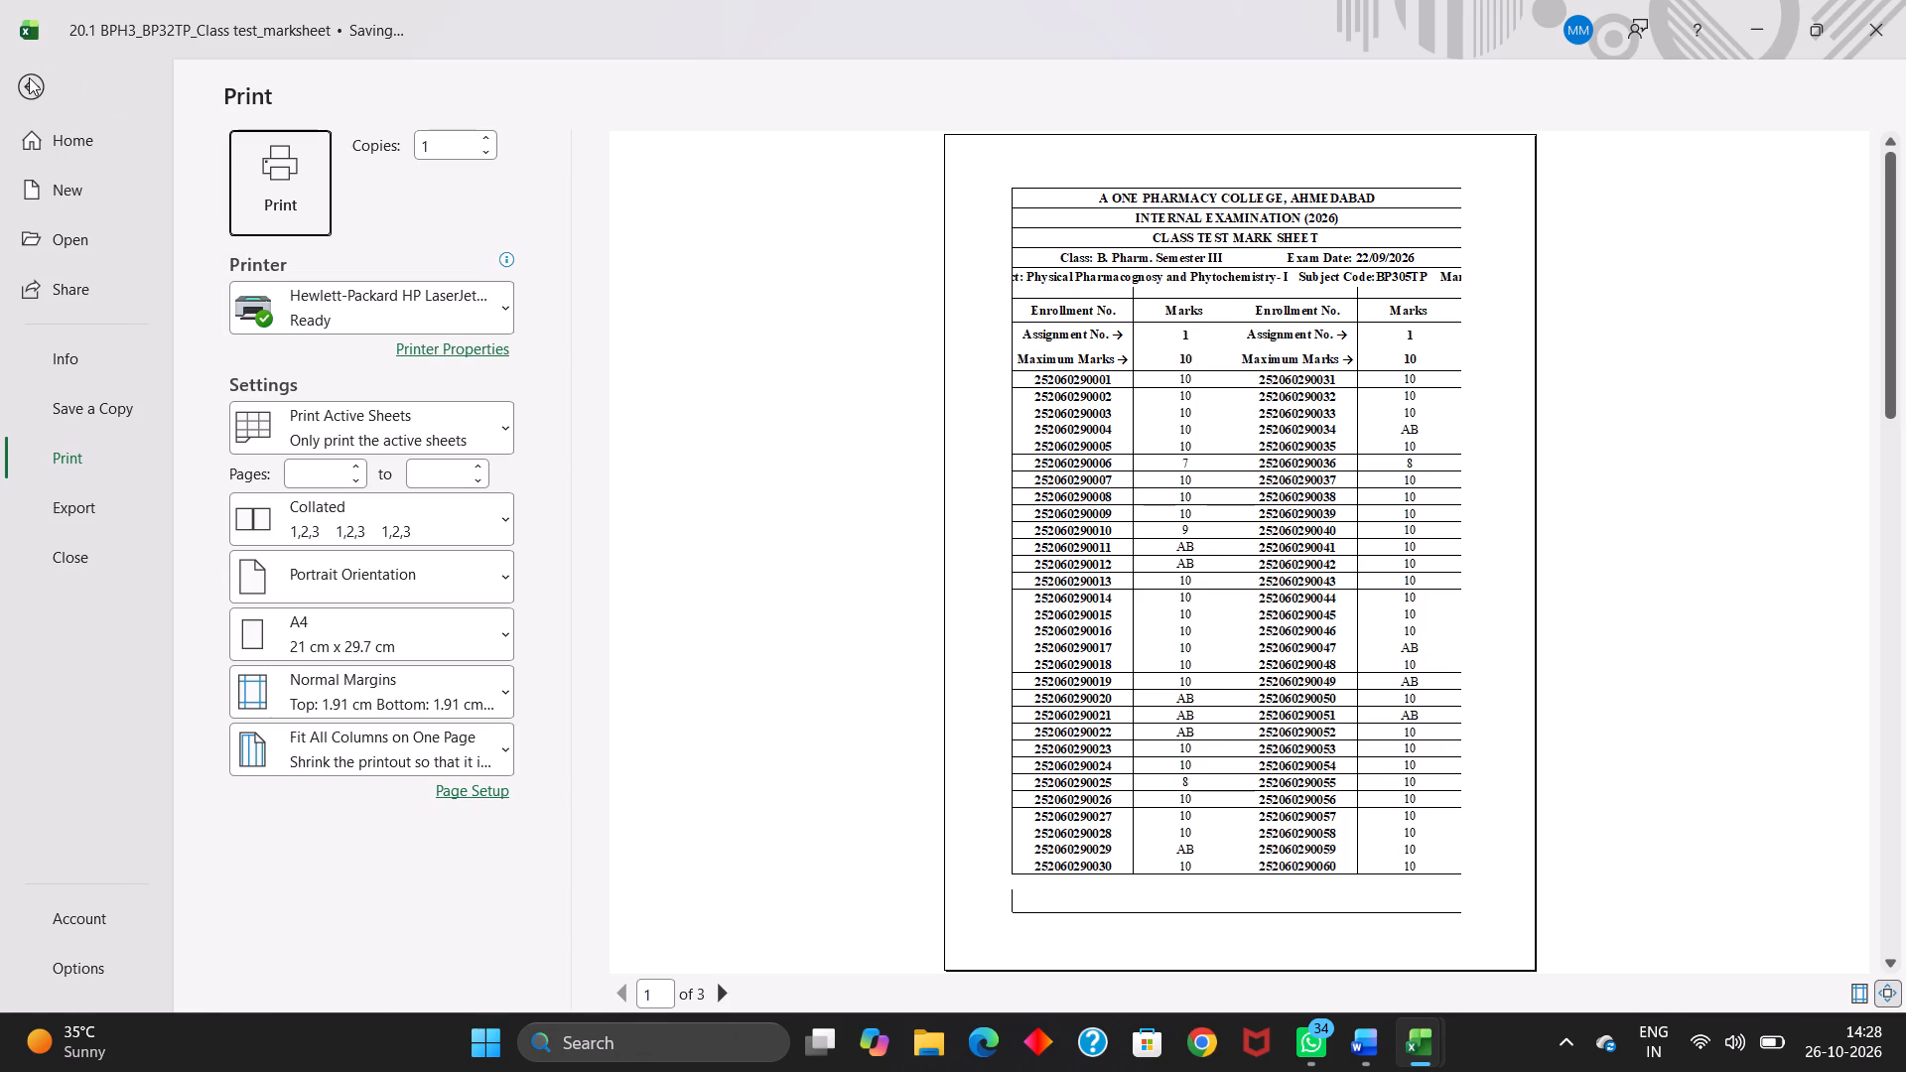
{"action": "left_click", "coordinate": [29, 77]}
Reduce the font size of the whole subject, subject code and marks line in B5 so it fits the row.
{"action": "double_click", "coordinate": [179, 469]}
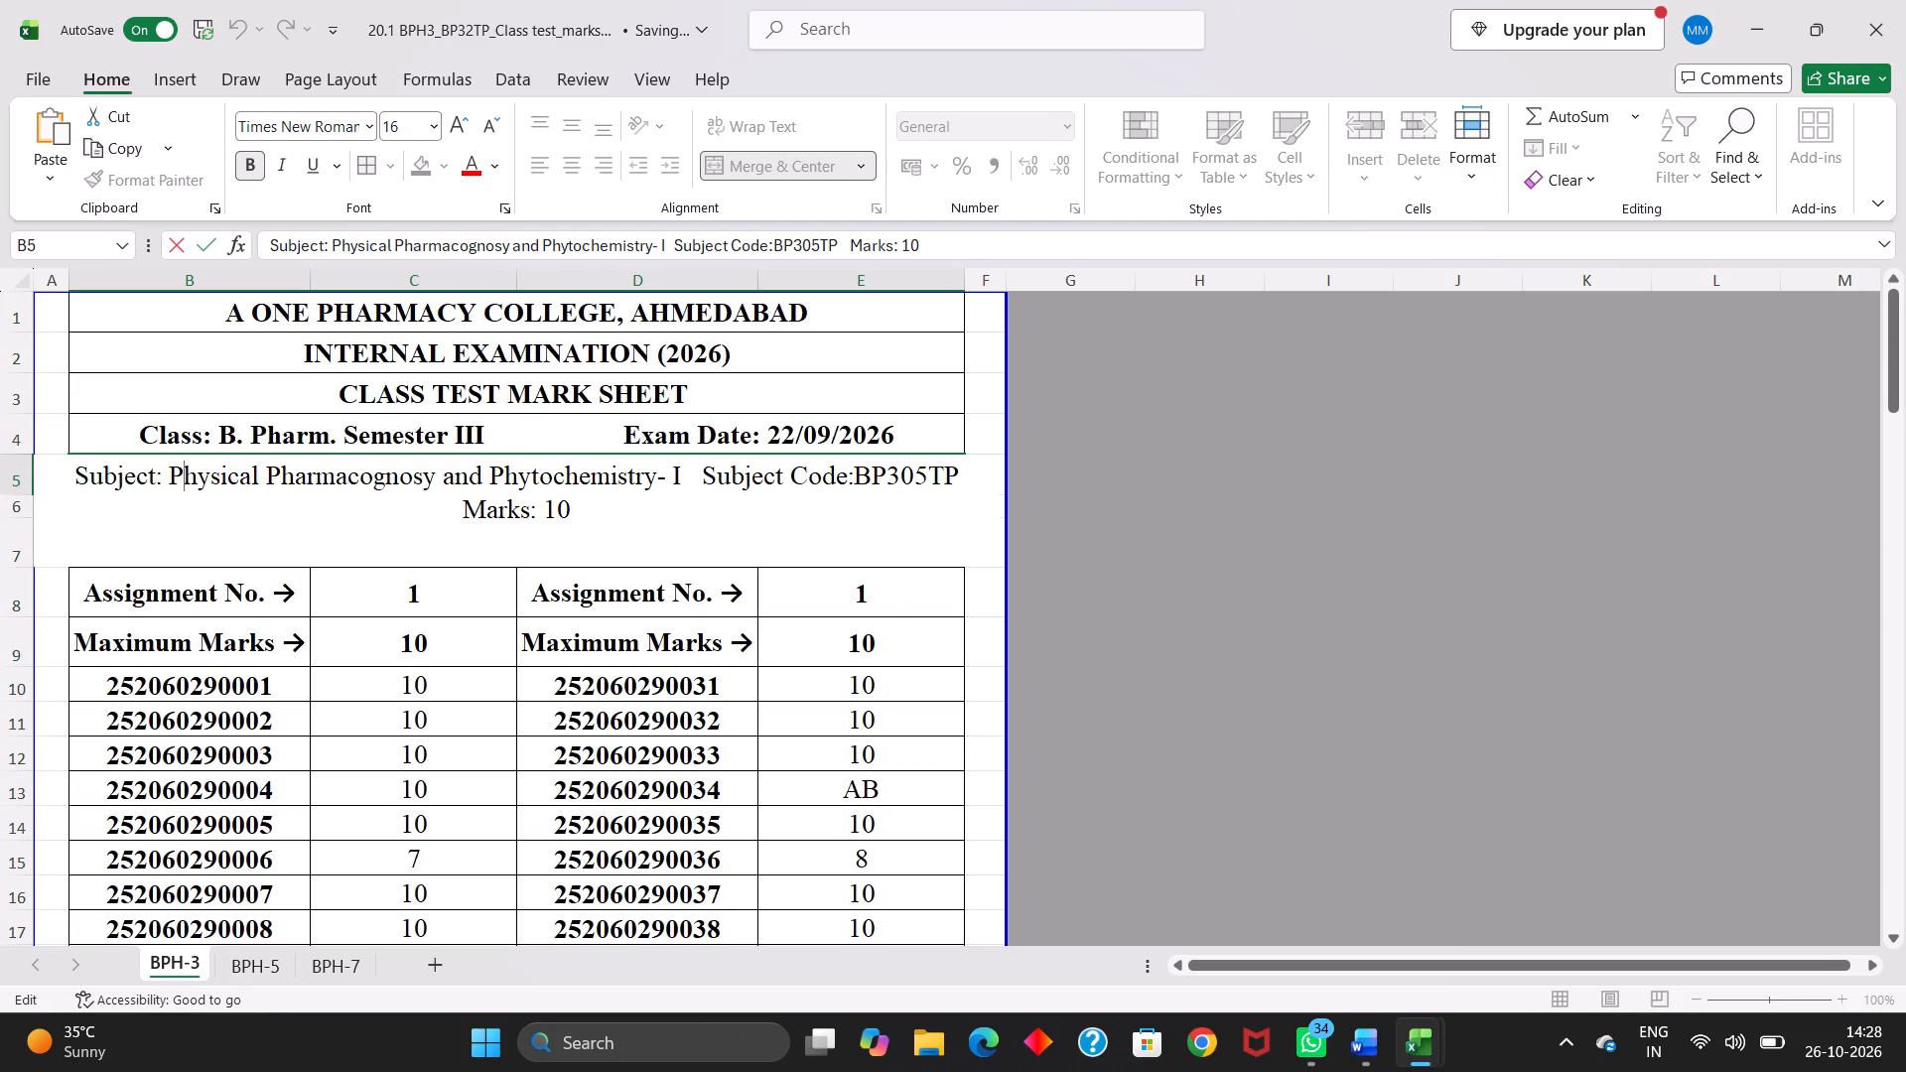
{"action": "left_click_drag", "start_coordinate": [80, 475], "coordinate": [477, 523]}
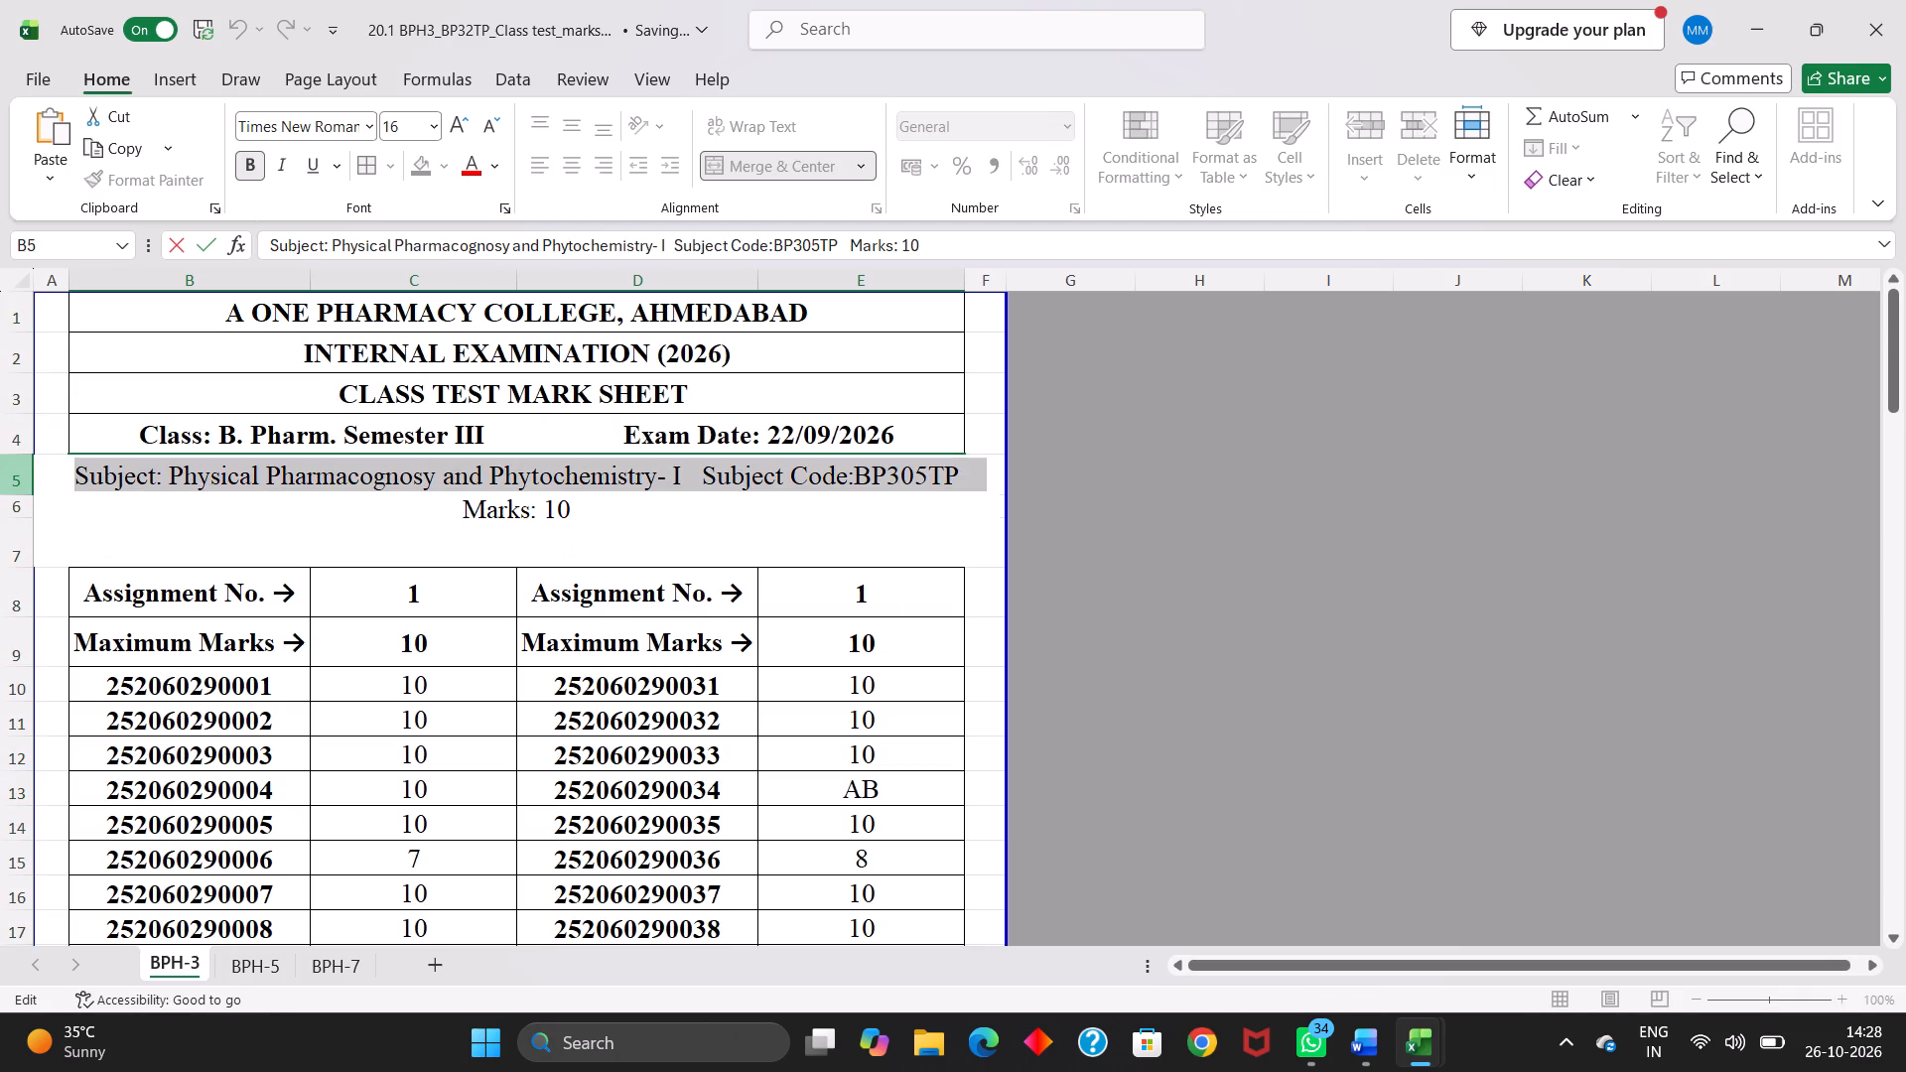
{"action": "left_click_drag", "start_coordinate": [477, 523], "coordinate": [605, 511]}
{"action": "left_click", "coordinate": [484, 120]}
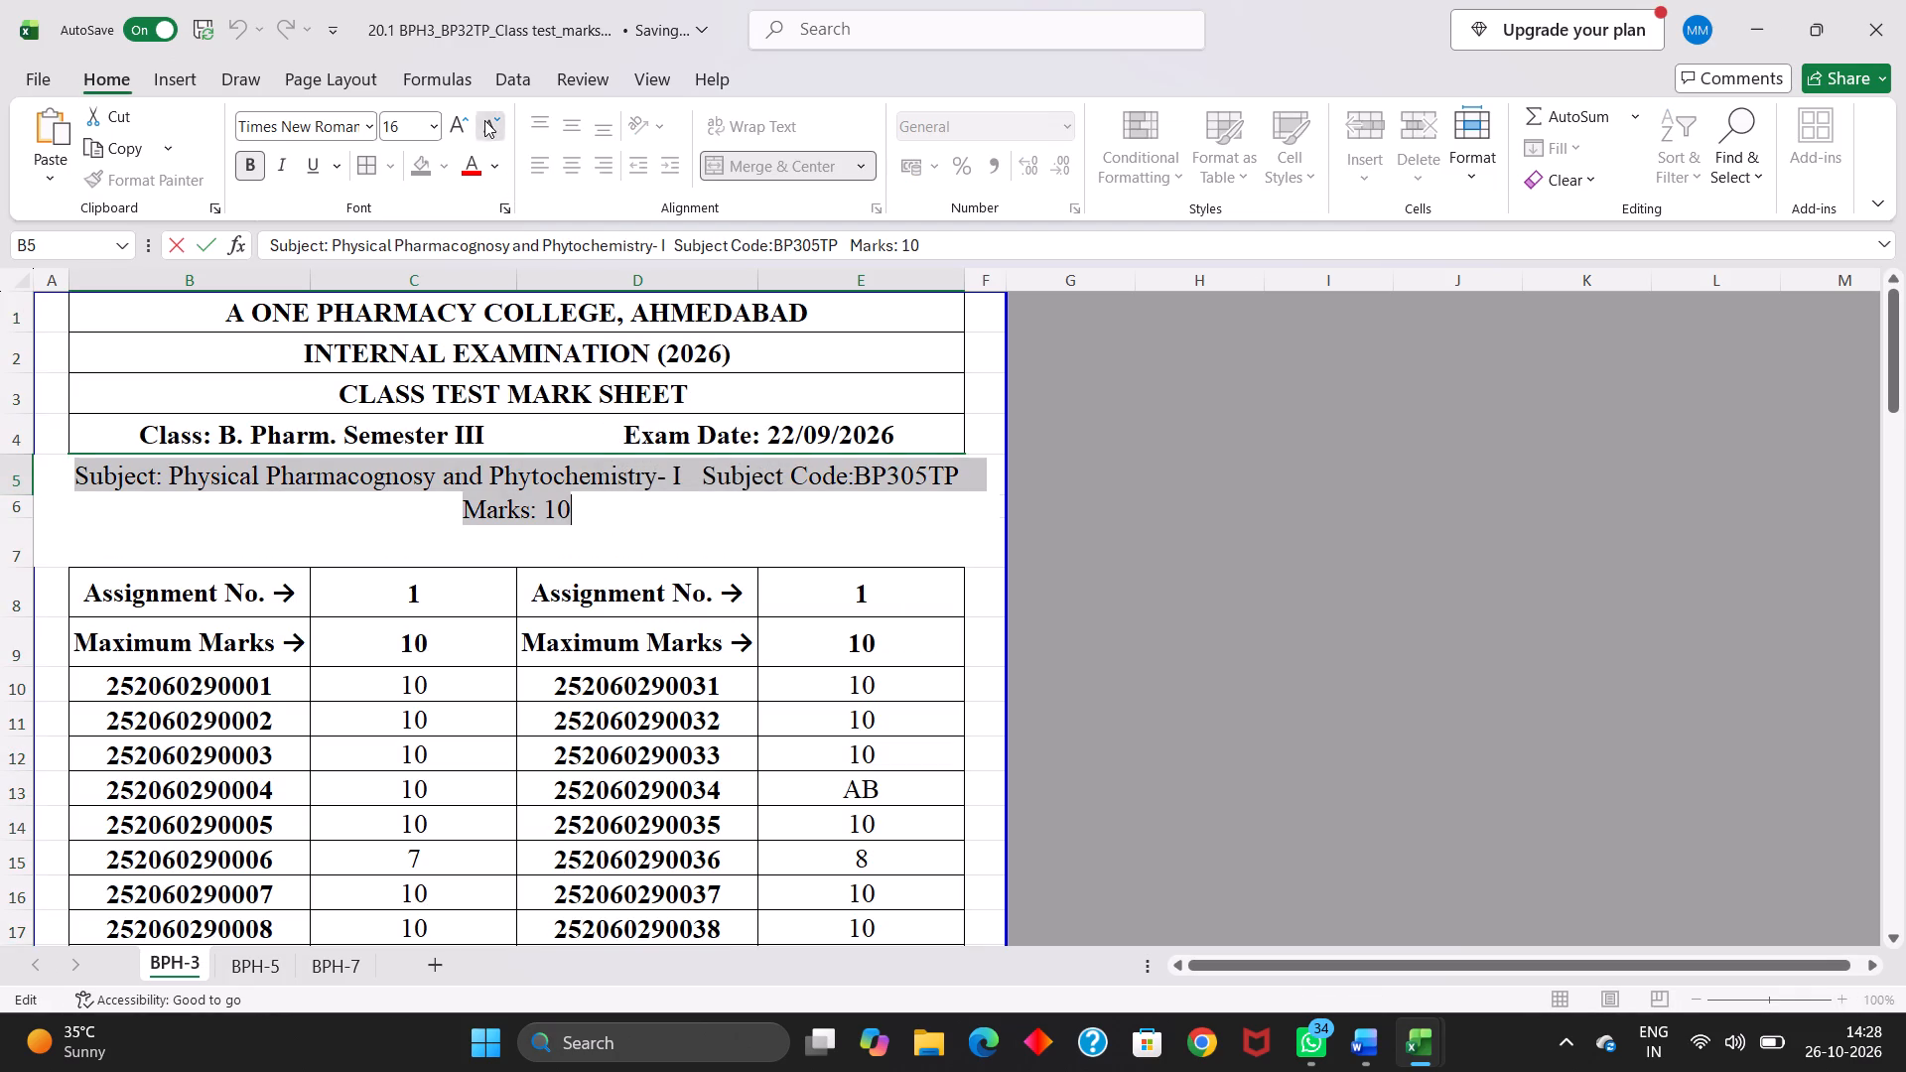
{"action": "left_click", "coordinate": [484, 120]}
{"action": "left_click", "coordinate": [571, 741]}
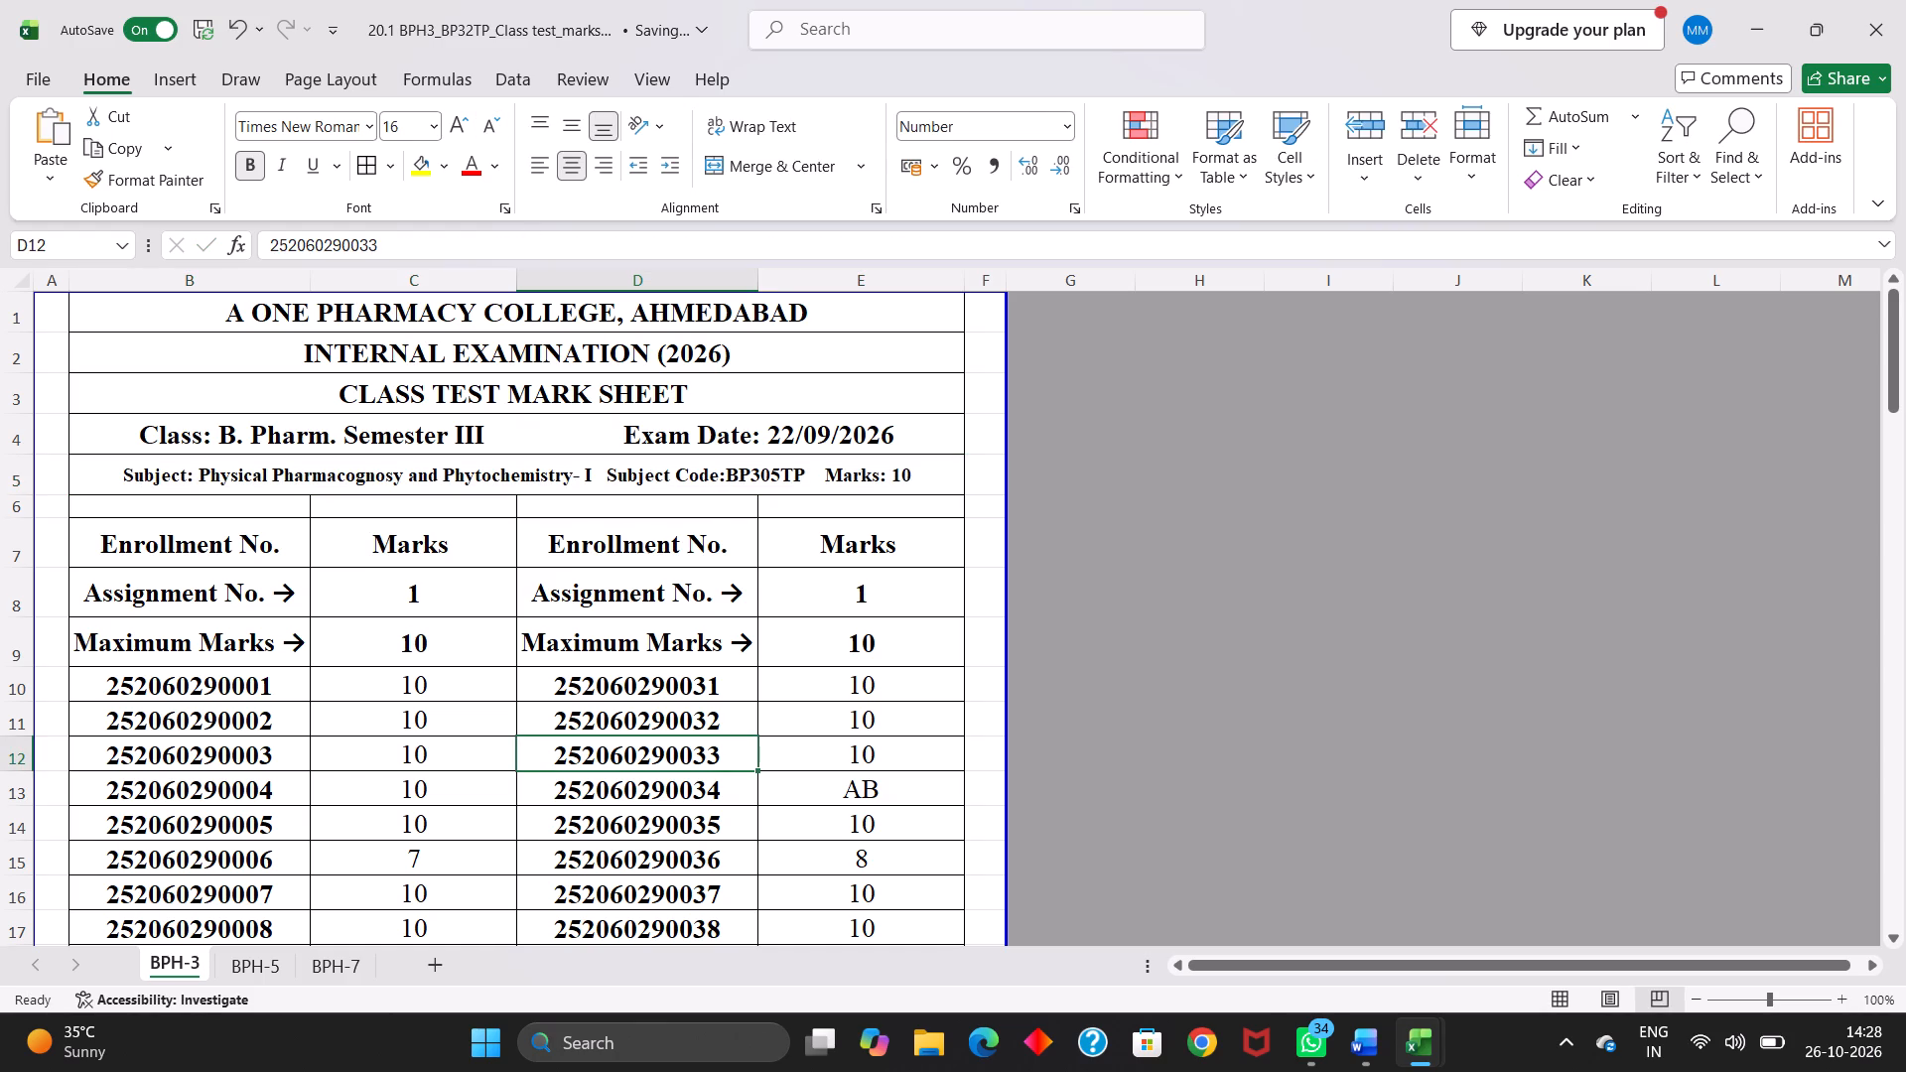
Select B1:E39, limit printing to the current selection and check the pages in the print preview.
{"action": "left_click_drag", "start_coordinate": [184, 310], "coordinate": [674, 921]}
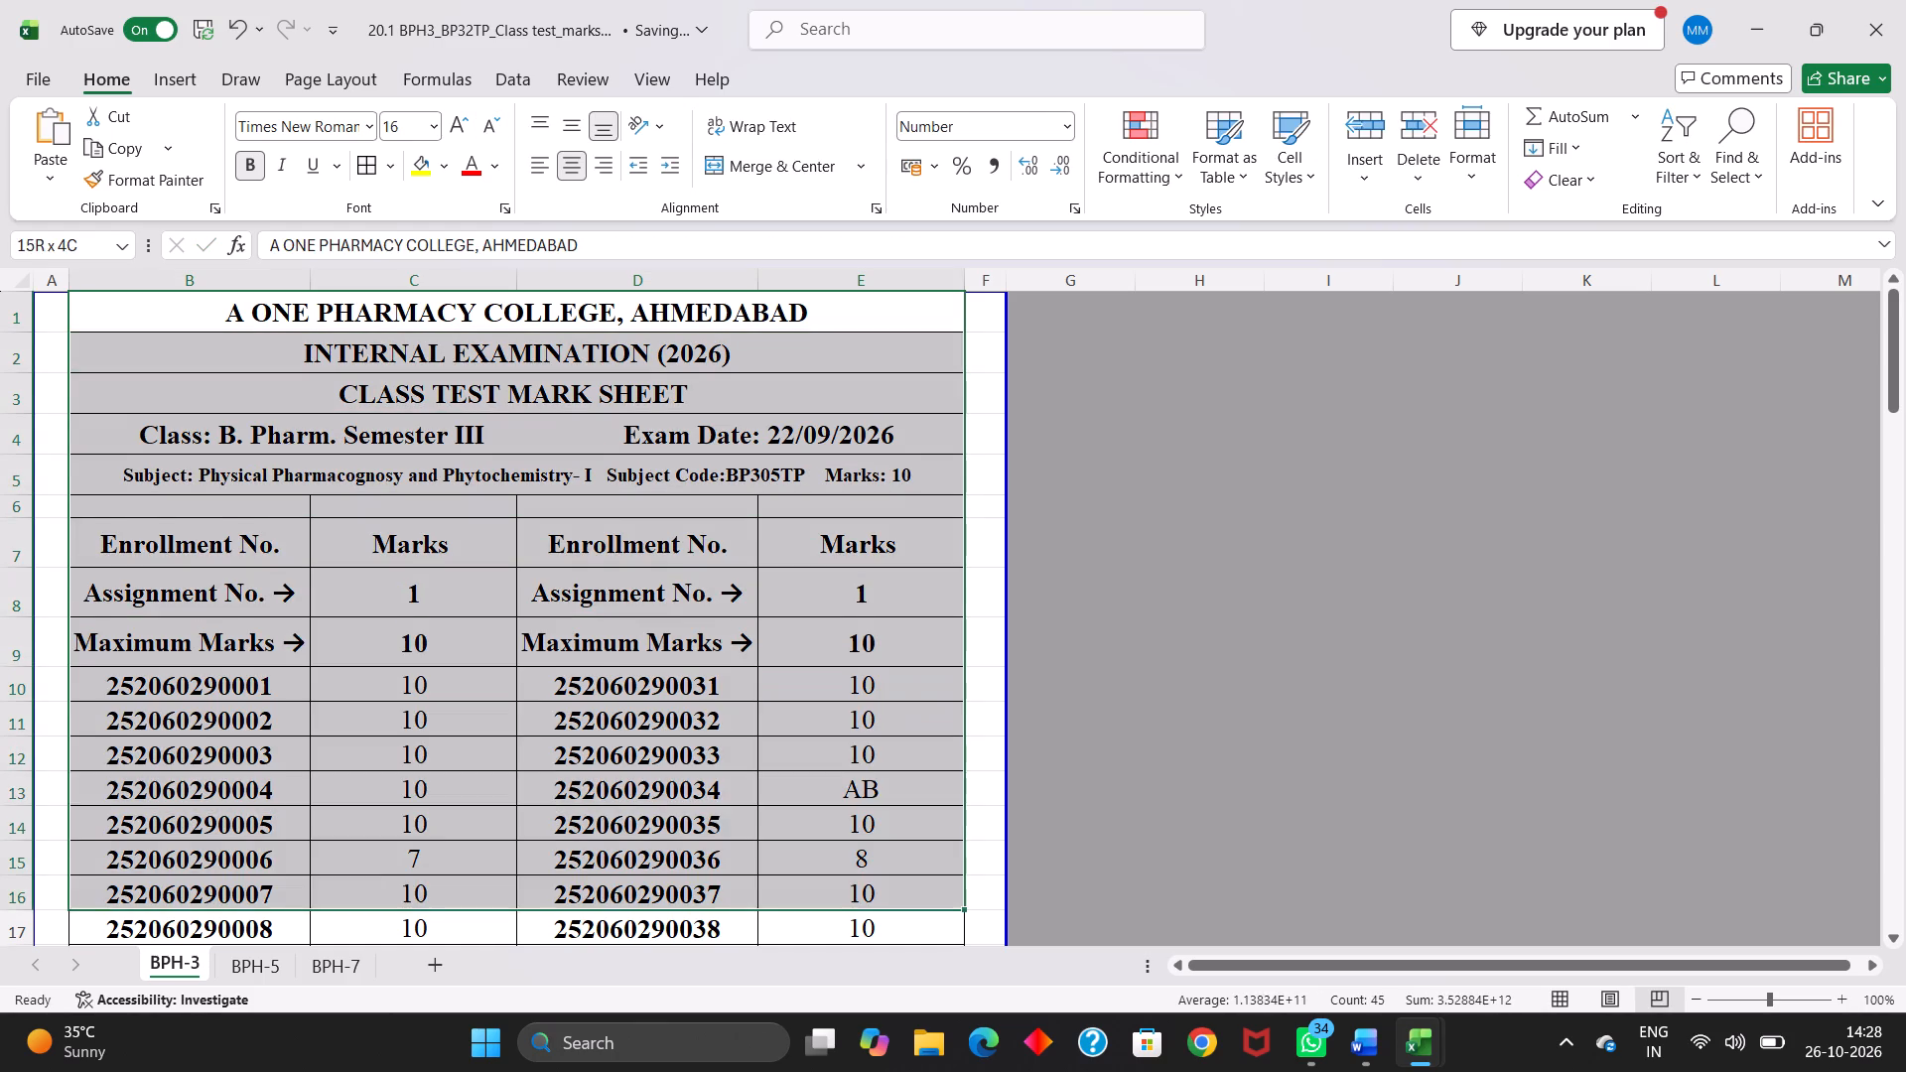
{"action": "left_click_drag", "start_coordinate": [674, 921], "coordinate": [689, 166]}
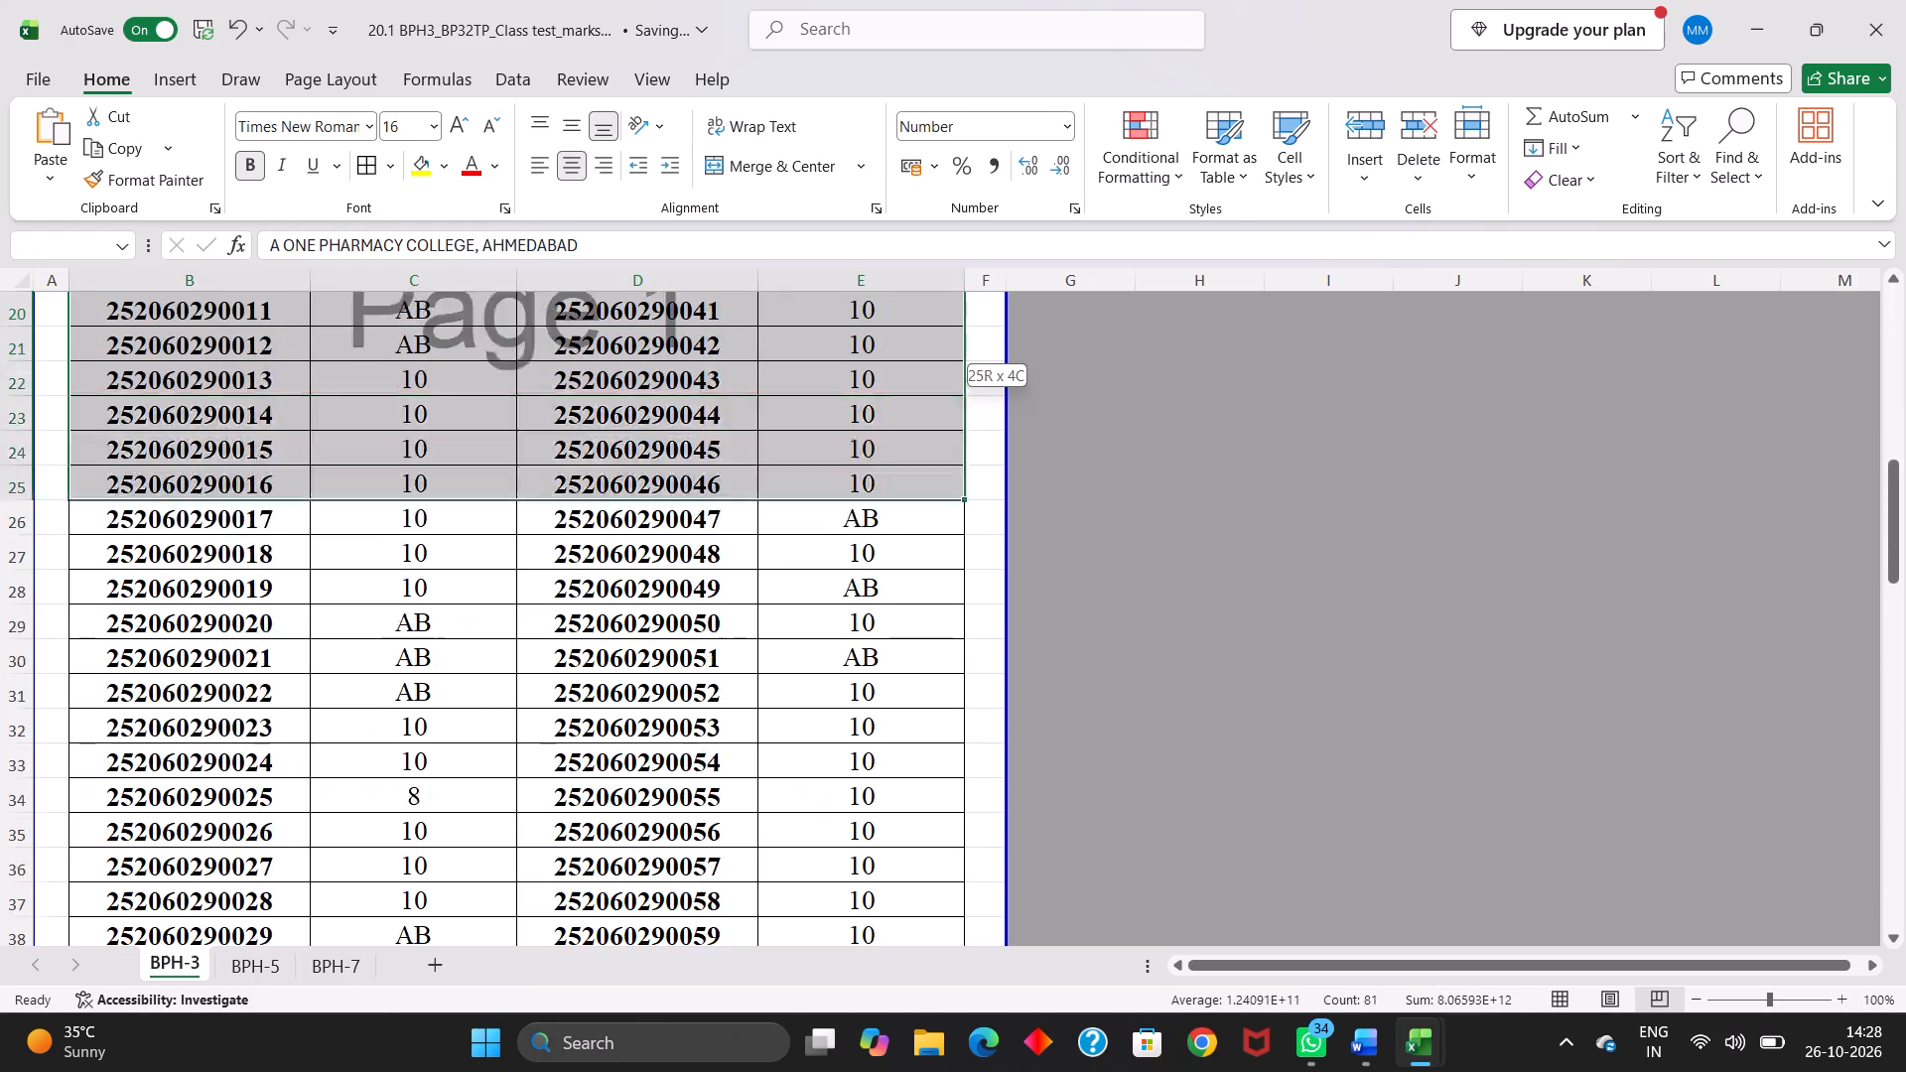
{"action": "left_click_drag", "start_coordinate": [689, 166], "coordinate": [797, 702]}
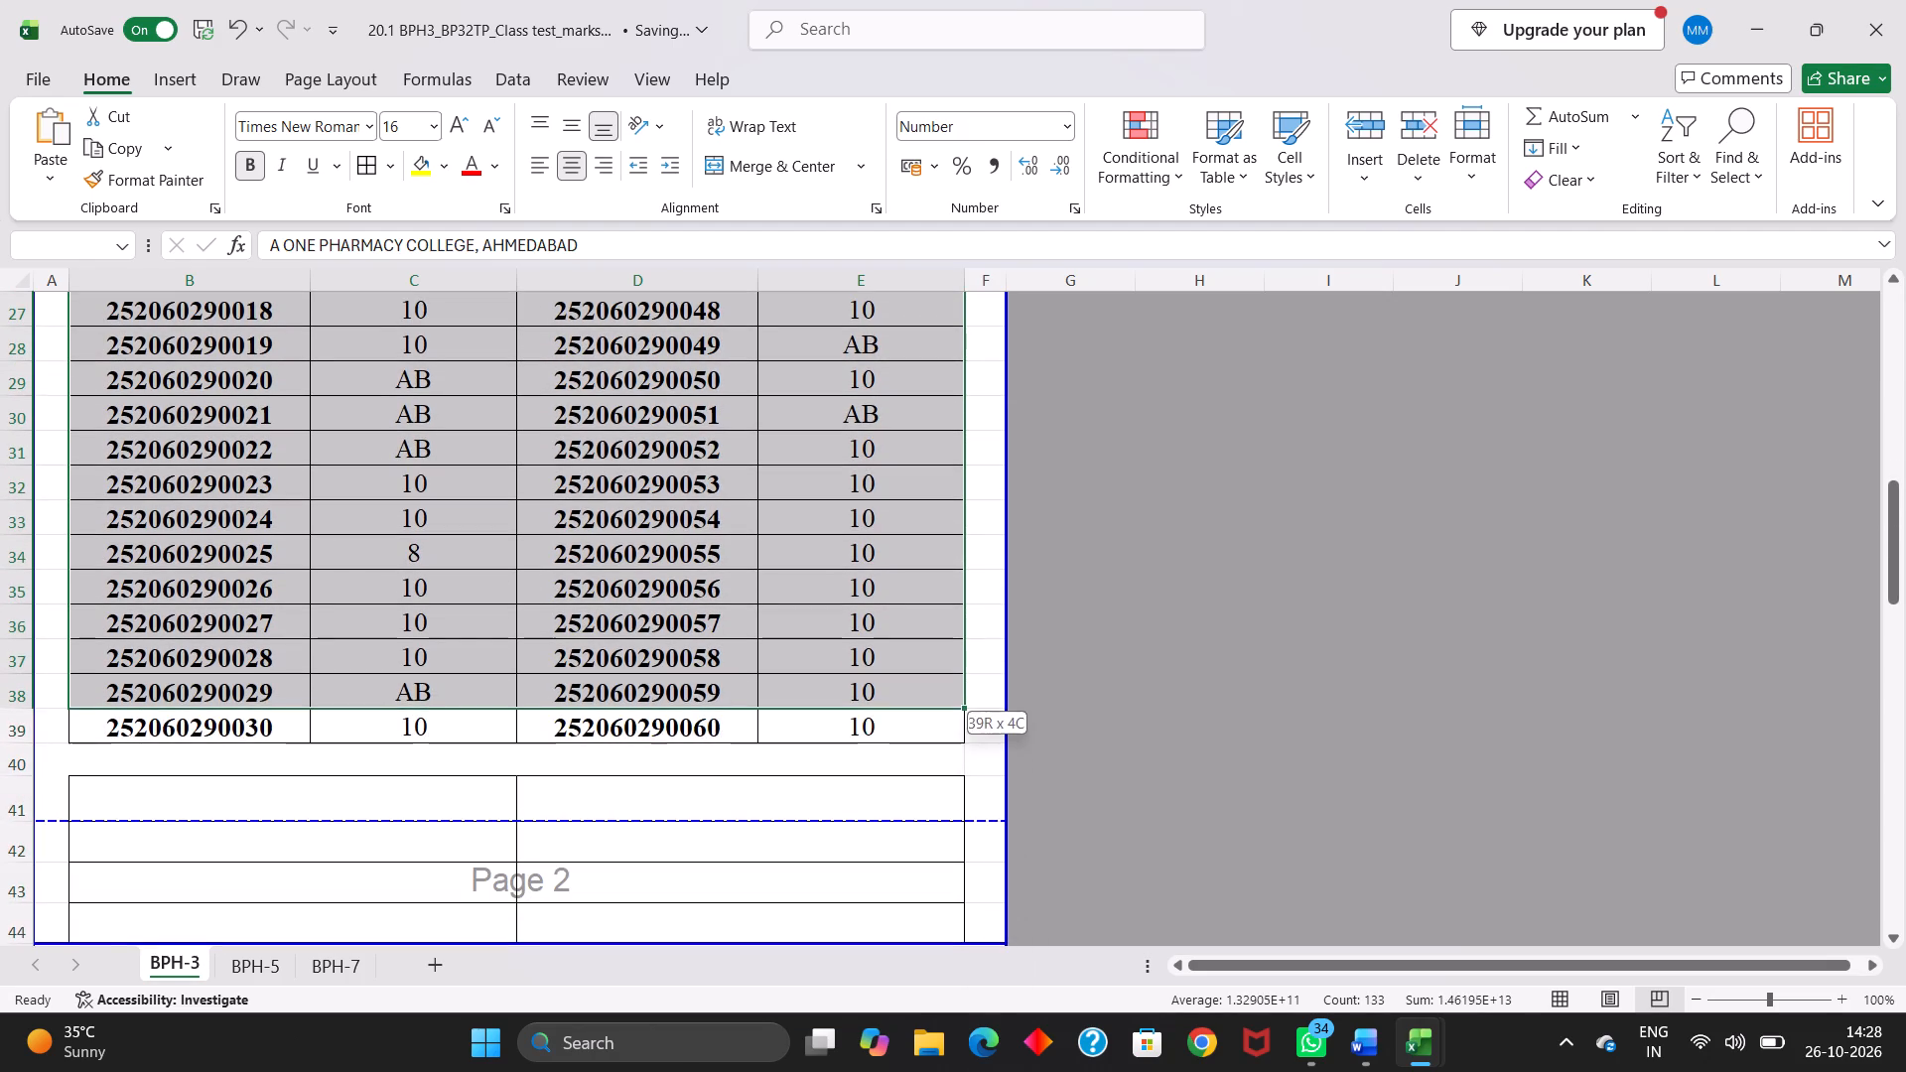
{"action": "left_click_drag", "start_coordinate": [797, 702], "coordinate": [804, 725]}
{"action": "key", "text": "ctrl+p"}
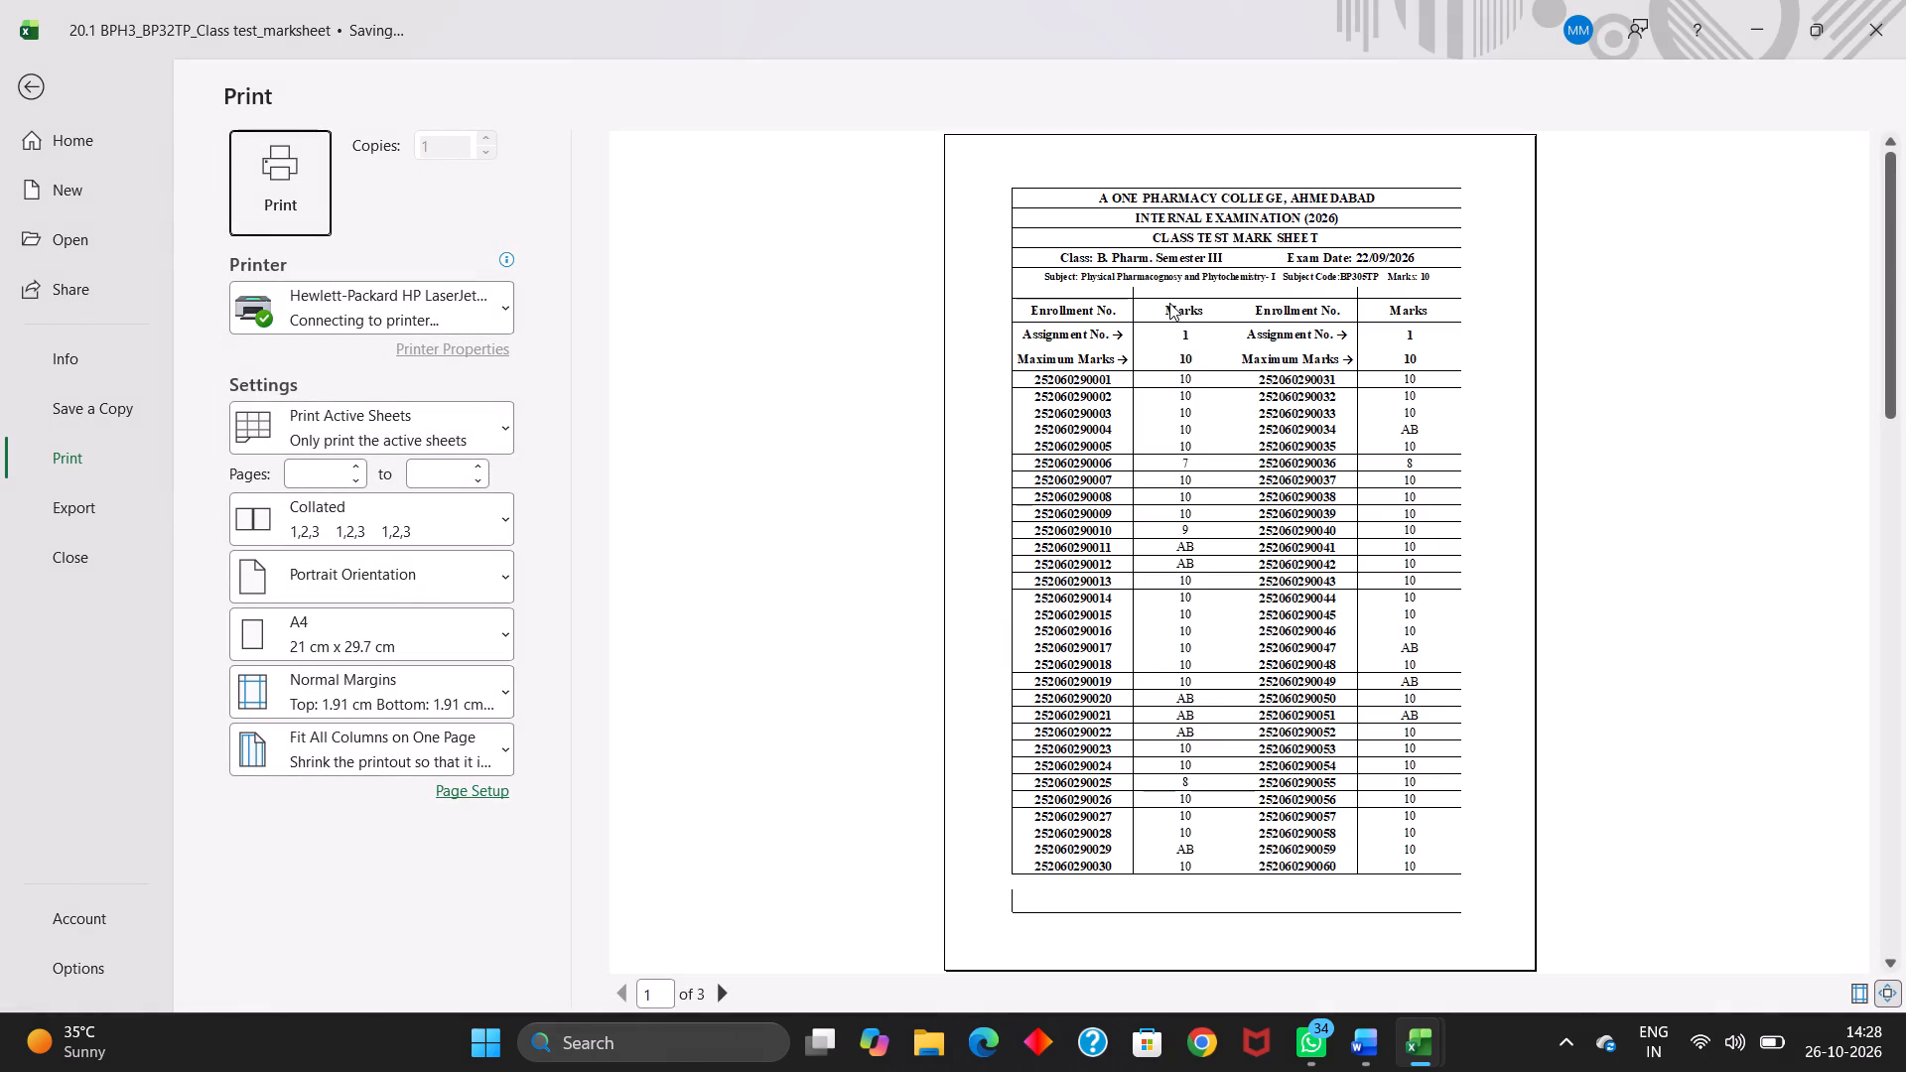
{"action": "left_click", "coordinate": [505, 436]}
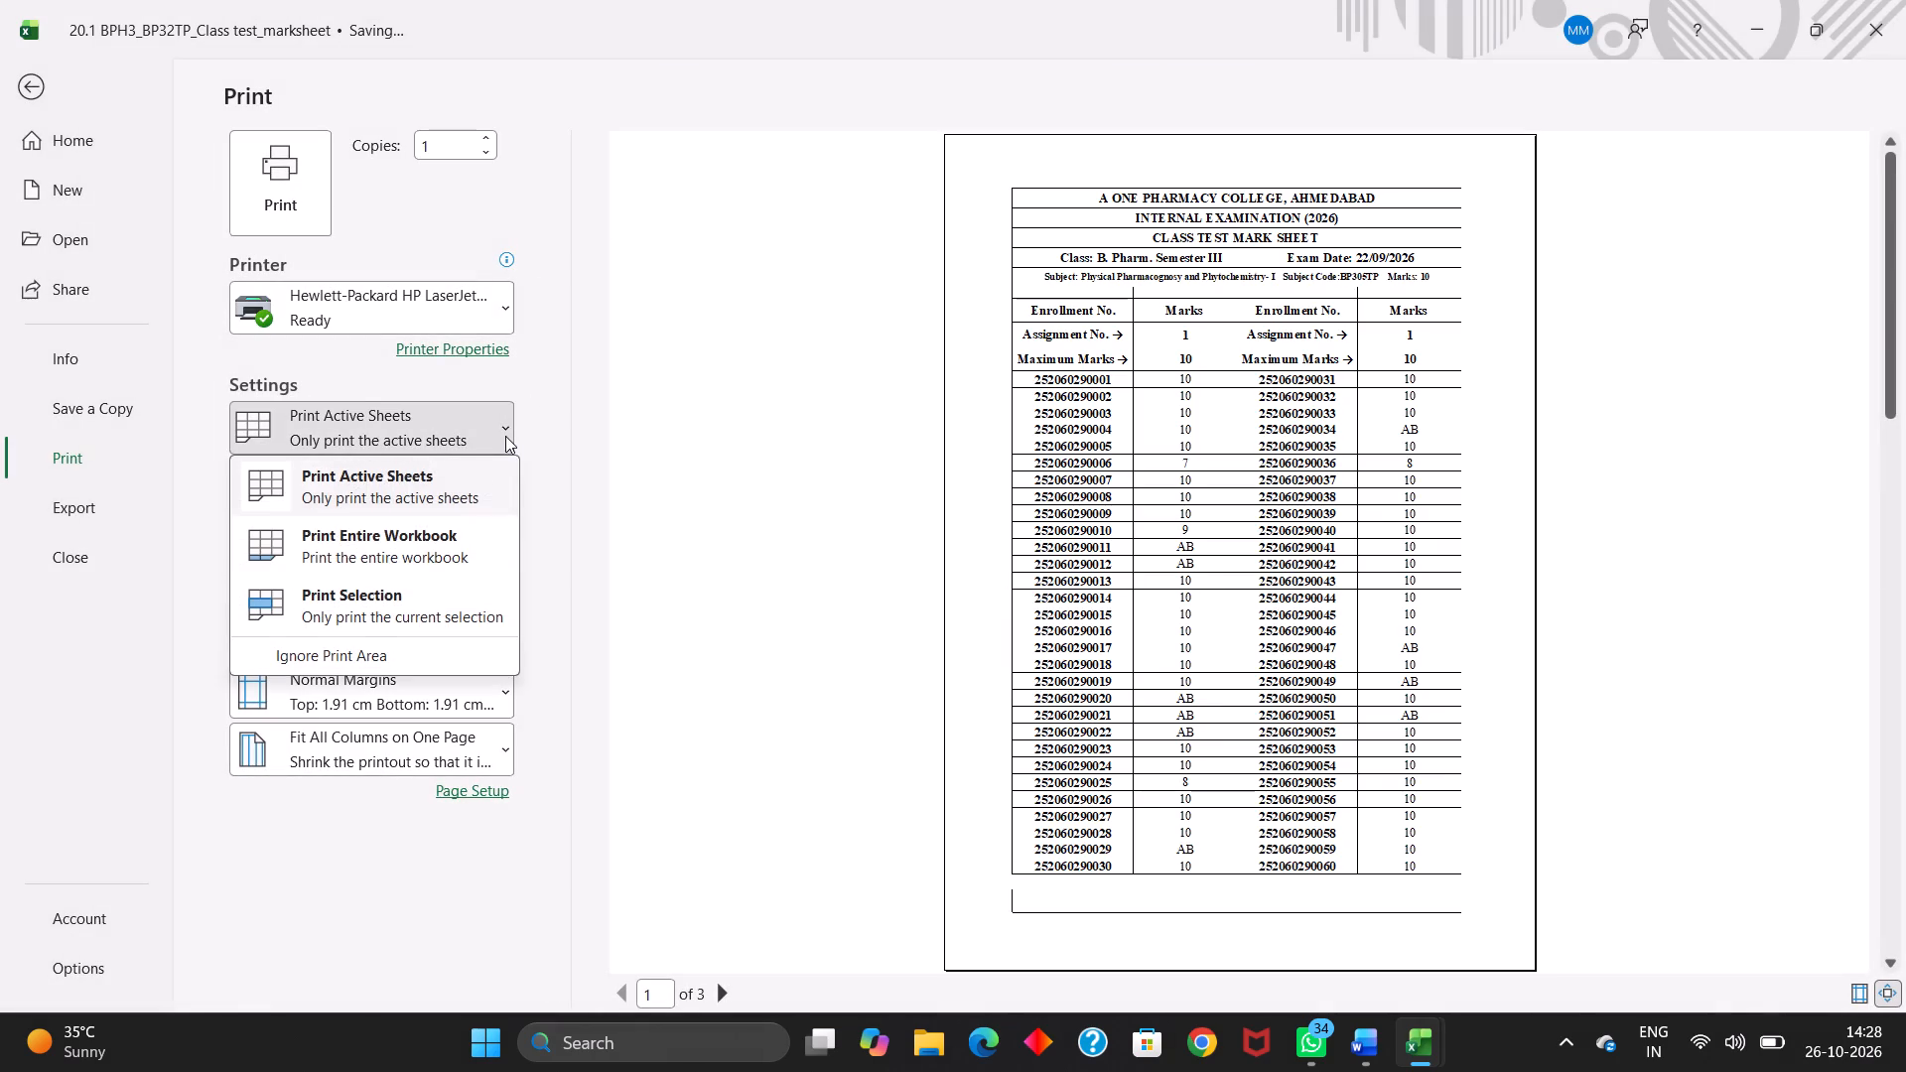
{"action": "left_click", "coordinate": [443, 602]}
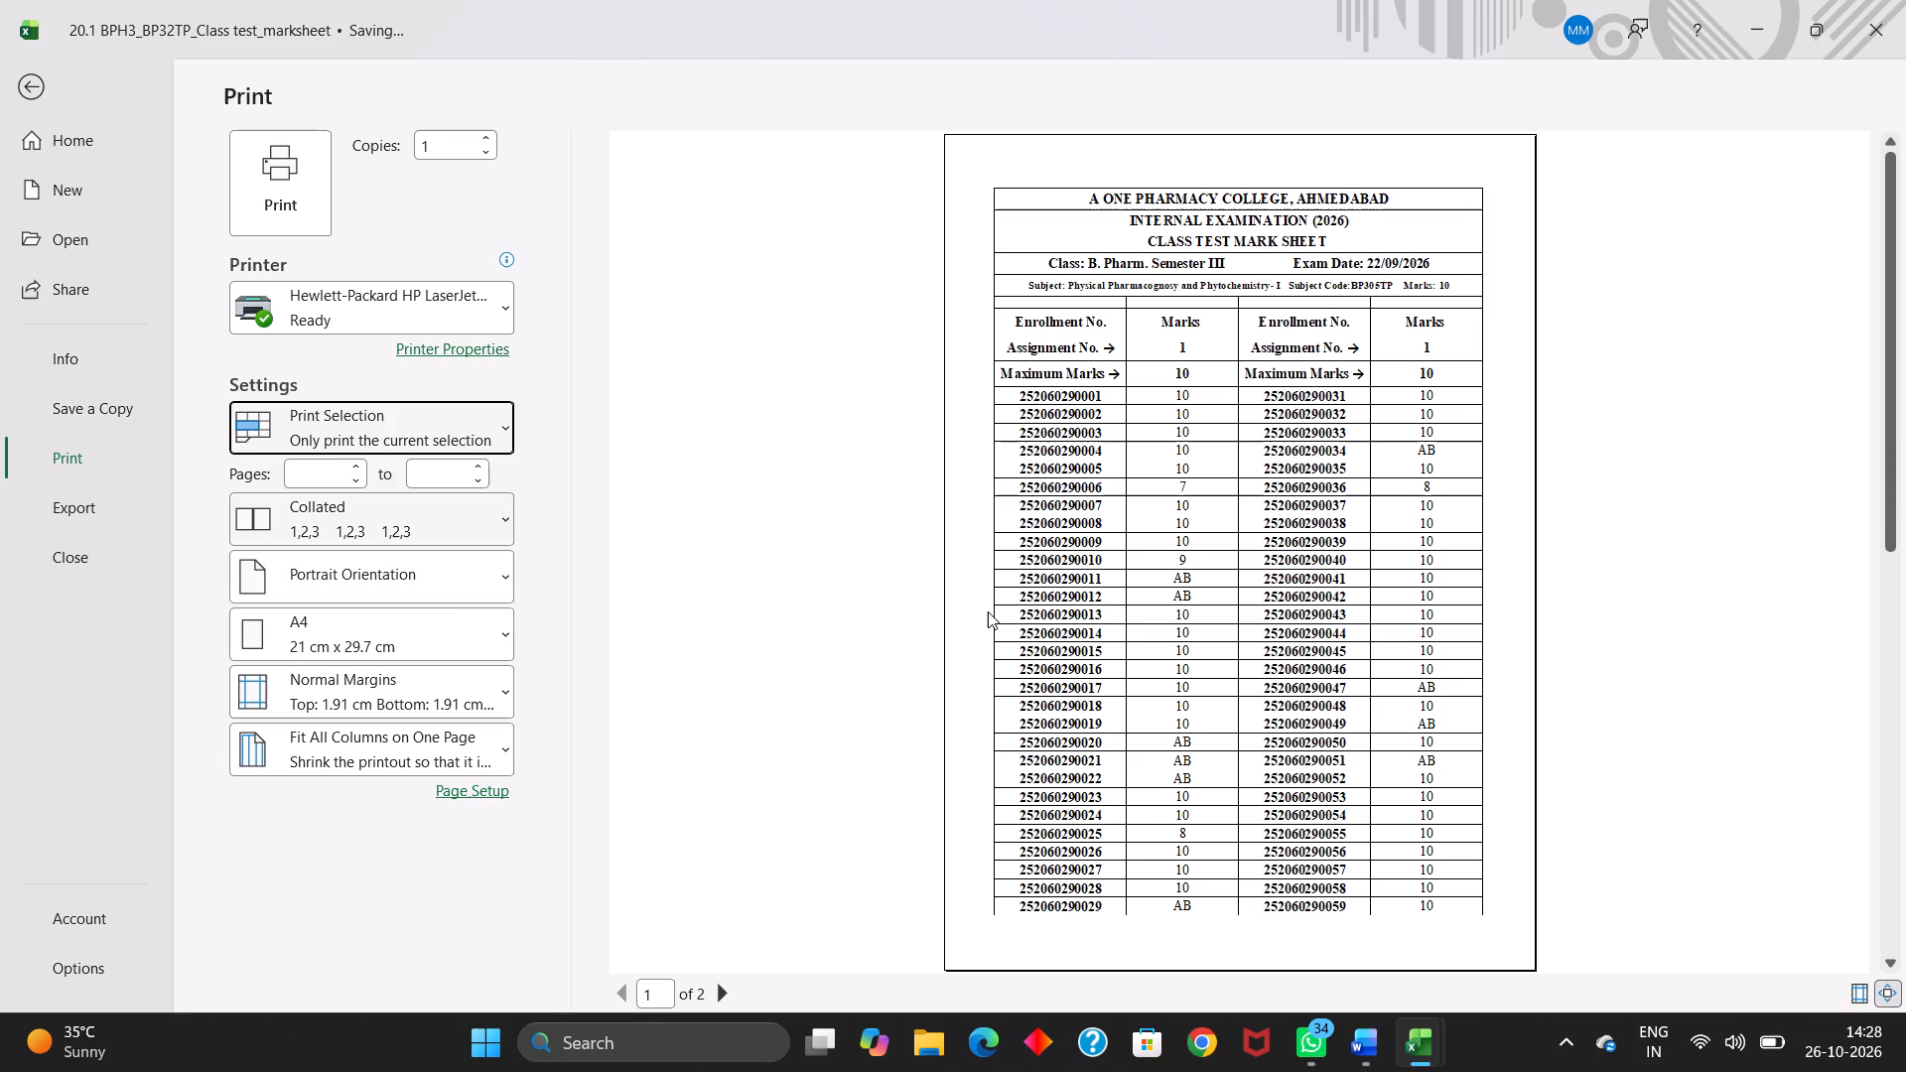
{"action": "scroll", "coordinate": [1112, 702], "scroll_direction": "down", "scroll_amount": 1}
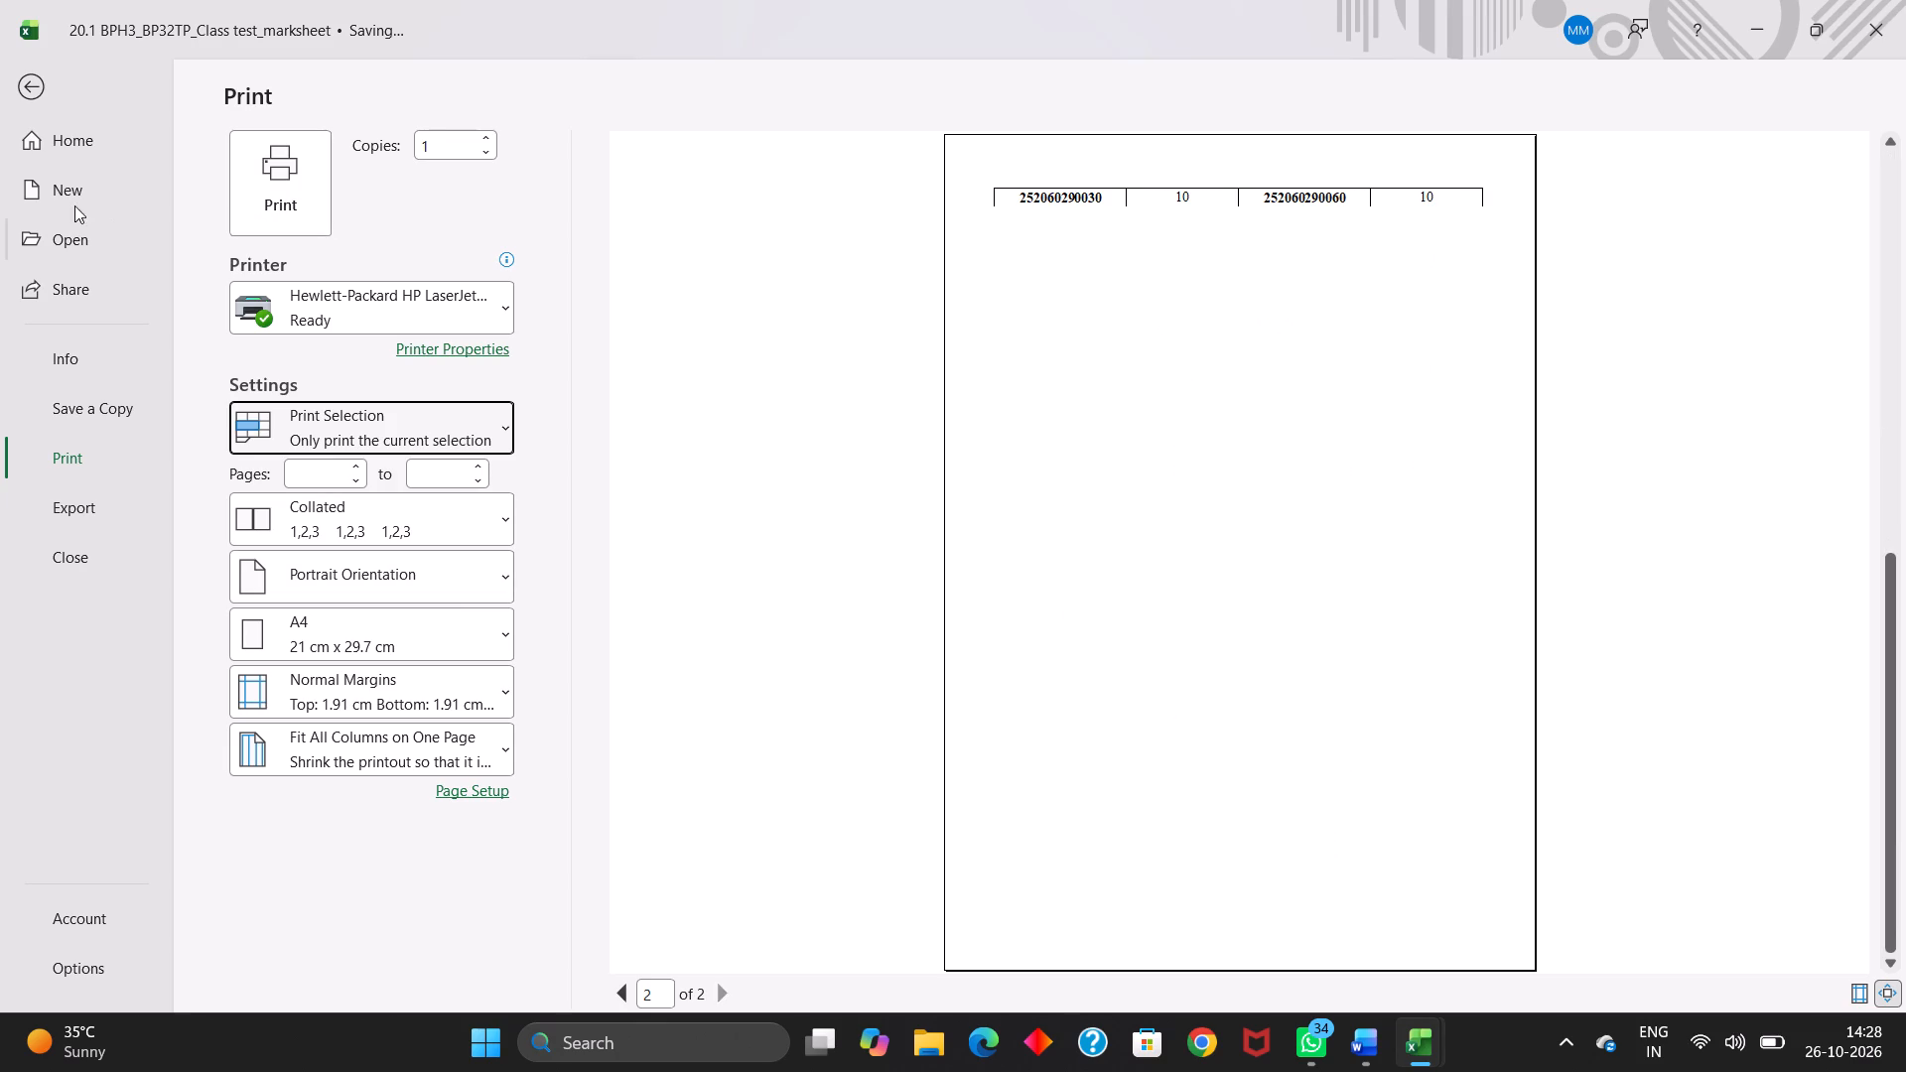
{"action": "left_click", "coordinate": [24, 89]}
{"action": "scroll", "coordinate": [235, 113], "scroll_direction": "right", "scroll_amount": 1}
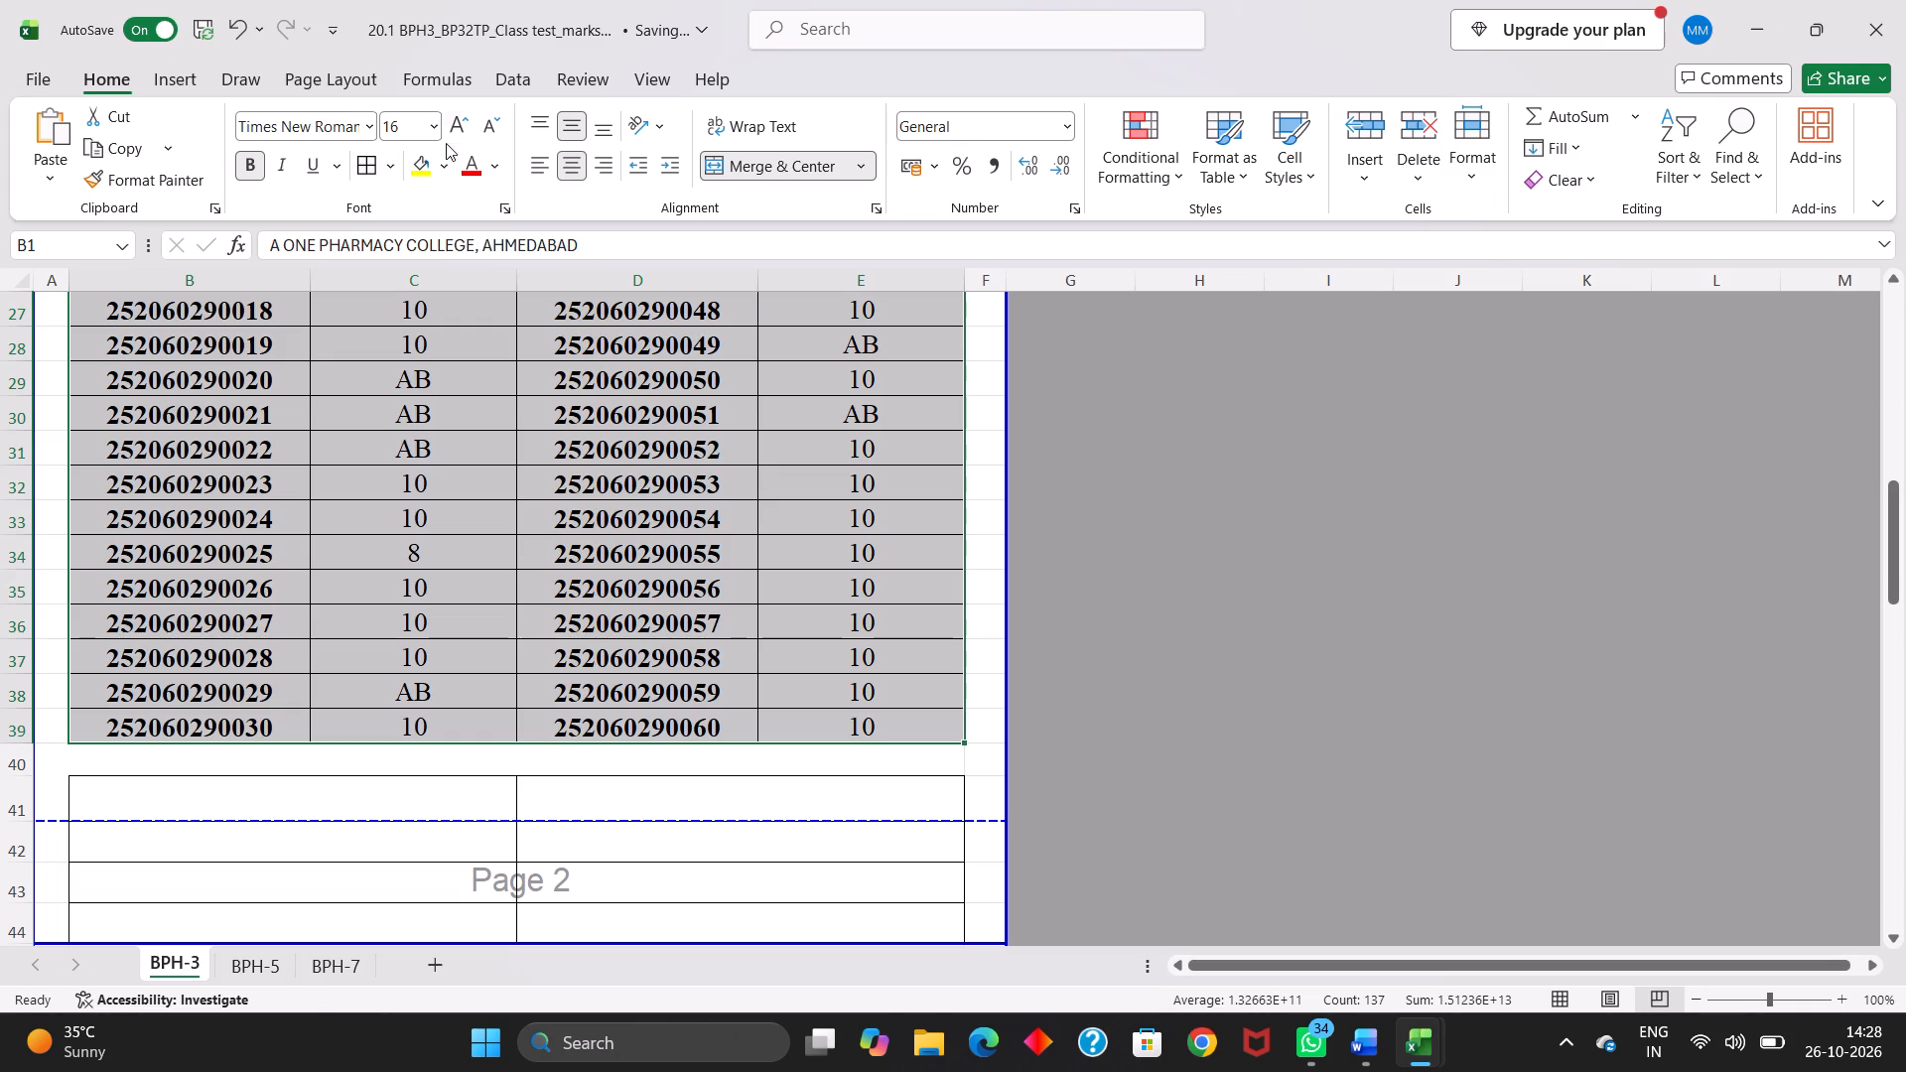
Reduce the font size of B1:E39 to 14 and recheck its print preview.
{"action": "left_click", "coordinate": [484, 124]}
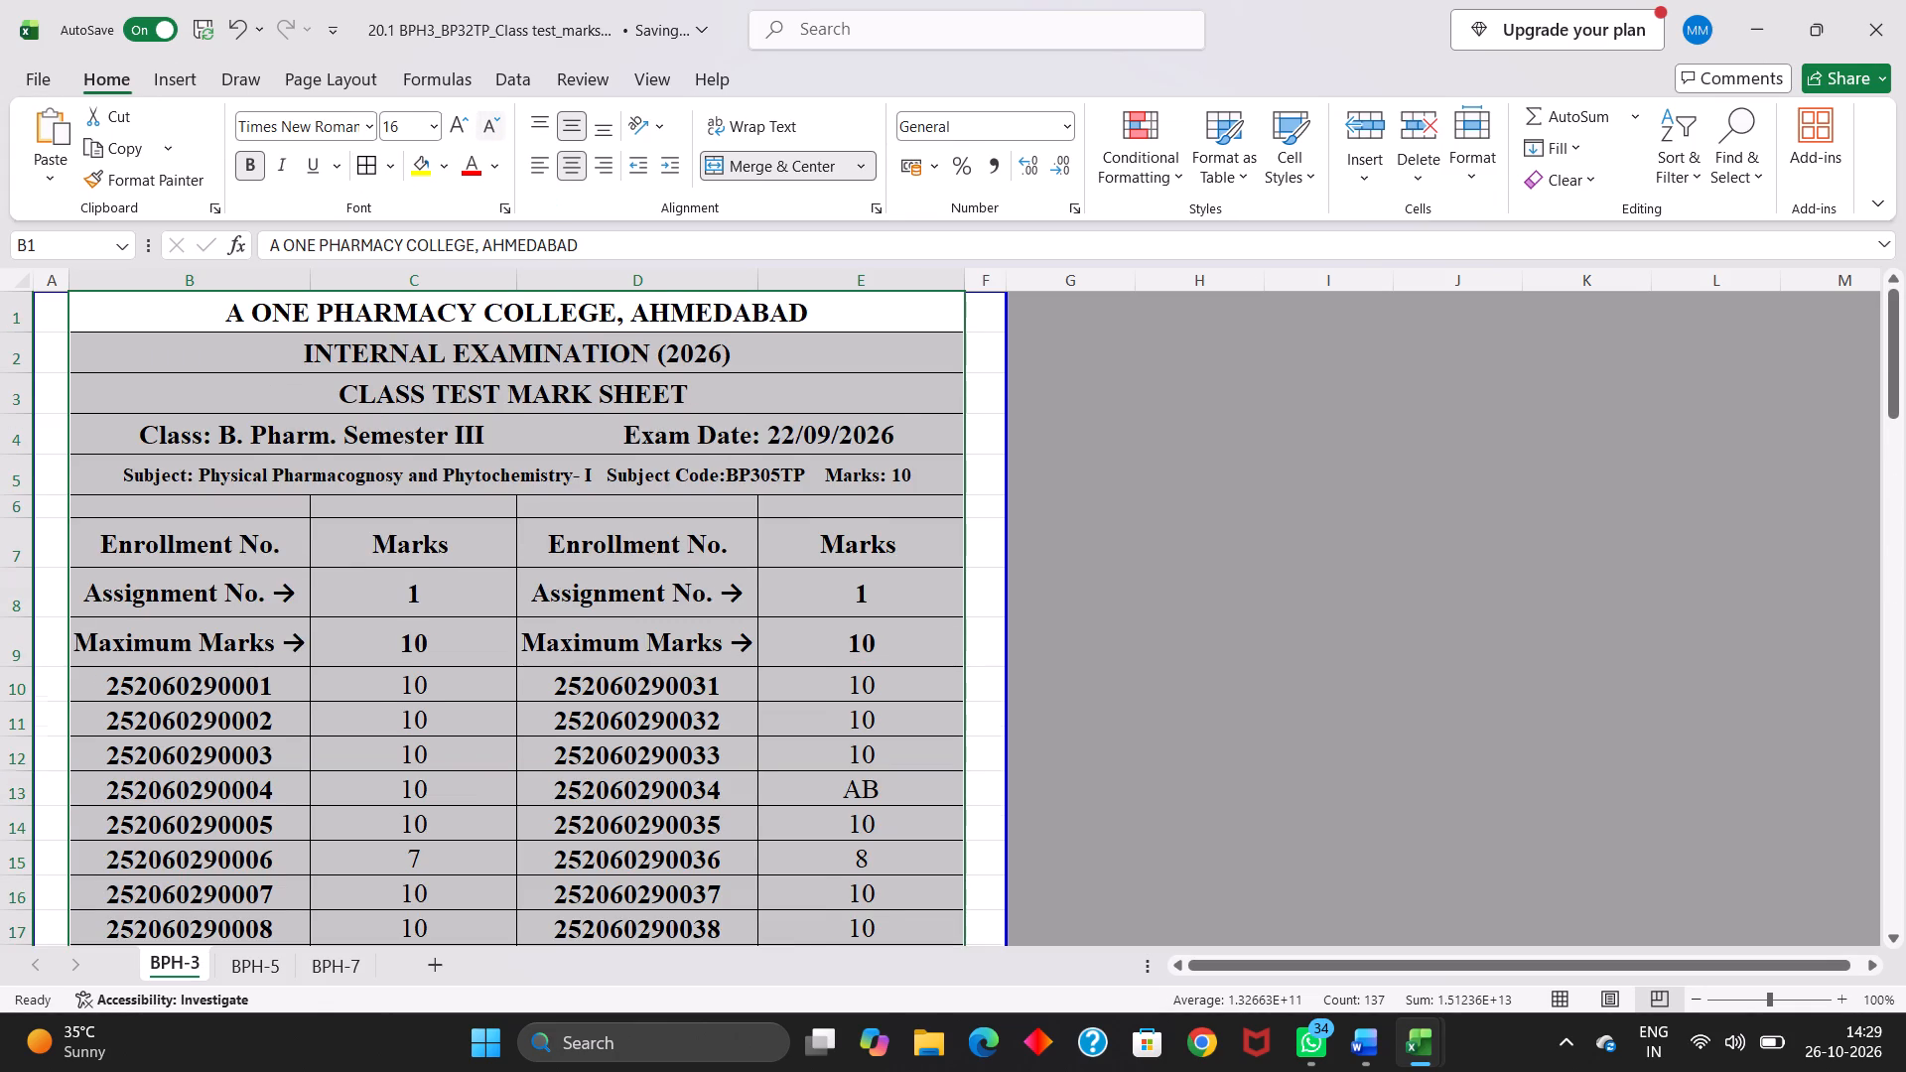
{"action": "key", "text": "ctrl+p"}
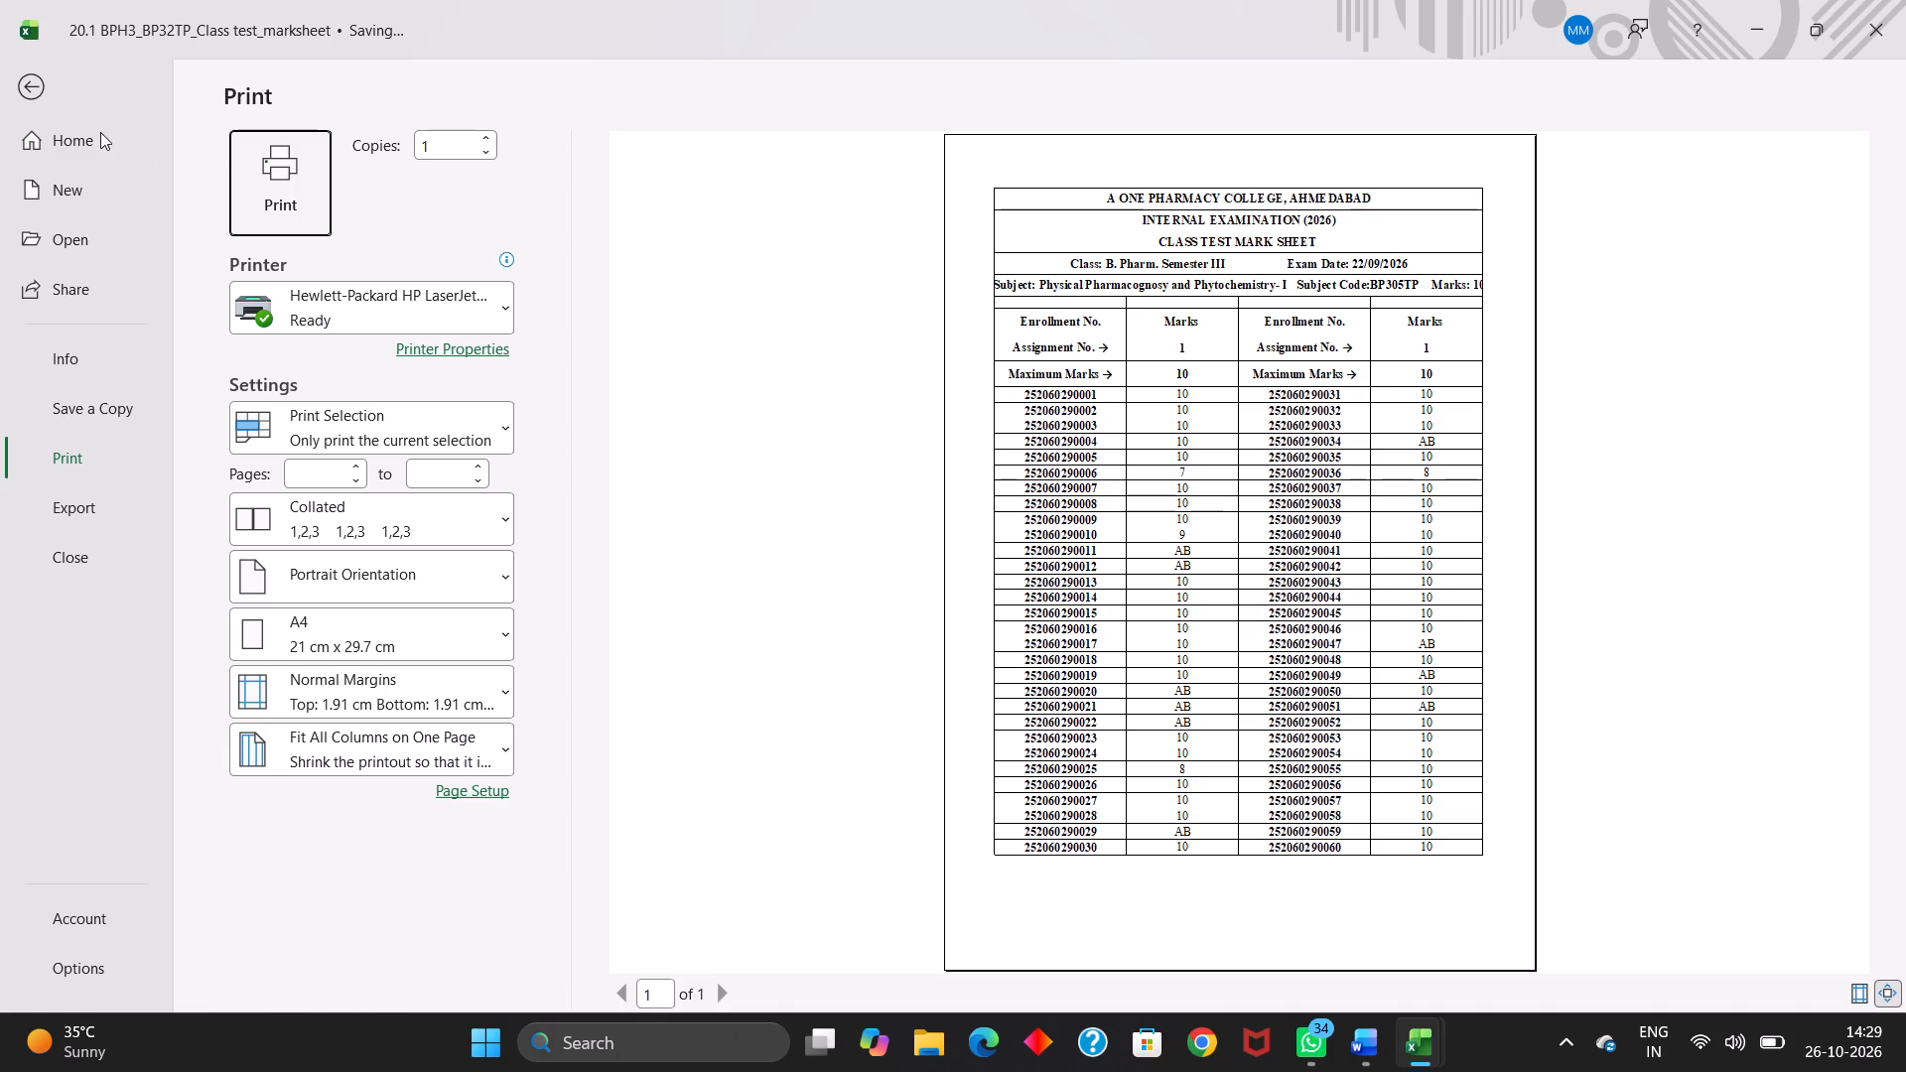
{"action": "left_click", "coordinate": [19, 90]}
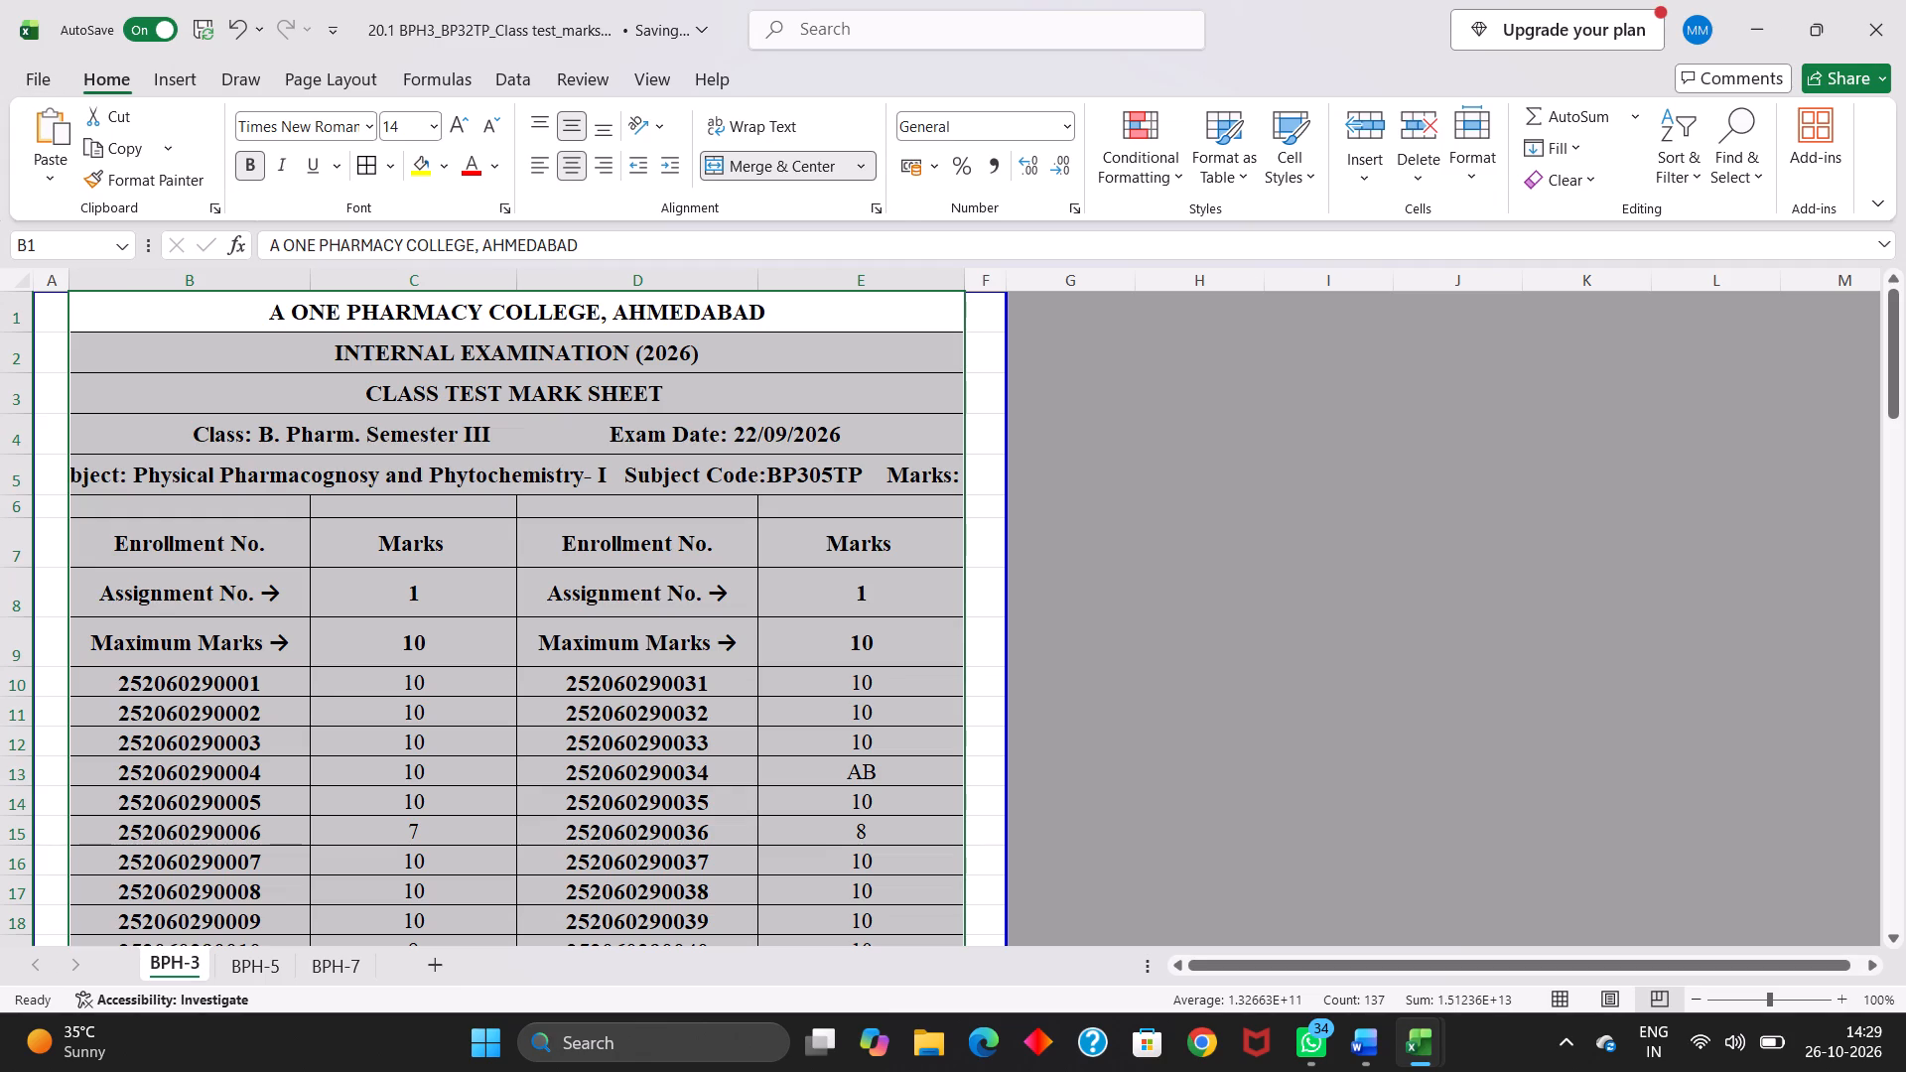
Reduce the font size of the whole subject, subject code and marks line in B5 to 12.
{"action": "double_click", "coordinate": [375, 477]}
{"action": "left_click_drag", "start_coordinate": [36, 471], "coordinate": [1045, 470]}
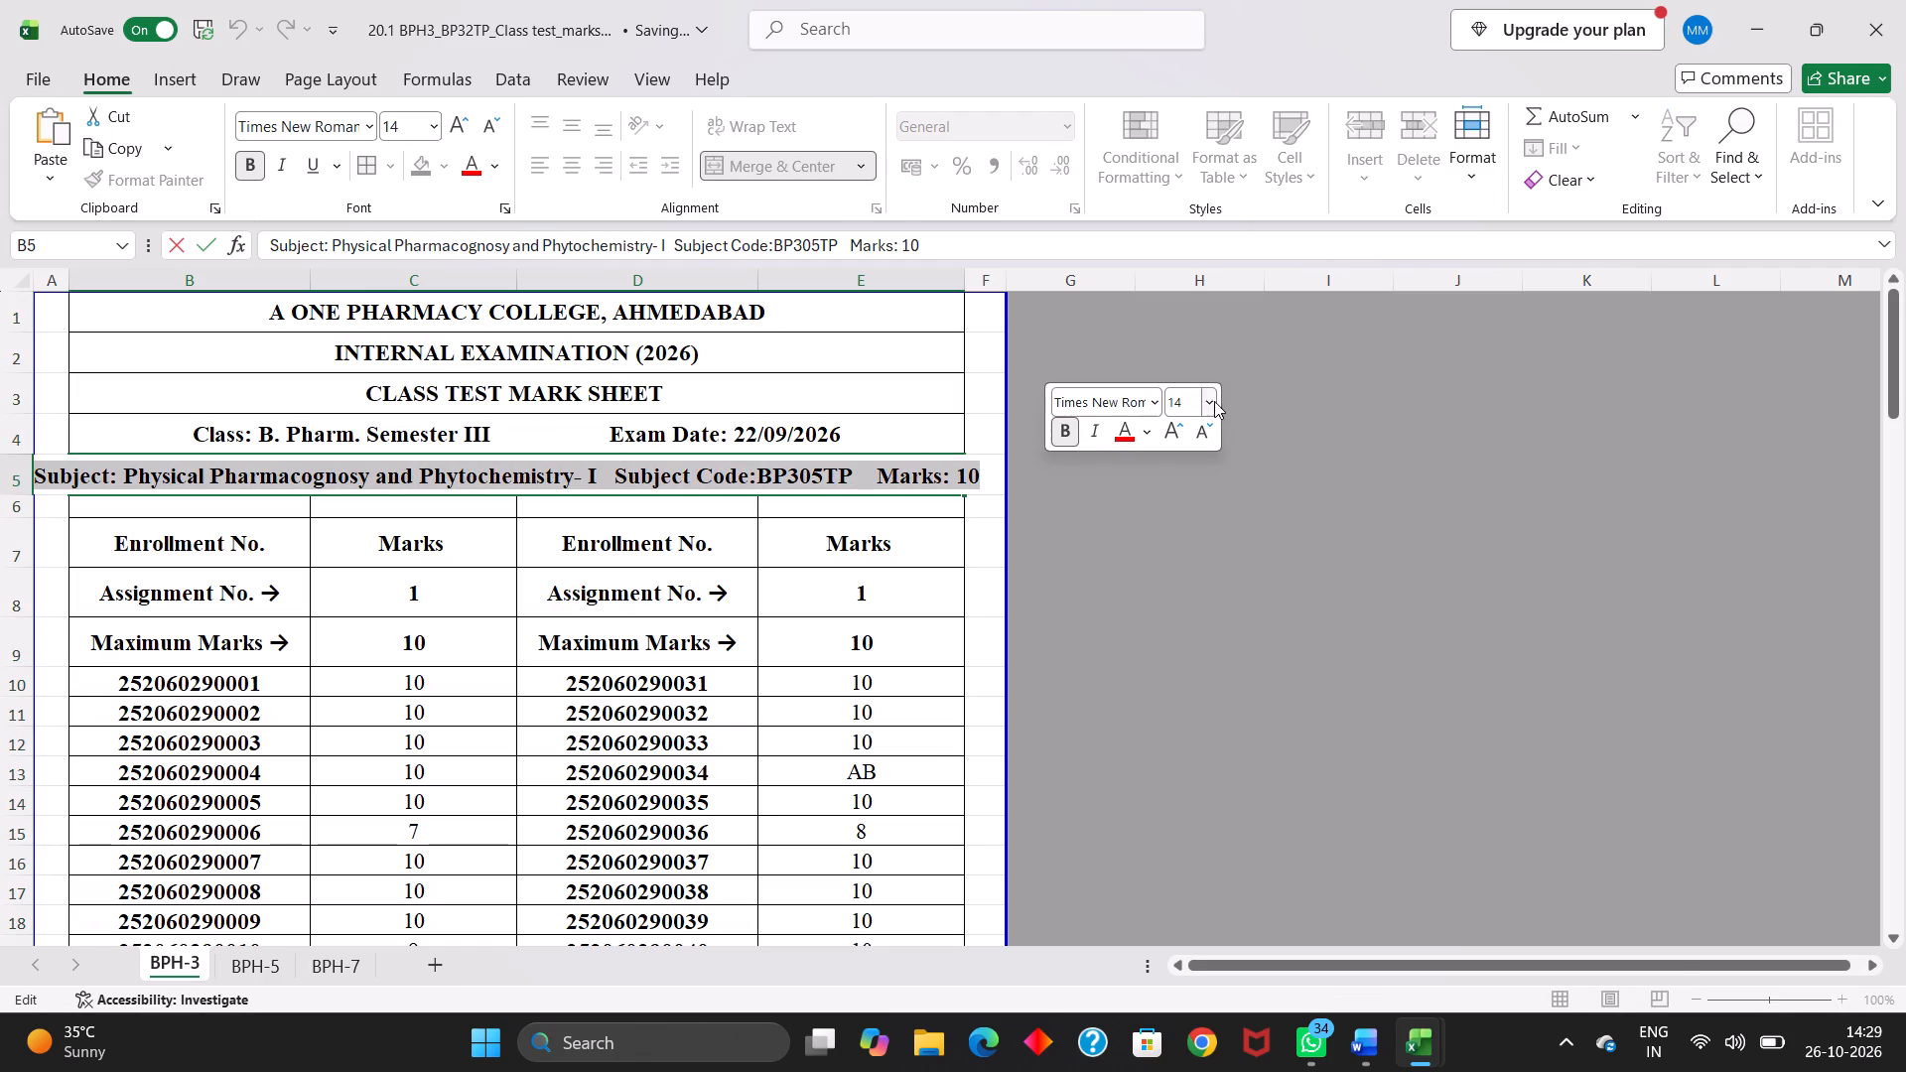
{"action": "left_click", "coordinate": [1202, 430]}
{"action": "left_click", "coordinate": [684, 531]}
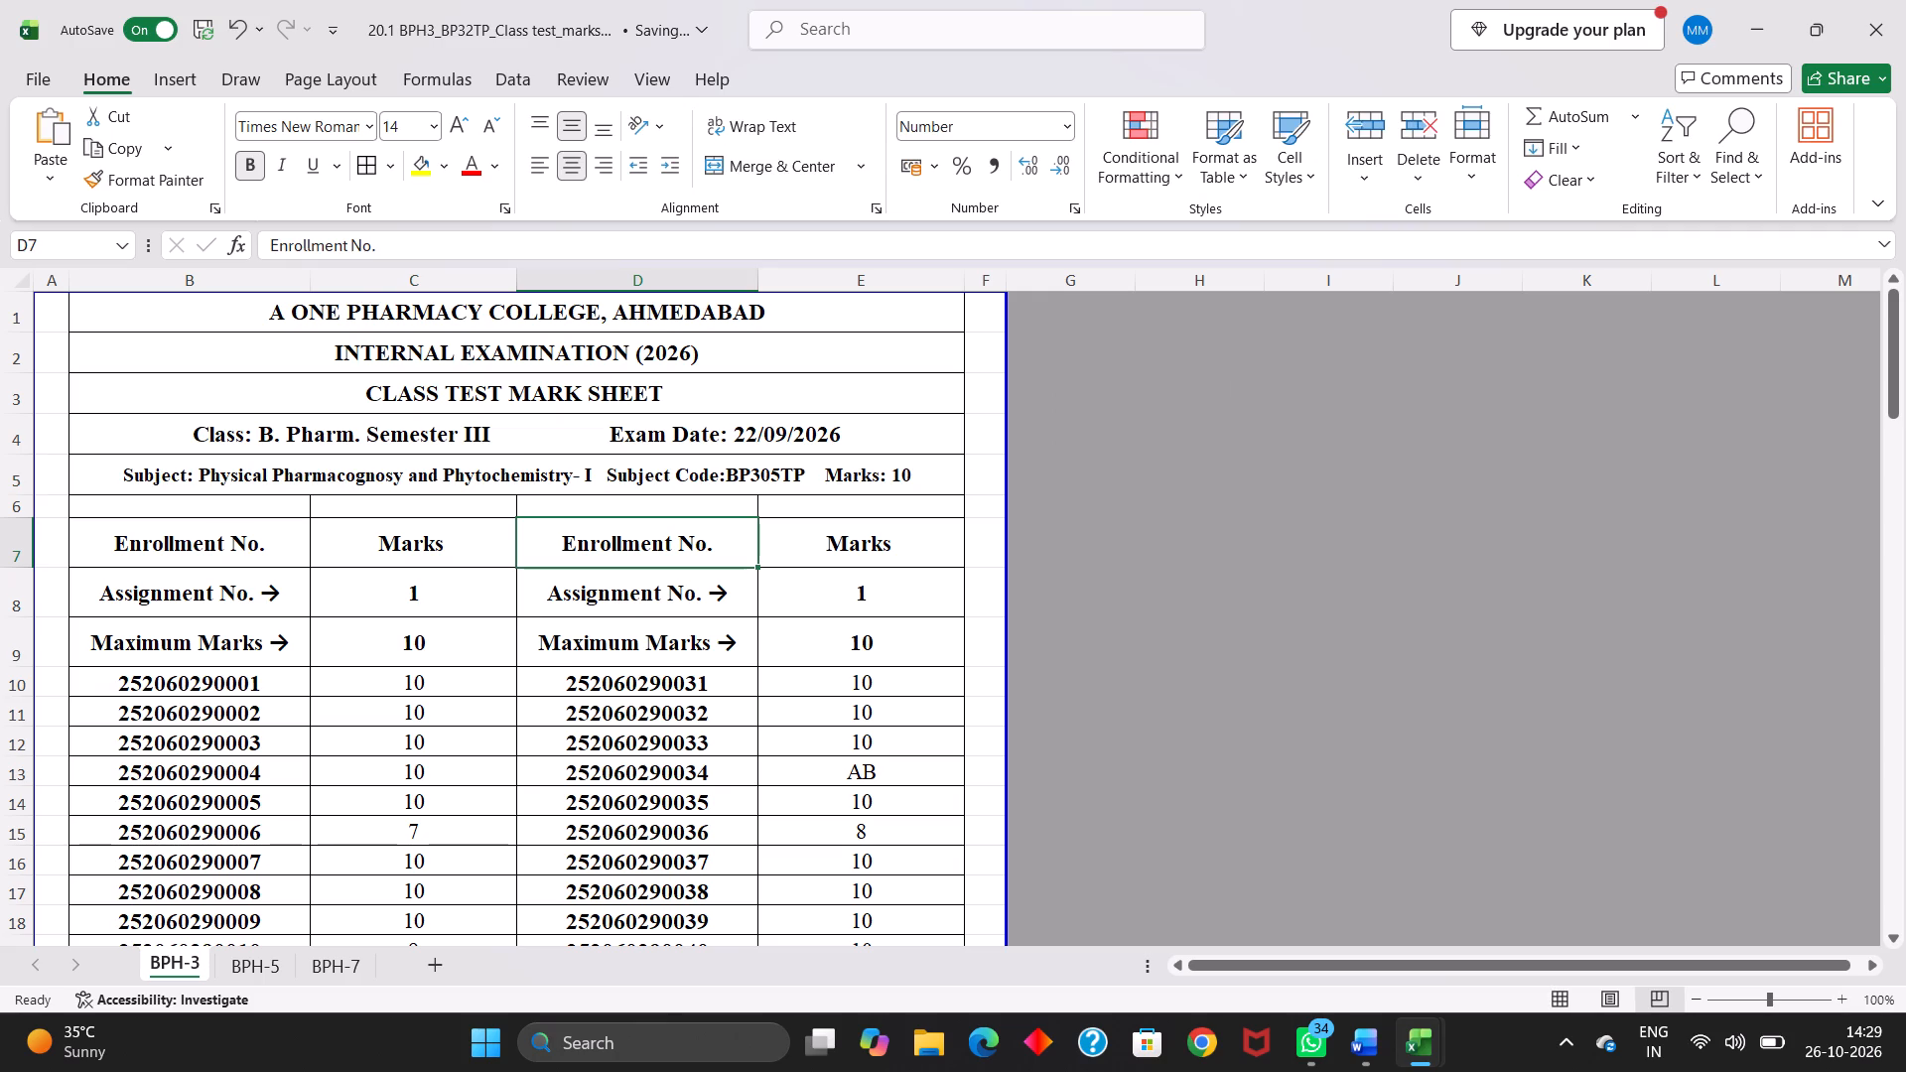
Widen the gaps before Subject Code and before Marks in the B5 line by adding extra spaces.
{"action": "double_click", "coordinate": [602, 479]}
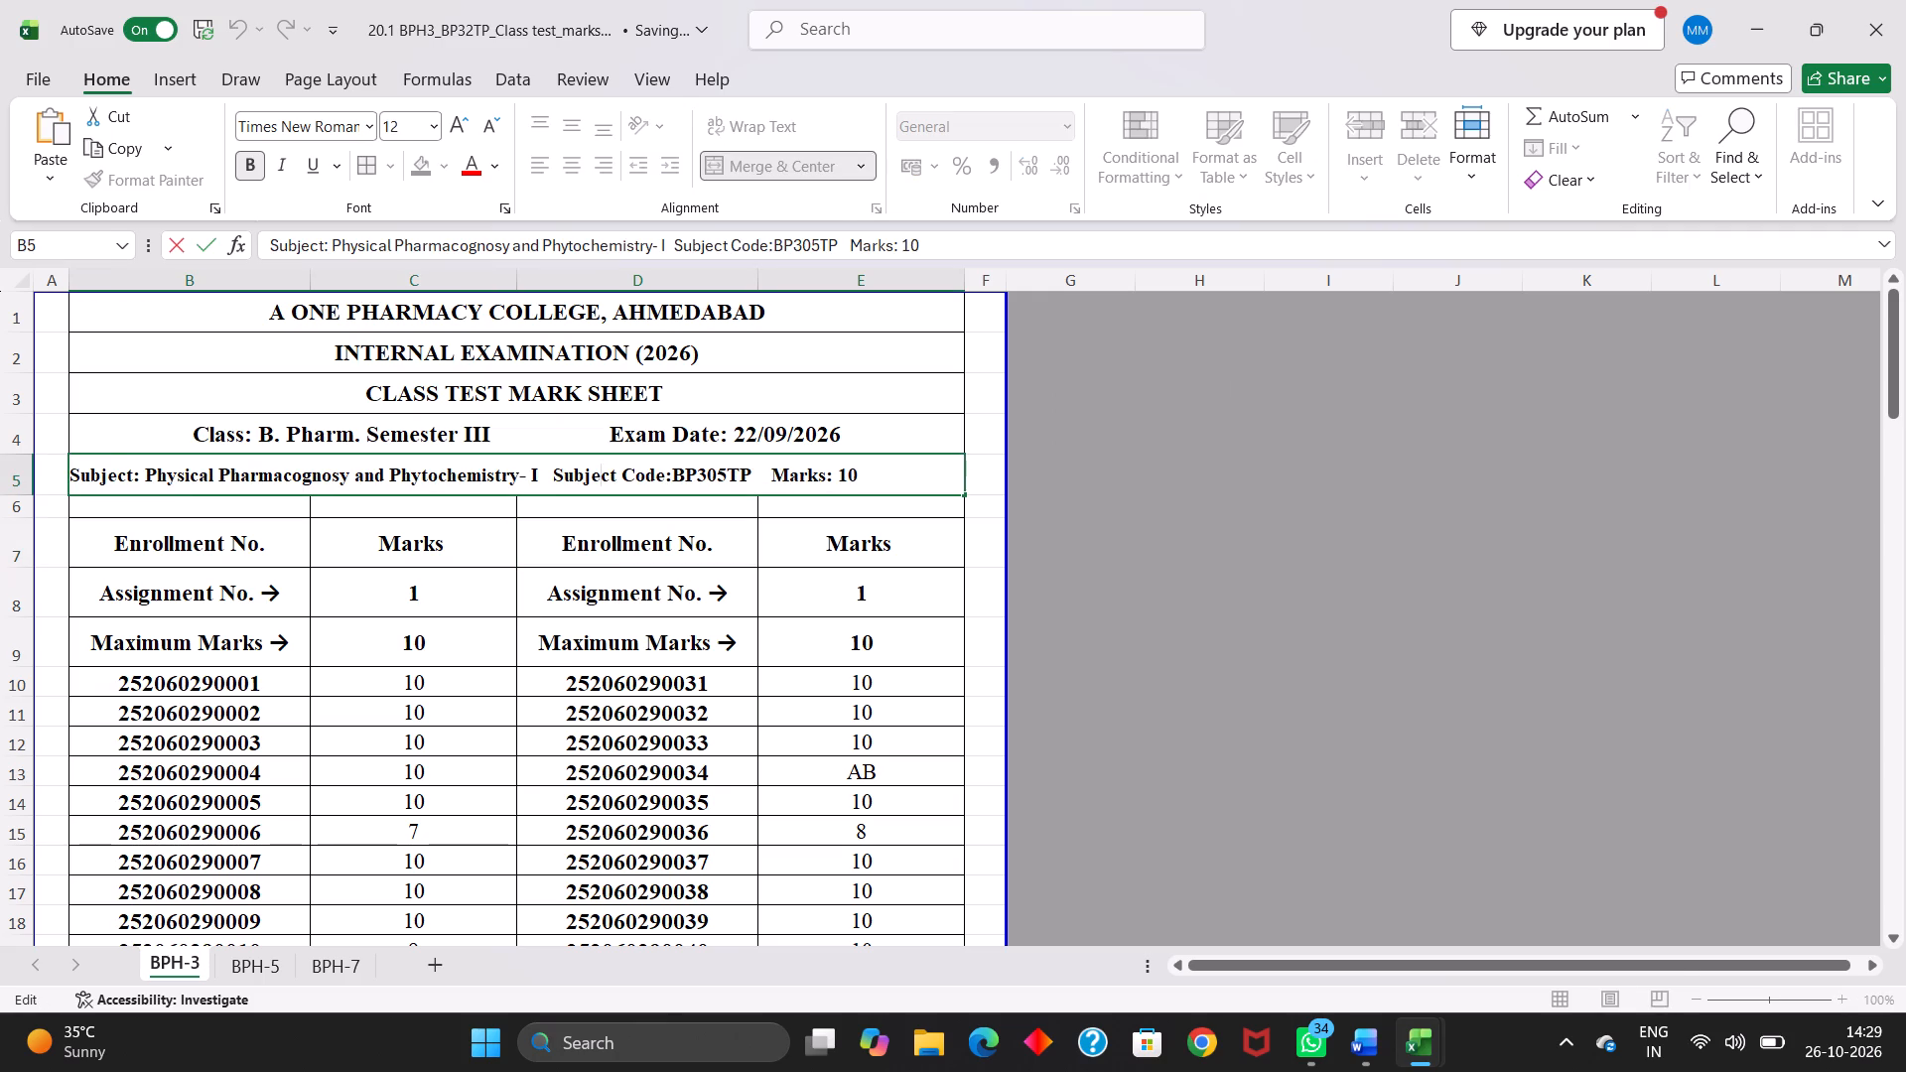
{"action": "left_click", "coordinate": [550, 475]}
{"action": "key", "text": "space"}
{"action": "key", "text": "space"}
{"action": "key", "text": "space"}
{"action": "key", "text": "space"}
{"action": "key", "text": "space"}
{"action": "key", "text": "space"}
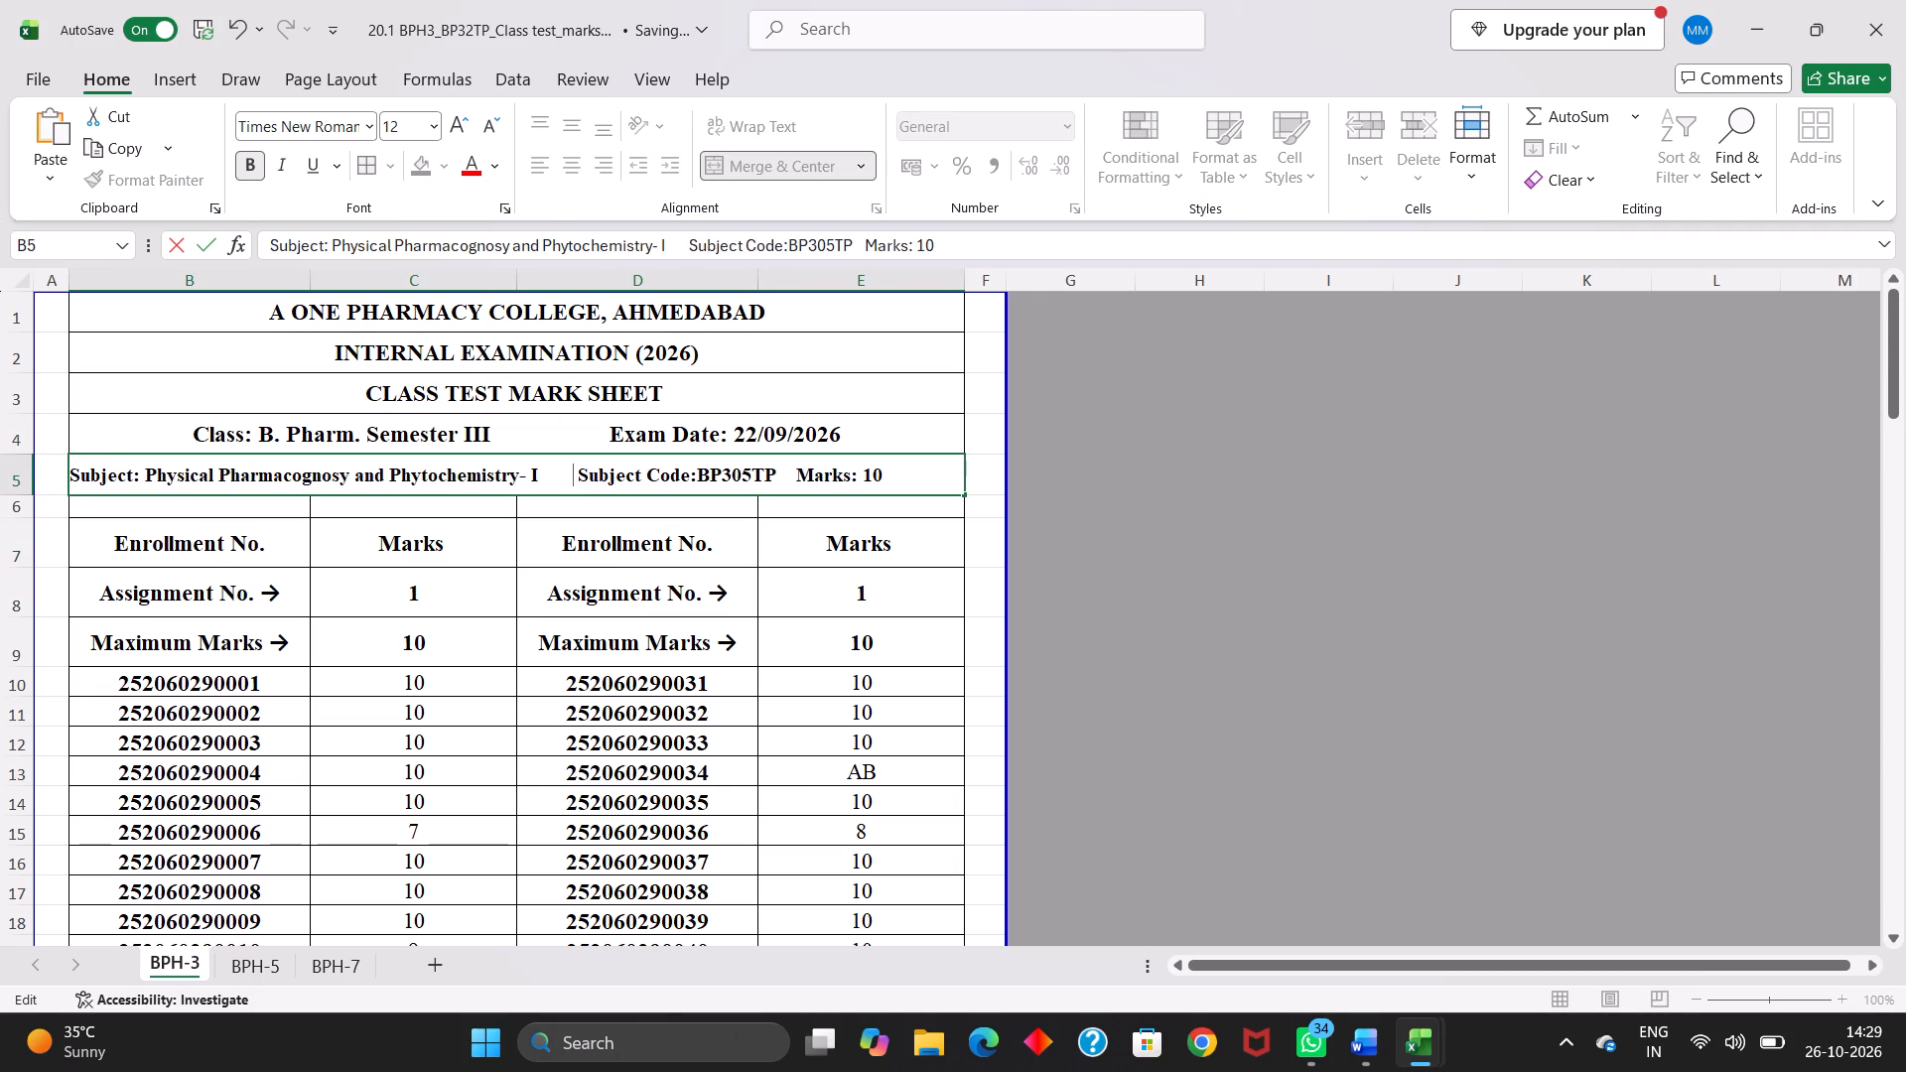
{"action": "key", "text": "space"}
{"action": "left_click", "coordinate": [802, 470]}
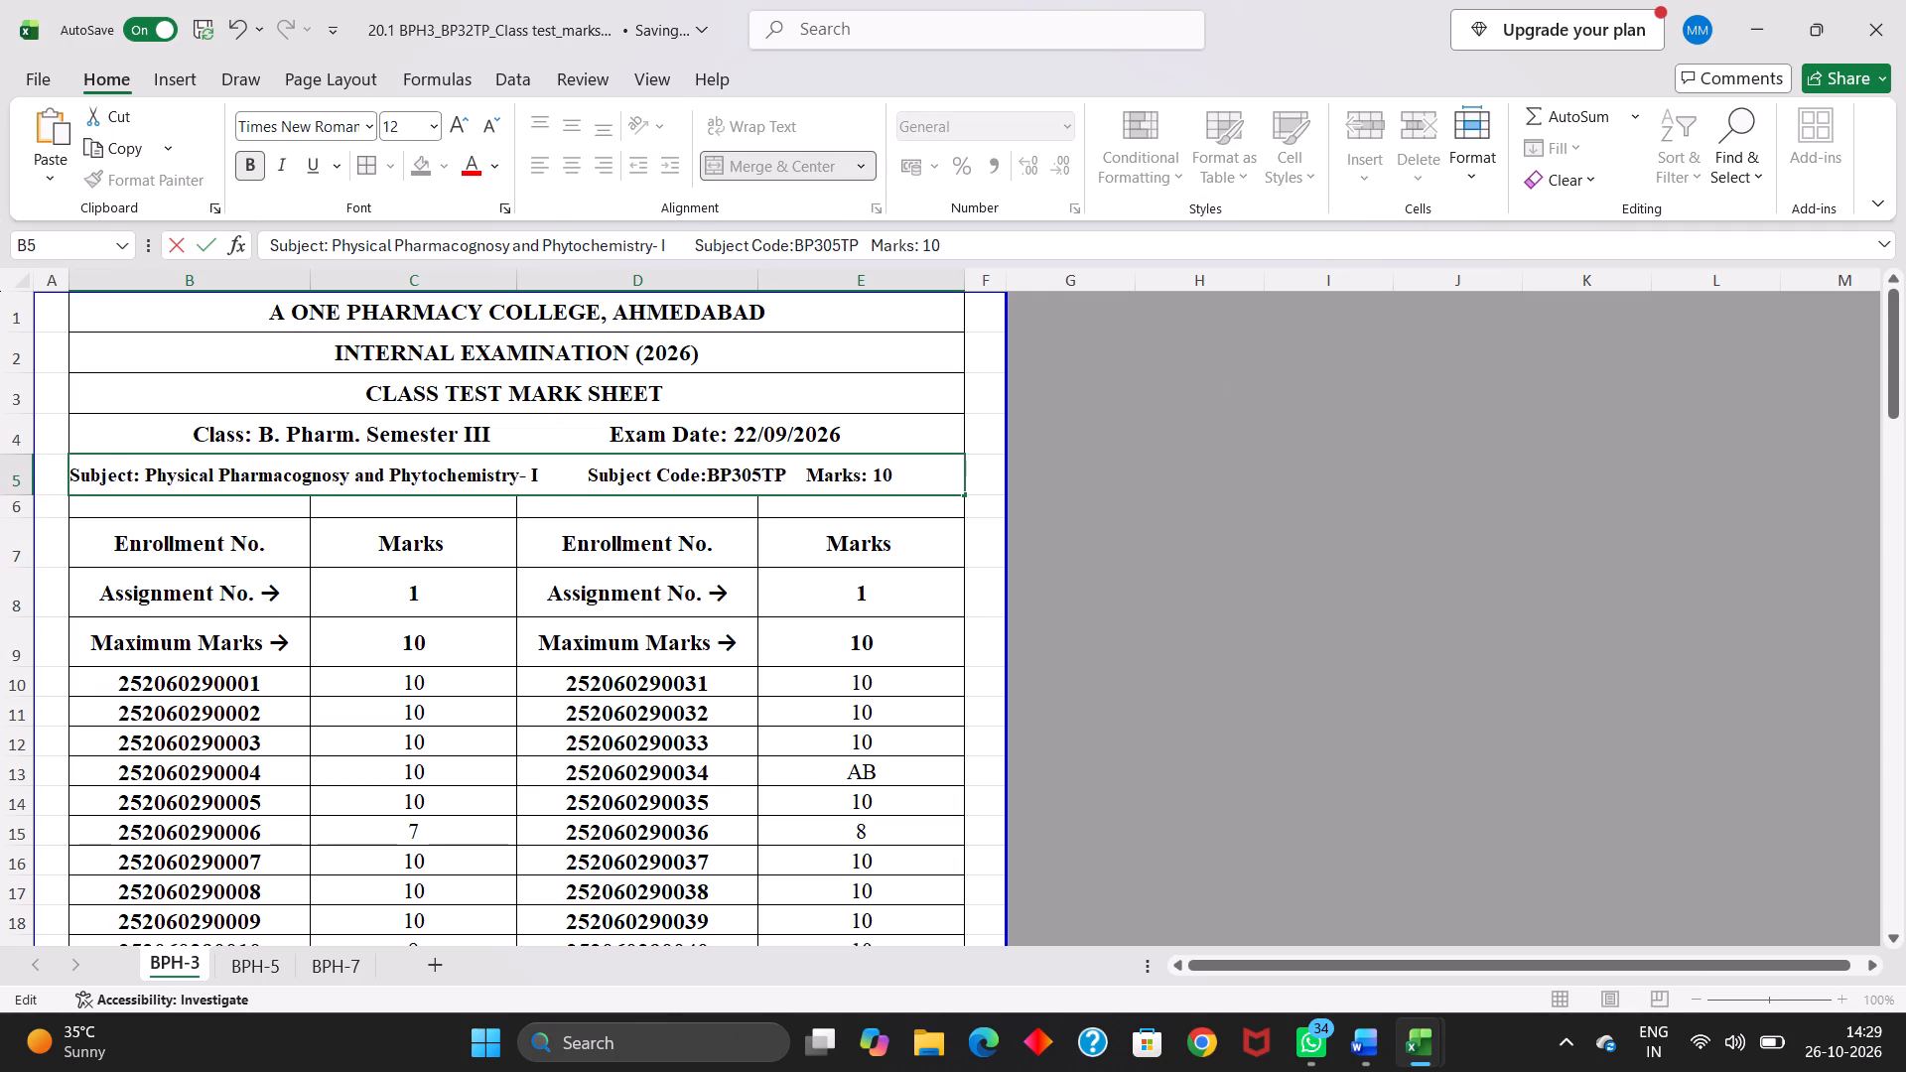
{"action": "key", "text": "space"}
{"action": "key", "text": "space"}
{"action": "key", "text": "space"}
{"action": "key", "text": "space"}
{"action": "key", "text": "space"}
{"action": "key", "text": "space"}
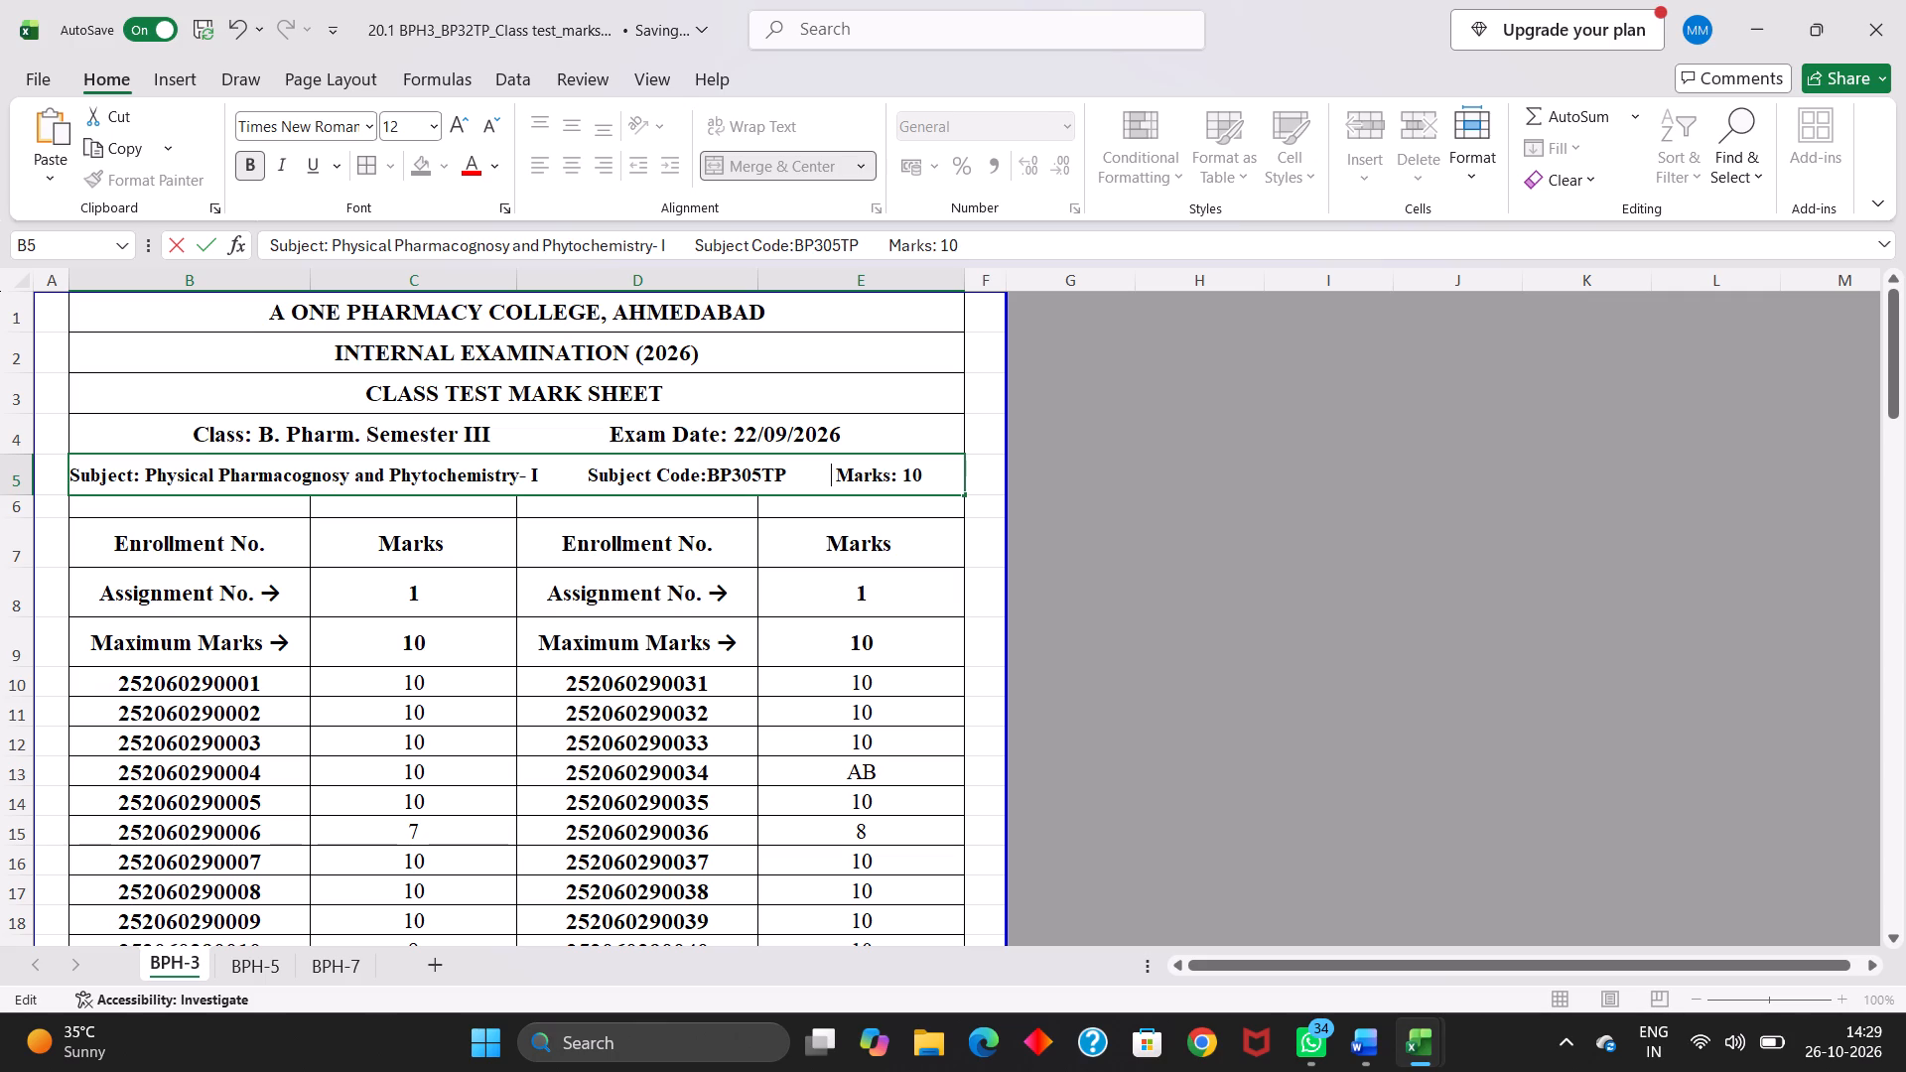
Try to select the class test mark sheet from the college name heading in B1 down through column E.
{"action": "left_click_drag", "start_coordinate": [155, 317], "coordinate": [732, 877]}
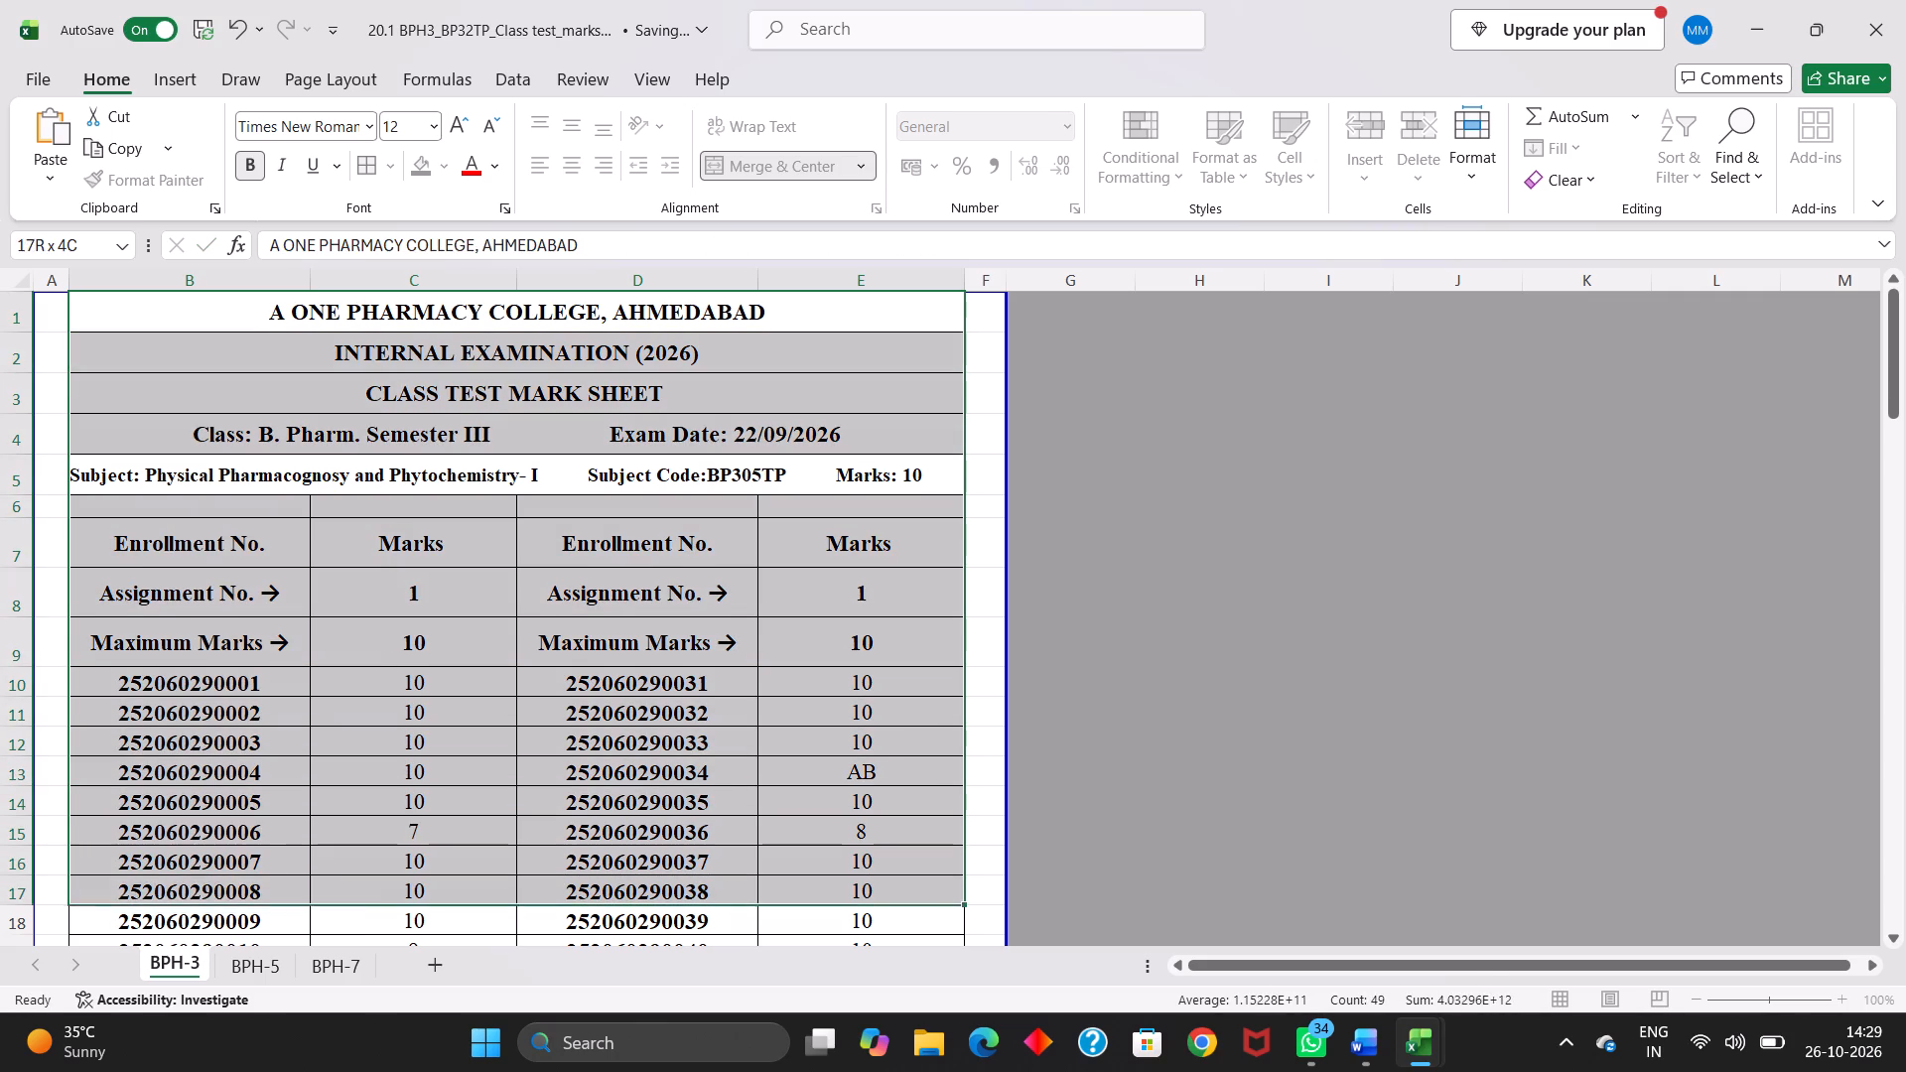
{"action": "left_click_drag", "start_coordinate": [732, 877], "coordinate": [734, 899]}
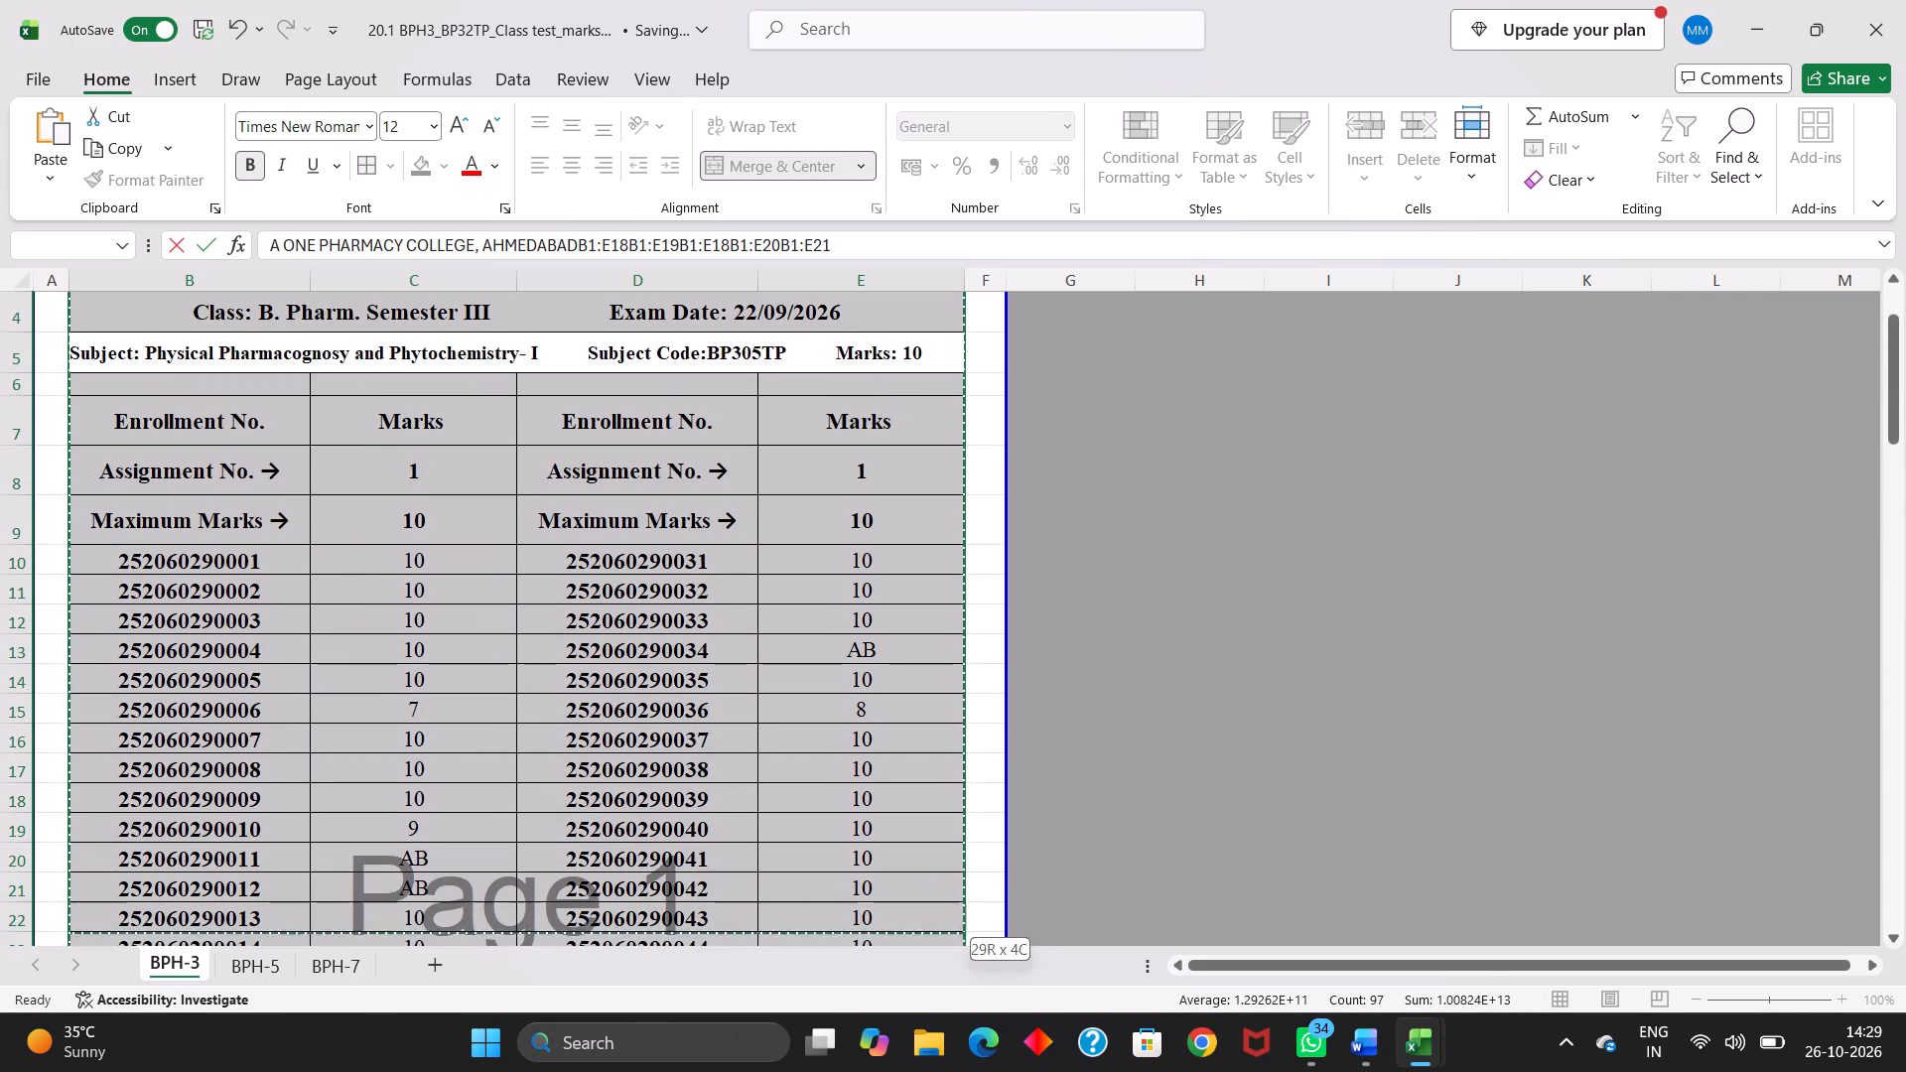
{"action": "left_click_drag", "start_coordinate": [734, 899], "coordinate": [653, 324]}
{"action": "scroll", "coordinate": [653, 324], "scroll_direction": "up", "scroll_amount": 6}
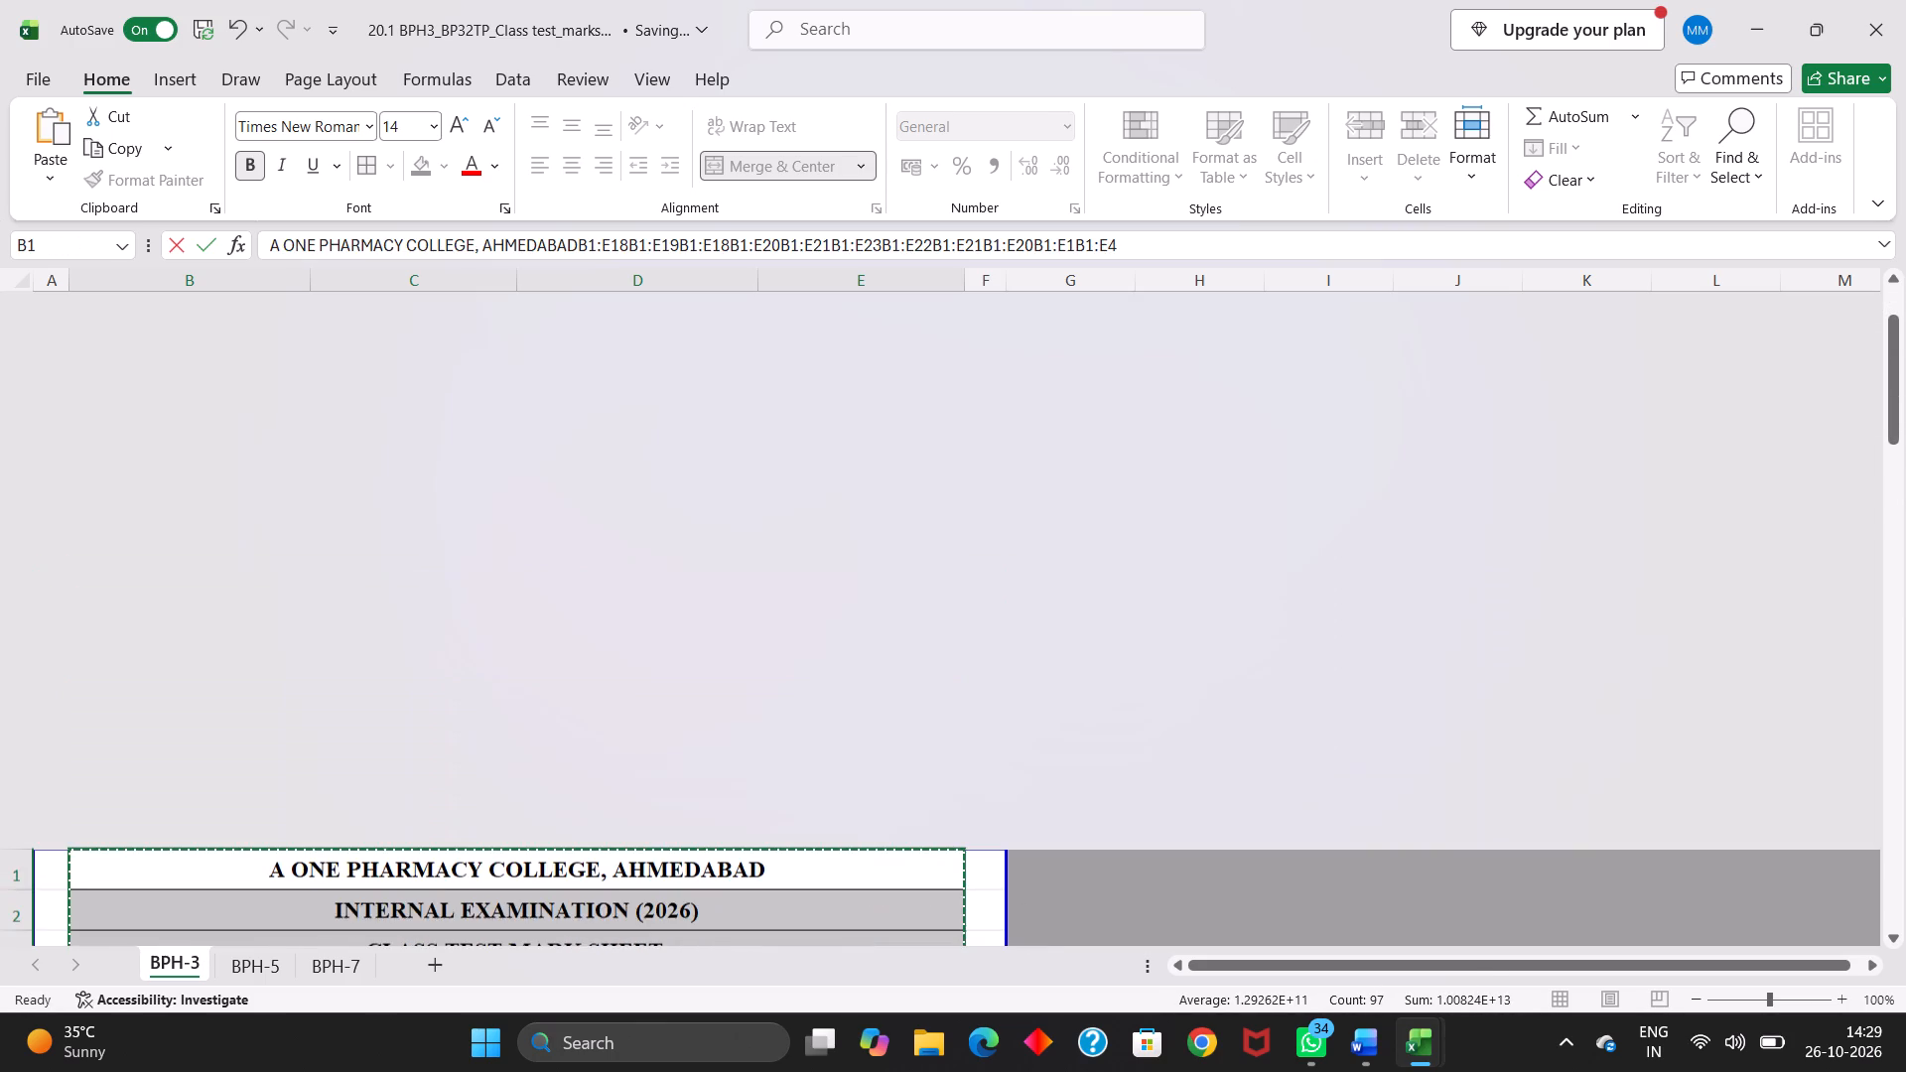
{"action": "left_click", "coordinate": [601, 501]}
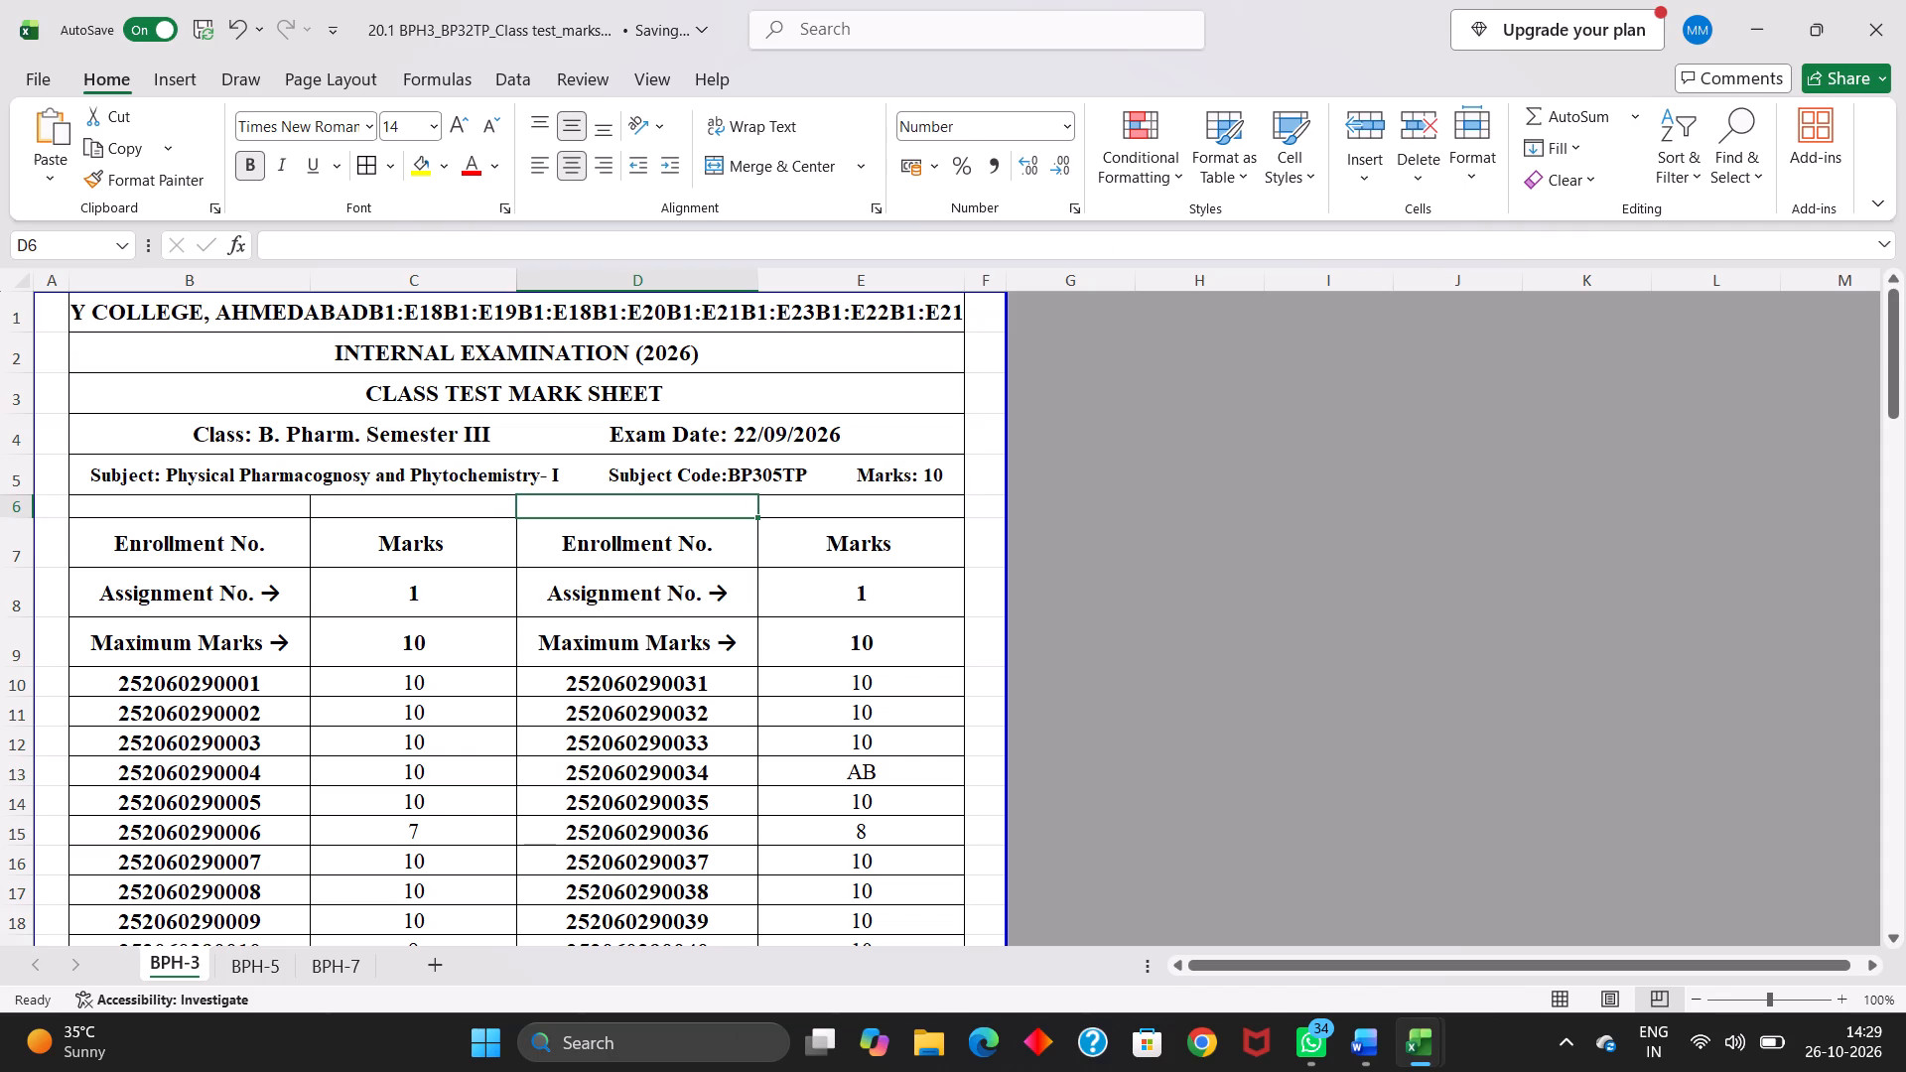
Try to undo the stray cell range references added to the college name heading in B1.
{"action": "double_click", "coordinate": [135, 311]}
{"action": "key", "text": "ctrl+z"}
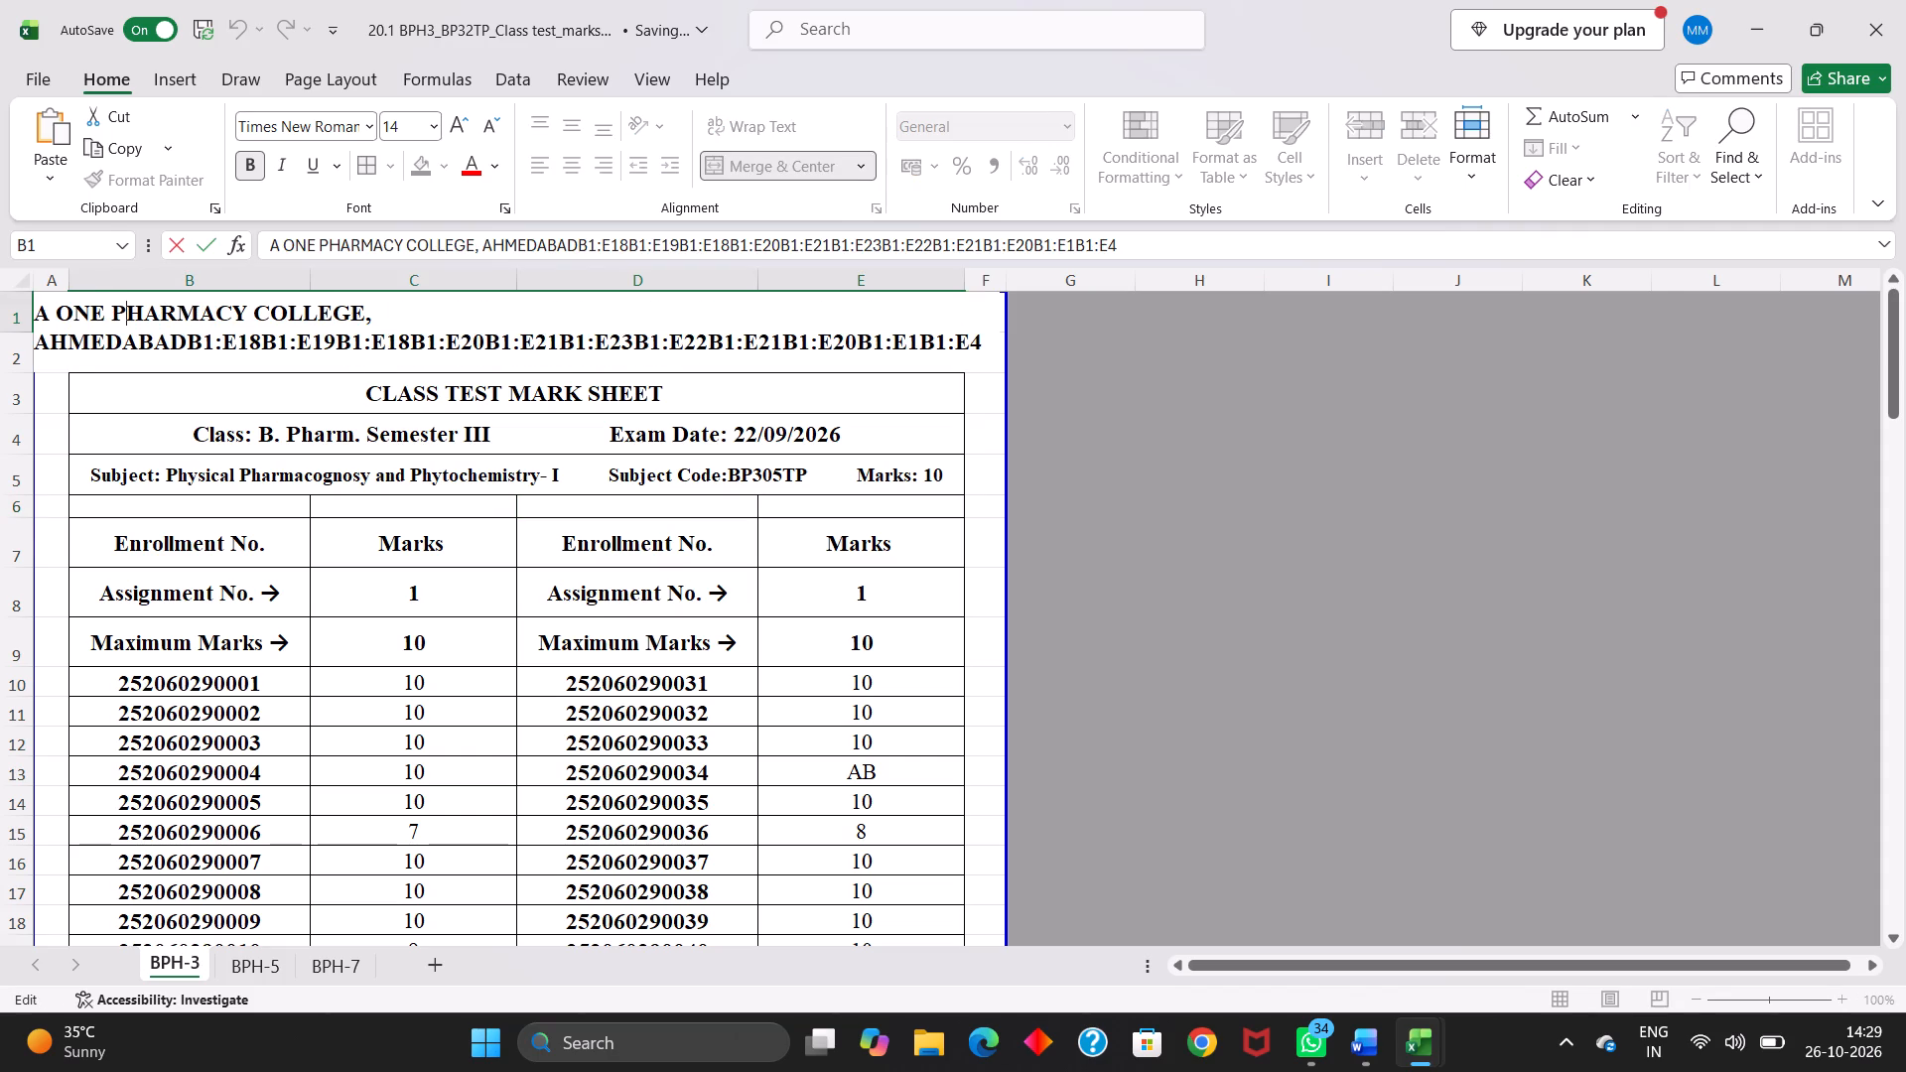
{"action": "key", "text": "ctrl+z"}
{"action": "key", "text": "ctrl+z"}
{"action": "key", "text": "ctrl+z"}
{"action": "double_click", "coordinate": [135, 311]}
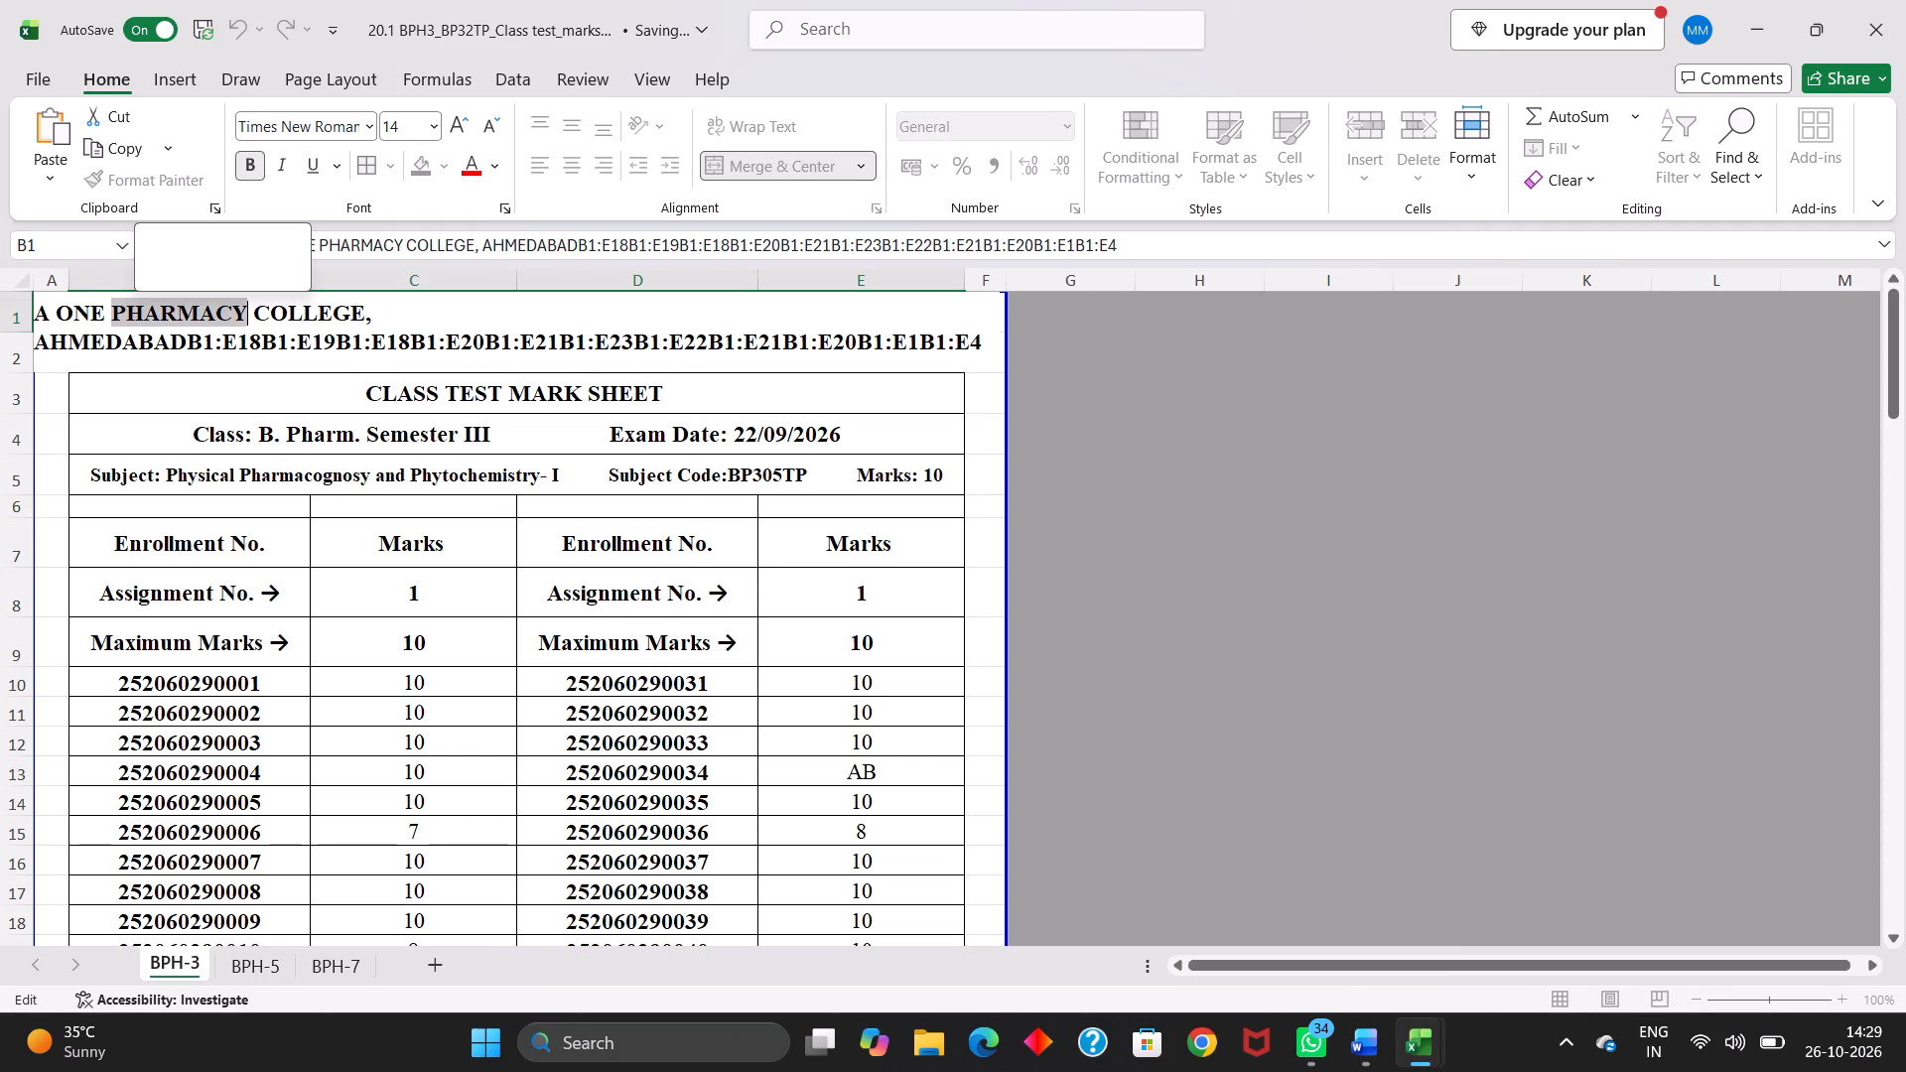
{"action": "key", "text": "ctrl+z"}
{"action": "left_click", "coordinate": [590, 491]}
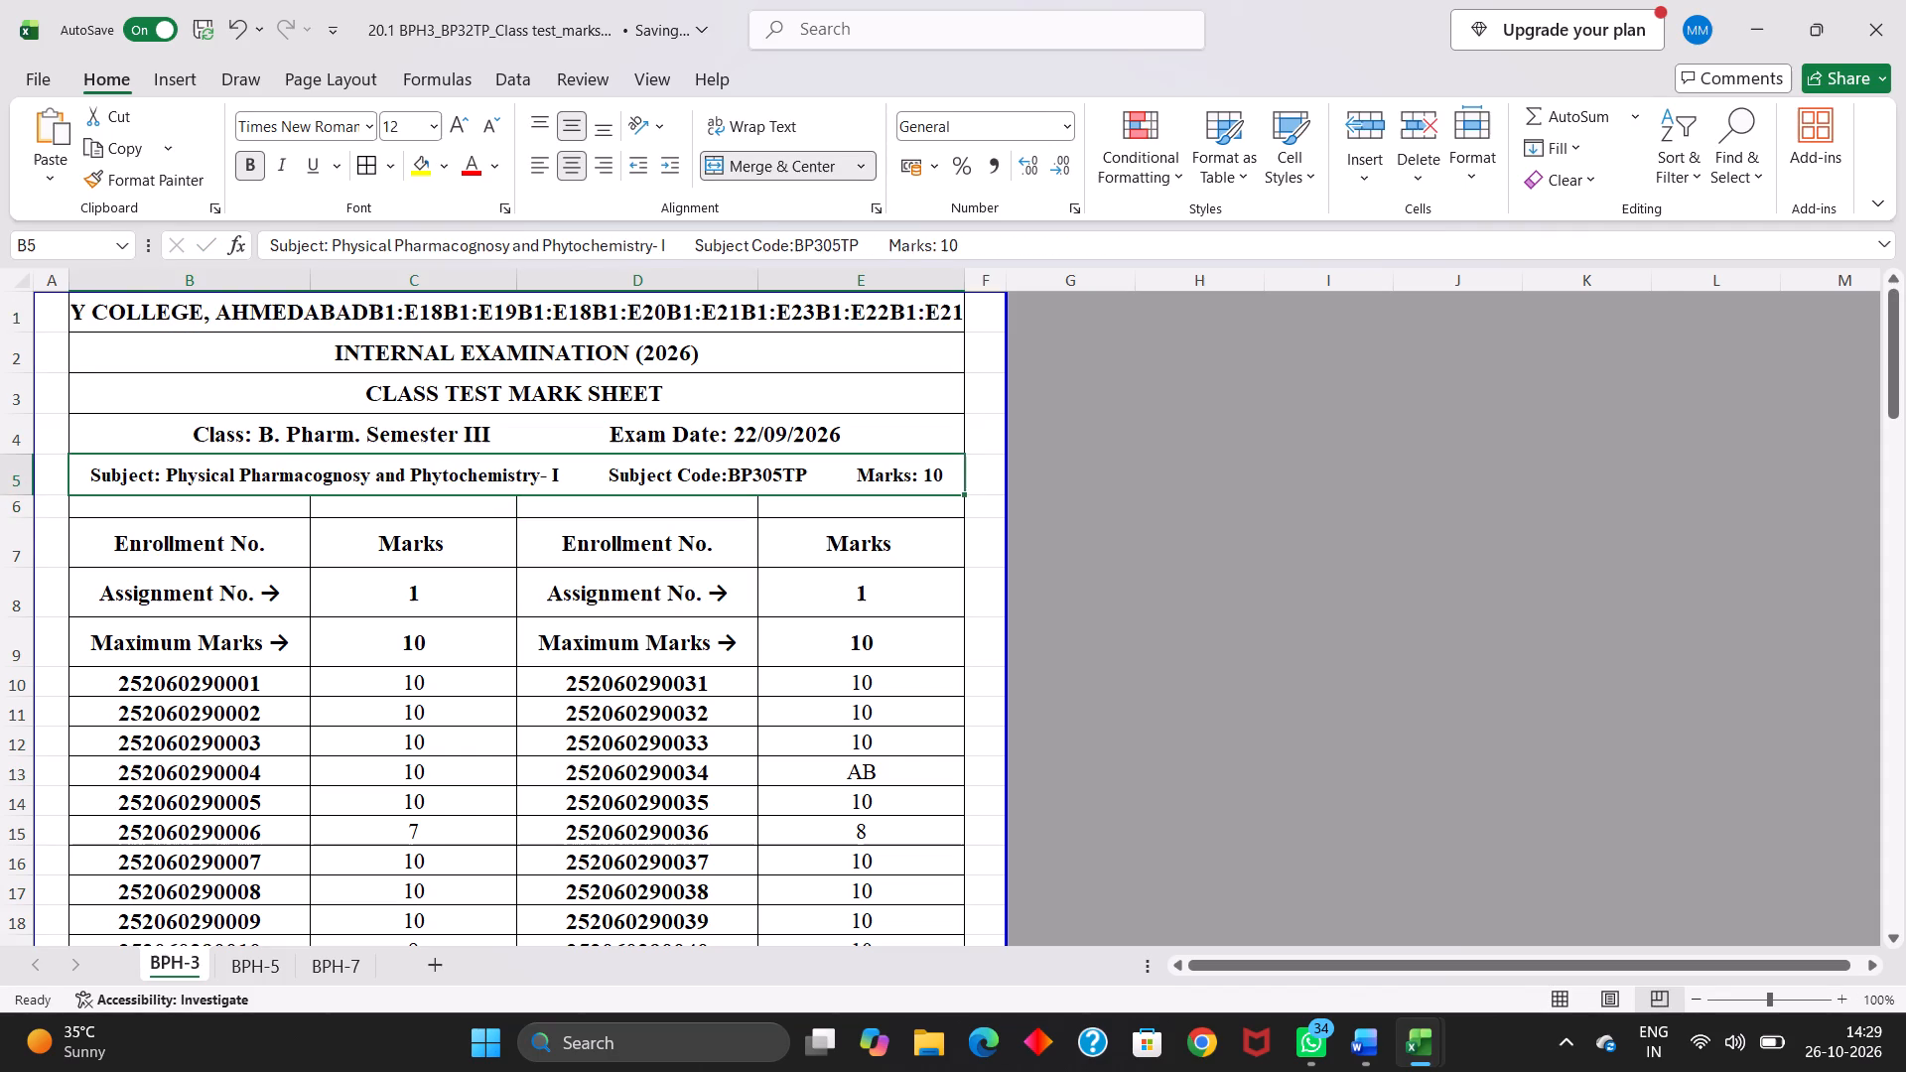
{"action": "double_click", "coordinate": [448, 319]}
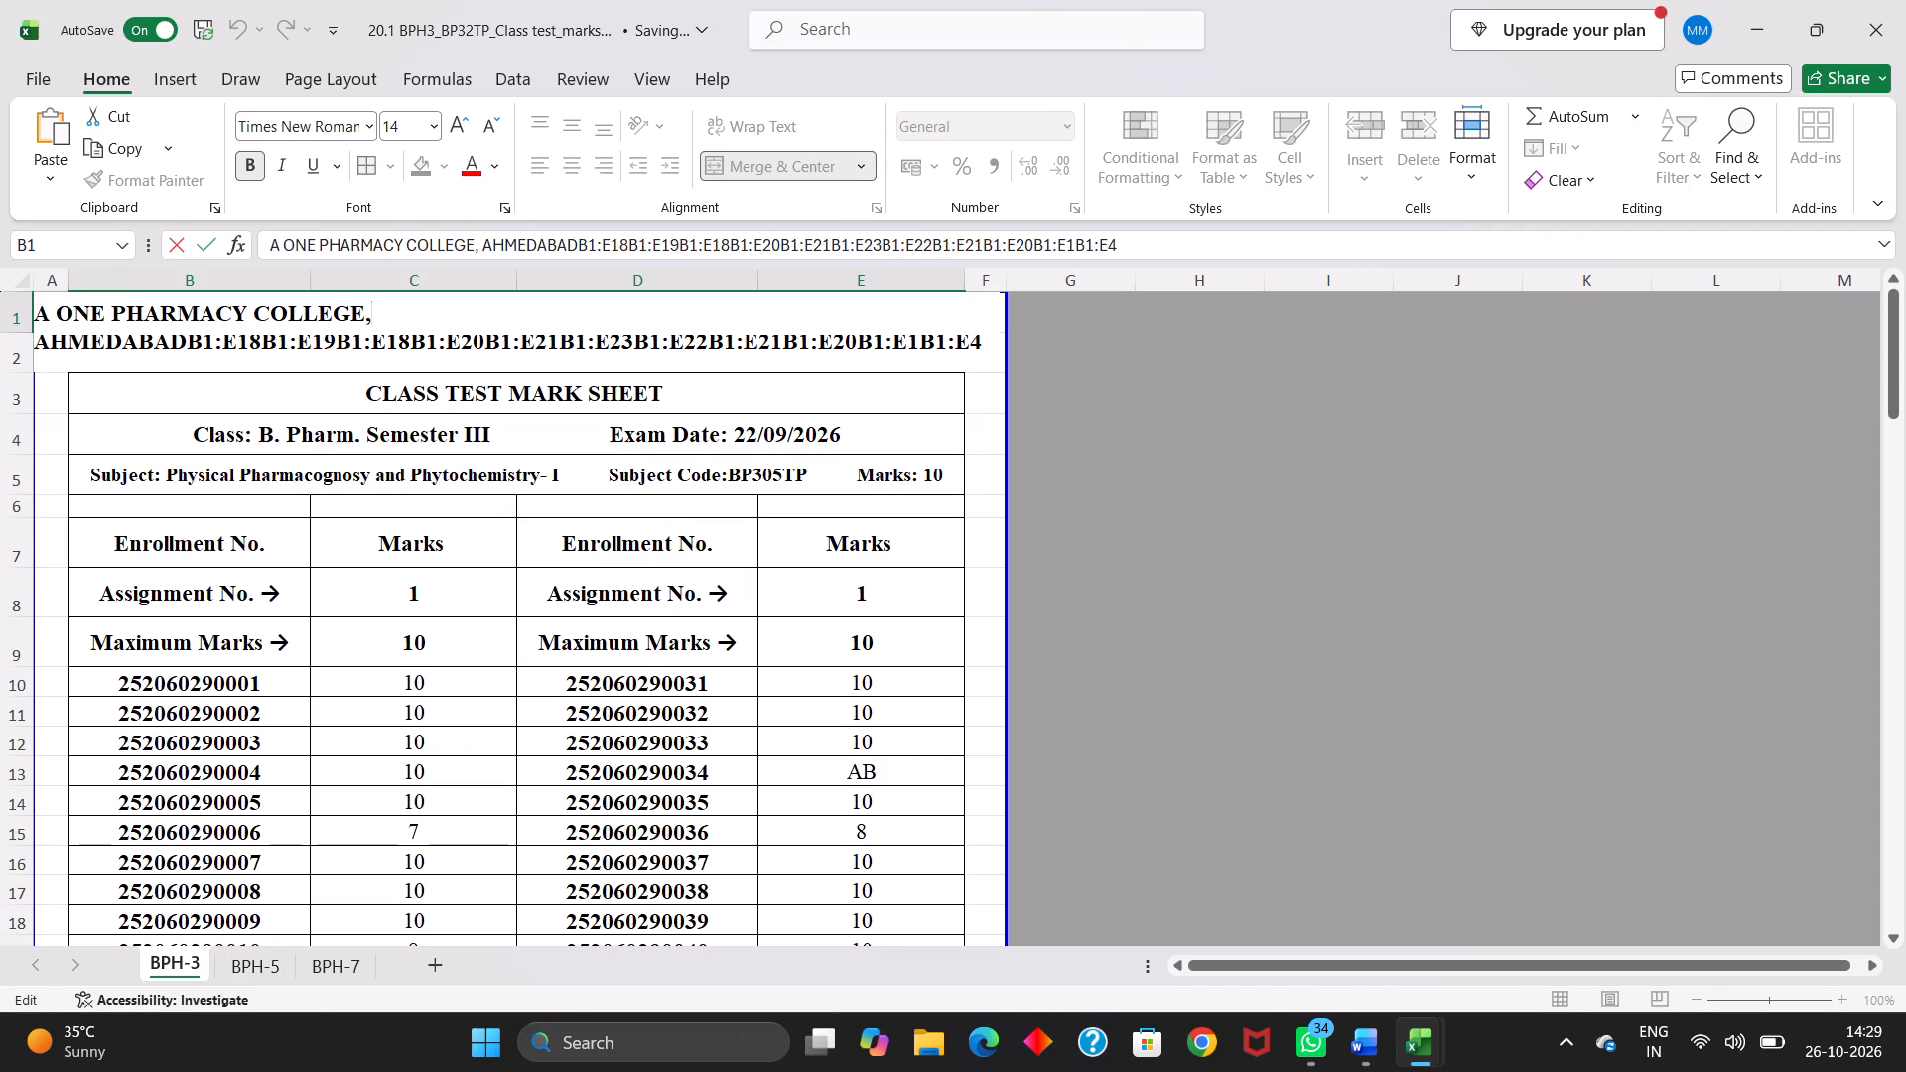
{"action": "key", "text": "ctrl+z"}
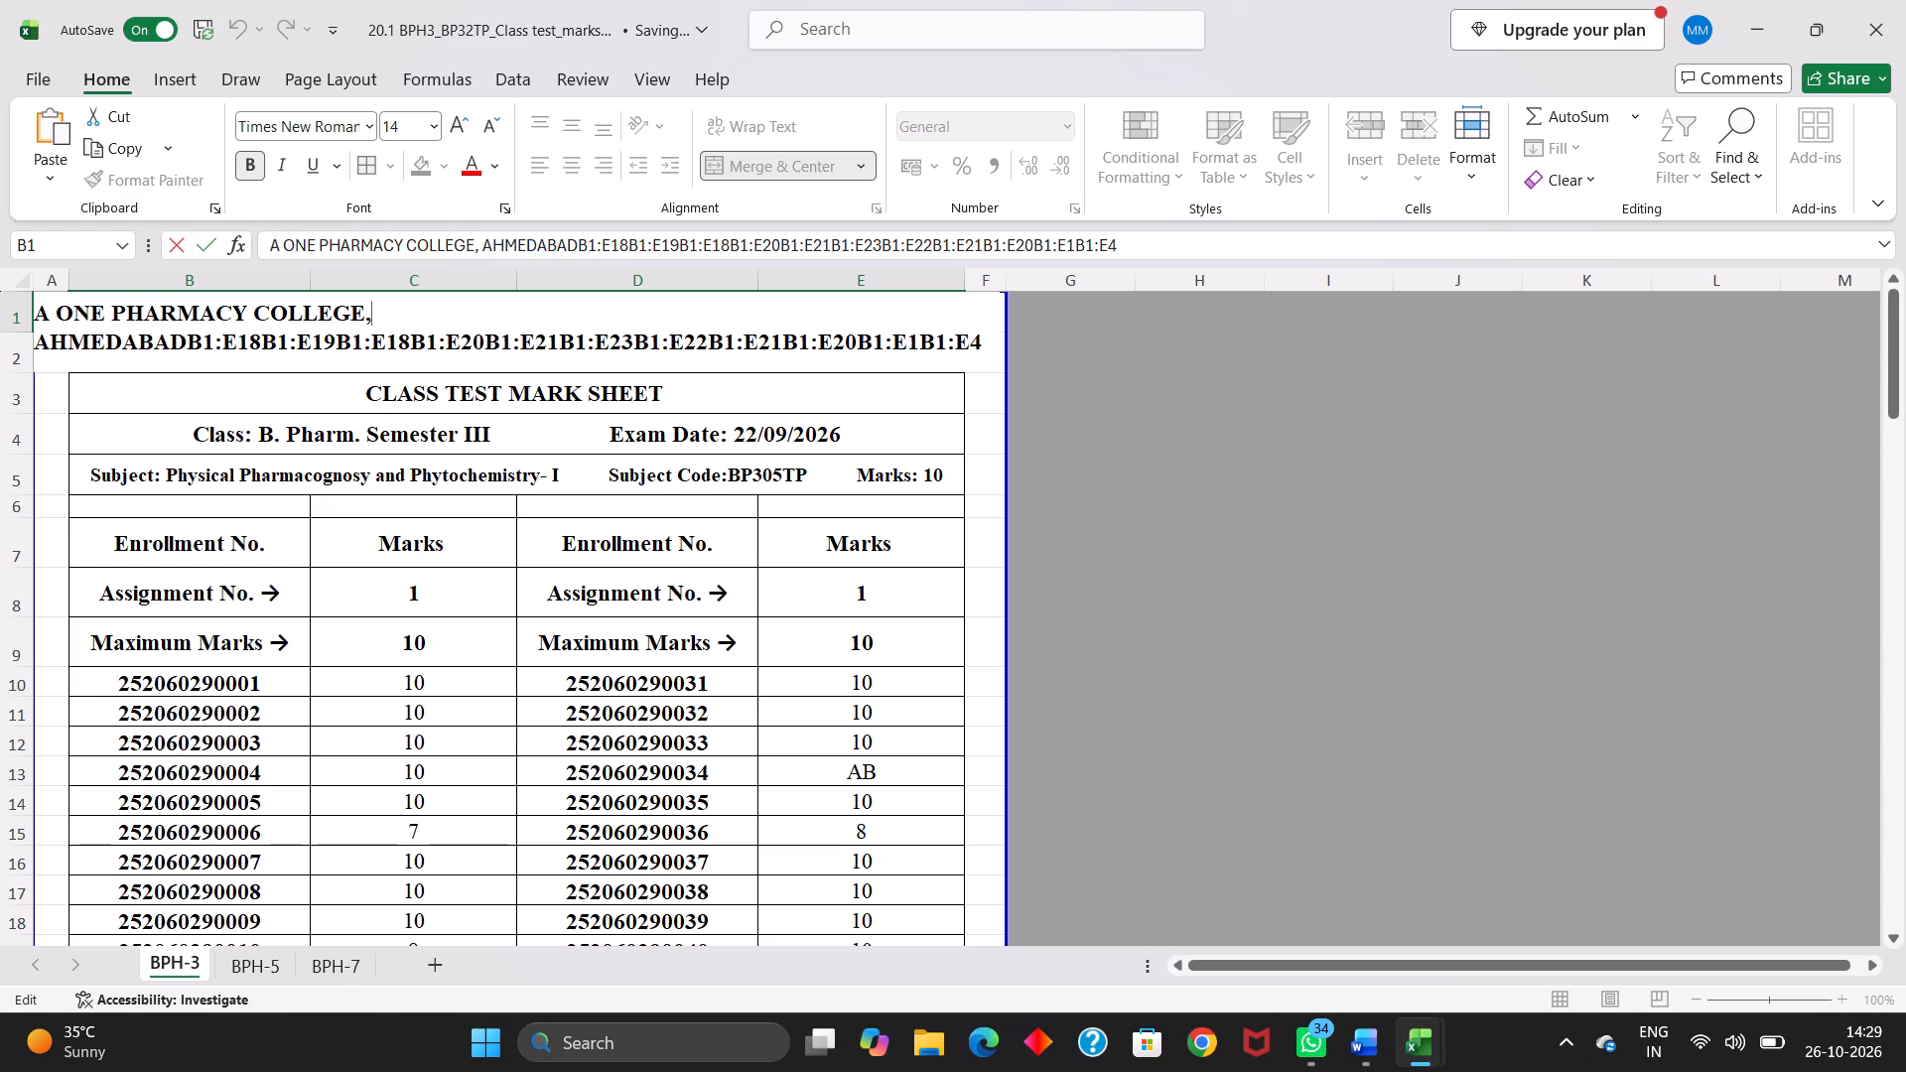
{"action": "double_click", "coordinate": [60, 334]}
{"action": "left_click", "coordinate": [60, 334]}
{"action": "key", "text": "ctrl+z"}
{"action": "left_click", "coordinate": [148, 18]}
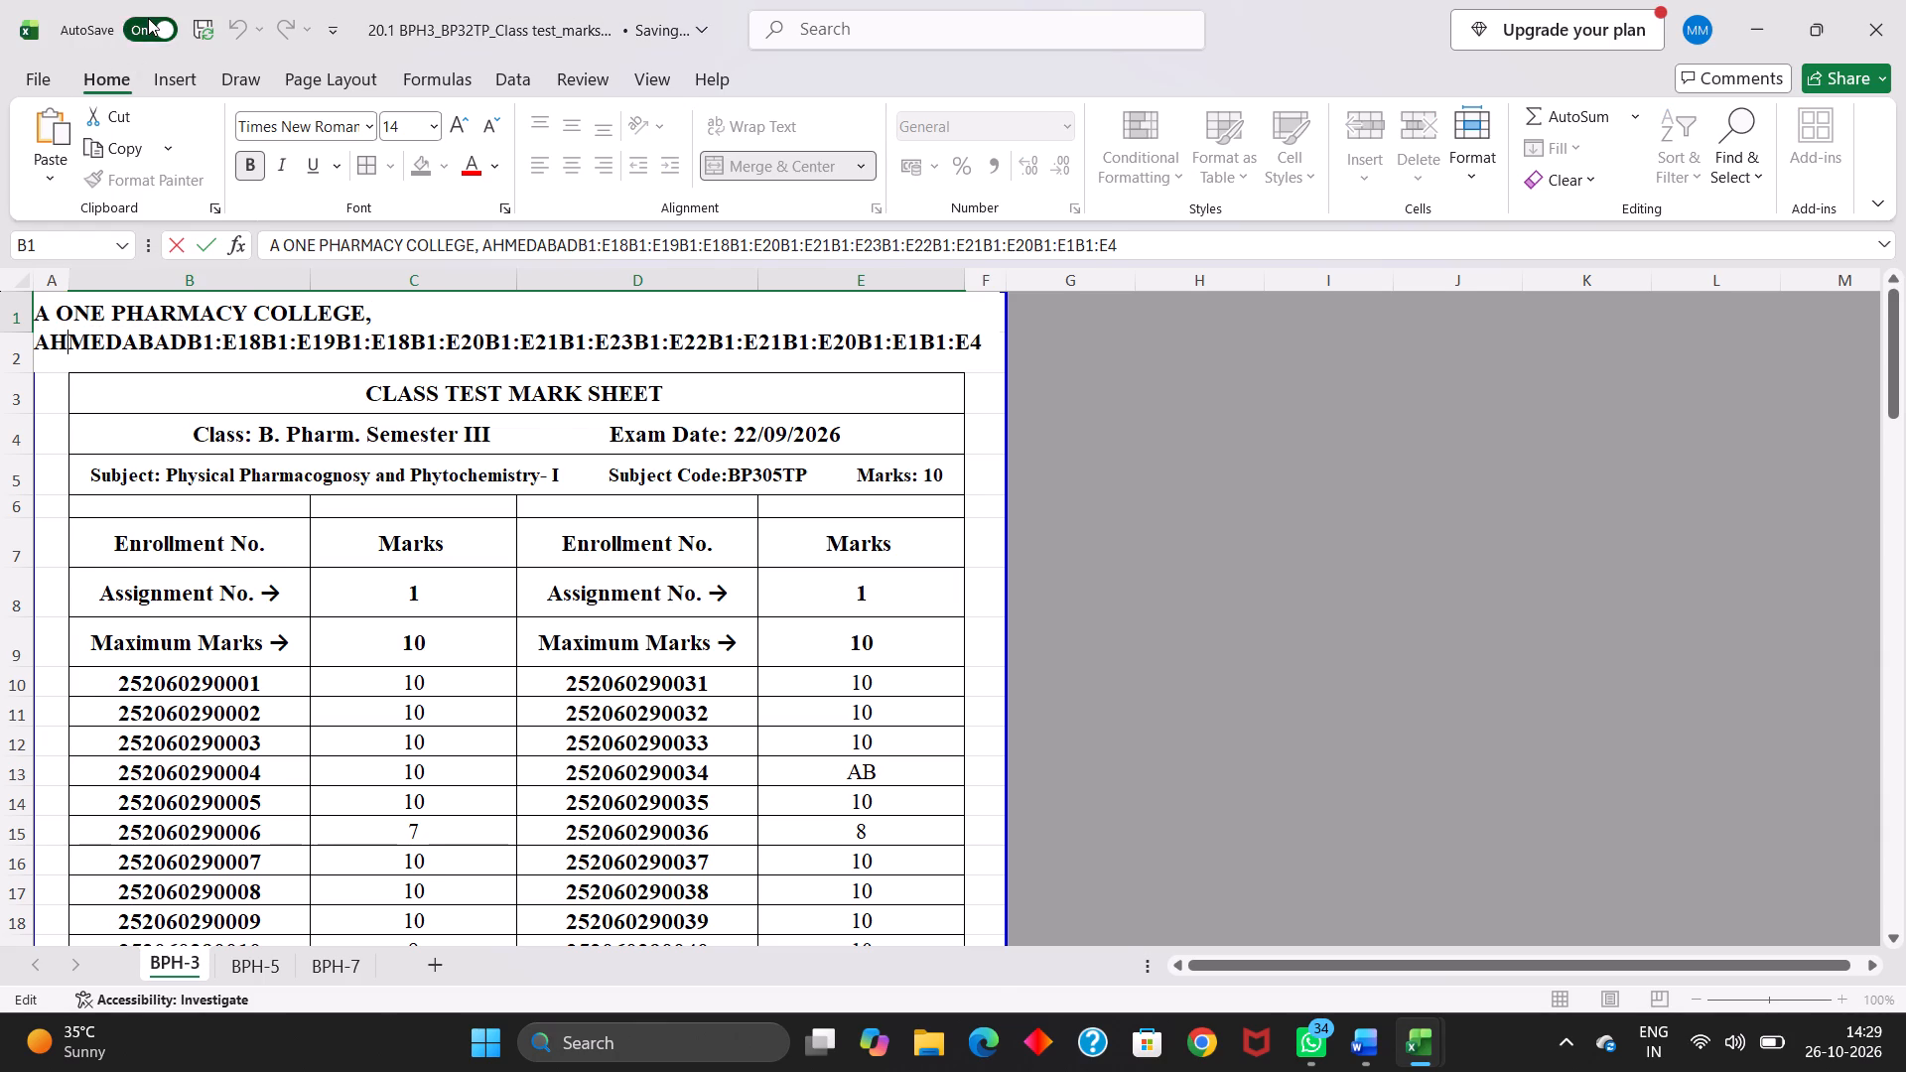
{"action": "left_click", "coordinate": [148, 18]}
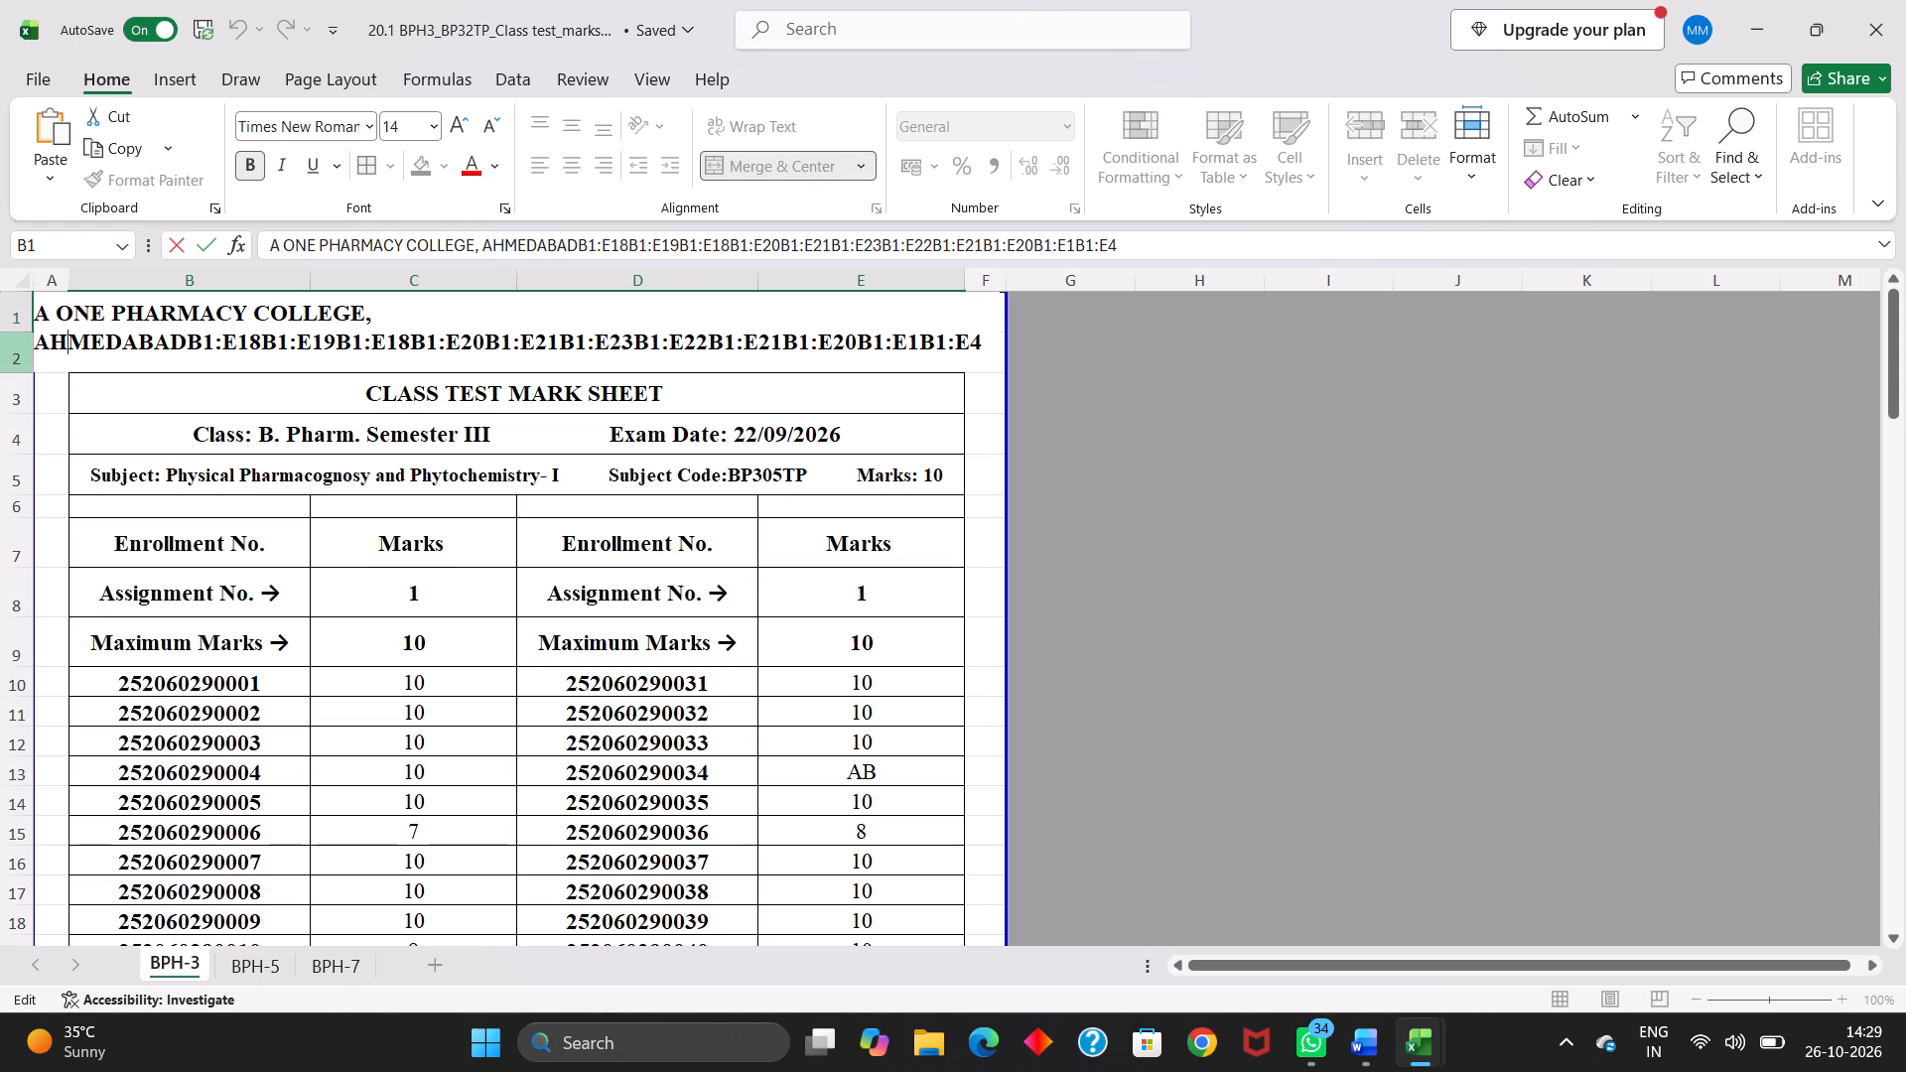
Delete the stray cell references from B1 so the heading reads A ONE PHARMACY COLLEGE, AHMEDABAD.
{"action": "left_click_drag", "start_coordinate": [218, 340], "coordinate": [1008, 351]}
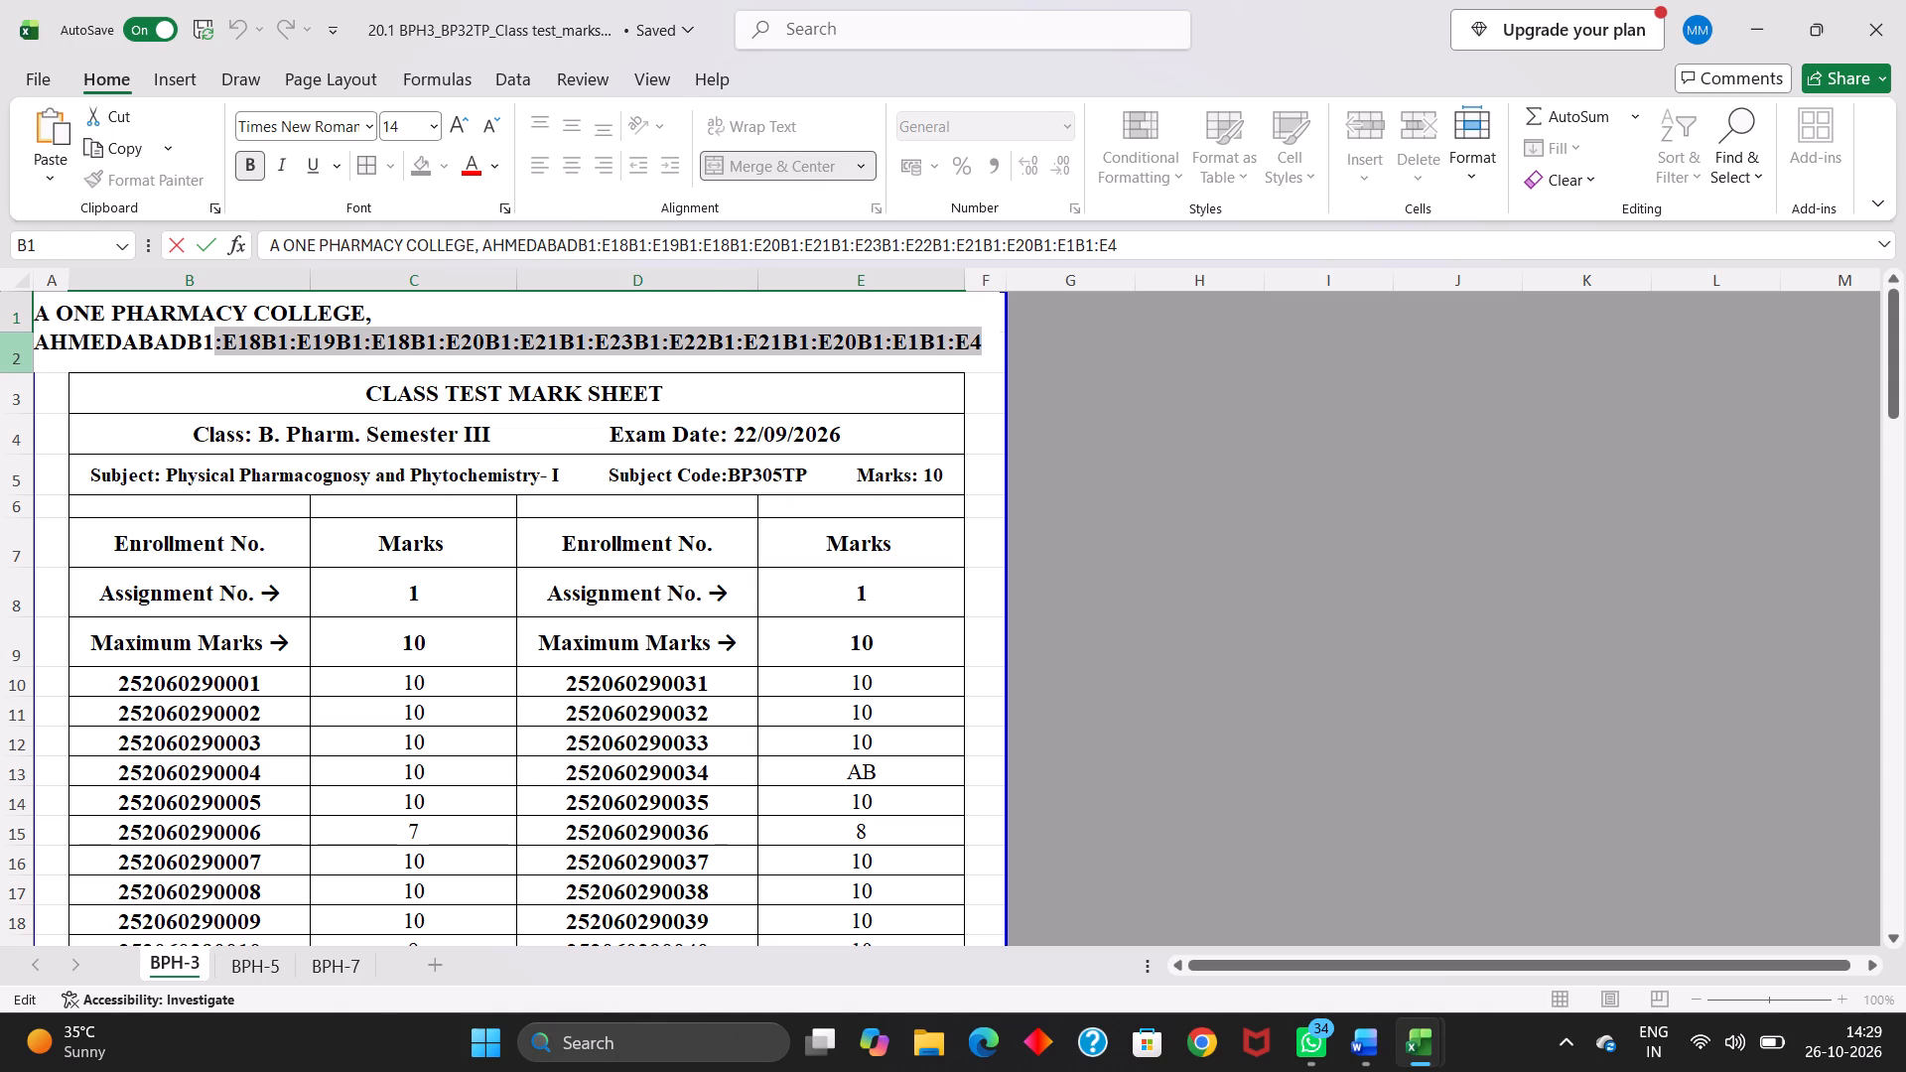
{"action": "left_click_drag", "start_coordinate": [1008, 351], "coordinate": [1008, 350]}
{"action": "key", "text": "BackSpace"}
{"action": "key", "text": "BackSpace"}
{"action": "key", "text": "BackSpace"}
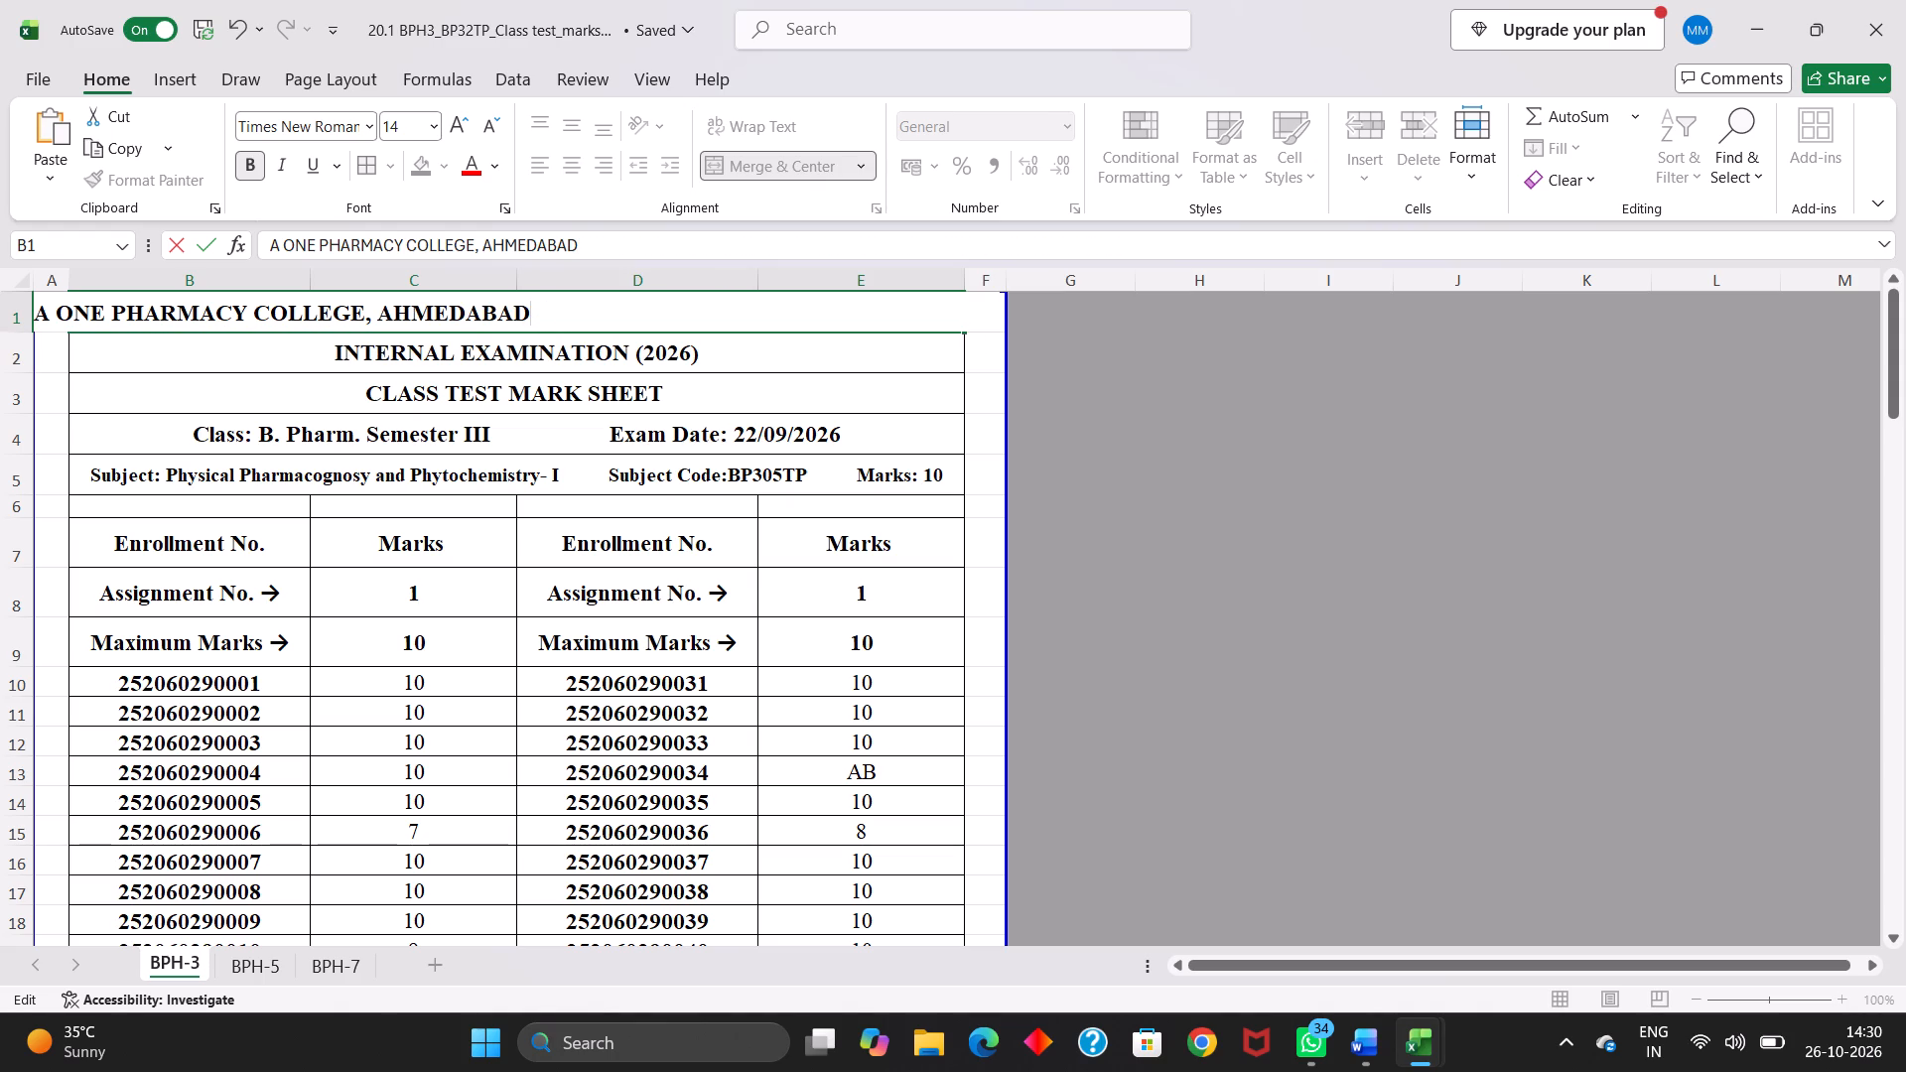
{"action": "left_click", "coordinate": [1015, 527]}
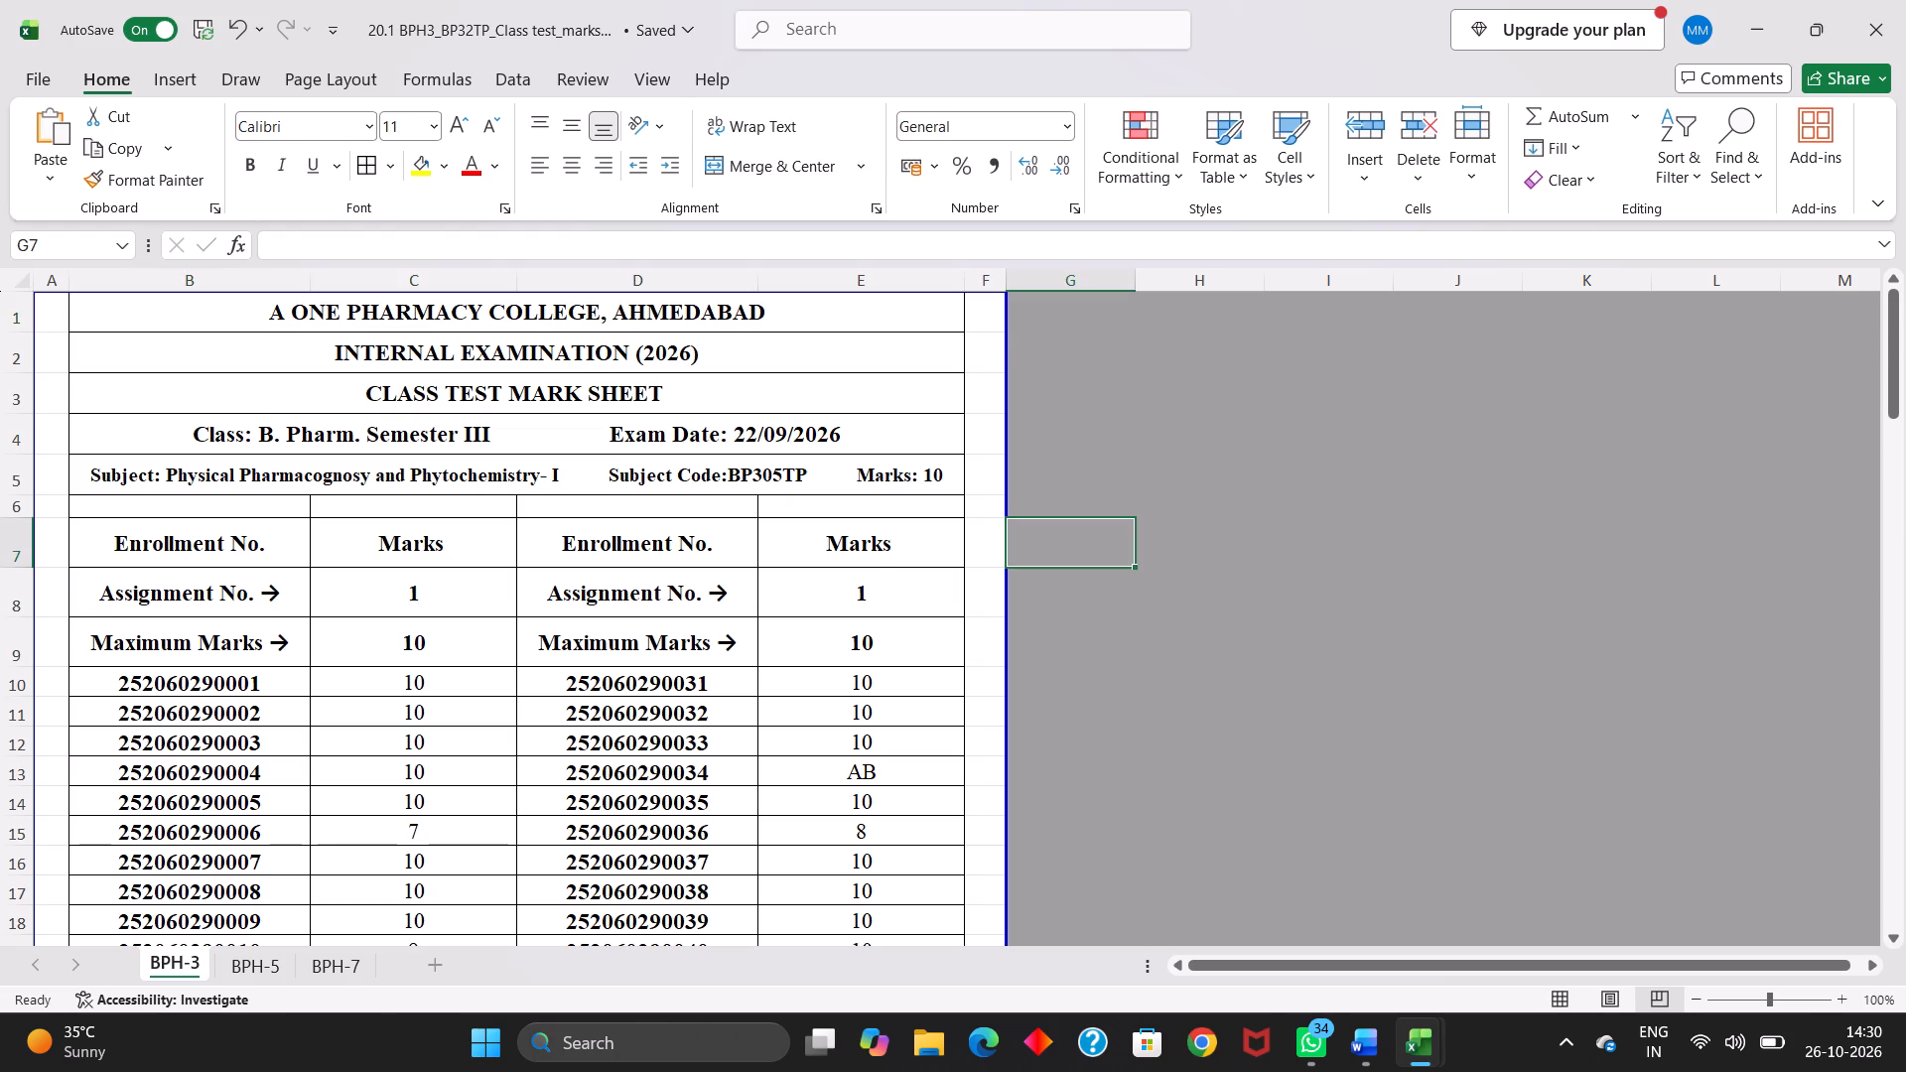
Print only the first BPH-3 class test mark sheet, B1:E39, as one portrait A4 copy on the Hewlett-Packard HP LaserJet.
{"action": "left_click_drag", "start_coordinate": [127, 301], "coordinate": [616, 483]}
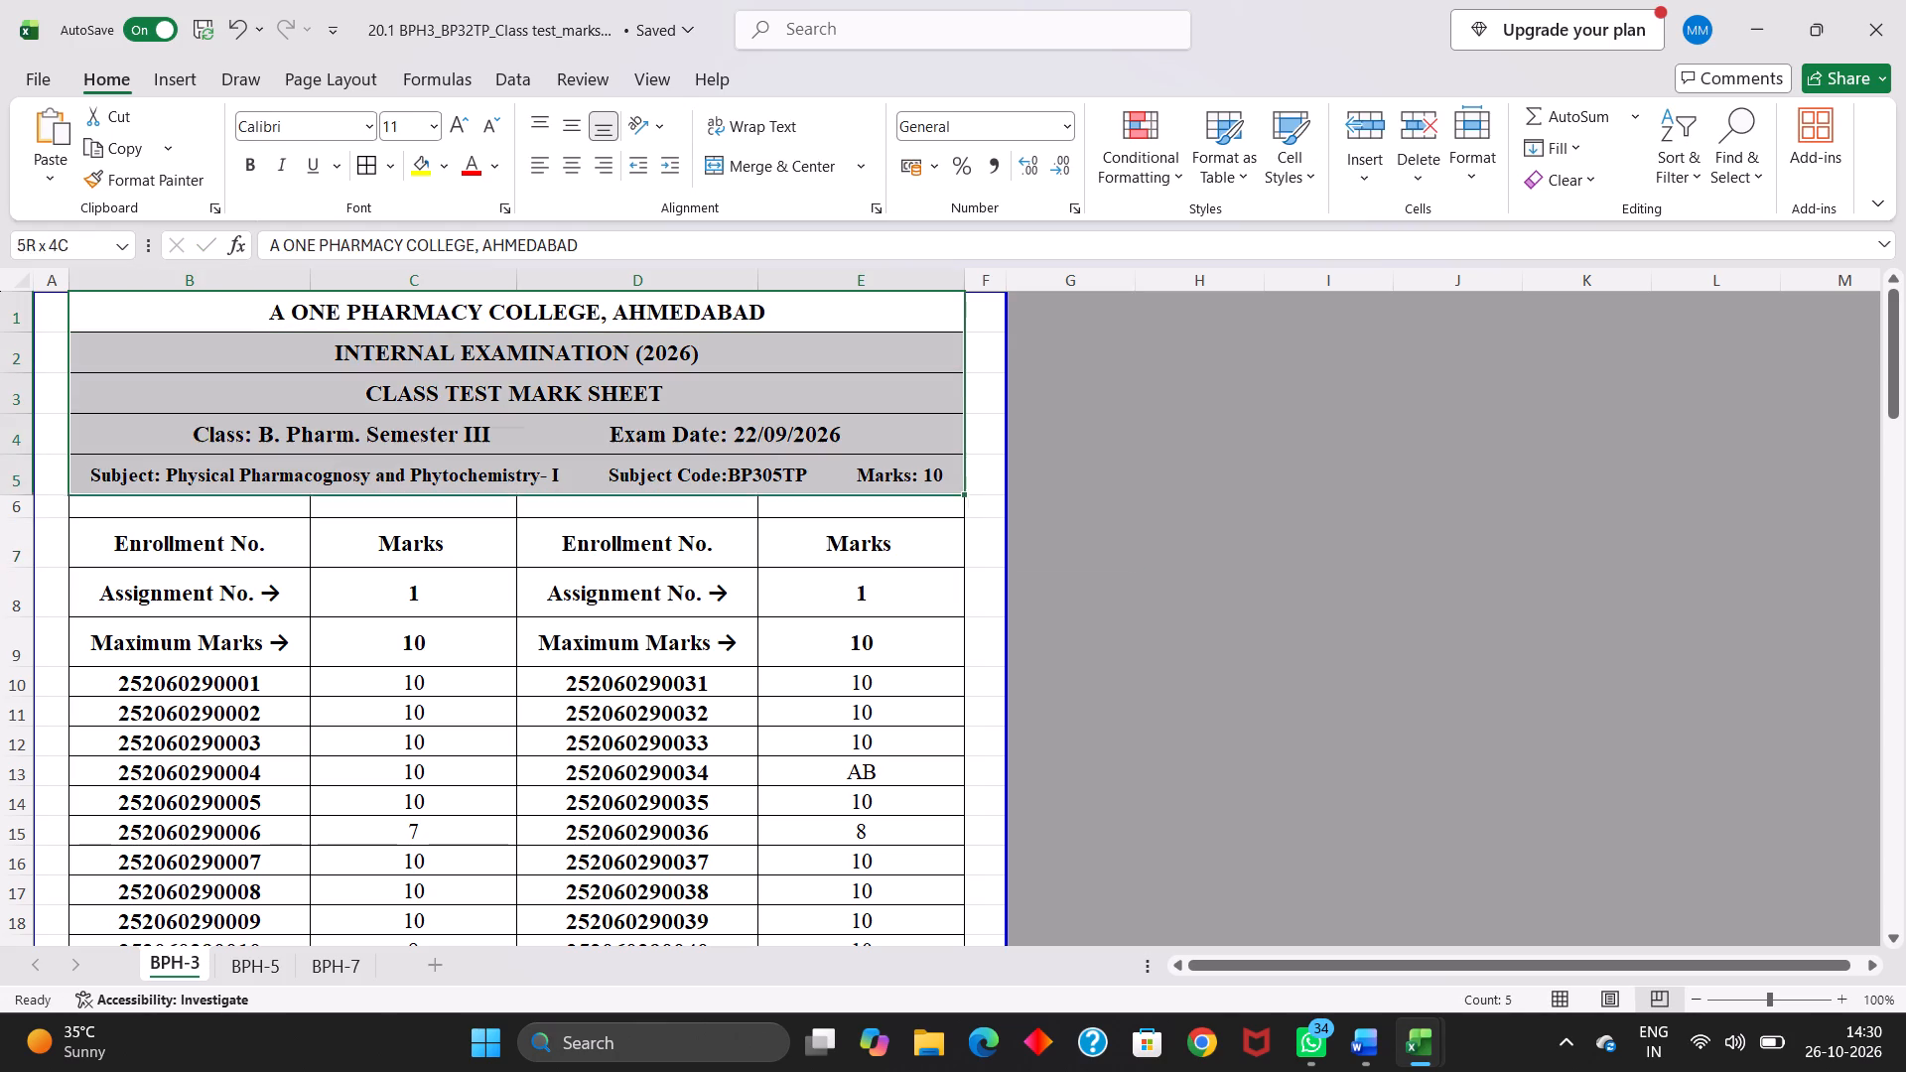
{"action": "left_click_drag", "start_coordinate": [616, 483], "coordinate": [802, 1048]}
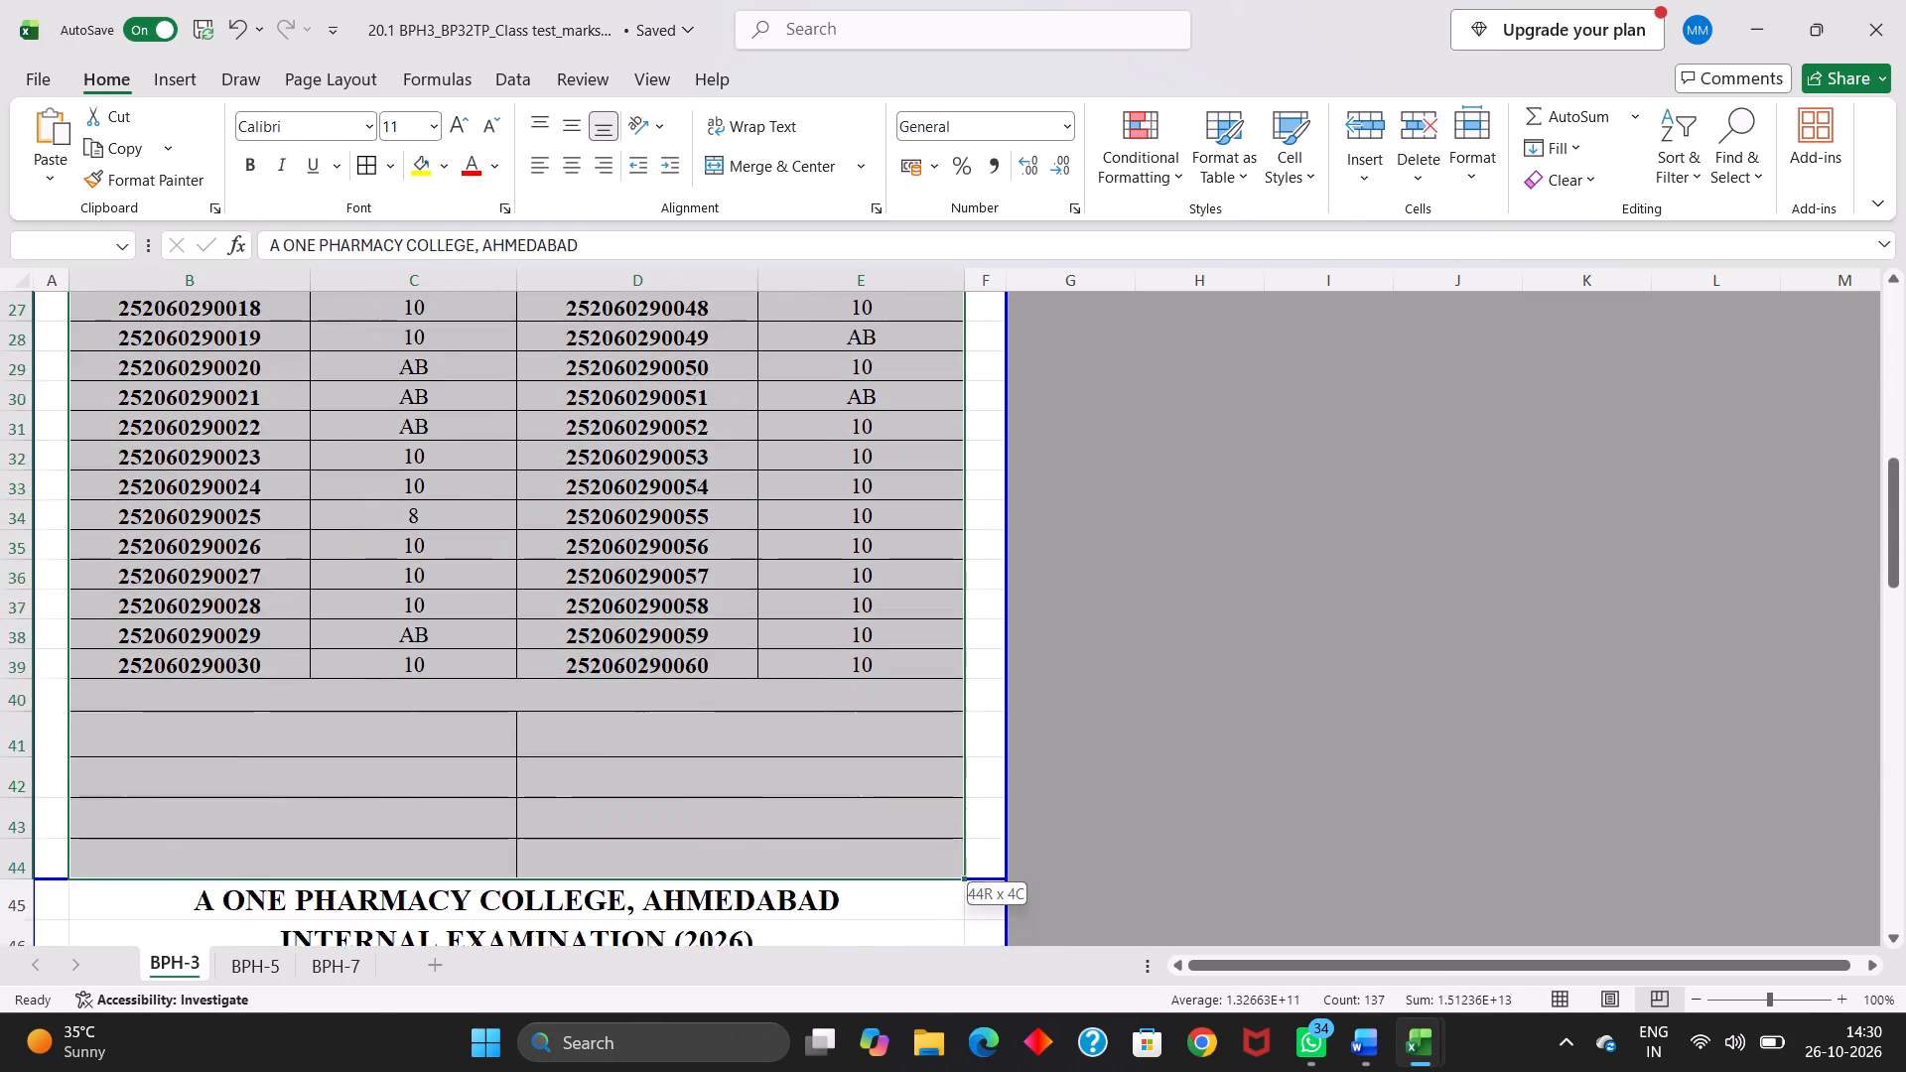
{"action": "left_click_drag", "start_coordinate": [802, 1048], "coordinate": [733, 269]}
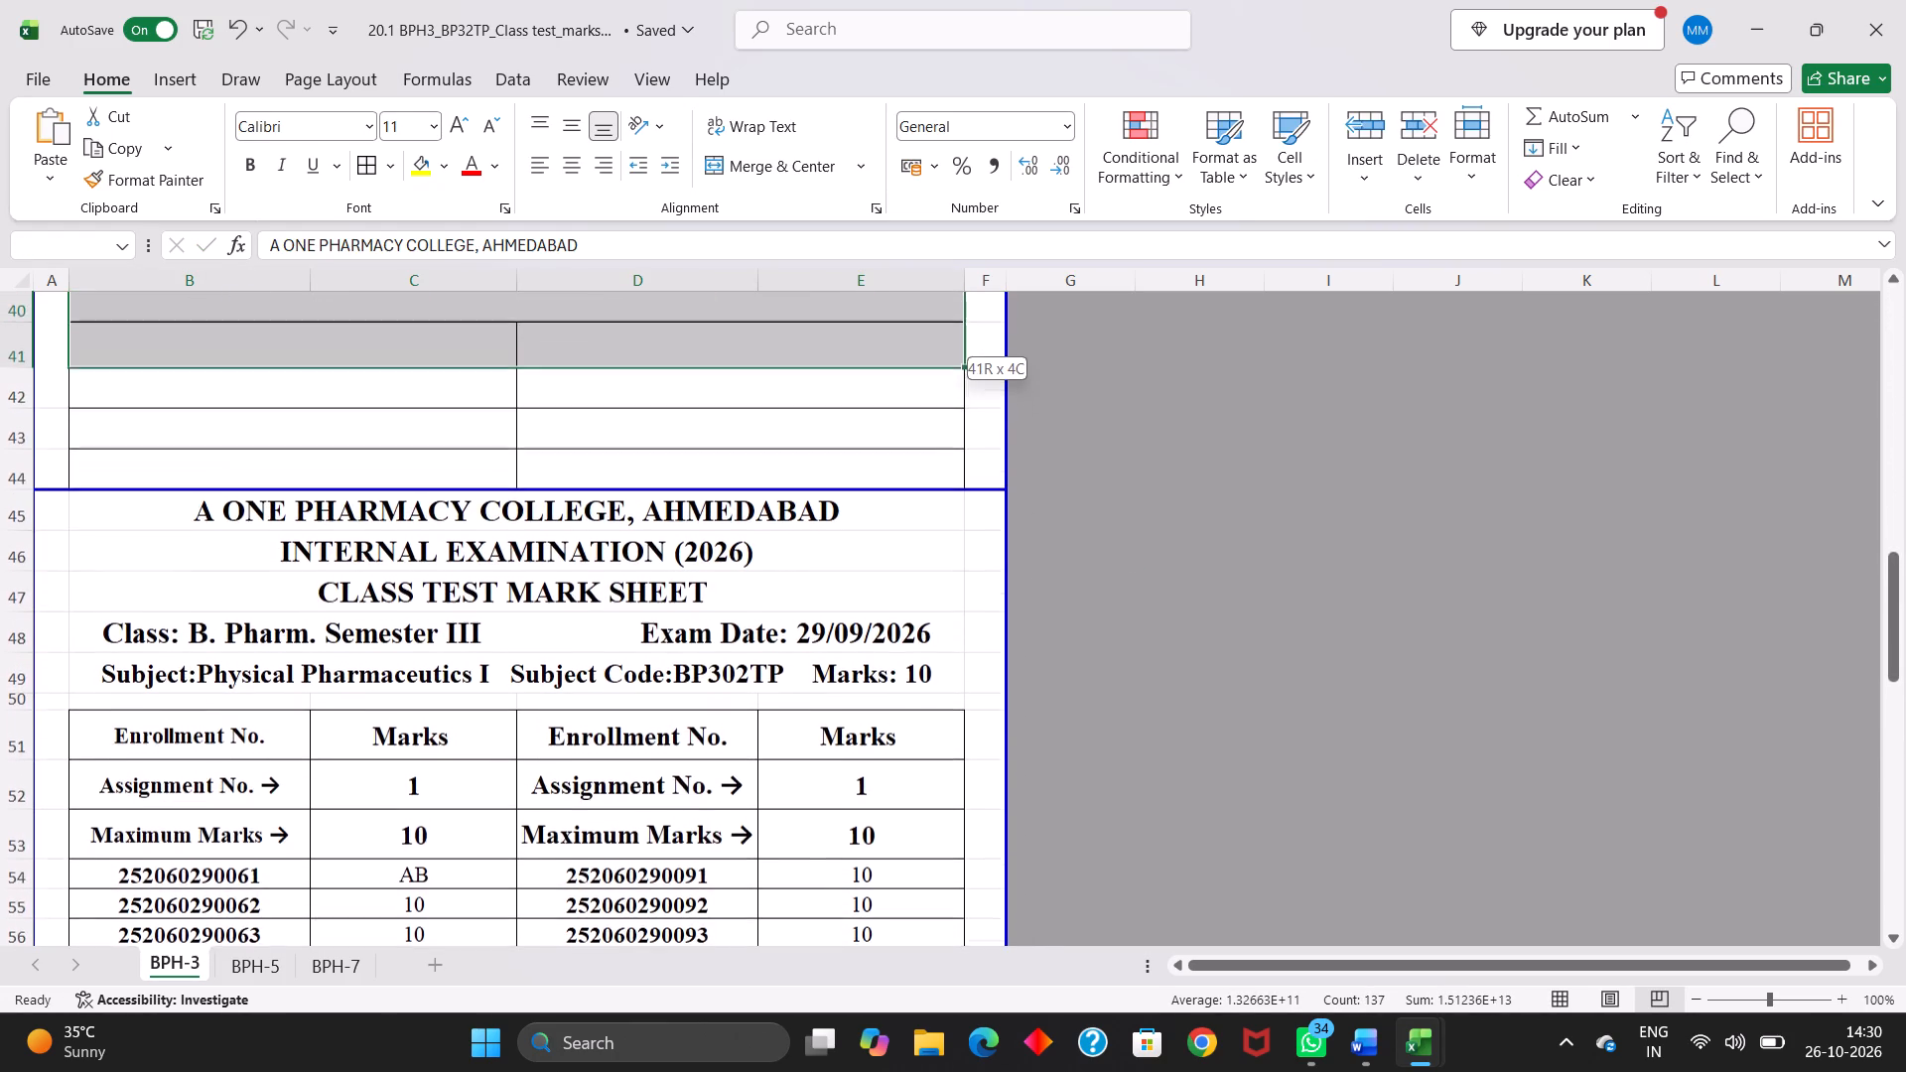
{"action": "left_click_drag", "start_coordinate": [733, 269], "coordinate": [751, 407]}
{"action": "key", "text": "ctrl+p"}
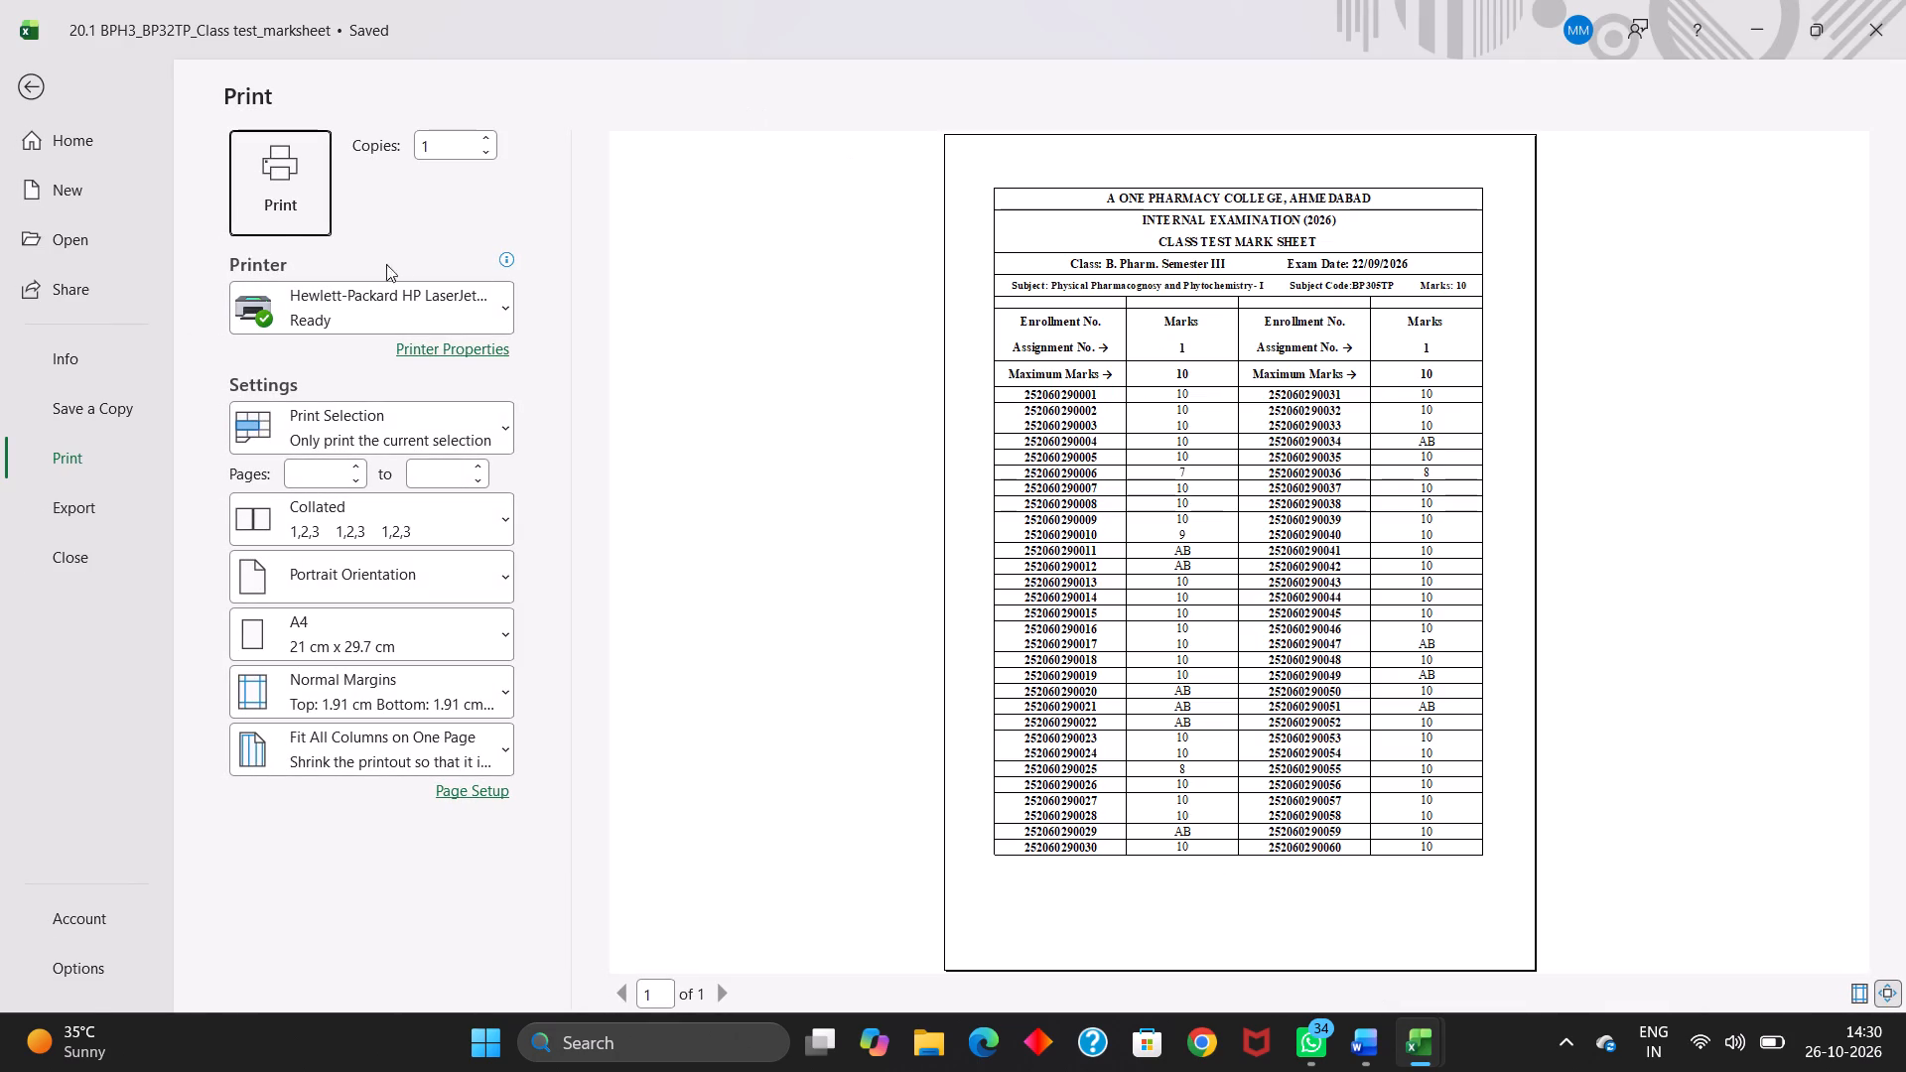
{"action": "left_click", "coordinate": [275, 176]}
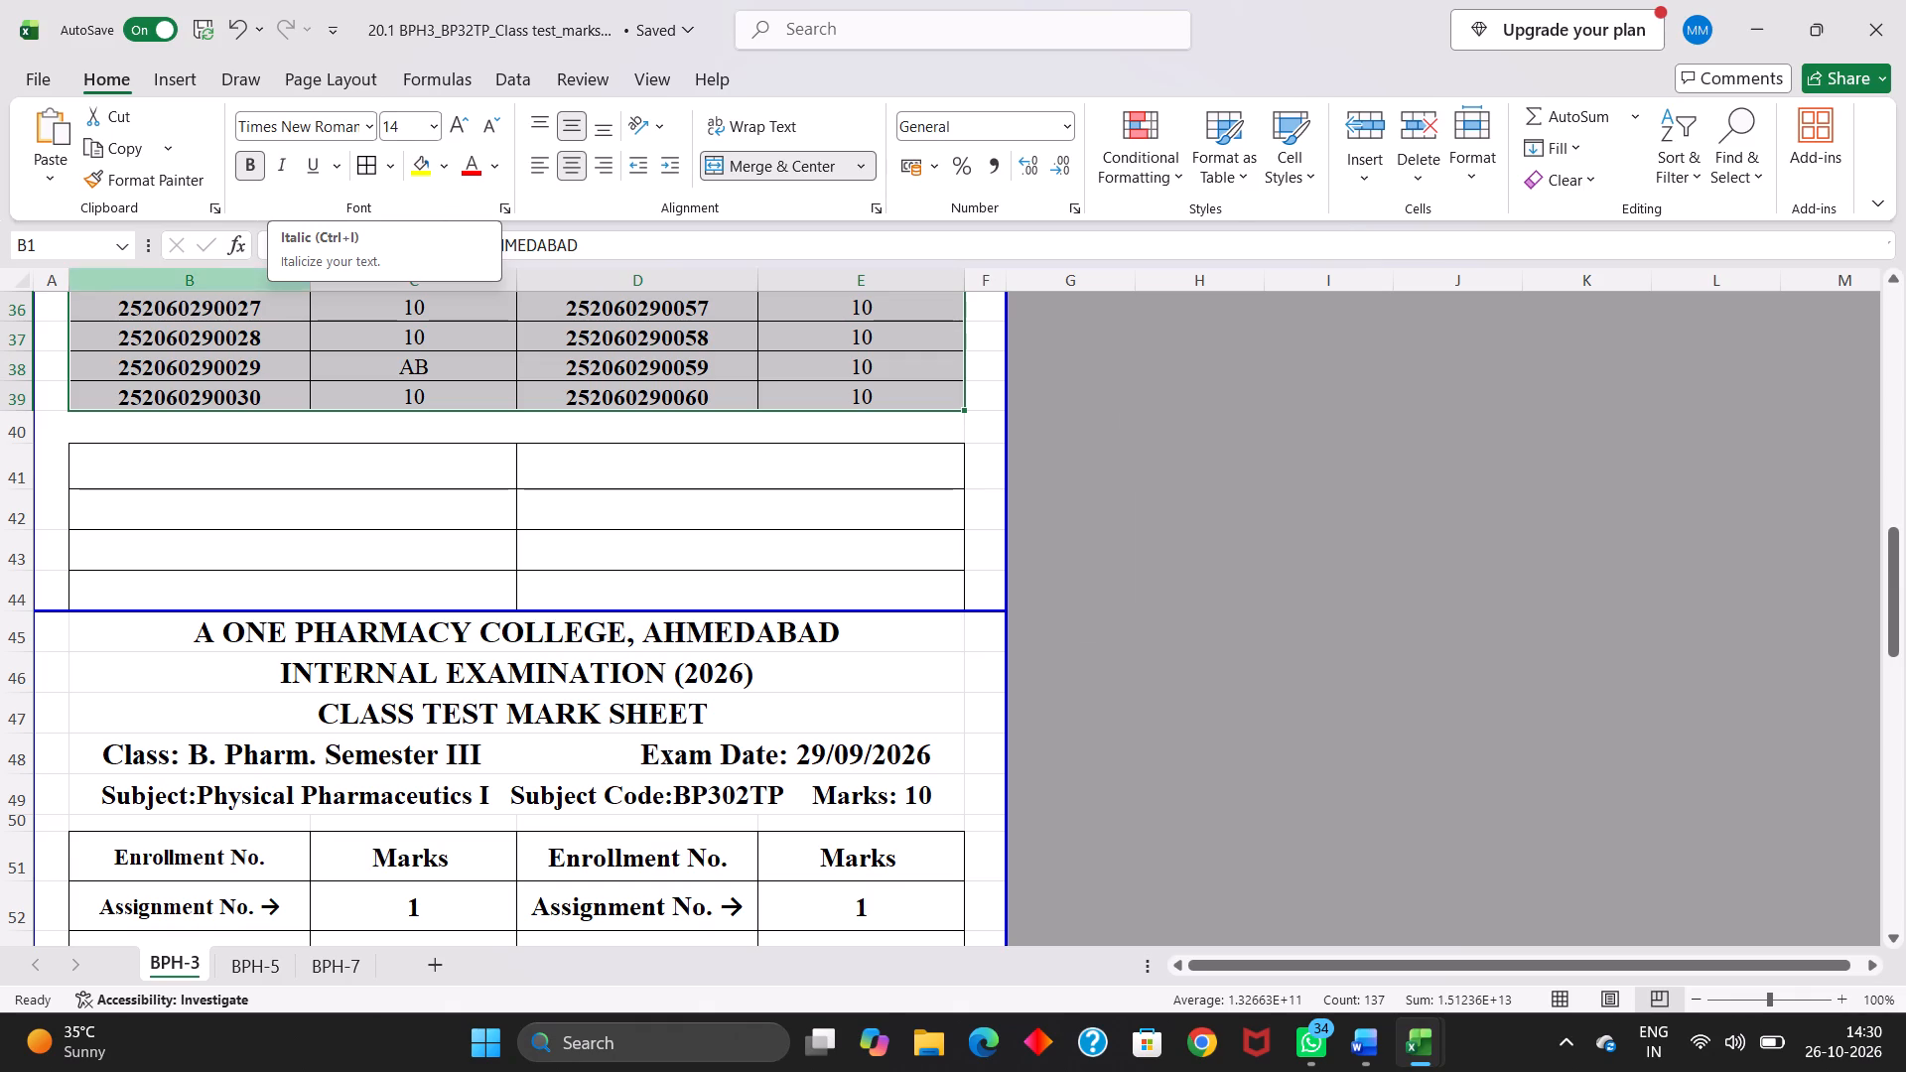
Reduce the font size of the marks table in B7:E39, including its header rows, to 12.
{"action": "left_click", "coordinate": [248, 374]}
{"action": "scroll", "coordinate": [248, 374], "scroll_direction": "up", "scroll_amount": 6}
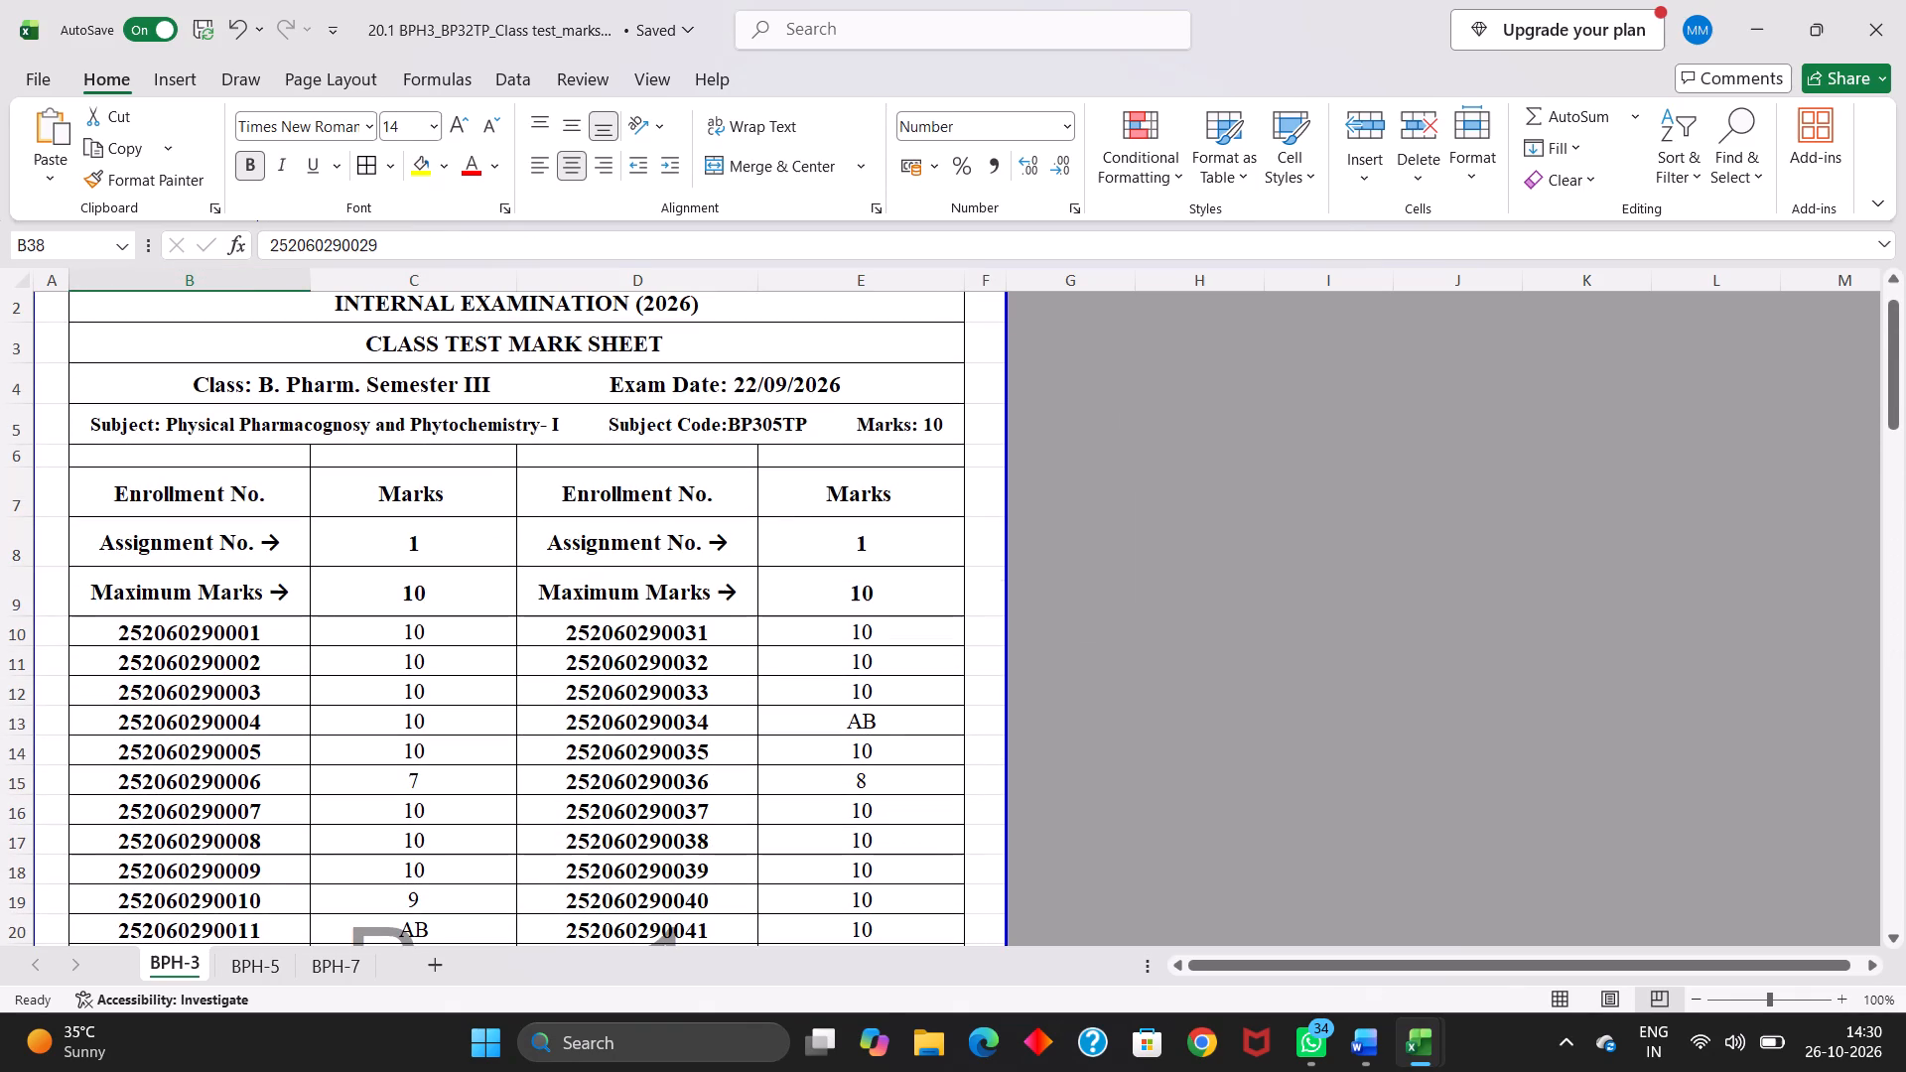
{"action": "left_click_drag", "start_coordinate": [103, 490], "coordinate": [733, 875]}
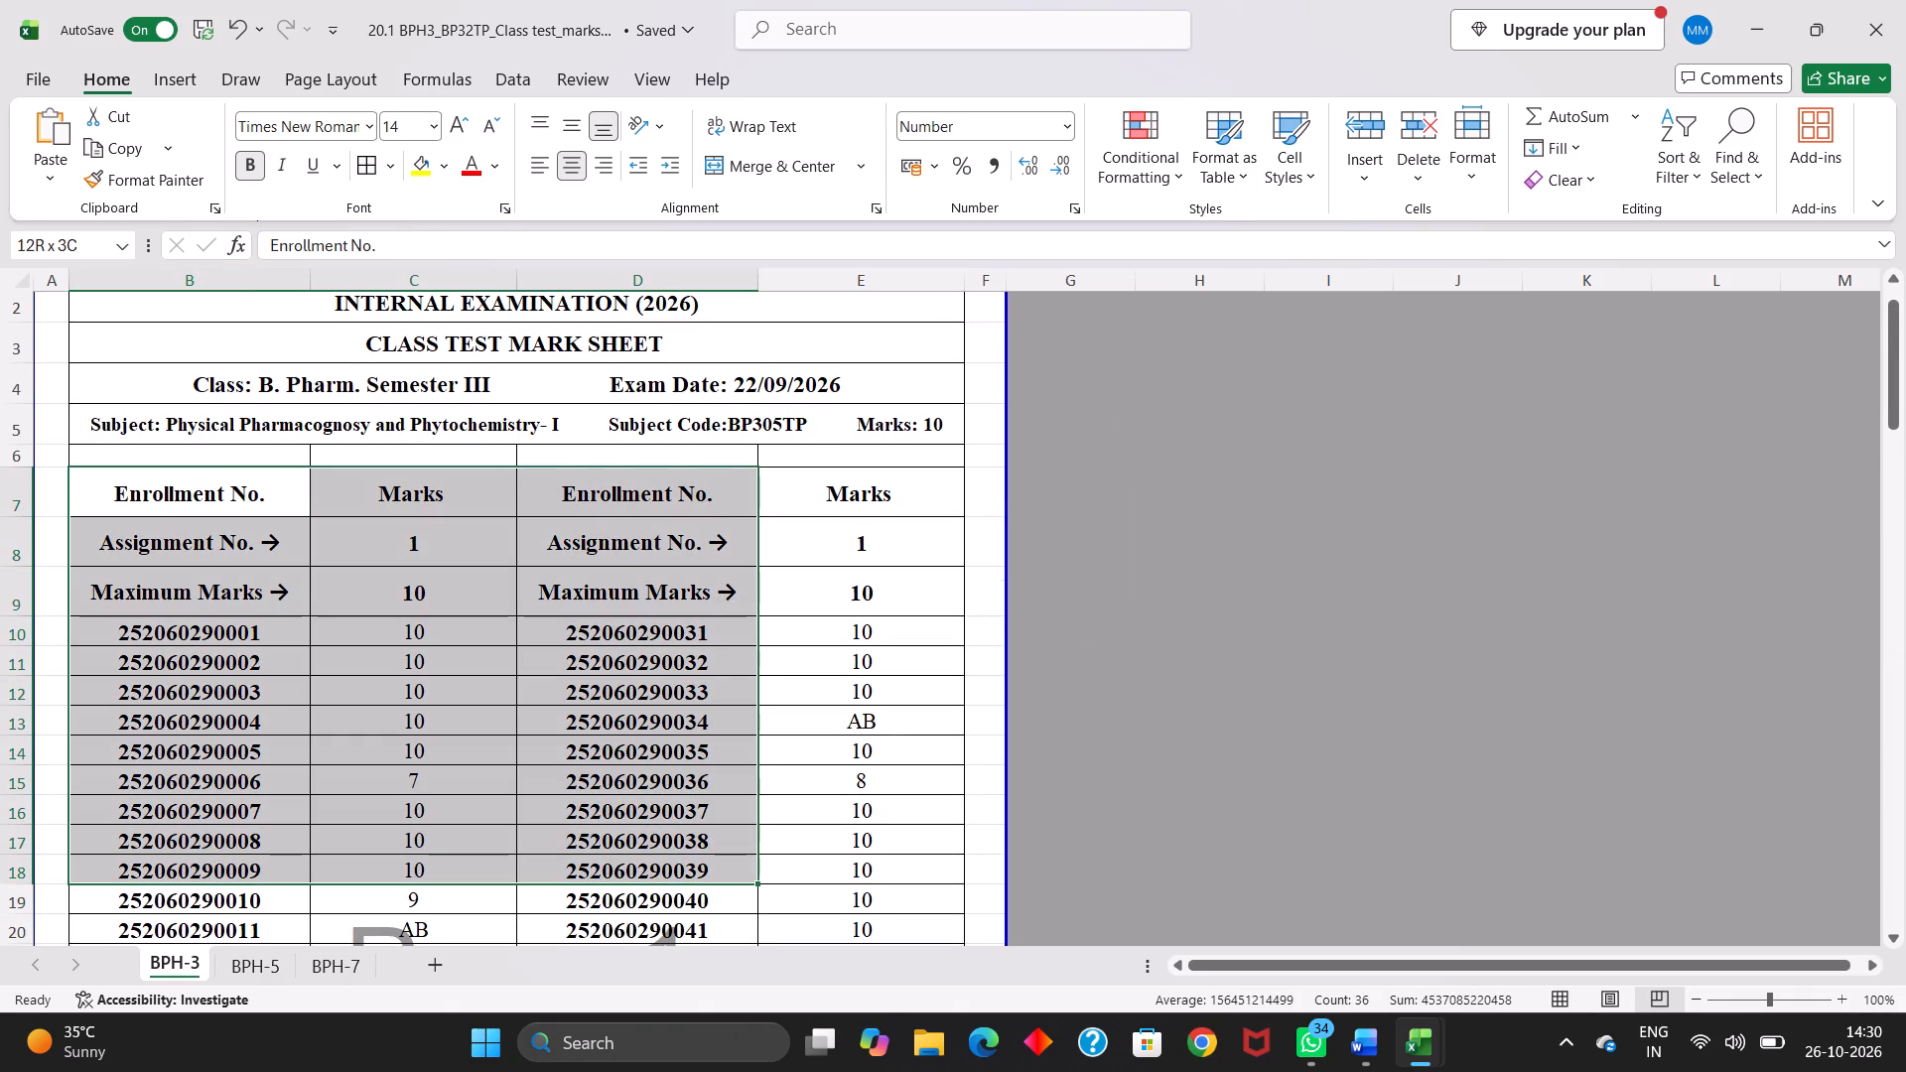
{"action": "left_click_drag", "start_coordinate": [733, 875], "coordinate": [864, 932]}
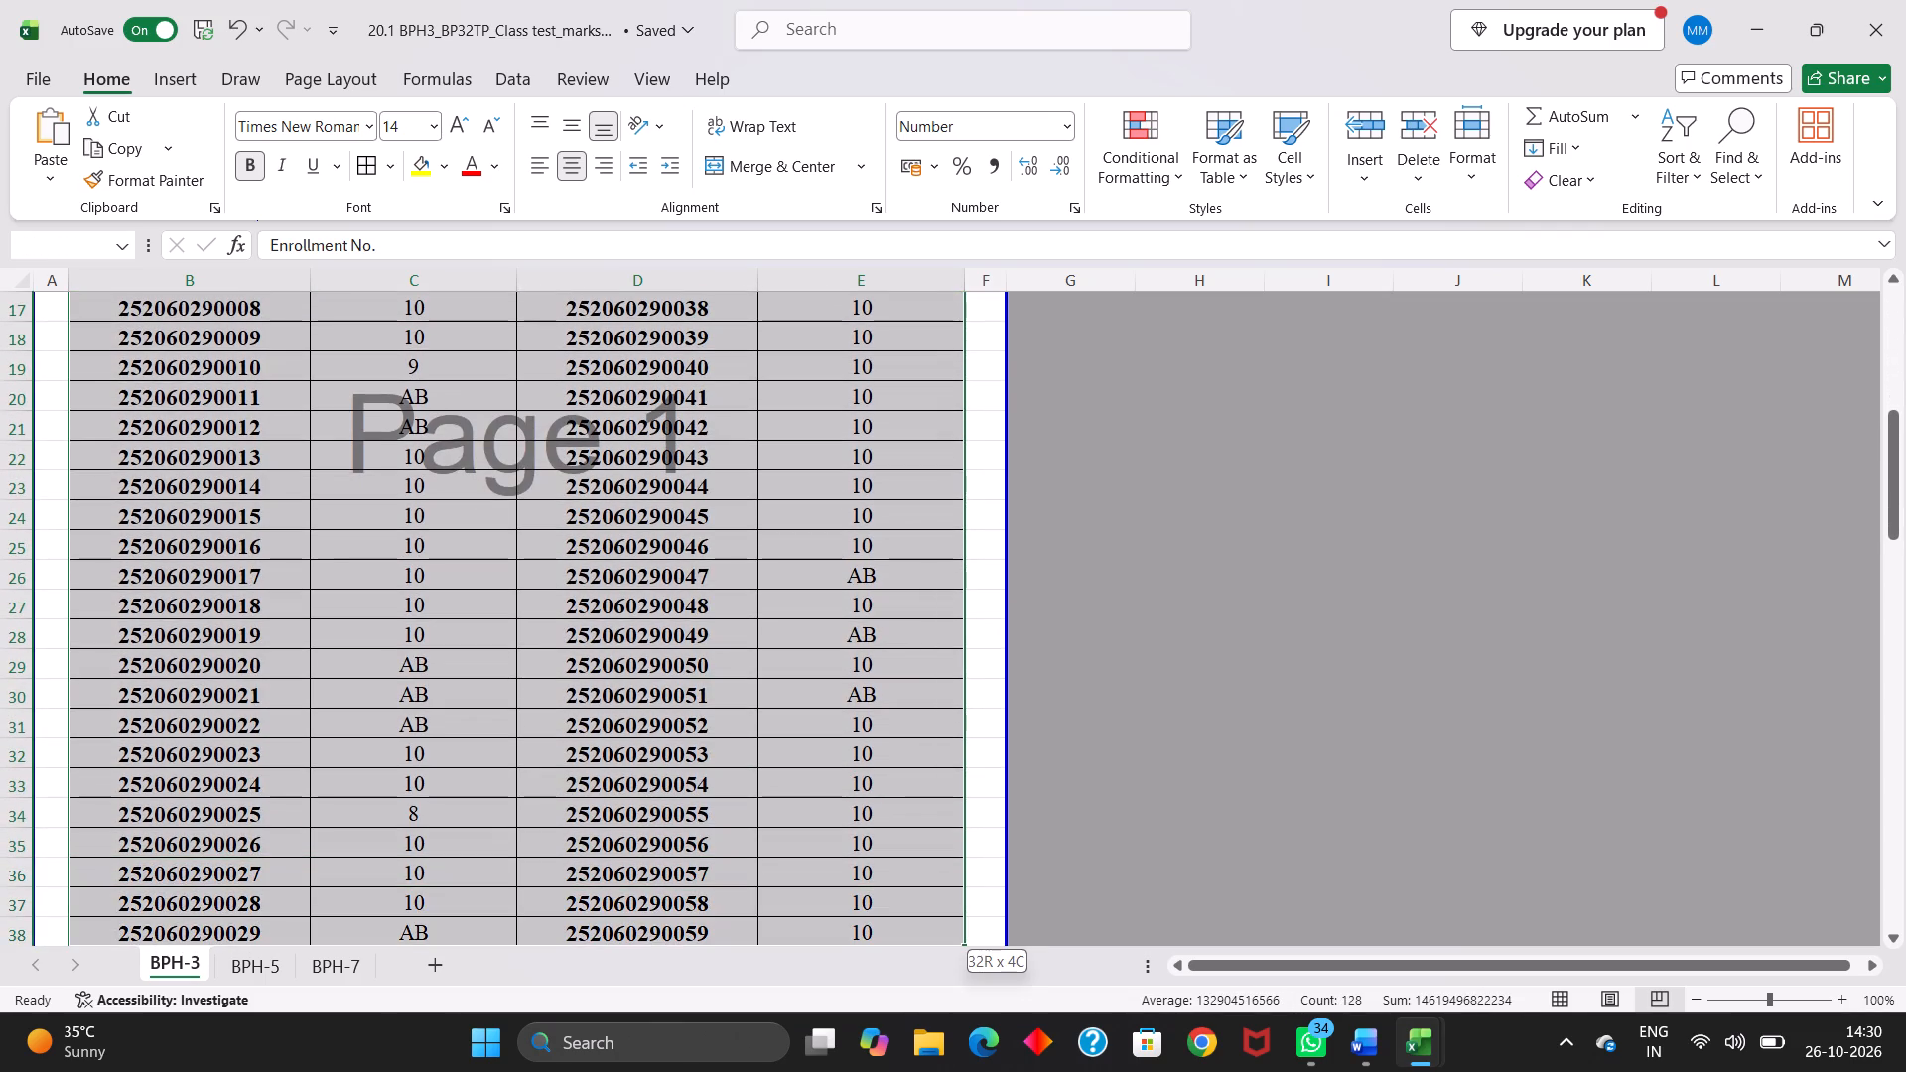
{"action": "left_click_drag", "start_coordinate": [864, 932], "coordinate": [872, 872]}
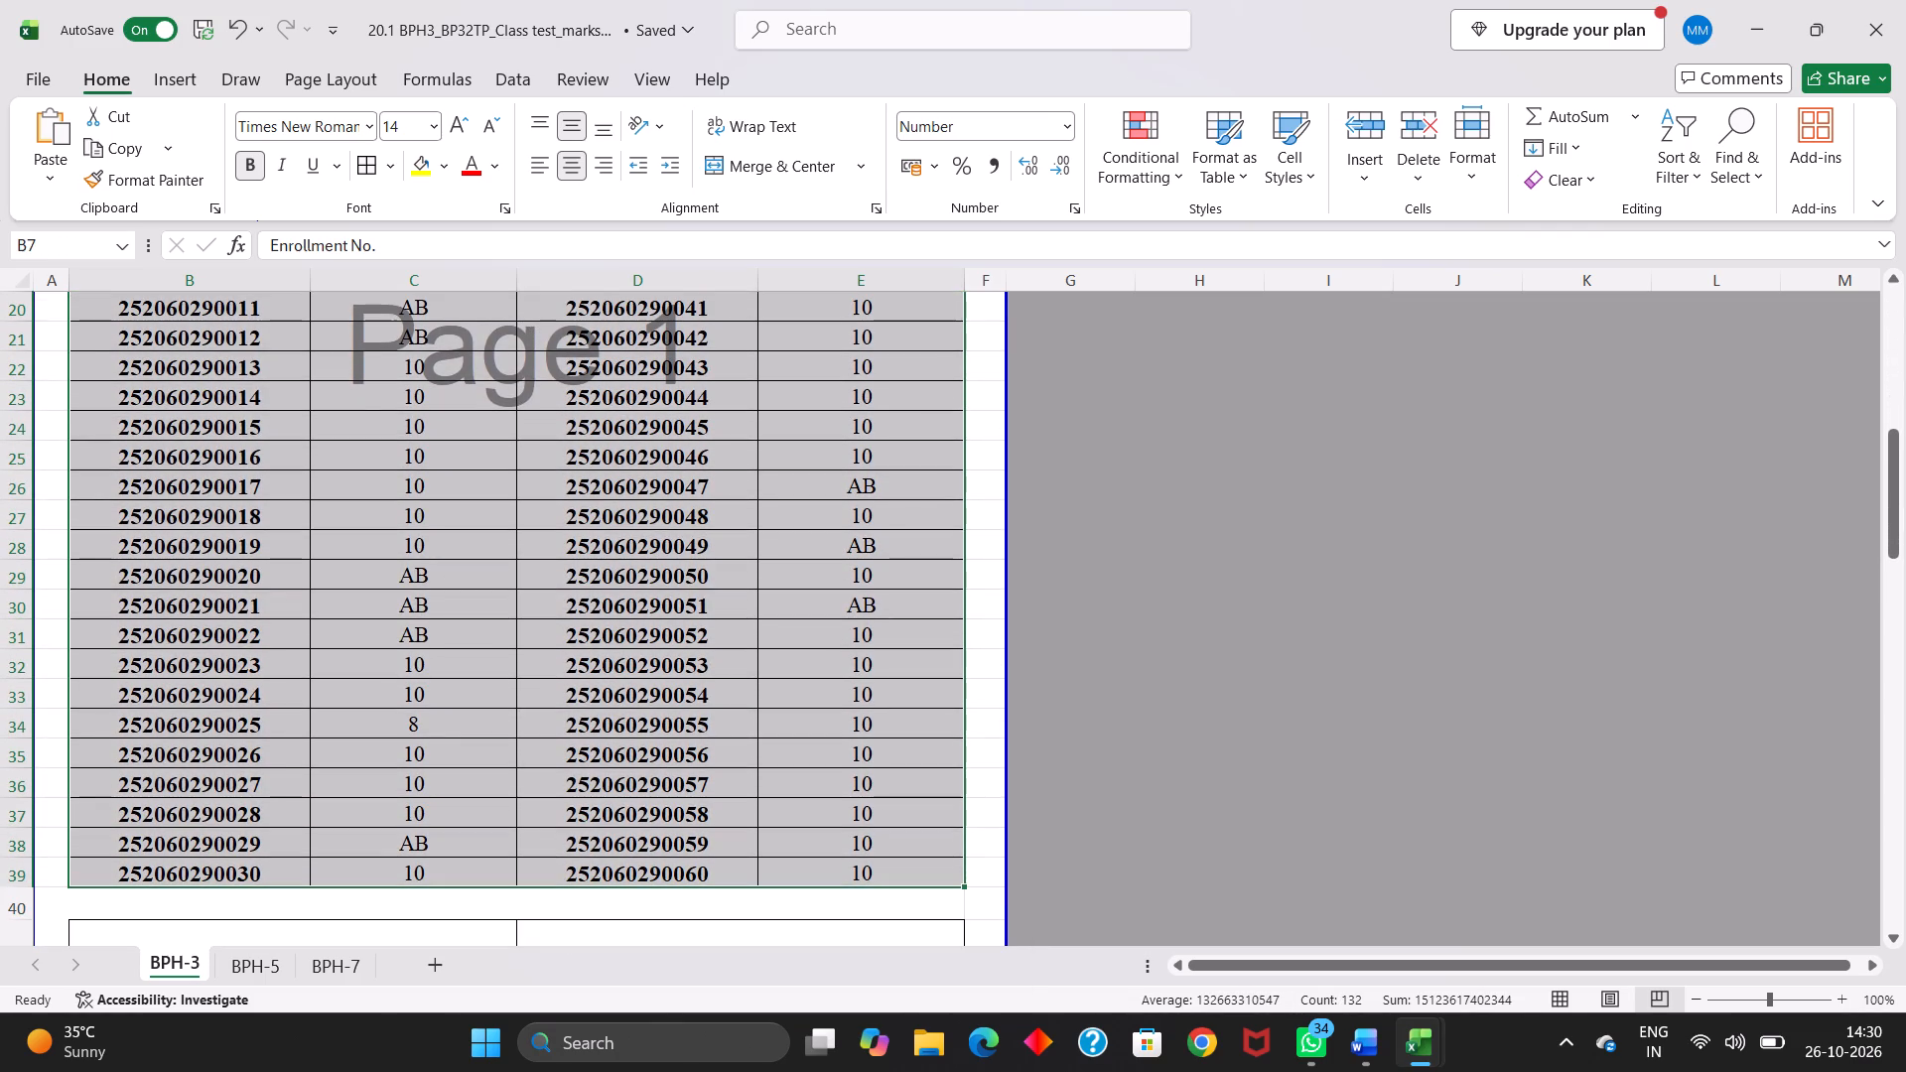
{"action": "left_click", "coordinate": [484, 112]}
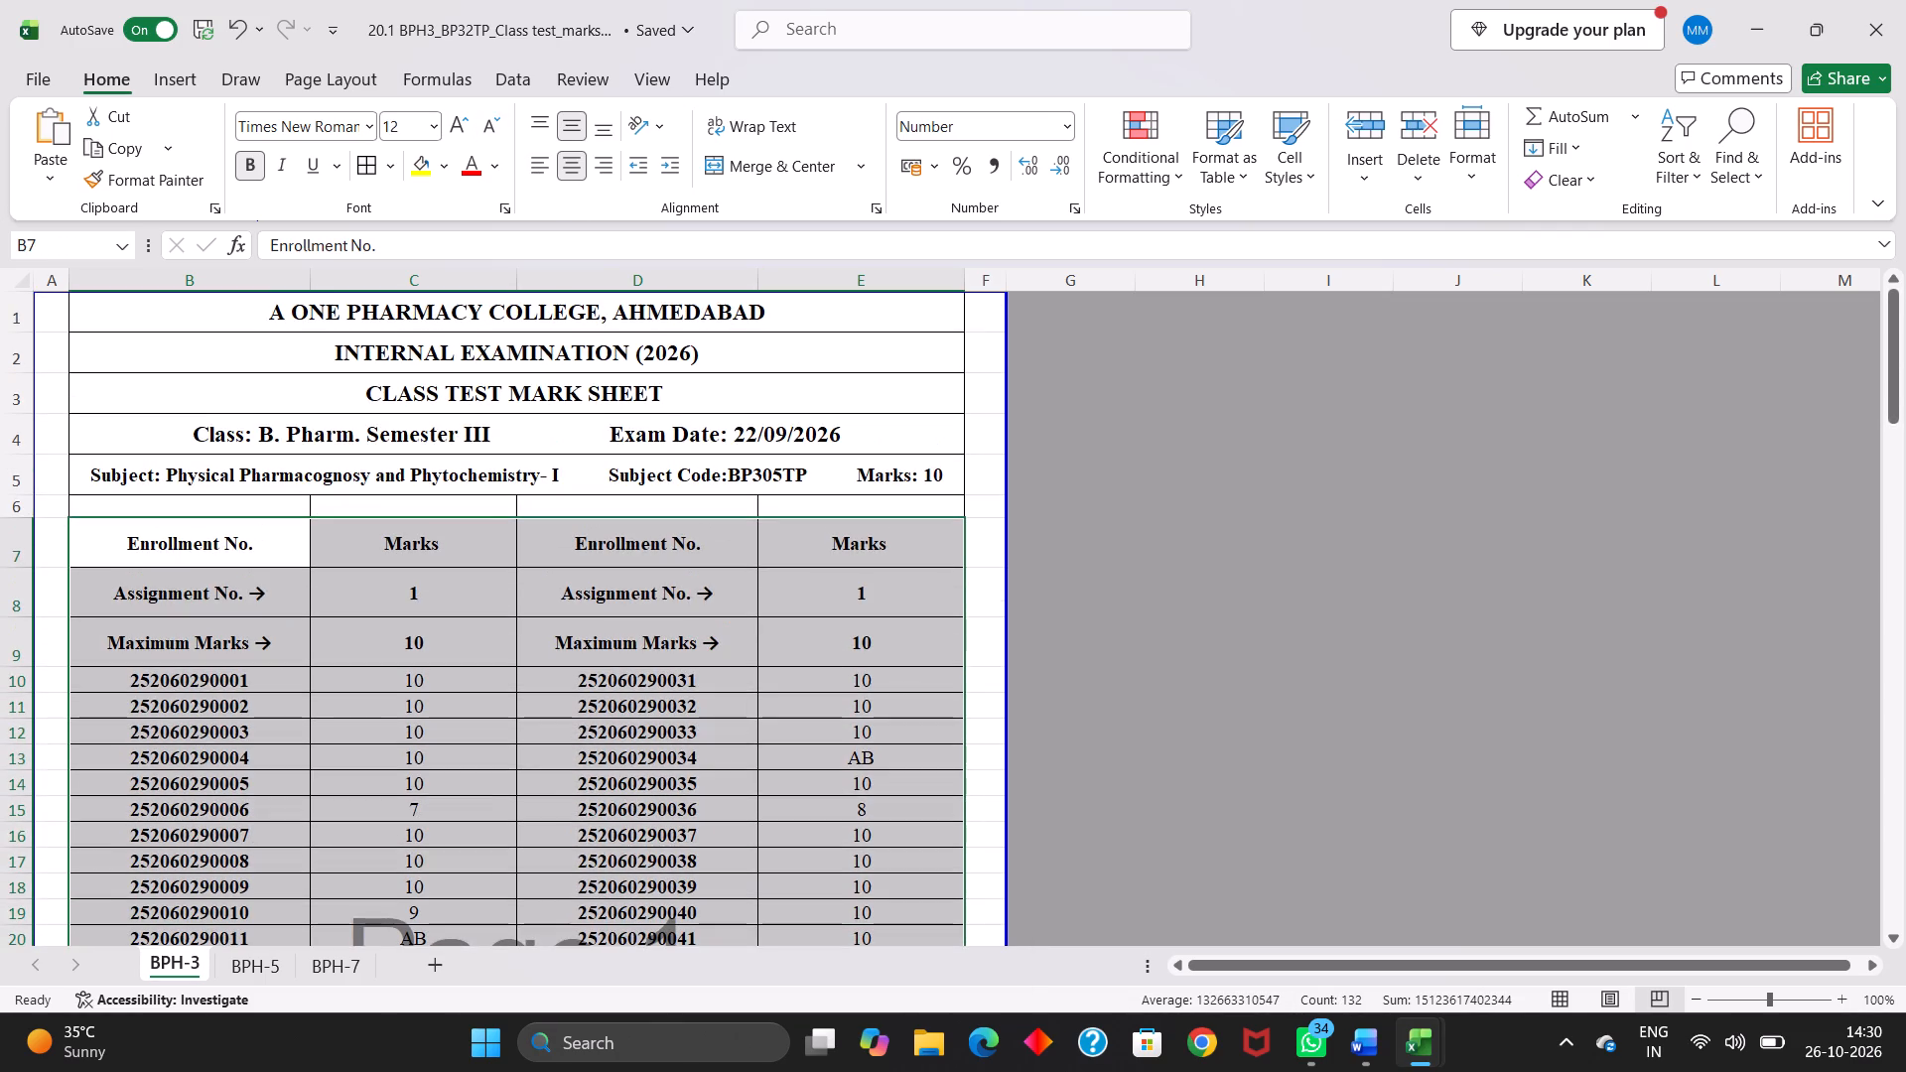
{"action": "left_click", "coordinate": [346, 612]}
Try to select the class test mark sheet from the college name heading in B1 down through column E.
{"action": "left_click_drag", "start_coordinate": [156, 319], "coordinate": [318, 398]}
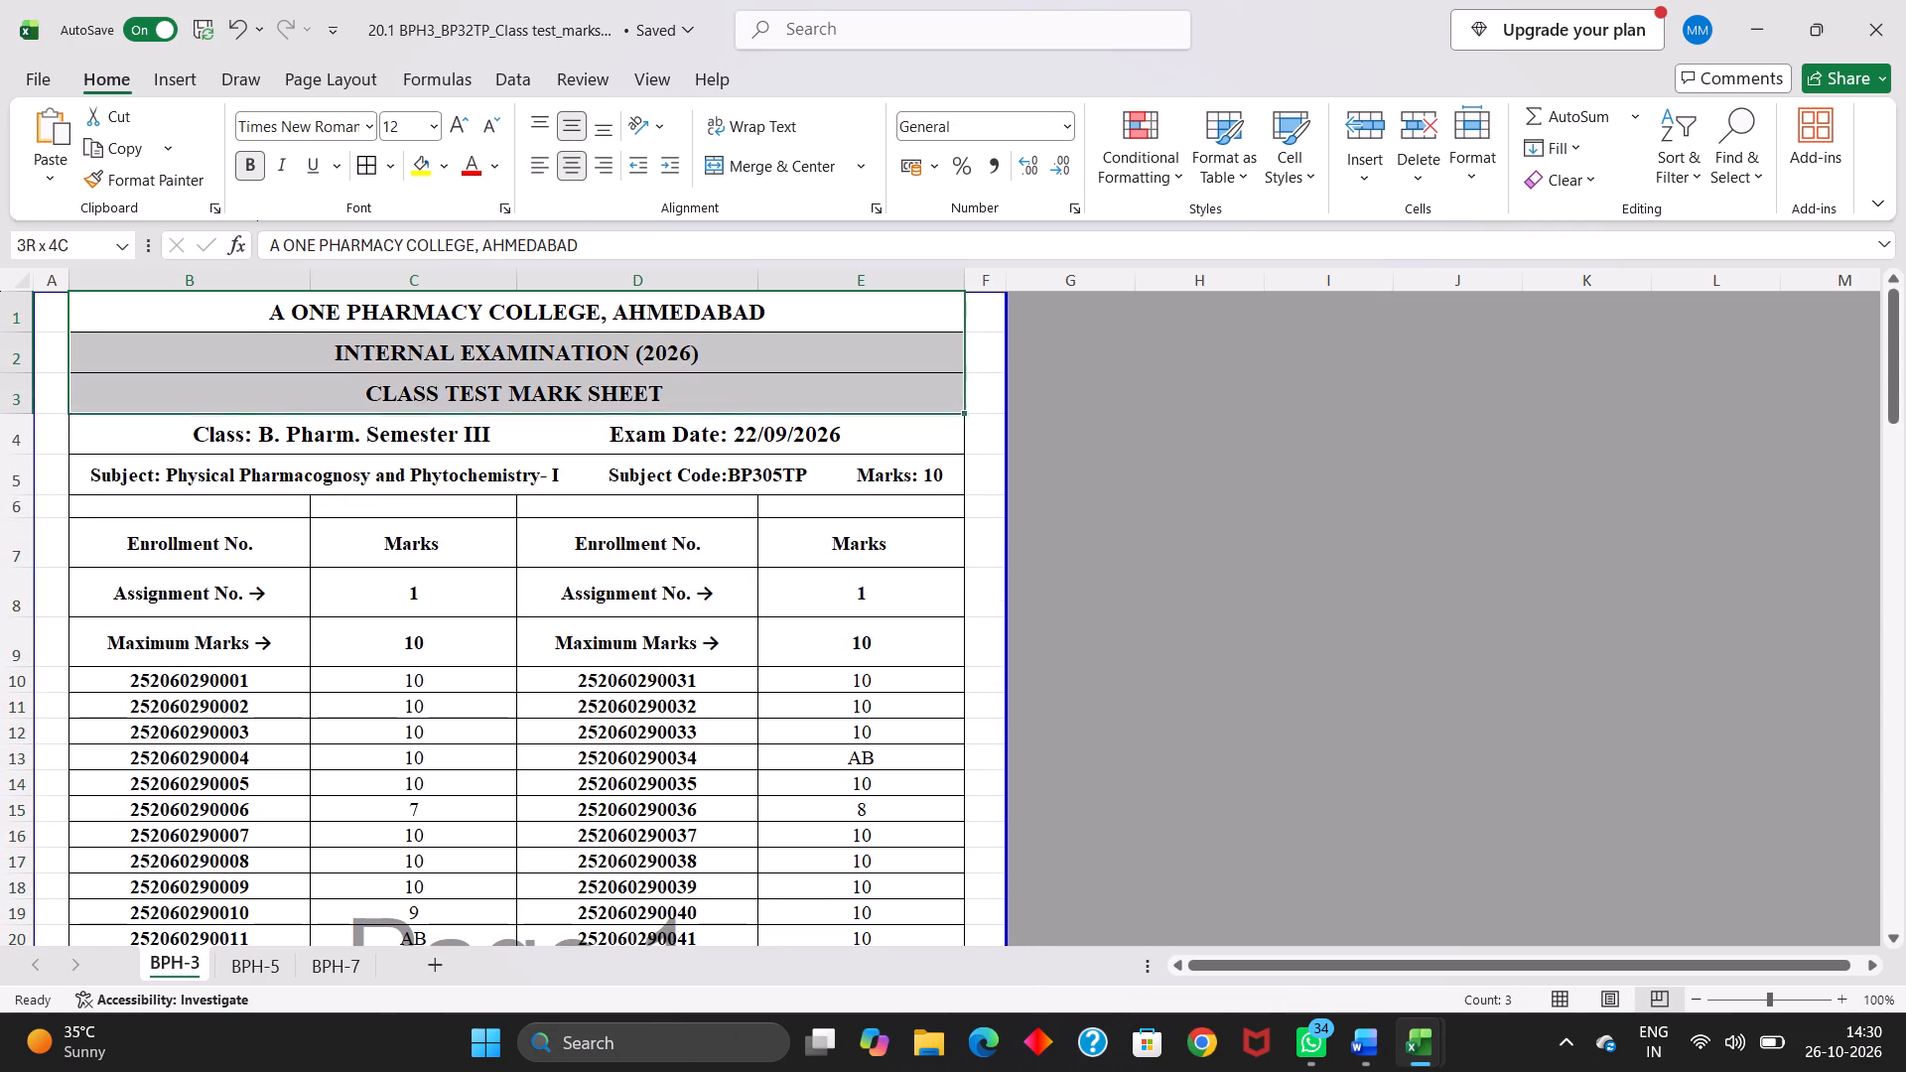
{"action": "left_click_drag", "start_coordinate": [318, 398], "coordinate": [679, 953]}
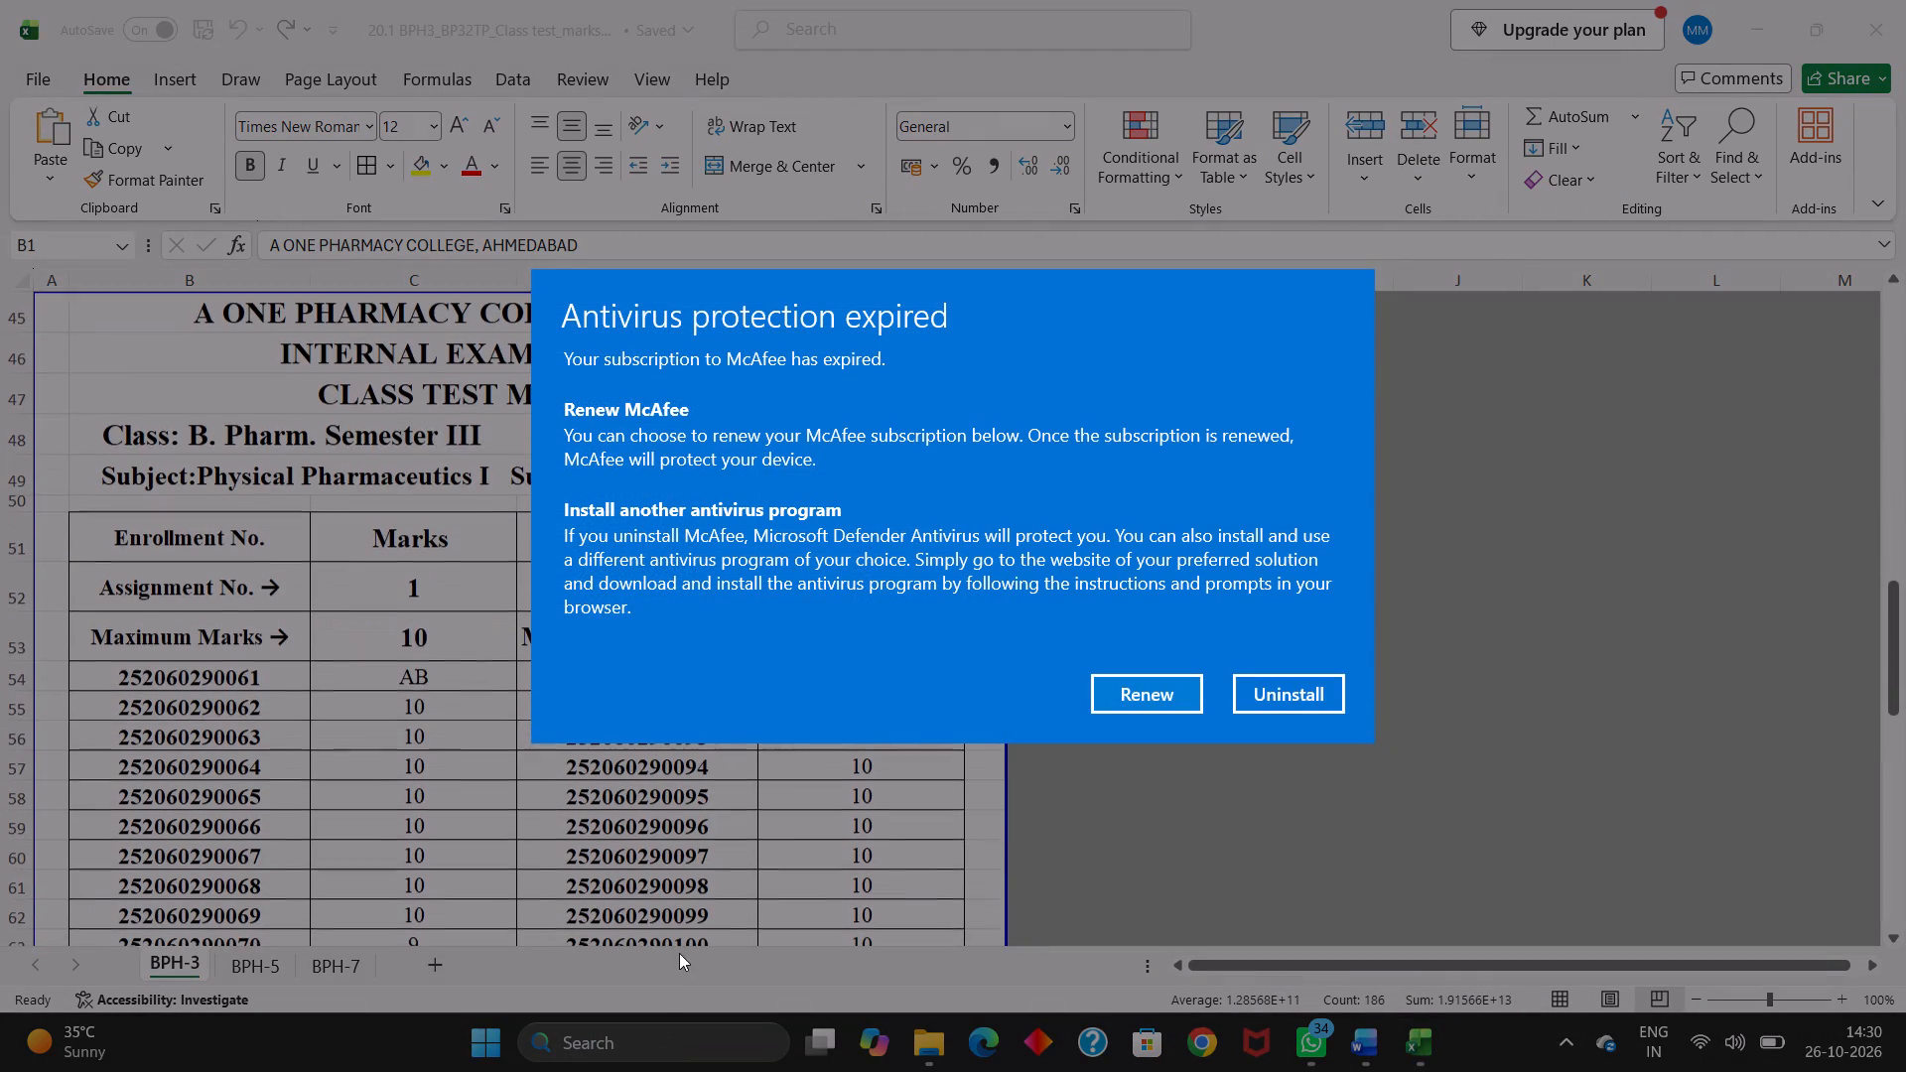
Choose to renew the McAfee subscription in the antivirus notice.
{"action": "left_click", "coordinate": [1165, 681]}
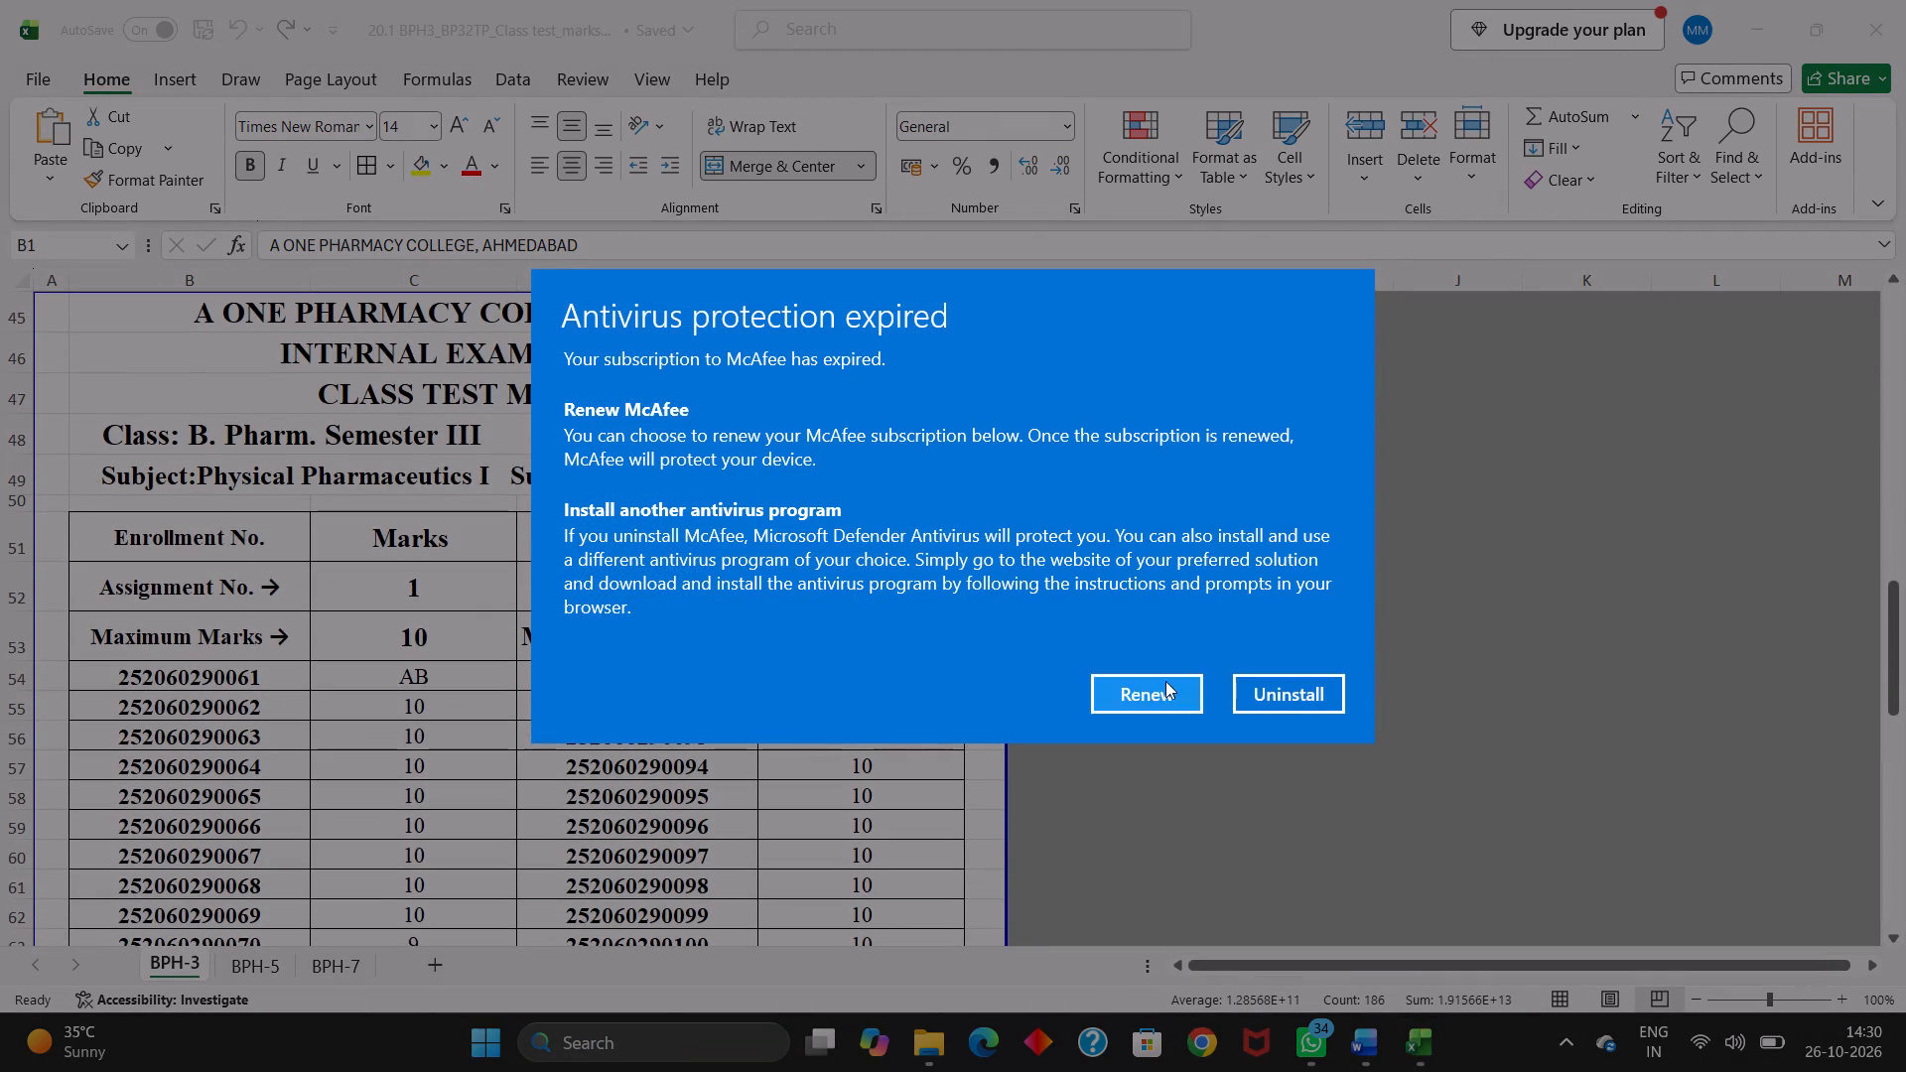